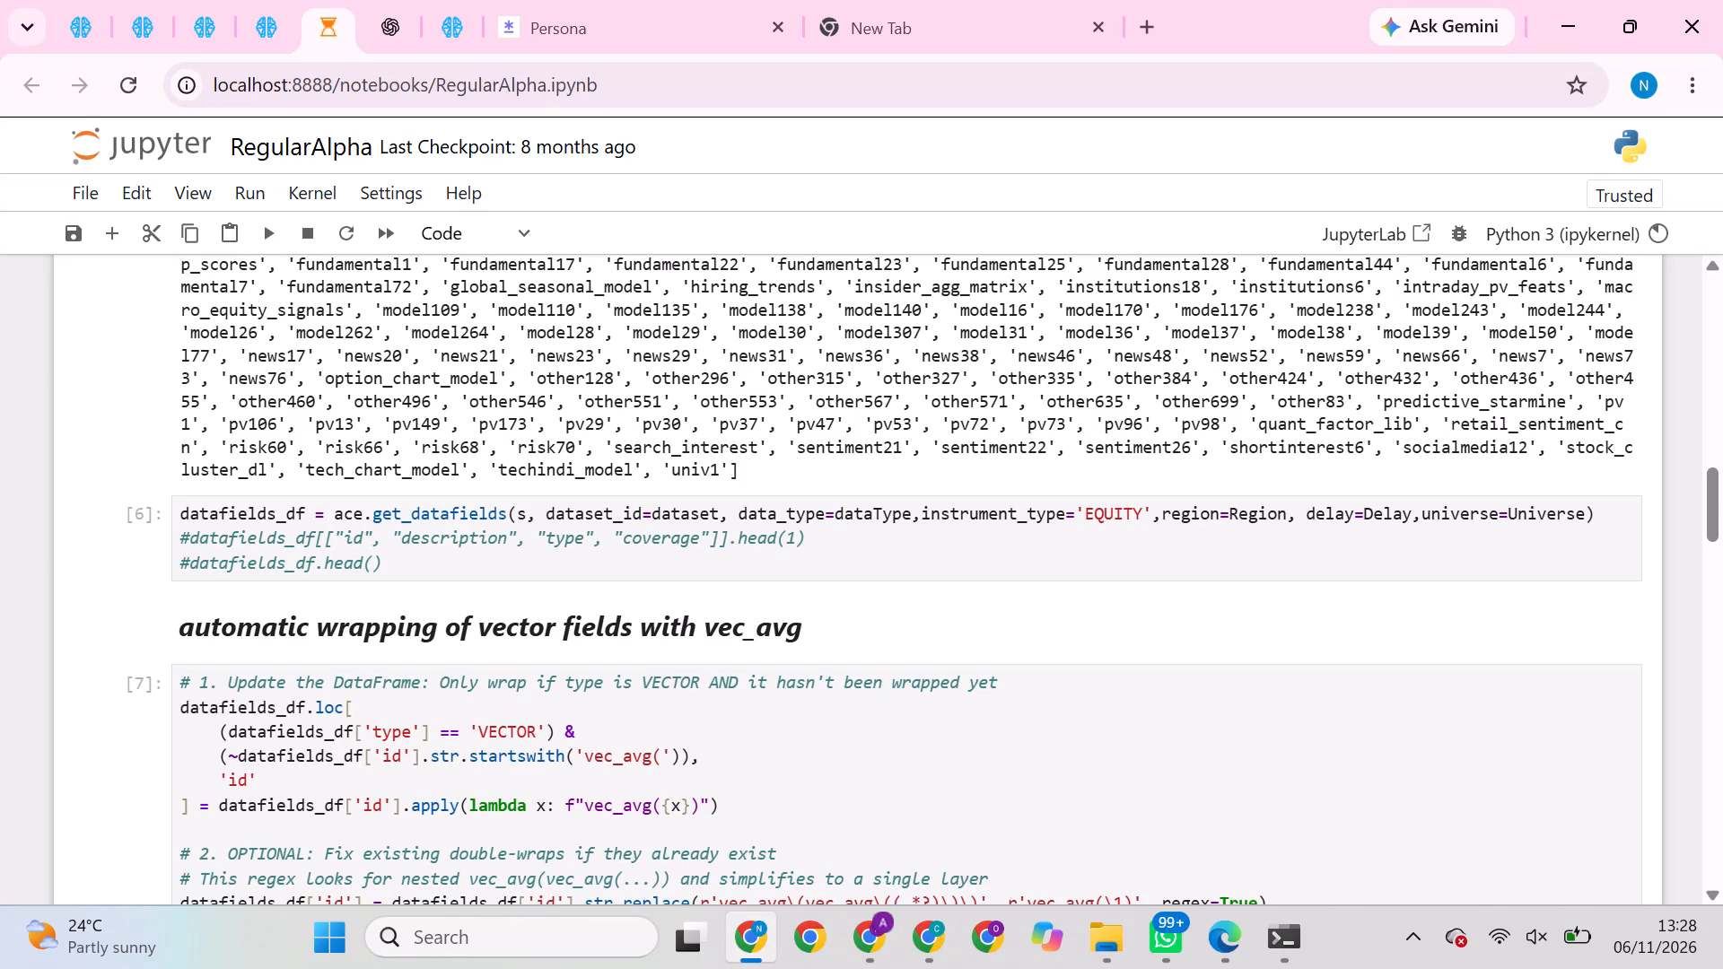
Switch to the WorldQuant BRAIN window with Super Simulation 1 and remove the ^2 exponent from the end of the combo expression.
scroll(449, 313, down, 4)
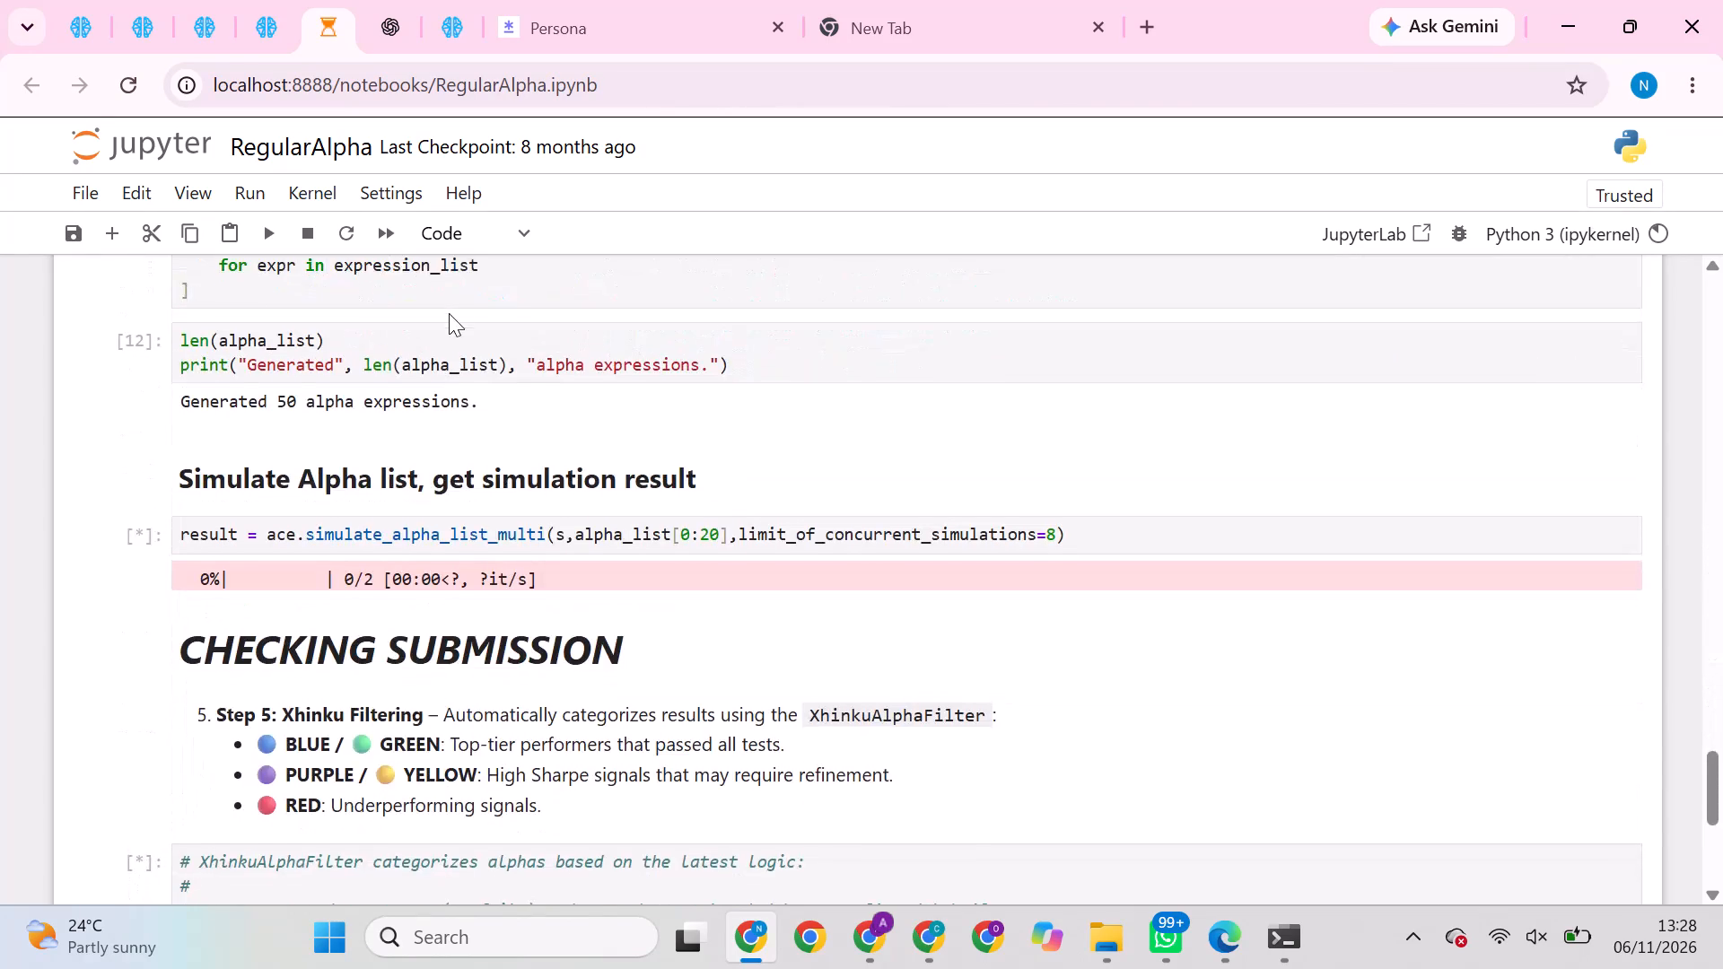
scroll(449, 313, down, 1)
click(869, 929)
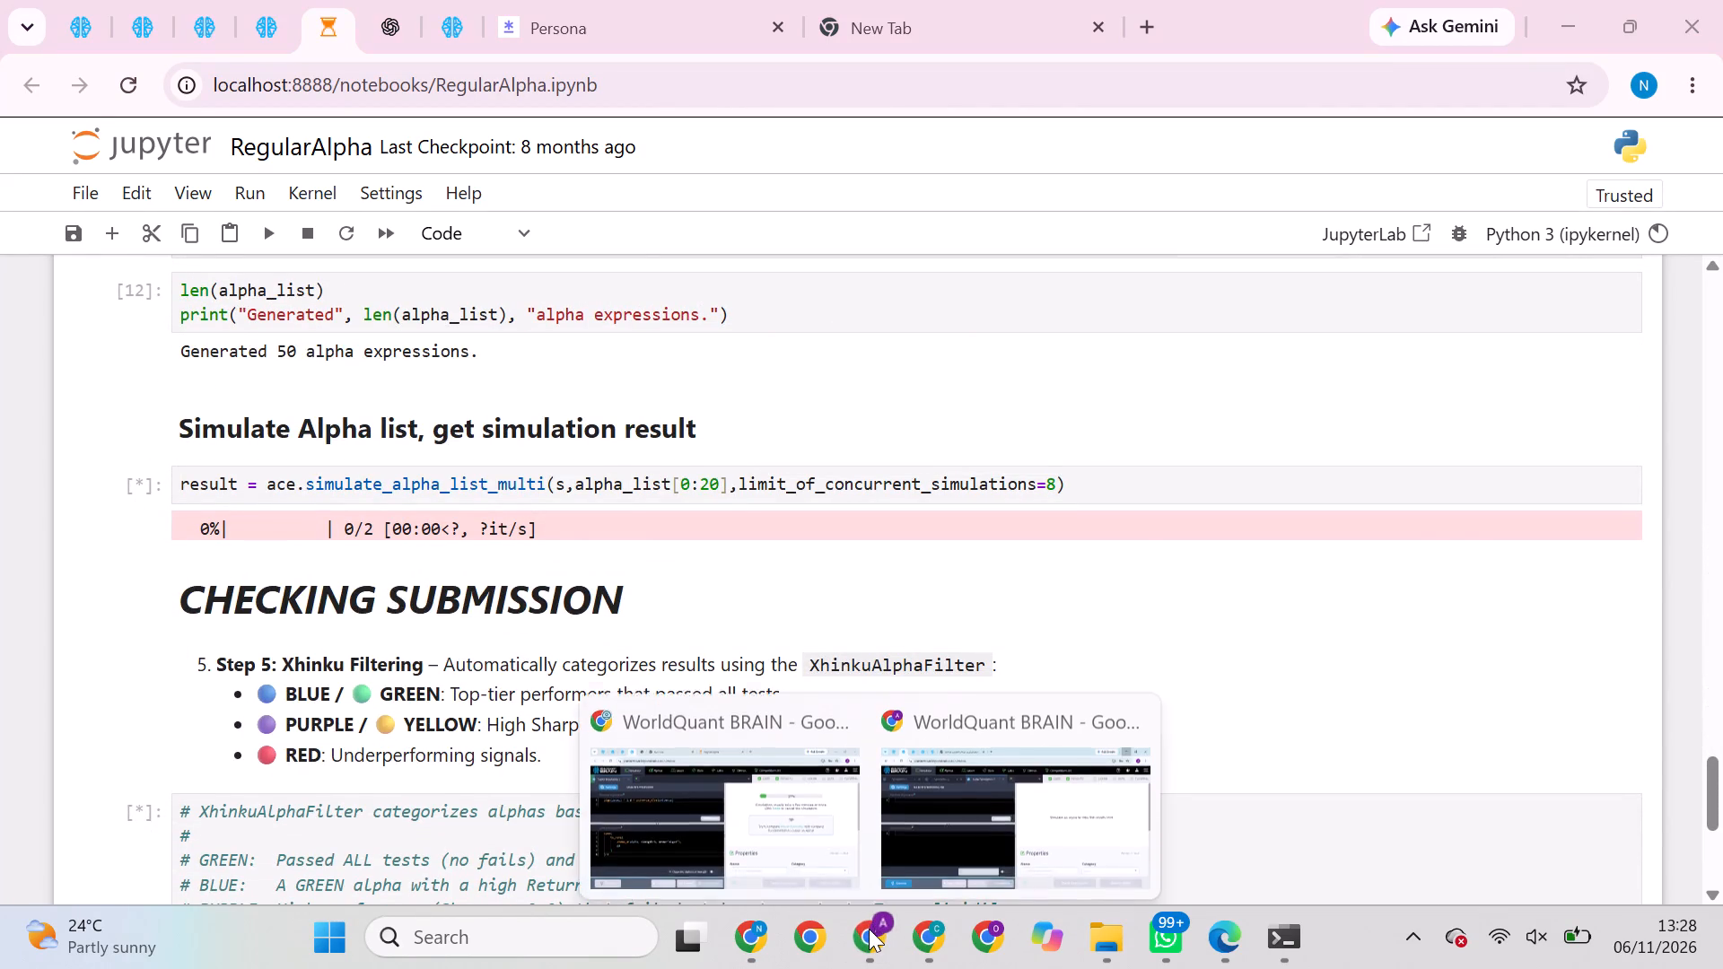
click(811, 844)
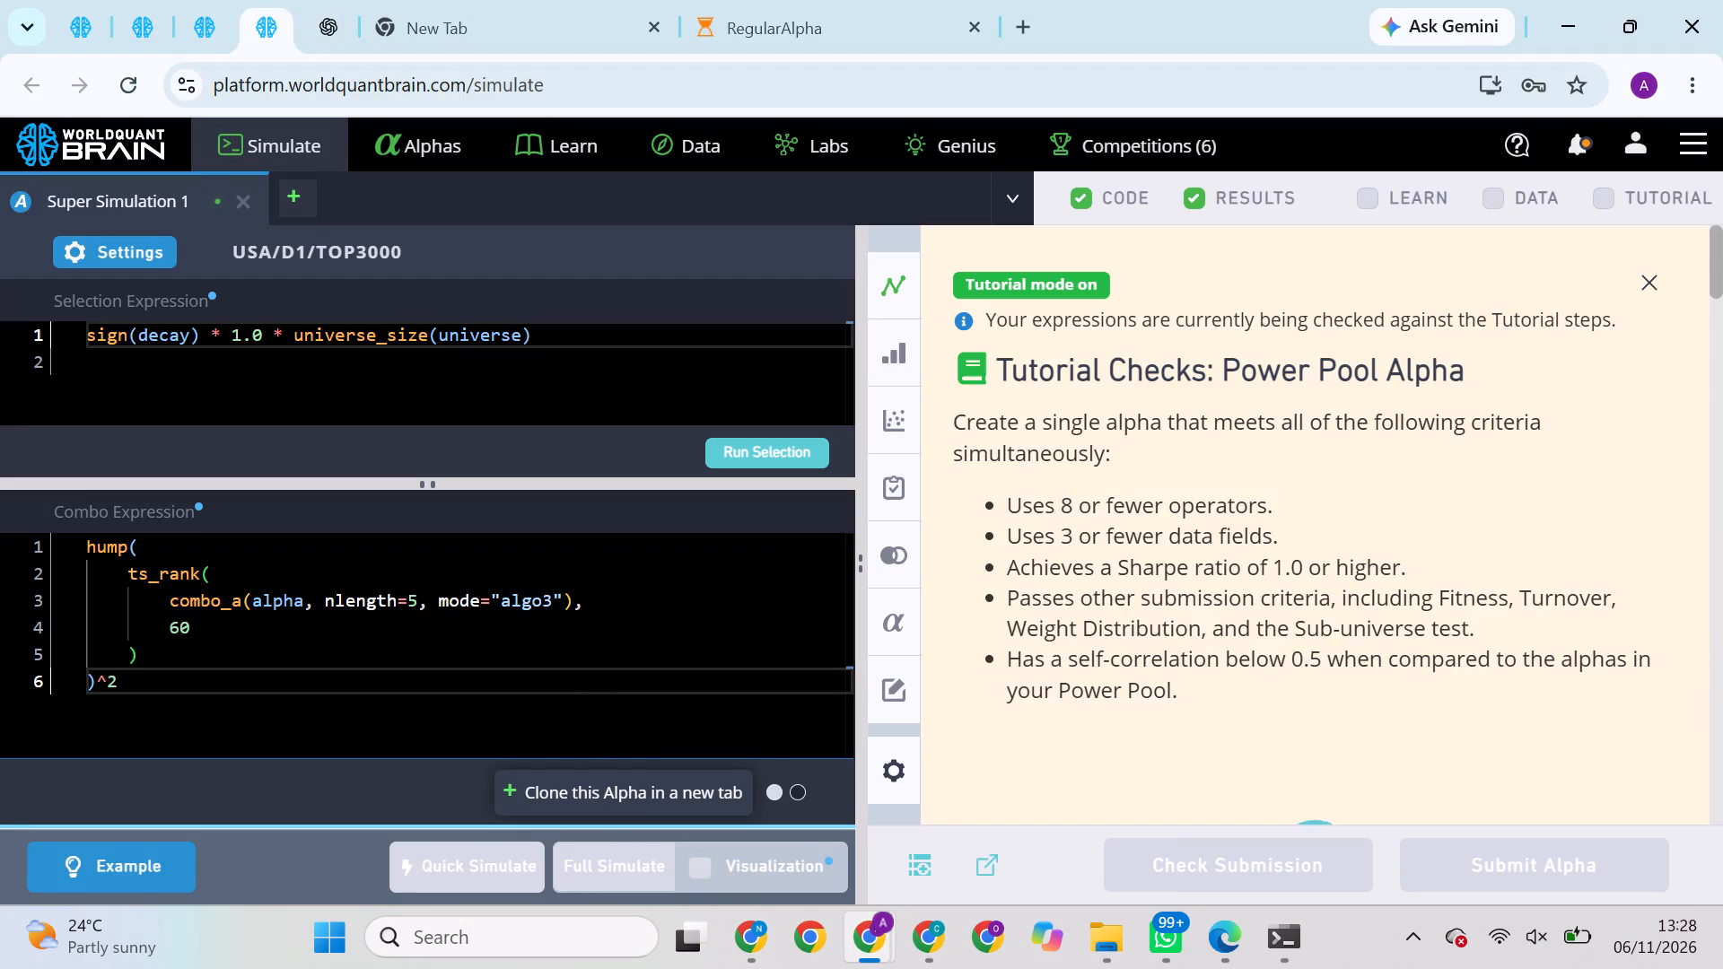
click(357, 662)
click(327, 674)
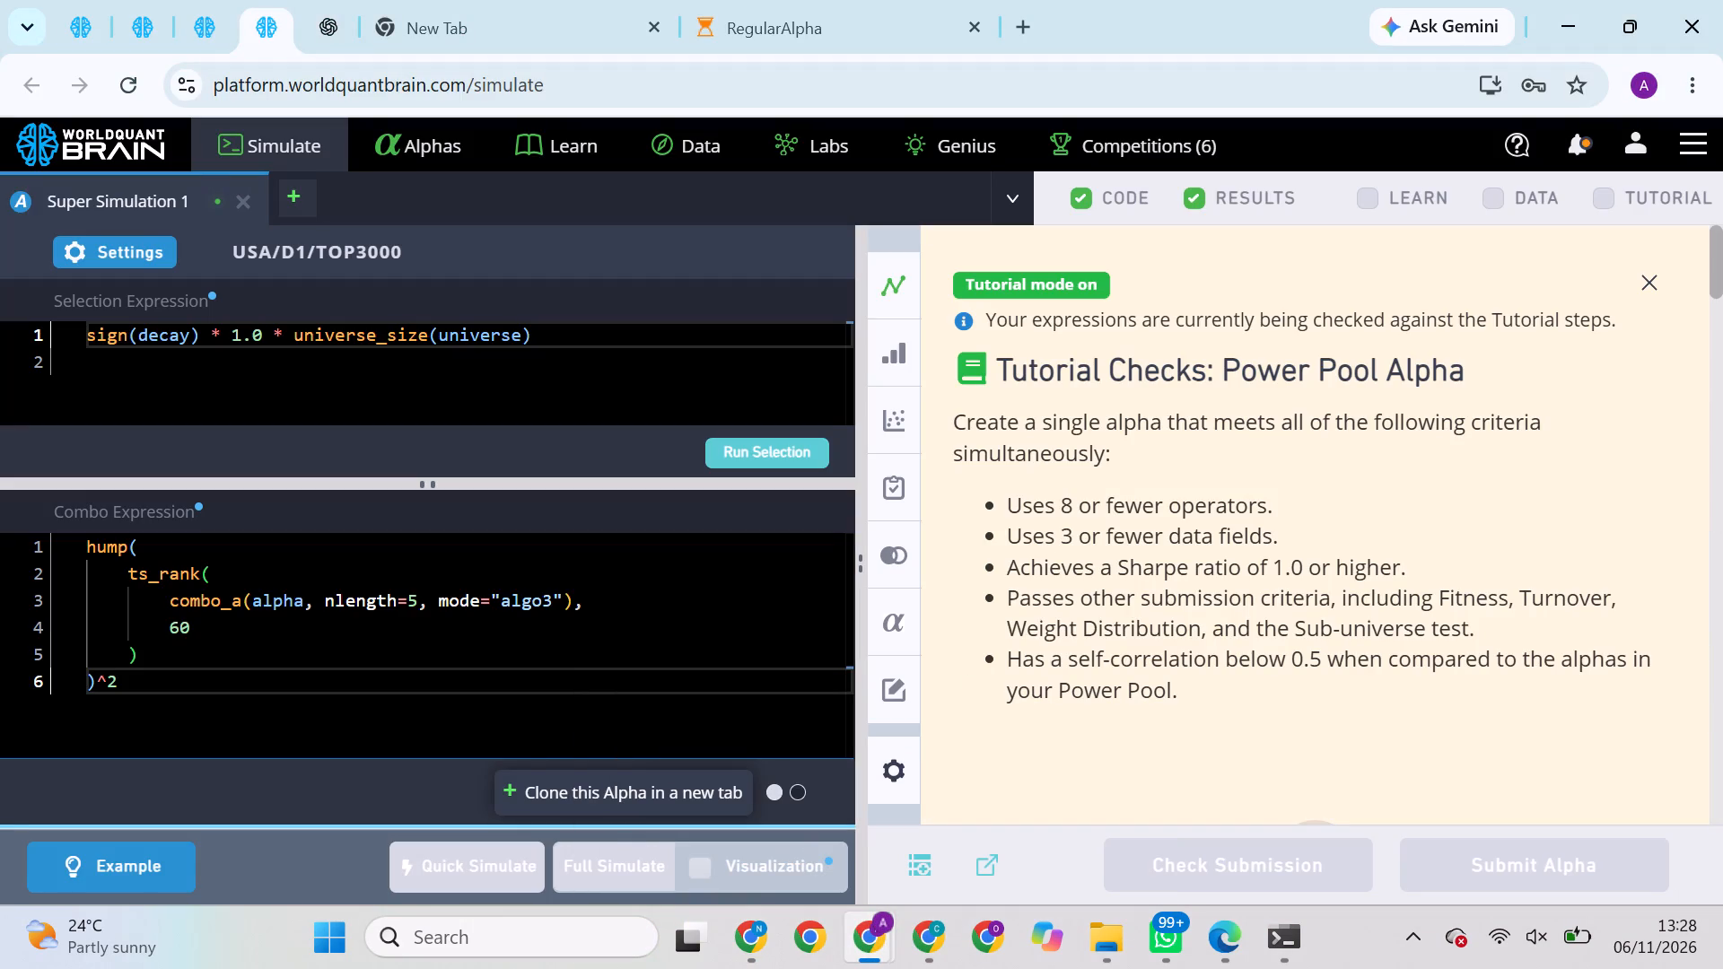
click(322, 676)
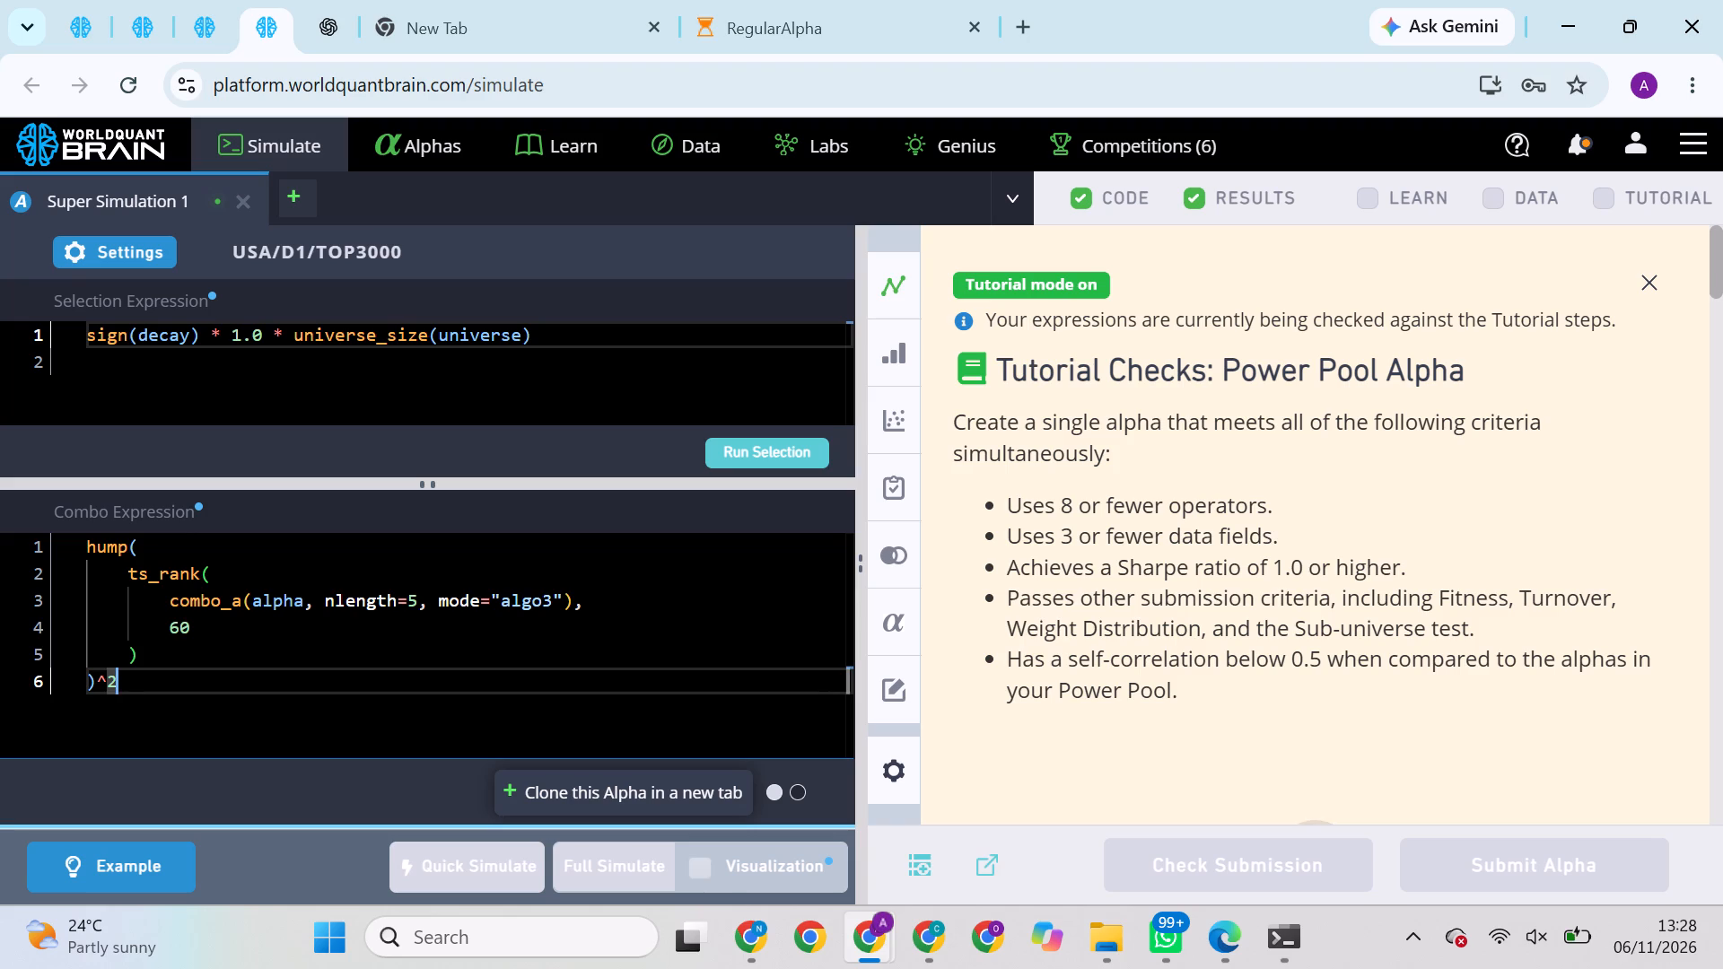
key(BackSpace)
key(BackSpace)
click(322, 676)
drag(322, 676, 270, 507)
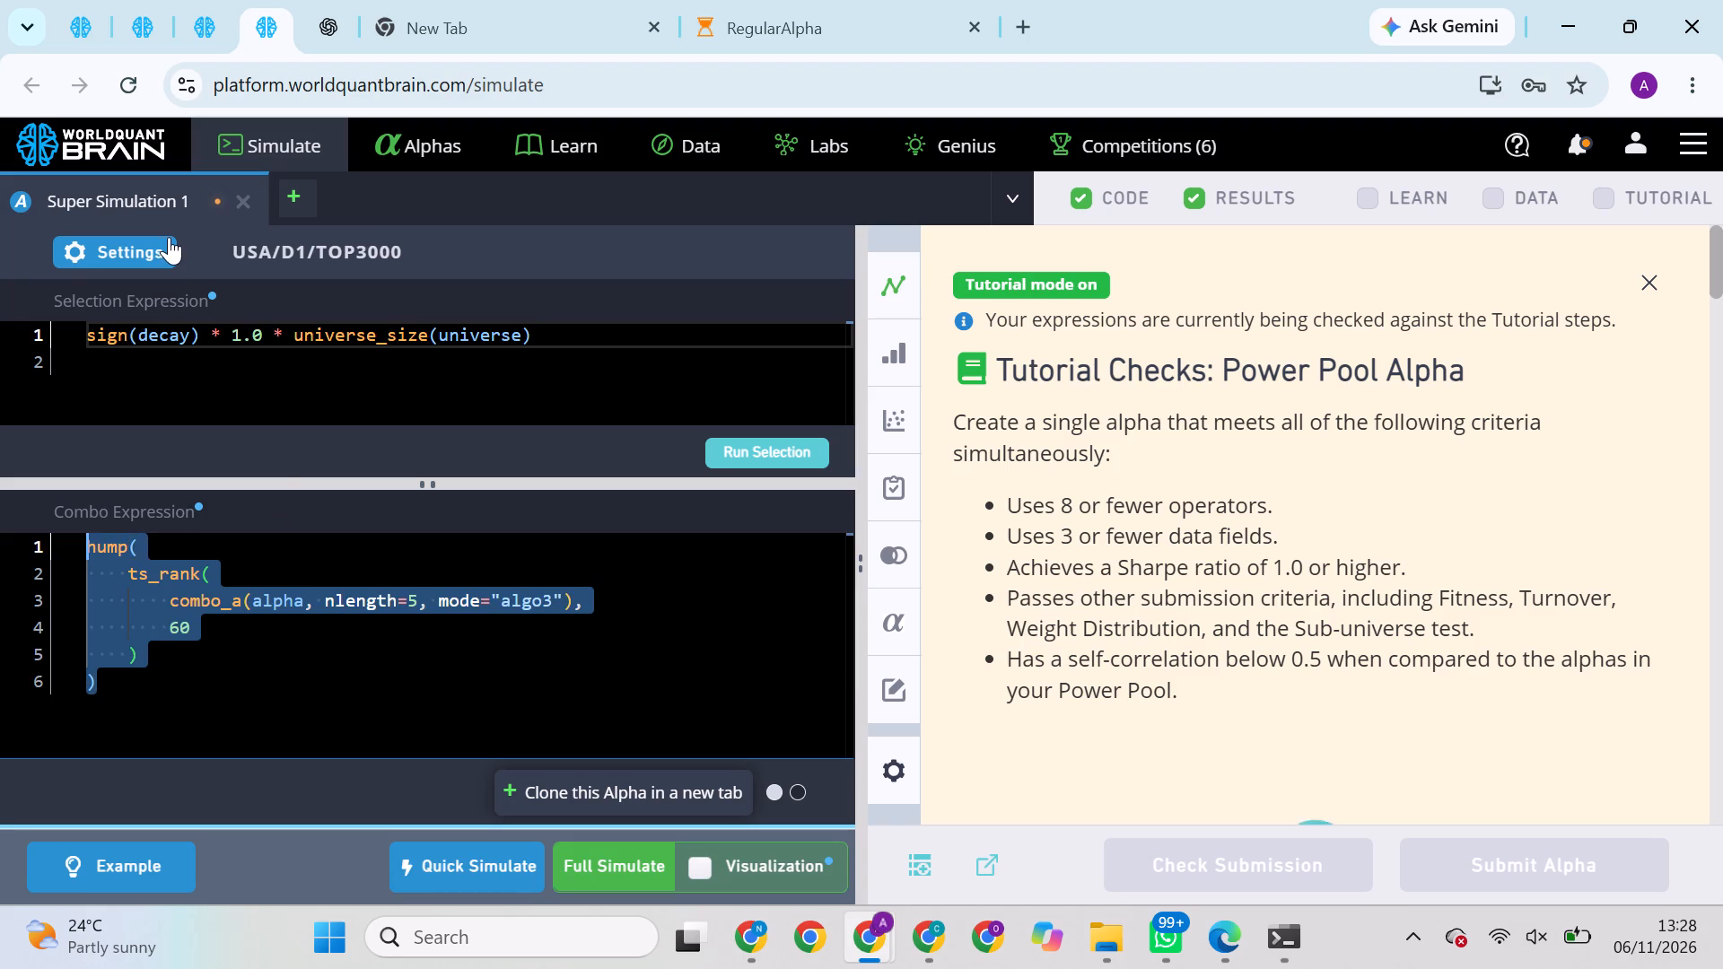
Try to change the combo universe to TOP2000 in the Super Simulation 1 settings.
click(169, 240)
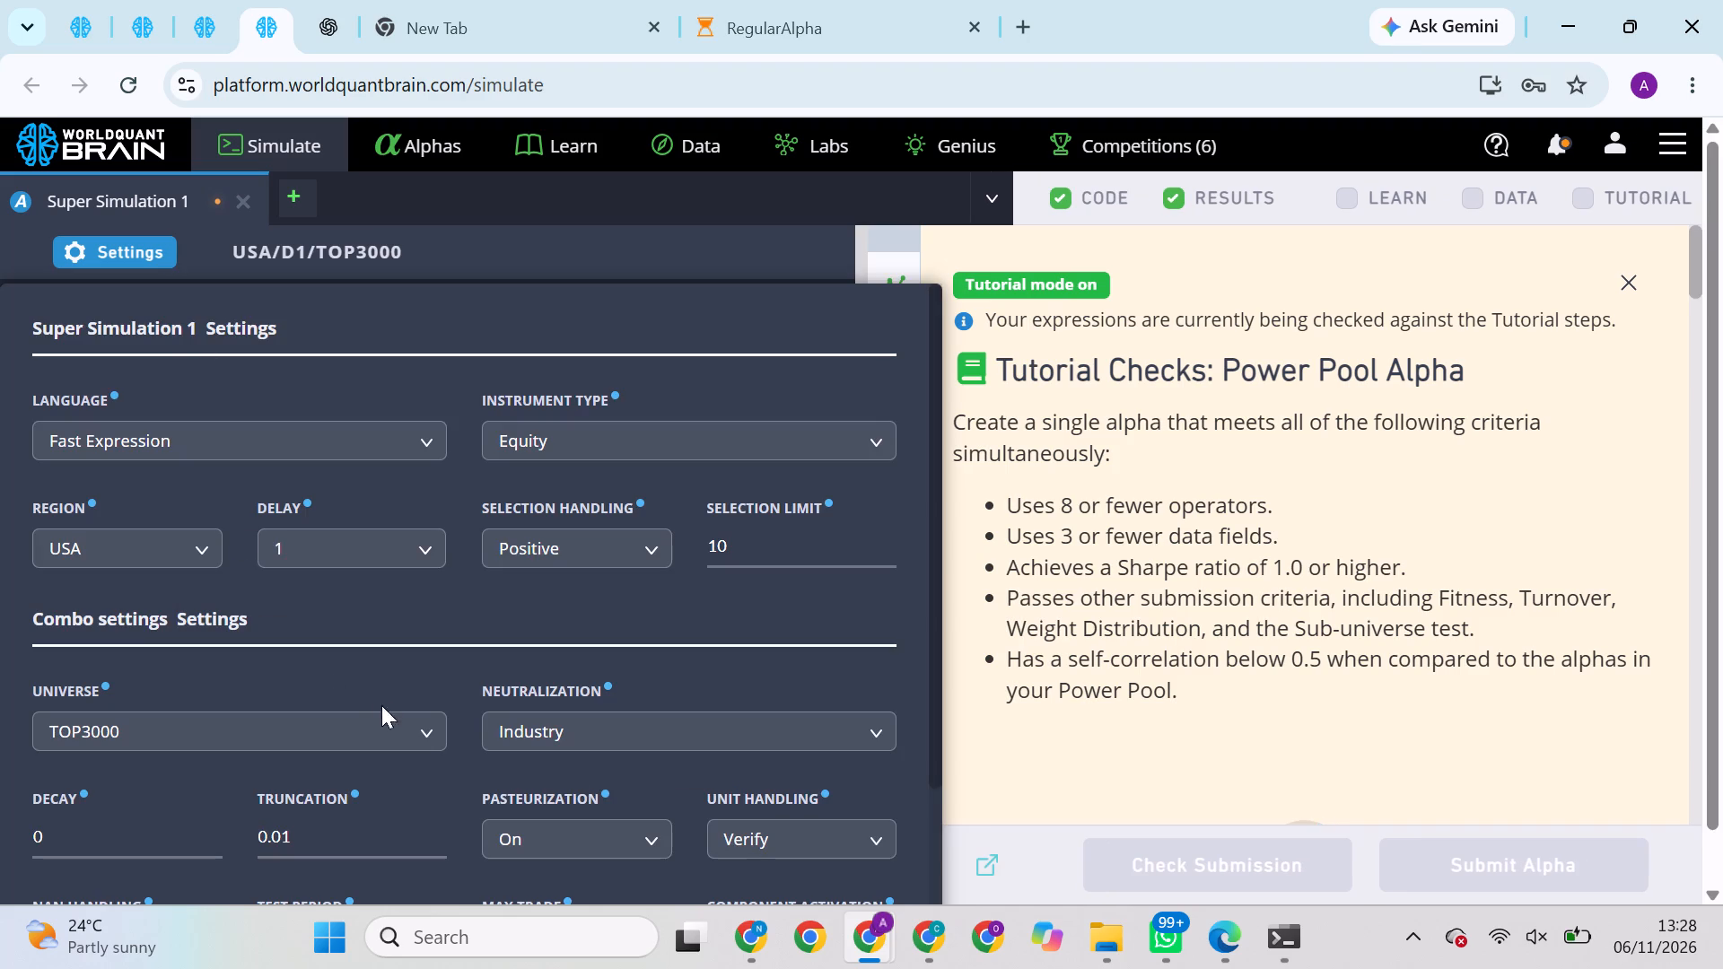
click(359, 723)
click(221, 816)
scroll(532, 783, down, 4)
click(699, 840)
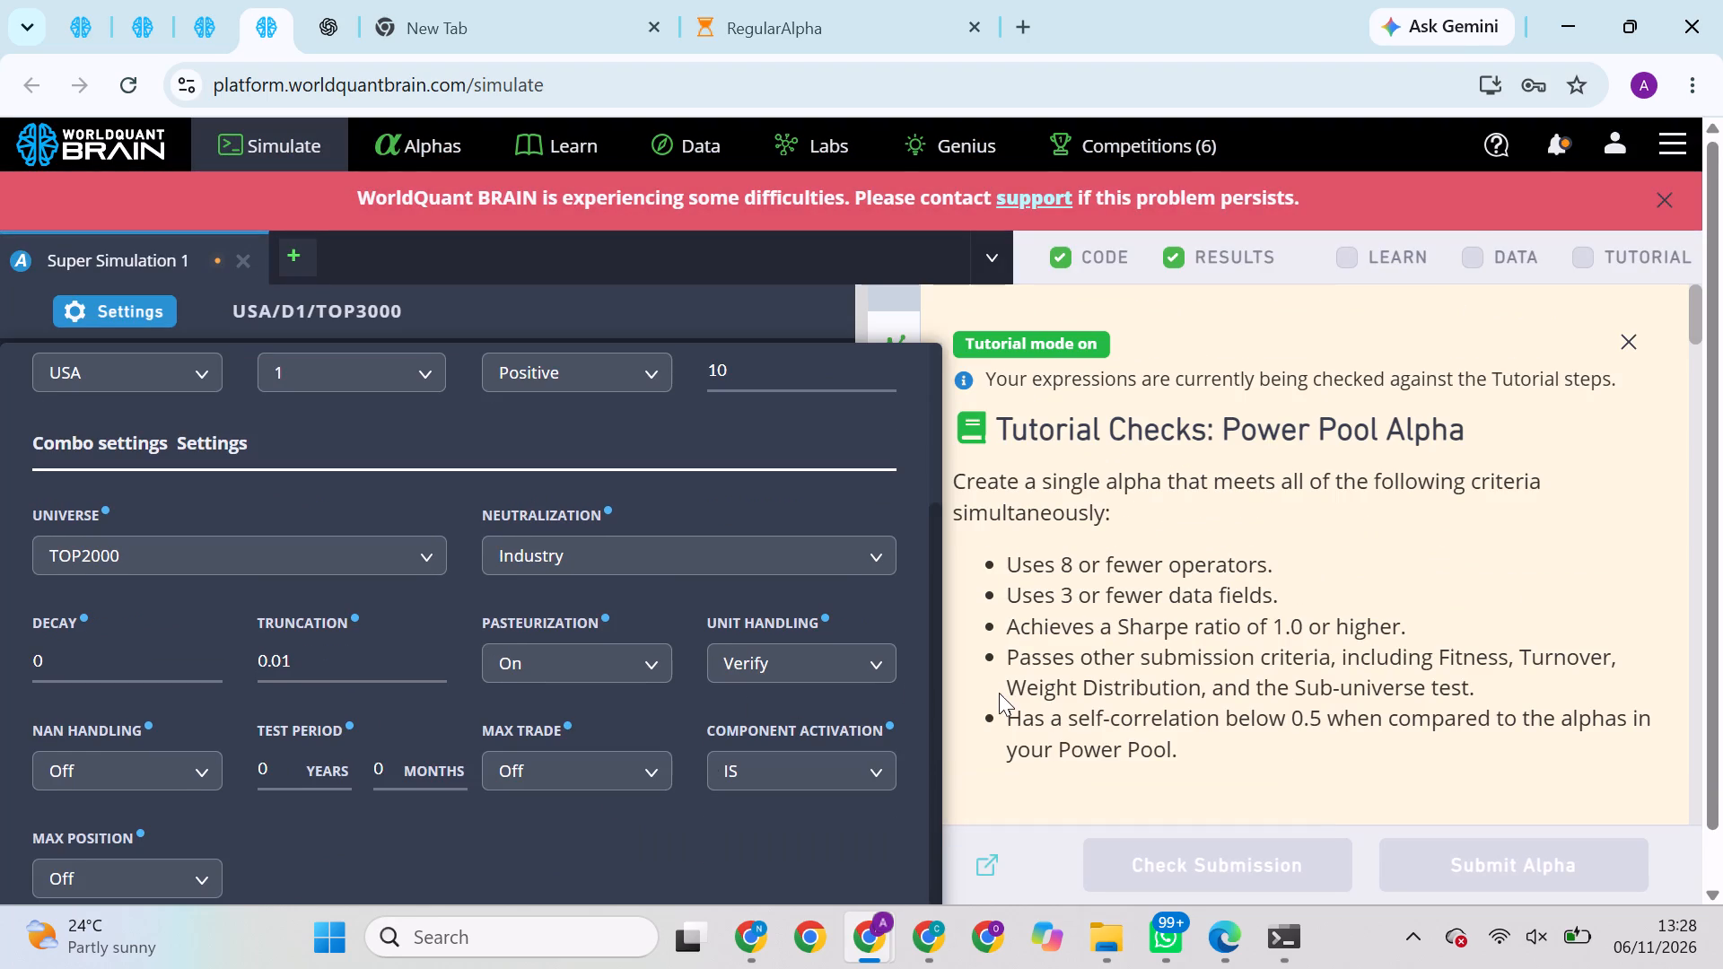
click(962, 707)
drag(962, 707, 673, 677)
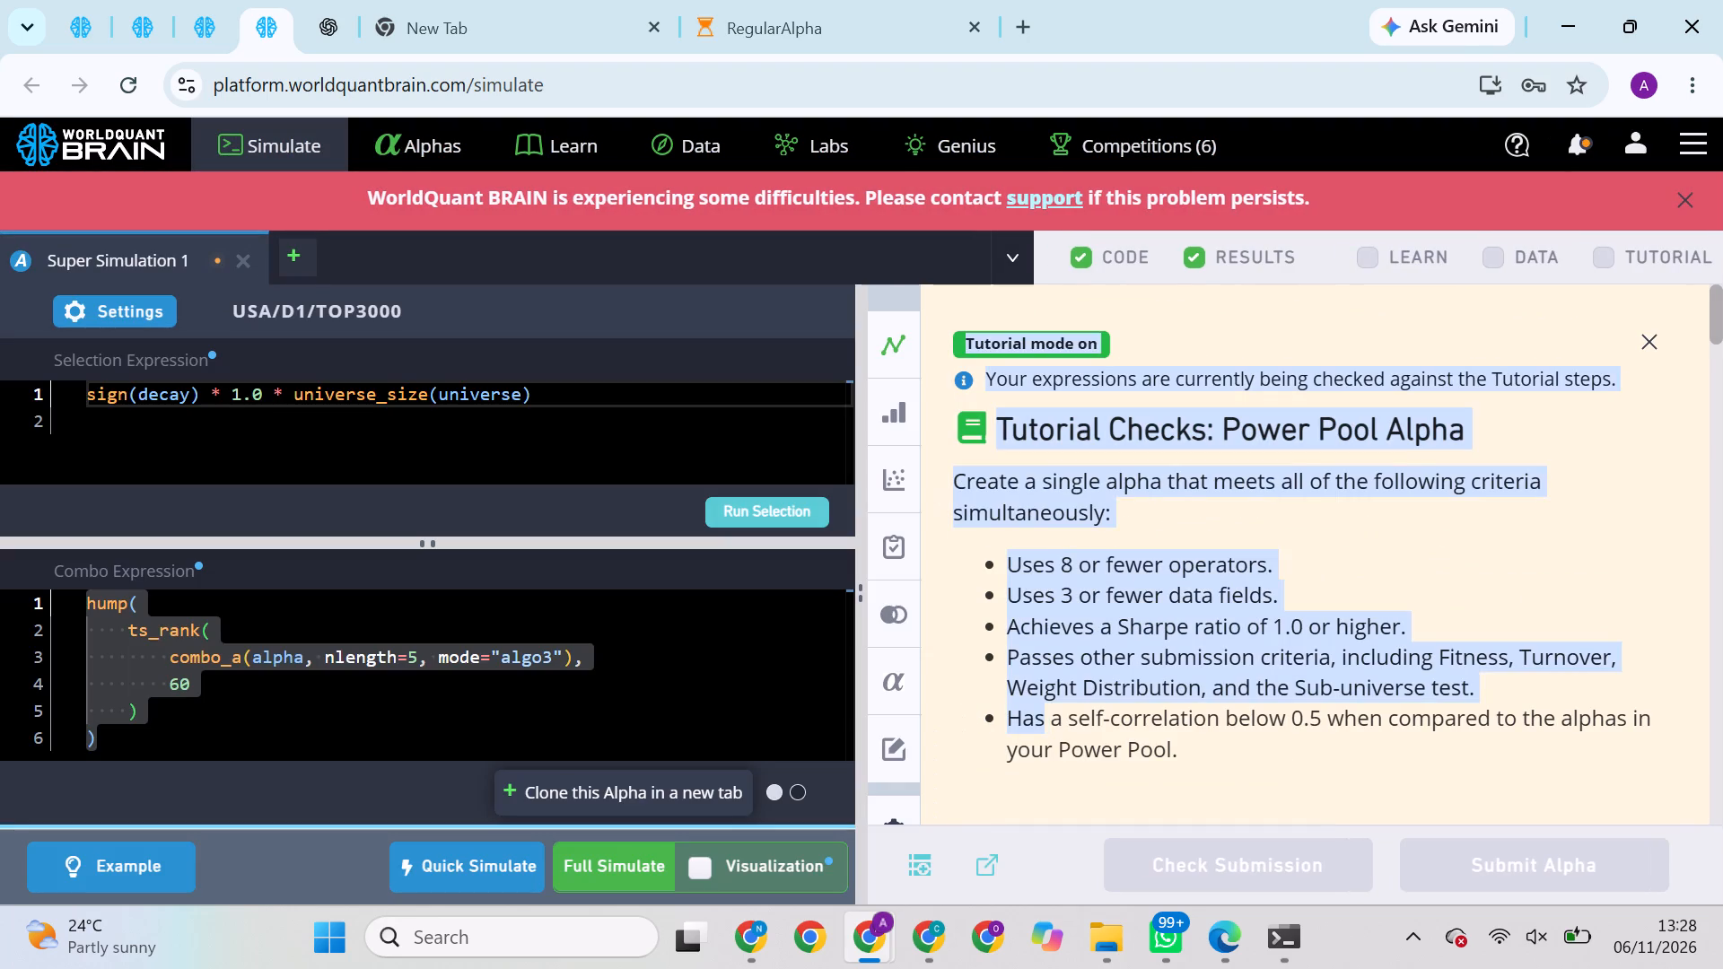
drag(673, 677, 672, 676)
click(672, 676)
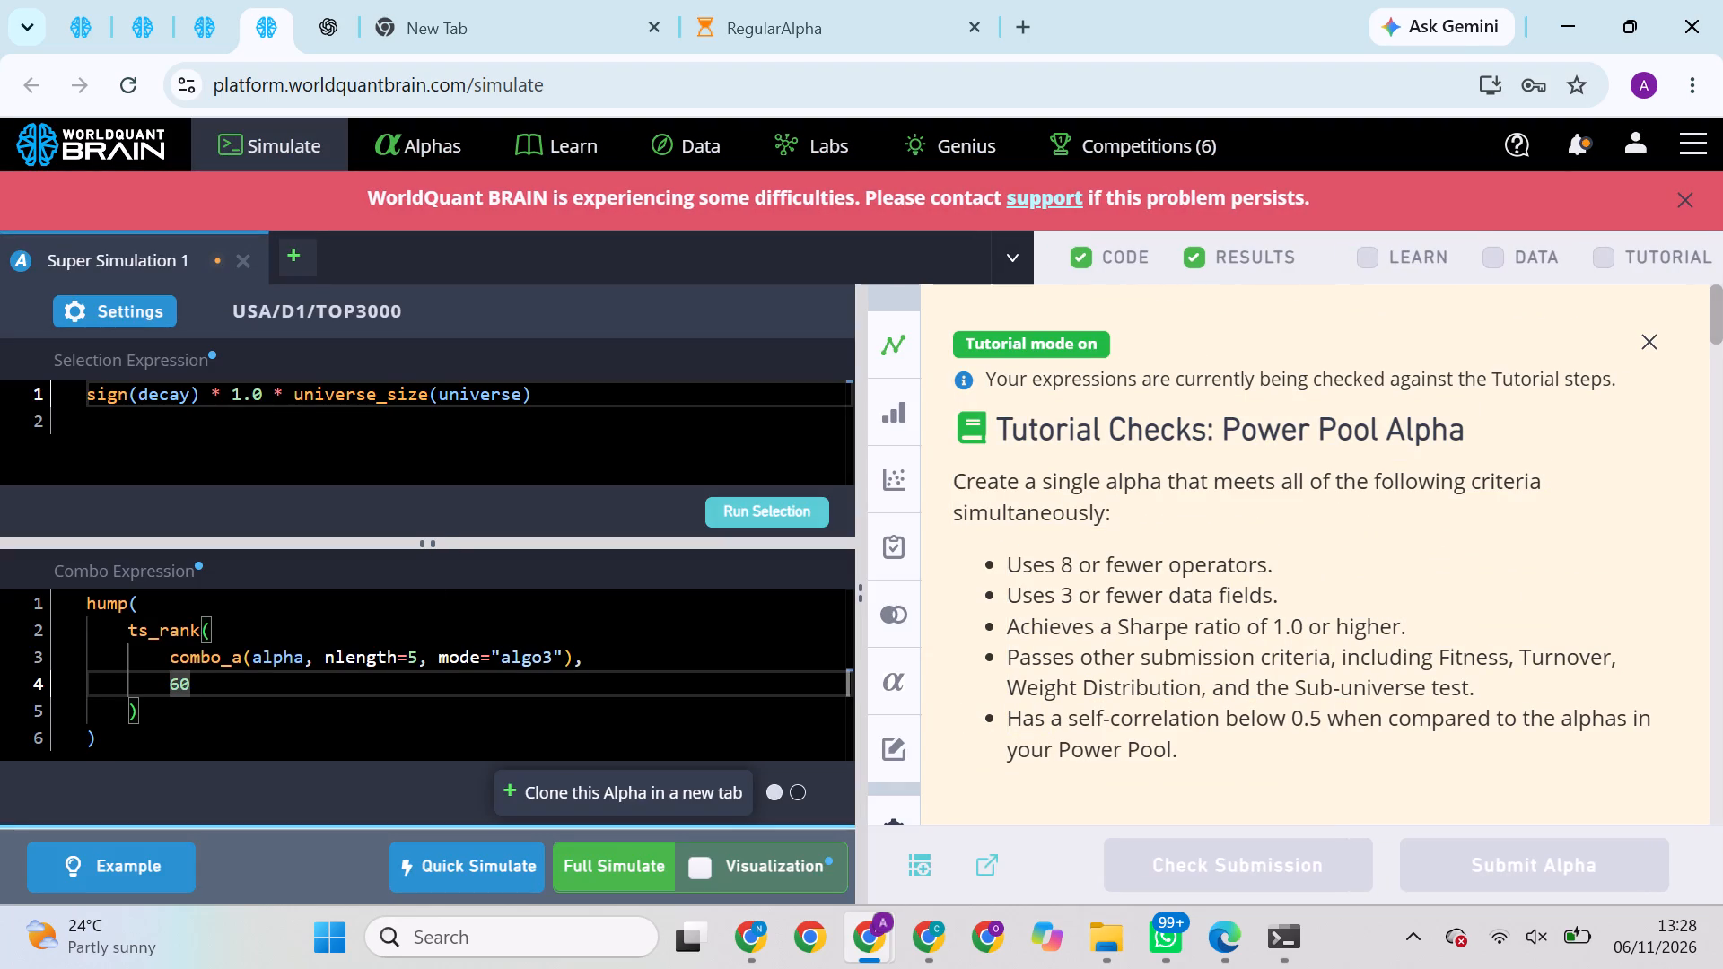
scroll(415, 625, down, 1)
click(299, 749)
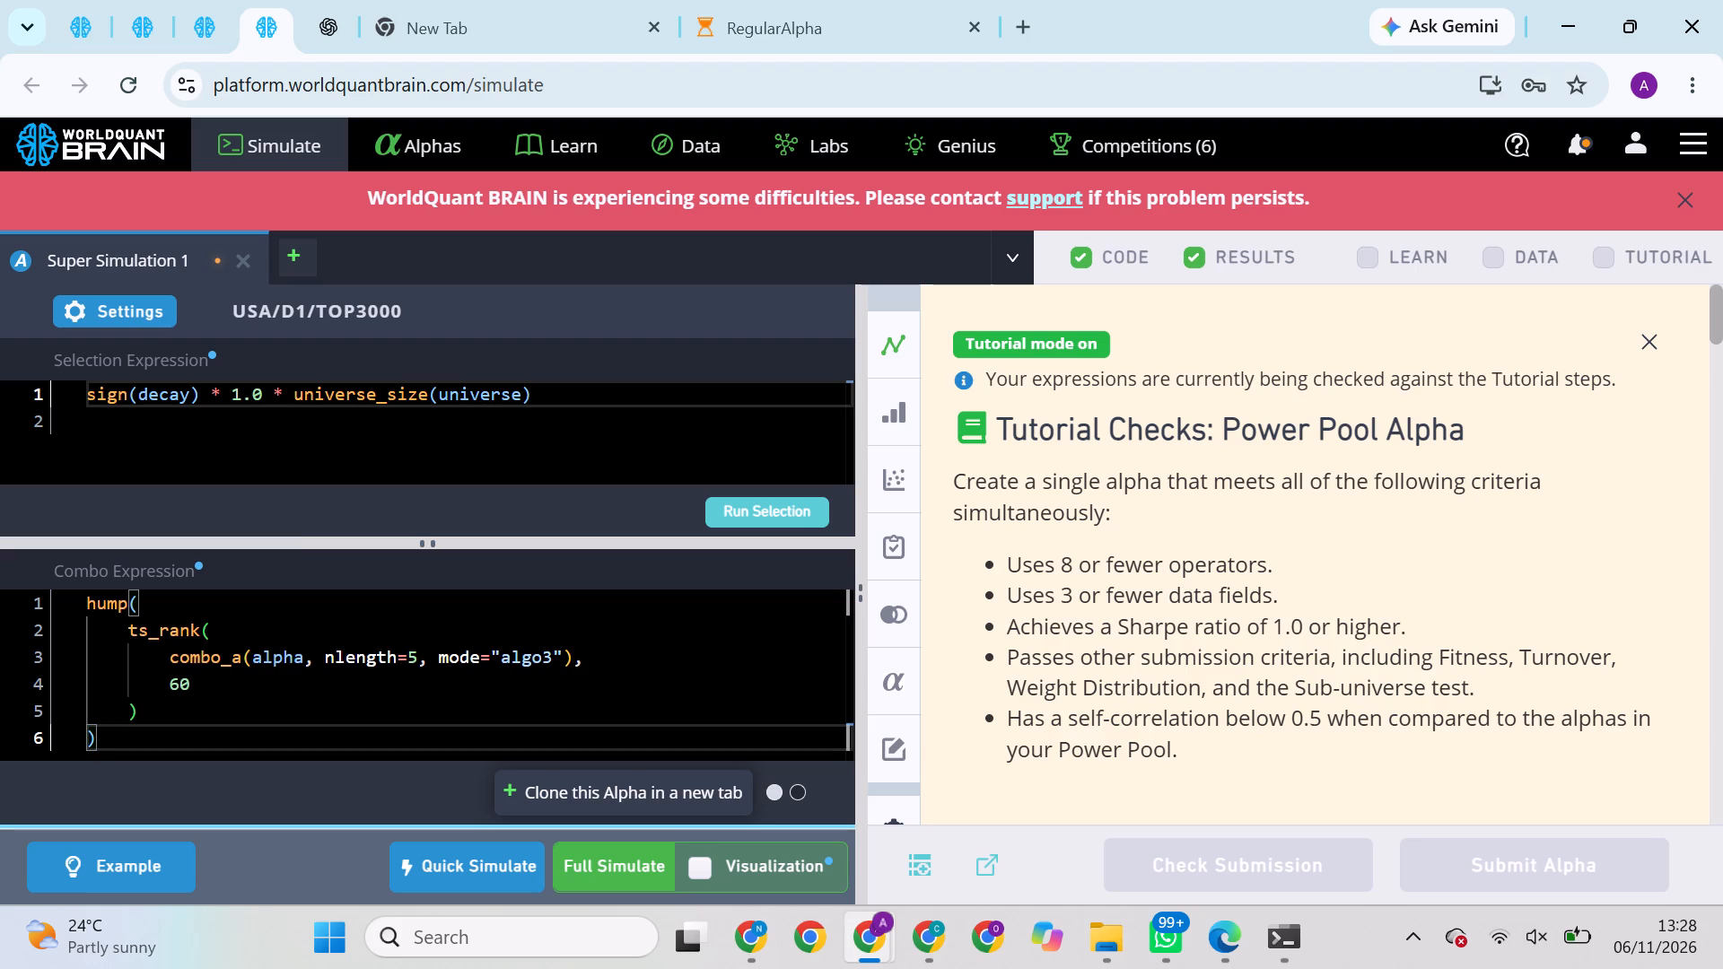
Review the combo settings of Super Simulation 1, including universe, truncation and component activation.
click(128, 309)
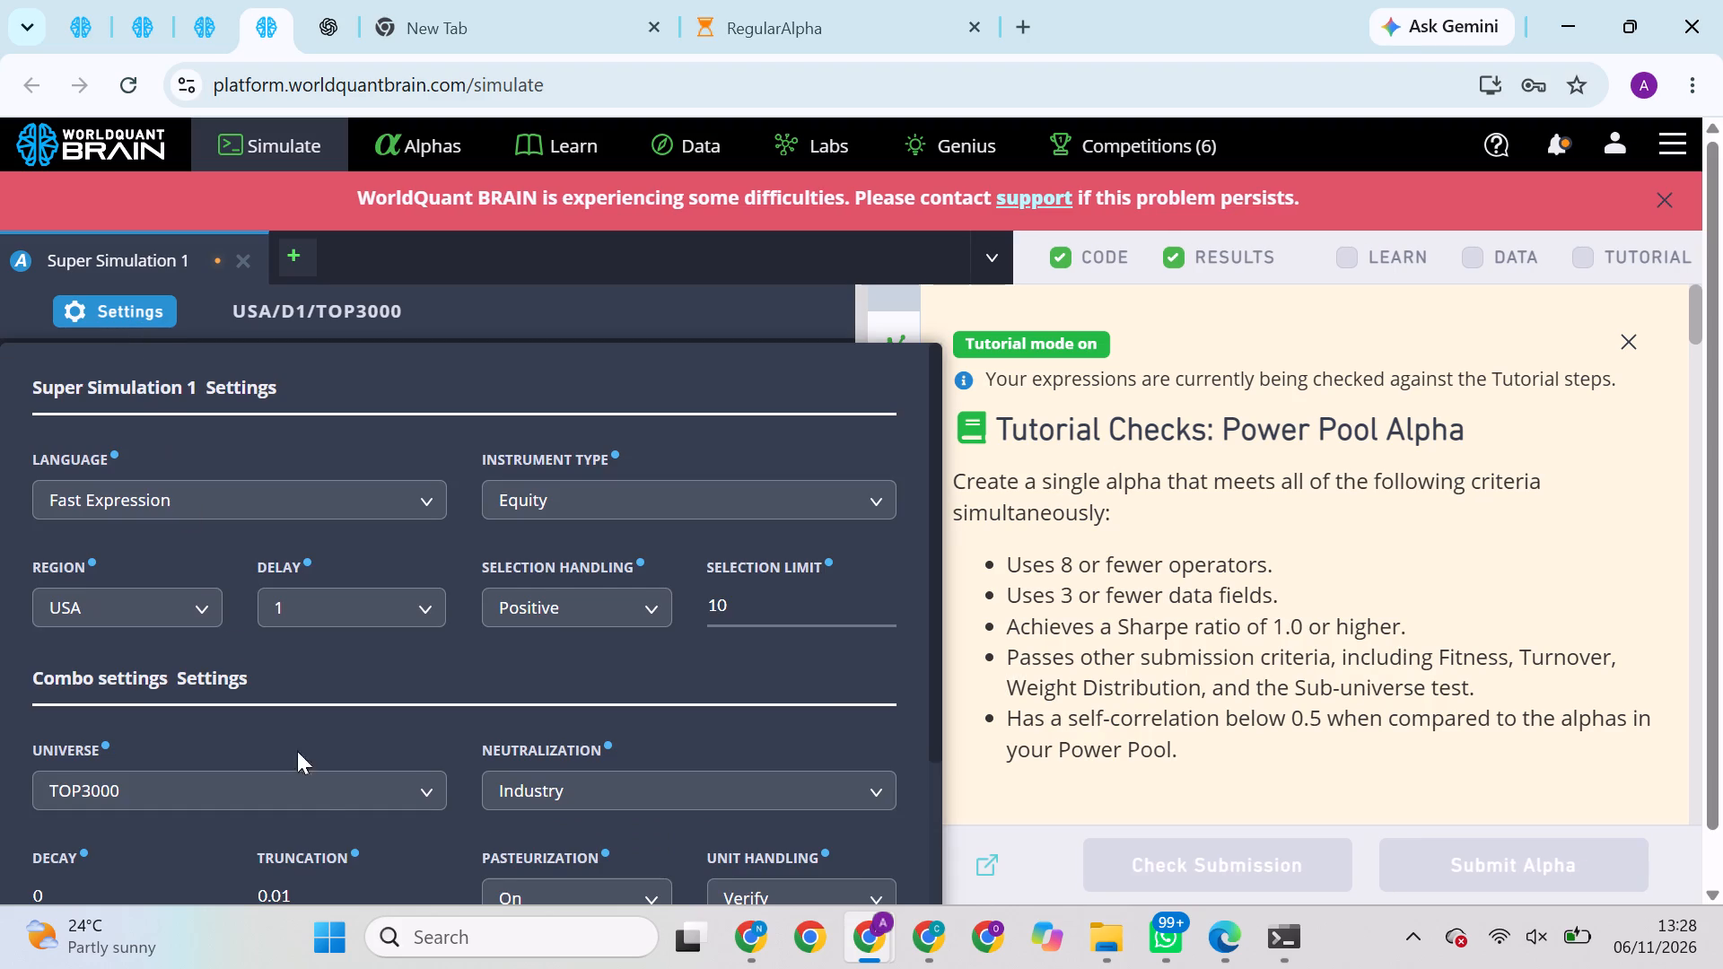
scroll(319, 778, down, 2)
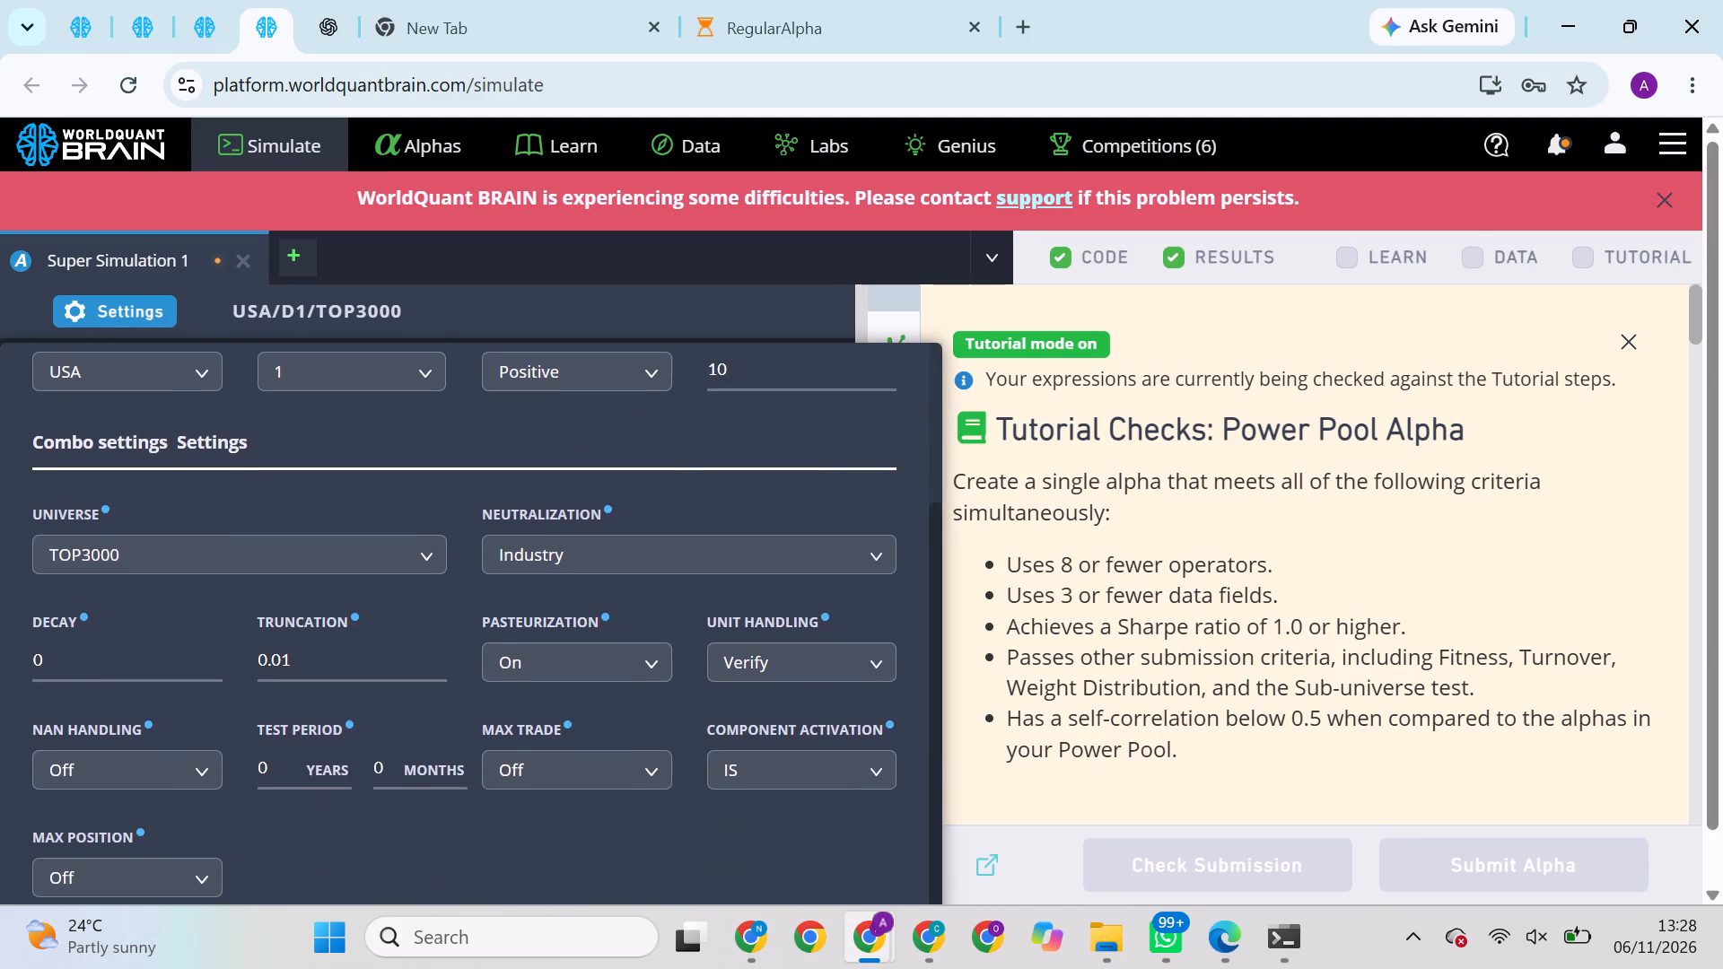
scroll(319, 778, down, 1)
click(338, 630)
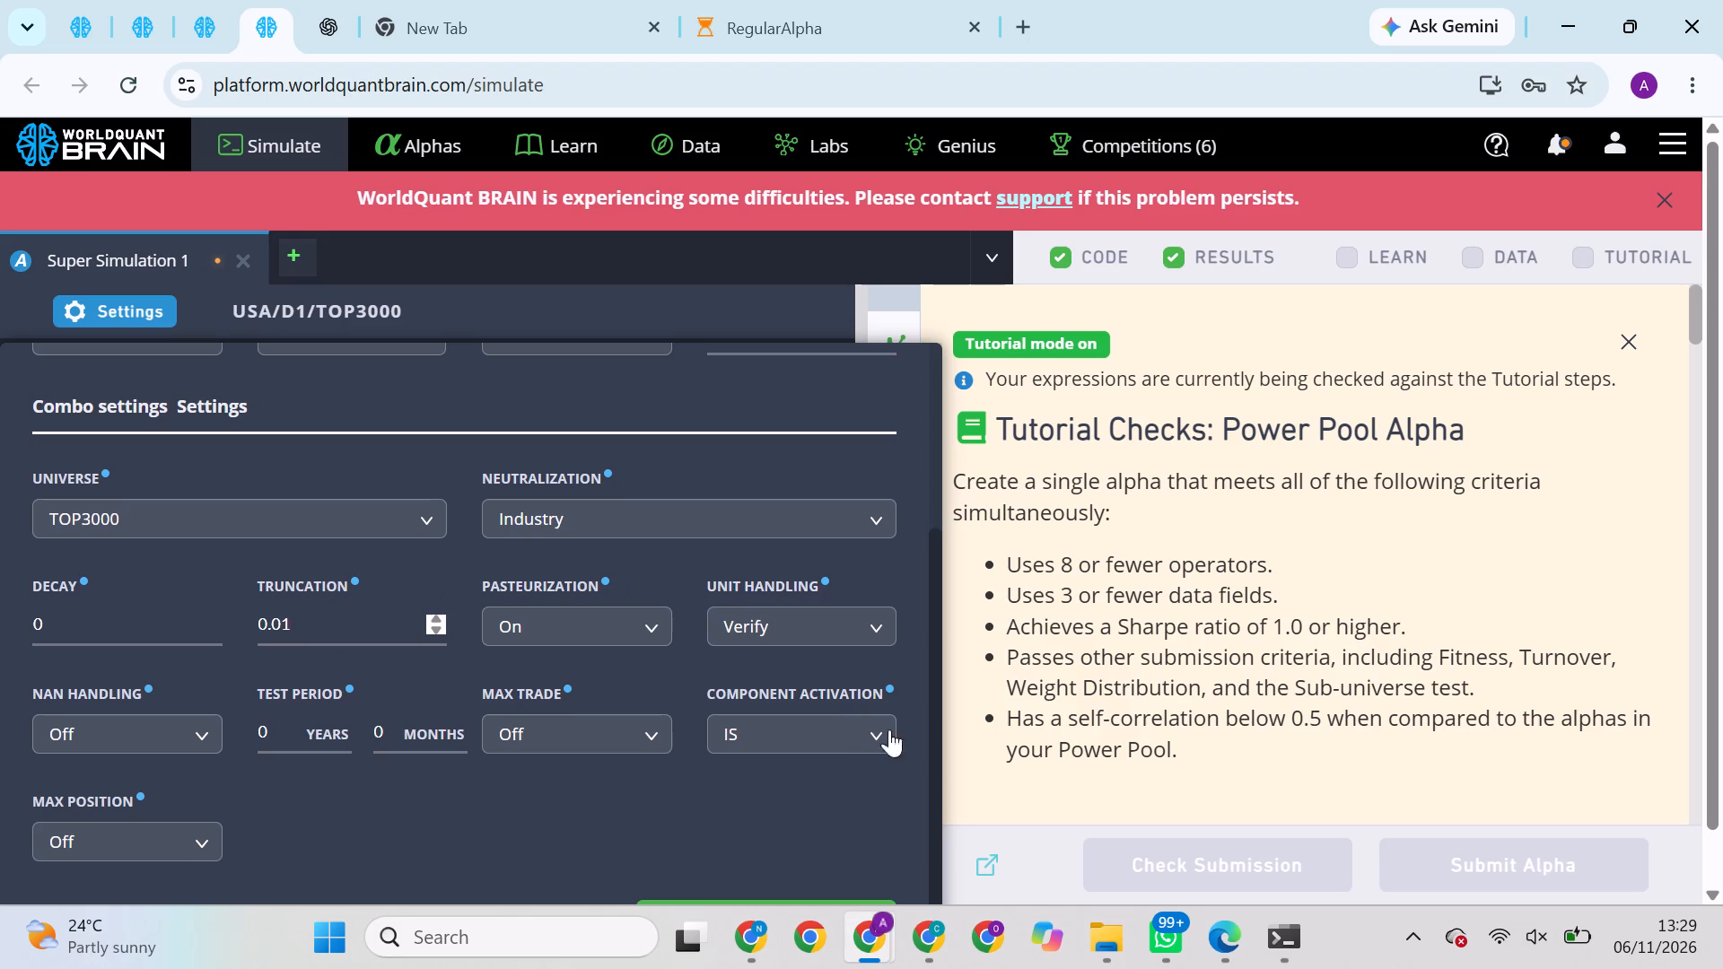
click(1018, 781)
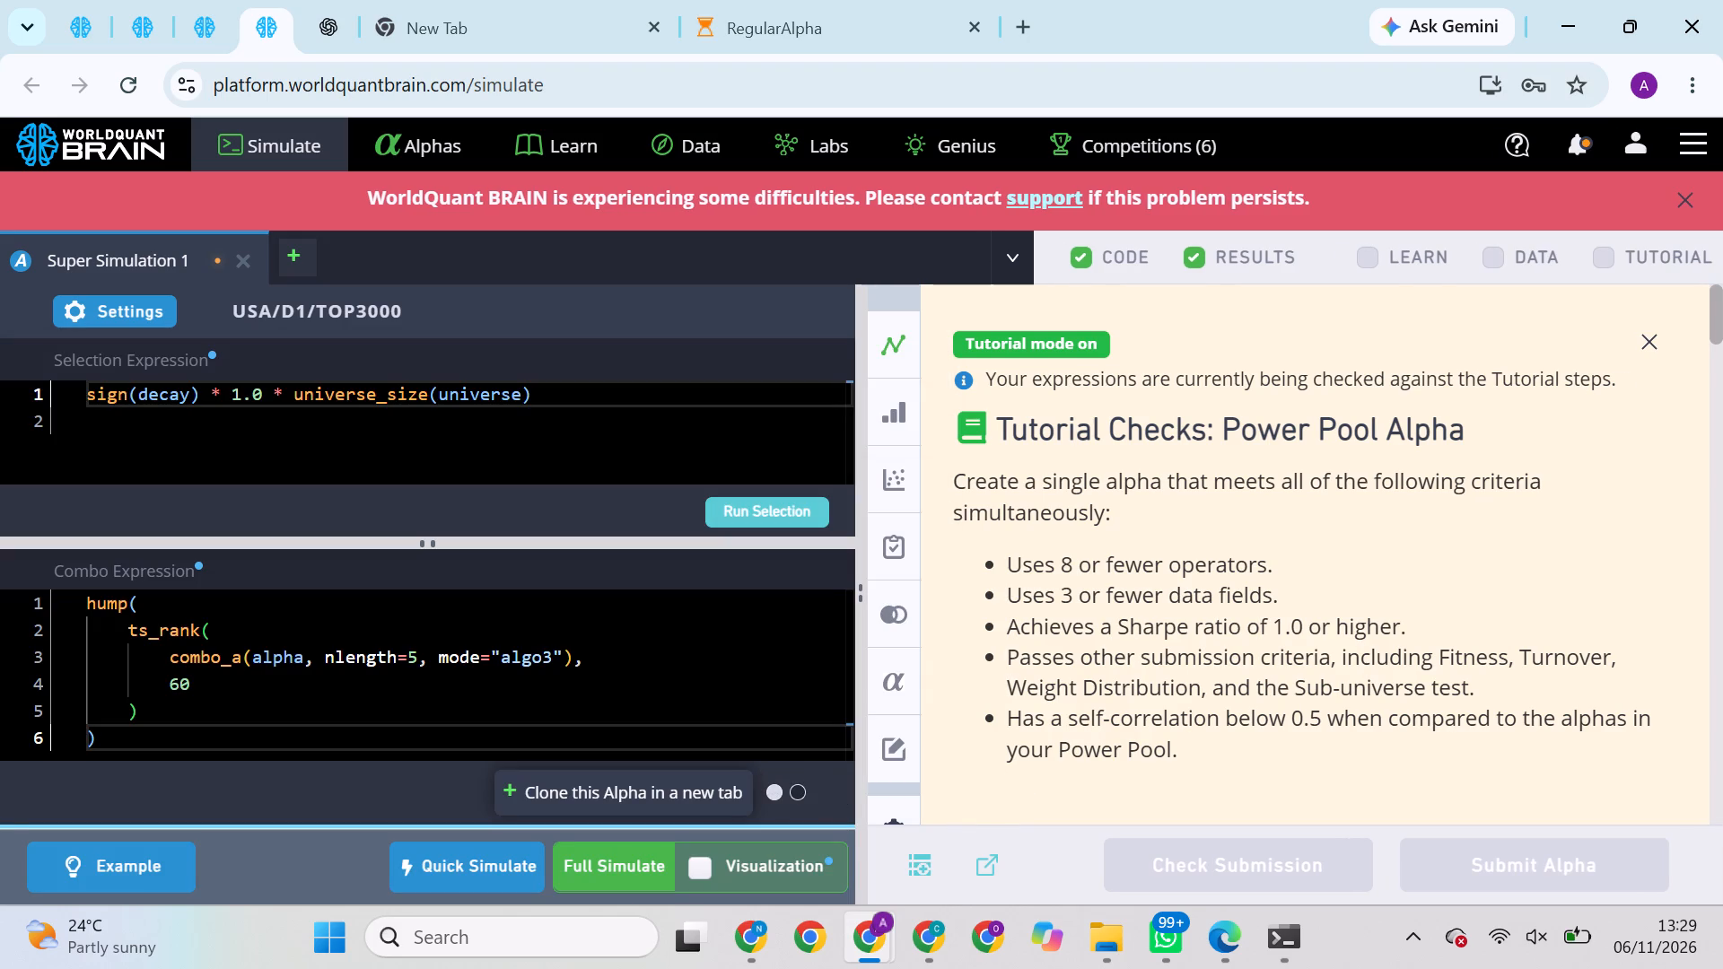
scroll(742, 746, down, 1)
scroll(564, 685, down, 1)
Set the nlength argument of combo_a to 8 in the combo expression.
click(416, 652)
key(BackSpace)
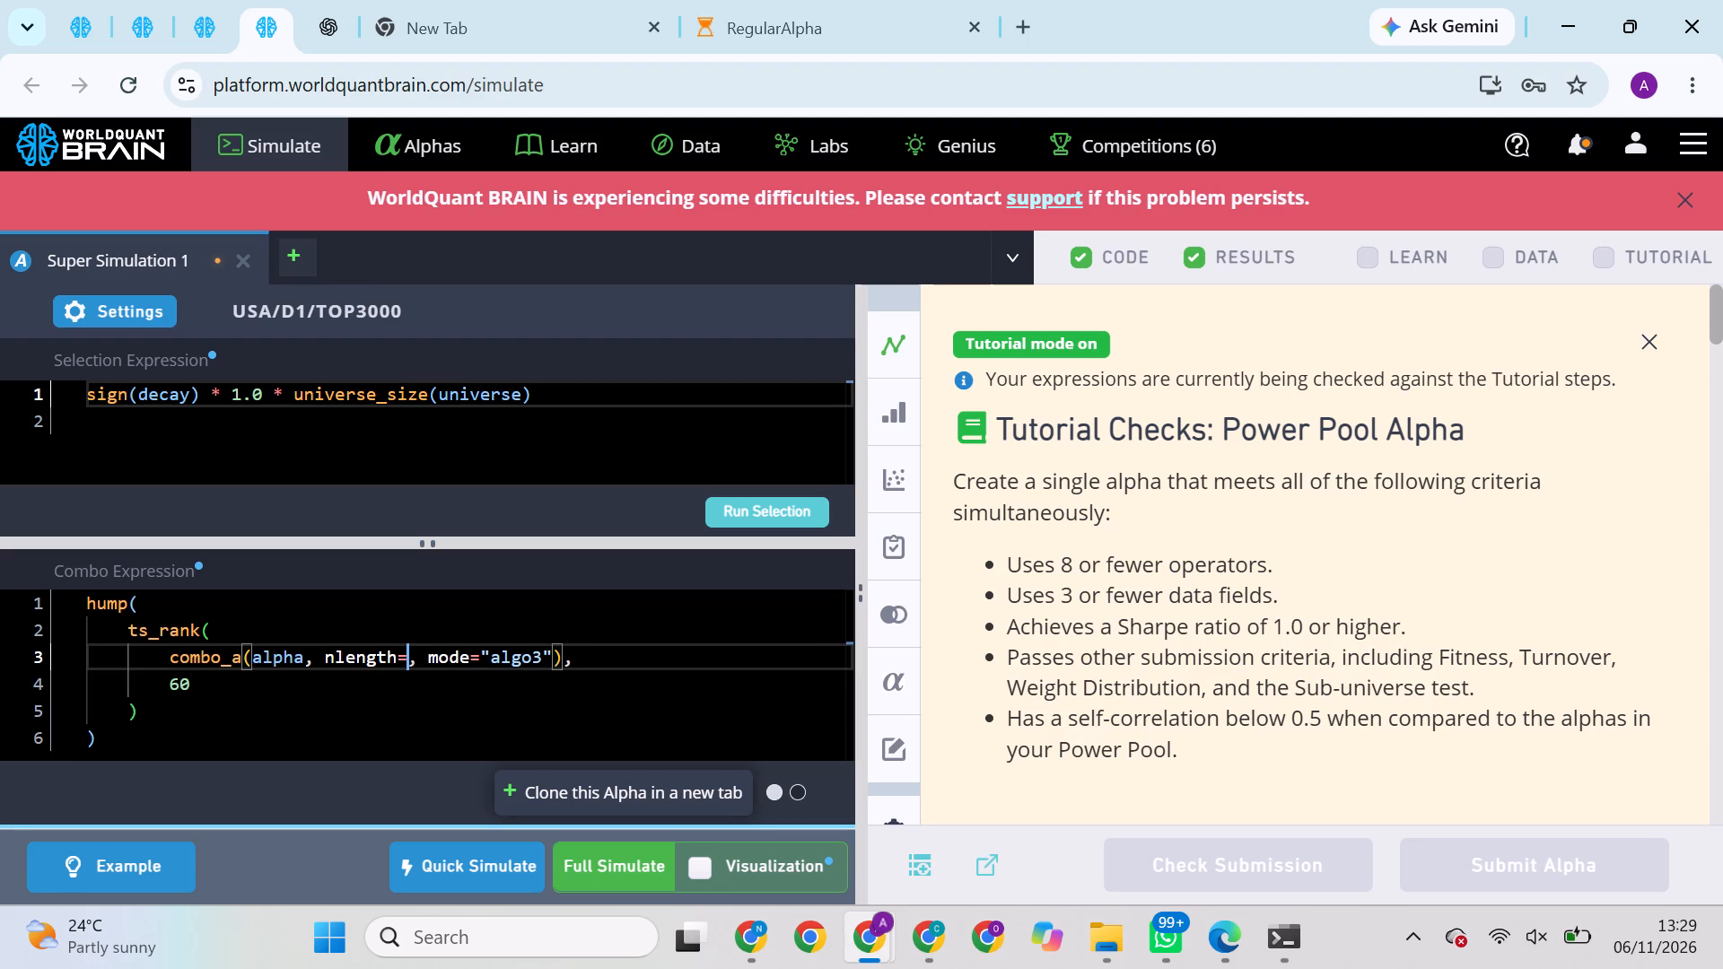
key(8)
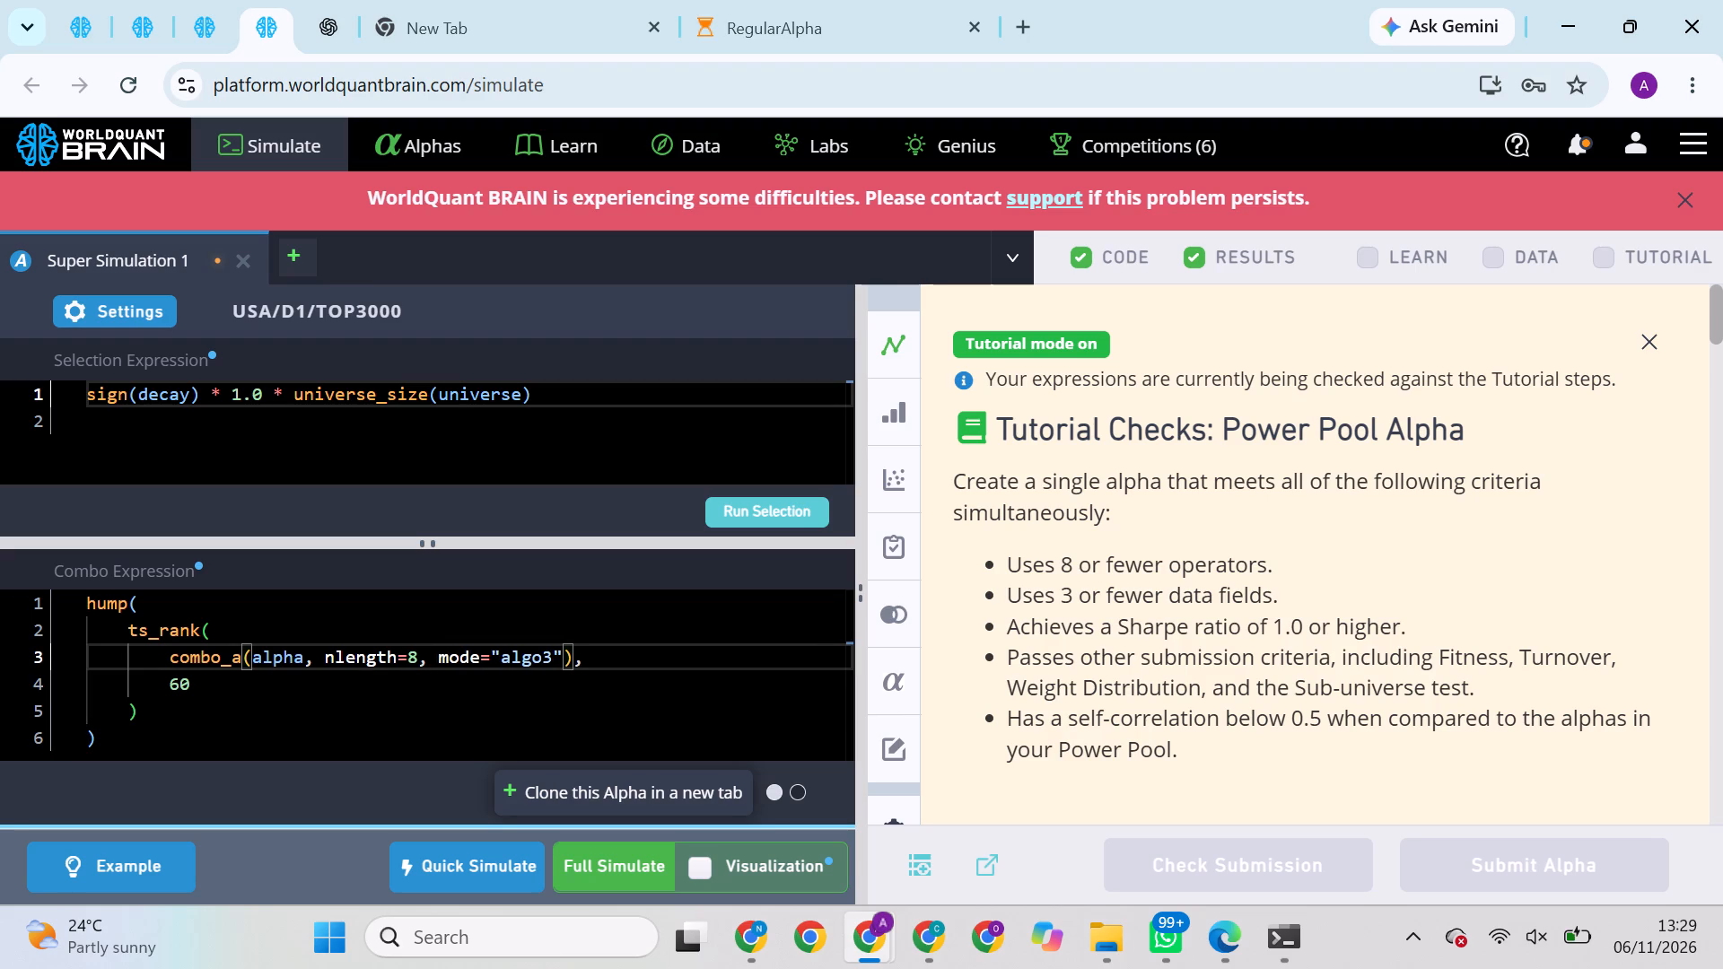
Run the alpha selection, start a full simulation of the super alpha, and dismiss the service difficulties banner.
click(785, 500)
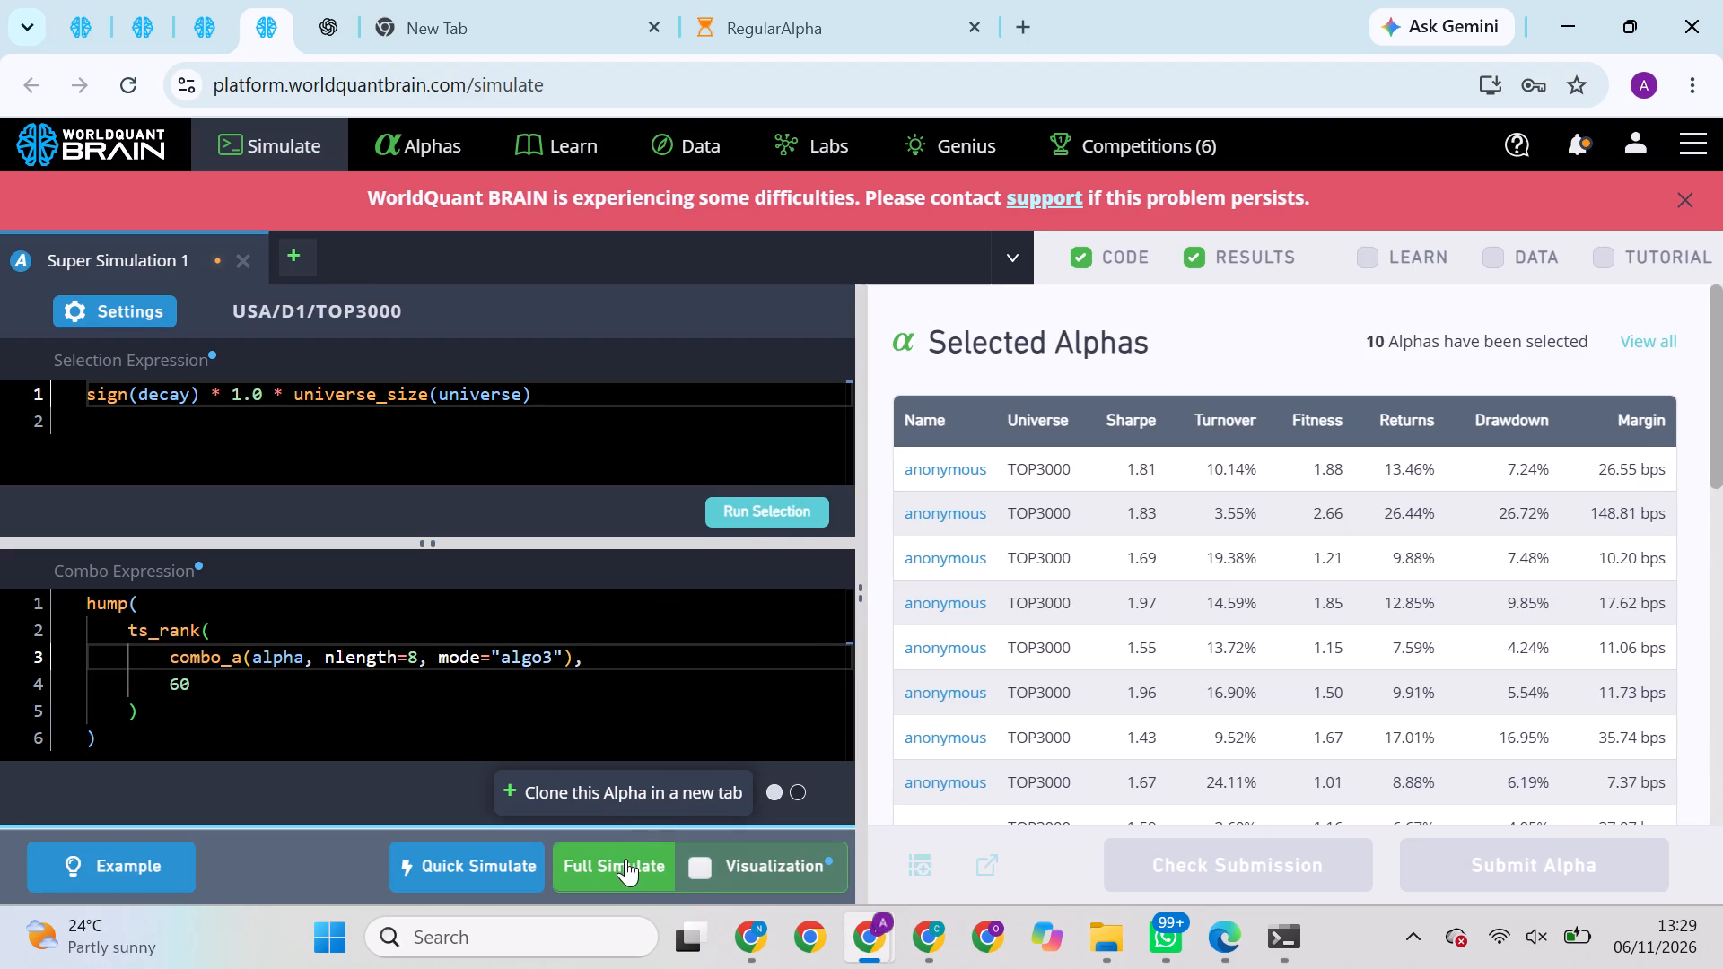
click(625, 859)
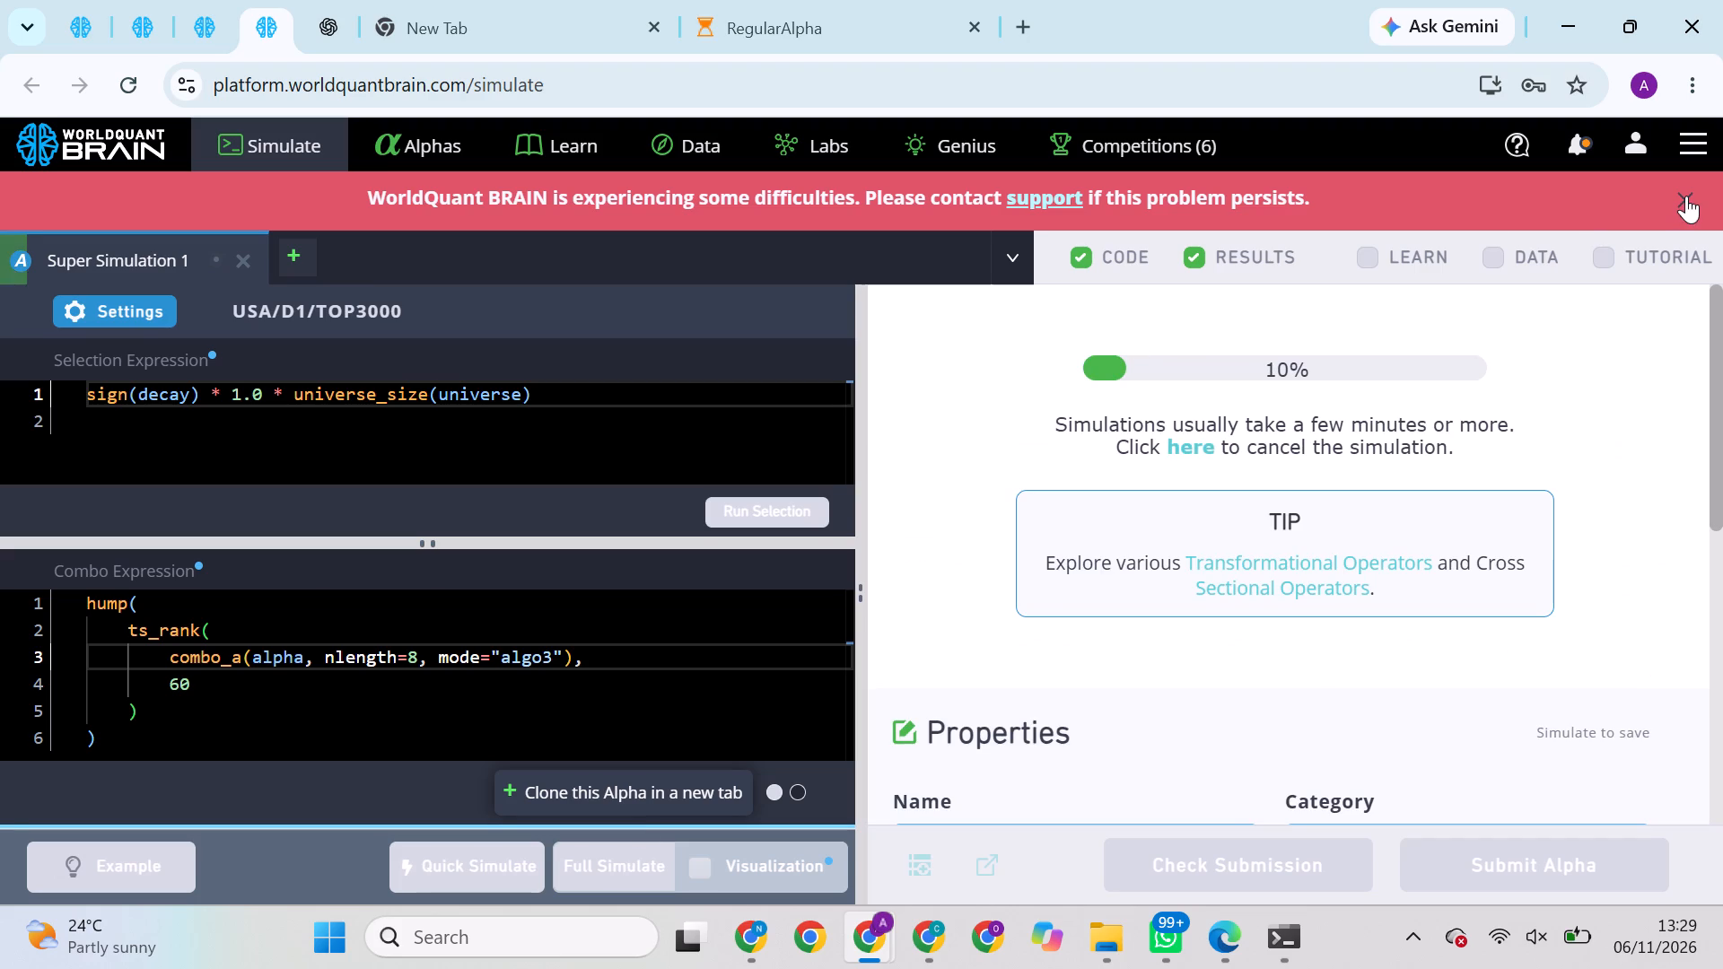
click(1686, 196)
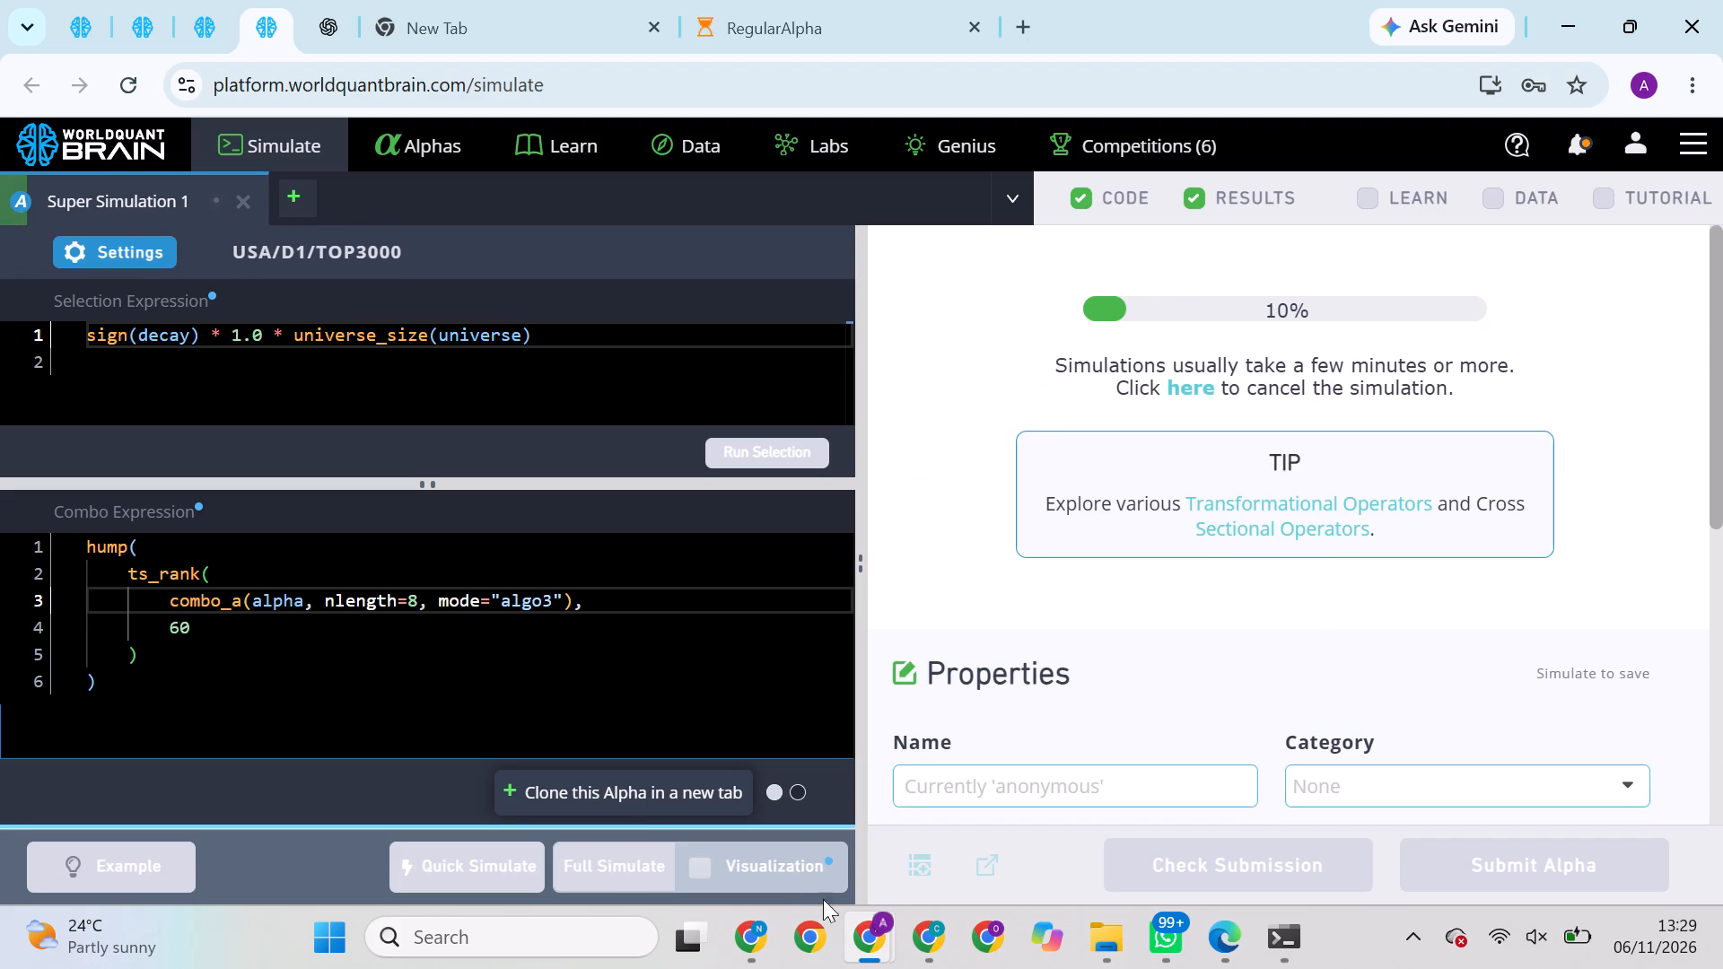
Switch to the browser window with the RegularAlpha notebook and check its WorldQuant BRAIN simulation pages and message notifications.
click(751, 964)
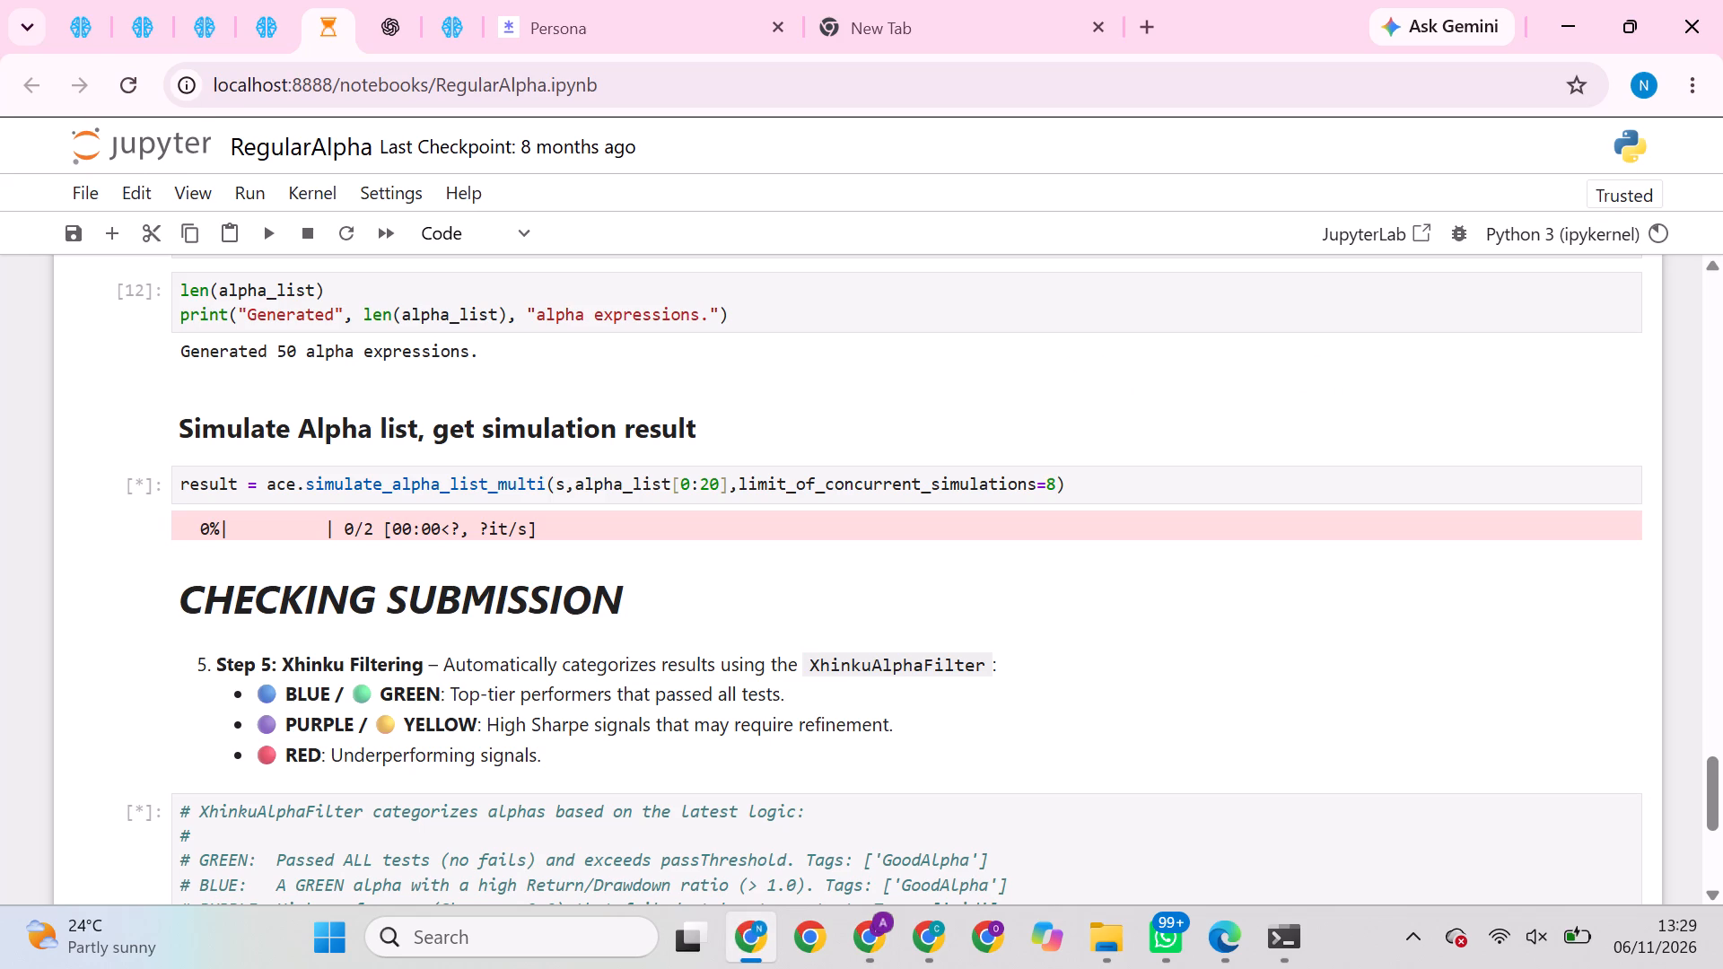
click(90, 7)
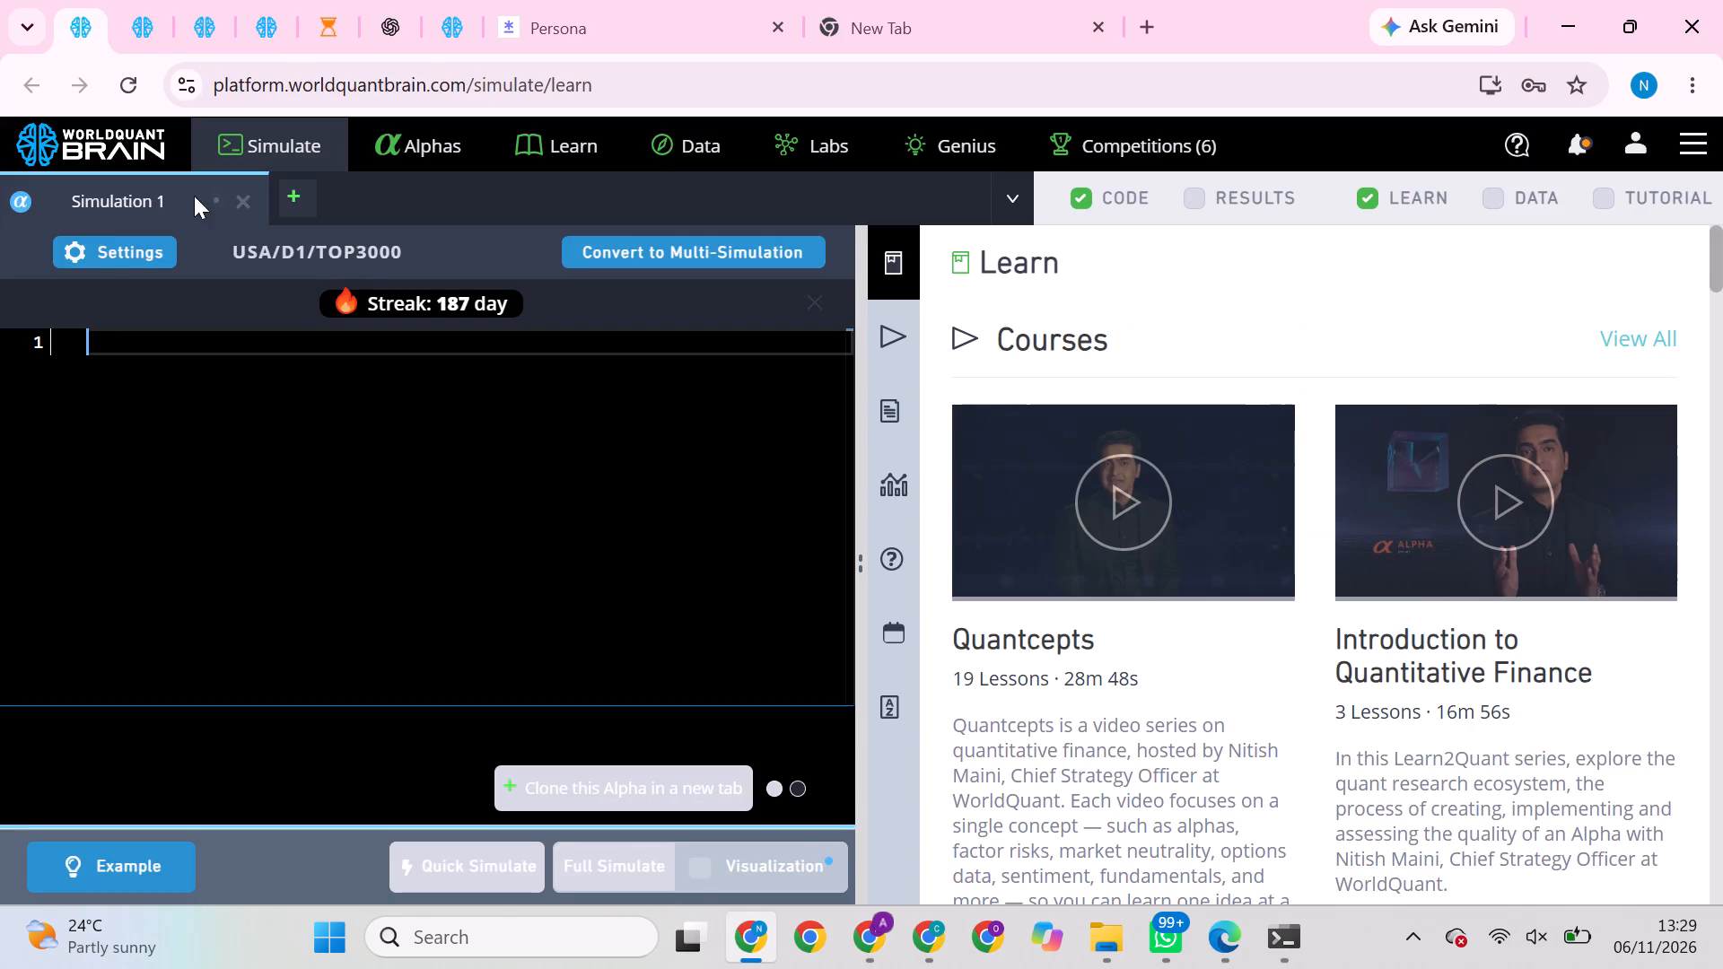
click(144, 0)
click(188, 6)
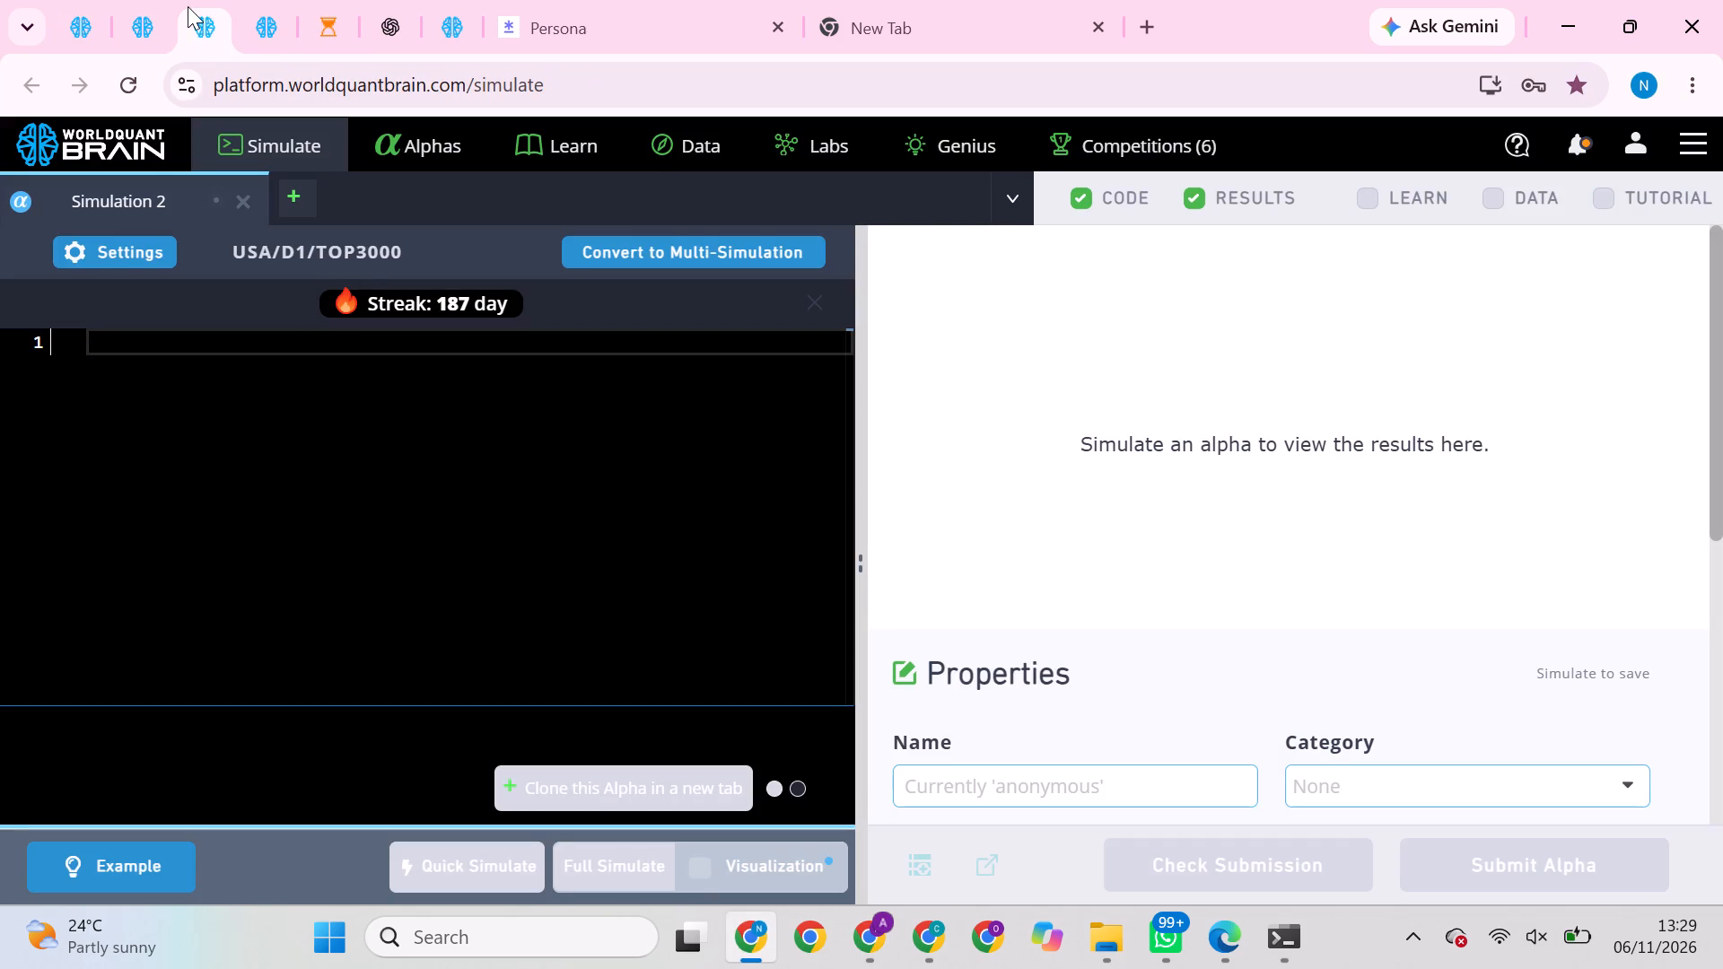
click(258, 10)
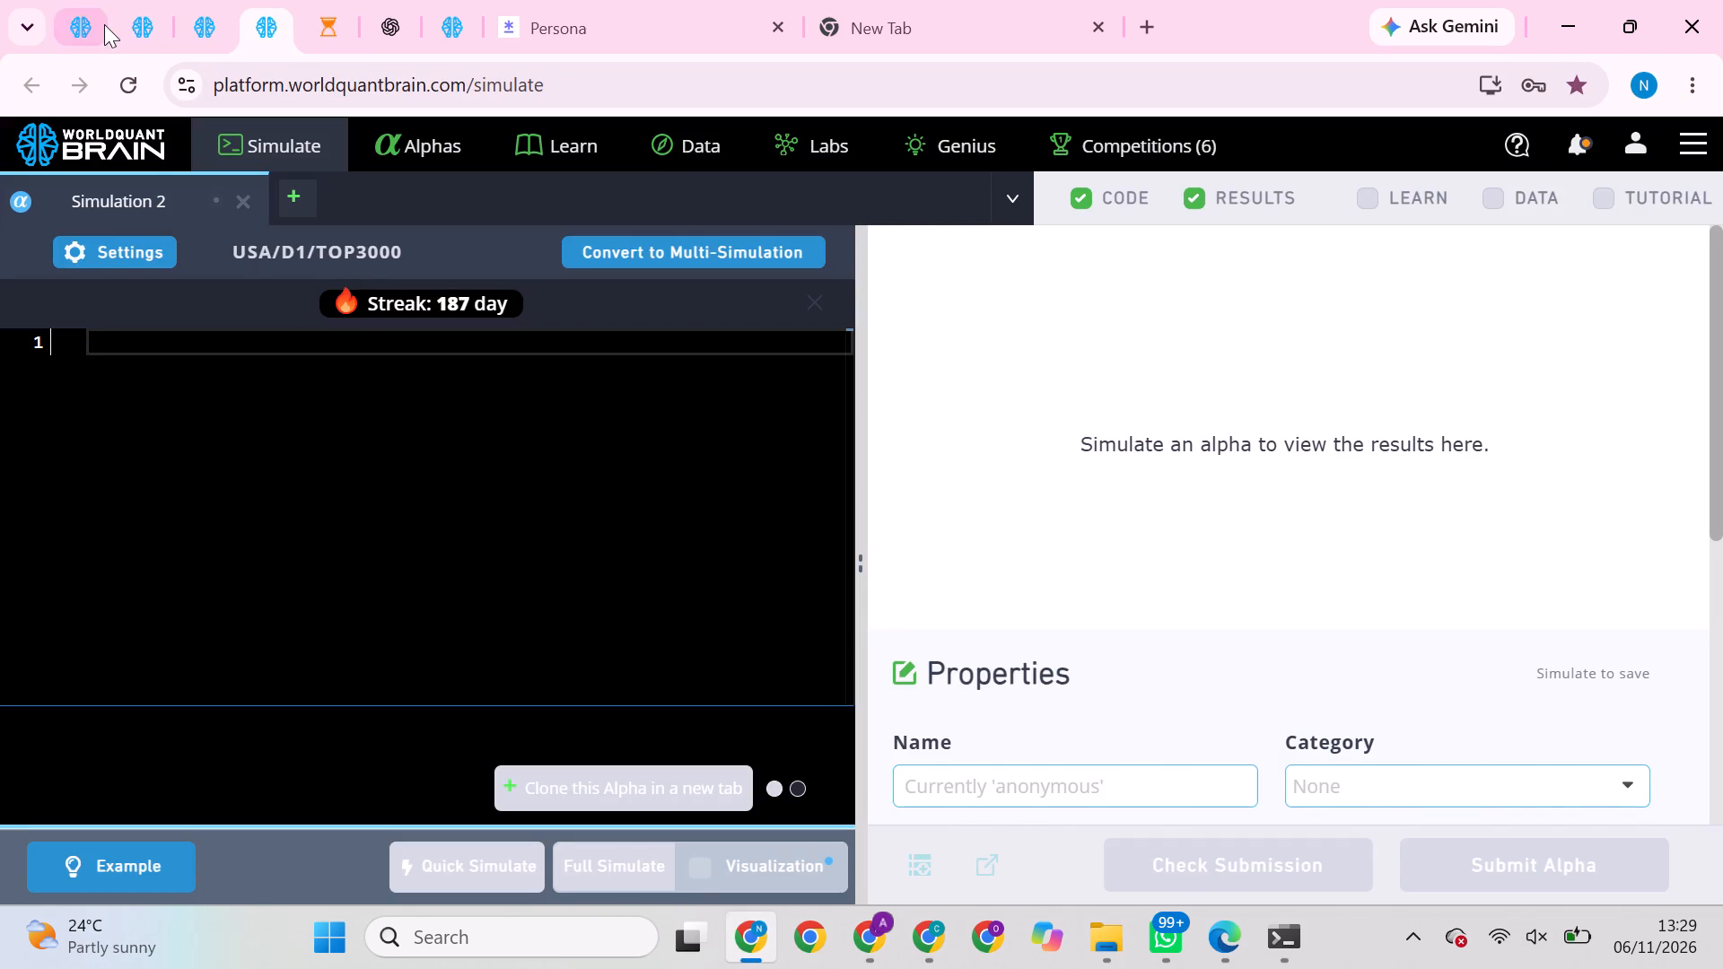
click(101, 20)
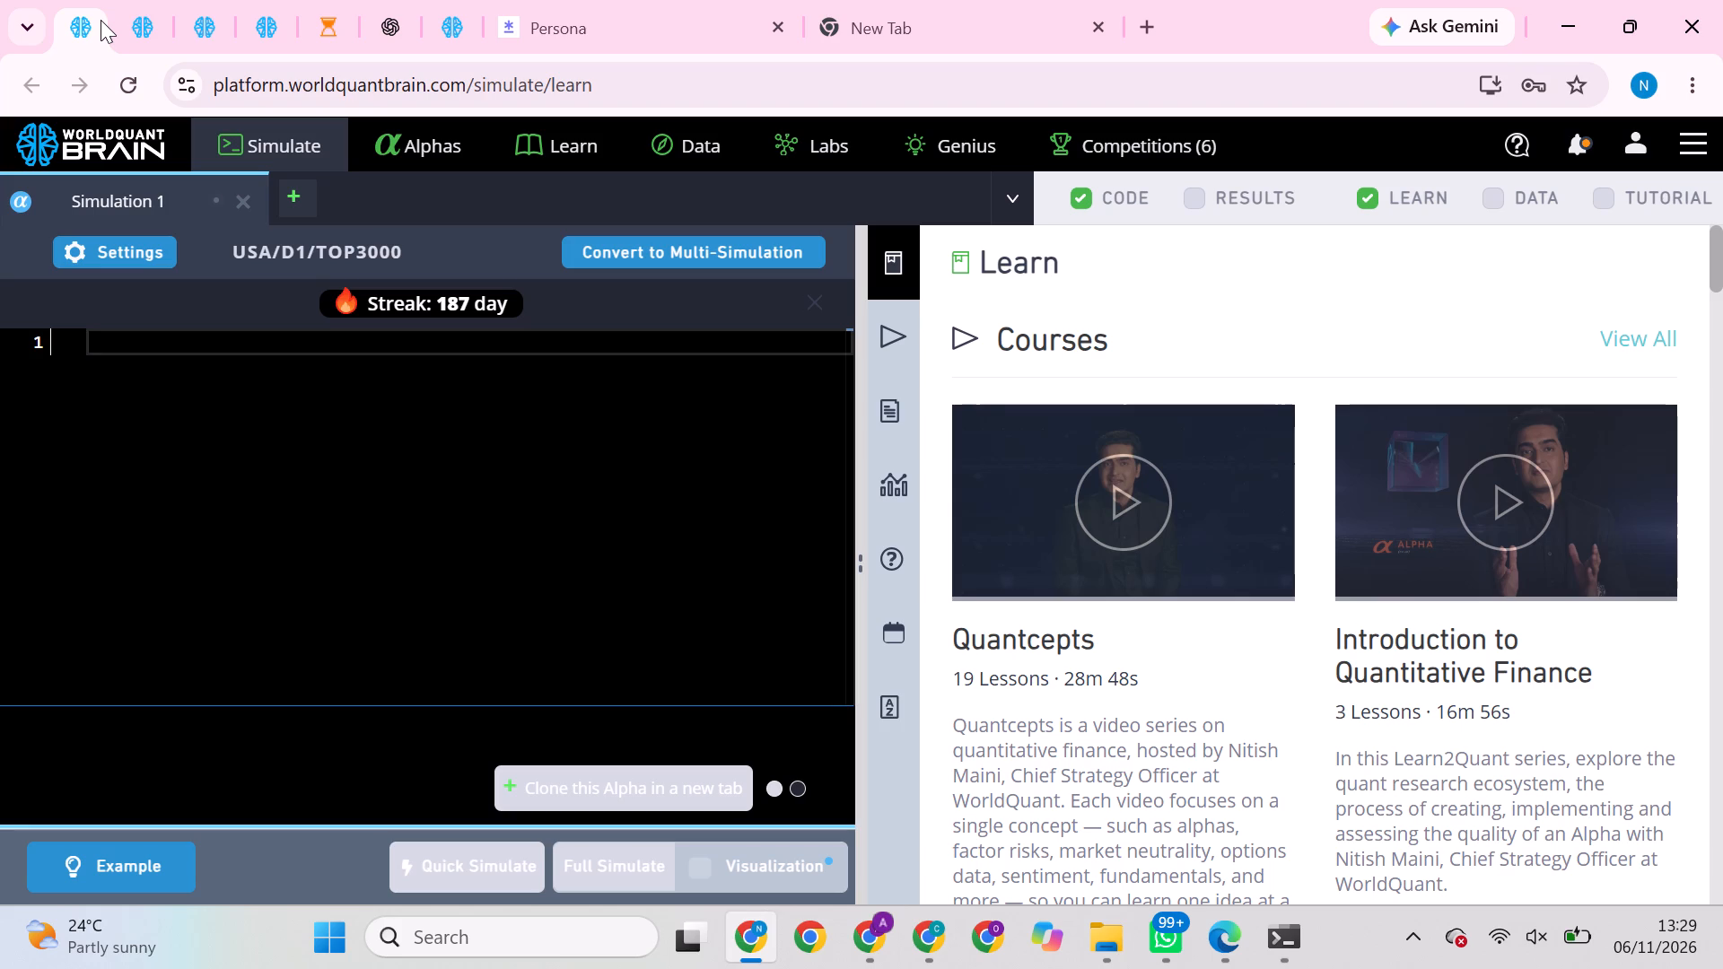
click(1586, 156)
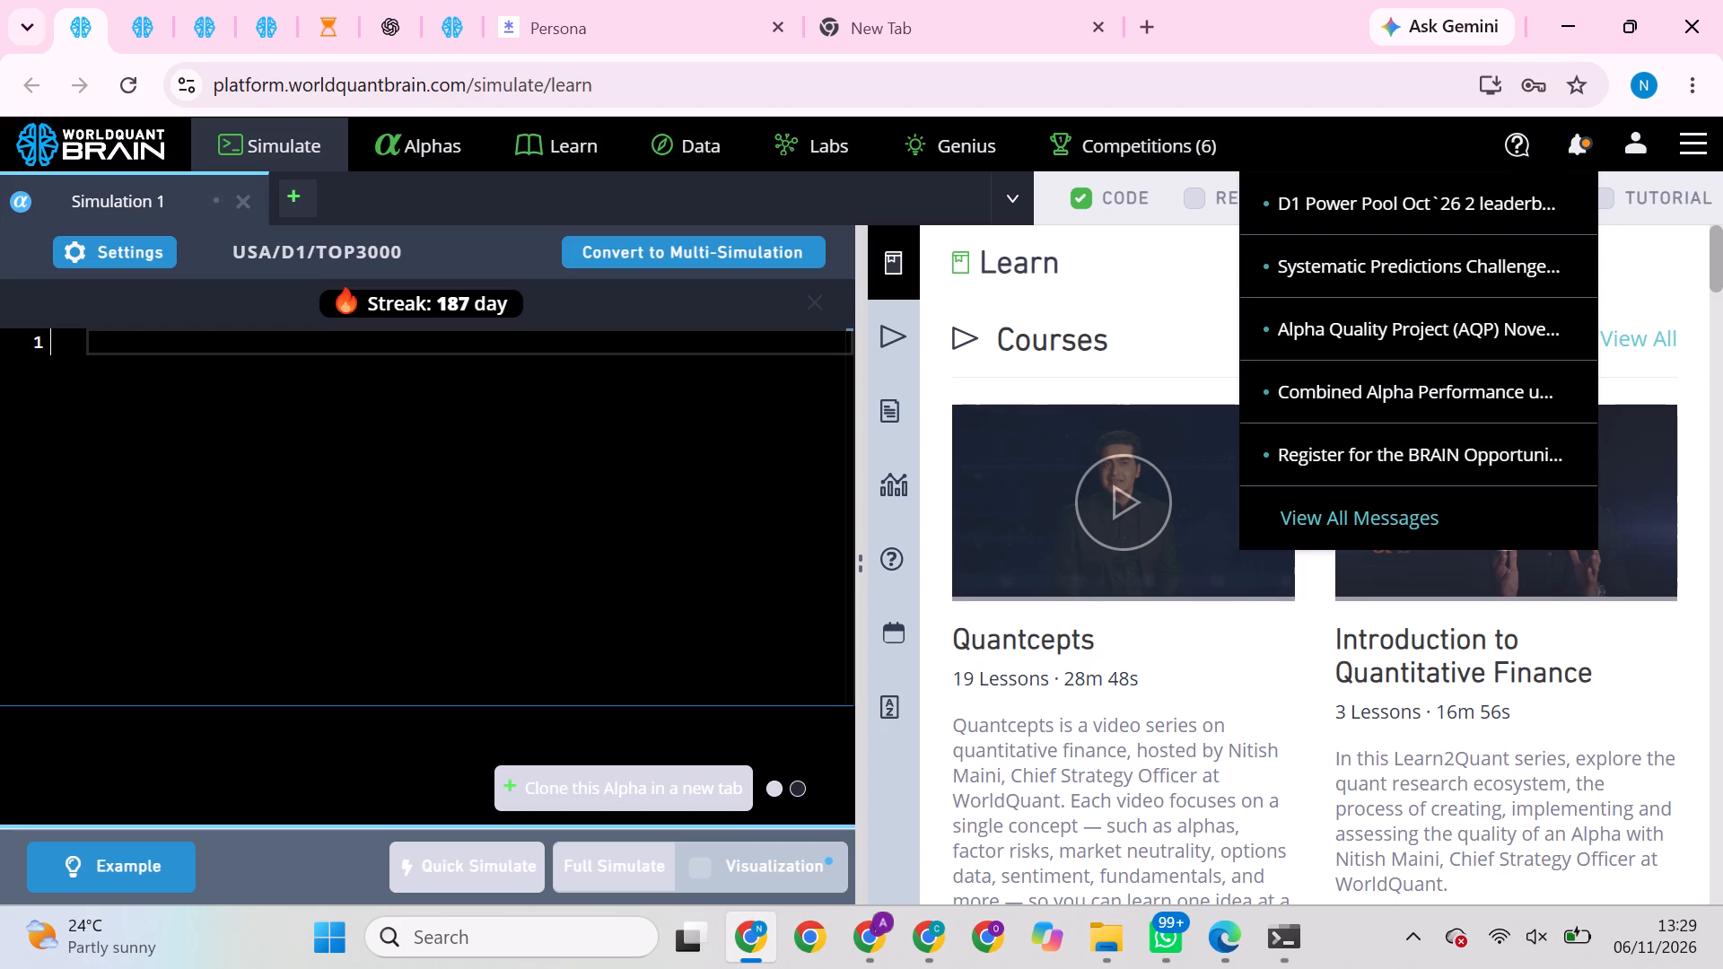
click(624, 488)
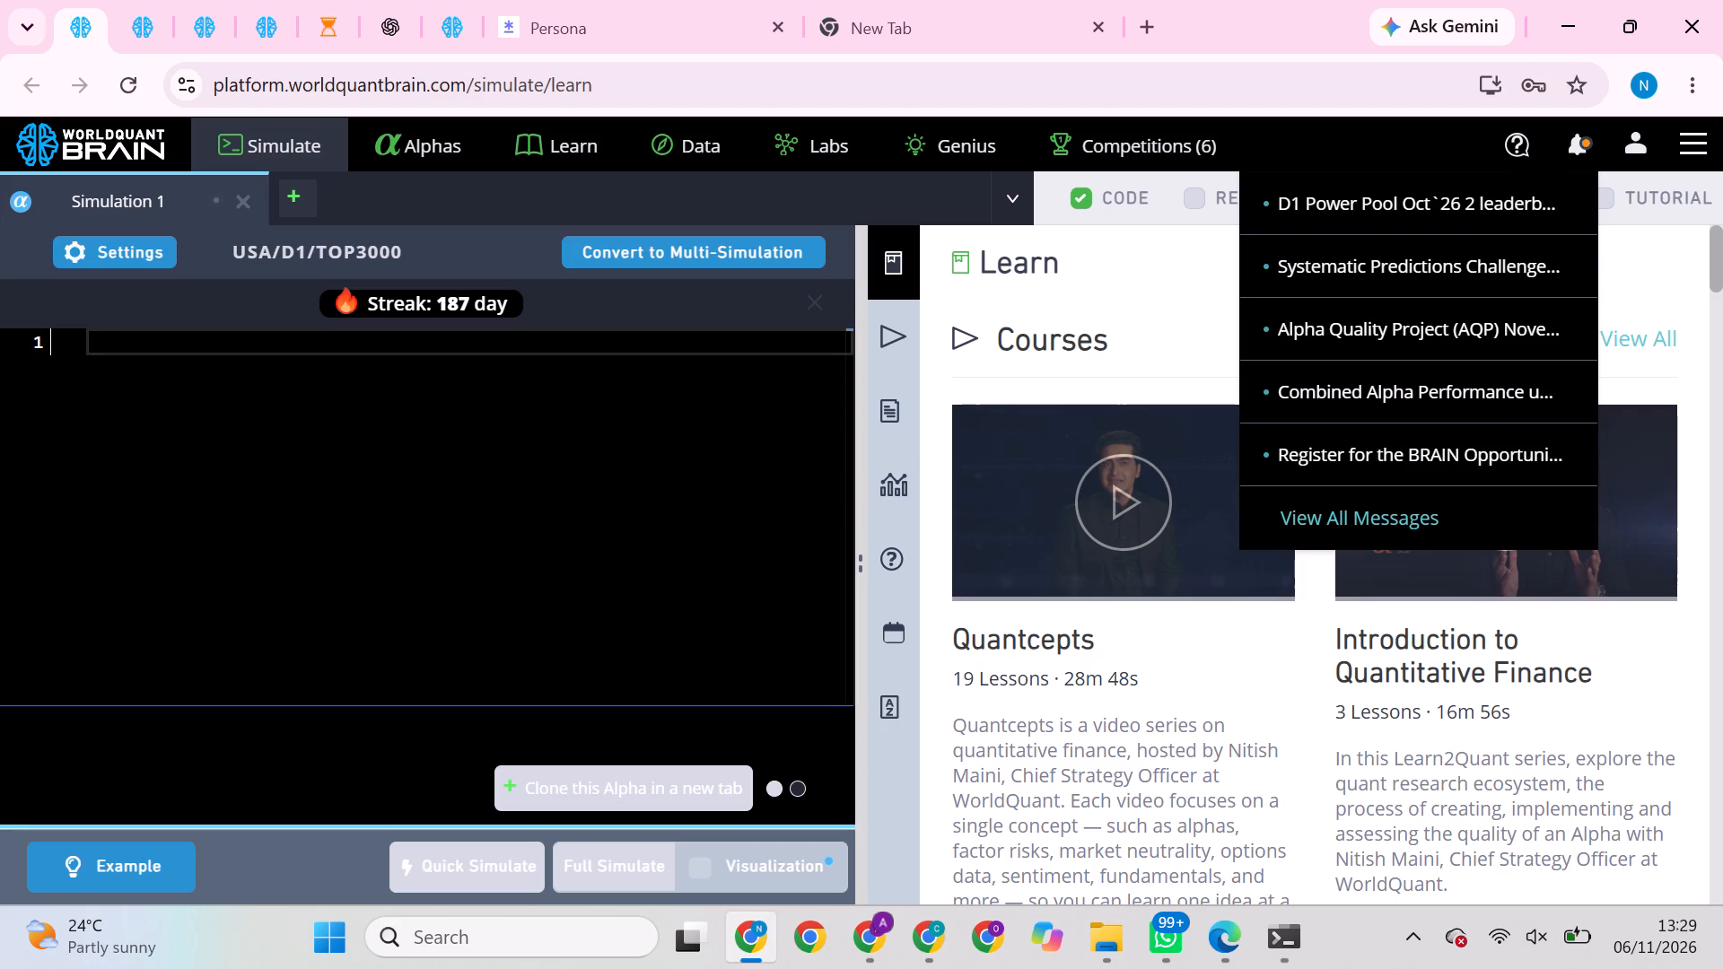
click(584, 499)
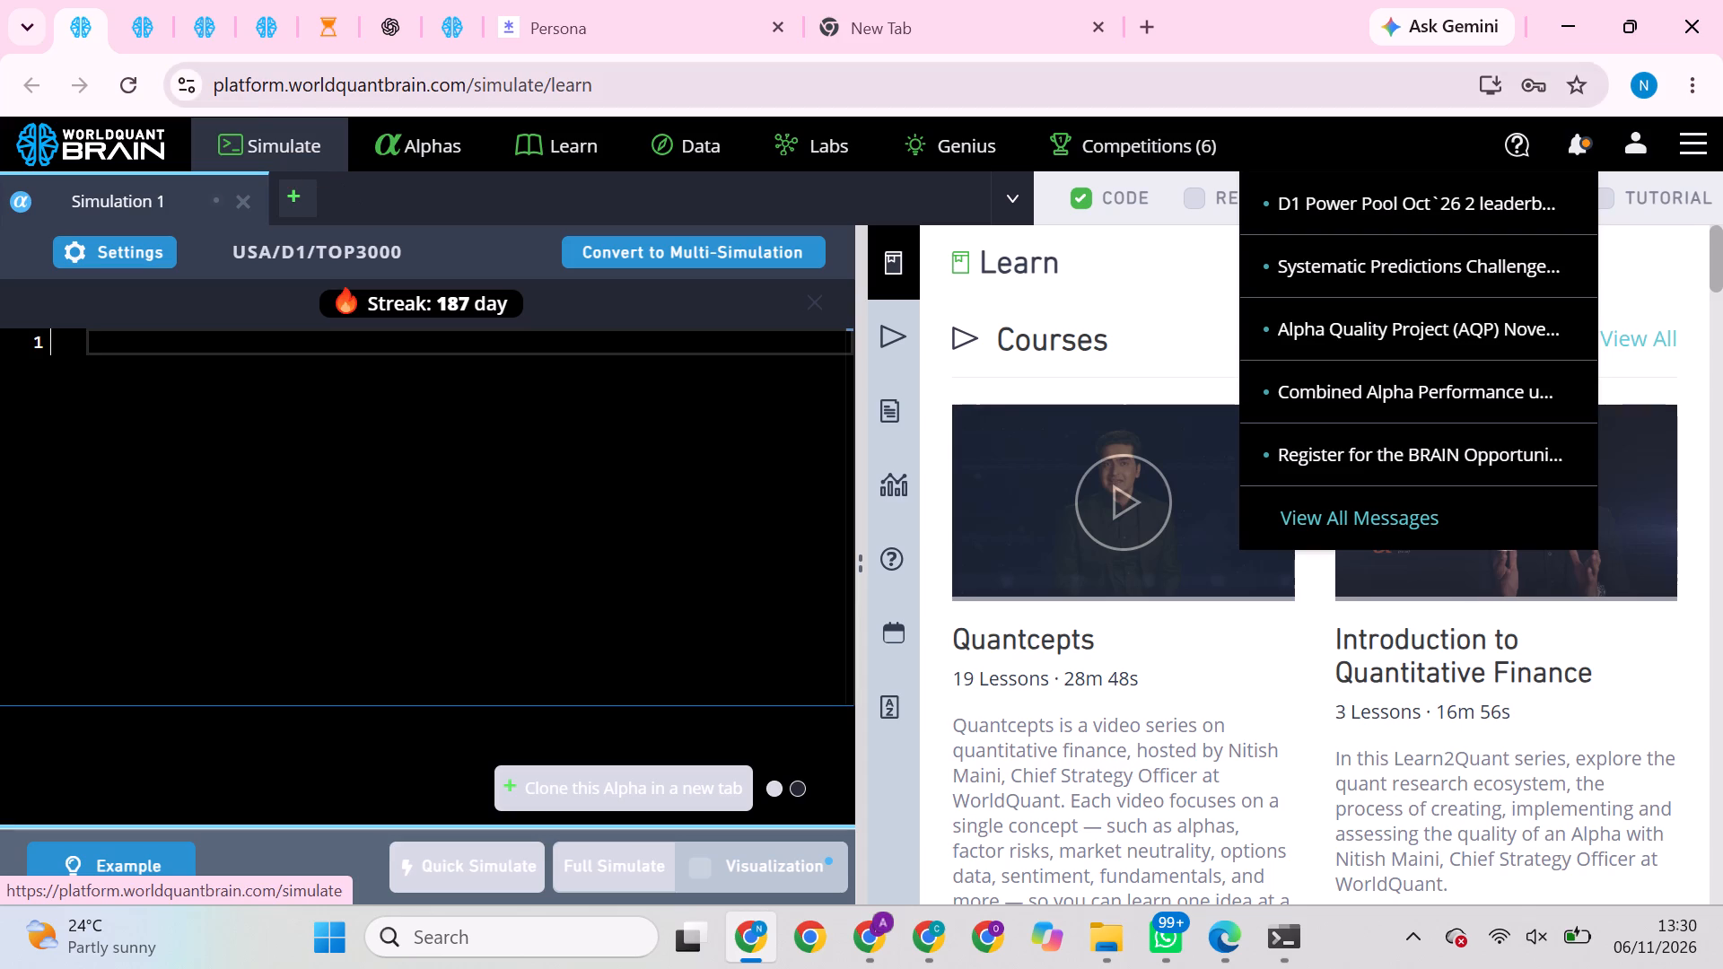
click(157, 0)
click(206, 0)
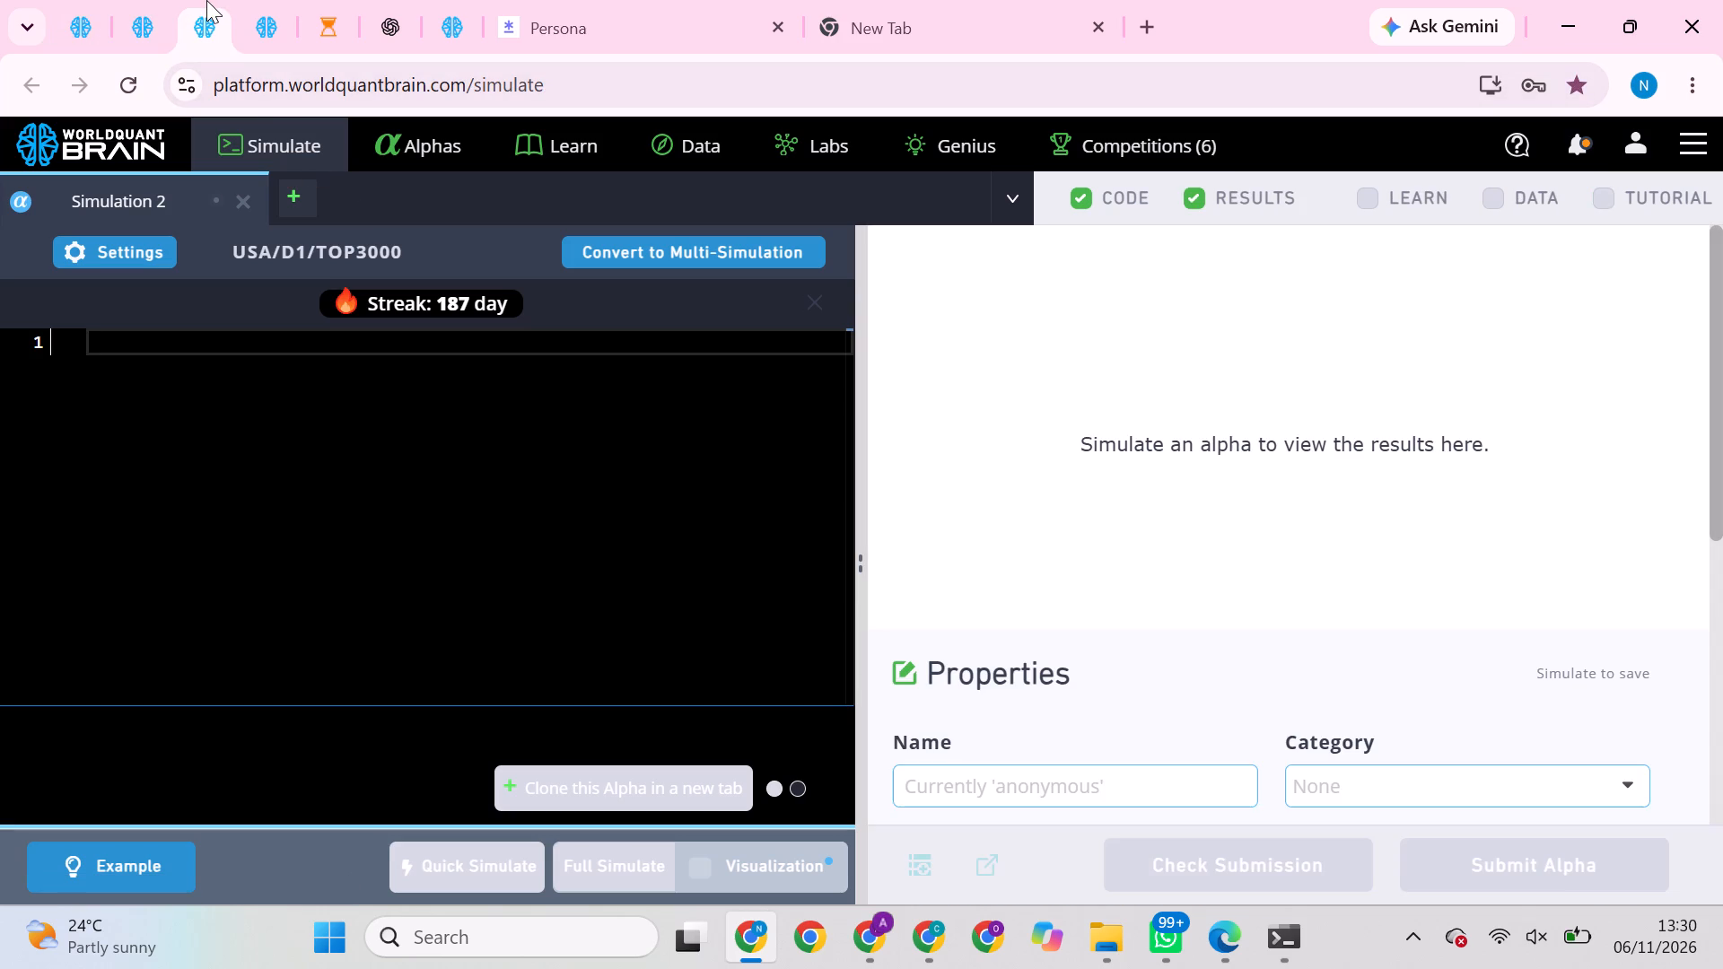
click(249, 0)
click(249, 0)
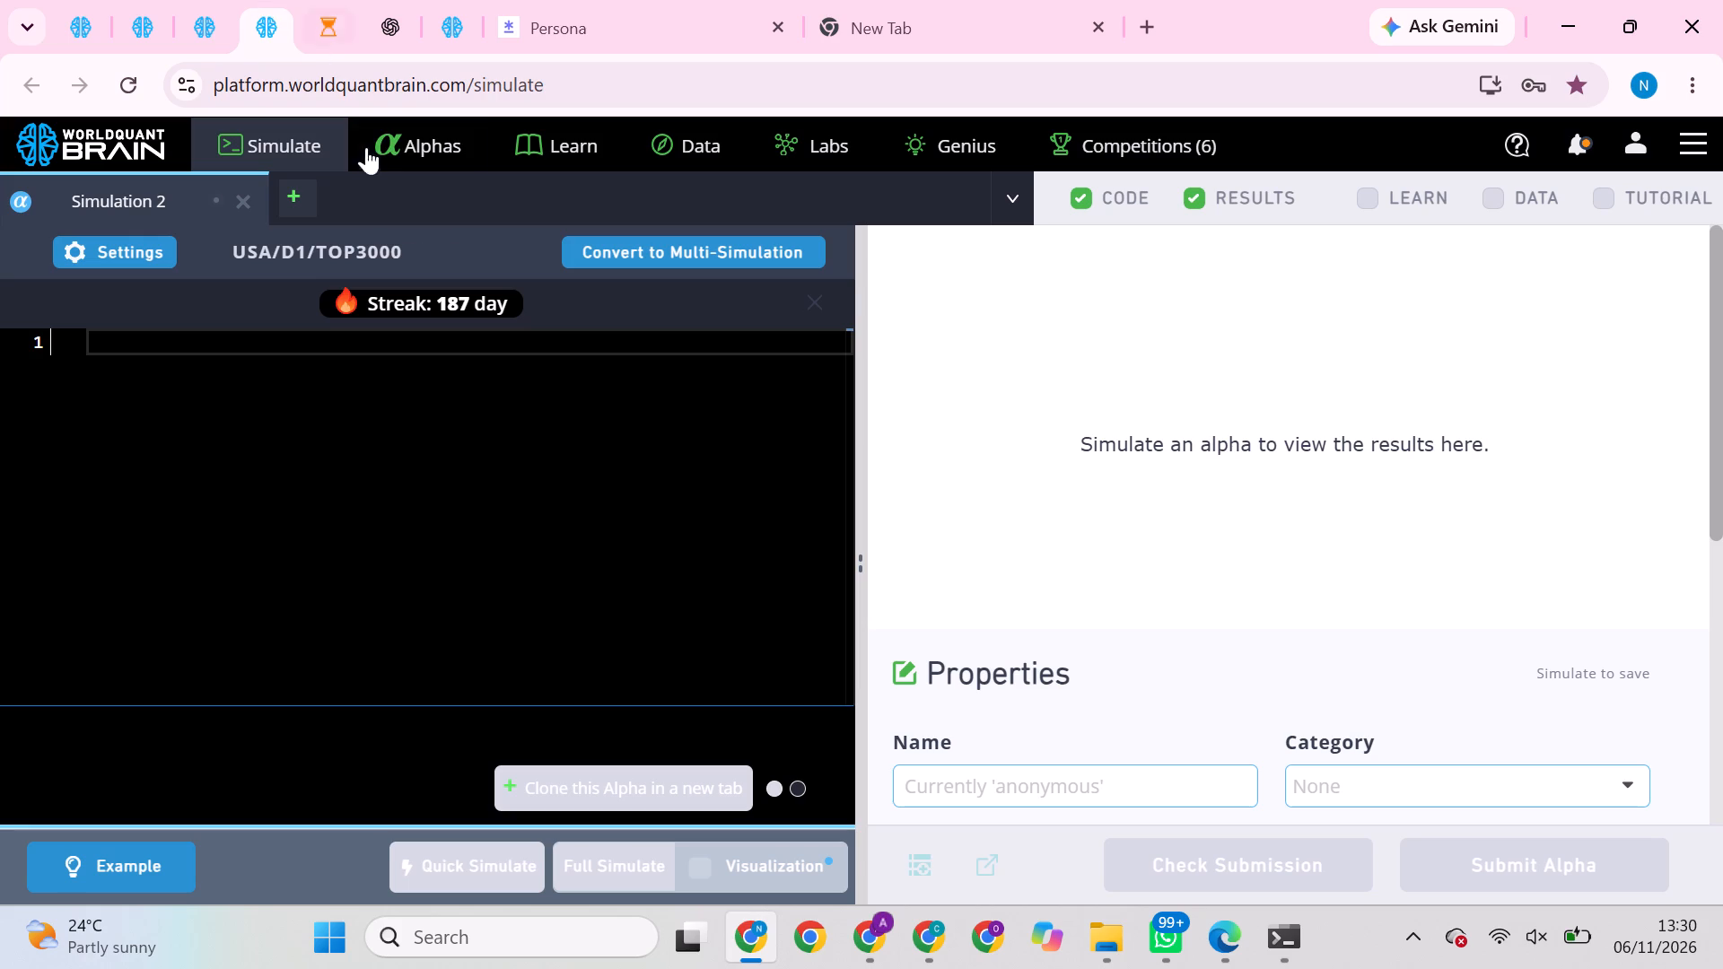
click(1587, 147)
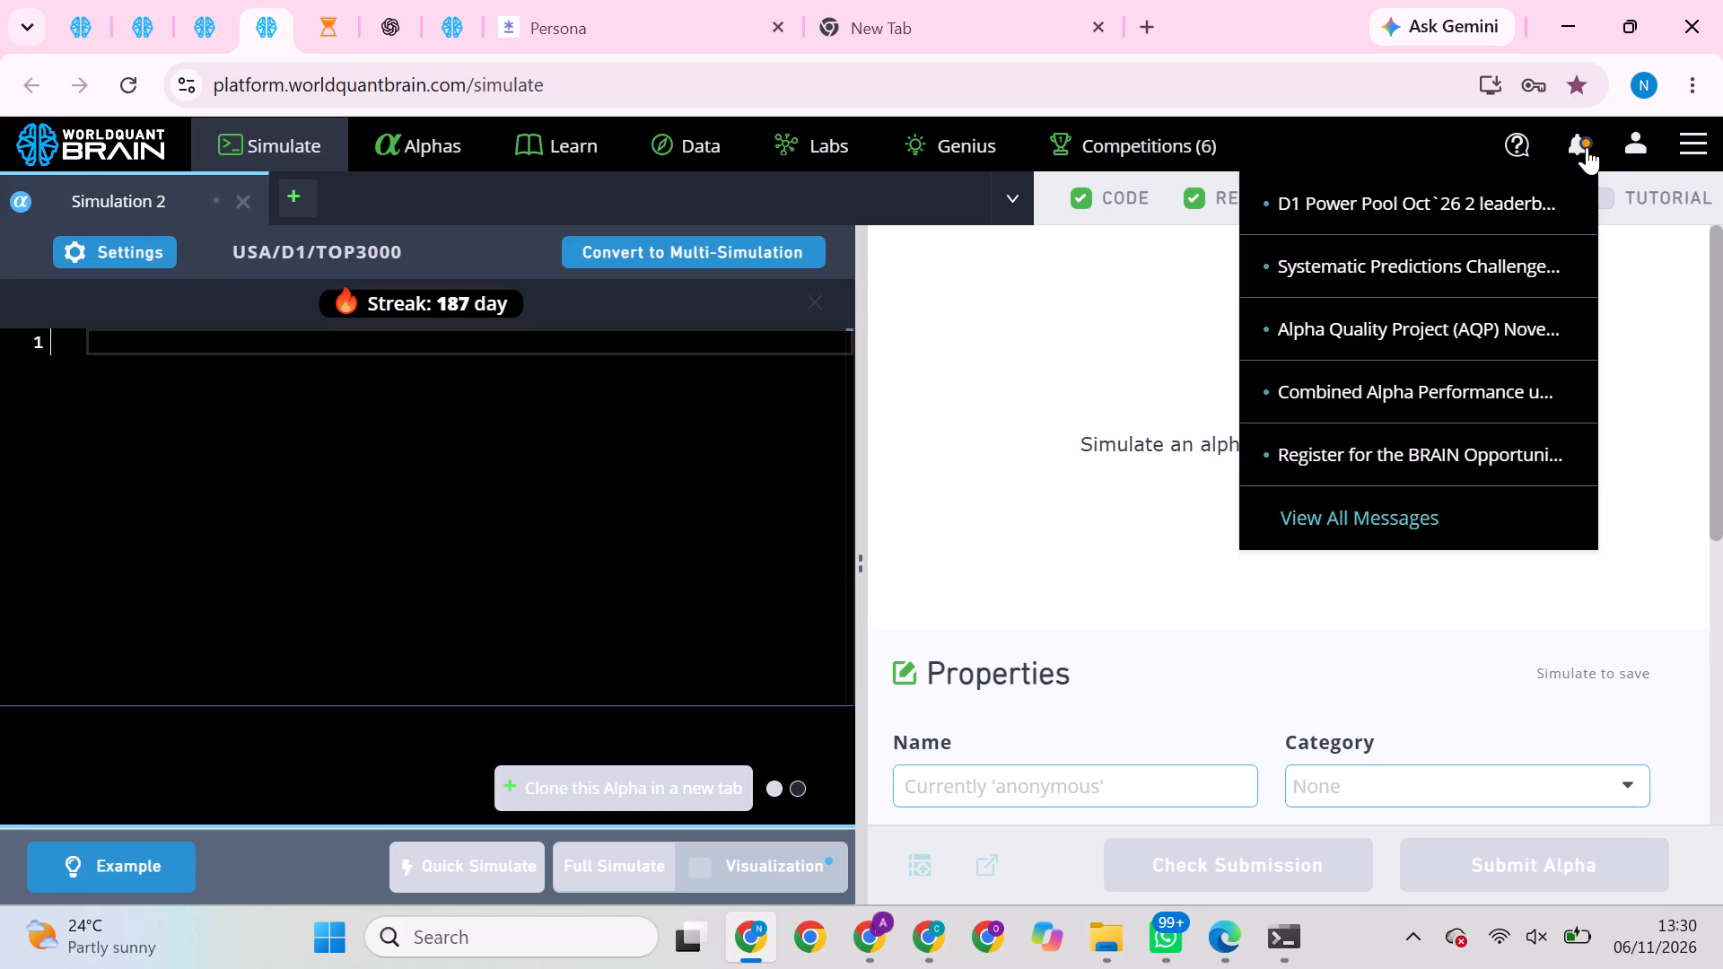
click(634, 485)
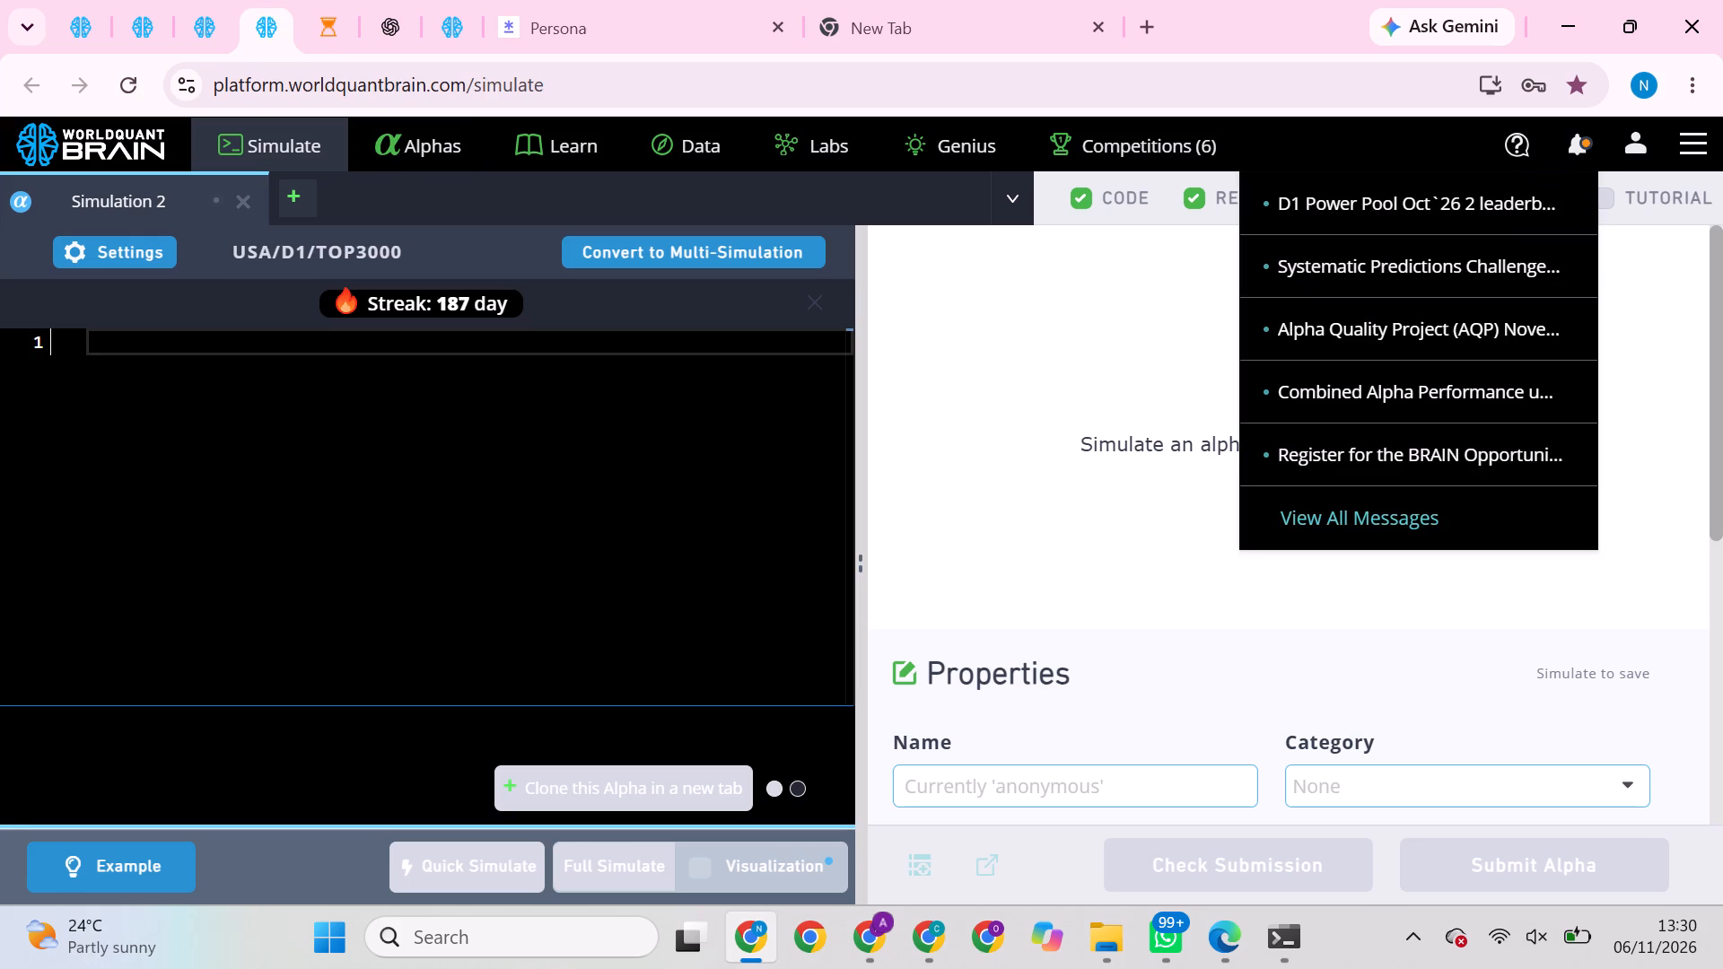
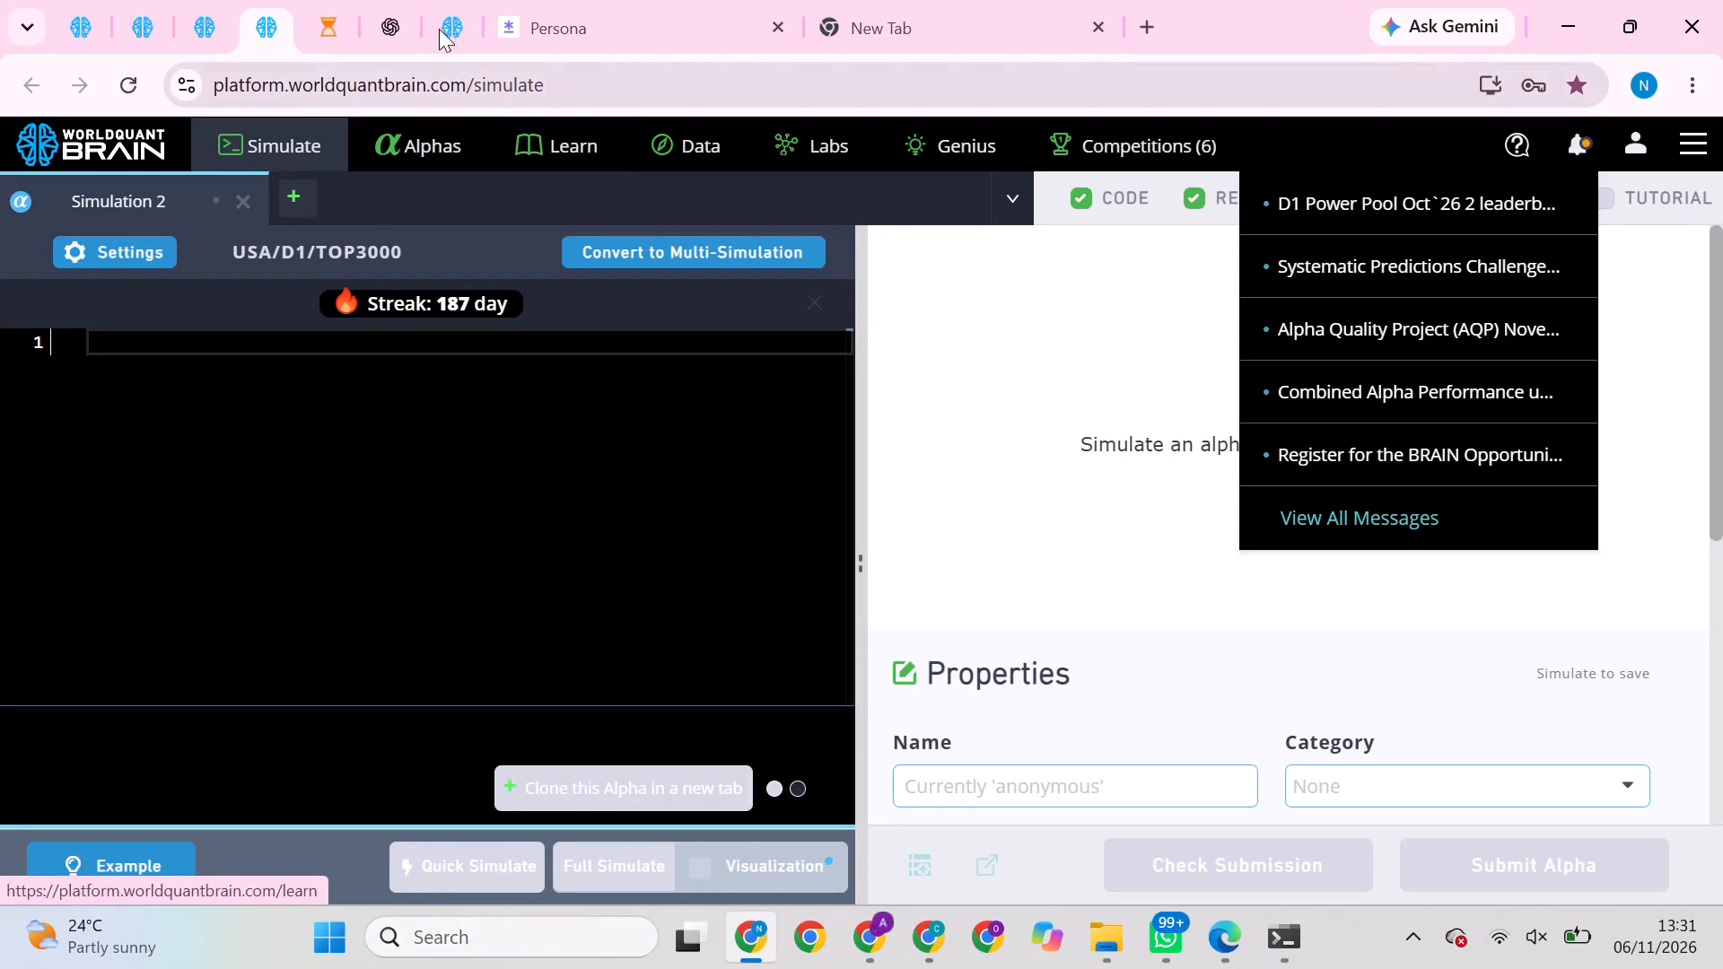
Open the list of submitted alphas in a WorldQuant BRAIN page and browse the most recent entries.
click(439, 5)
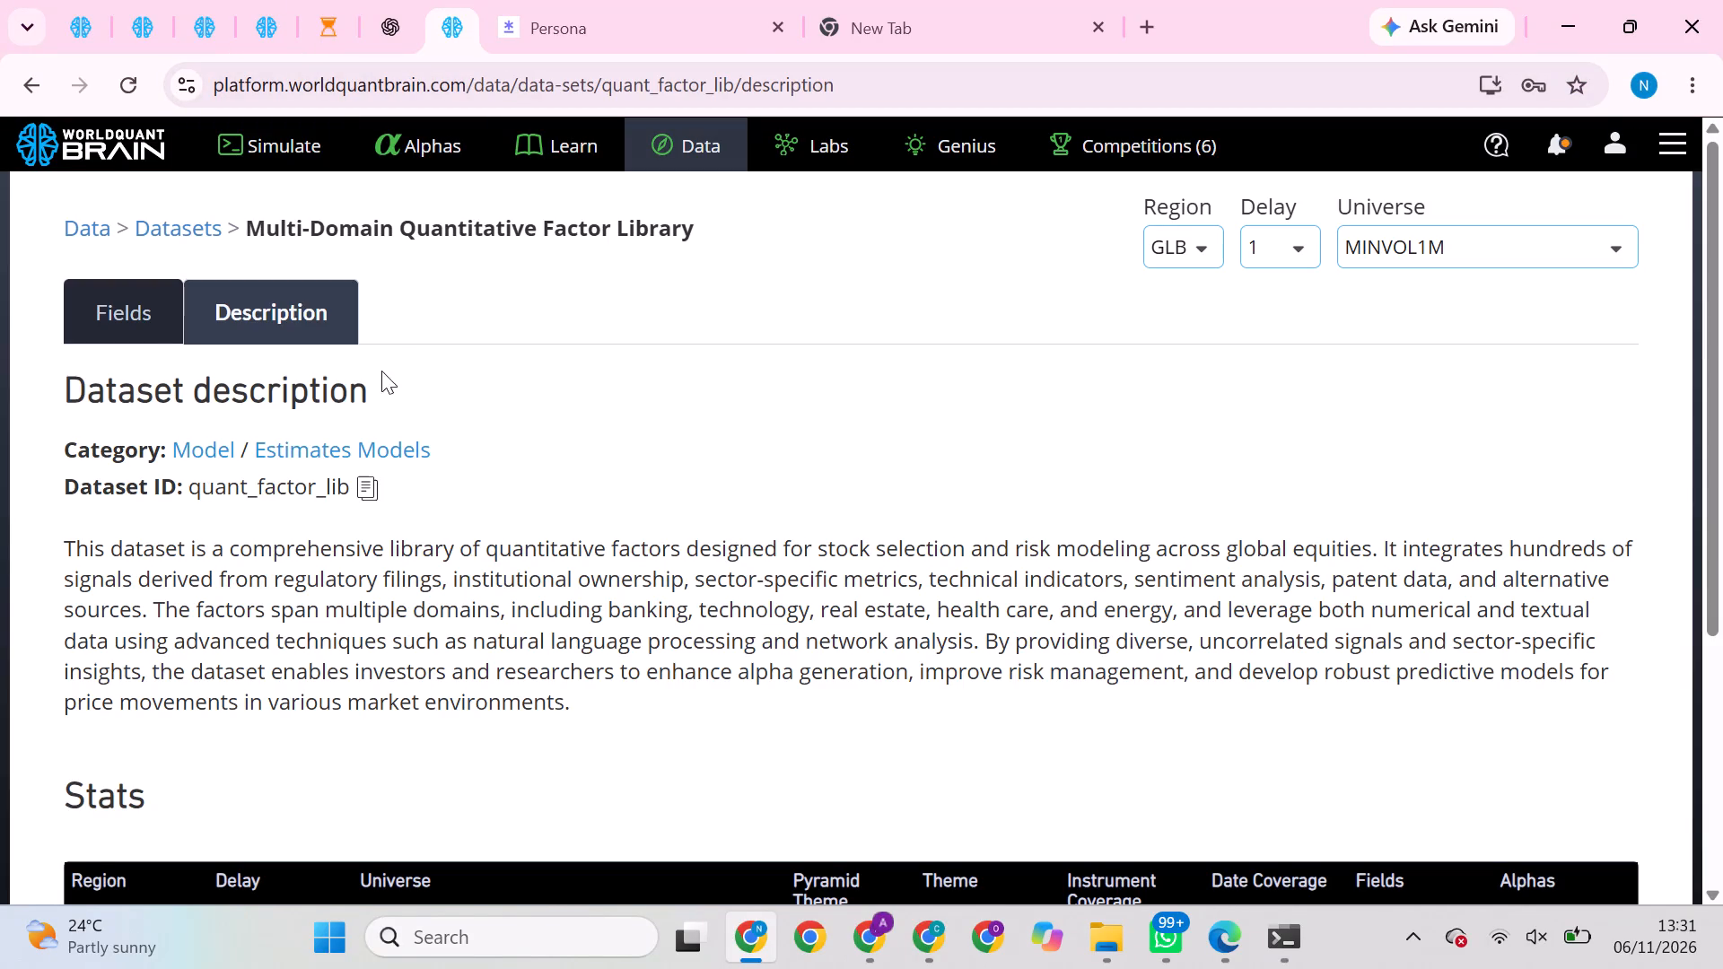
click(62, 1)
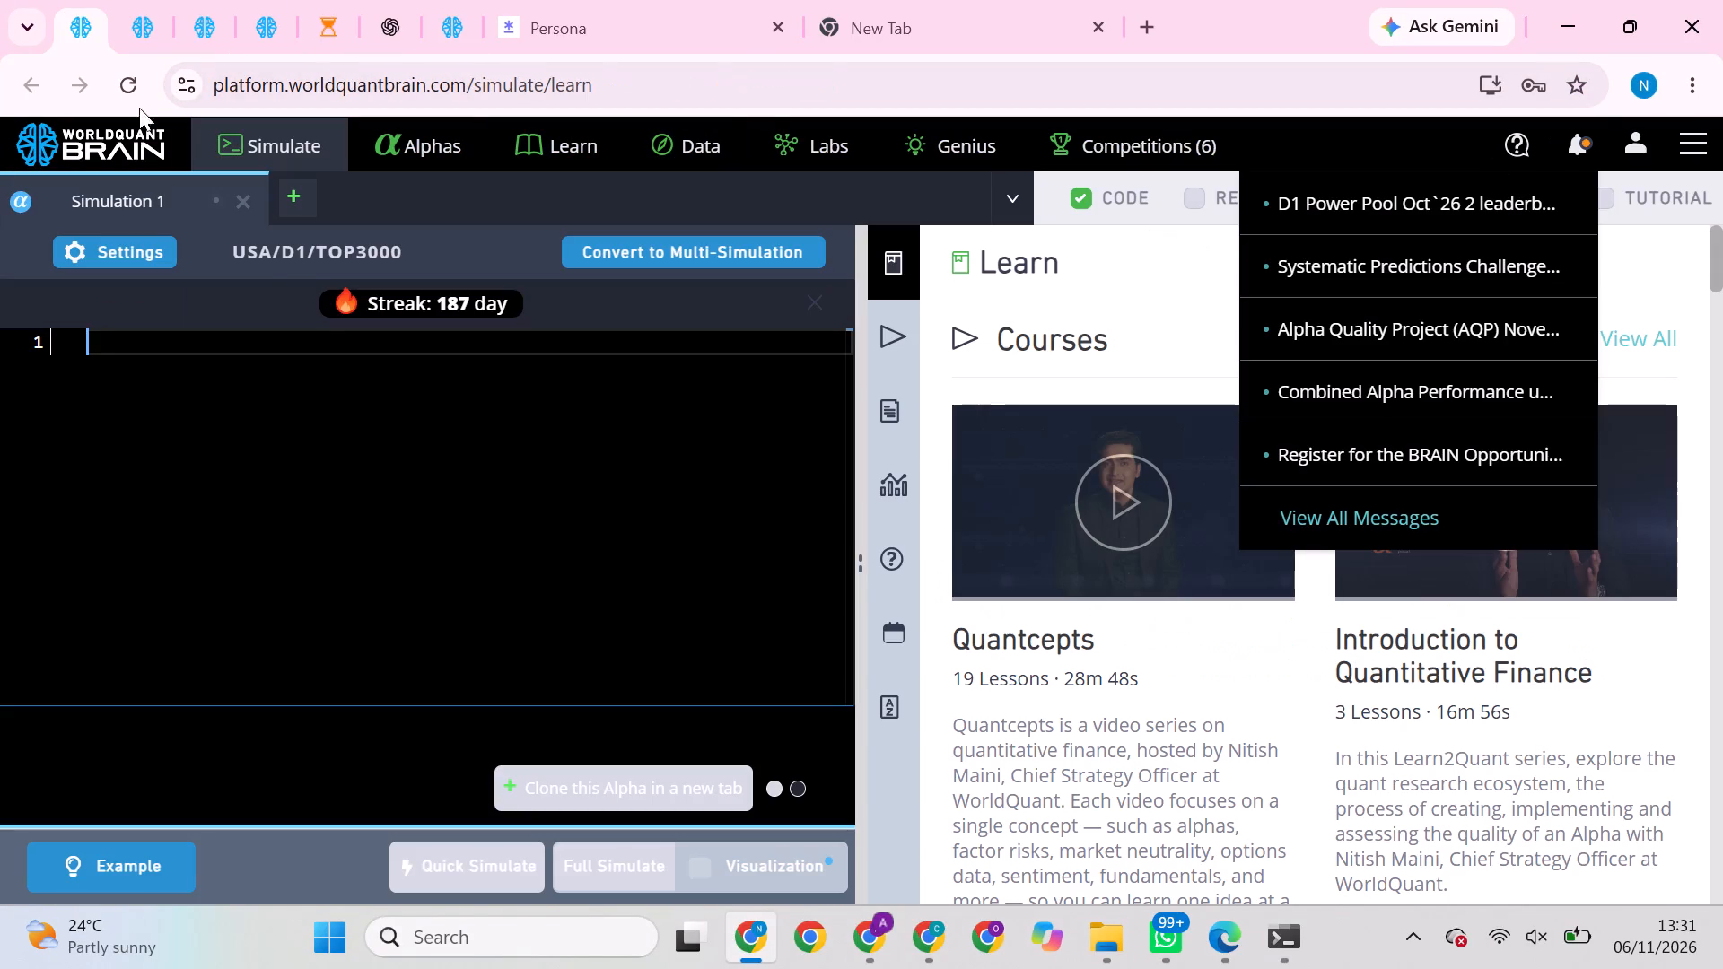
click(442, 135)
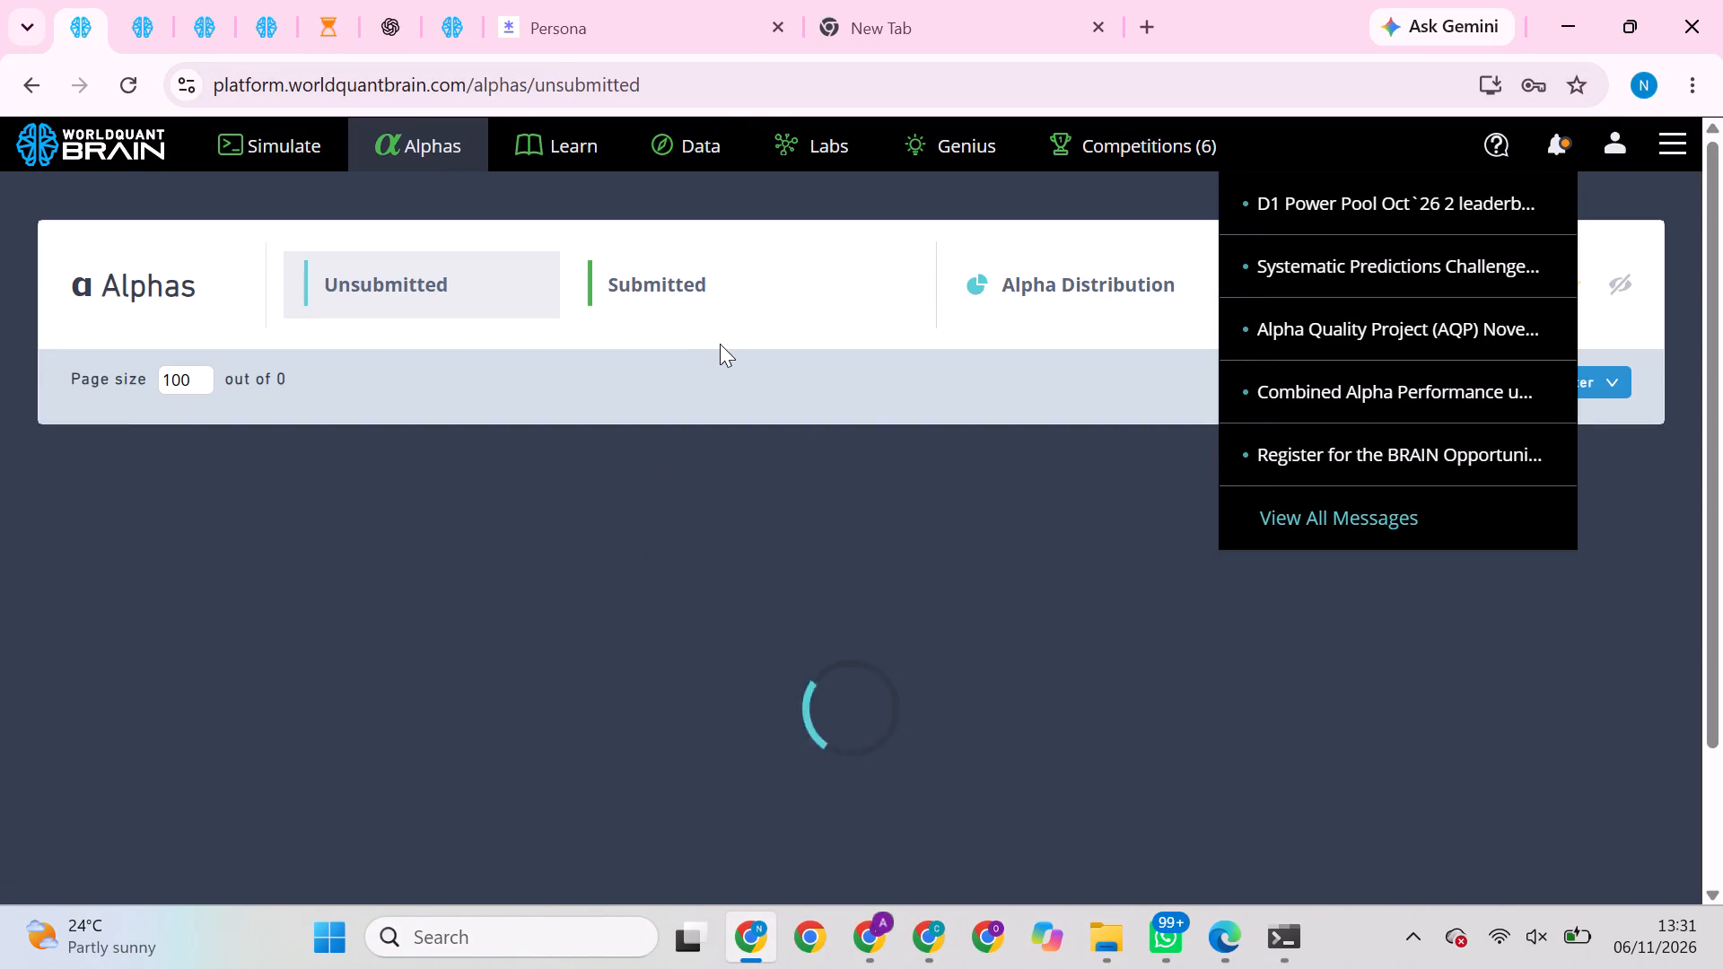
click(701, 289)
click(701, 289)
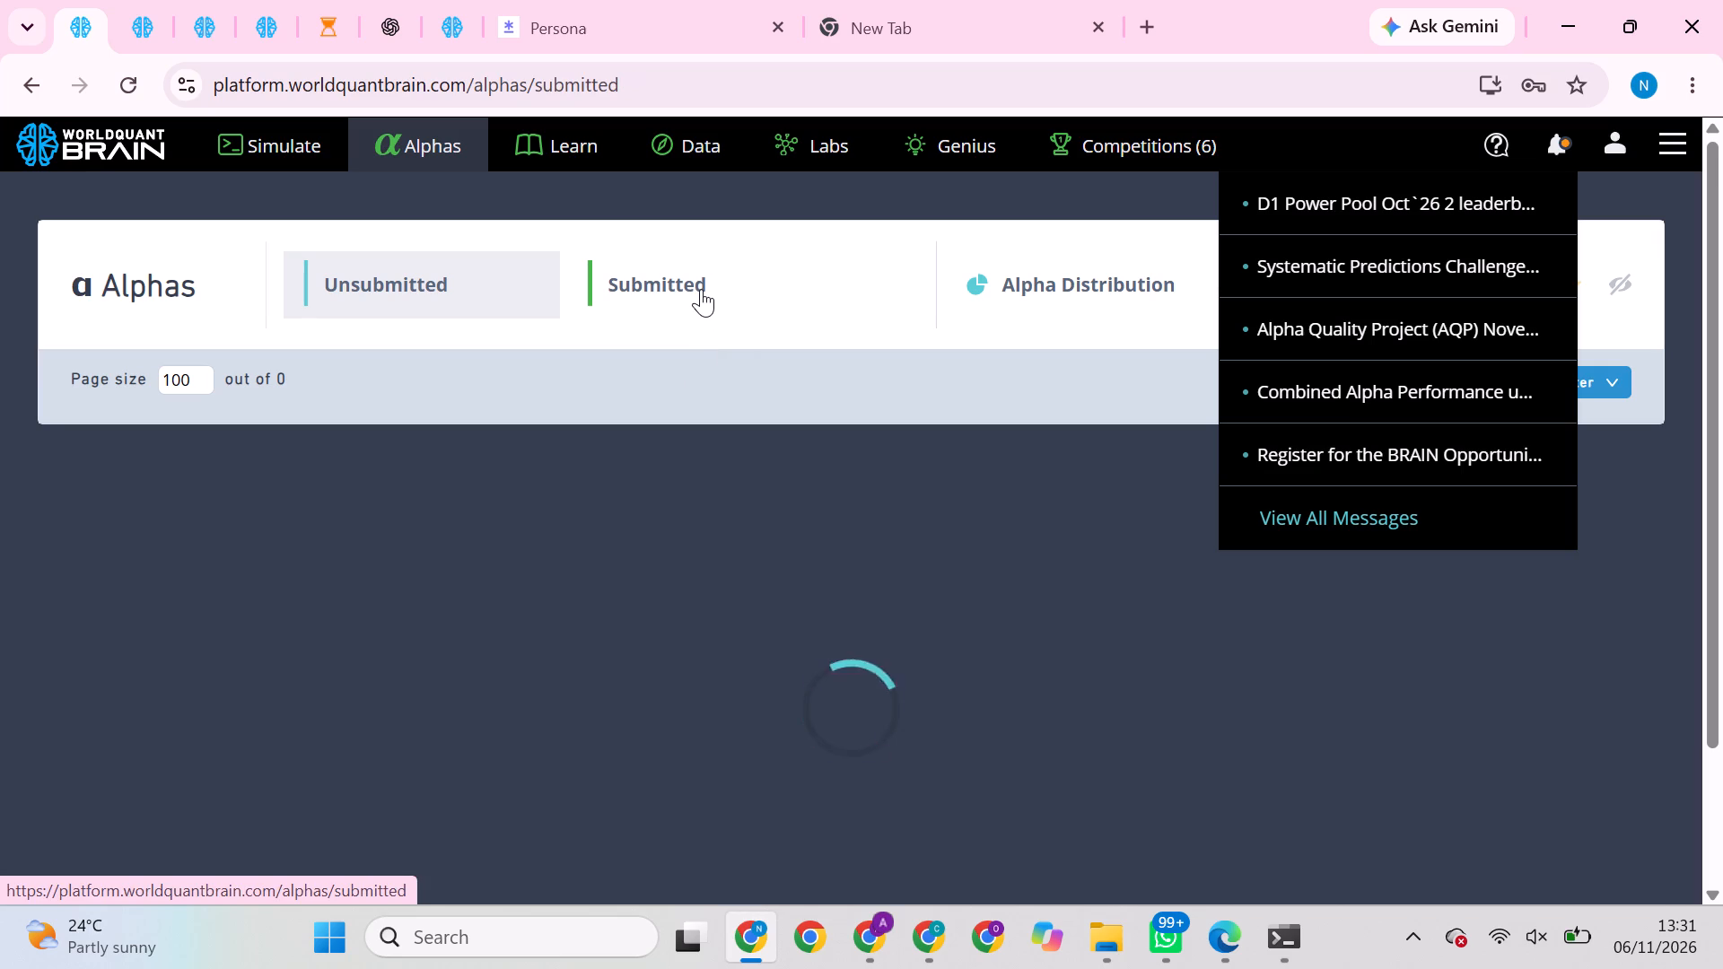
click(701, 289)
double_click(701, 289)
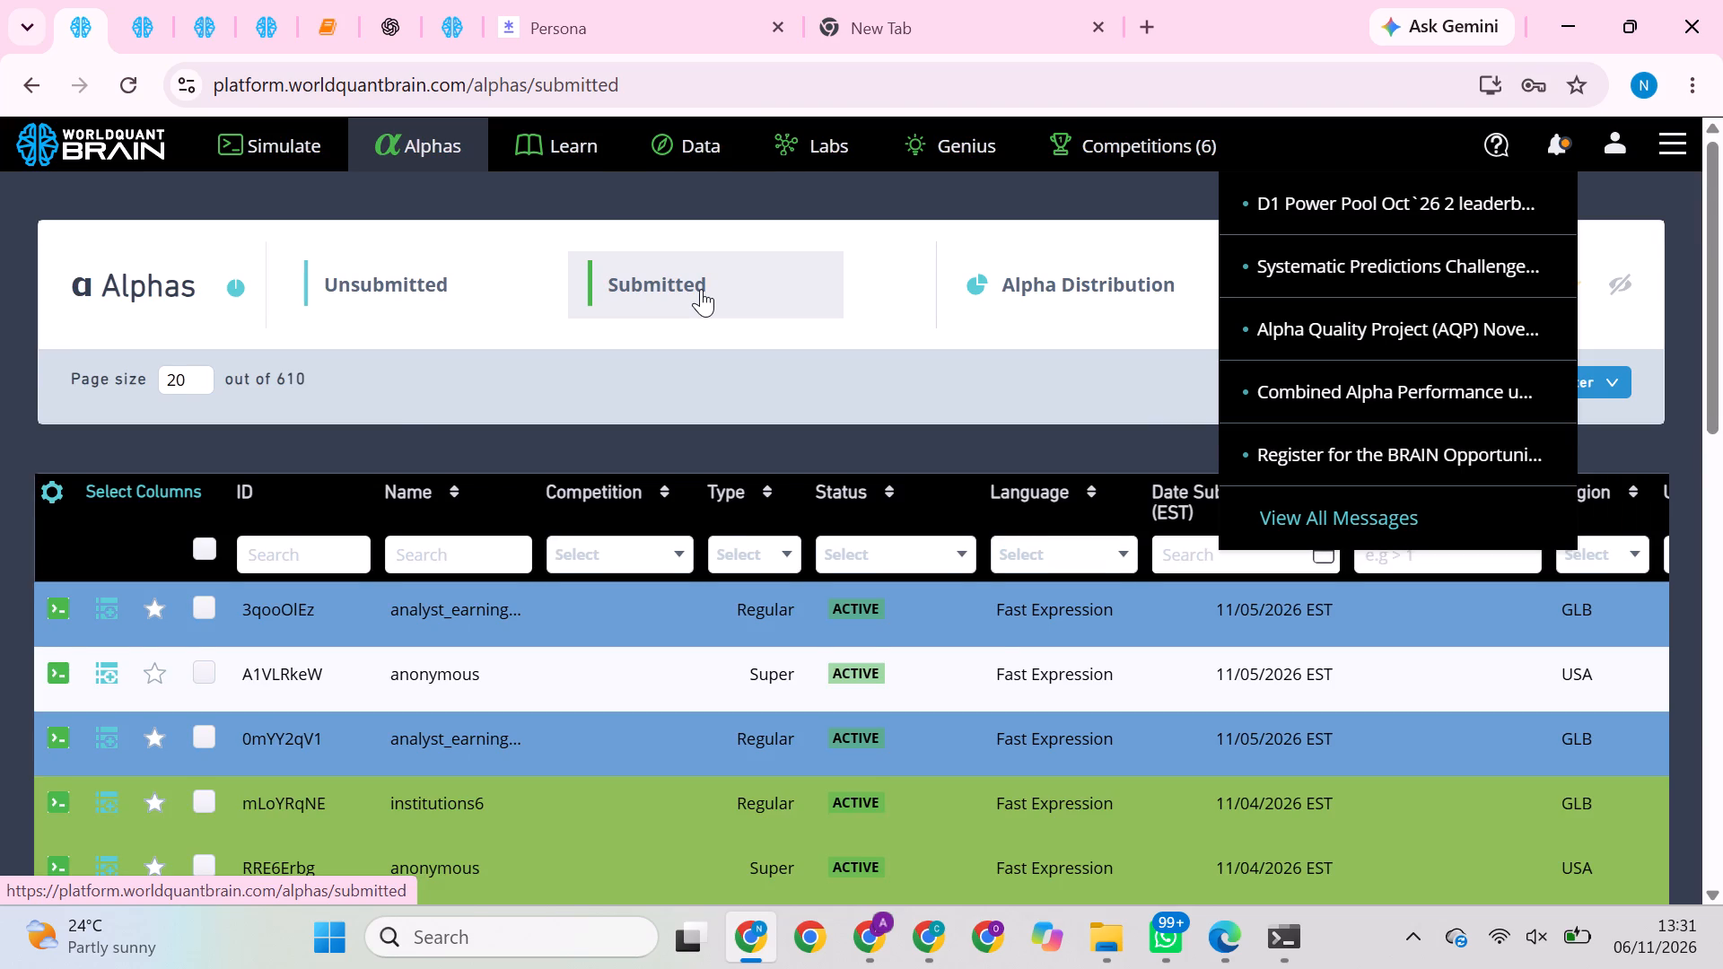
scroll(701, 289, down, 3)
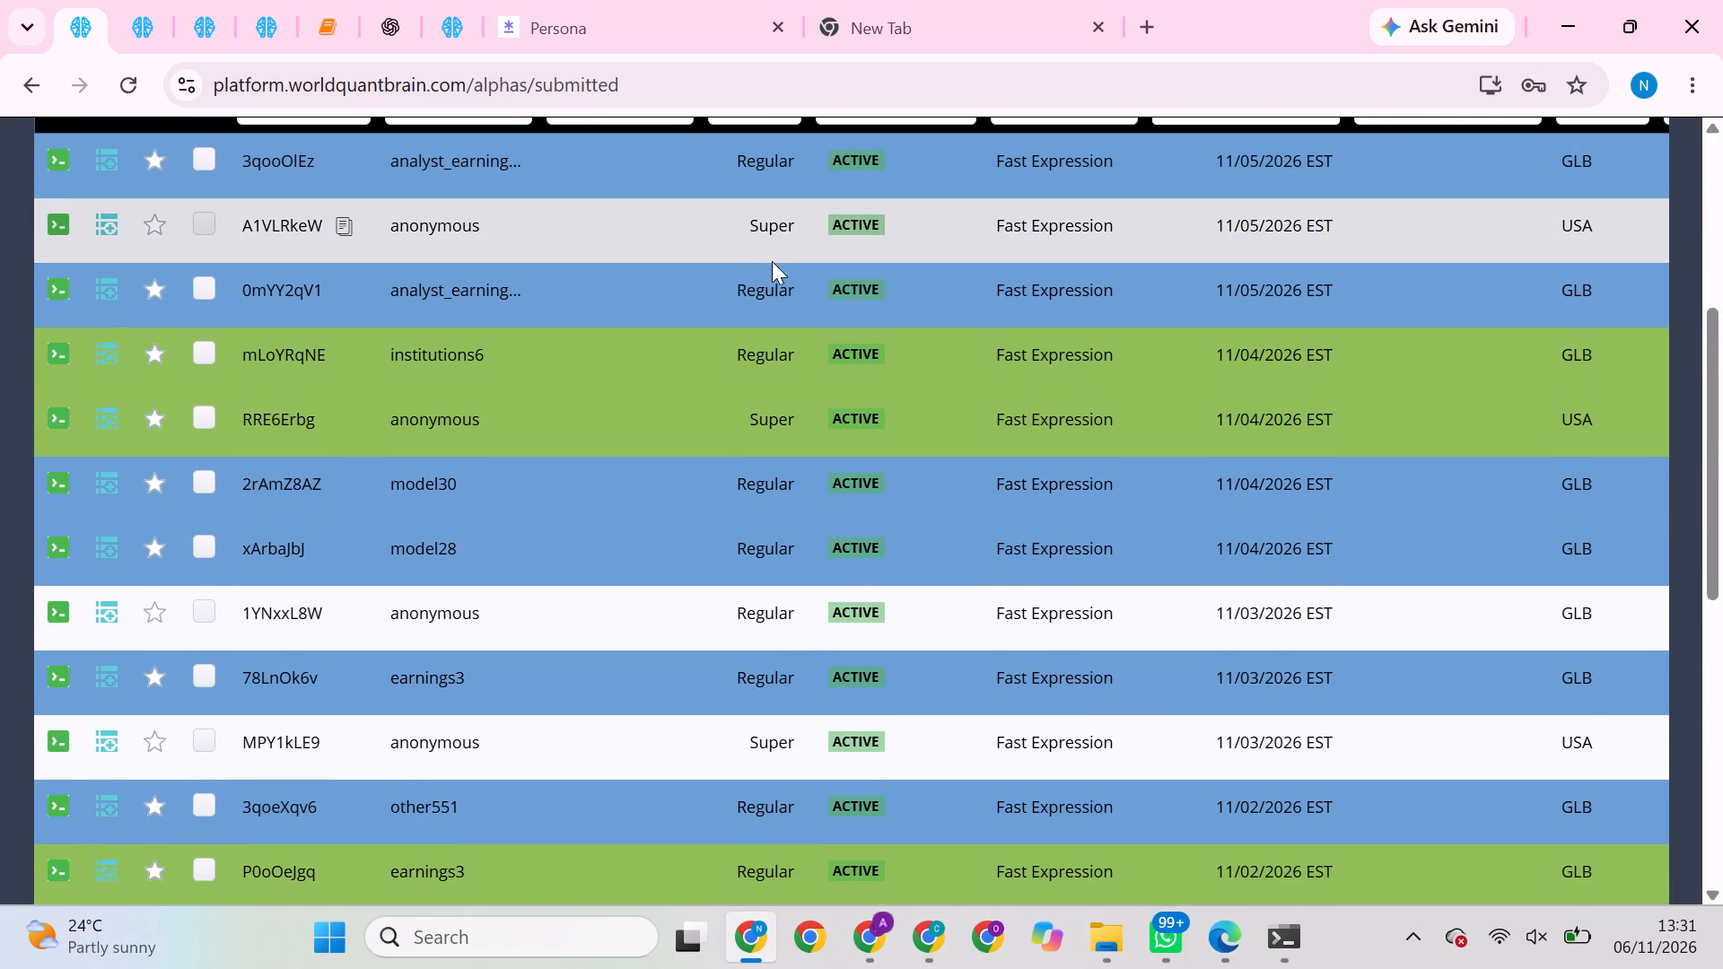
Open the submitted USA super alpha A1VLRkeW, review its expressions and simulation settings, and clone it into a simulation.
click(923, 236)
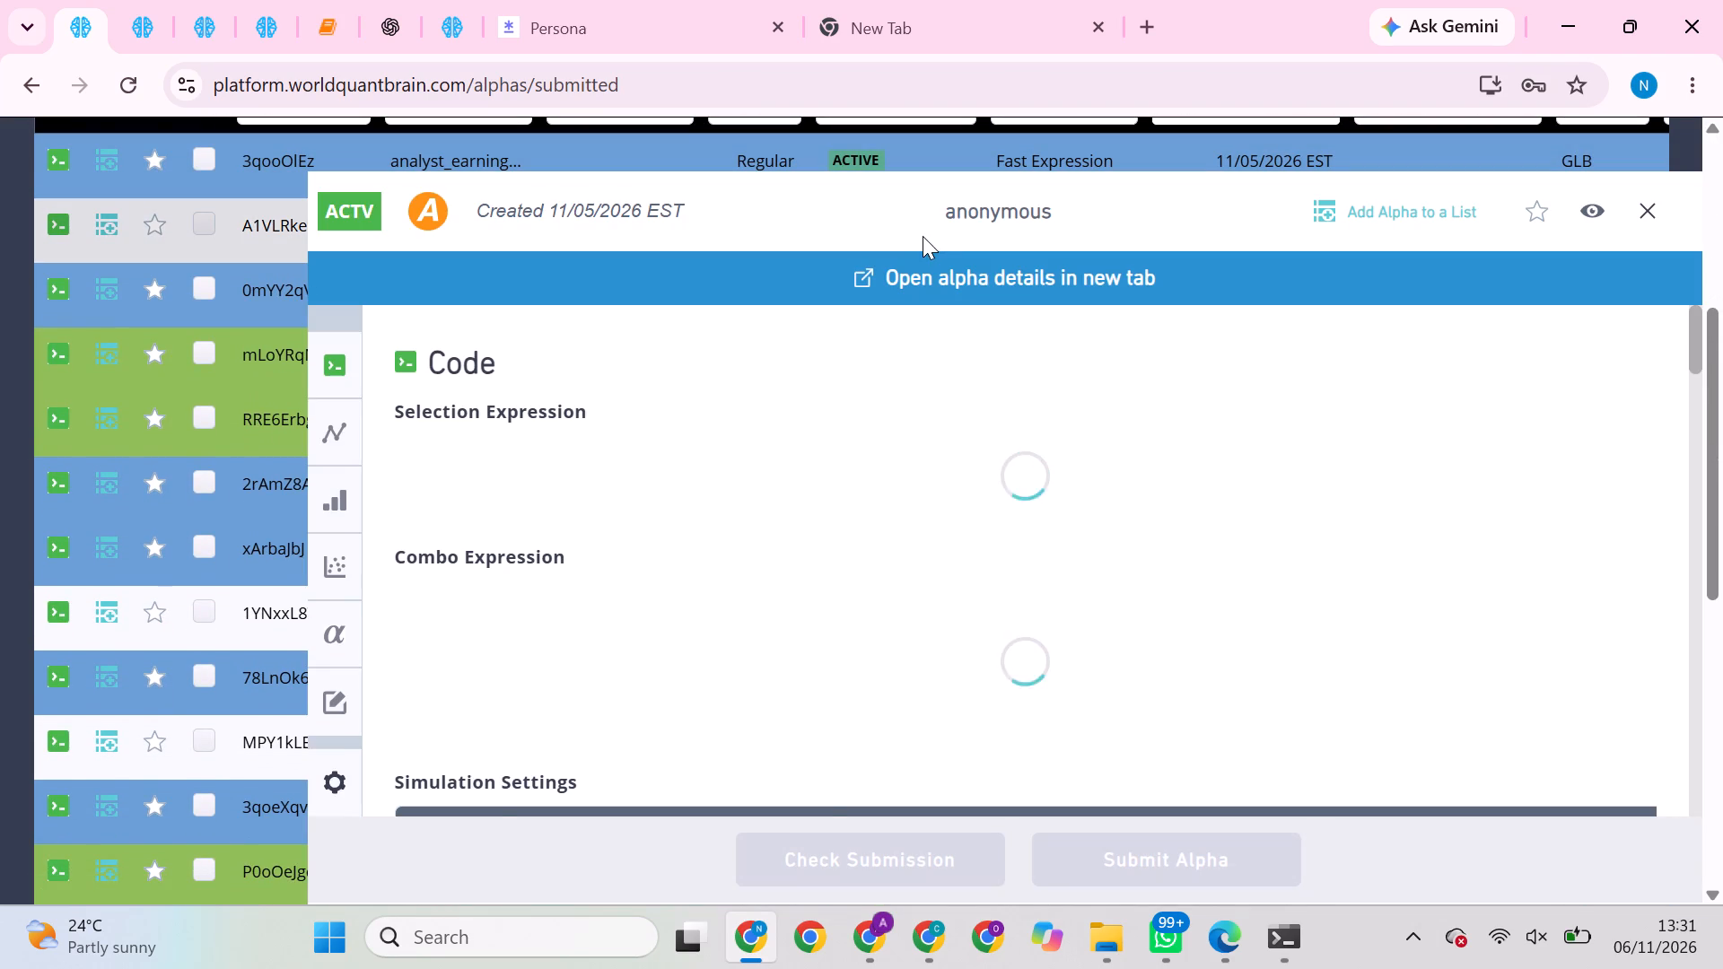
scroll(1228, 510, down, 1)
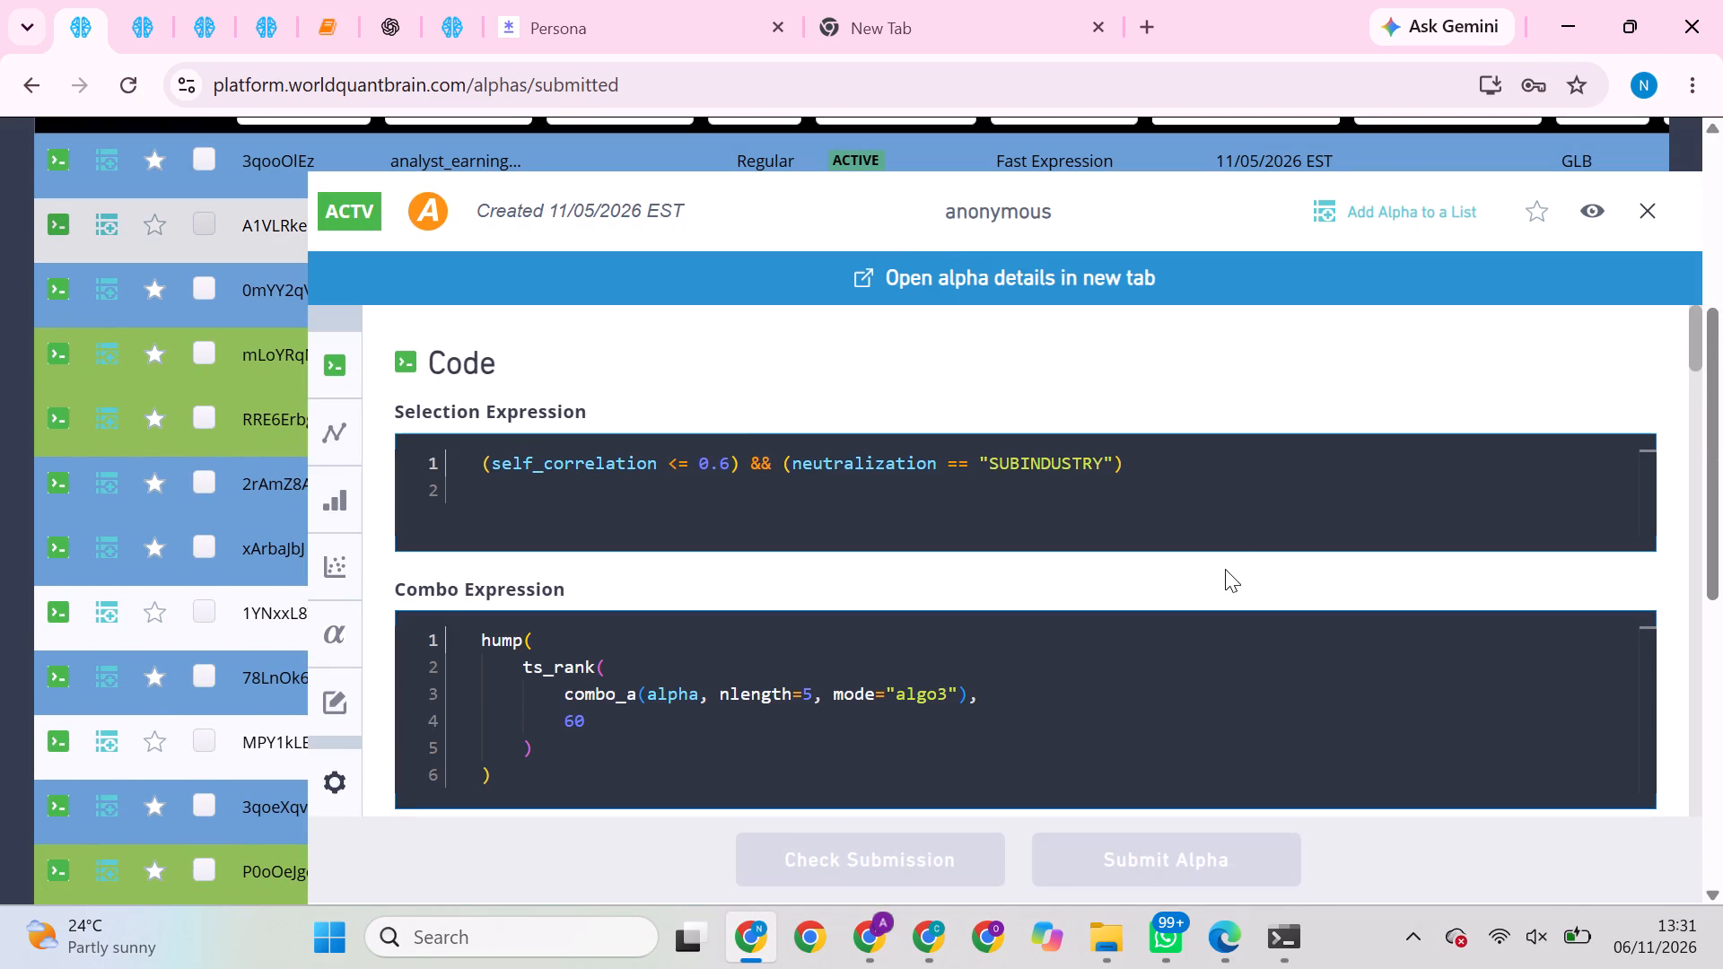
click(1225, 569)
scroll(1225, 569, down, 3)
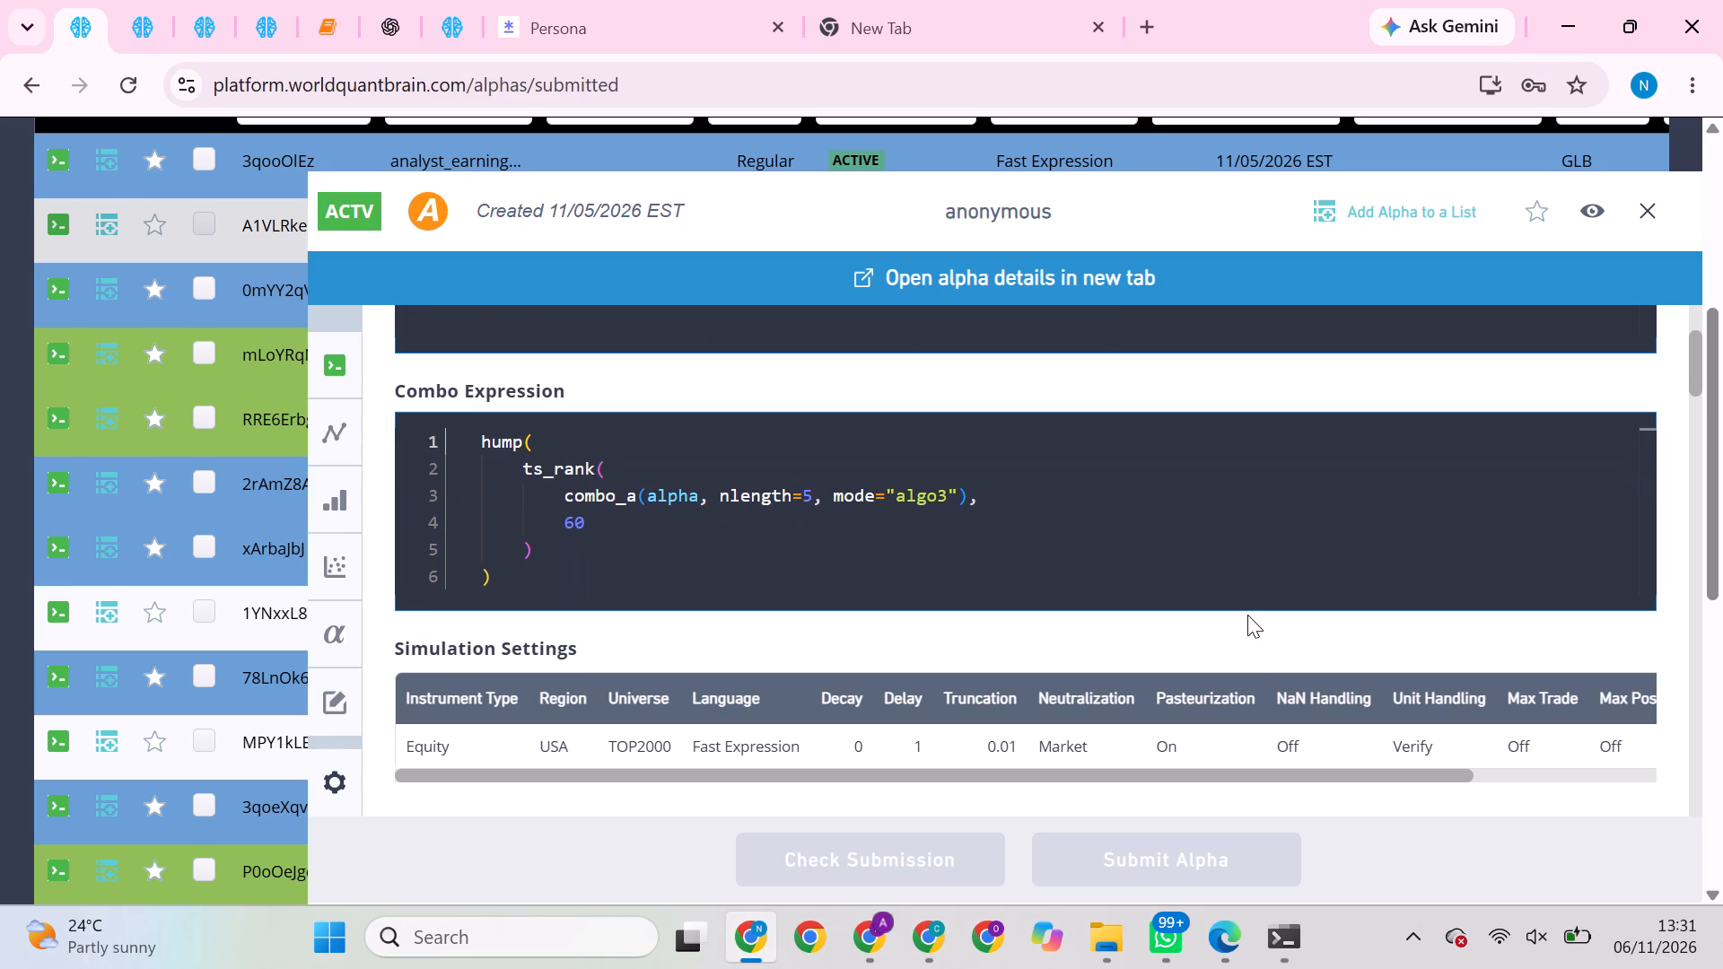
click(1255, 644)
scroll(1255, 644, down, 2)
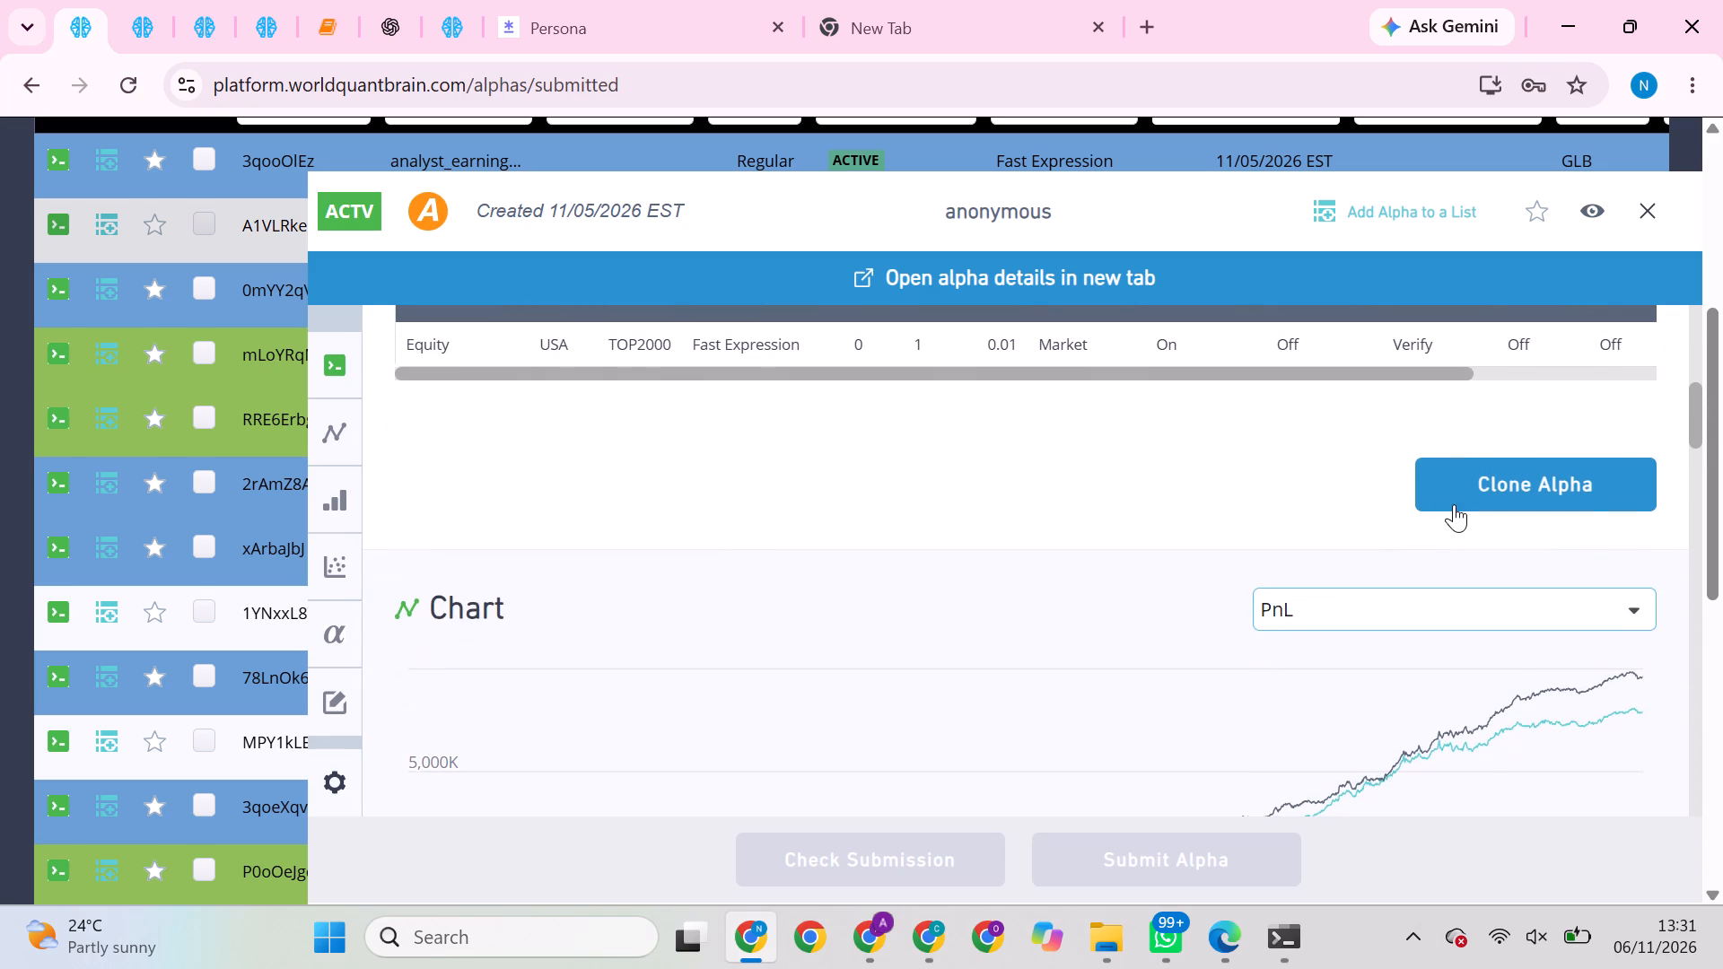
click(1454, 504)
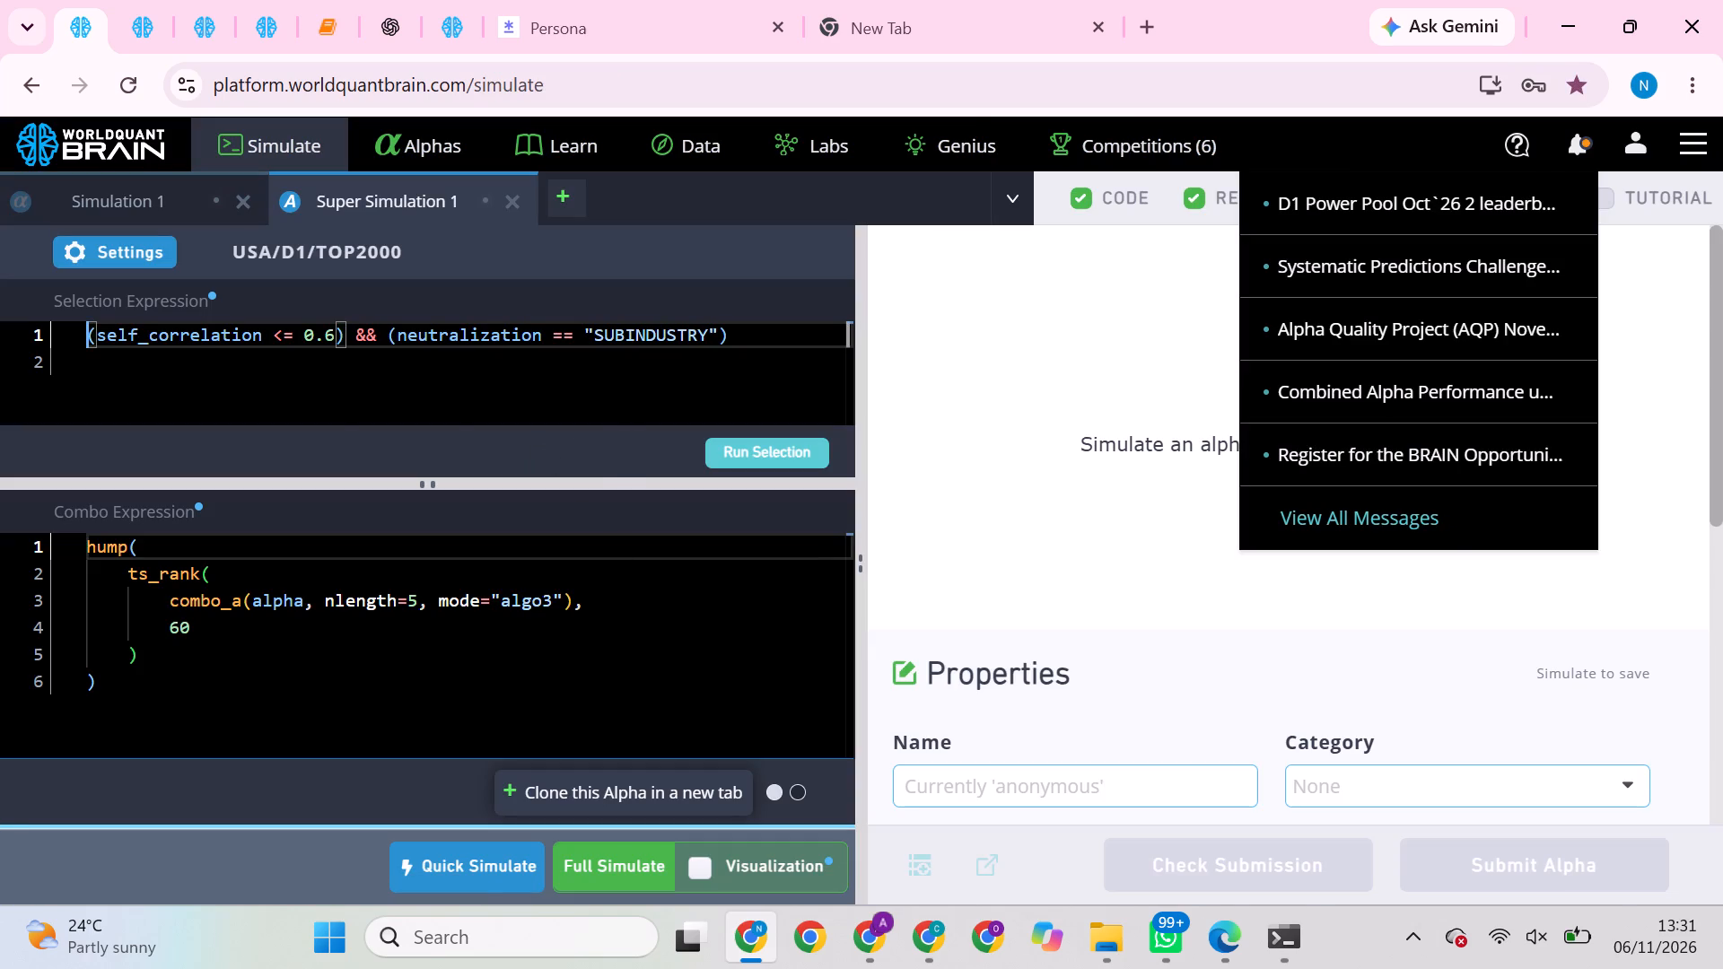
Set the cloned super alpha's truncation to 0.06 and decay to 1 in the combo settings, and apply them.
click(114, 253)
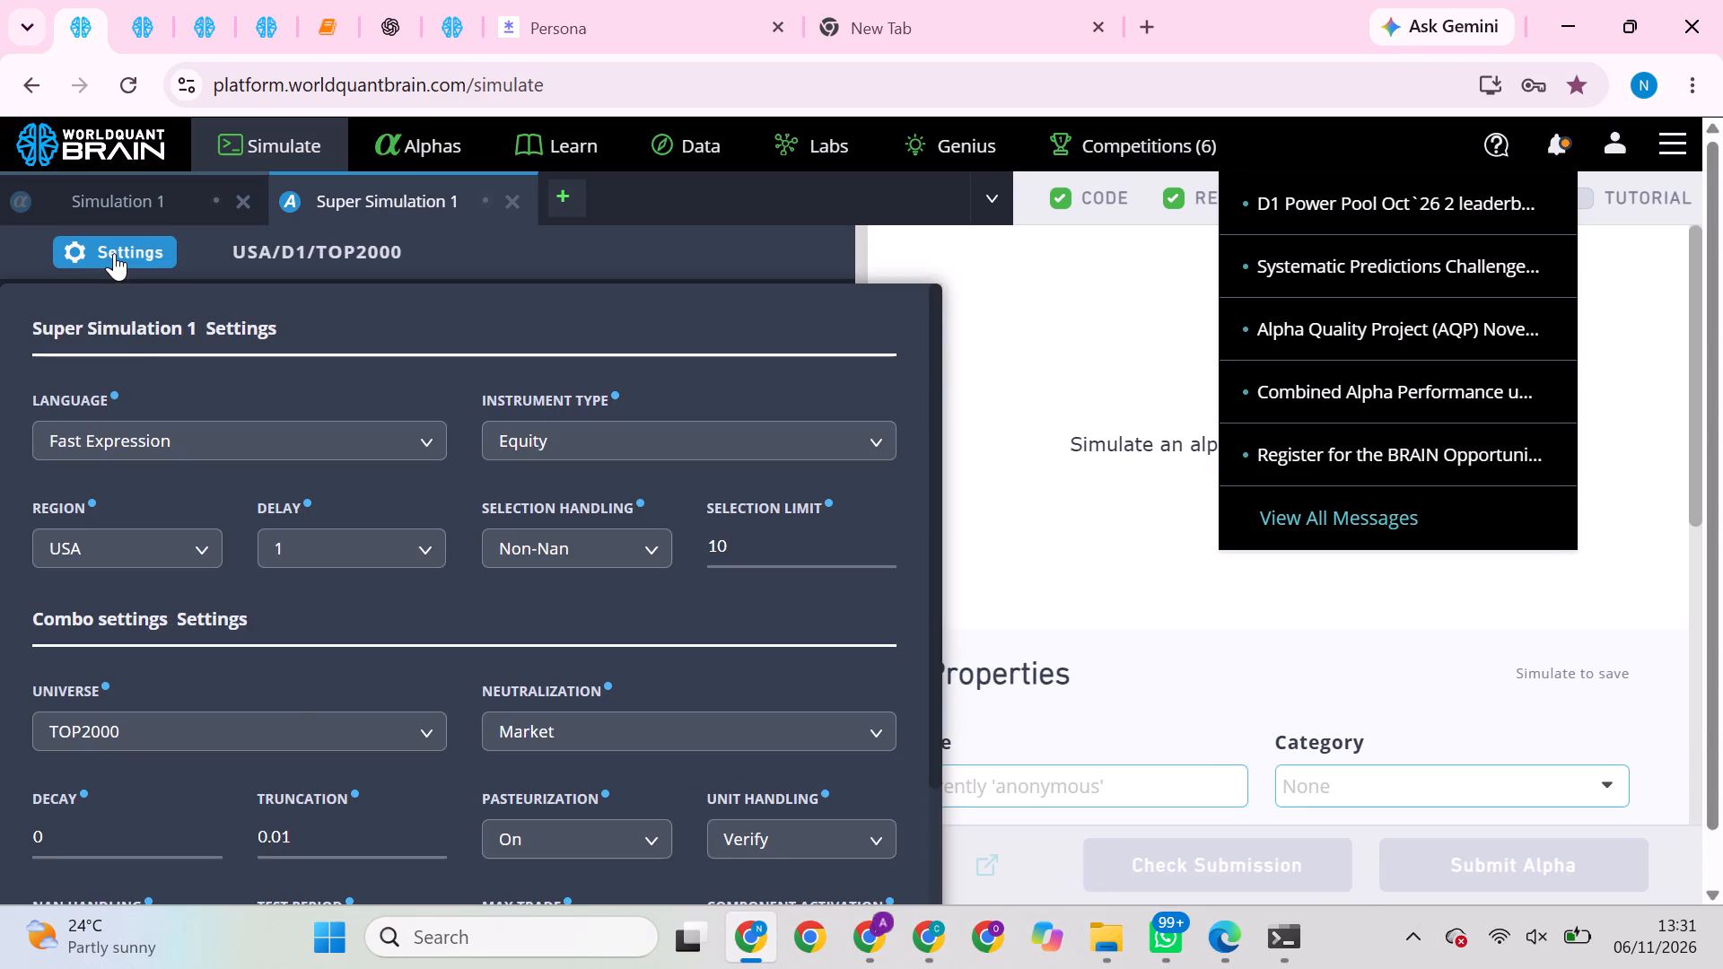
scroll(321, 729, down, 1)
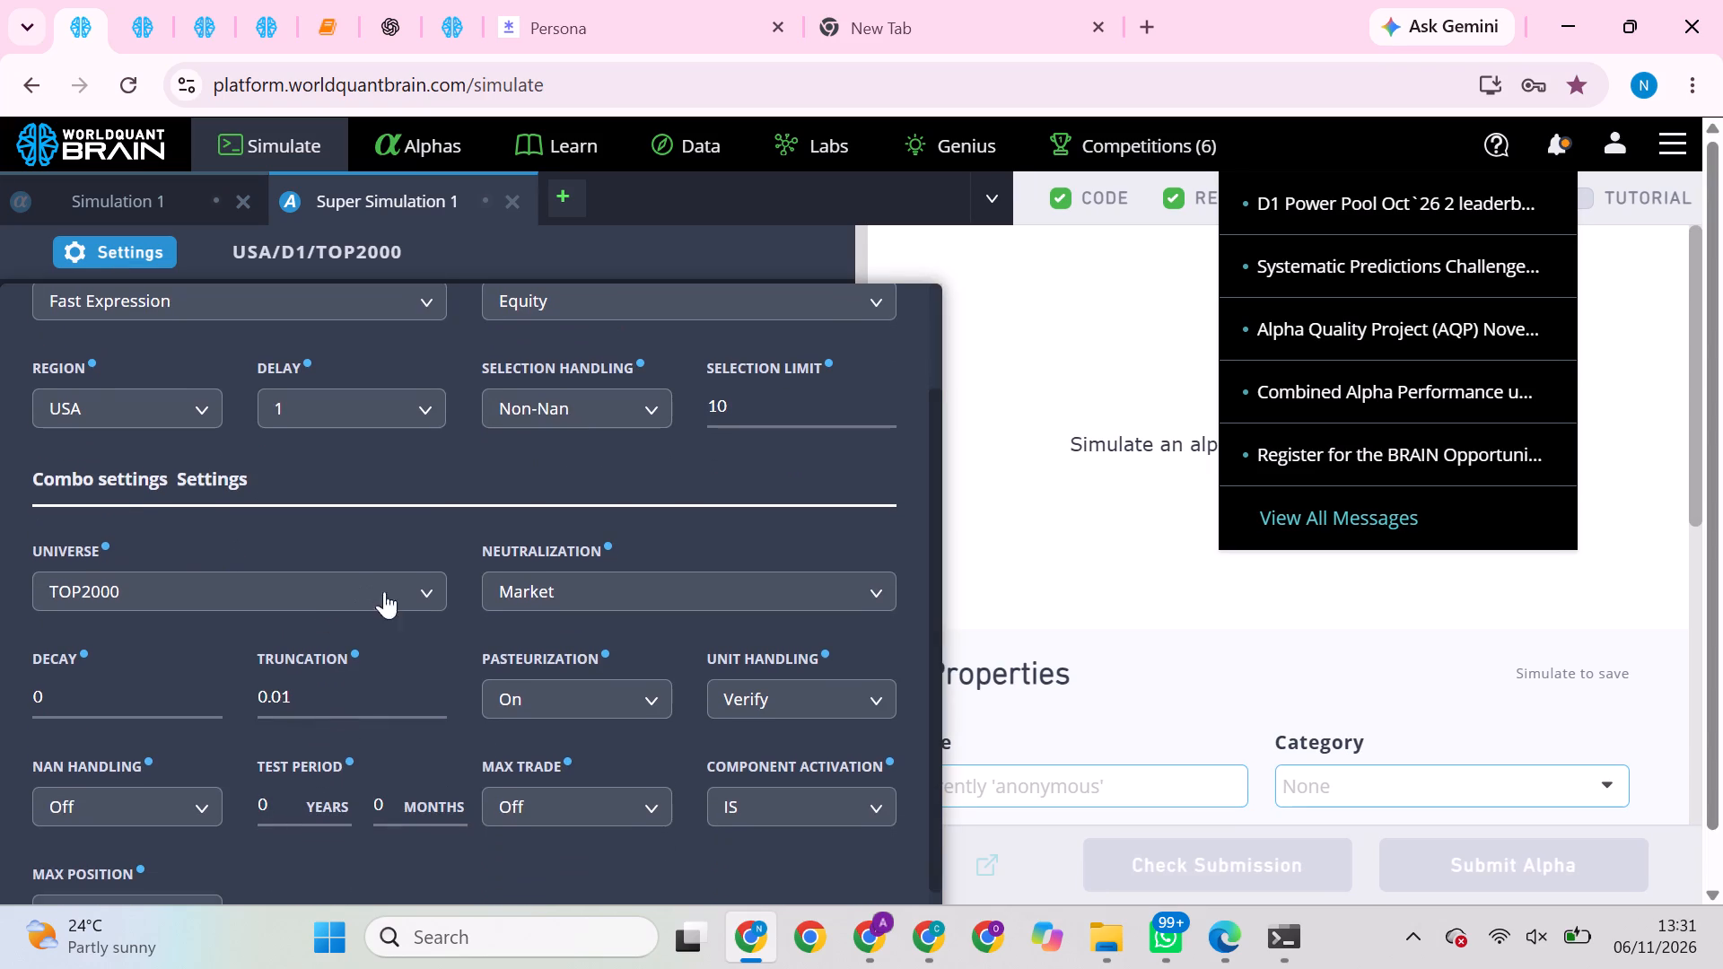
click(345, 694)
key(BackSpace)
key(6)
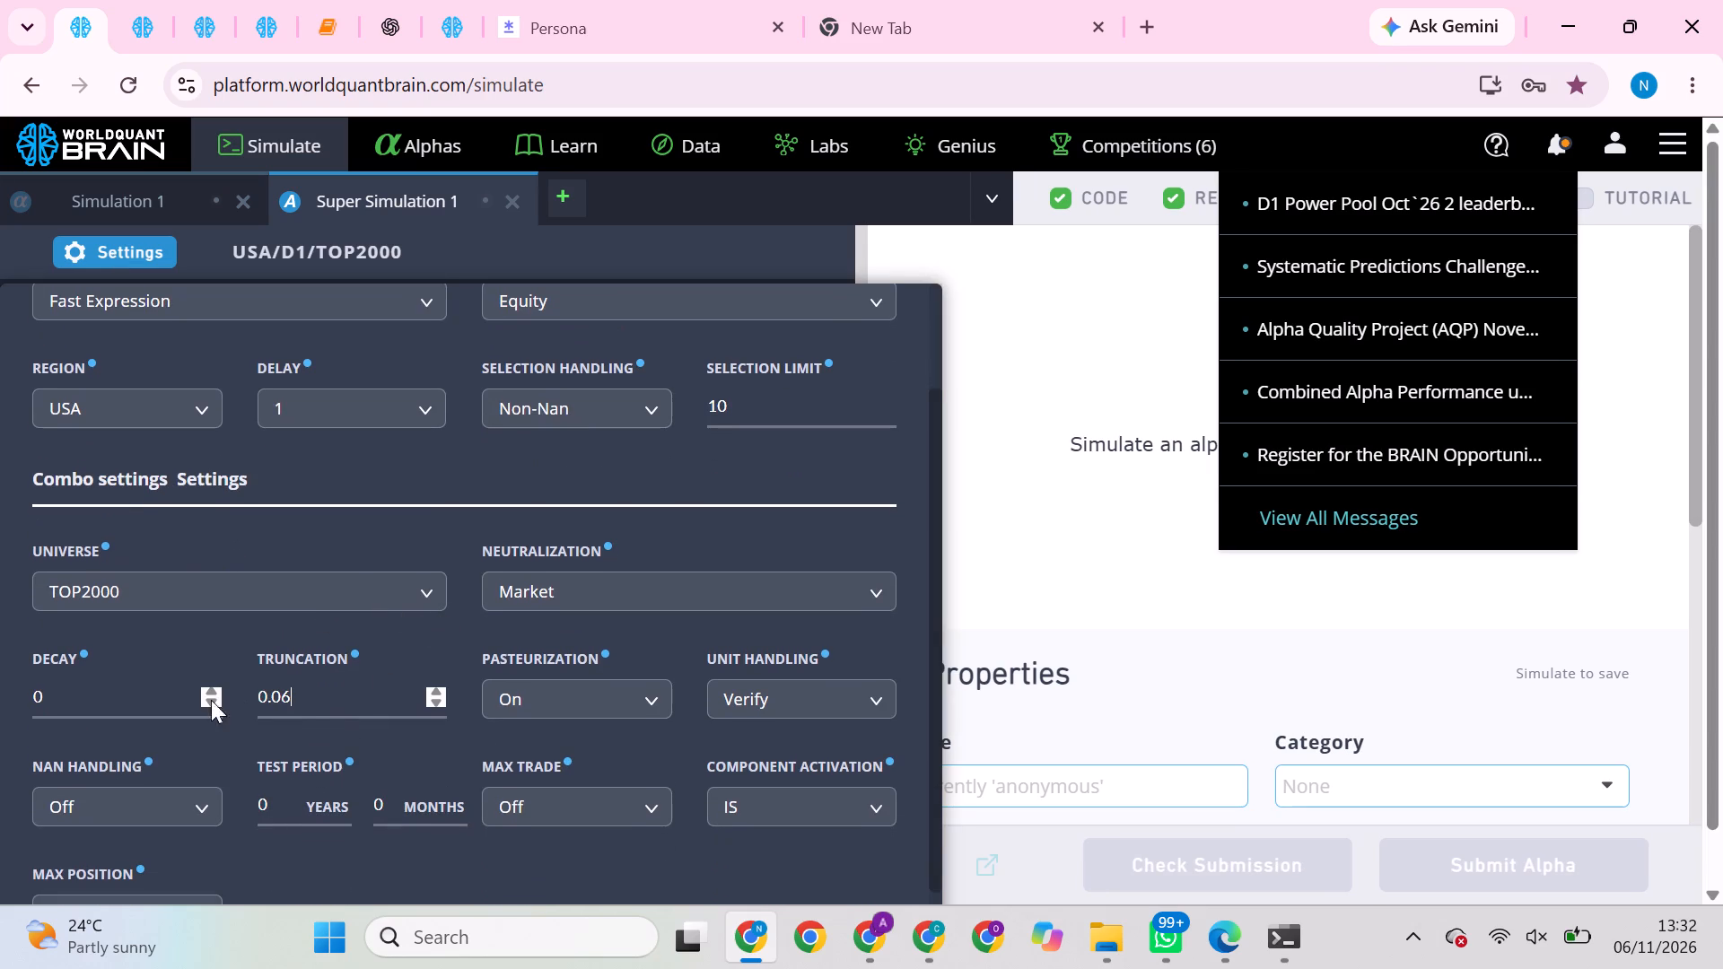
click(195, 700)
key(BackSpace)
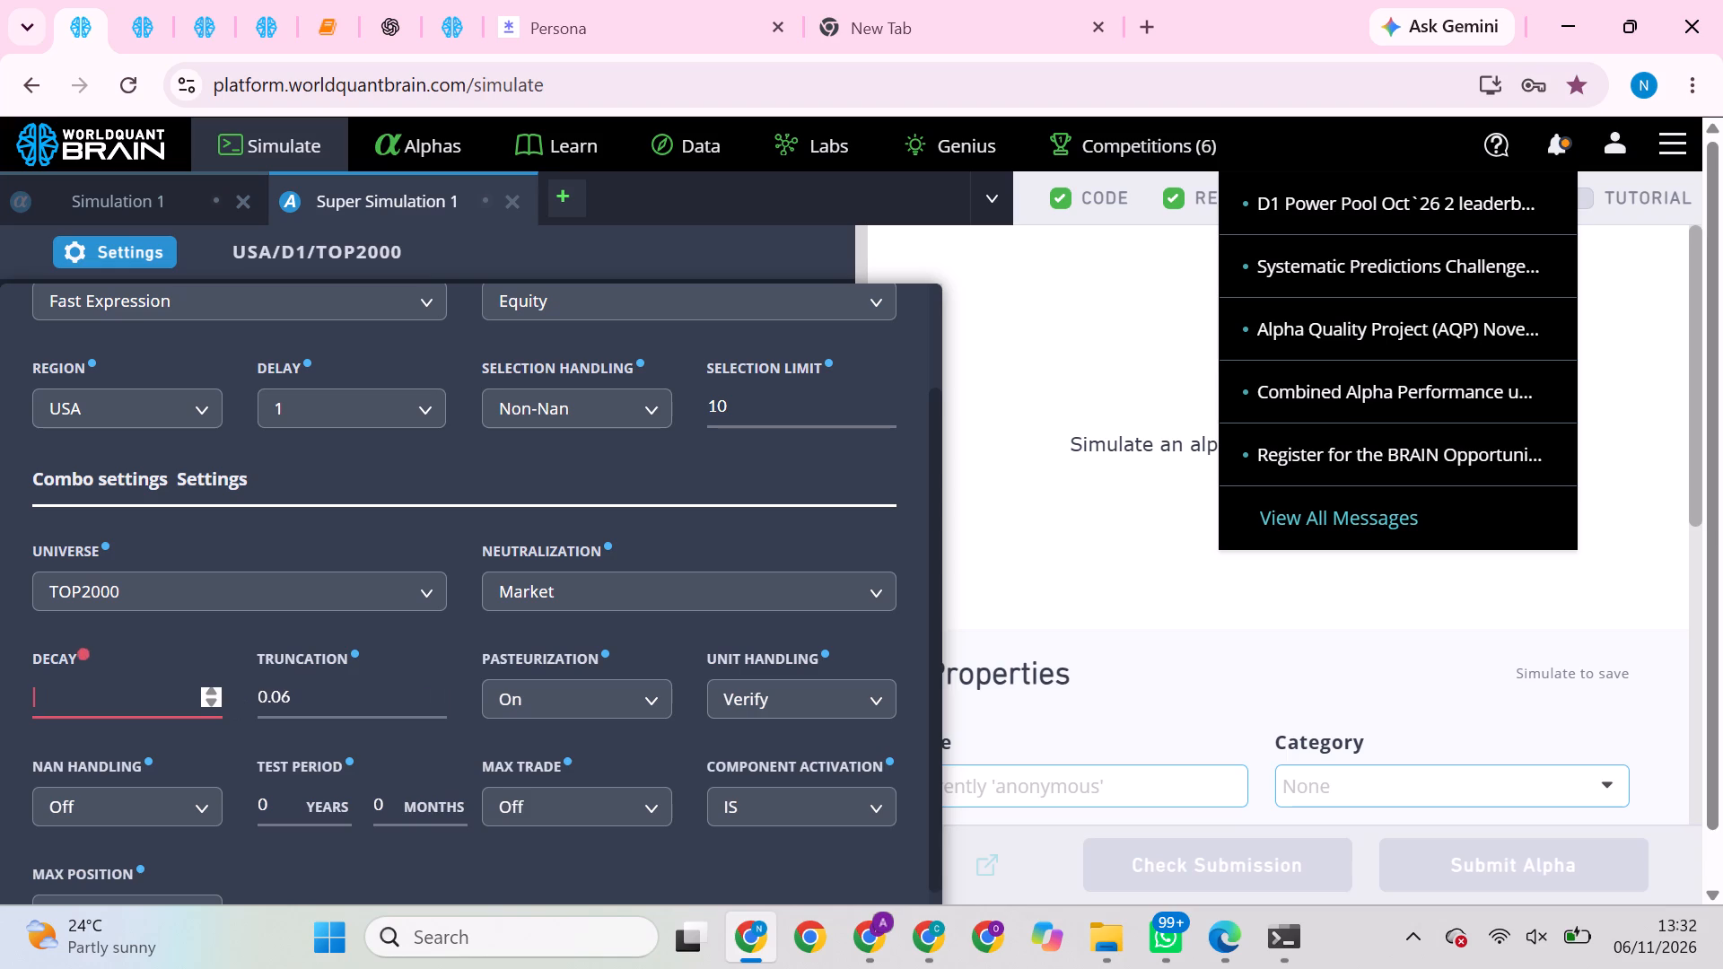
key(1)
scroll(436, 881, down, 1)
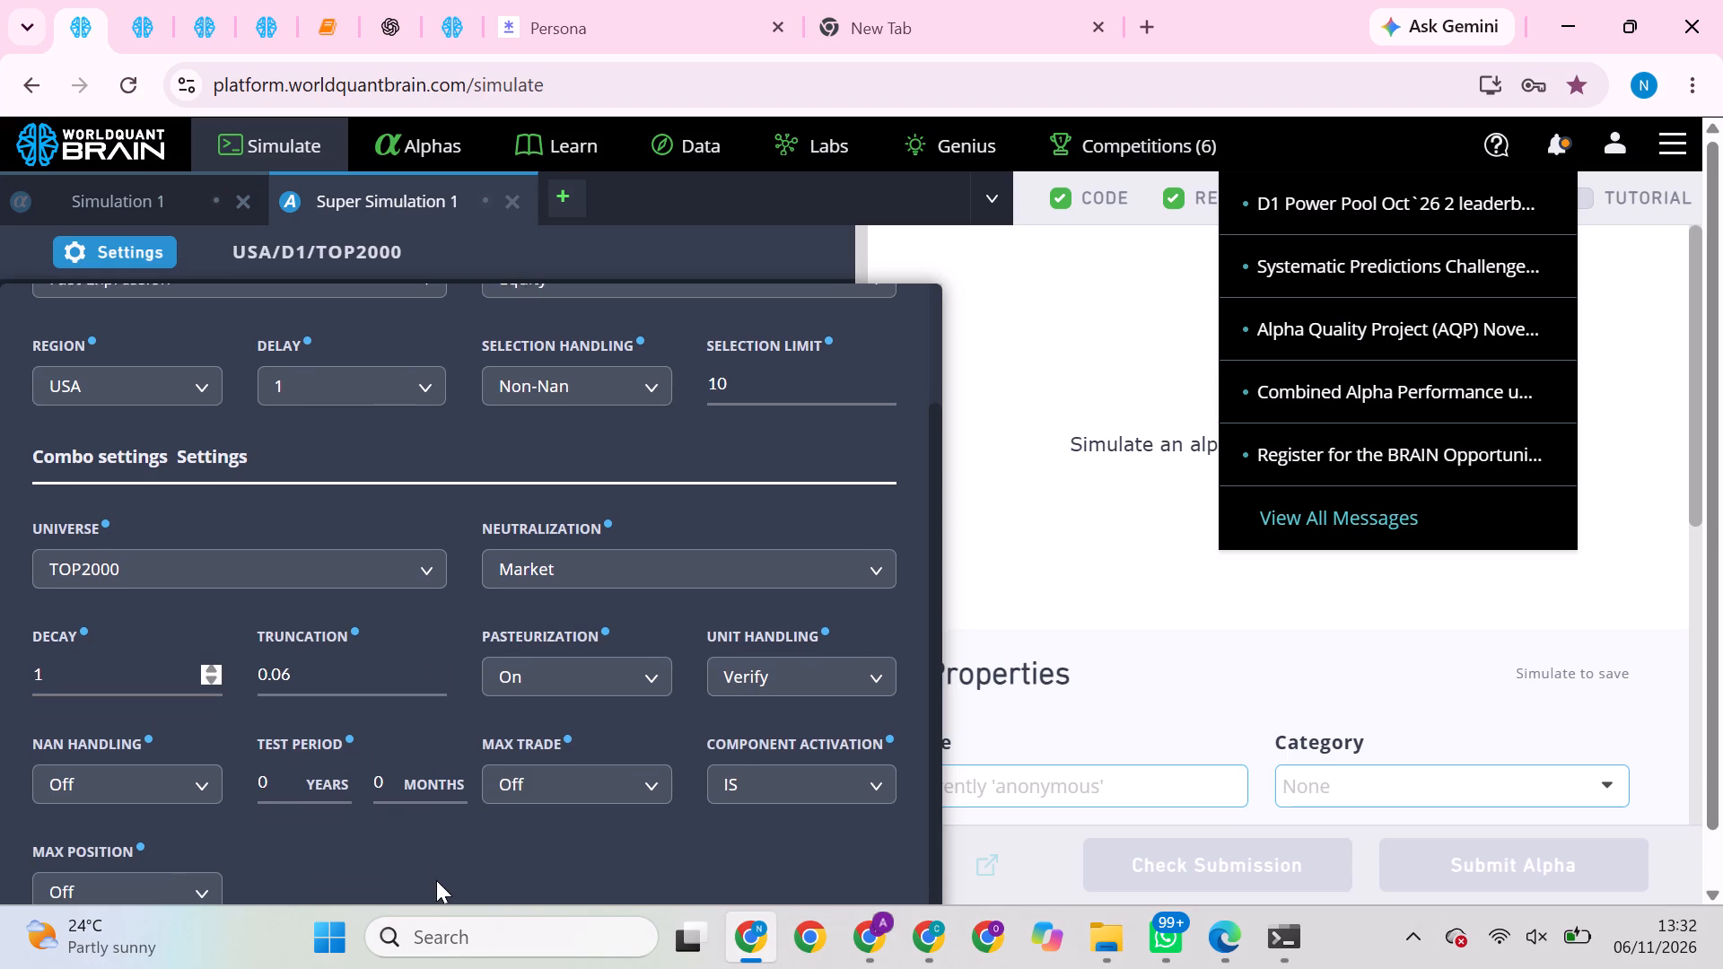
scroll(429, 787, down, 2)
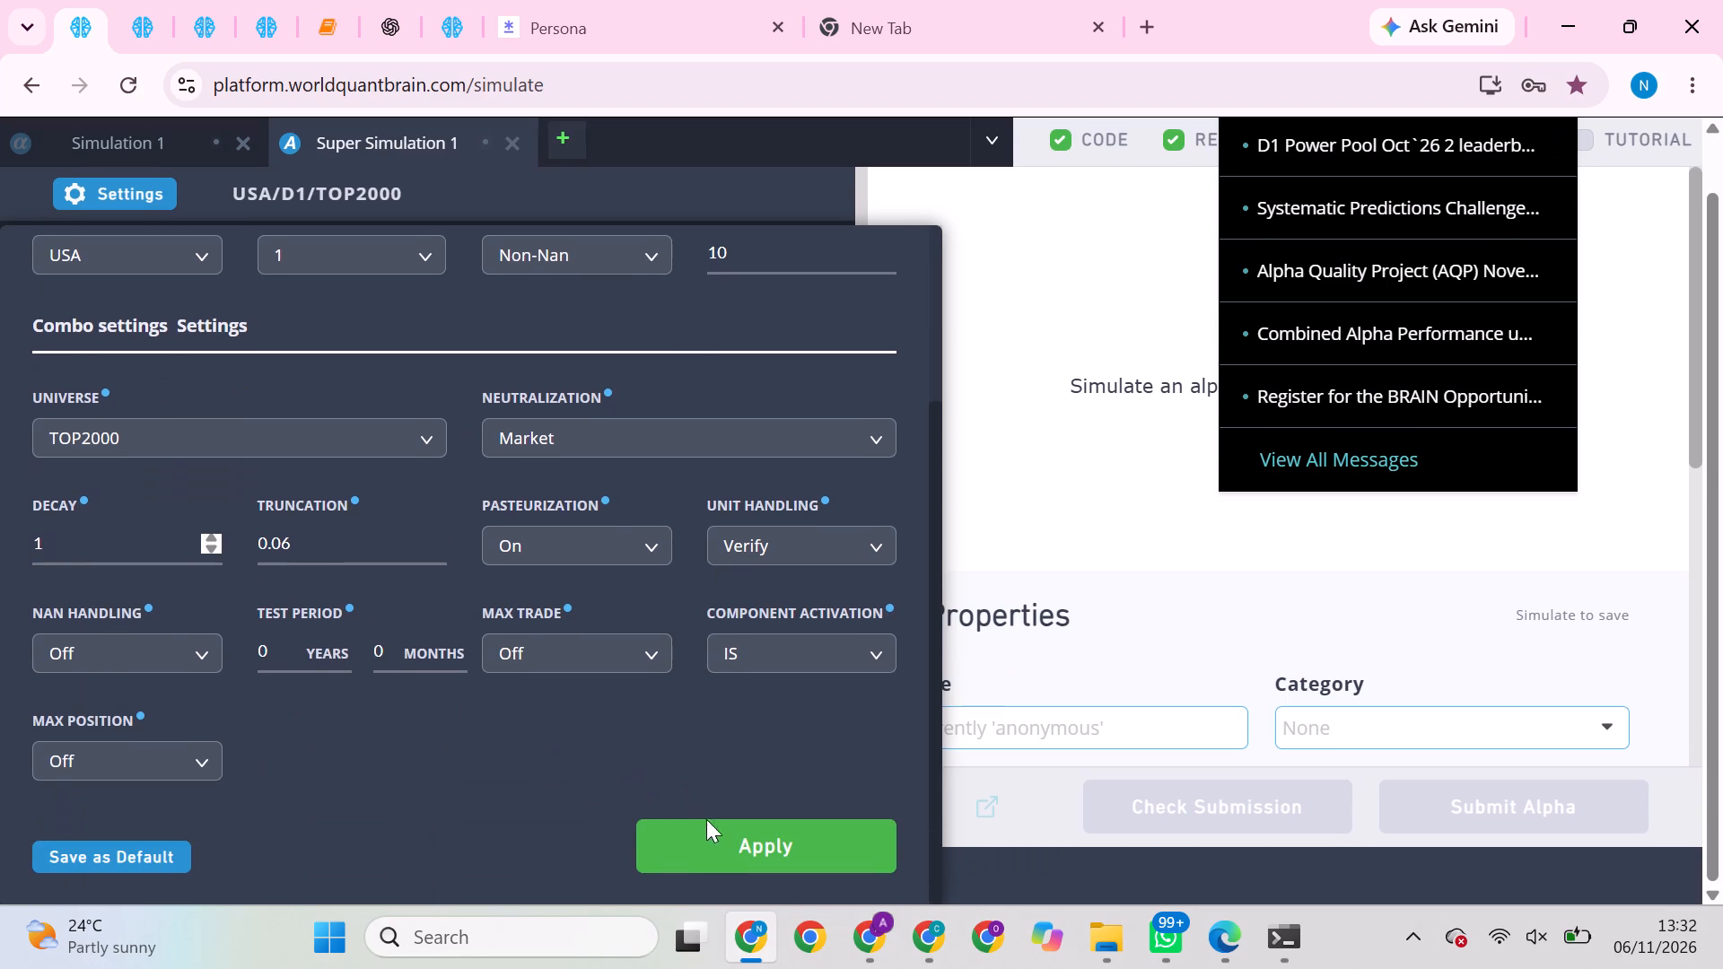
click(702, 839)
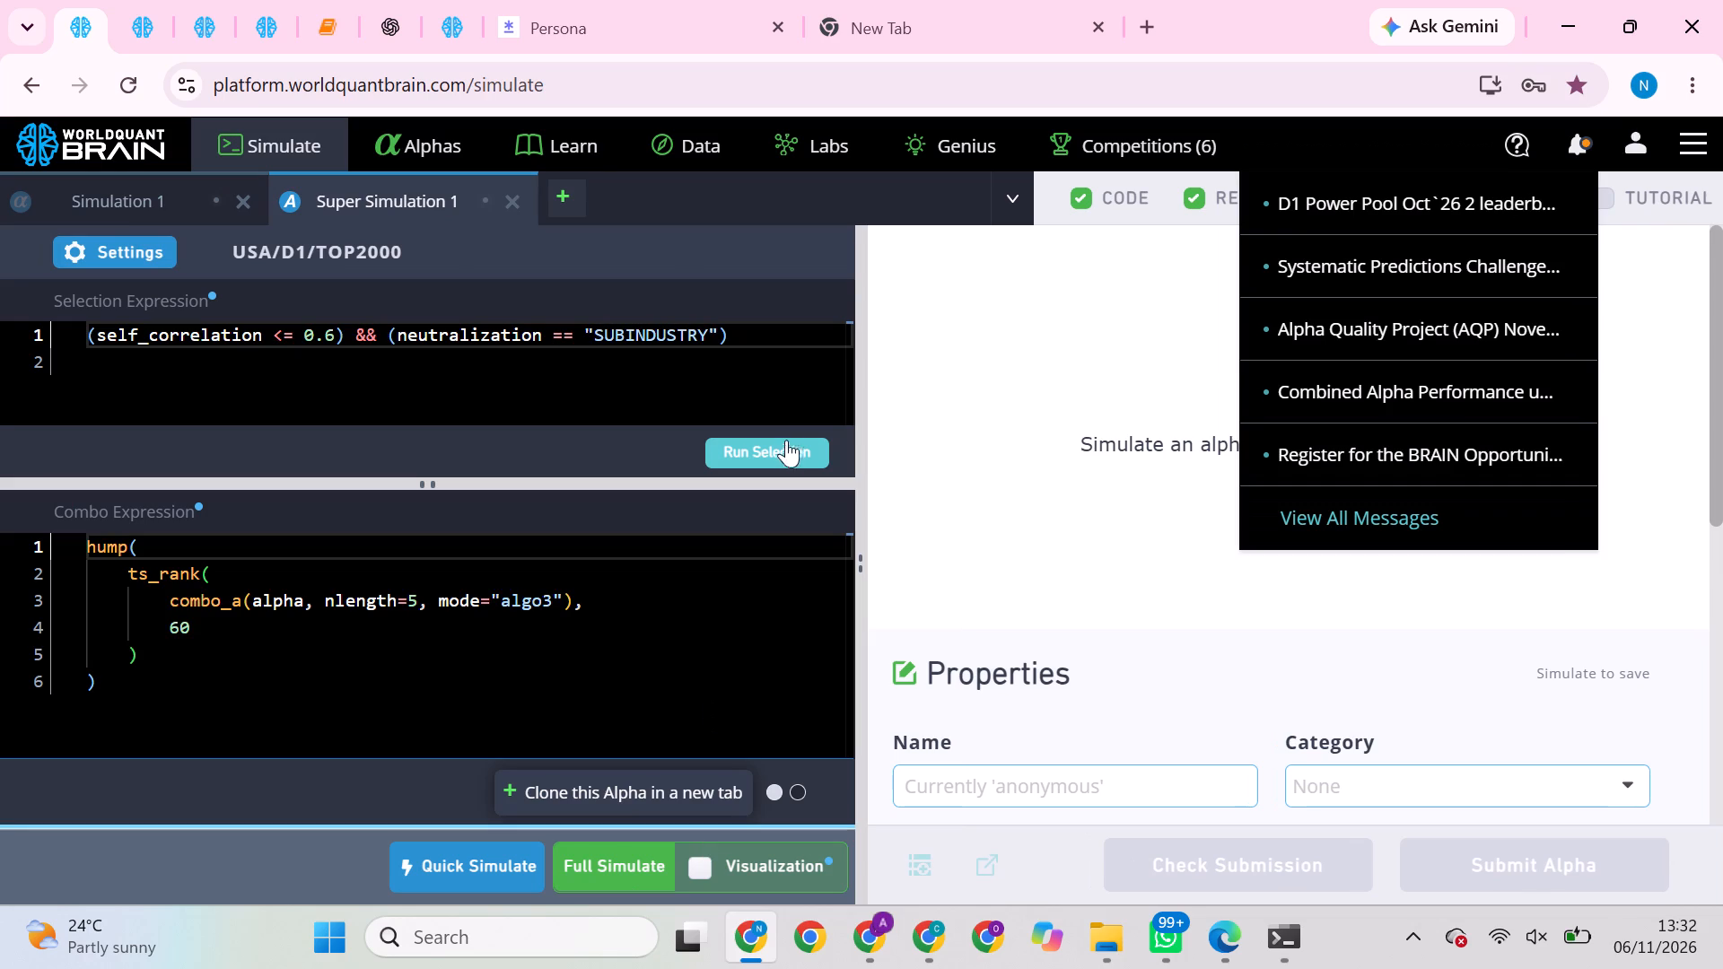
Run the alpha selection for the cloned super alpha and start its full simulation.
click(786, 444)
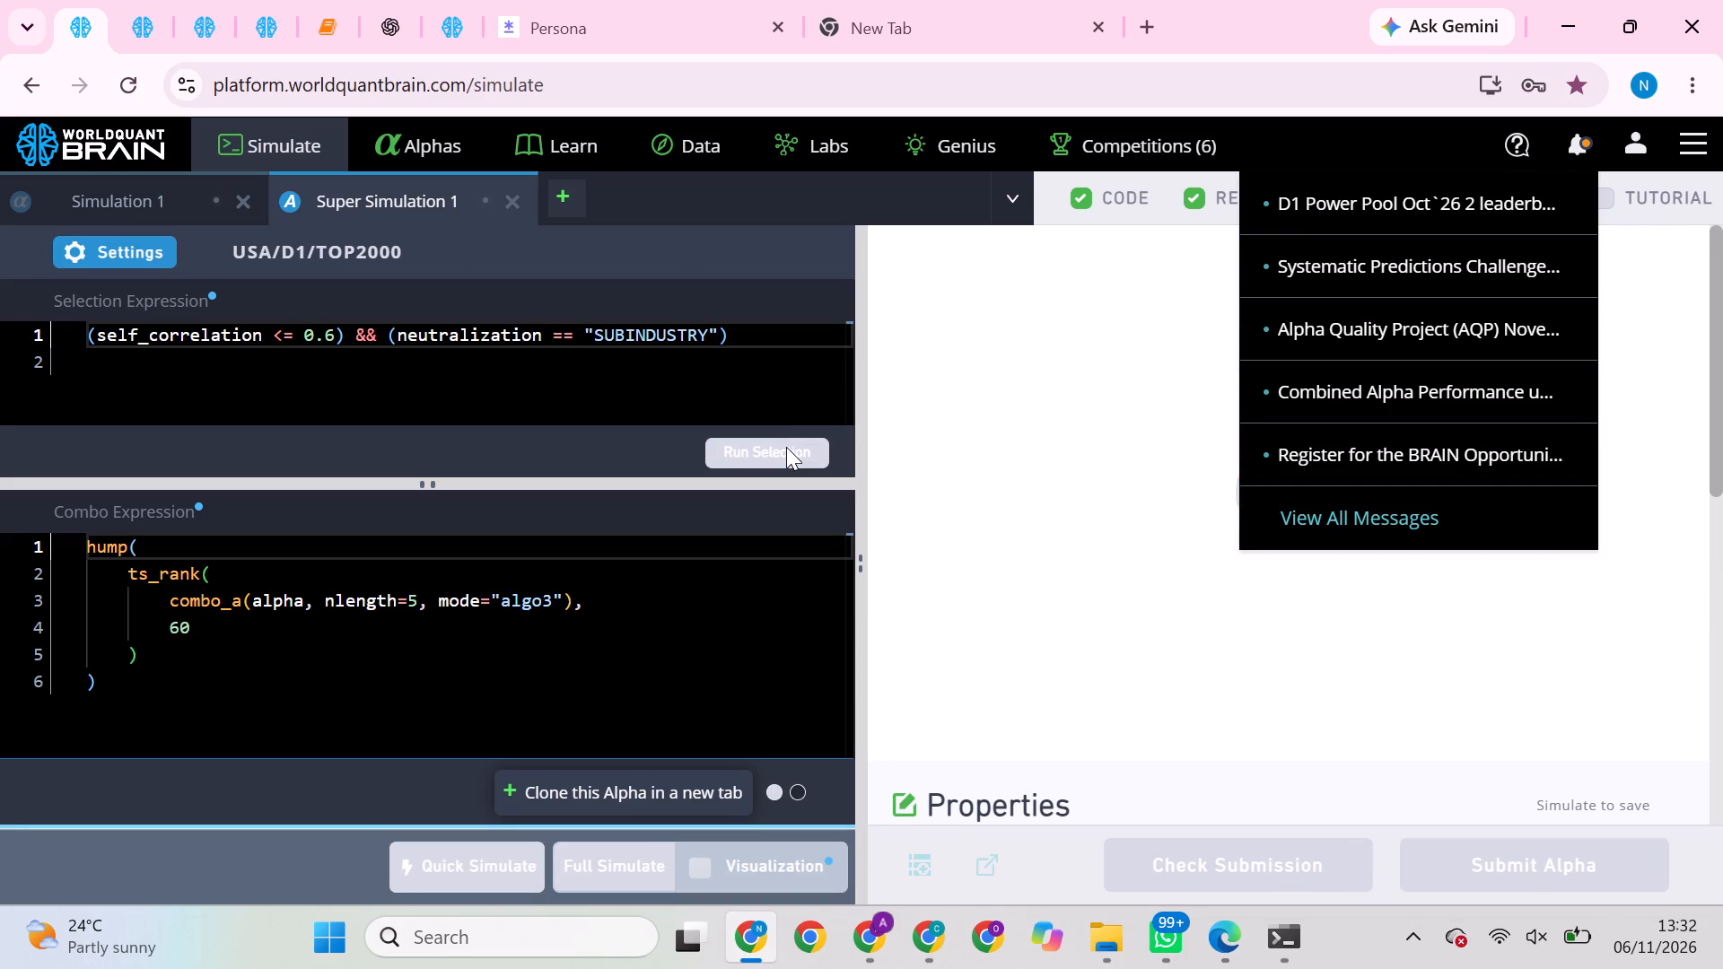
click(1375, 219)
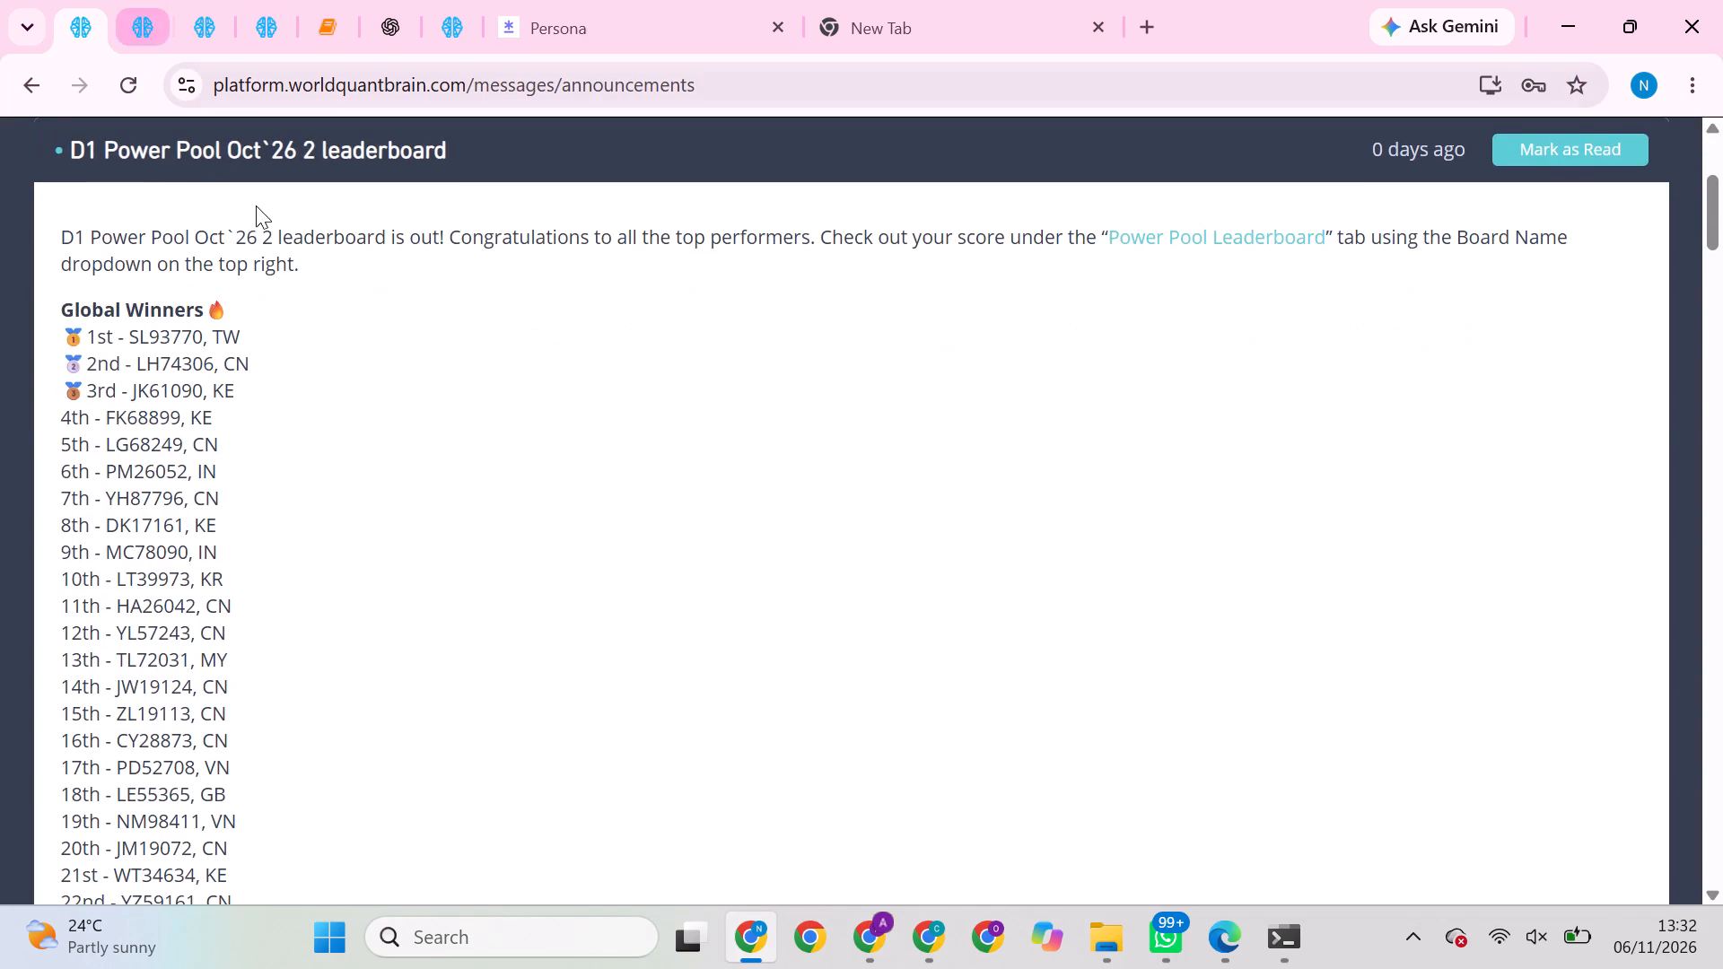
scroll(316, 282, up, 6)
click(295, 137)
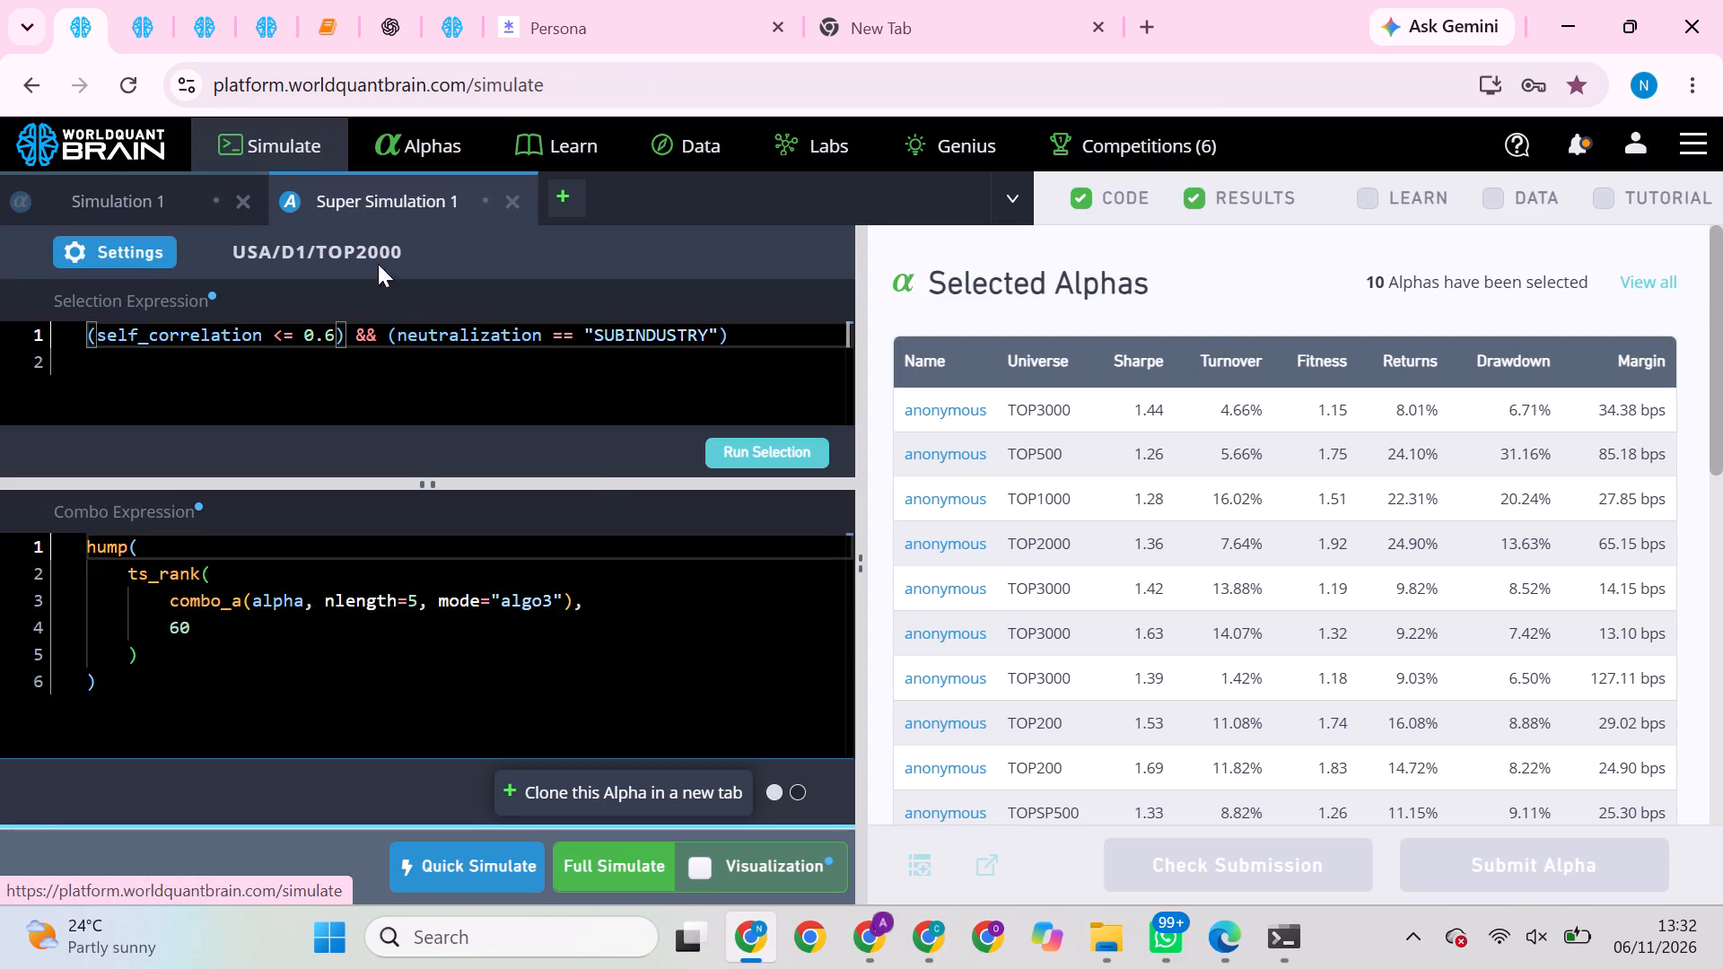
click(632, 856)
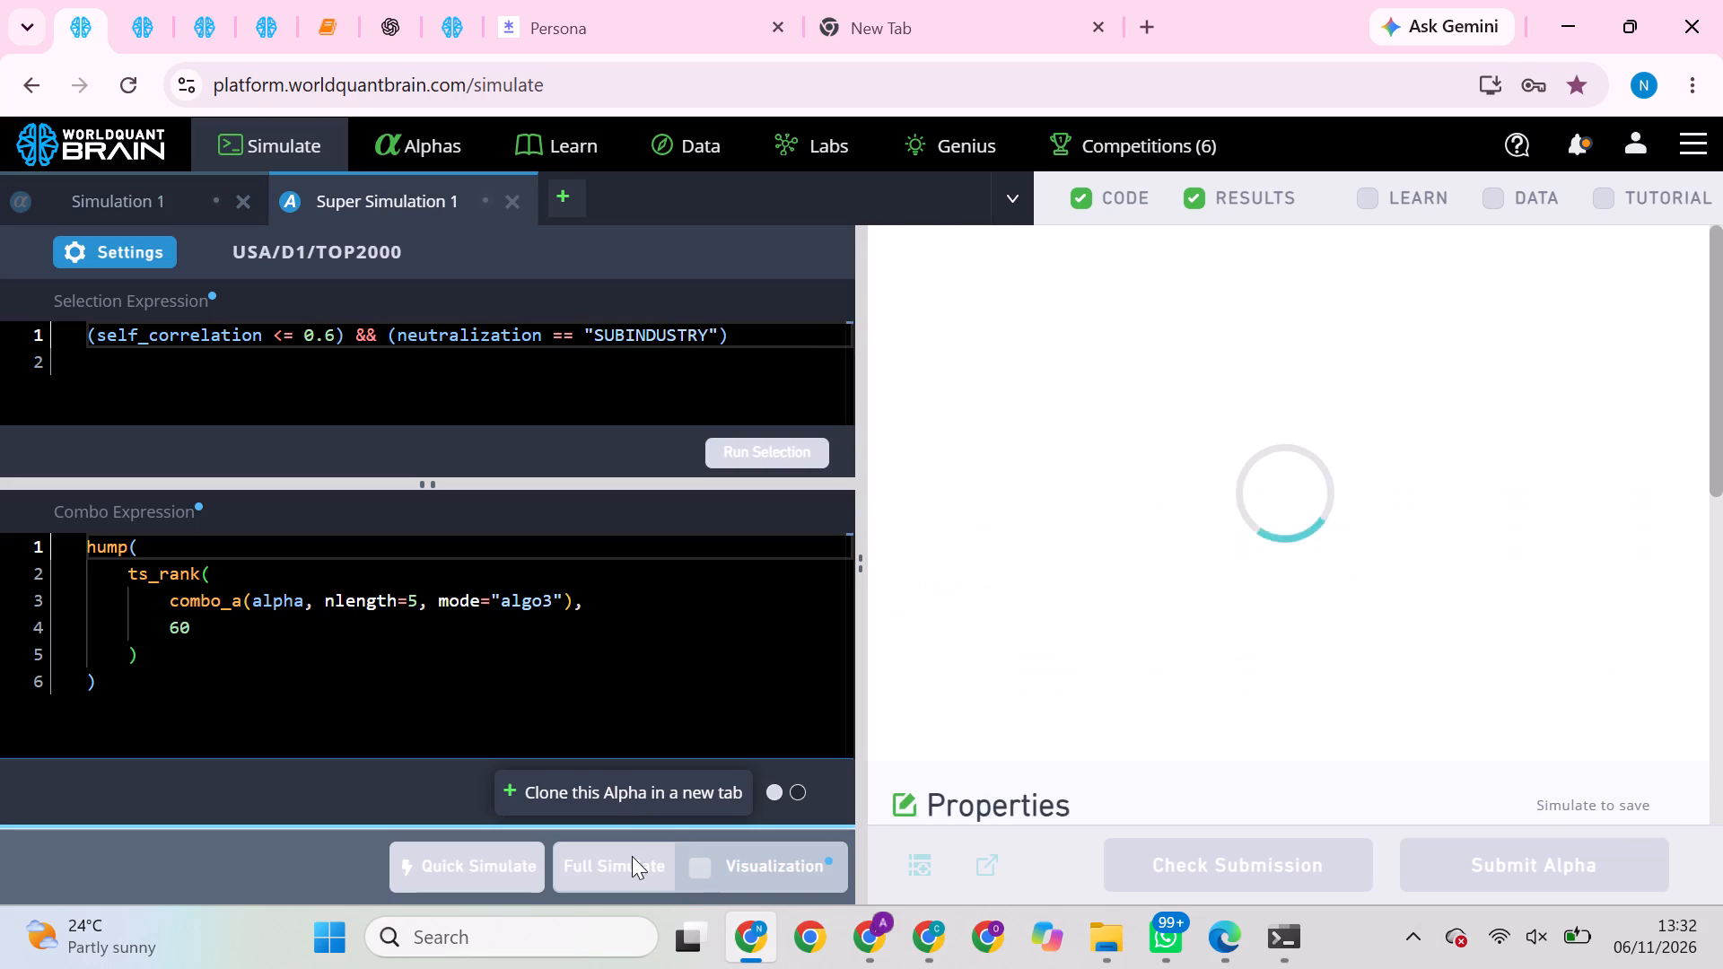
click(162, 10)
click(105, 12)
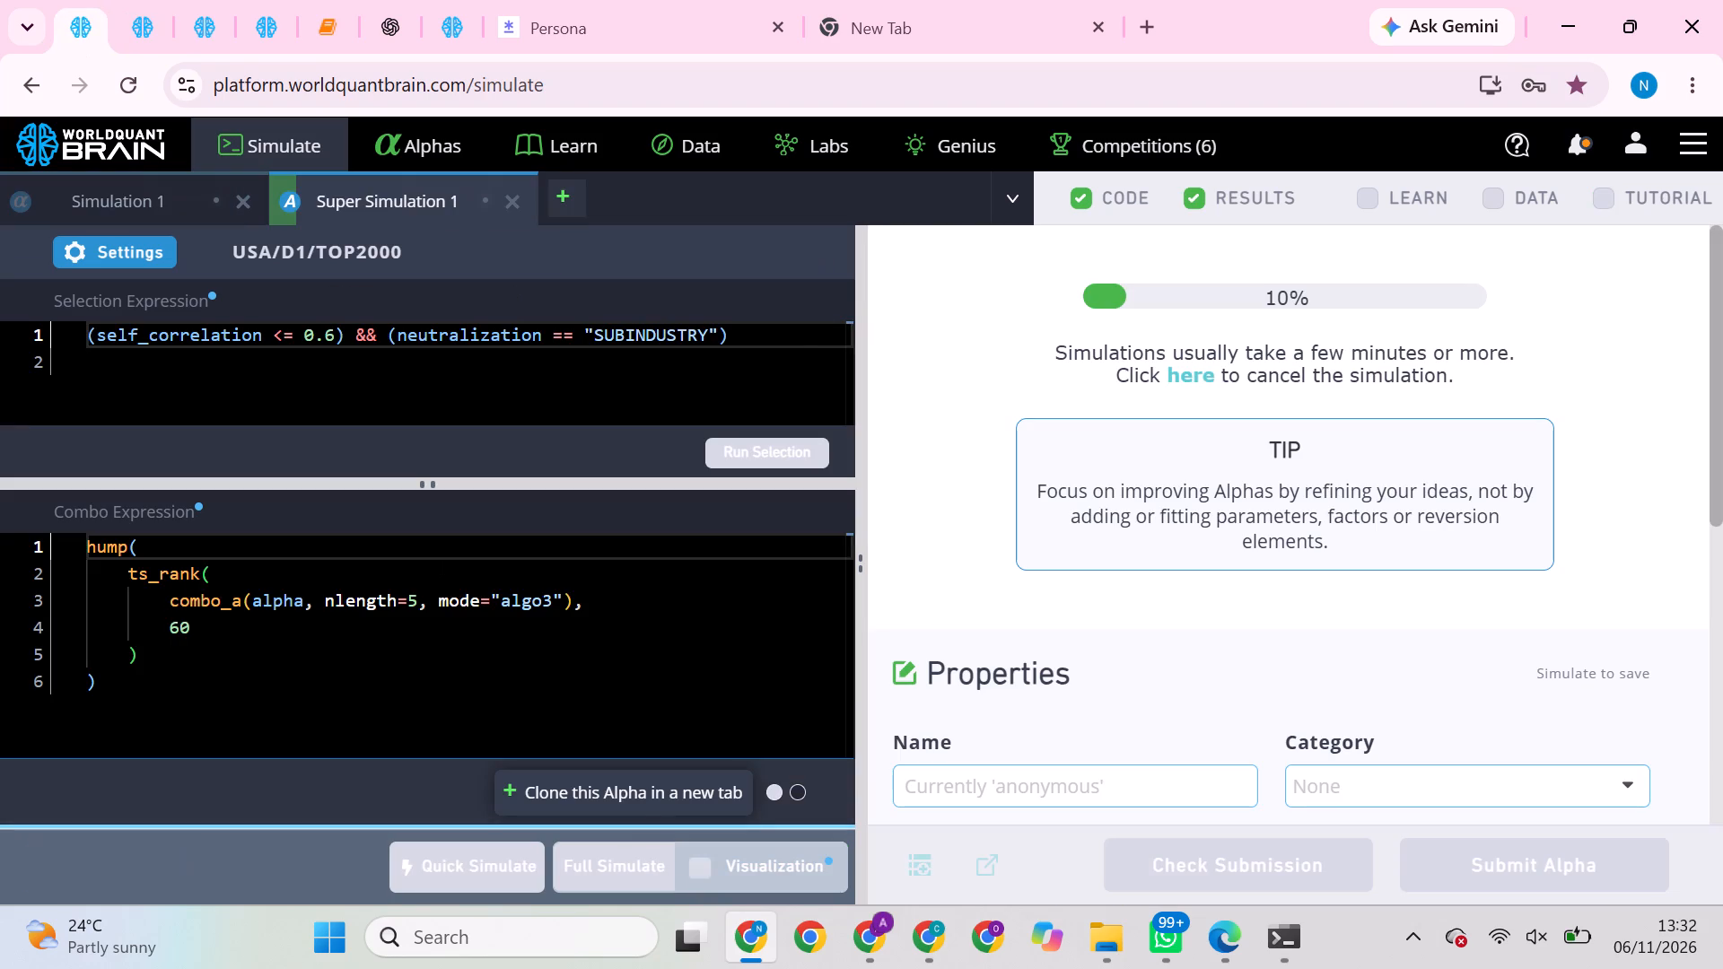
Switch to the browser window with the TOP3000 super simulation, dismiss its Tutorial Checks, and run the production correlation check.
click(872, 938)
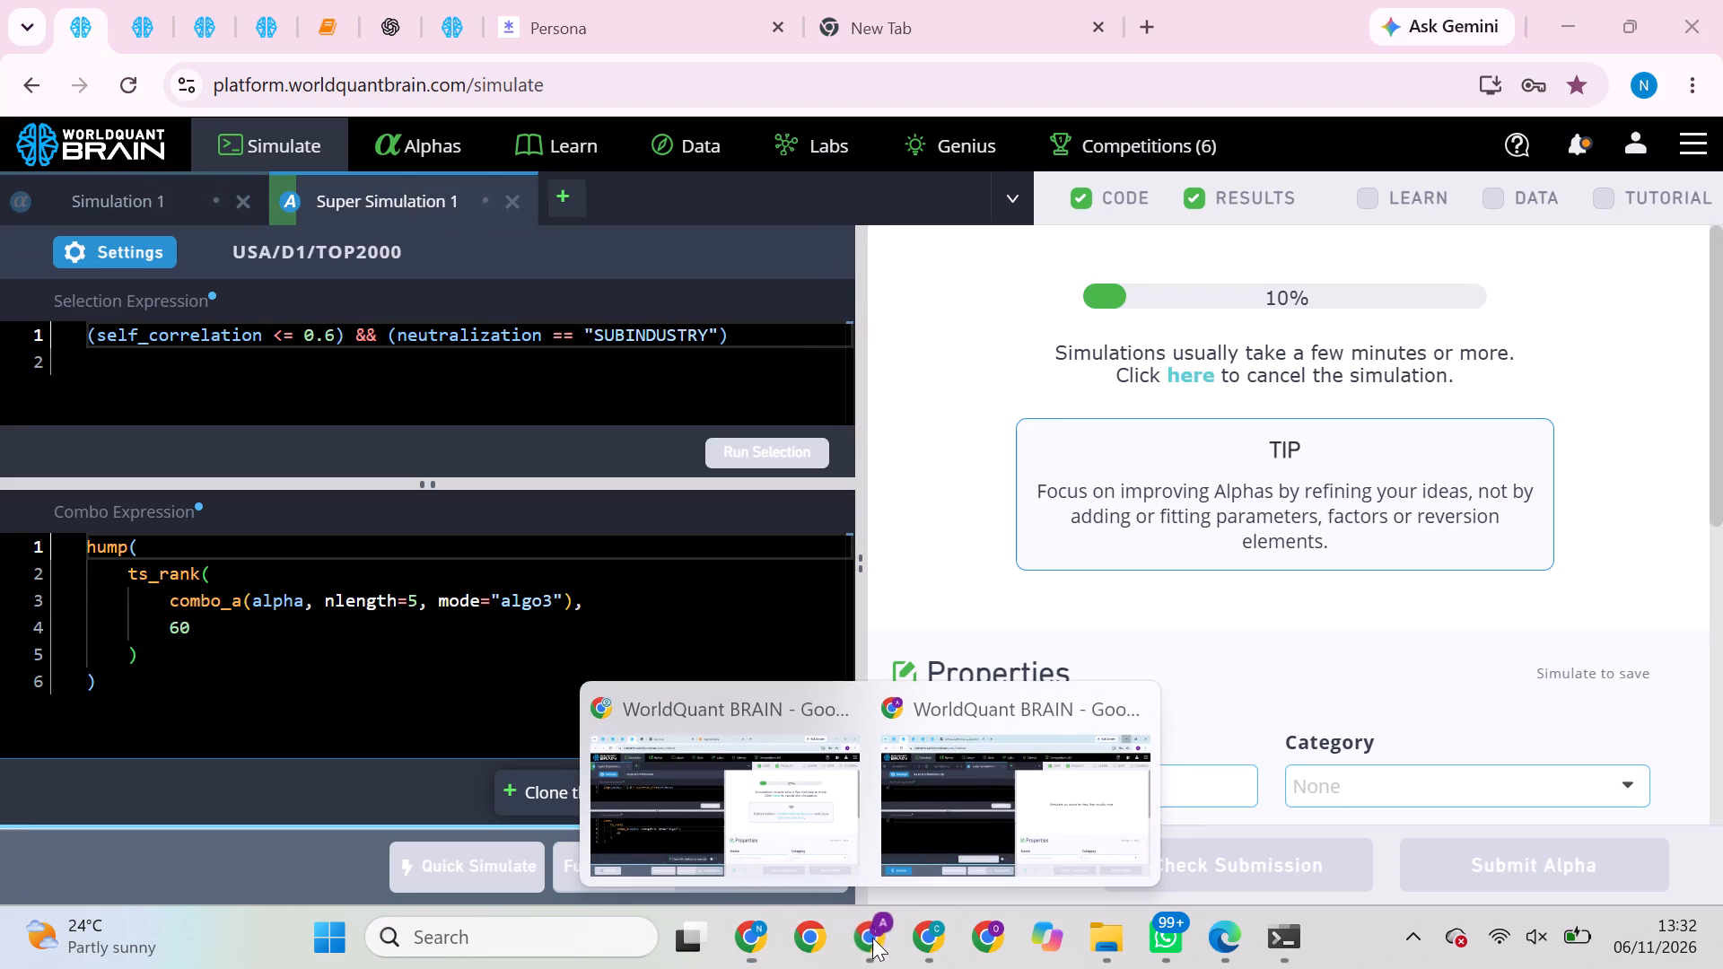
click(825, 873)
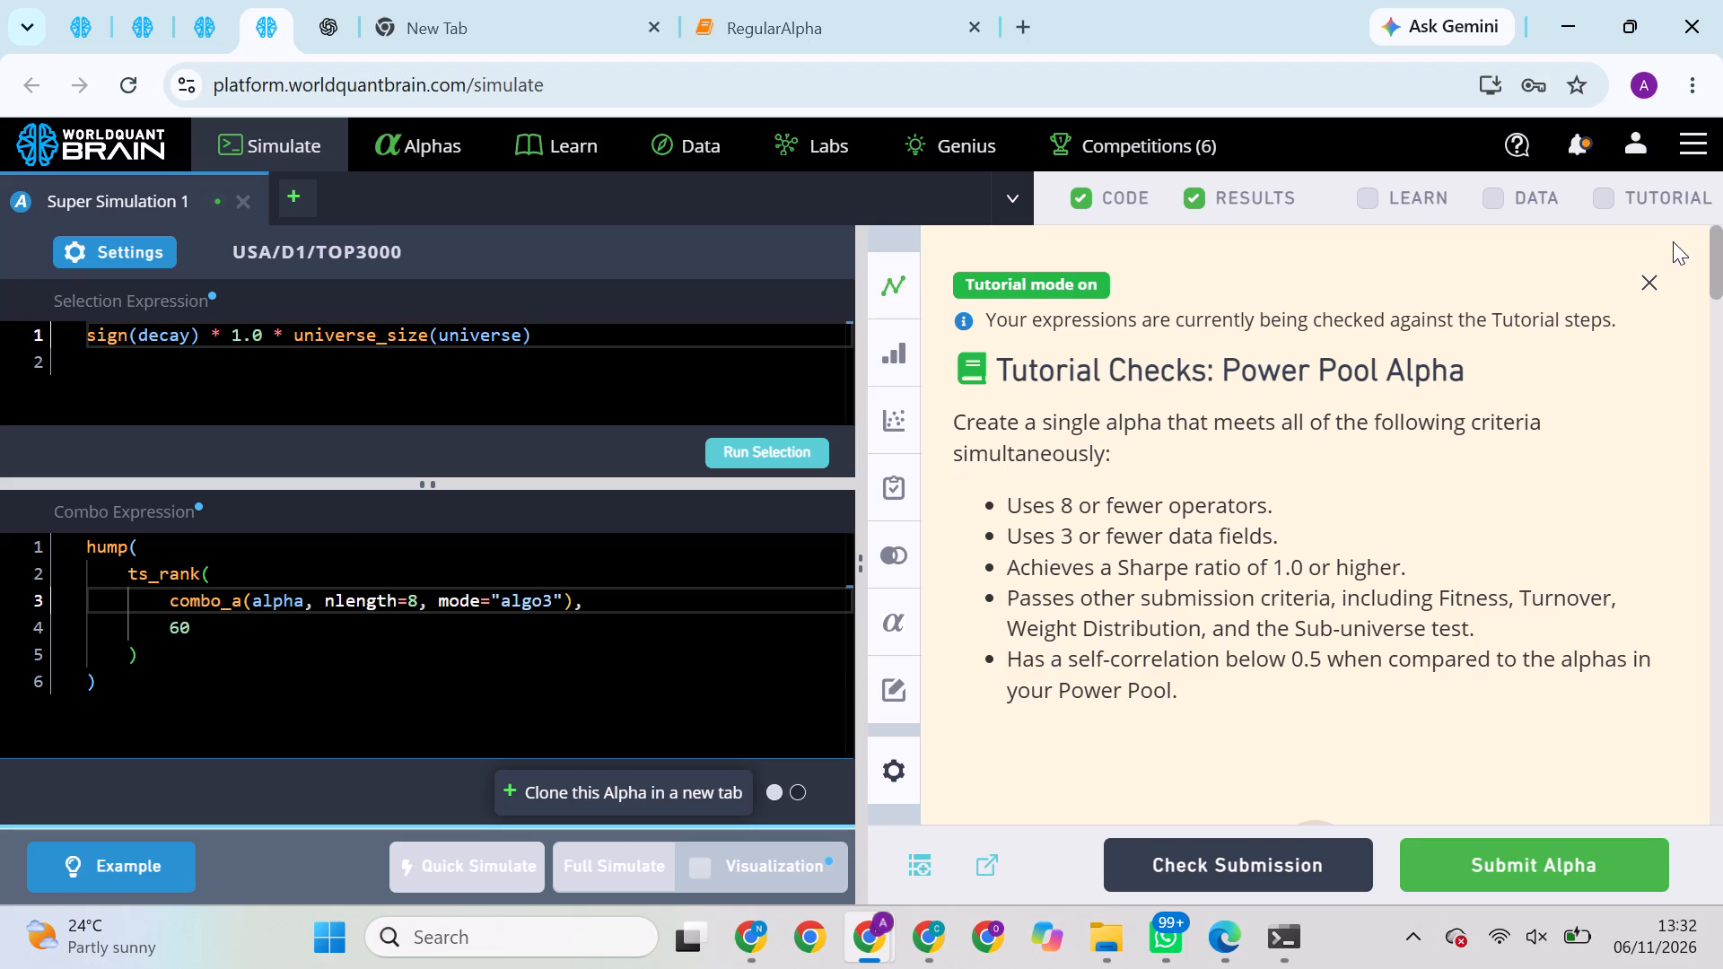
click(1648, 282)
scroll(1527, 473, down, 1)
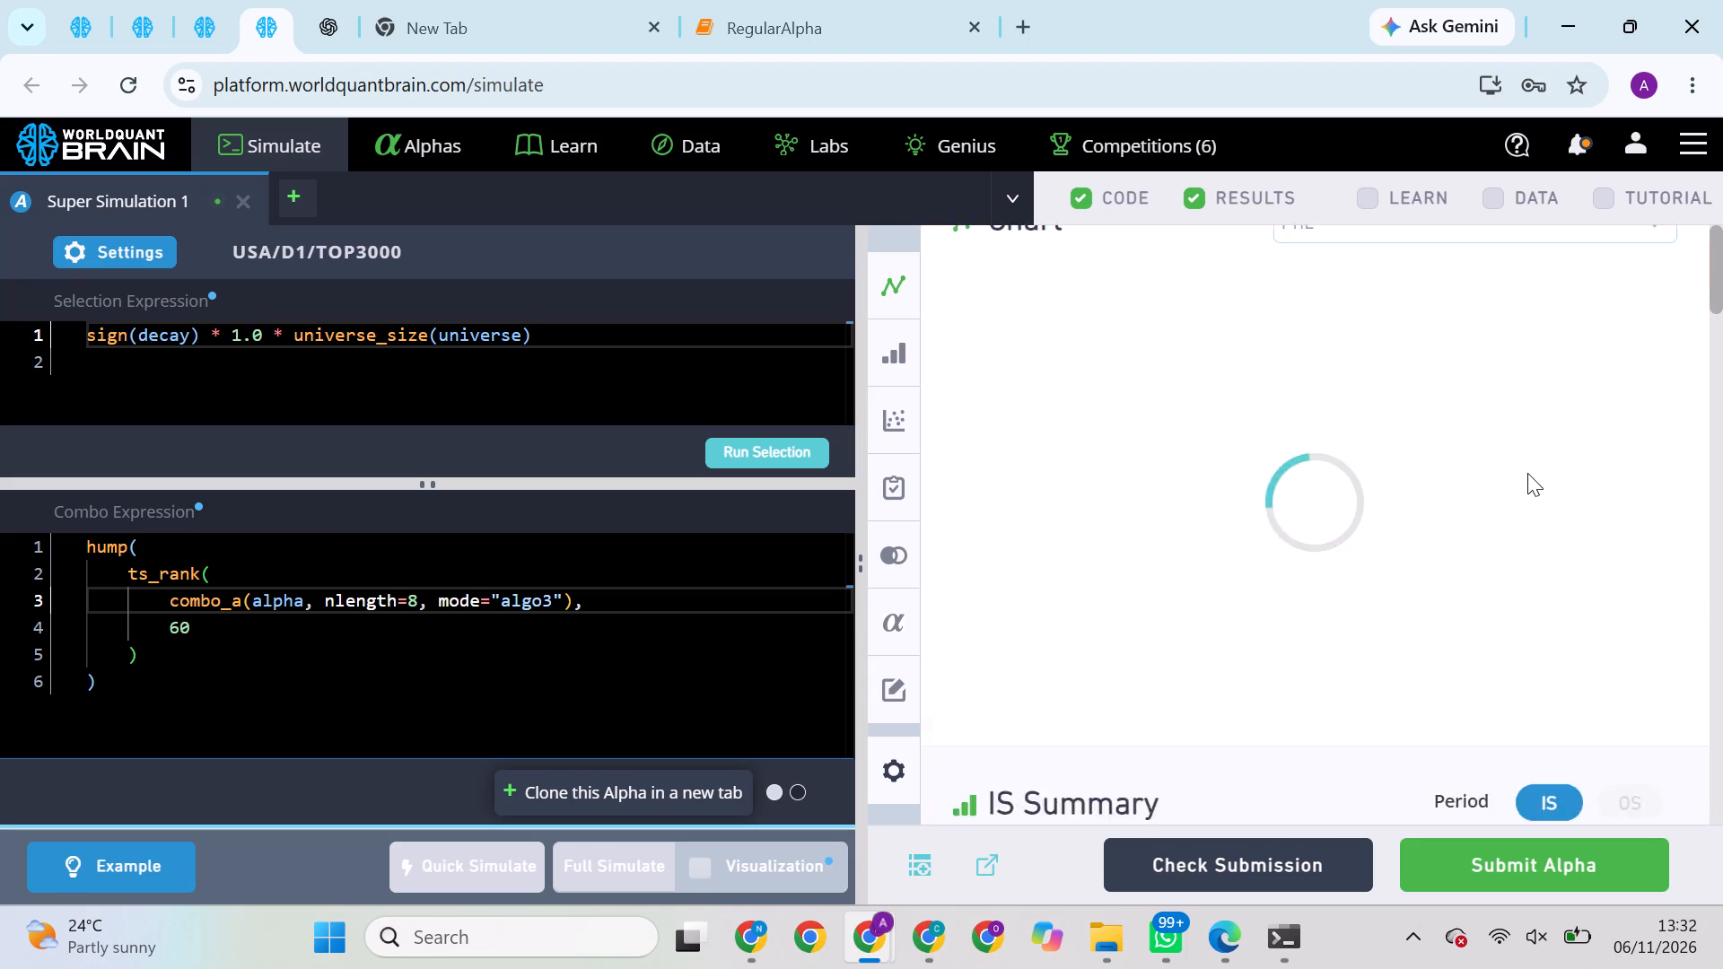
scroll(1527, 473, down, 2)
scroll(1535, 574, down, 2)
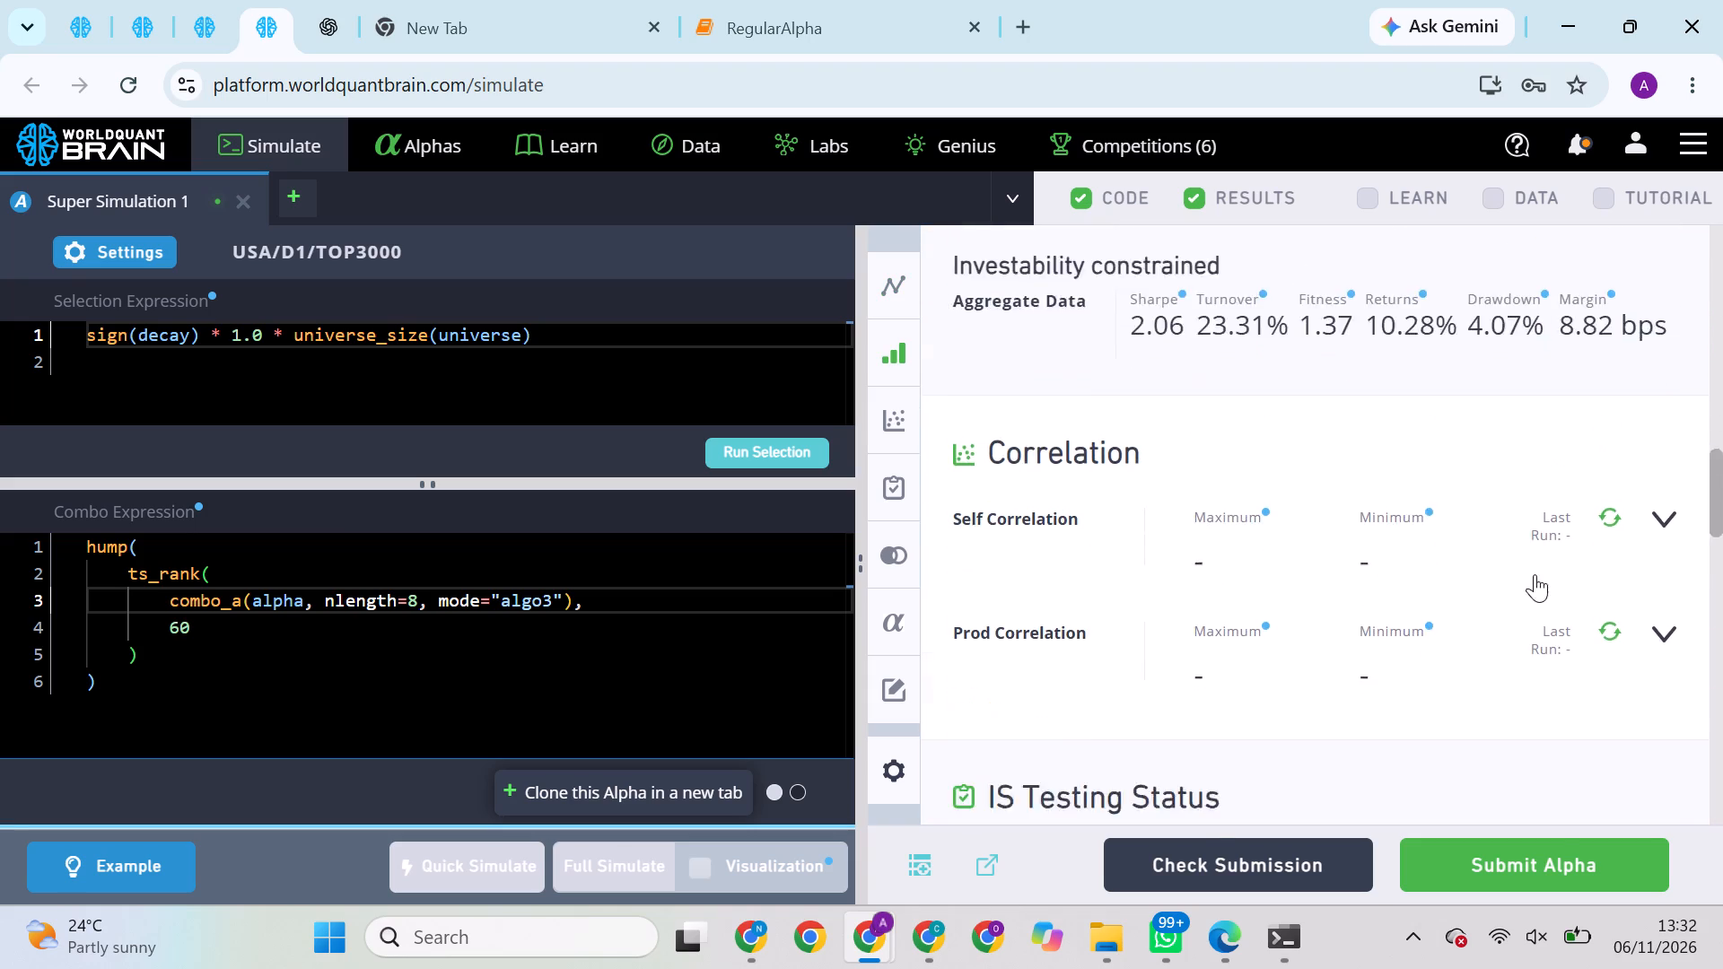
click(1613, 421)
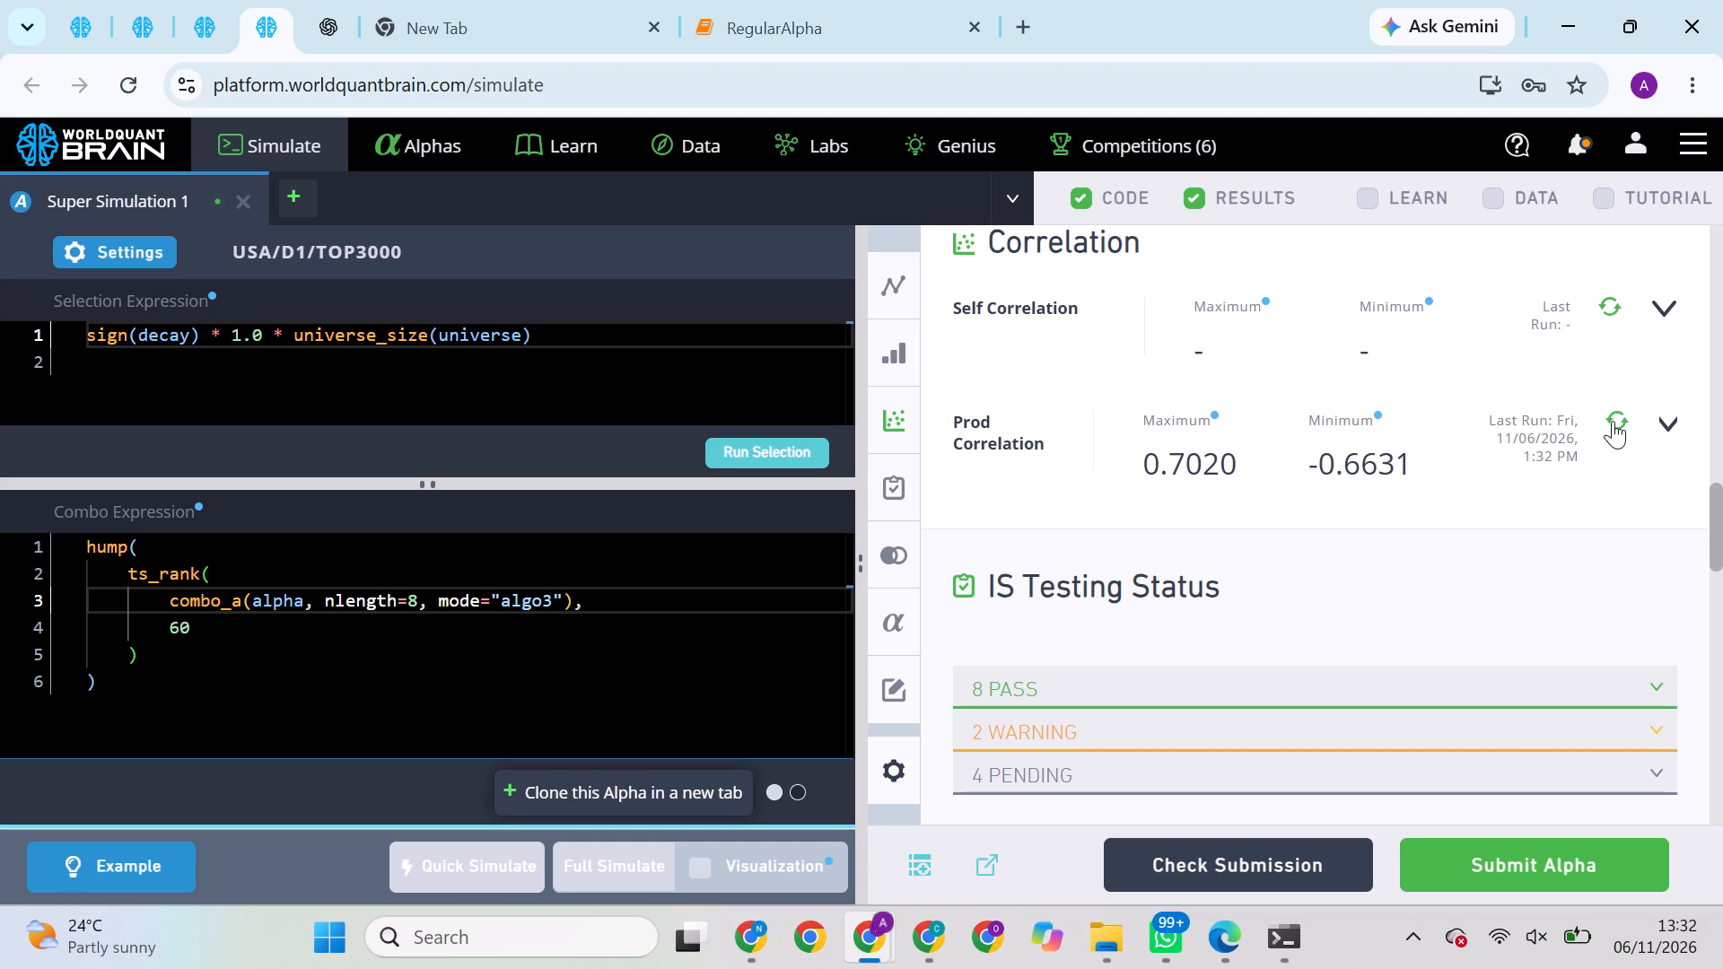
Set the nlength argument of combo_a to 11 in the TOP3000 super simulation's combo expression.
click(419, 607)
key(BackSpace)
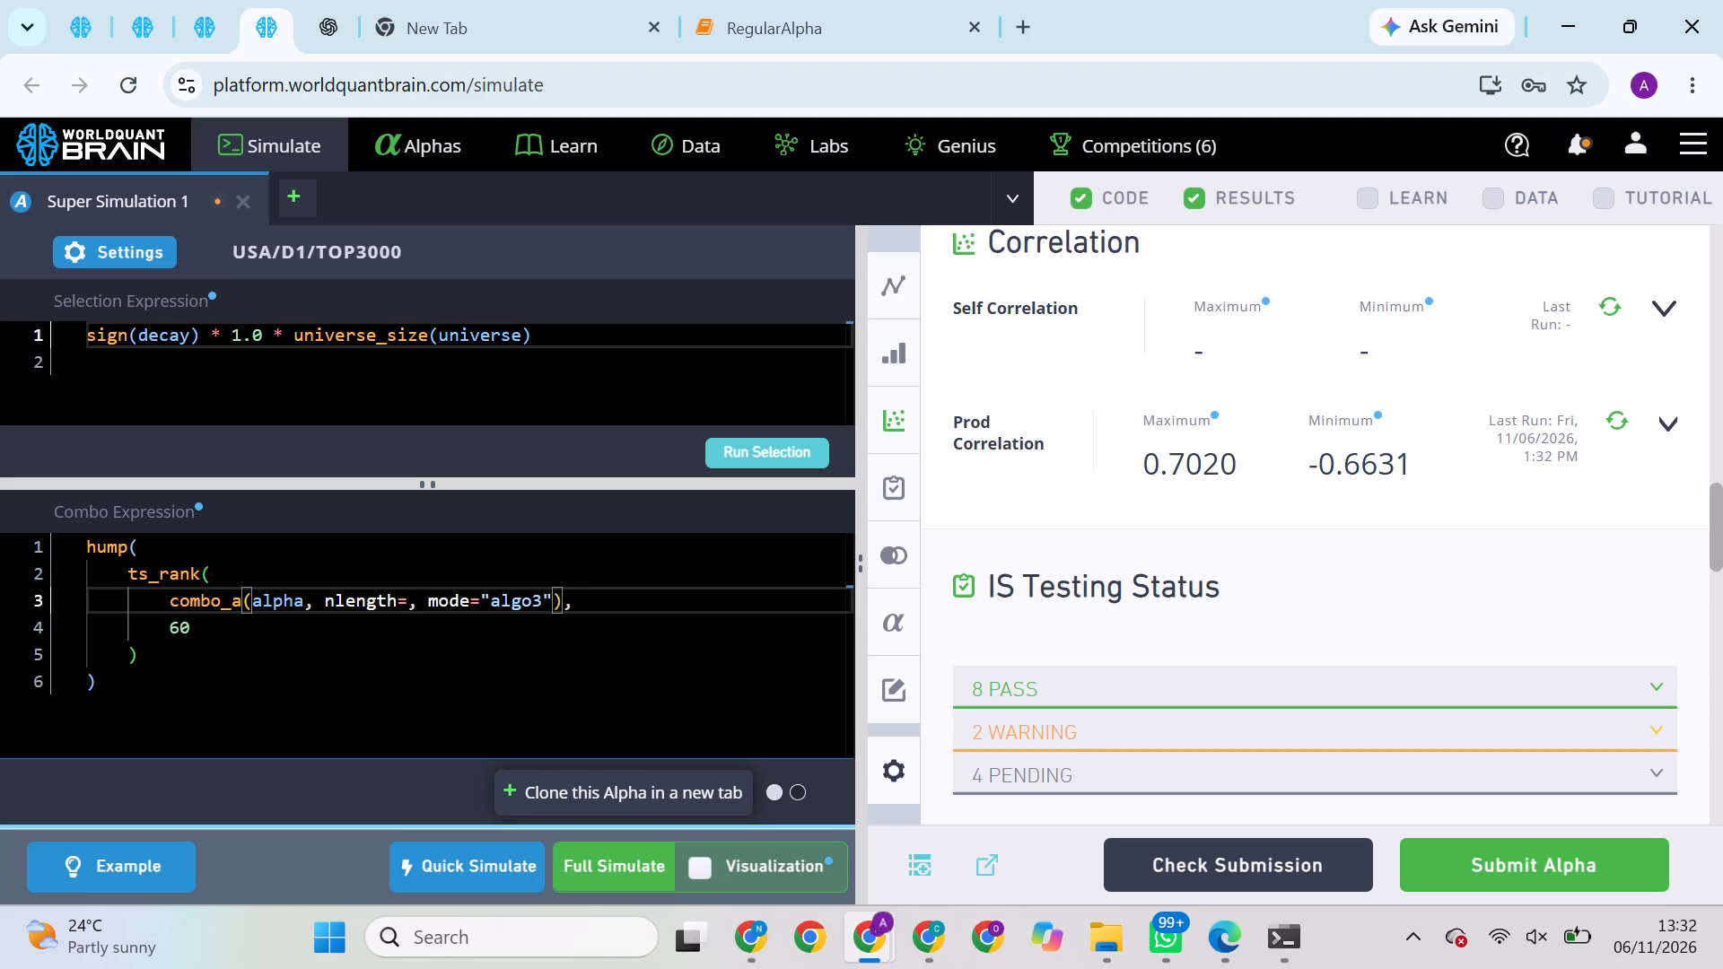
text(11)
Run the alpha selection and start a full simulation of the revised TOP3000 super alpha.
click(776, 464)
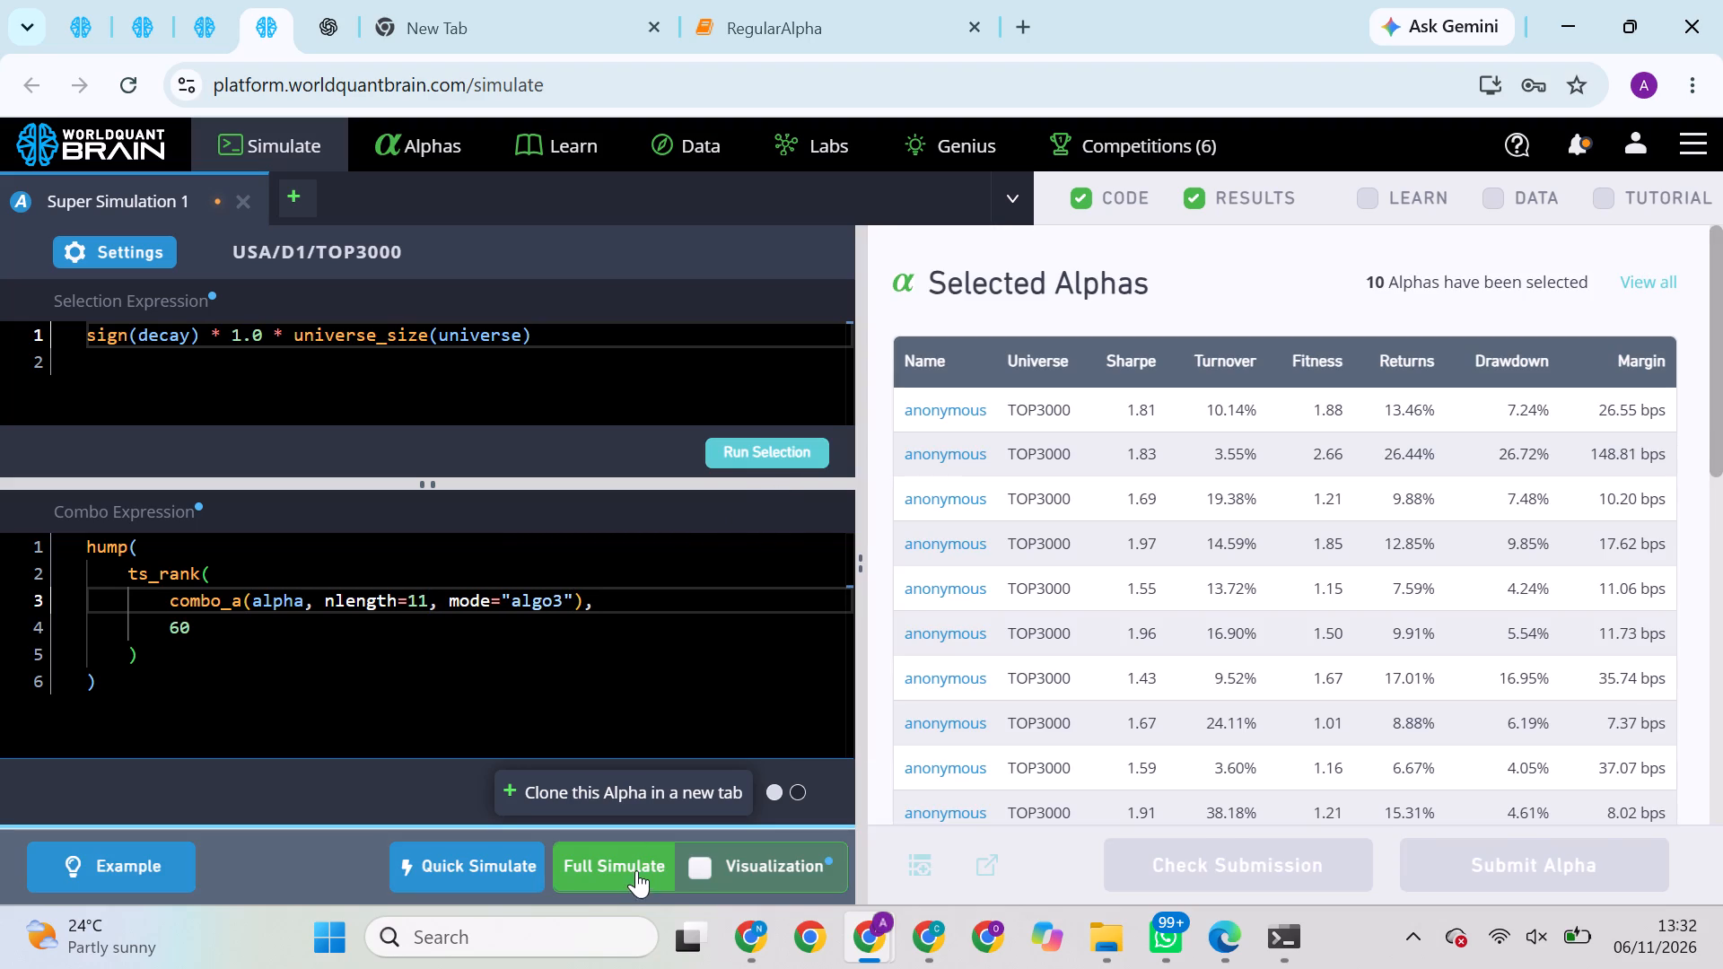
click(636, 874)
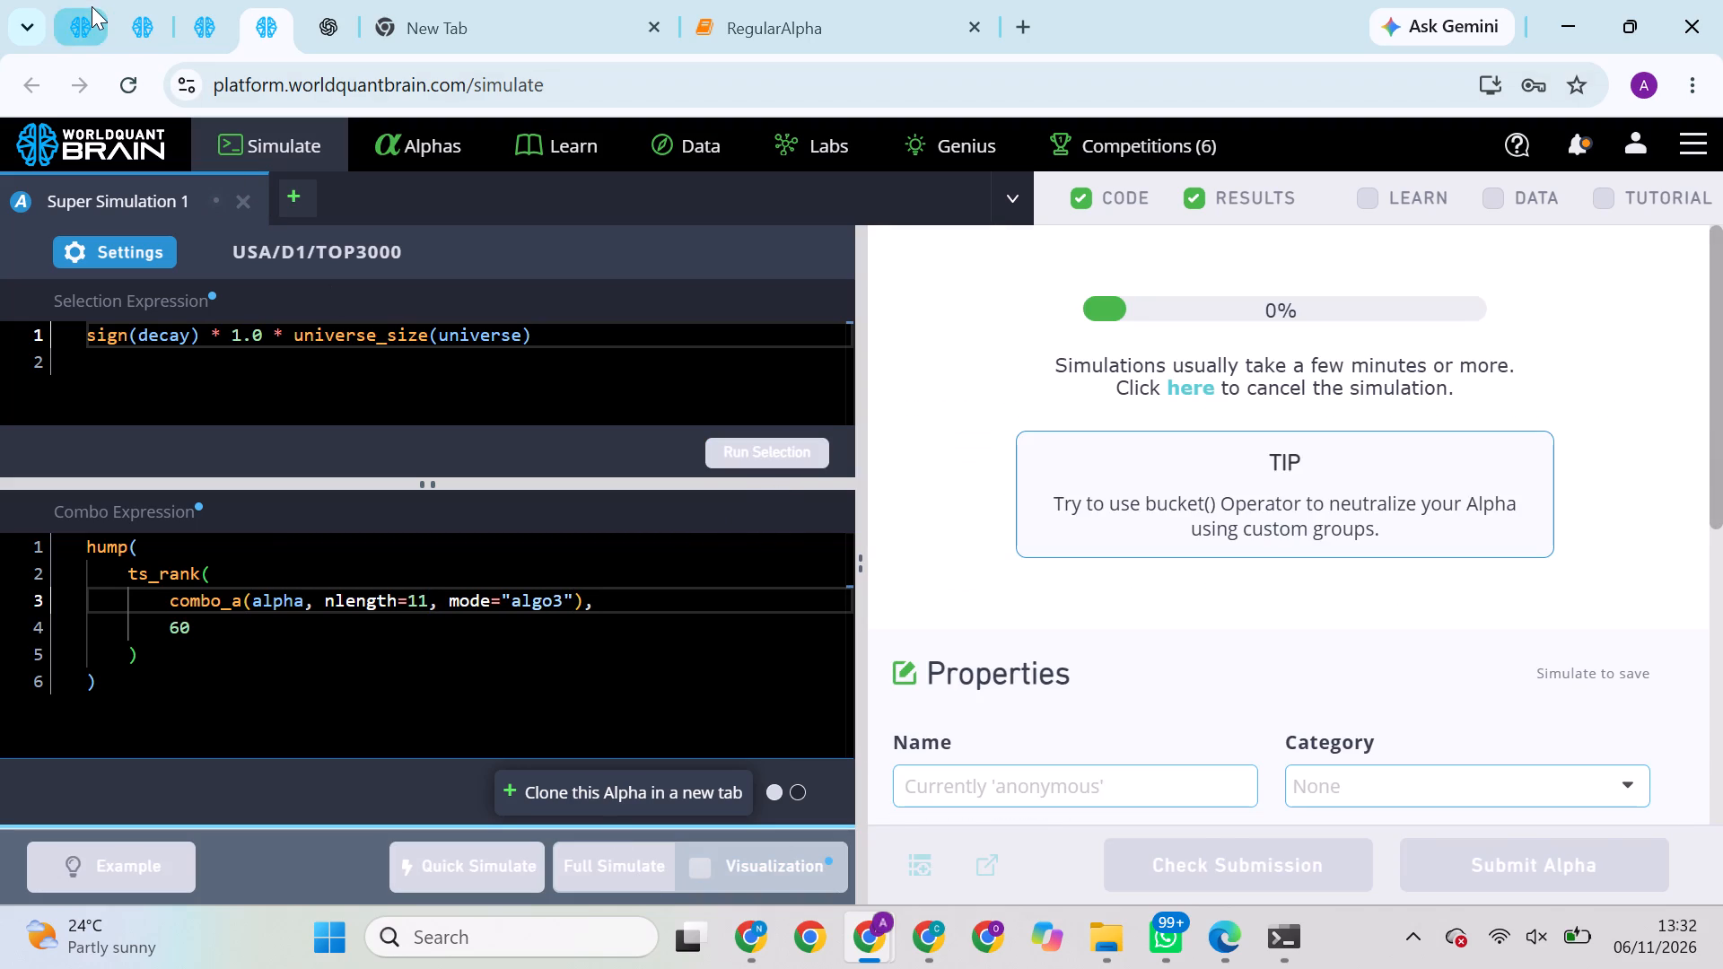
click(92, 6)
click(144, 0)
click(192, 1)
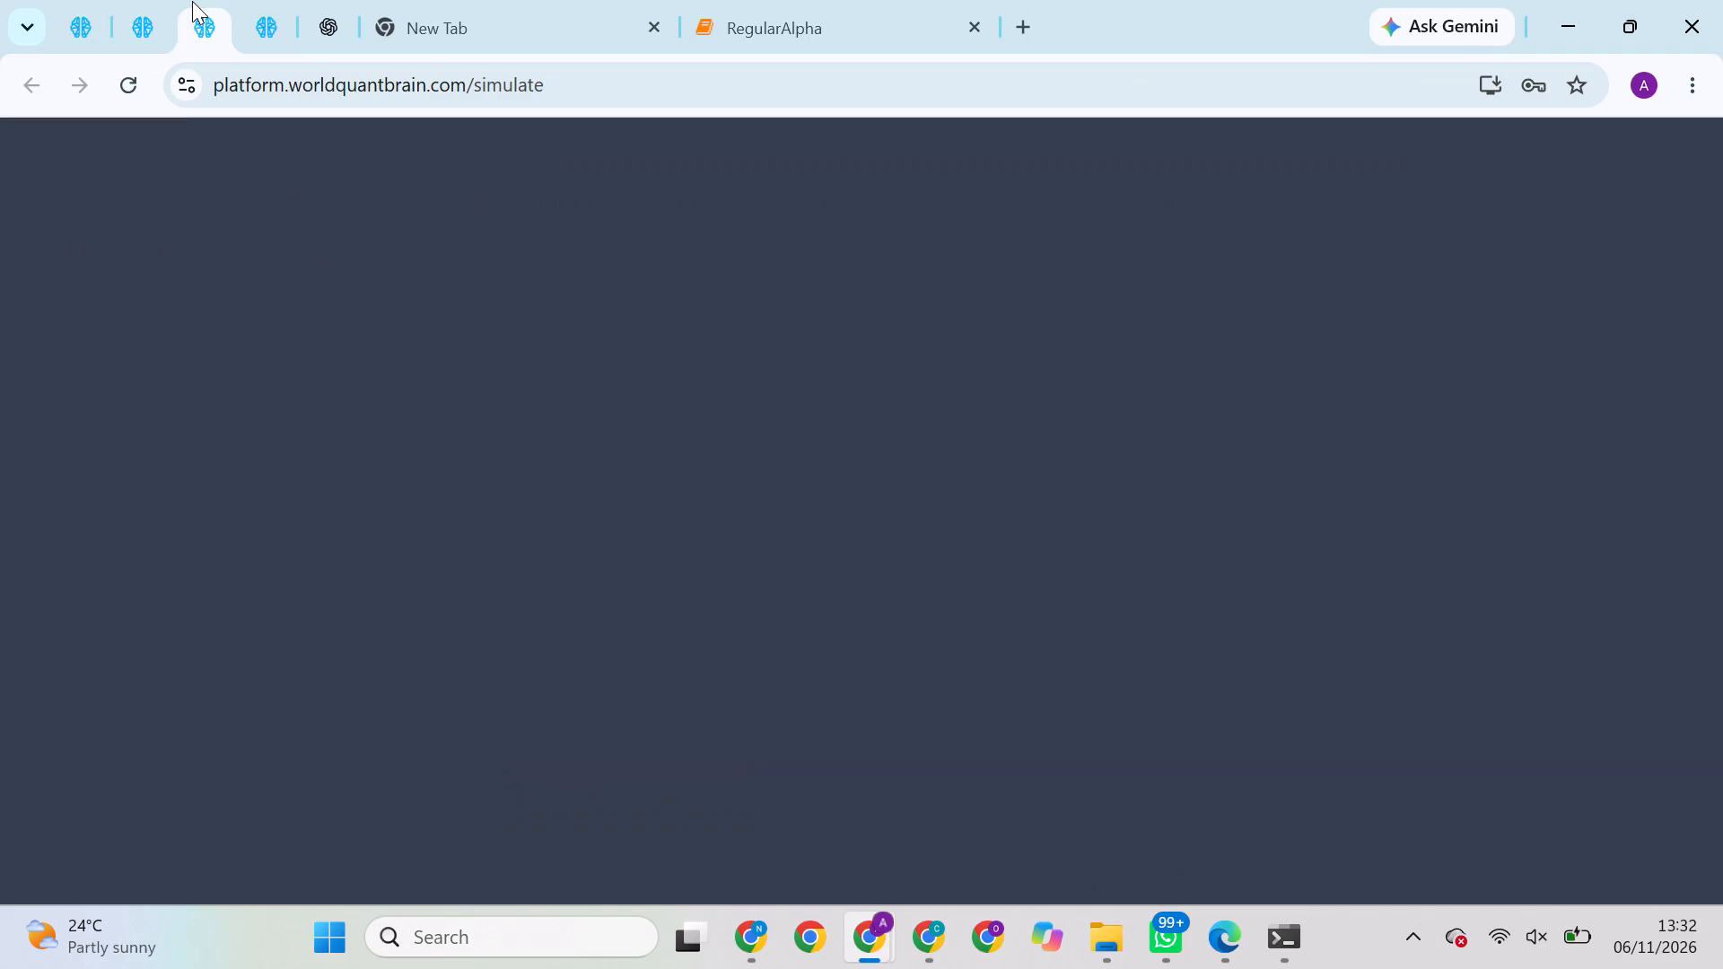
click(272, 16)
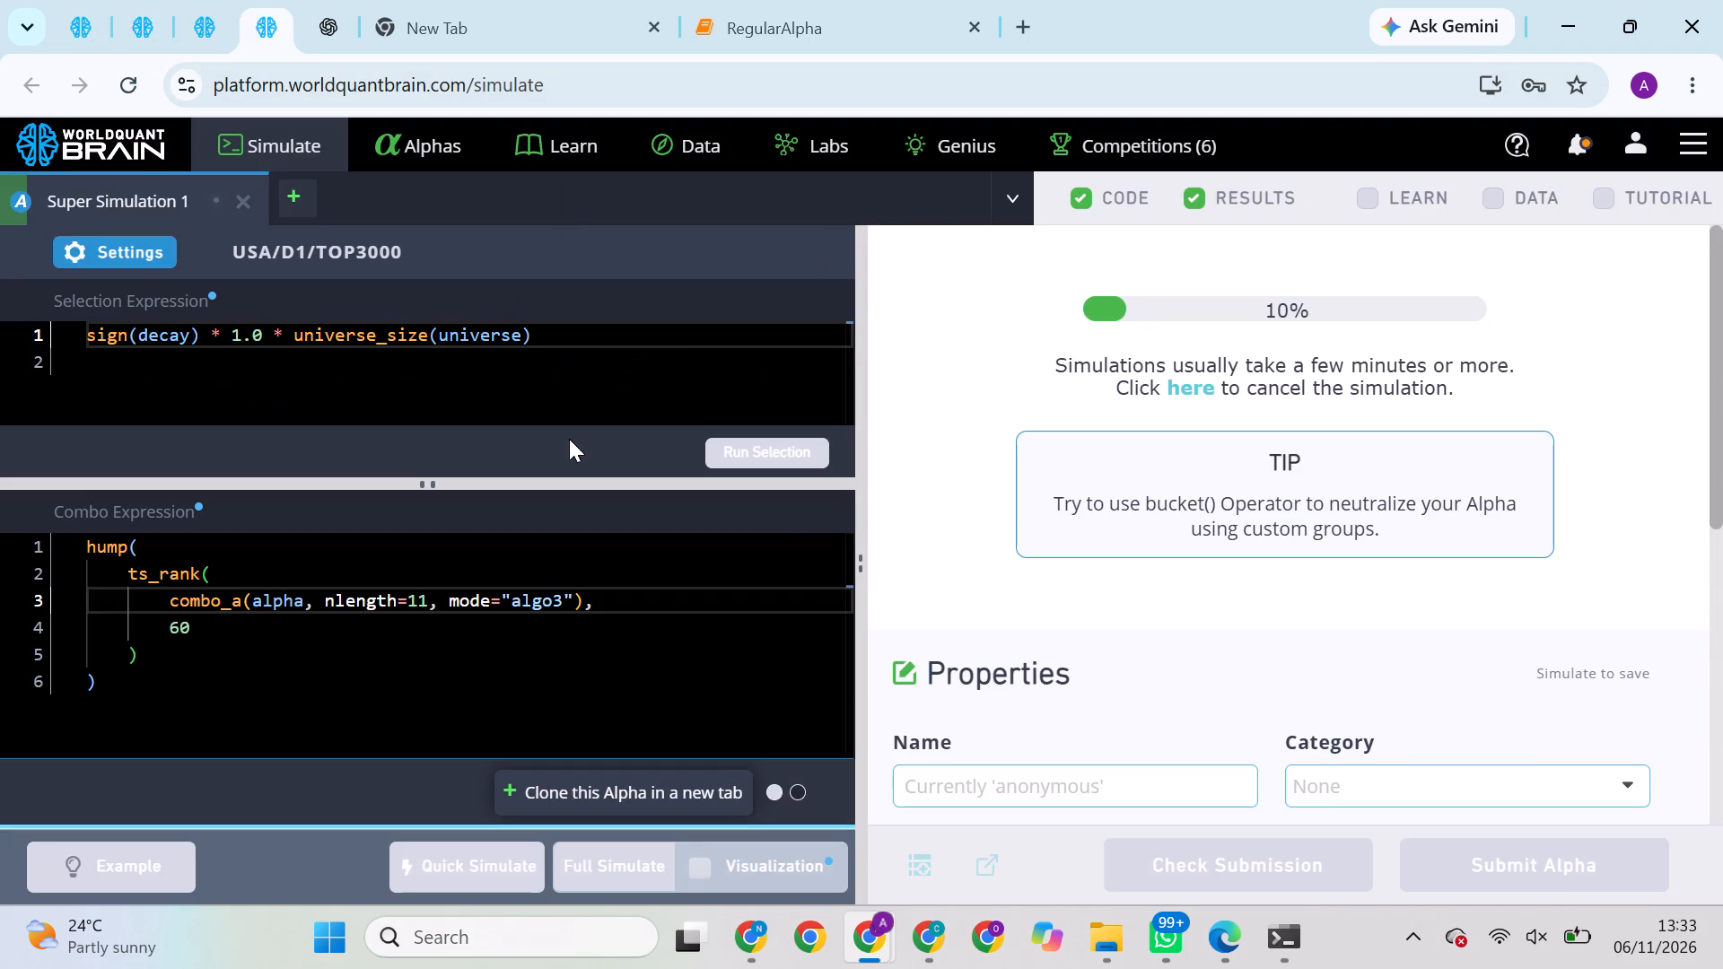
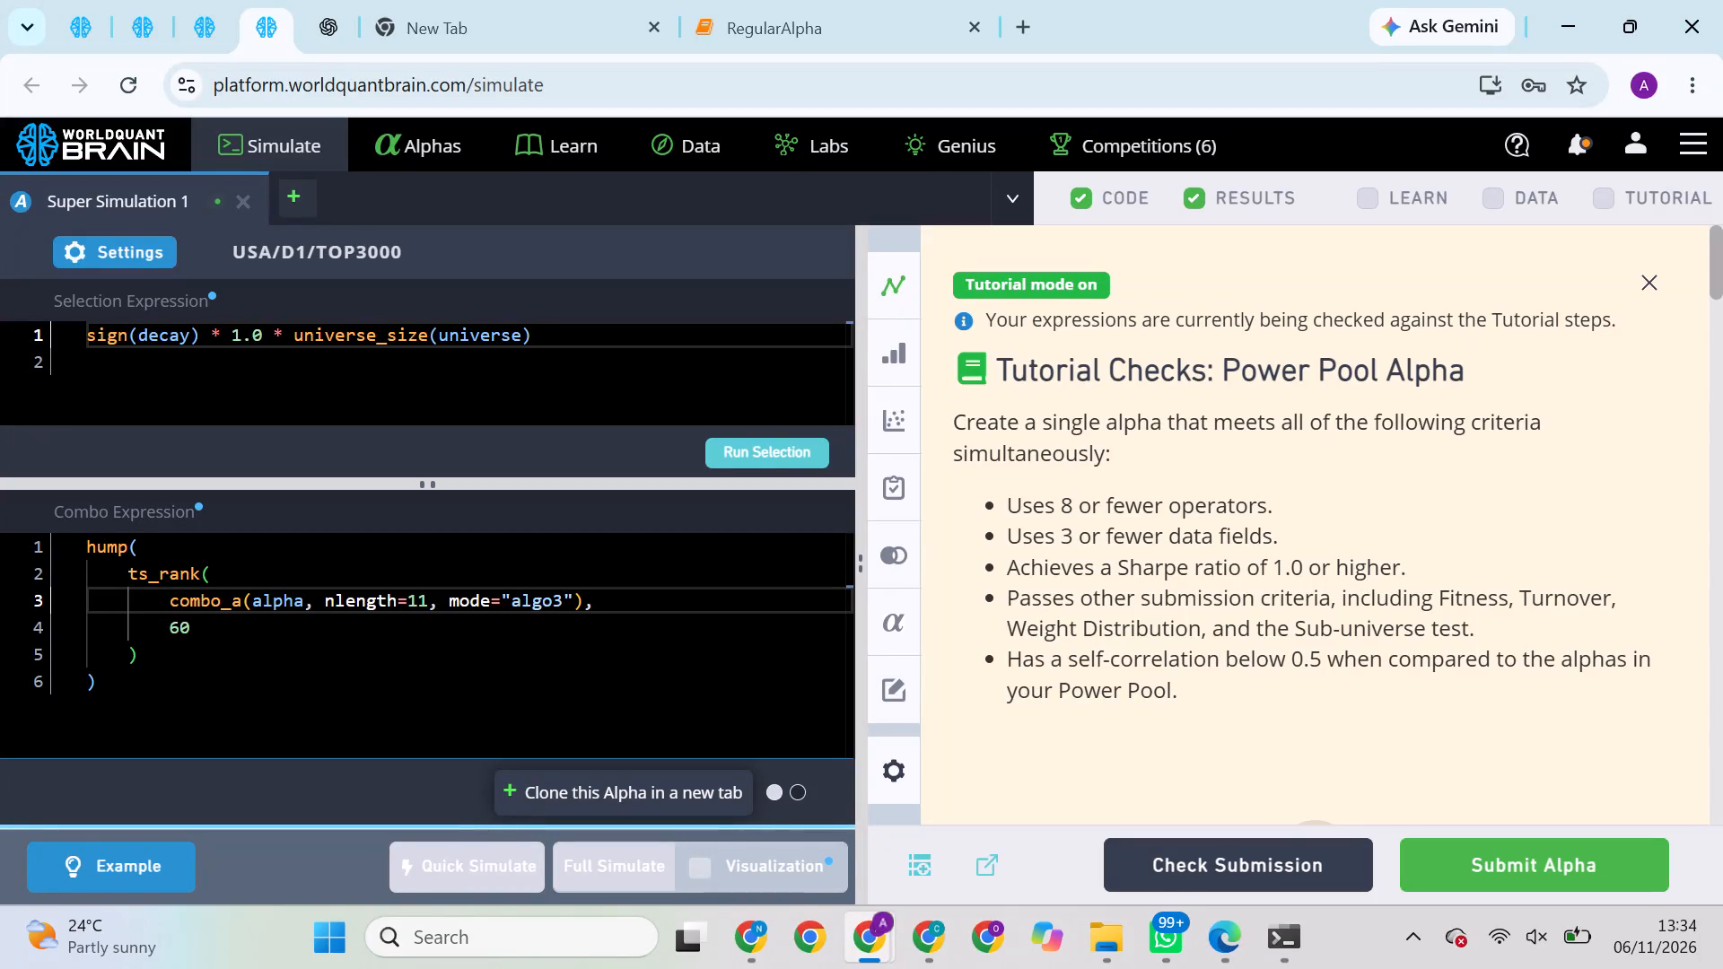
Dismiss the Tutorial Checks on the finished TOP3000 super simulation and run its production correlation check.
click(1650, 288)
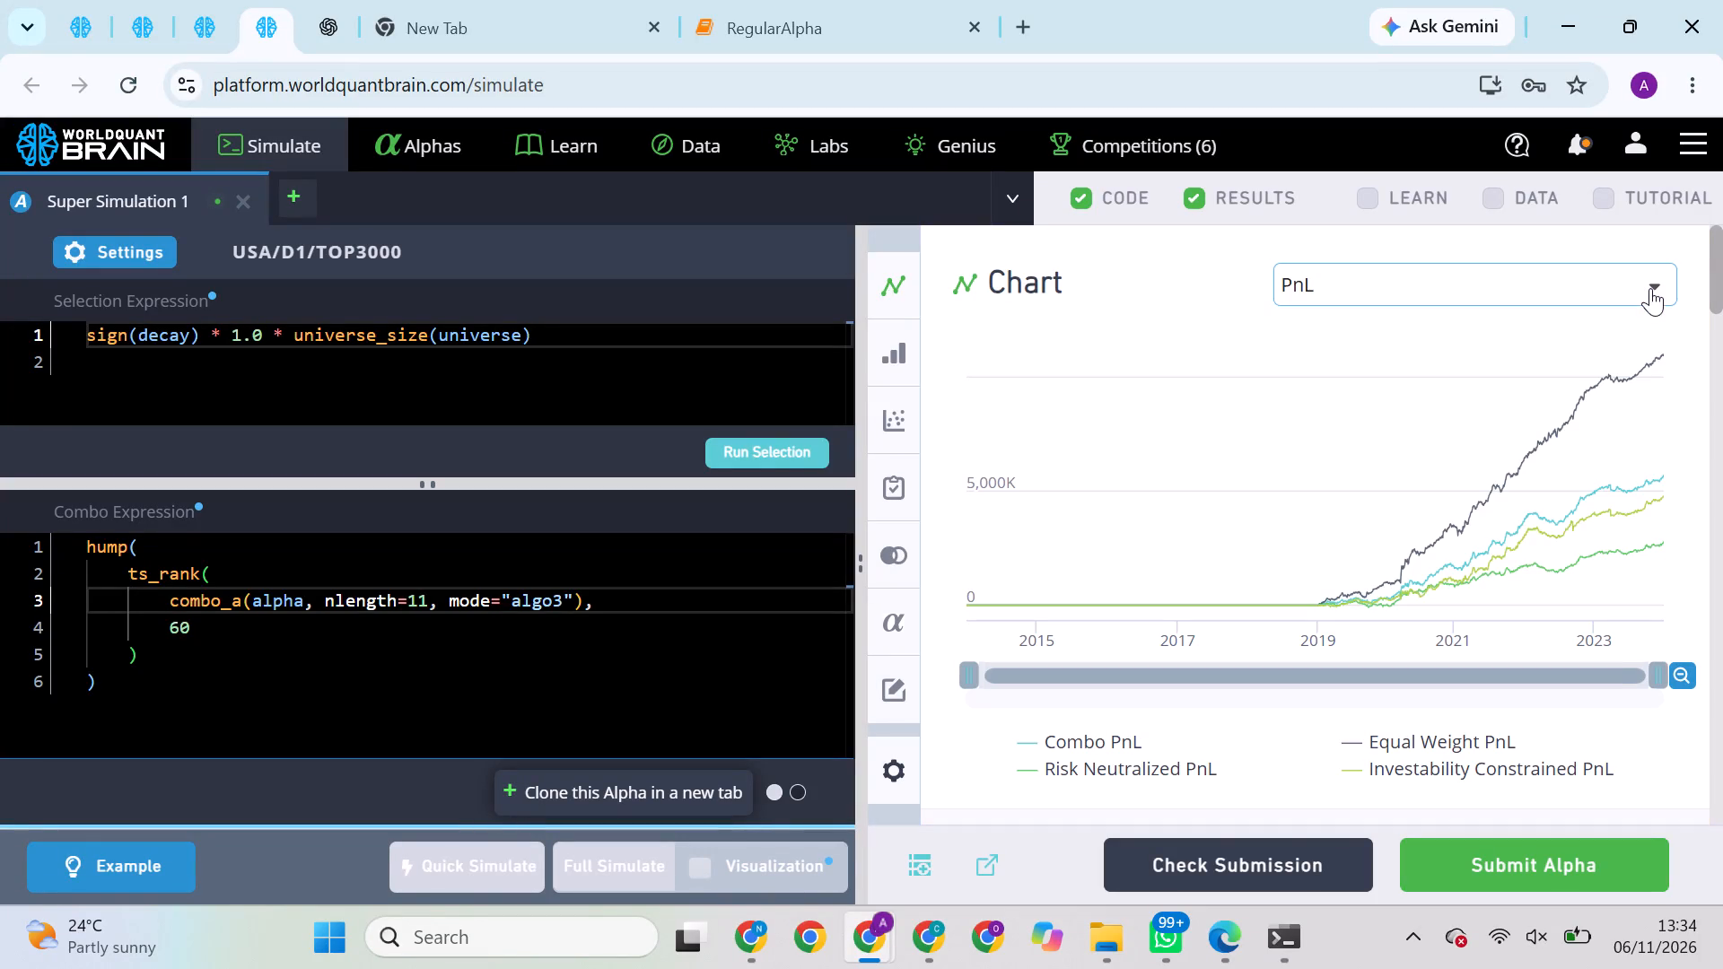
scroll(1535, 423, down, 4)
click(1605, 432)
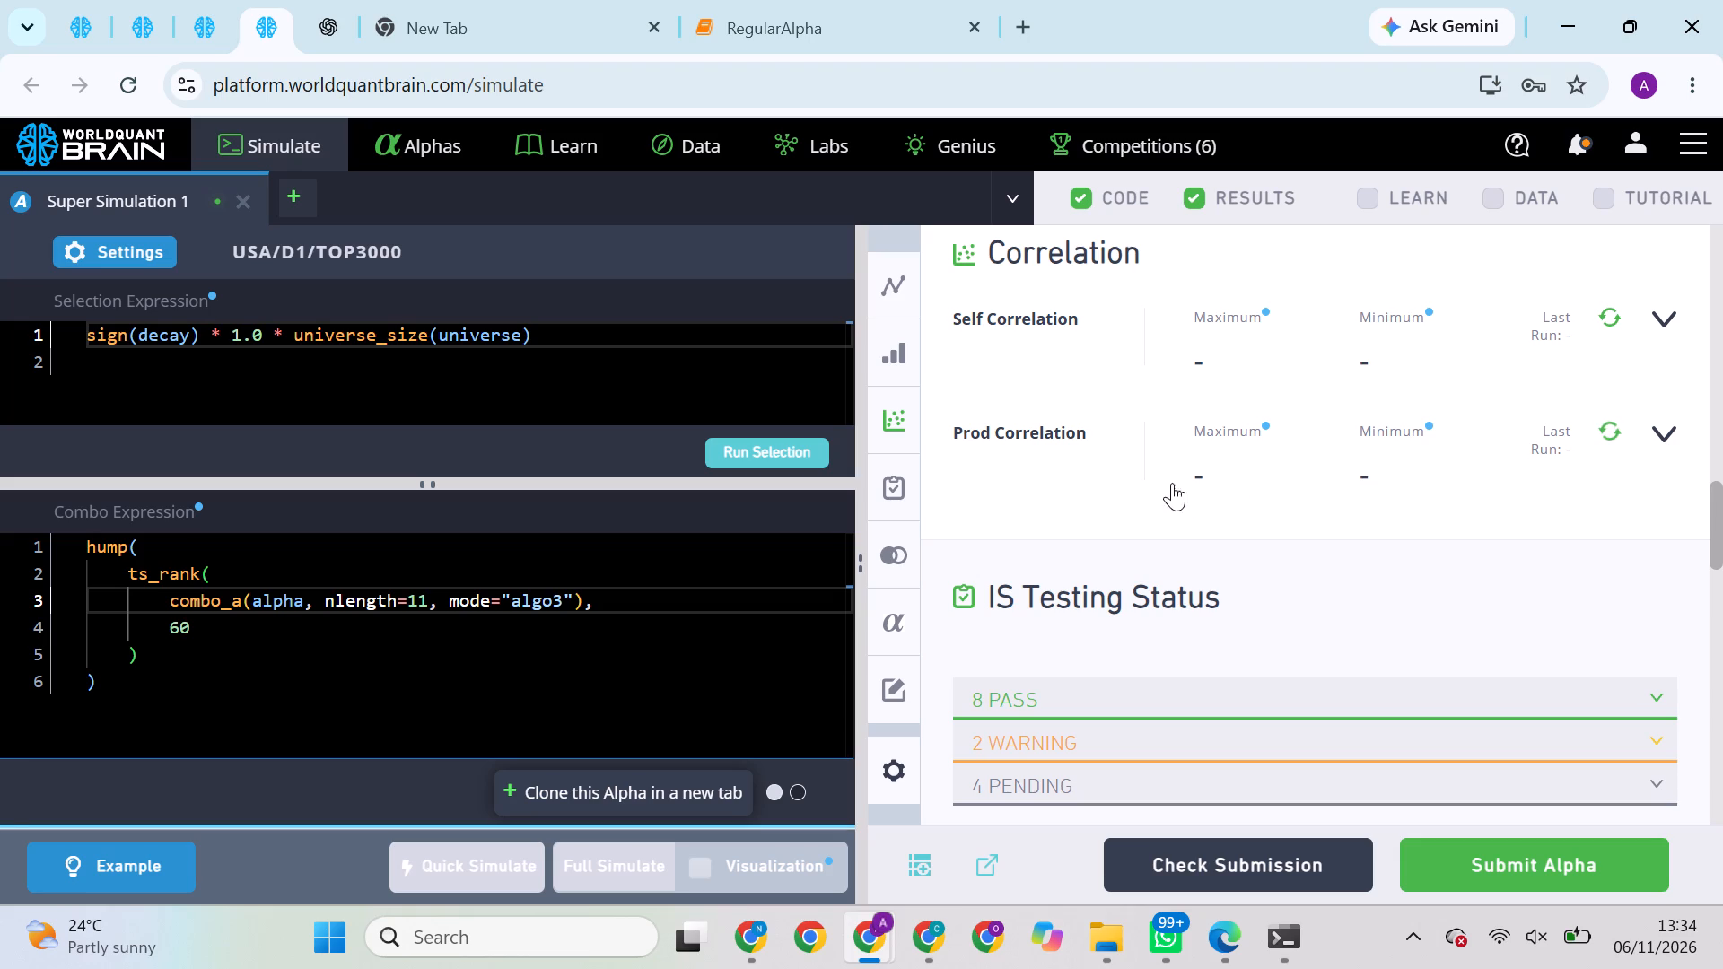
Set the nlength argument of combo_a to 6 in the TOP3000 super simulation's combo expression.
click(430, 595)
key(BackSpace)
key(BackSpace)
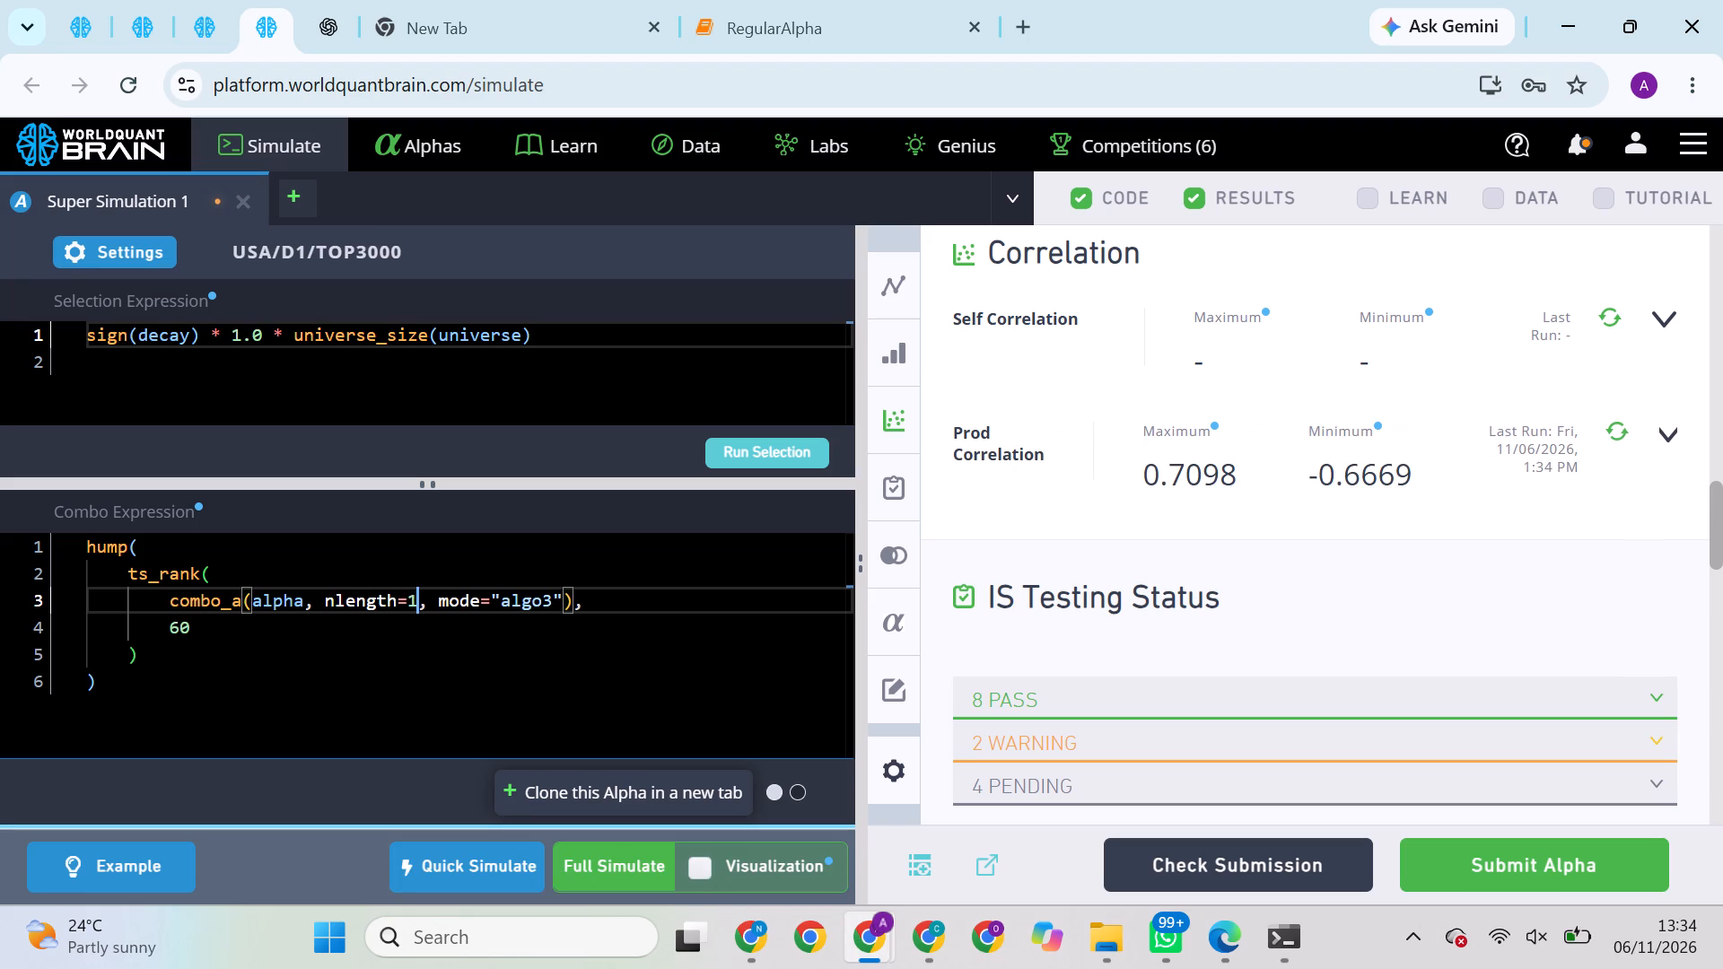
key(6)
Run the alpha selection and start a full simulation of the TOP3000 super alpha with the edited combo expression.
click(739, 436)
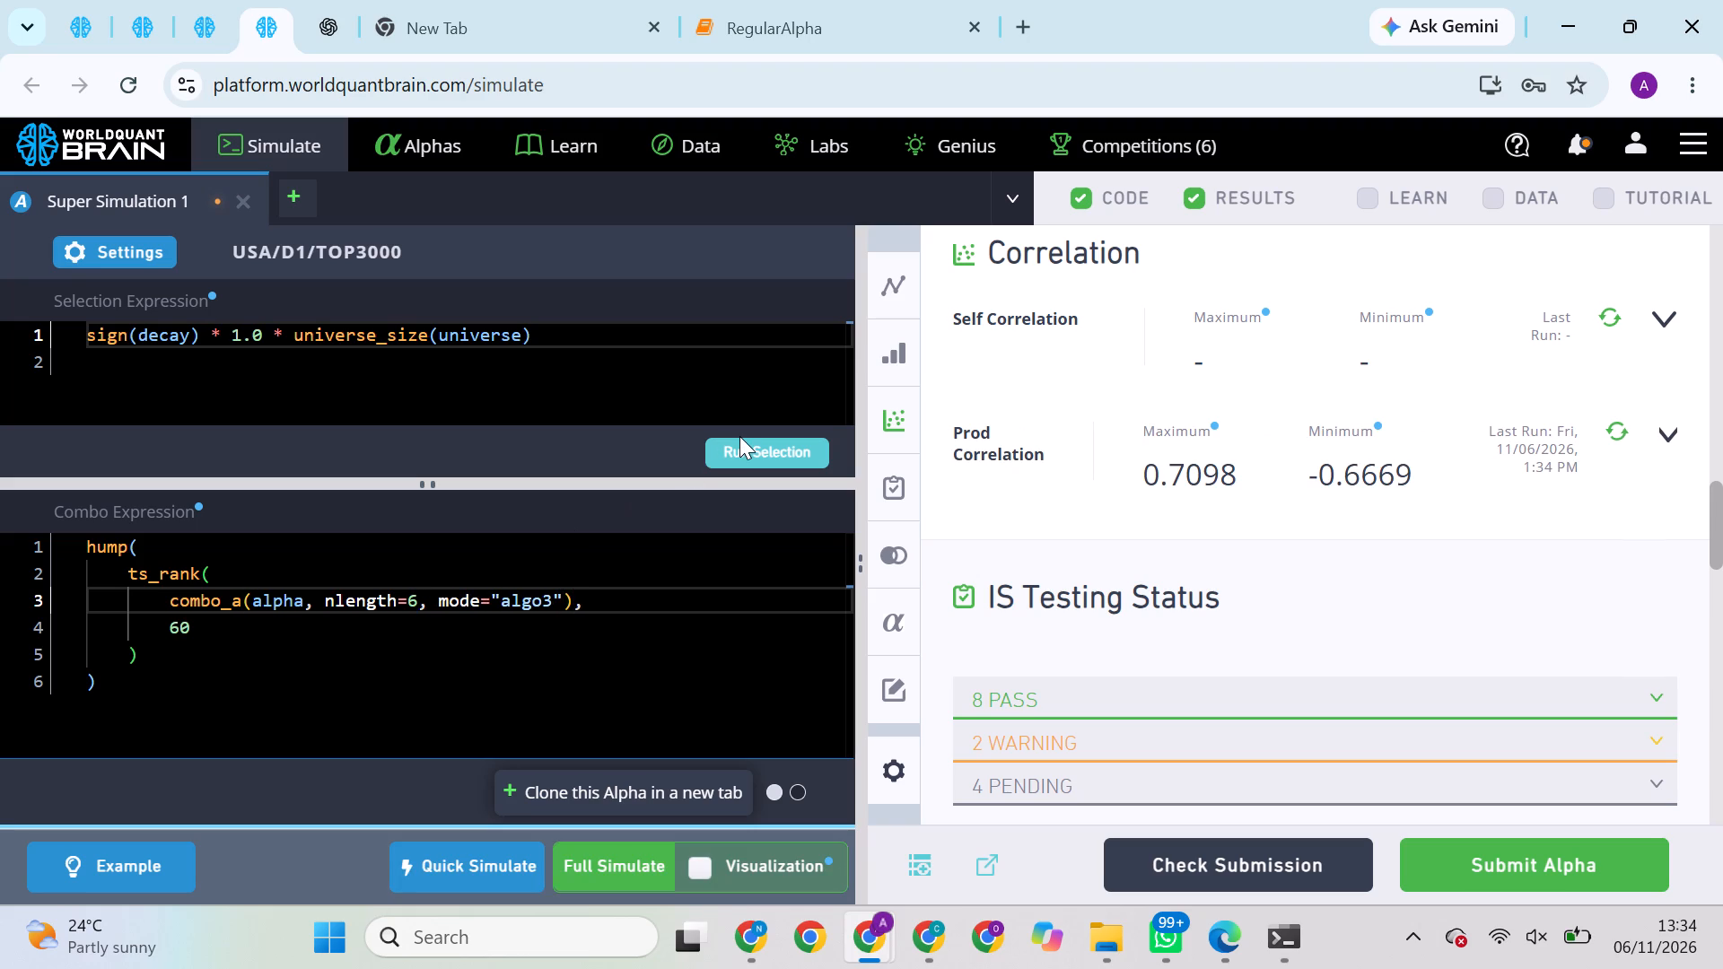
click(739, 443)
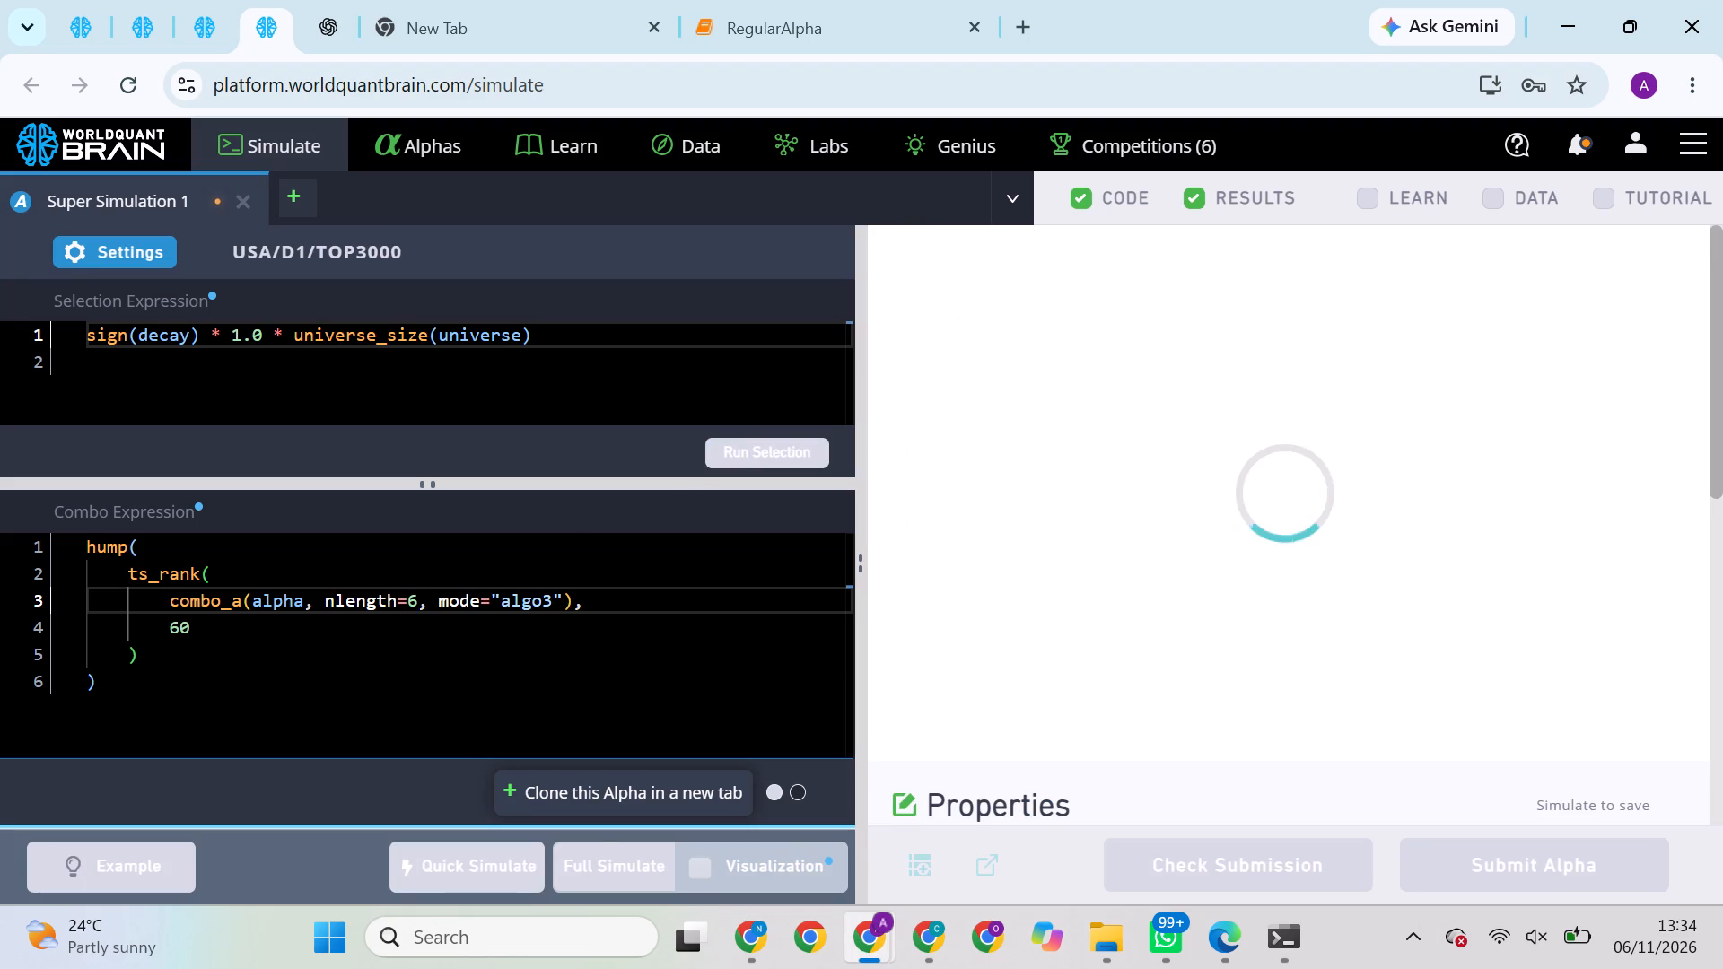
click(590, 853)
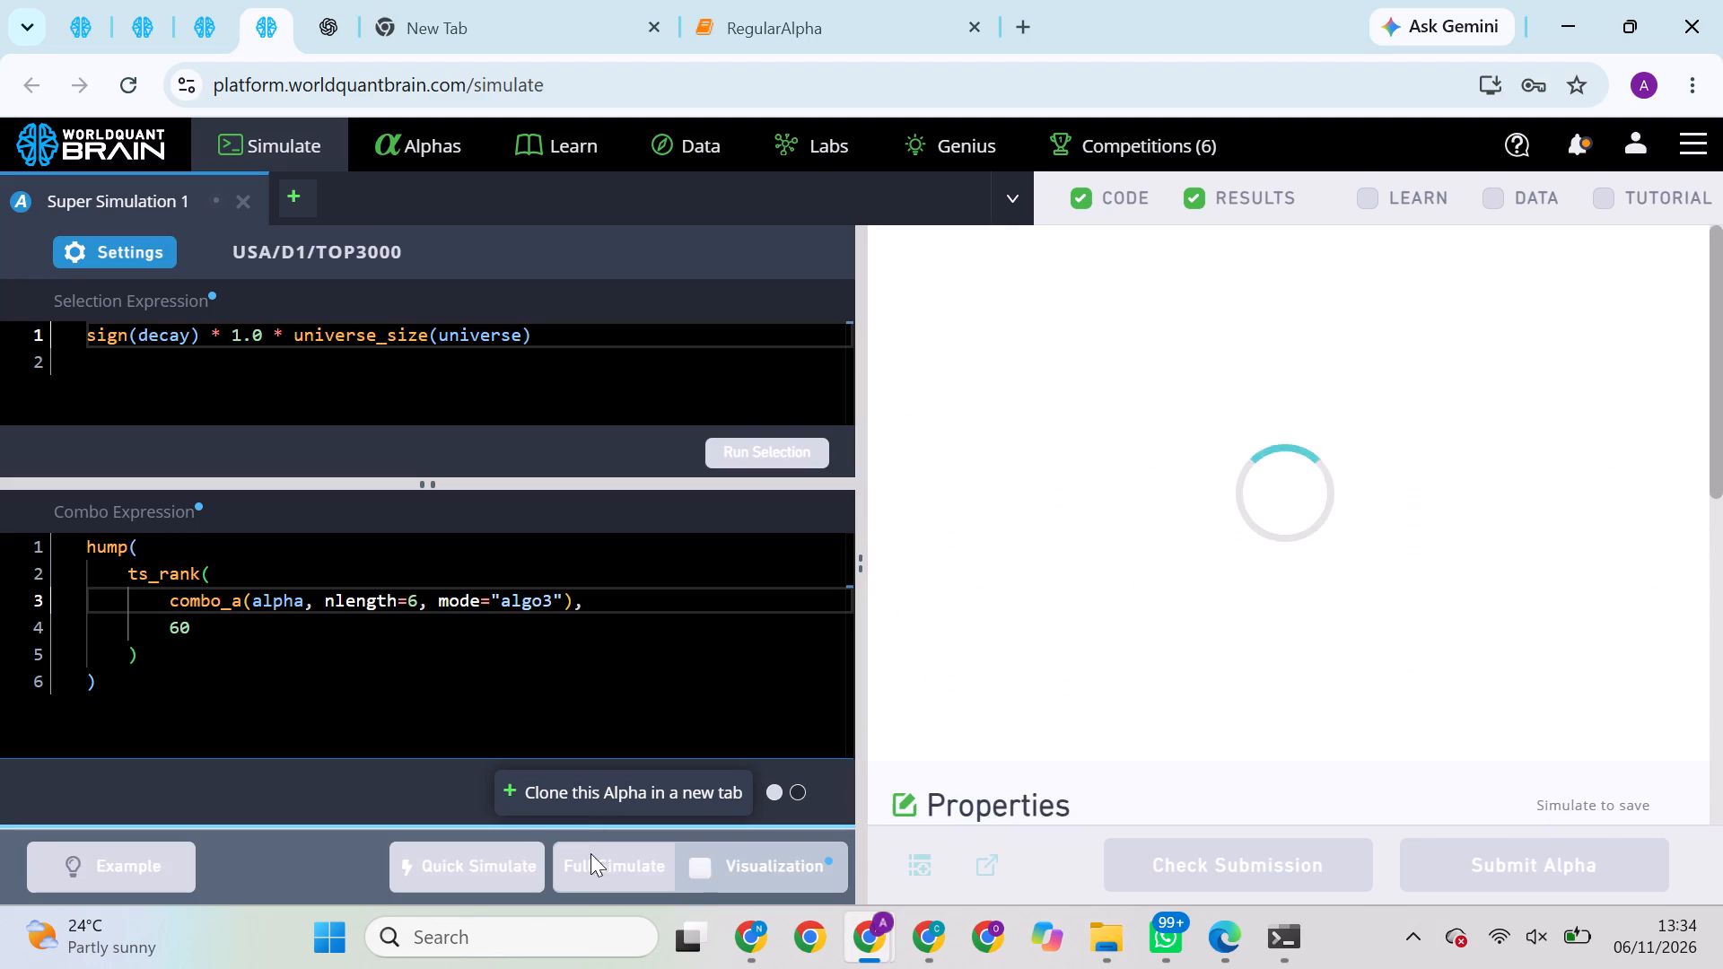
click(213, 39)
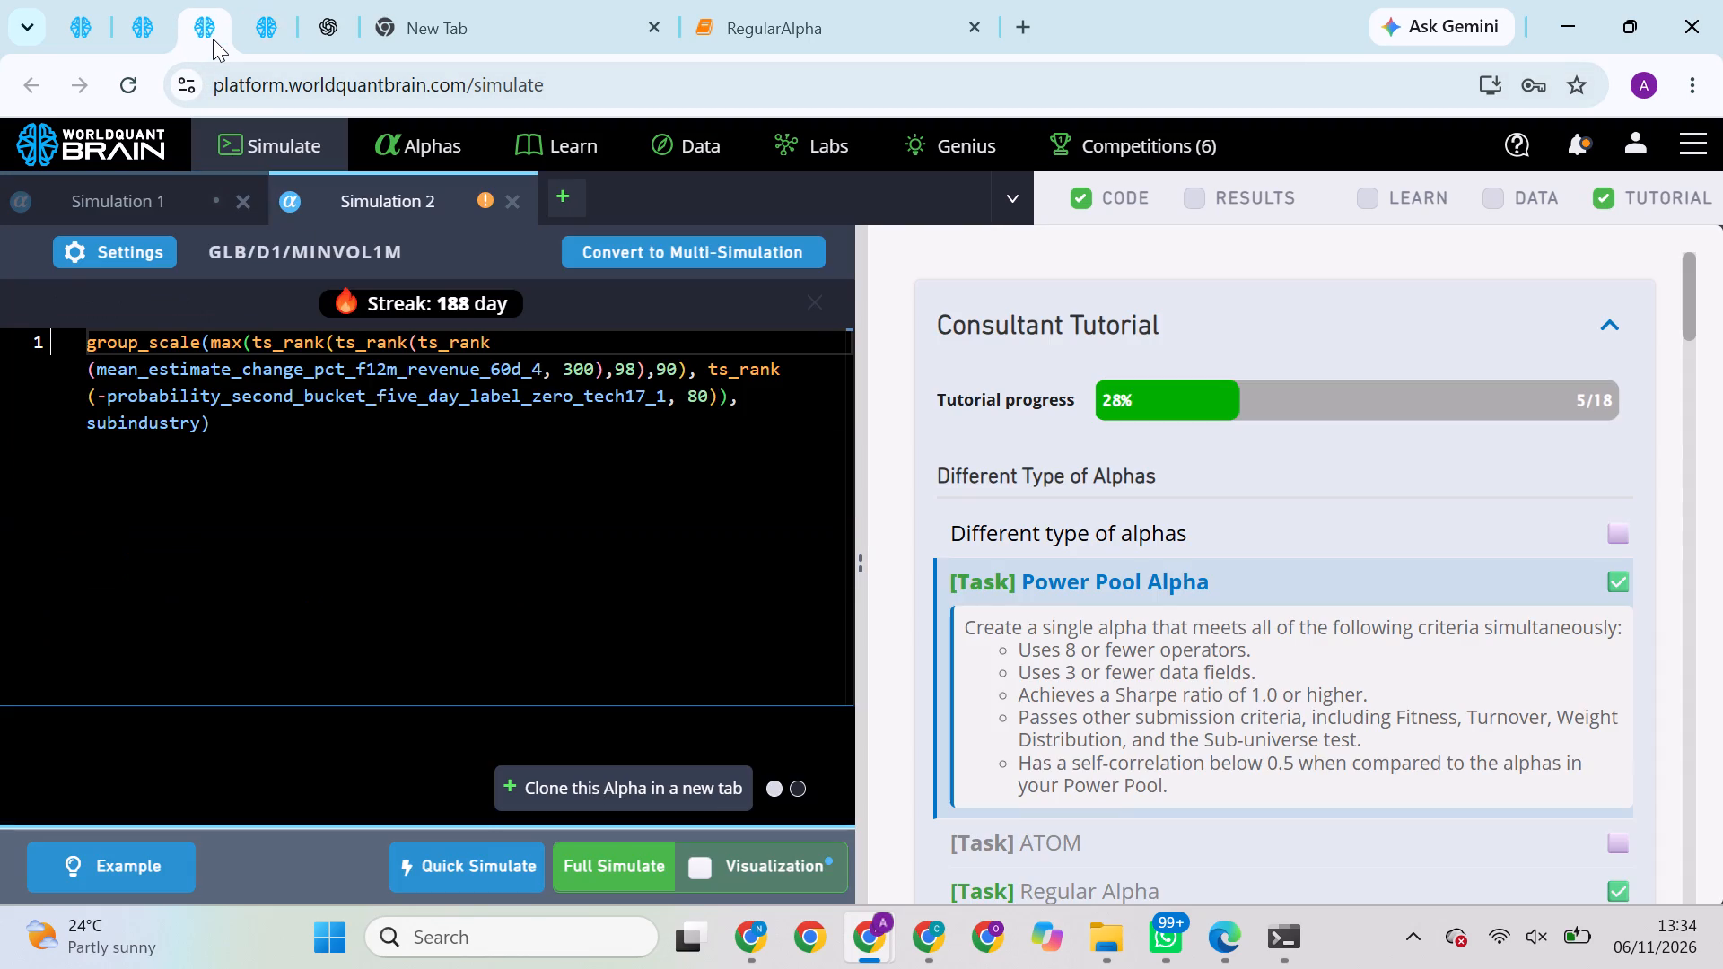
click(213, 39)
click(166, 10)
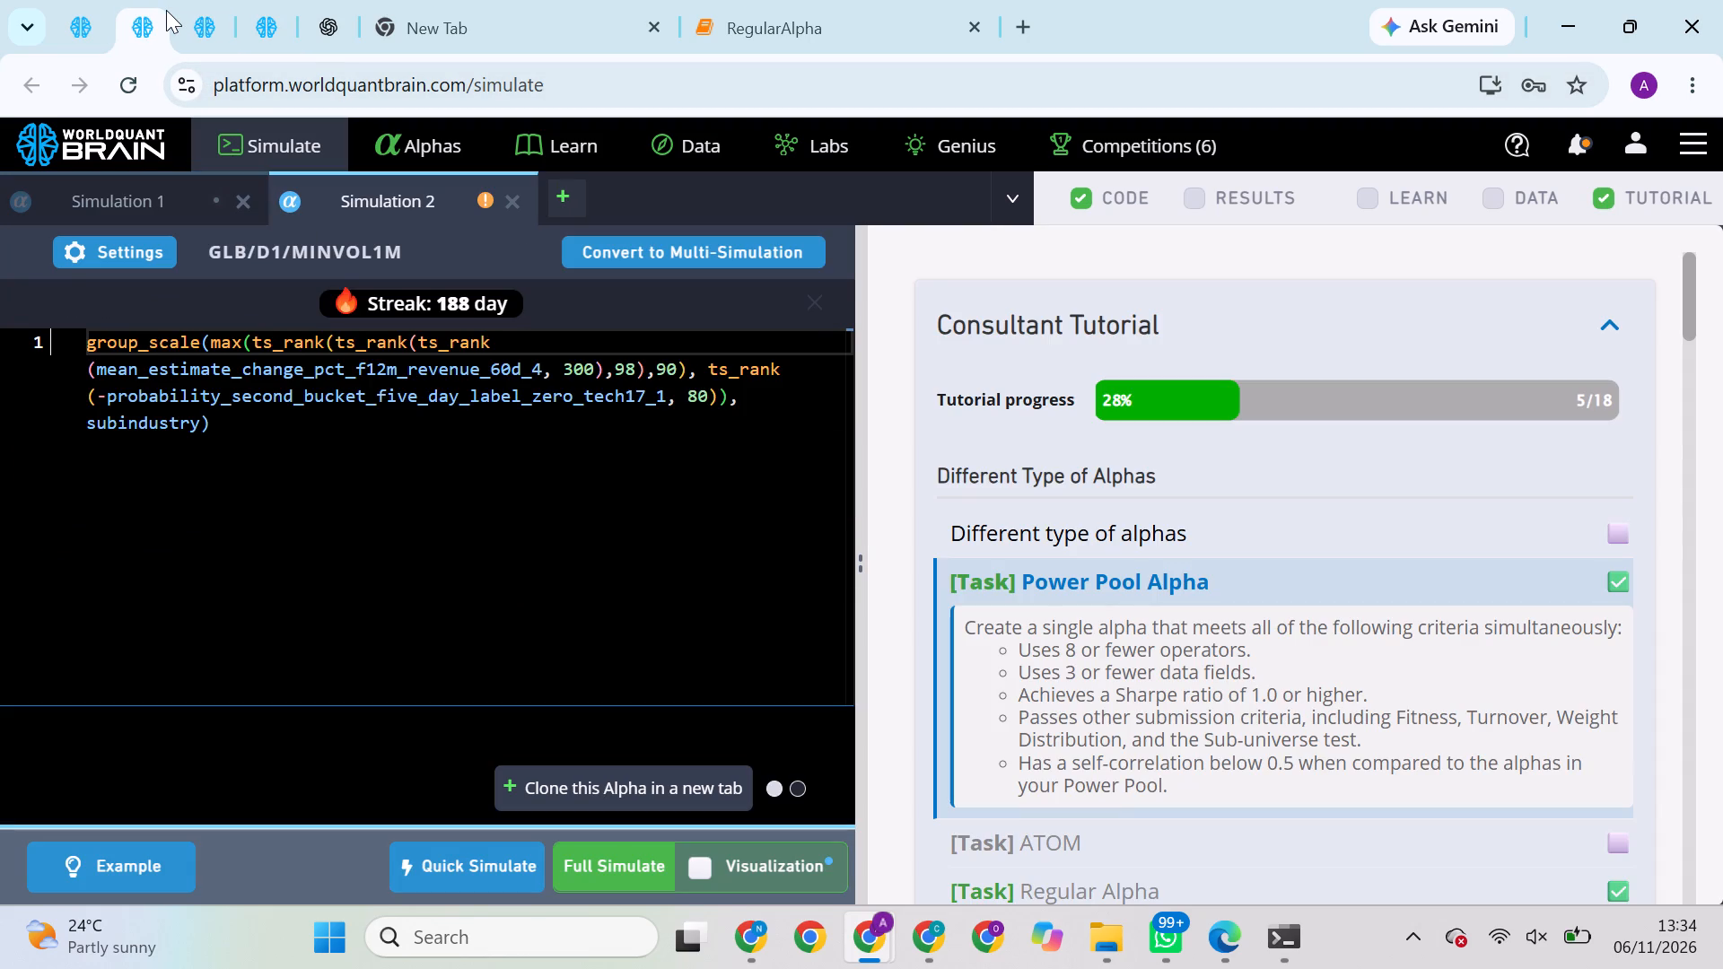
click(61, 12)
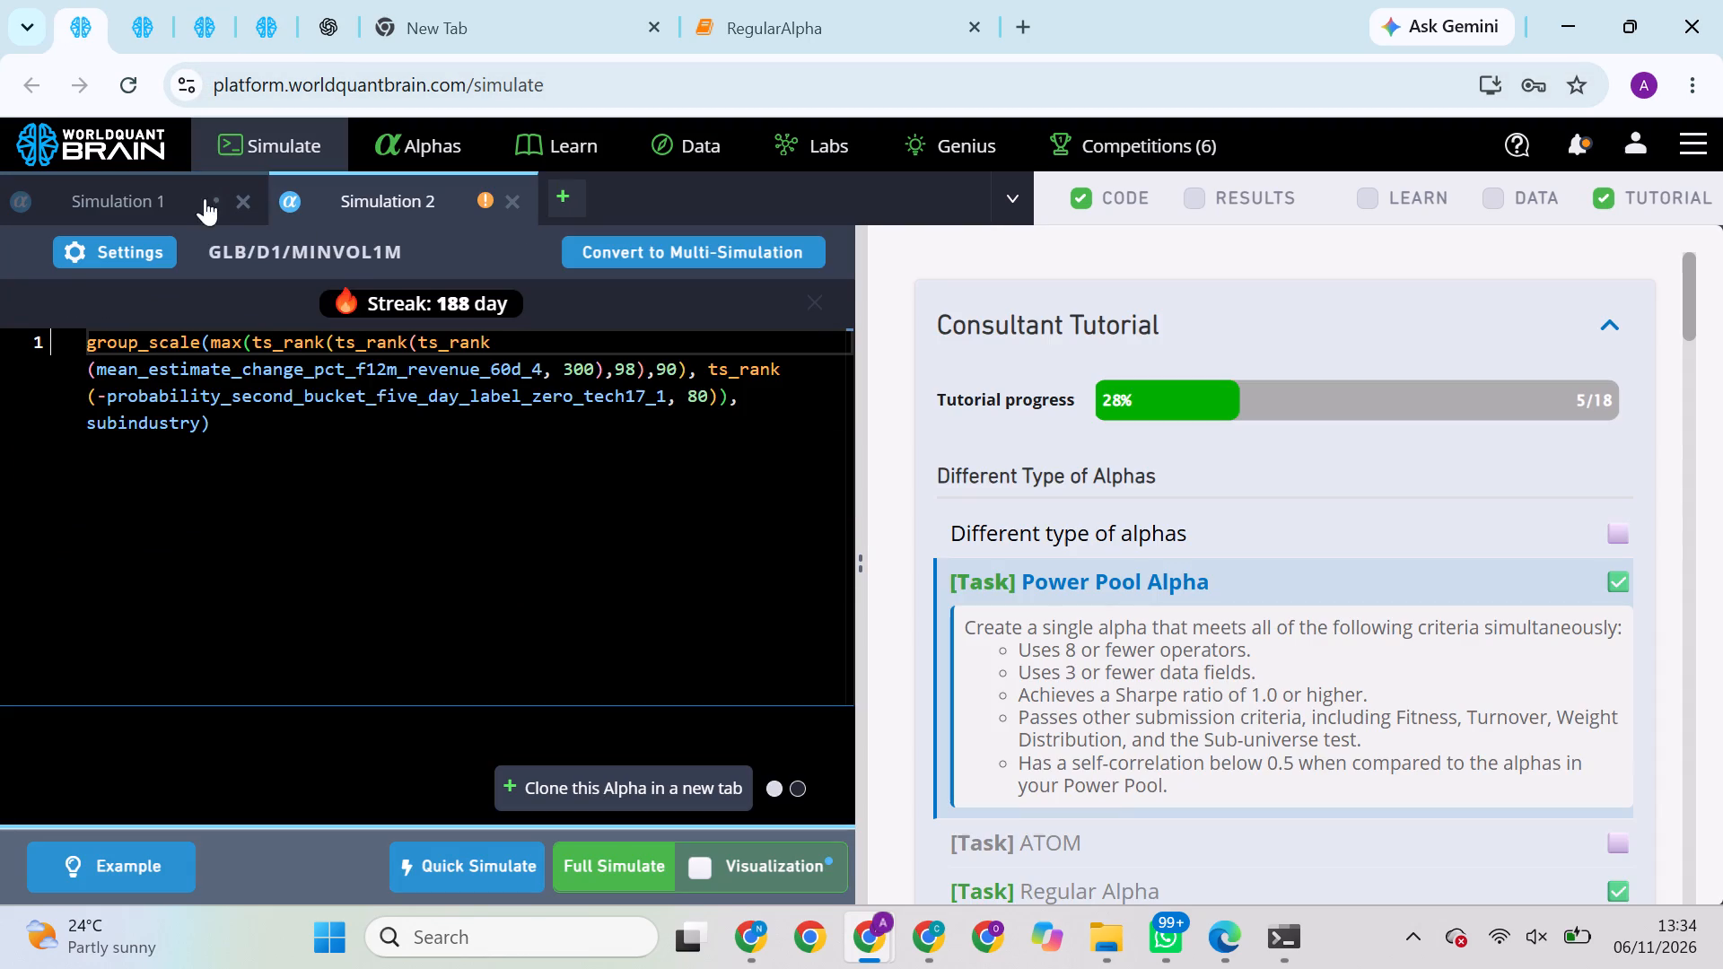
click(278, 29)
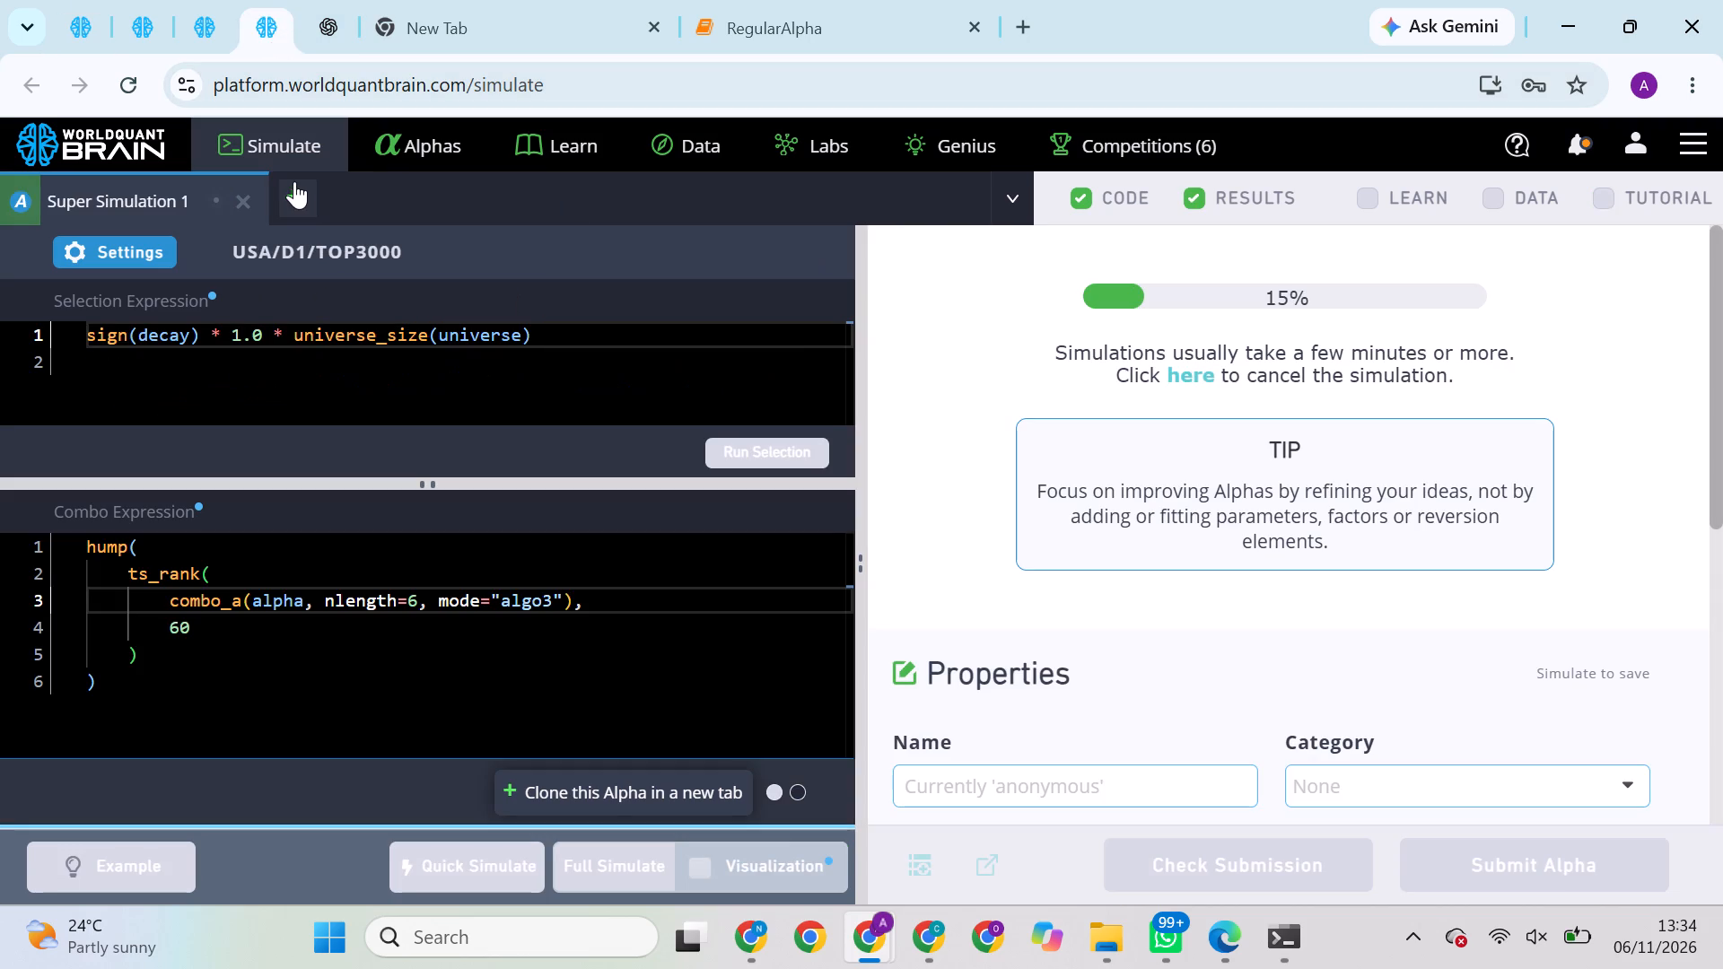
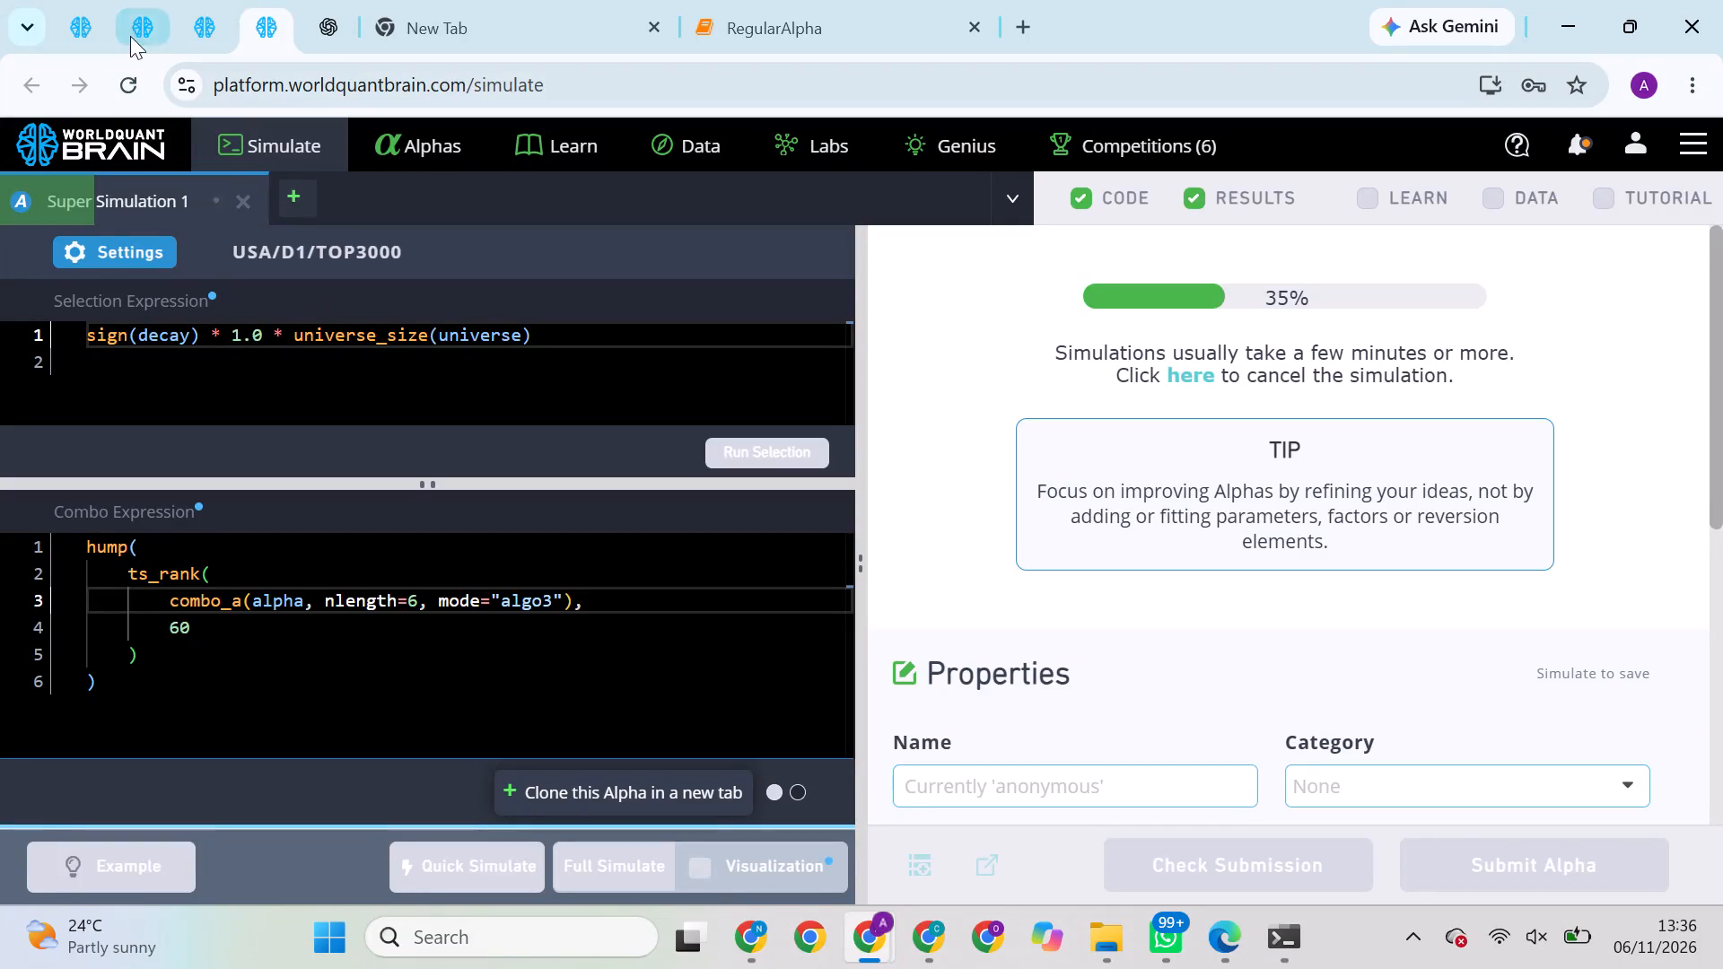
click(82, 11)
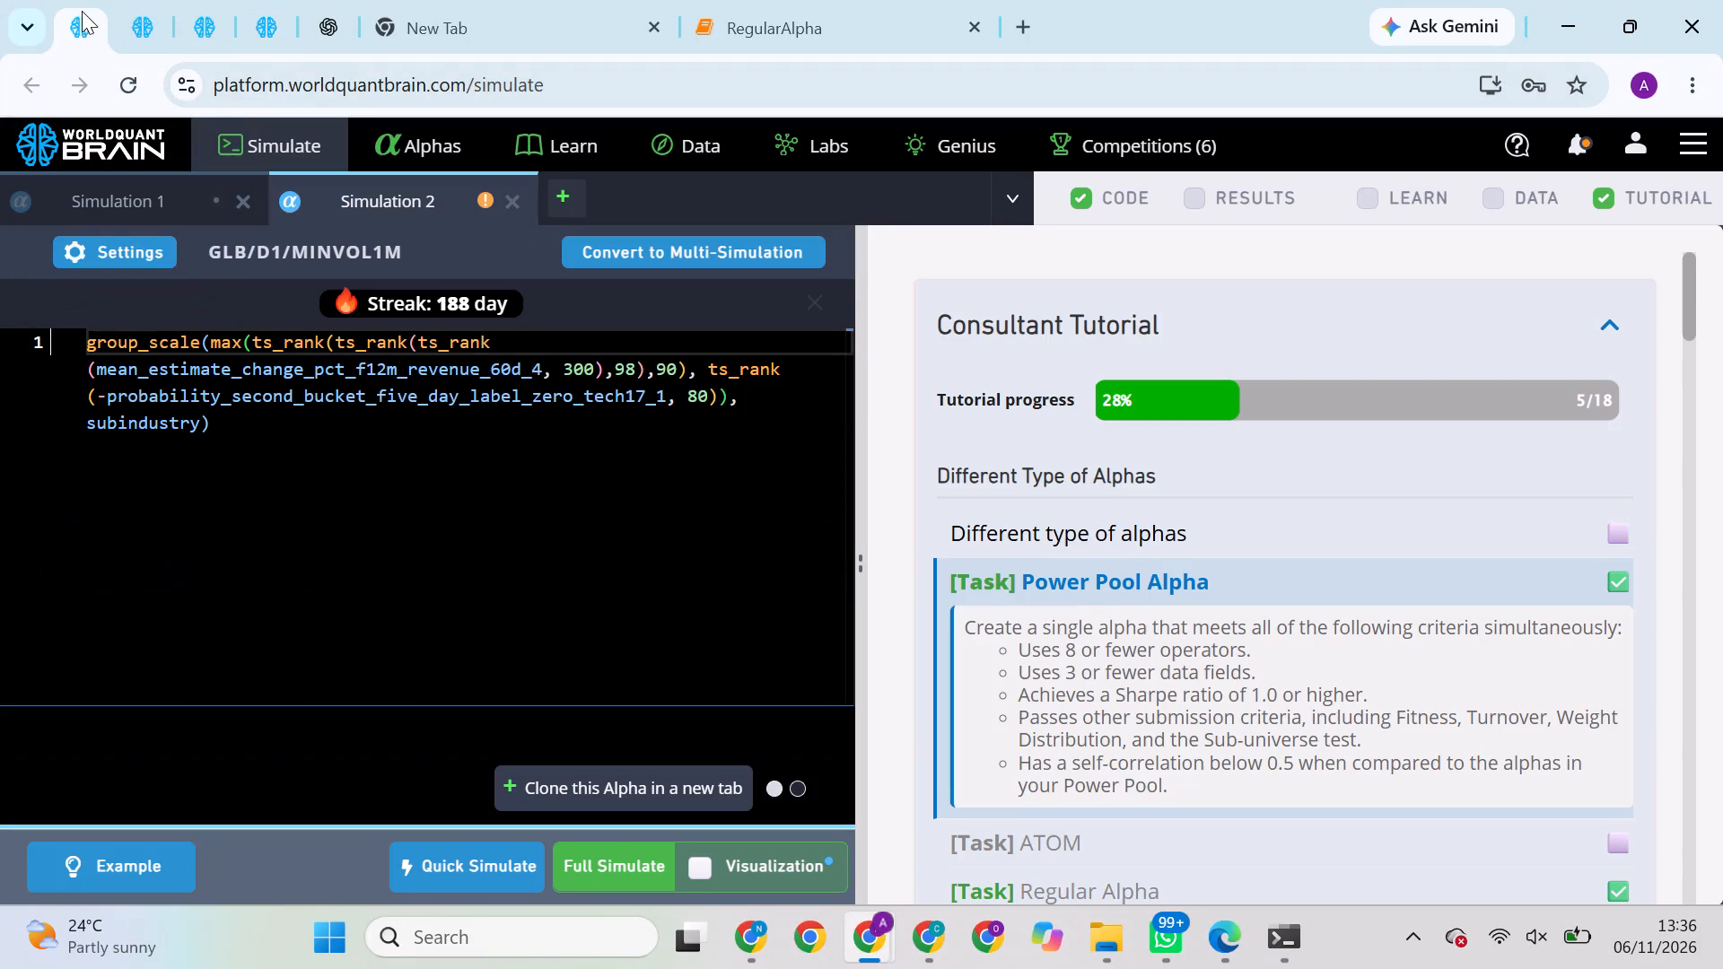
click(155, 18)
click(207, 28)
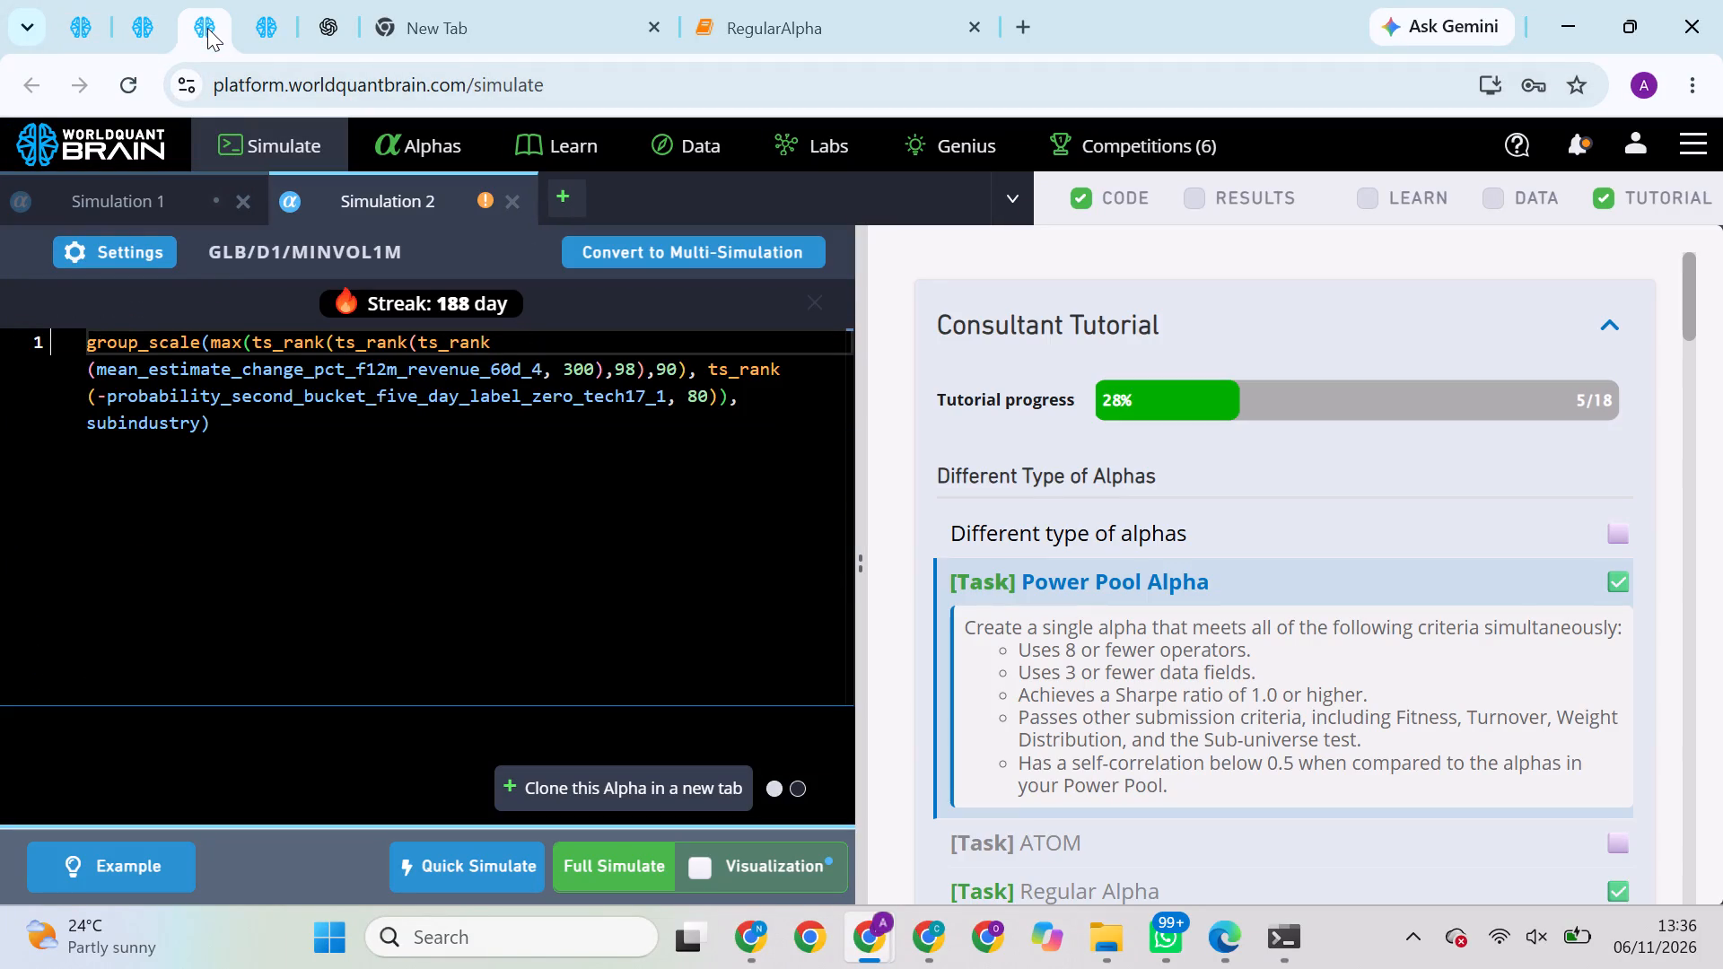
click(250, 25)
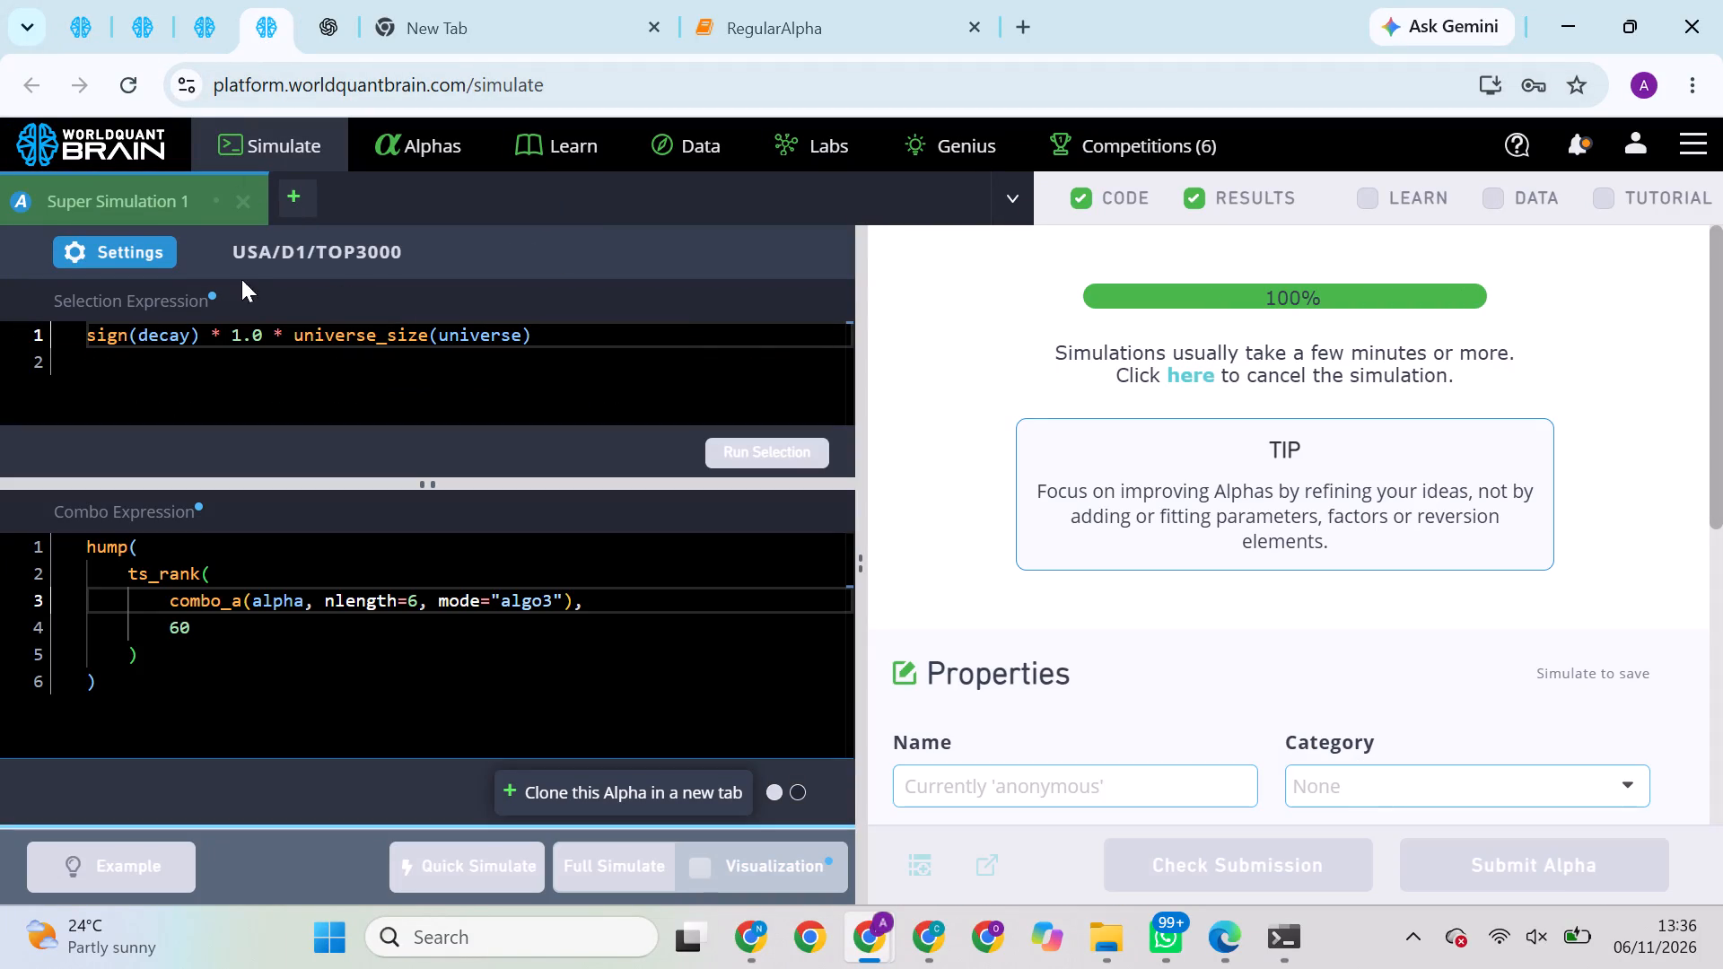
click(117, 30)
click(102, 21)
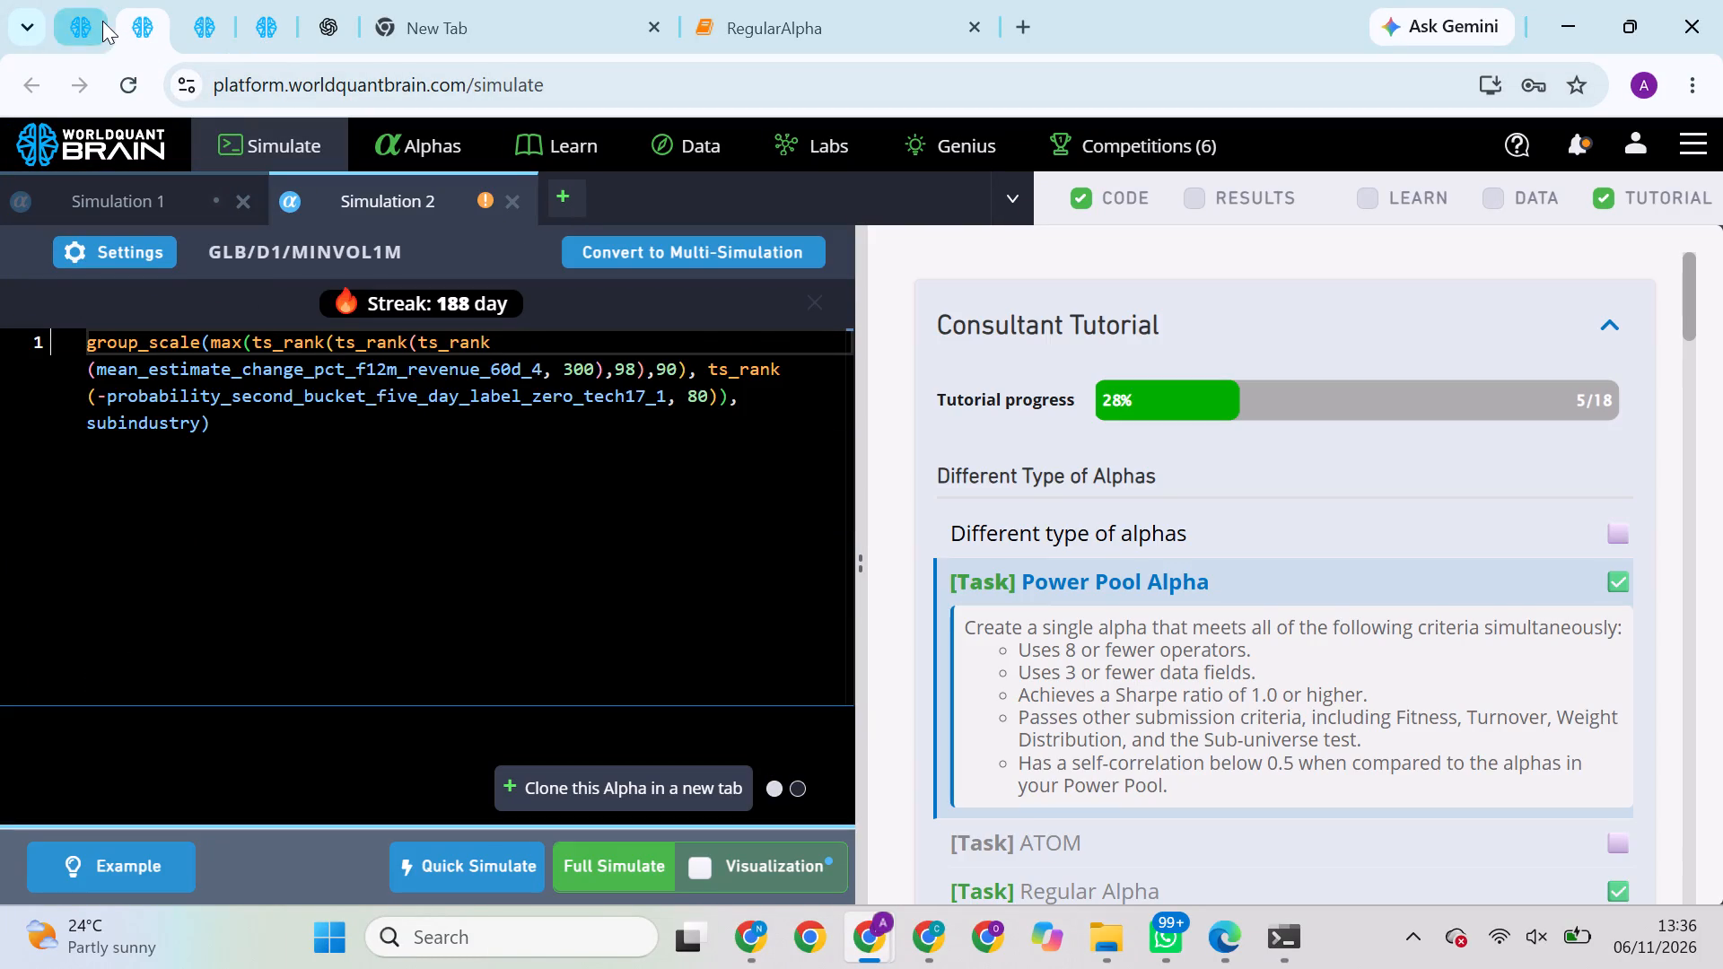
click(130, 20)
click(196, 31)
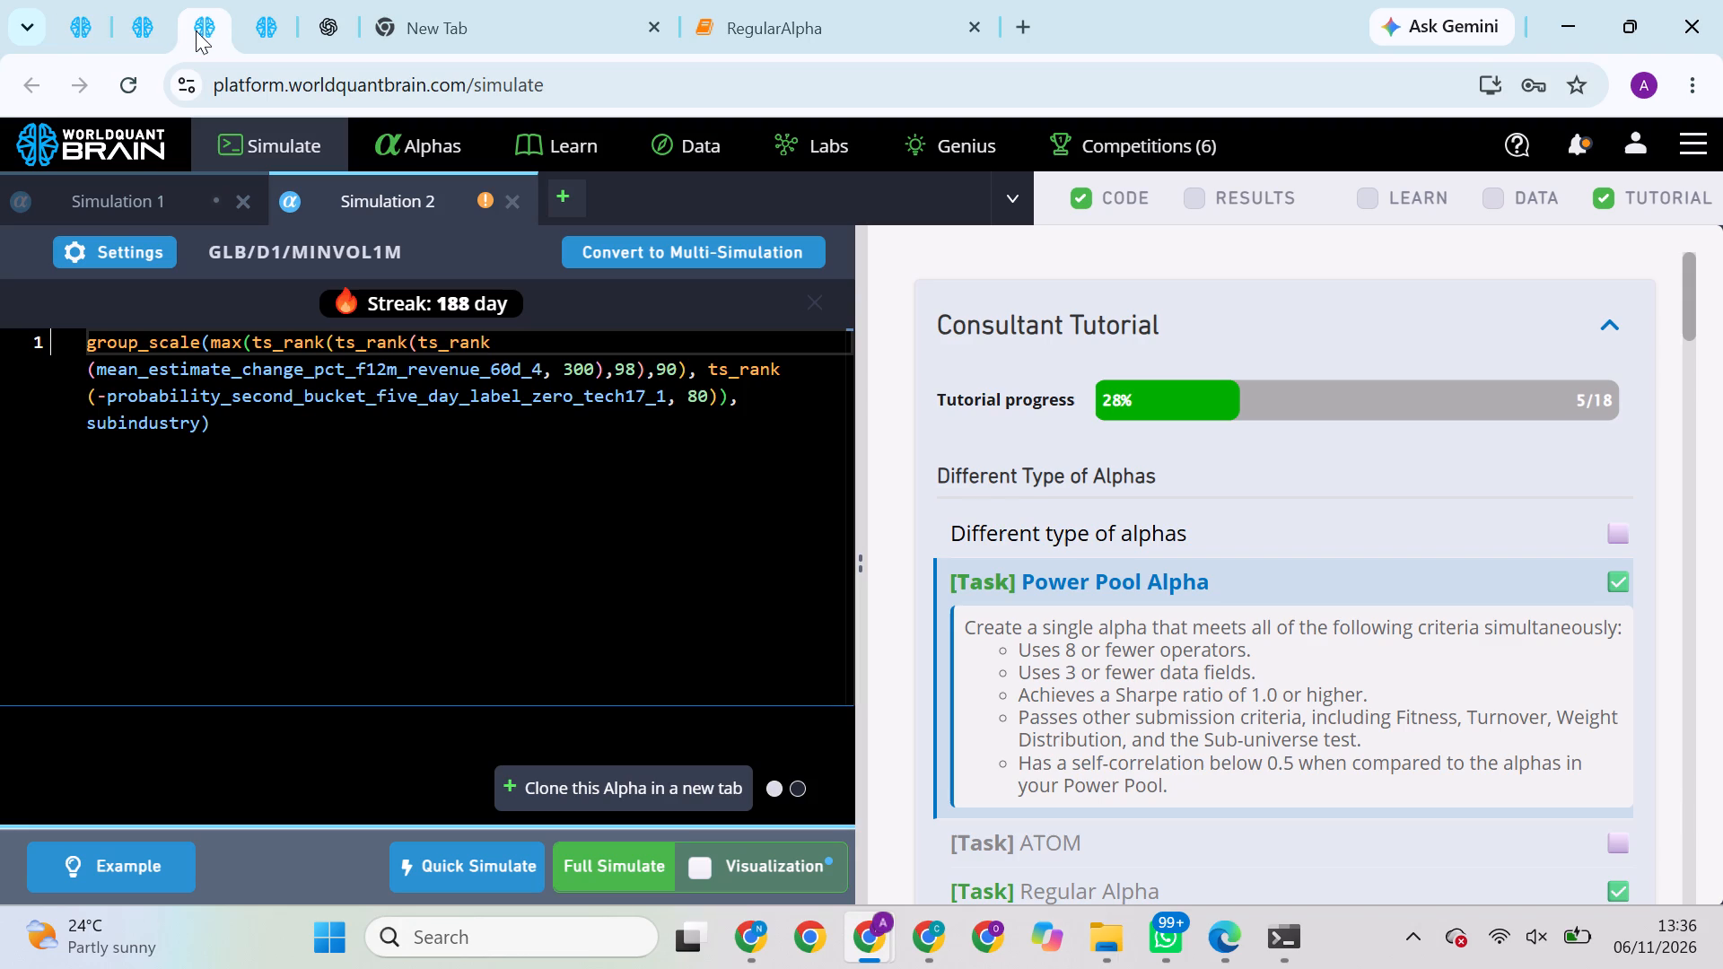
Return to the finished TOP3000 super simulation, dismiss its Tutorial Checks and run the production correlation check.
drag(196, 31, 246, 17)
click(246, 17)
click(215, 16)
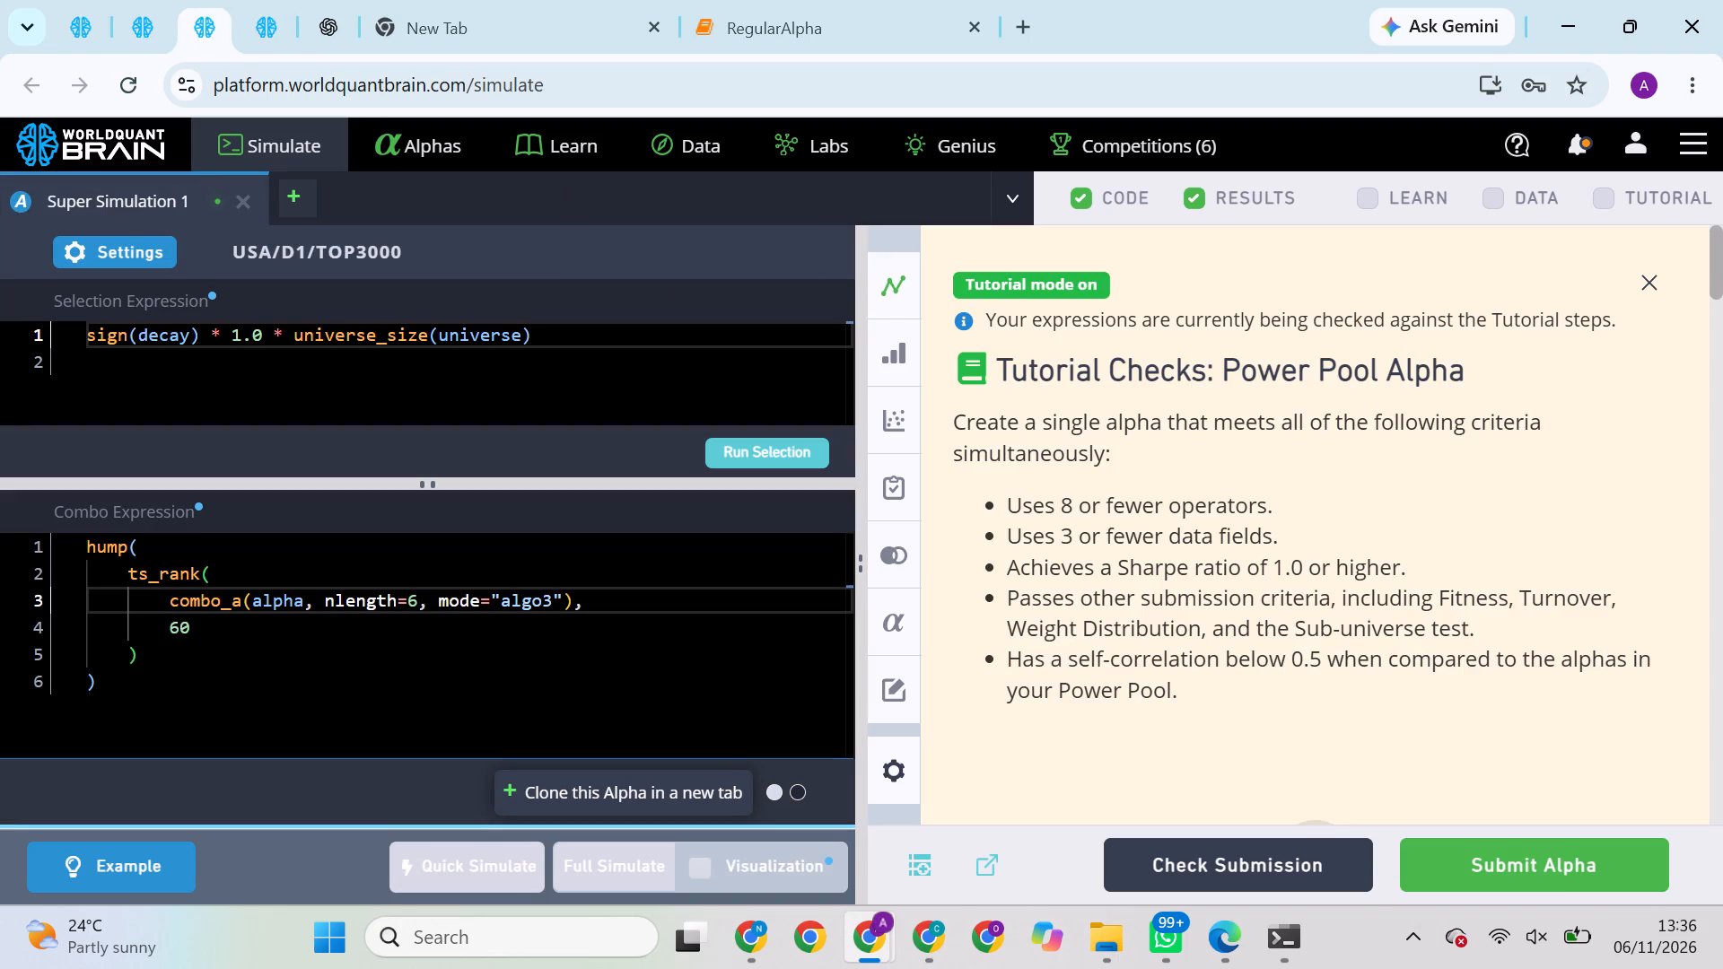
click(1644, 284)
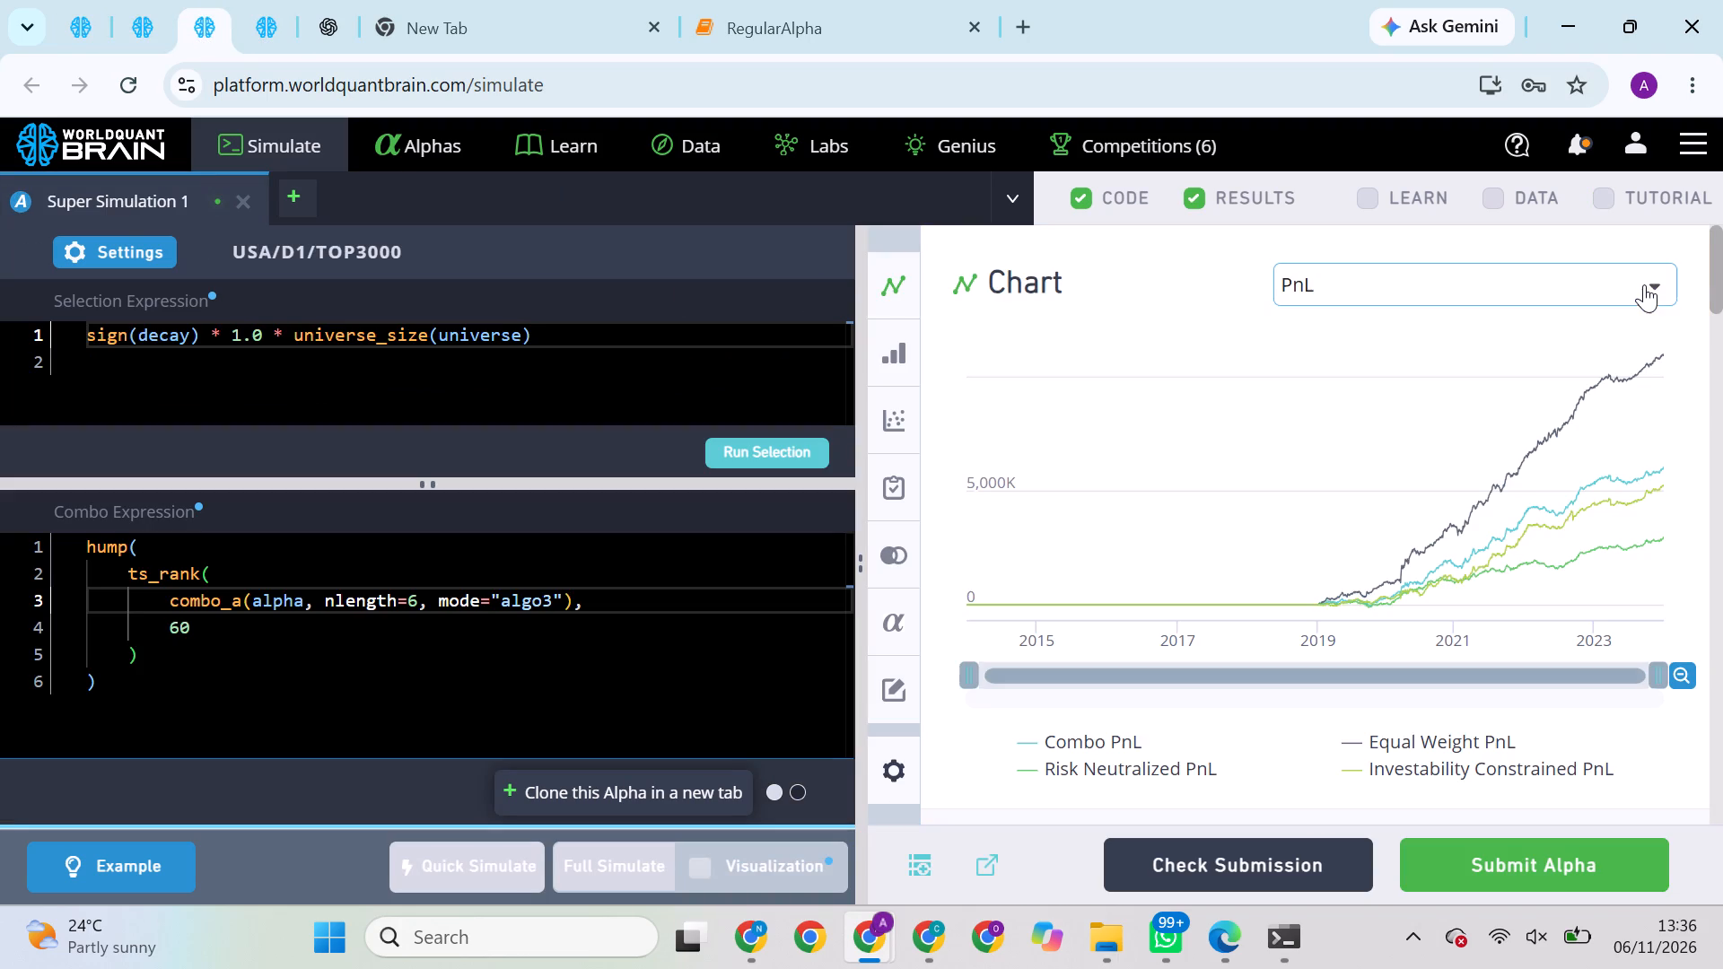
scroll(1389, 548, down, 4)
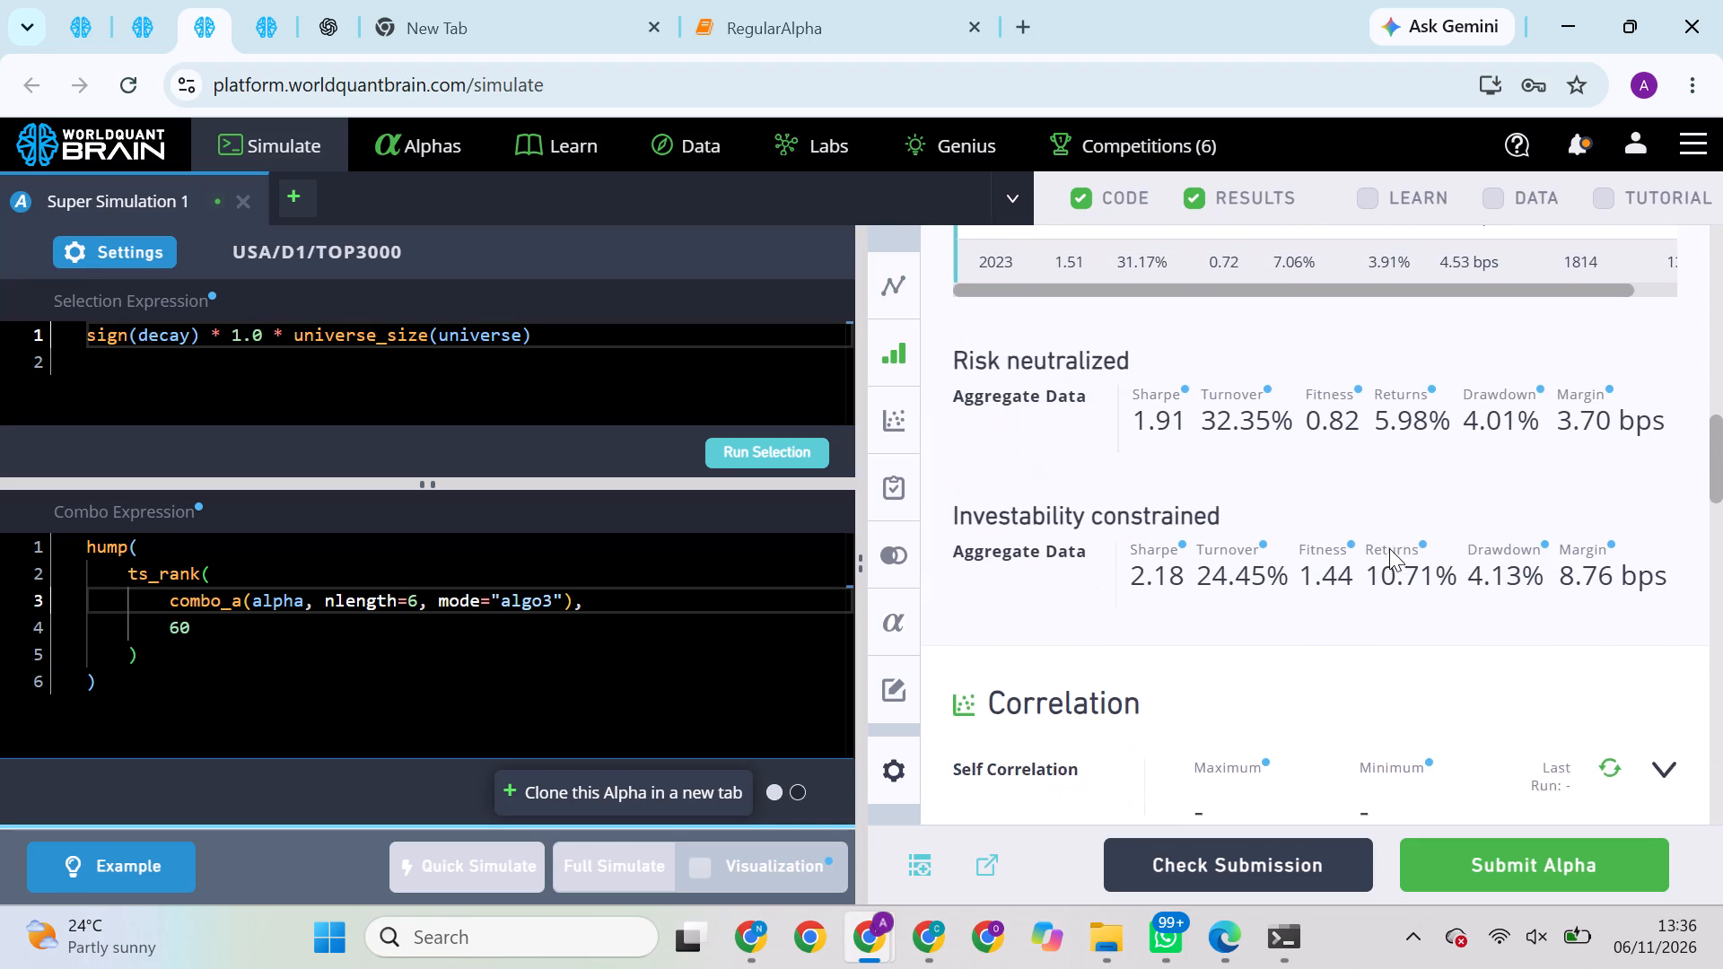
scroll(1389, 548, down, 1)
scroll(1389, 548, up, 4)
scroll(1499, 377, up, 1)
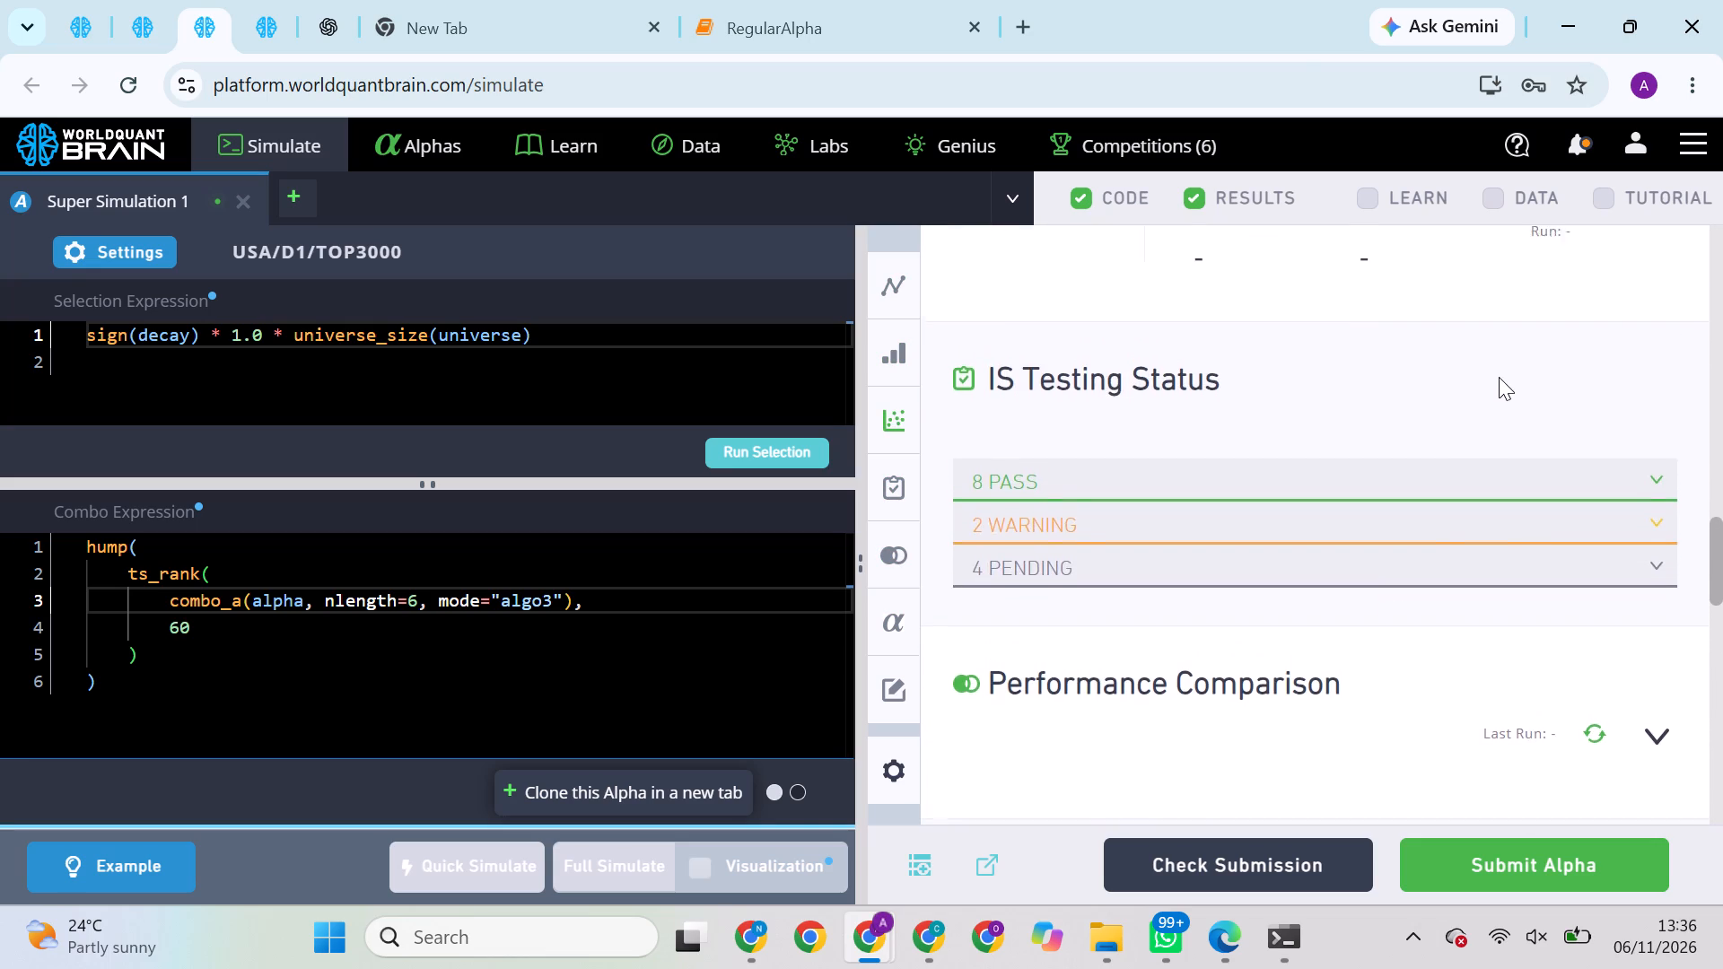
scroll(1499, 377, up, 1)
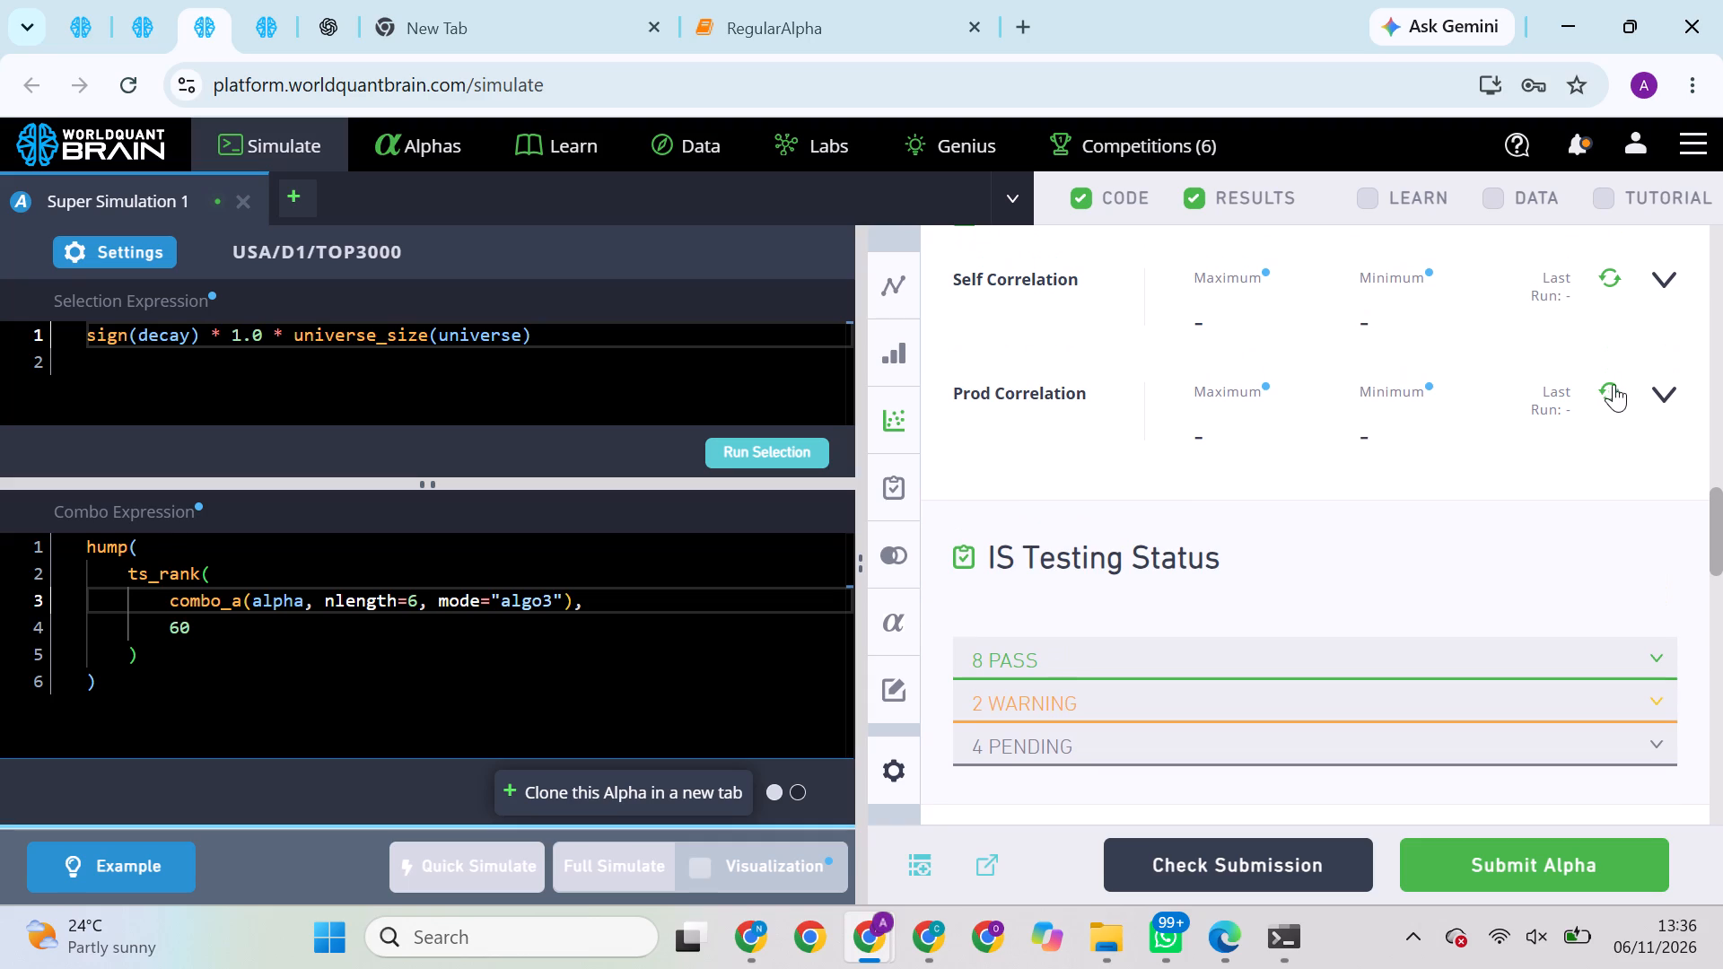
double_click(1620, 392)
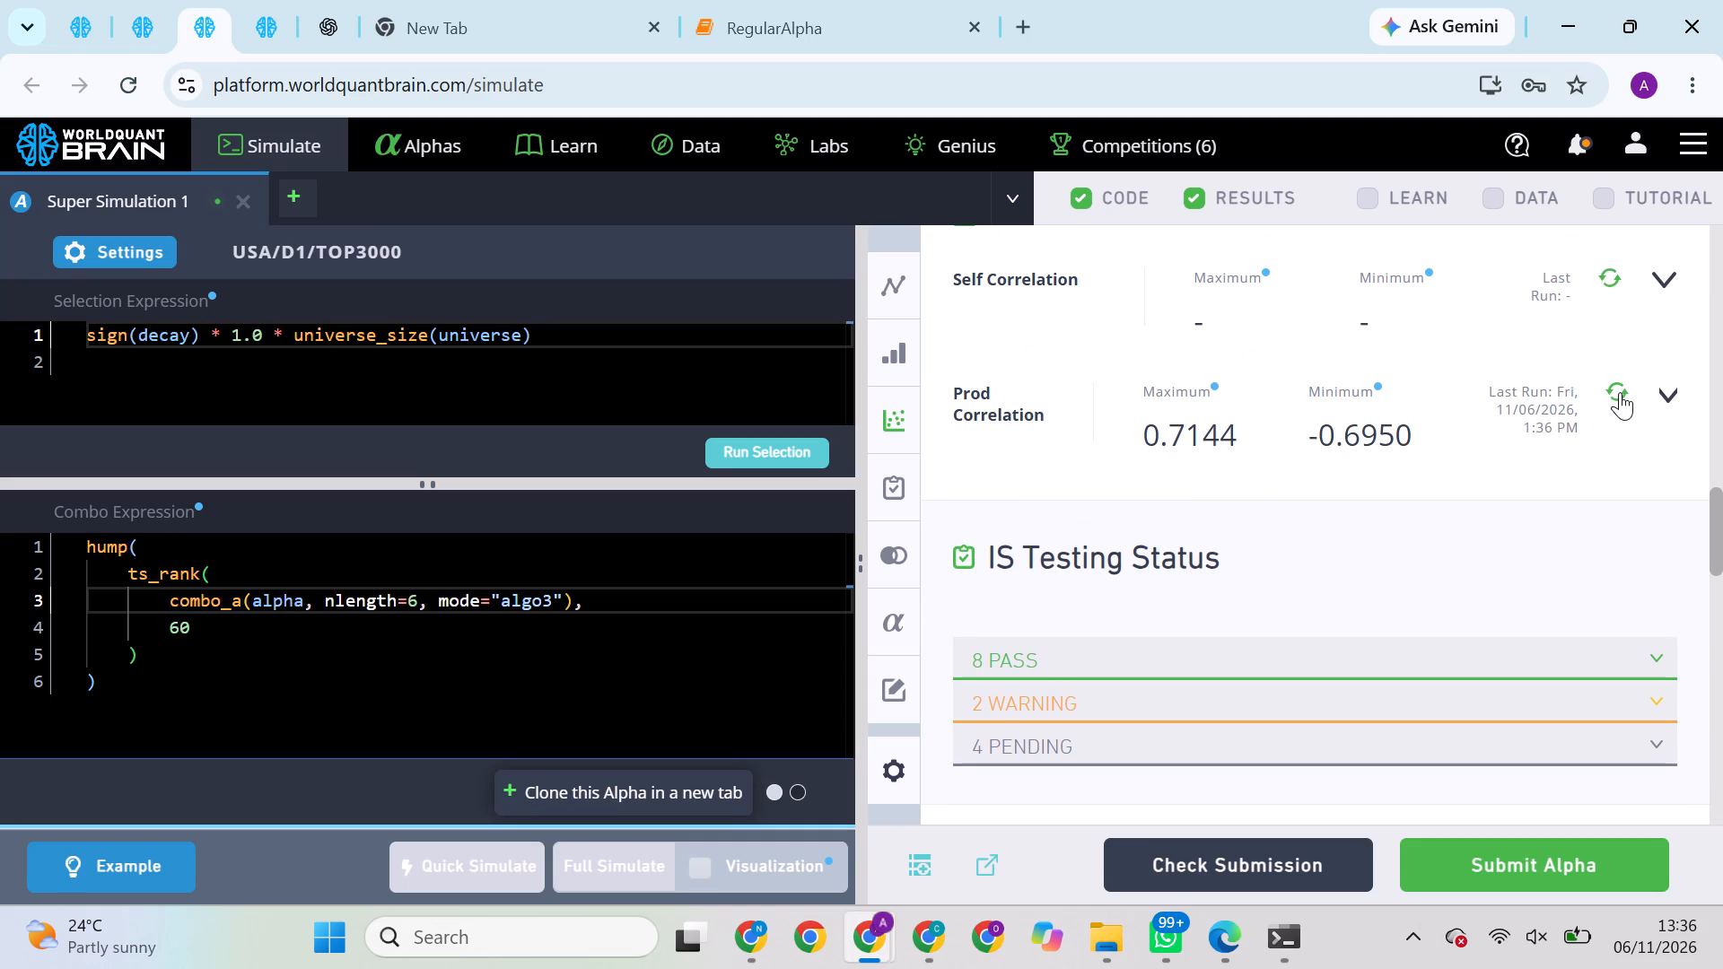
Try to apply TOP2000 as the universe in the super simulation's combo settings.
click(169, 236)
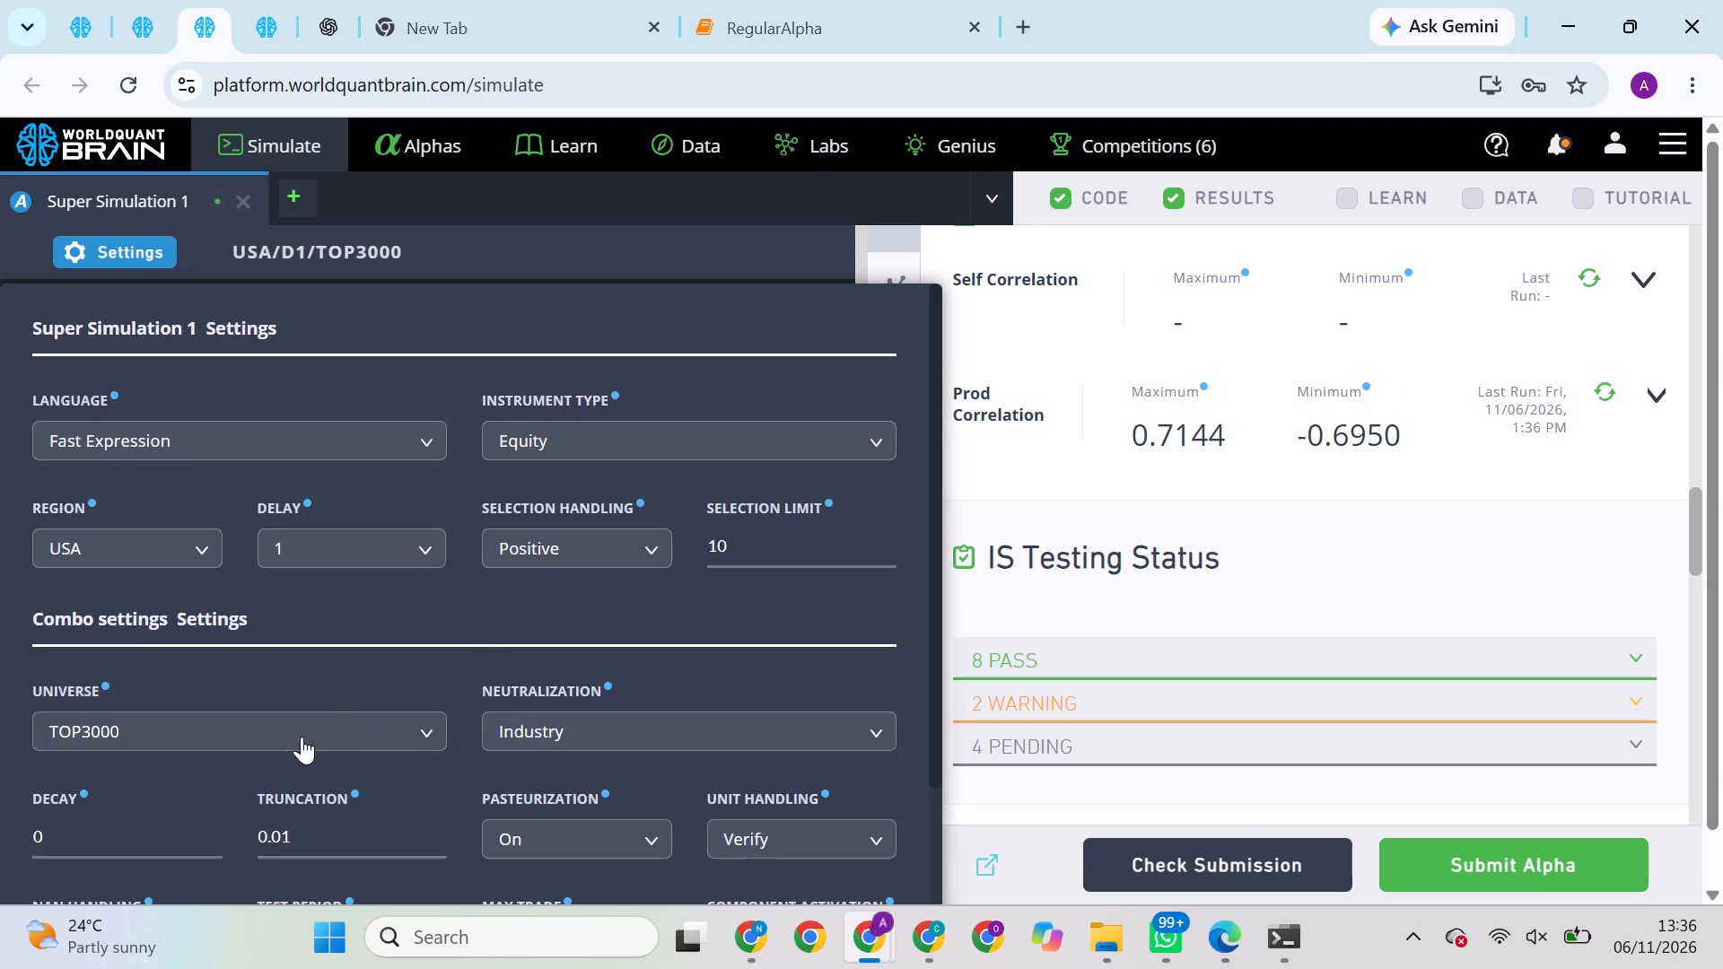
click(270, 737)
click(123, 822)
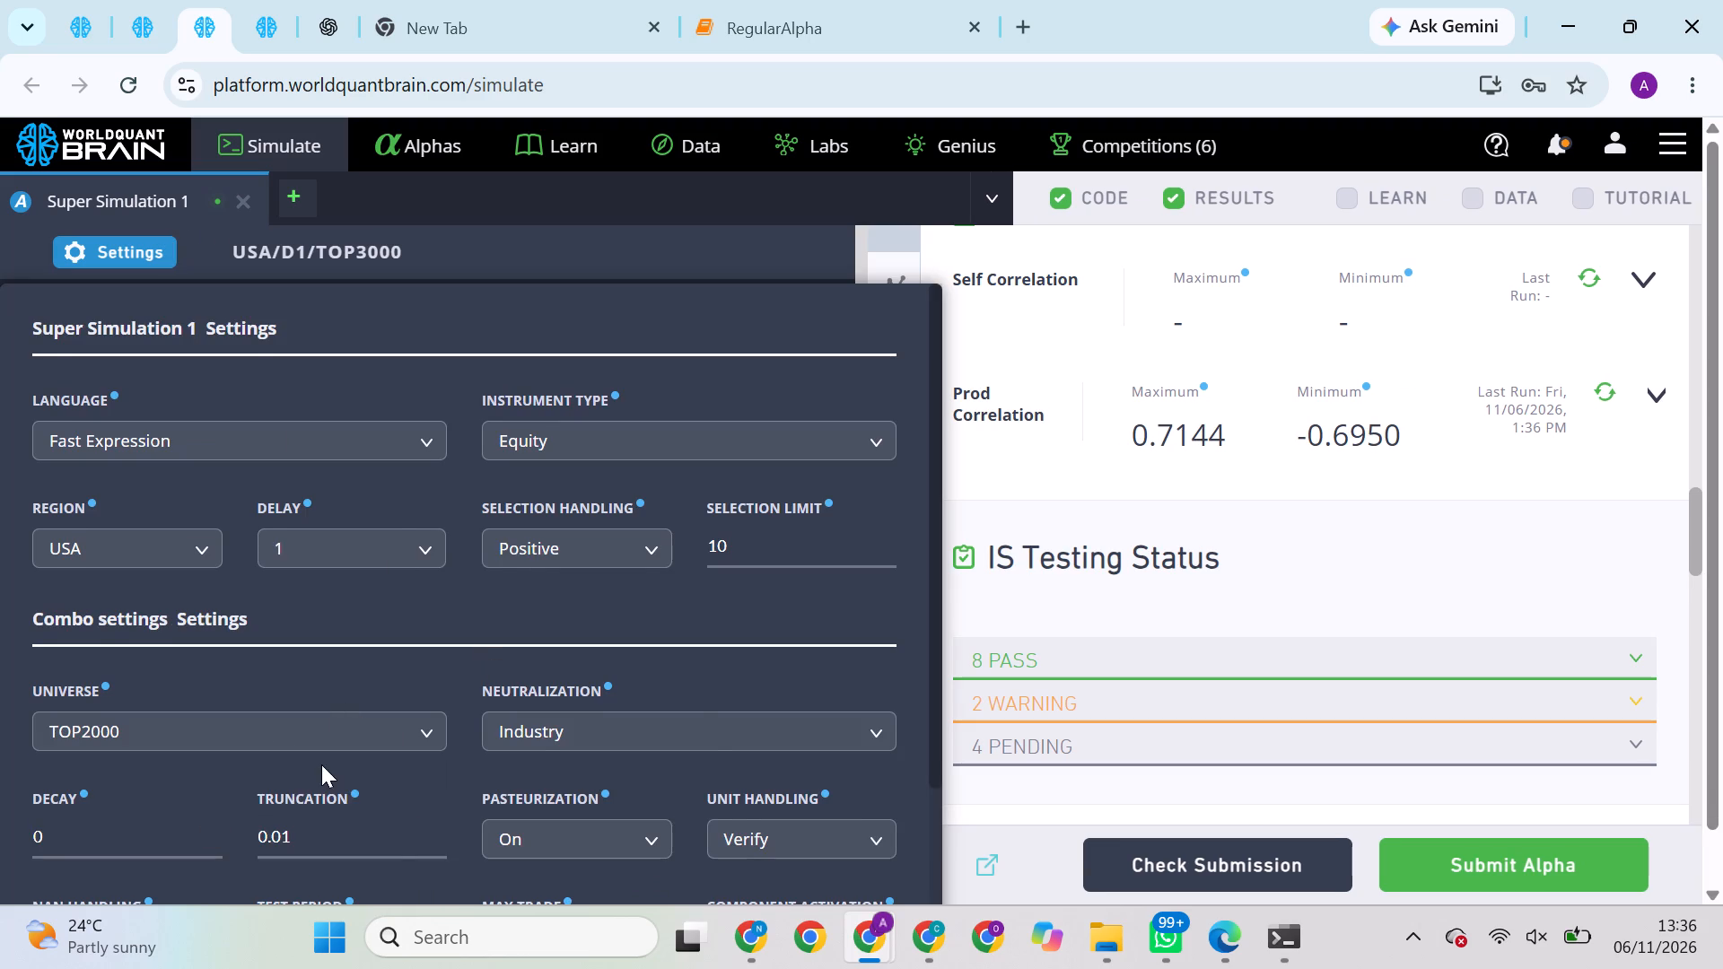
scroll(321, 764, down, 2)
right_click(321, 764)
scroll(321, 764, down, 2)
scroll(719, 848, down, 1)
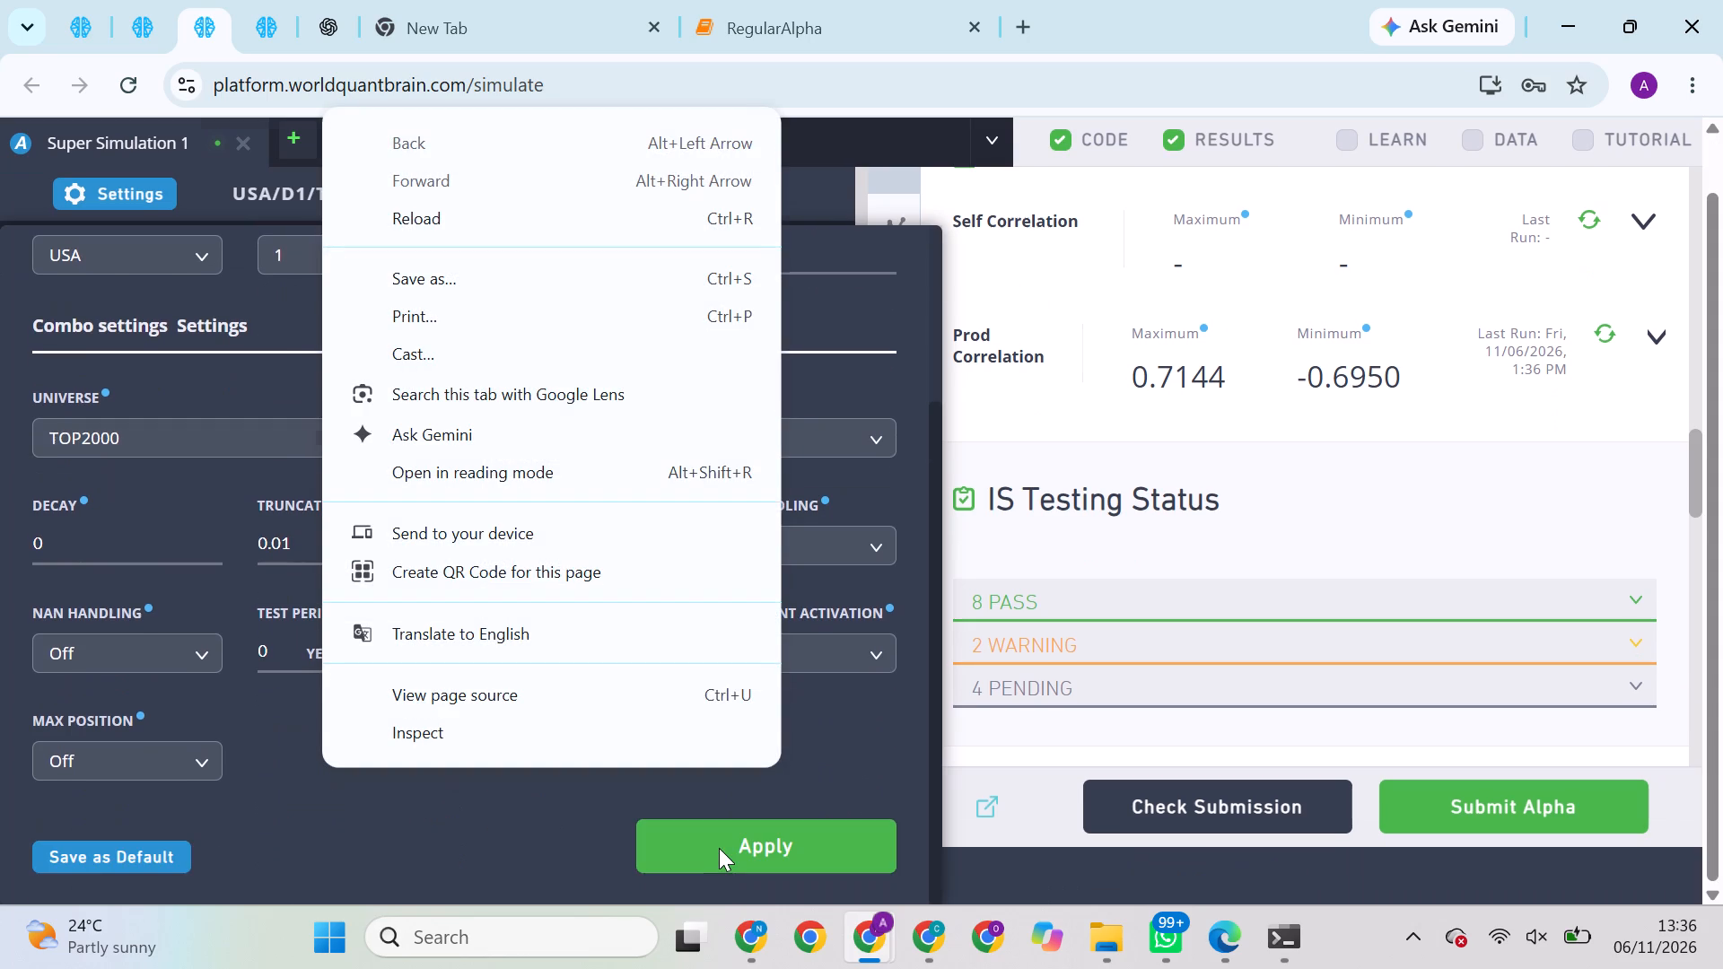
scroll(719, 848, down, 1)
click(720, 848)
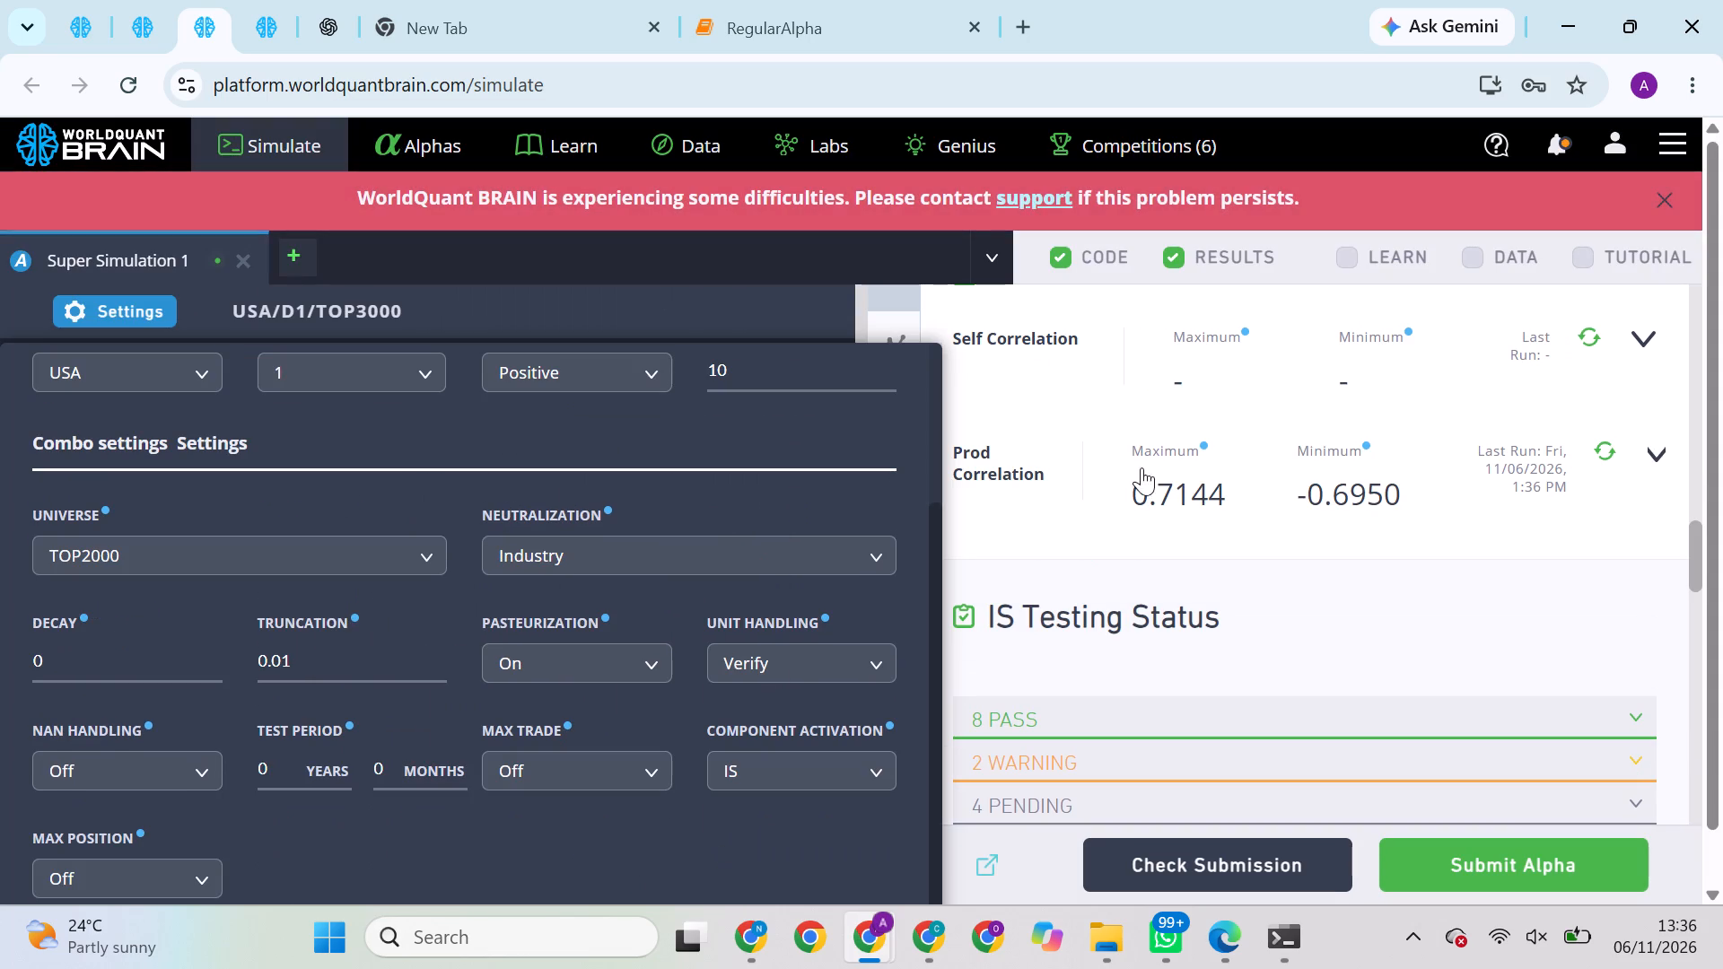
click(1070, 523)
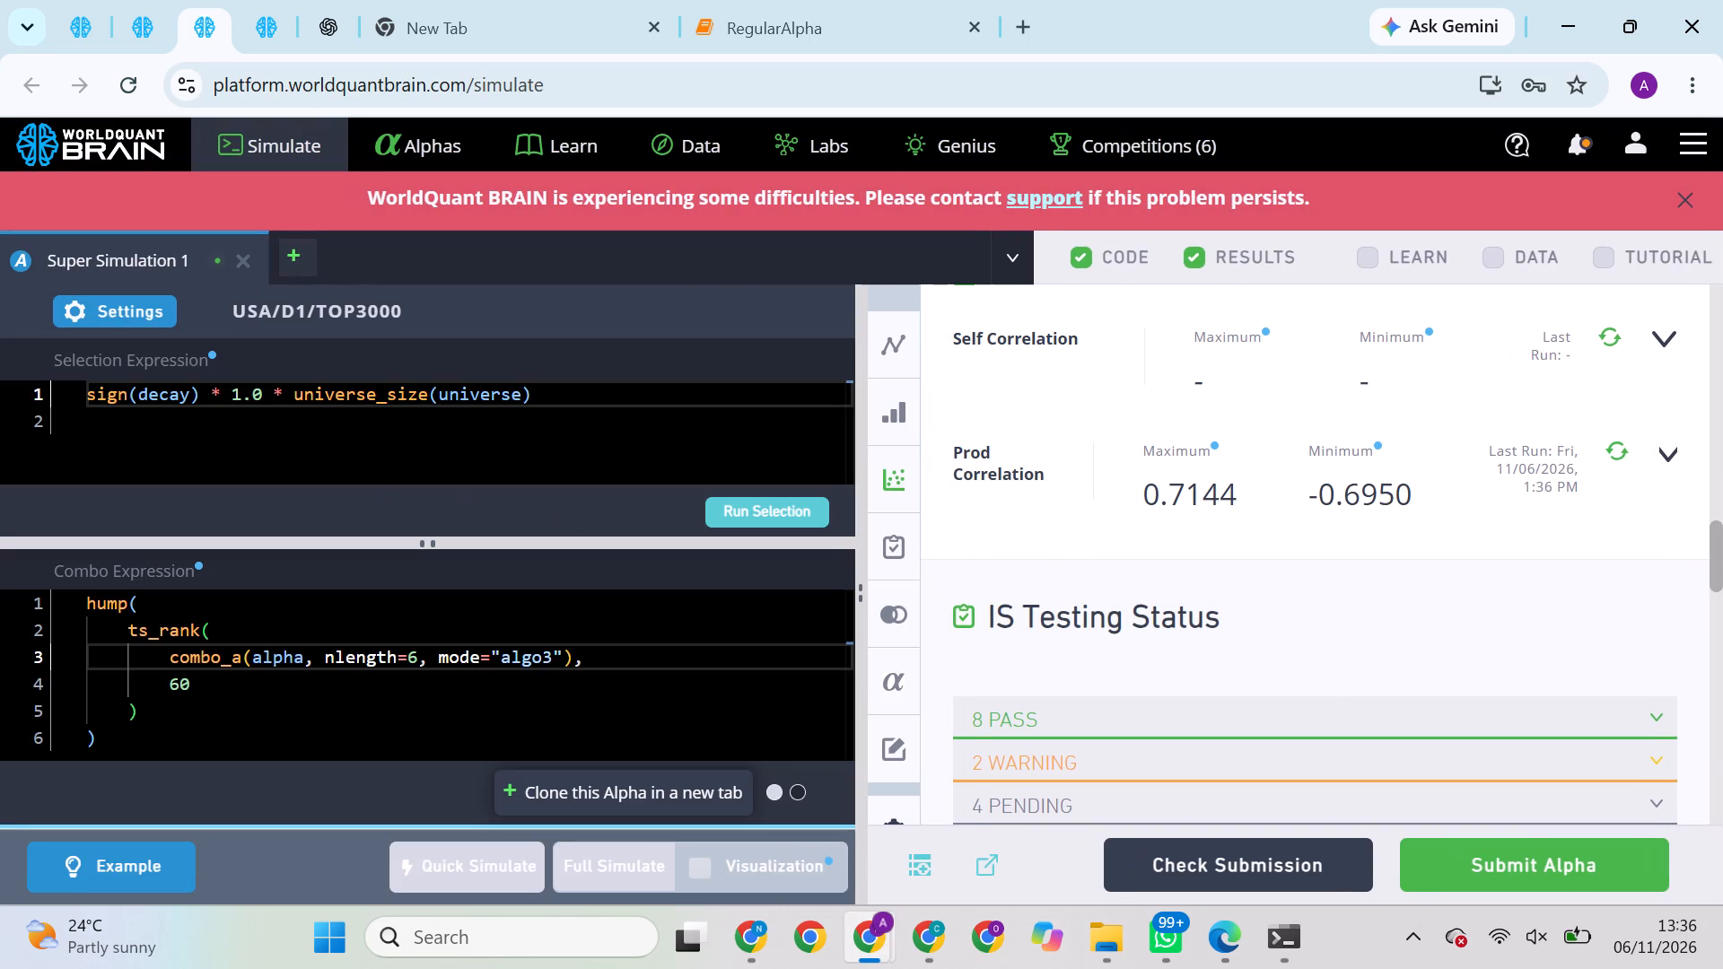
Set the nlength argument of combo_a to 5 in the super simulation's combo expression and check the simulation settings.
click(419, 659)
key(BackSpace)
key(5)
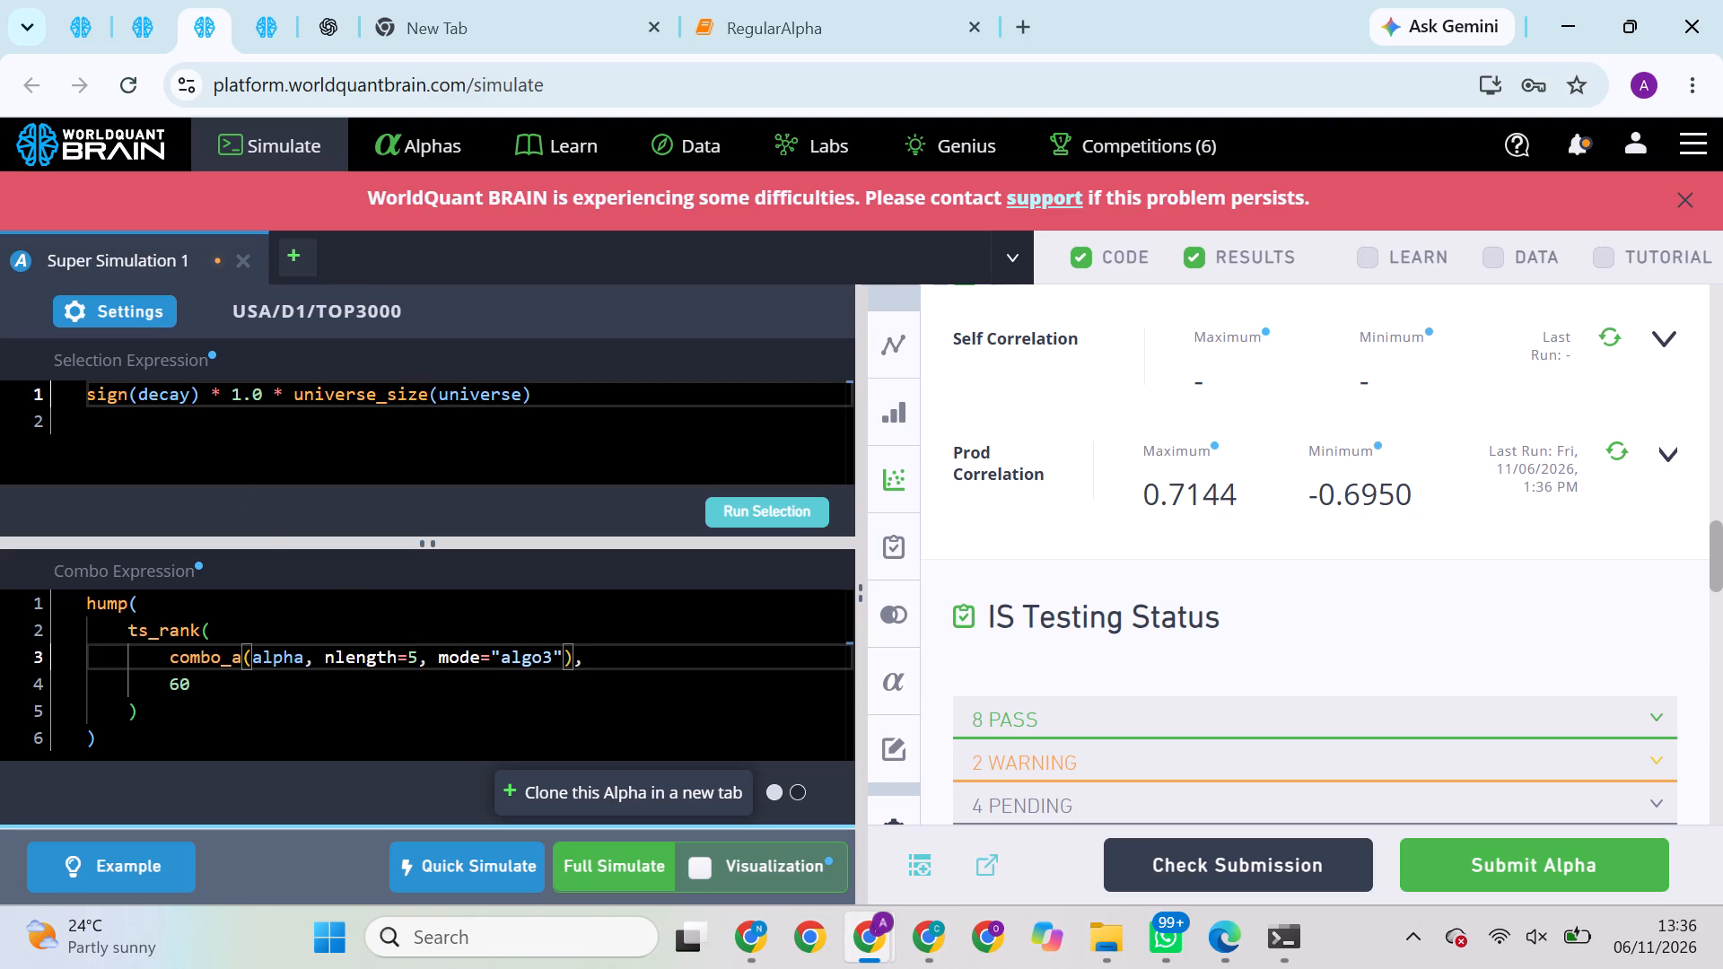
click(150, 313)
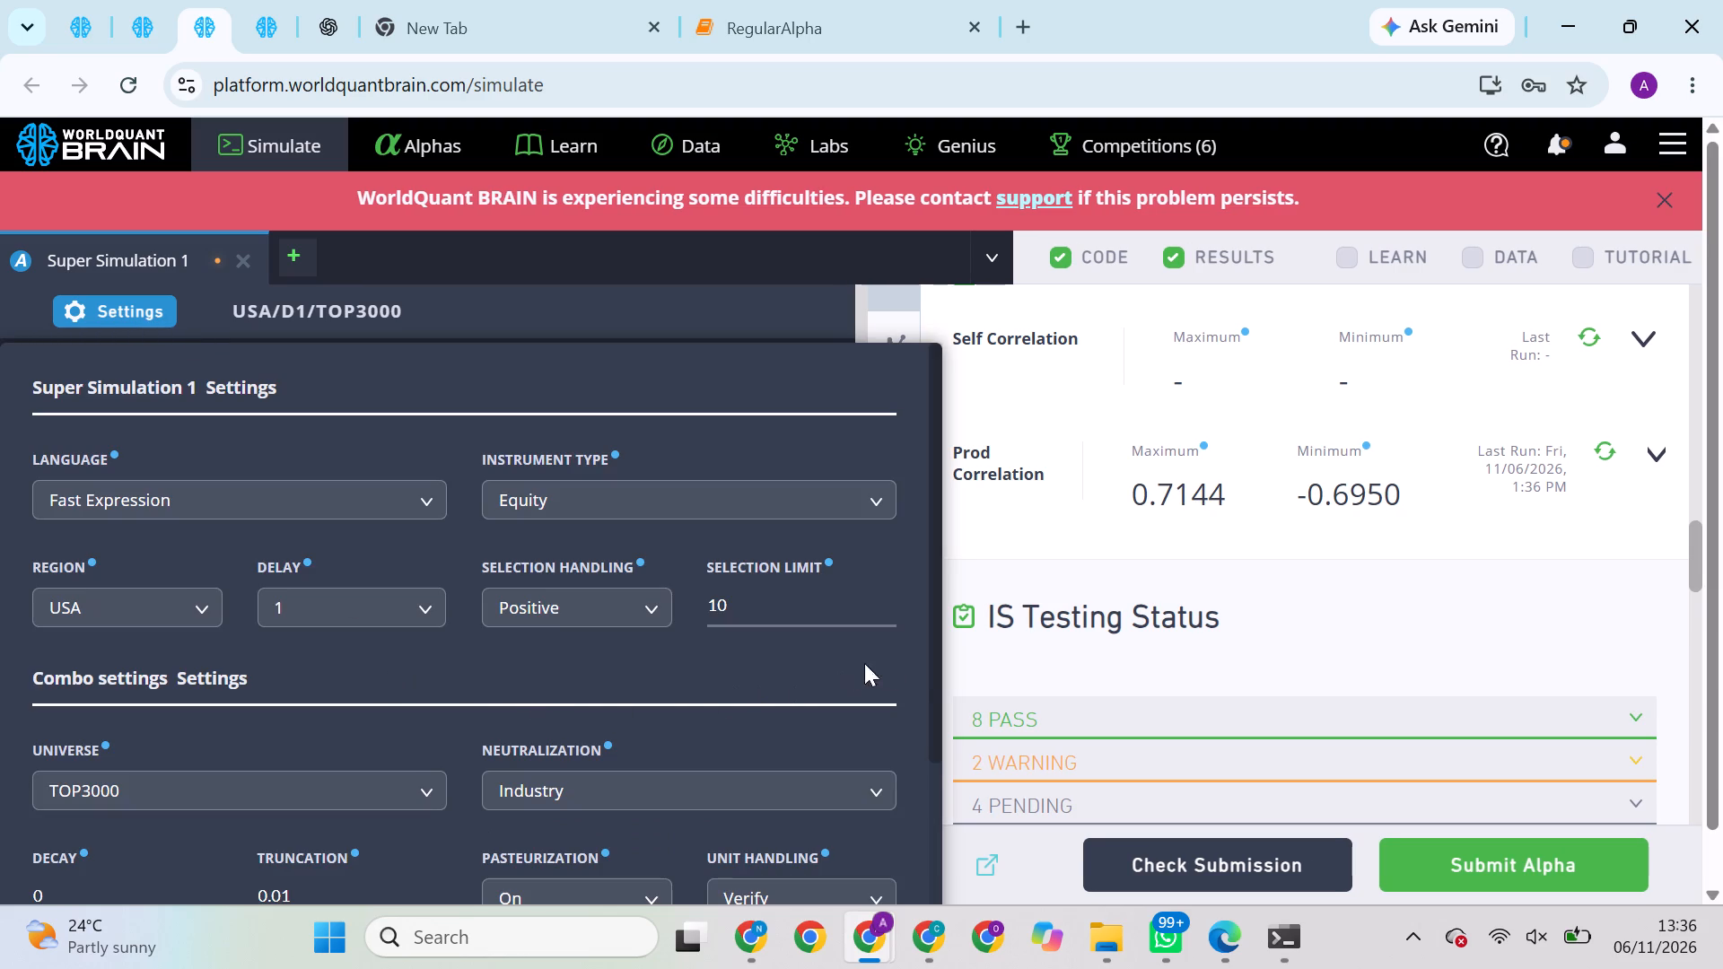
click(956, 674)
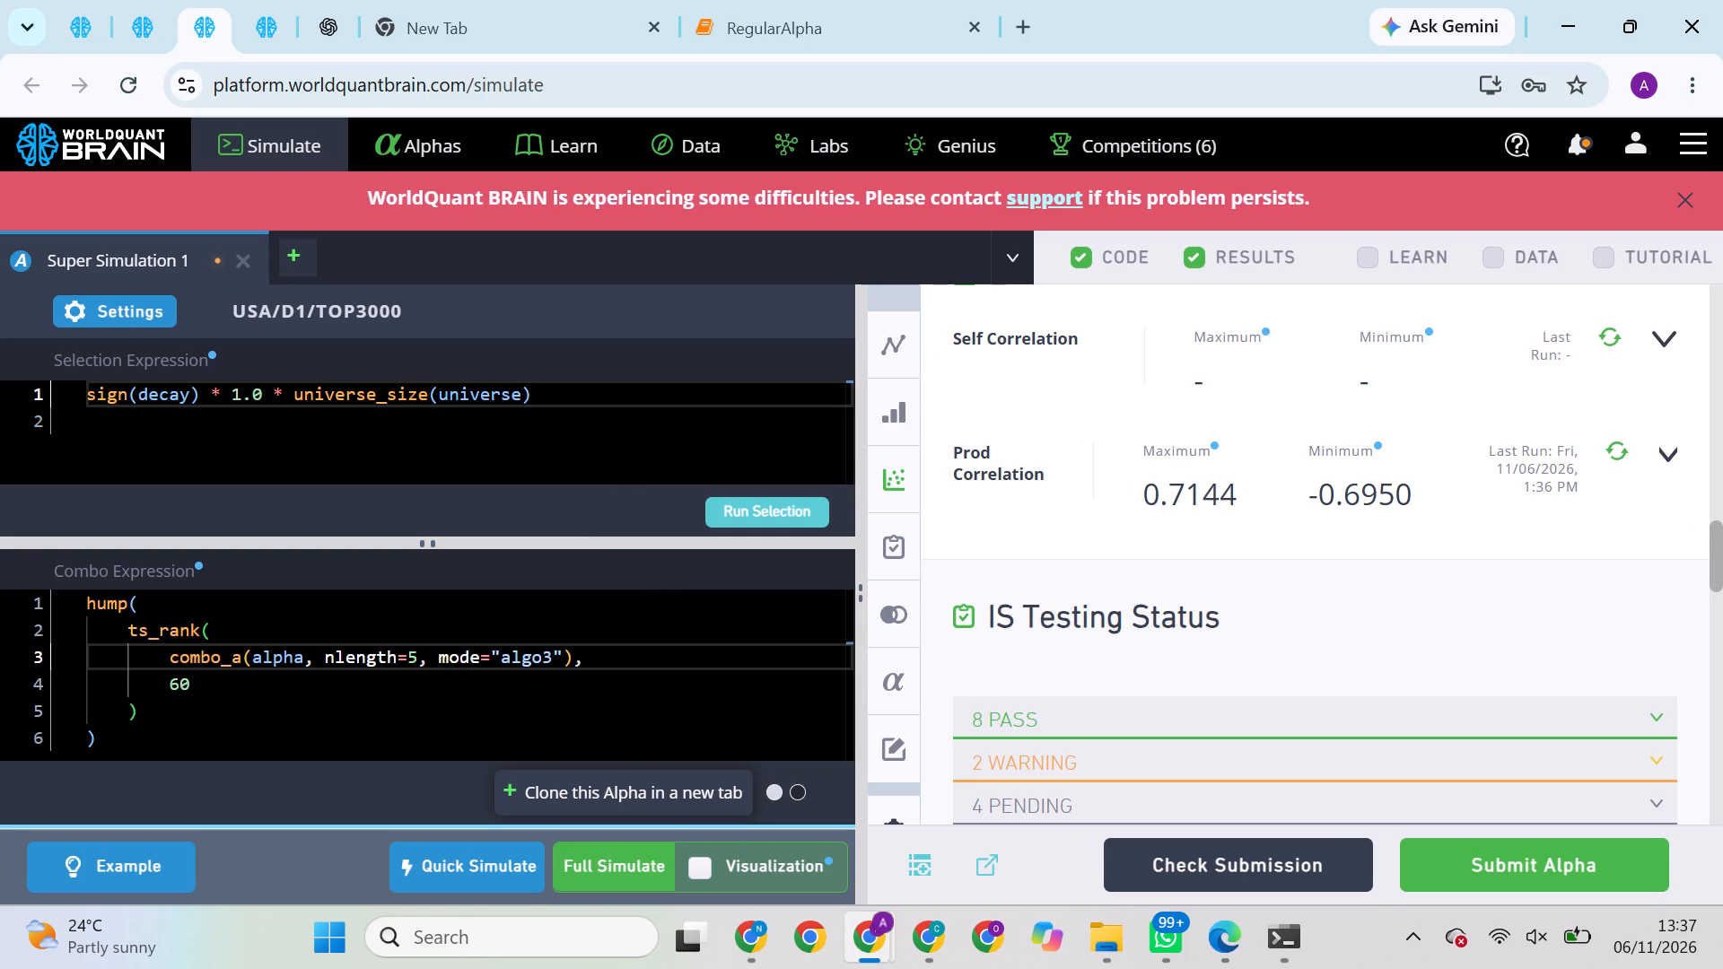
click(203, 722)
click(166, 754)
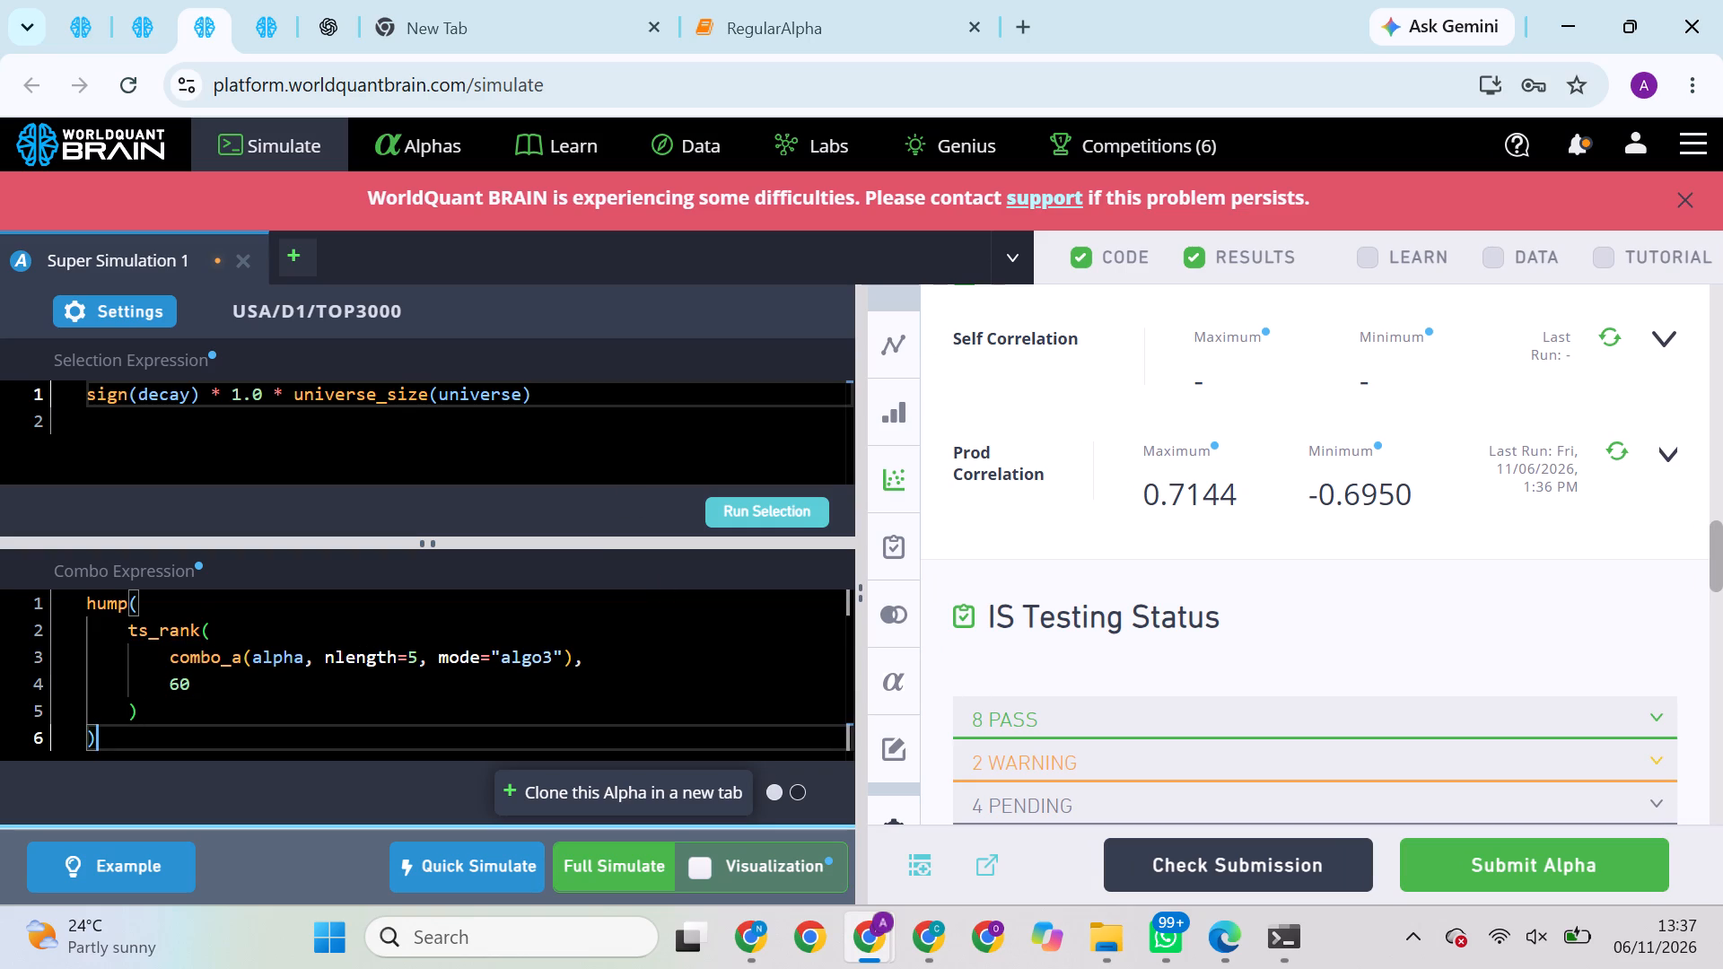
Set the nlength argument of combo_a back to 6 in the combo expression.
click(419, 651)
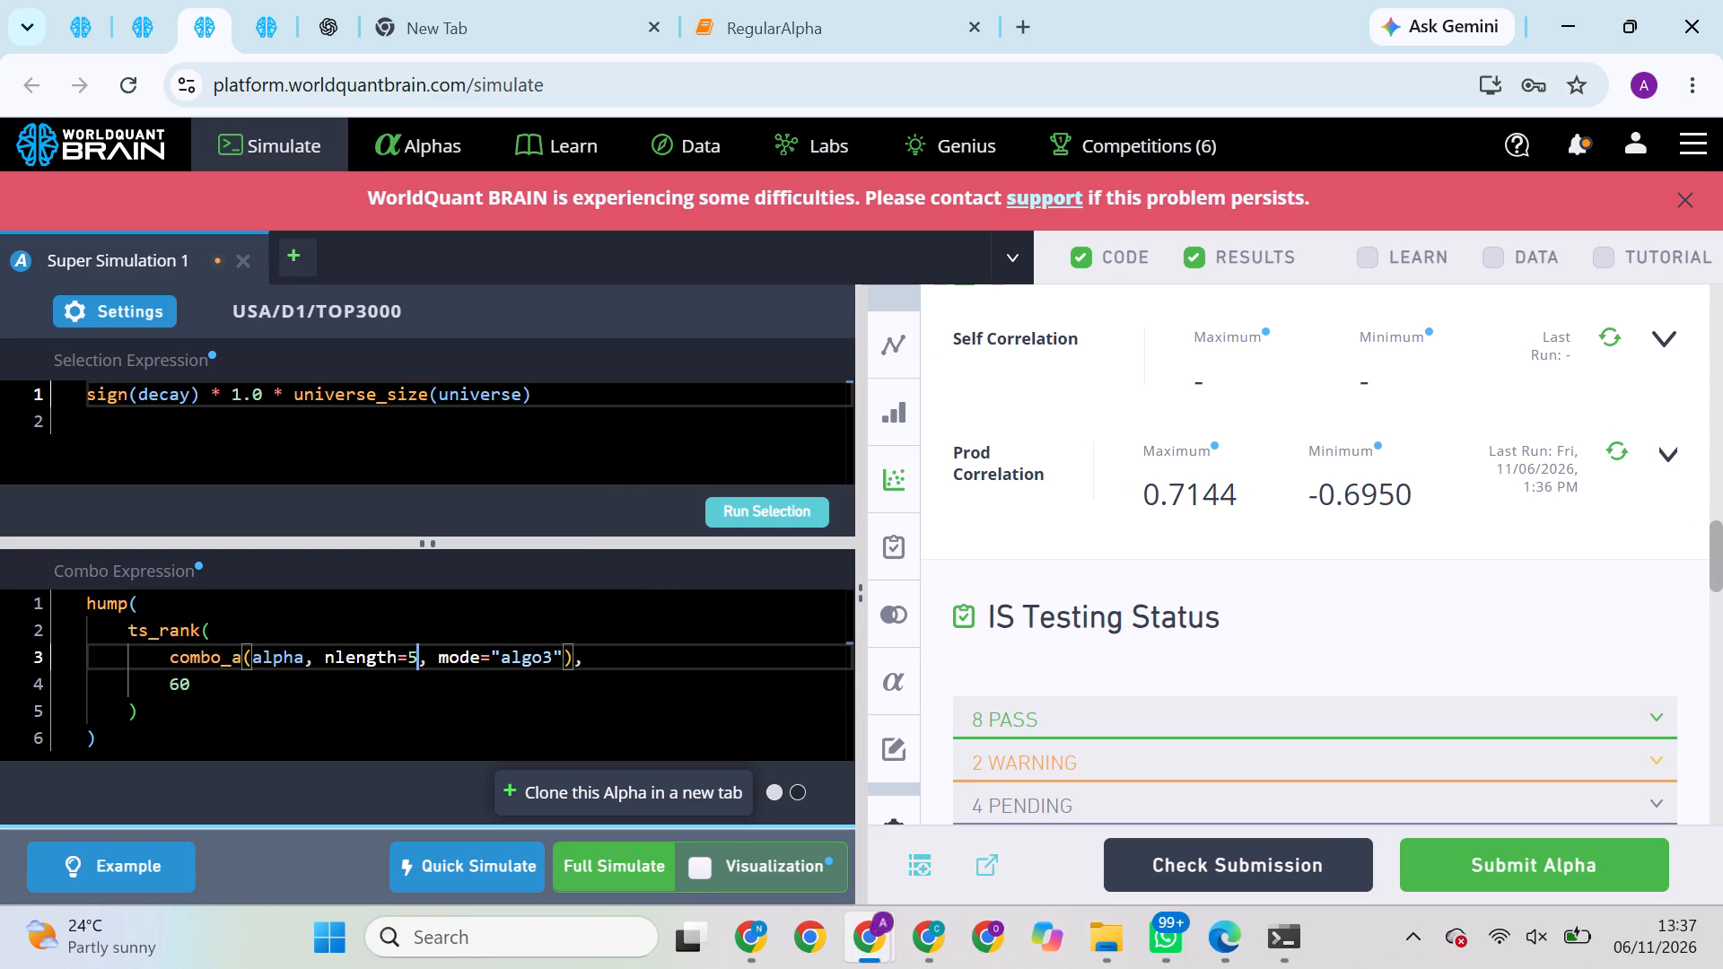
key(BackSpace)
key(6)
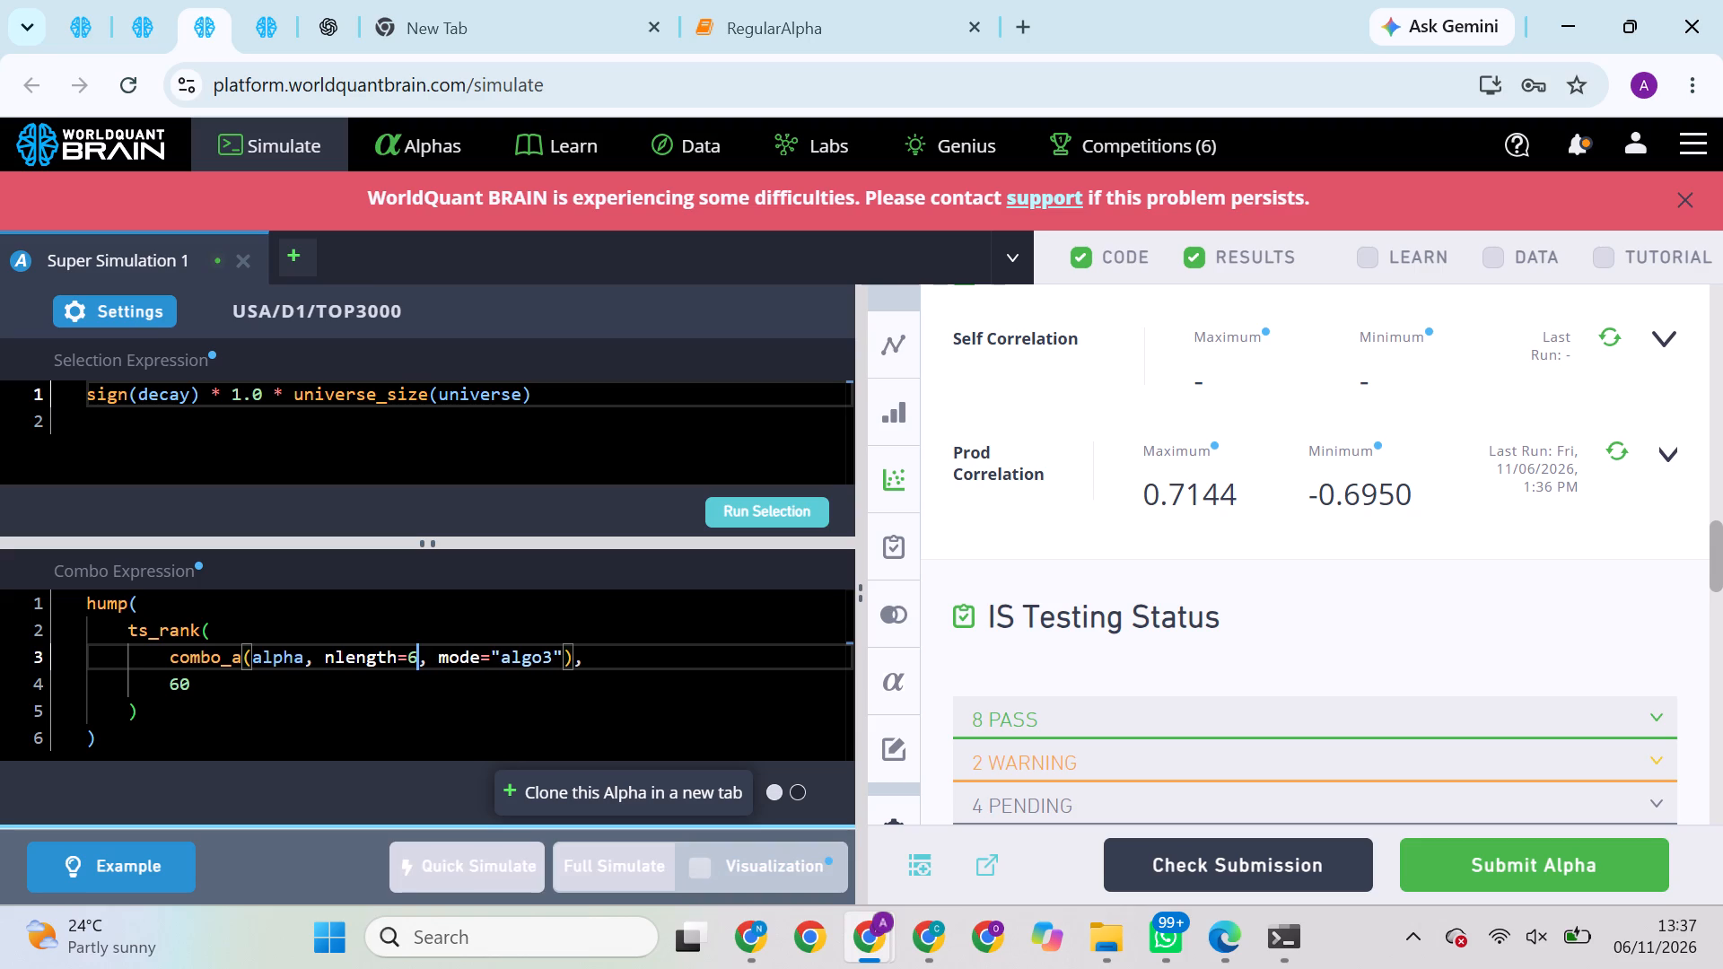
Square the ts_rank term inside hump by appending ^2 after its closing parenthesis in the combo expression.
click(251, 718)
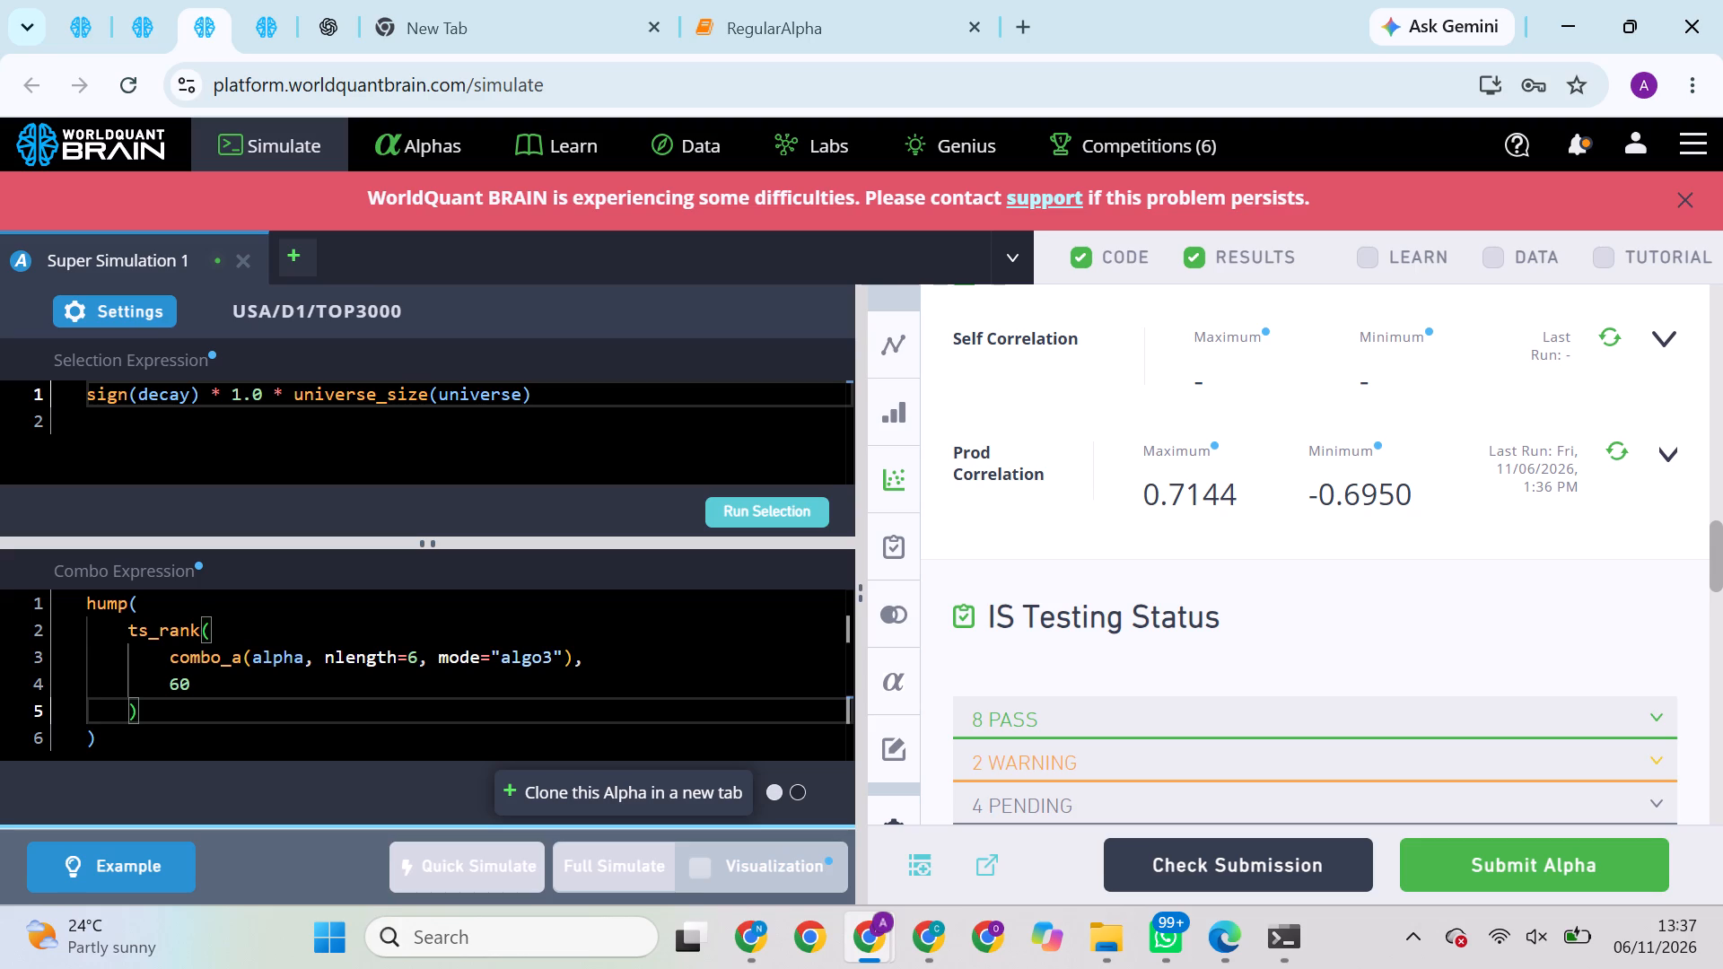
text(^2)
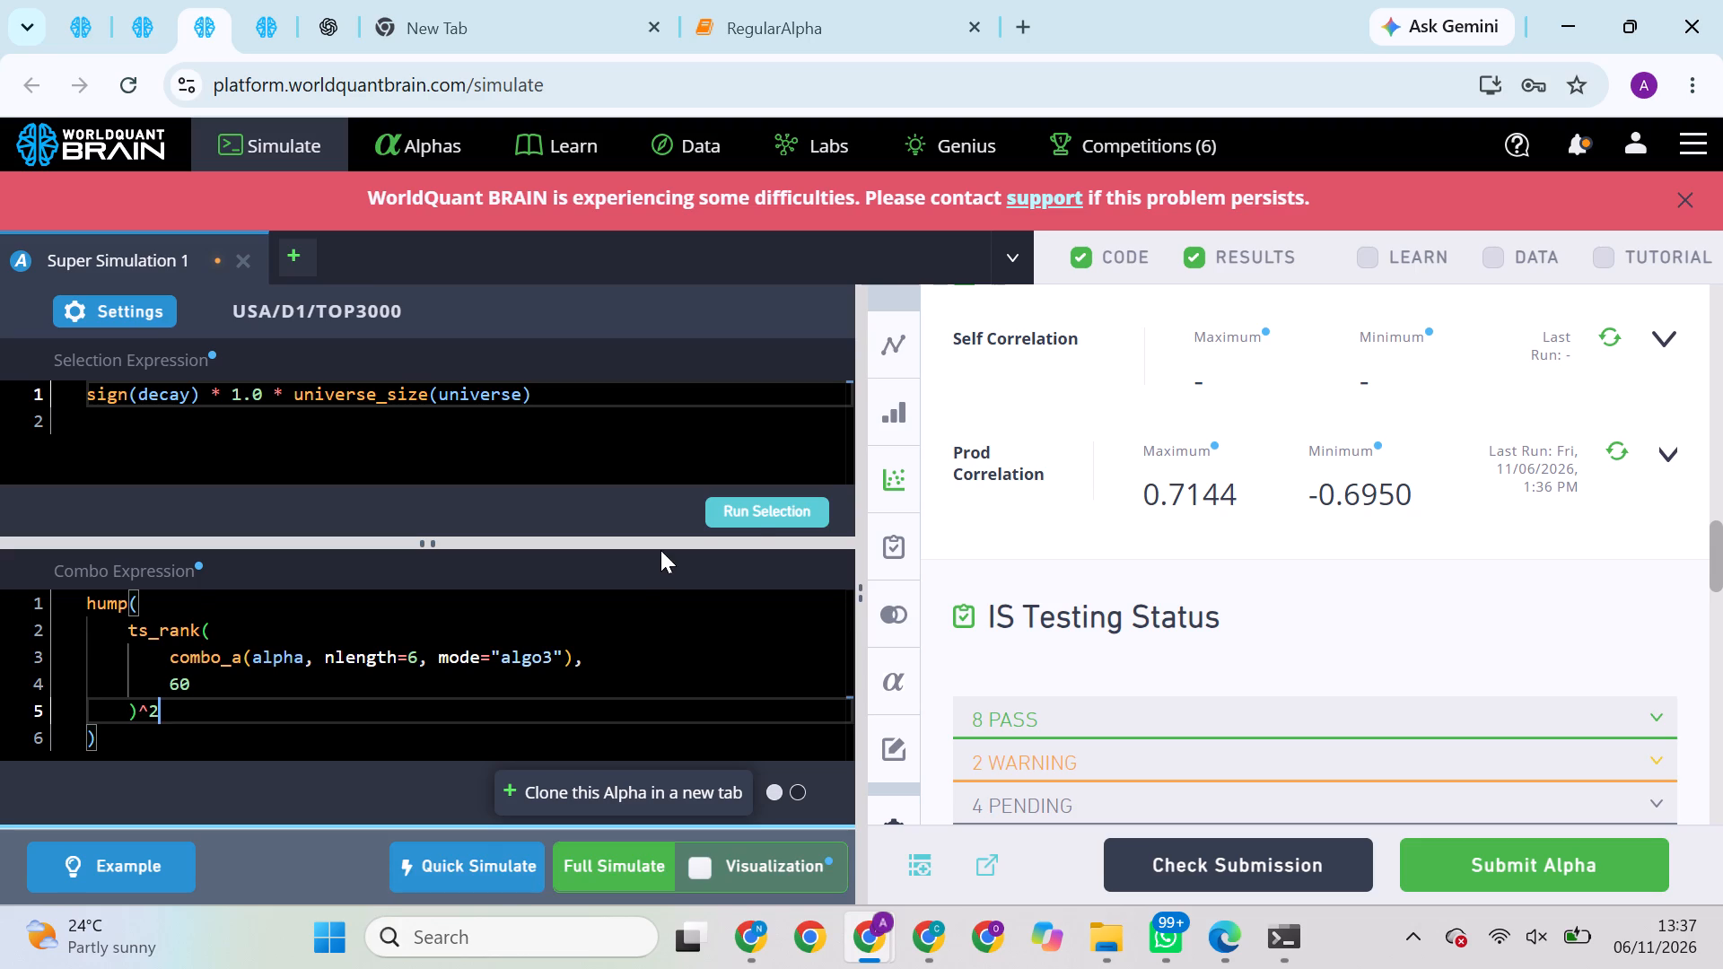
Run the alpha selection, start a full simulation of the edited TOP3000 super alpha and dismiss the service error banner.
click(752, 509)
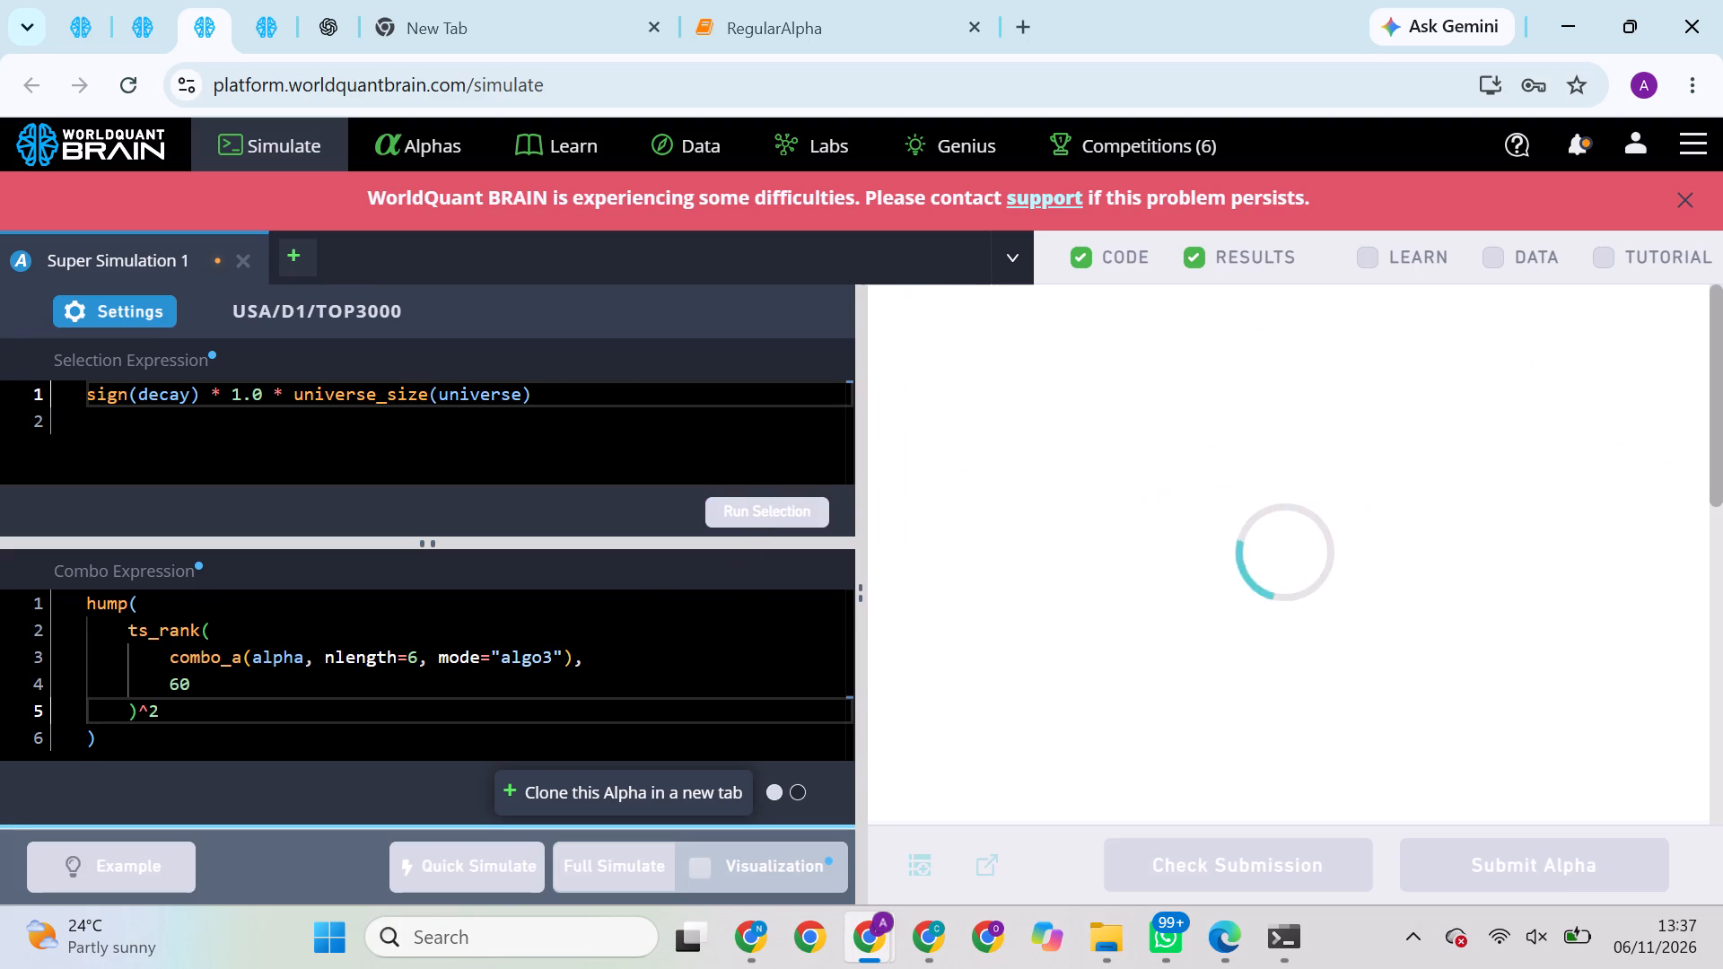
click(652, 847)
click(1681, 196)
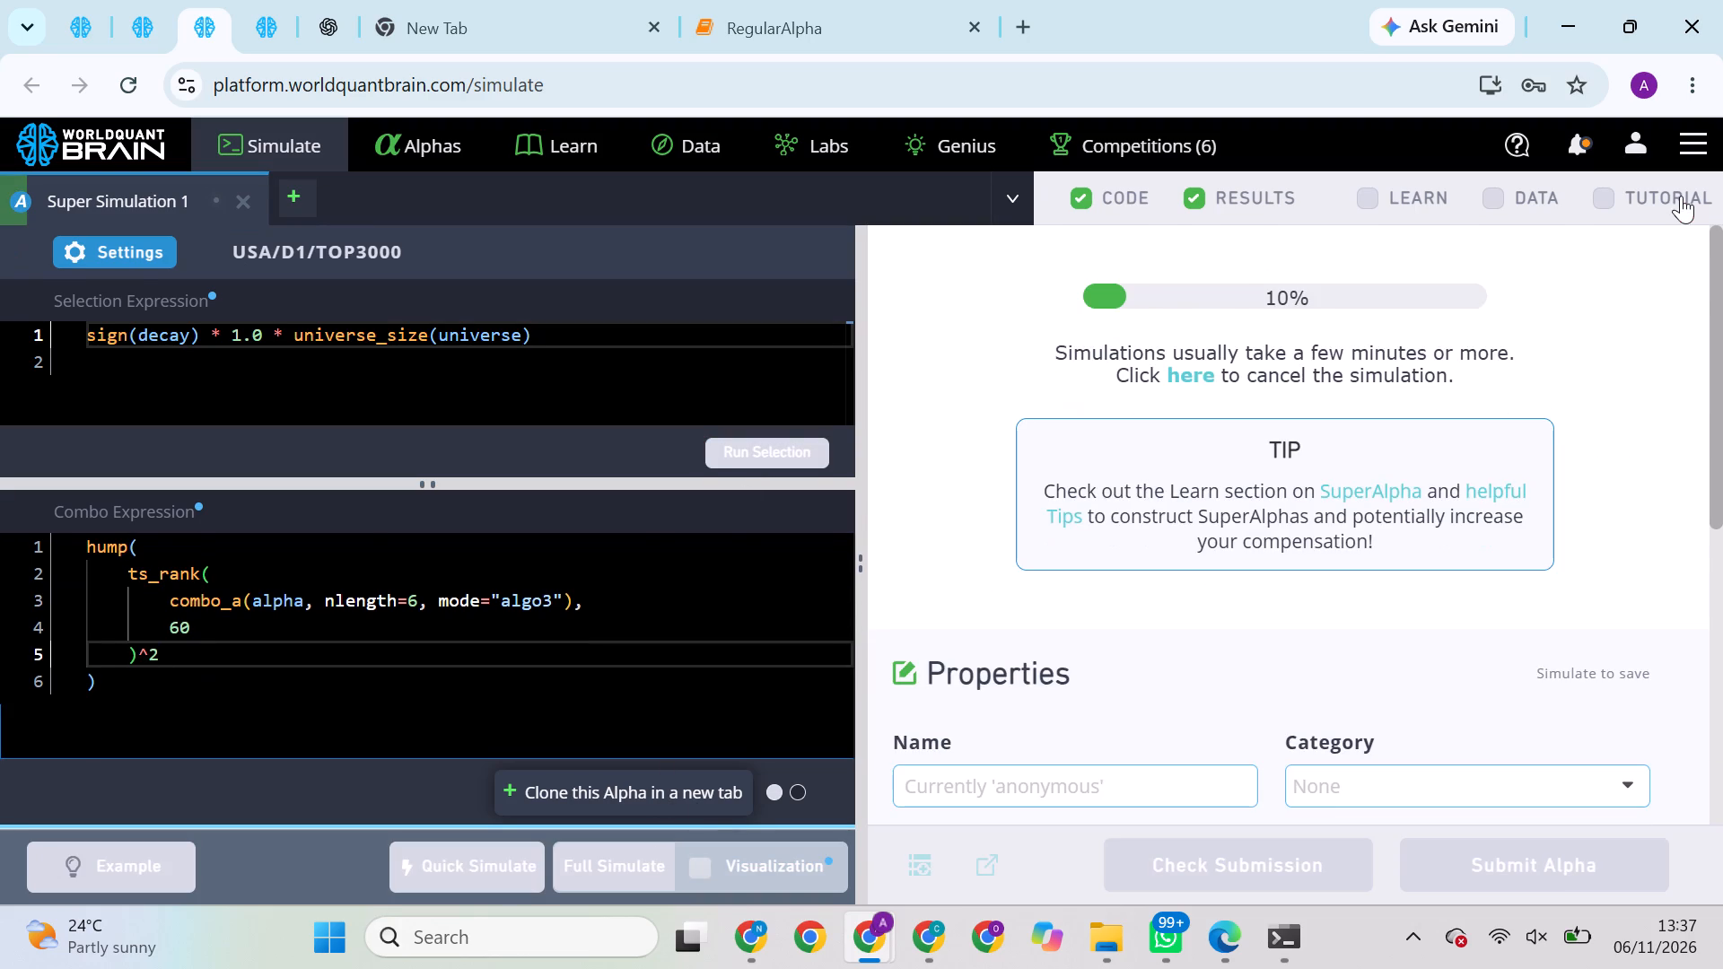
click(1514, 229)
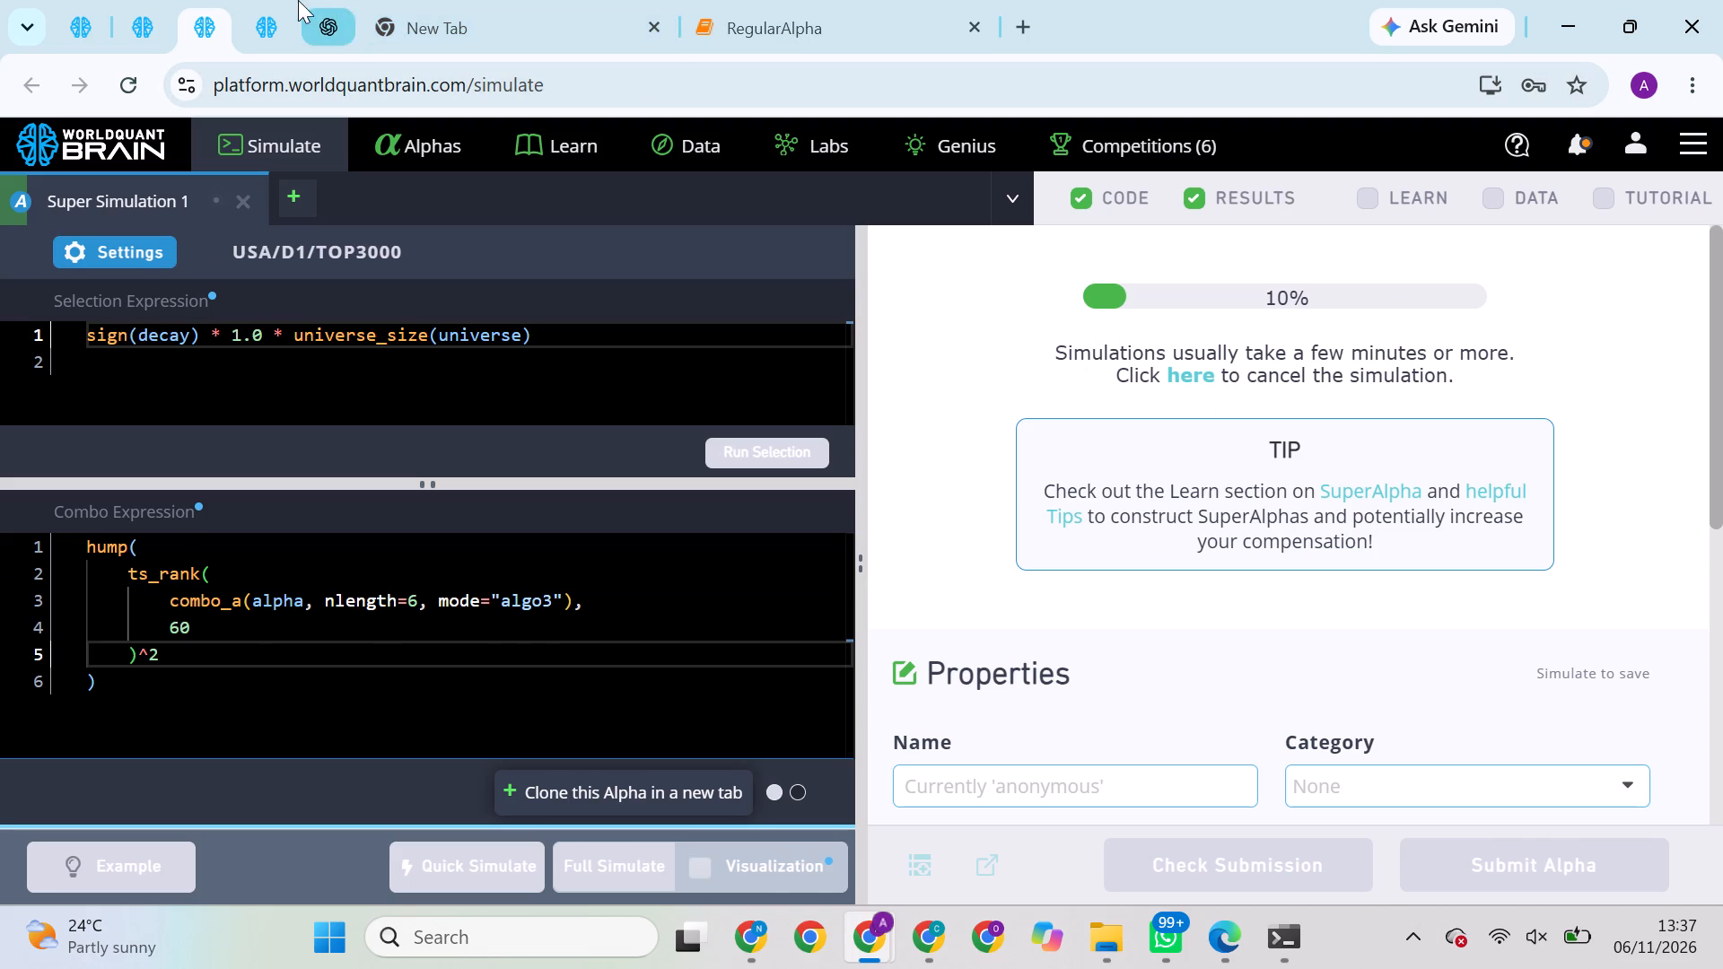
Close both regular simulations, Simulation 2 and Simulation 1, in the GLB/D1/MINVOL1M browser tab.
click(291, 0)
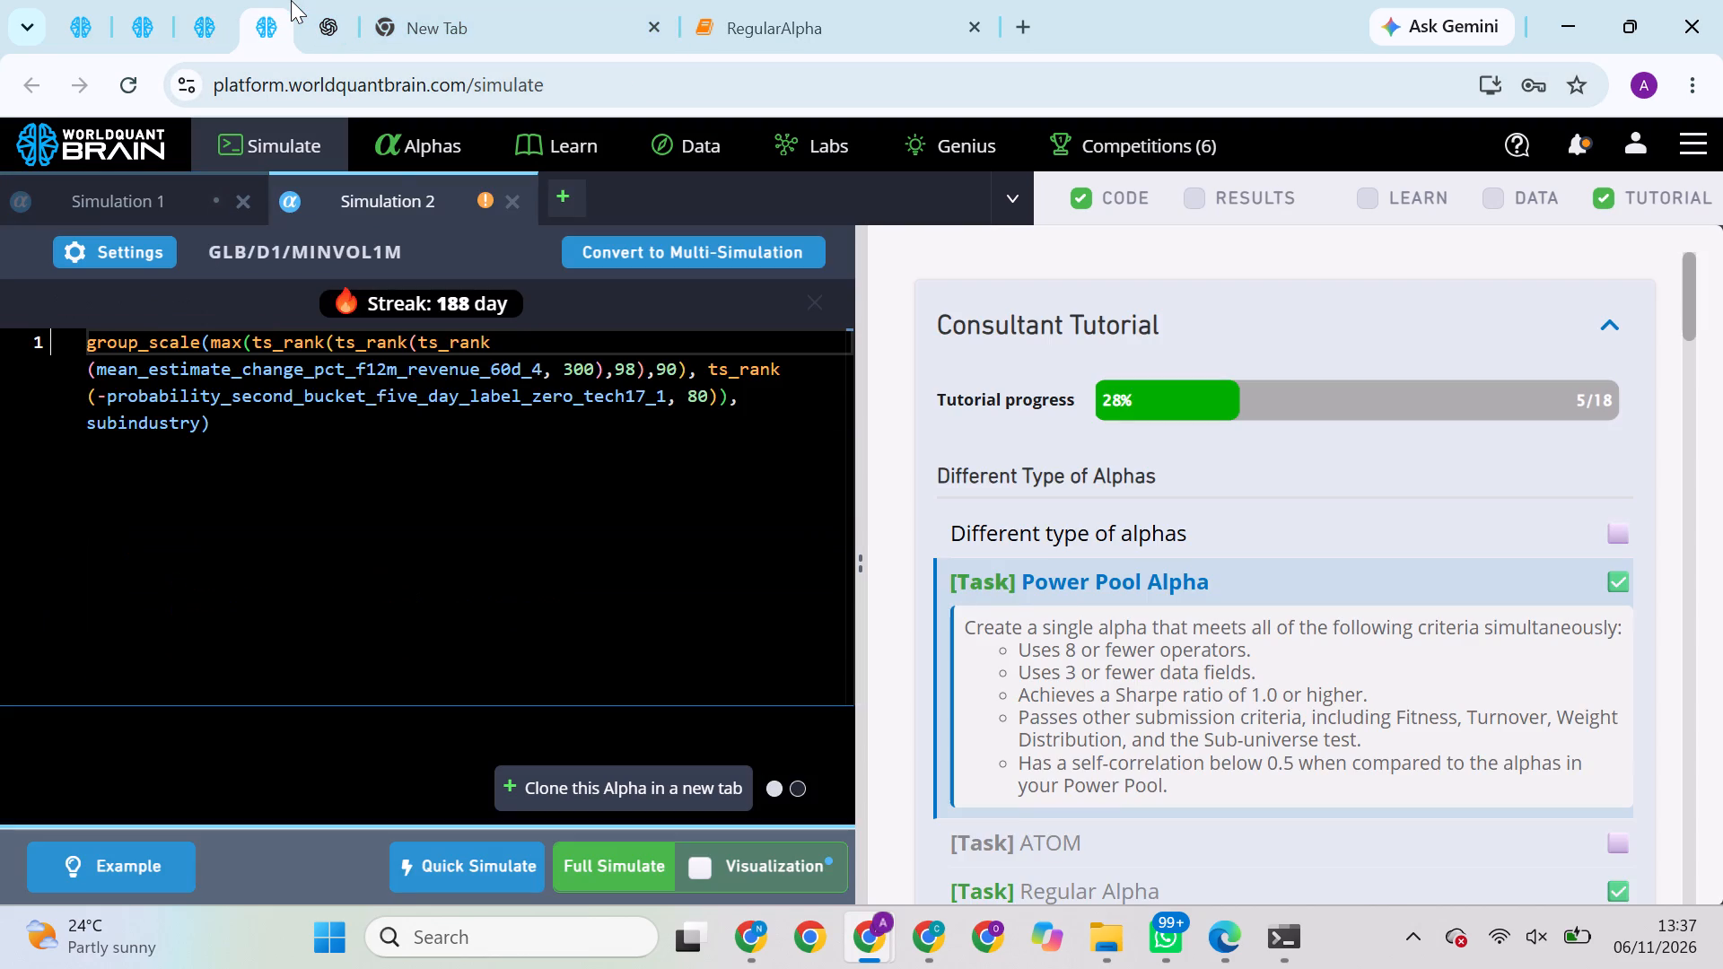
click(519, 193)
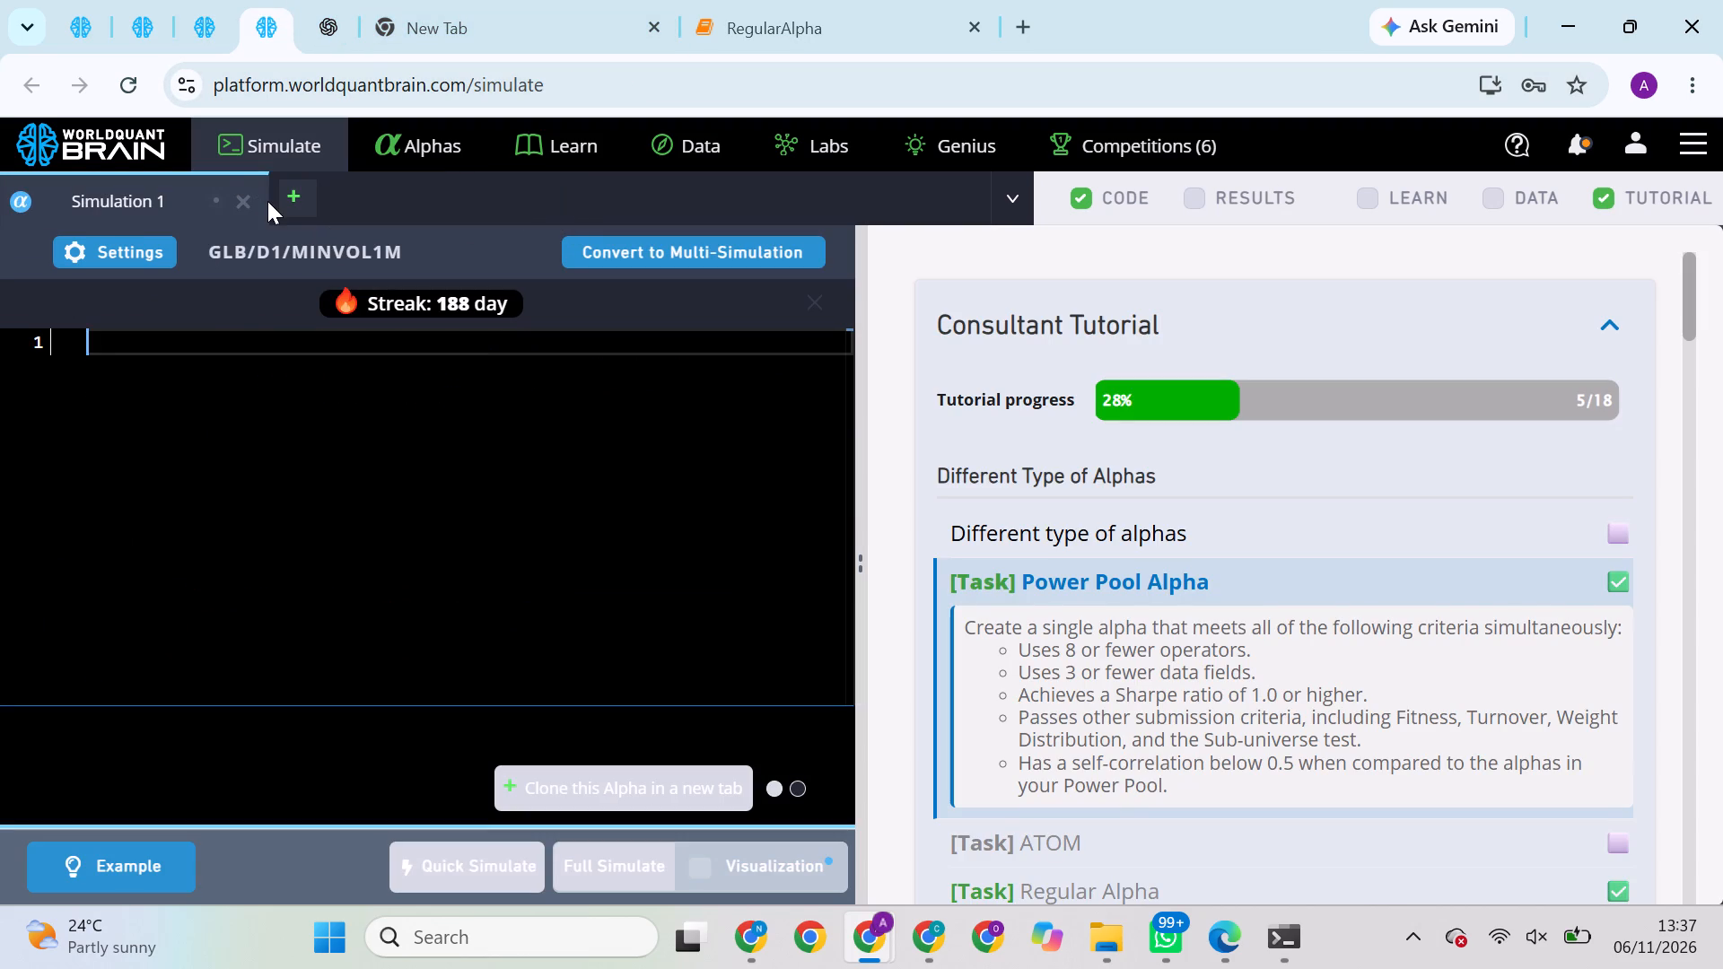
click(243, 214)
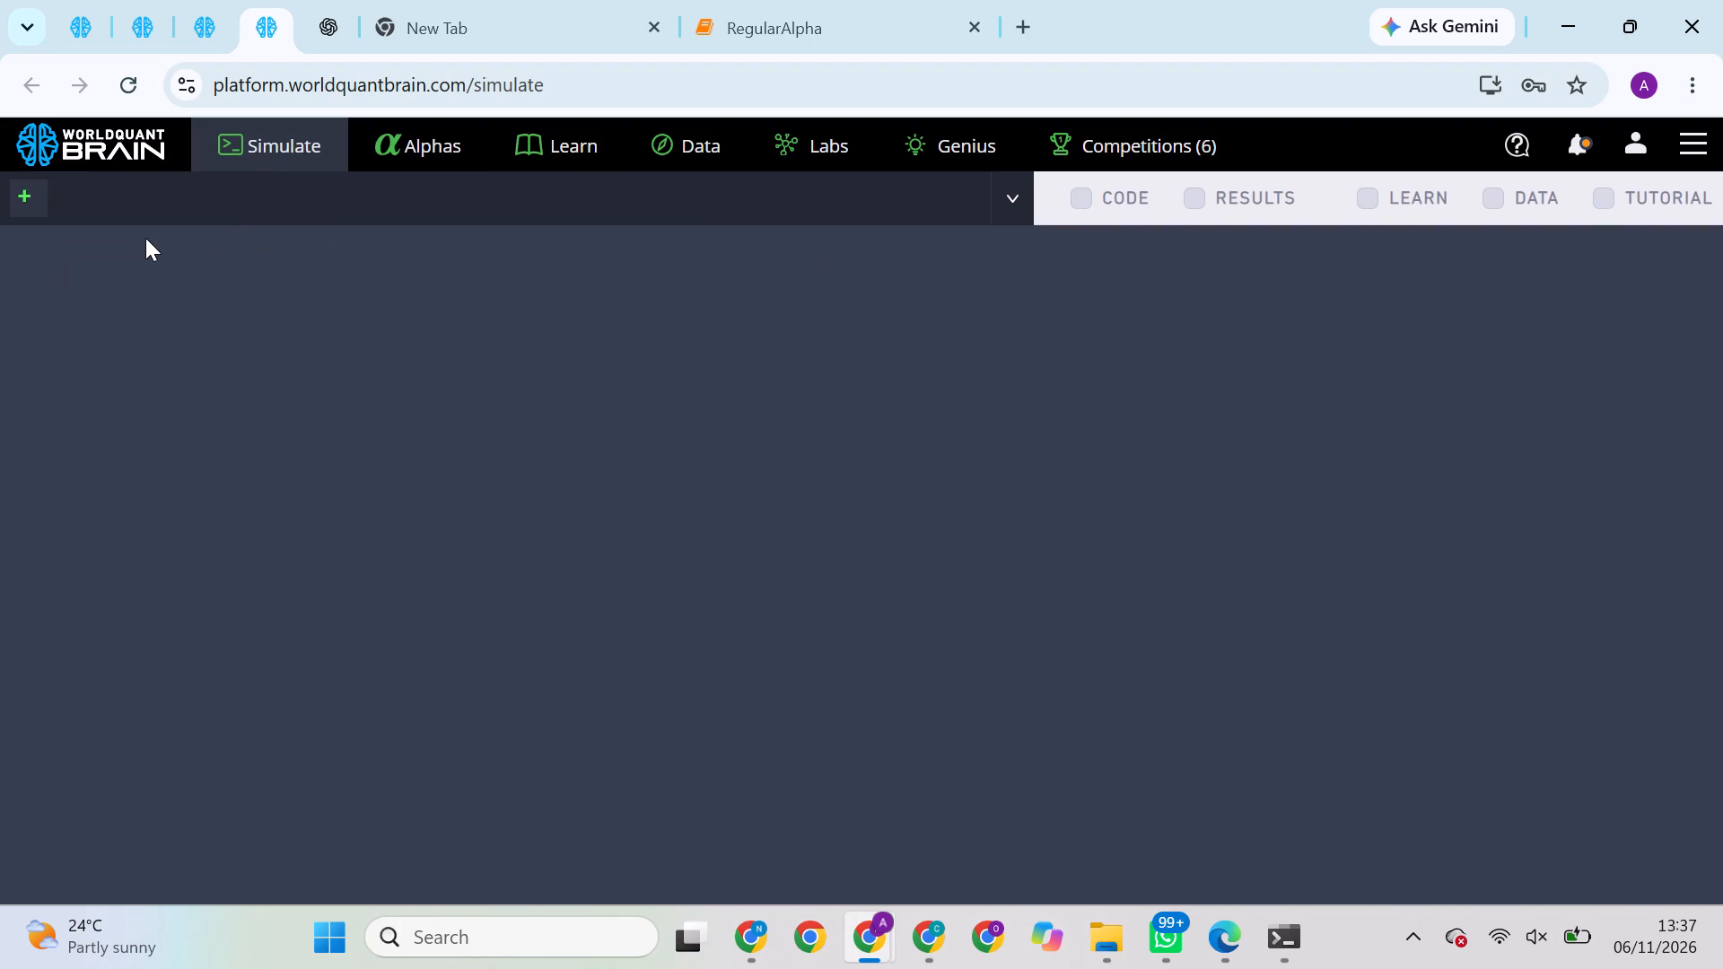
Open the list of submitted alphas in the browser tab with no open simulations.
click(420, 138)
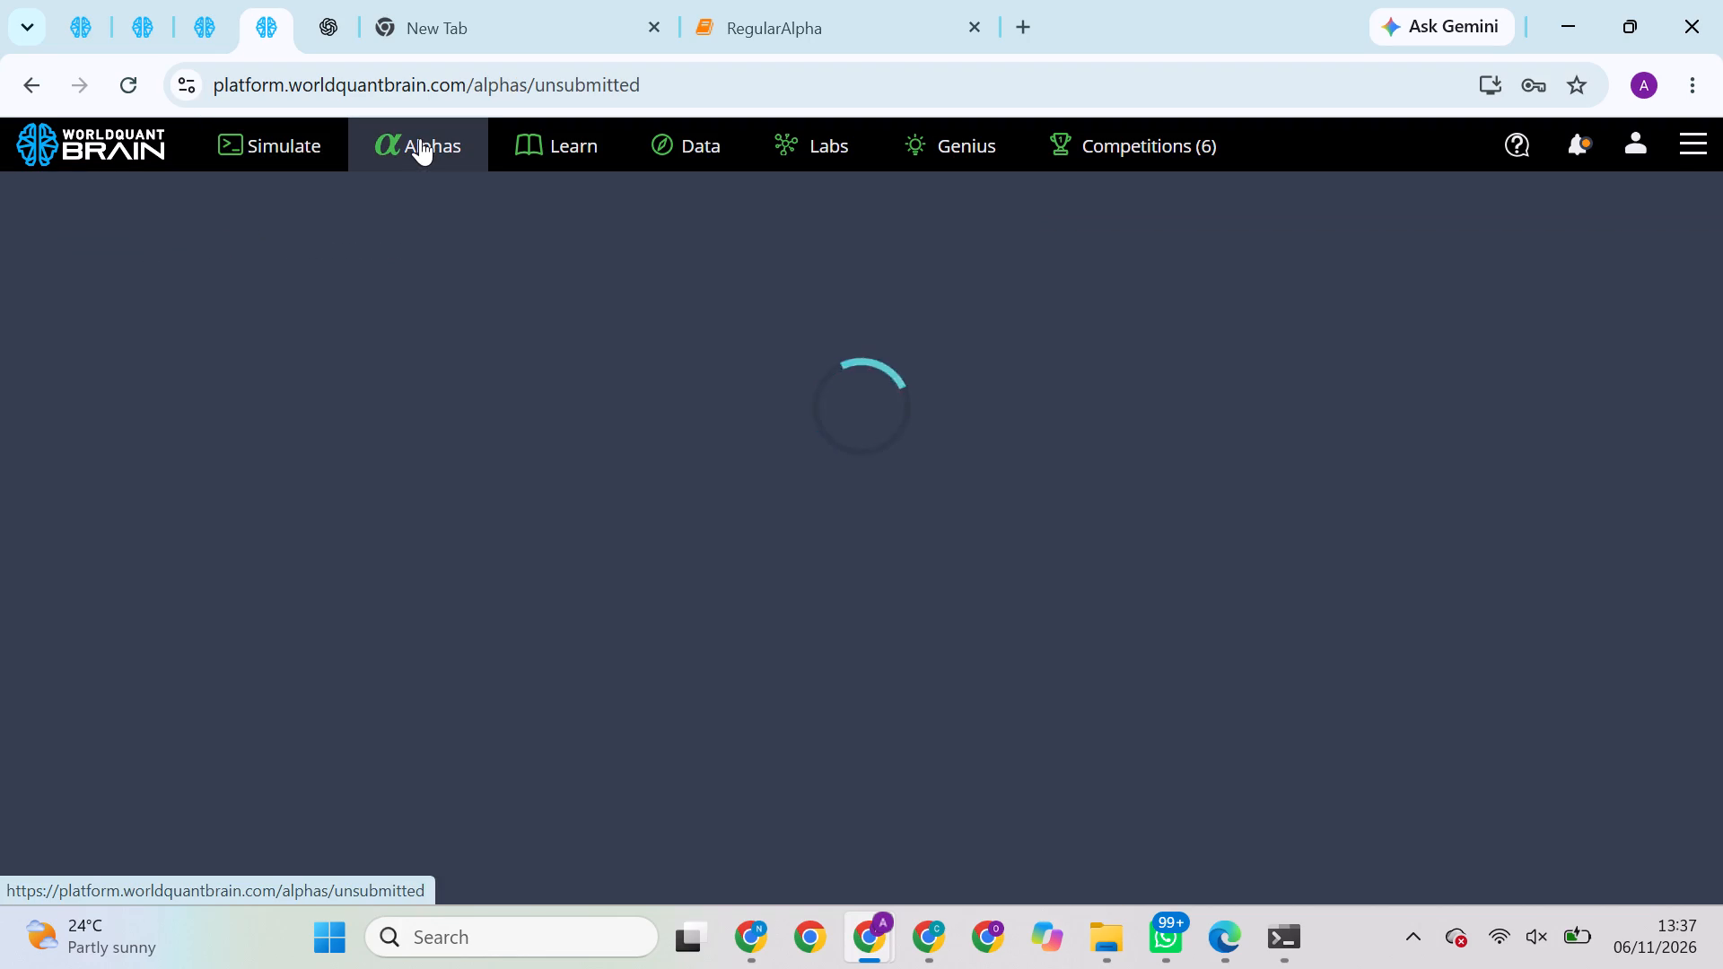
click(664, 272)
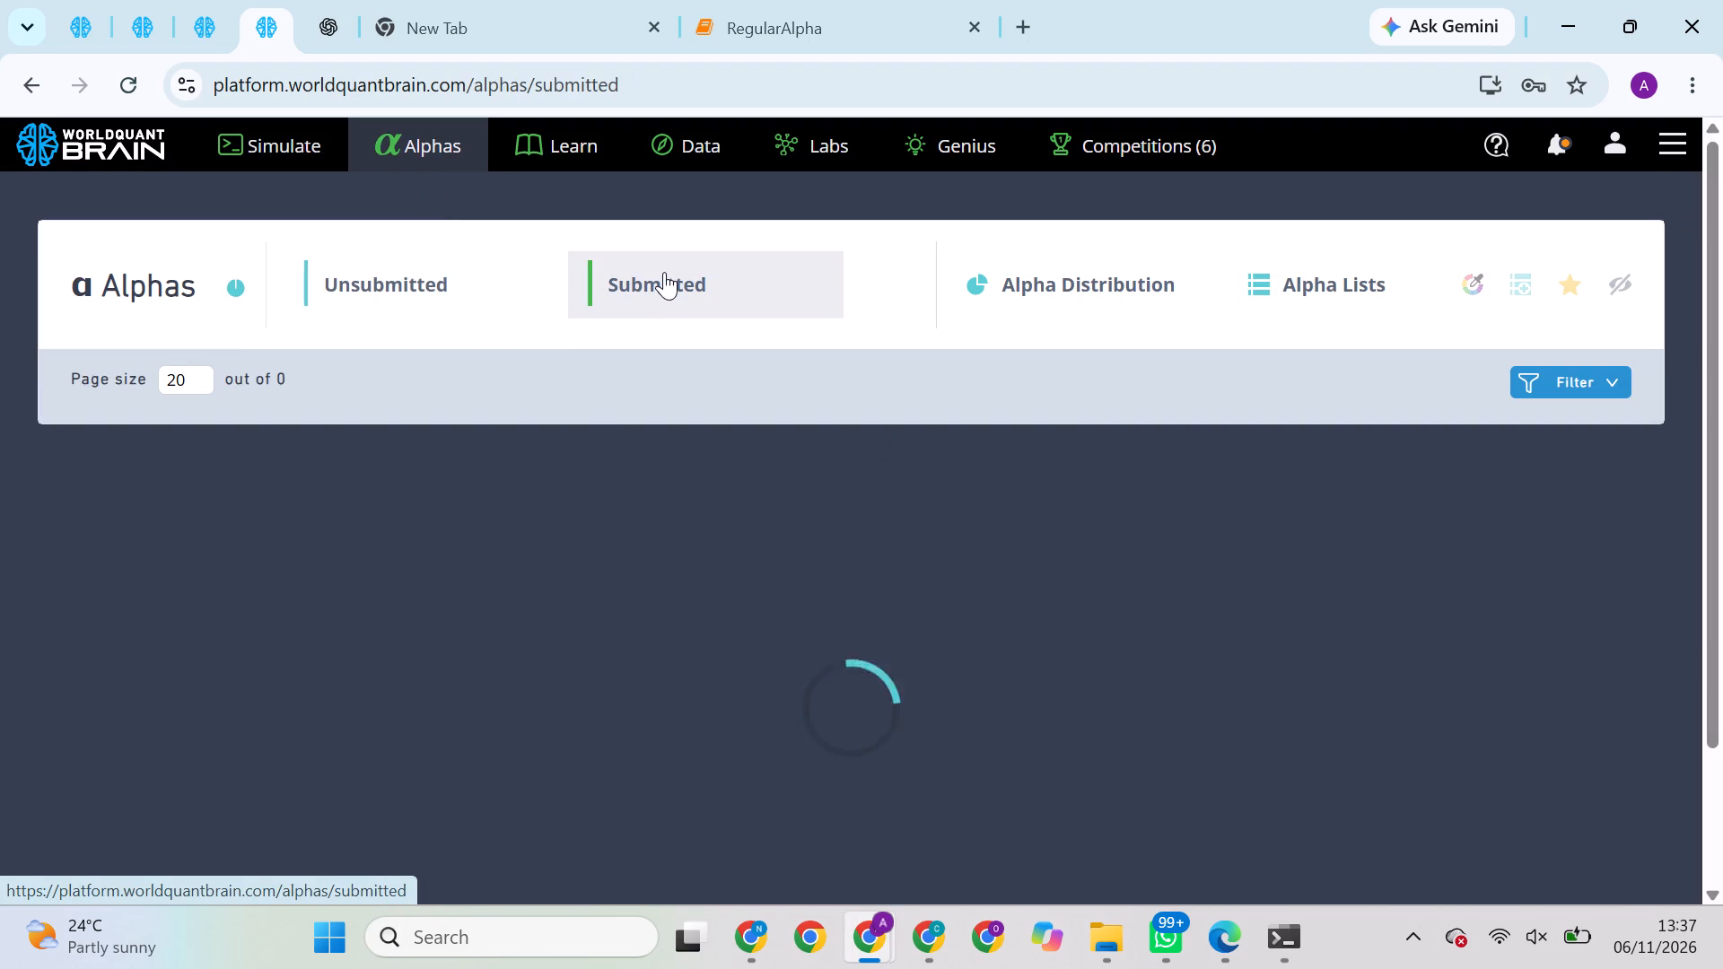
Open the details of the submitted GLB super alpha Xg9Jz6Jz from the submitted alphas list.
scroll(617, 439, down, 2)
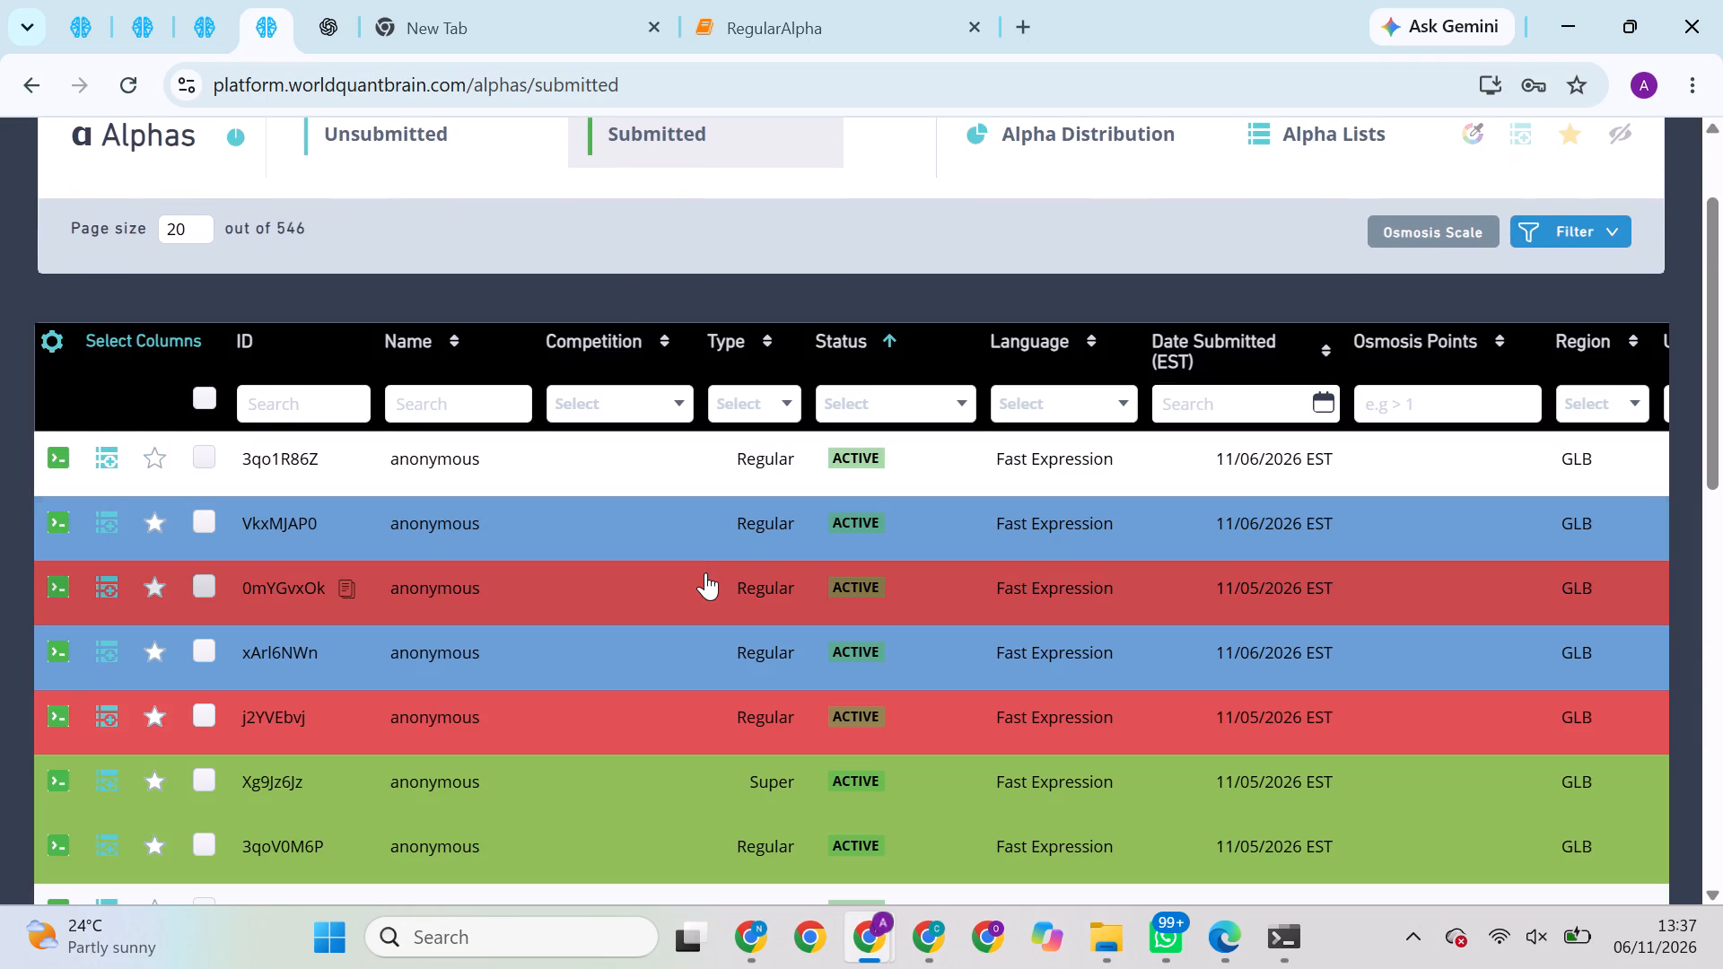
scroll(668, 541, down, 1)
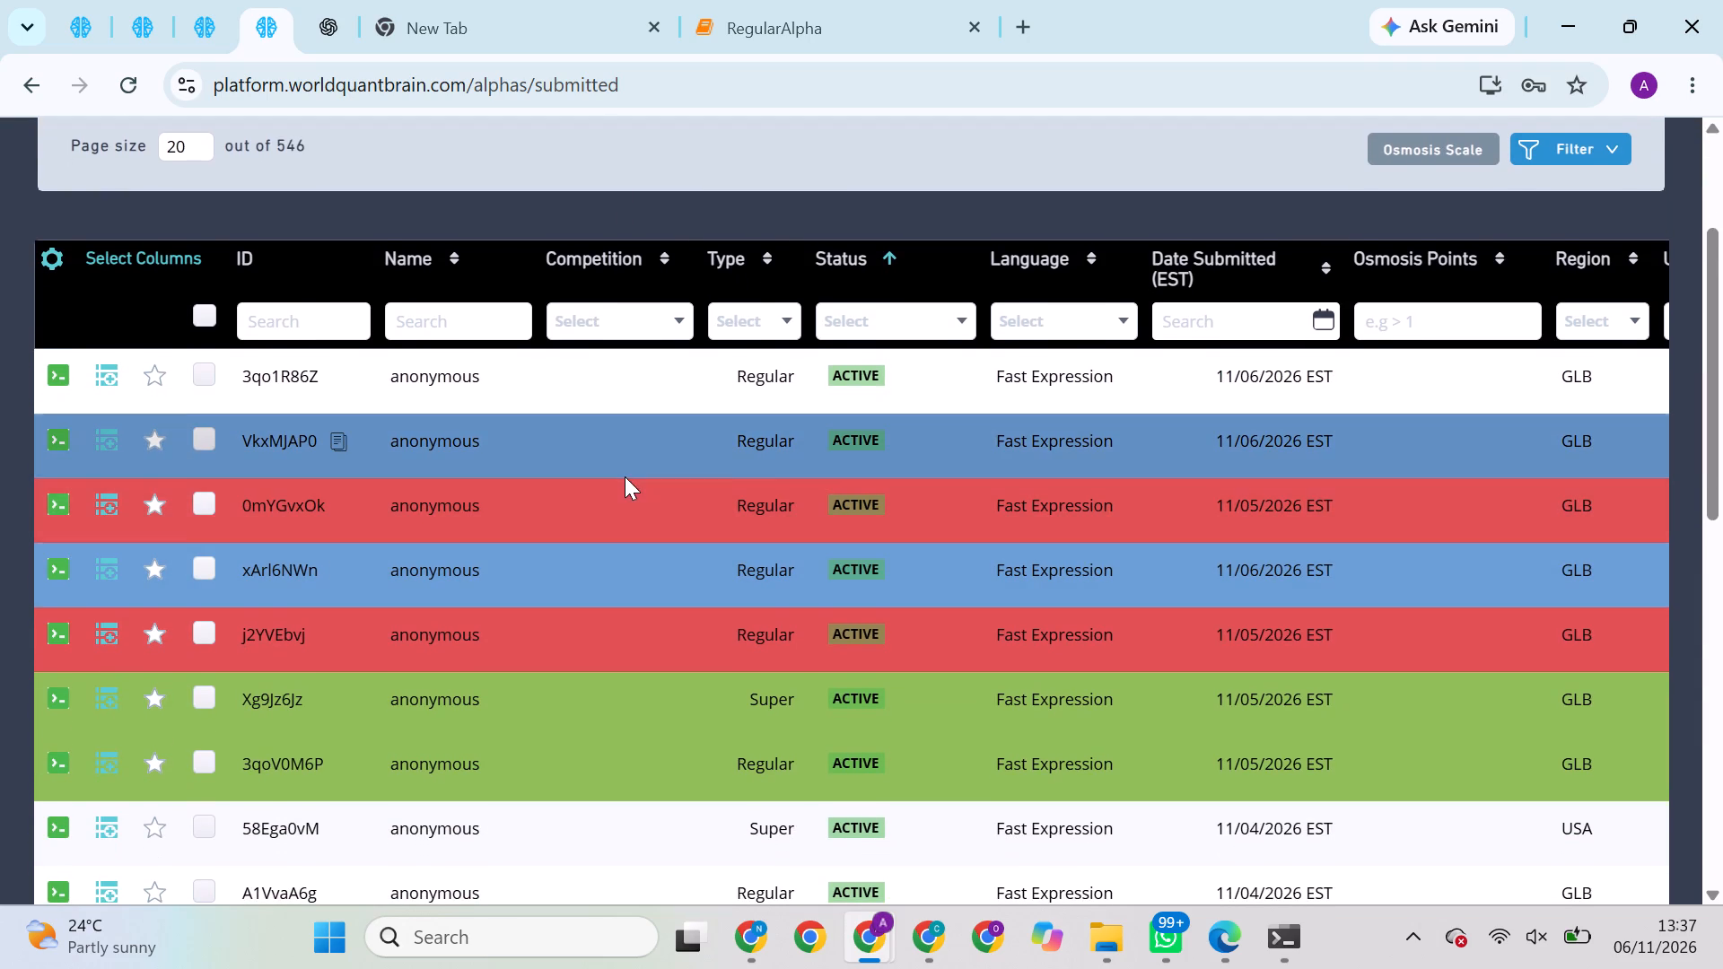
scroll(749, 588, down, 1)
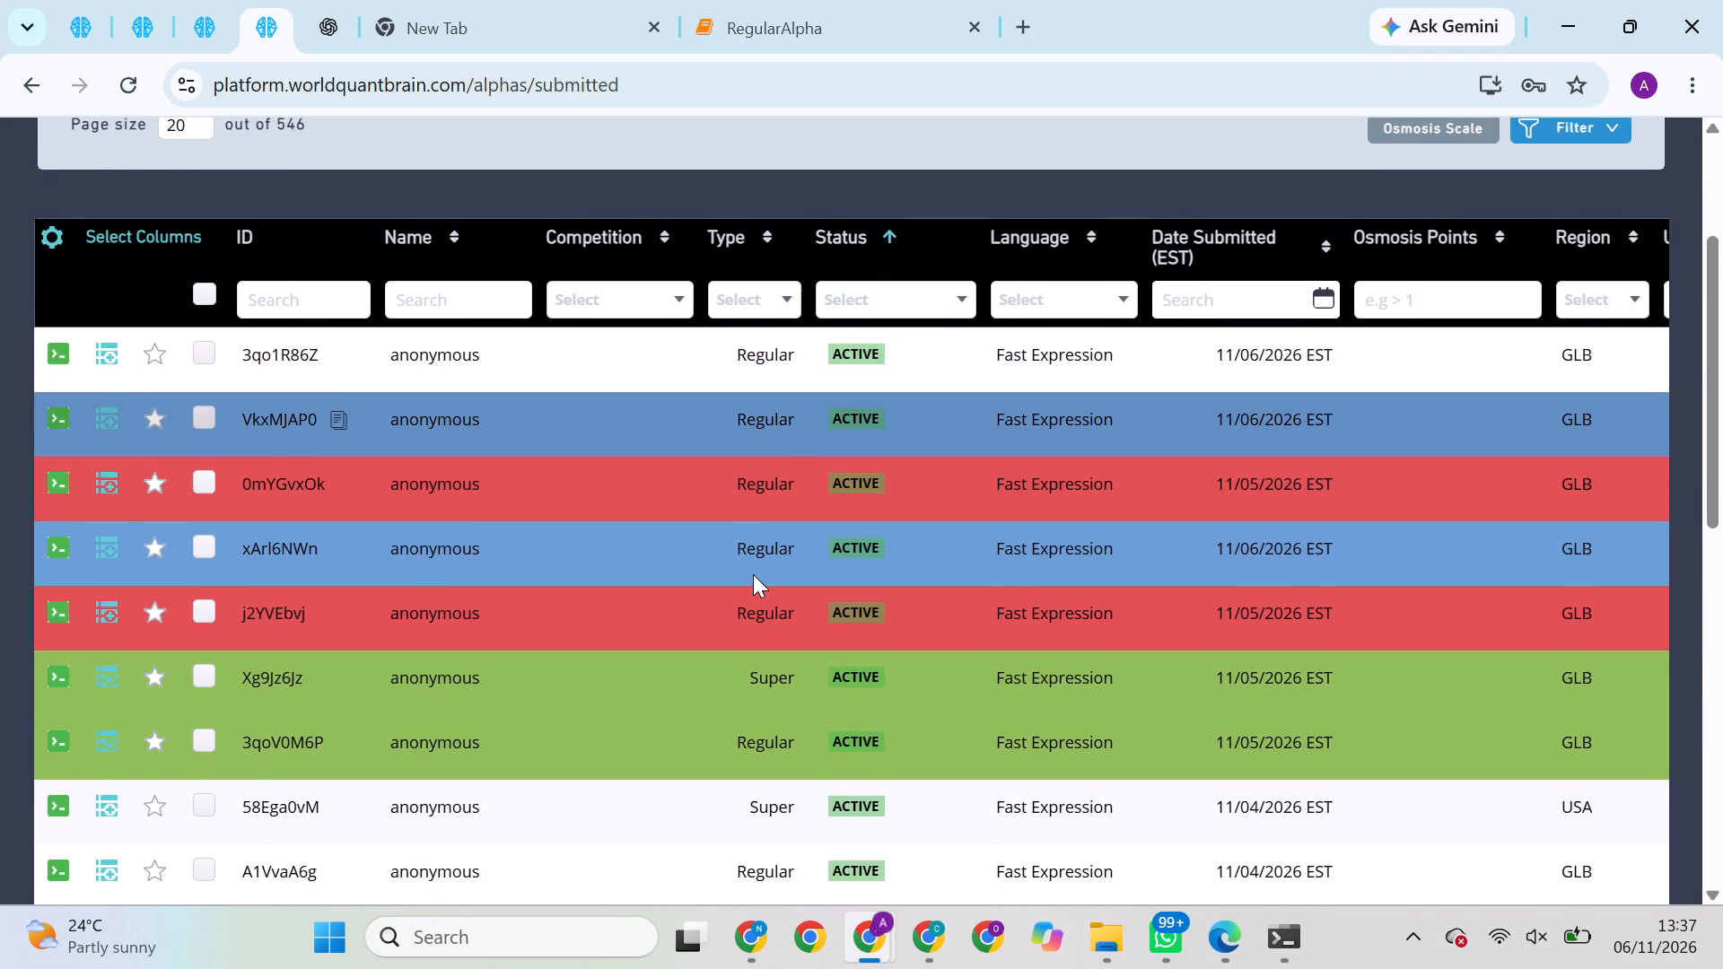
scroll(753, 574, down, 1)
scroll(839, 582, down, 1)
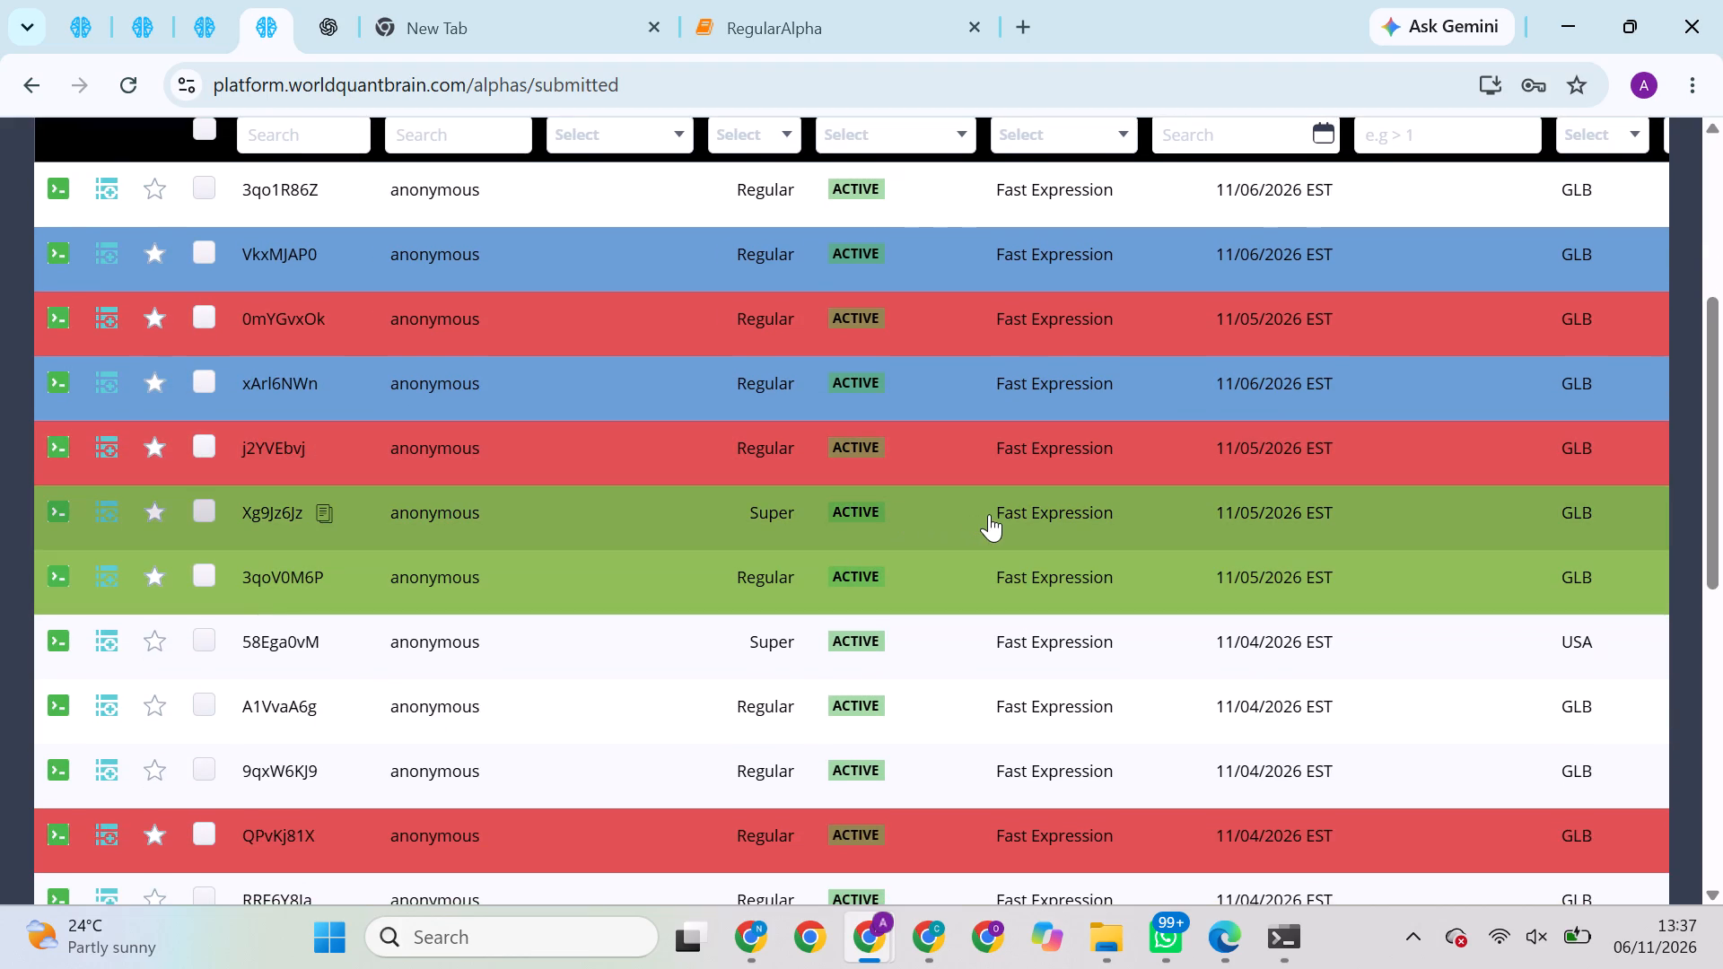
double_click(989, 514)
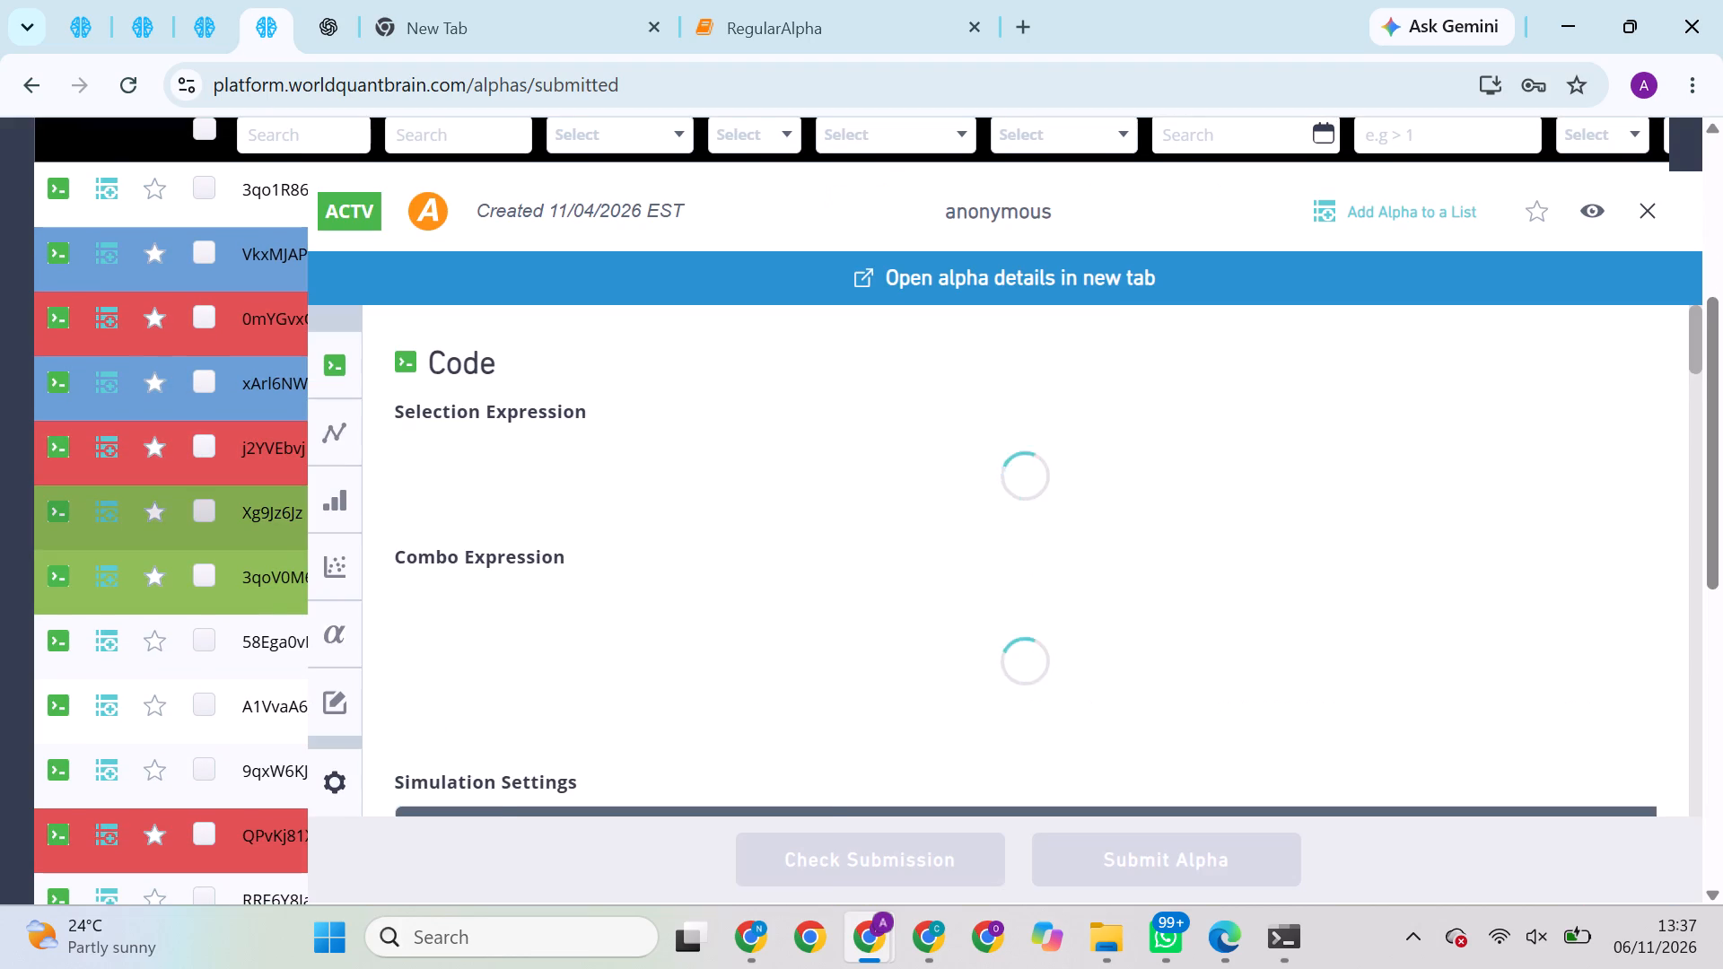
Review the super alpha's combo expression and simulation settings, and load the alpha into the simulation editor as a super simulation.
scroll(1132, 674, down, 2)
scroll(1123, 573, down, 3)
click(1132, 607)
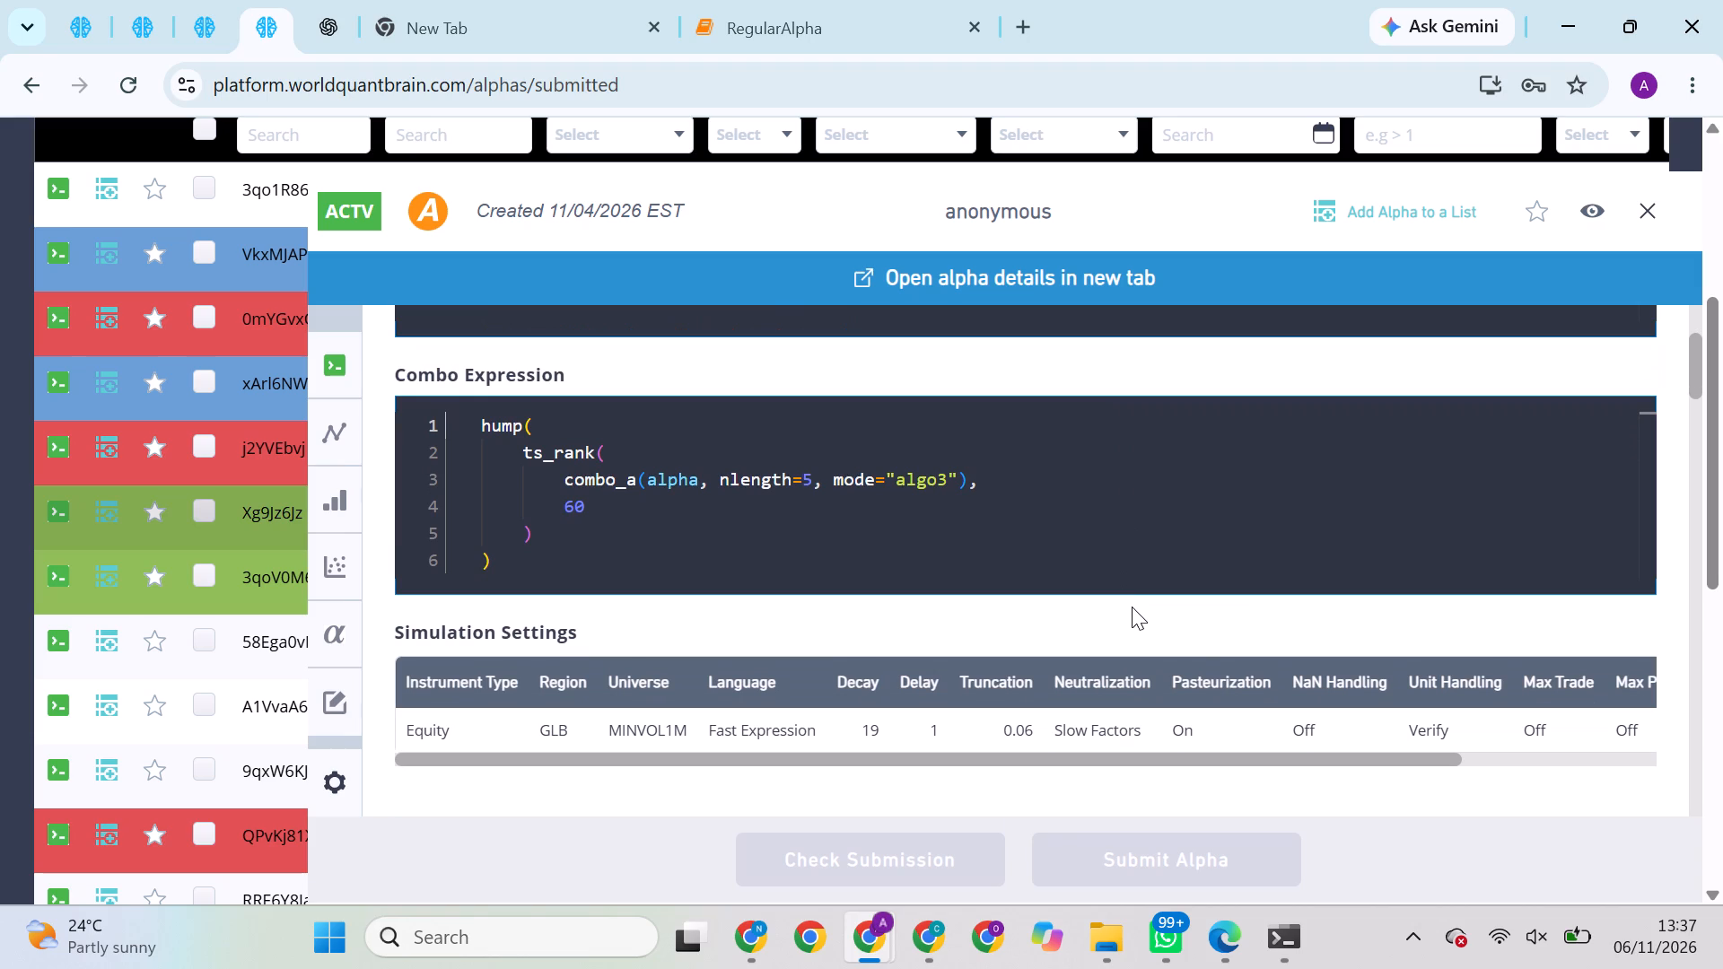
scroll(1132, 607, down, 1)
click(1459, 519)
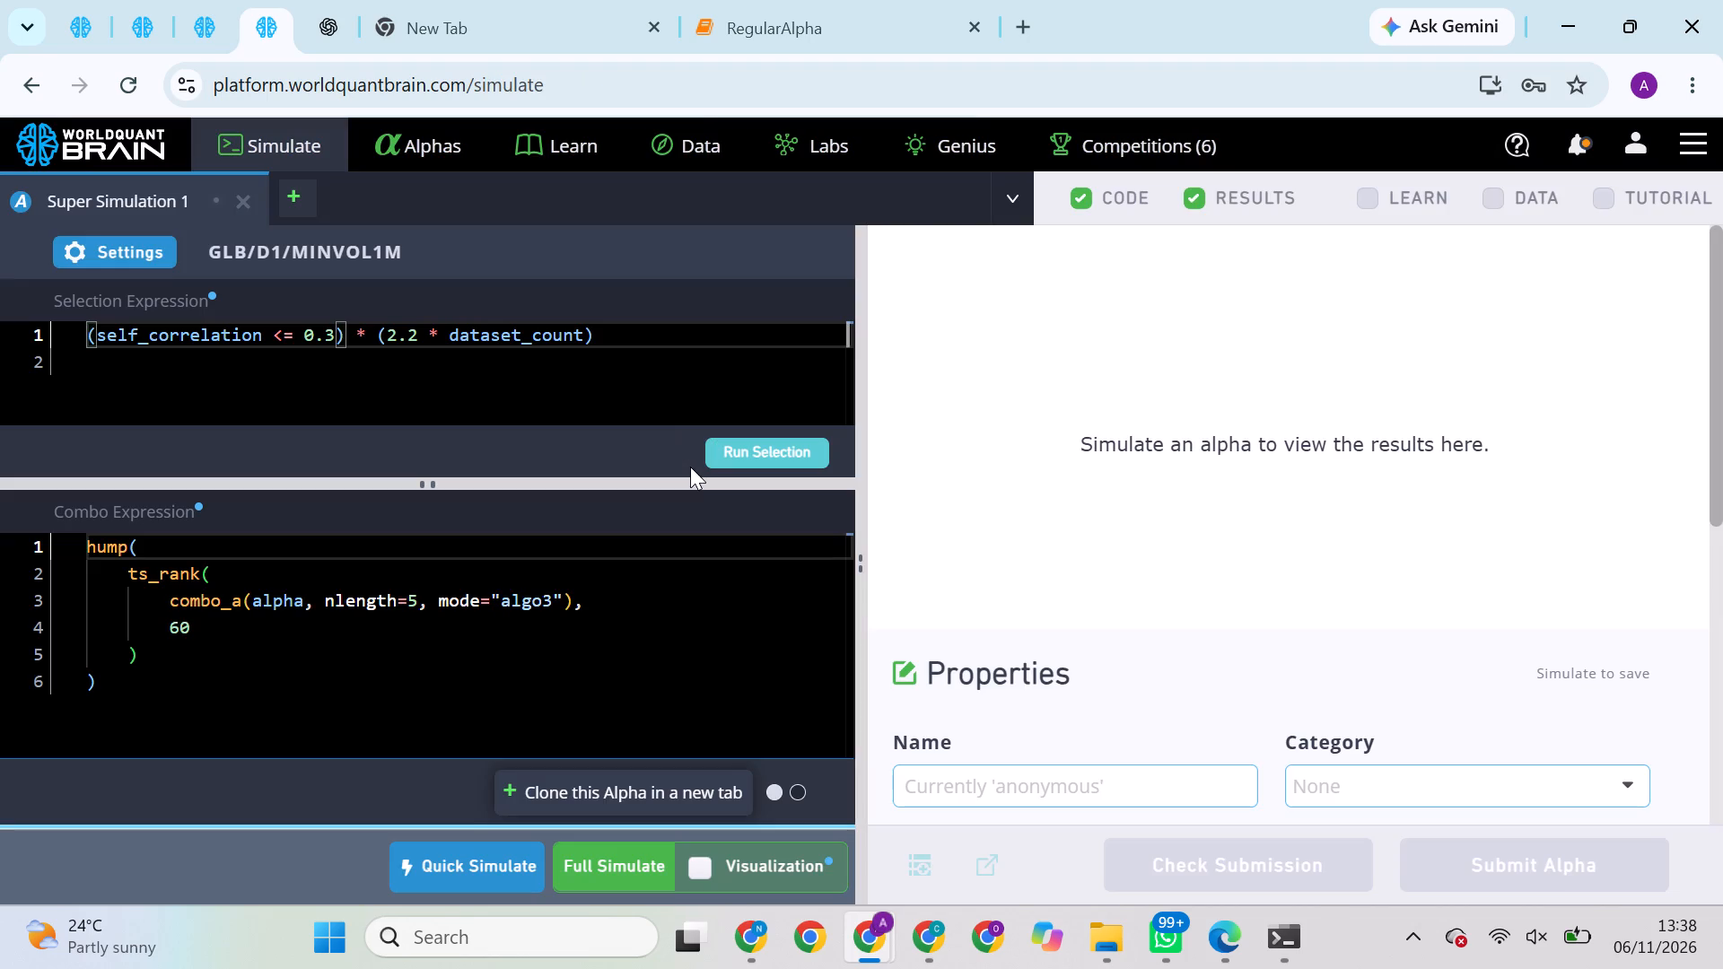
Delete the whole selection expression in the GLB/D1/MINVOL1M super simulation, leaving the combo expression in place.
triple_click(254, 321)
click(254, 321)
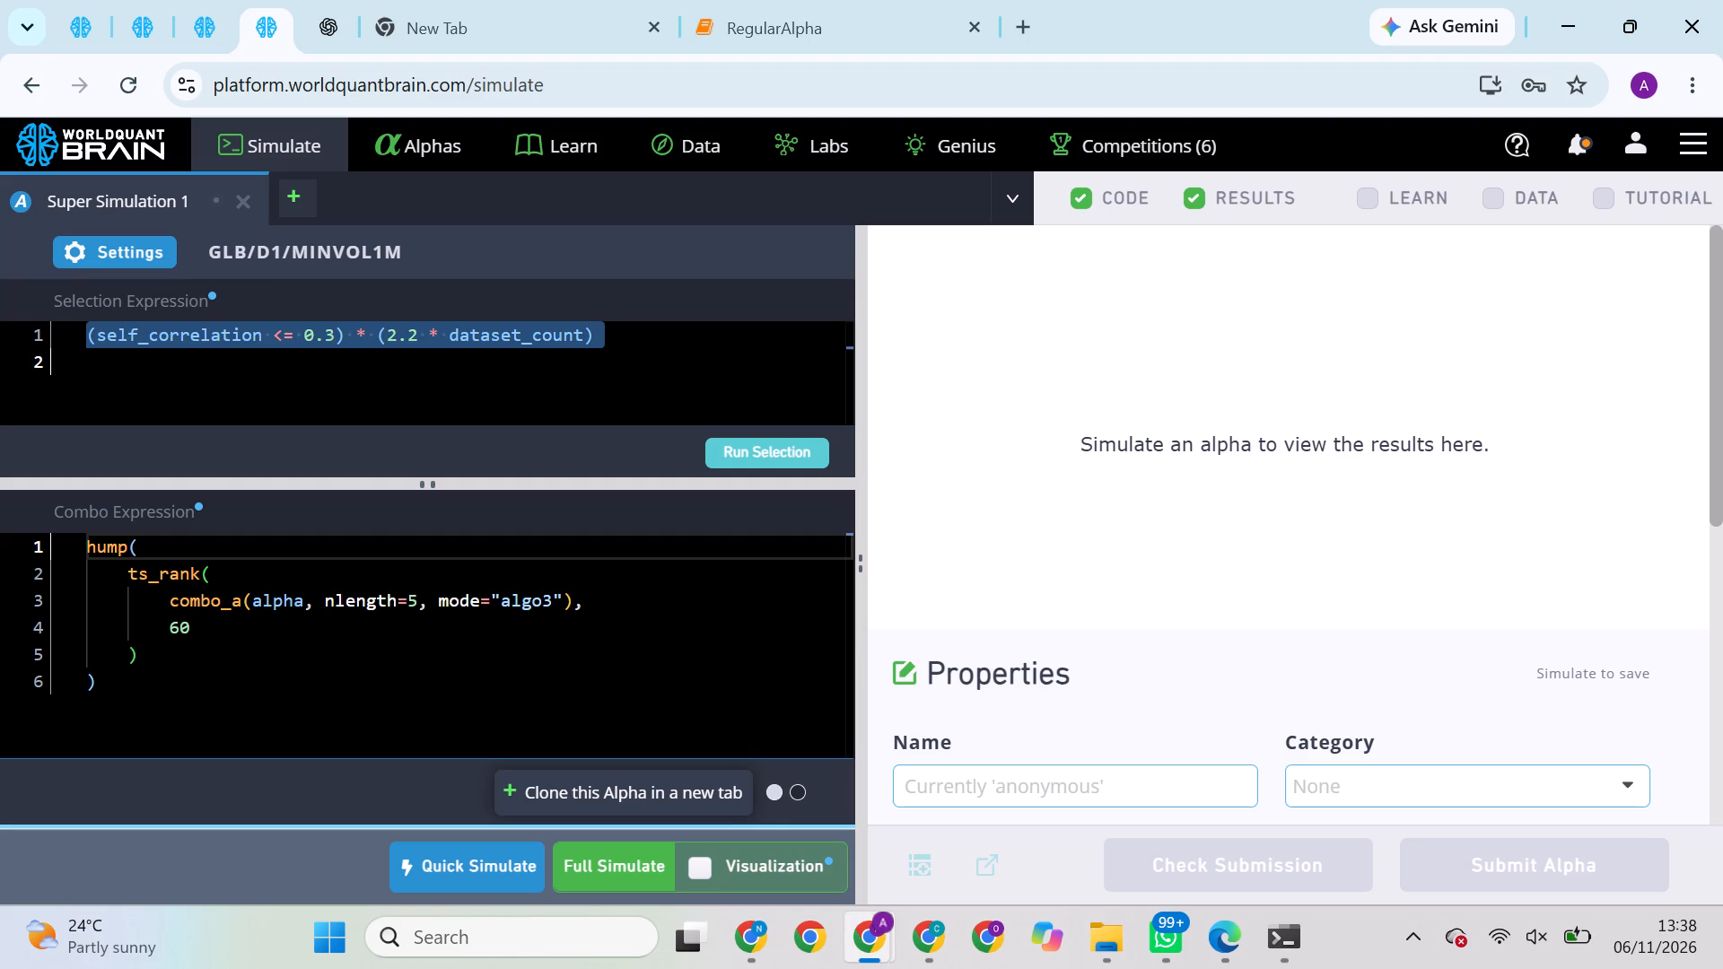
key(BackSpace)
drag(254, 321, 582, 696)
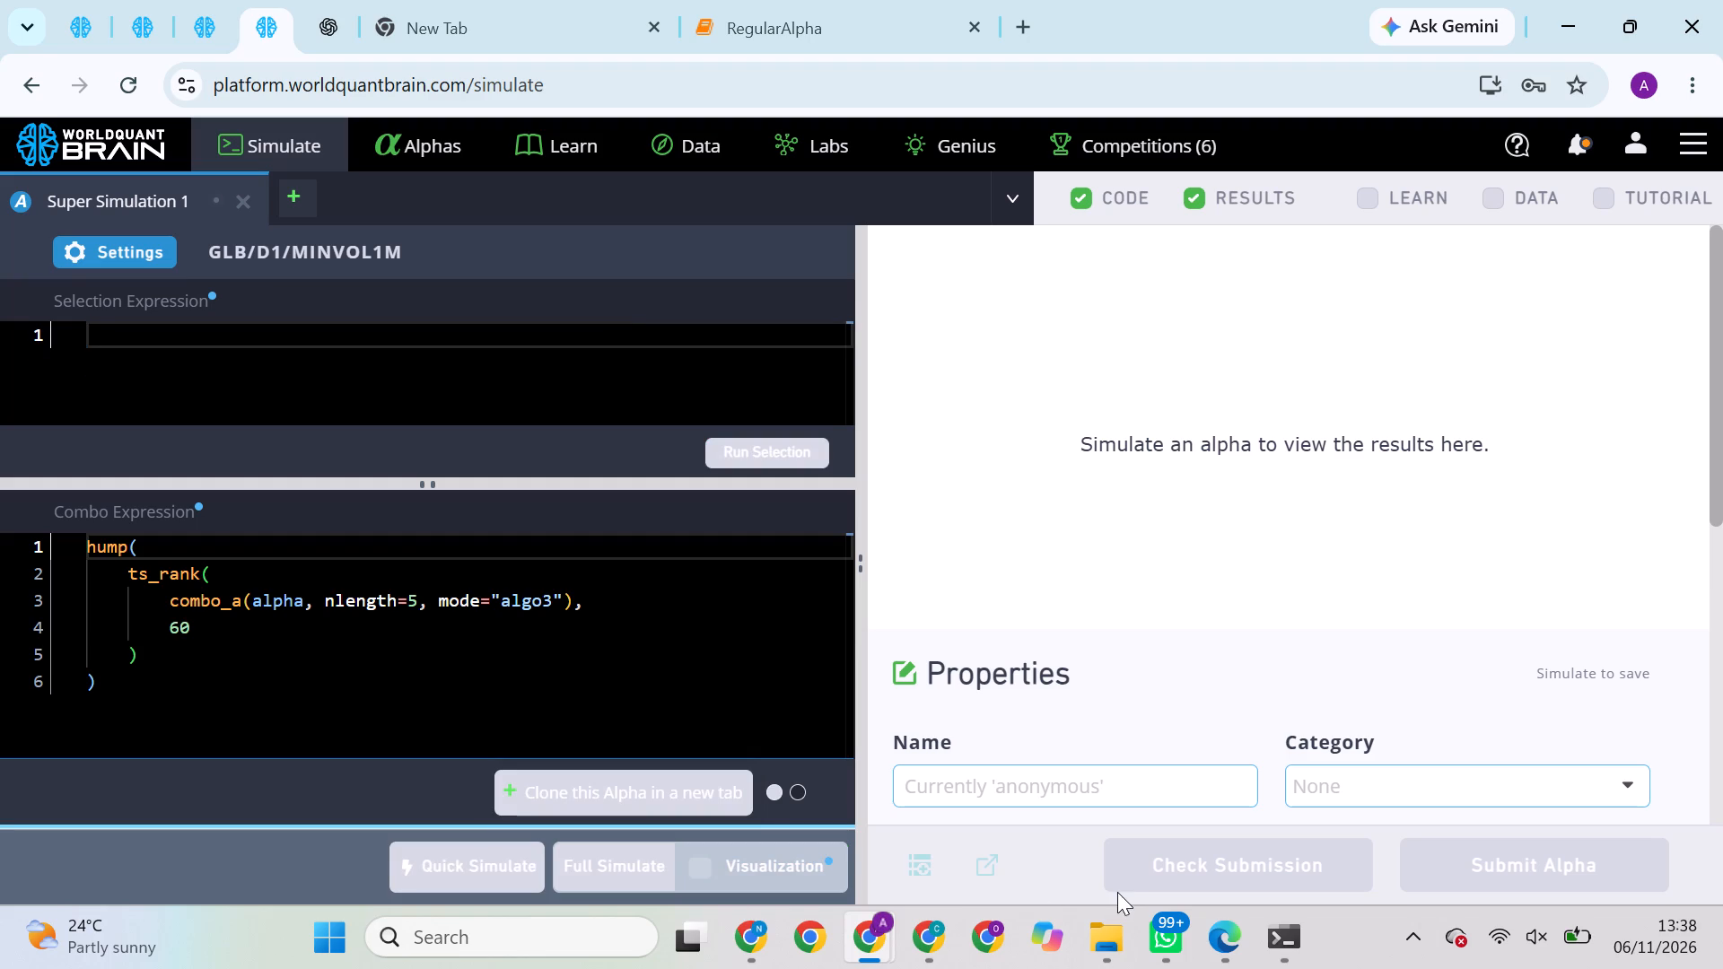
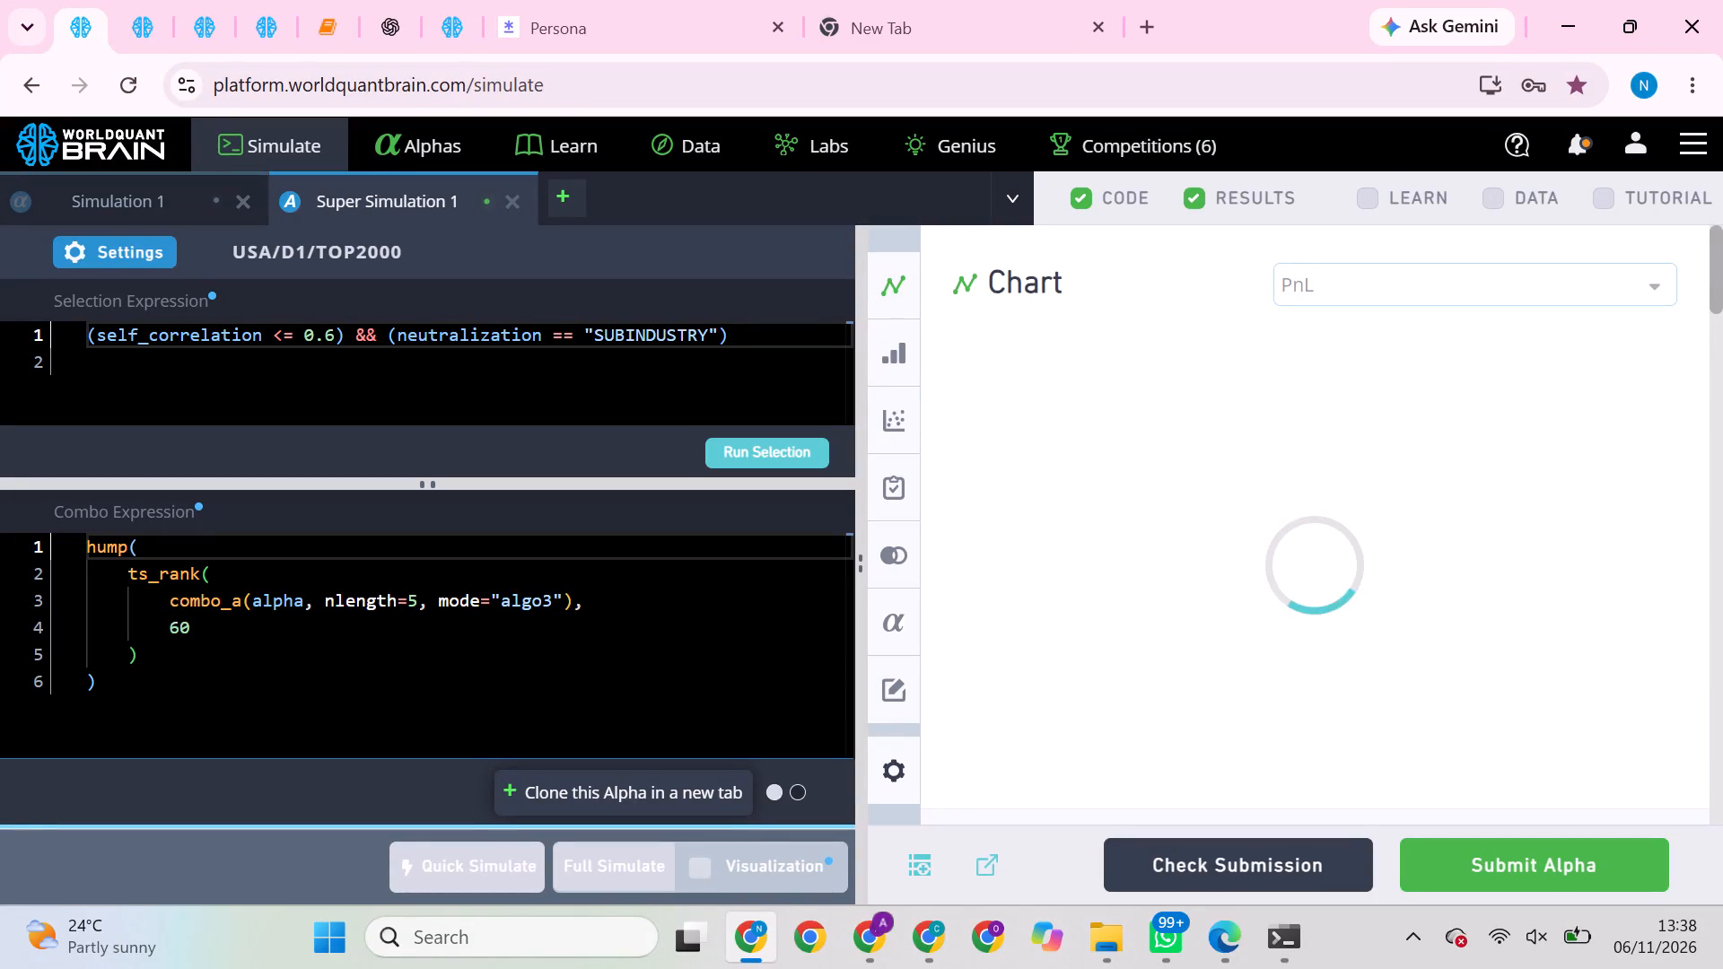
Enter ((short_count / (decay + 0.001)) + 1.1 * long_count) as the selection expression in the other browser window's GLB/D1/MINVOL1M super simulation, without the copied "125." prefix.
click(872, 918)
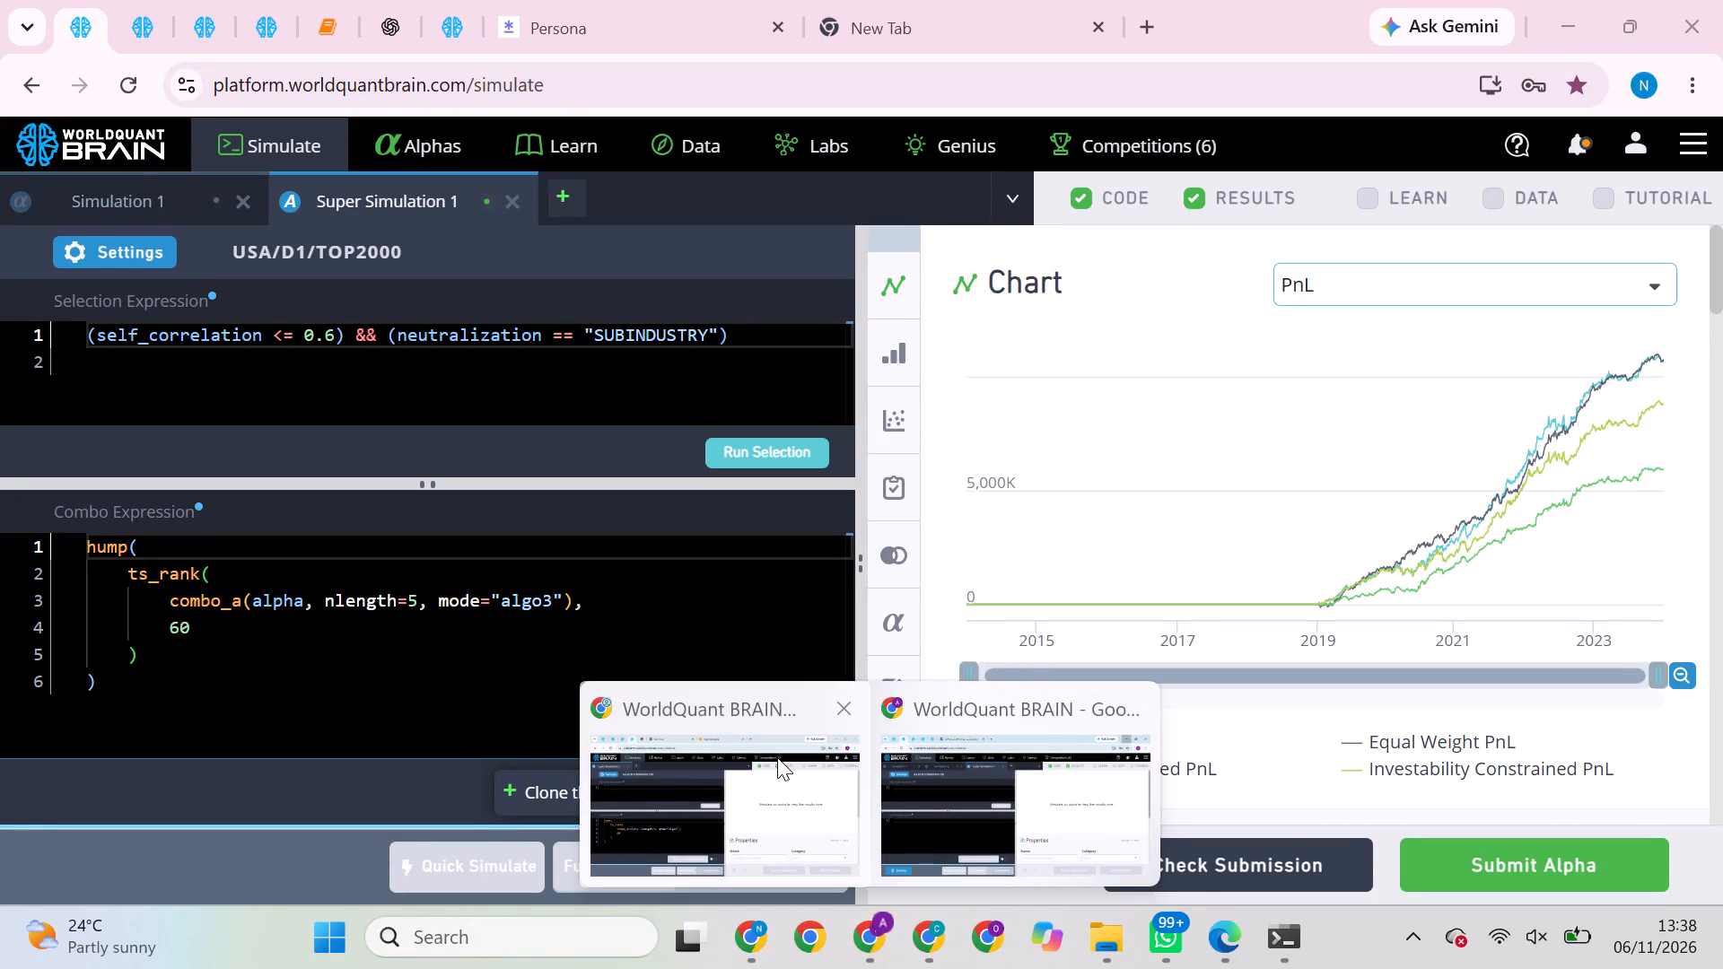
click(777, 757)
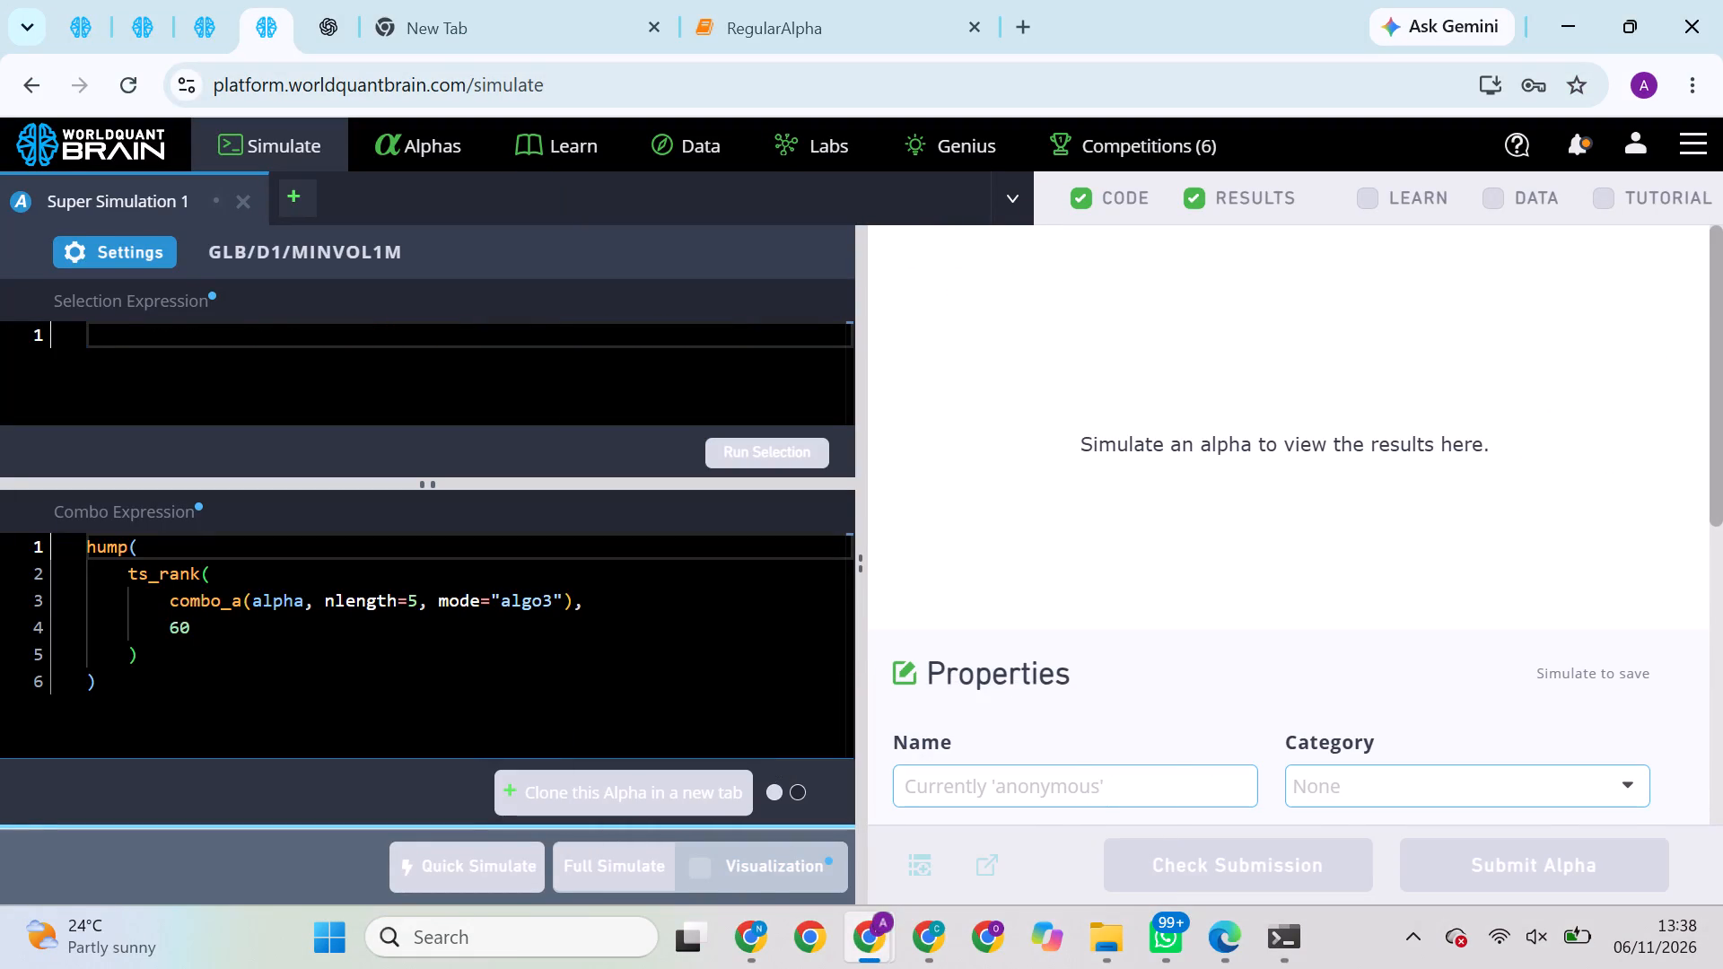
click(366, 343)
key(ctrl+v)
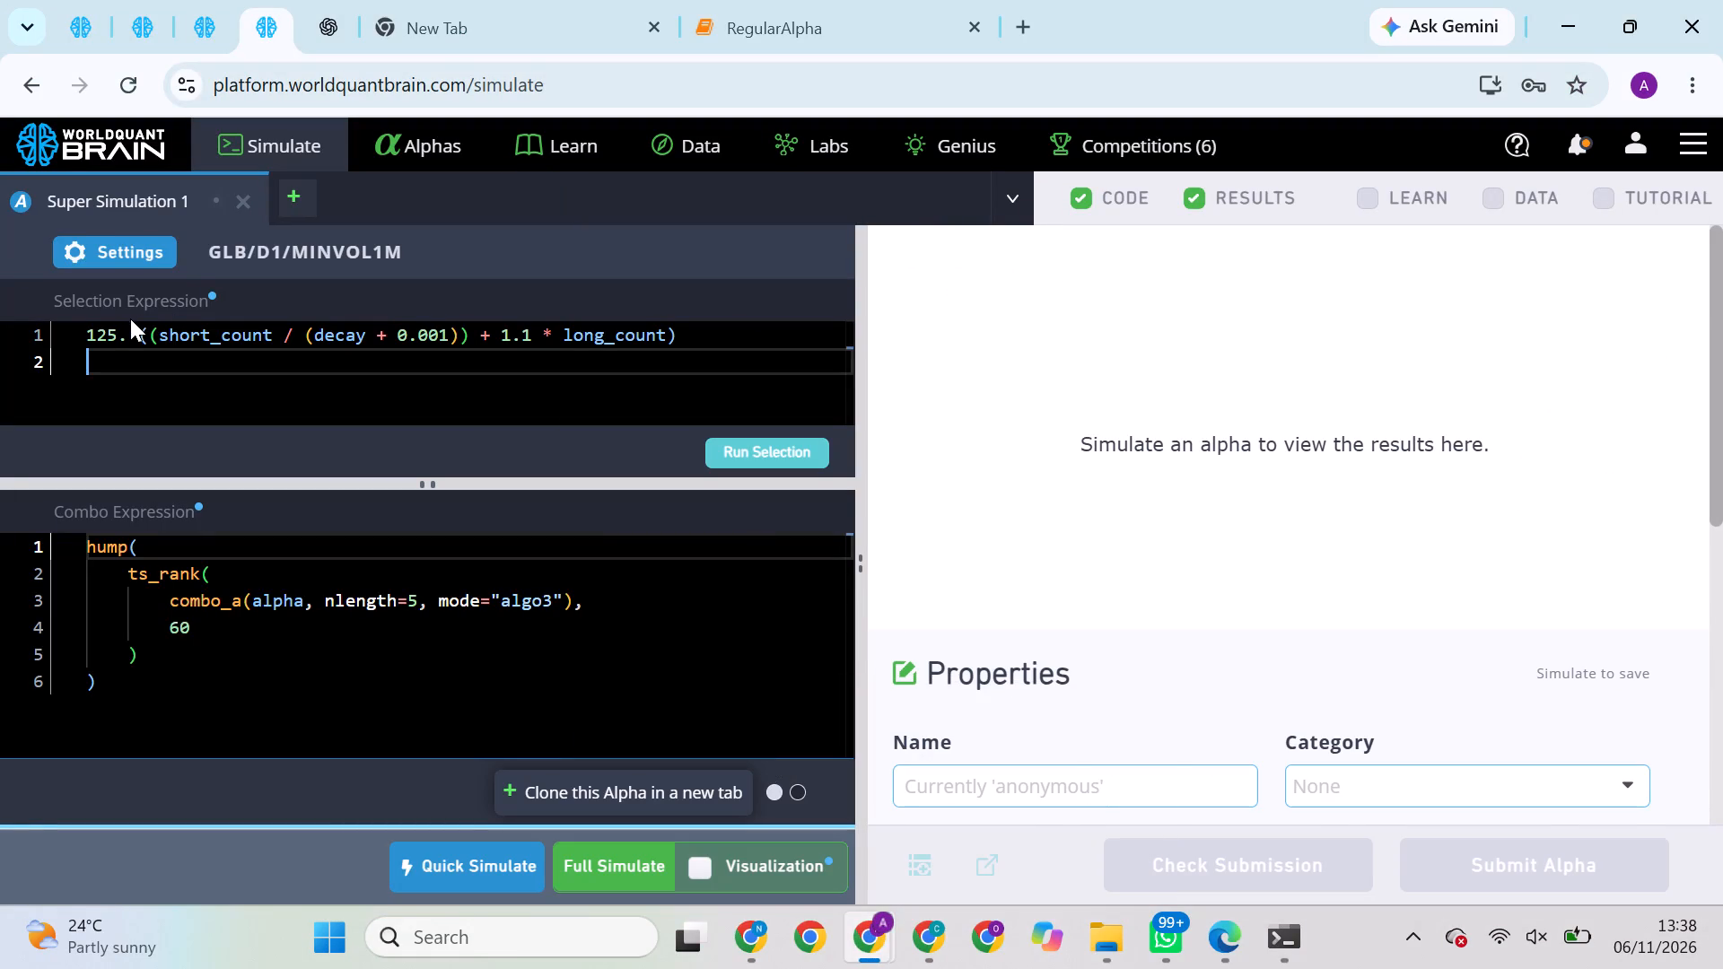
click(132, 322)
click(142, 333)
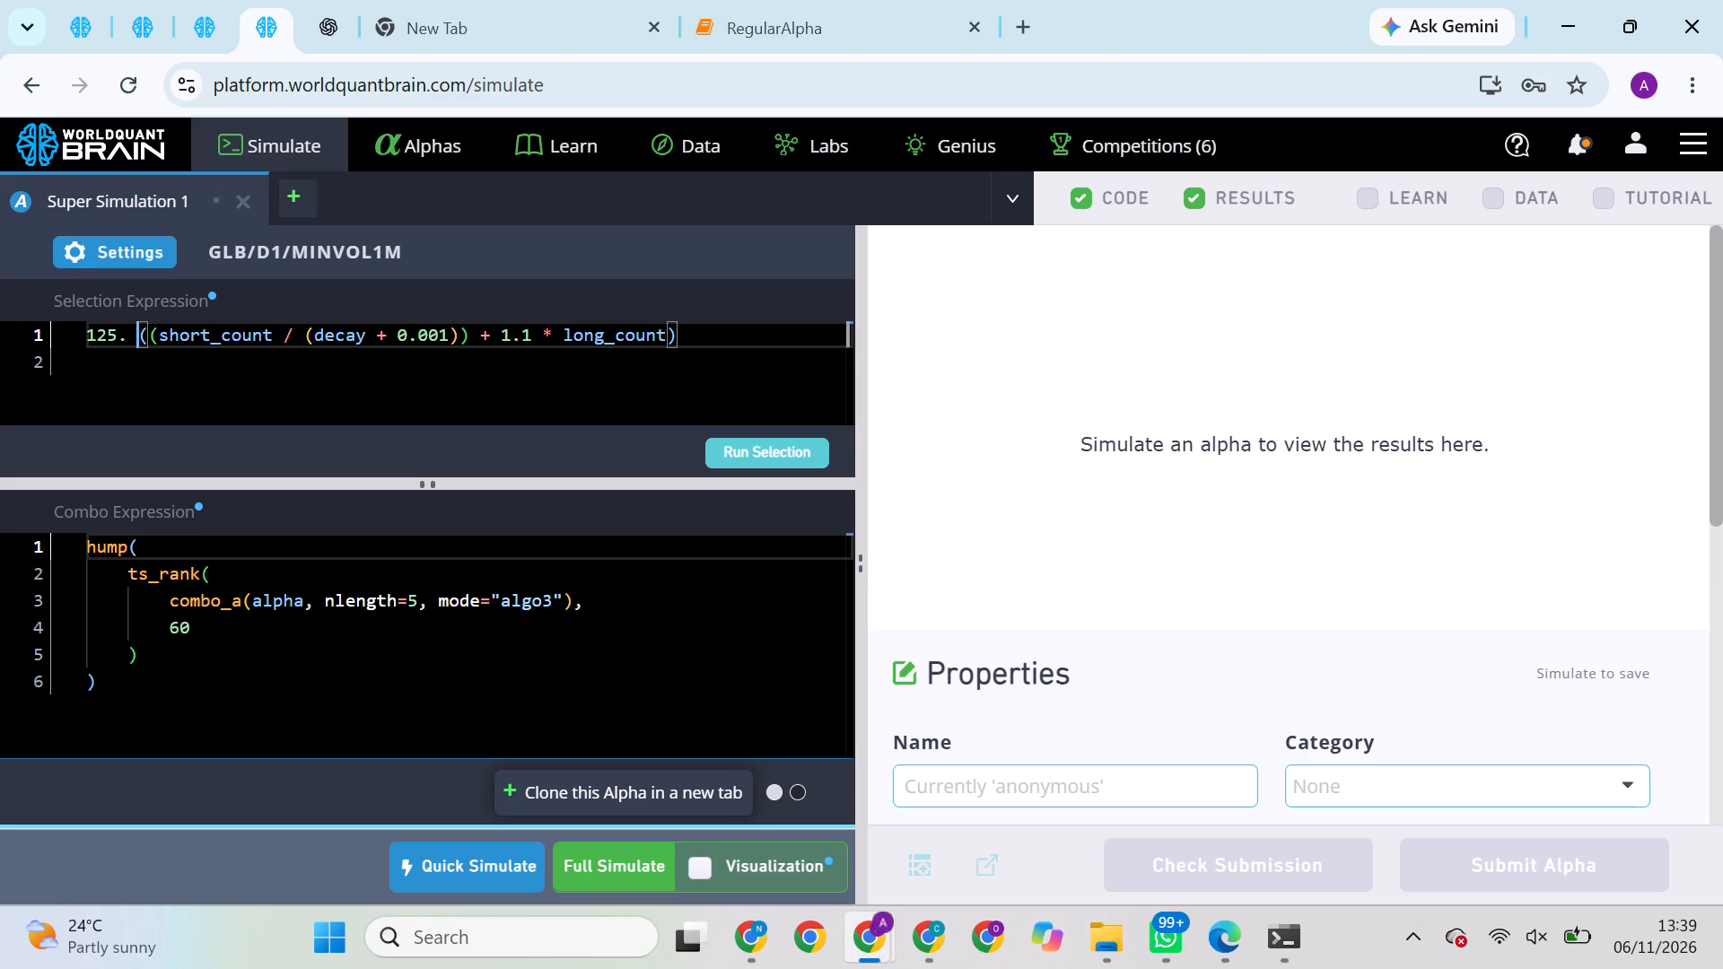
key(BackSpace)
key(BackSpace)
key(BackSpace)
key(BackSpace)
key(BackSpace)
key(BackSpace)
key(BackSpace)
key(BackSpace)
key(BackSpace)
key(BackSpace)
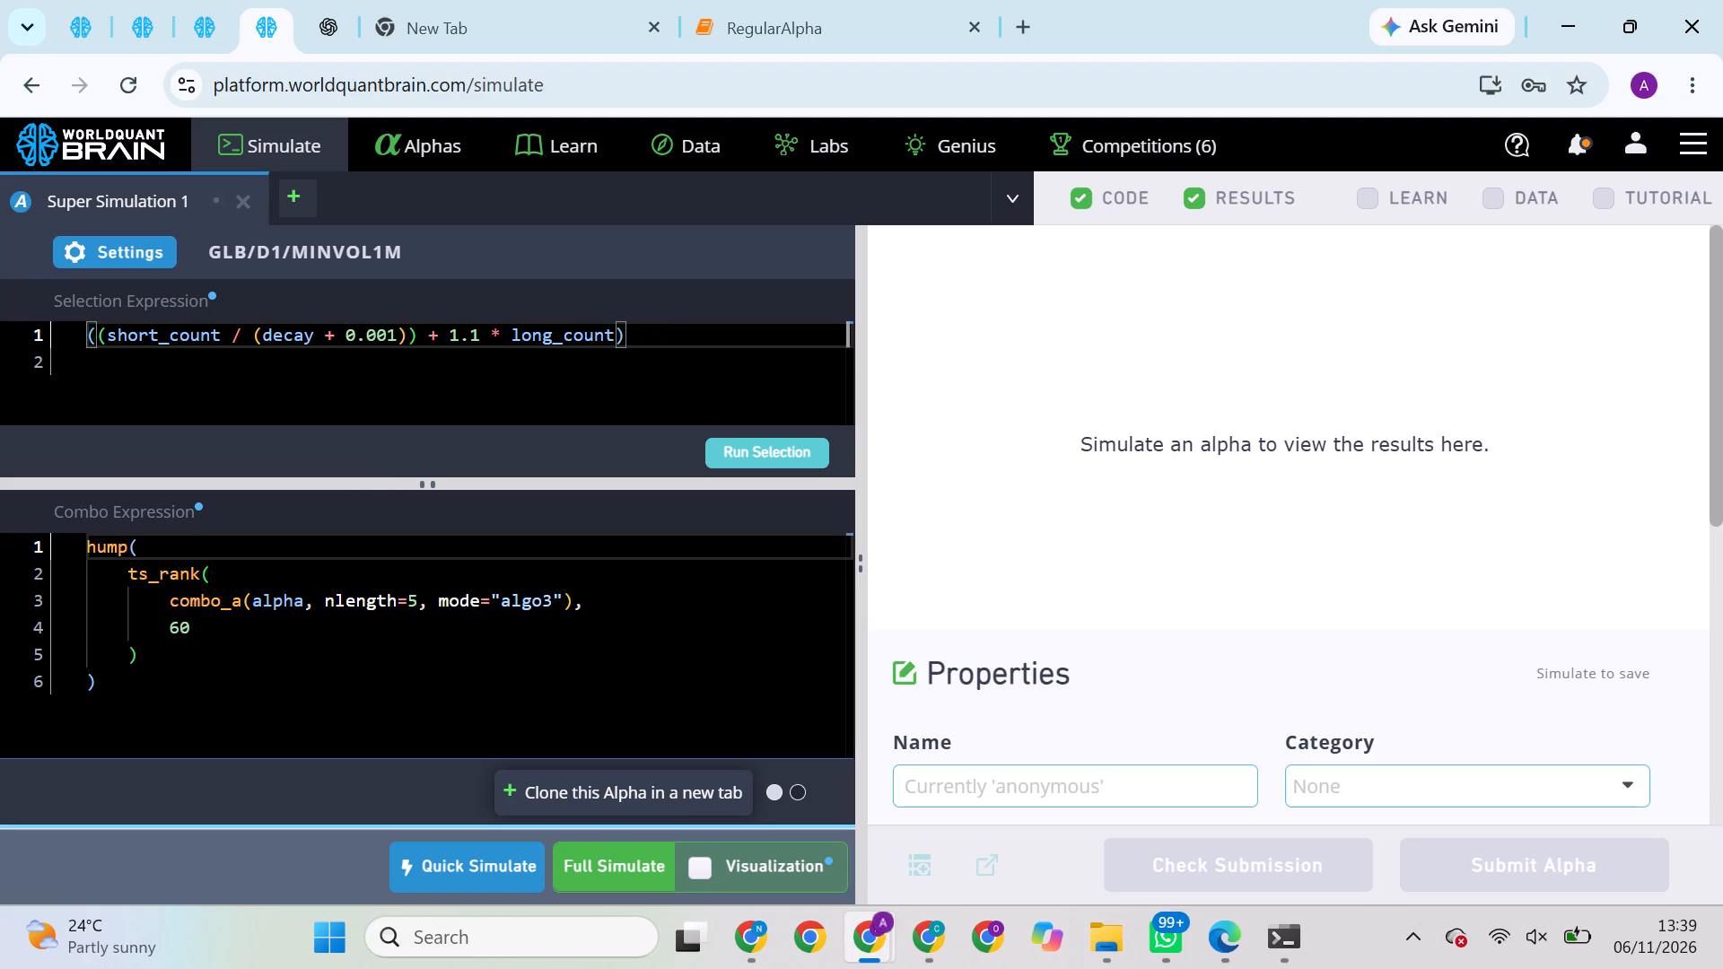
Run the selection and start a full simulation of the GLB/D1/MINVOL1M super alpha.
click(729, 462)
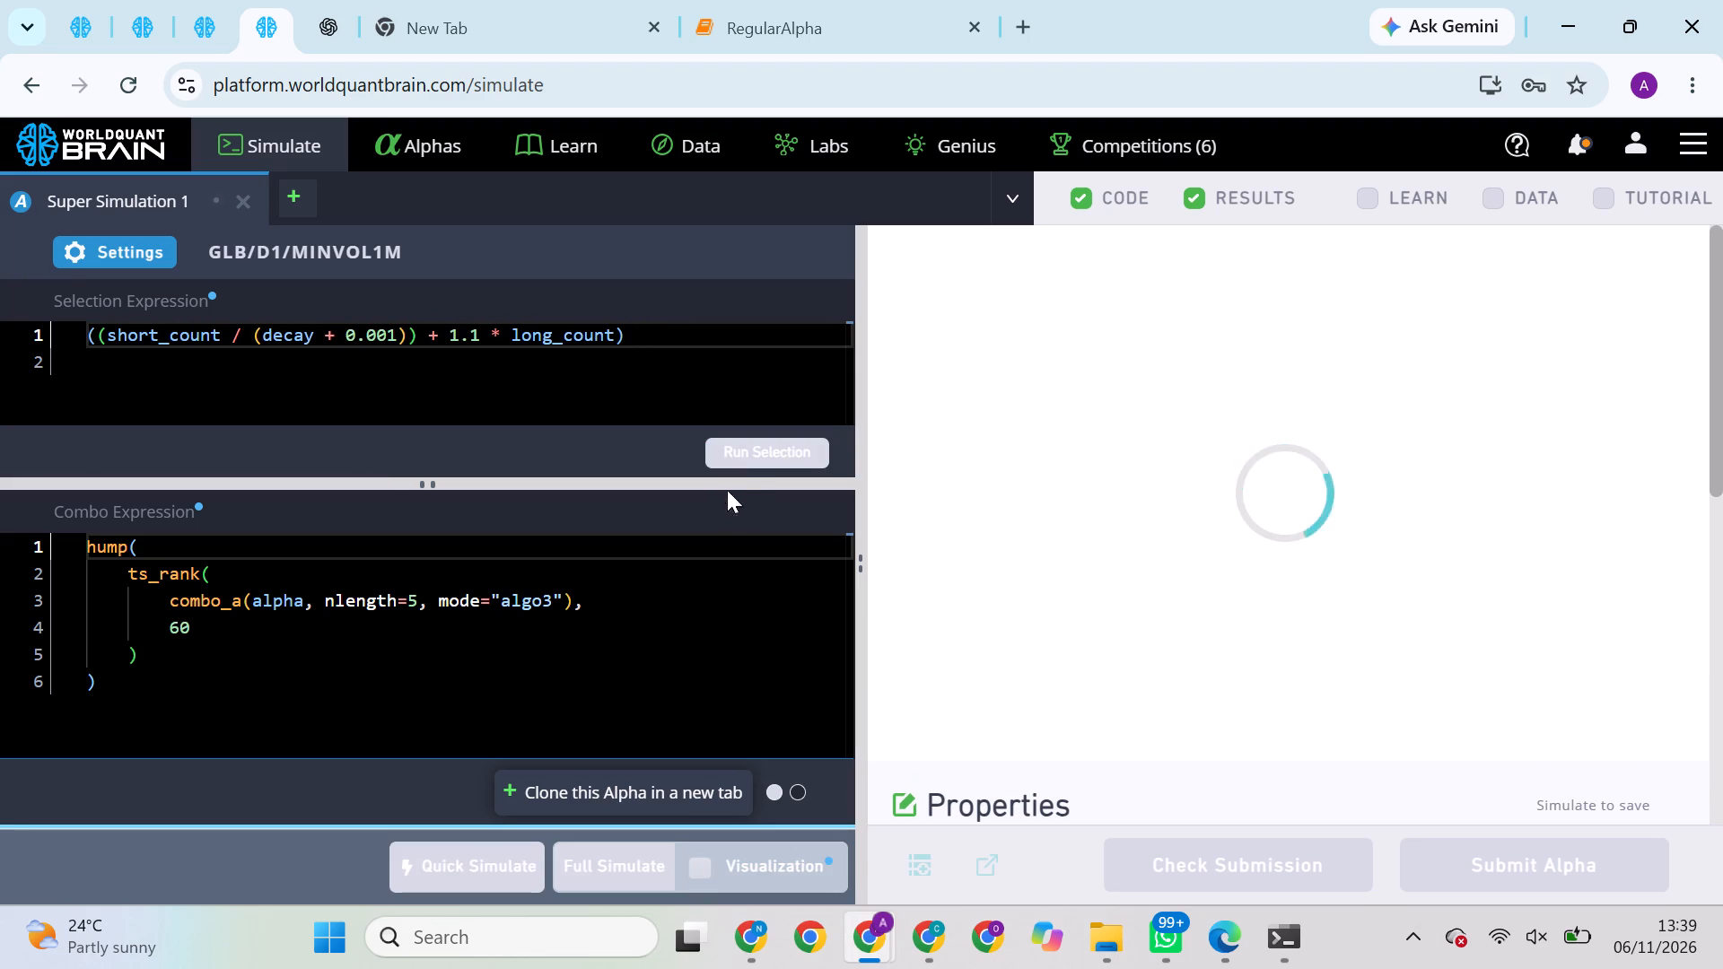
click(651, 860)
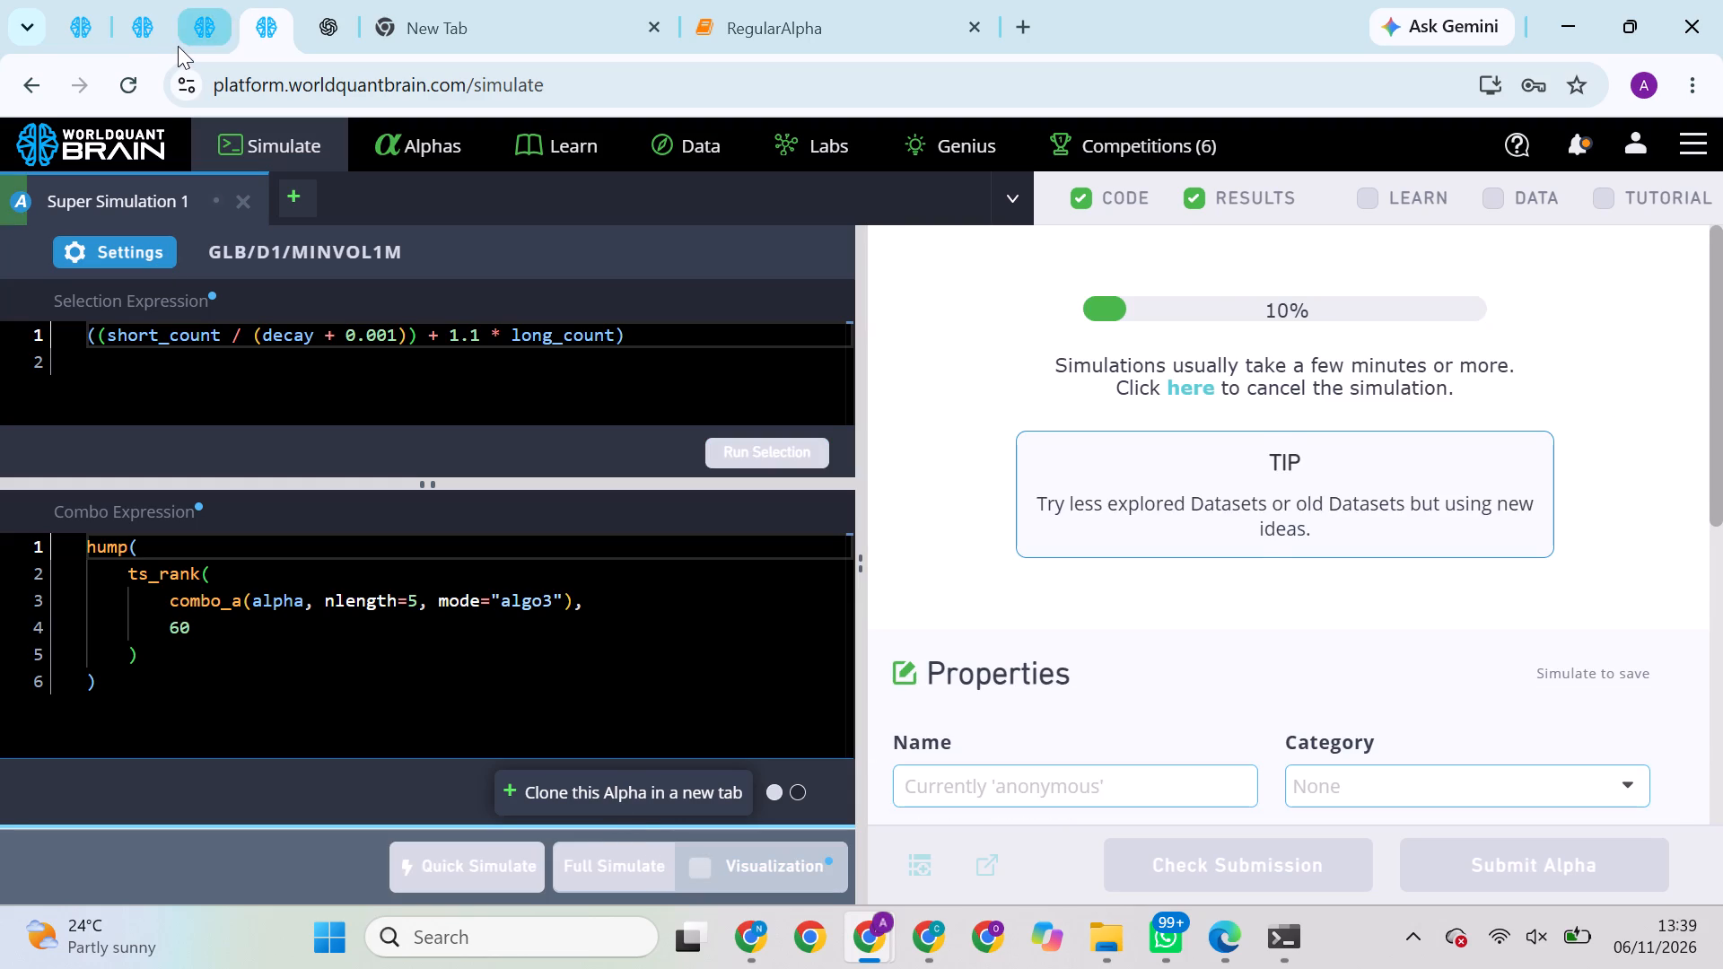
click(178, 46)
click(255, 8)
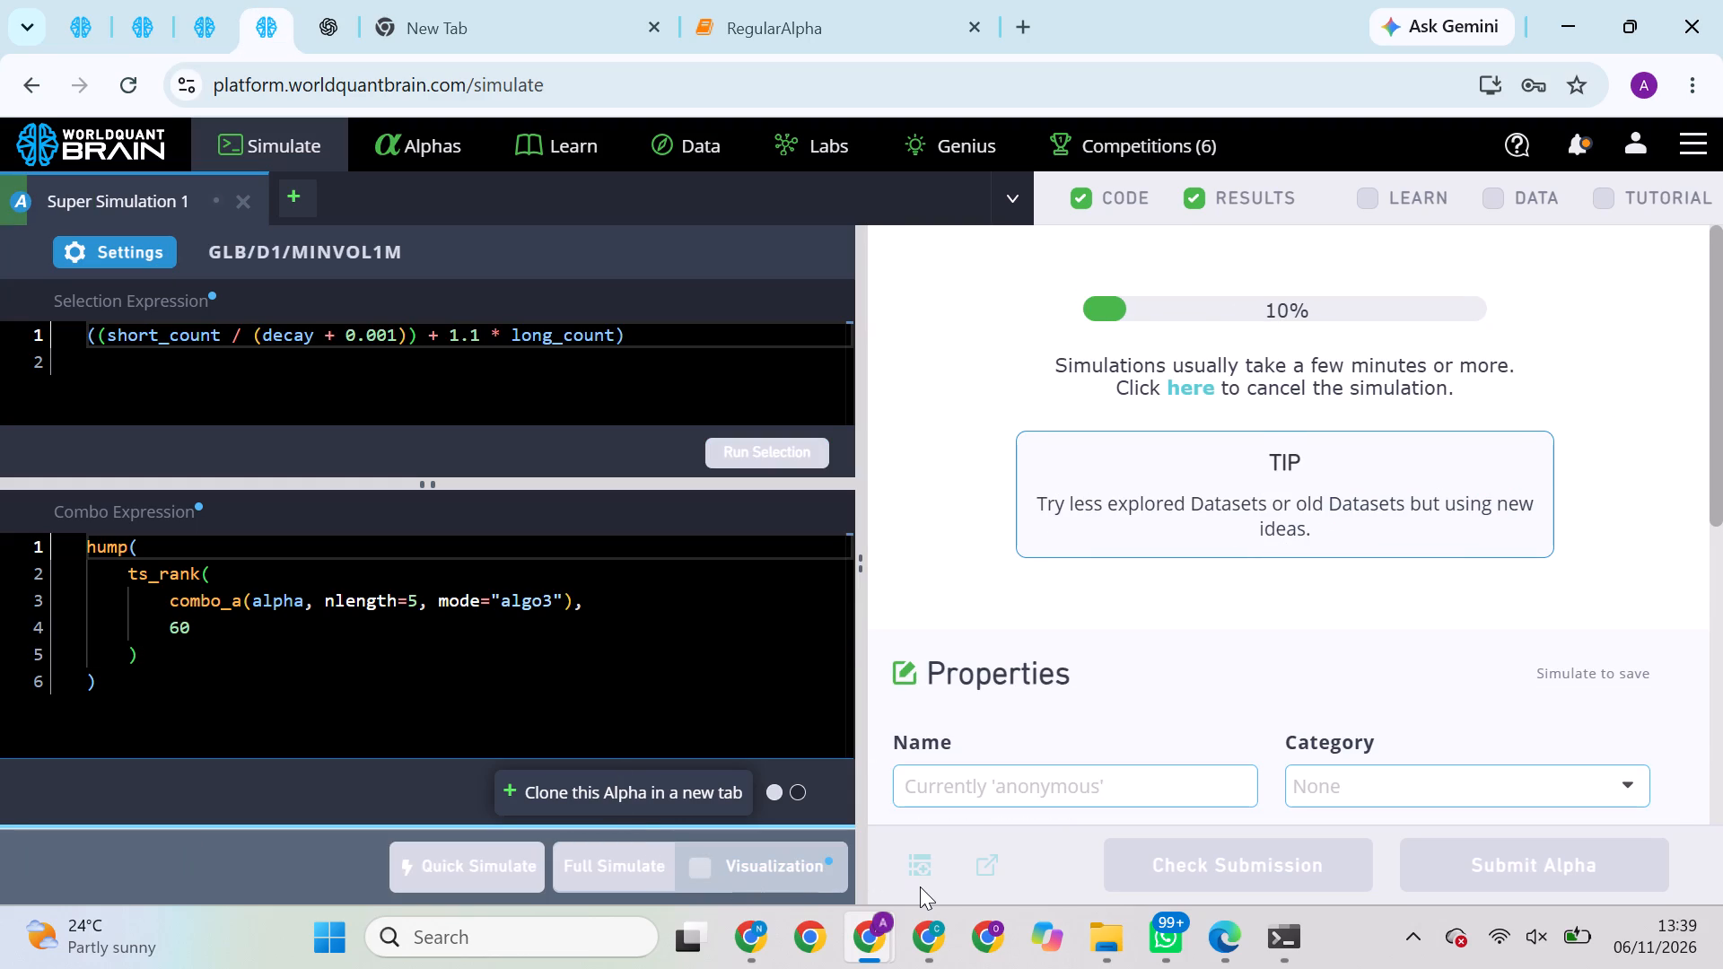
Check the production correlation of the simulated USA/D1/TOP2000 super alpha in the other browser window.
click(753, 938)
scroll(1115, 669, down, 1)
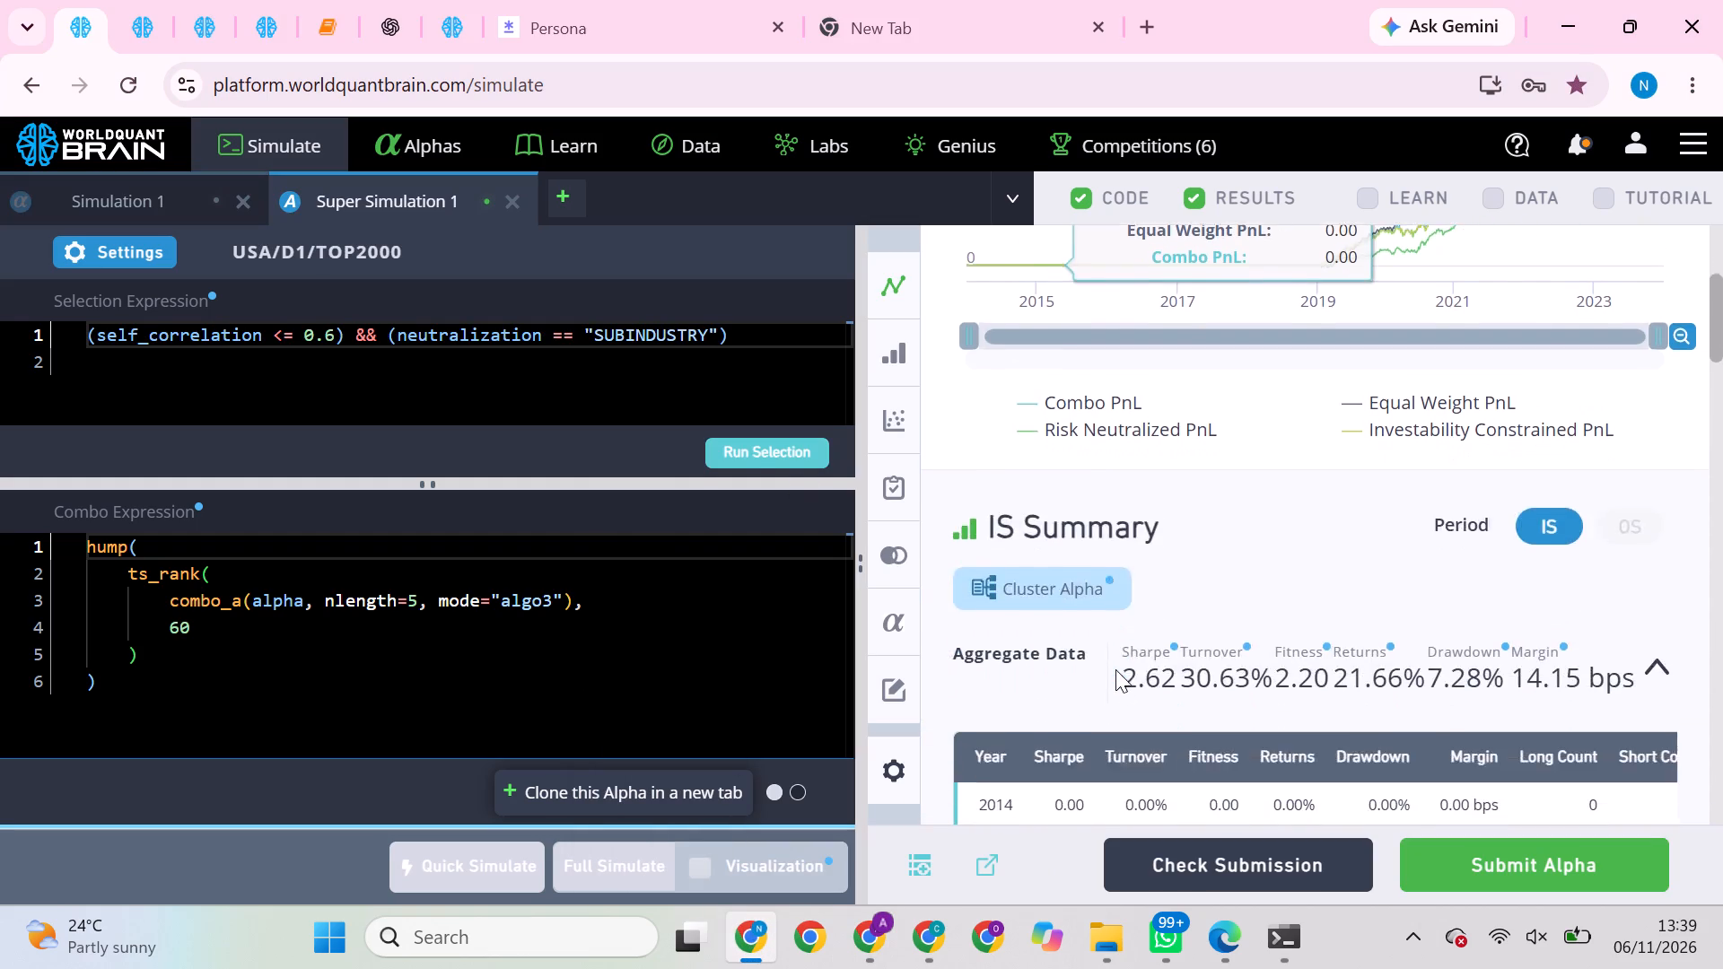
scroll(1115, 669, down, 4)
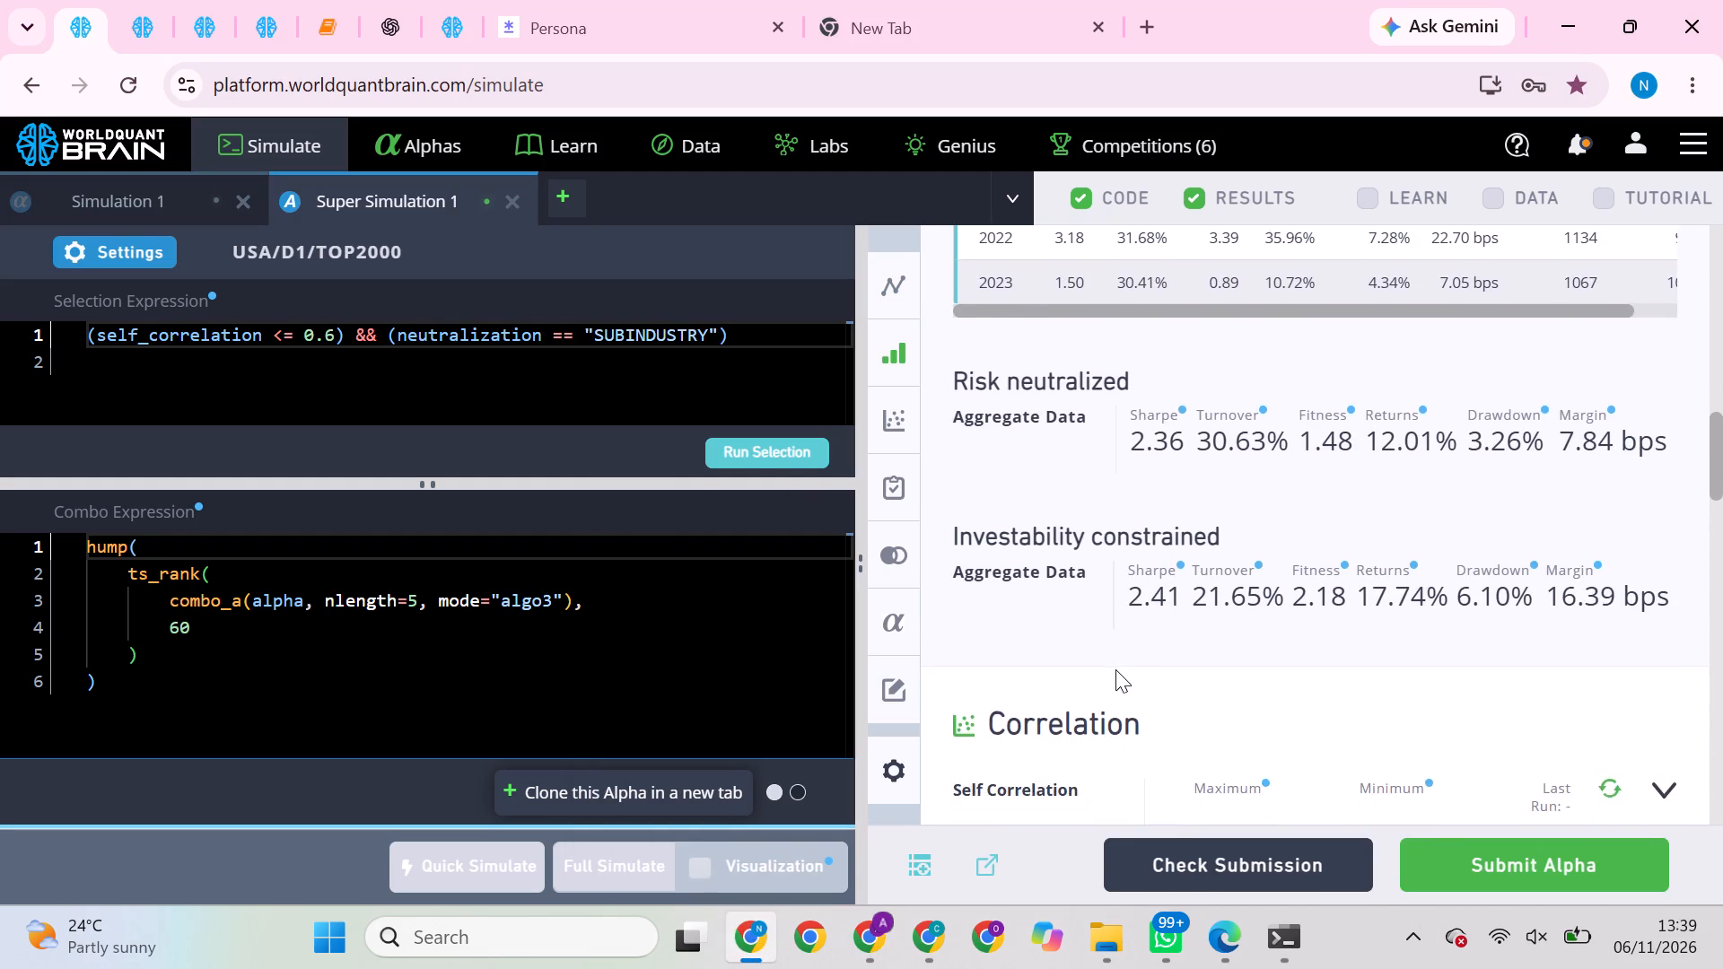
scroll(1115, 669, down, 1)
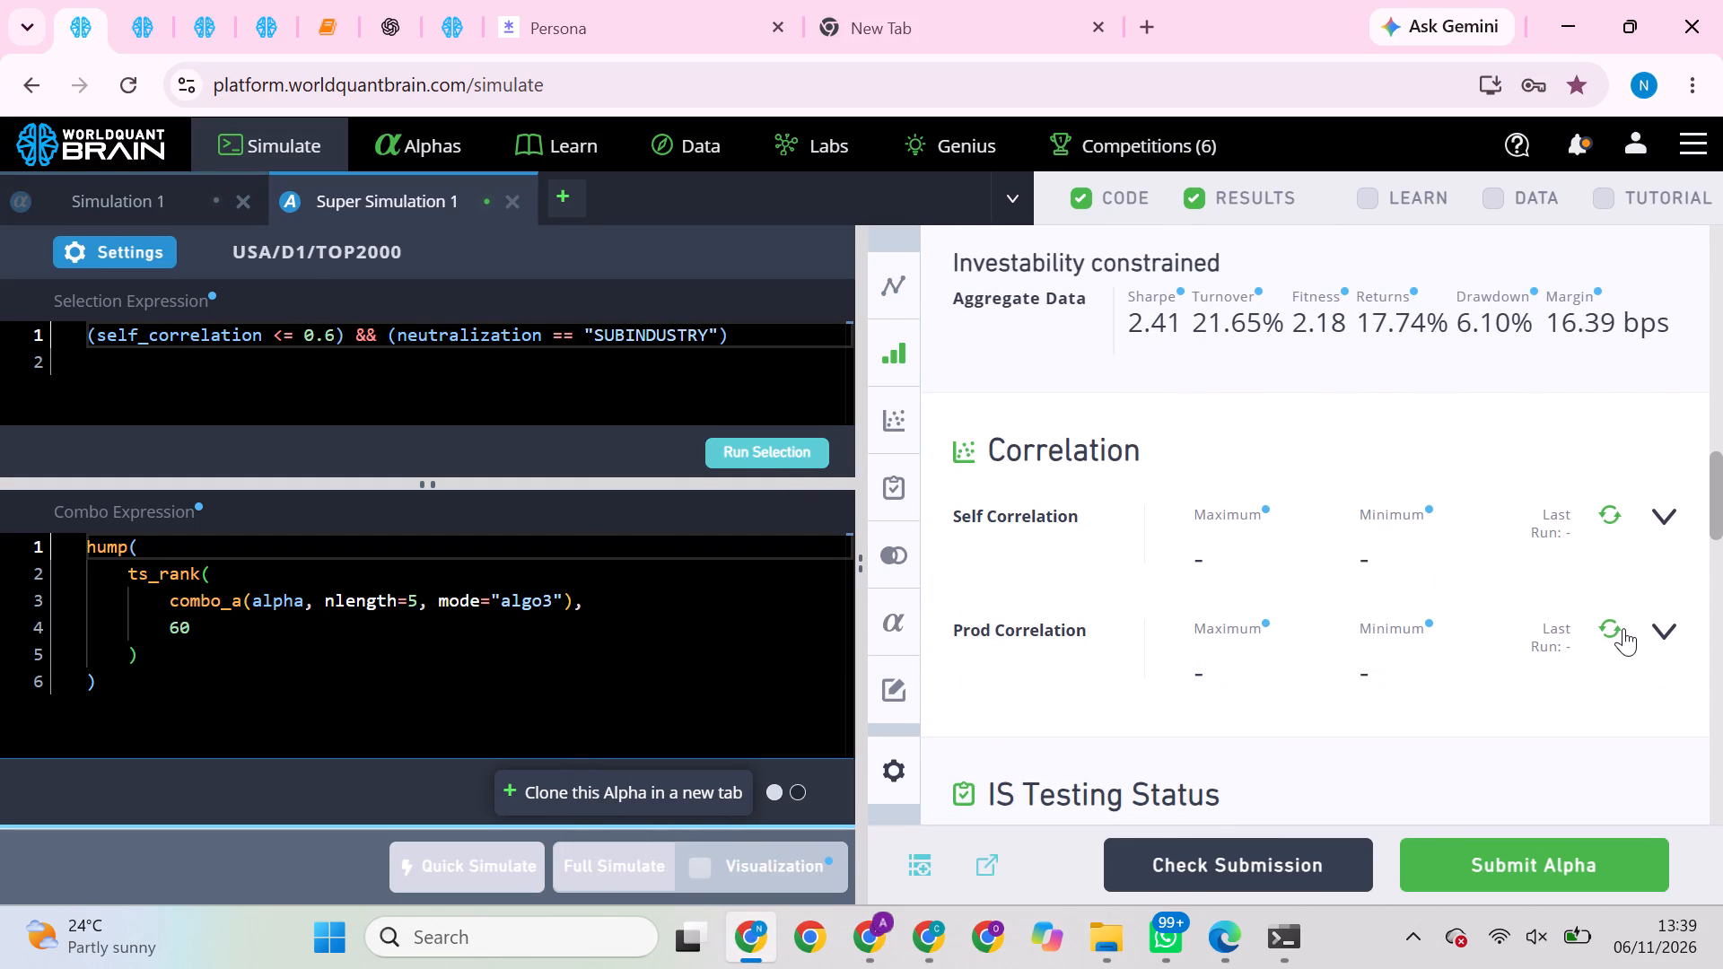
click(1620, 627)
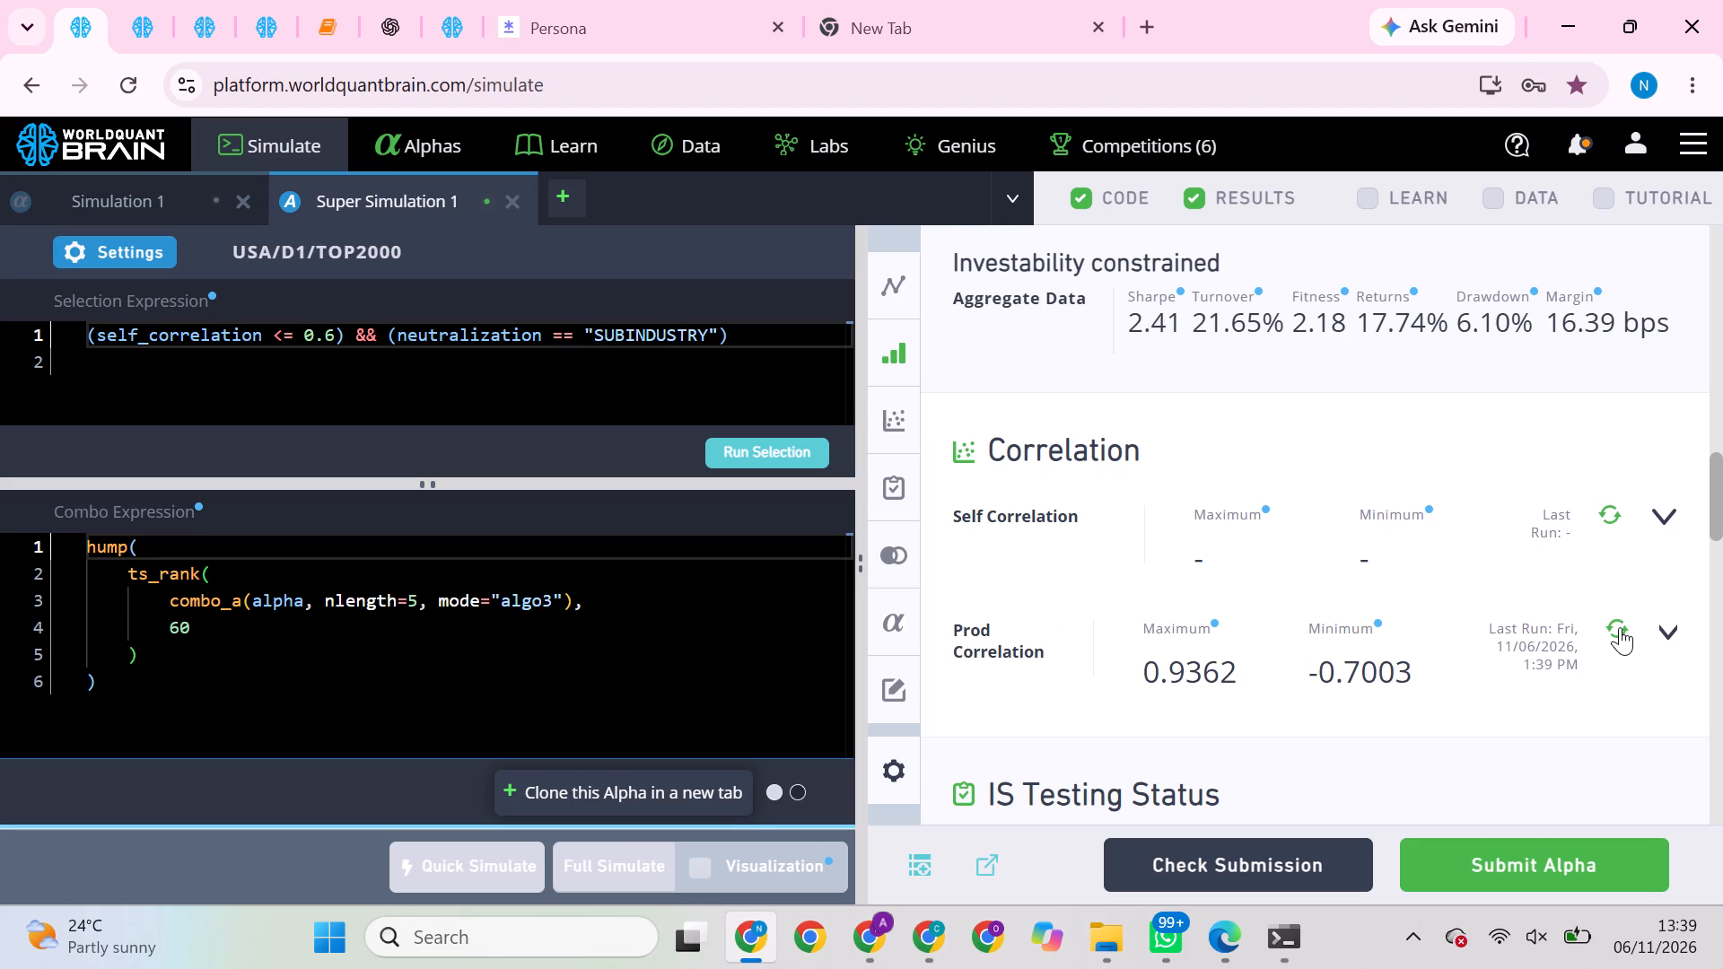
click(1482, 627)
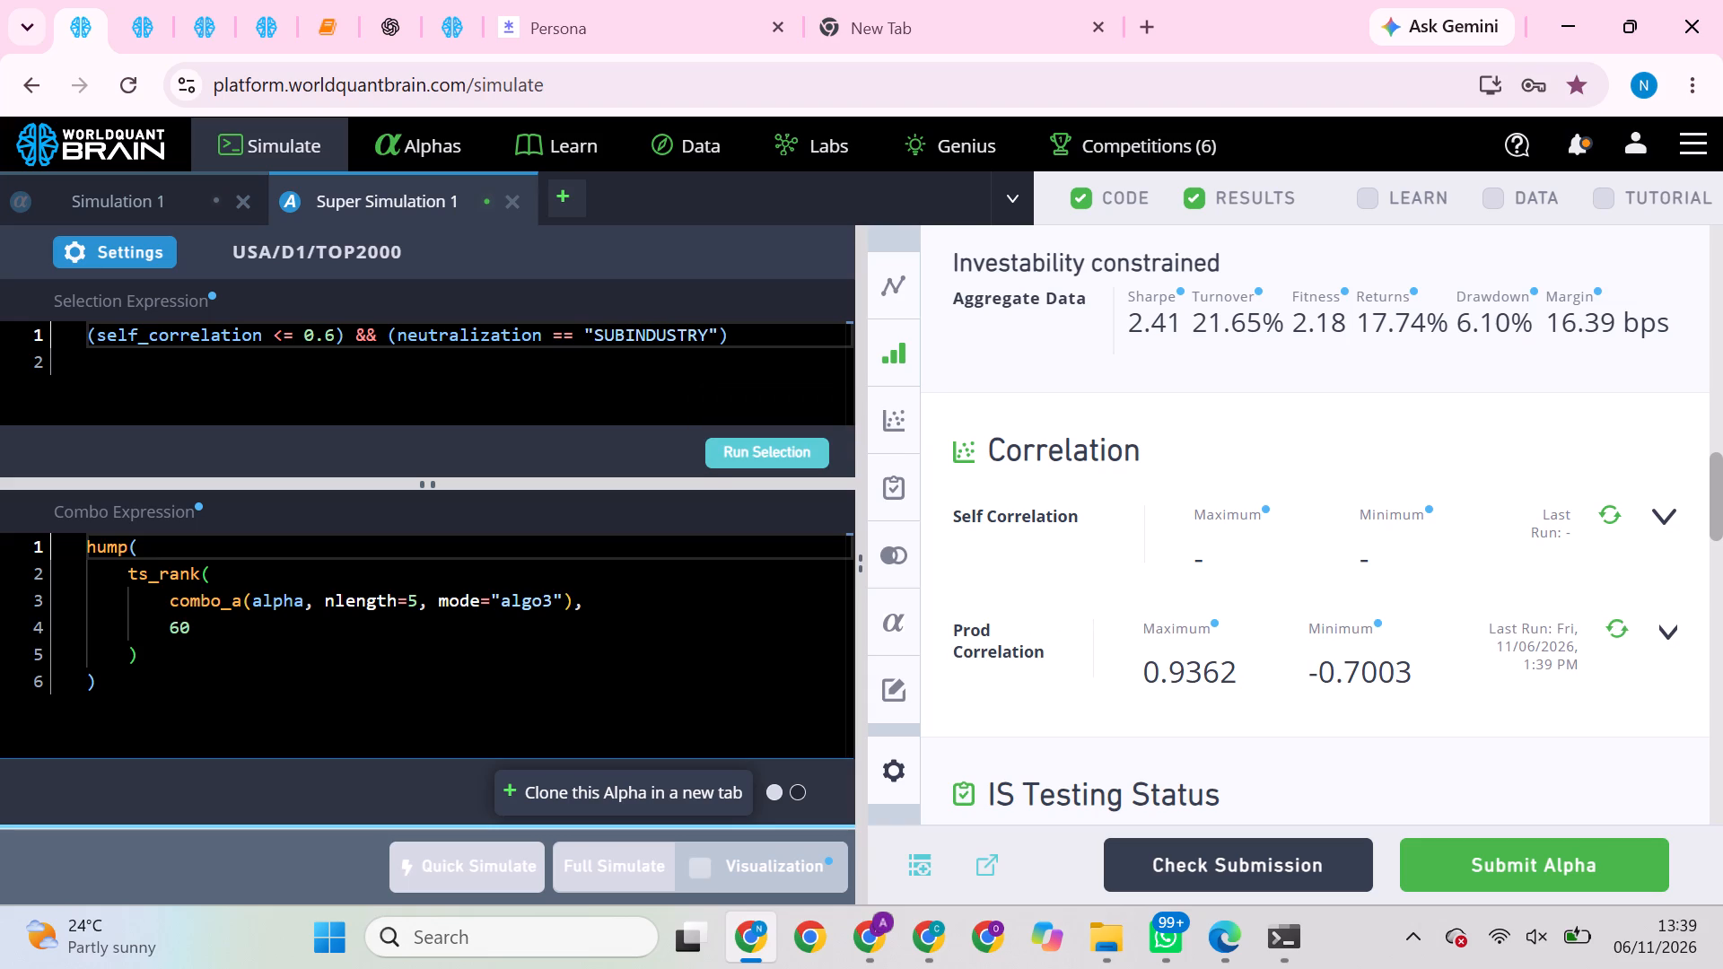
Replace the USA/D1/TOP2000 selection expression with ((short_count / (decay + 0.001)) + 1.1 * long_count), dropping the copied "125." prefix.
triple_click(572, 335)
click(572, 335)
key(ctrl+v)
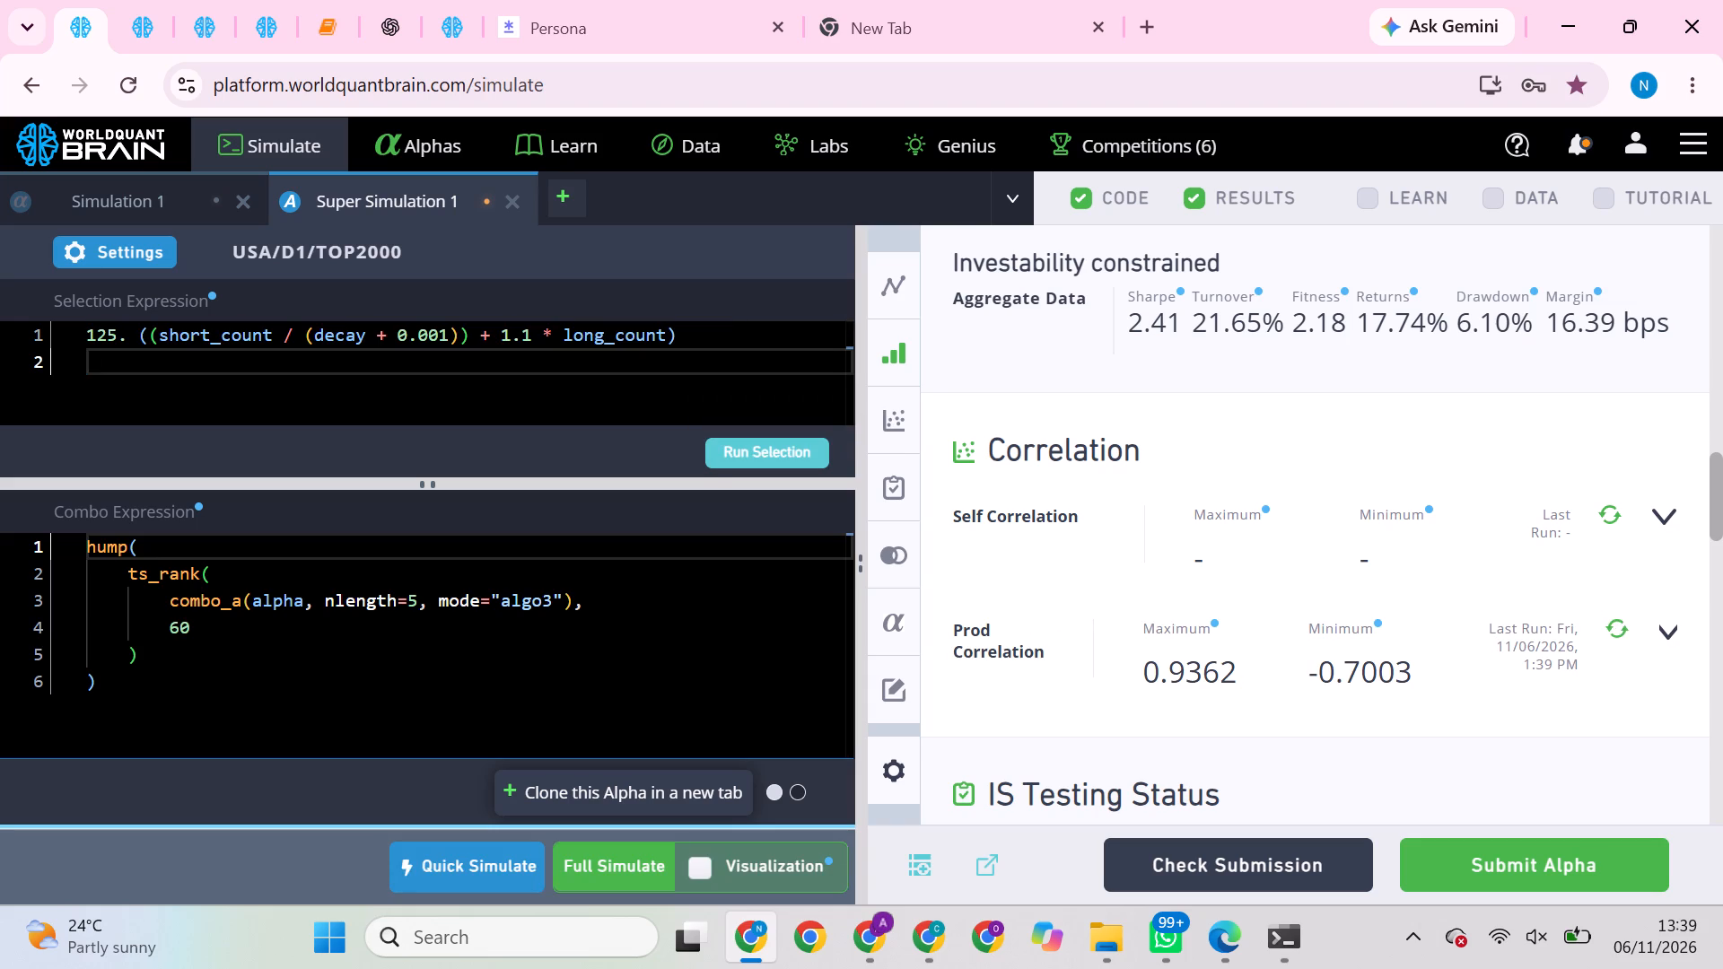
click(139, 337)
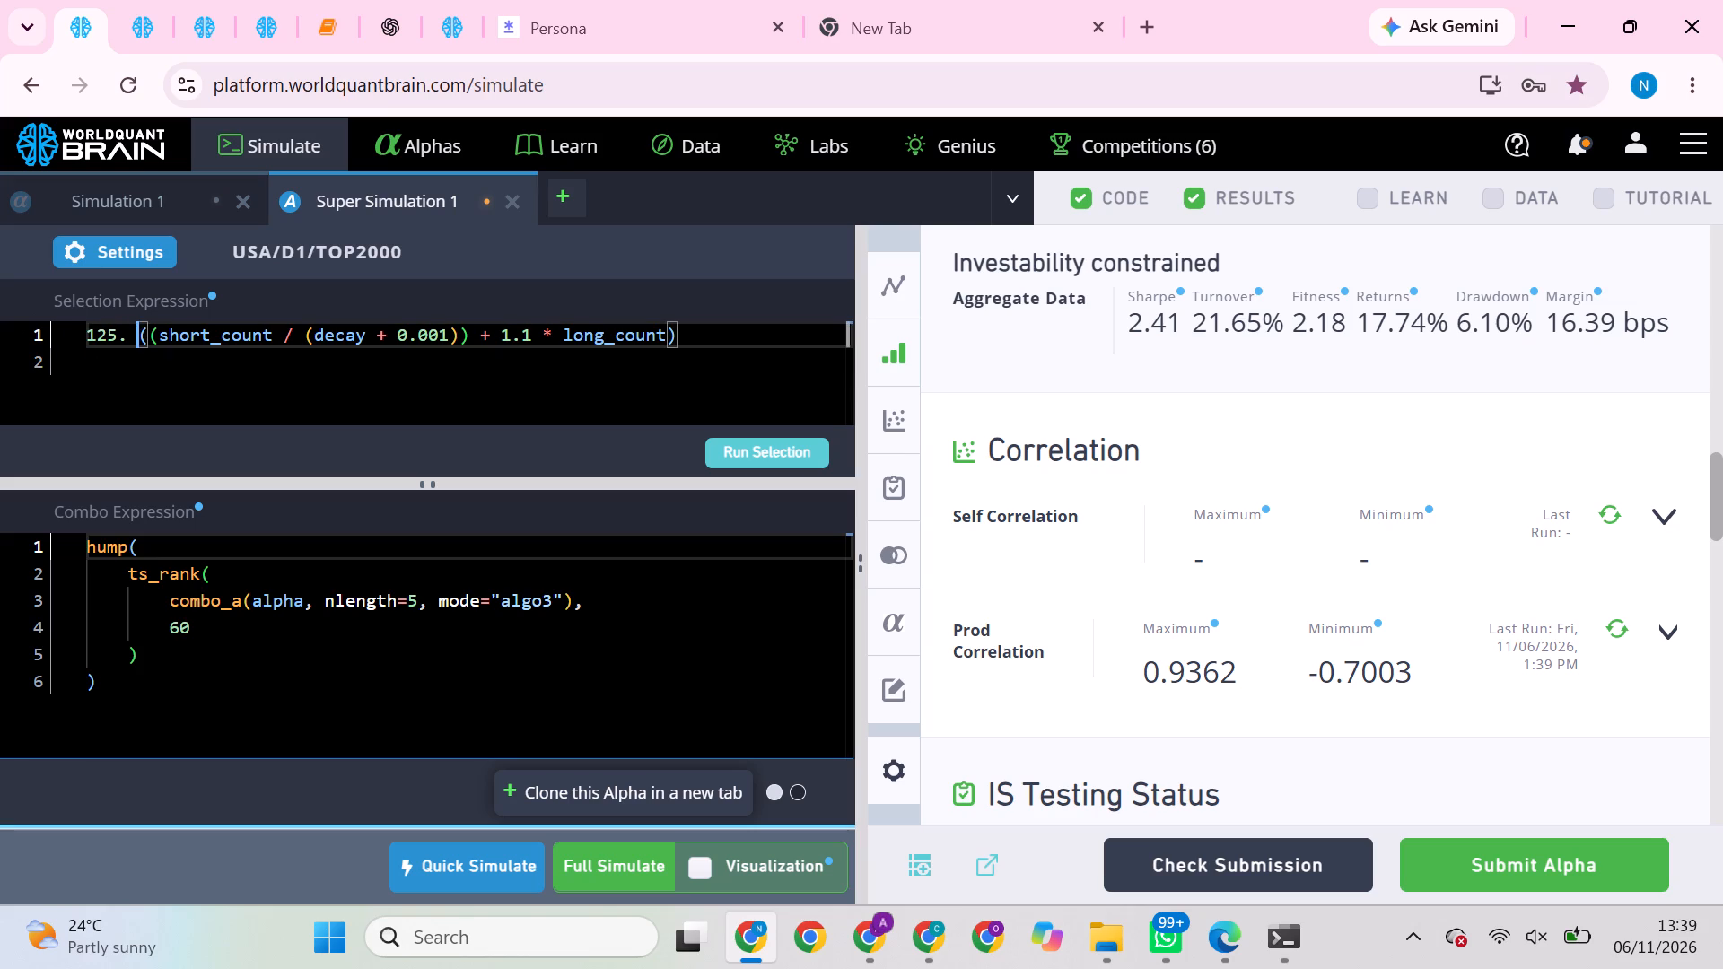
key(BackSpace)
key(BackSpace)
key(BackSpace)
key(BackSpace)
key(BackSpace)
key(BackSpace)
key(BackSpace)
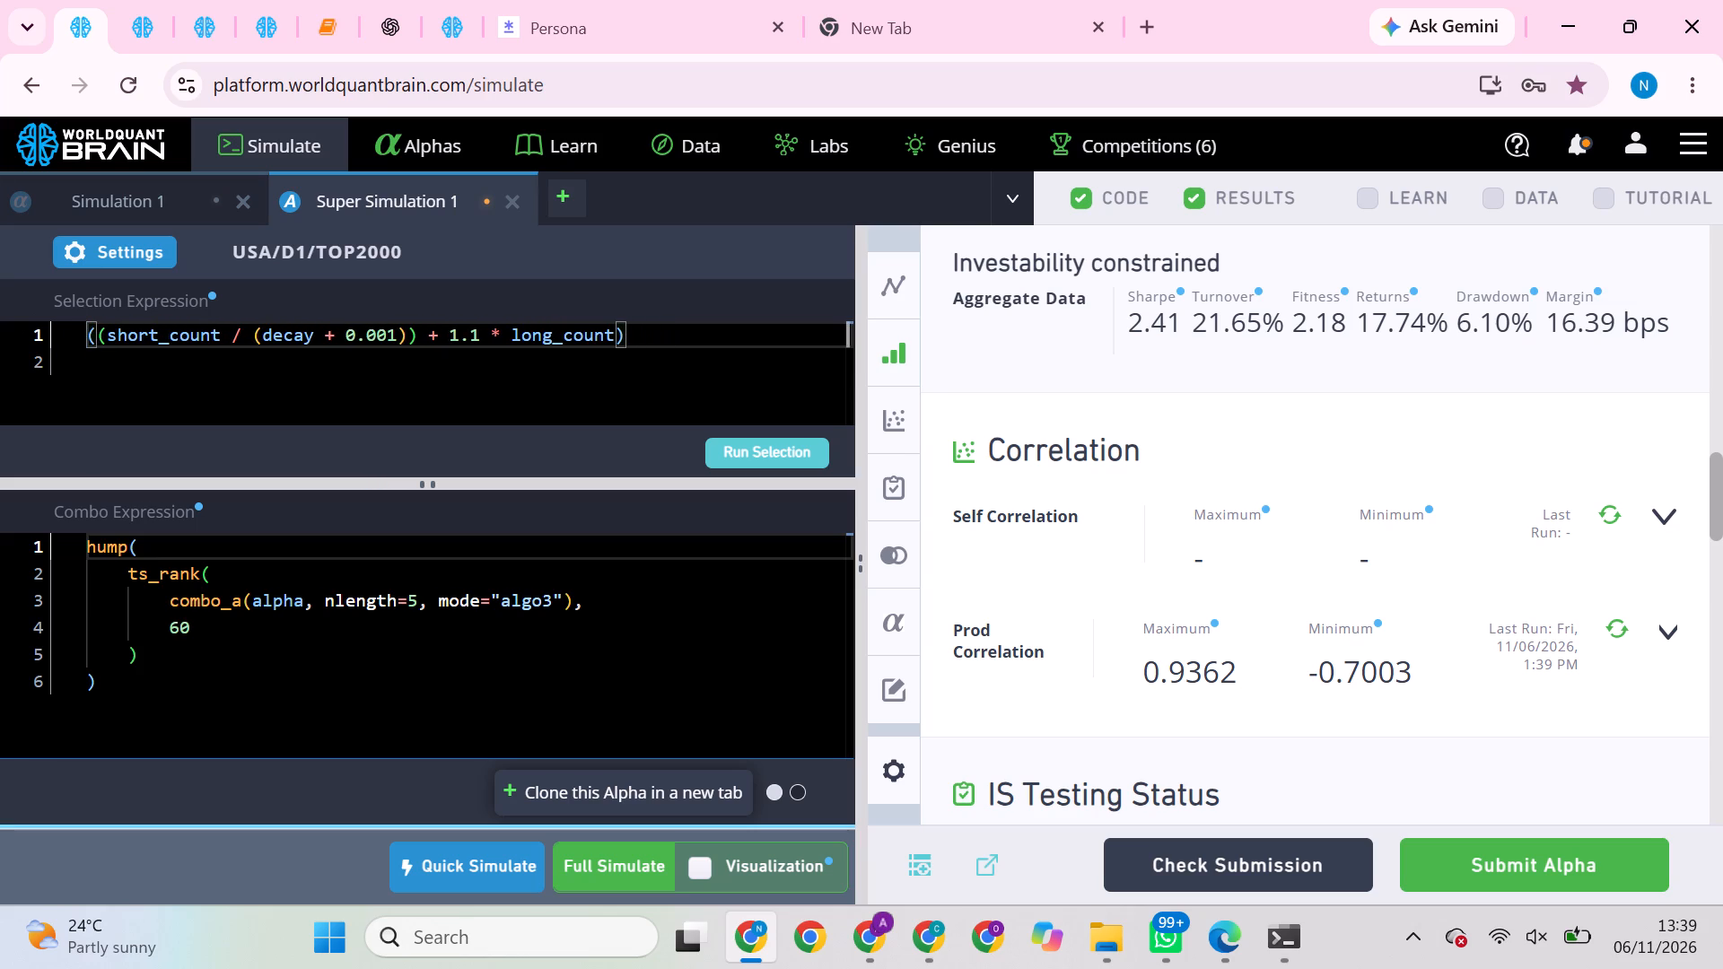
Run the selection and start a full simulation of the USA/D1/TOP2000 super alpha.
click(765, 463)
click(621, 883)
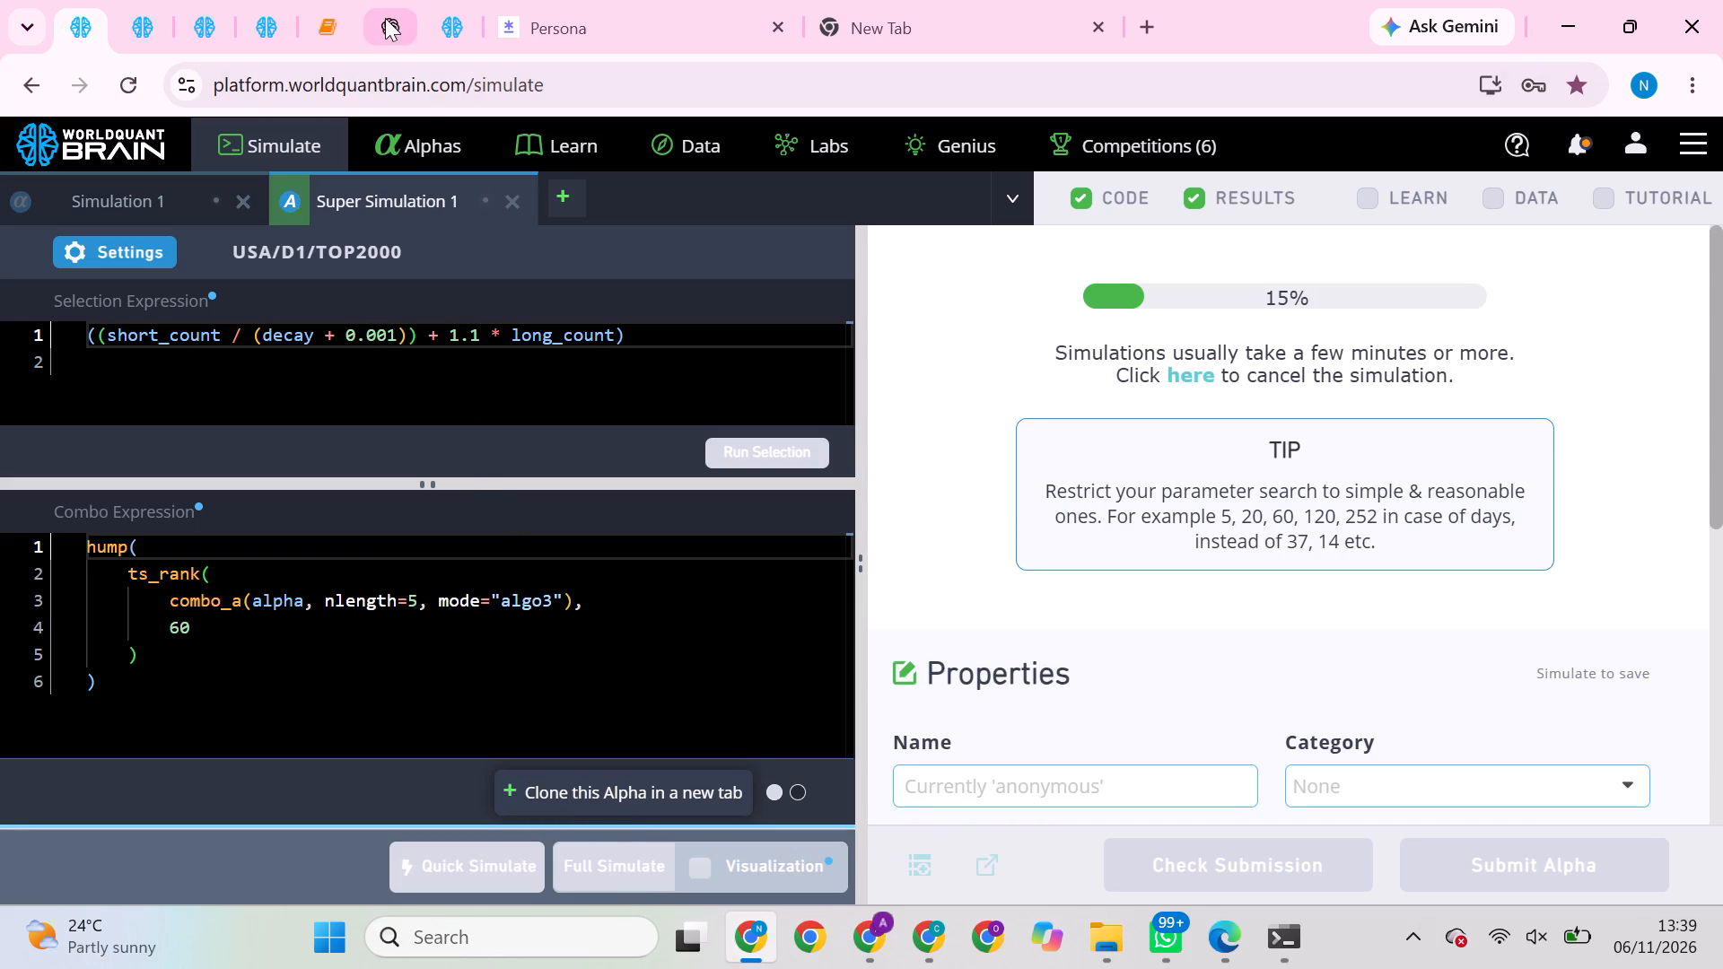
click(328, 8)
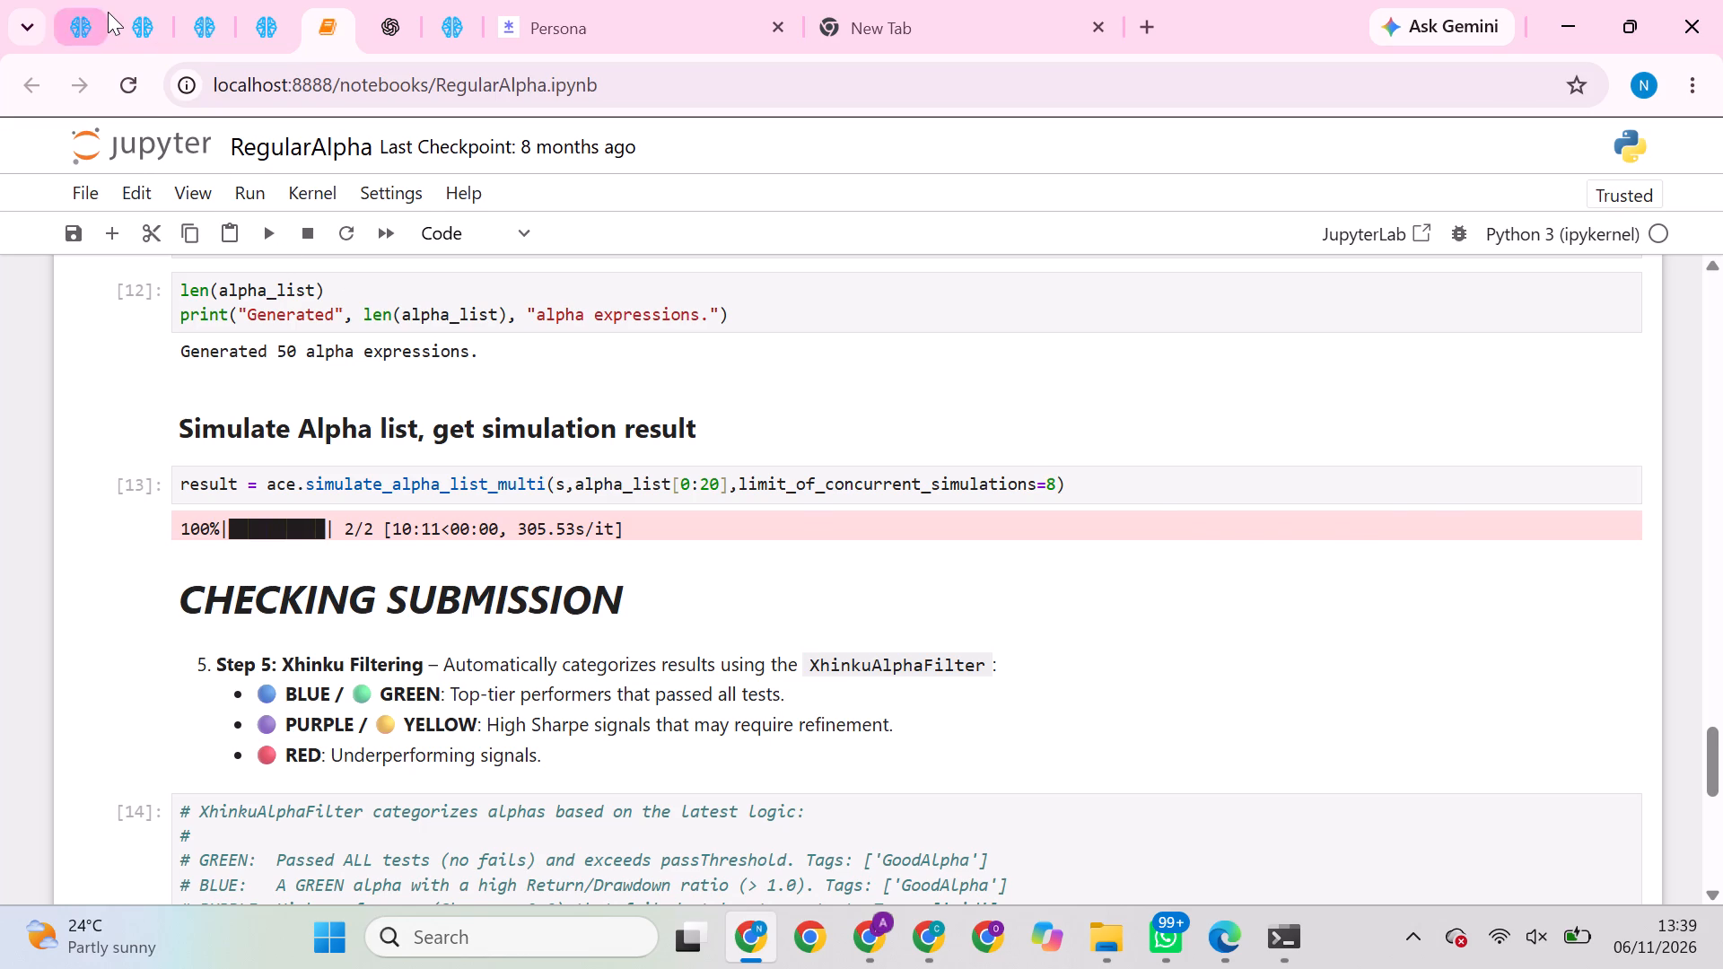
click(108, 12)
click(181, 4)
Open the details of the highlighted tech_chart_model alpha j2YVbb85 from the unsubmitted alphas list.
click(142, 6)
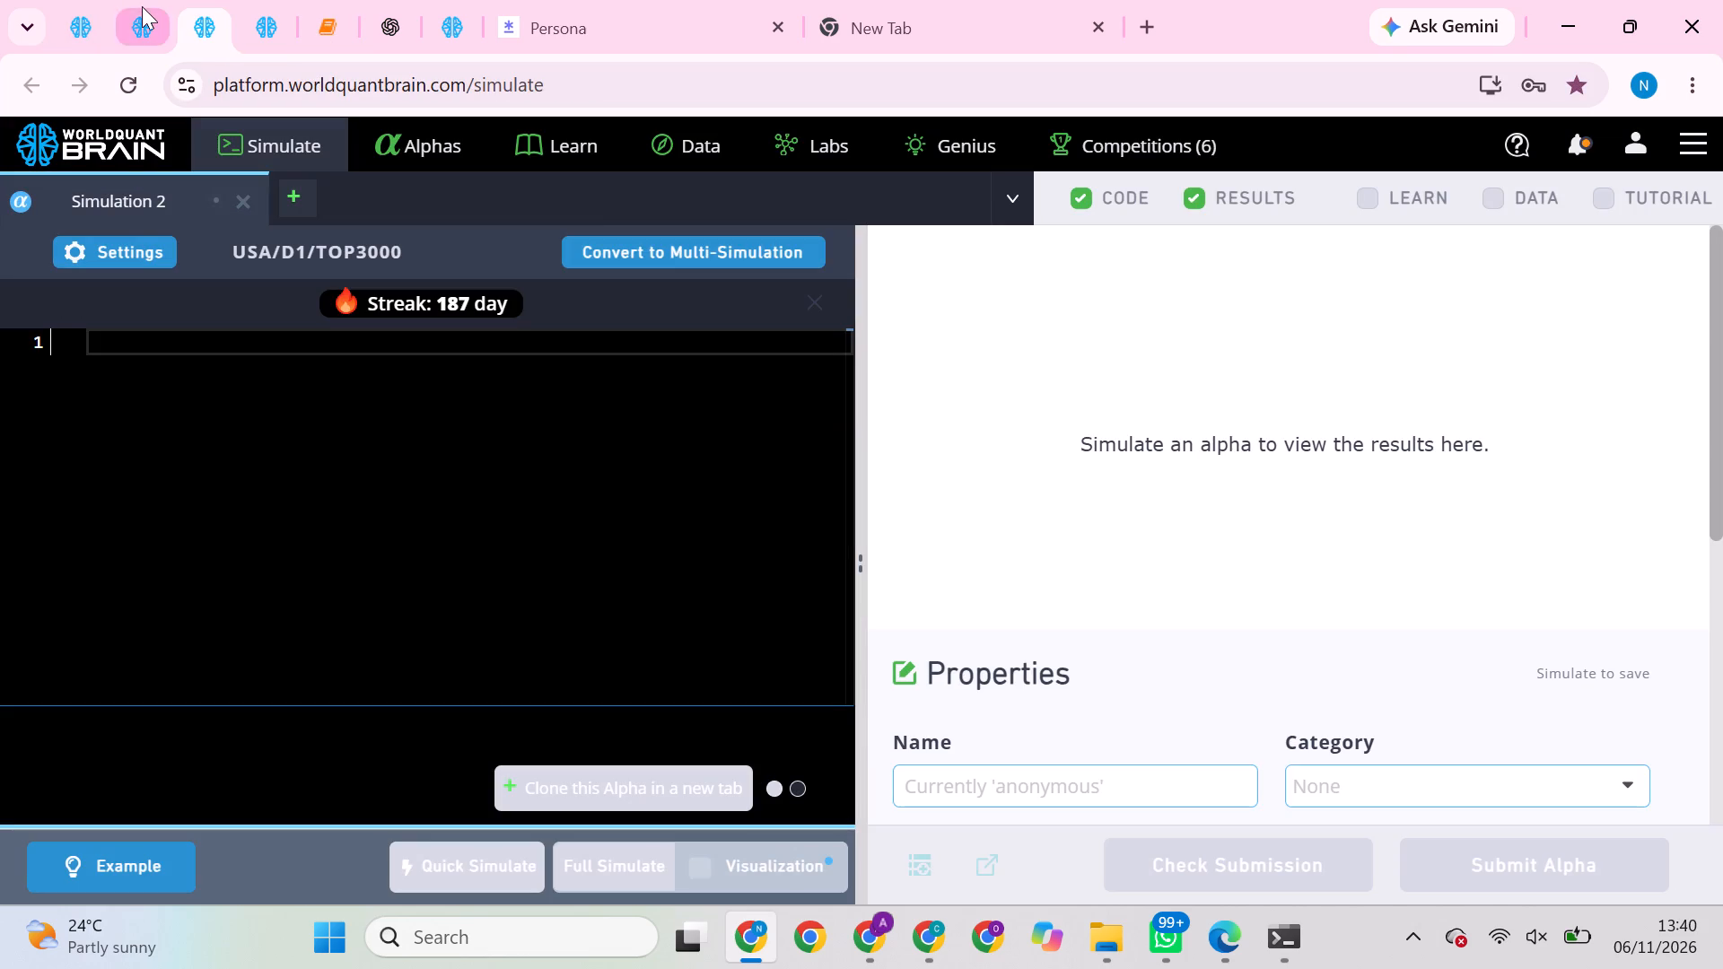
click(443, 146)
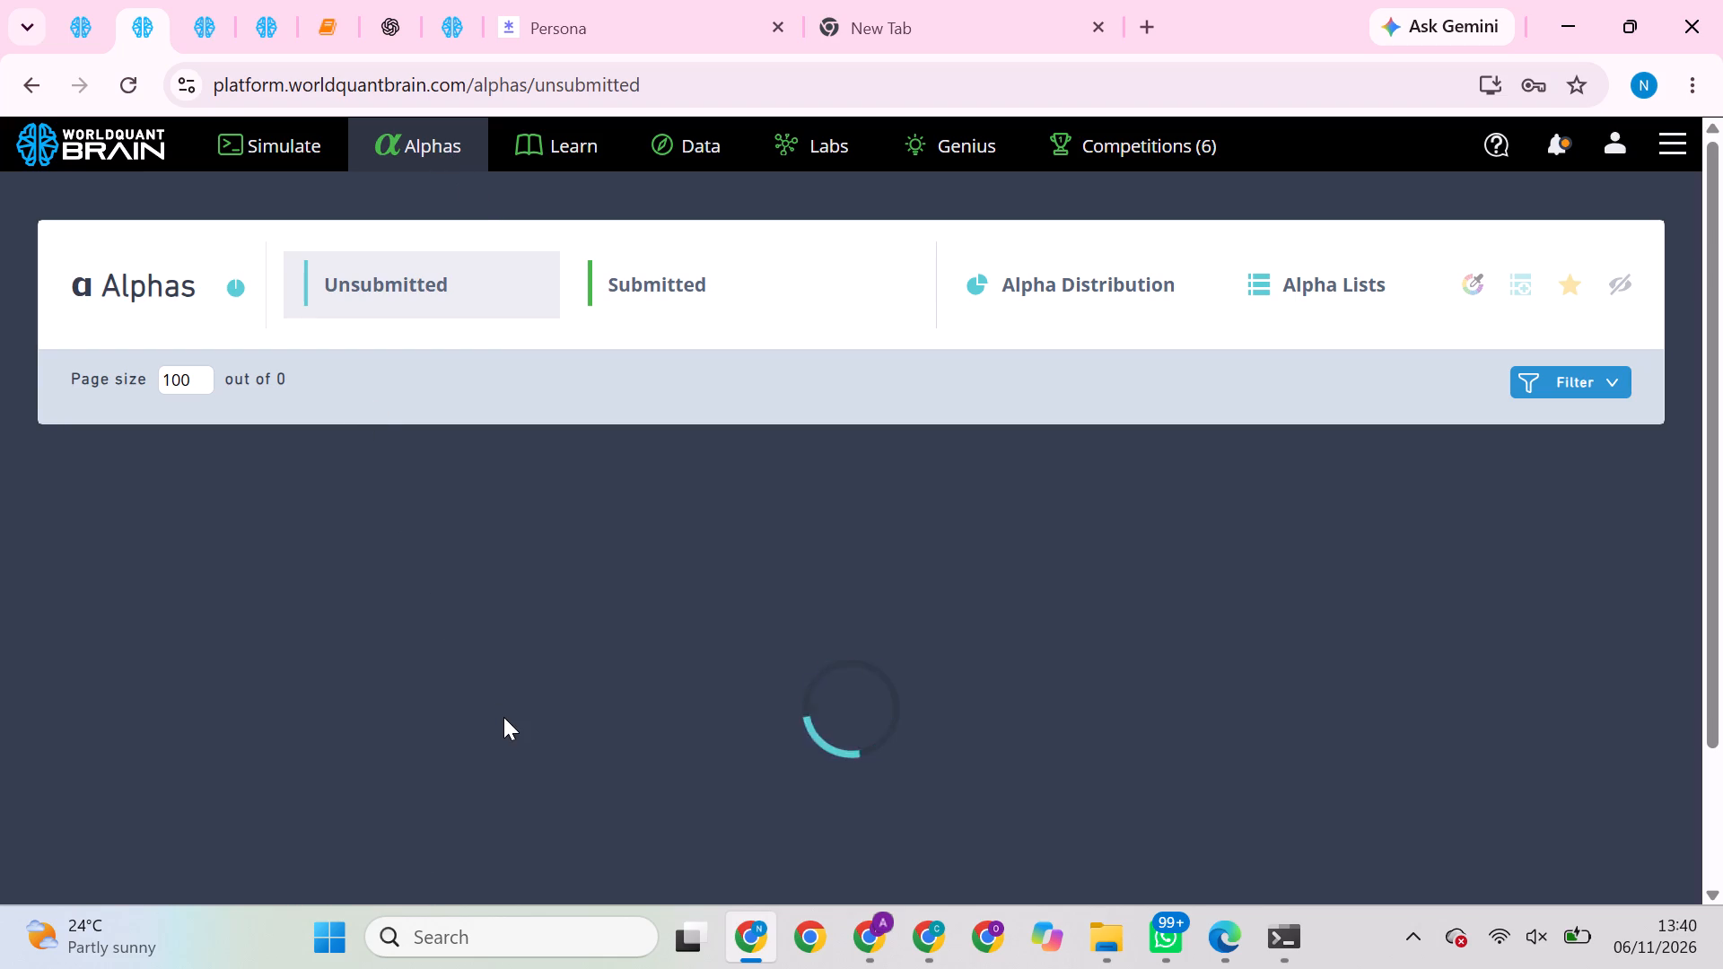
scroll(503, 717, down, 1)
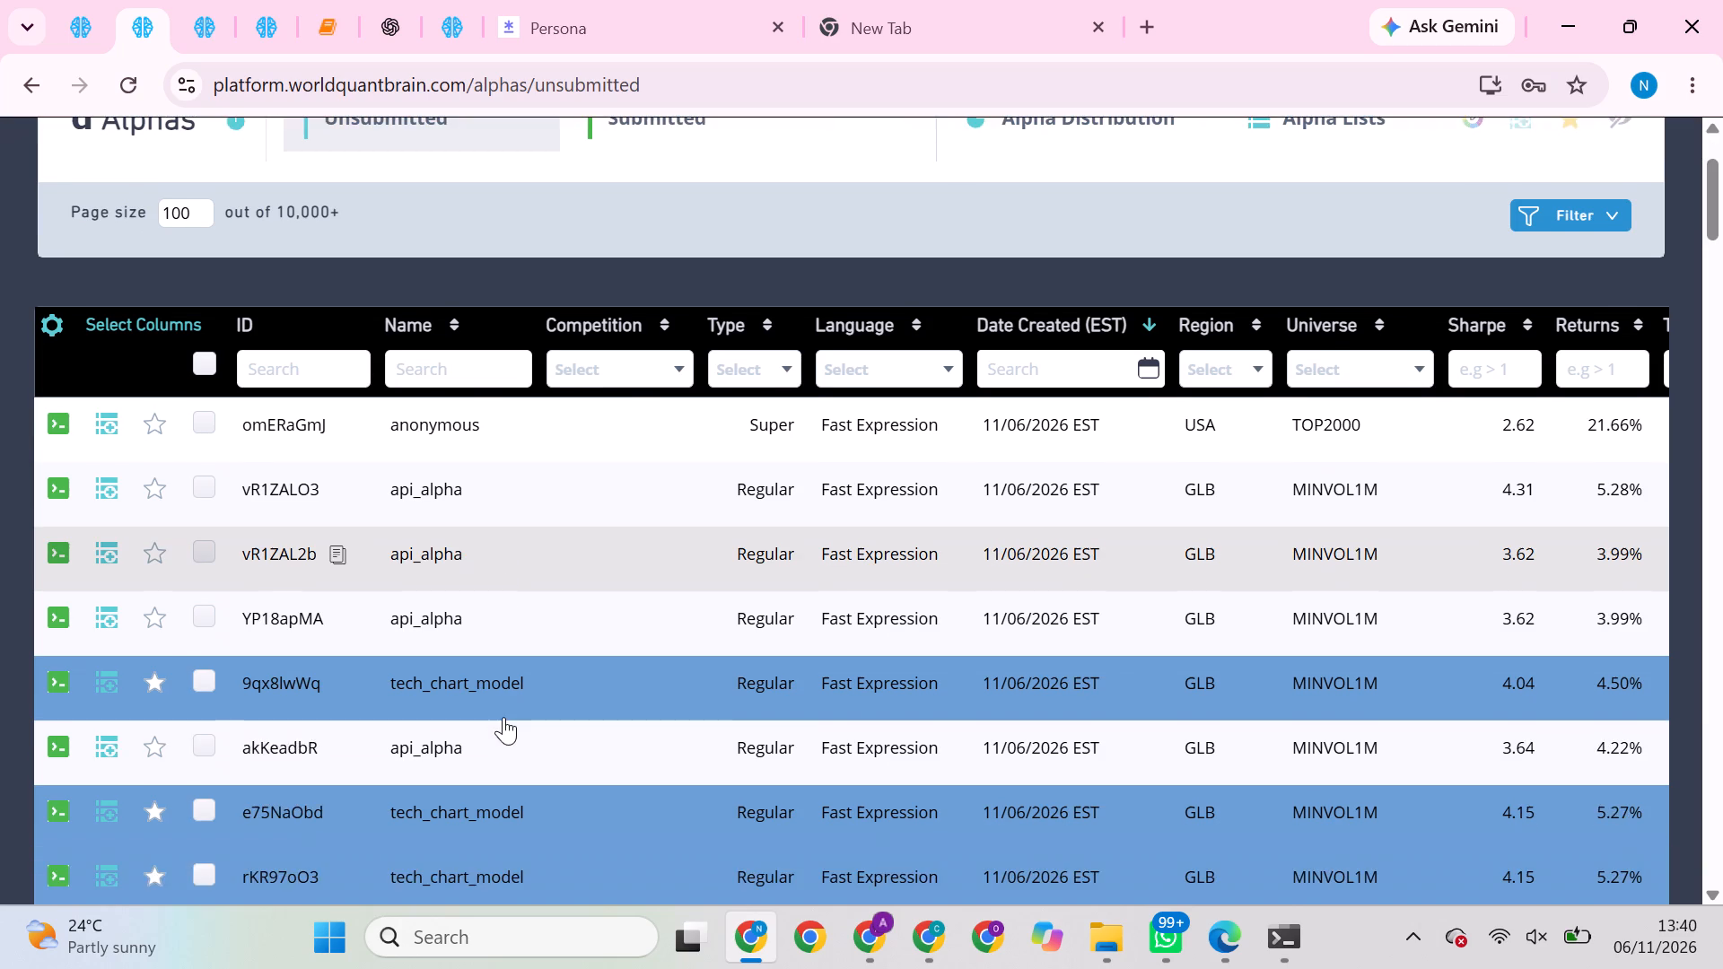
scroll(503, 717, down, 5)
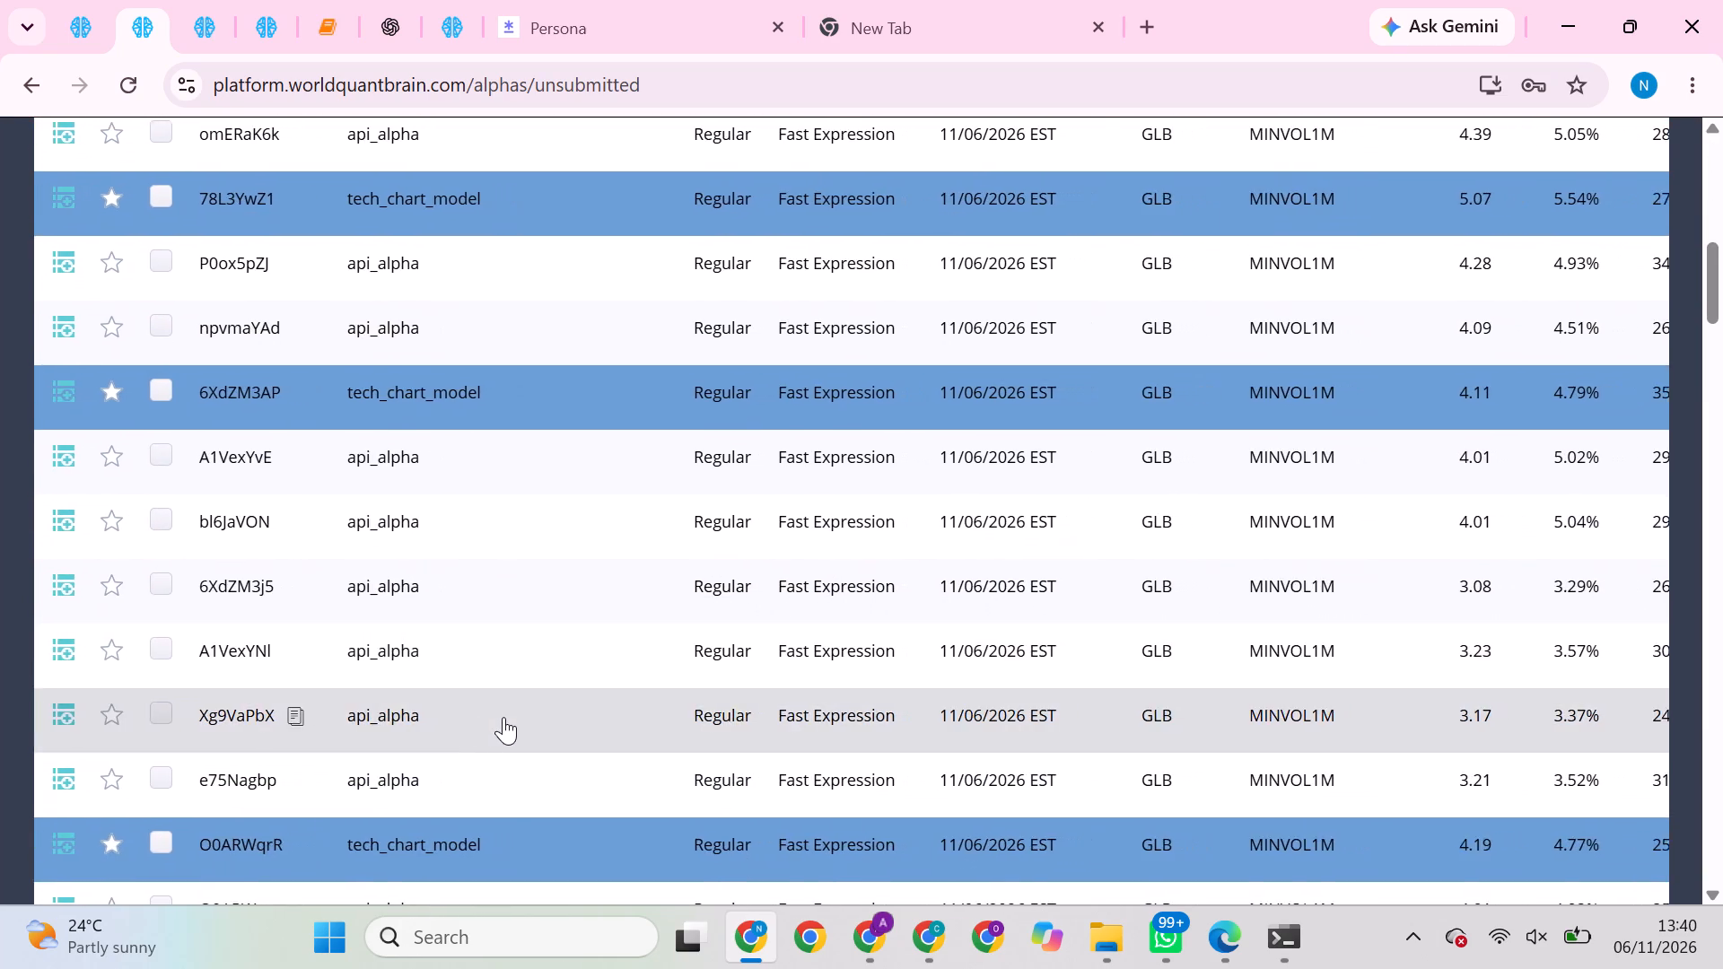
scroll(503, 717, down, 5)
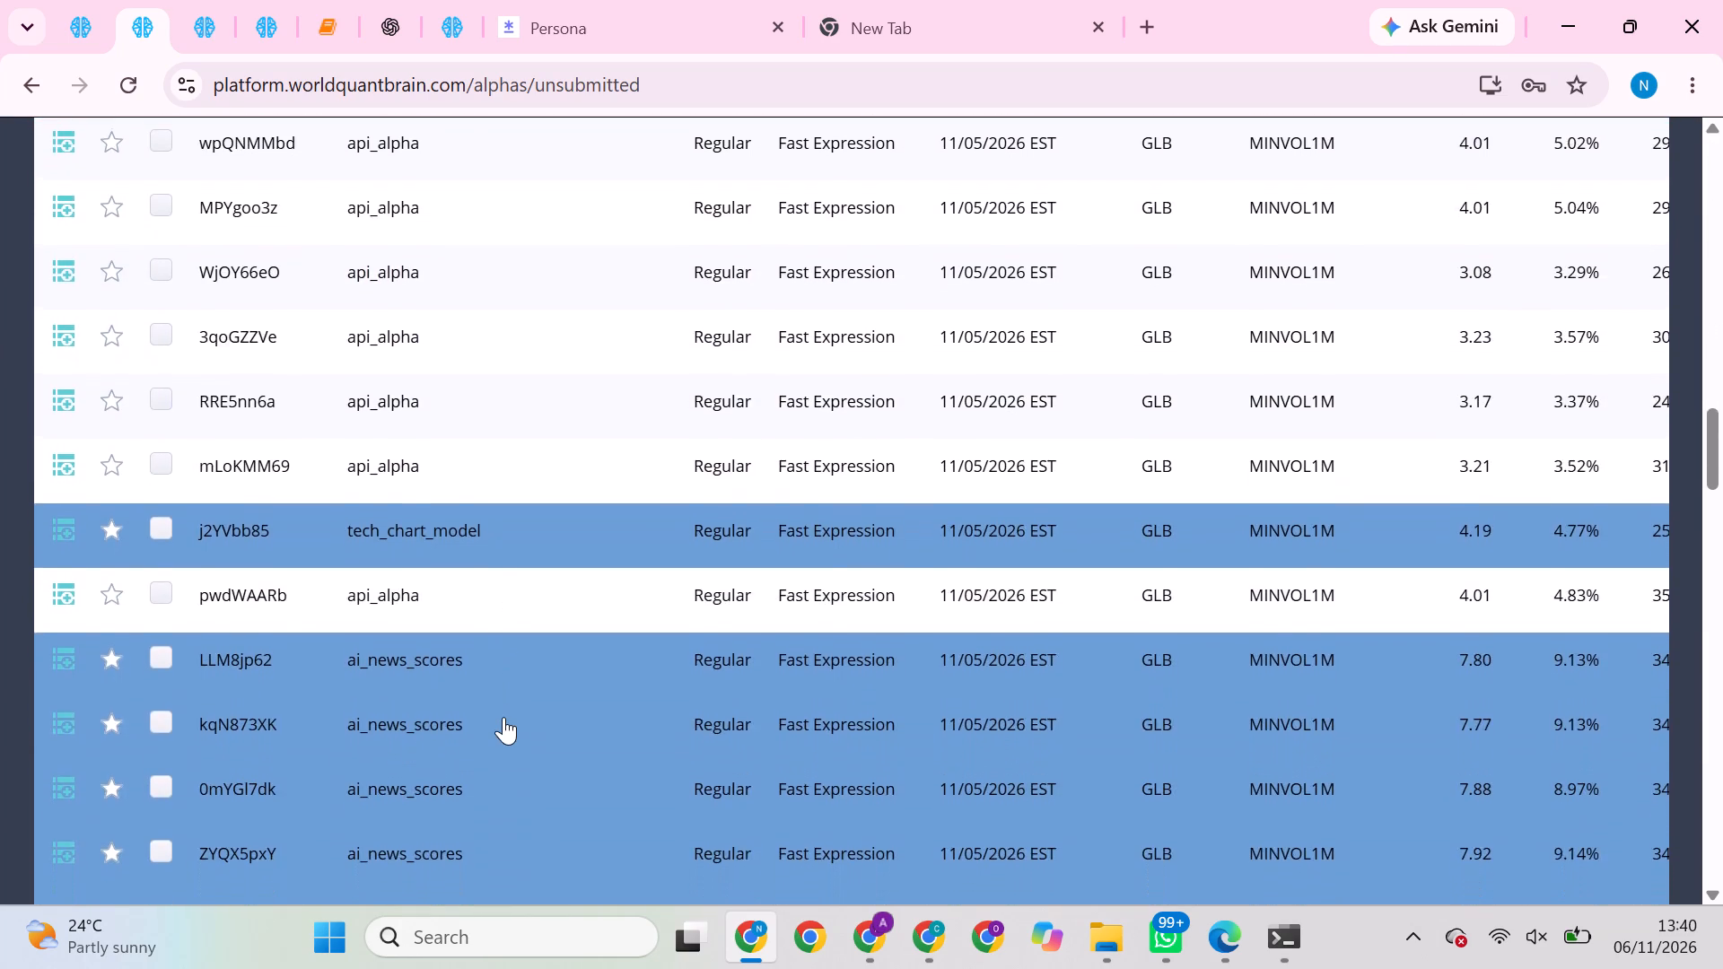
scroll(503, 717, down, 1)
click(677, 493)
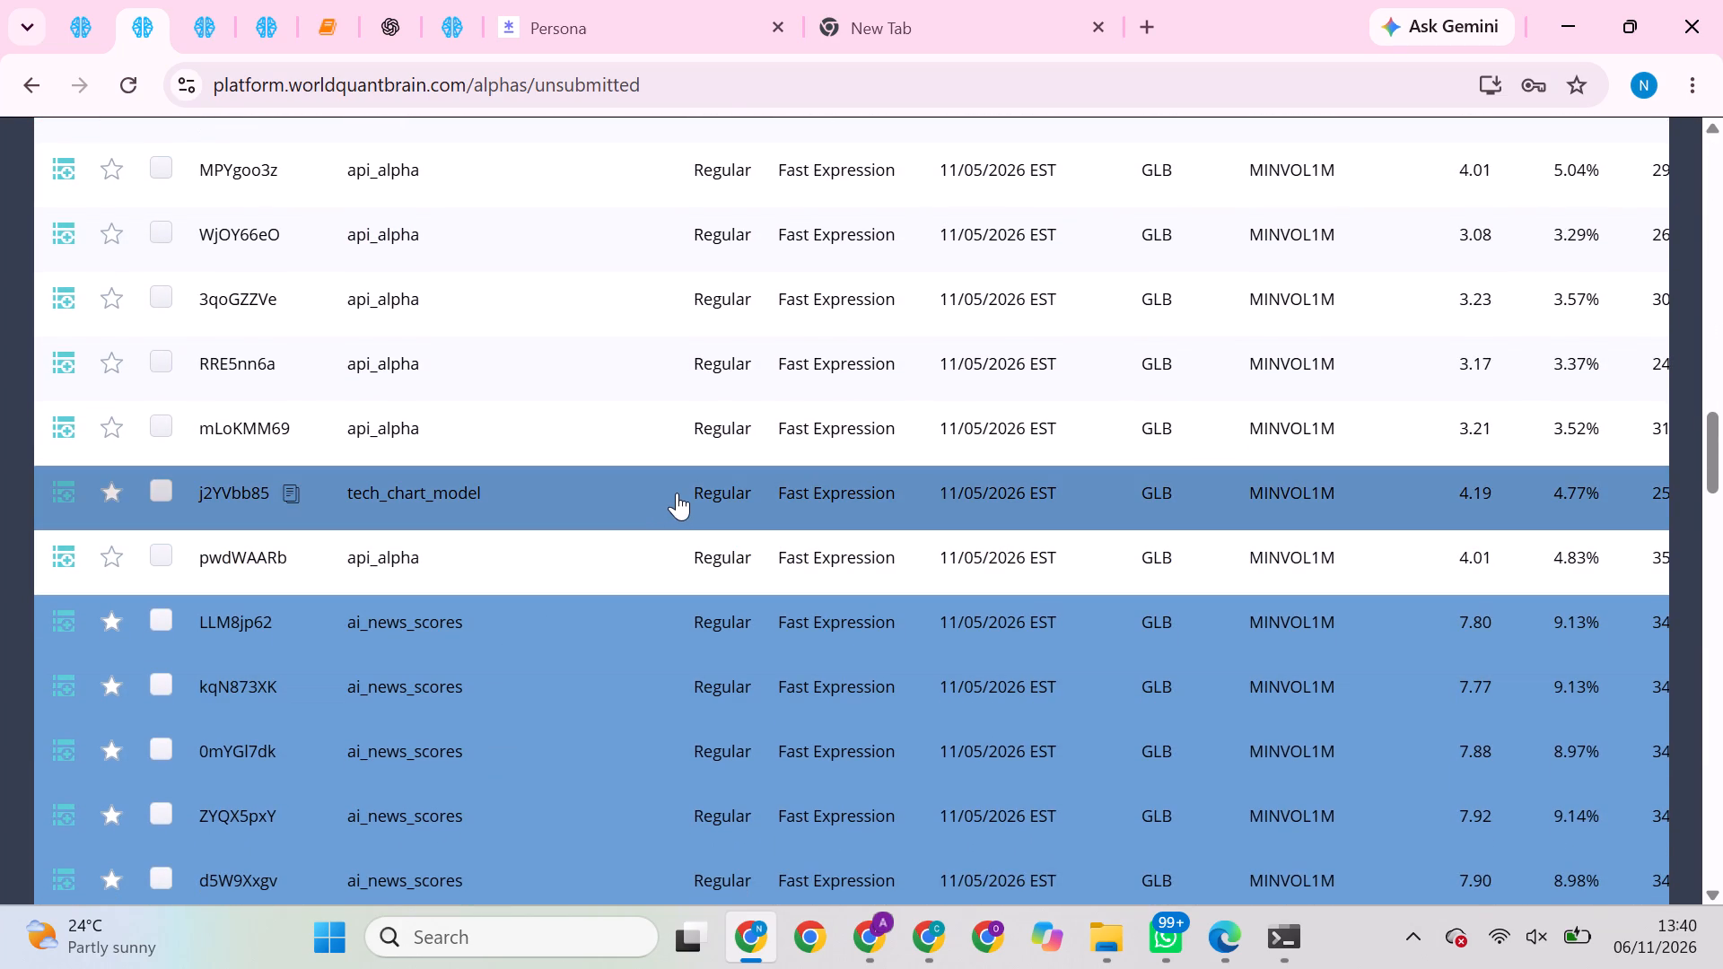
Check the production correlation of the tech_chart_model alpha j2YVbb85 and close its details.
scroll(873, 679, down, 2)
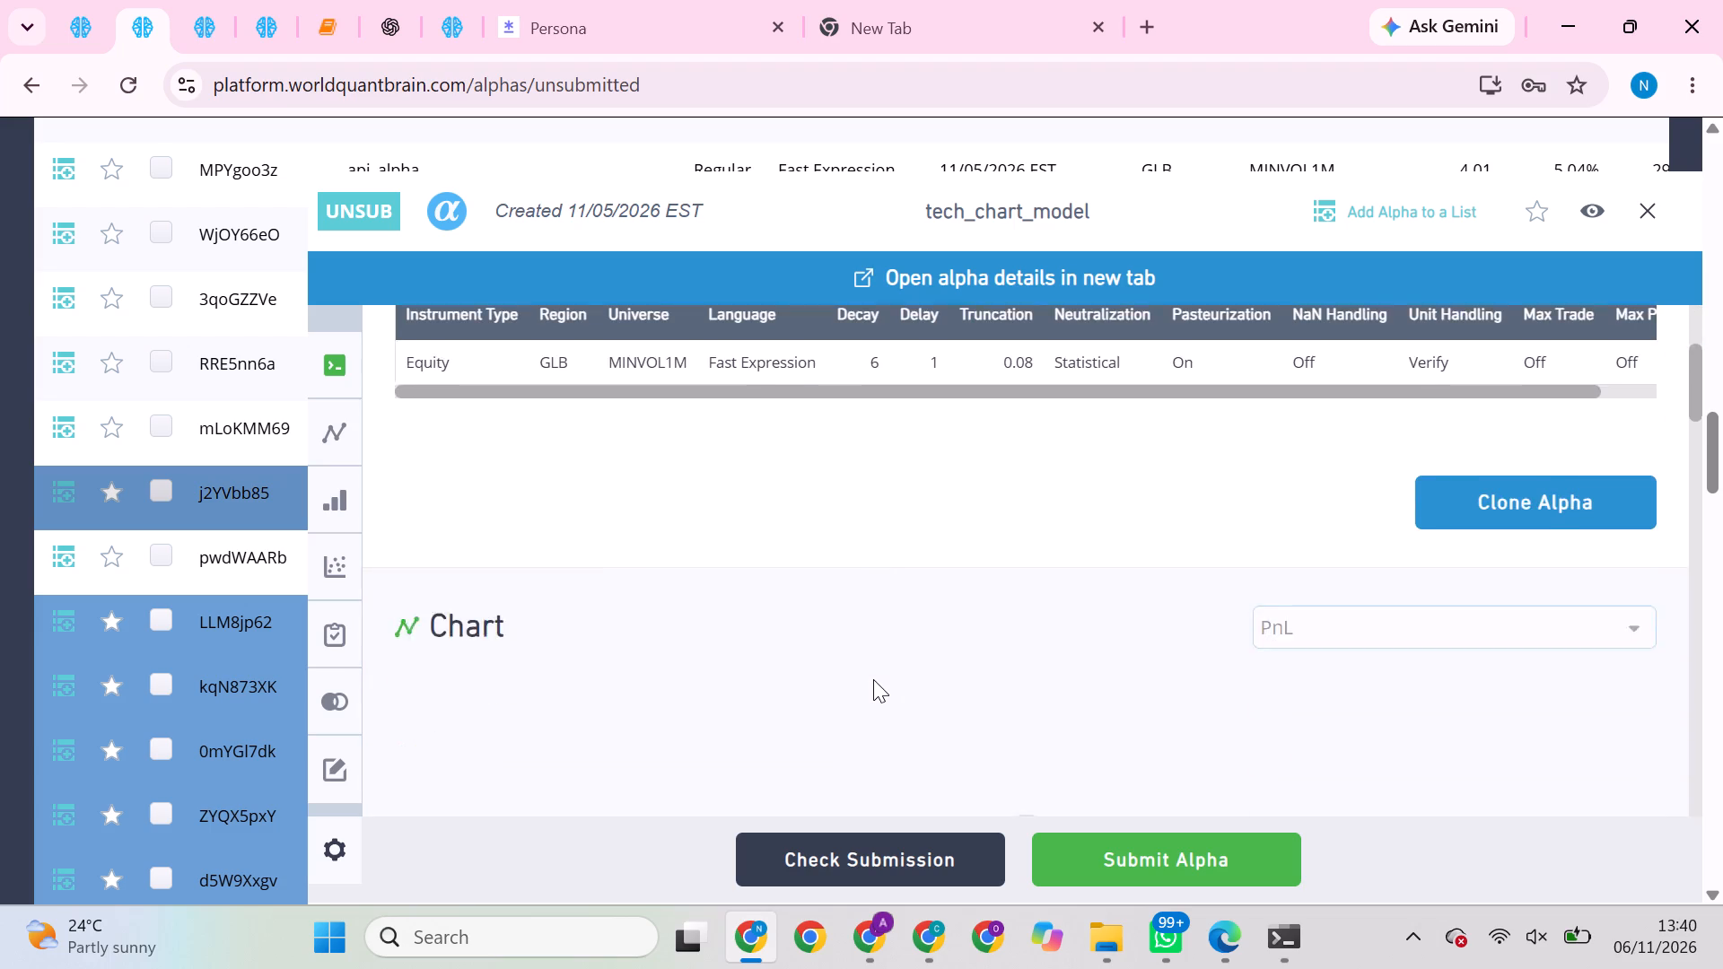
scroll(873, 679, down, 4)
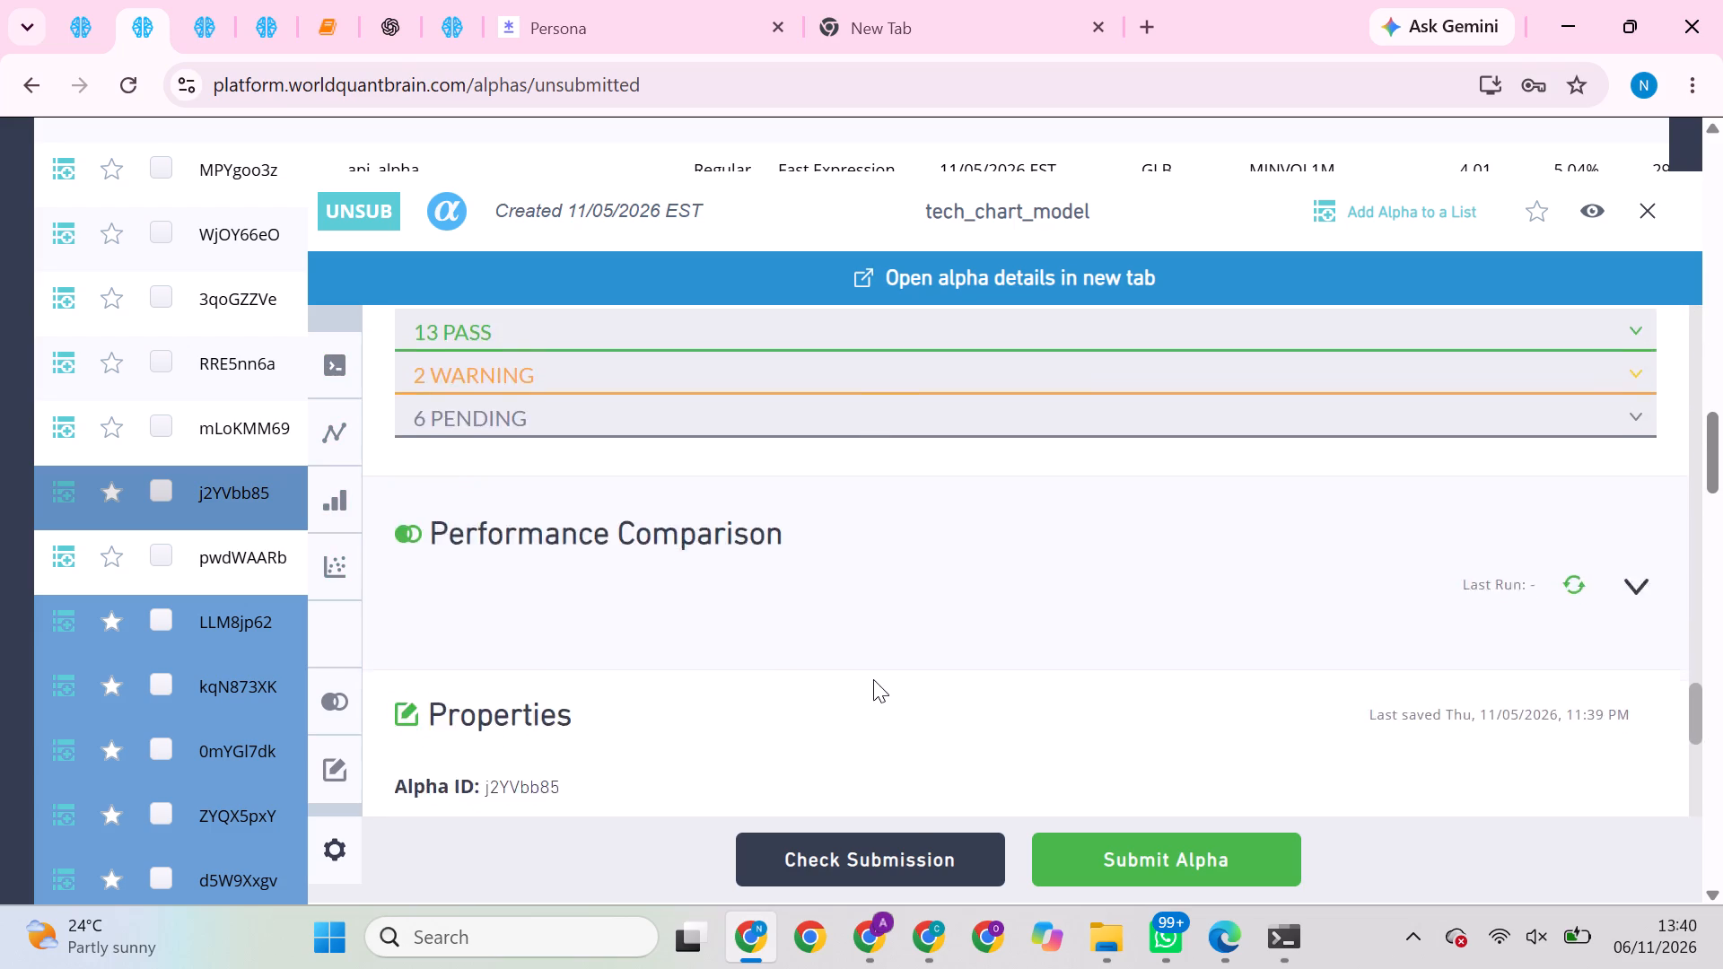
scroll(873, 679, down, 1)
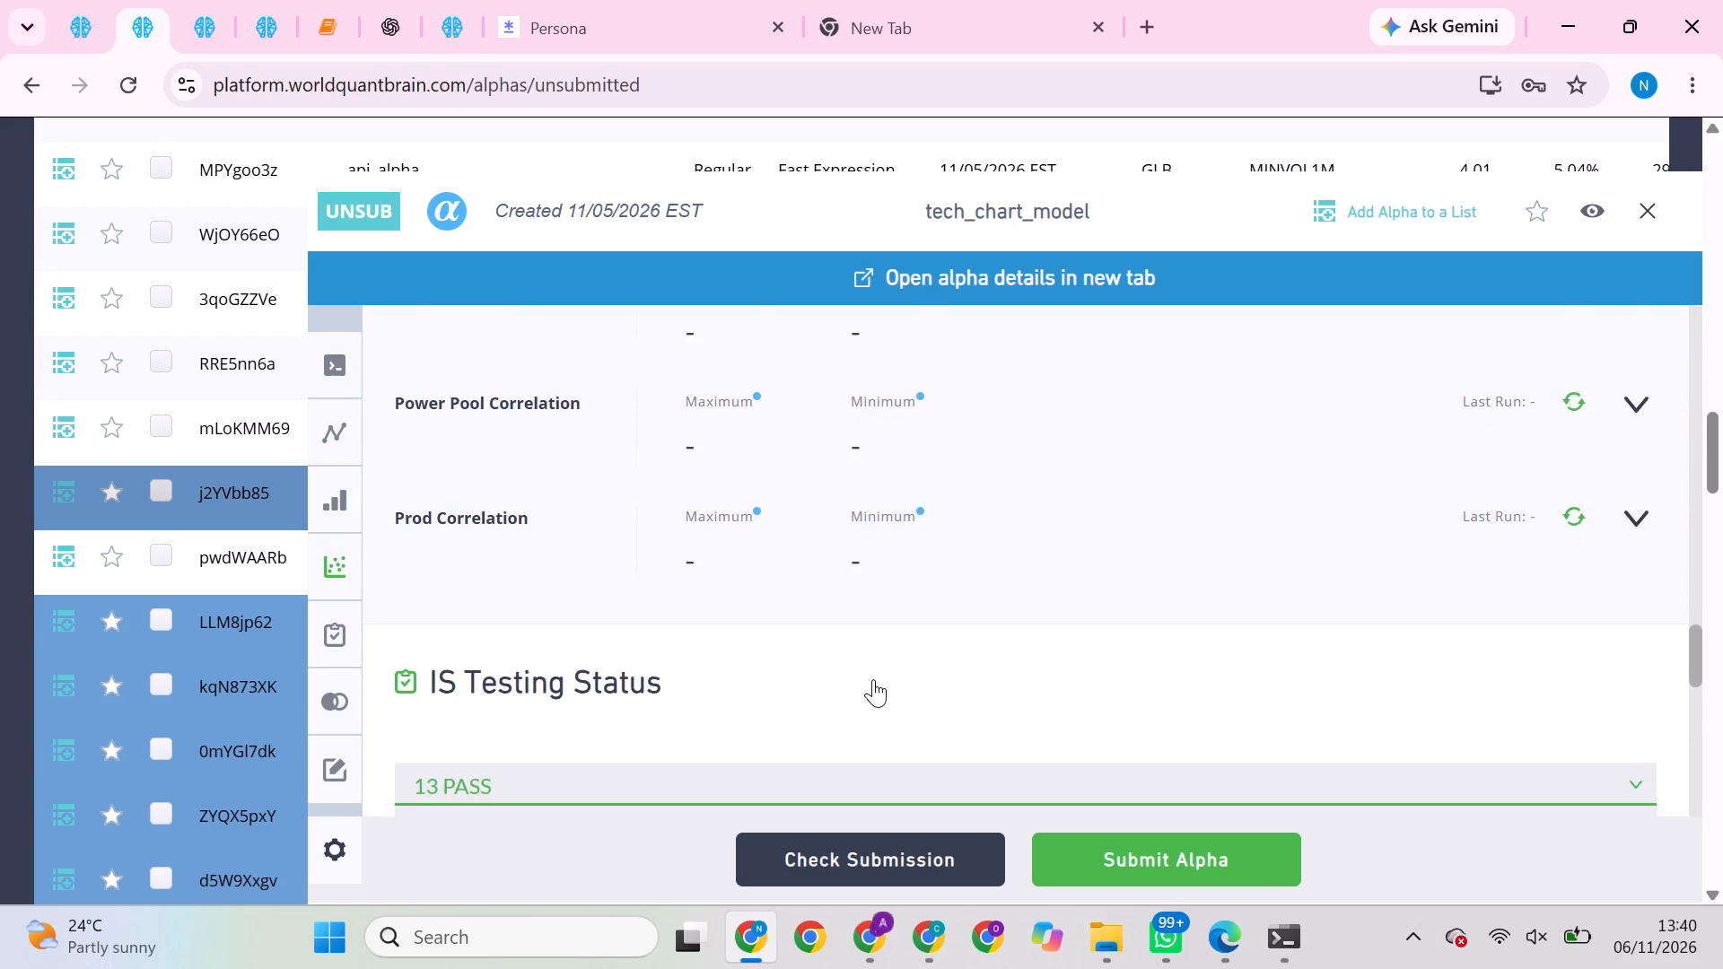
scroll(873, 679, down, 1)
scroll(873, 679, up, 1)
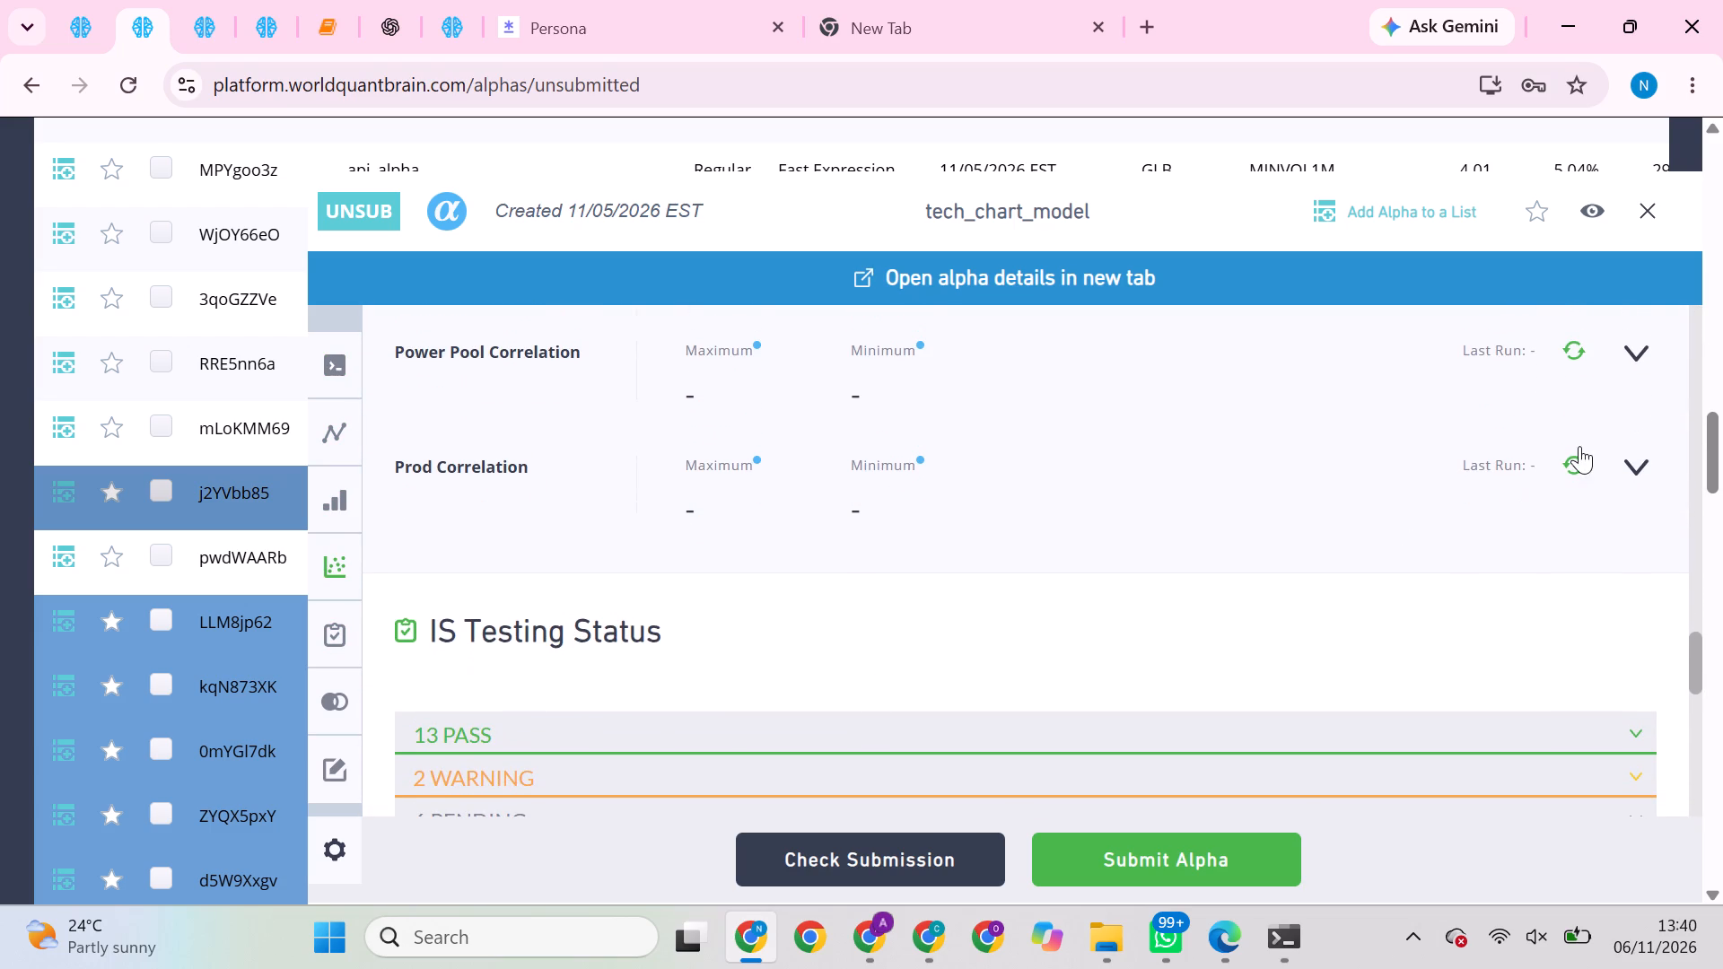
triple_click(1581, 460)
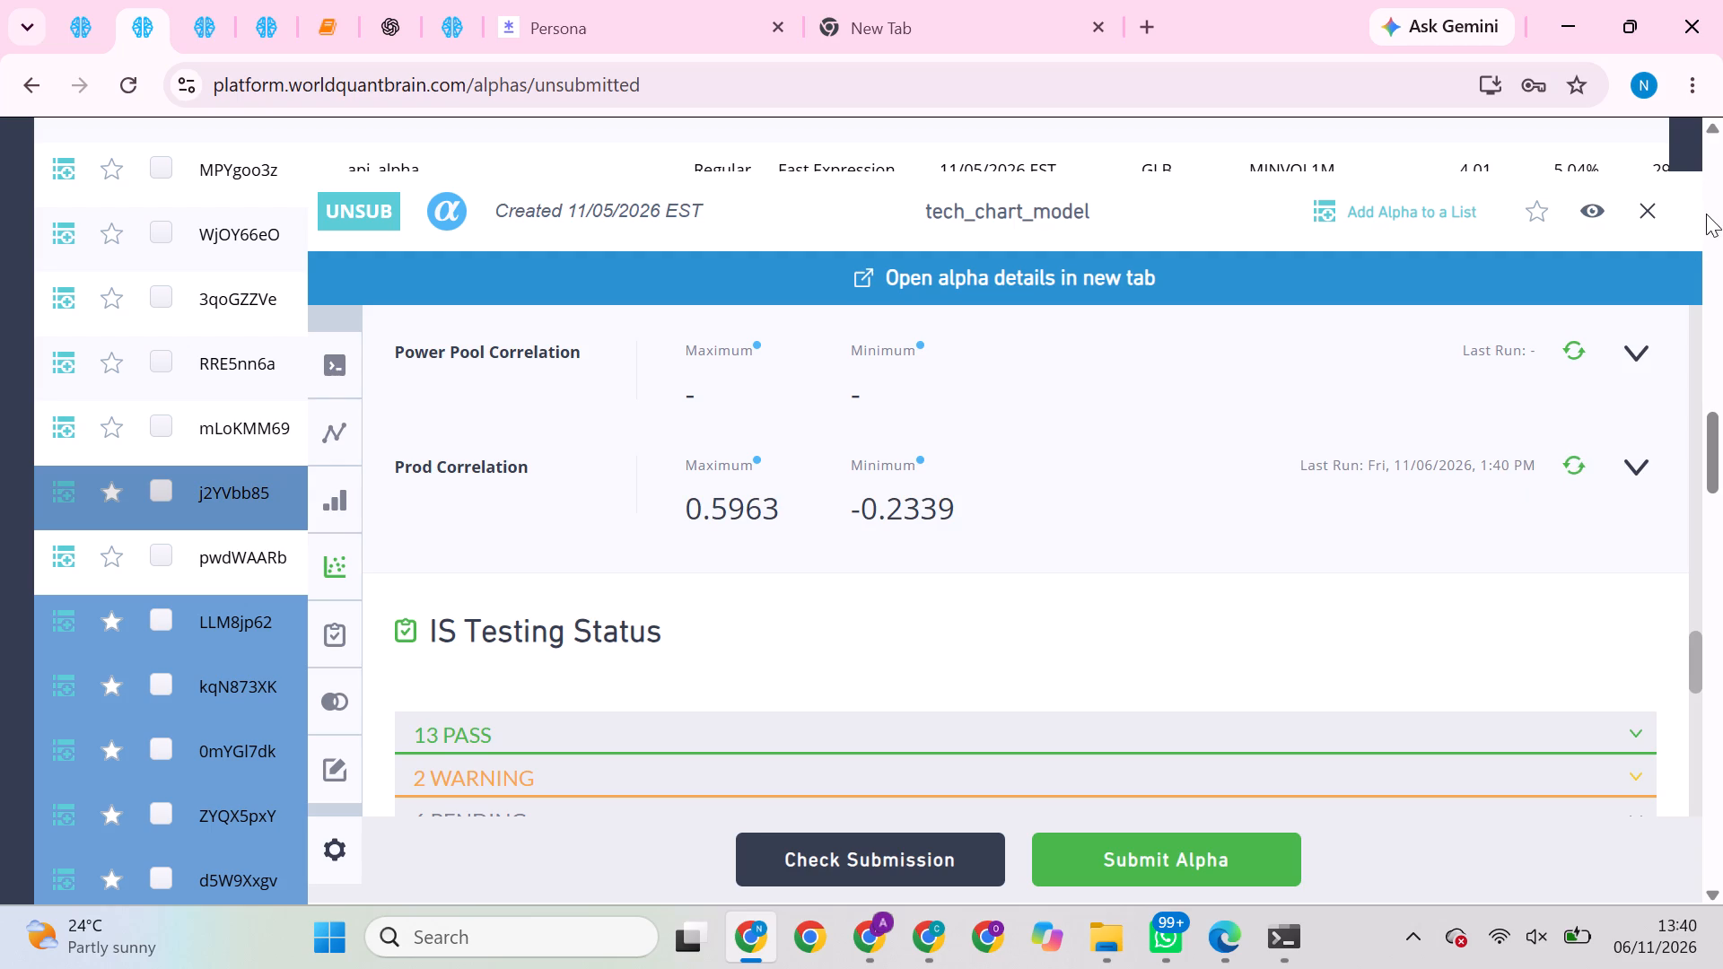
click(1650, 217)
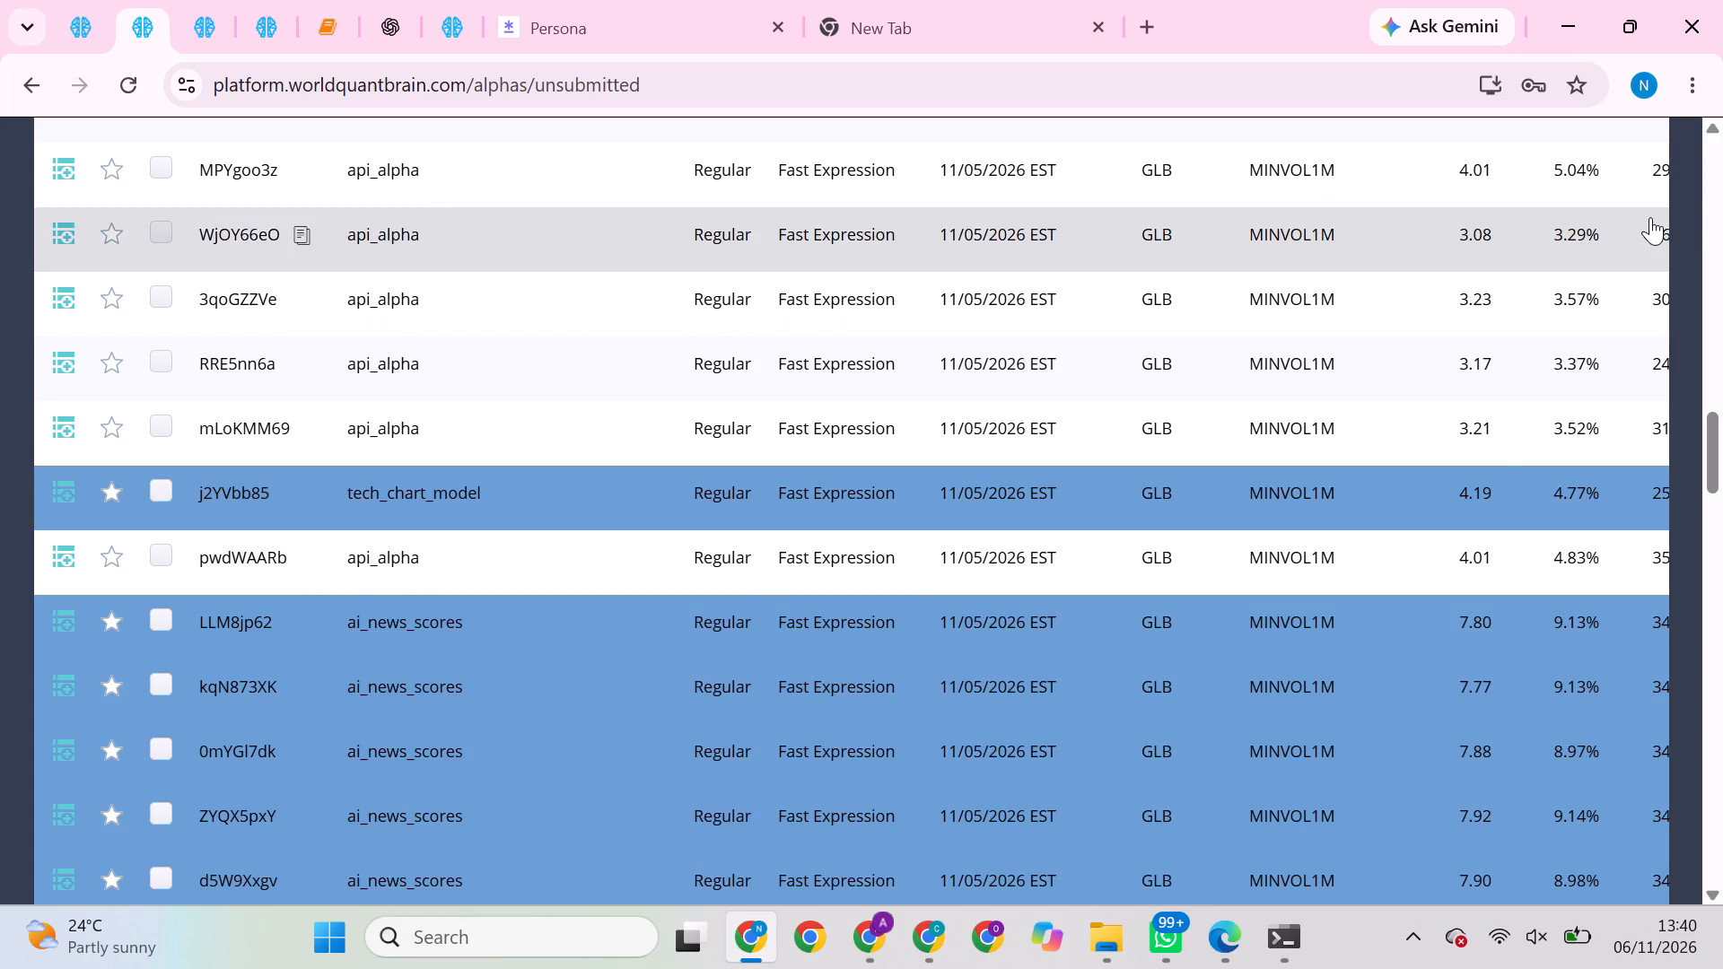
Open the details of the highlighted tech_chart_model alpha O0ARWqrR from the unsubmitted alphas list.
scroll(1491, 466, up, 6)
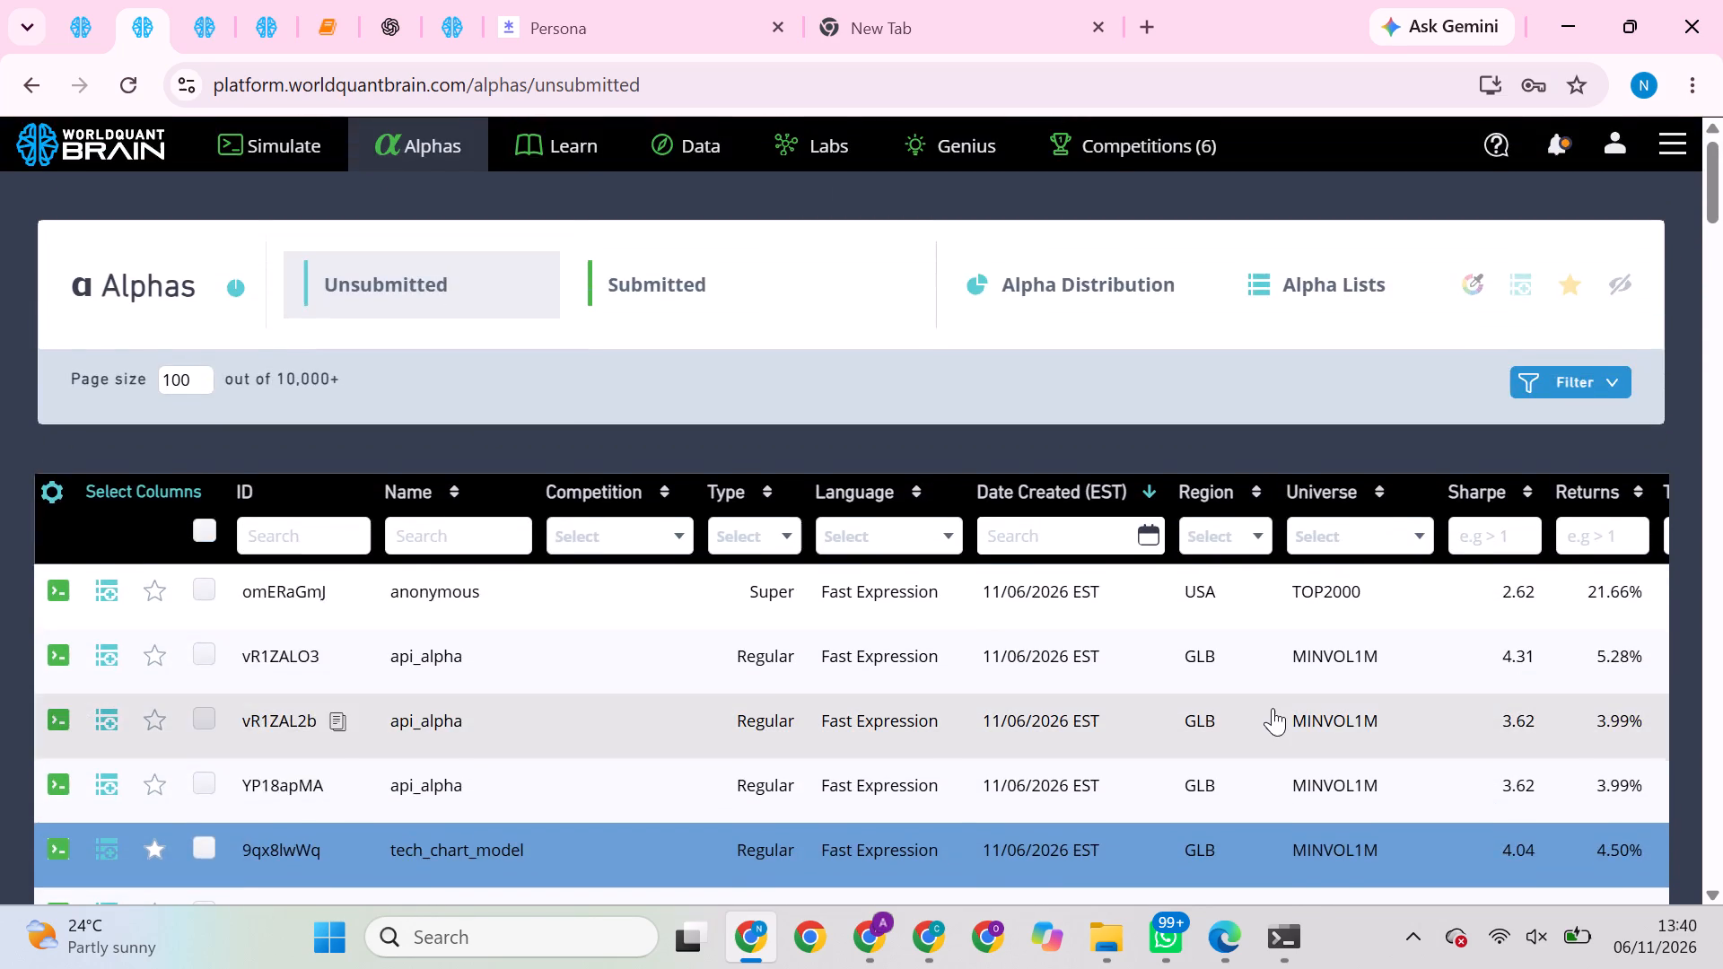
scroll(1273, 708, down, 6)
scroll(1098, 643, down, 2)
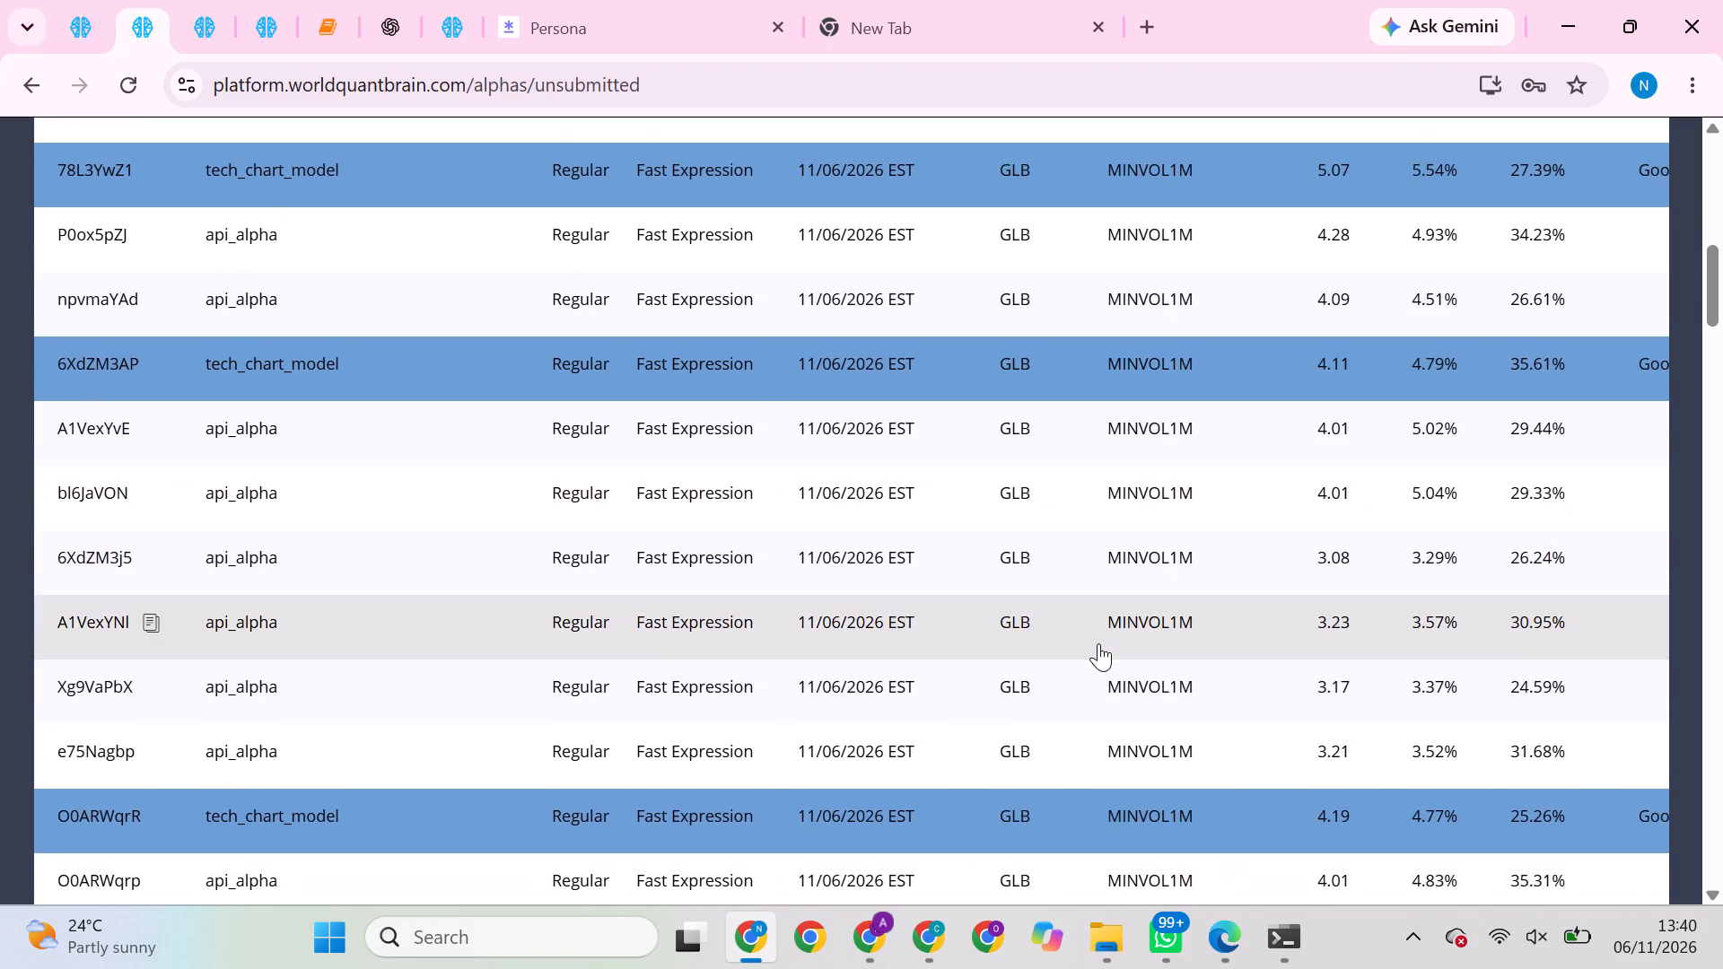
scroll(1098, 643, down, 2)
scroll(1061, 515, up, 1)
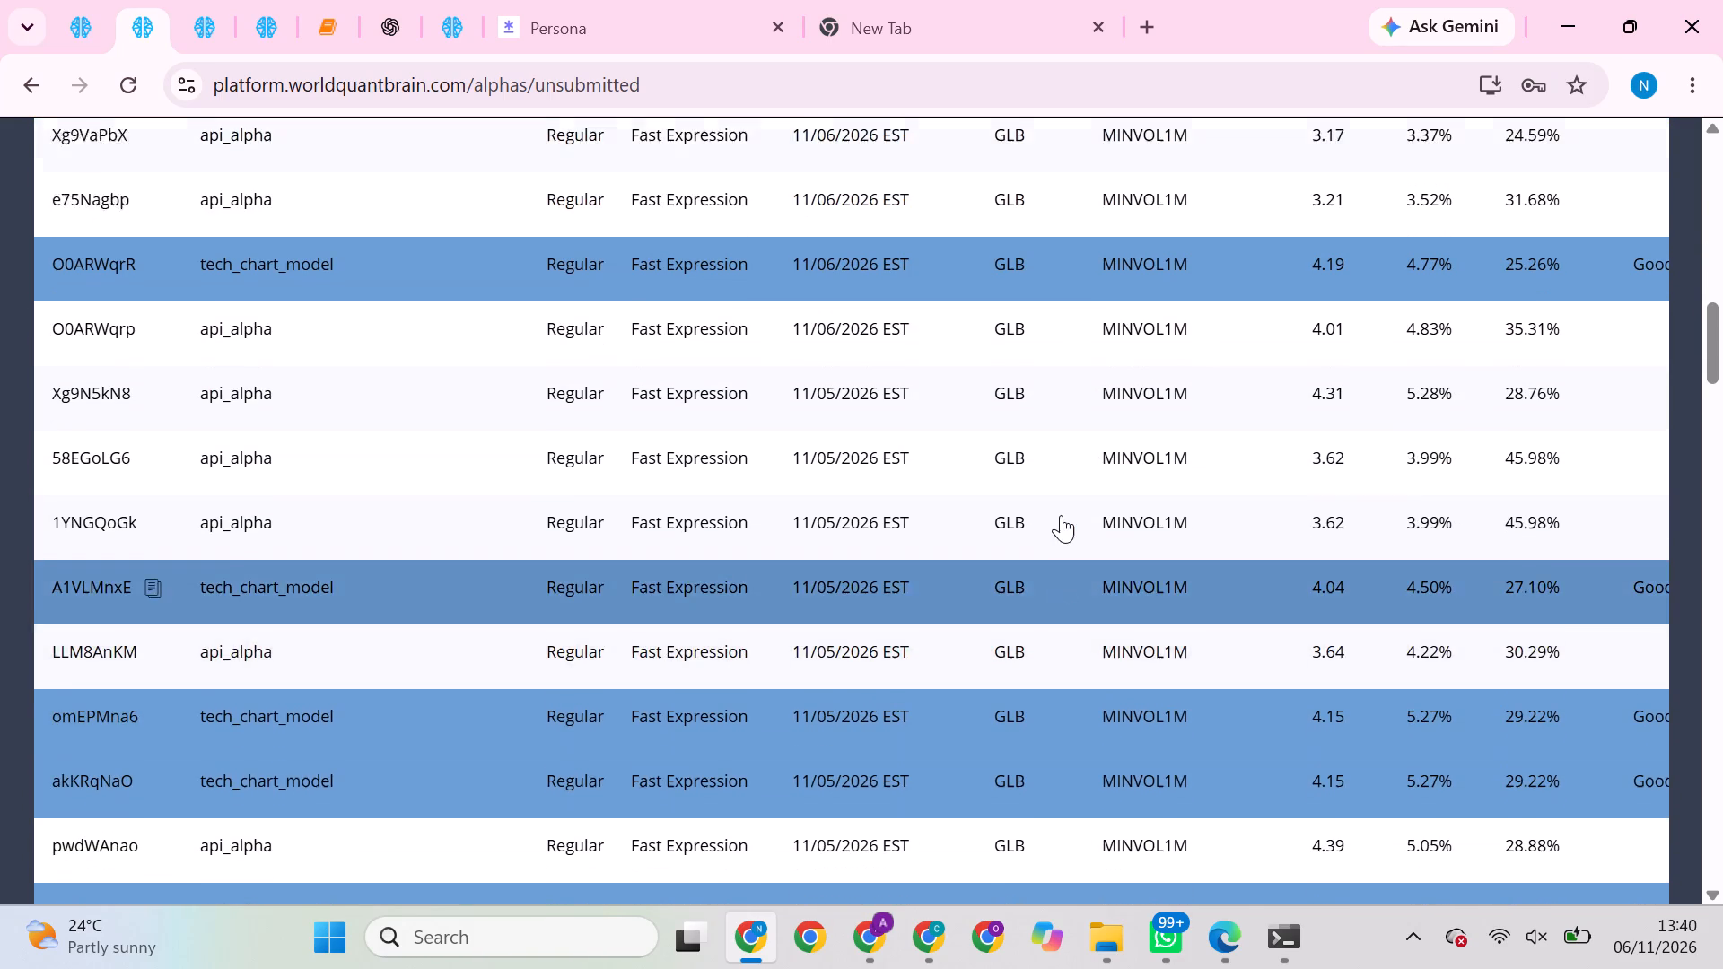
scroll(1061, 515, up, 1)
click(1120, 415)
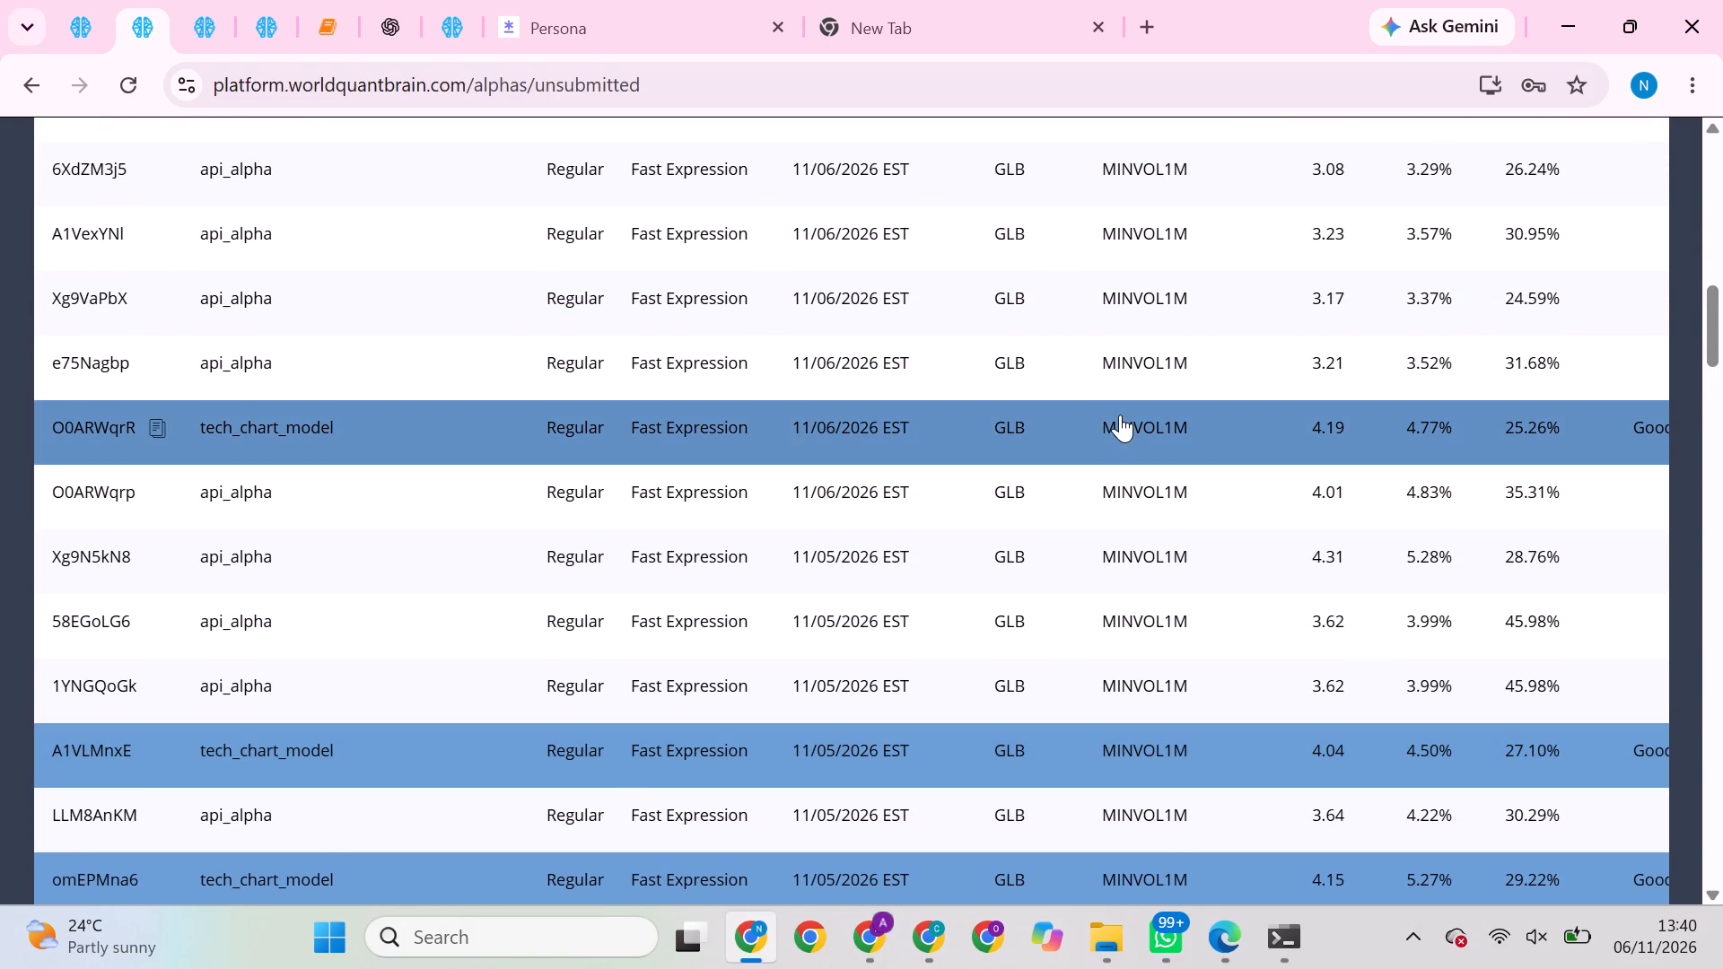
Run the production correlation check for the tech_chart_model alpha O0ARWqrR.
scroll(1130, 514, down, 2)
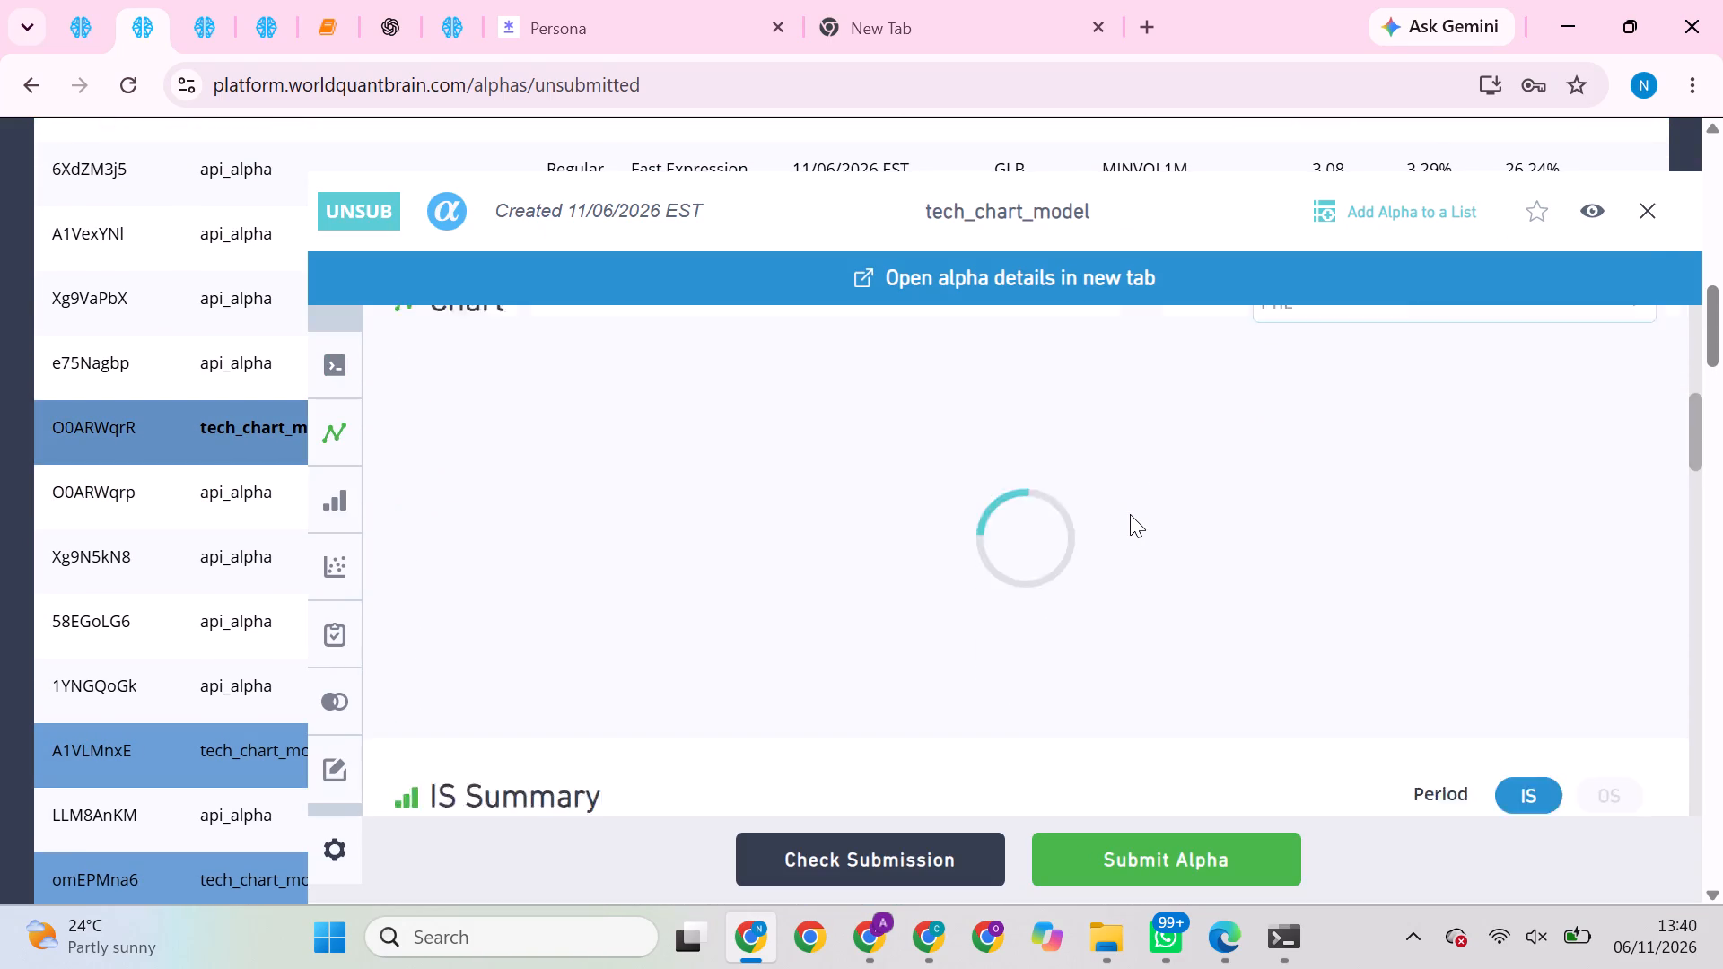
scroll(1130, 514, down, 5)
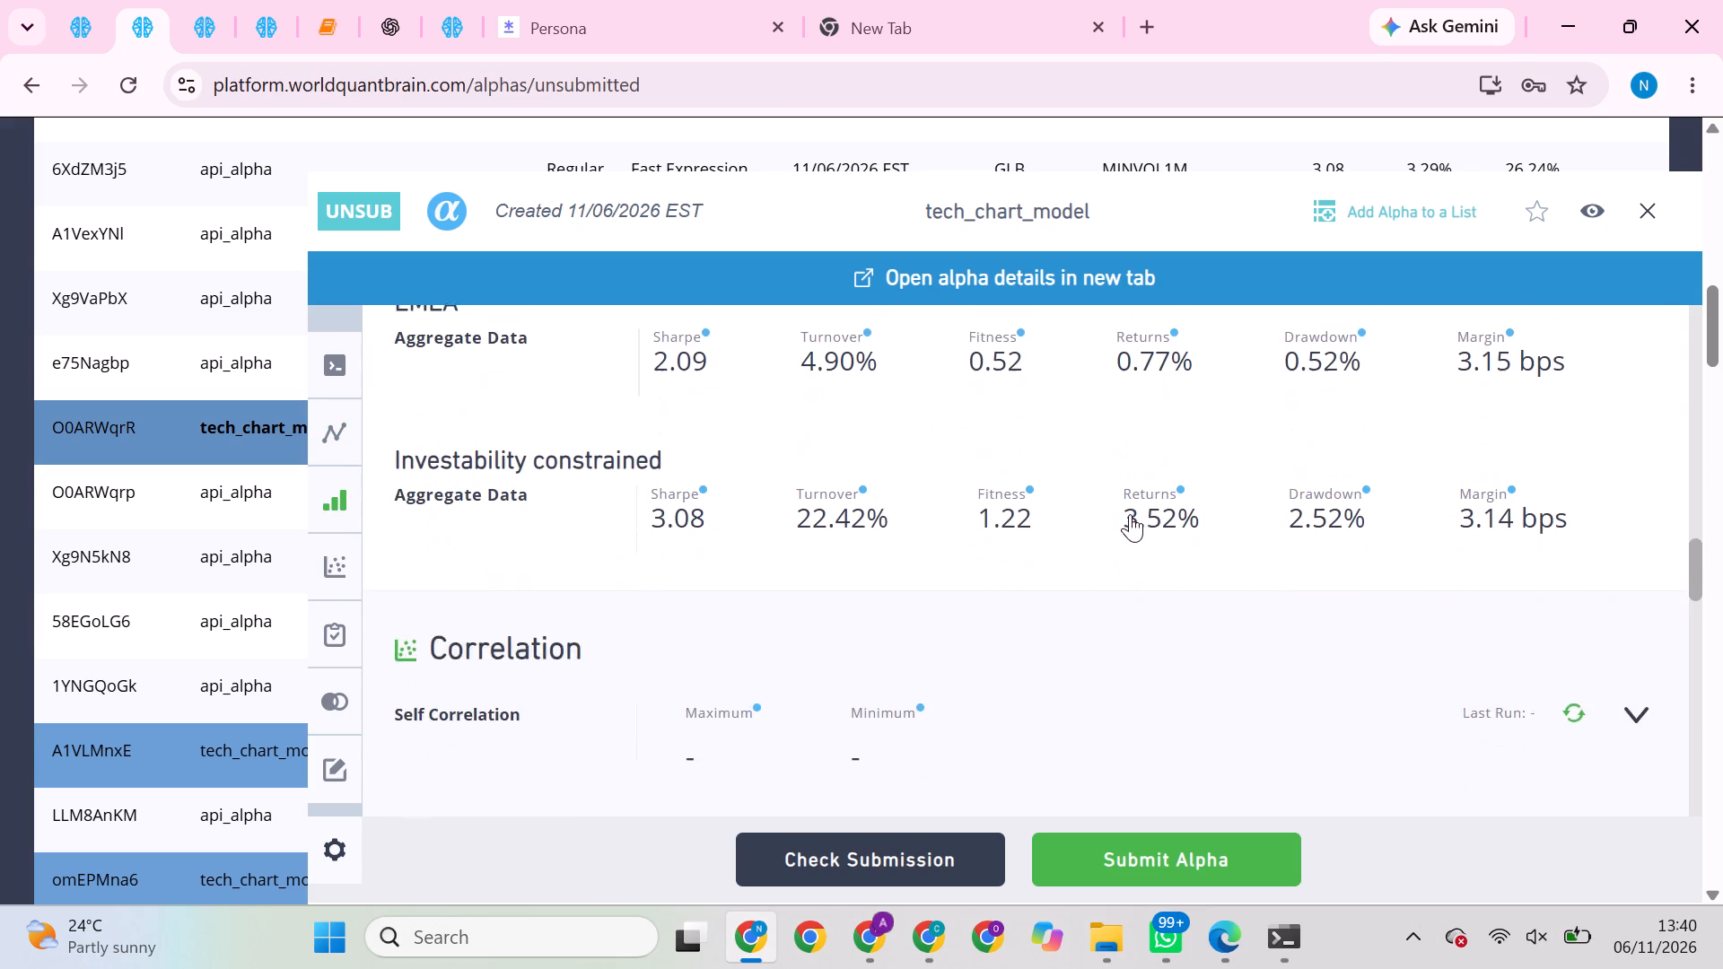
scroll(1130, 514, down, 1)
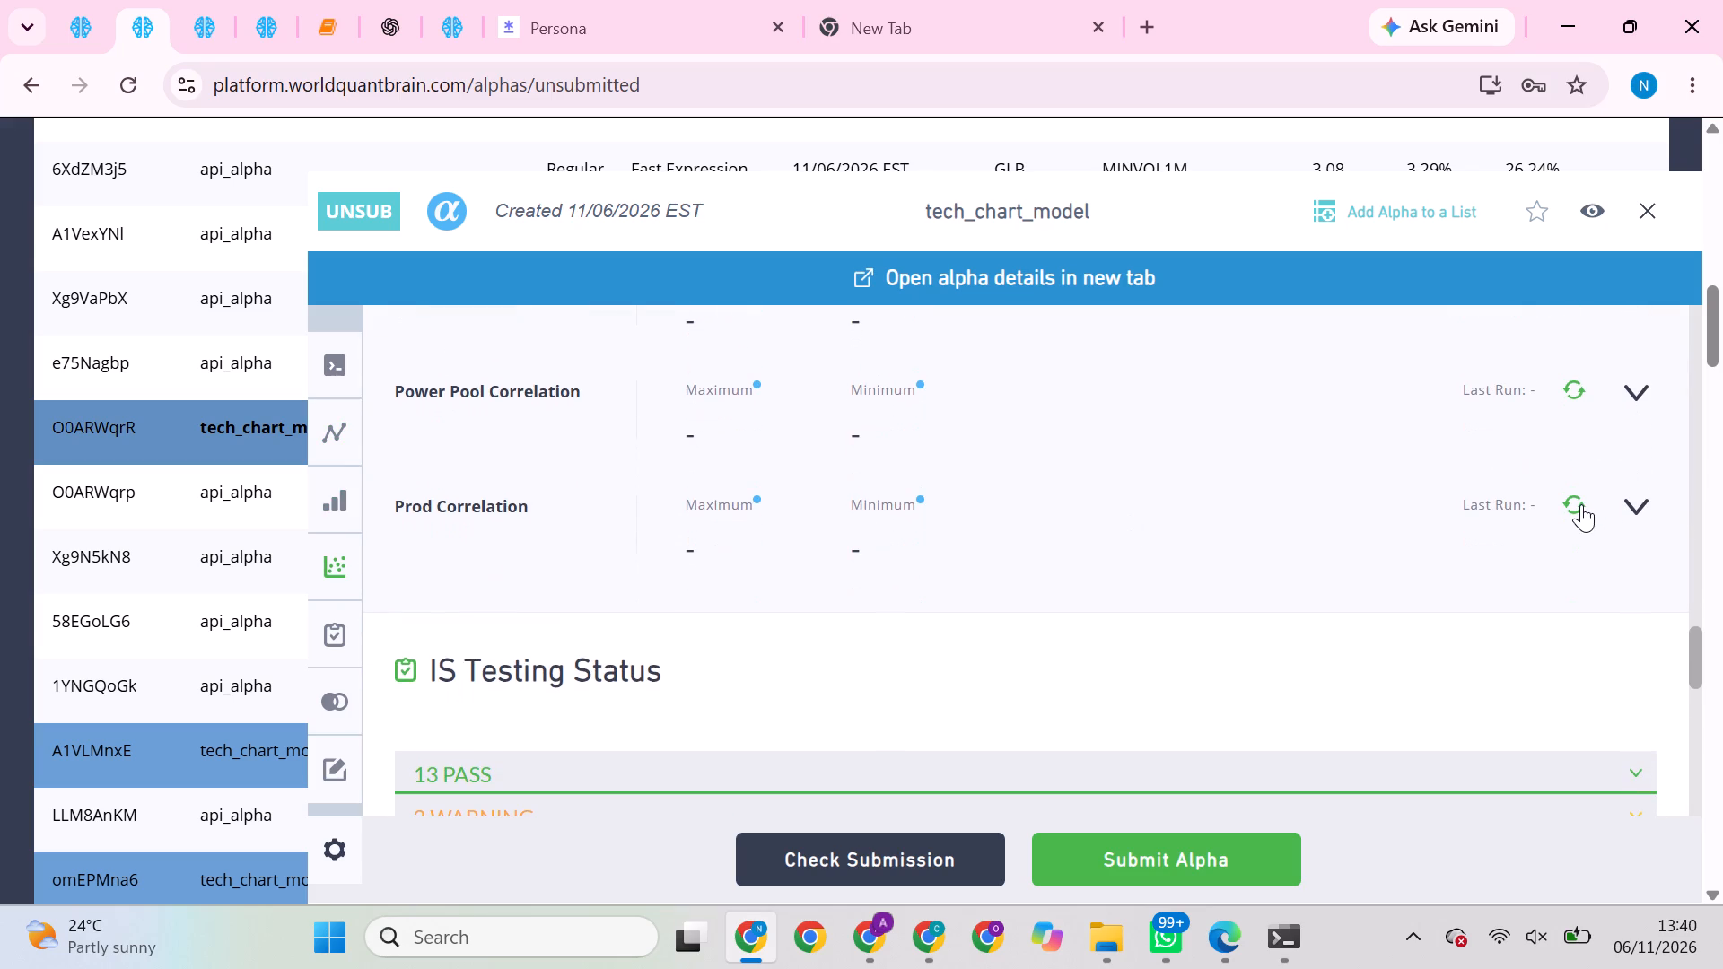
click(1581, 504)
click(727, 499)
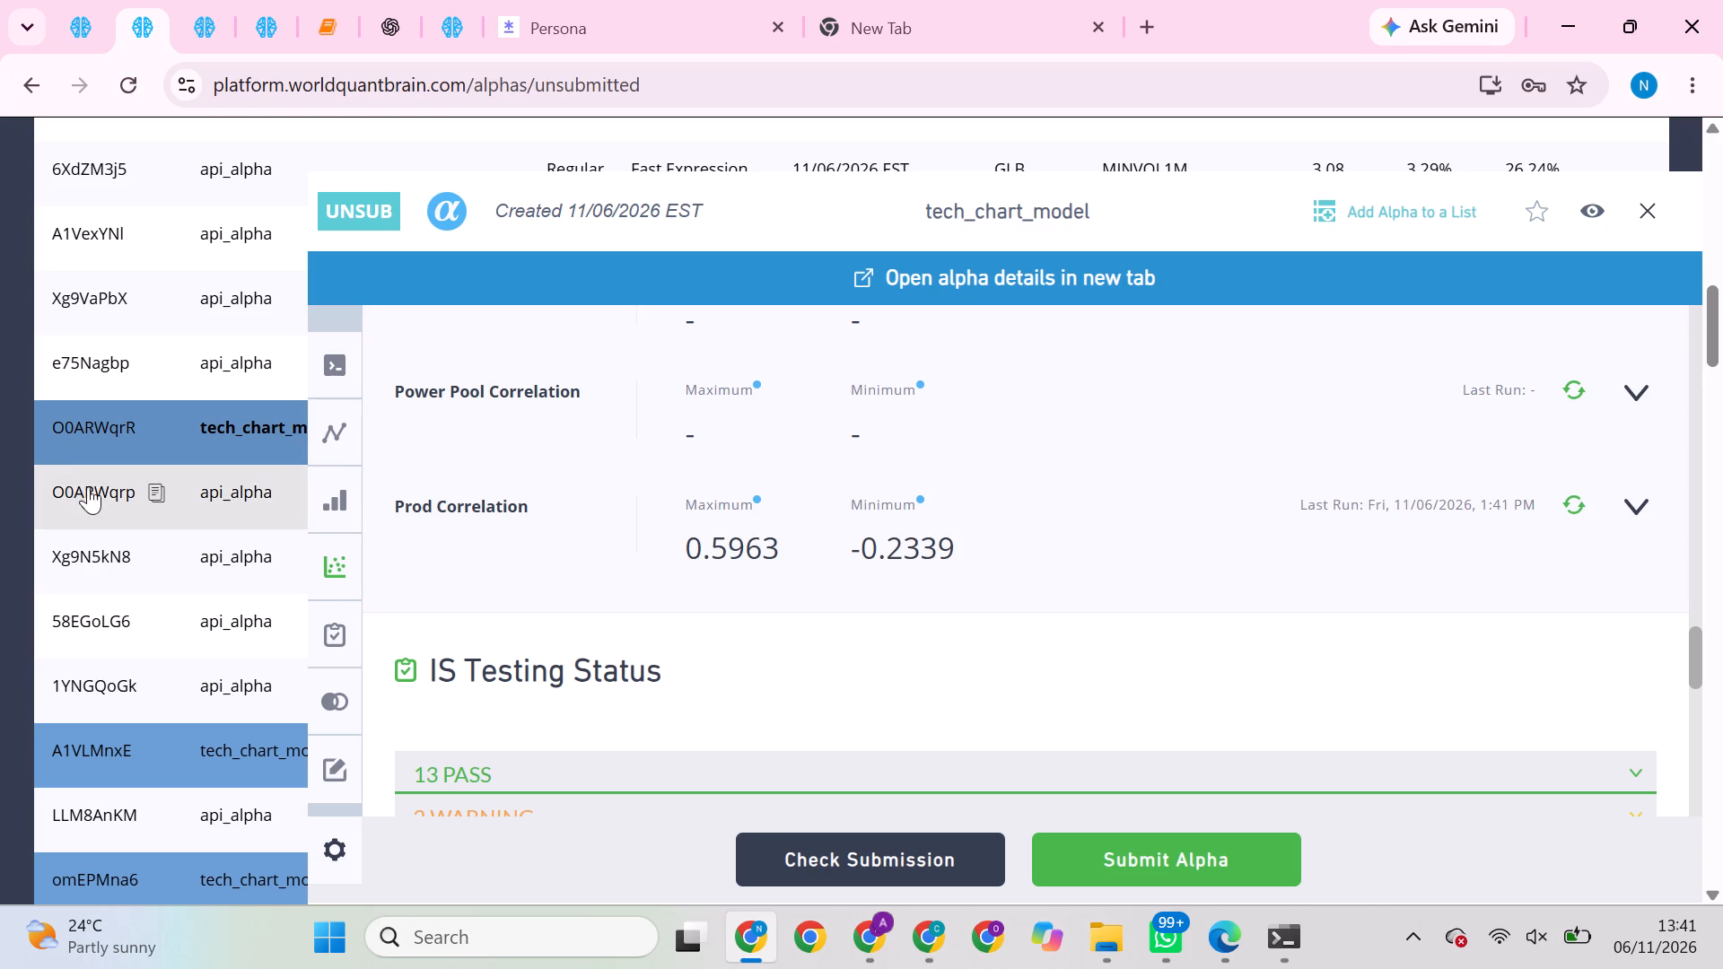
Run the power pool correlation and self correlation checks for alpha O0ARWqrR.
scroll(145, 559, down, 4)
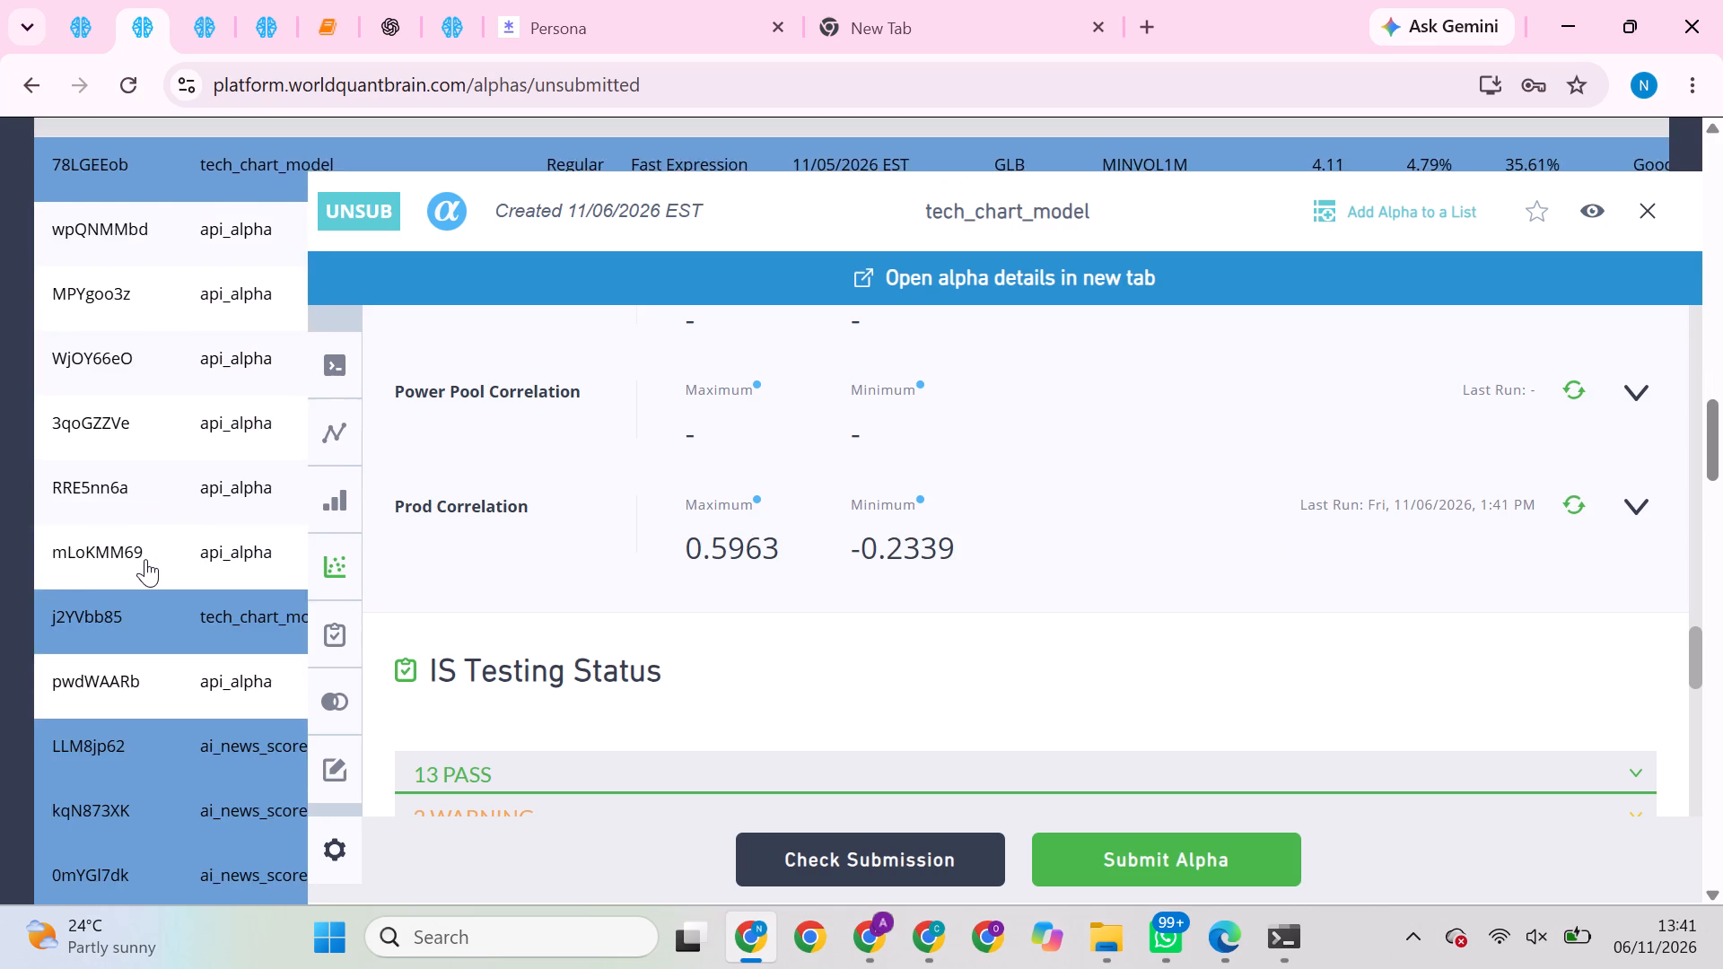
scroll(145, 559, down, 2)
scroll(145, 559, up, 6)
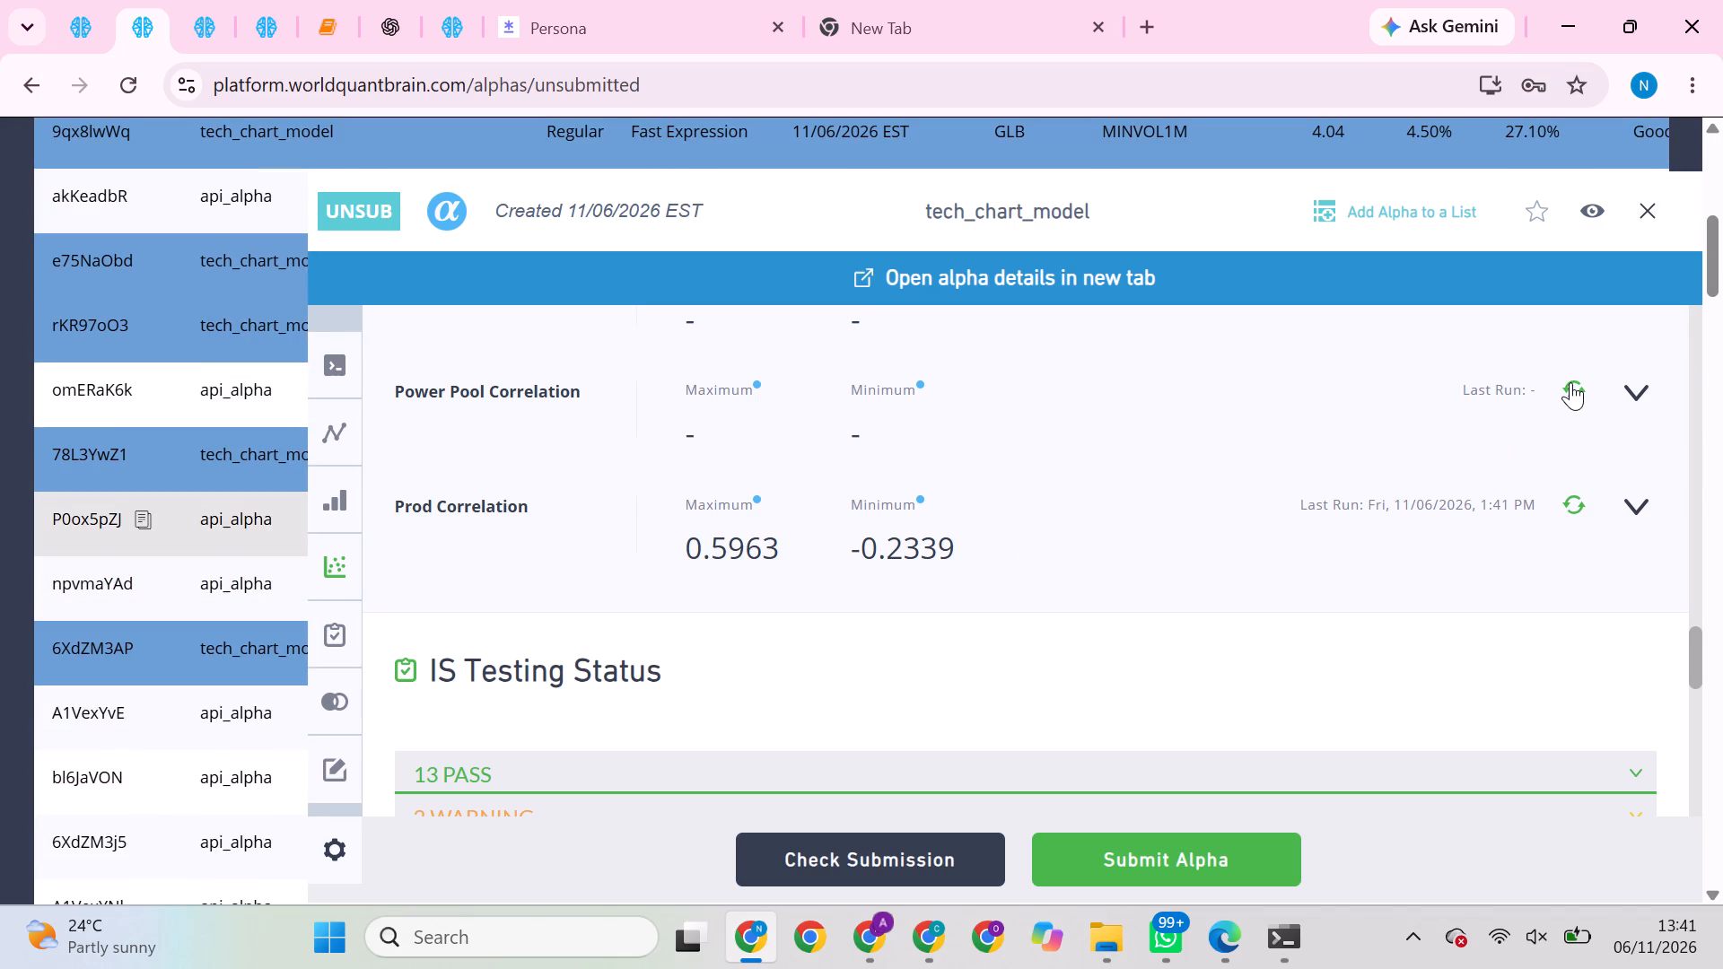
click(1570, 382)
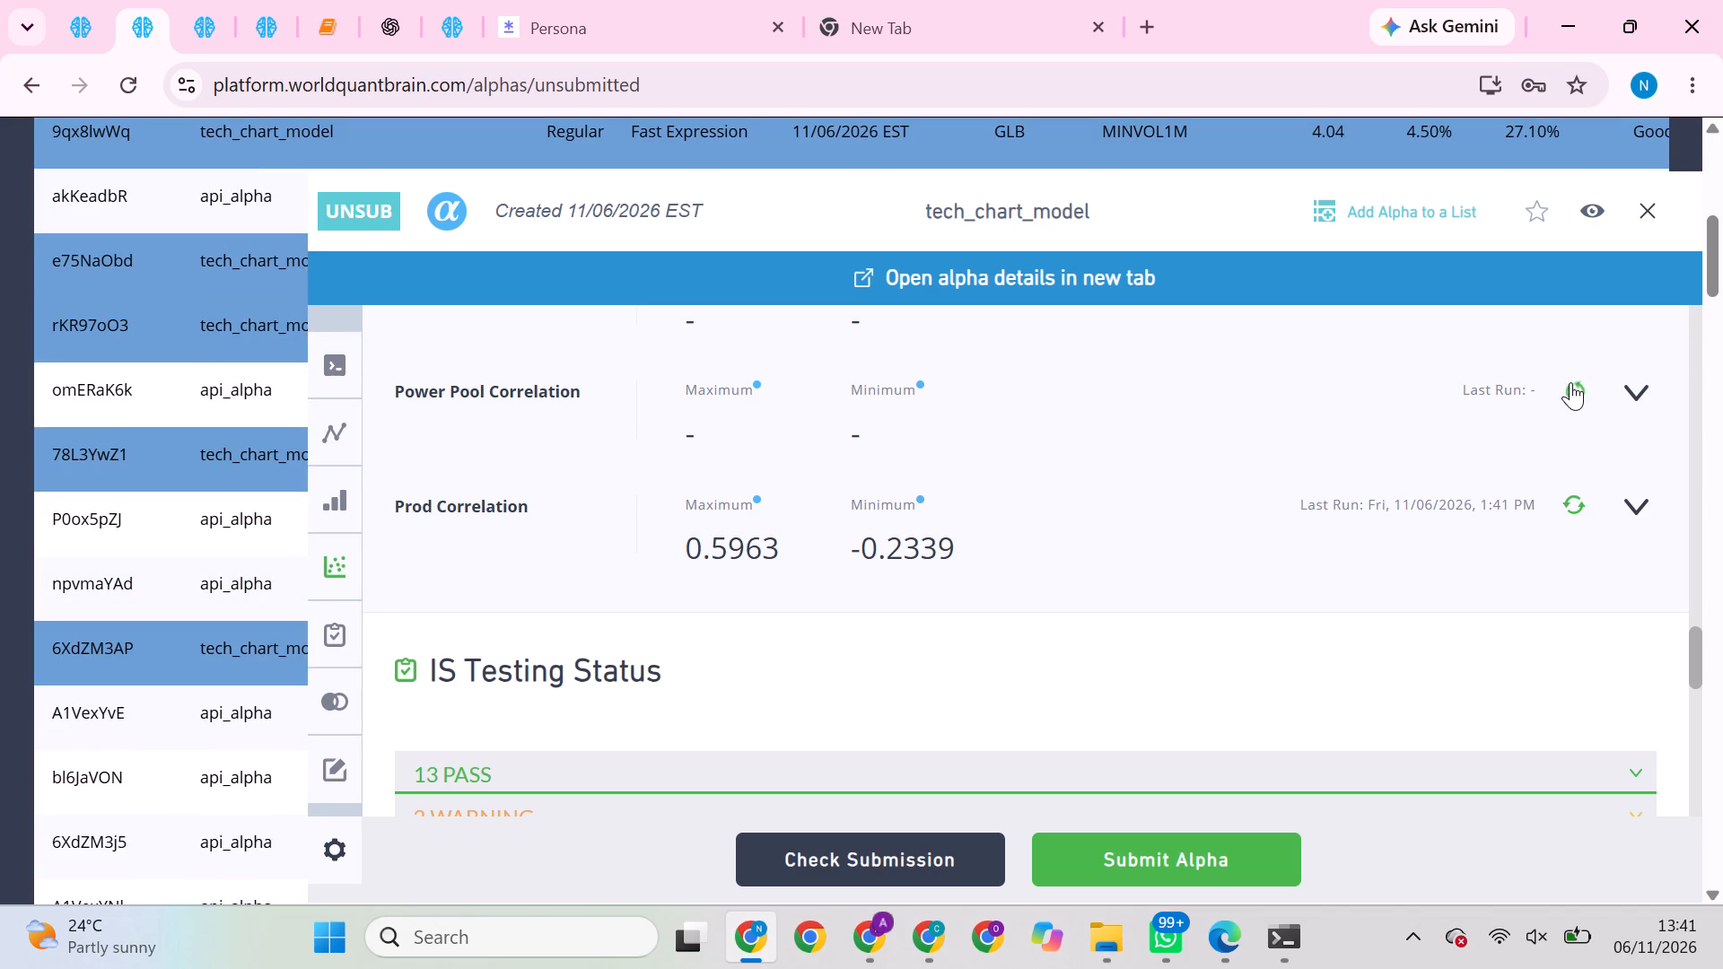
scroll(1570, 417, up, 3)
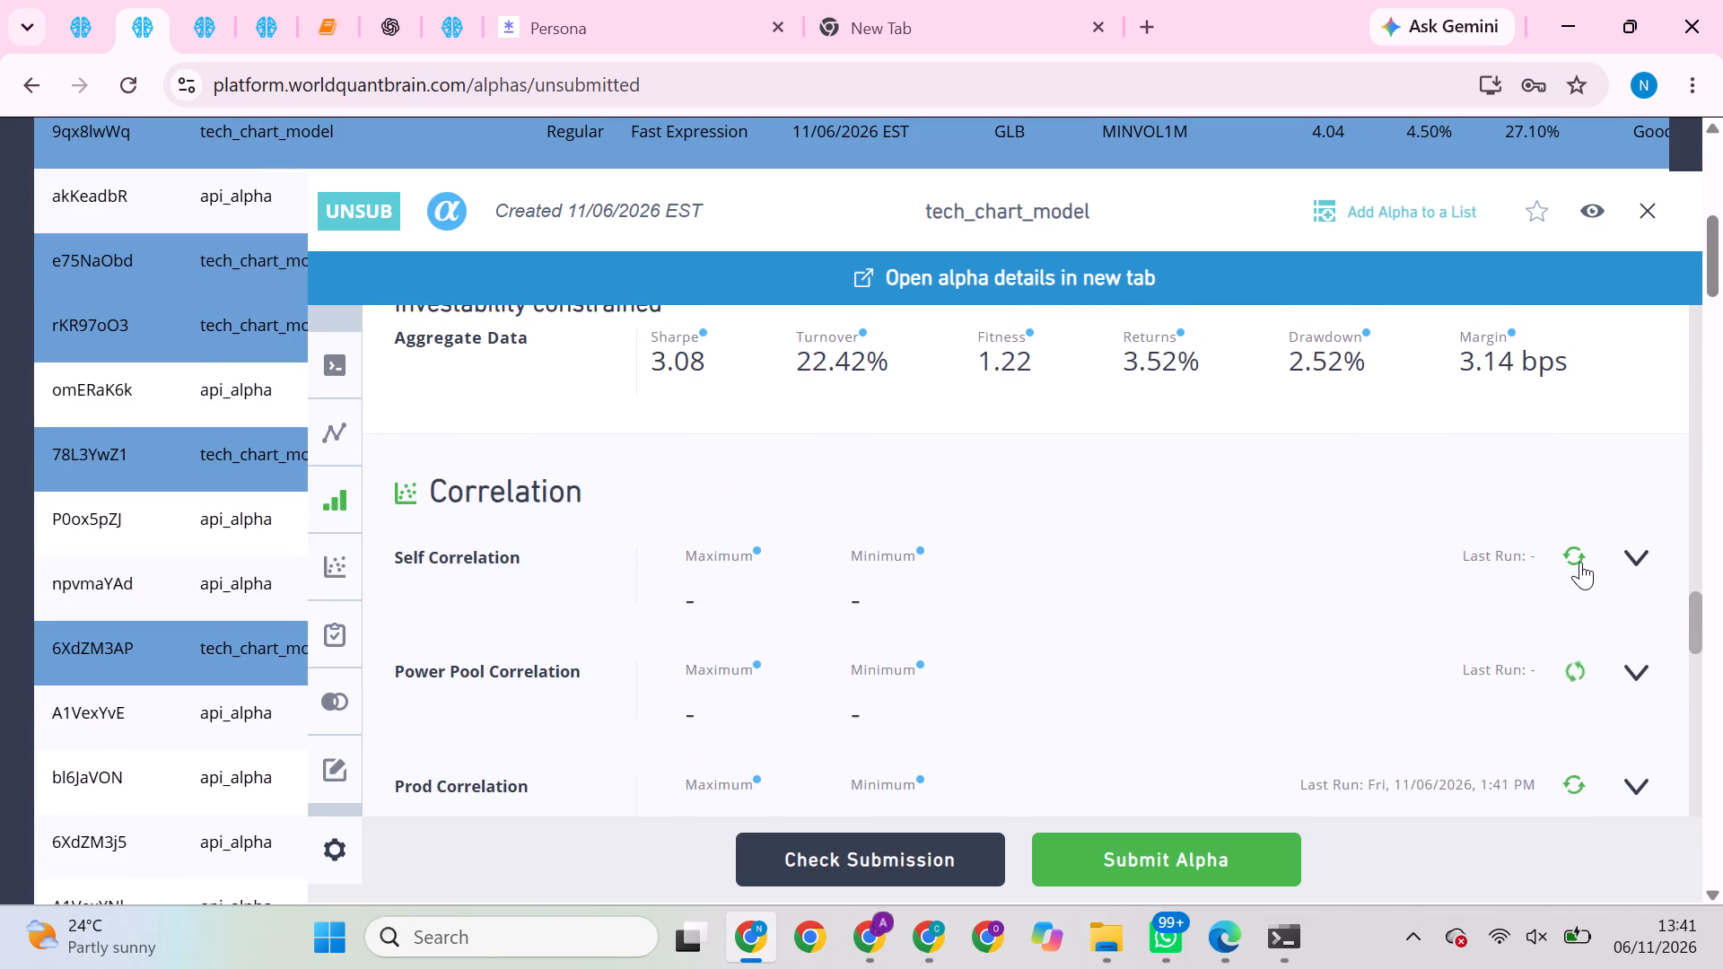
click(1580, 562)
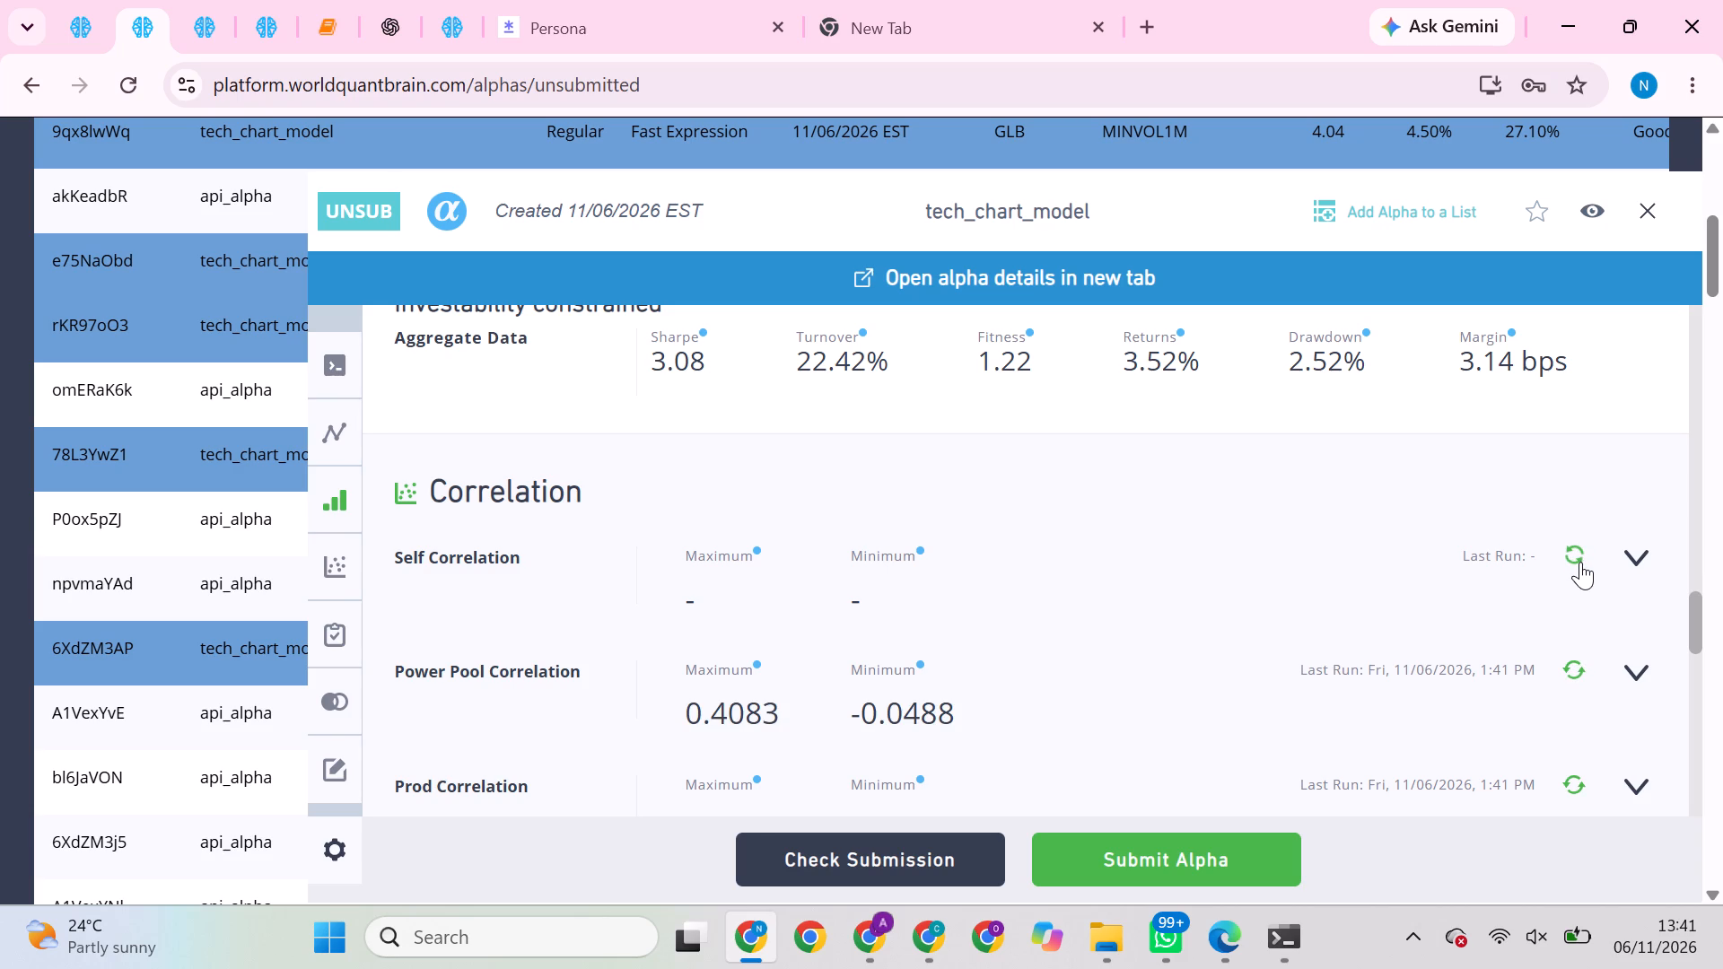
Run and expand the performance comparison for alpha O0ARWqrR, review its aggregate and yearly data, and close the alpha's details.
scroll(1580, 562, down, 3)
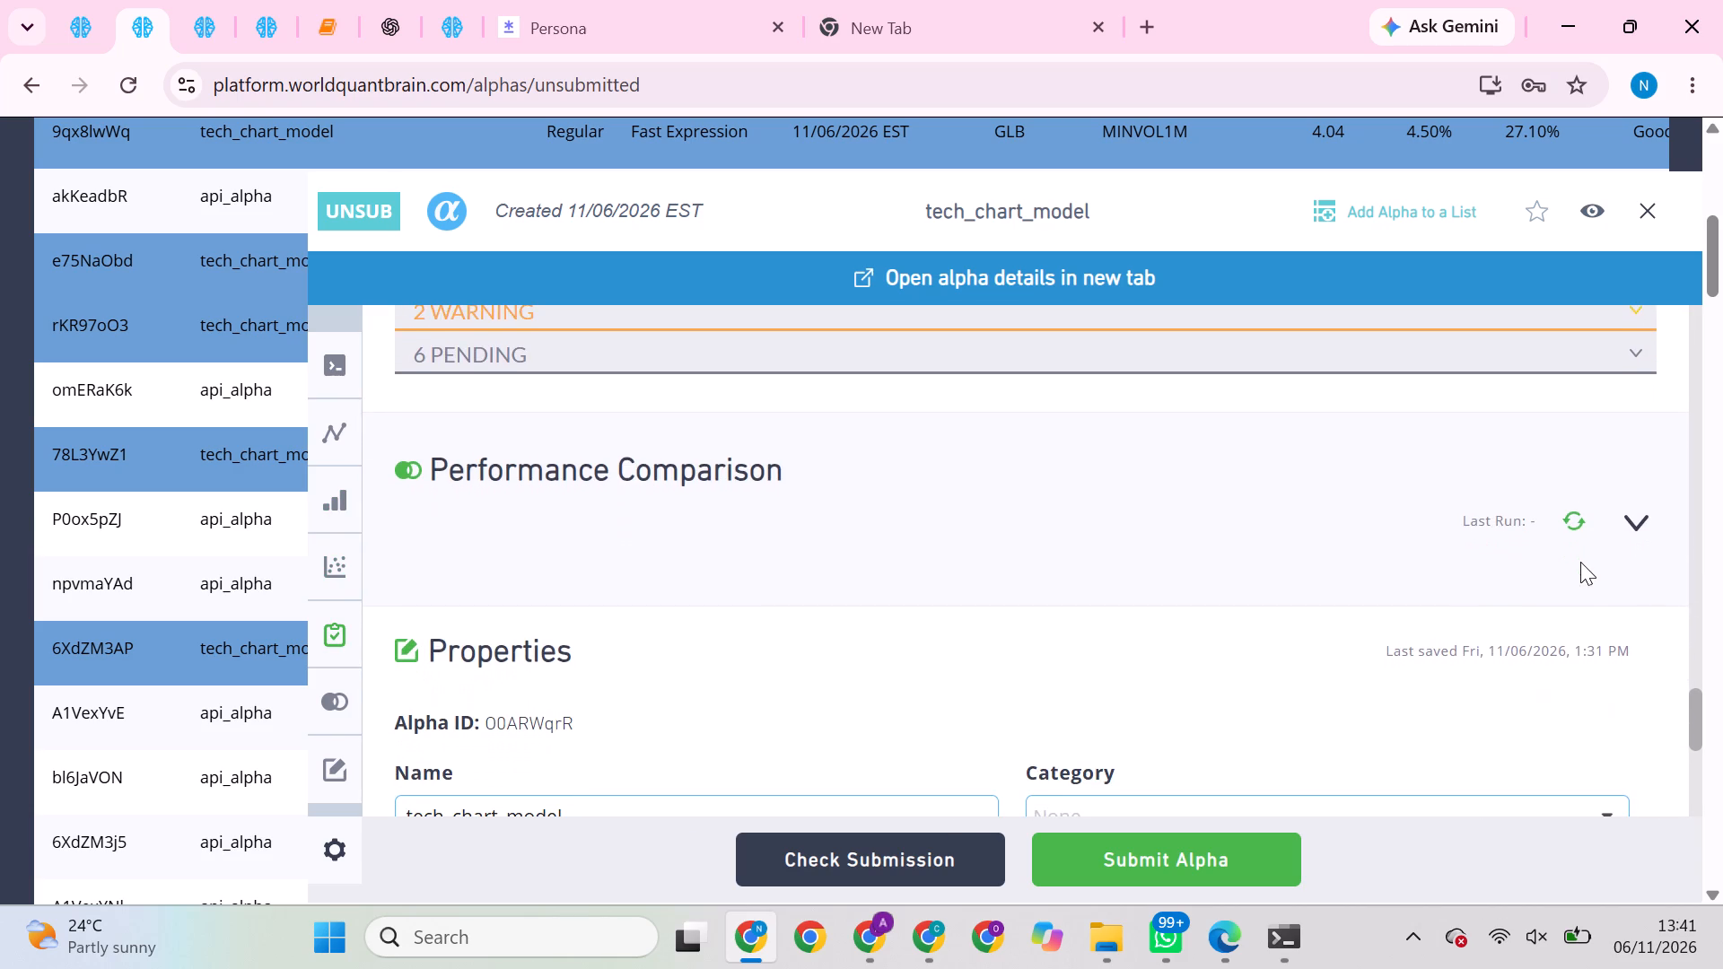
click(1576, 517)
click(1630, 516)
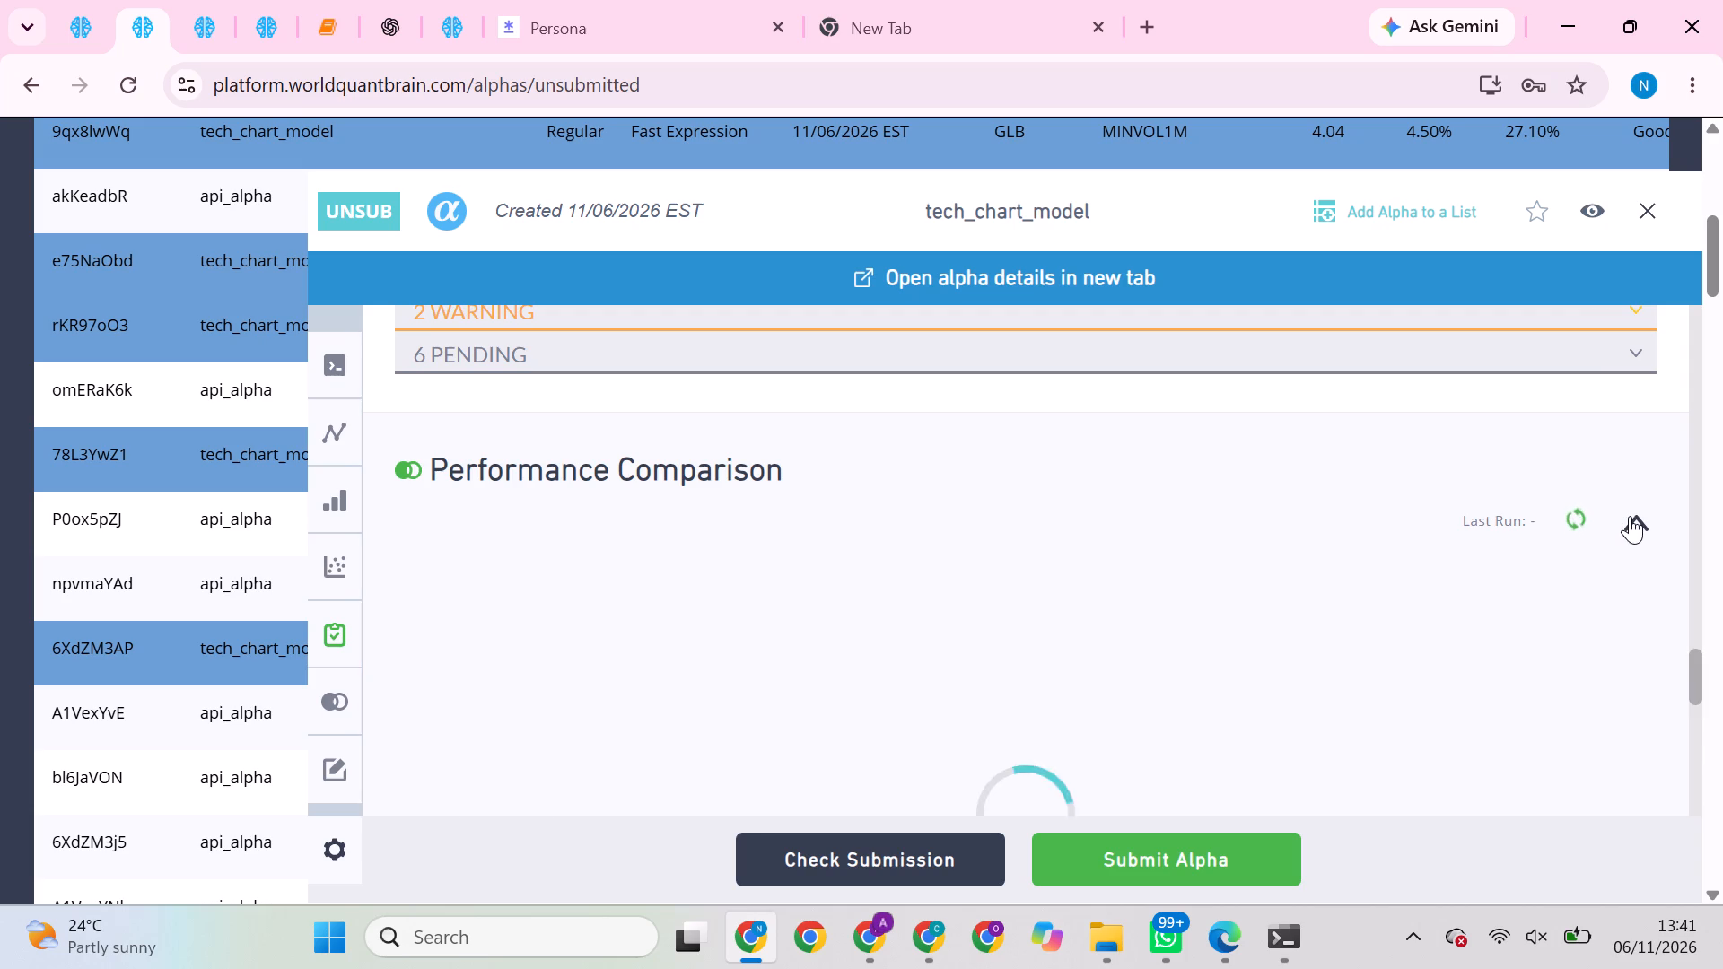
scroll(1630, 516, down, 1)
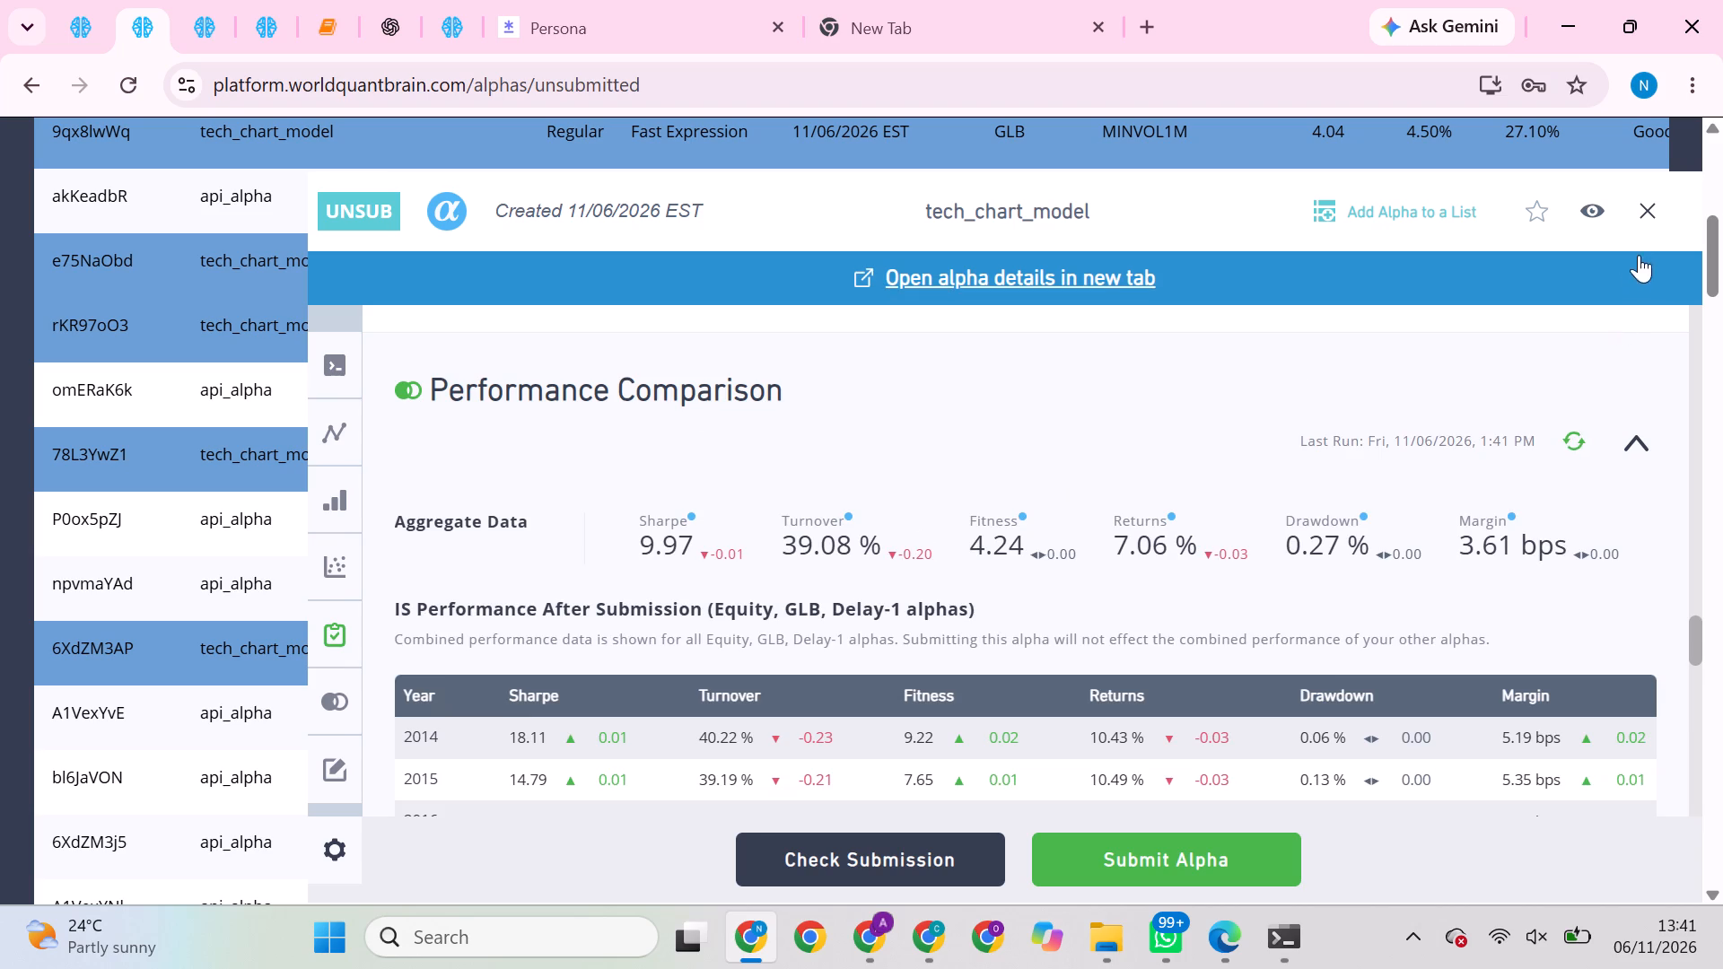
click(1651, 205)
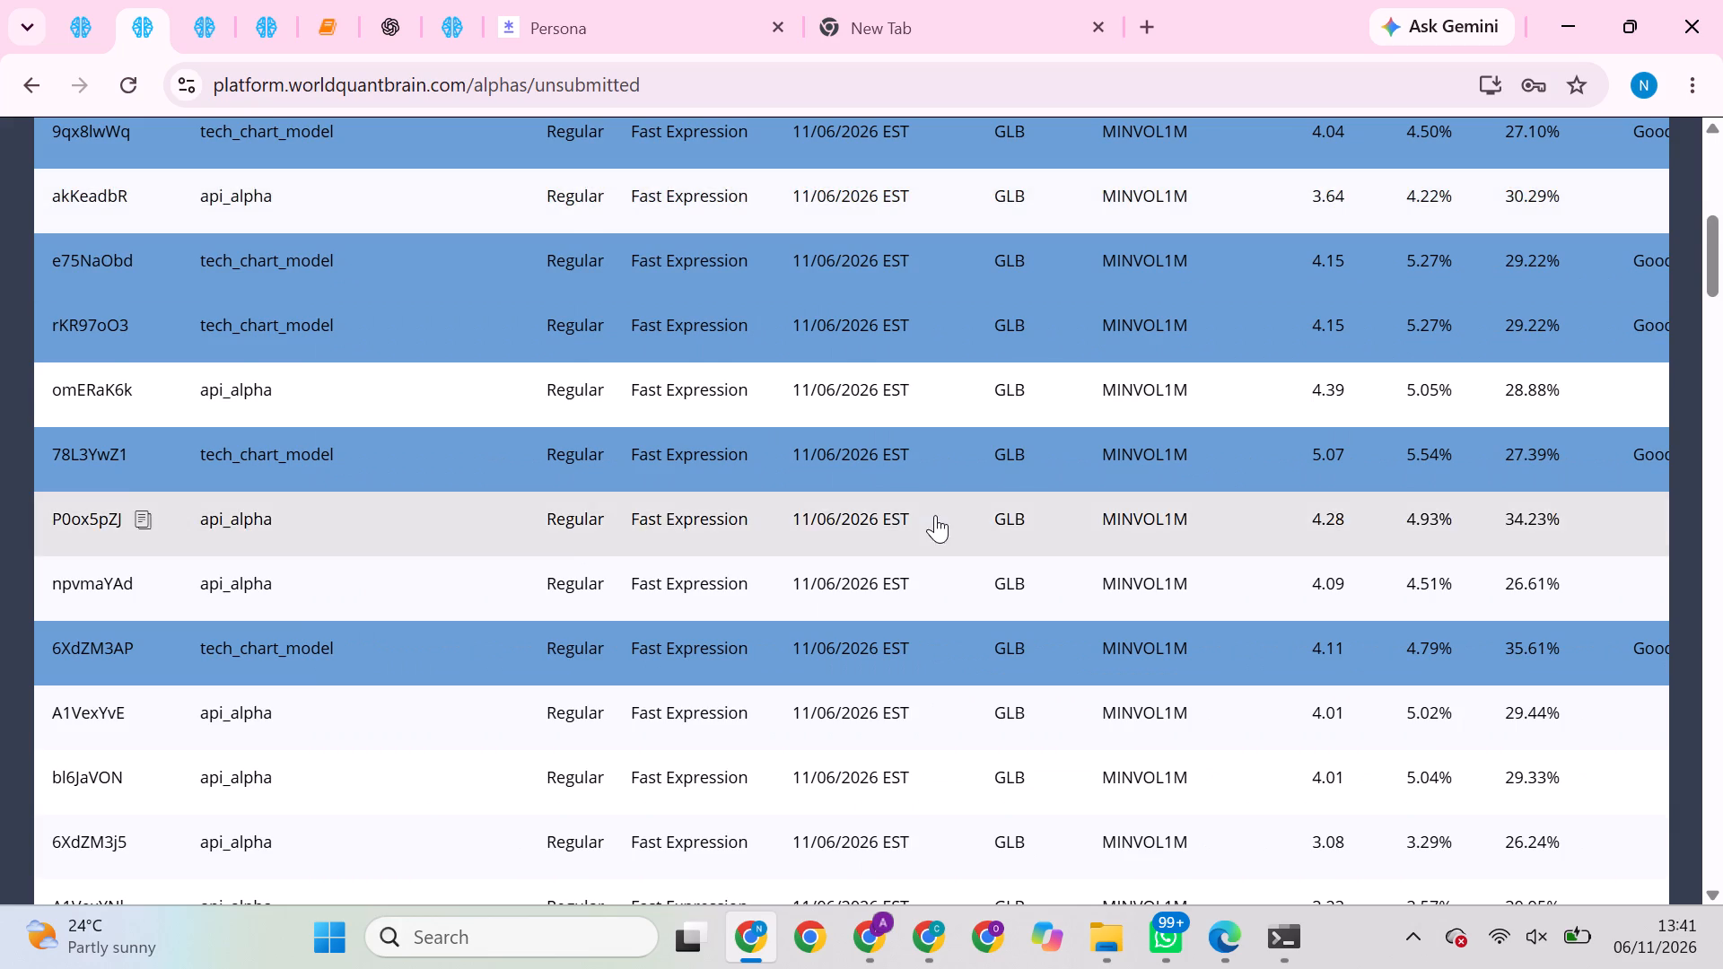
Open the highlighted tech_chart_model alpha 9qx8lwWq and examine its simulation settings, PnL chart and IS summary.
scroll(935, 515, up, 4)
scroll(935, 515, down, 1)
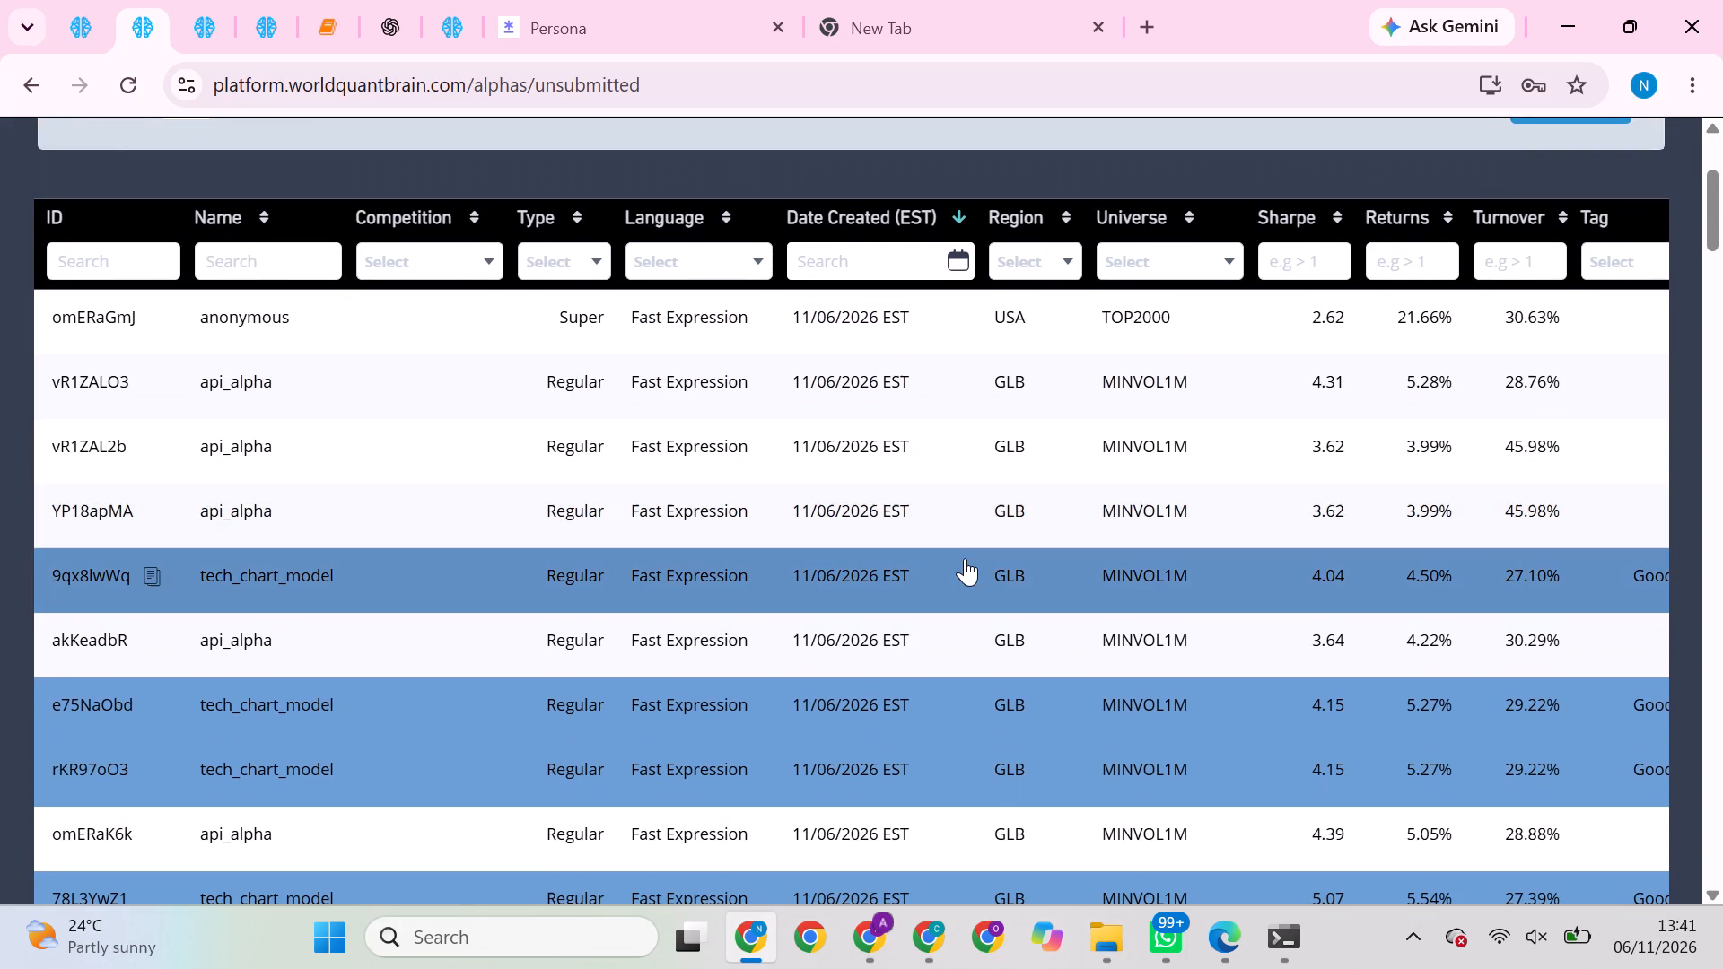
click(965, 558)
scroll(965, 558, down, 3)
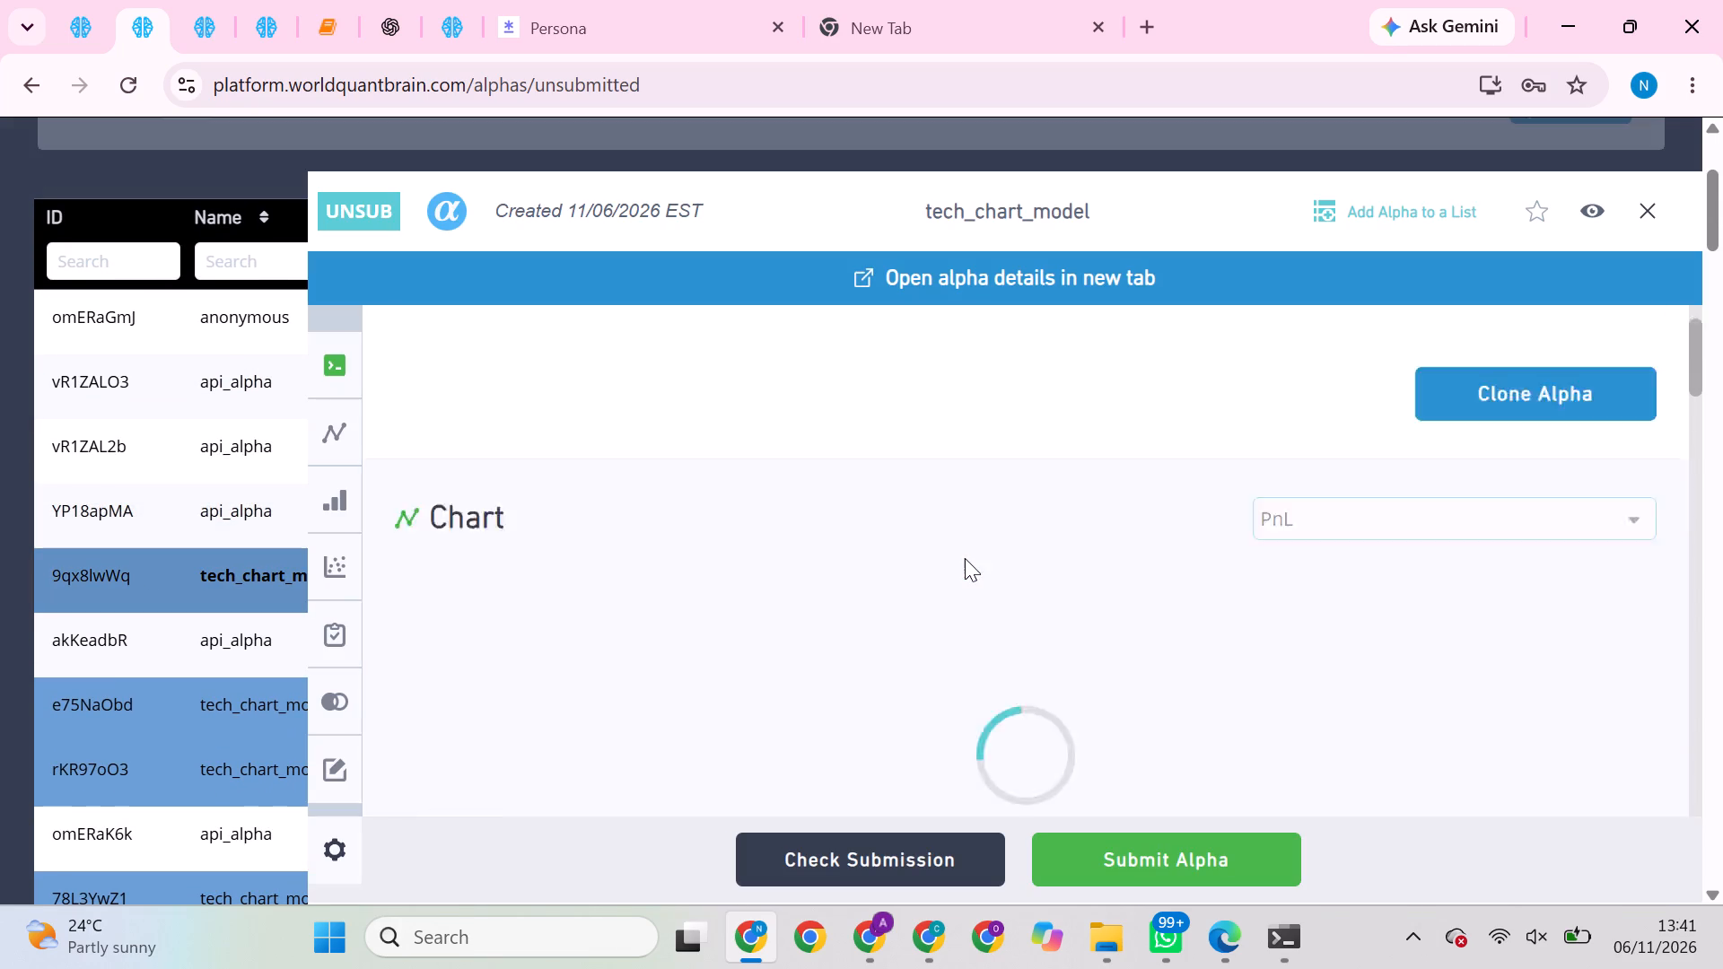
scroll(965, 558, down, 5)
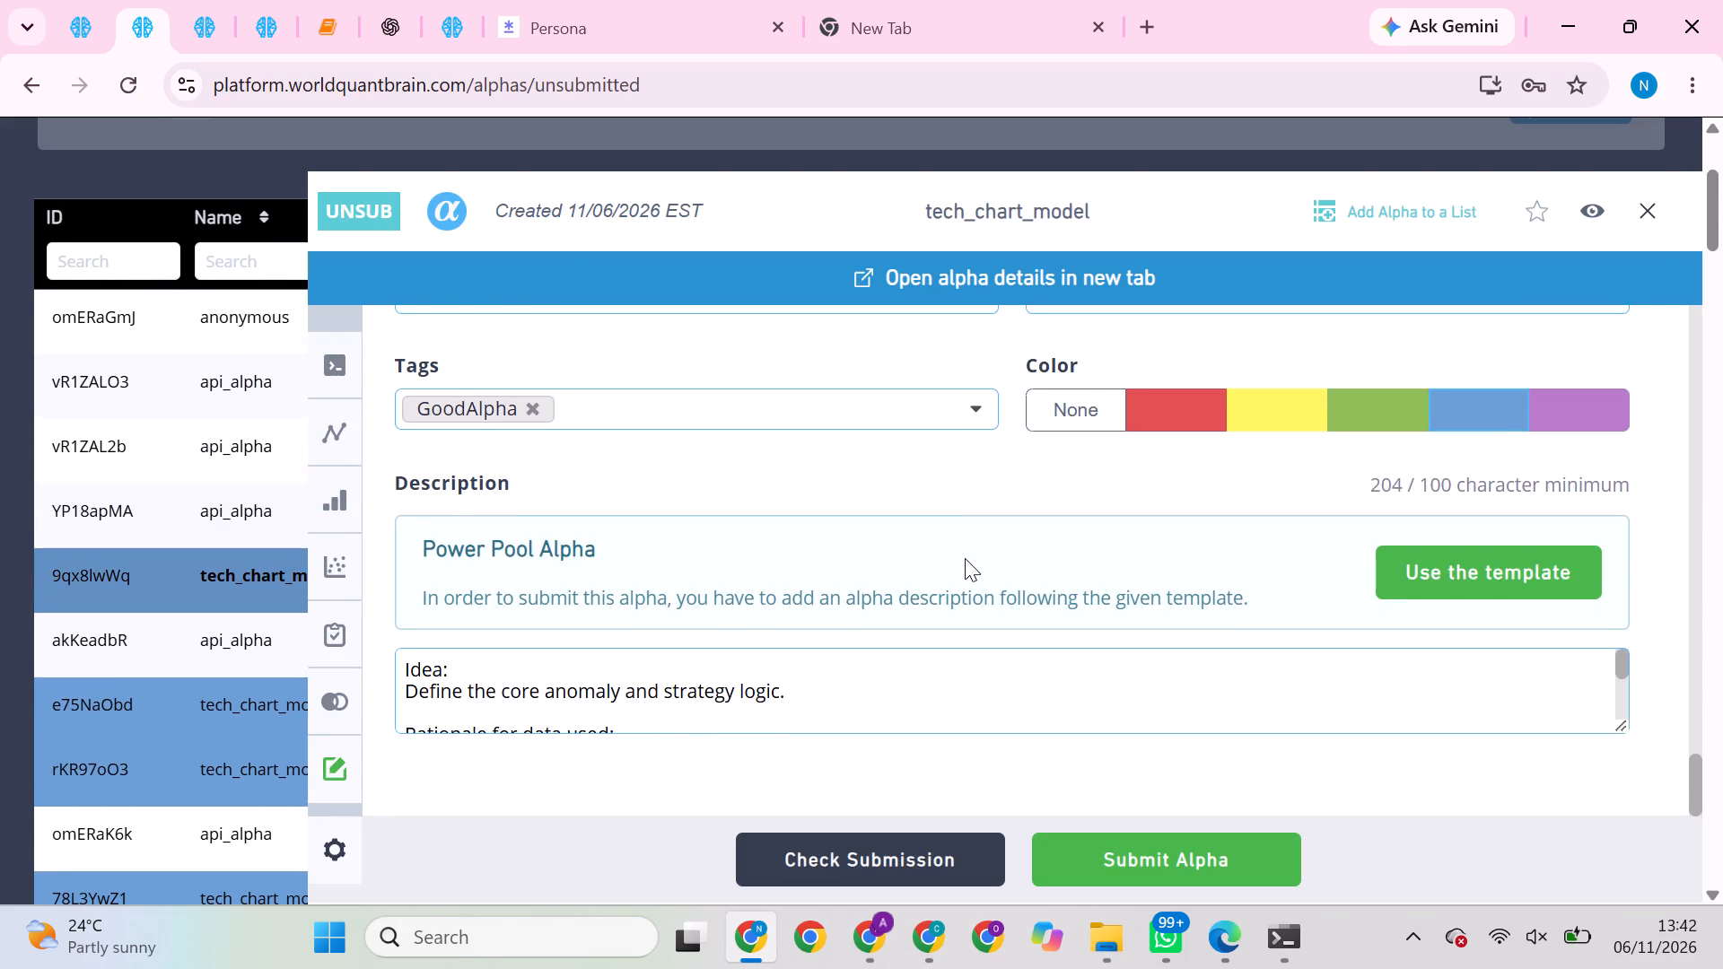
scroll(965, 558, up, 4)
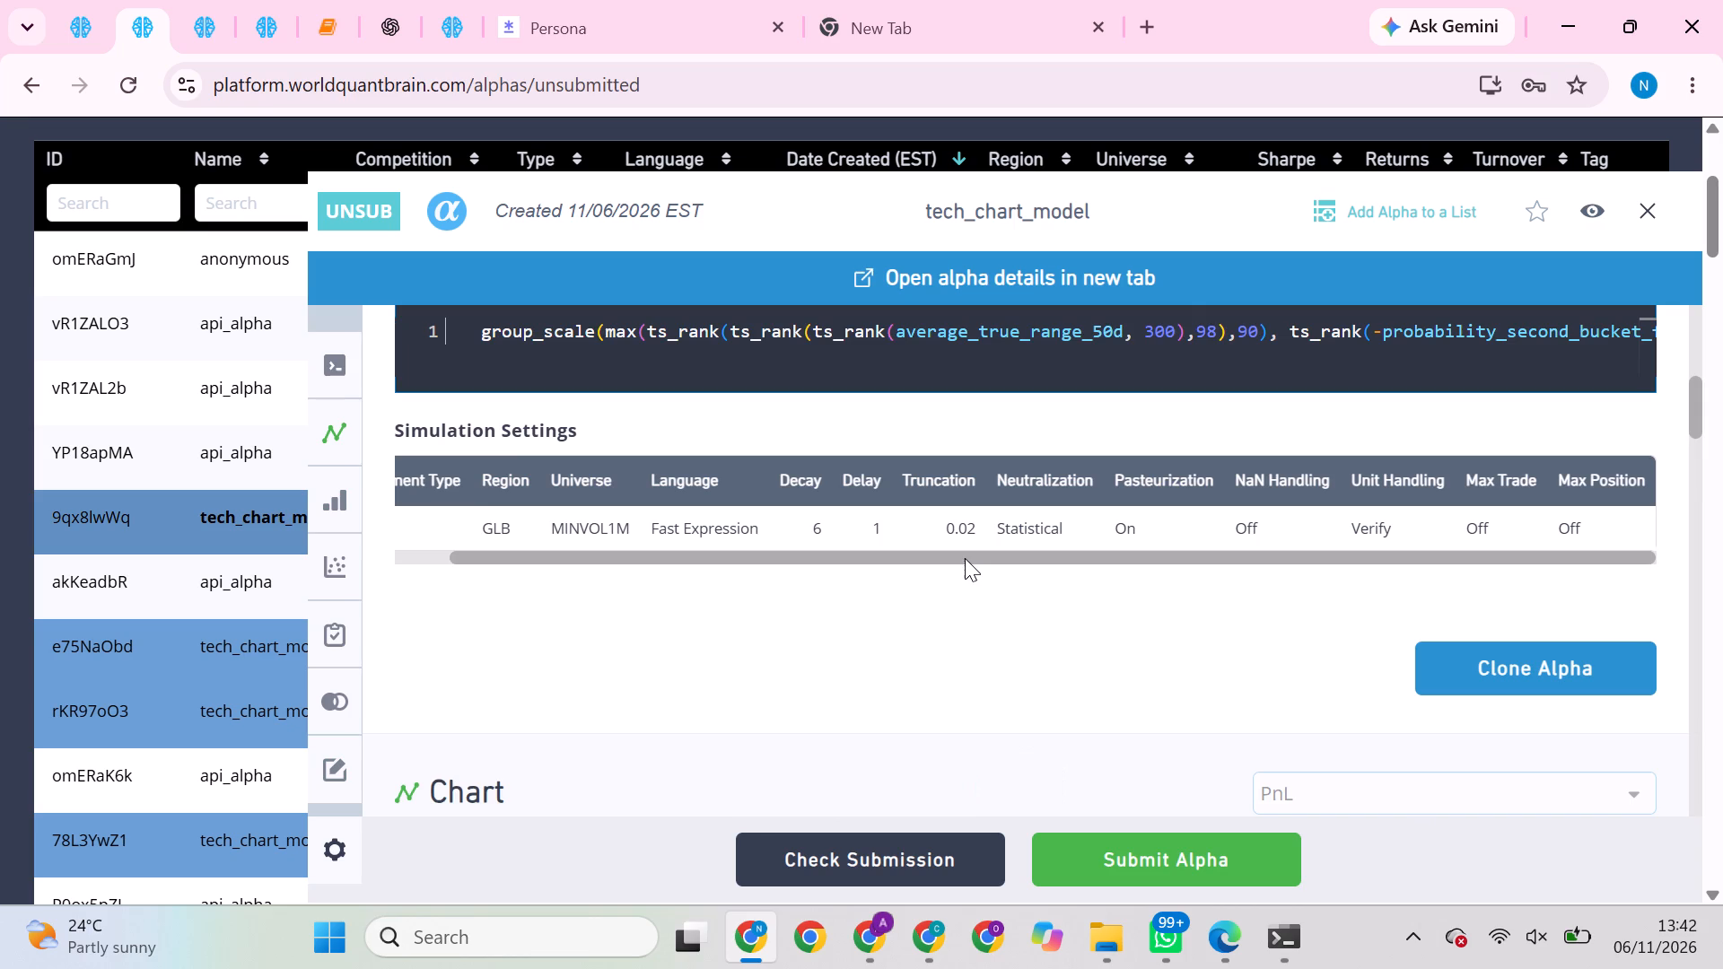
scroll(965, 558, down, 4)
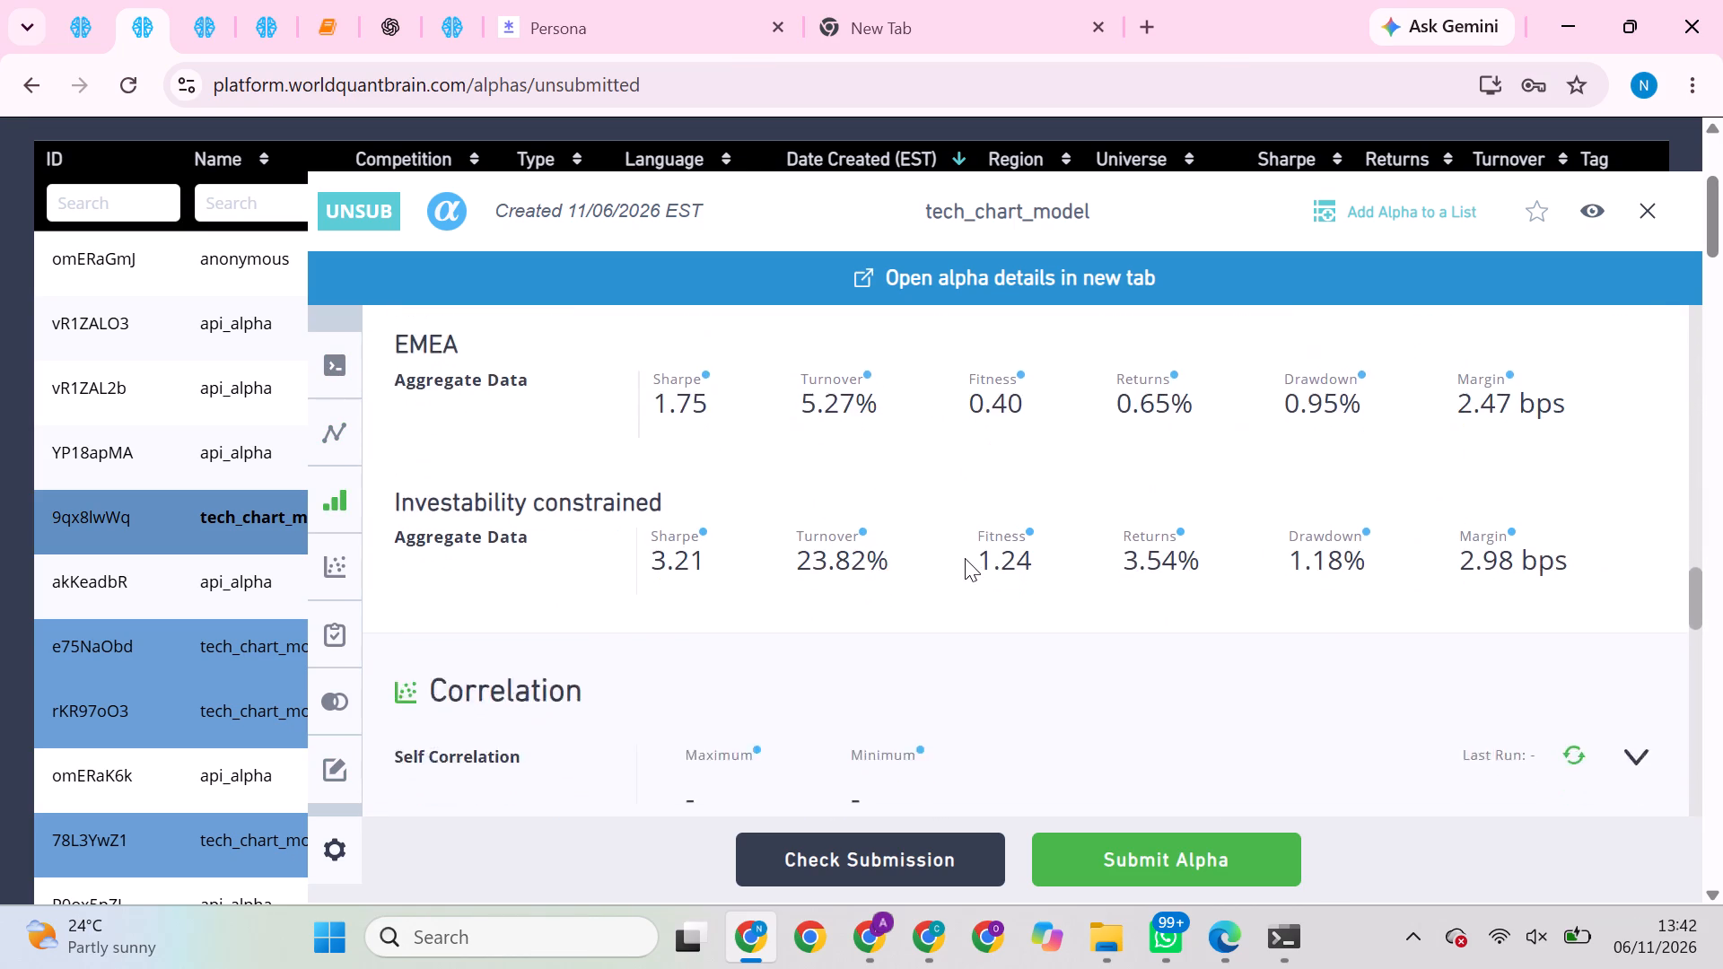
scroll(965, 558, up, 3)
scroll(965, 558, down, 2)
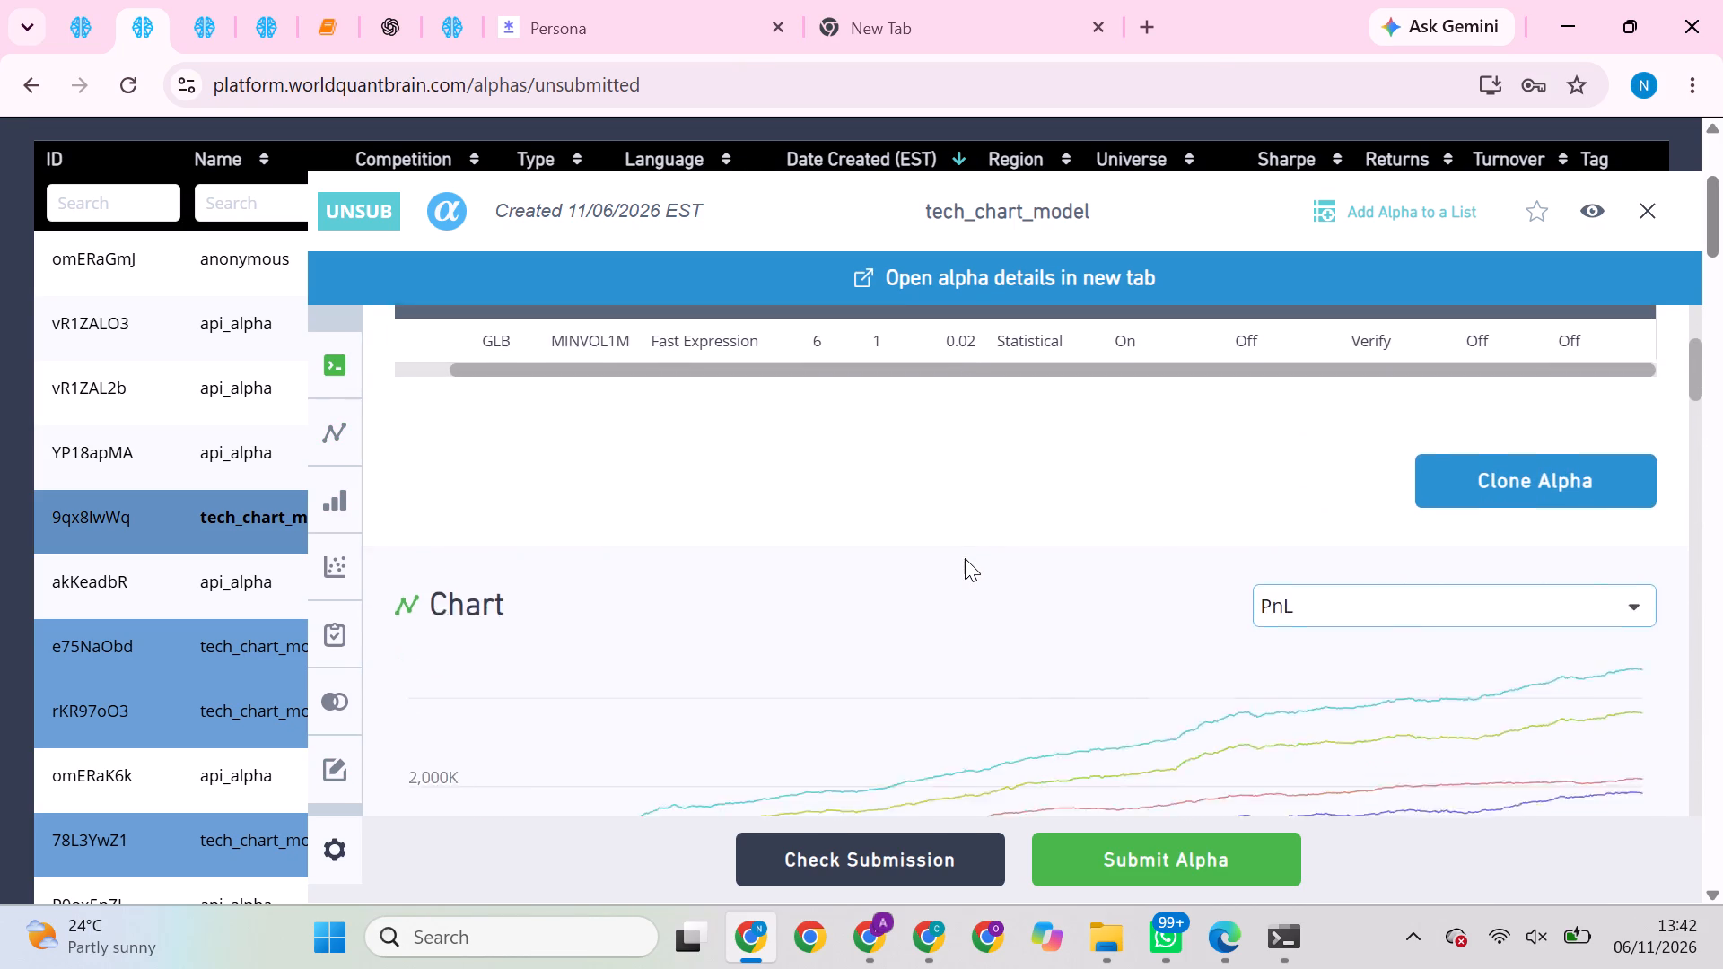
scroll(965, 558, down, 3)
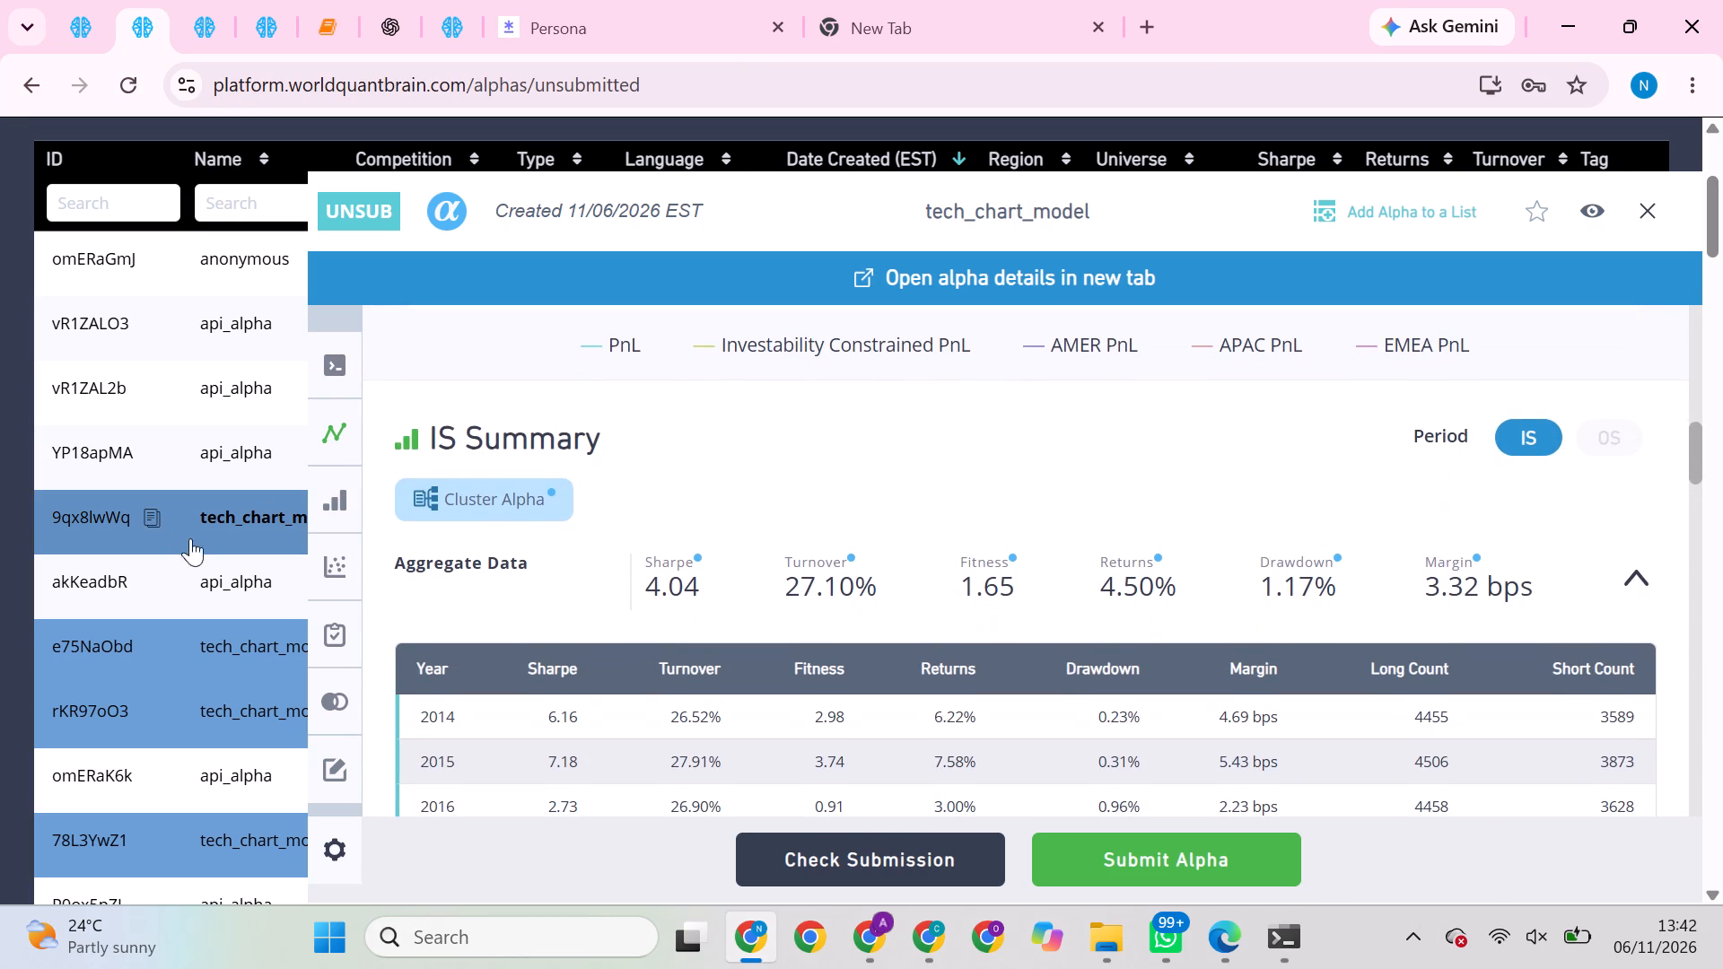
Open the tech_chart_model alpha e75NaObd from the unsubmitted list and view its IS summary.
click(279, 630)
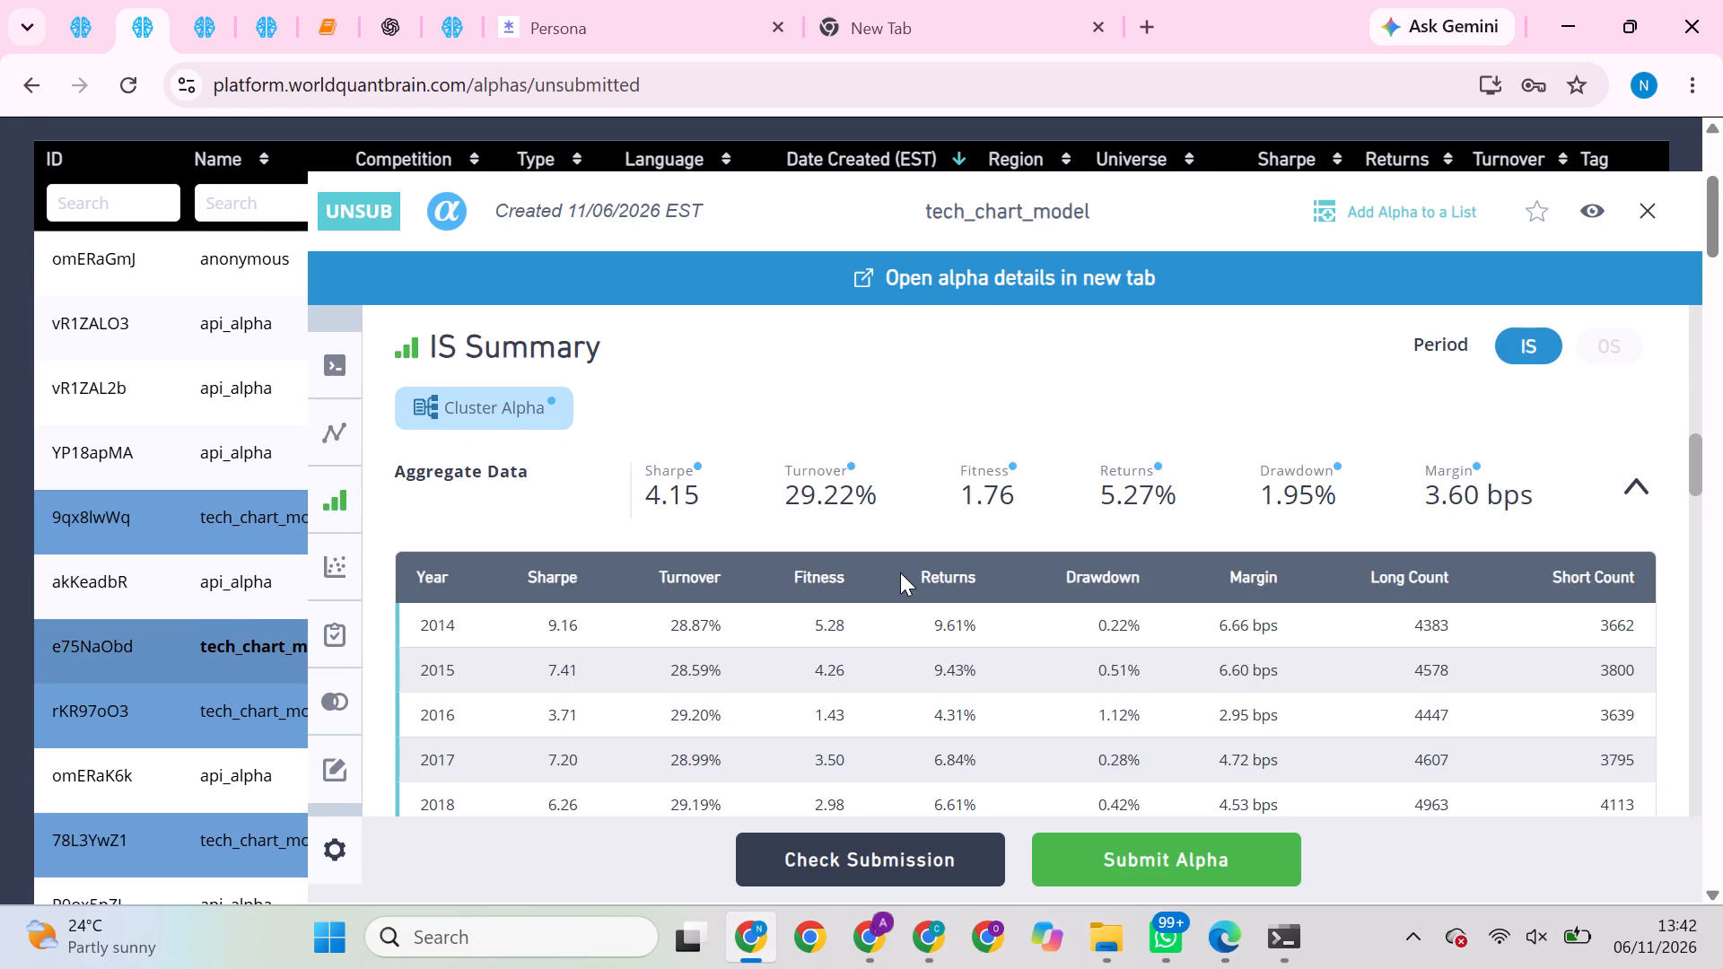
right_click(900, 572)
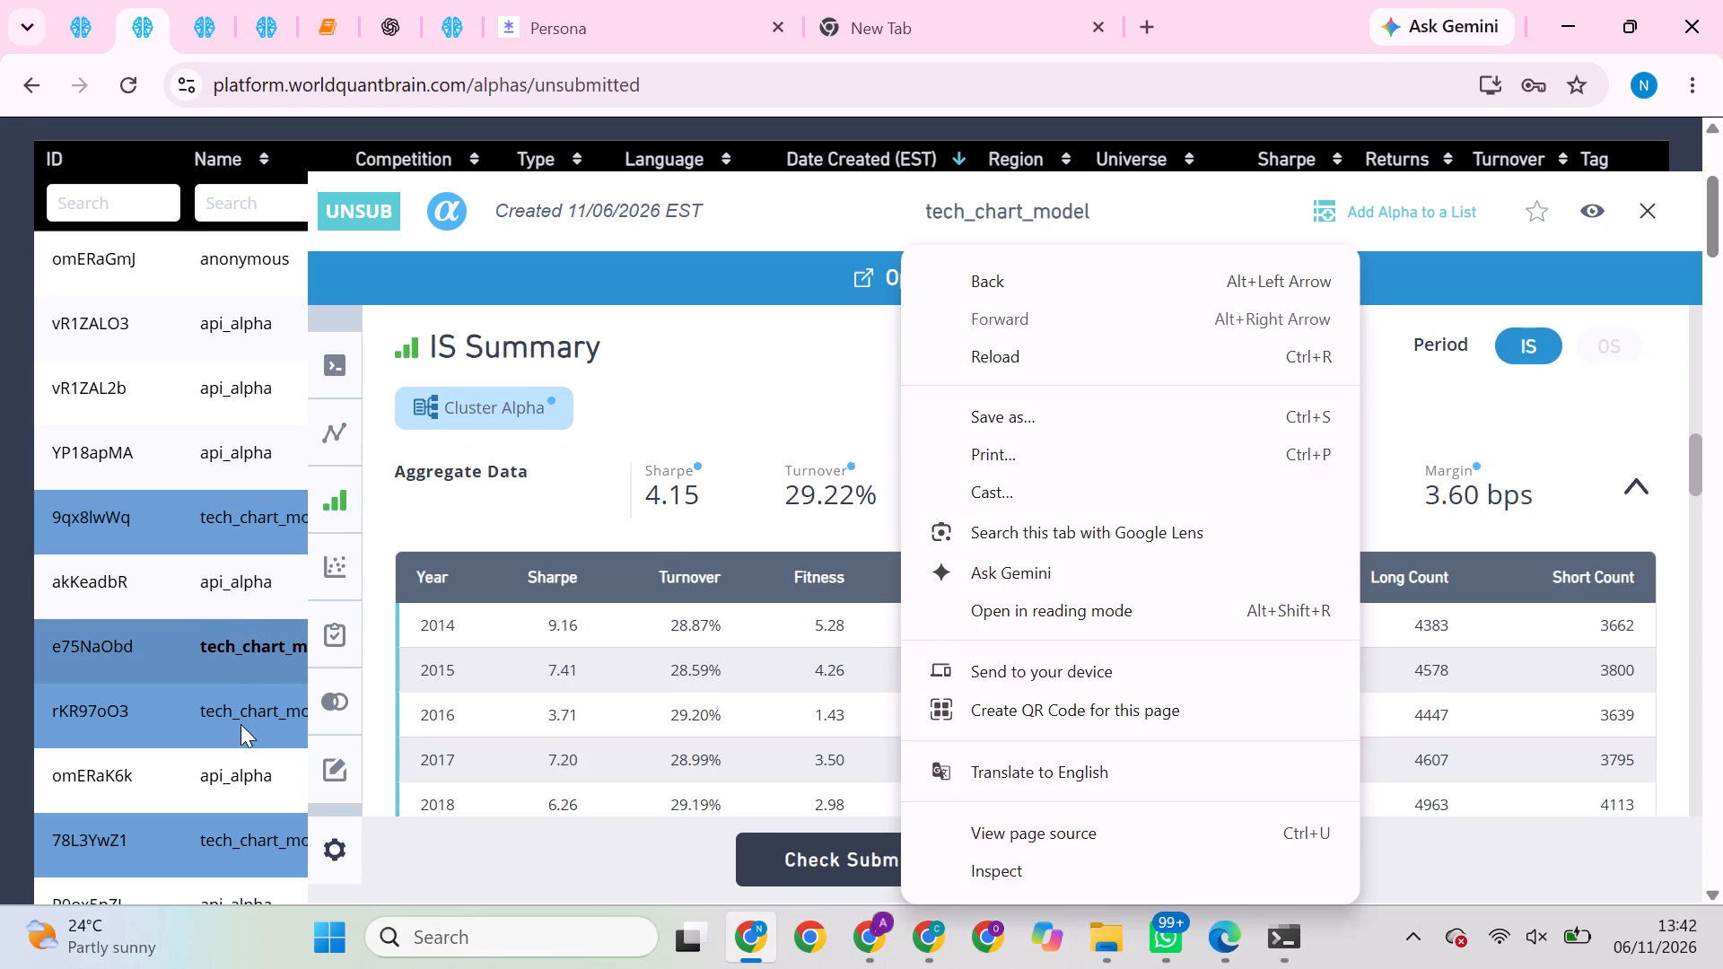
Open the tech_chart_model alpha rKR97oO3 and examine its yearly IS summary.
click(241, 724)
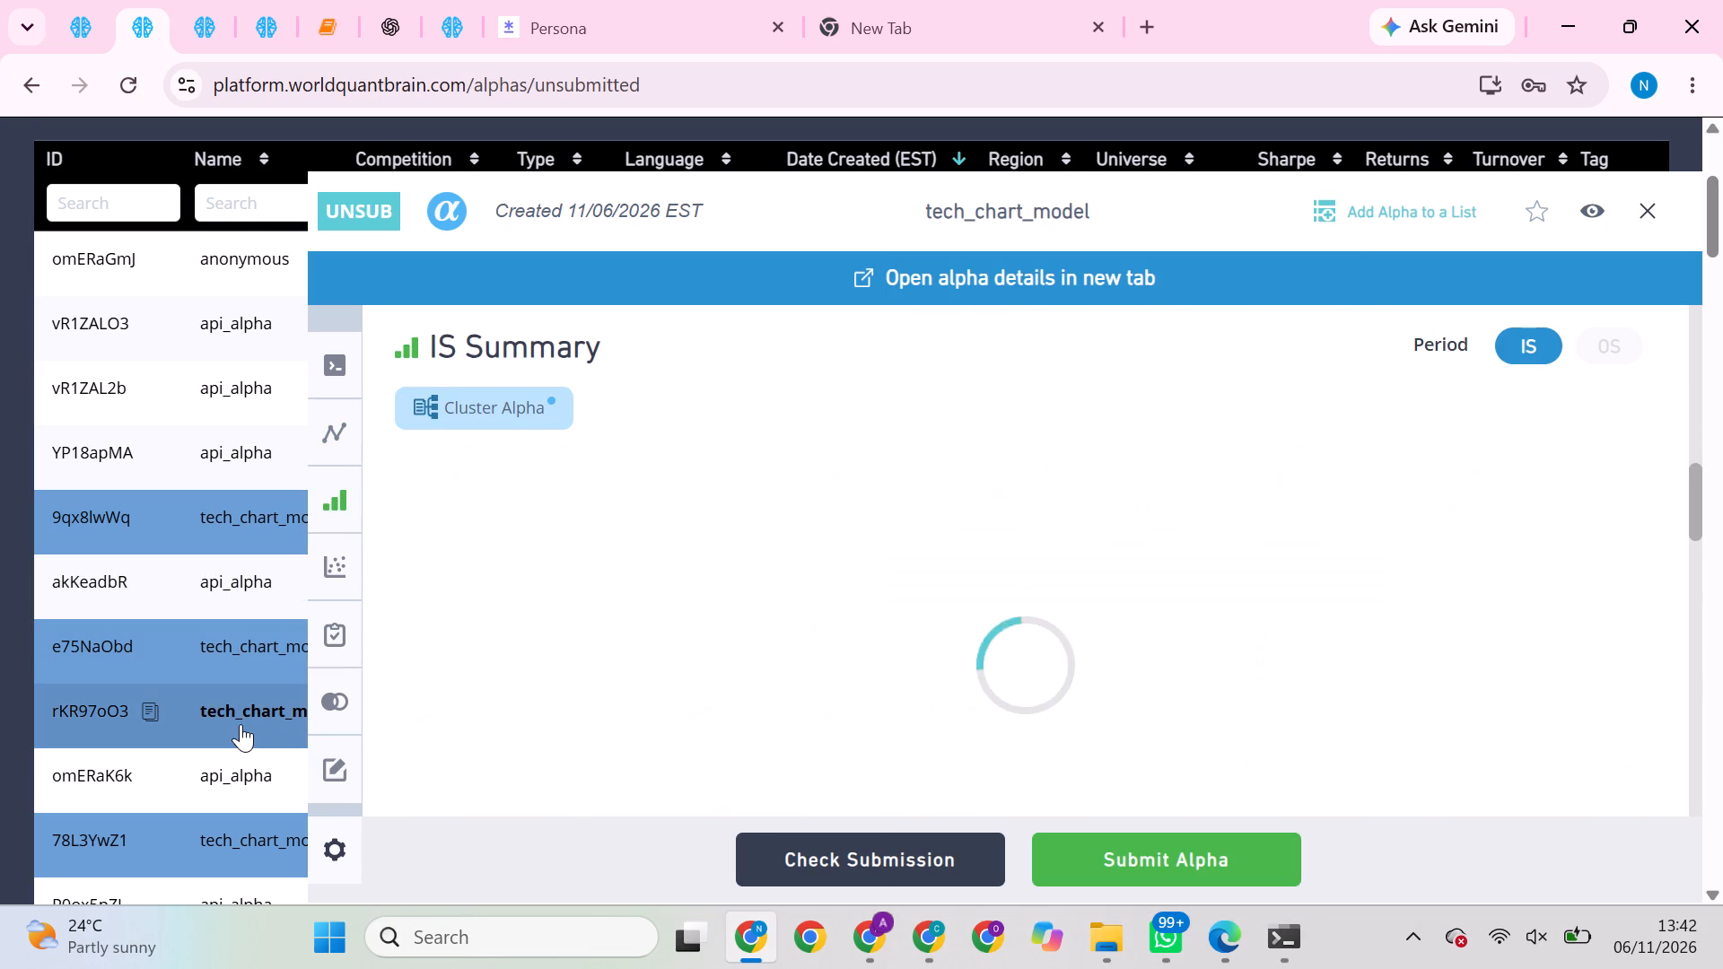
scroll(704, 642, up, 4)
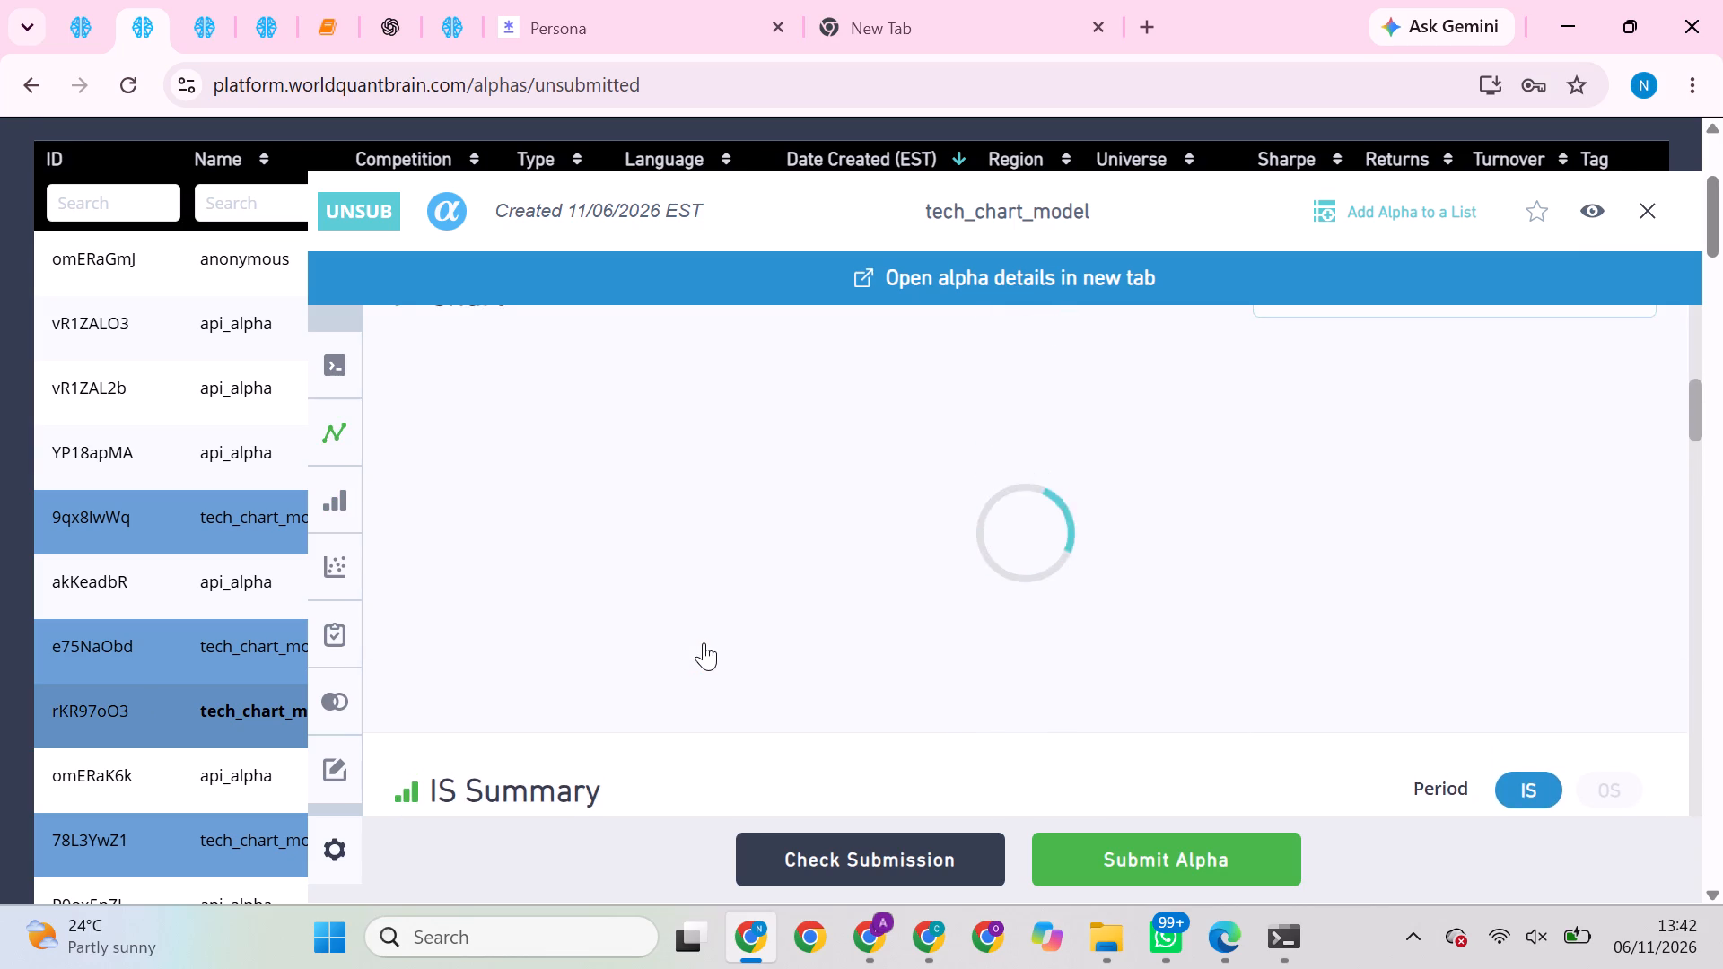
scroll(704, 642, down, 3)
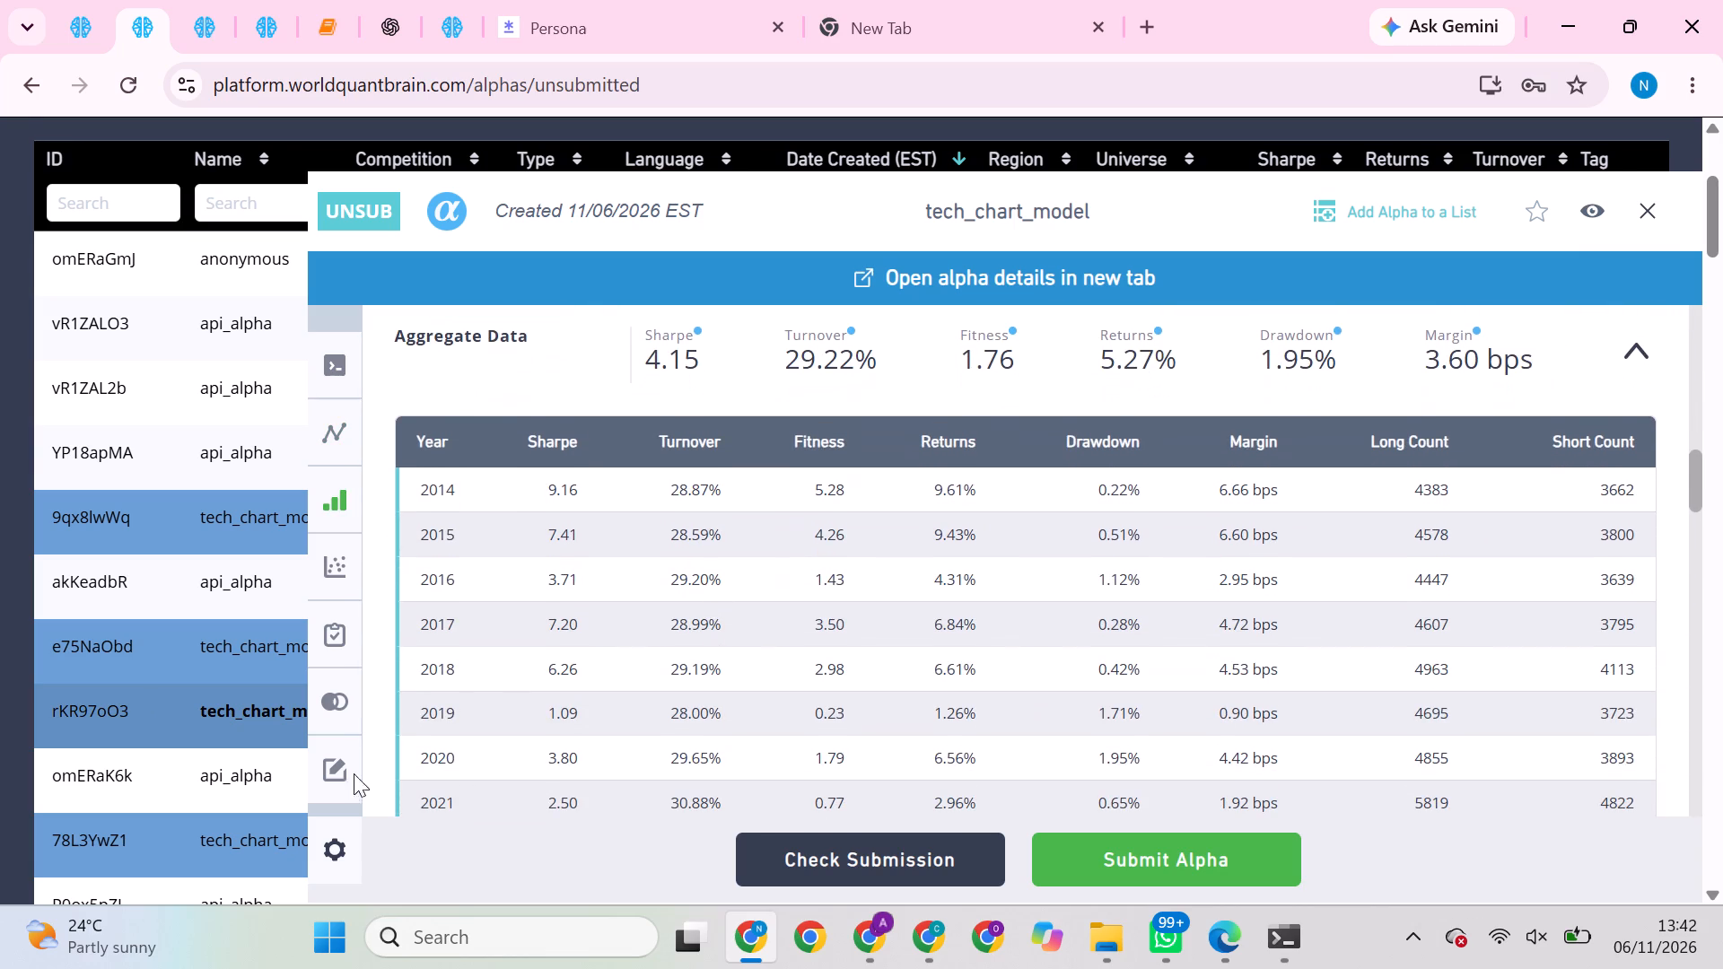
Open the tech_chart_model alpha 78L3YwZ1 and examine its yearly, regional and investability-constrained IS results.
click(281, 836)
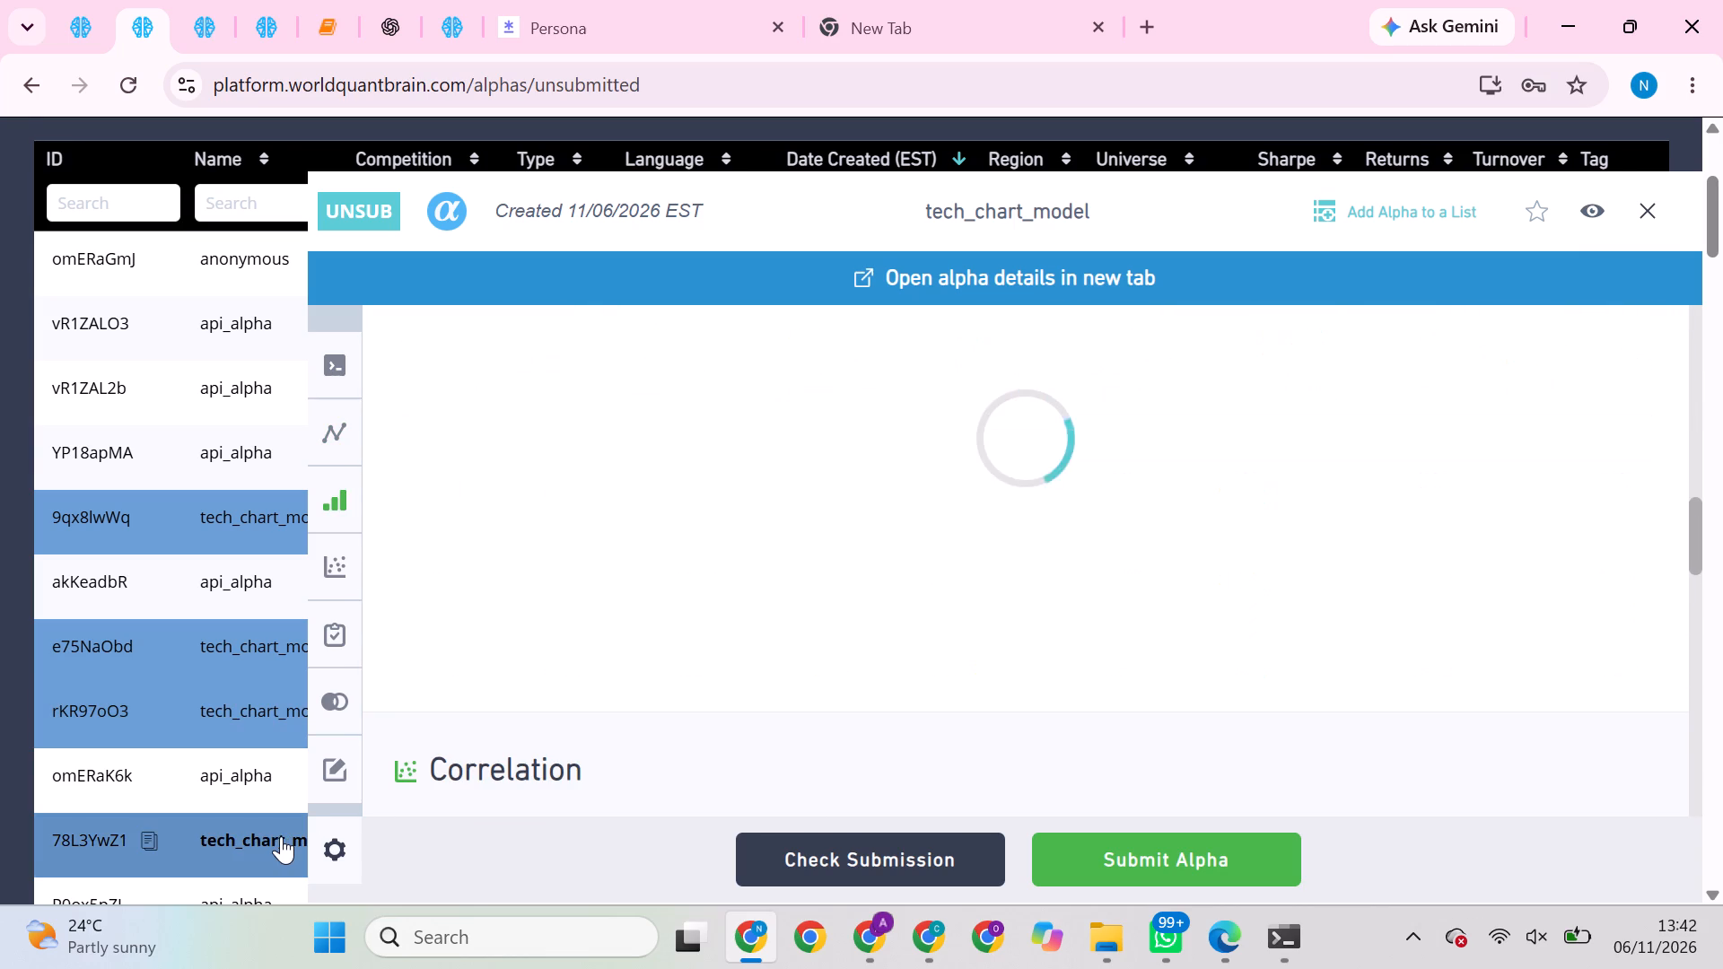
scroll(741, 644, up, 3)
scroll(741, 644, down, 4)
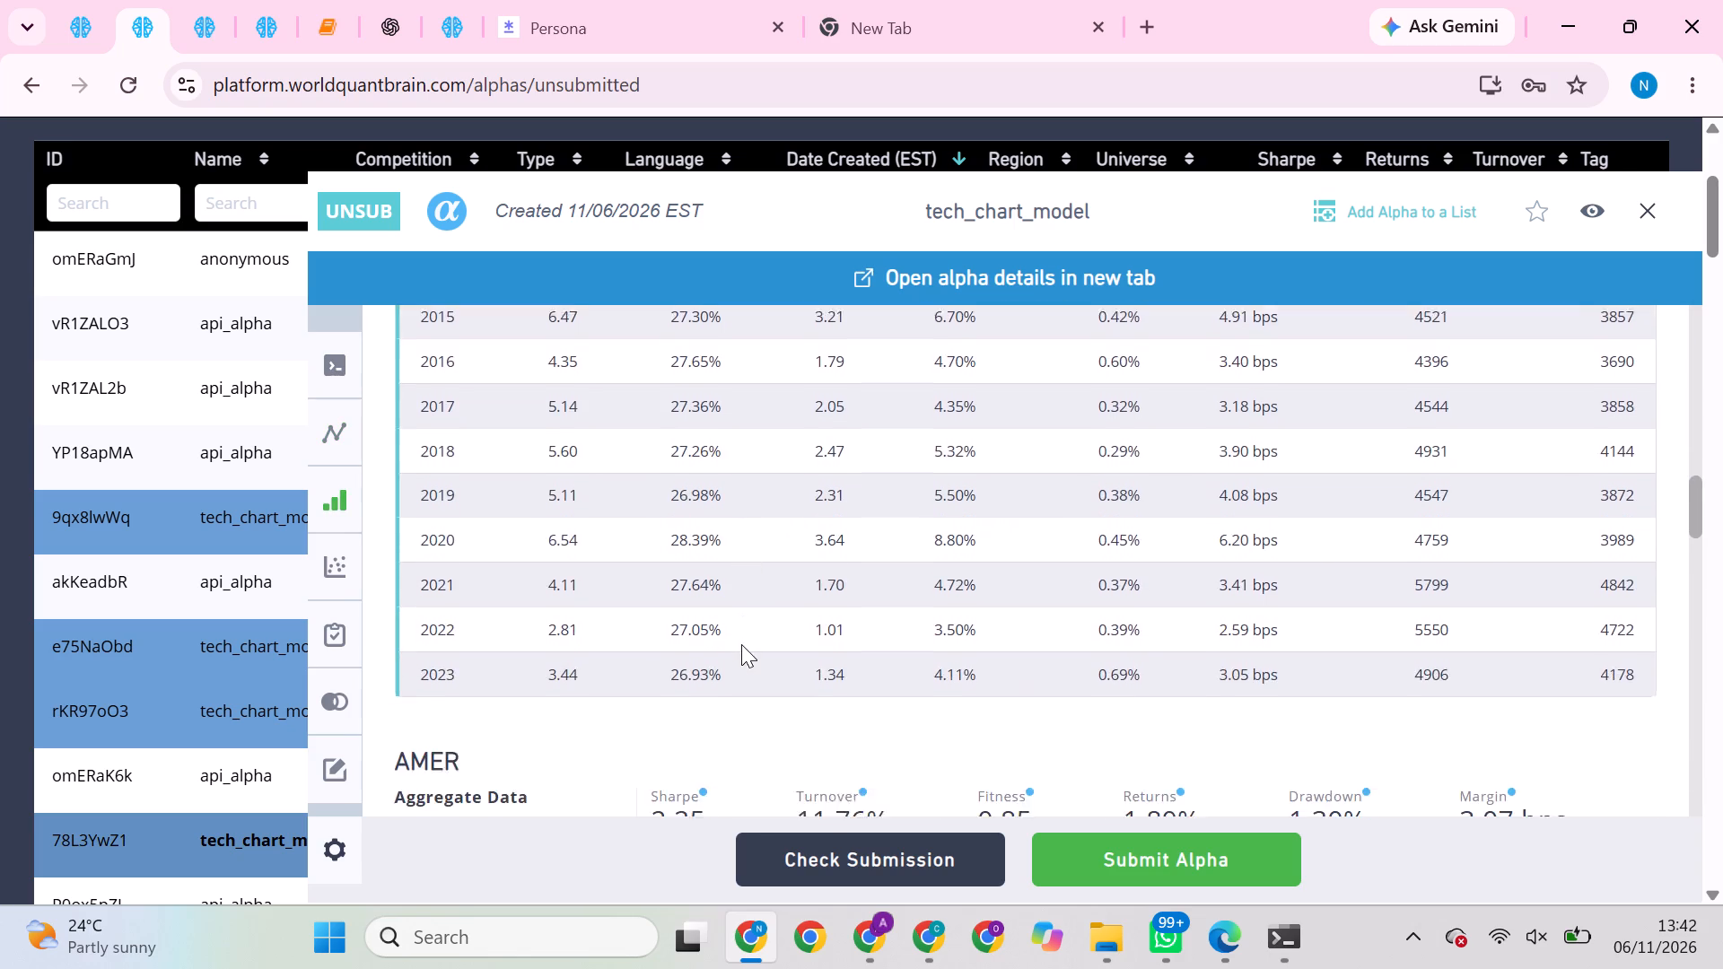
scroll(741, 644, down, 2)
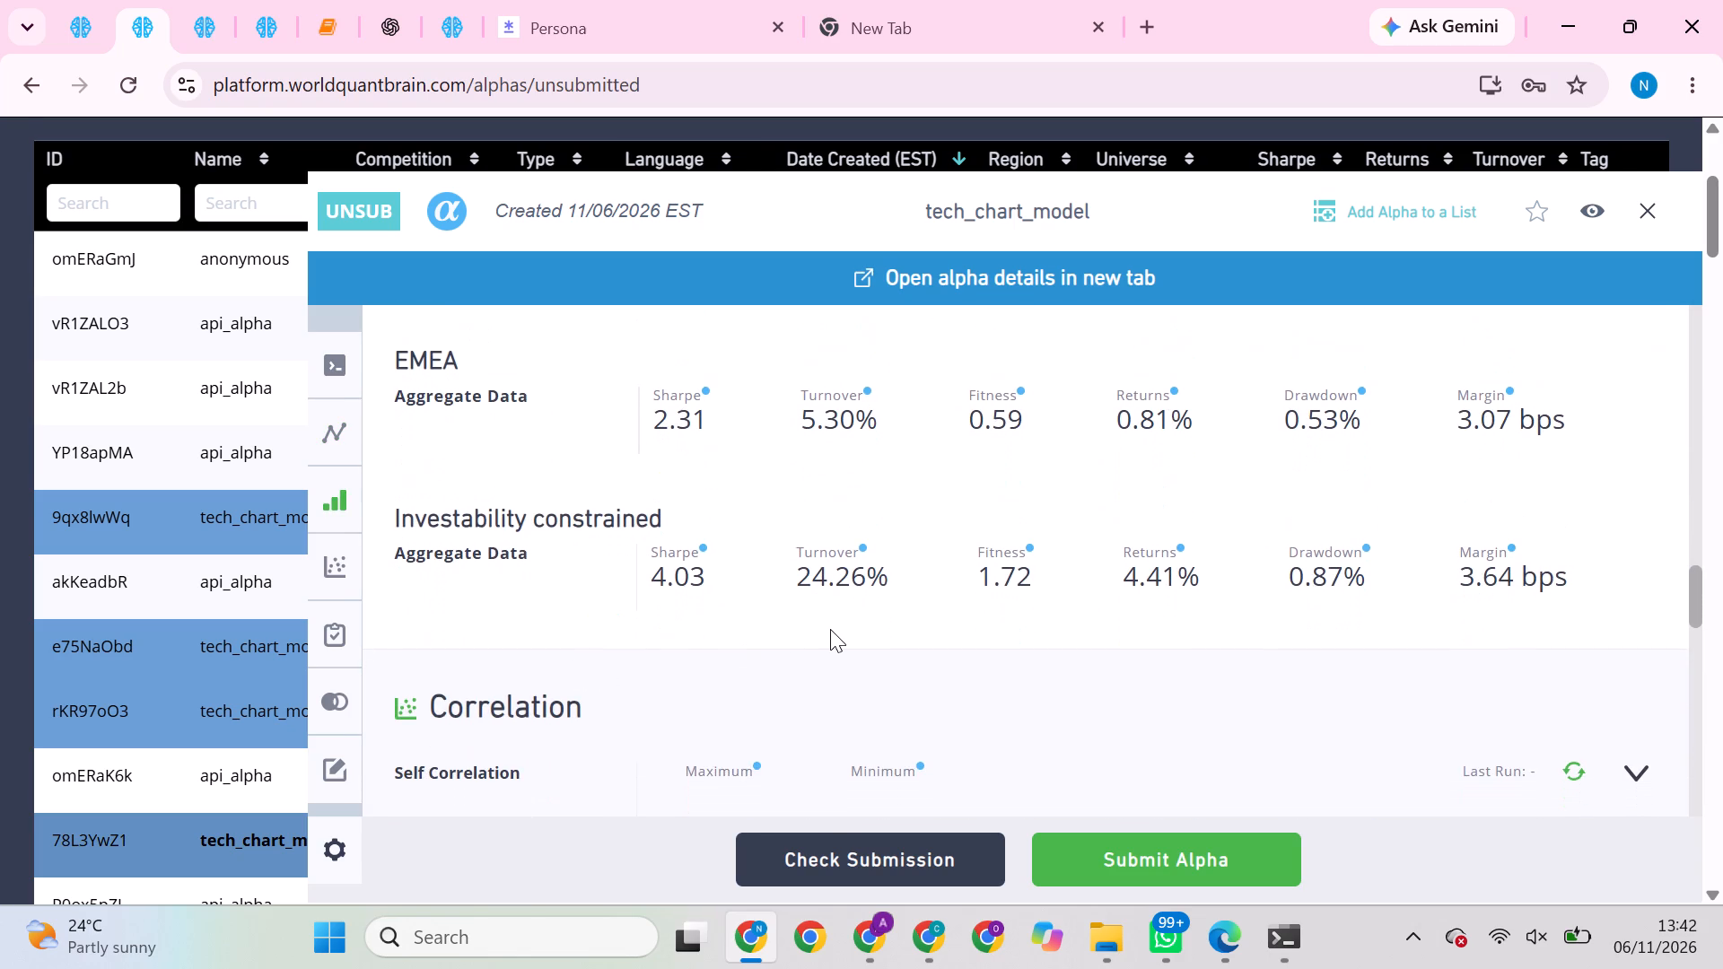
Run the production correlation check for alpha 78L3YwZ1.
scroll(830, 629, down, 3)
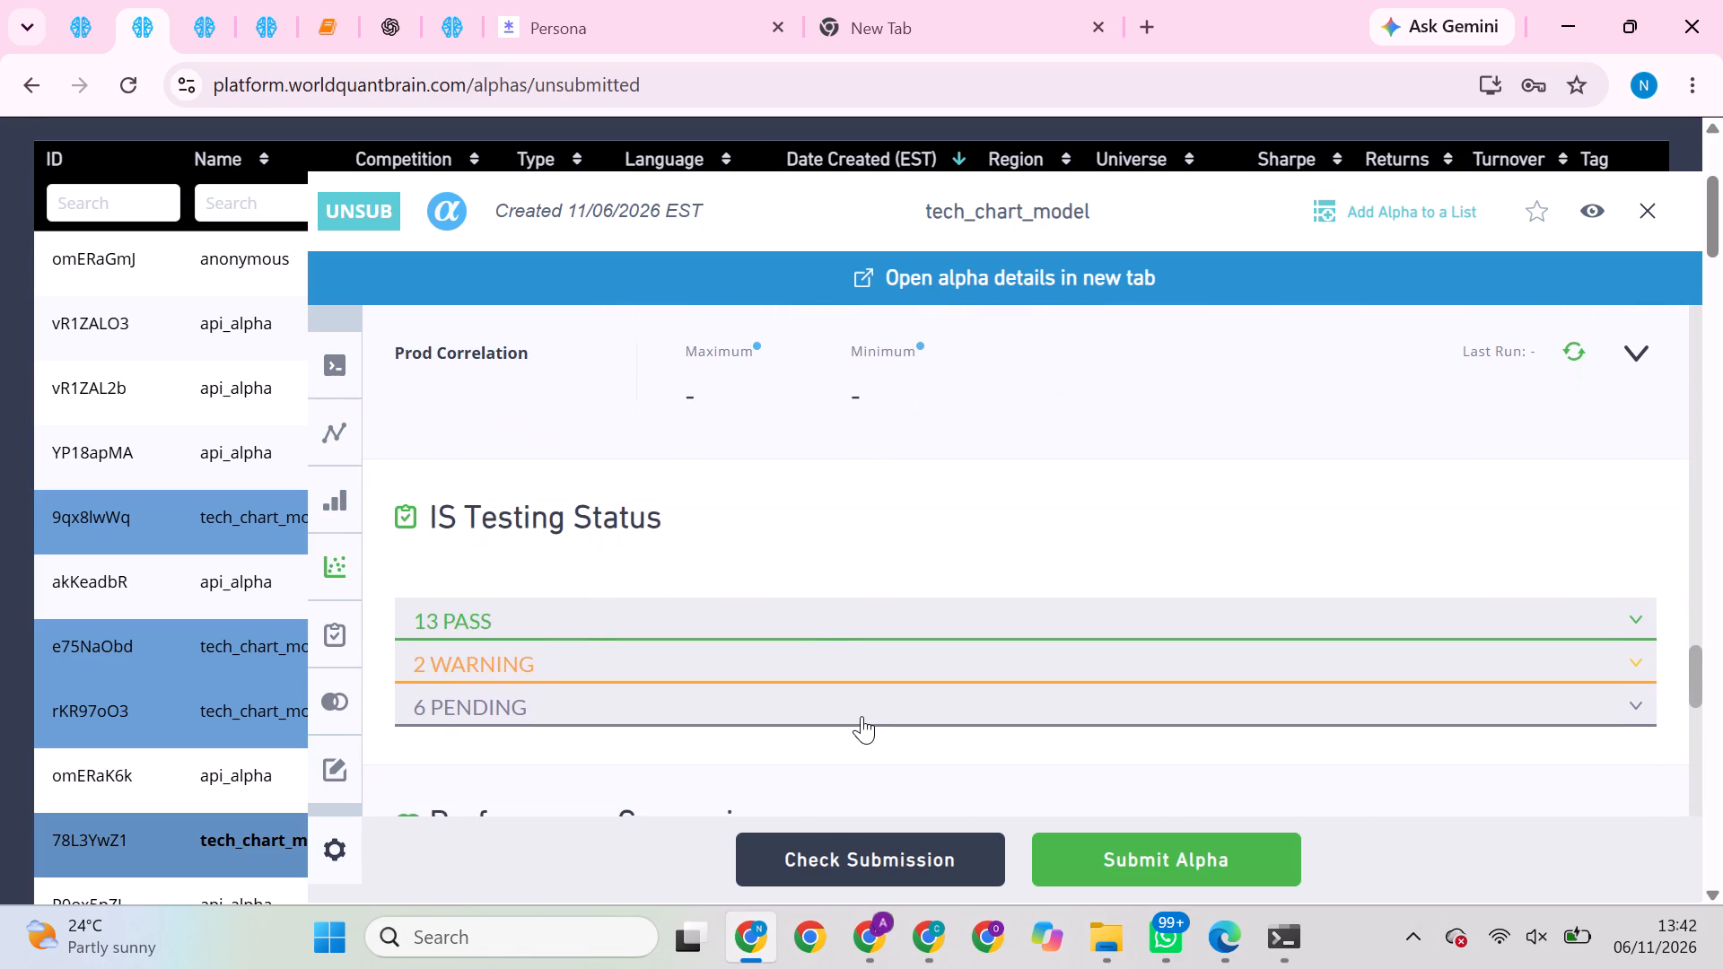
scroll(1187, 658, up, 3)
scroll(1488, 669, down, 1)
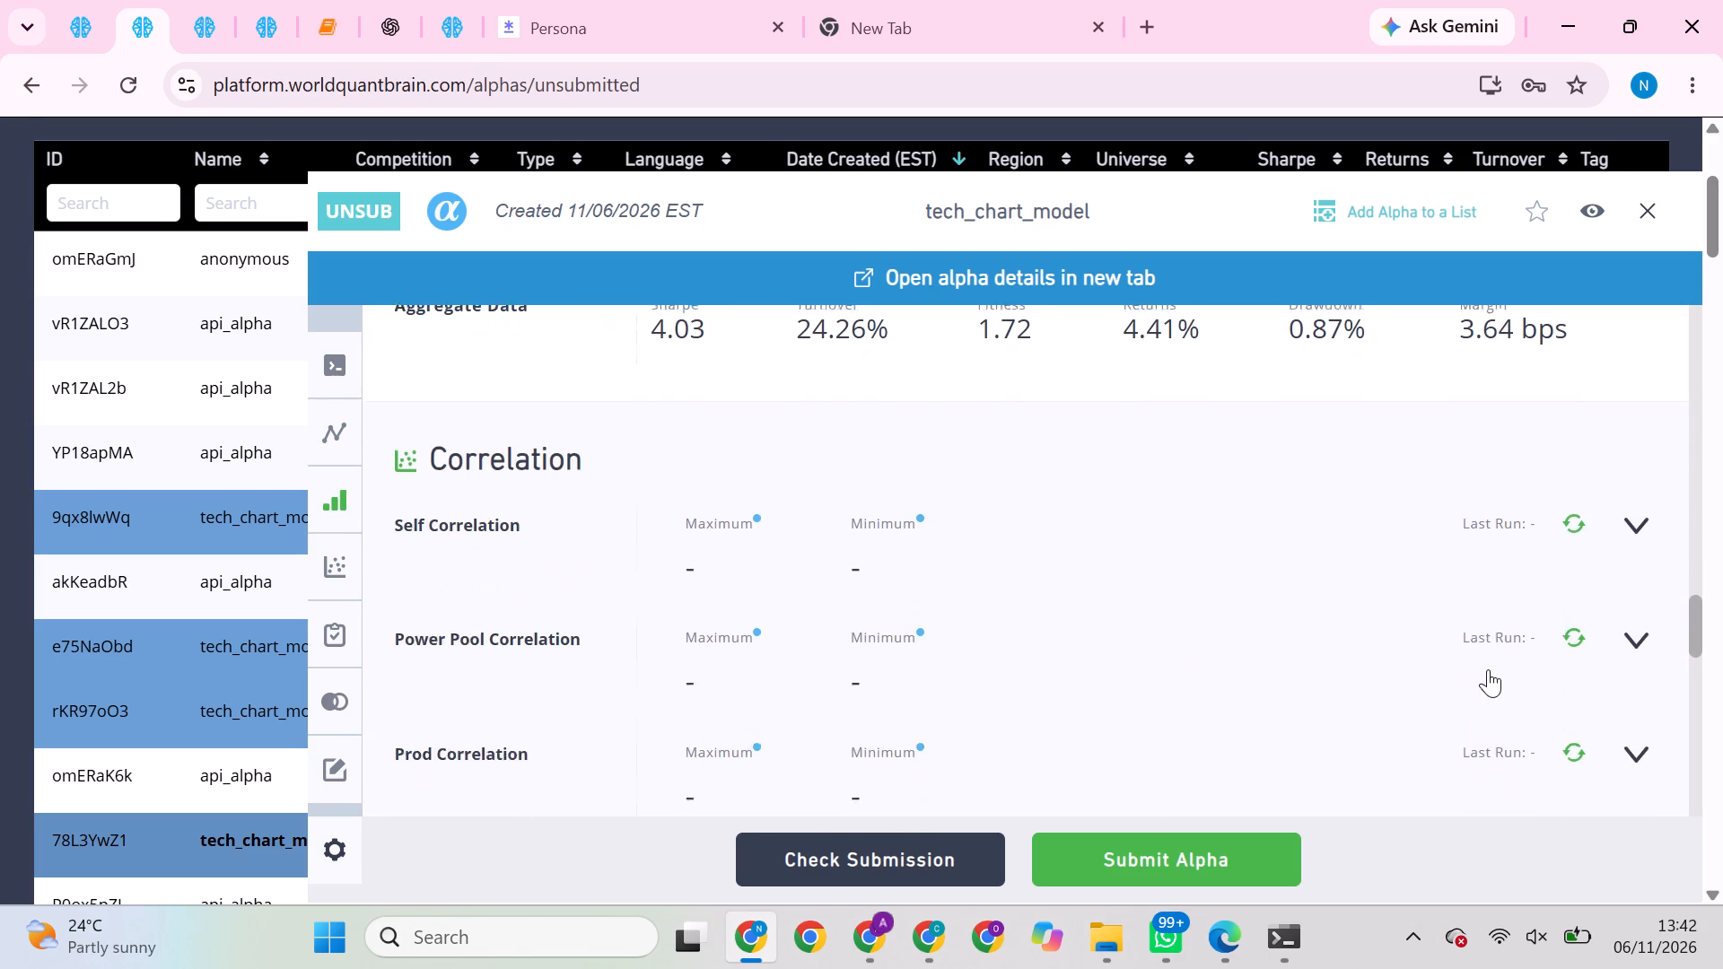
scroll(1488, 669, down, 1)
click(1577, 677)
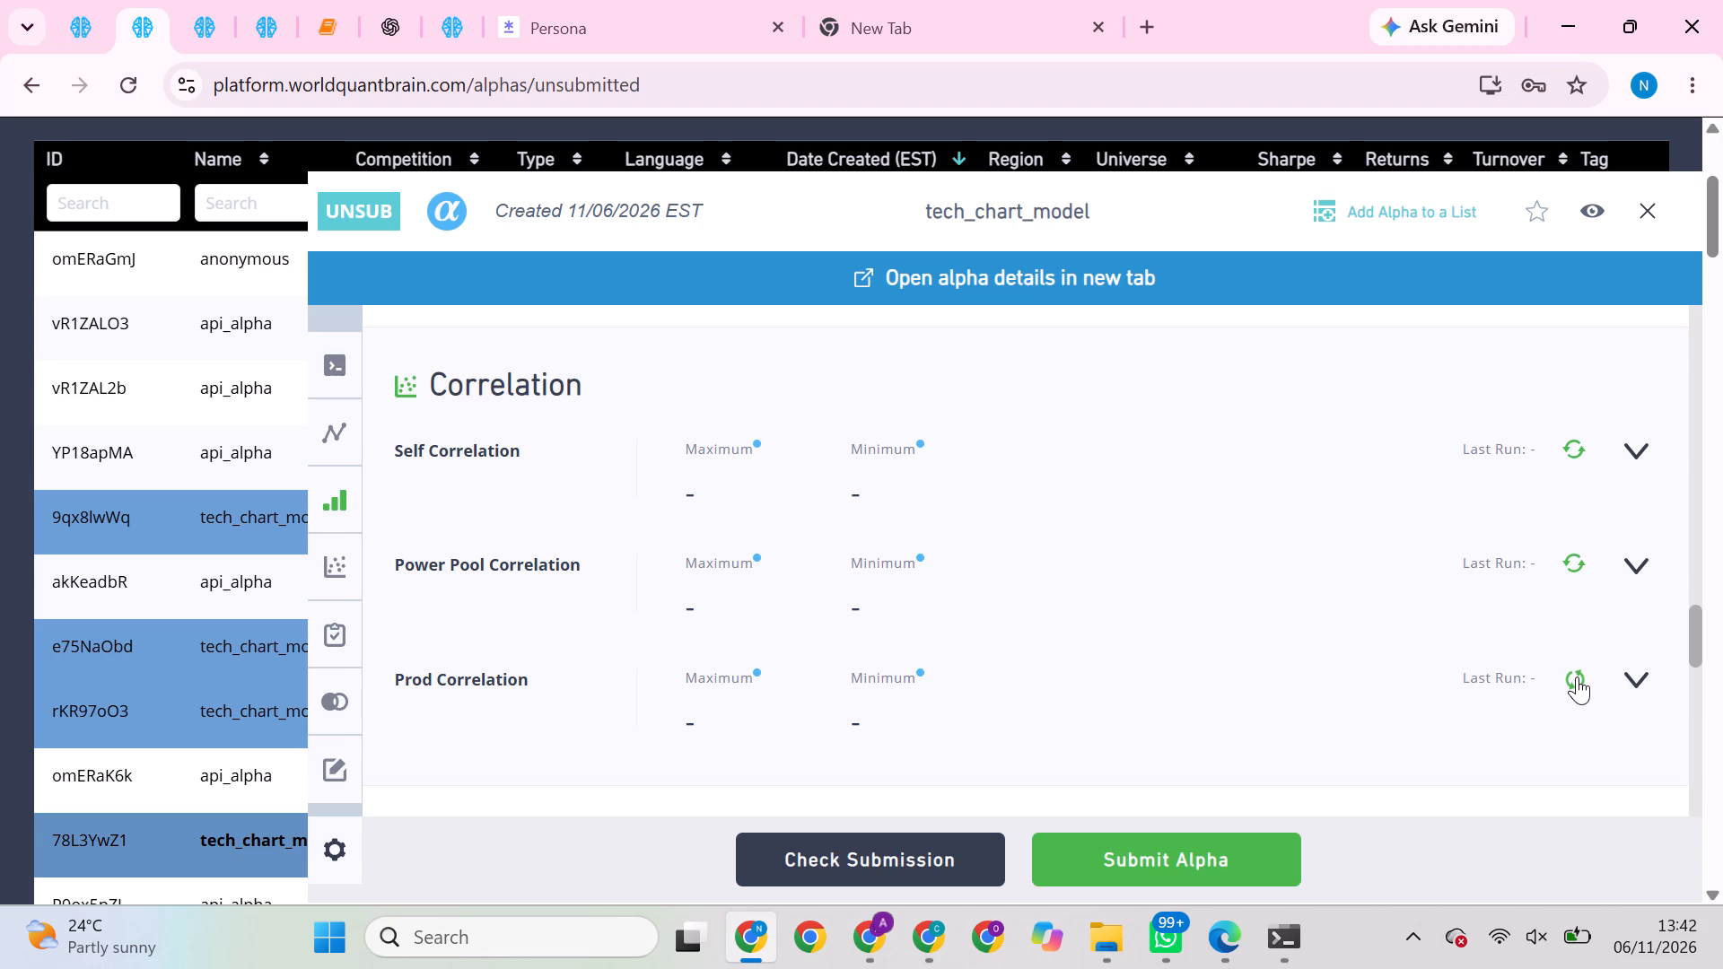
Run the power pool correlation and self correlation checks for alpha 78L3YwZ1.
click(1565, 559)
scroll(1565, 559, up, 1)
click(1569, 575)
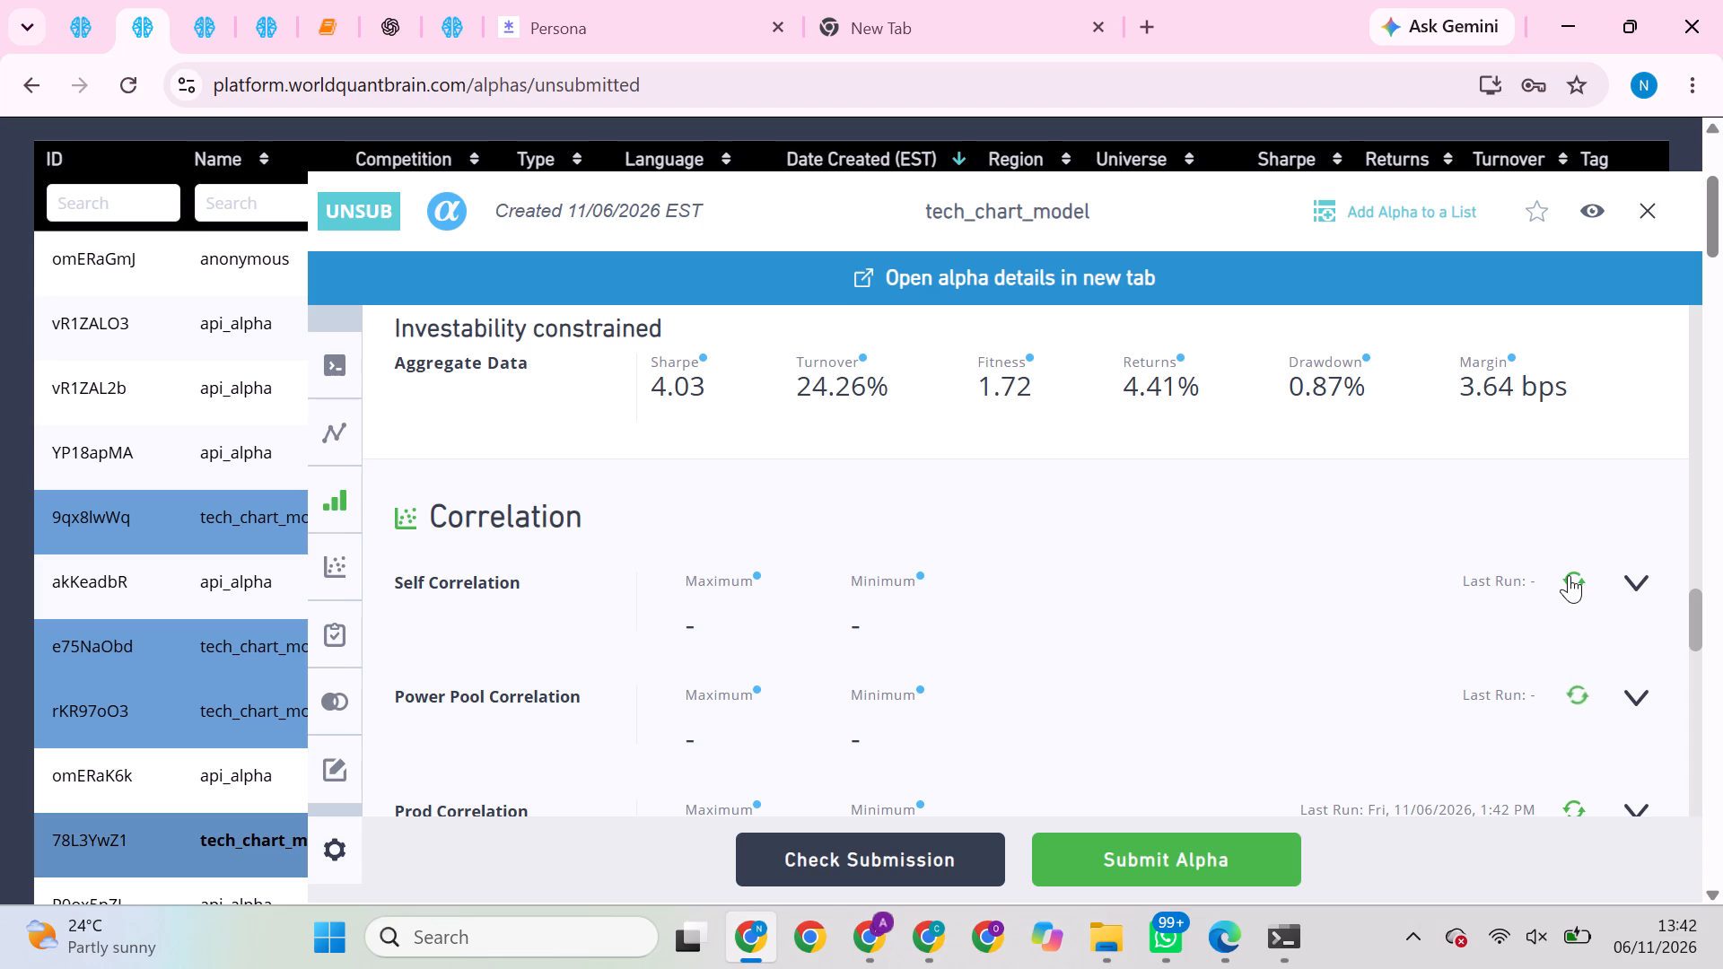
scroll(1481, 628, down, 2)
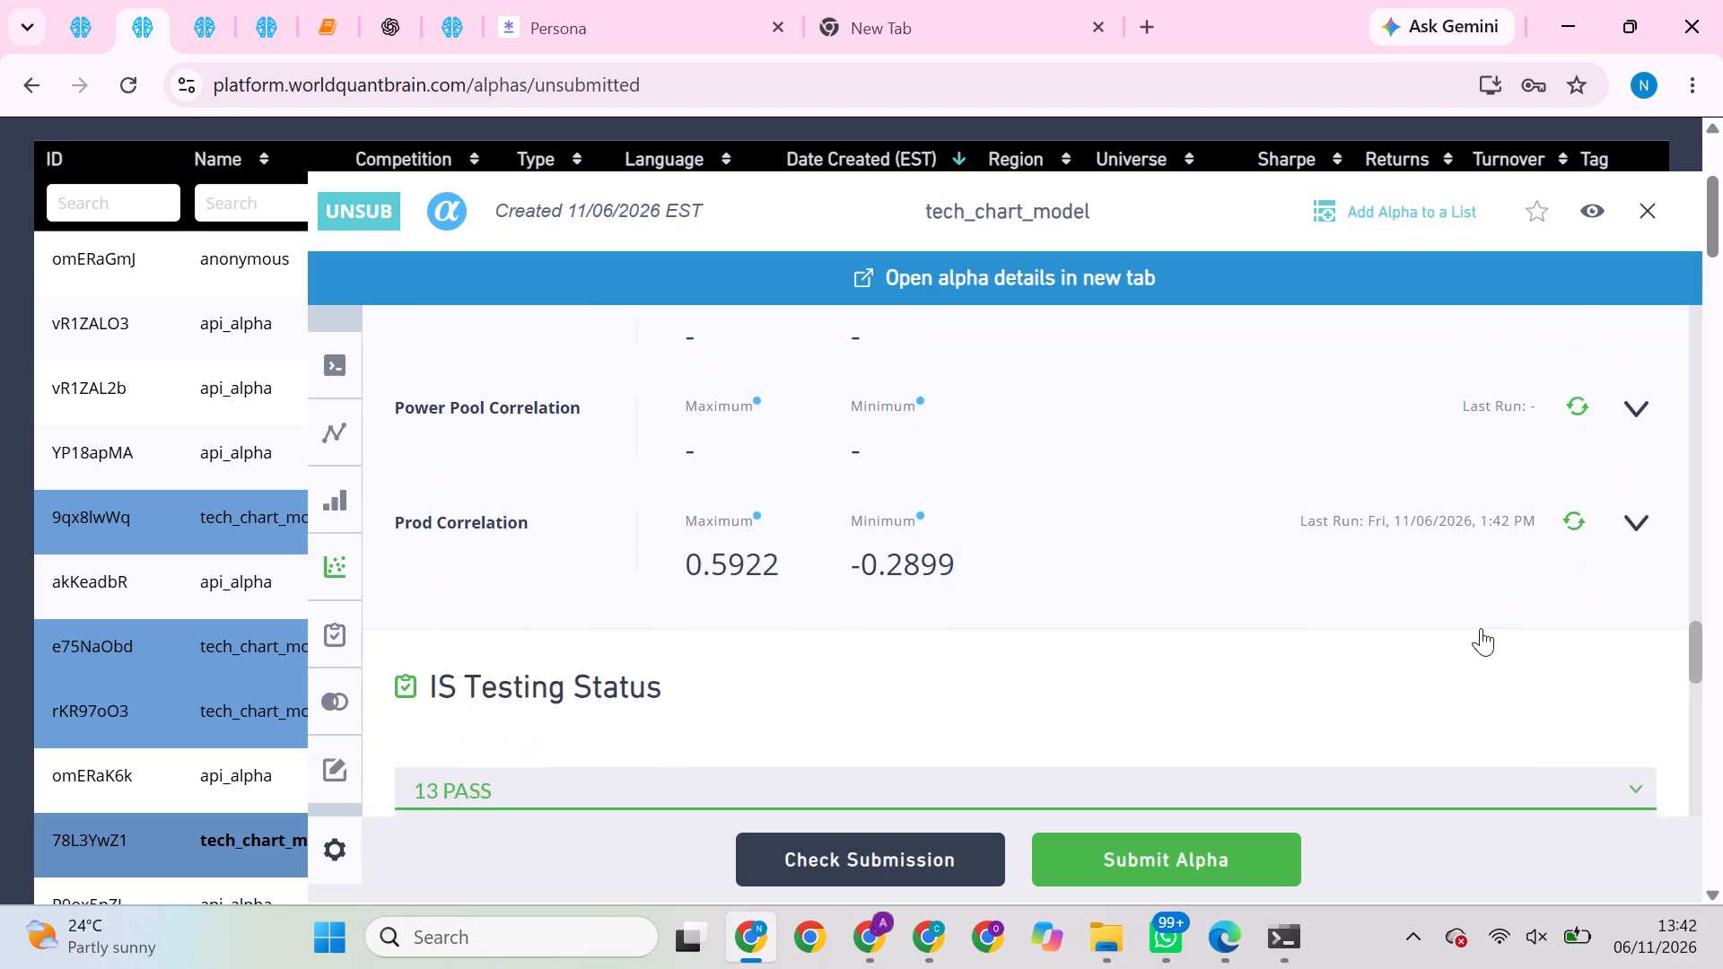
Run the performance comparison for alpha 78L3YwZ1 and expand its results for review.
scroll(1481, 628, down, 3)
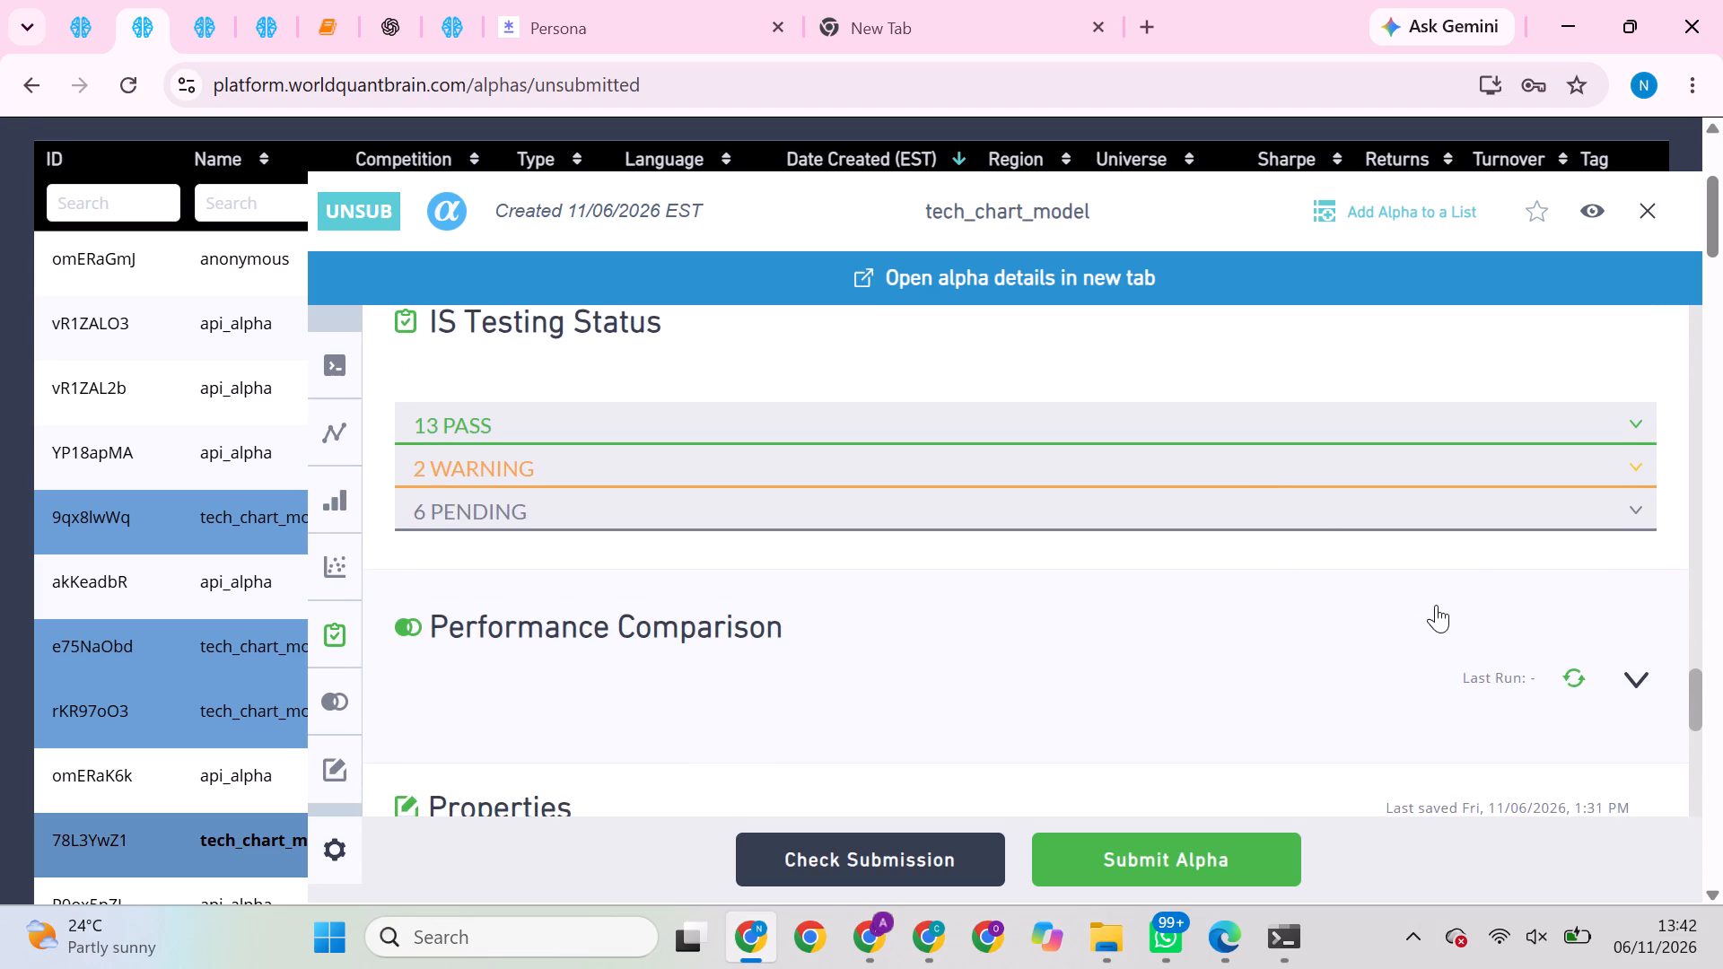
scroll(1436, 605, down, 1)
click(1567, 587)
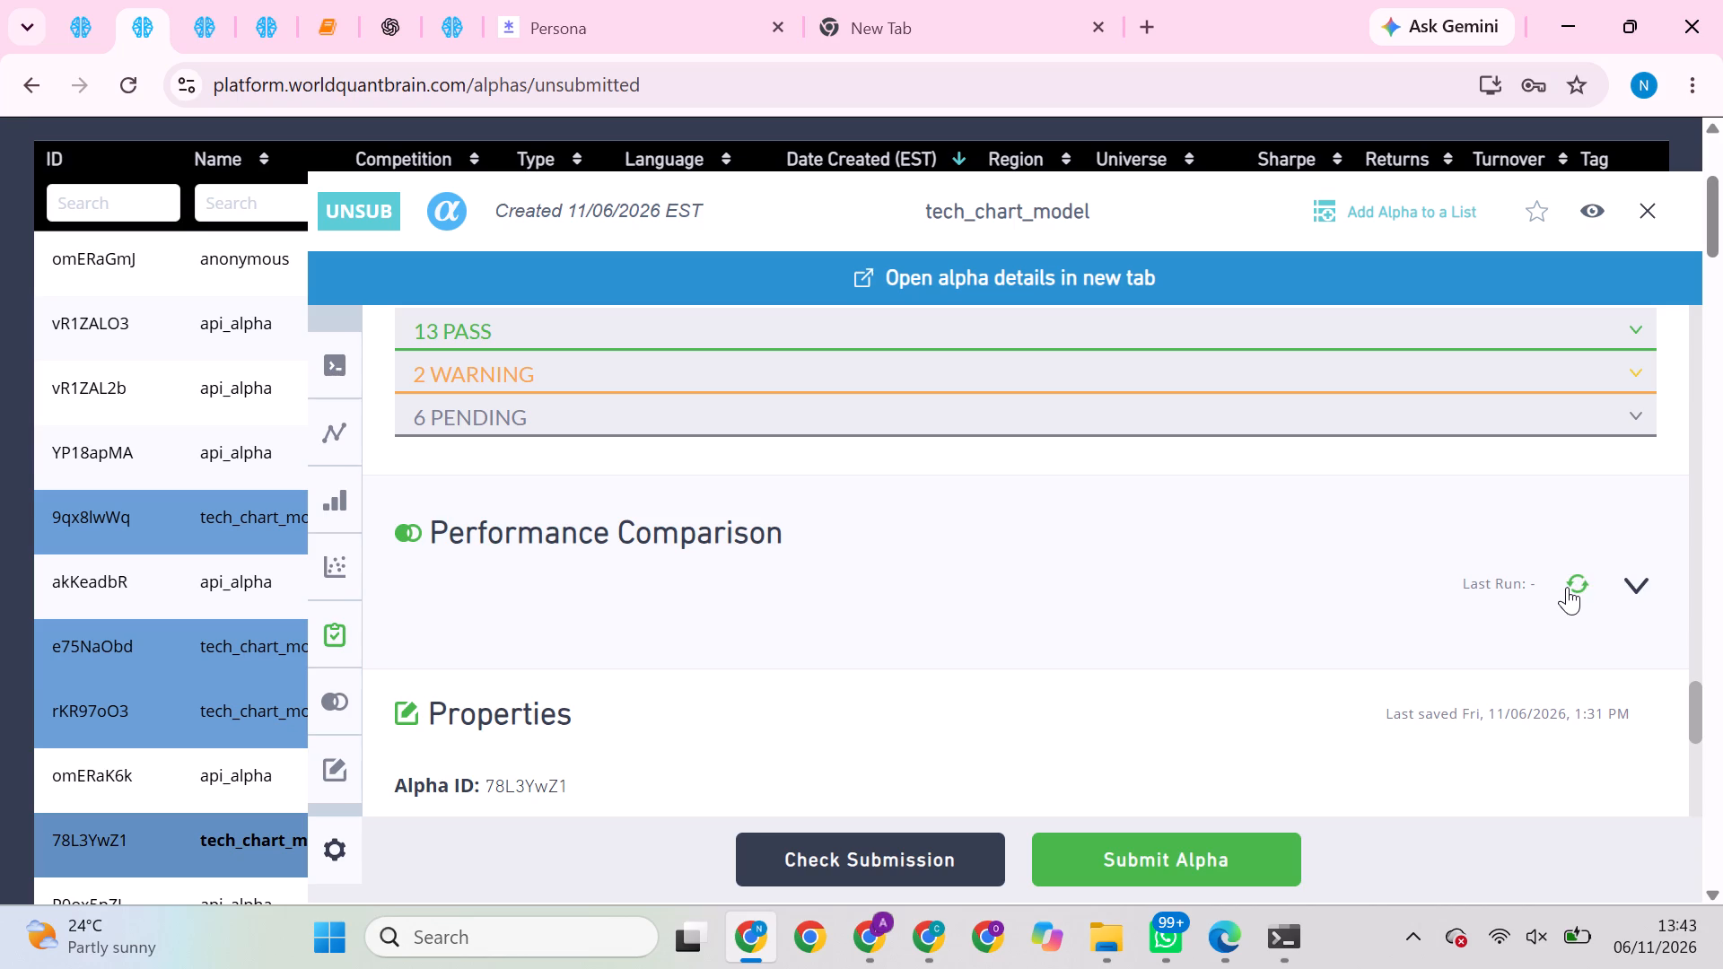
click(1567, 587)
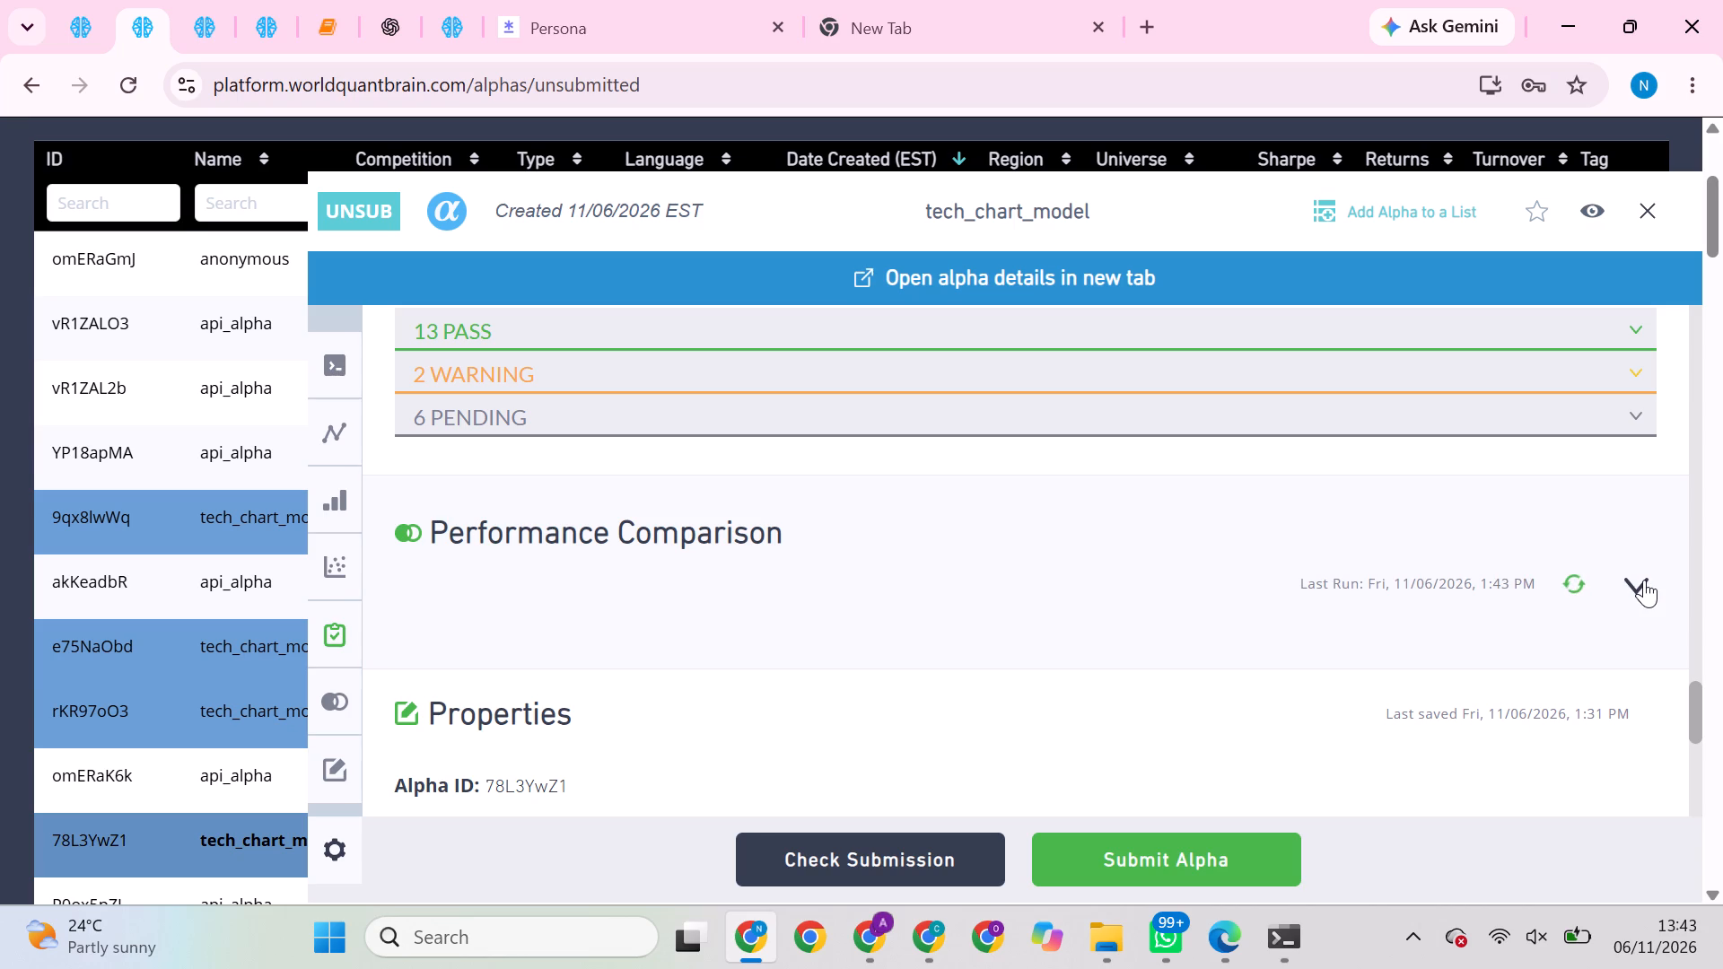
click(1644, 580)
double_click(1644, 580)
scroll(1448, 615, down, 1)
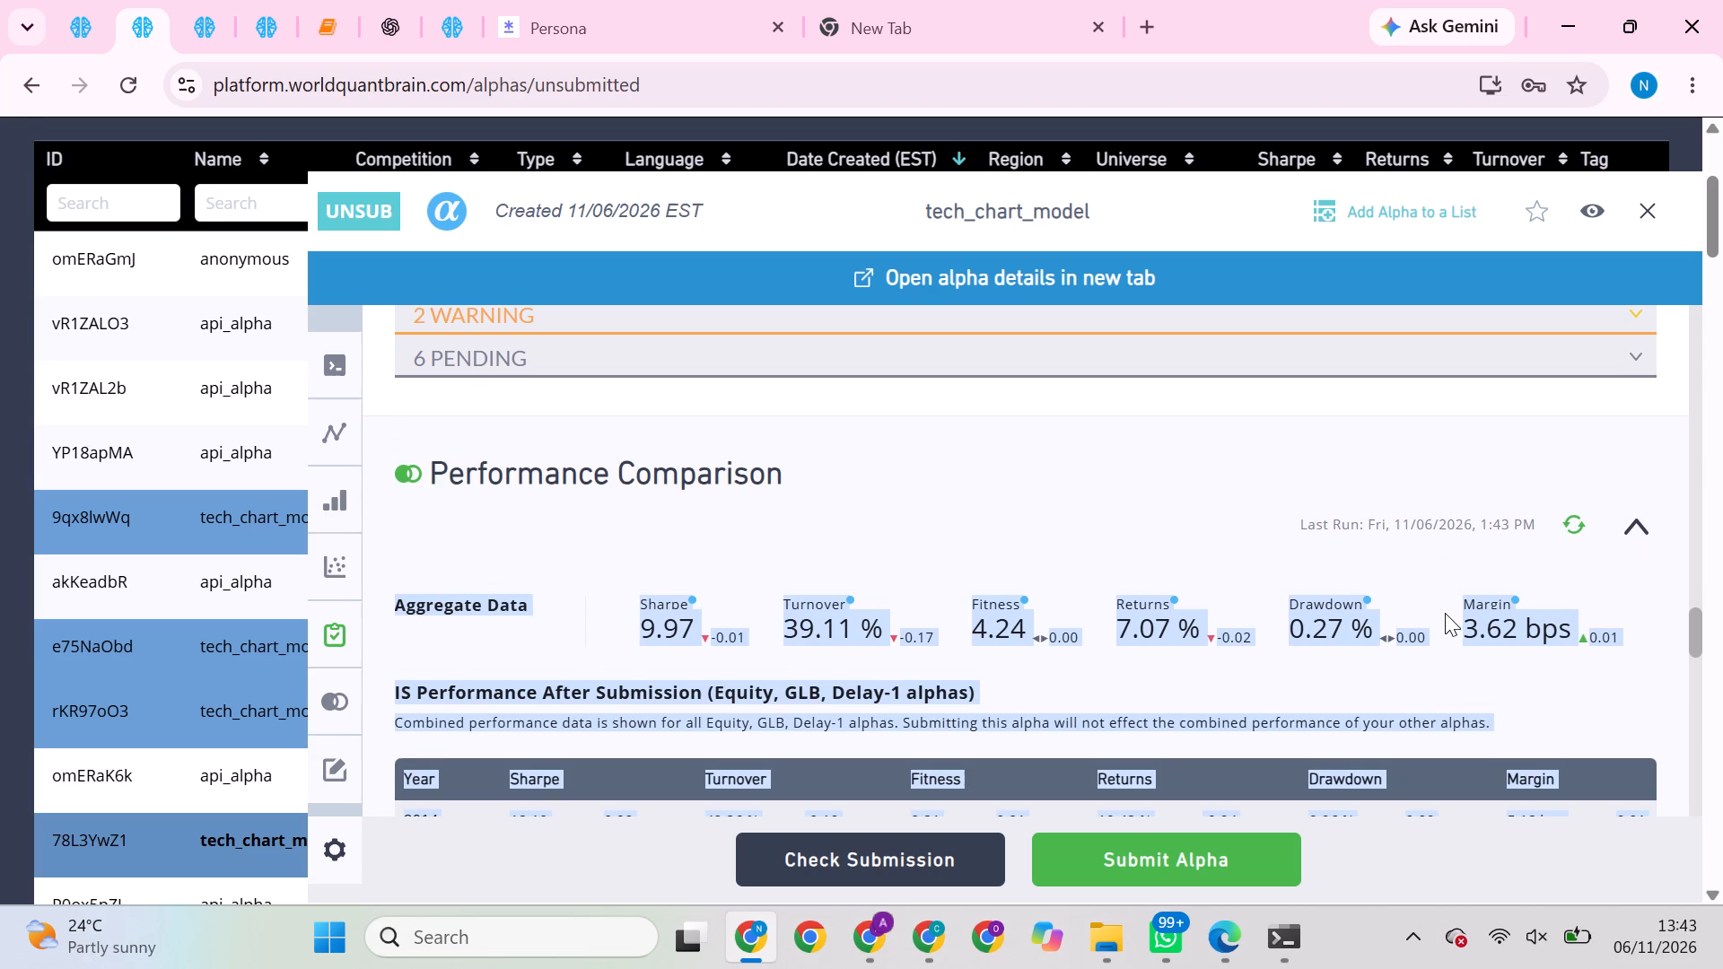
click(1155, 519)
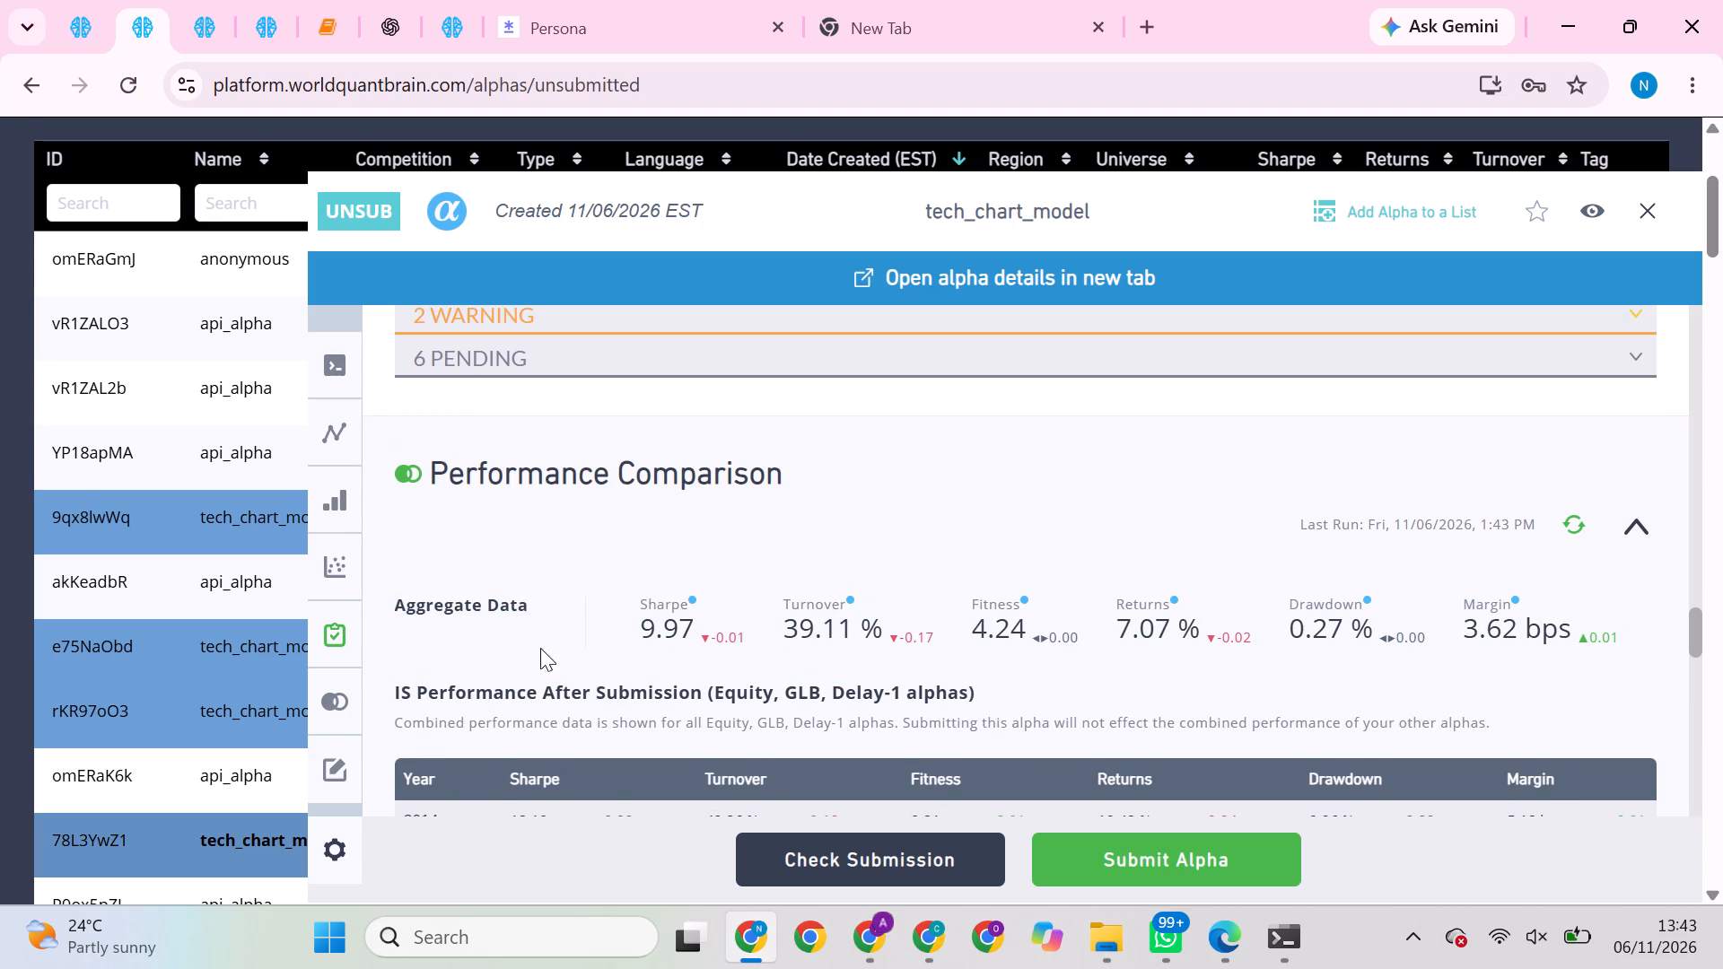
Open the tech_chart_model alpha 6XdZM3AP from the unsubmitted list and run its performance comparison with the results section expanded.
scroll(282, 630, down, 1)
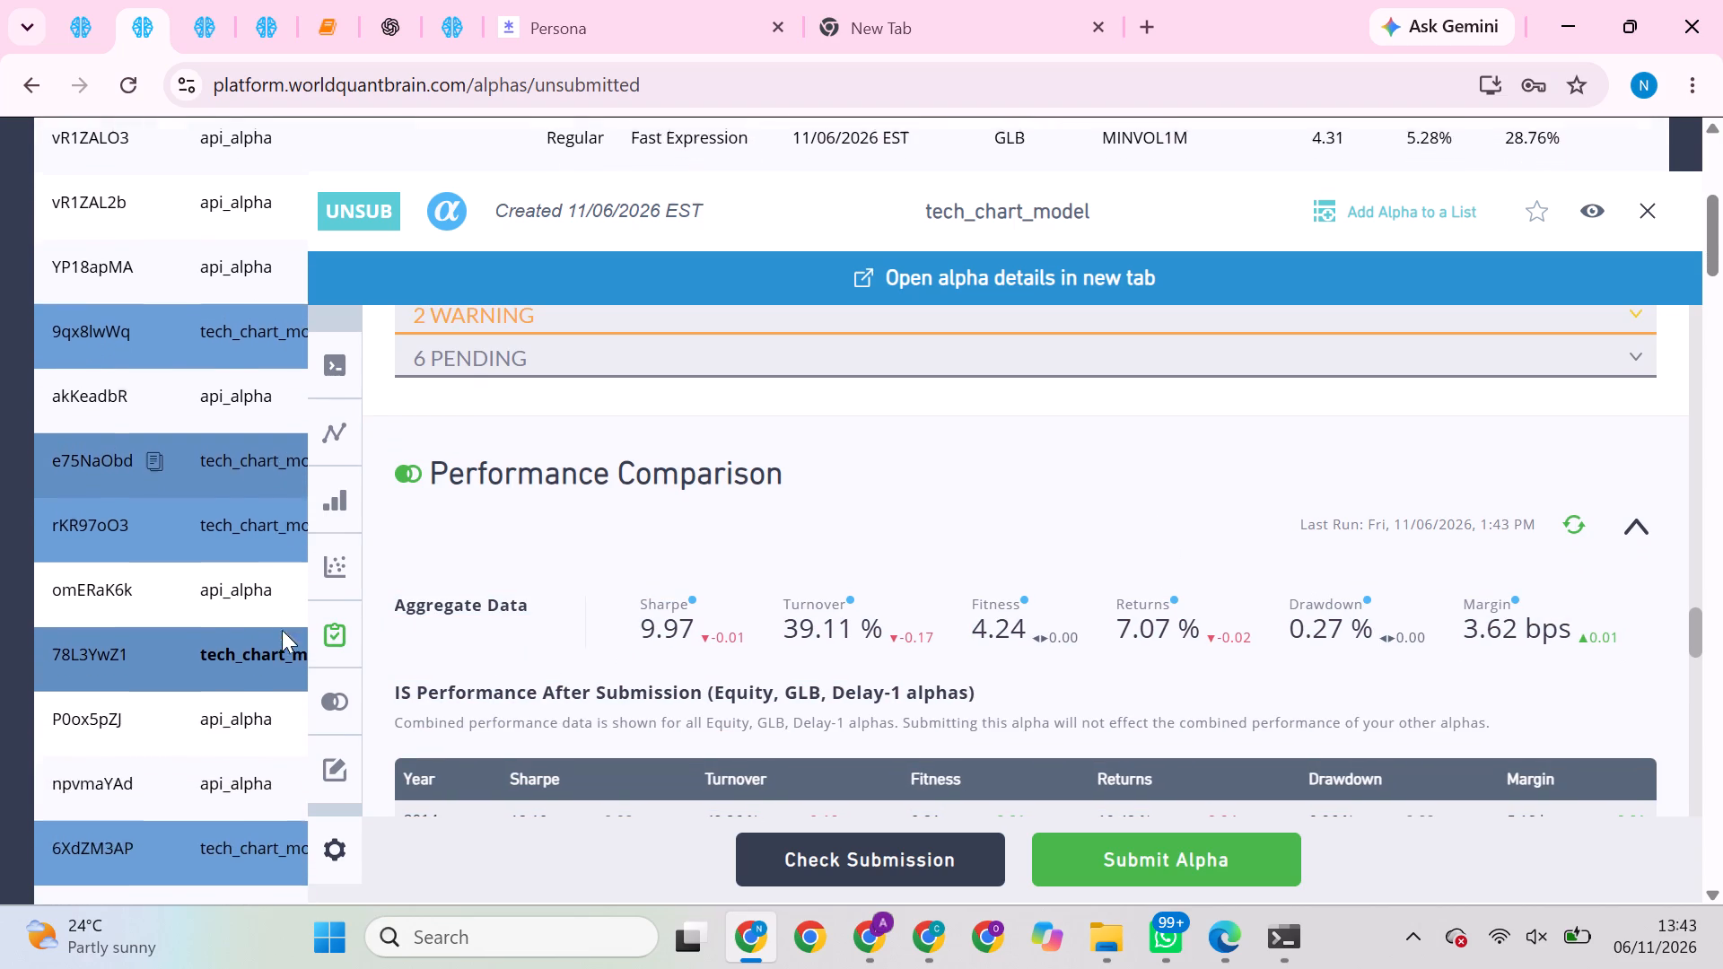
scroll(282, 630, left, 1)
scroll(282, 630, down, 1)
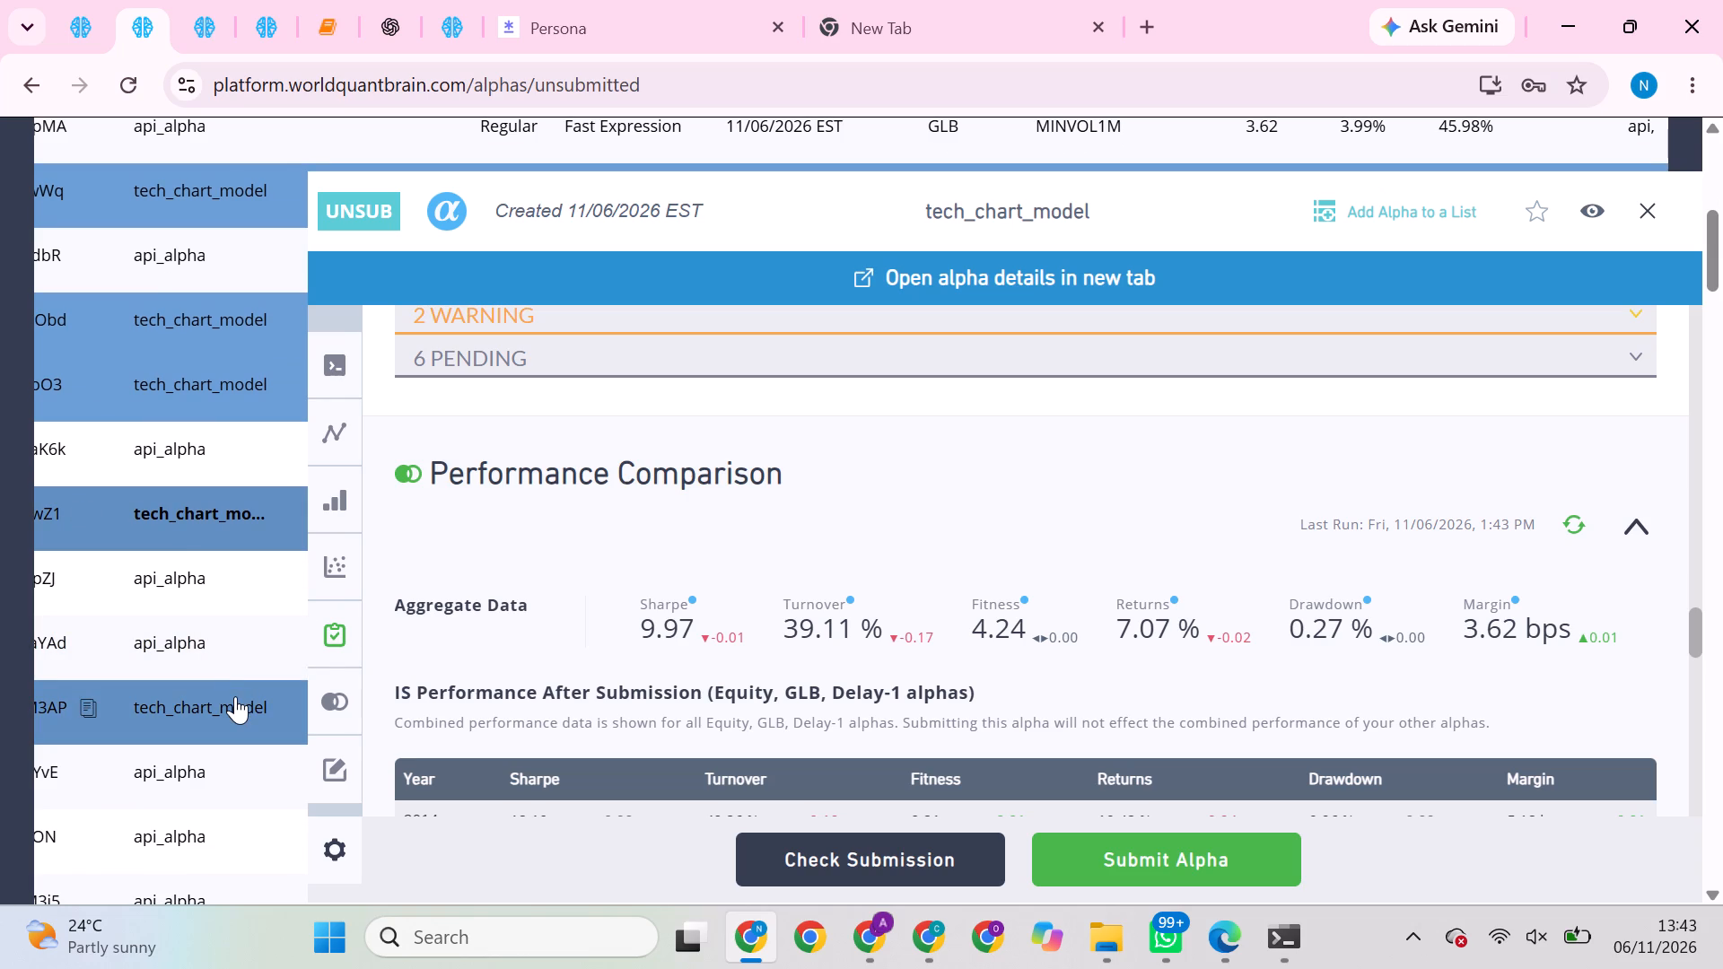
click(235, 696)
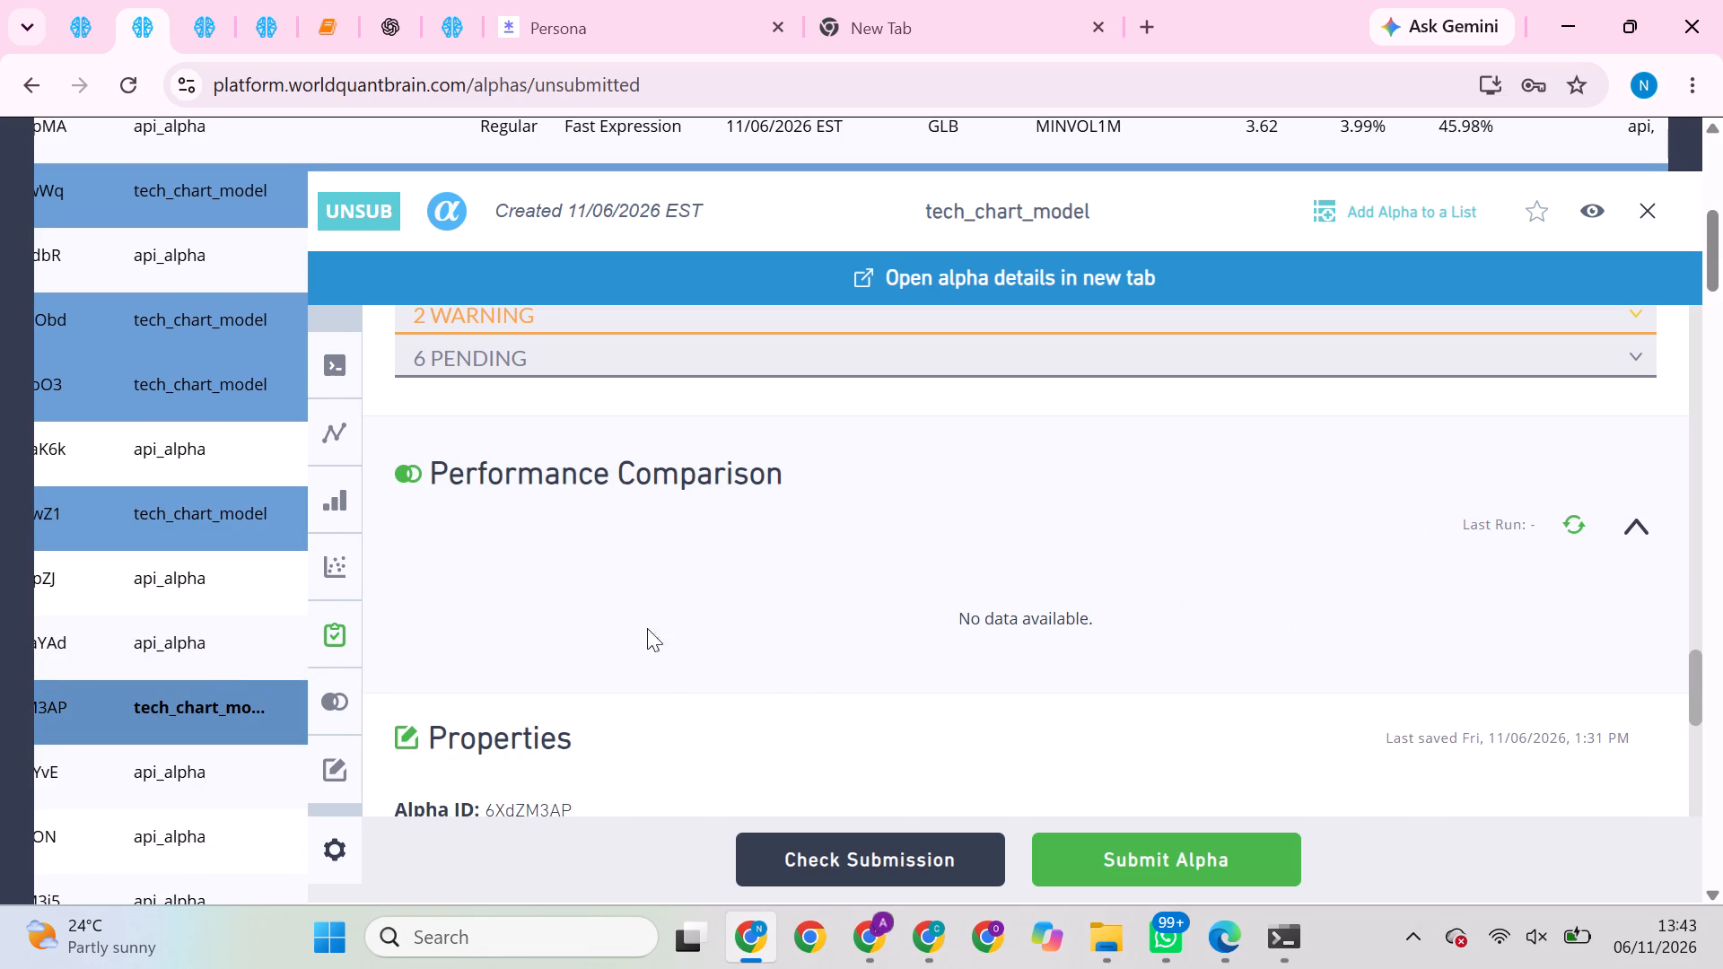
scroll(663, 631, up, 1)
click(1575, 605)
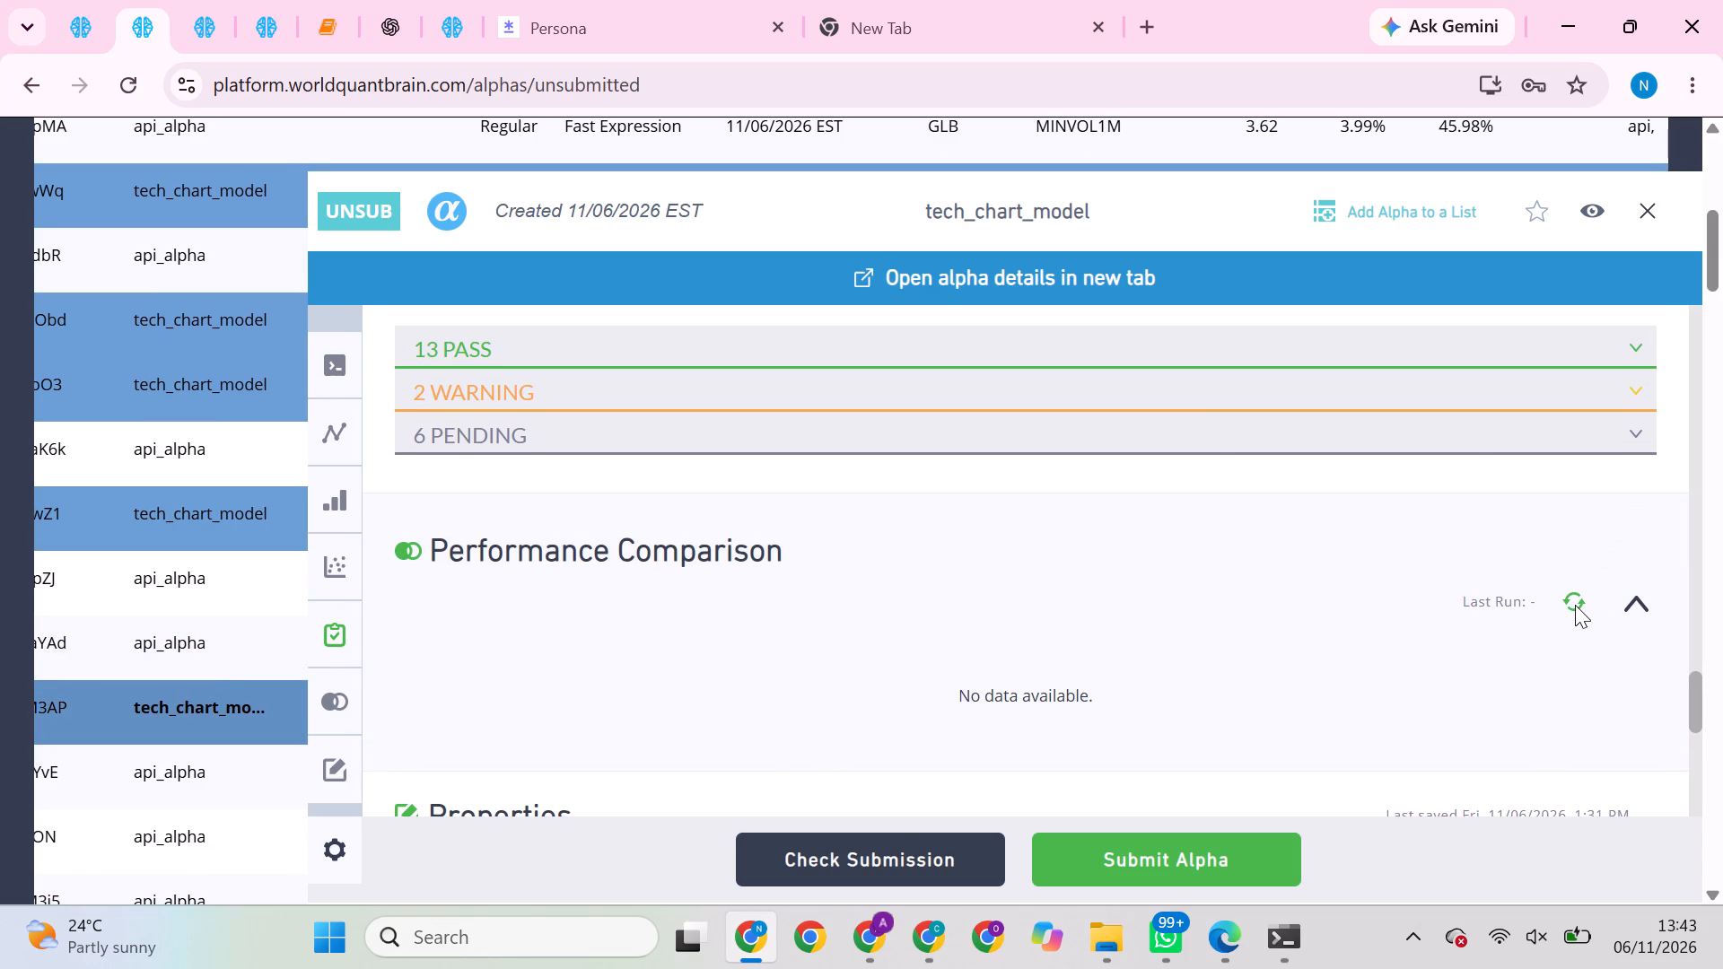
click(1575, 605)
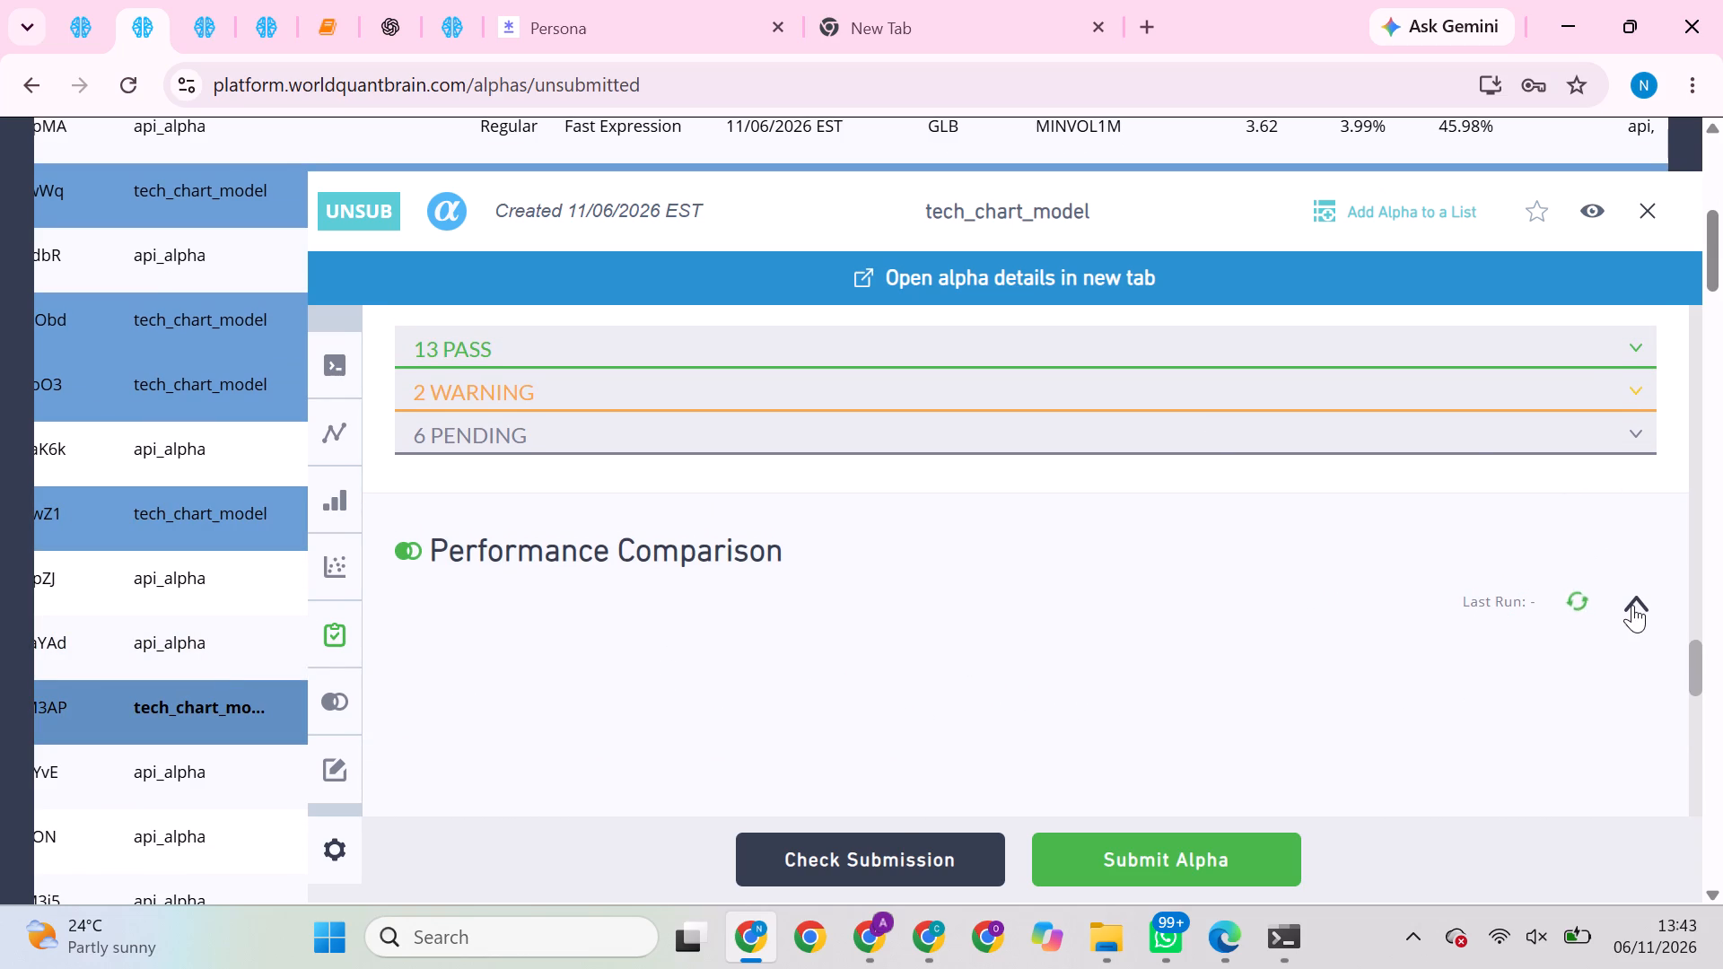
click(1632, 605)
scroll(1364, 598, down, 1)
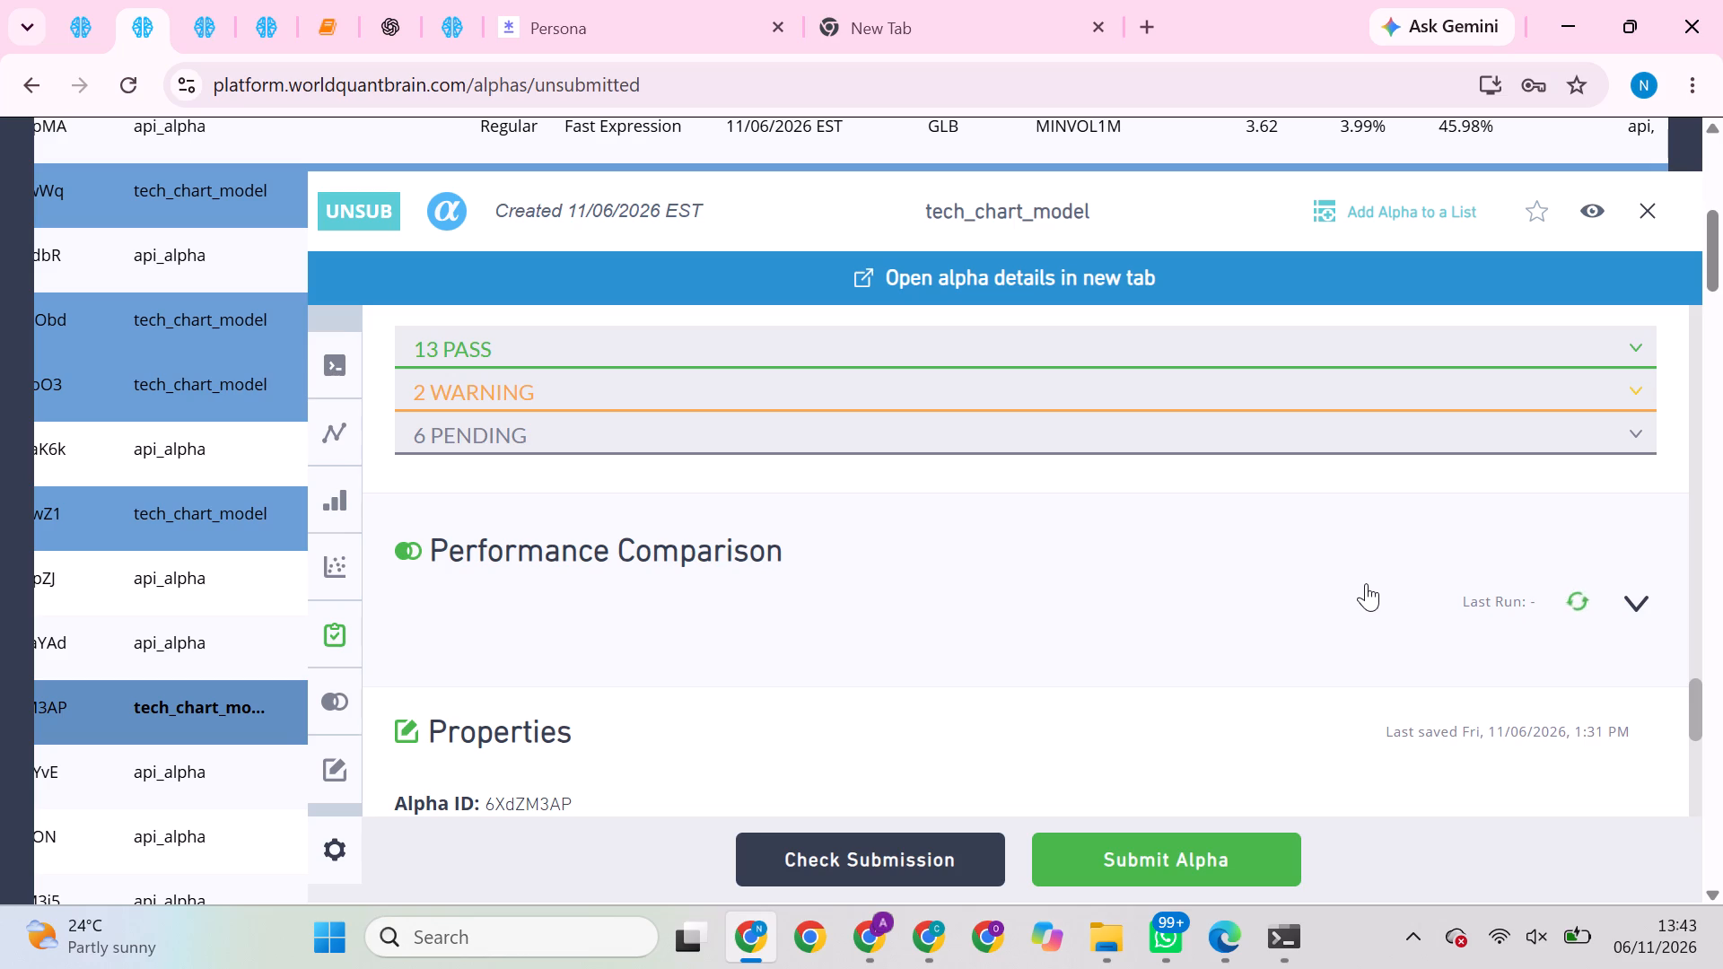
click(1649, 599)
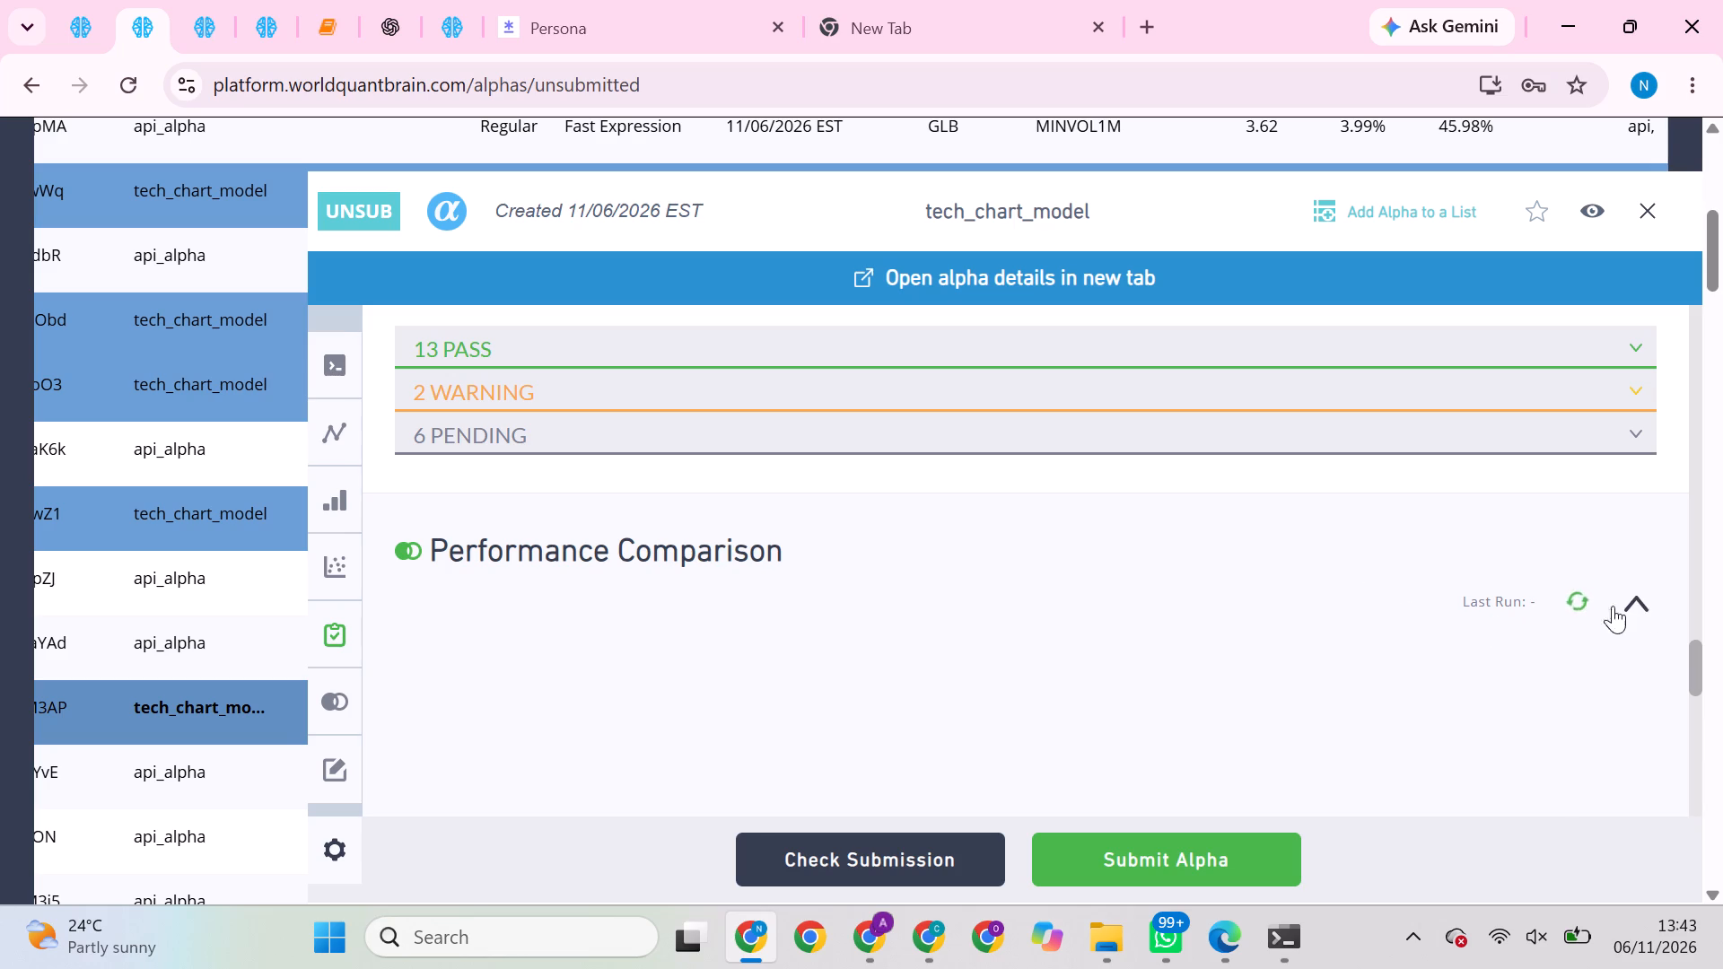
Examine alpha 6XdZM3AP's correlation section and its aggregate and yearly performance comparison after submission.
scroll(1360, 575, down, 3)
scroll(1360, 575, up, 1)
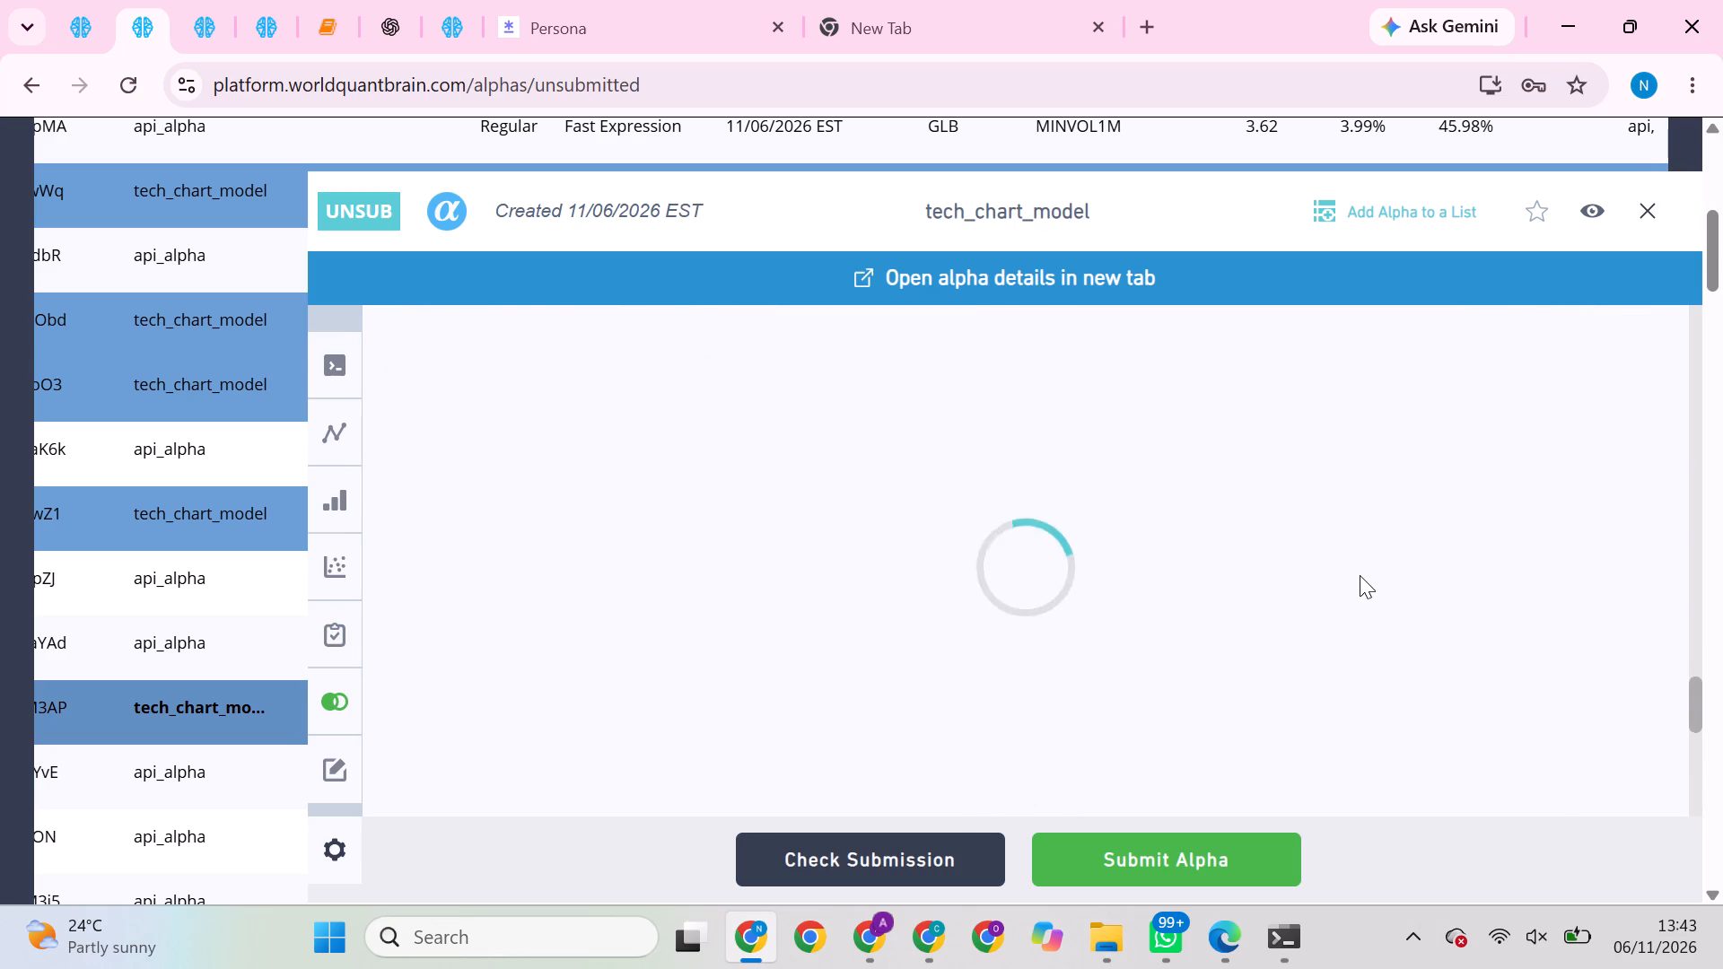
scroll(1360, 575, up, 3)
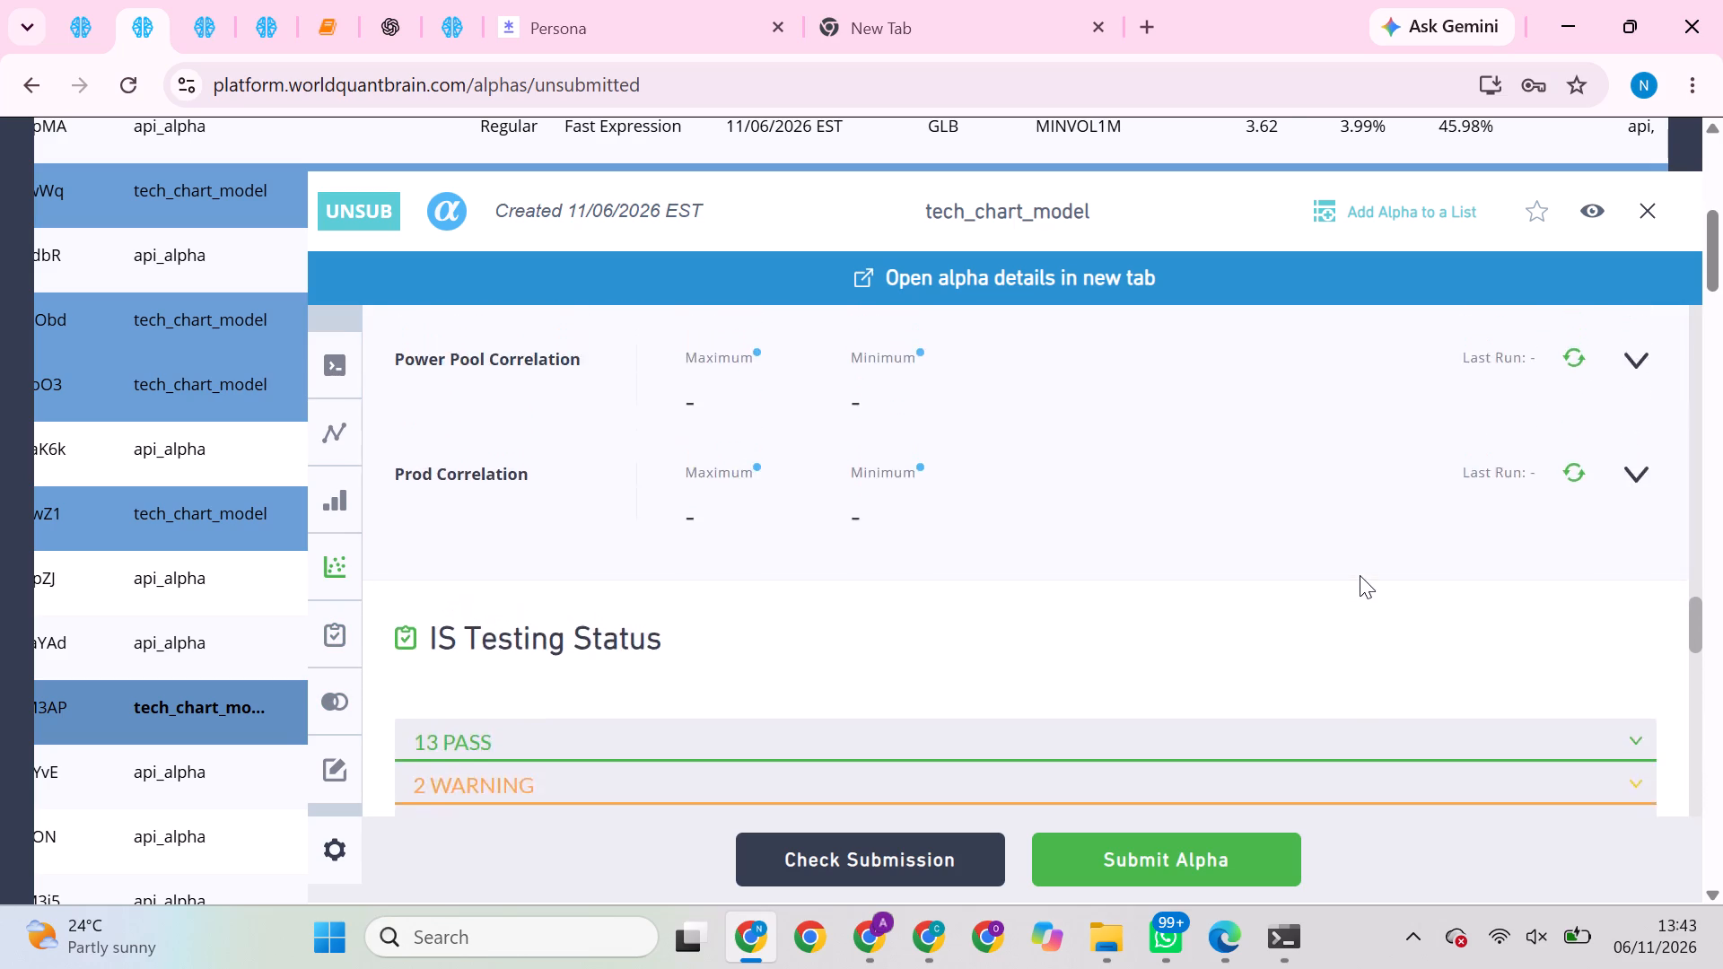
scroll(1360, 575, down, 2)
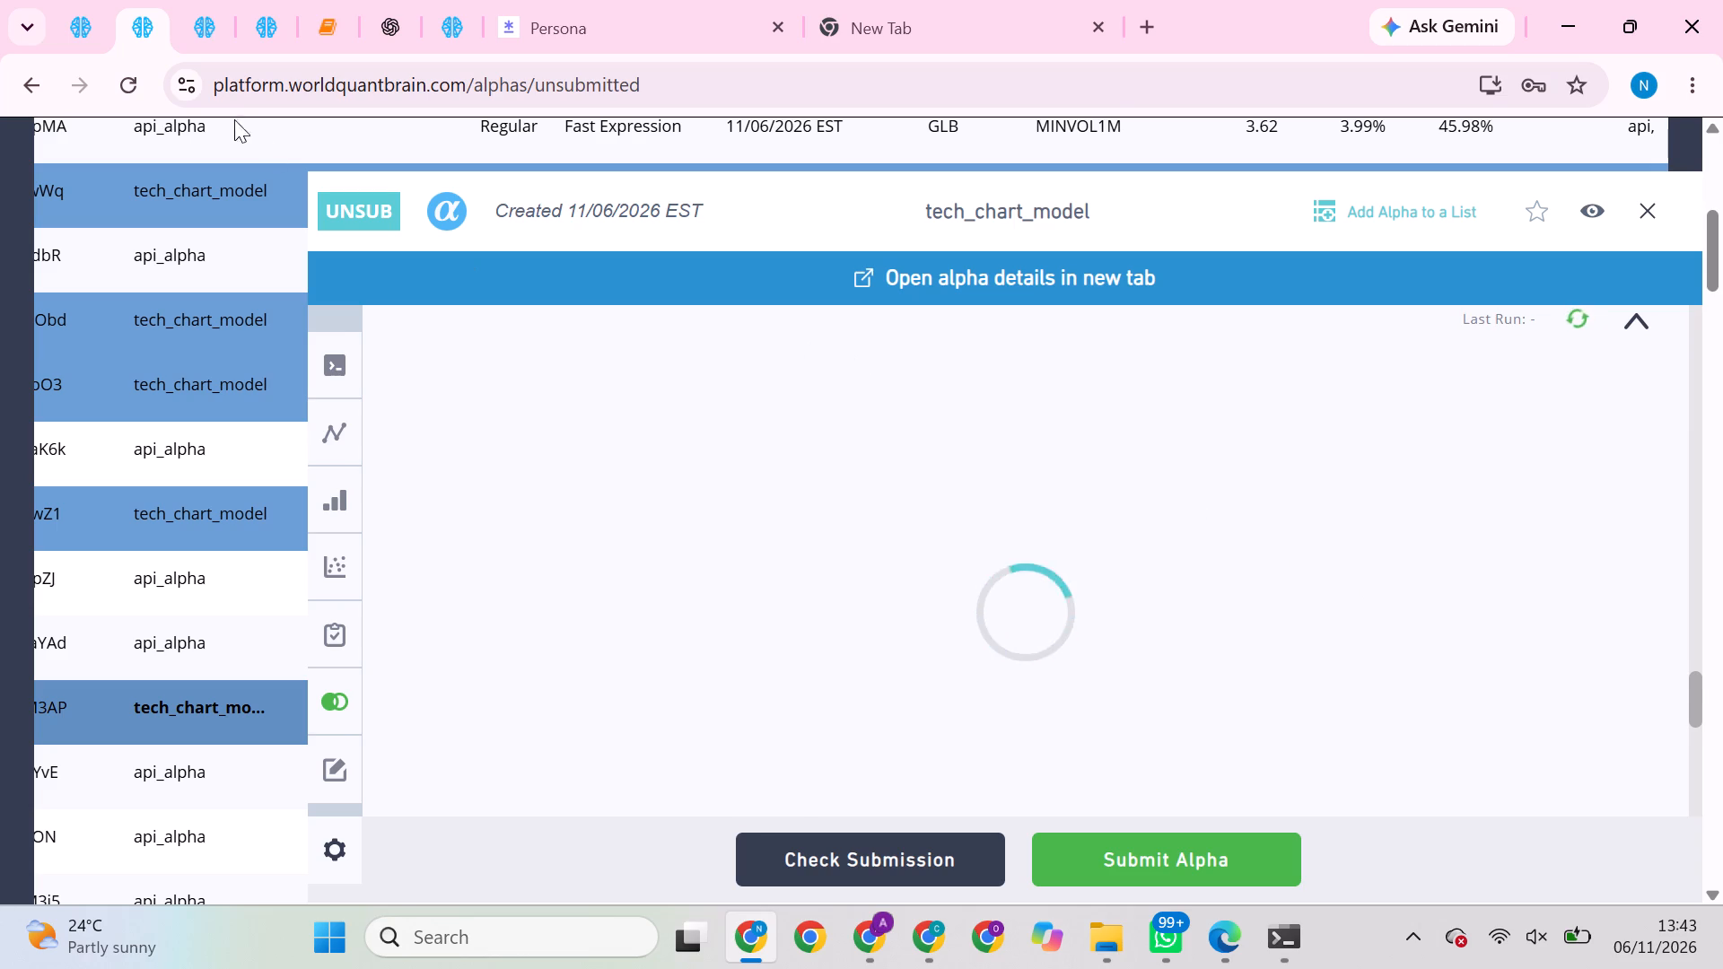
scroll(699, 459, up, 1)
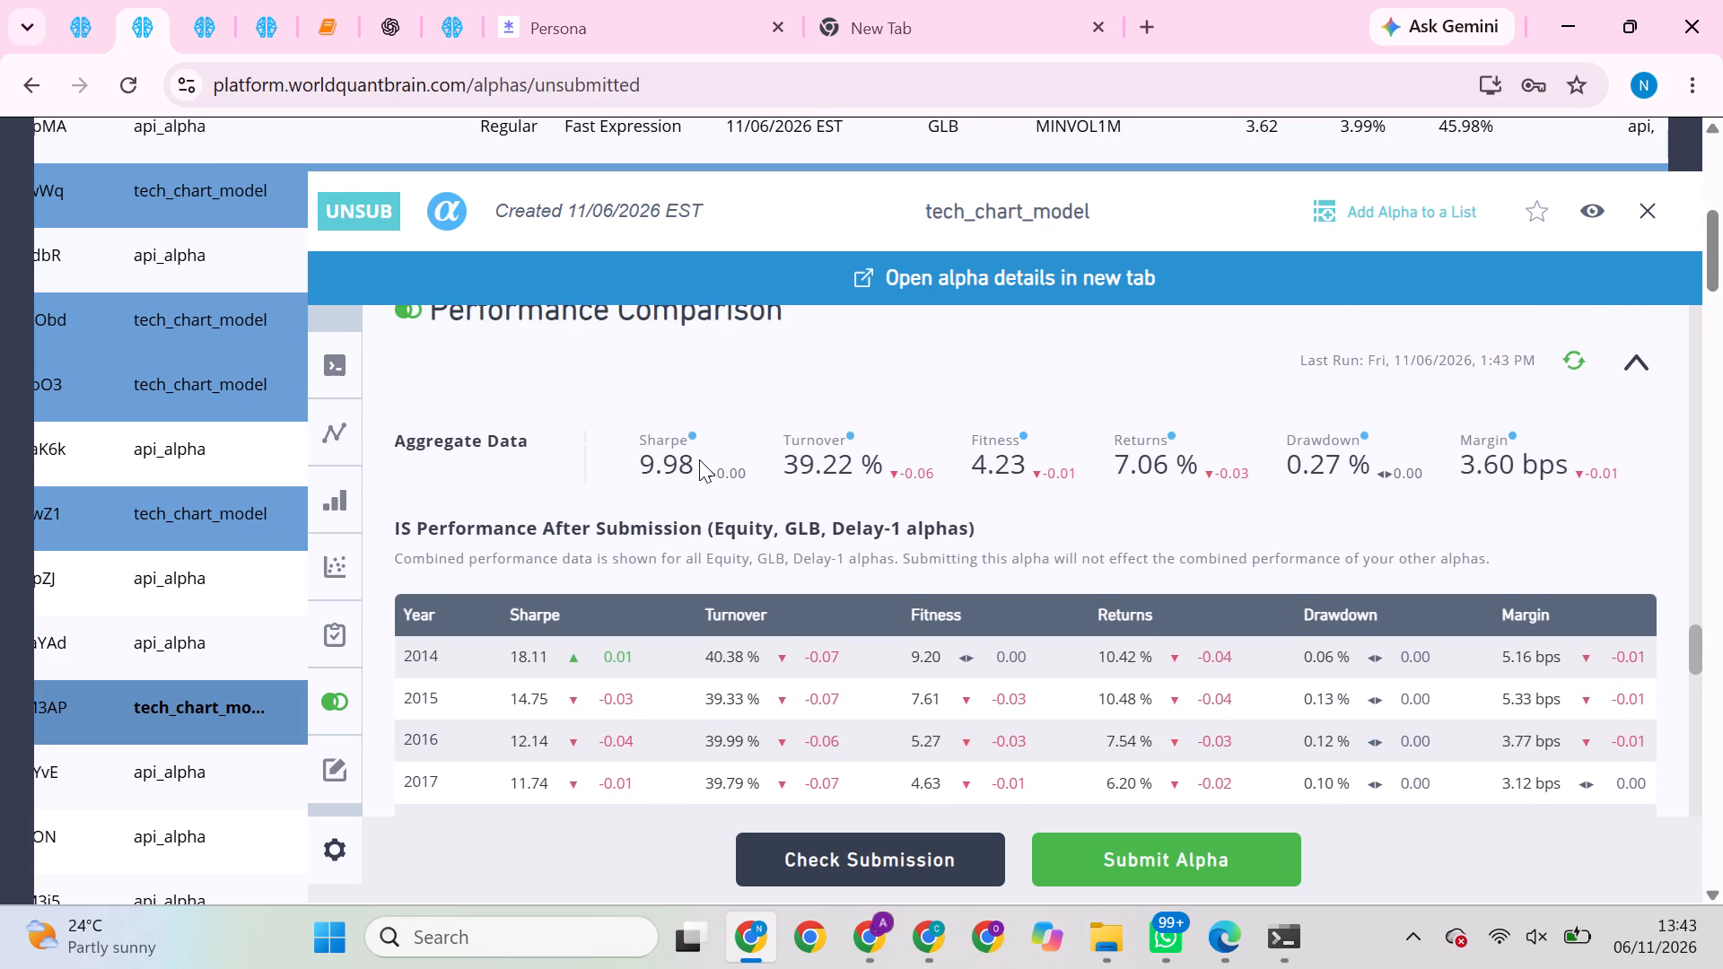
scroll(699, 459, up, 1)
Go back from the Multi-Domain Quantitative Factor Library to the GLB model datasets list and look through the available datasets.
click(353, 1)
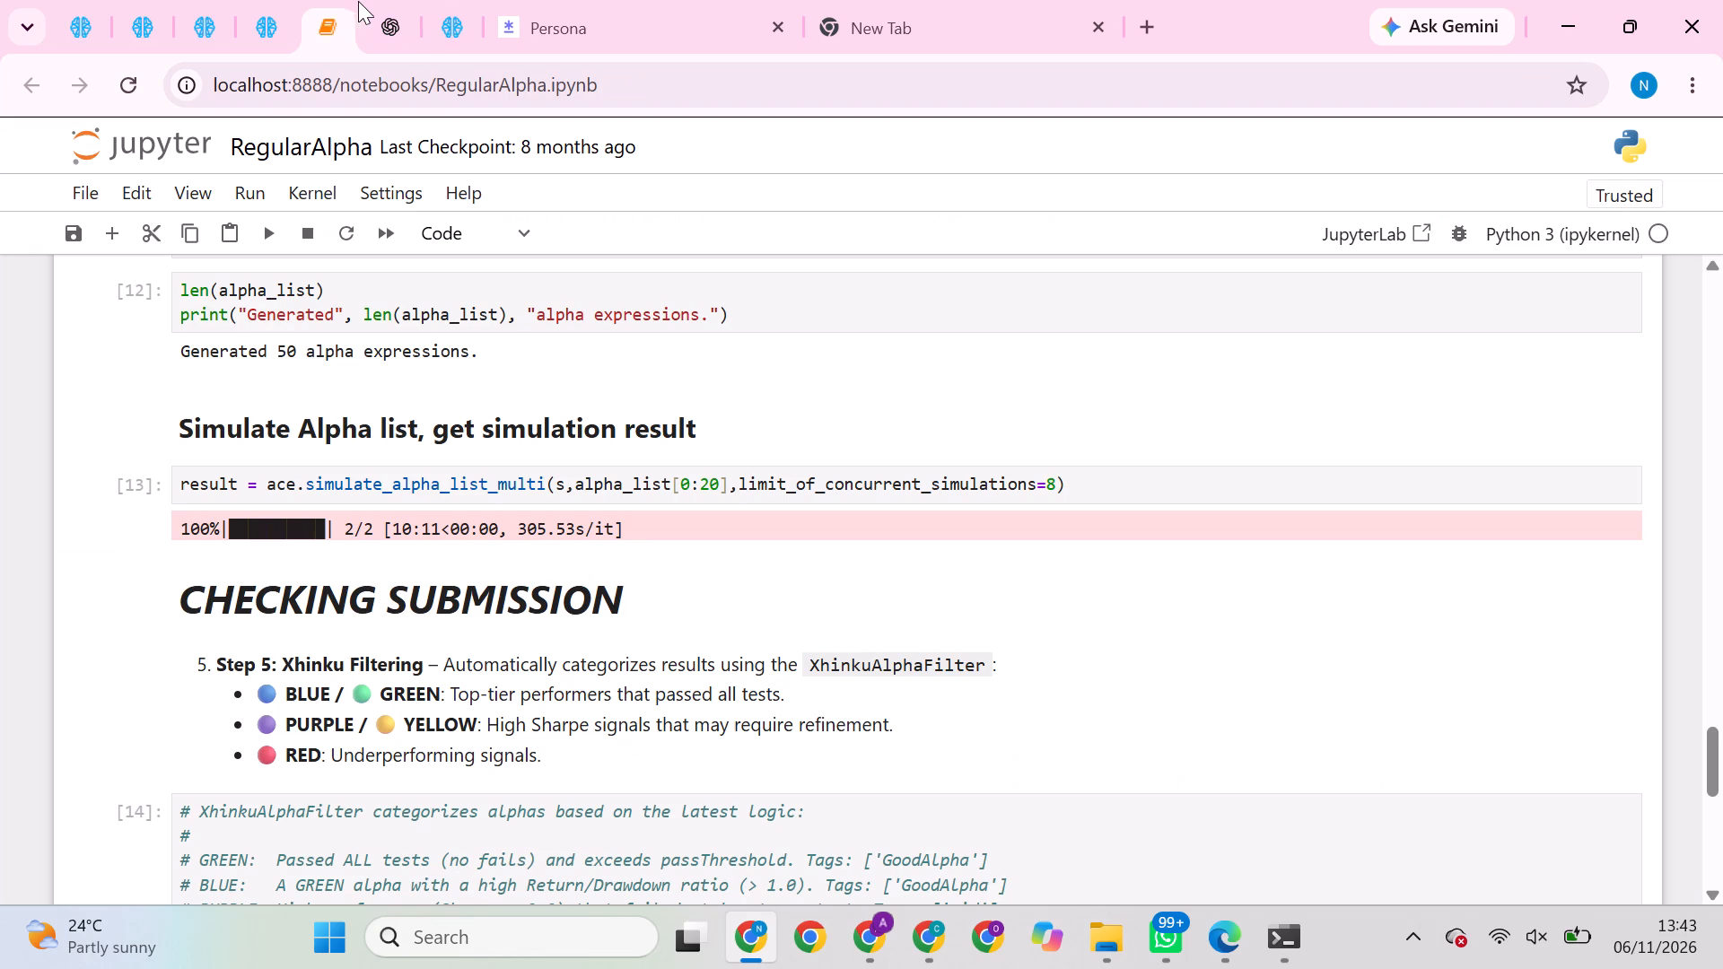
click(433, 0)
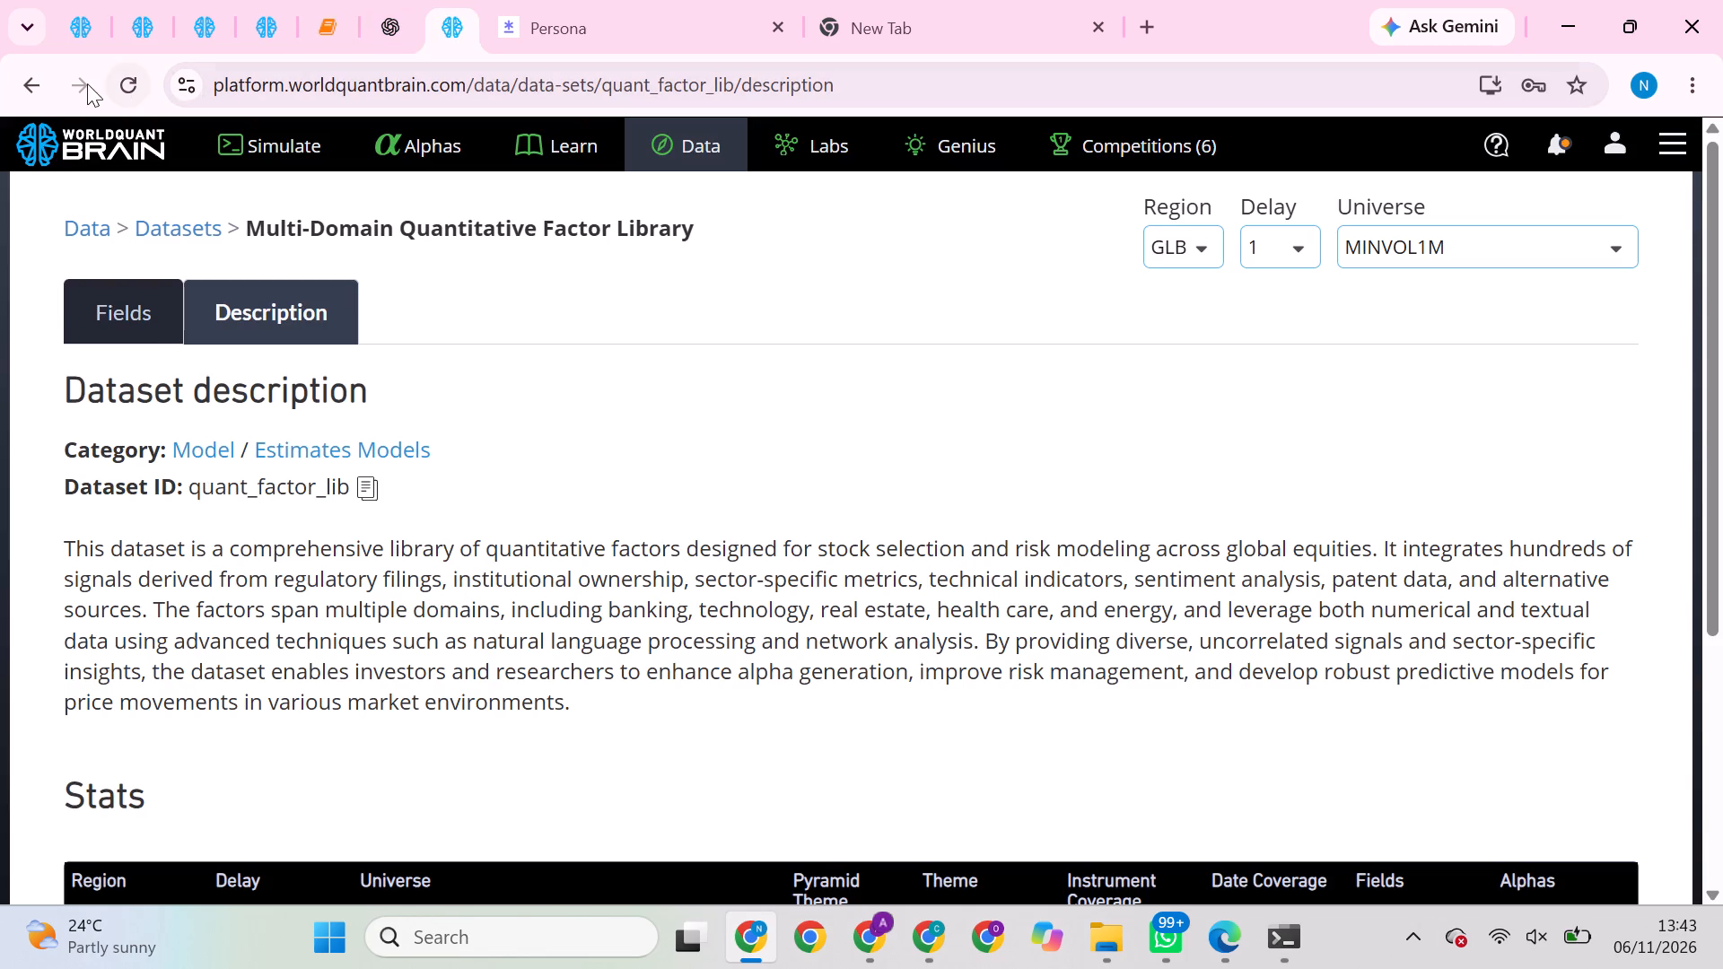
click(28, 80)
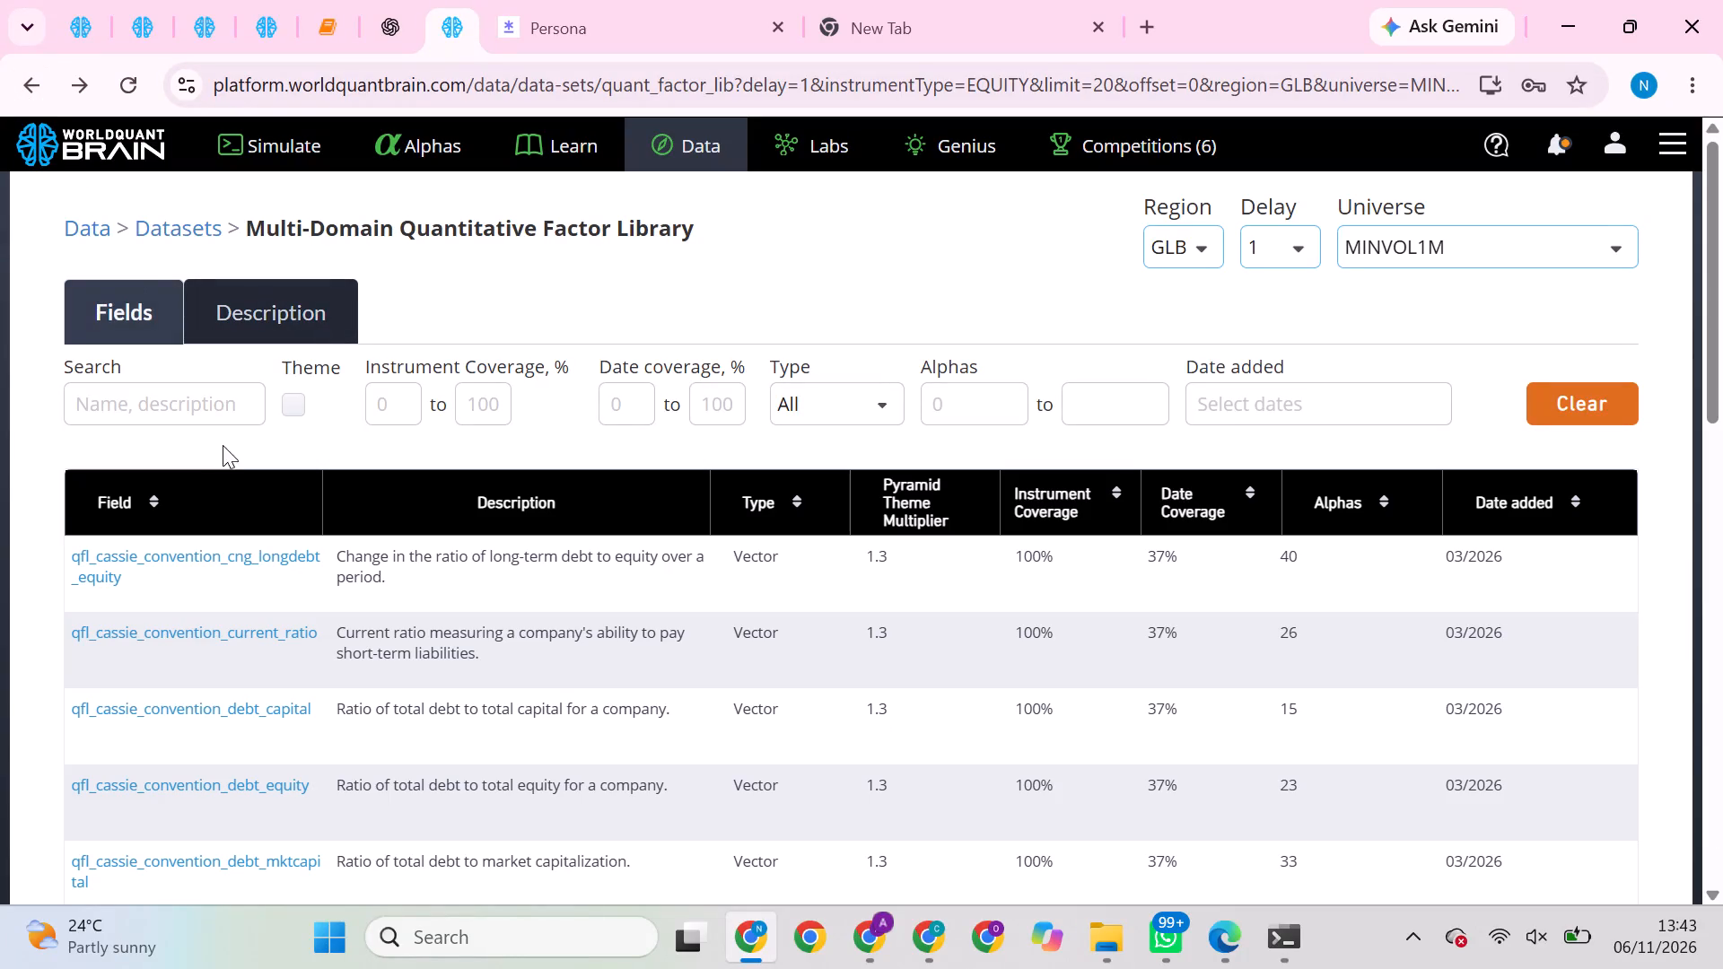
click(34, 81)
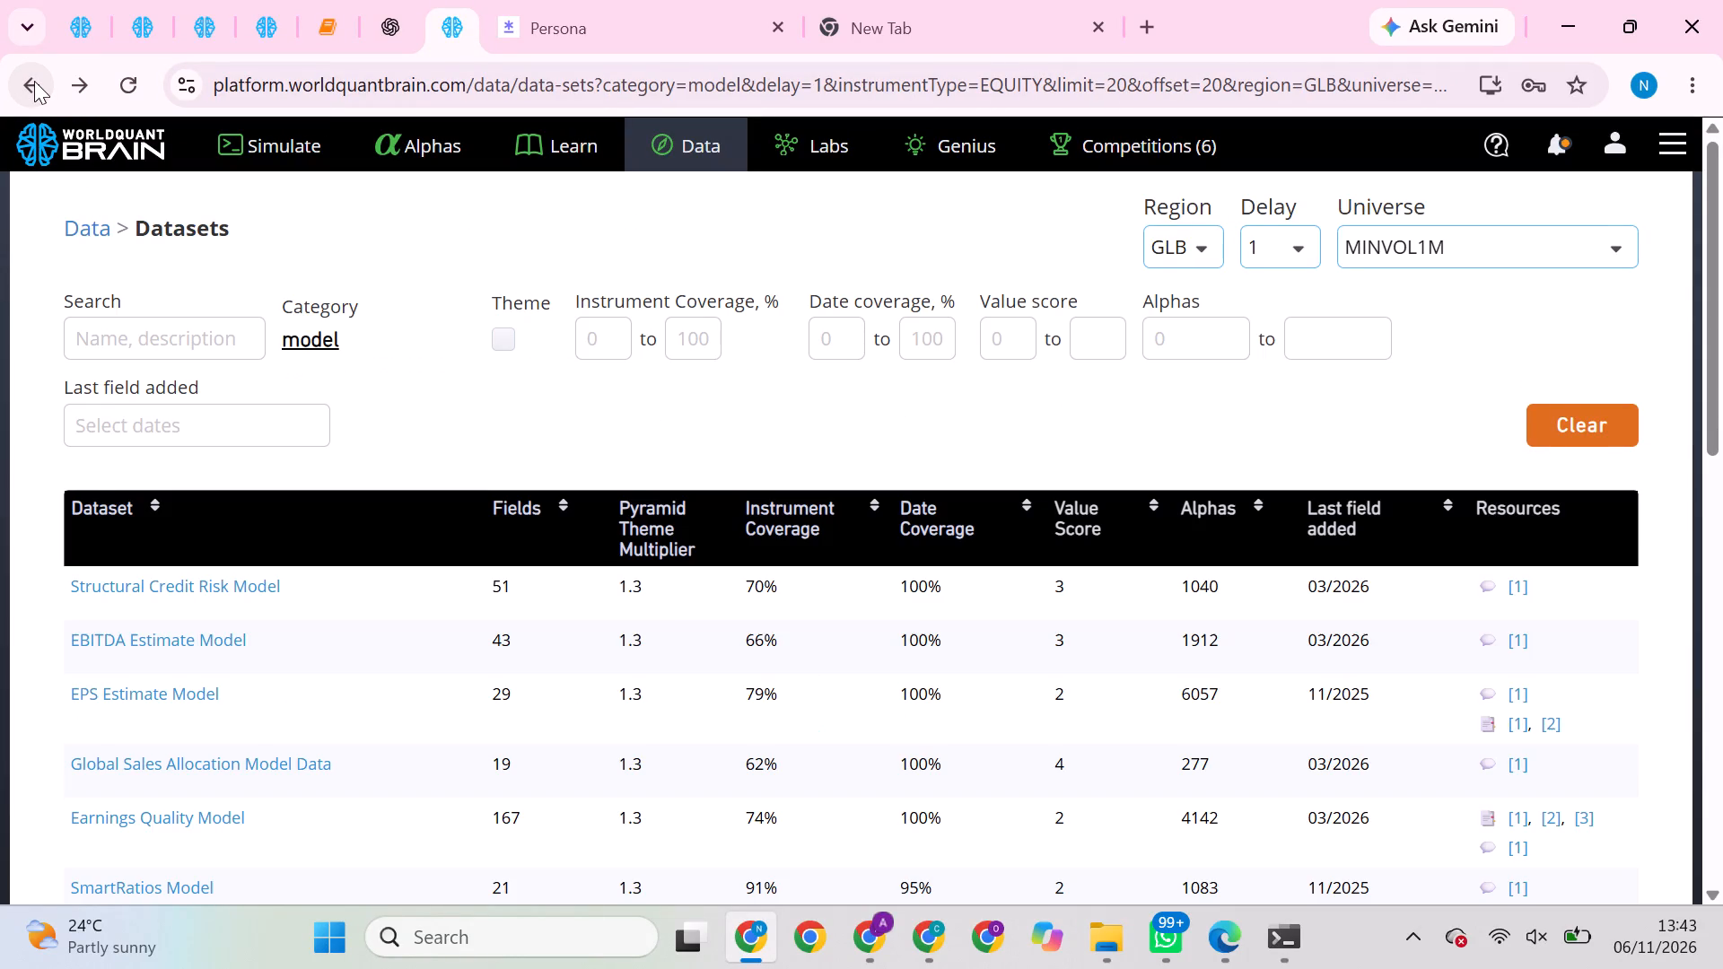
scroll(393, 615, down, 4)
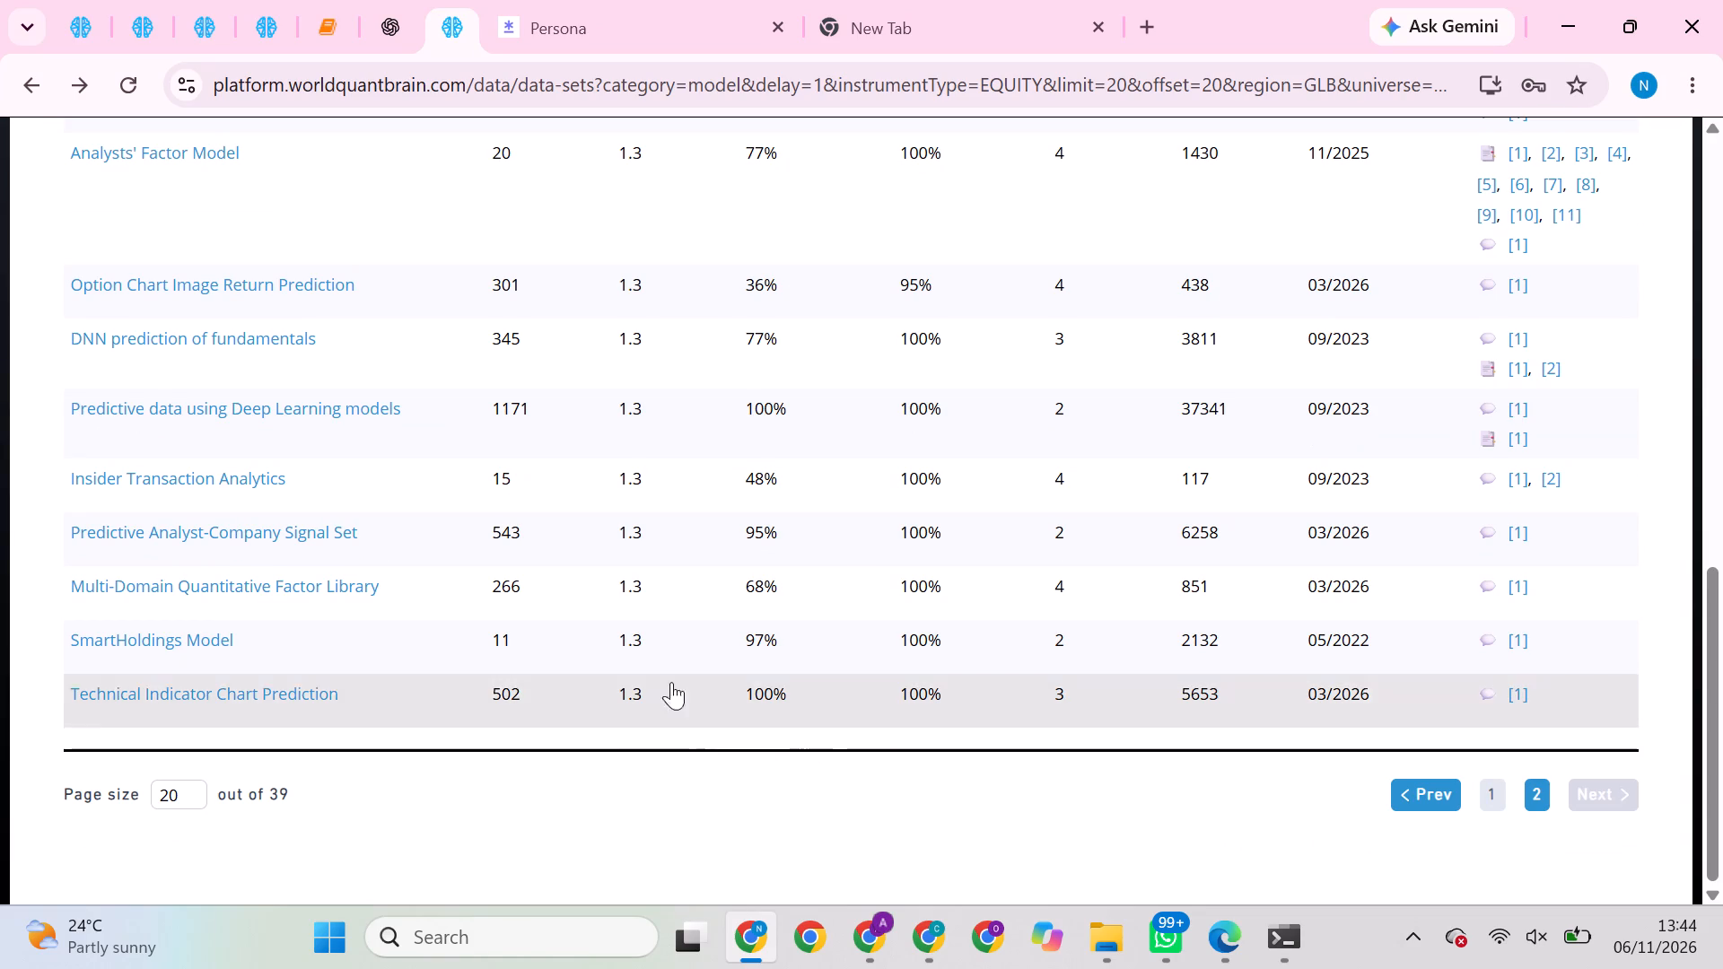
scroll(615, 578, up, 1)
click(615, 578)
scroll(615, 578, up, 3)
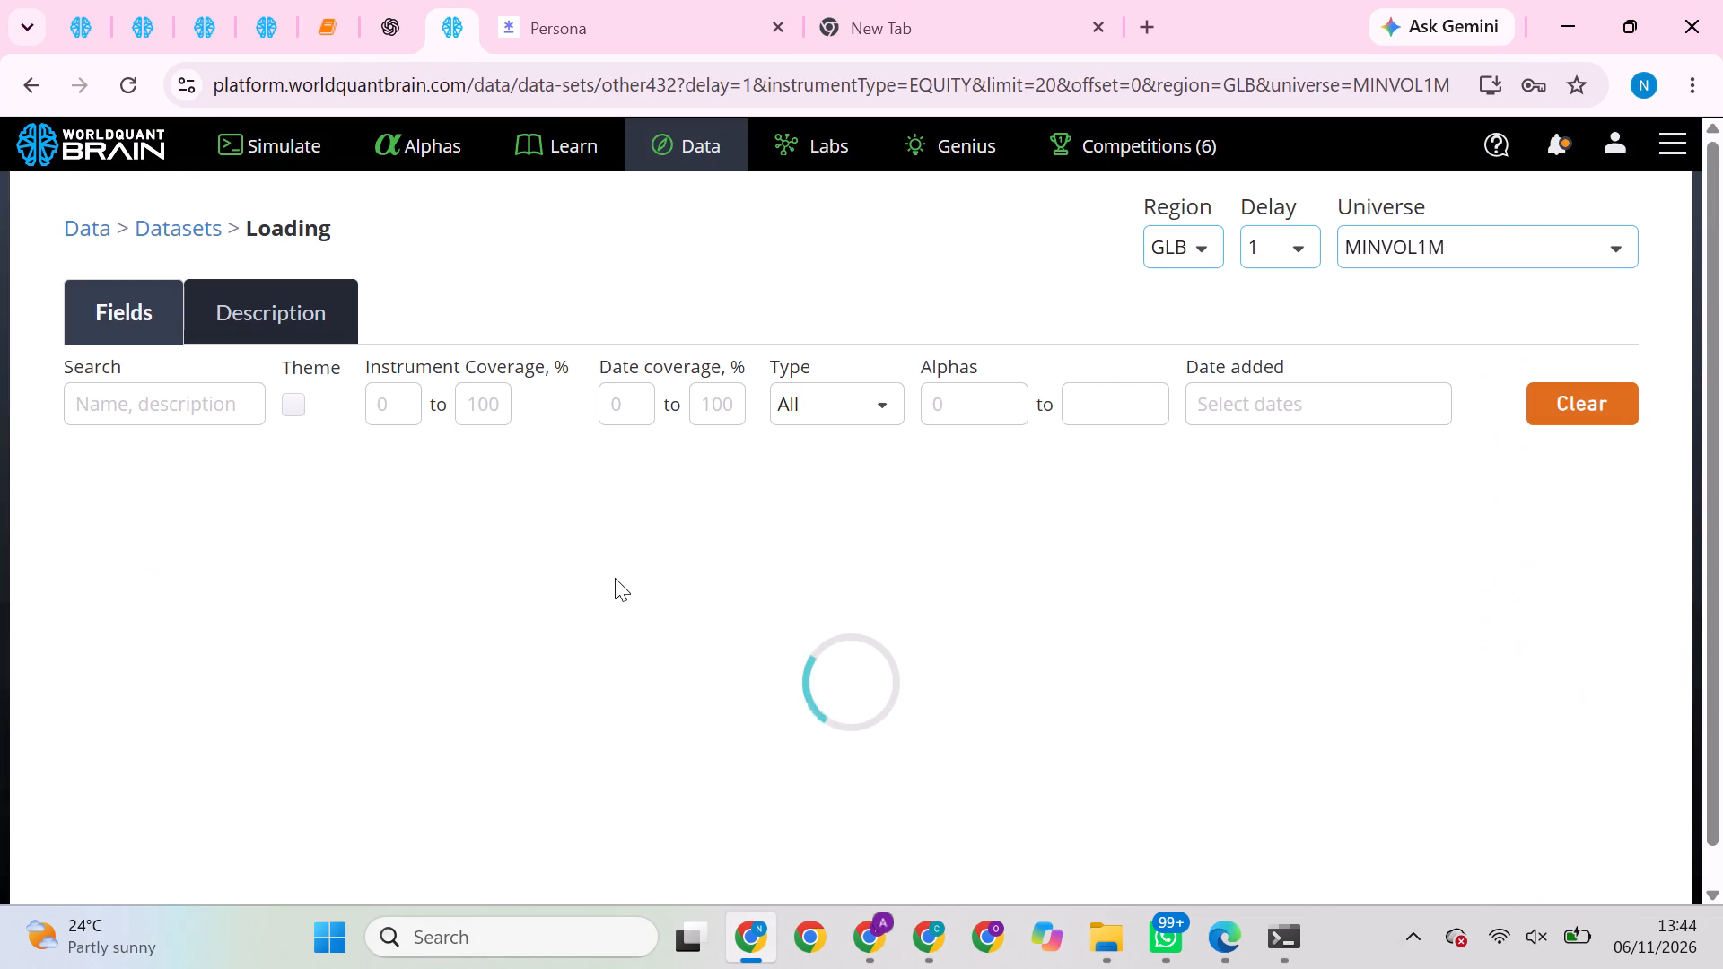
scroll(615, 578, up, 1)
click(31, 86)
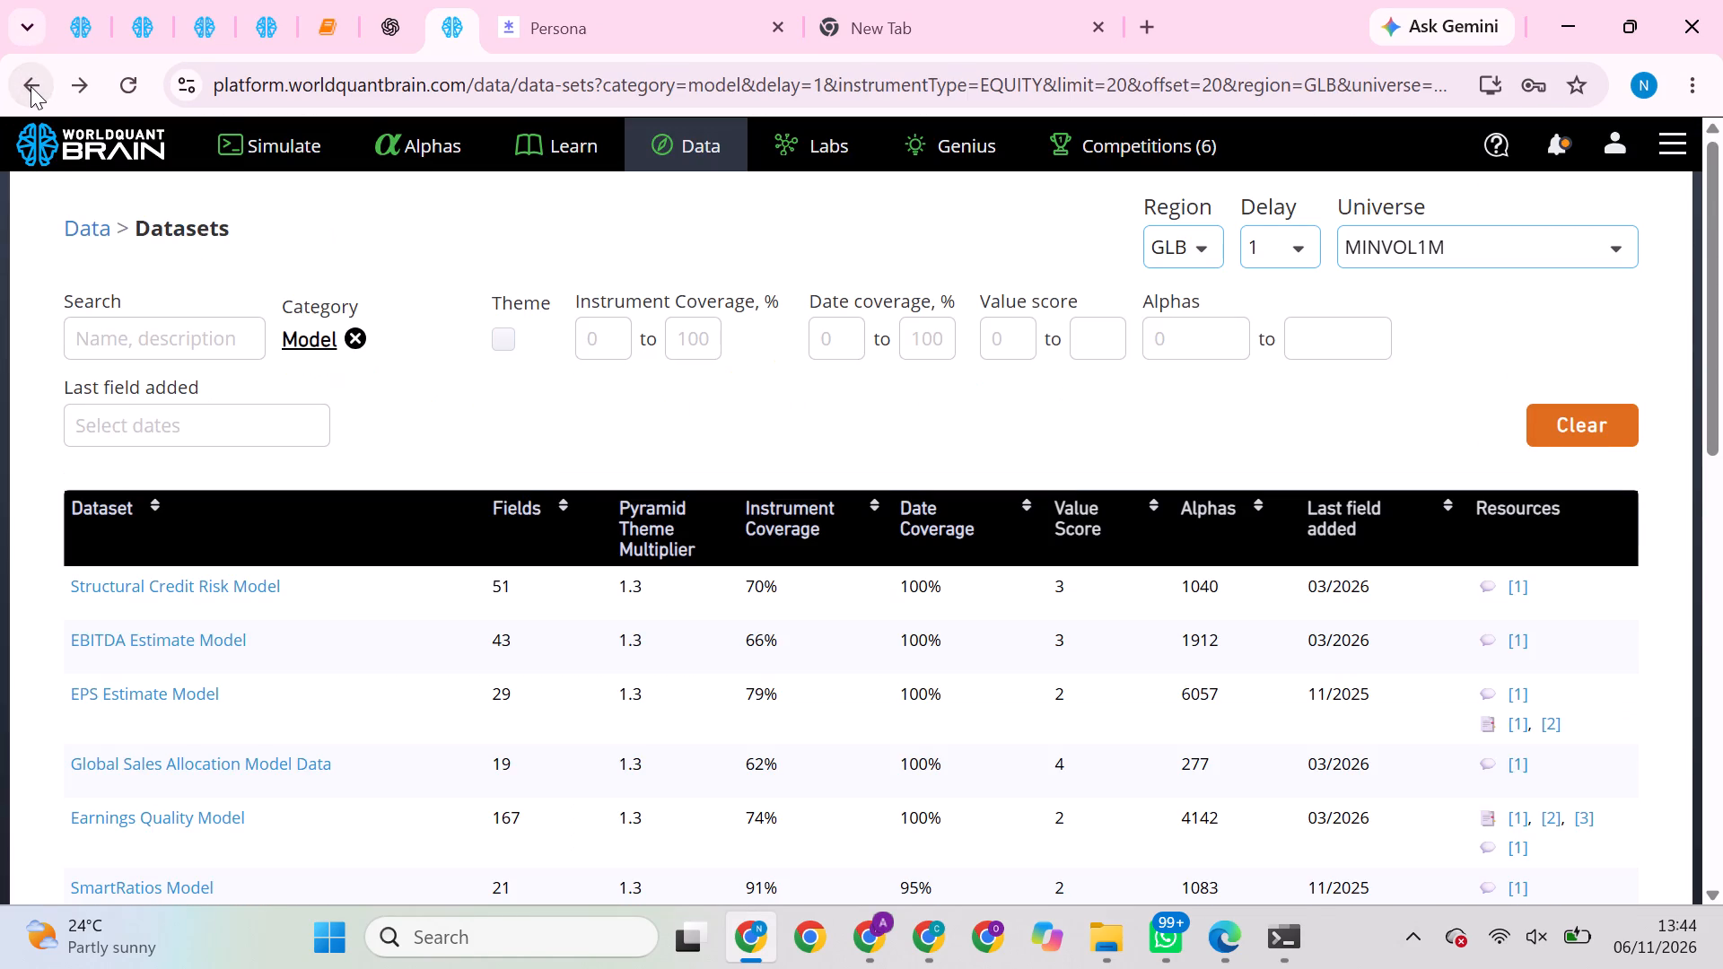
Open the description of the EPS Estimate Model dataset and copy its dataset ID, model30.
drag(31, 86, 413, 559)
scroll(659, 693, down, 1)
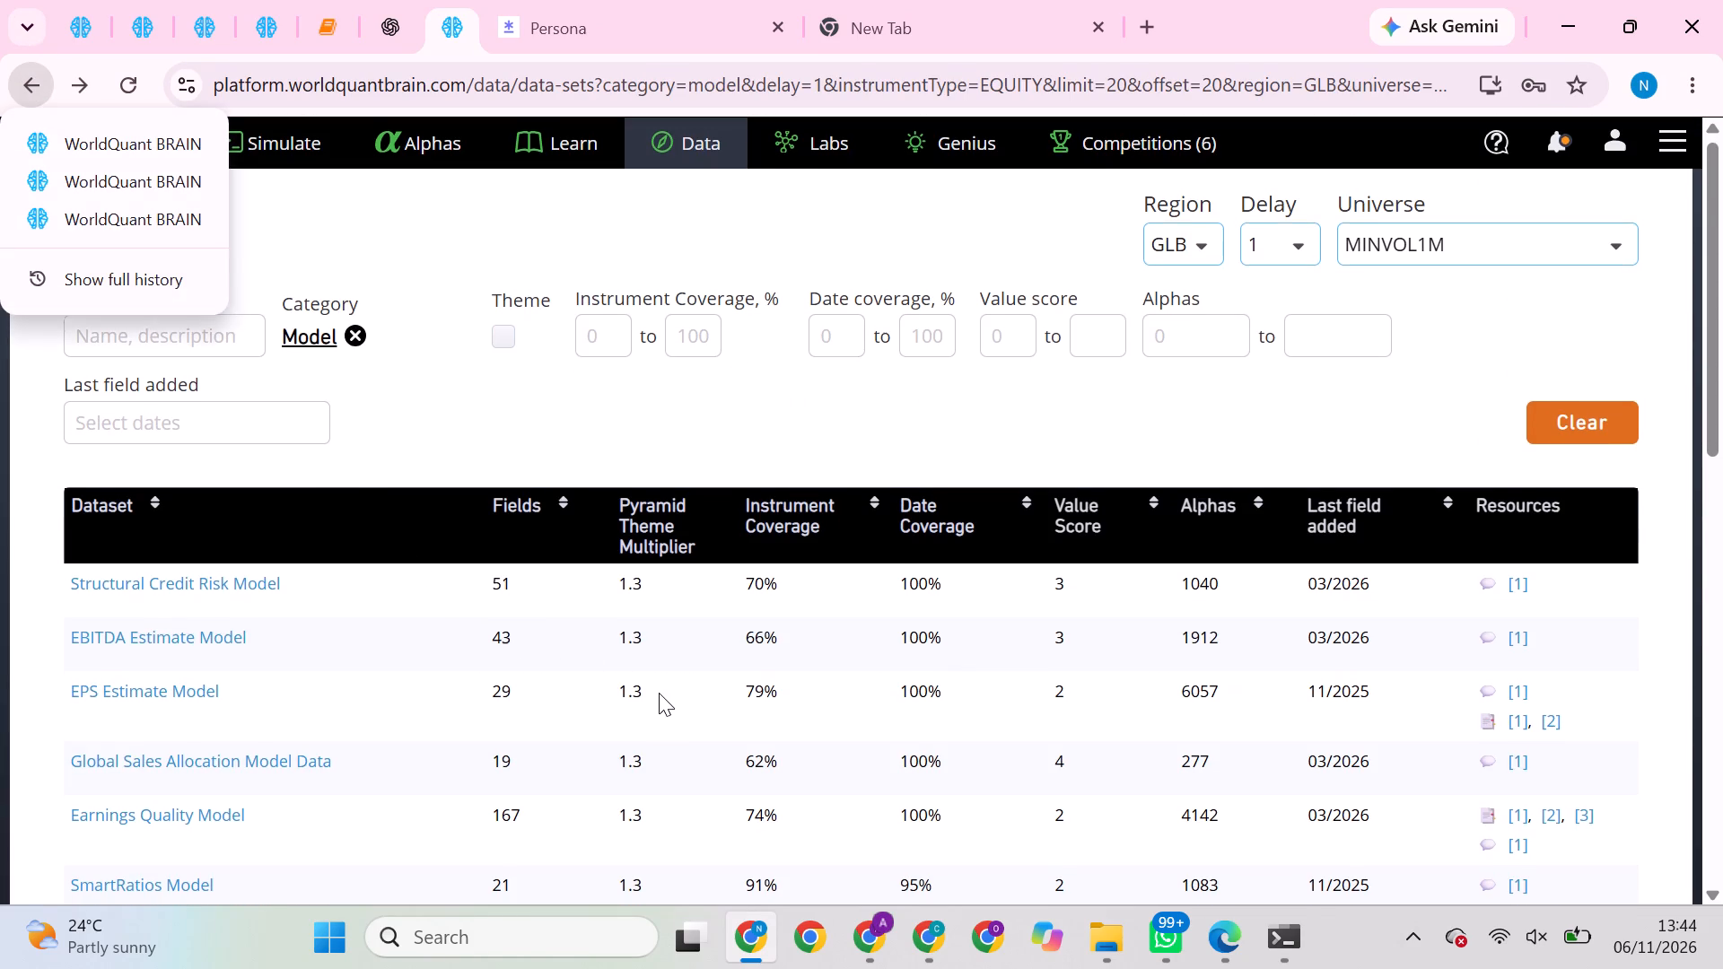
scroll(659, 693, down, 2)
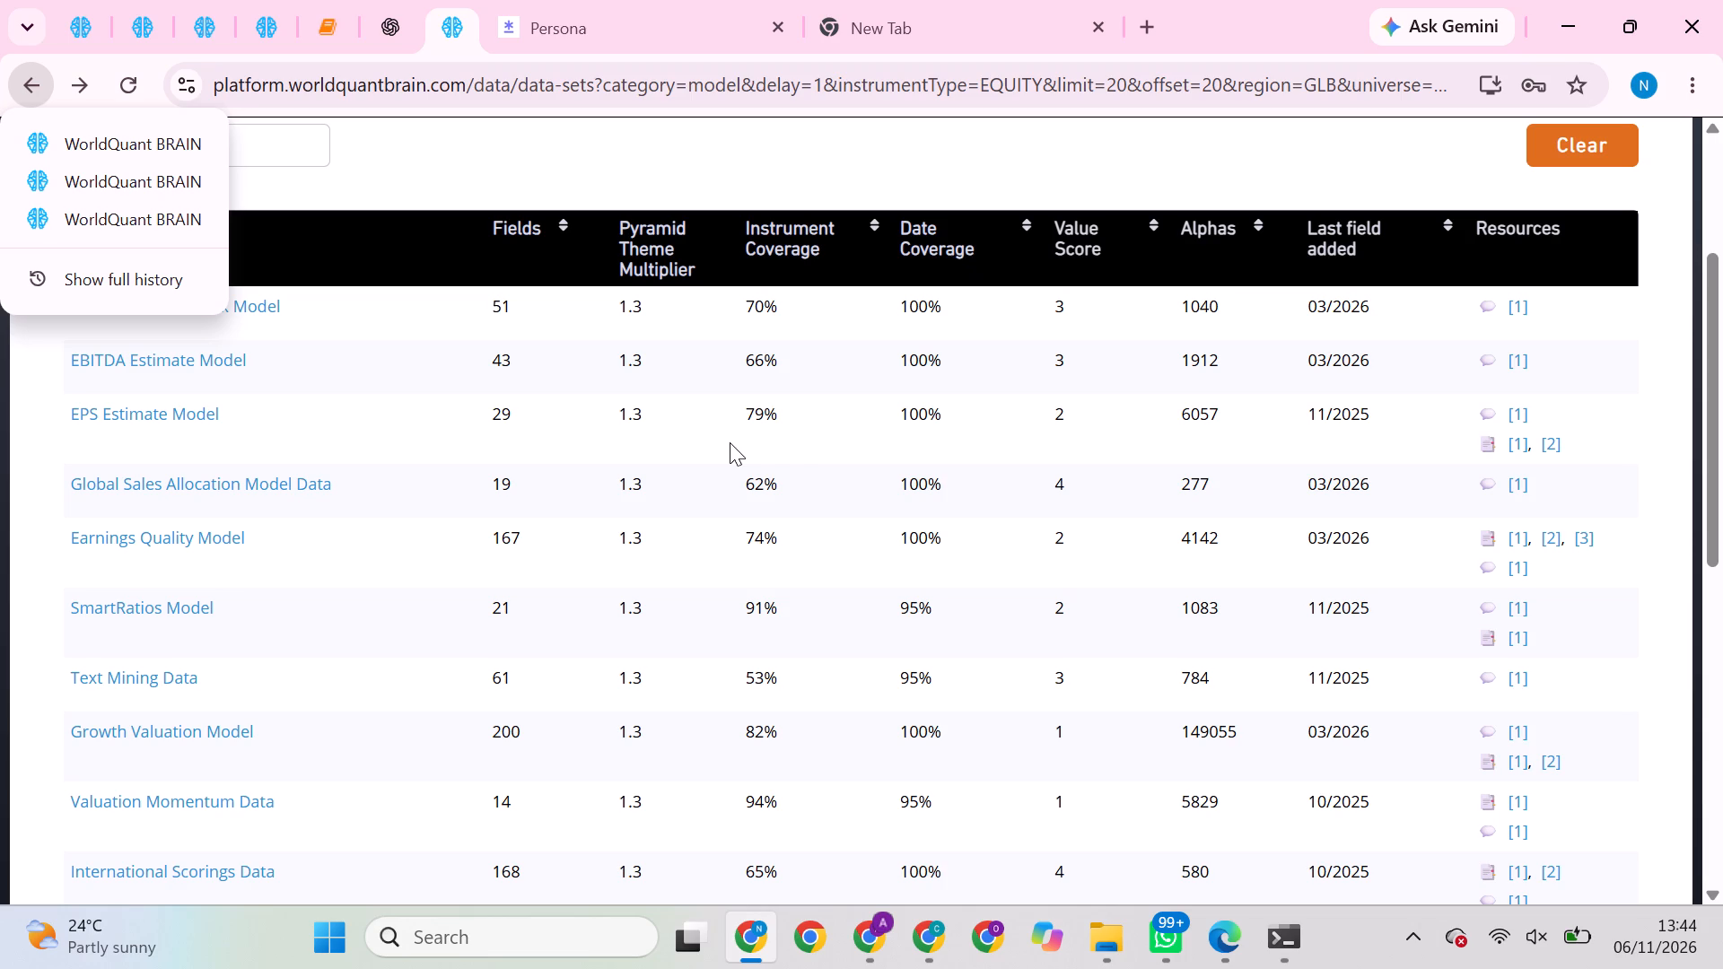
click(1142, 416)
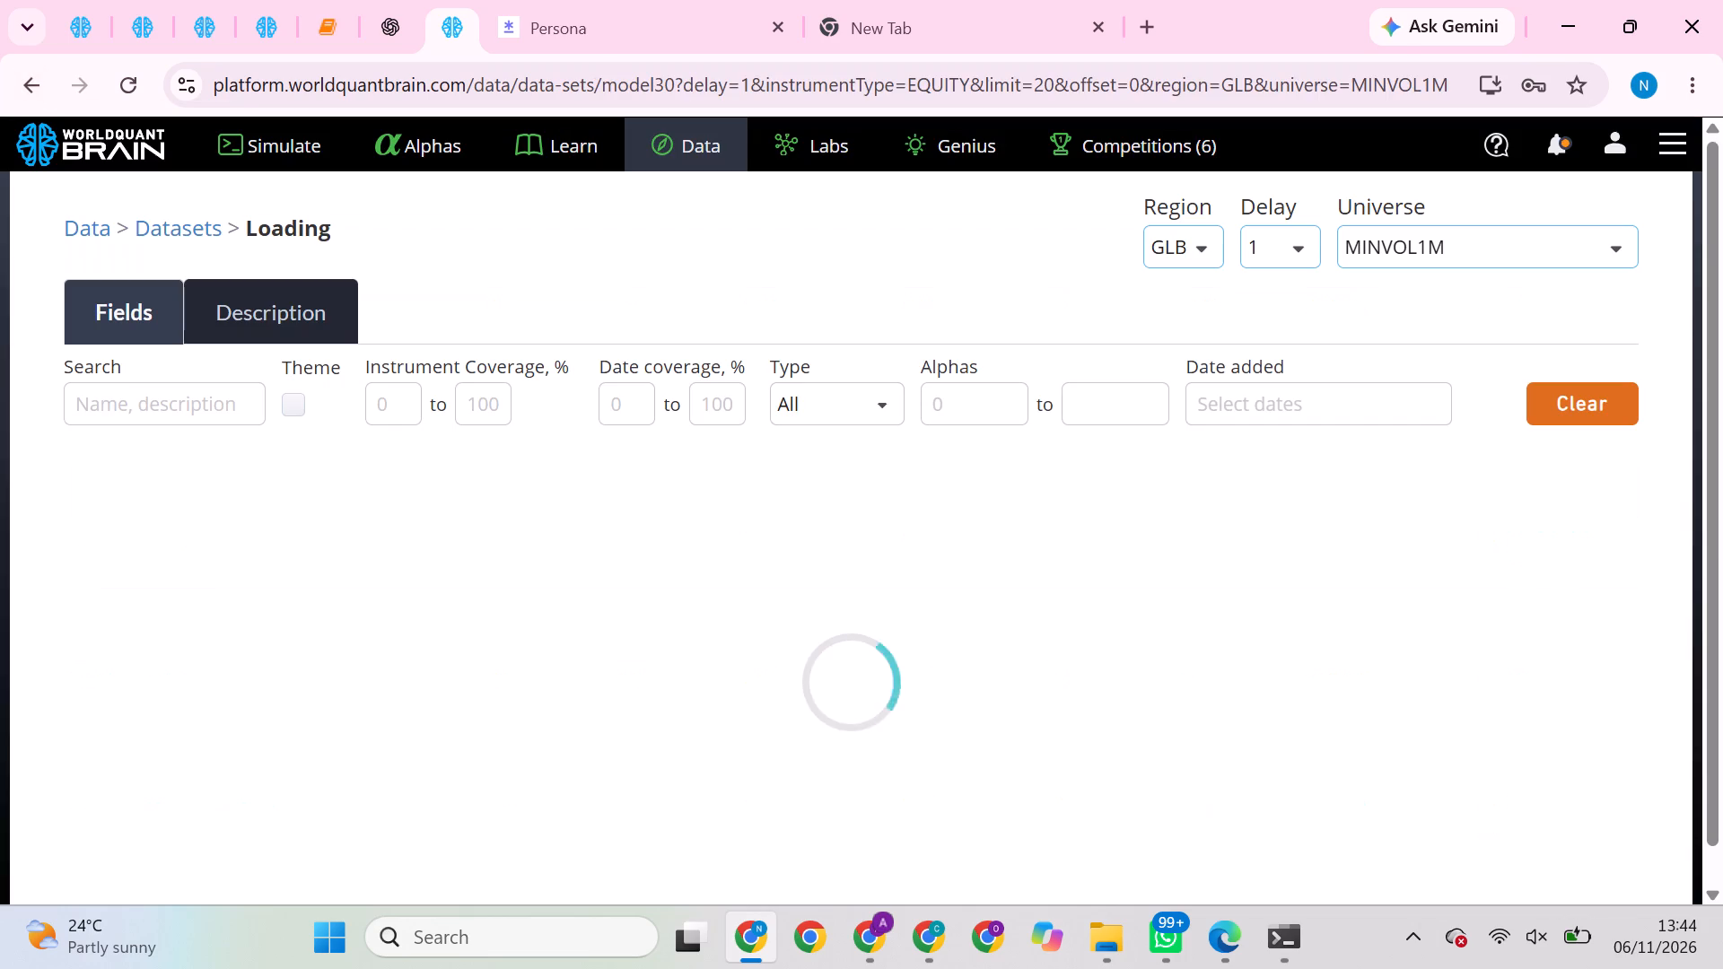
scroll(1037, 647, down, 1)
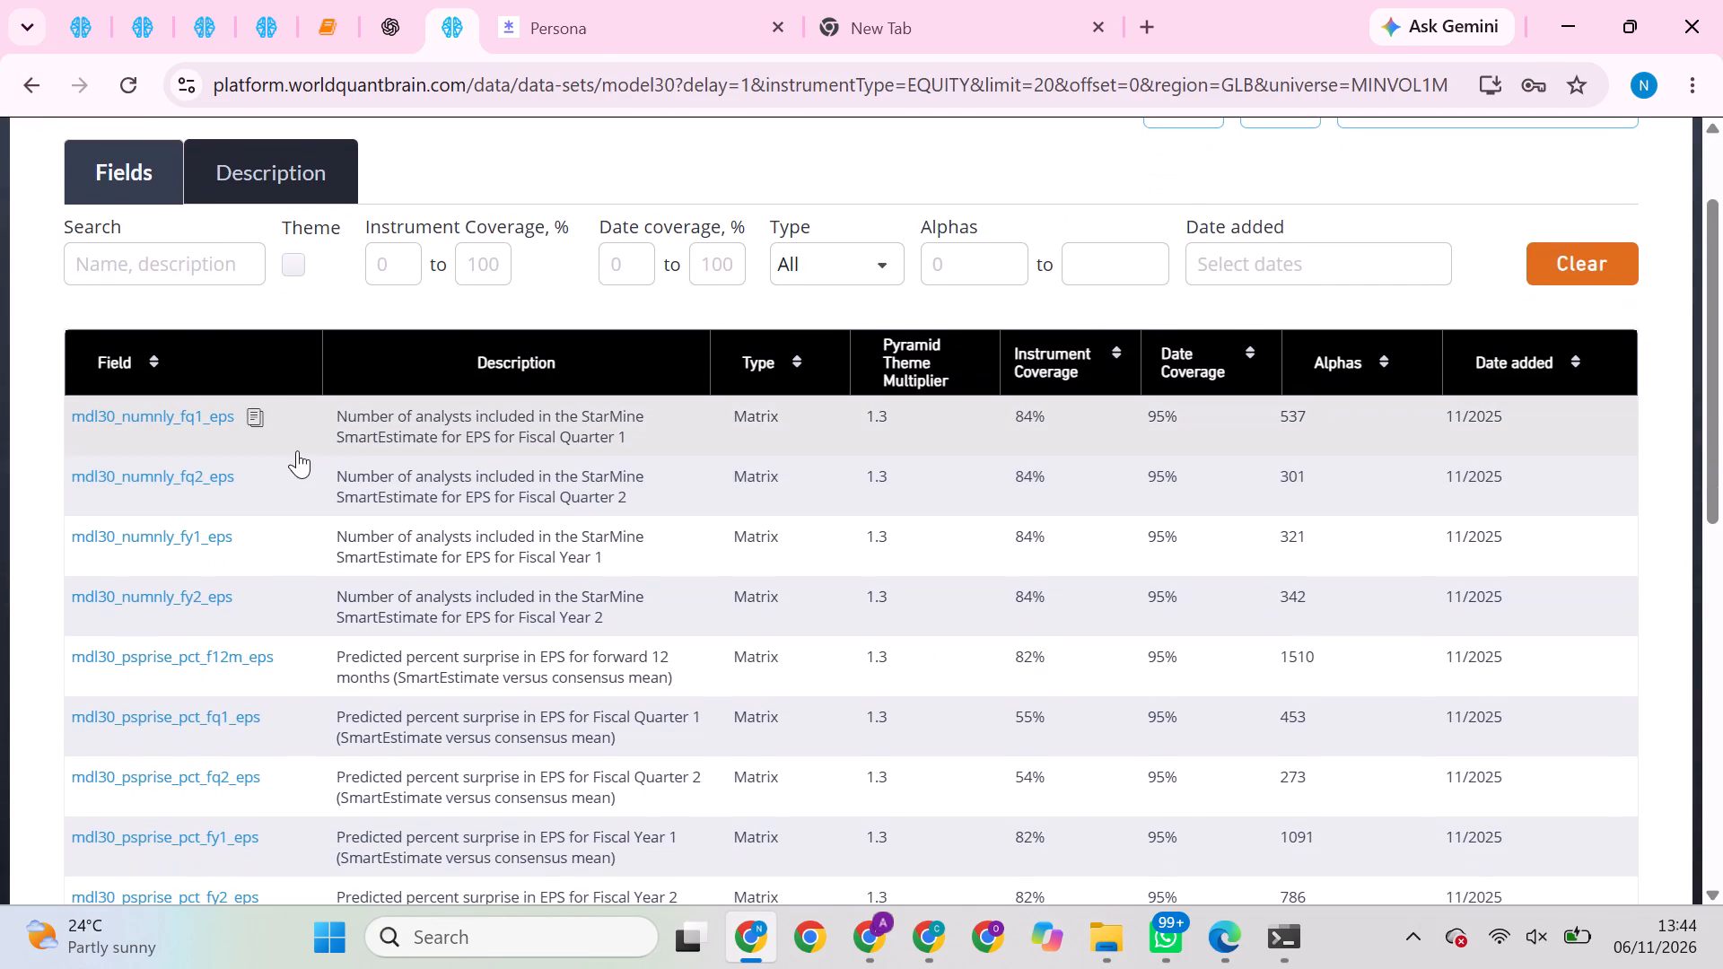
click(313, 177)
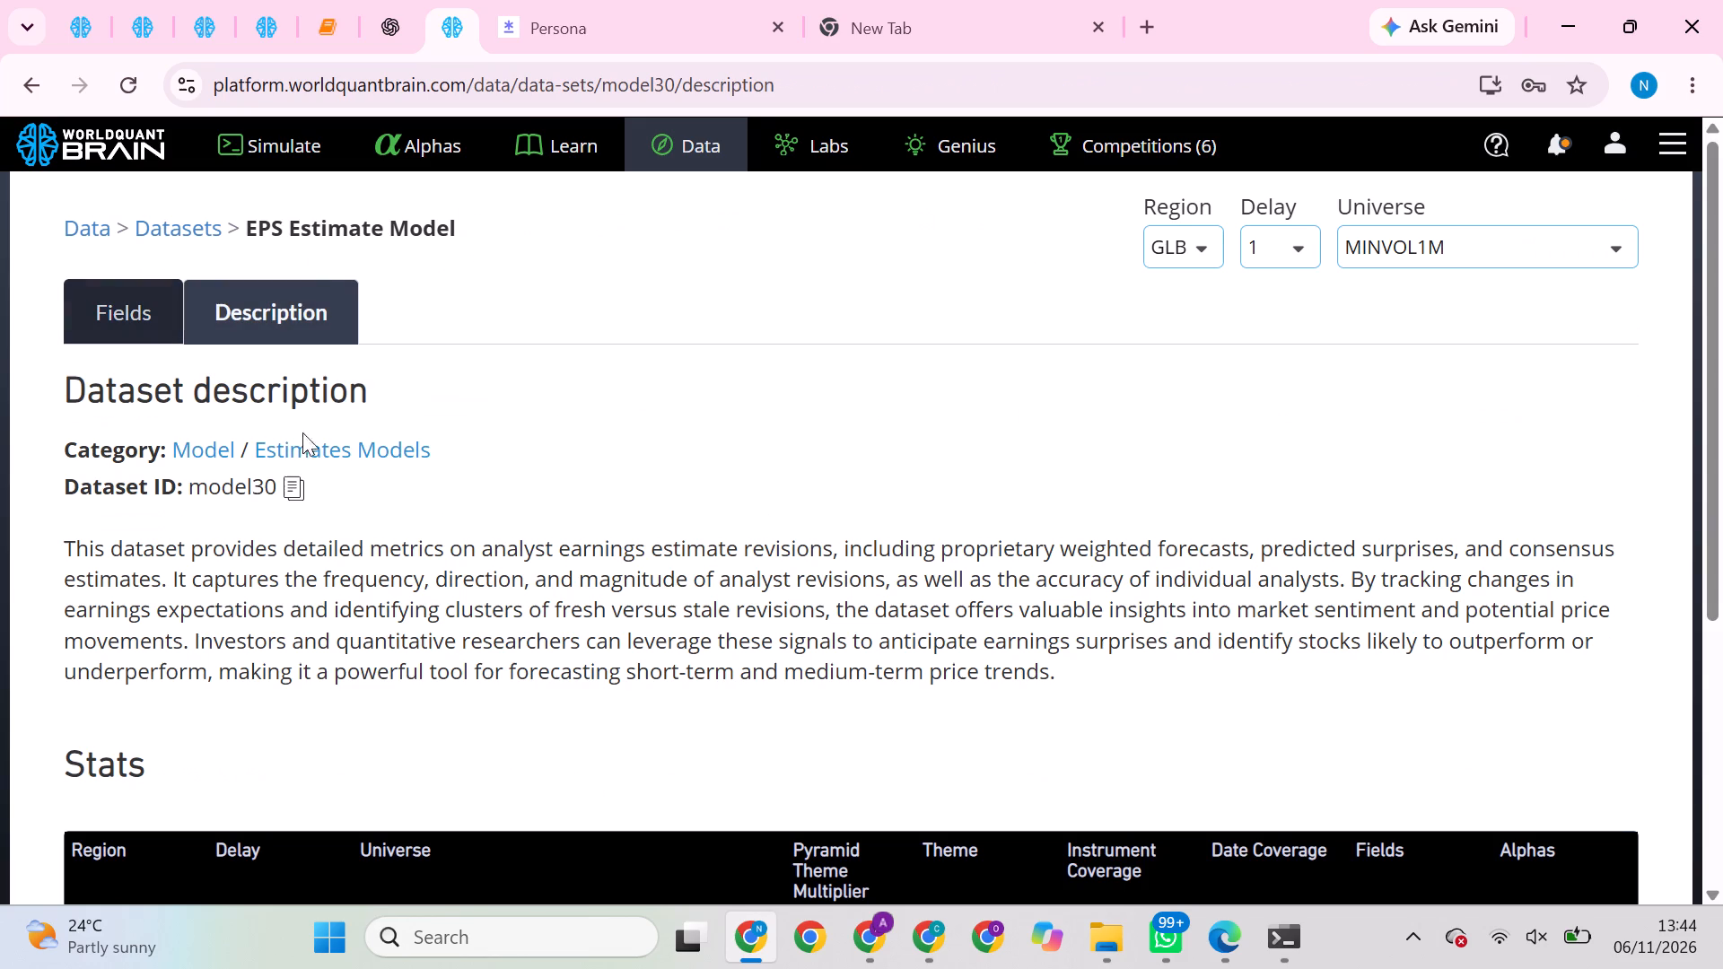
click(300, 488)
Glance at the RegularAlpha notebook, return to the model datasets list and reopen the EPS Estimate Model's fields.
click(329, 0)
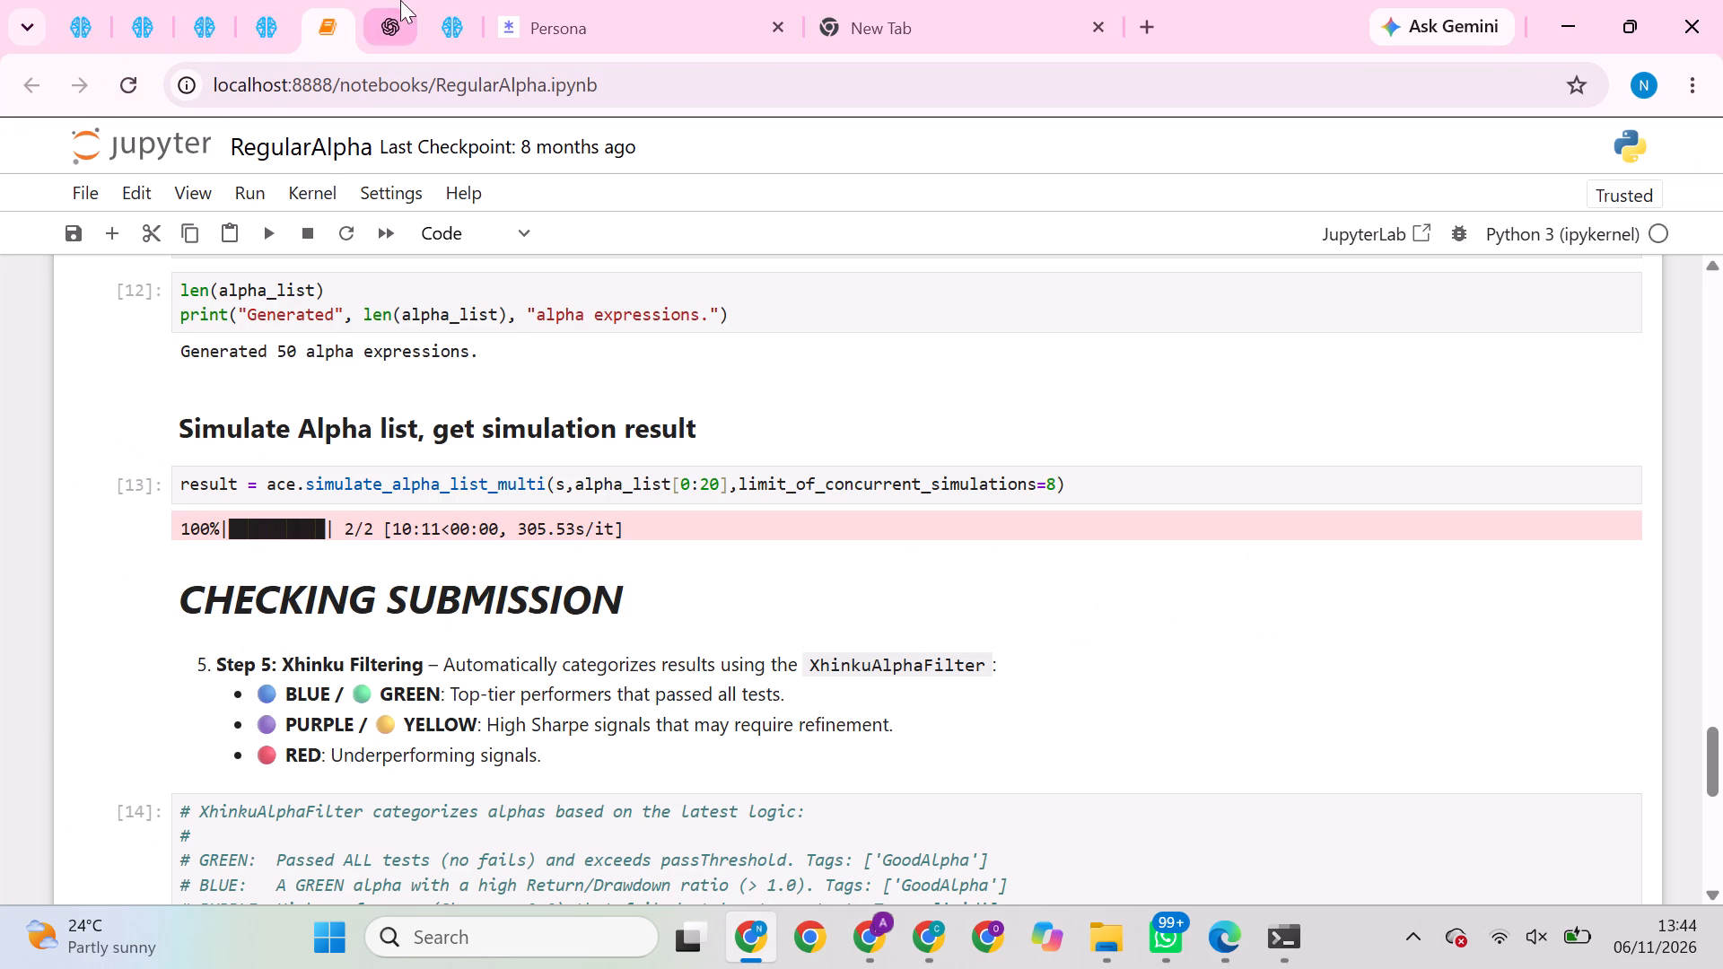
click(448, 1)
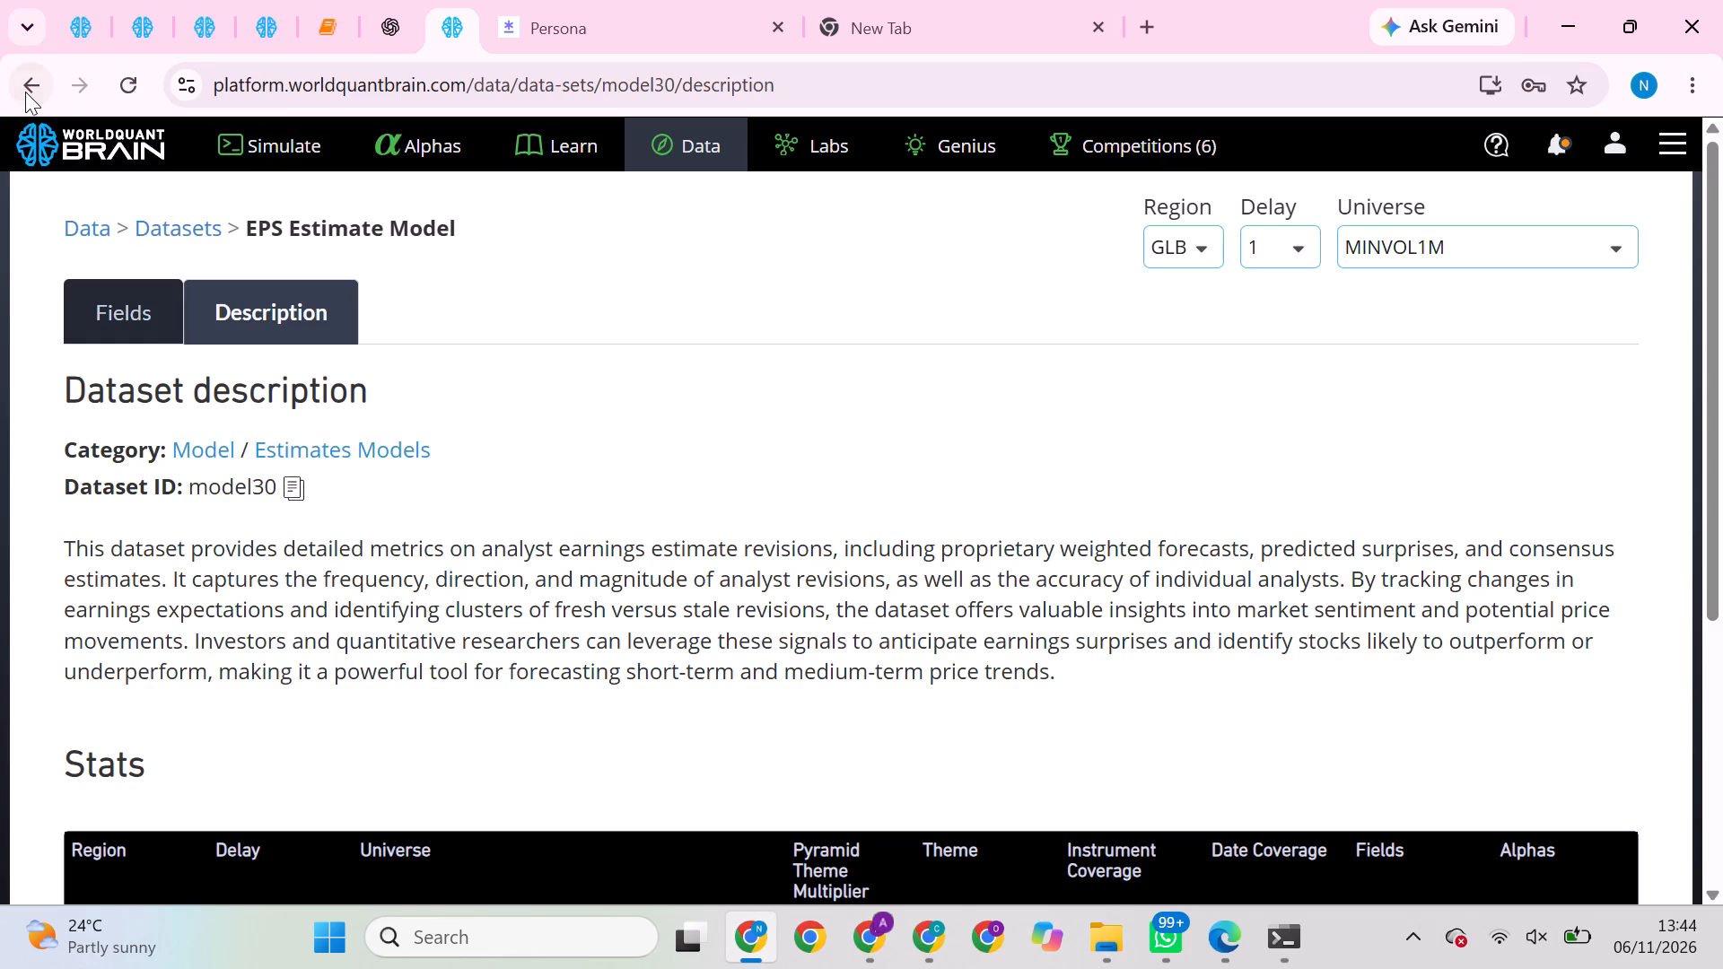
click(25, 92)
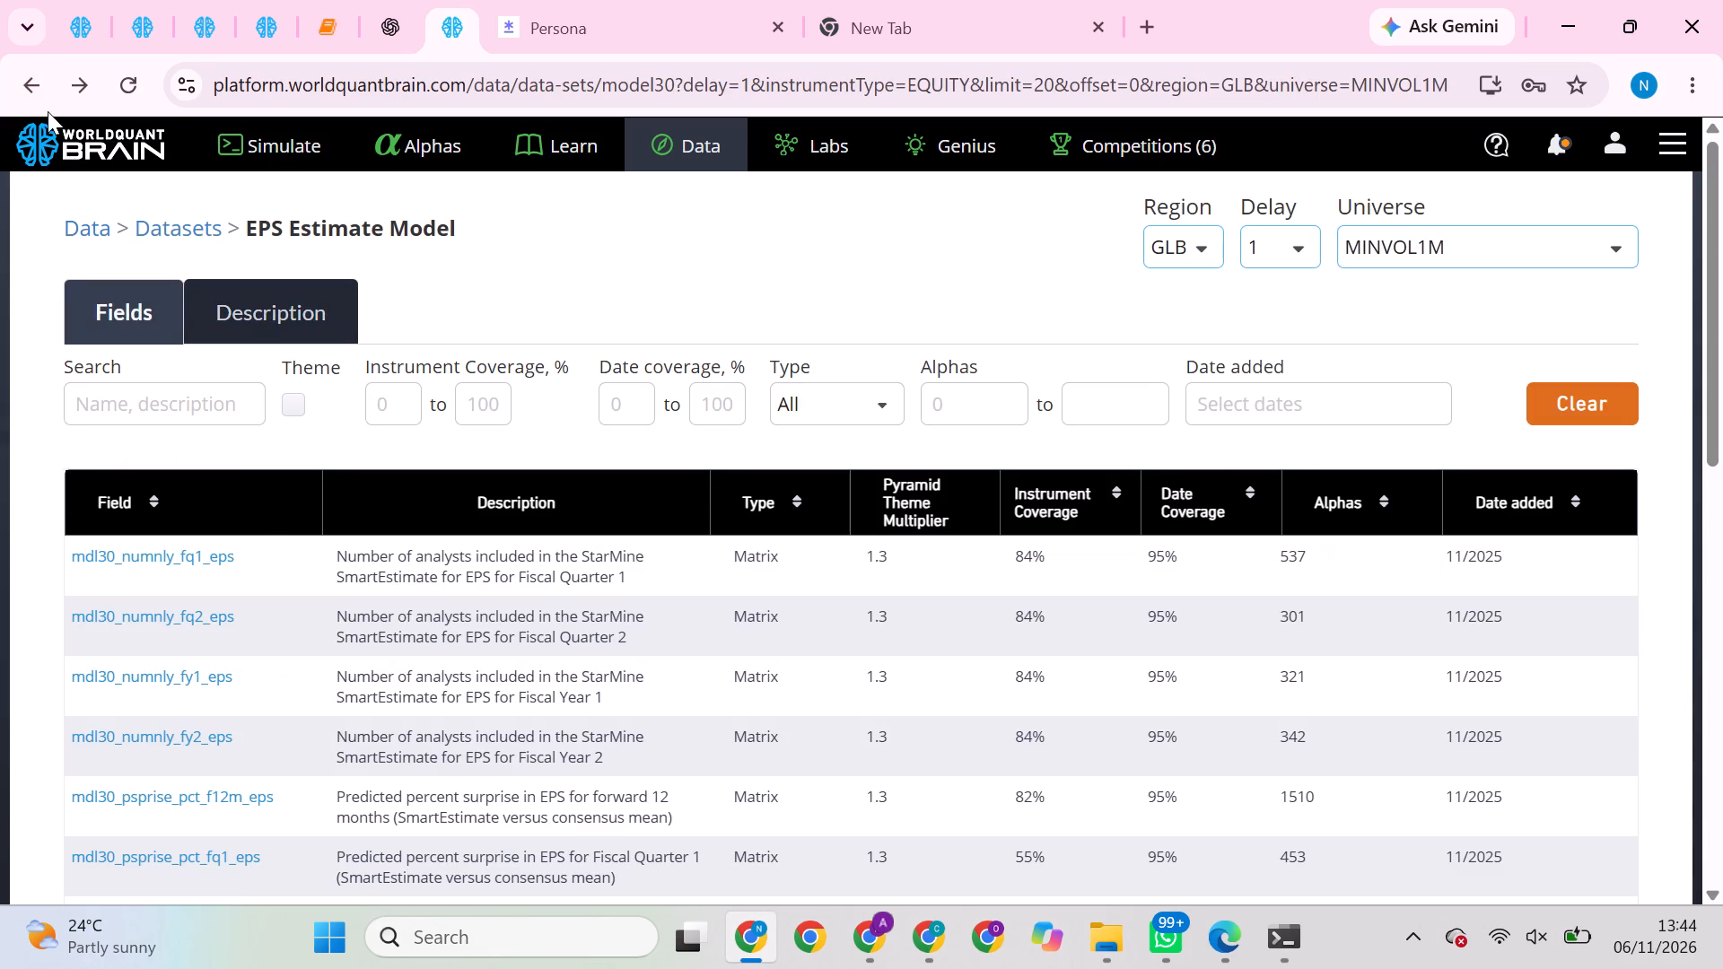
click(40, 94)
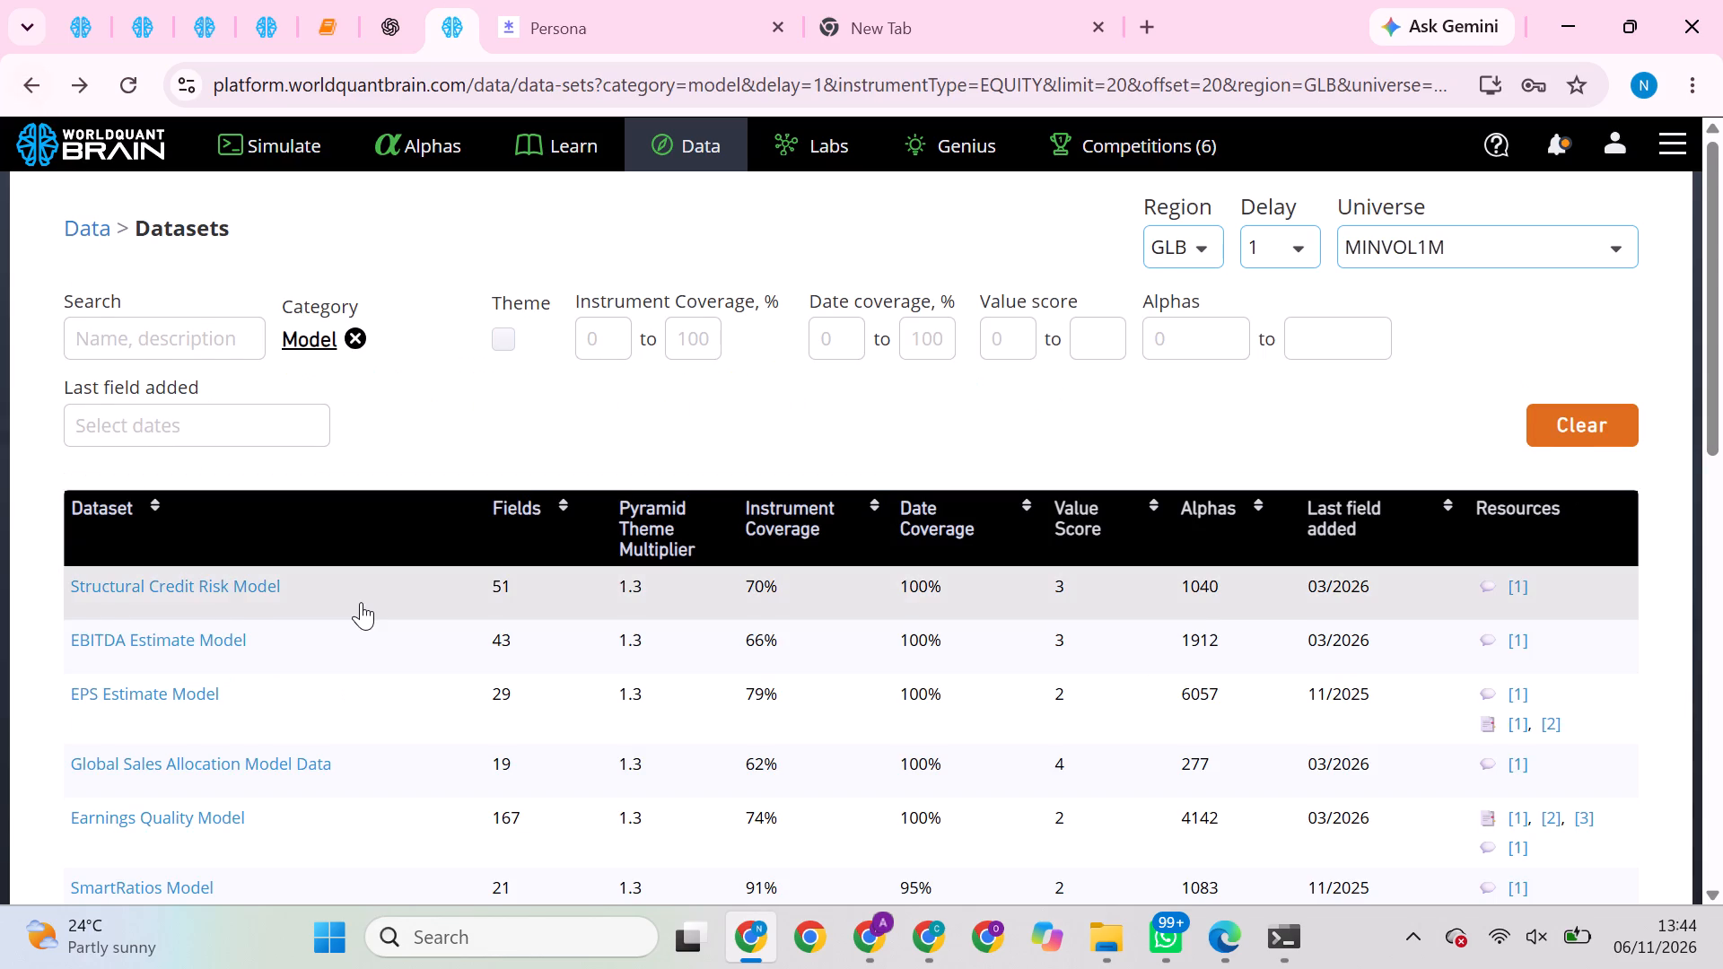
click(450, 694)
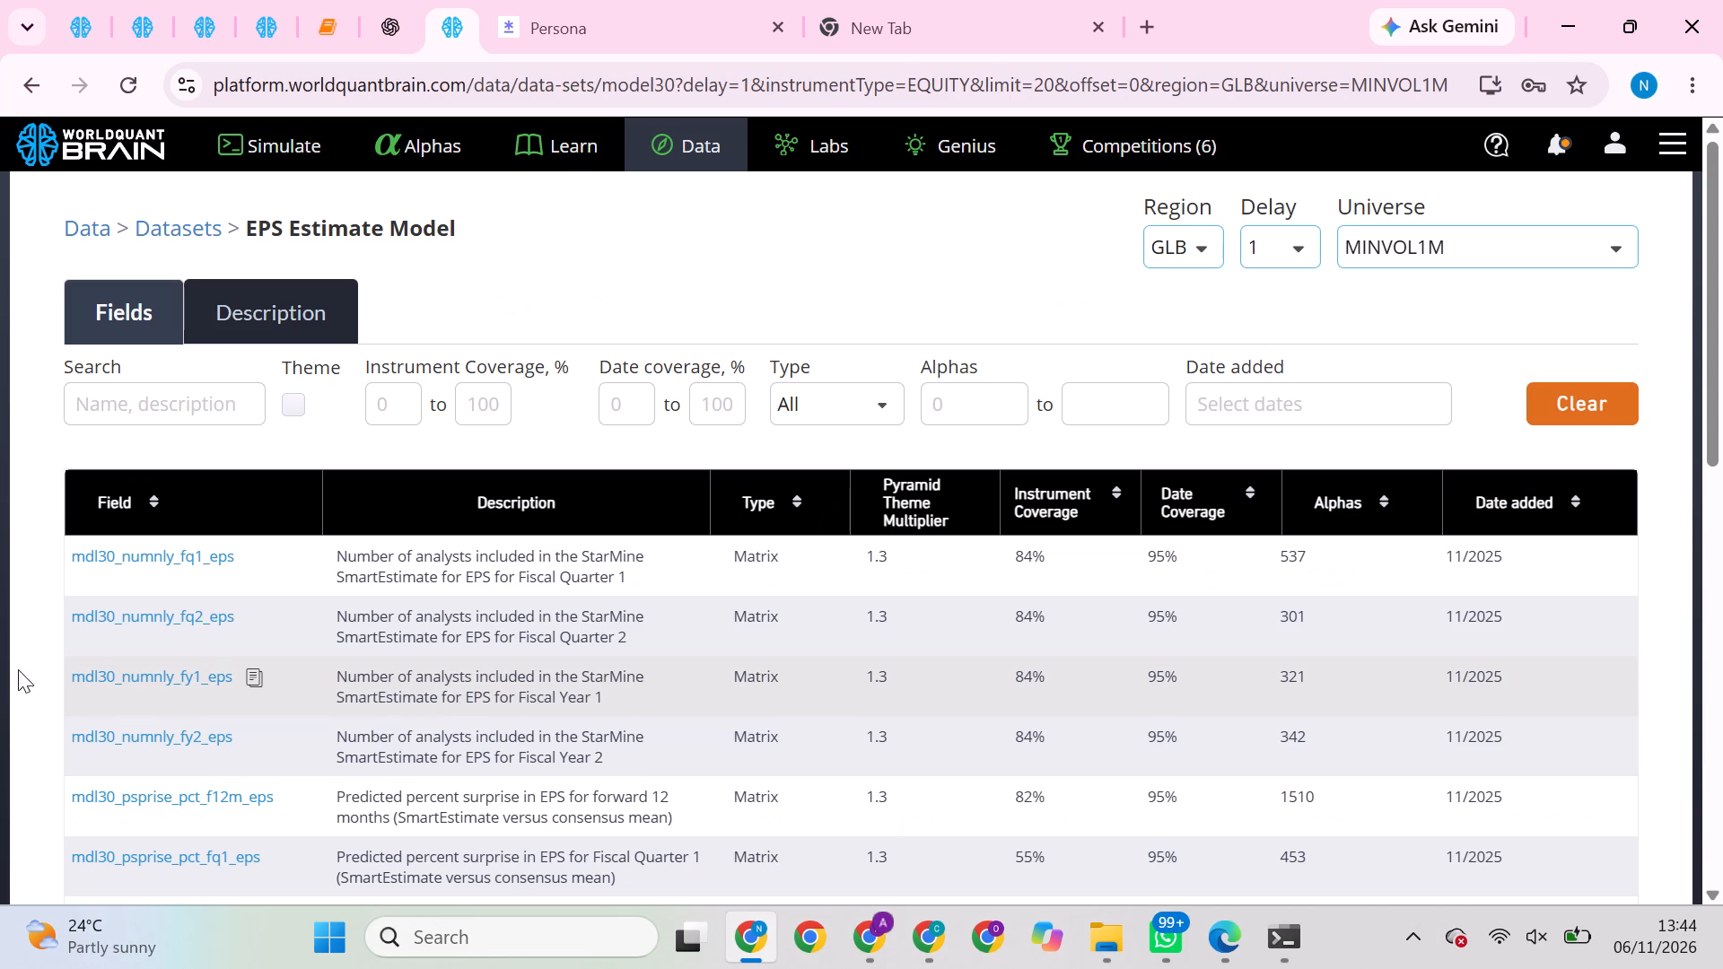
double_click(62, 433)
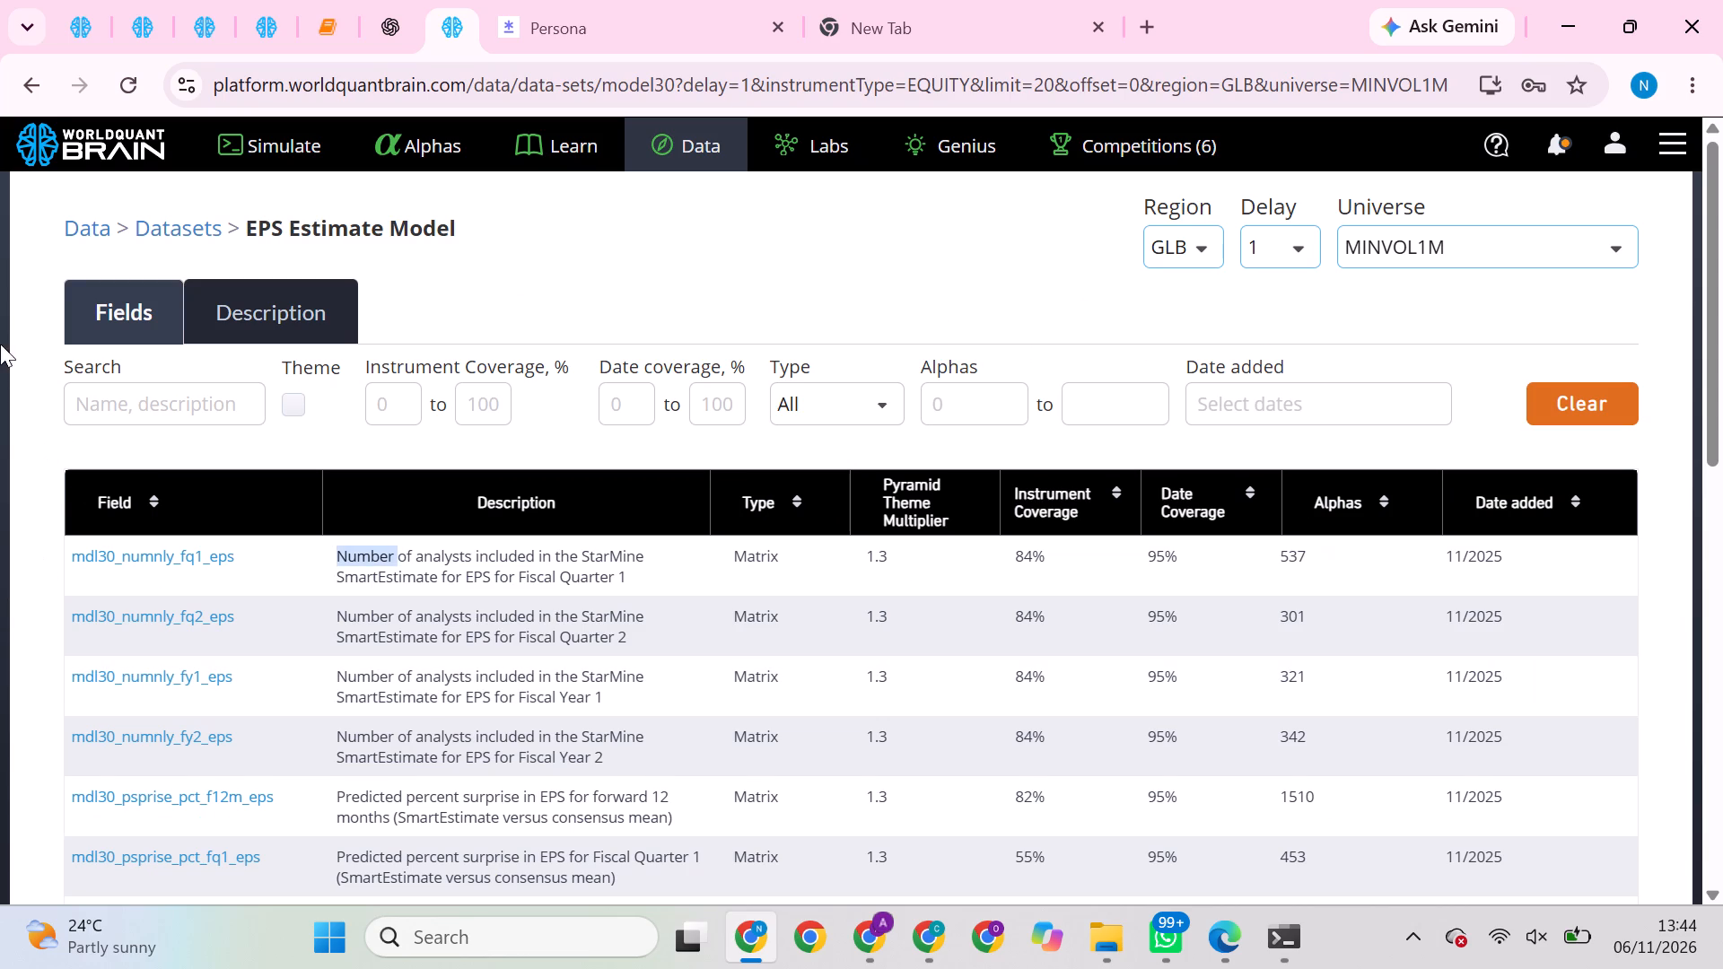
Return to the GLB model datasets list, open the Global Sales Allocation Model Data description and copy its dataset ID, model307.
click(26, 100)
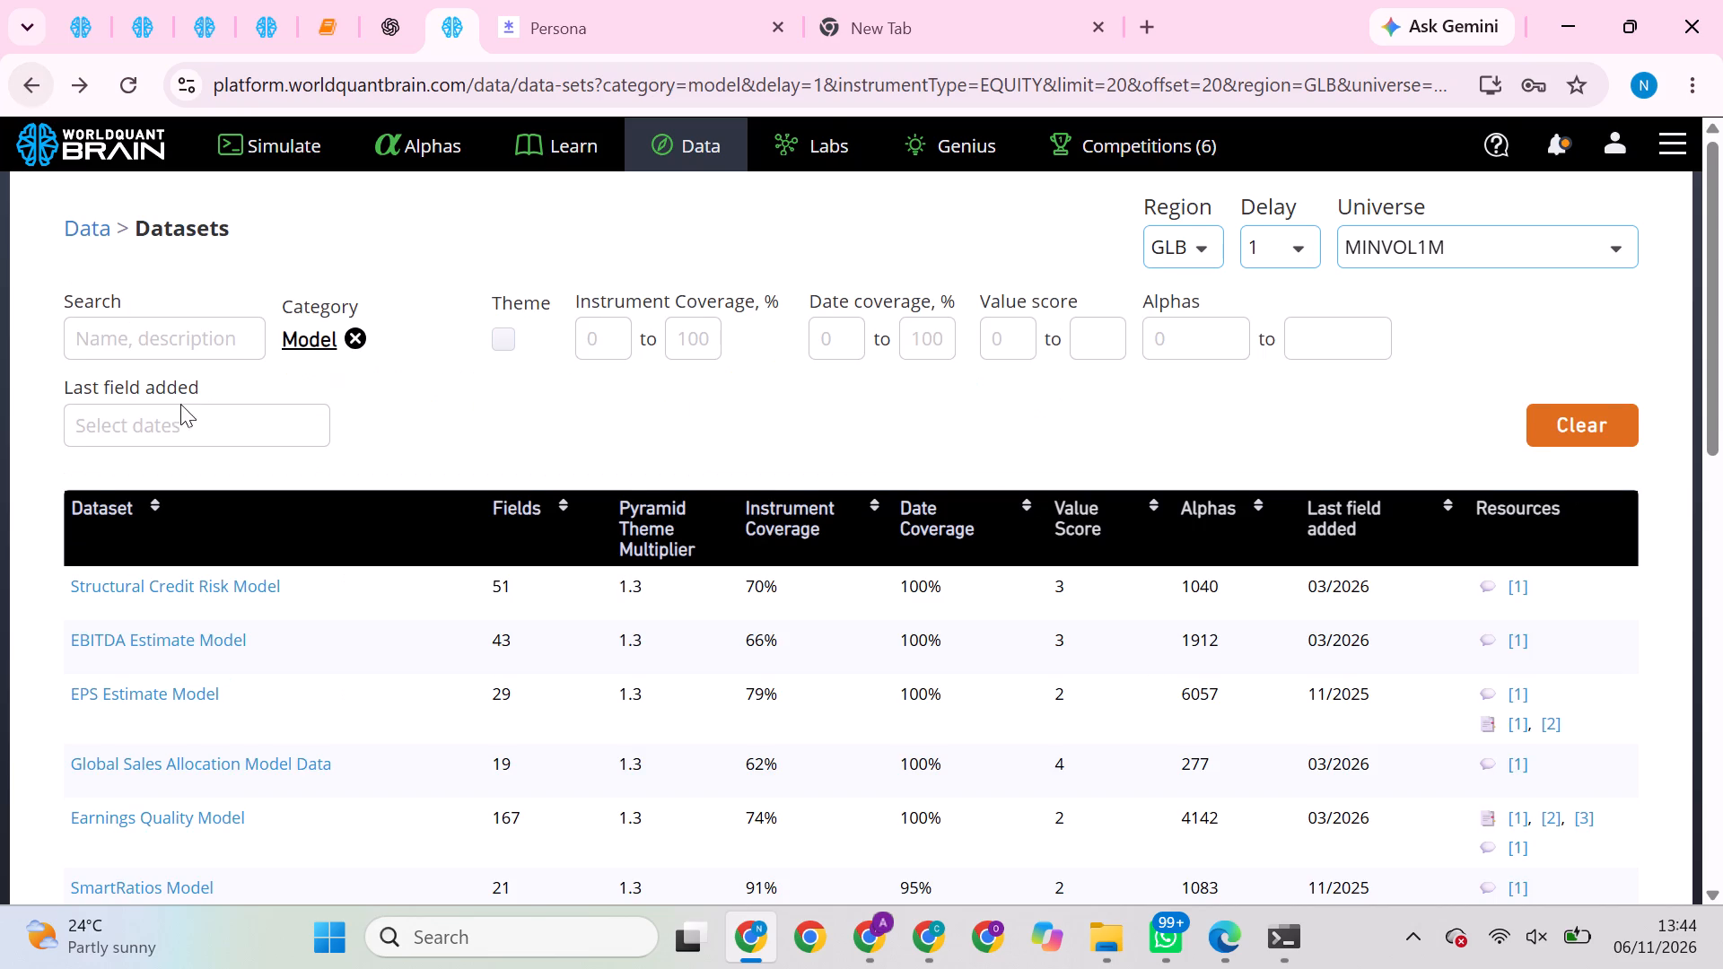
scroll(191, 419, down, 1)
click(335, 630)
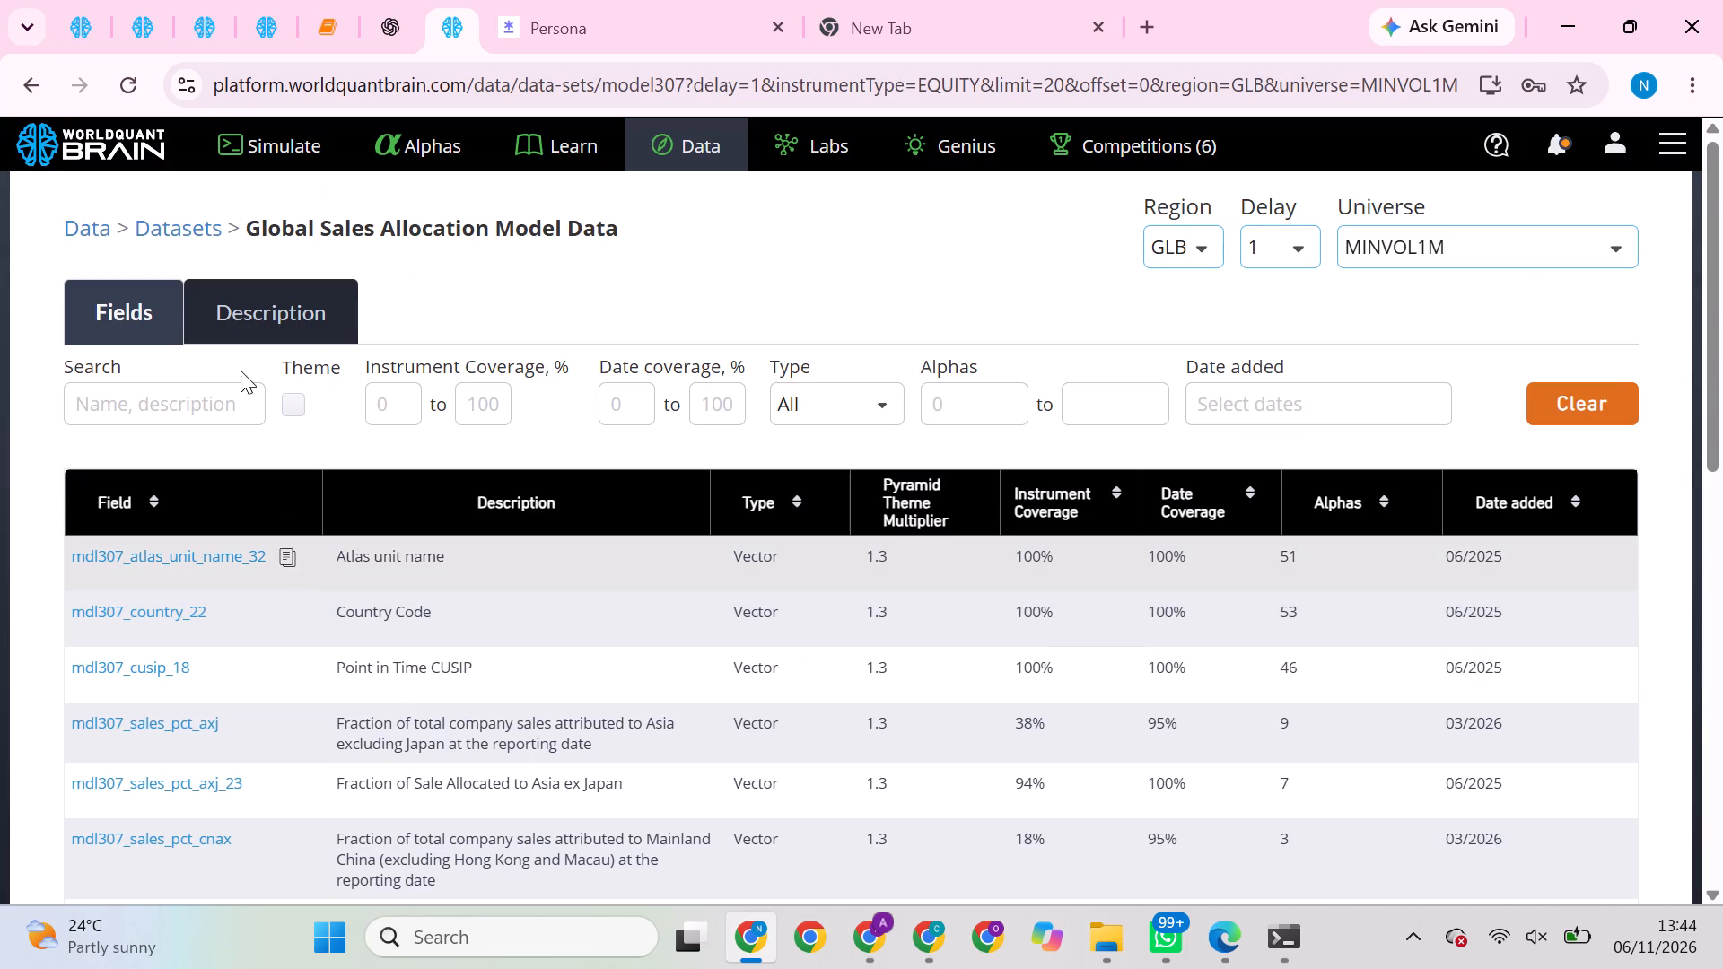
click(323, 310)
drag(323, 310, 302, 331)
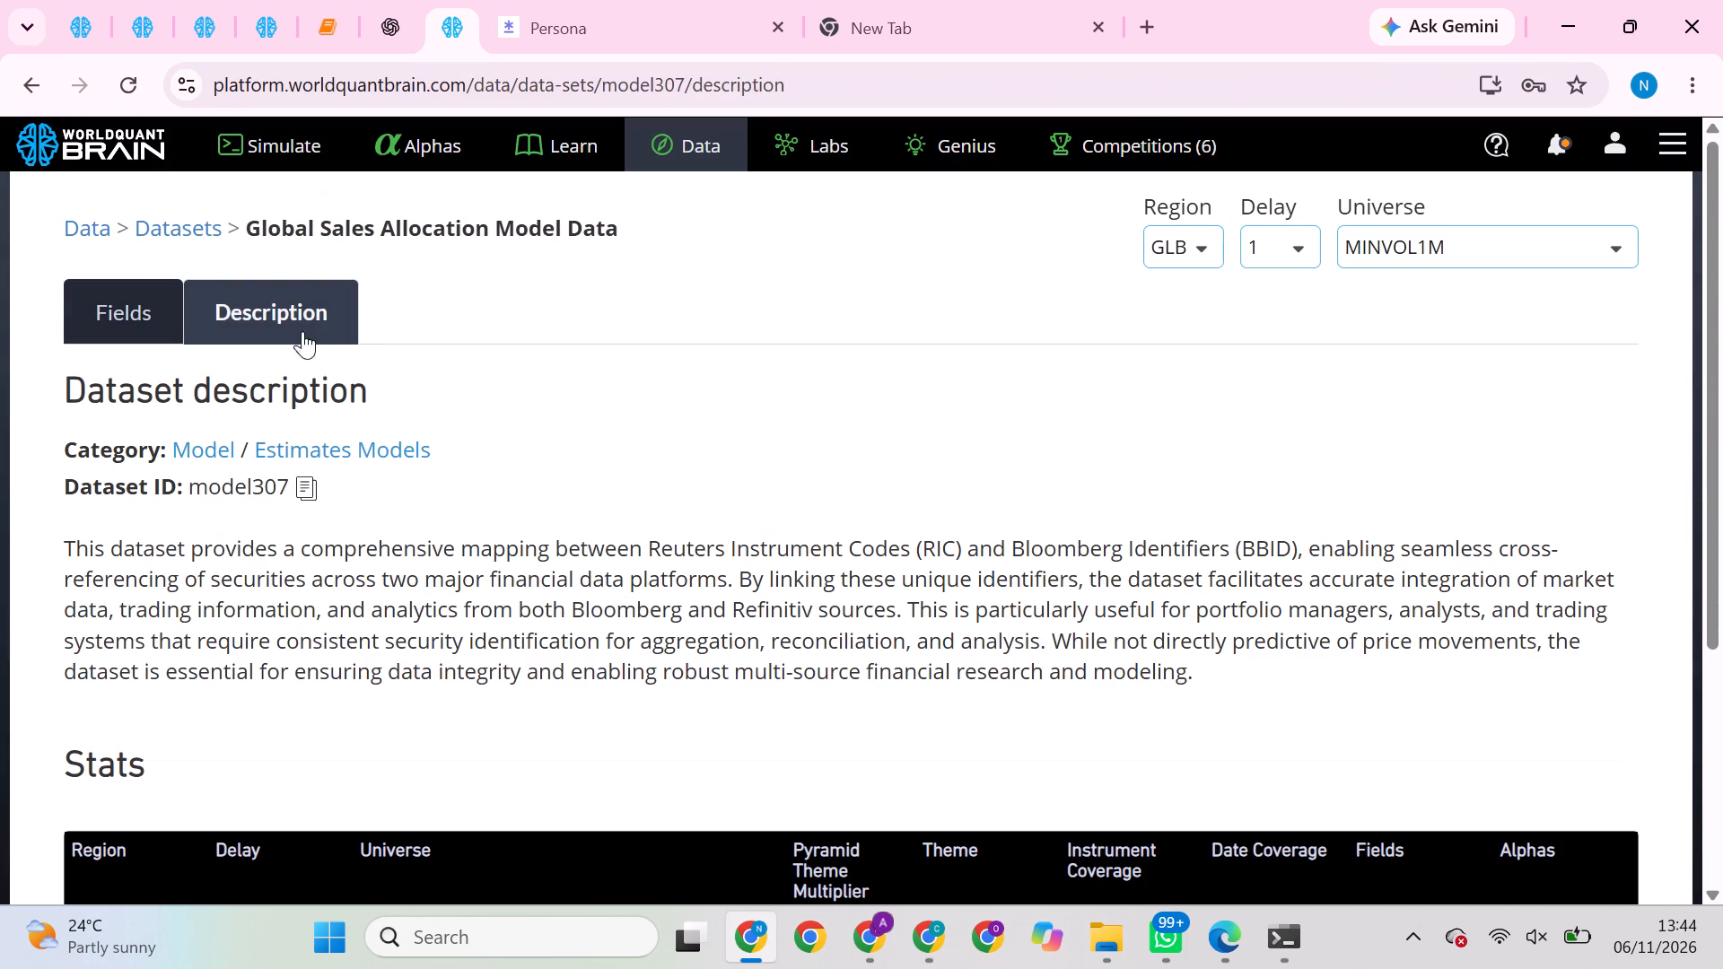
drag(302, 331, 317, 488)
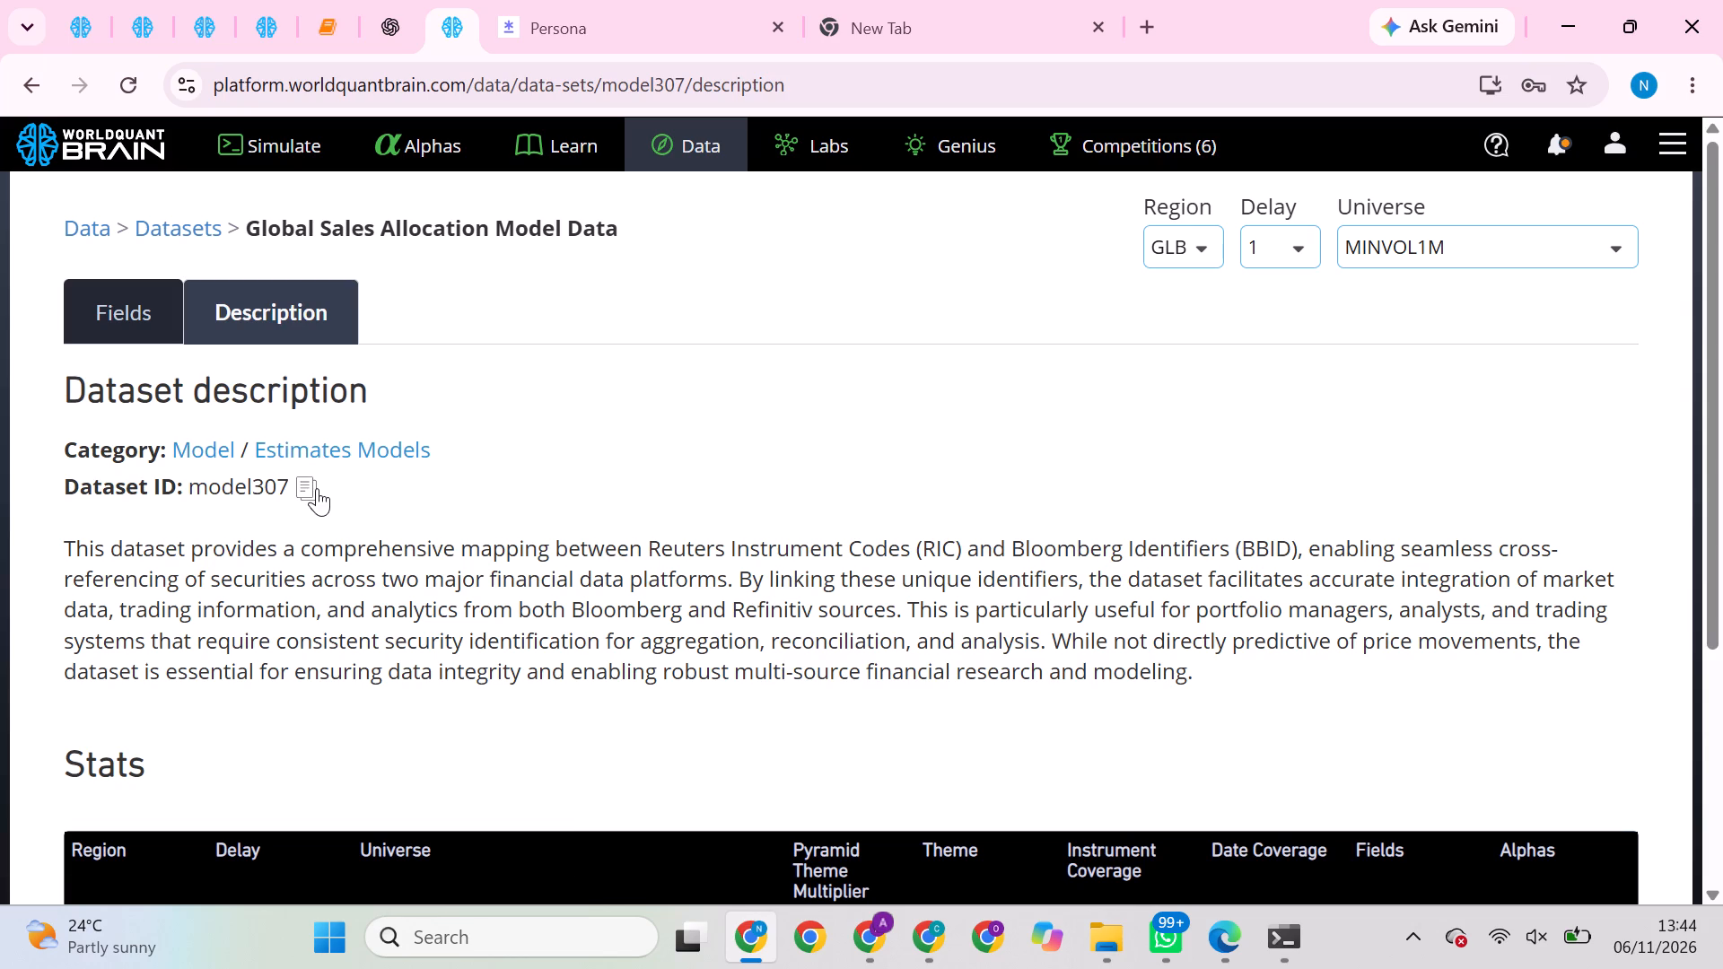
click(317, 488)
In the RegularAlpha notebook, replace the dataset value in the primary simulation parameters cell with model307.
click(331, 3)
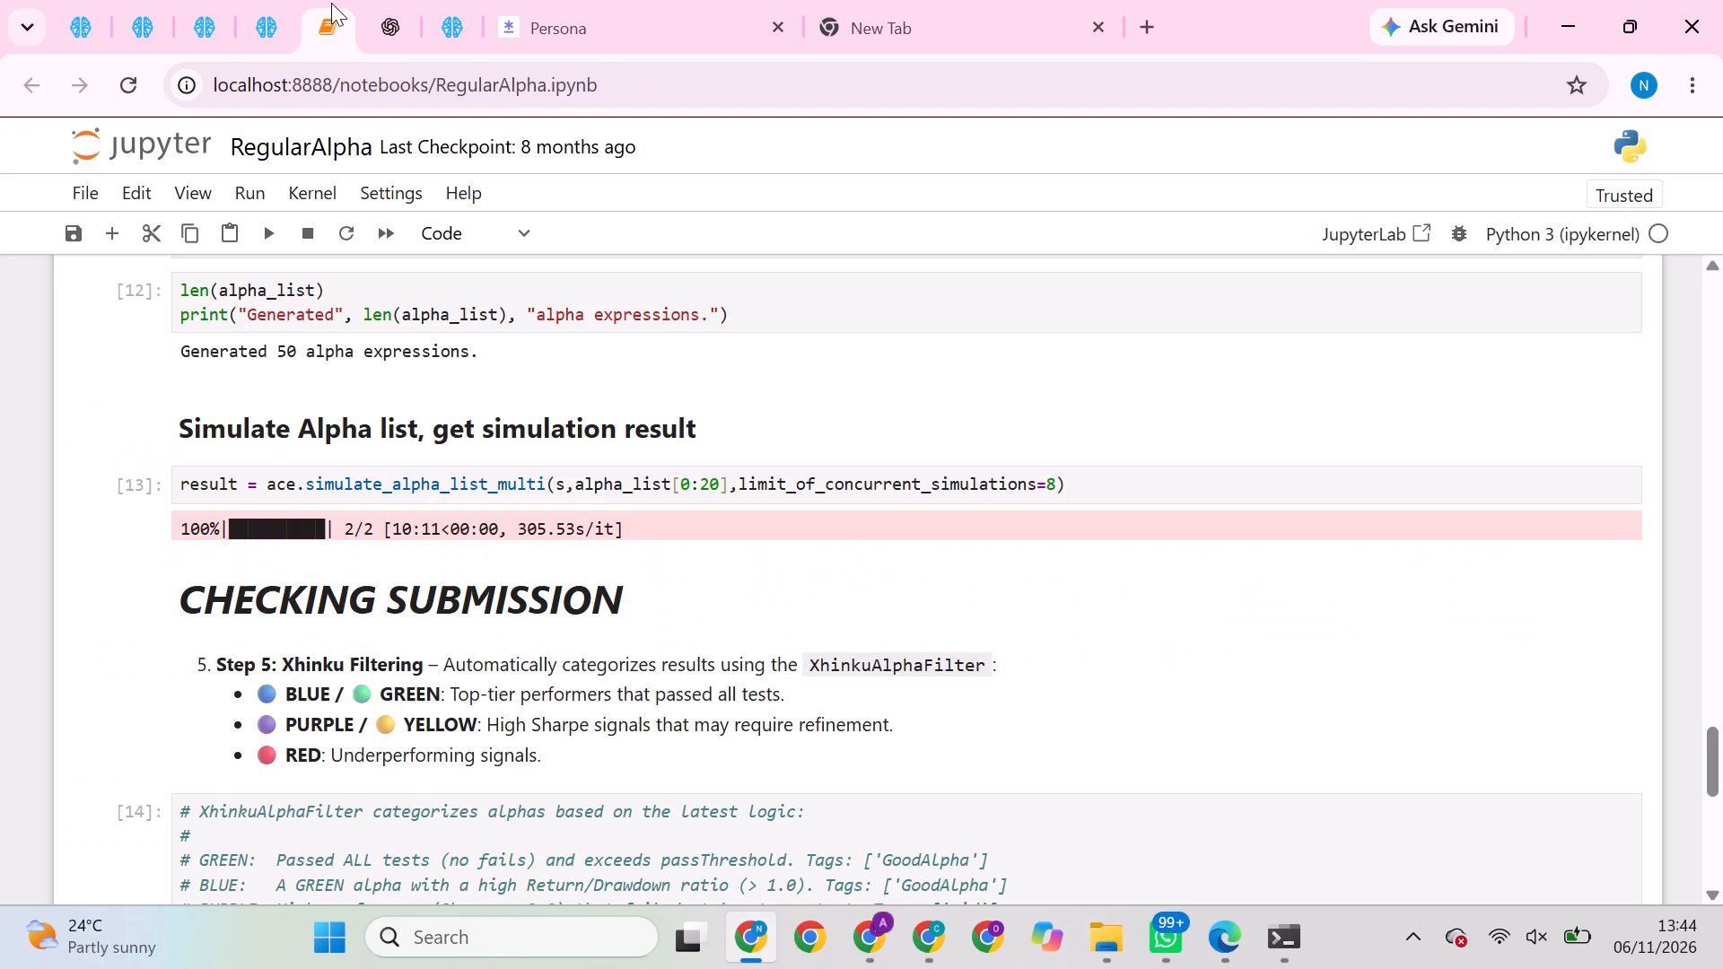
scroll(475, 503, up, 3)
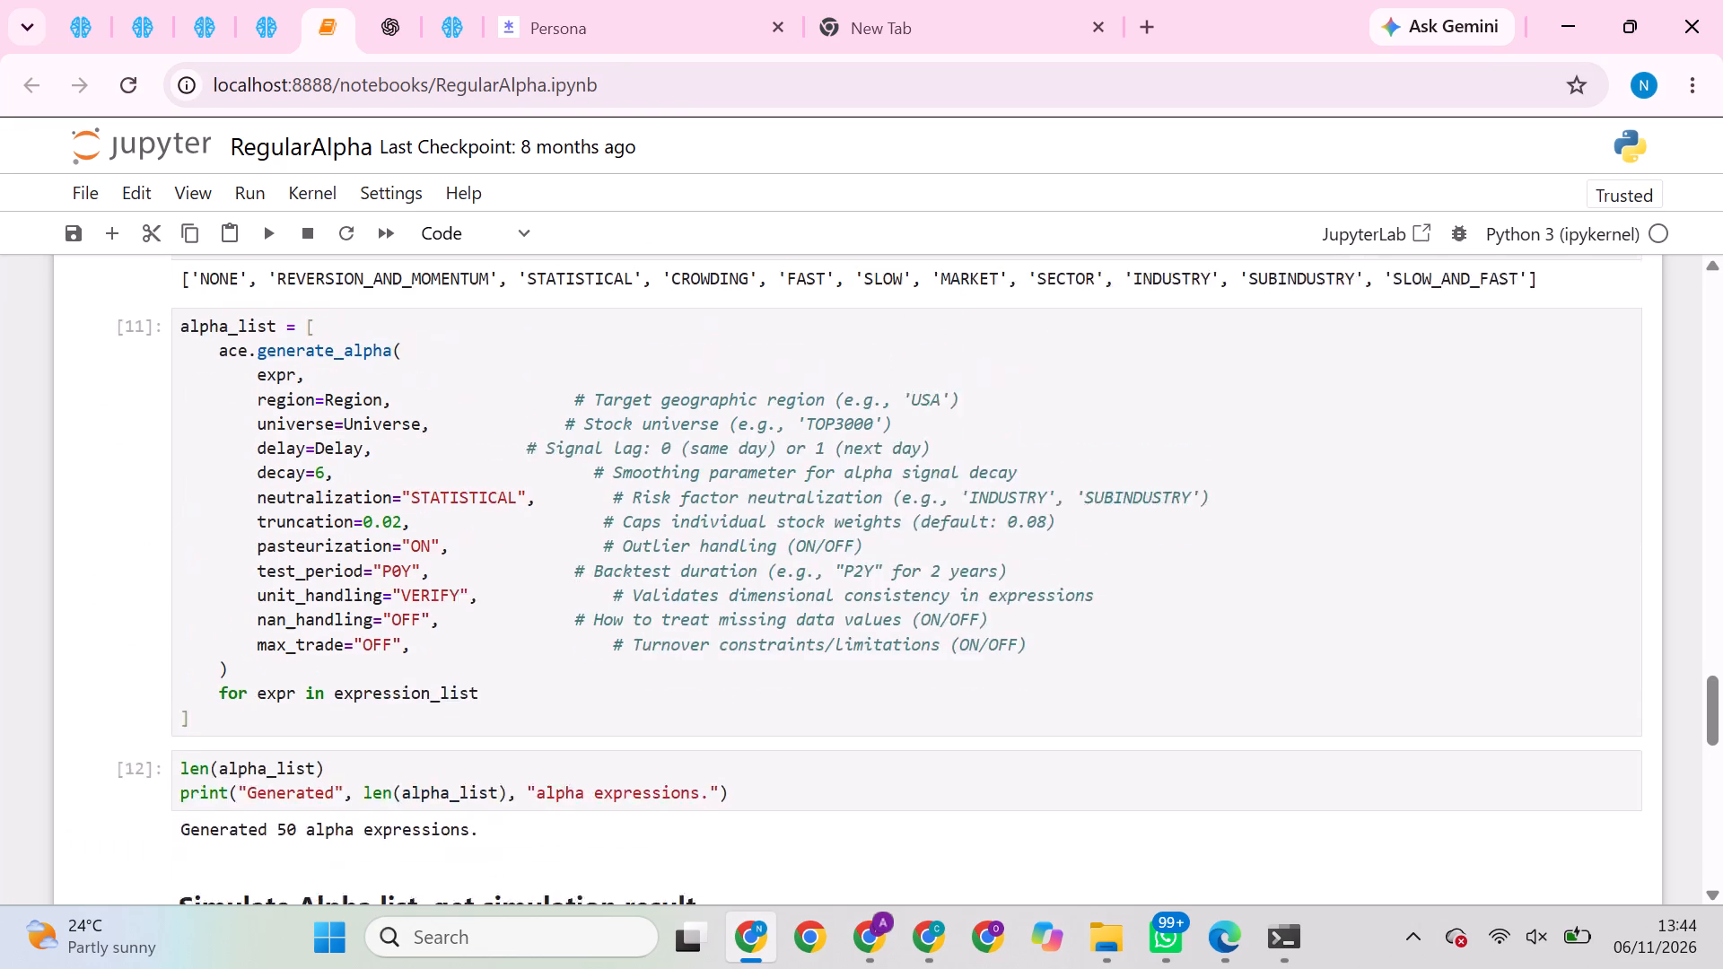
scroll(475, 503, up, 4)
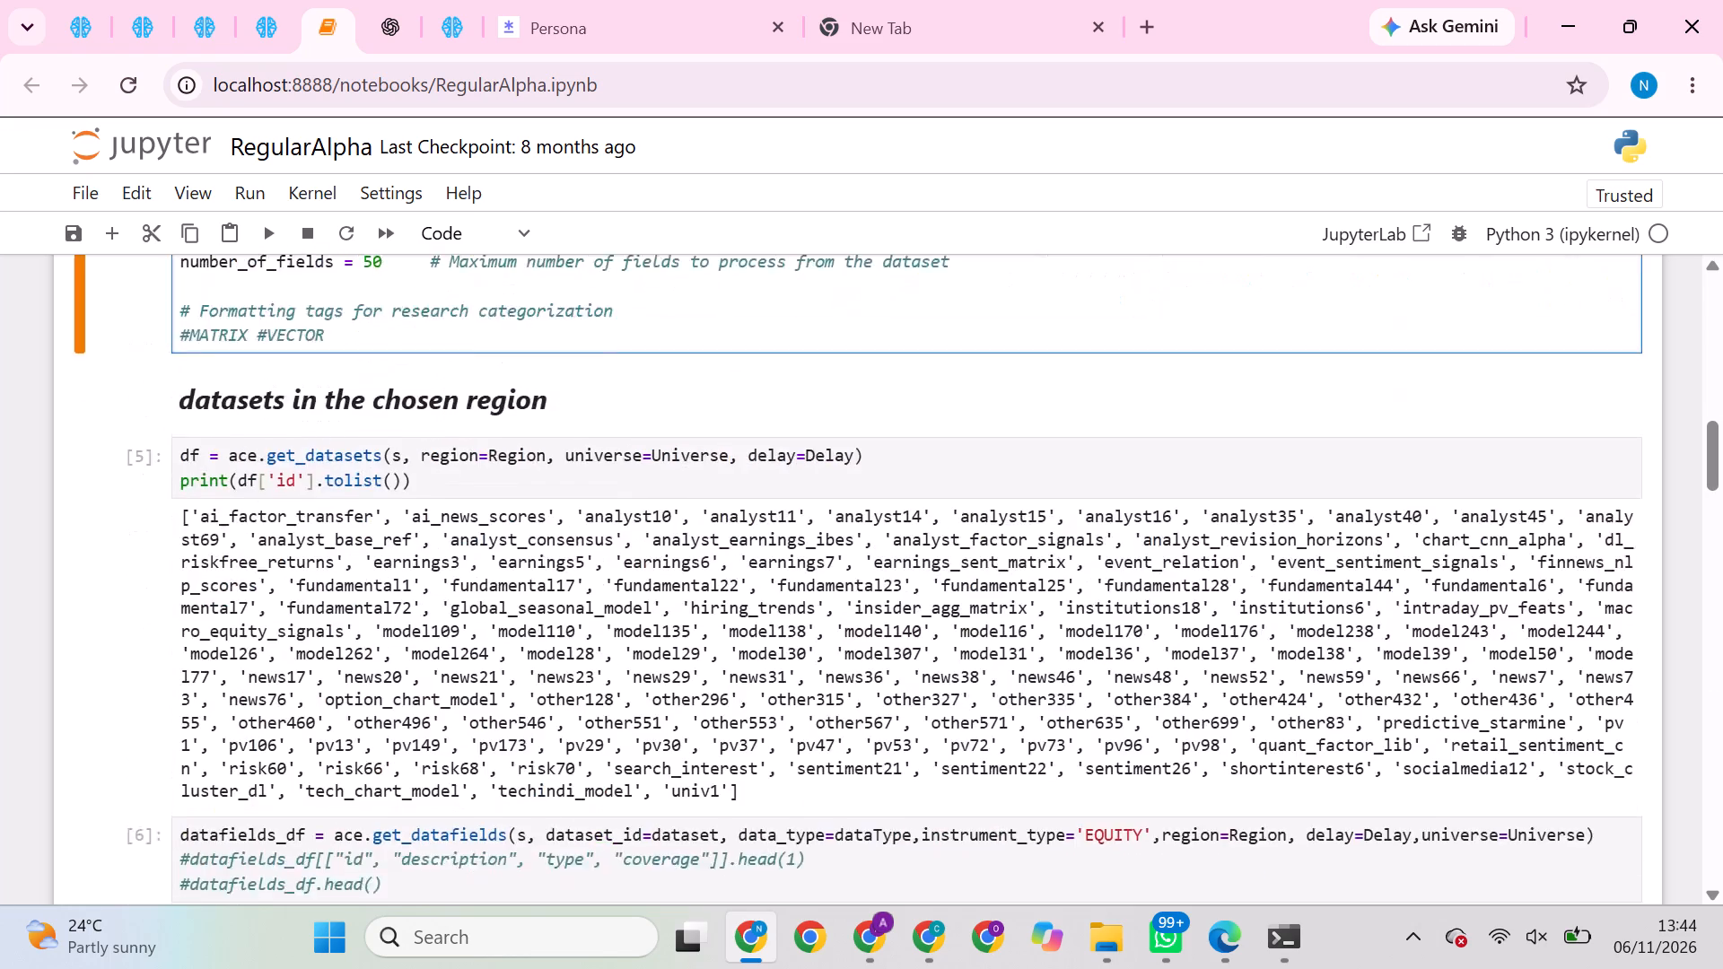
scroll(475, 503, up, 2)
scroll(485, 659, down, 1)
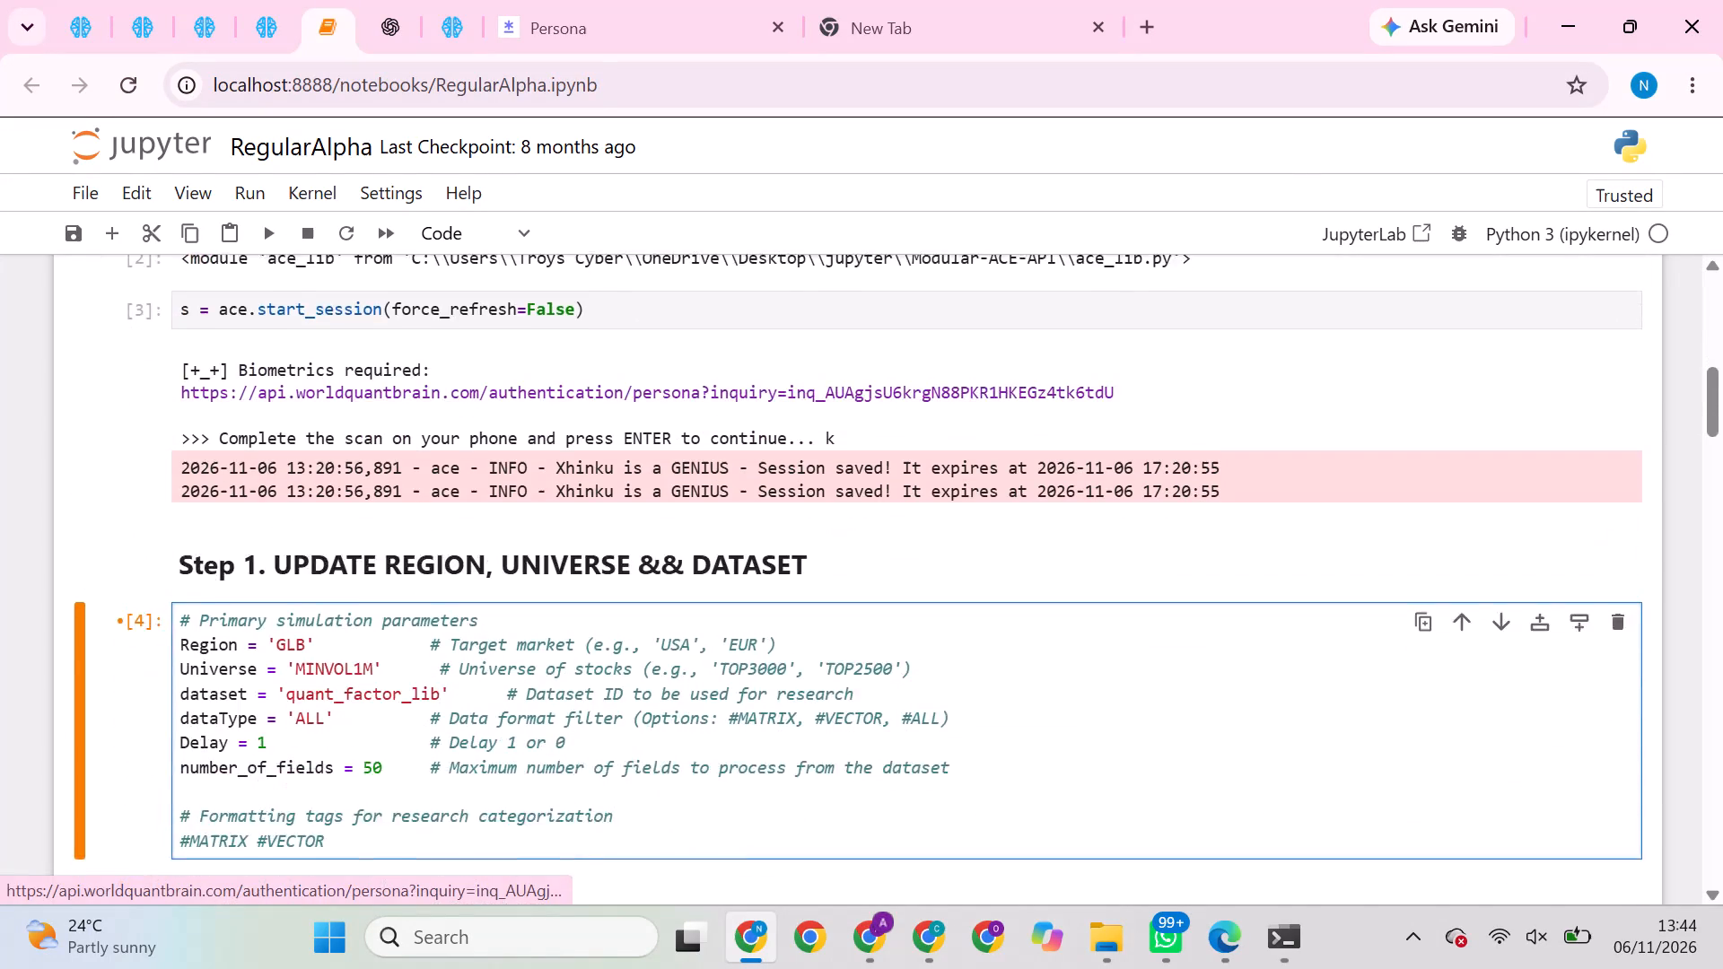
scroll(485, 659, down, 1)
double_click(379, 559)
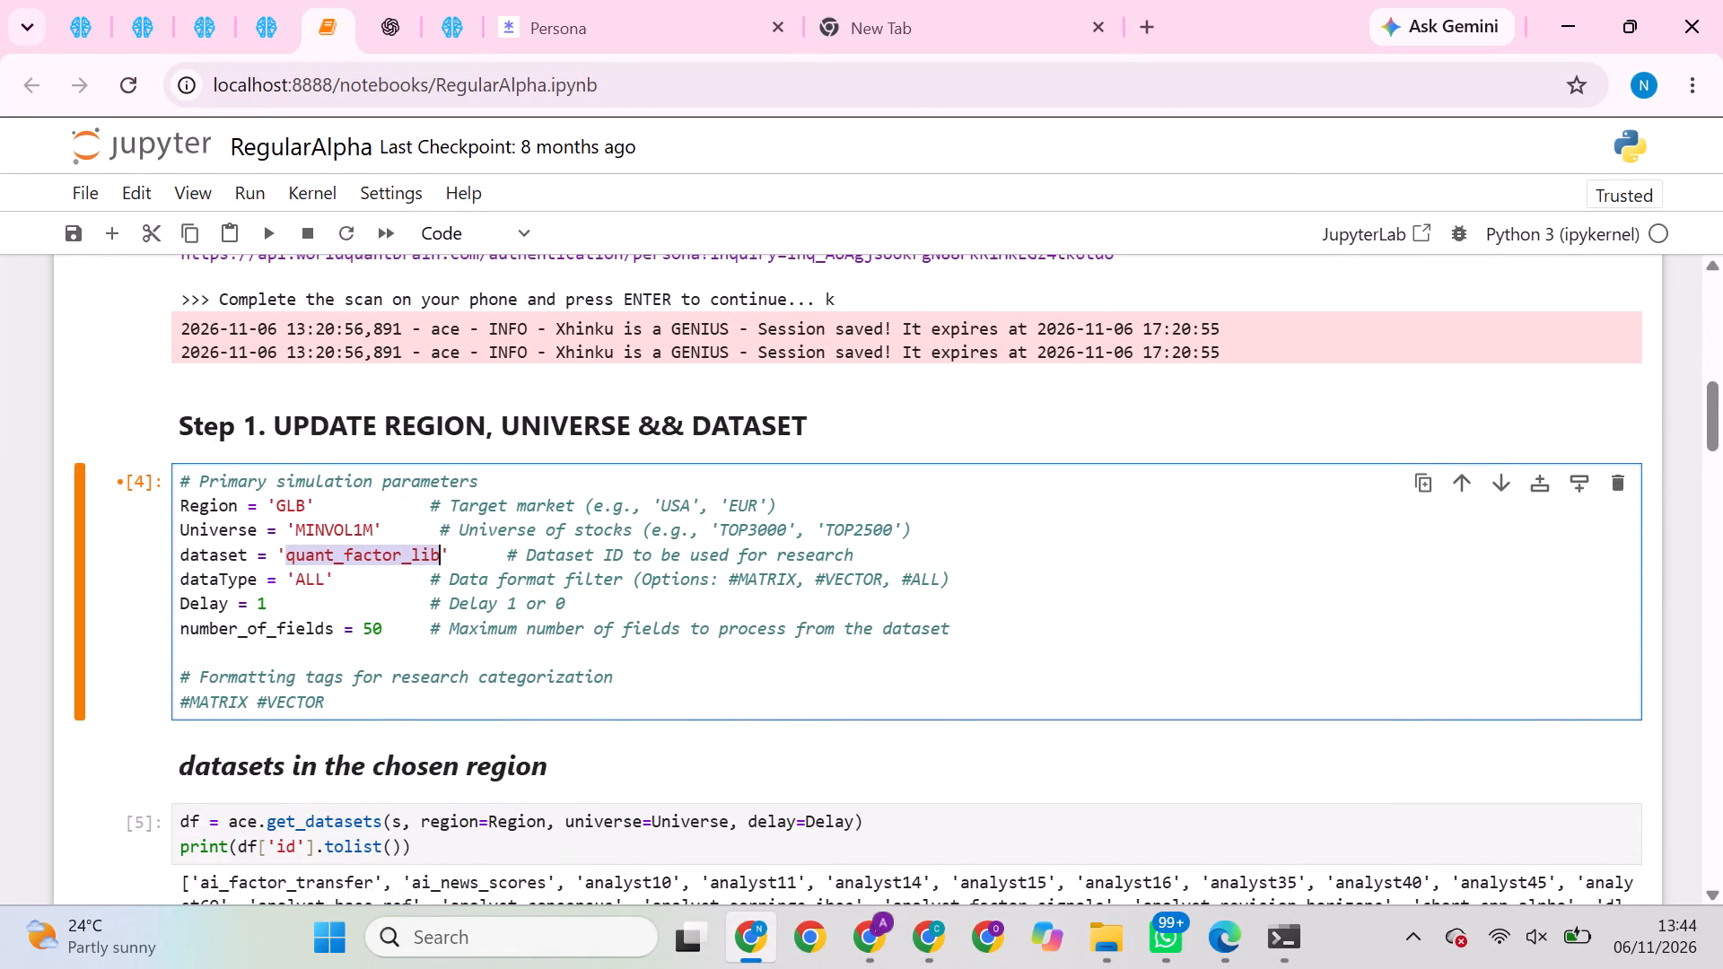
key(ctrl+v)
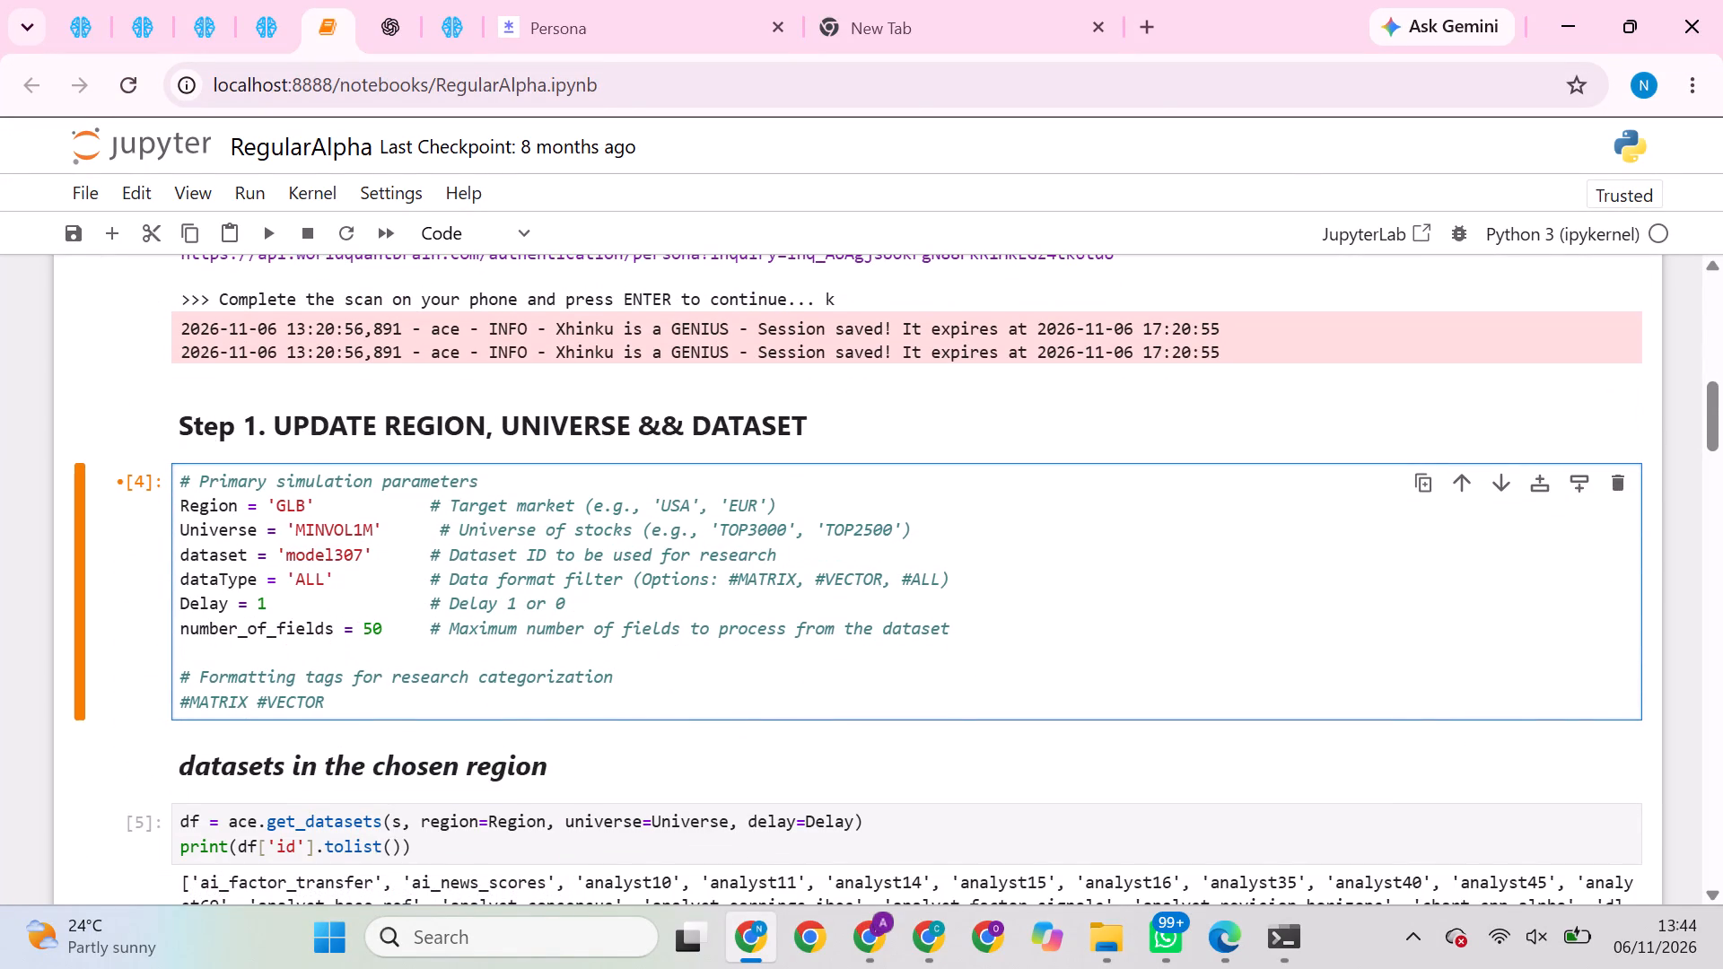
Set decay to 4 in the generate_alpha settings of the alpha_list cell.
scroll(361, 562, up, 5)
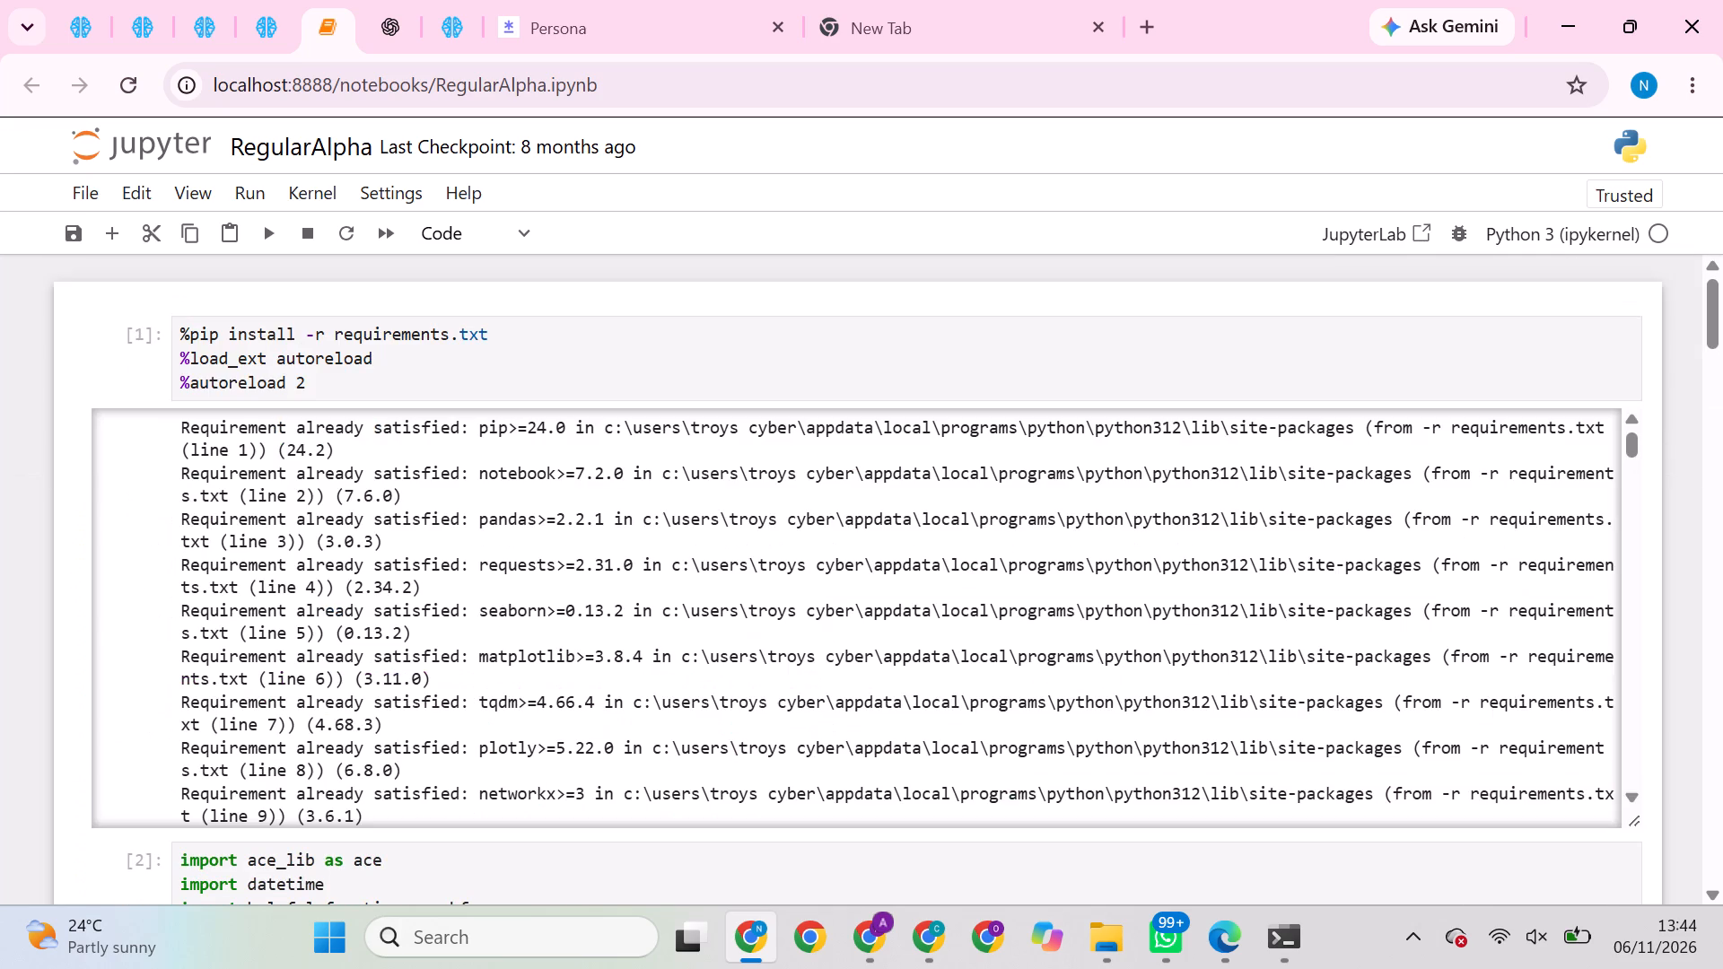
scroll(469, 870, down, 2)
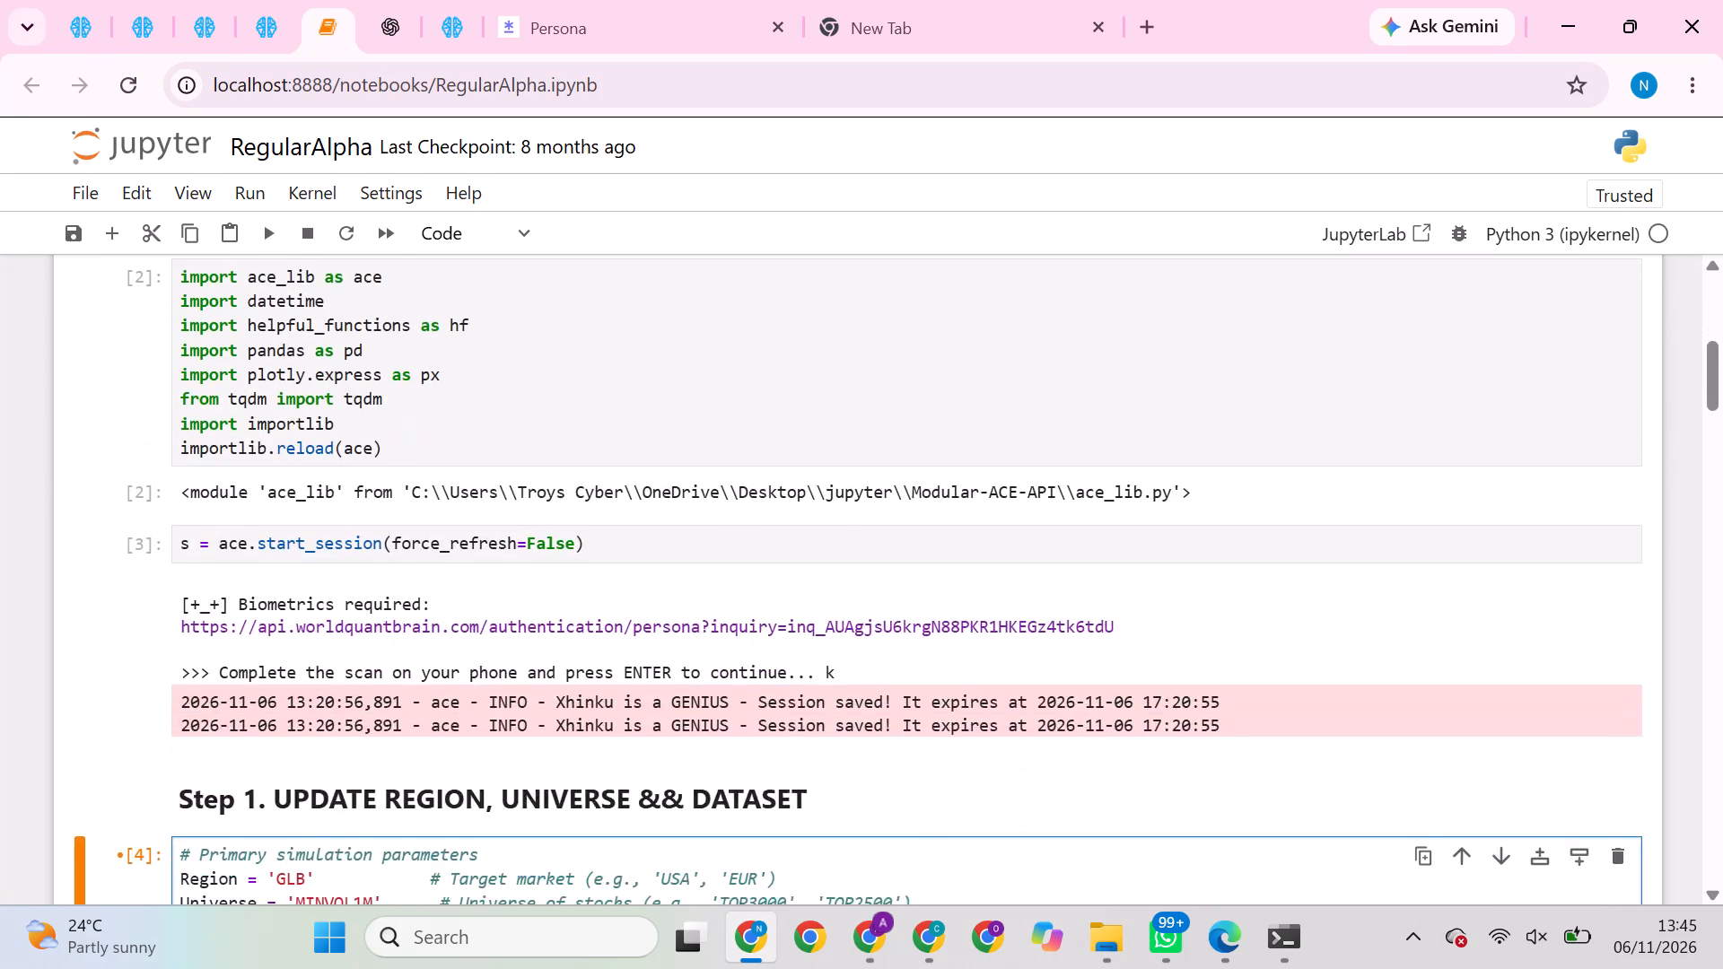
scroll(469, 870, down, 4)
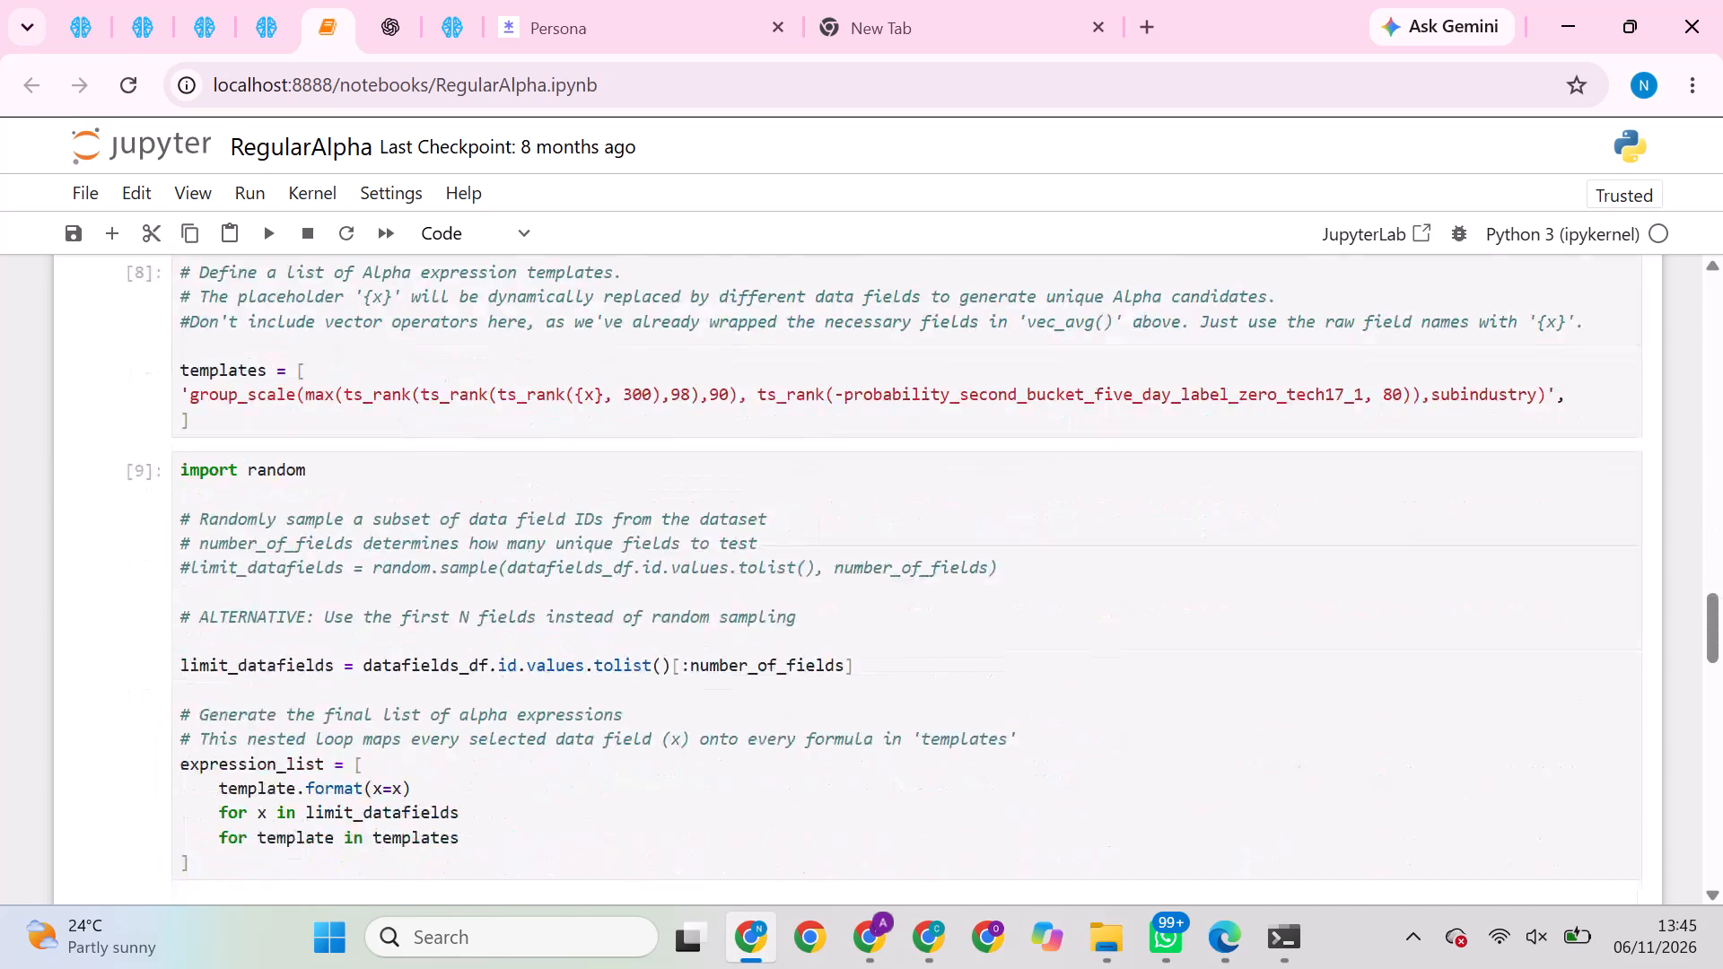
scroll(469, 870, down, 3)
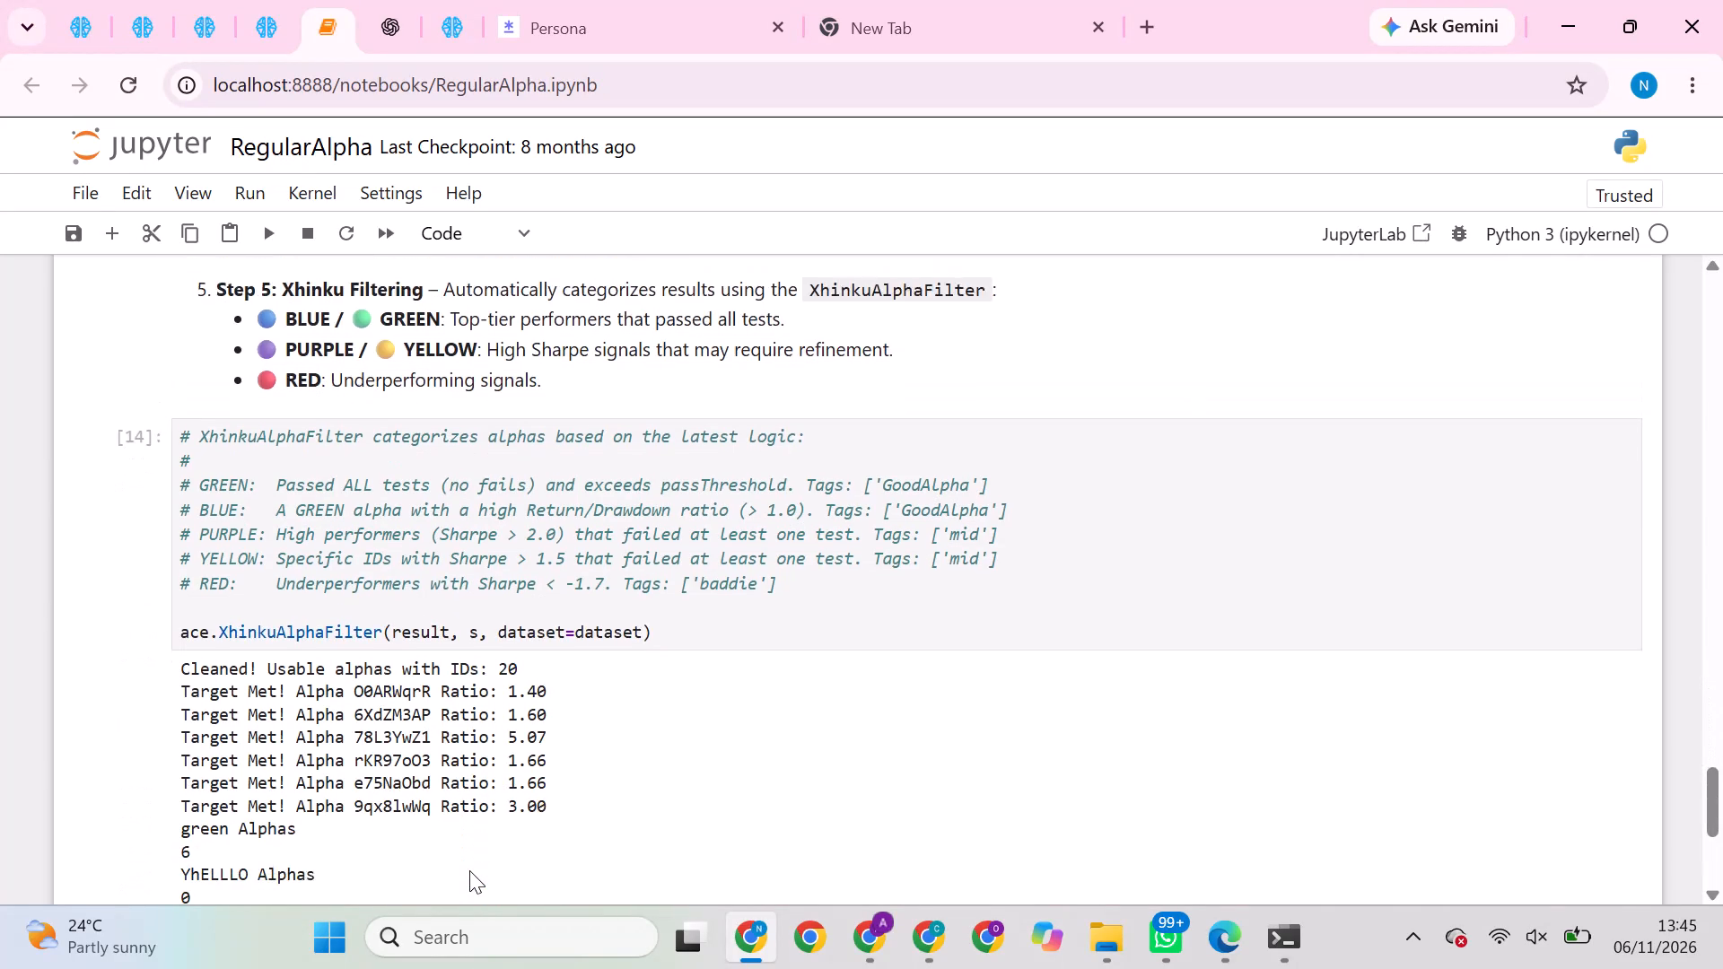
scroll(469, 870, up, 3)
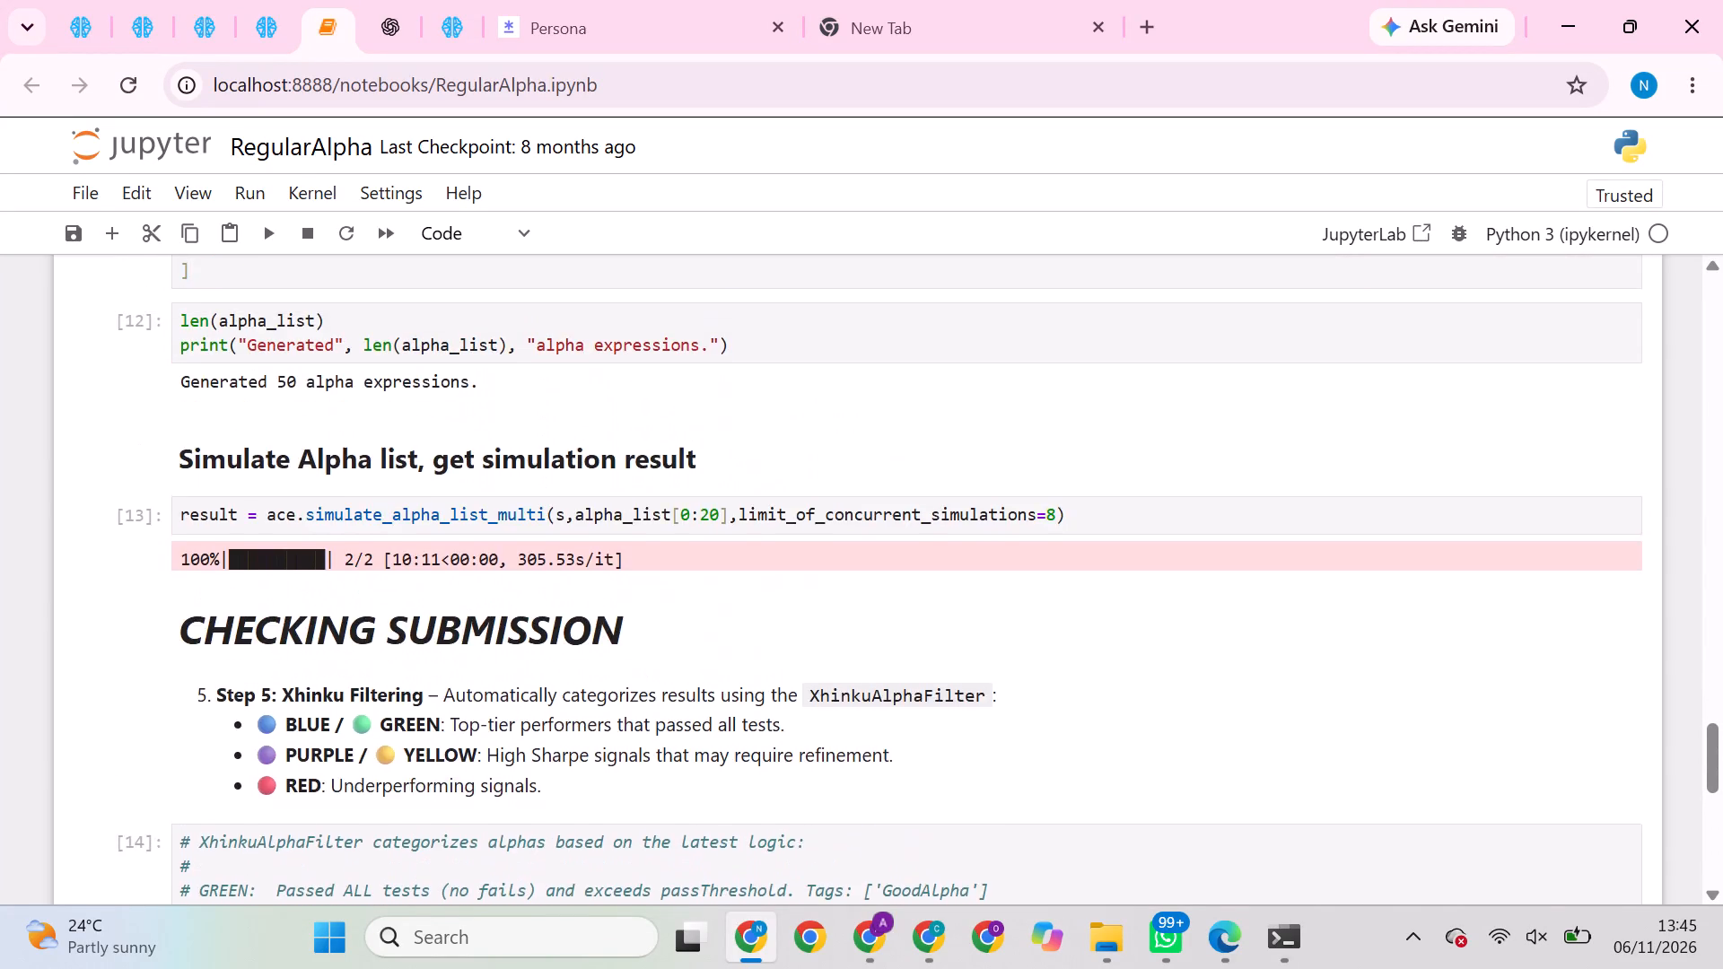
scroll(469, 870, up, 4)
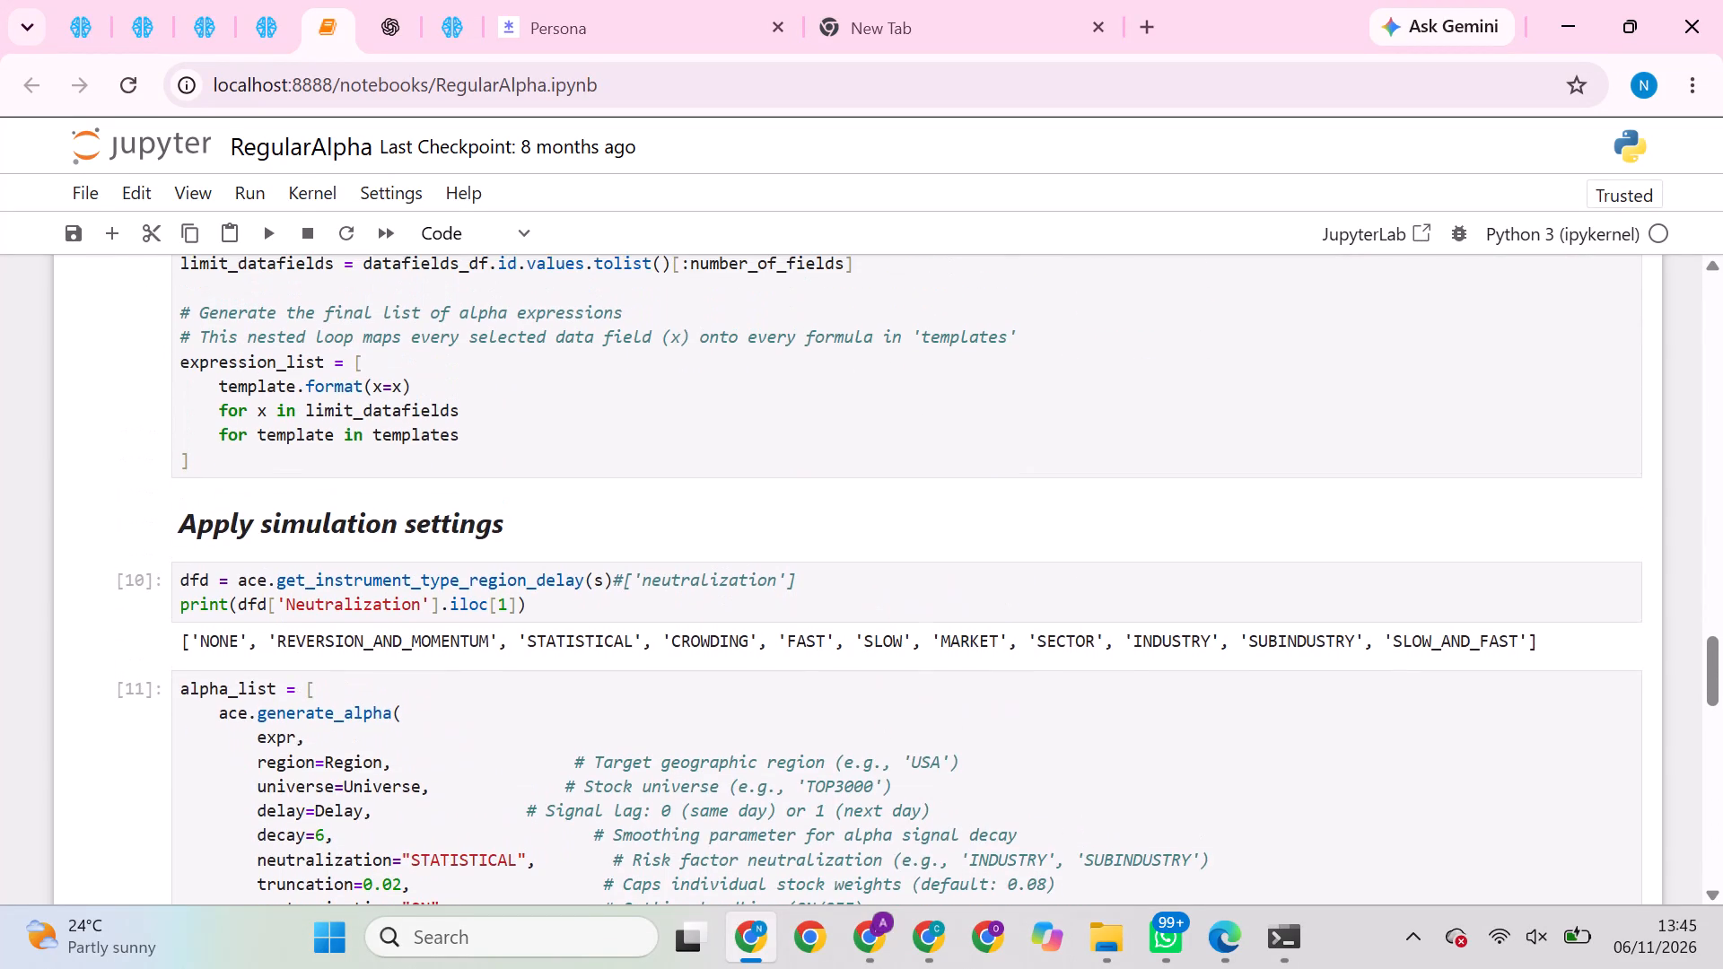
scroll(426, 851, down, 1)
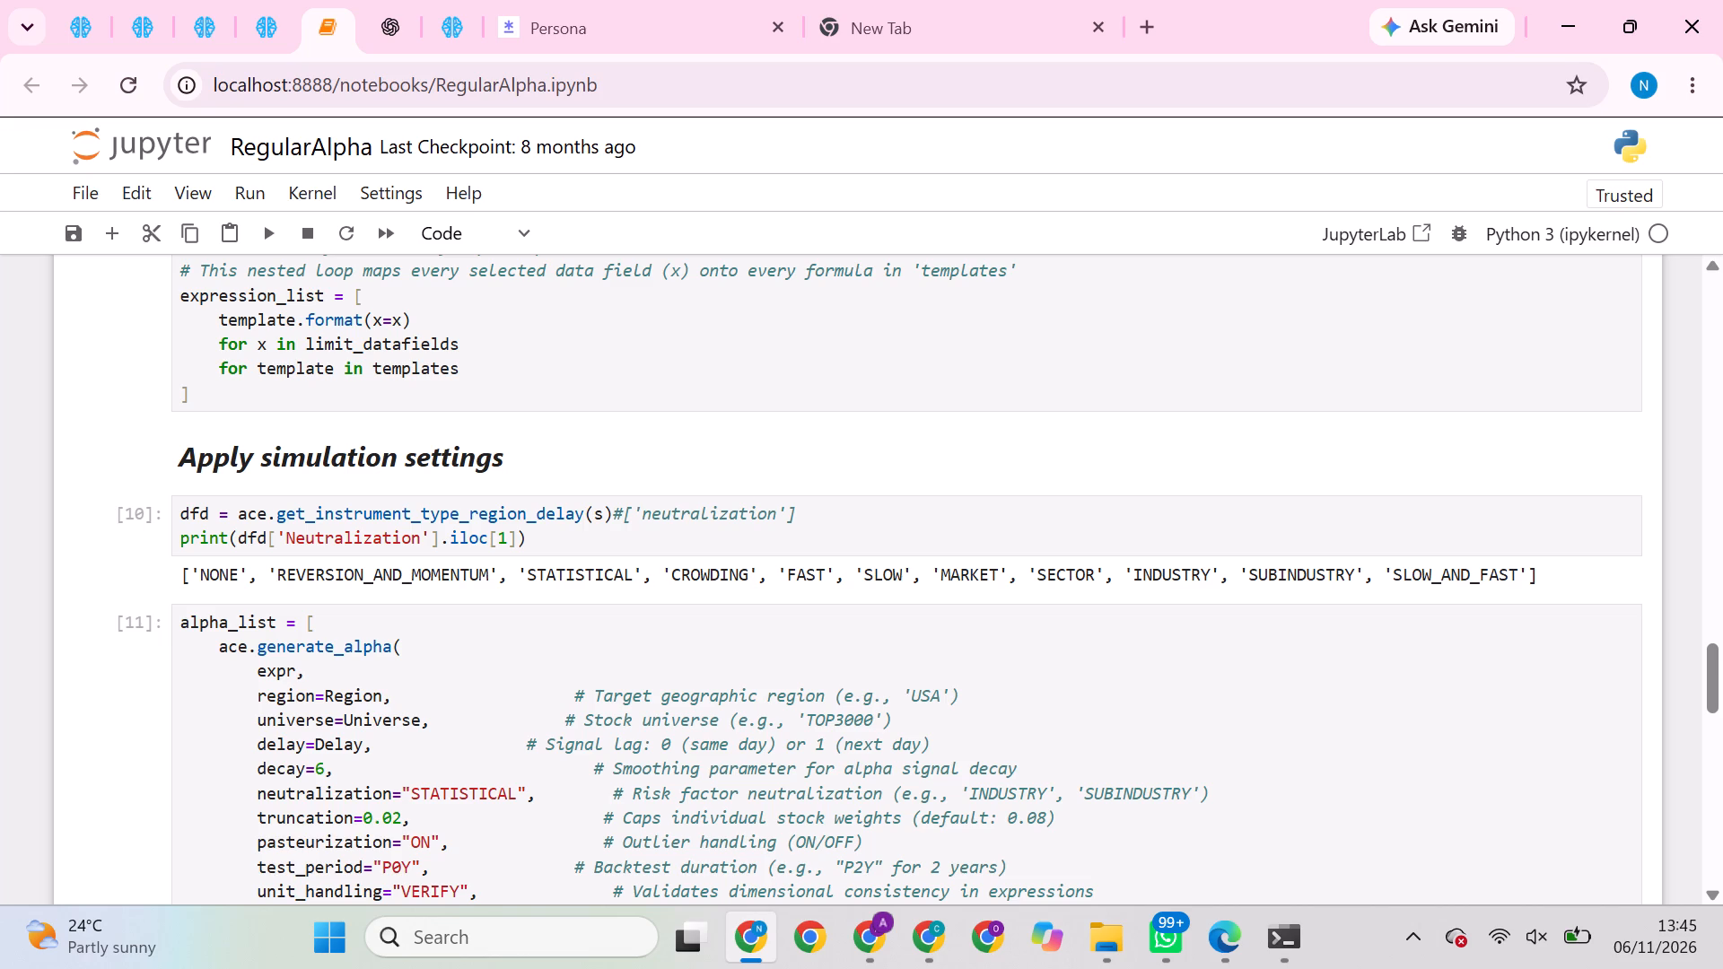
click(327, 771)
key(BackSpace)
key(4)
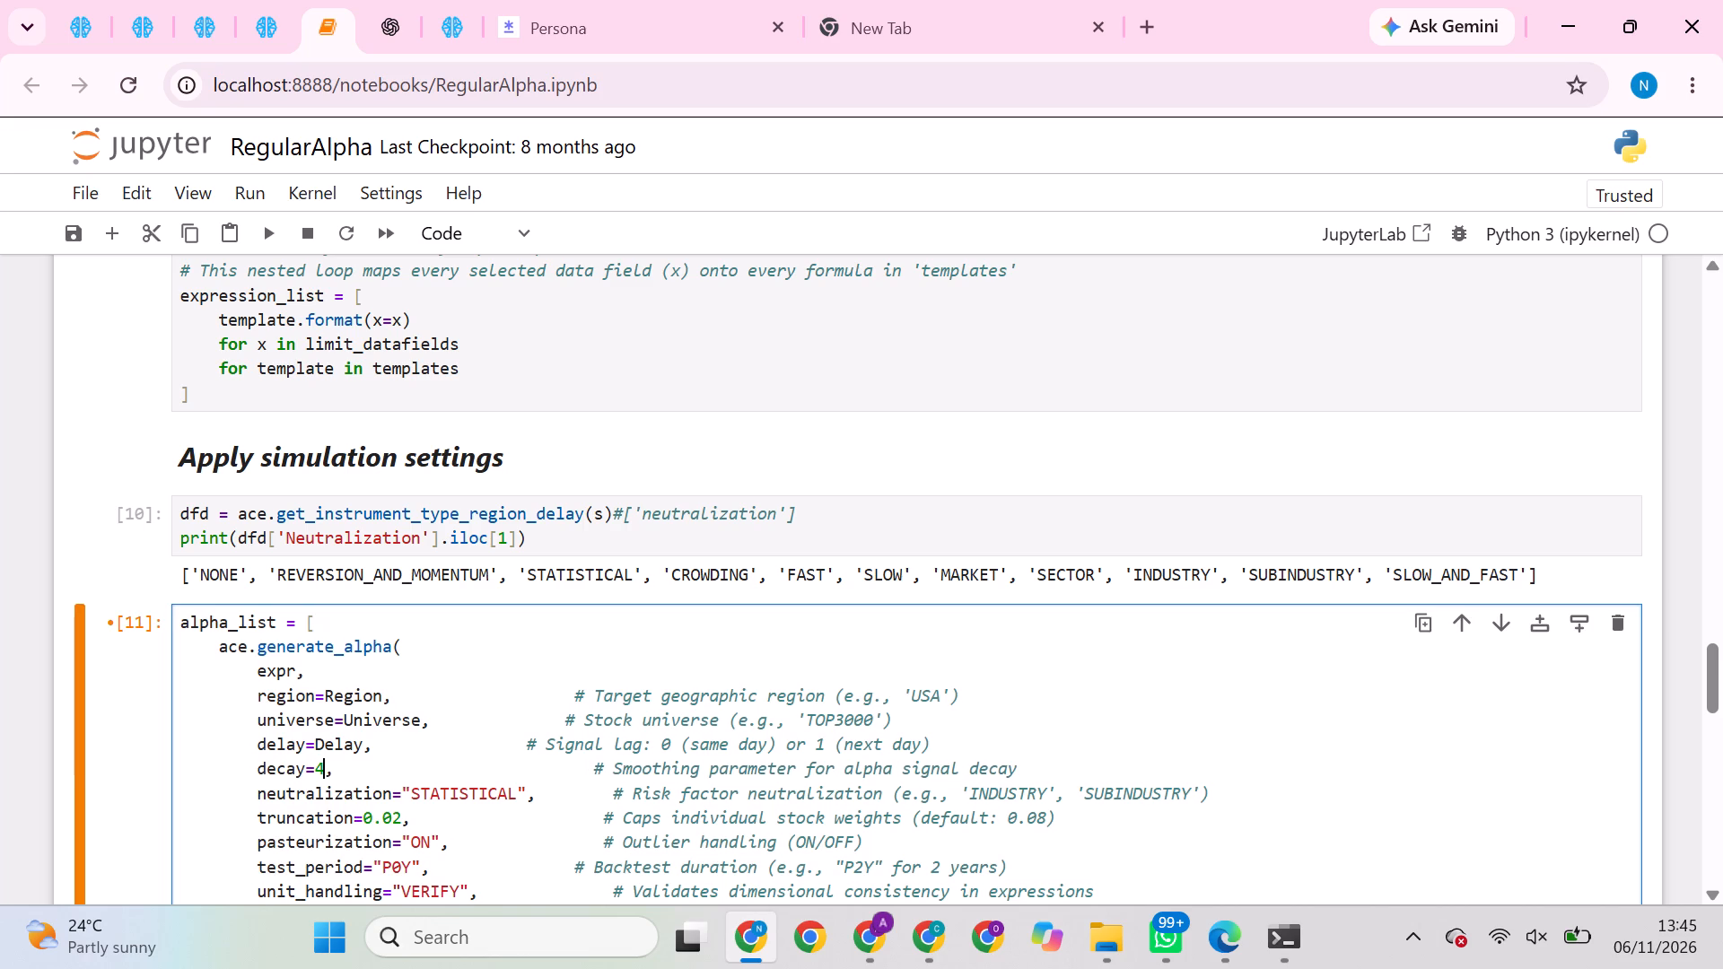
drag(327, 771, 398, 825)
Restart the notebook's kernel and run all cells.
scroll(398, 825, down, 1)
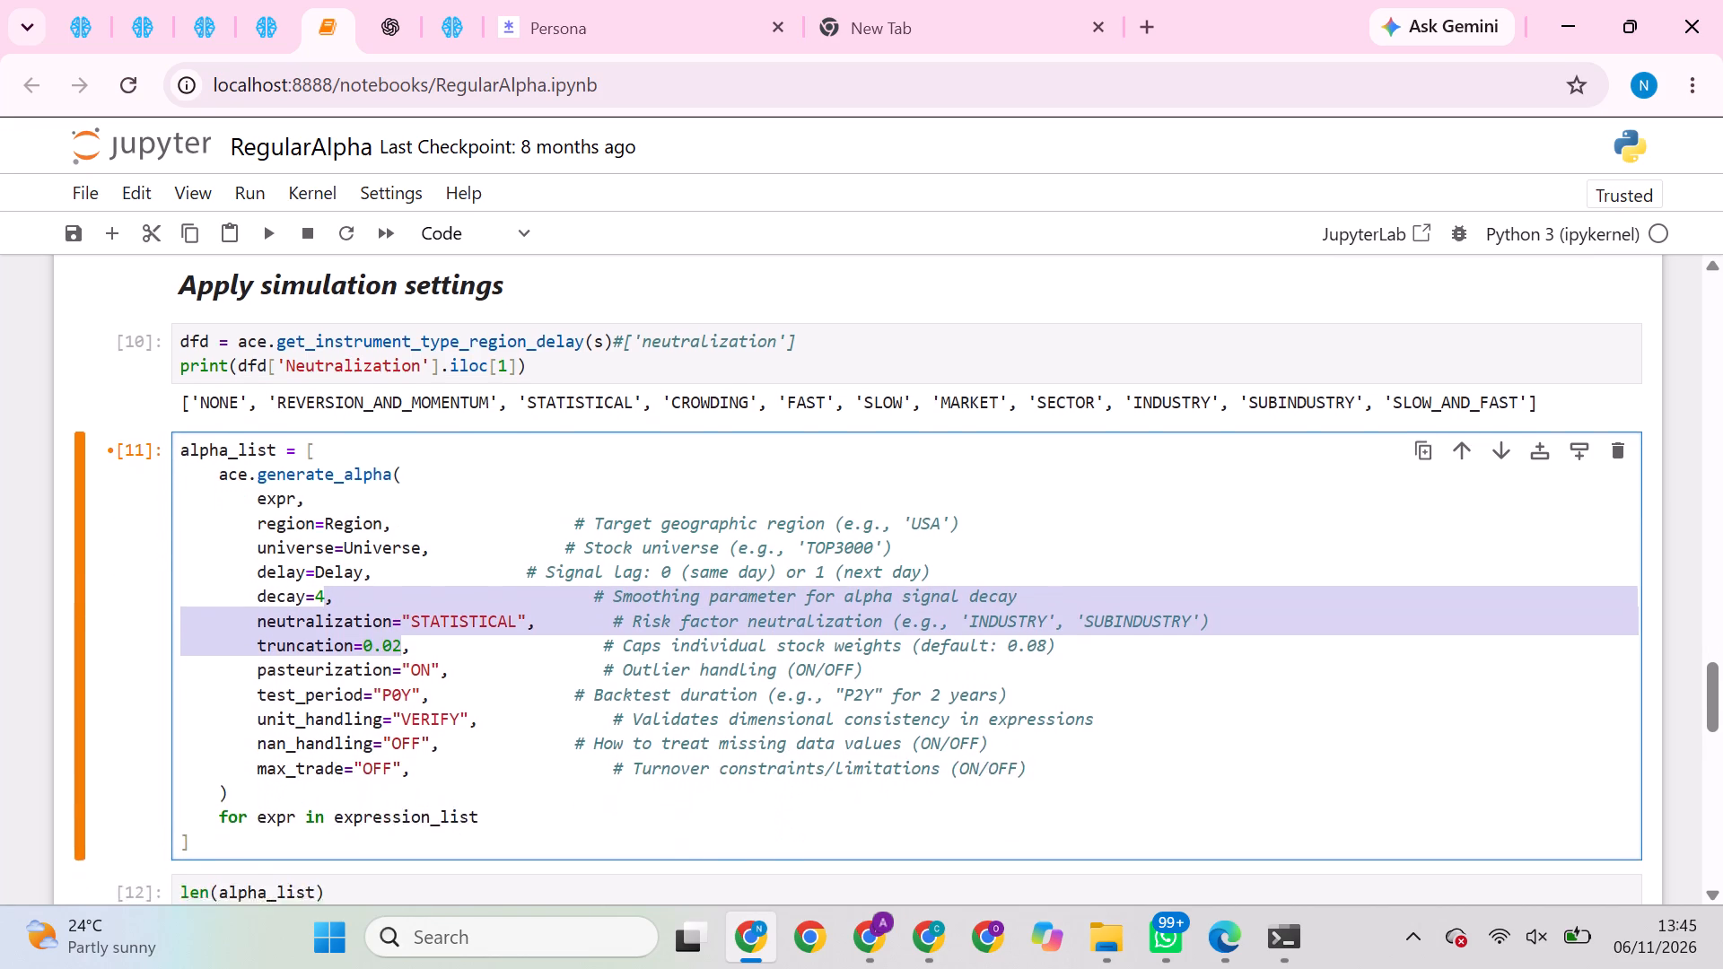
scroll(398, 825, down, 4)
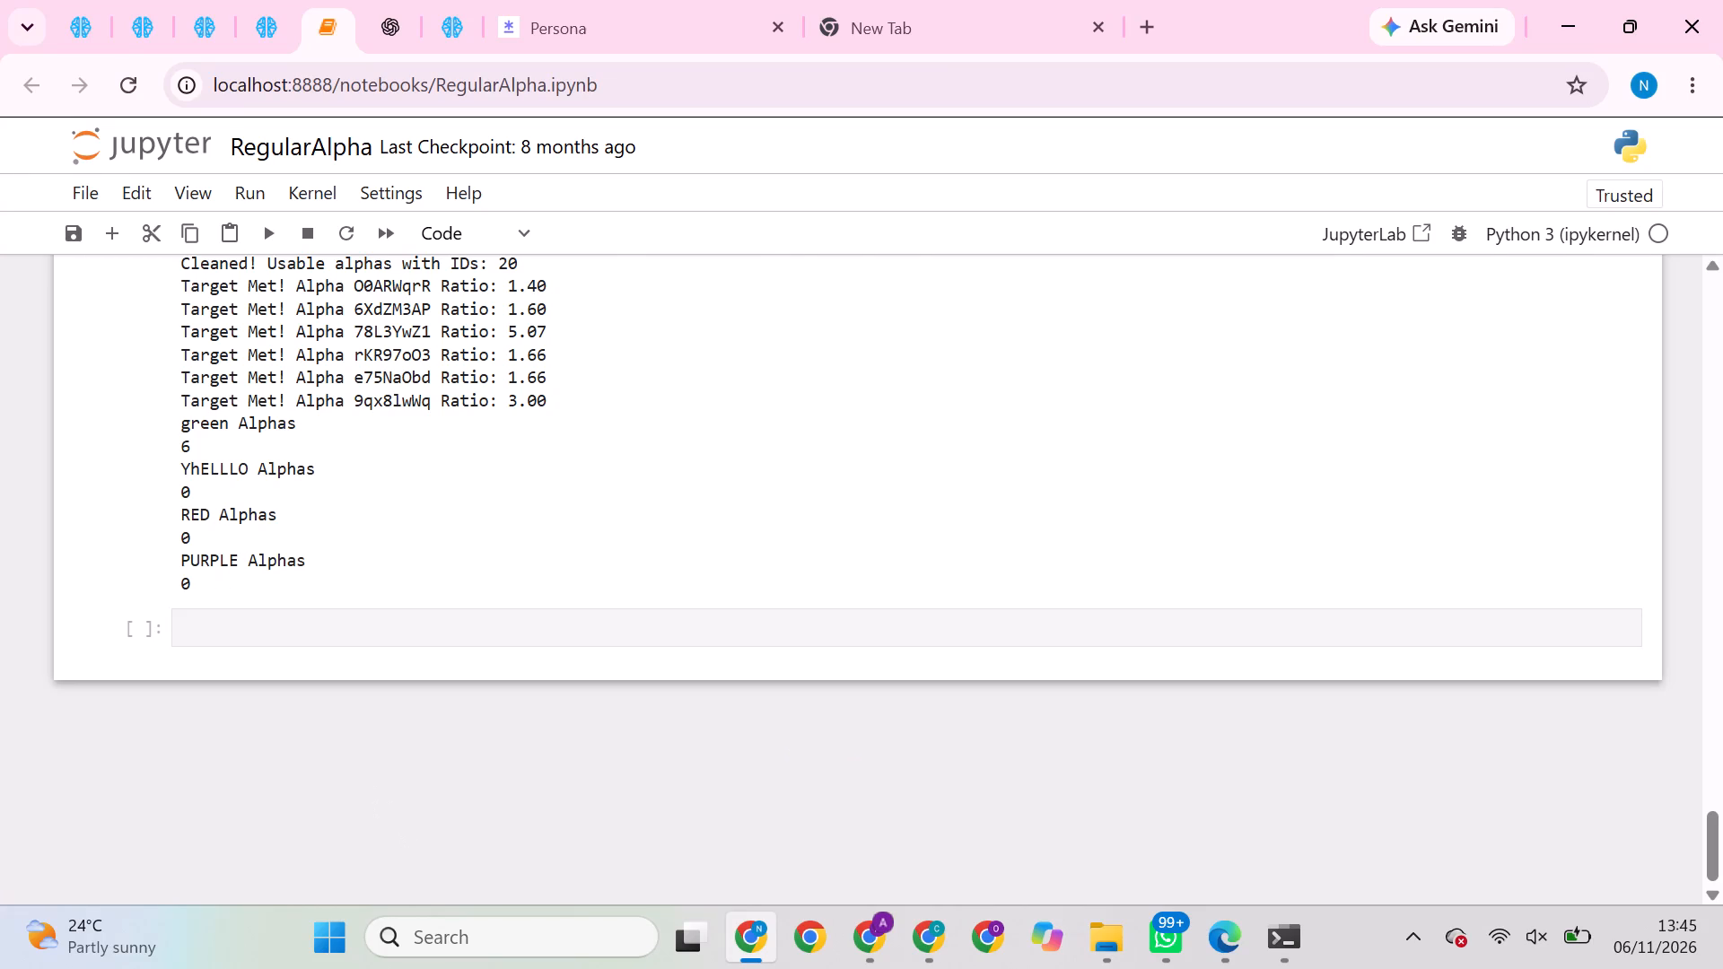
drag(281, 220, 319, 198)
click(319, 198)
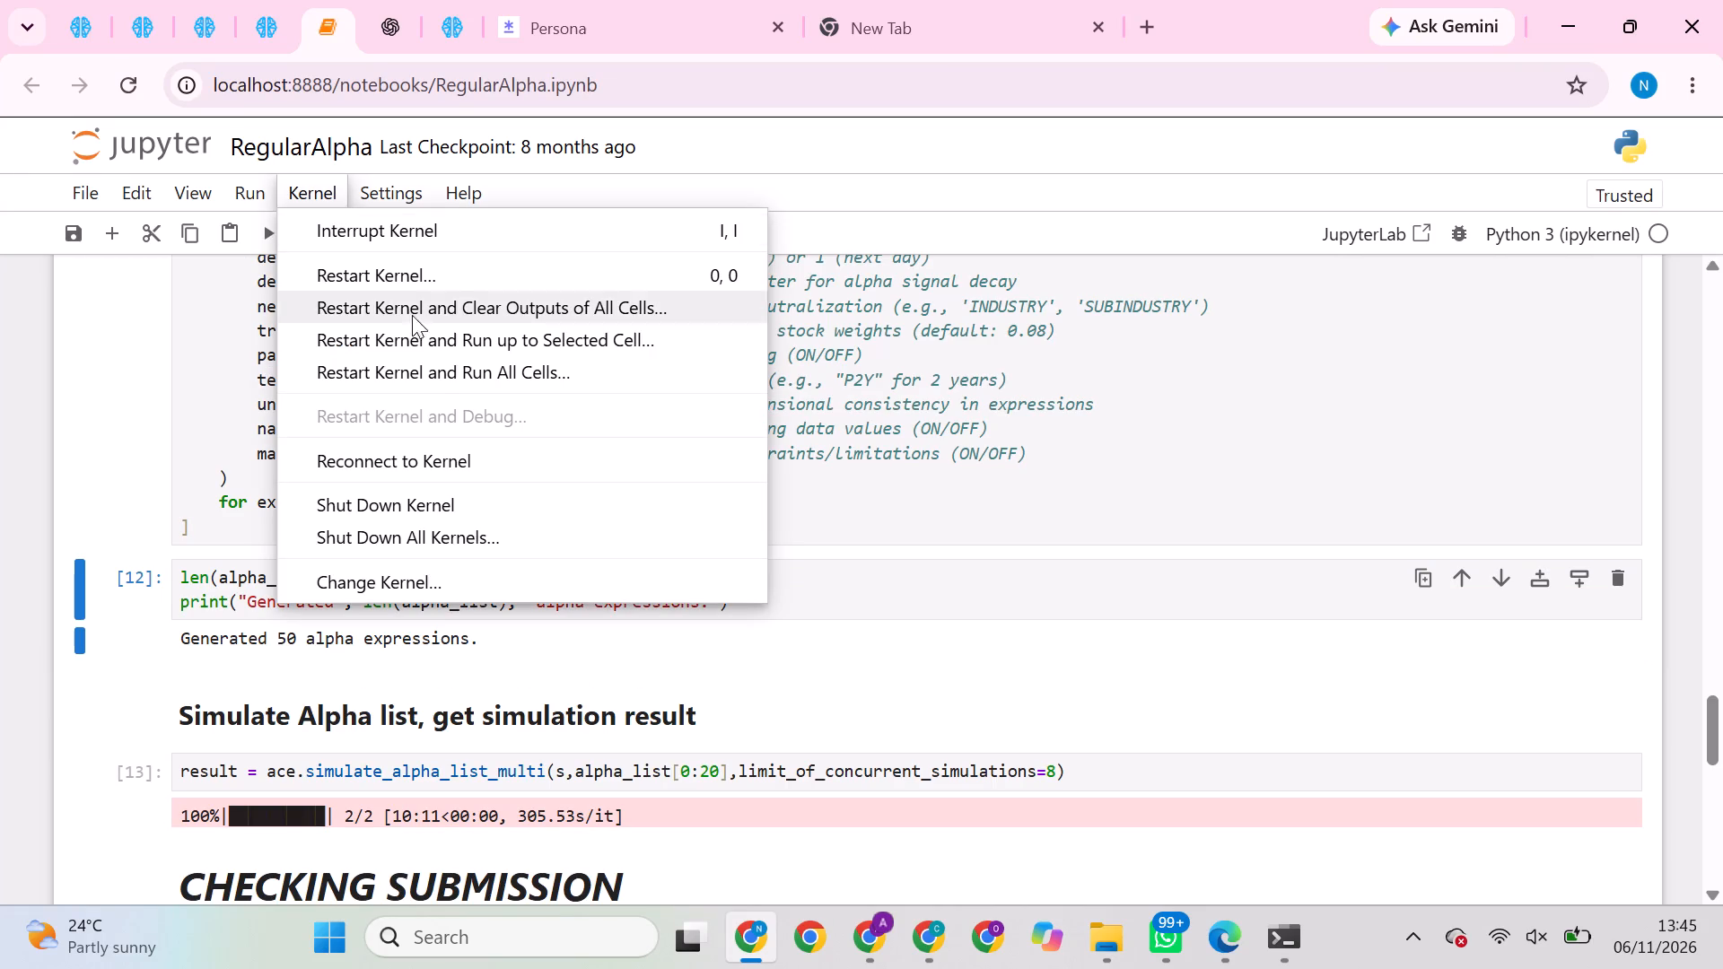
click(433, 371)
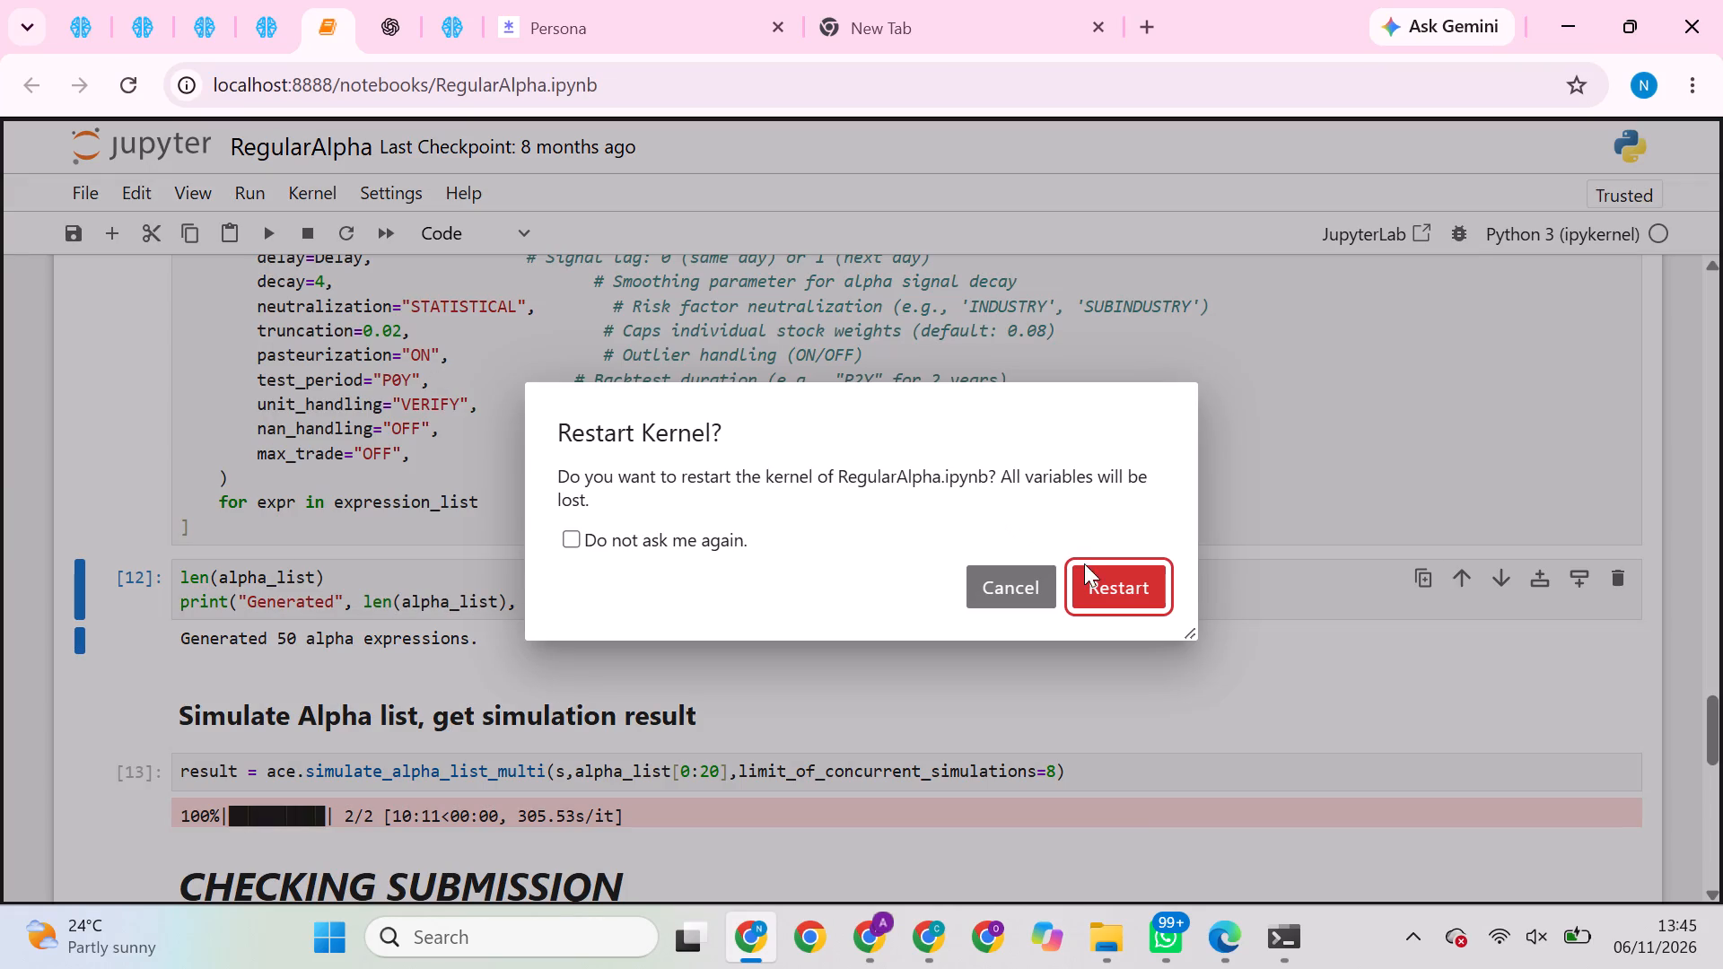
click(1099, 576)
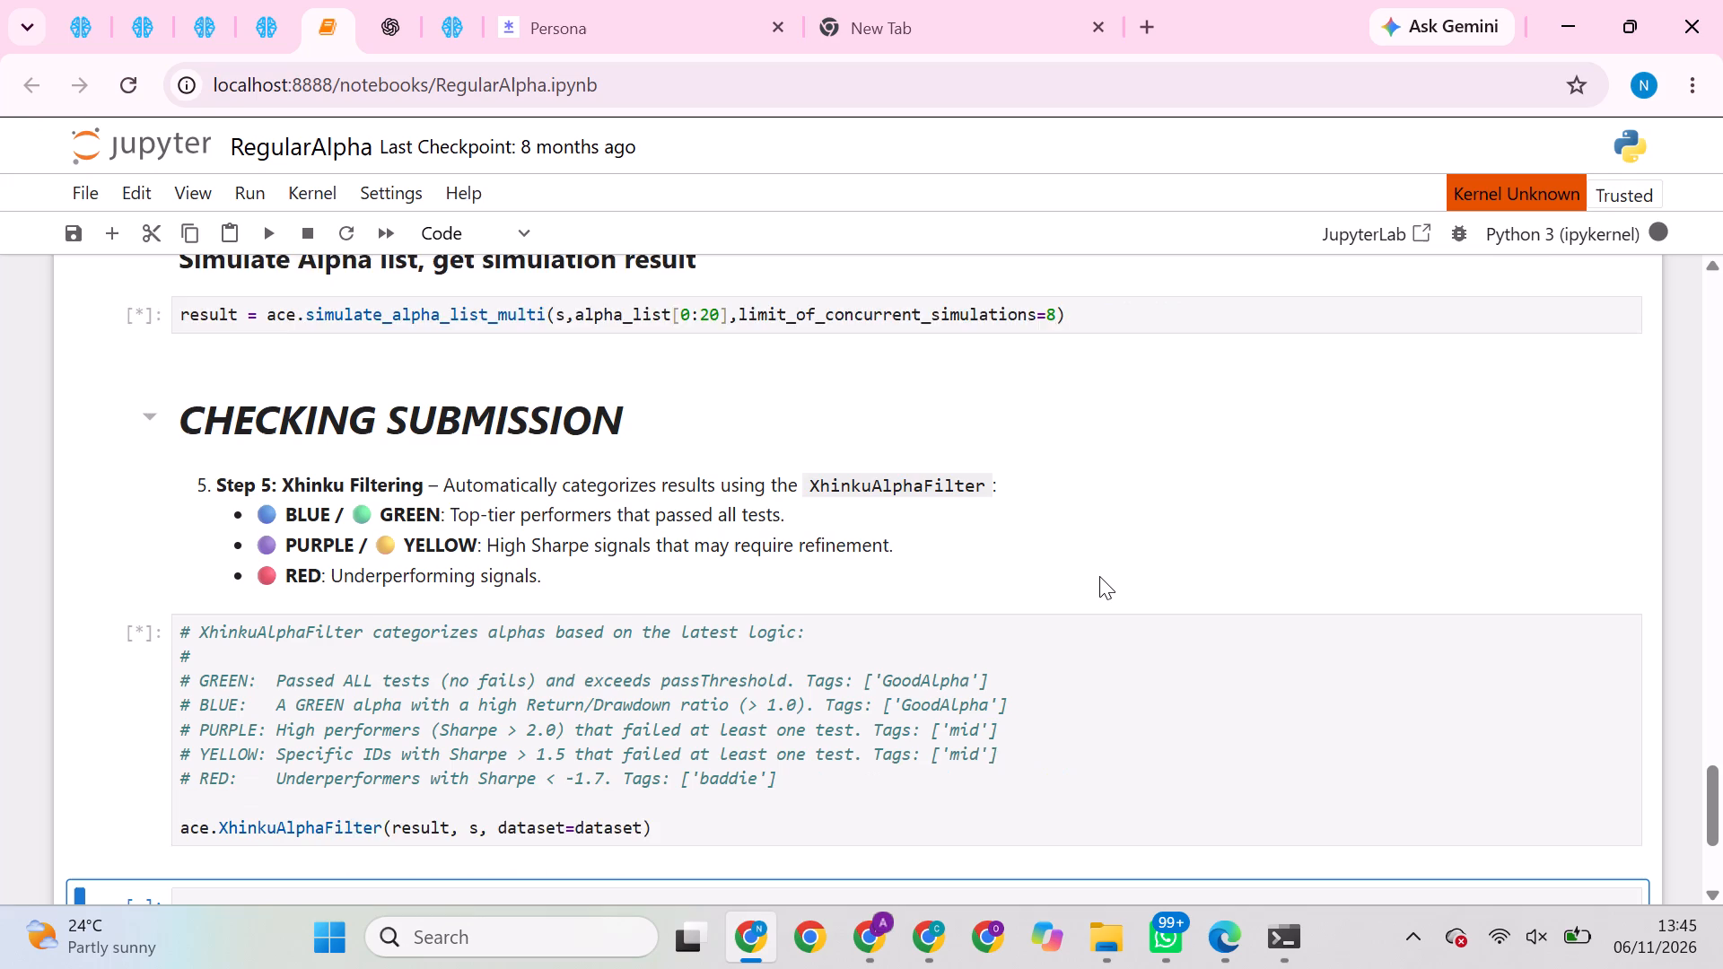
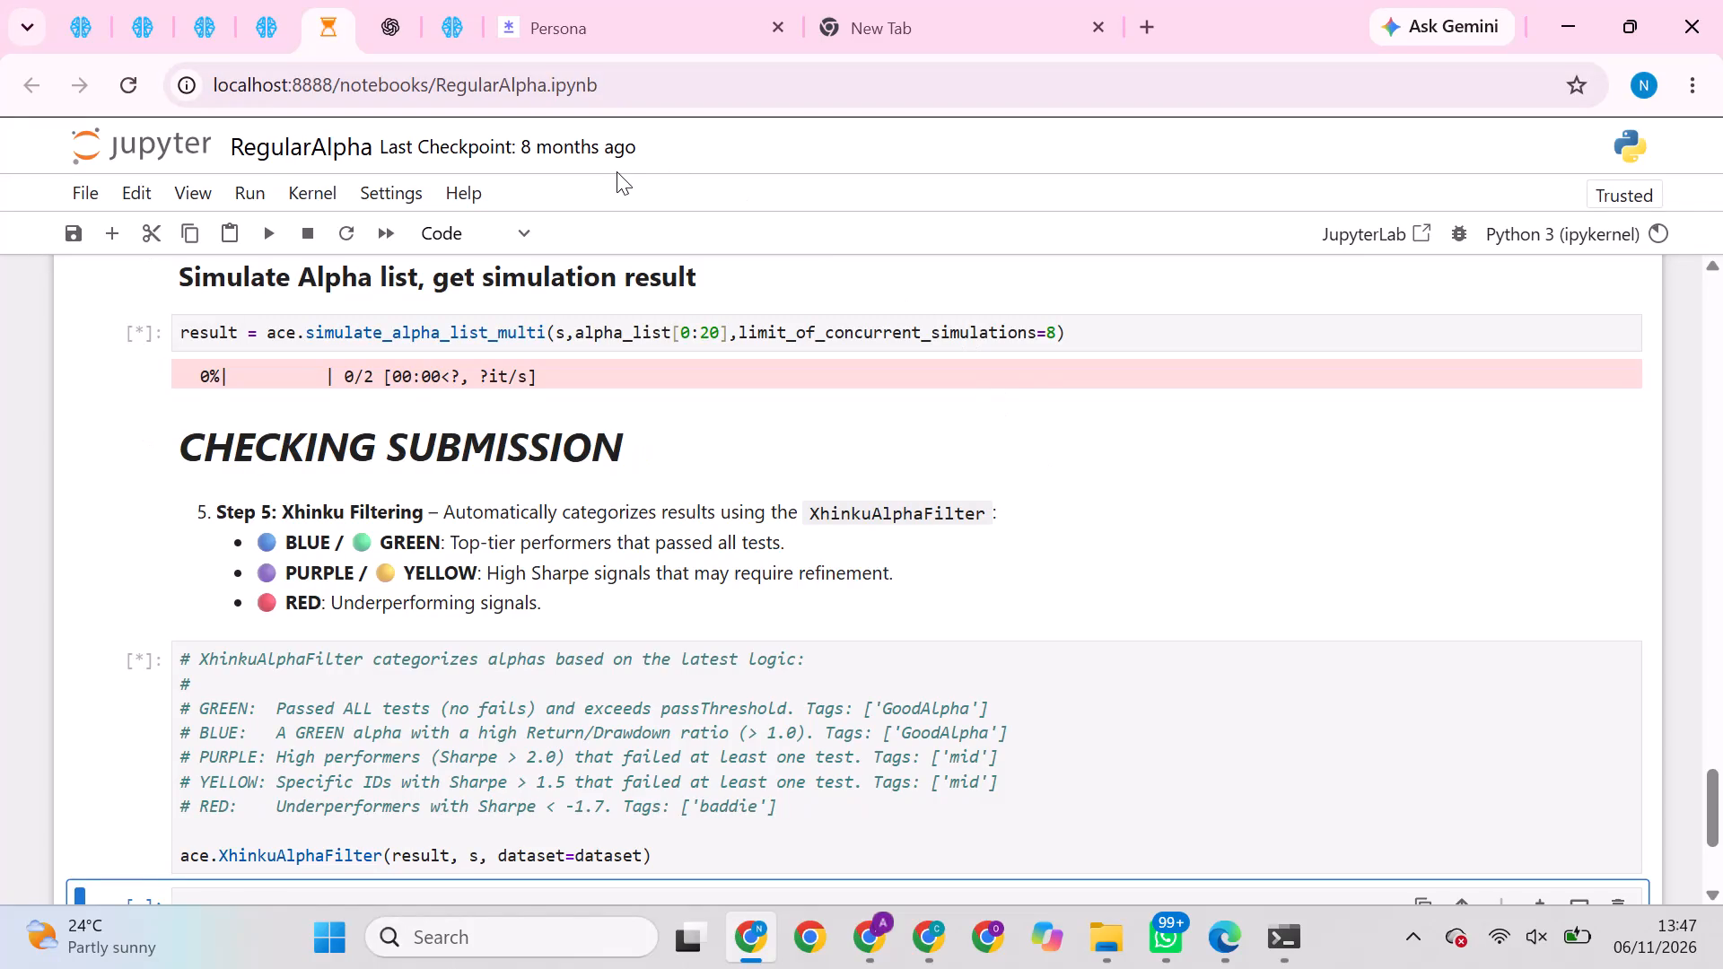
Run the Prod Correlation check on the USA/D1/TOP2000 super simulation.
click(617, 171)
click(86, 4)
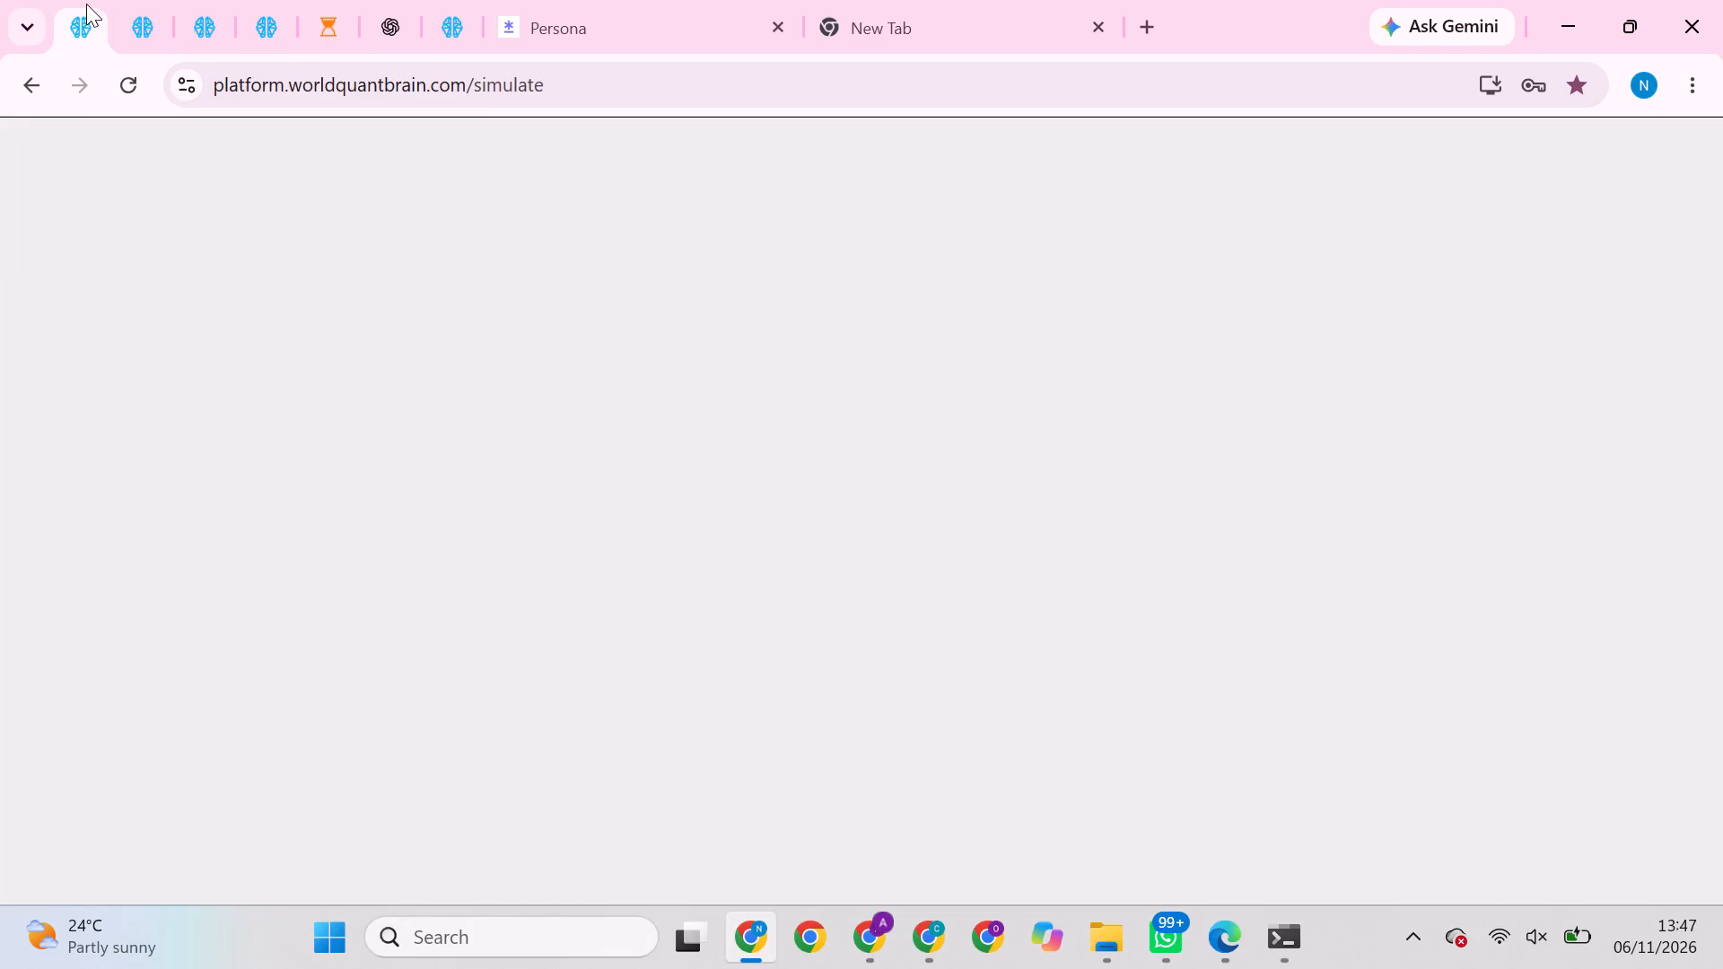
scroll(1363, 601, down, 4)
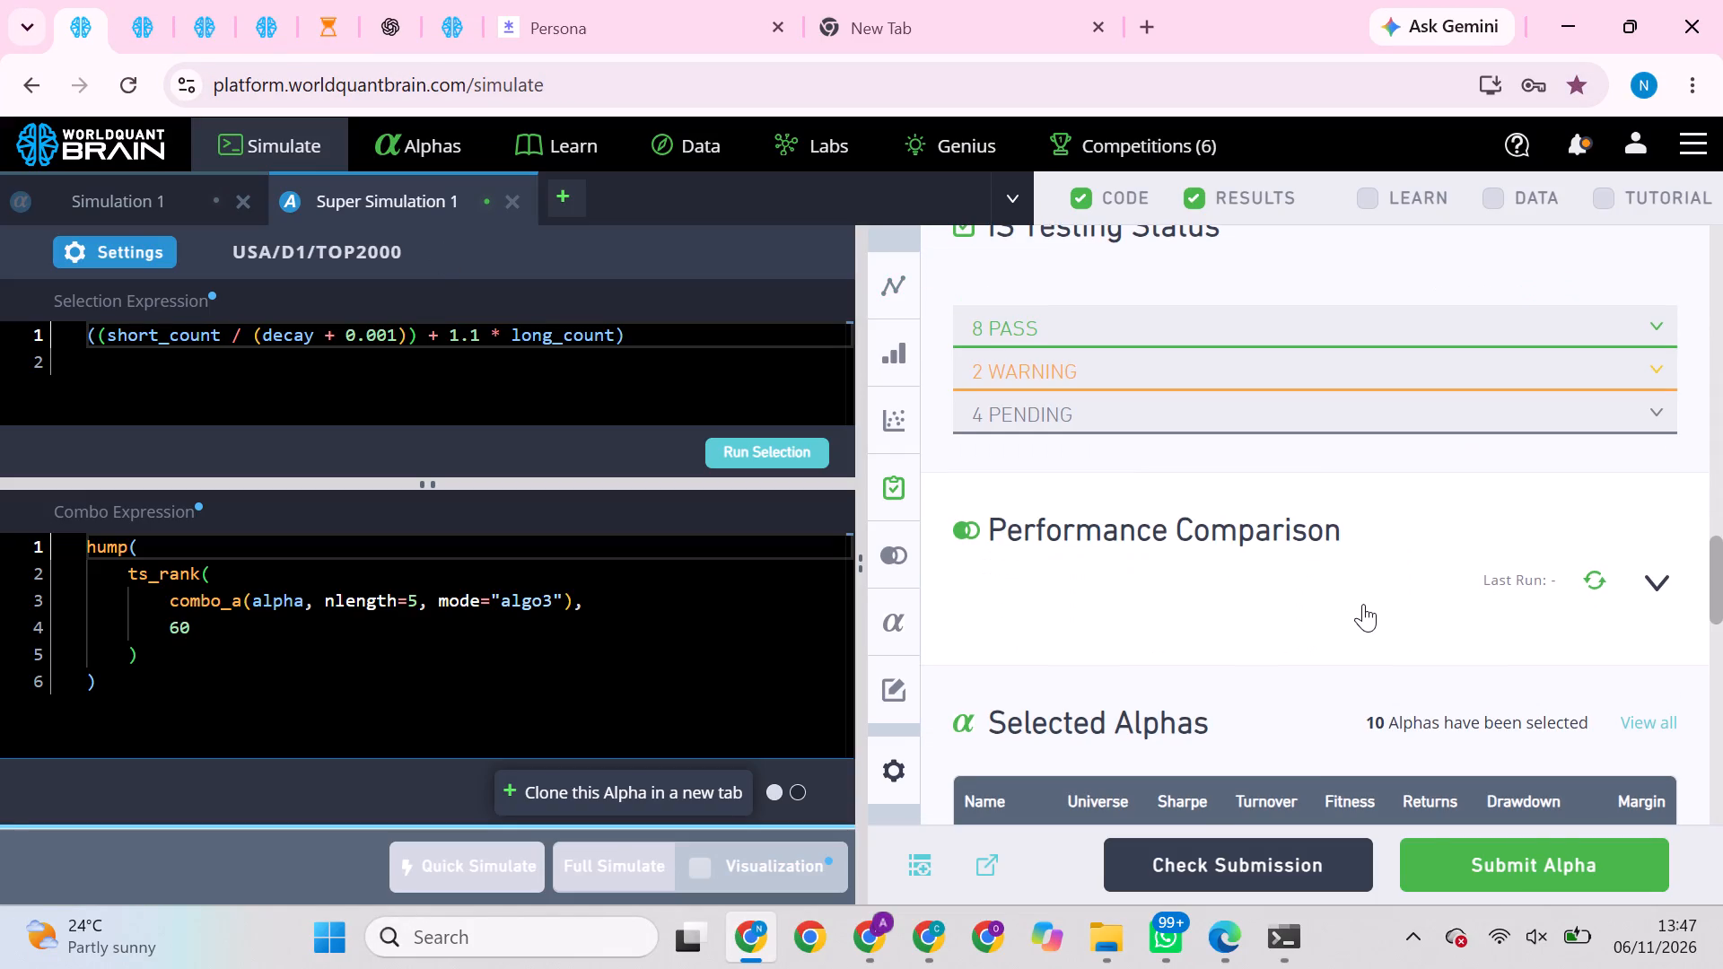
scroll(1363, 604, up, 2)
click(1607, 271)
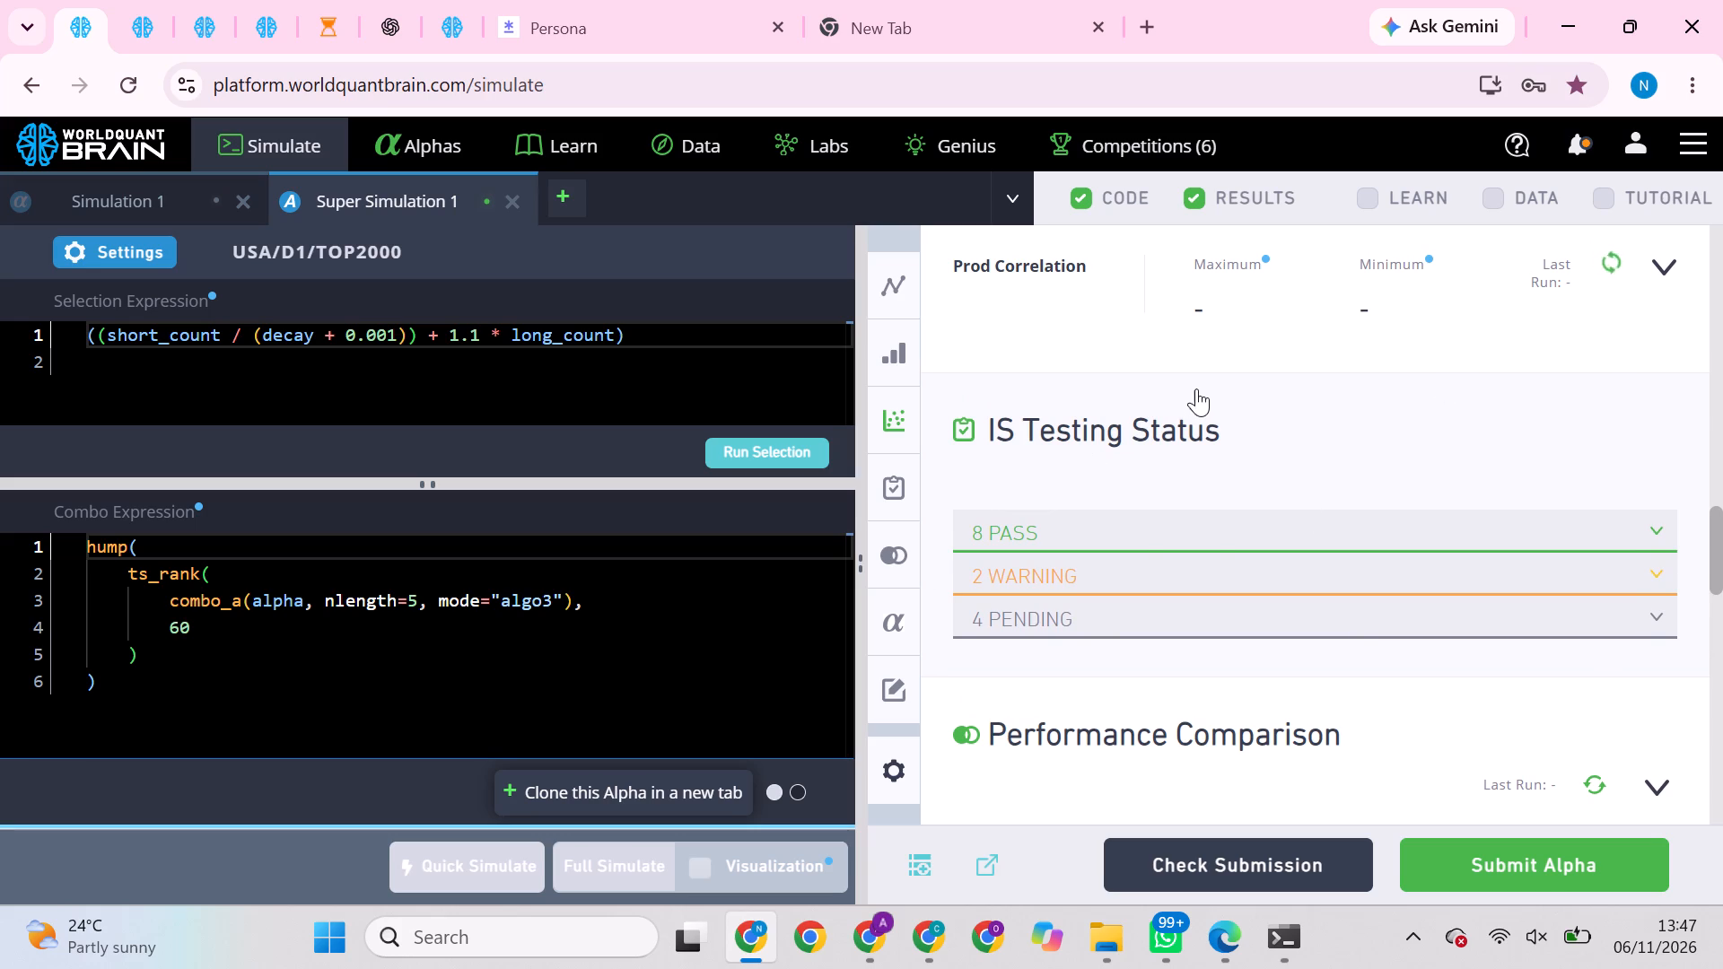
scroll(1196, 388, up, 1)
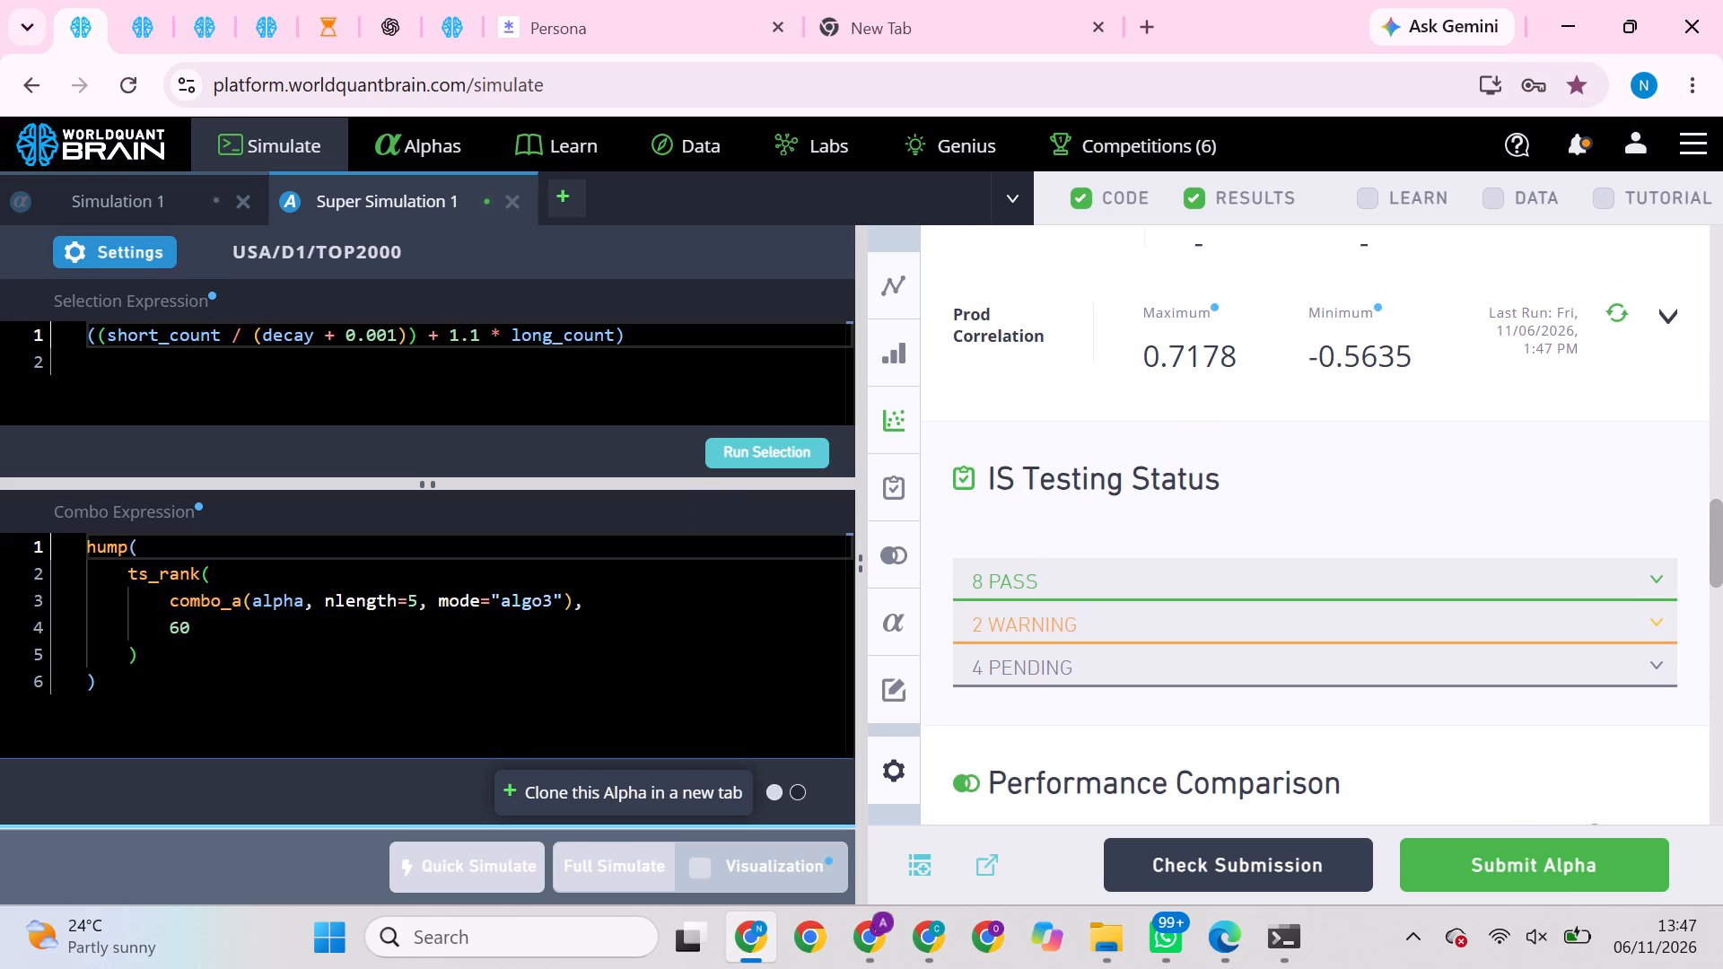
In the other Chrome profile's USA/D1/TOP3000 super simulation, remove the ^2 exponent after ts_rank in the combo expression.
click(881, 920)
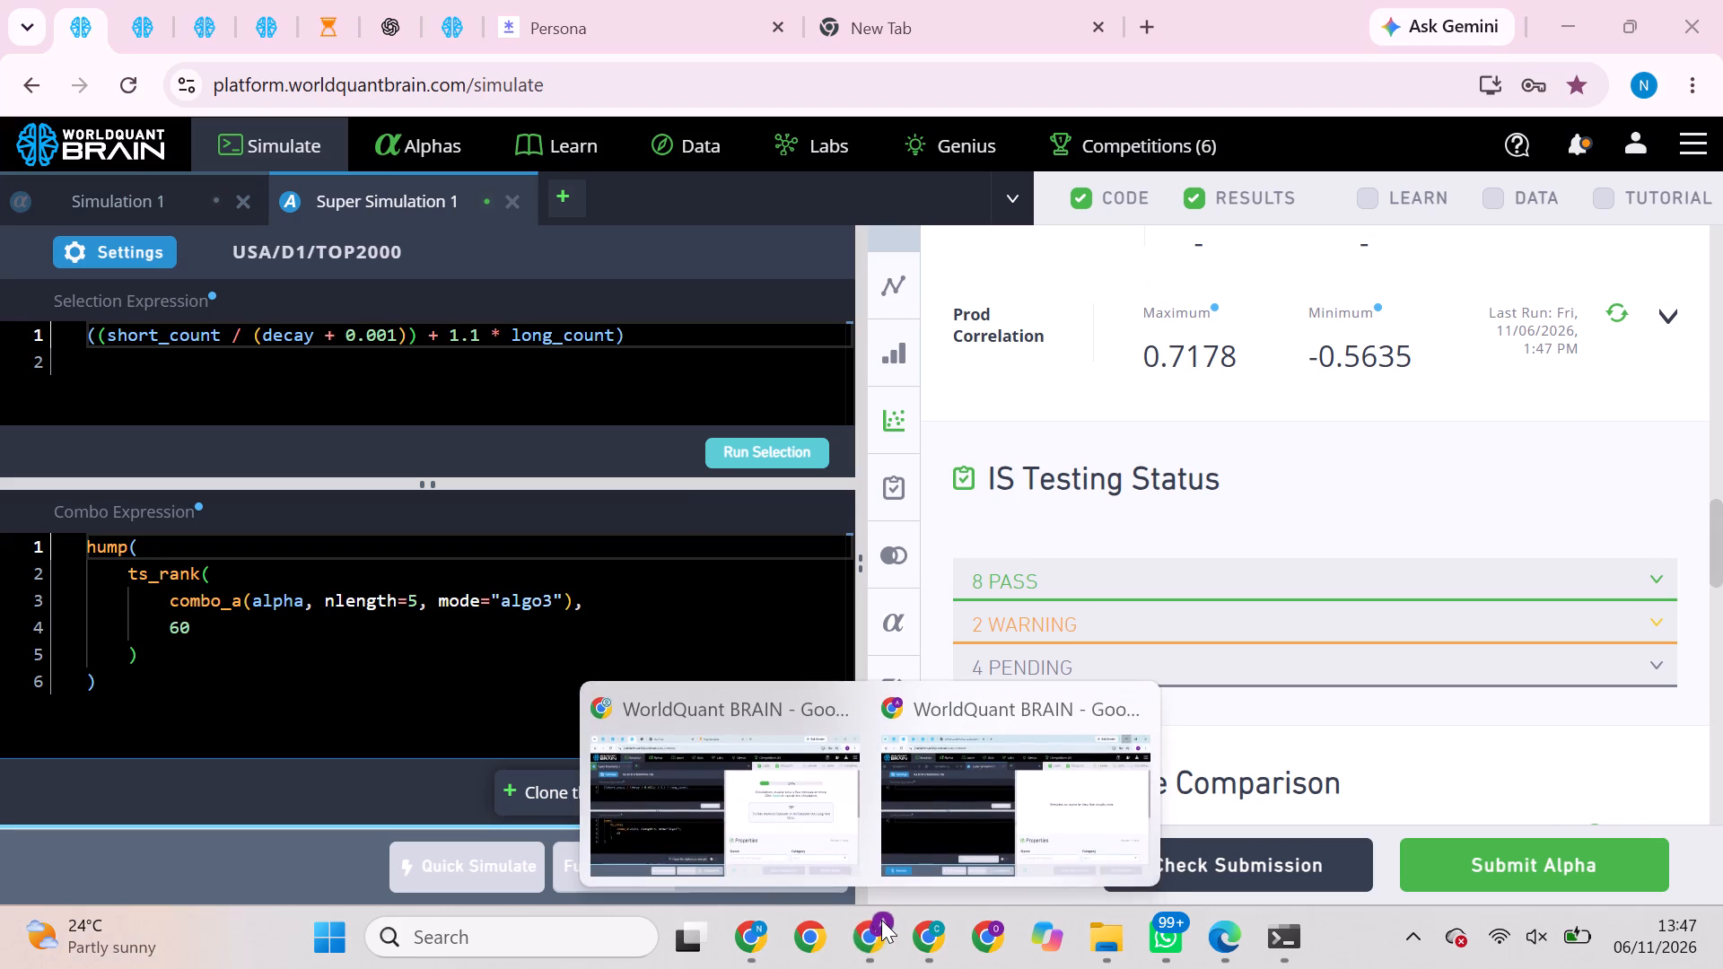
click(818, 860)
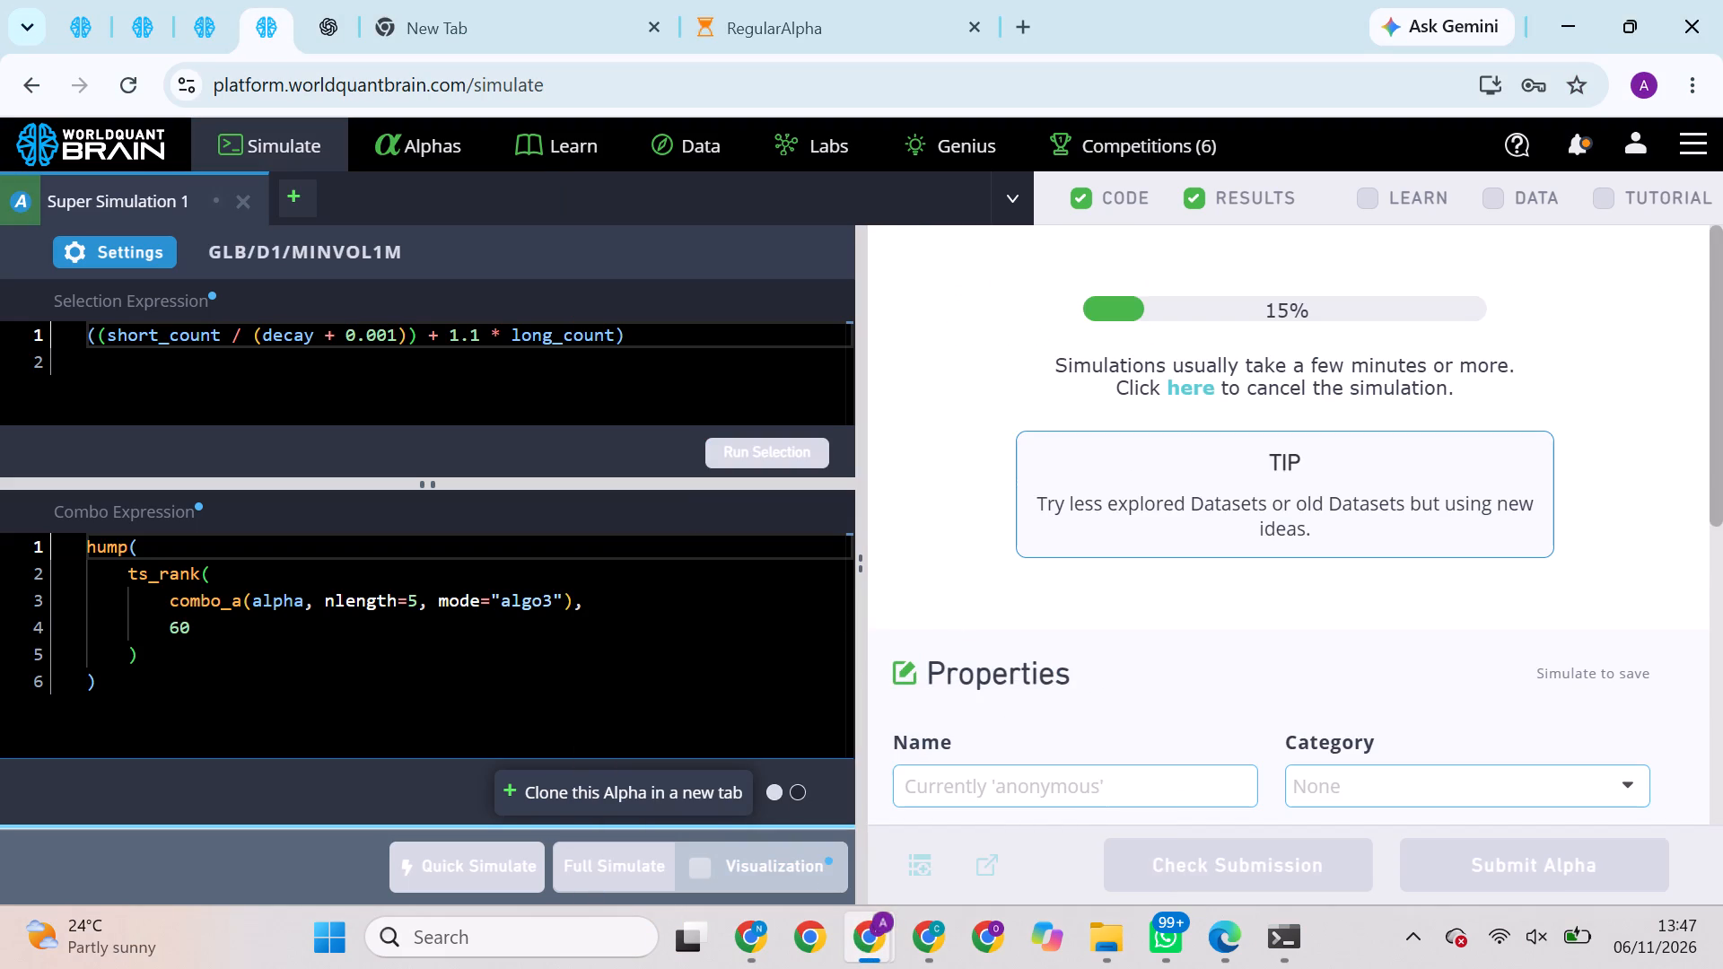
click(199, 31)
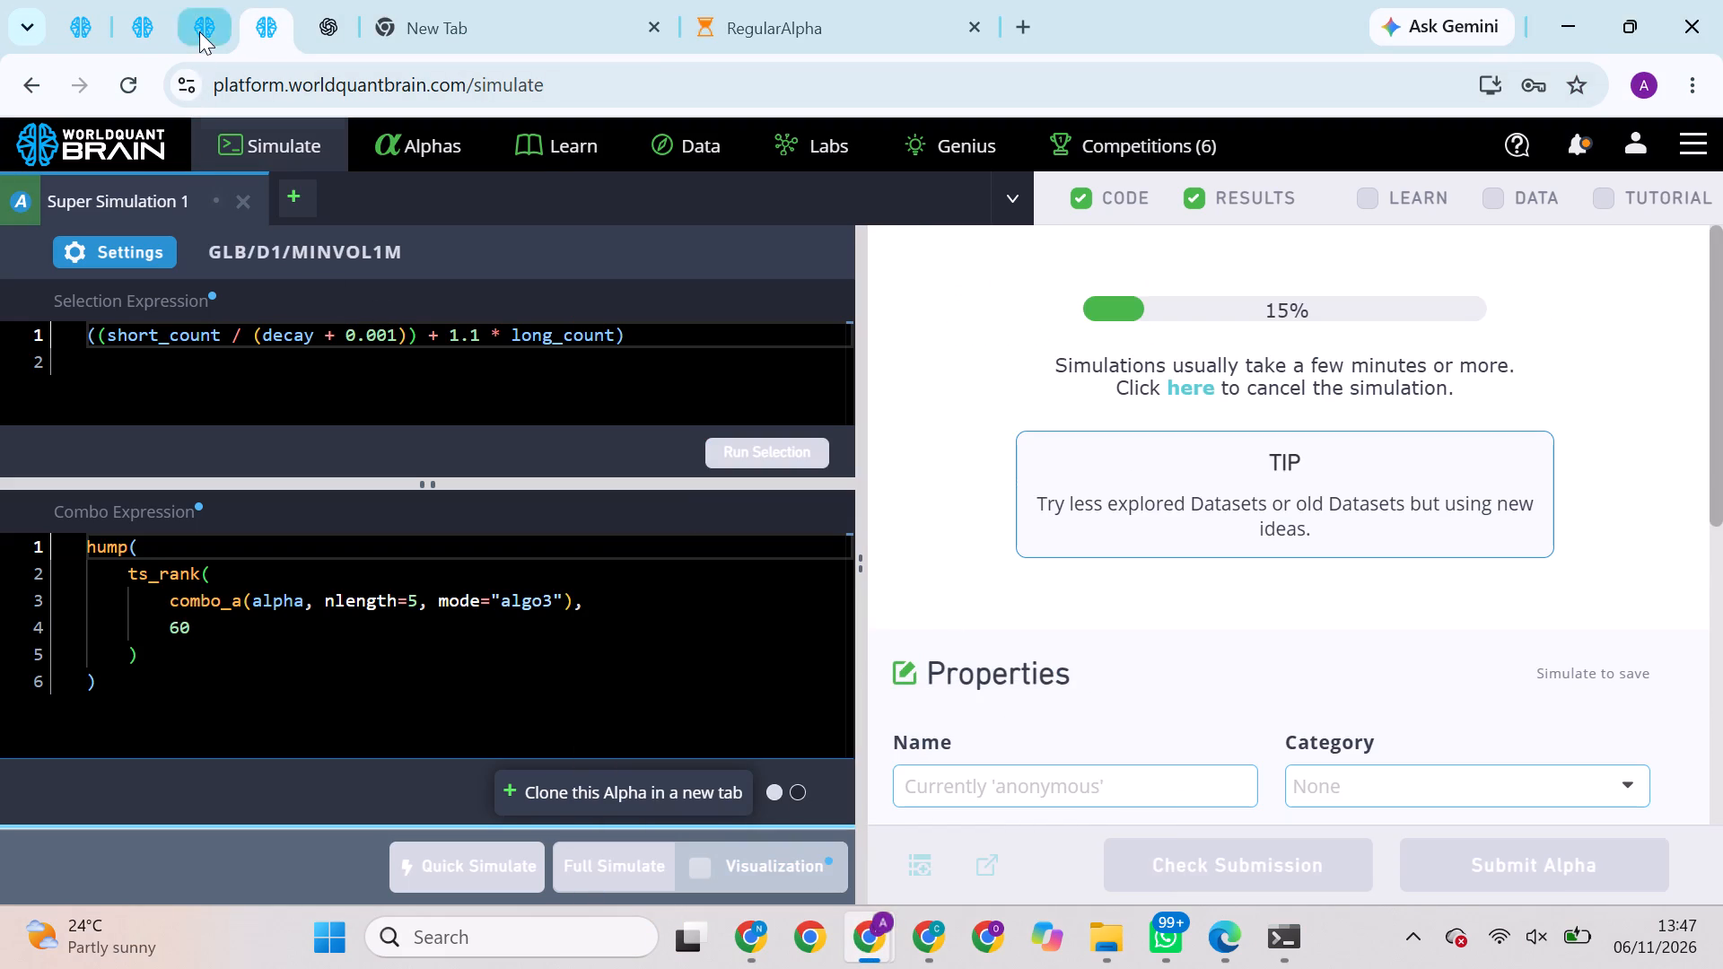
click(138, 5)
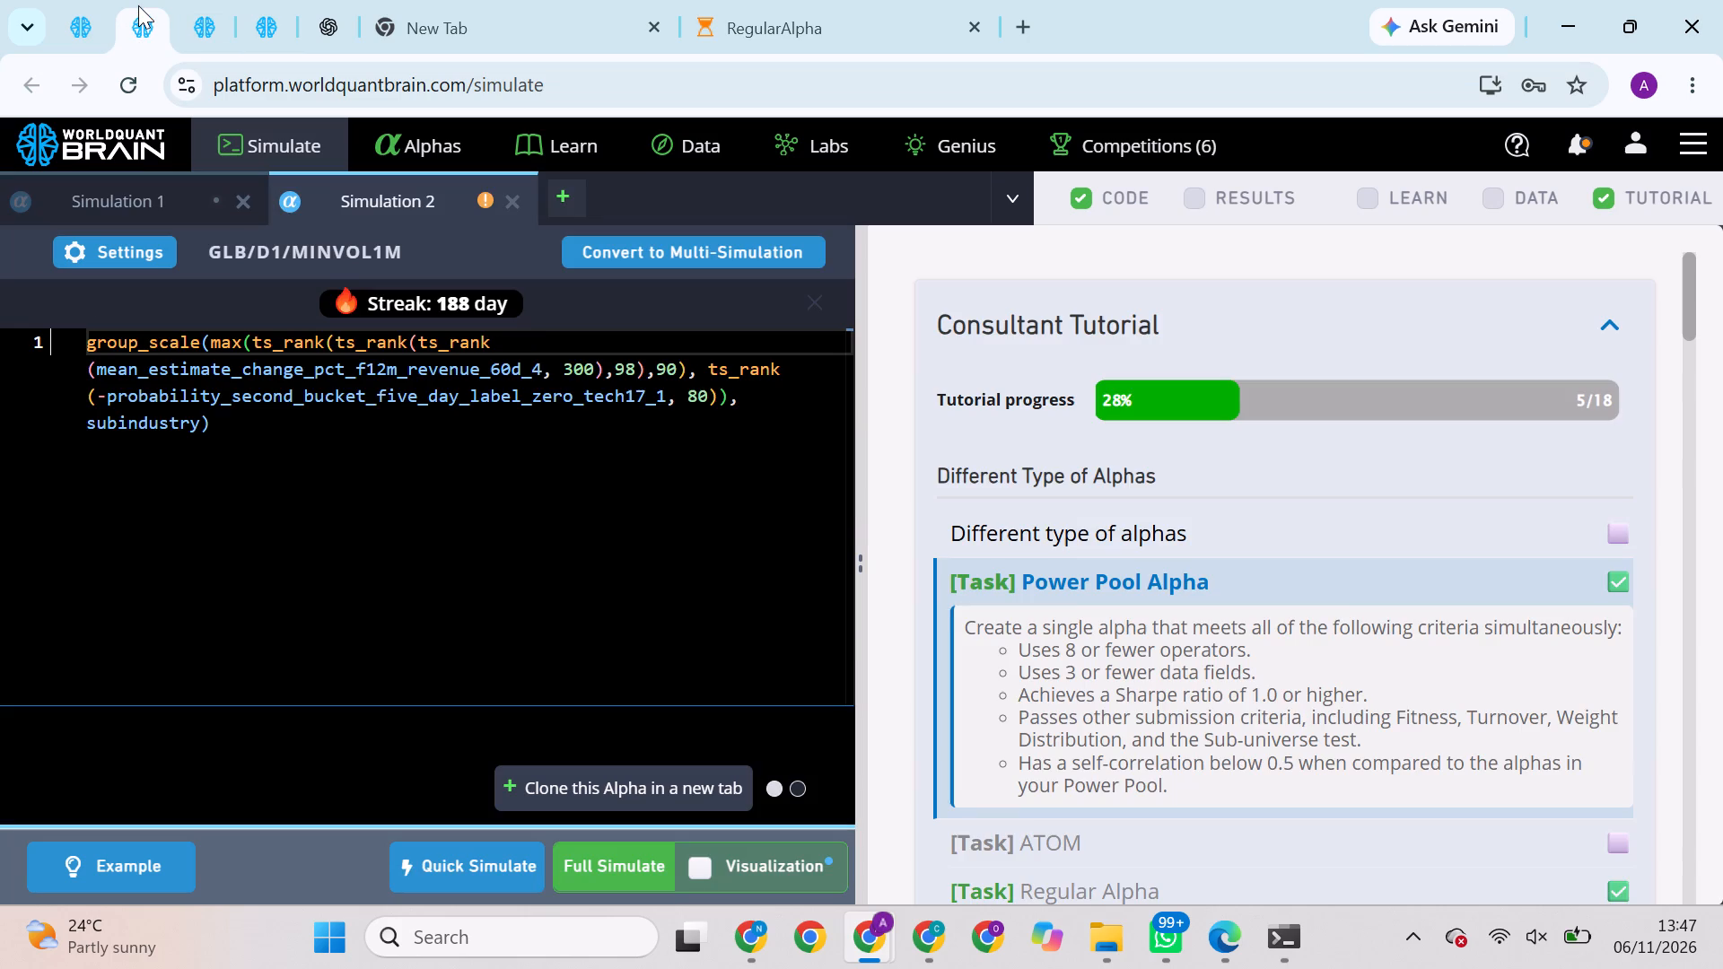
click(102, 11)
click(151, 0)
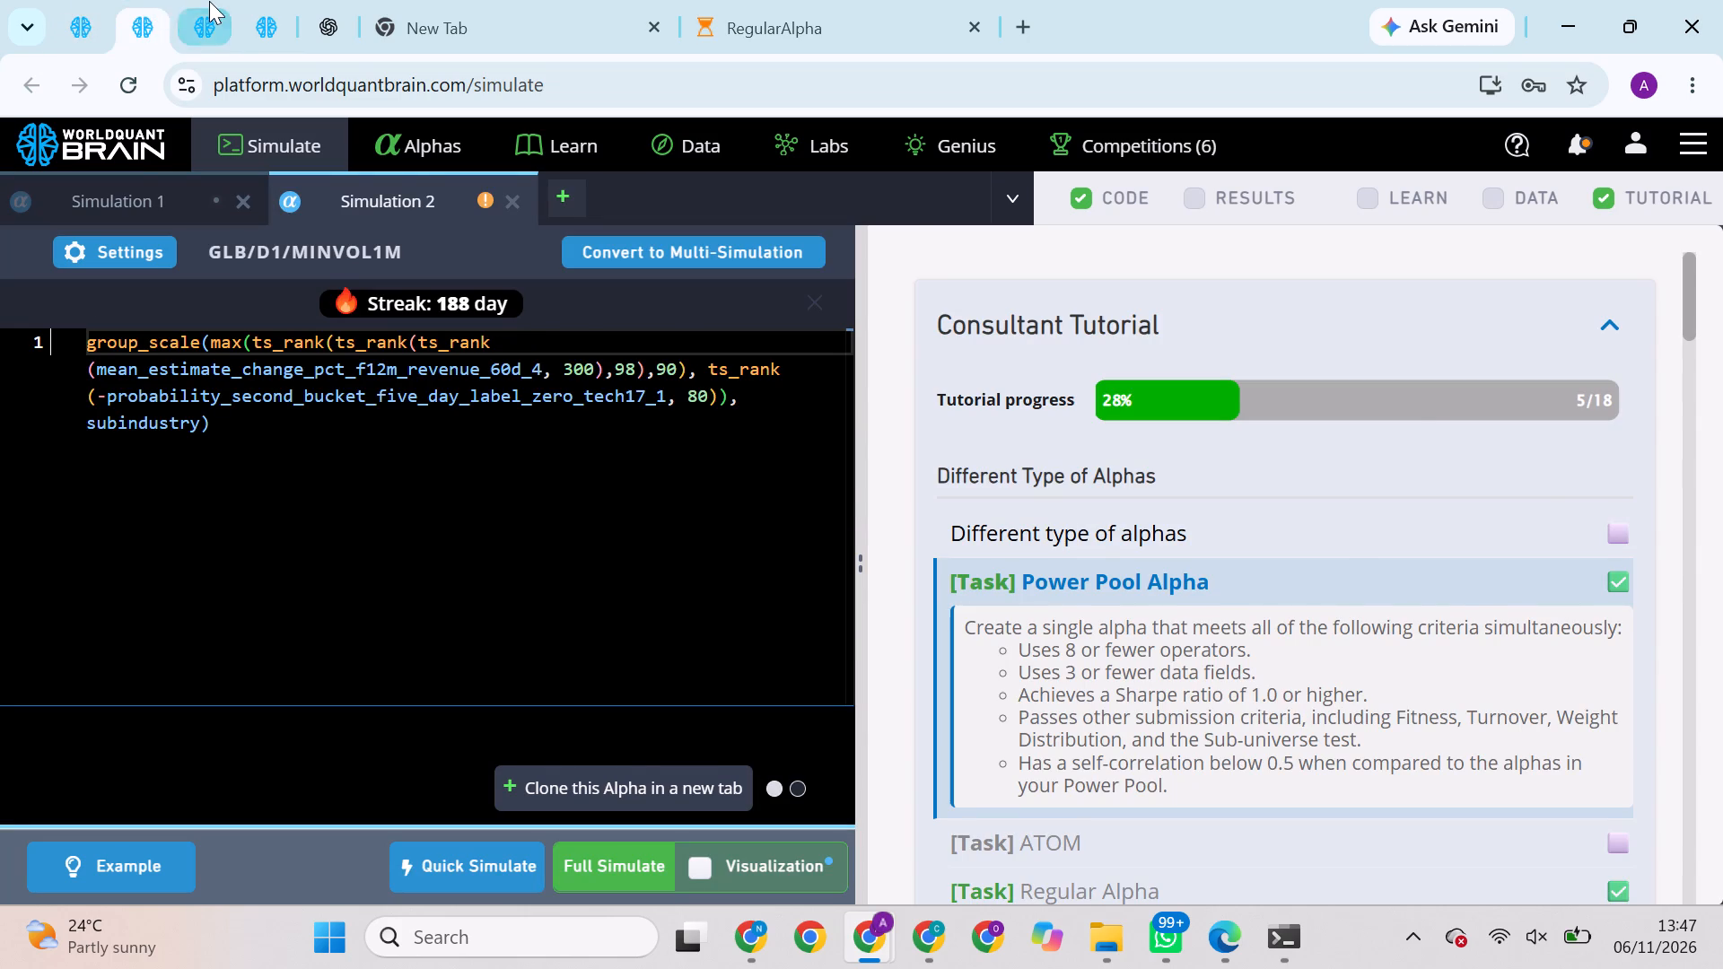
click(209, 1)
click(154, 265)
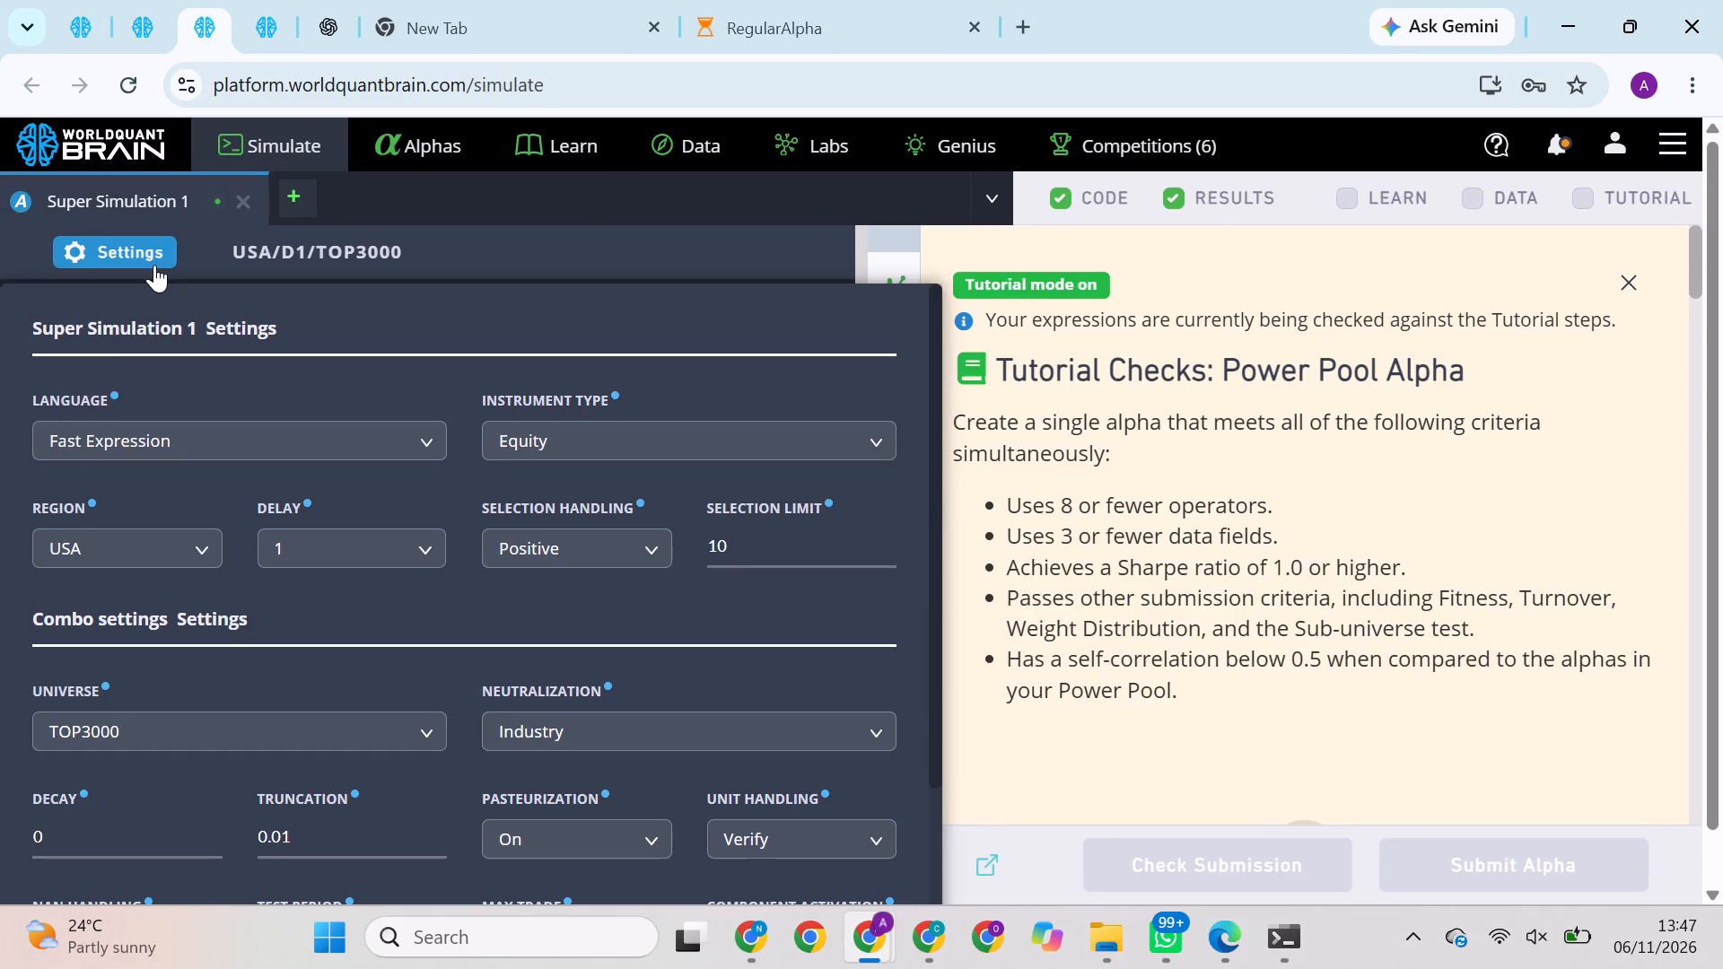
click(154, 265)
click(183, 670)
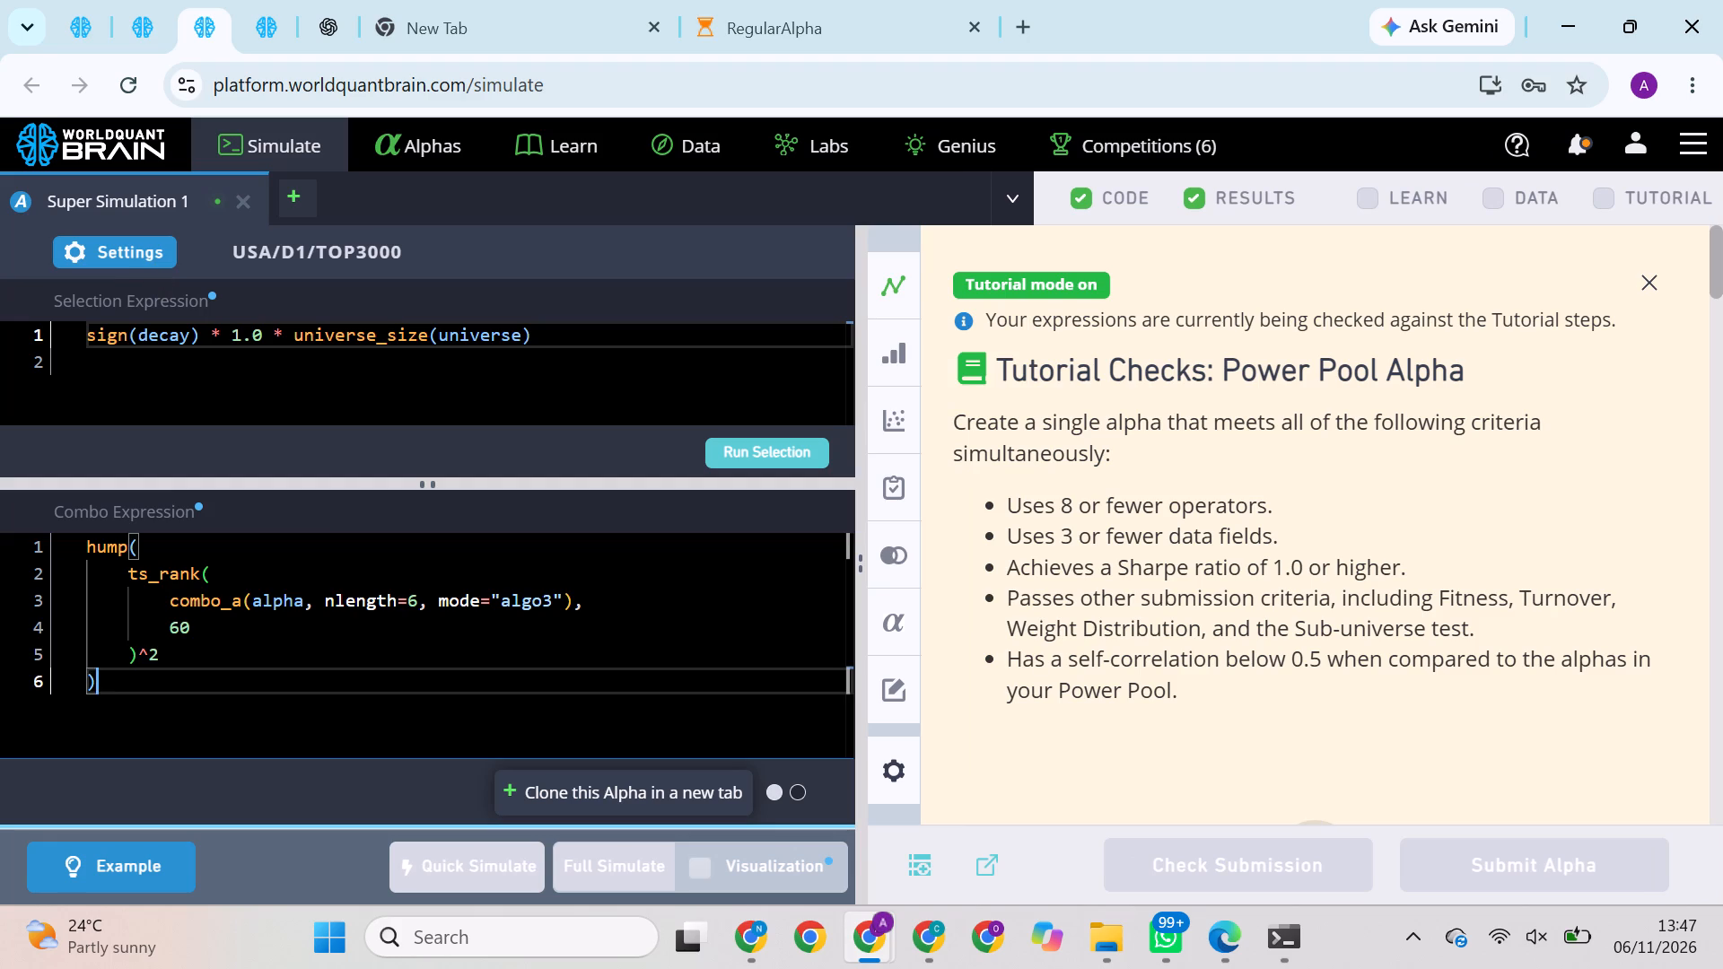
click(203, 662)
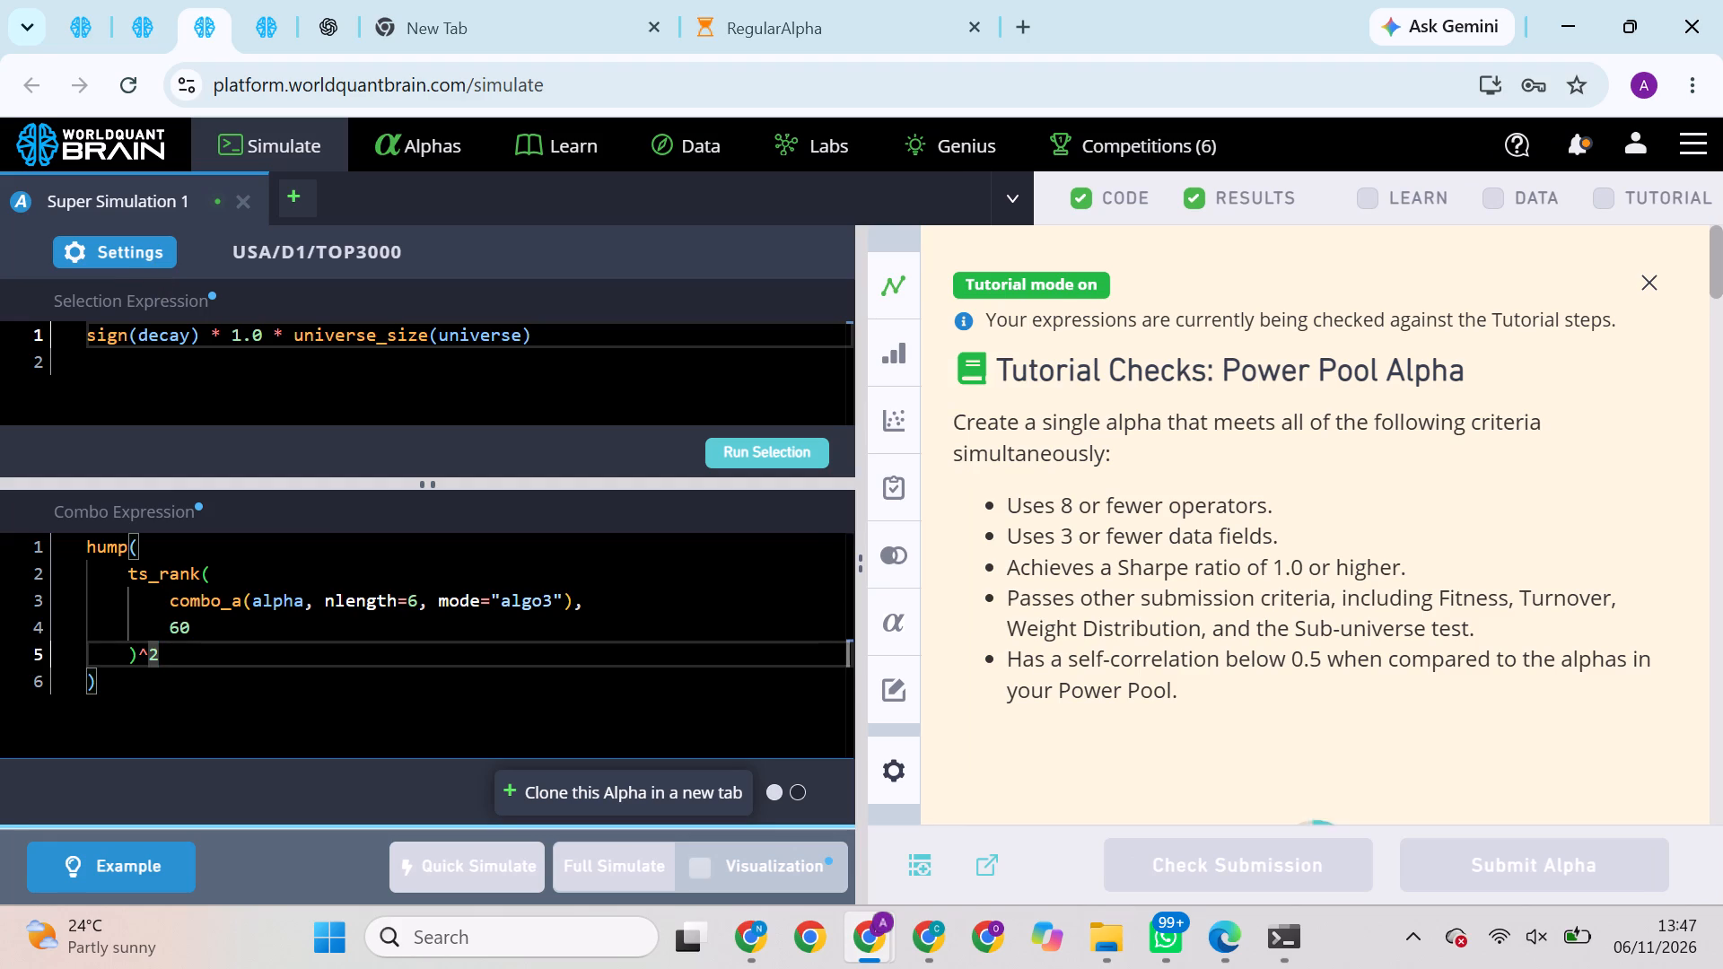
key(BackSpace)
key(BackSpace)
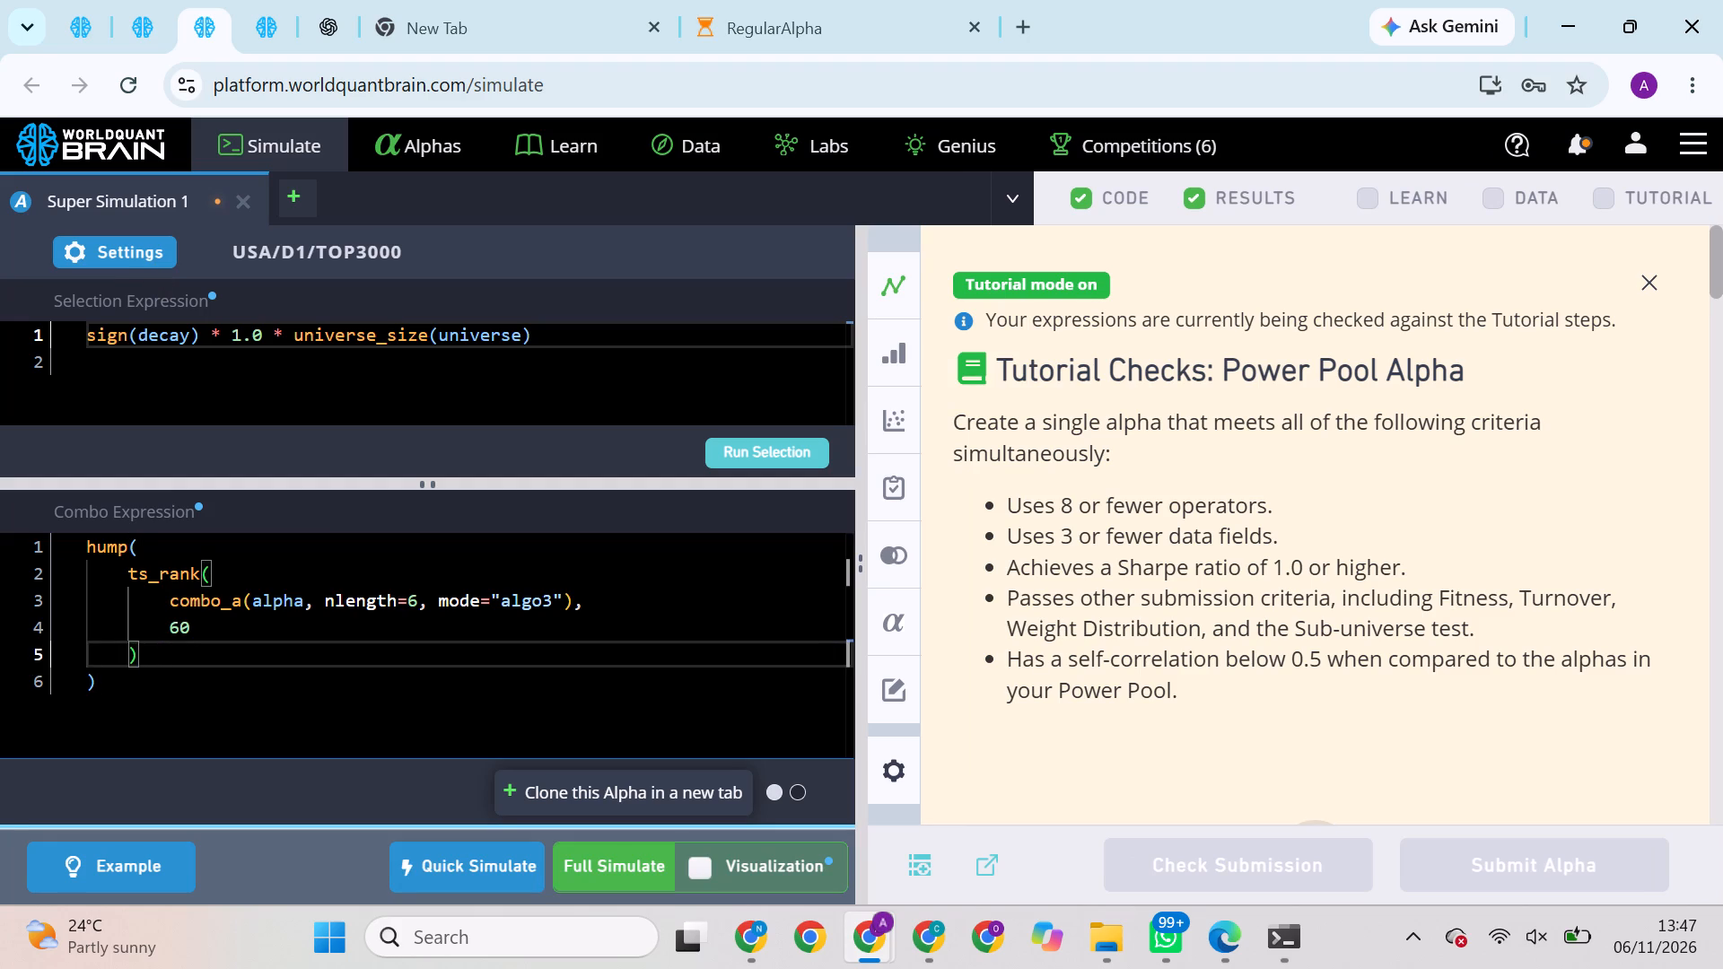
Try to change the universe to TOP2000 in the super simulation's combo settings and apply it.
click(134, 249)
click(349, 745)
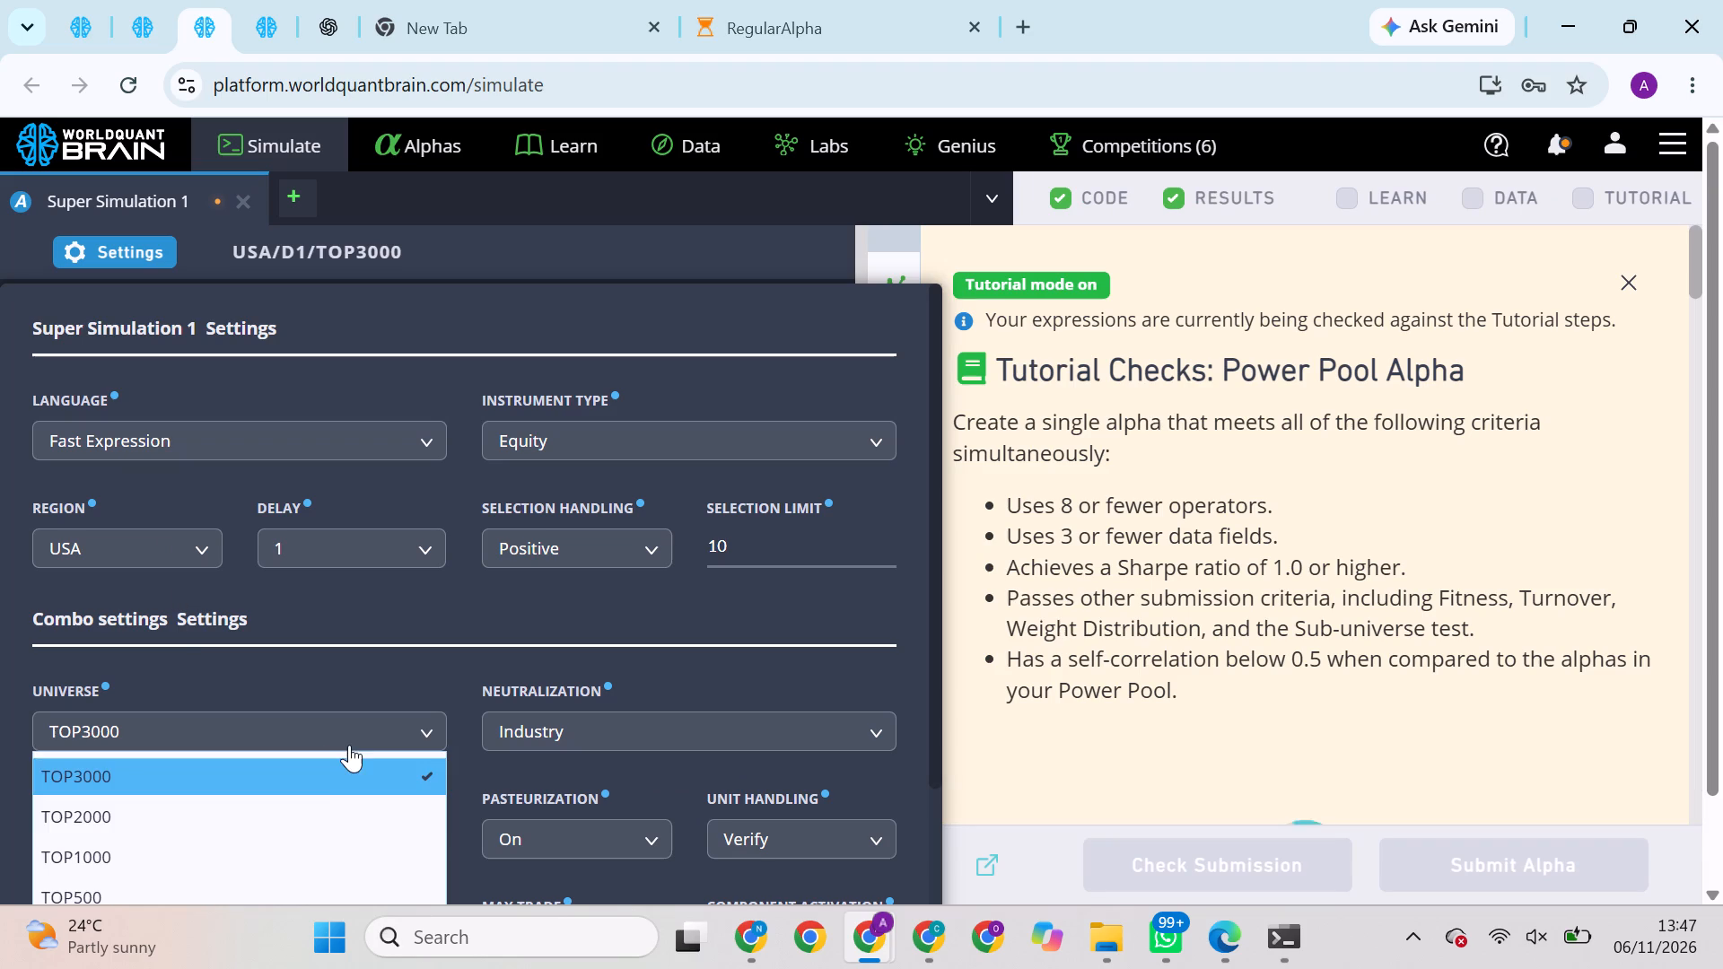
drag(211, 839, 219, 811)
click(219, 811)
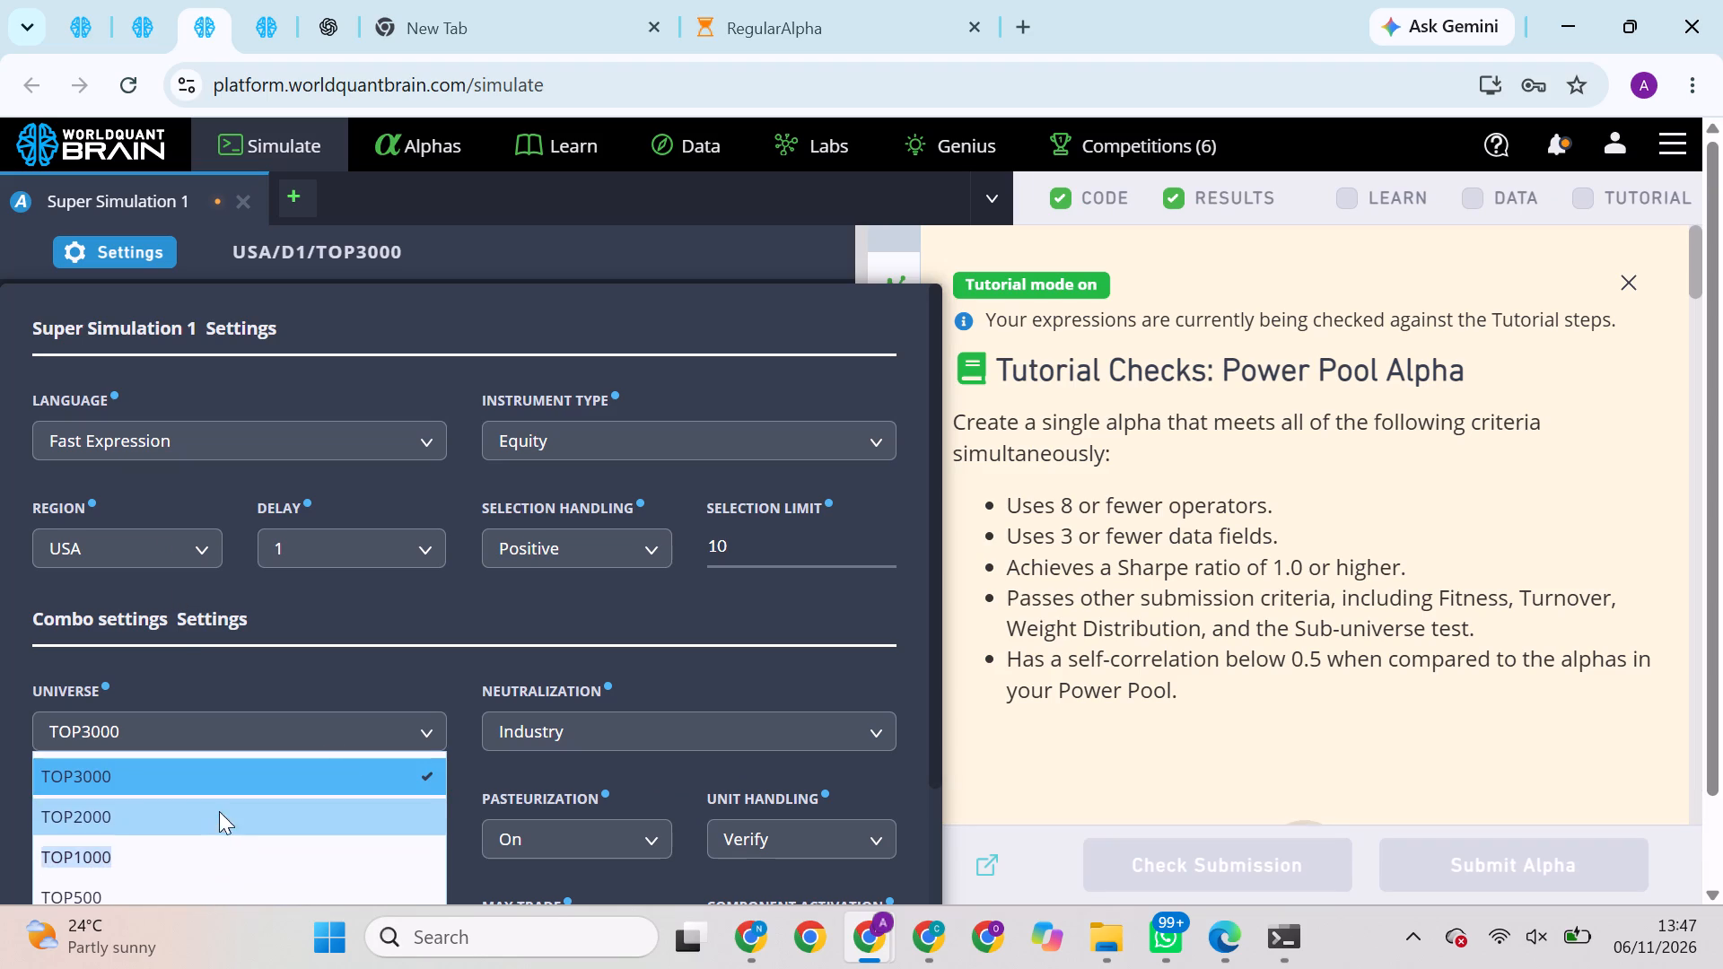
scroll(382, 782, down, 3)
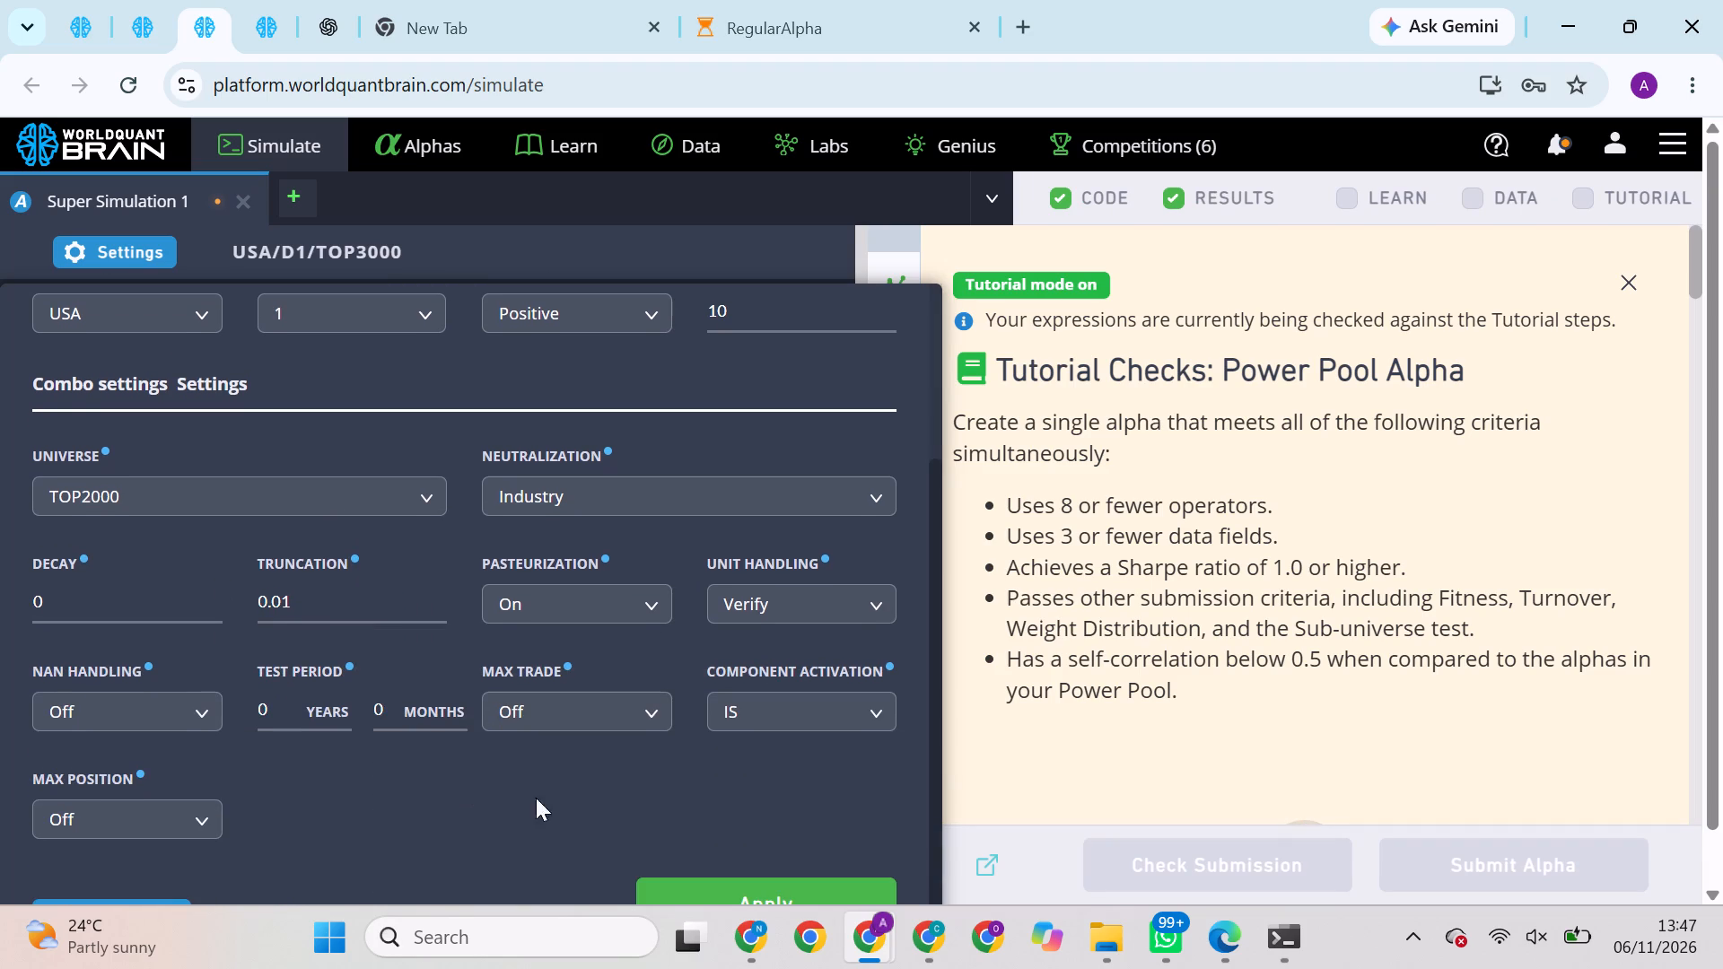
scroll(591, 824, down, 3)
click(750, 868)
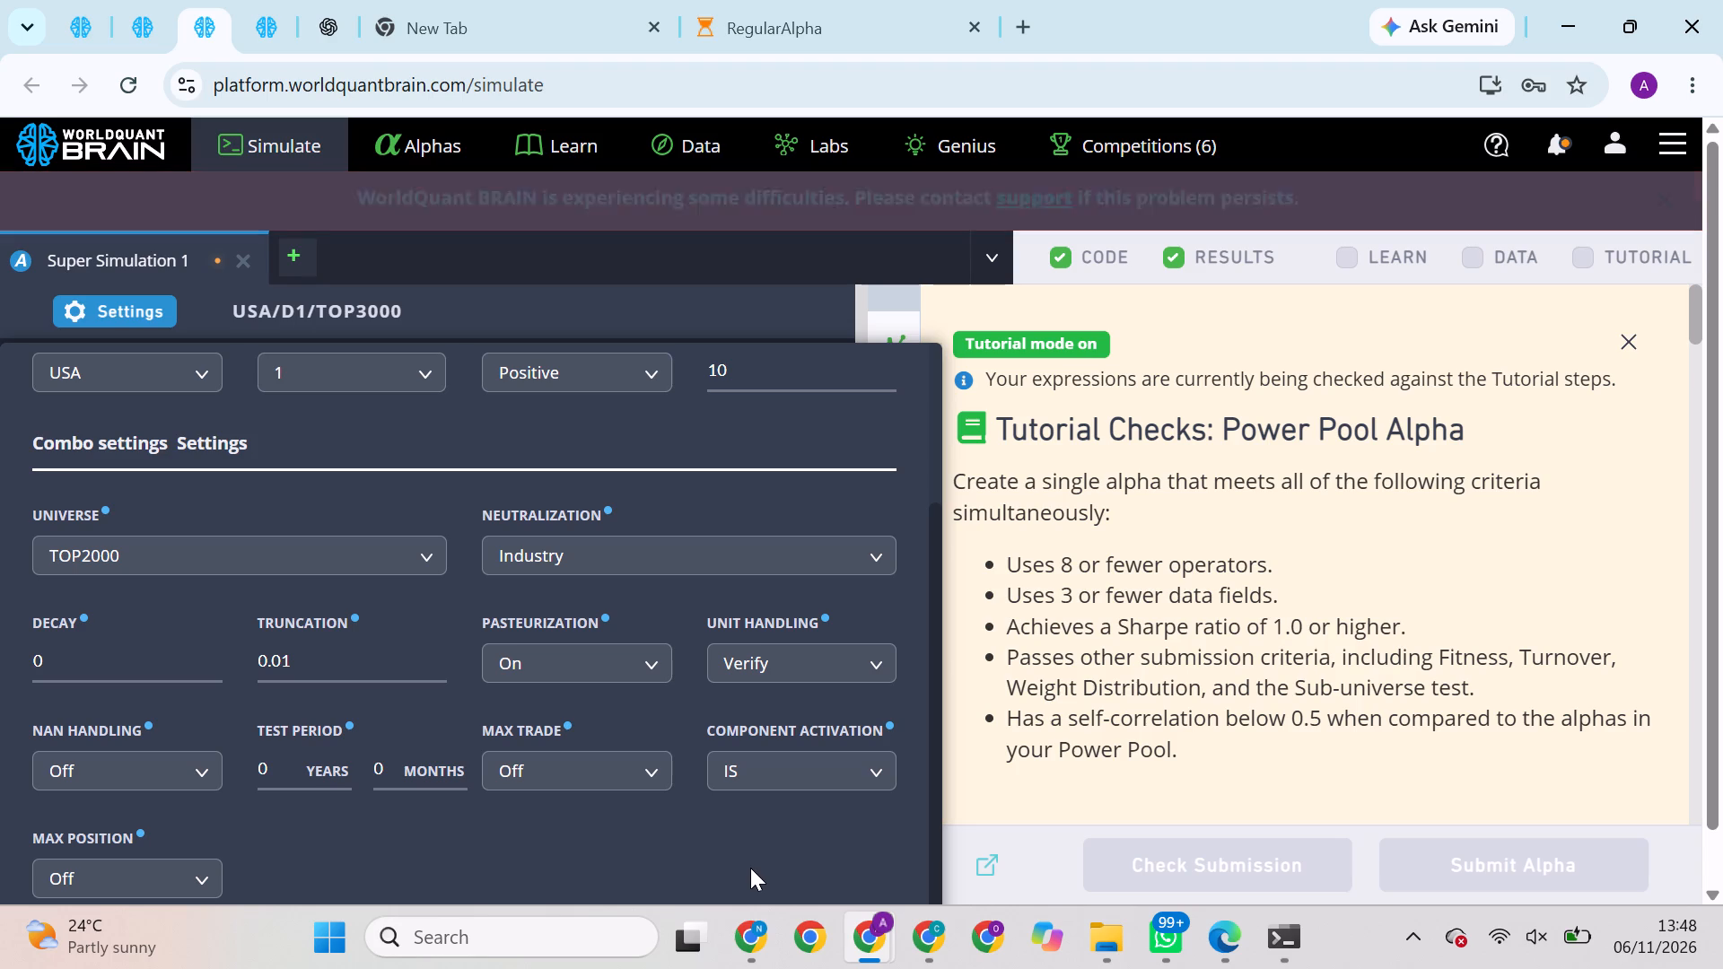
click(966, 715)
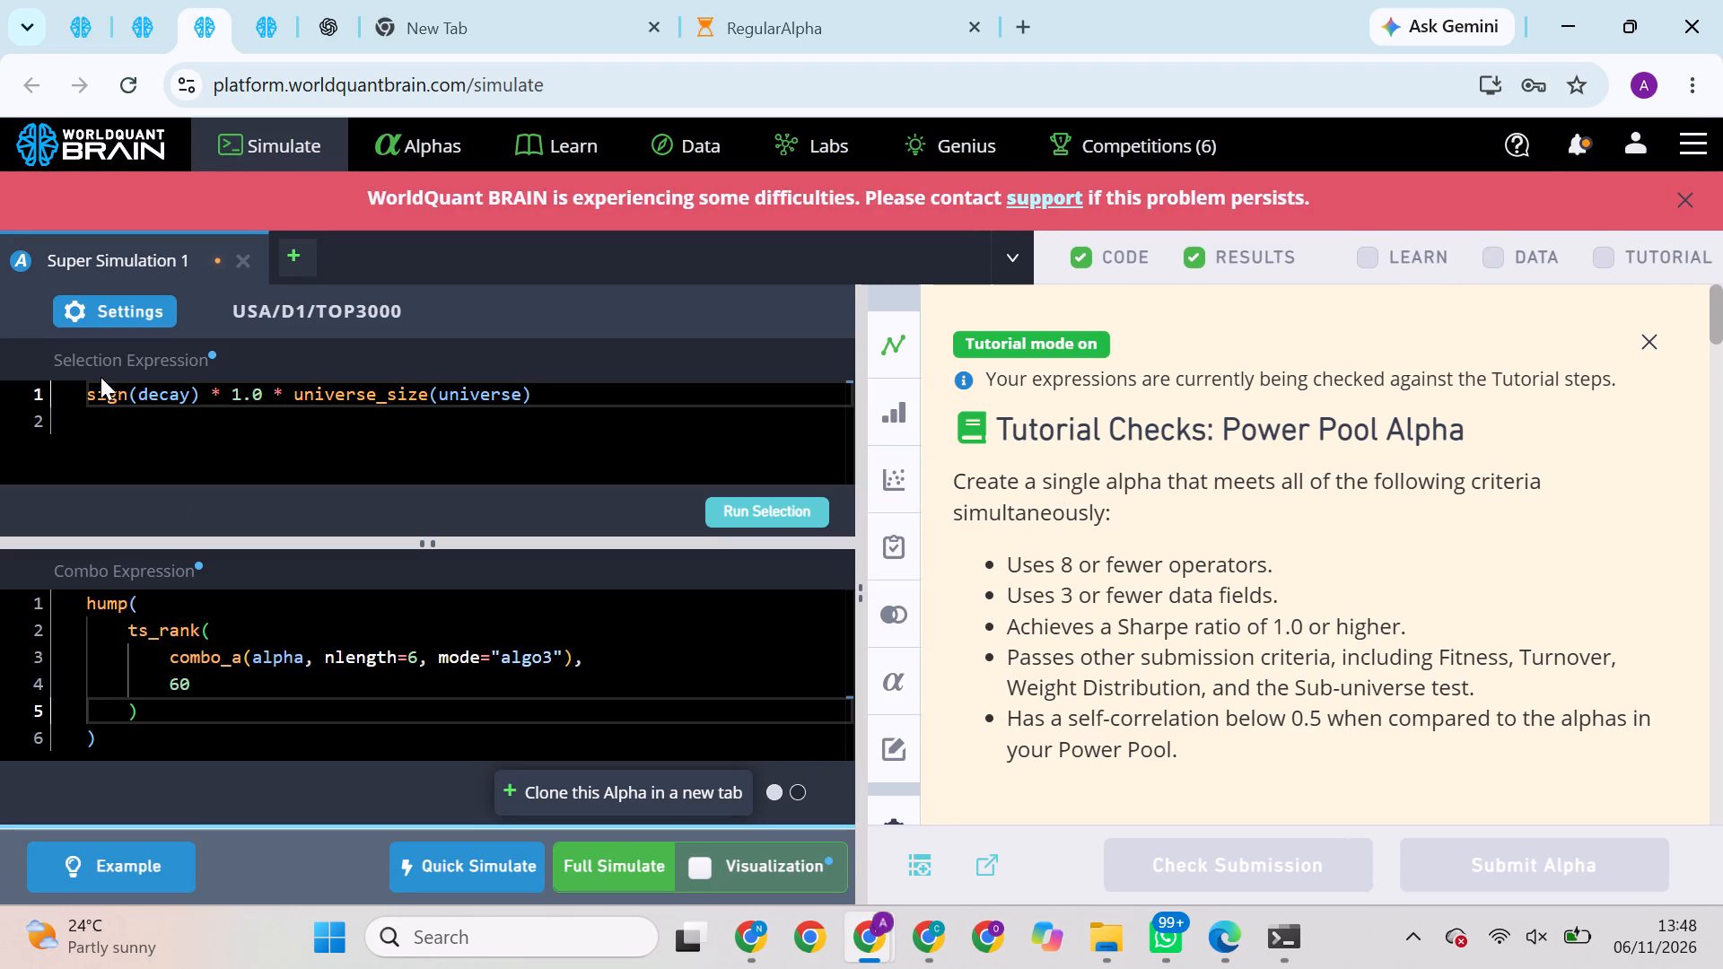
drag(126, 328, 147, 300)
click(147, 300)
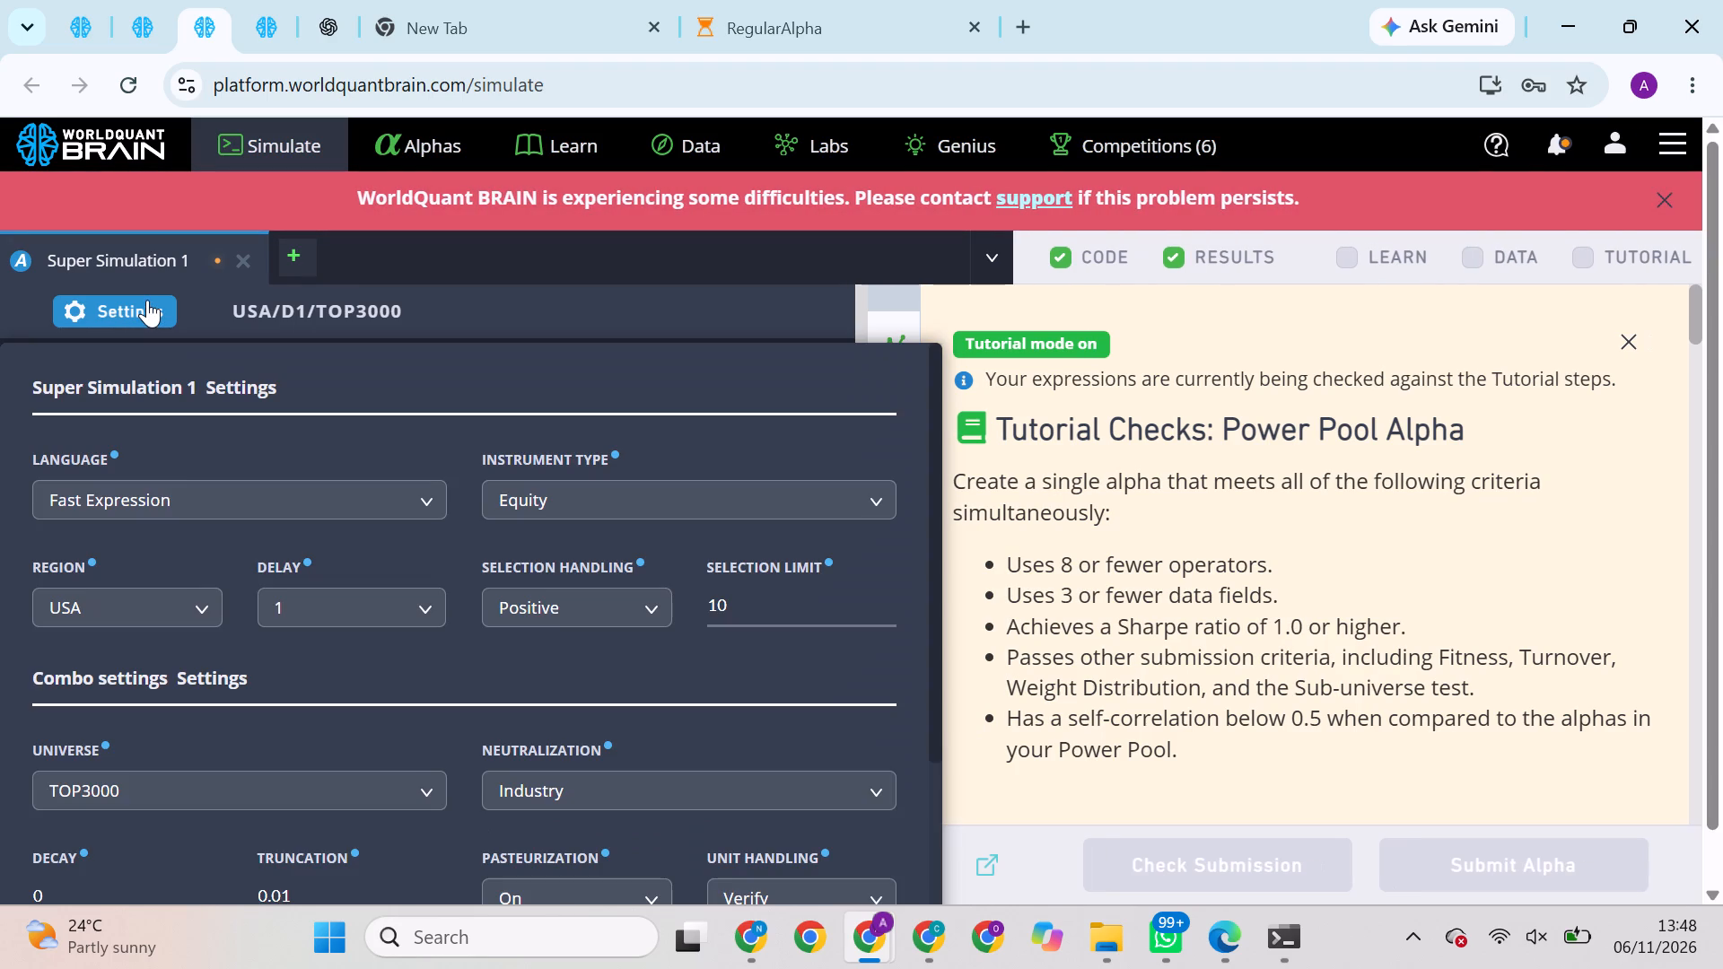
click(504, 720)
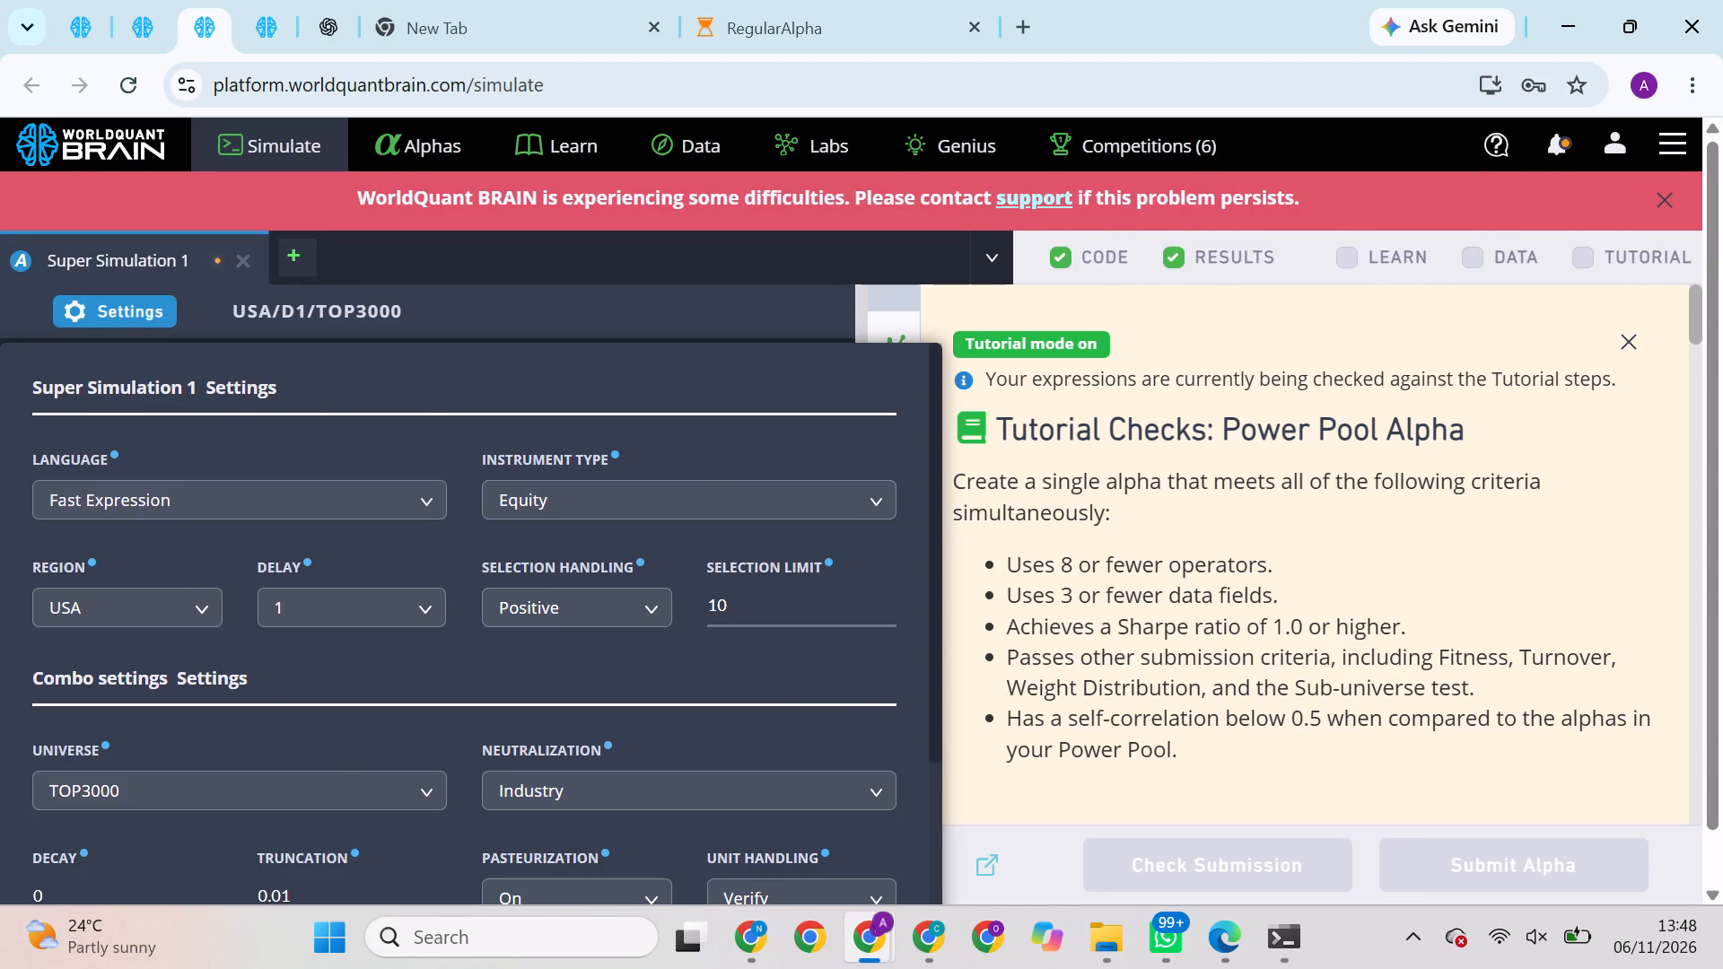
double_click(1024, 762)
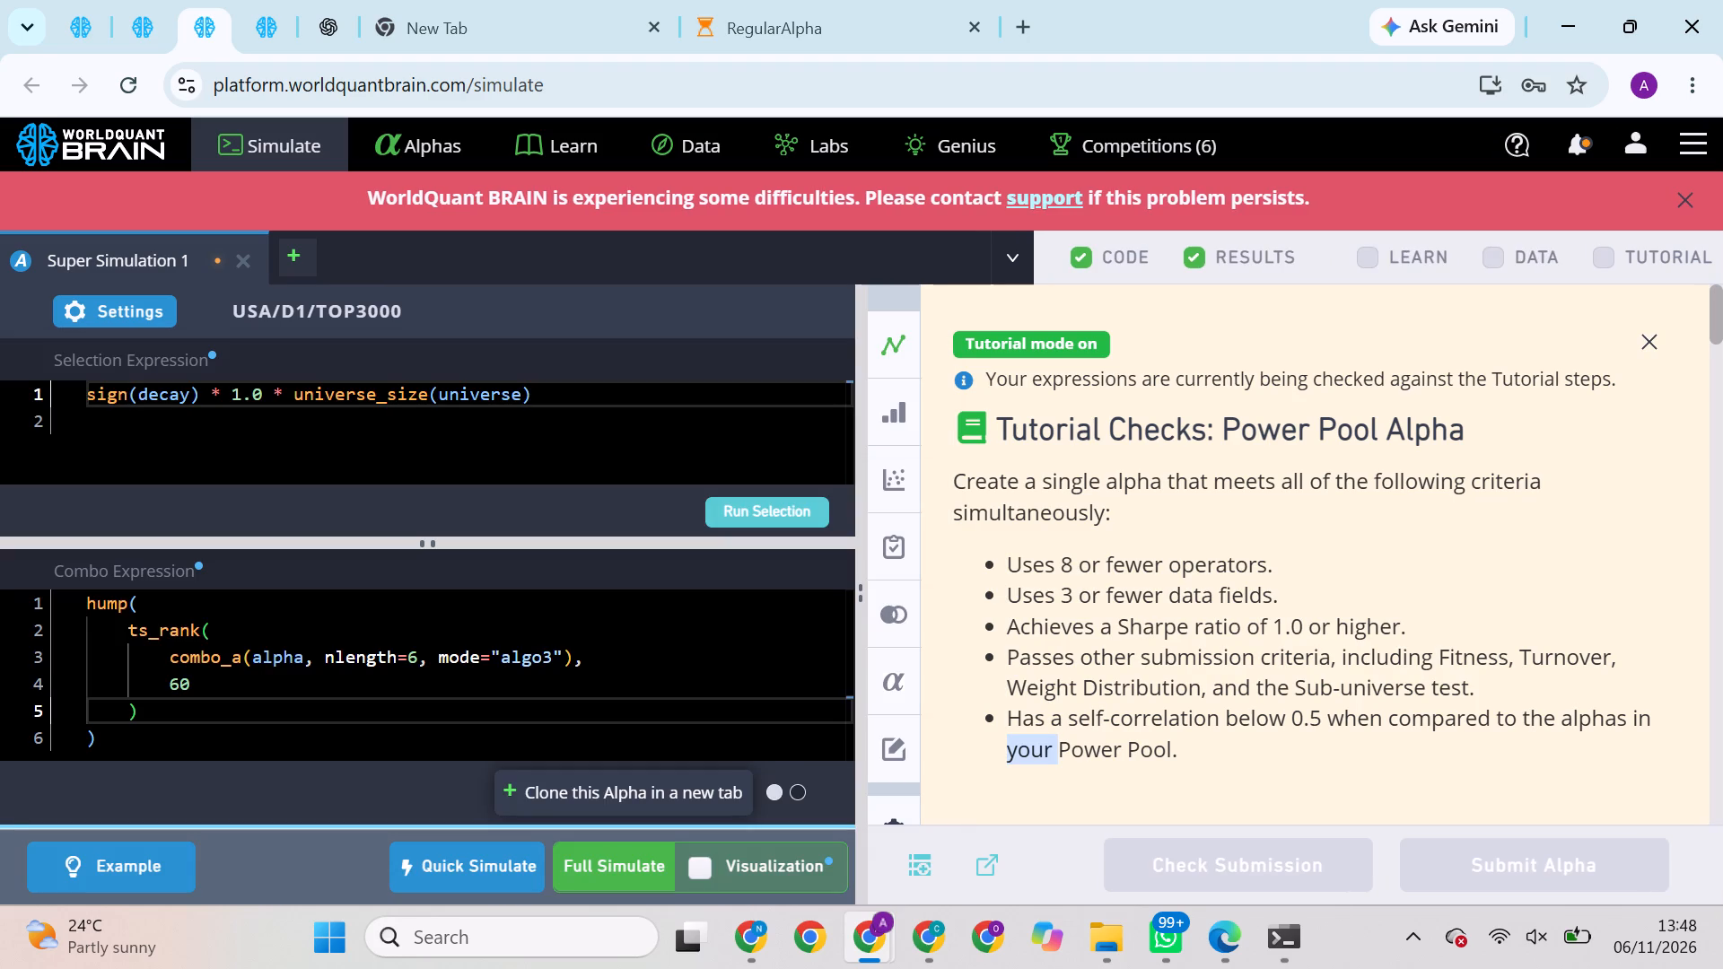
Set nlength to 2 in the combo_a call of the combo expression.
click(163, 755)
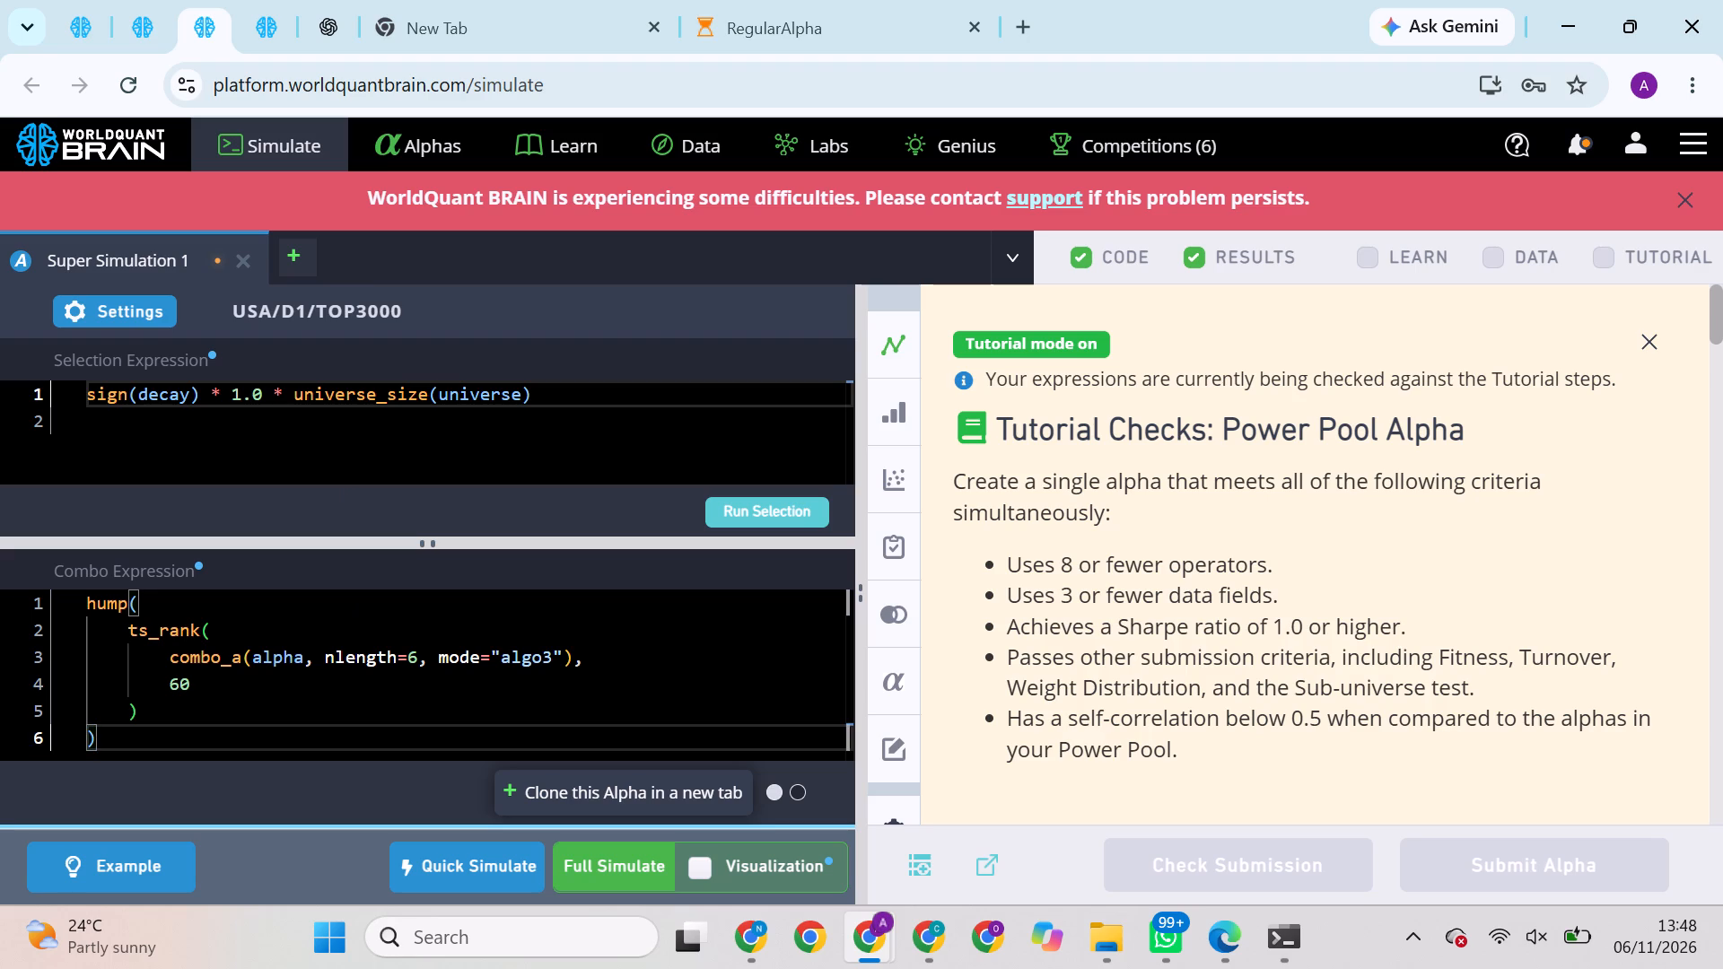
click(415, 659)
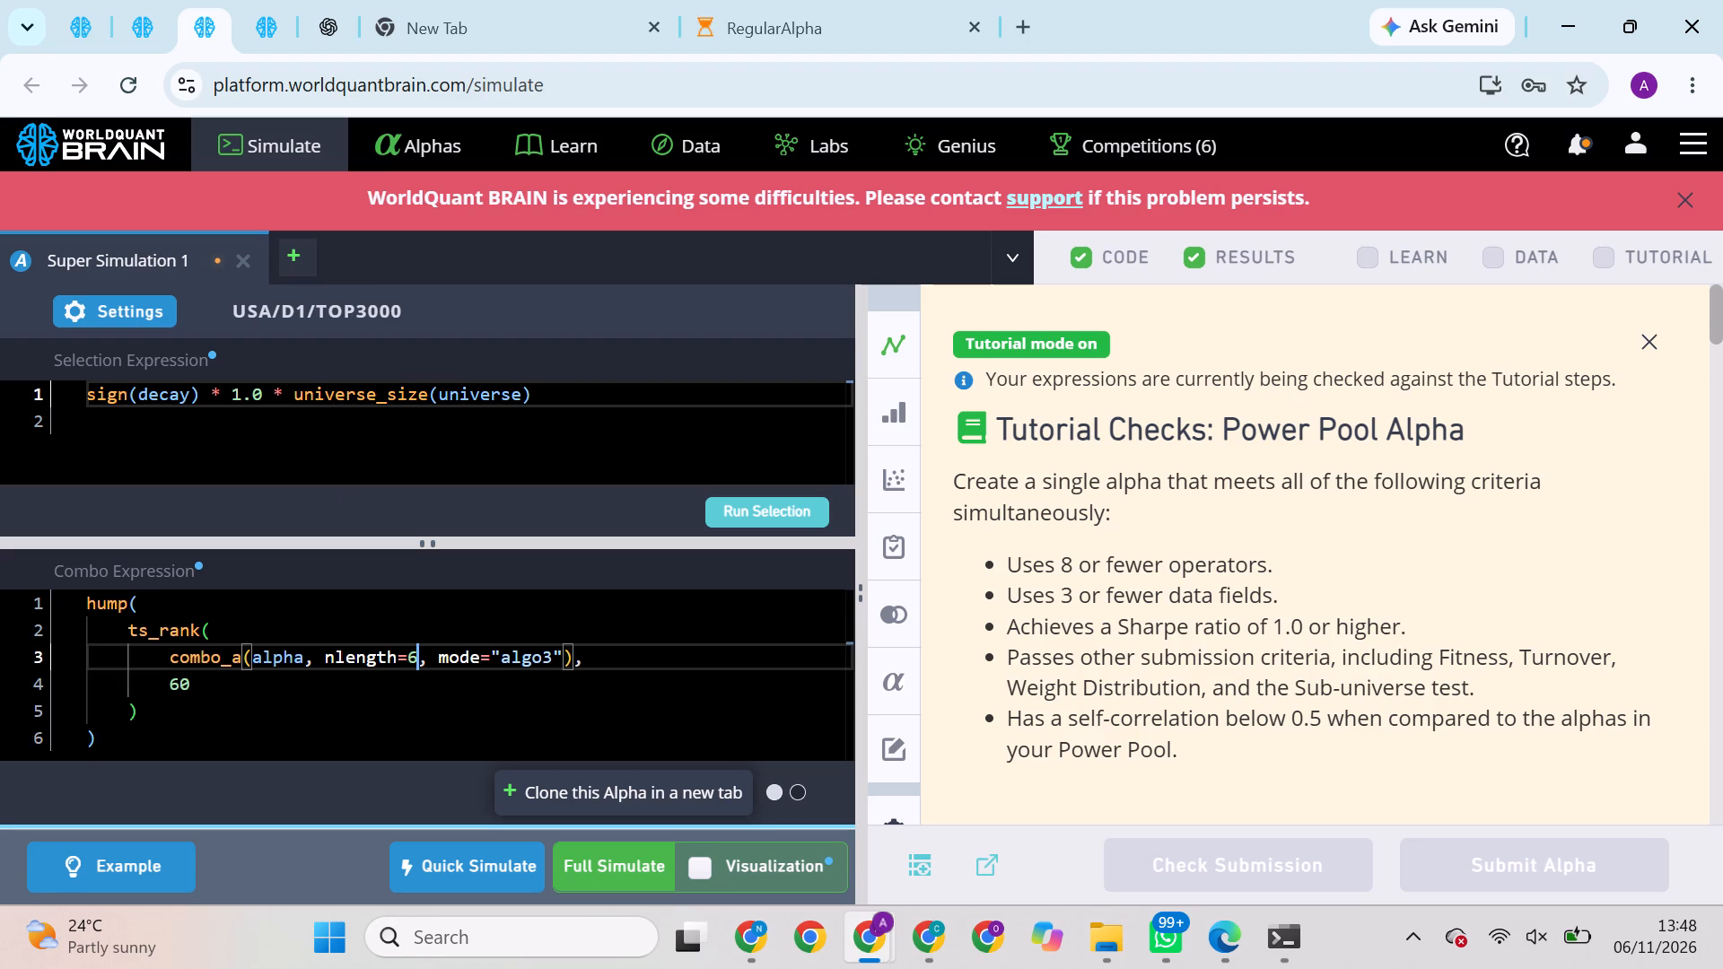
key(BackSpace)
key(2)
Run the selection and a full simulation of the USA/D1/TOP3000 super alpha, and dismiss the error banner.
click(750, 518)
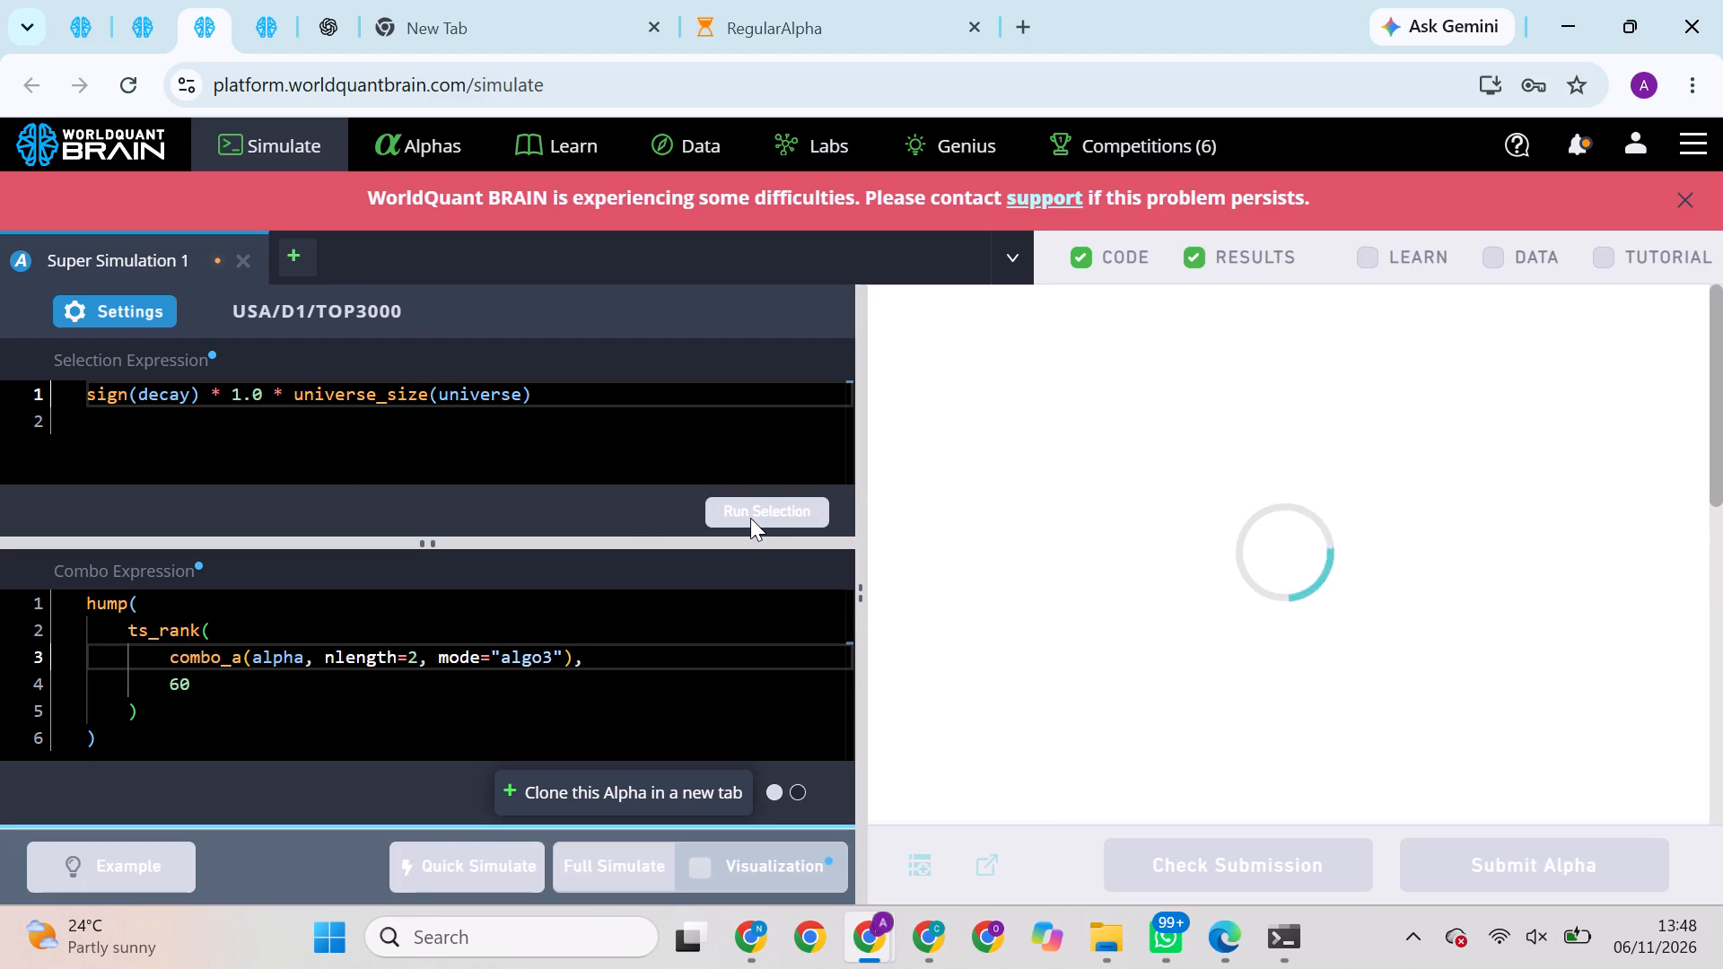
click(622, 884)
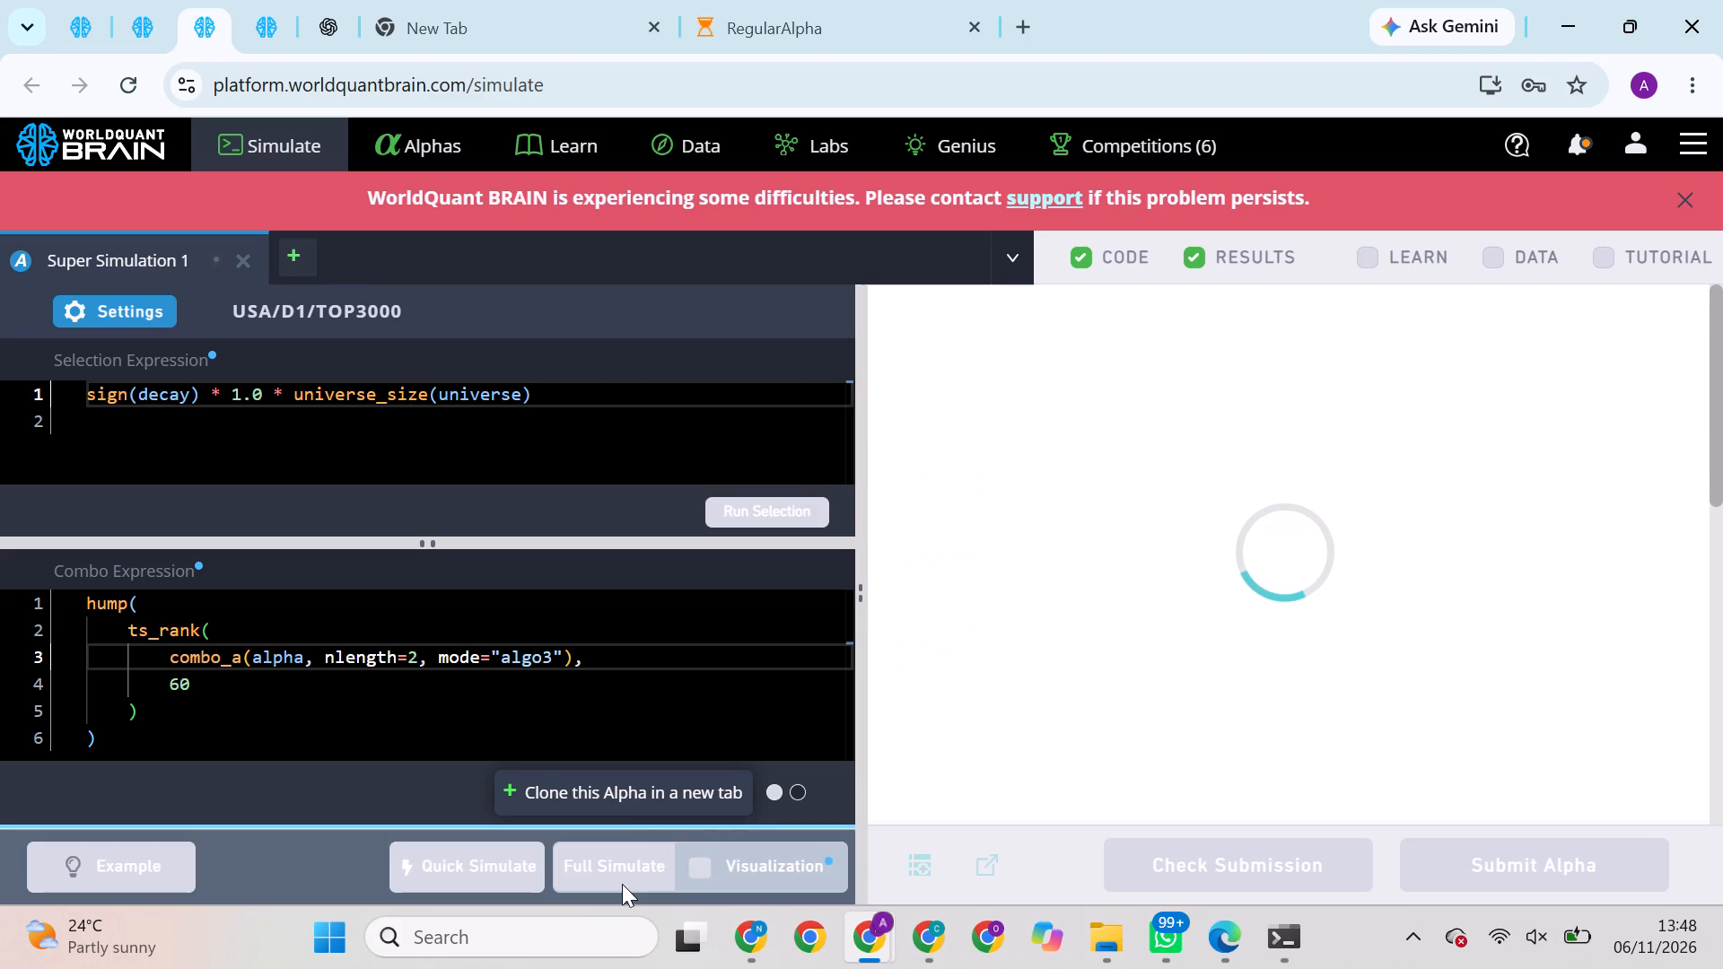
click(622, 884)
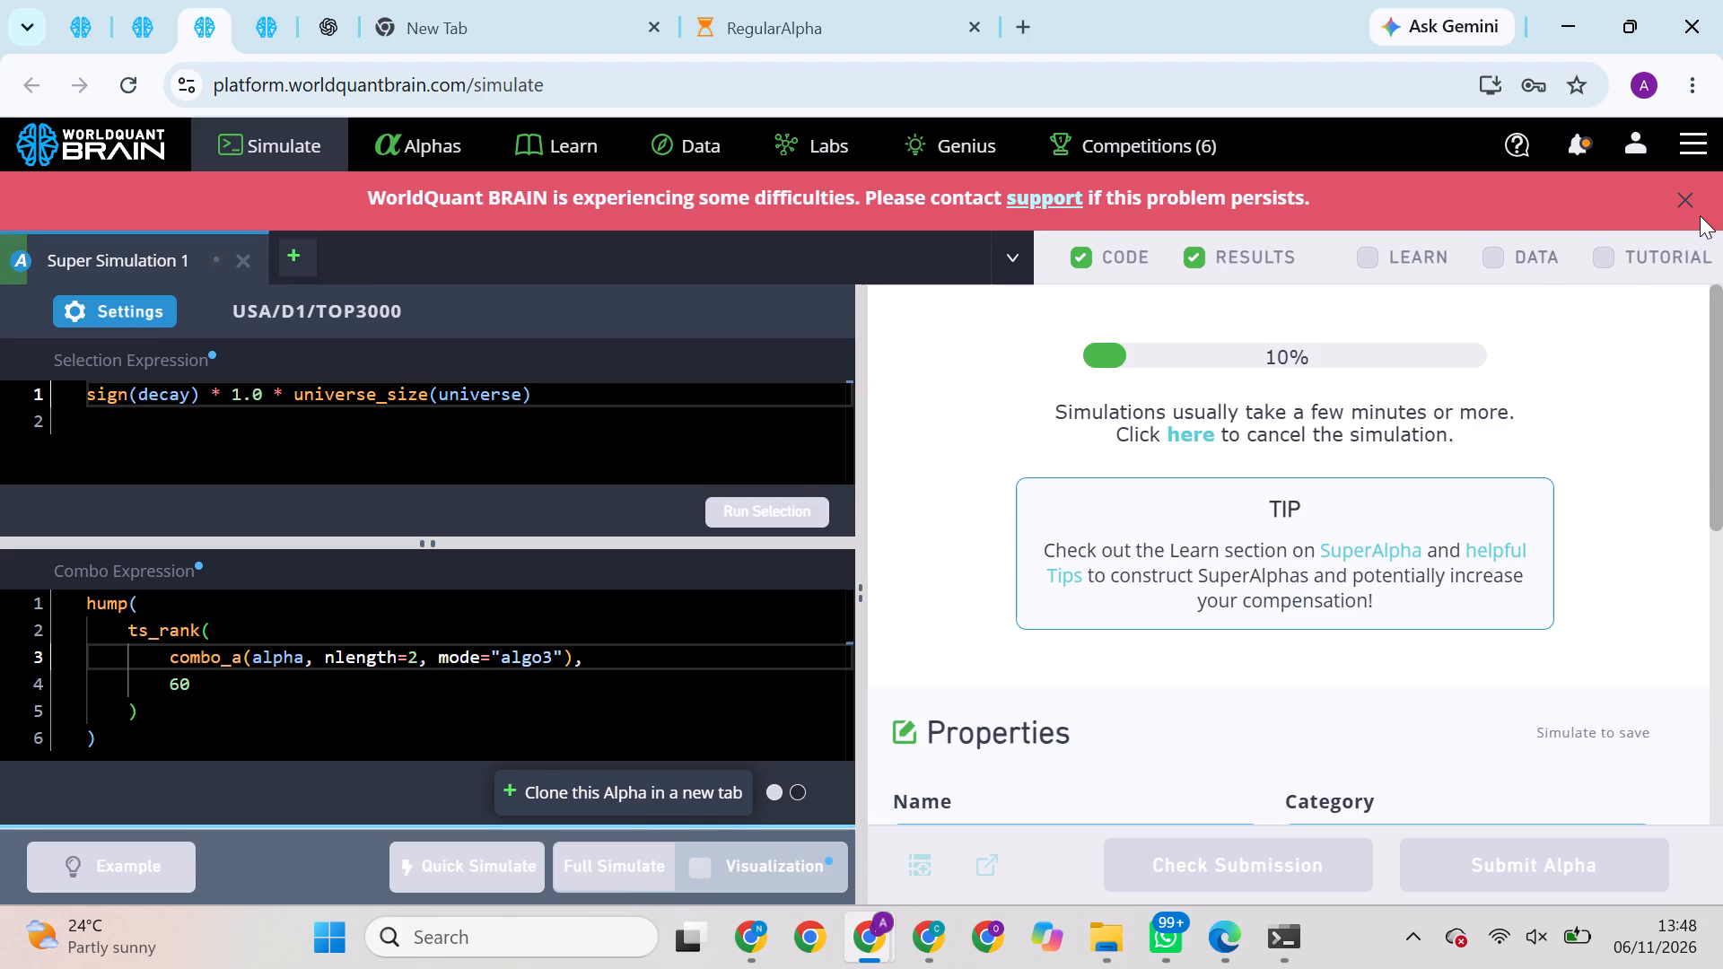
click(1692, 201)
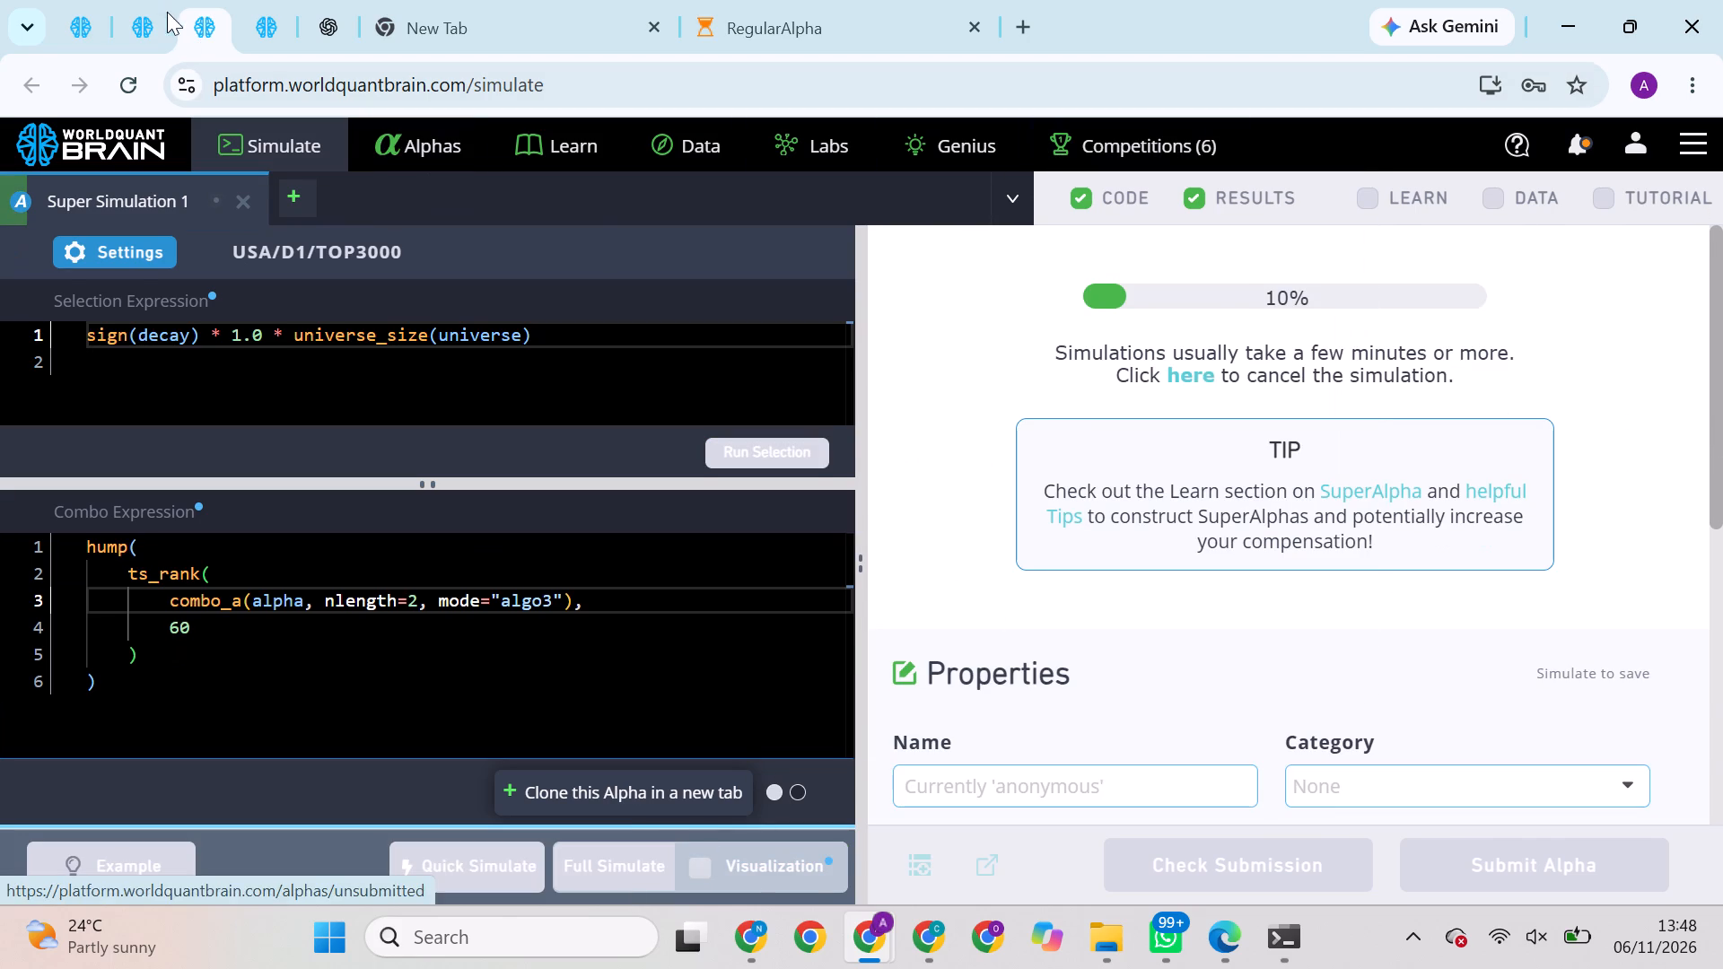
Check the progress of the running GLB/D1/MINVOL1M super simulation.
click(160, 4)
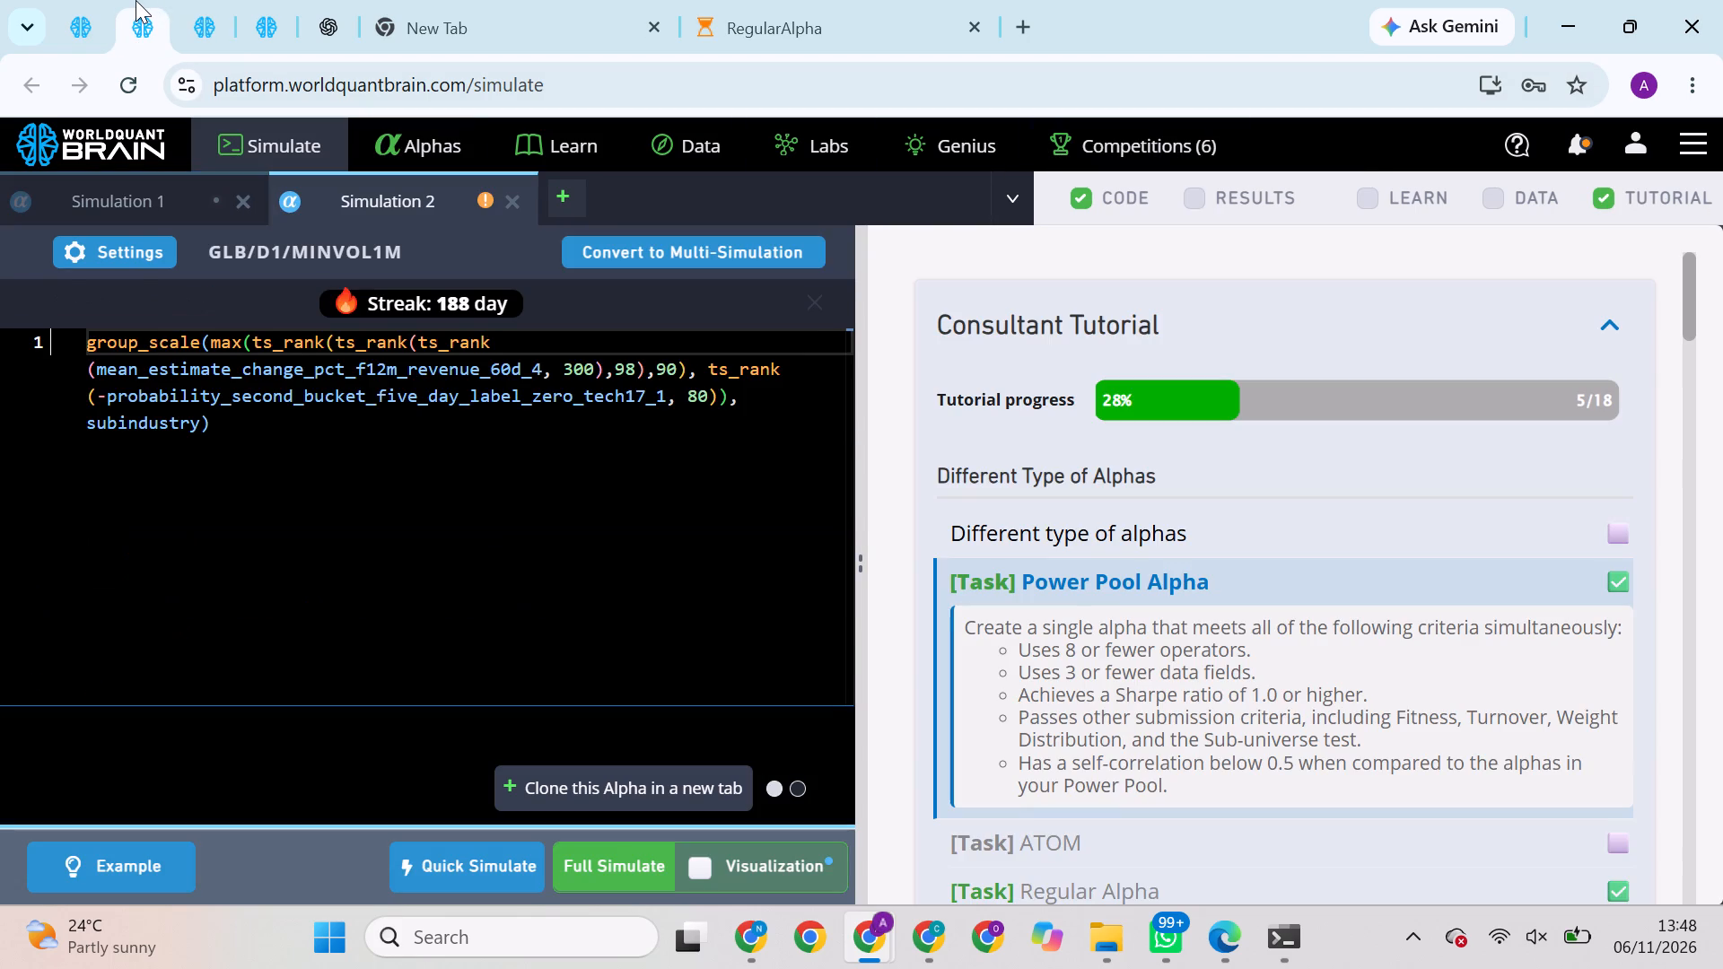
click(184, 0)
click(254, 4)
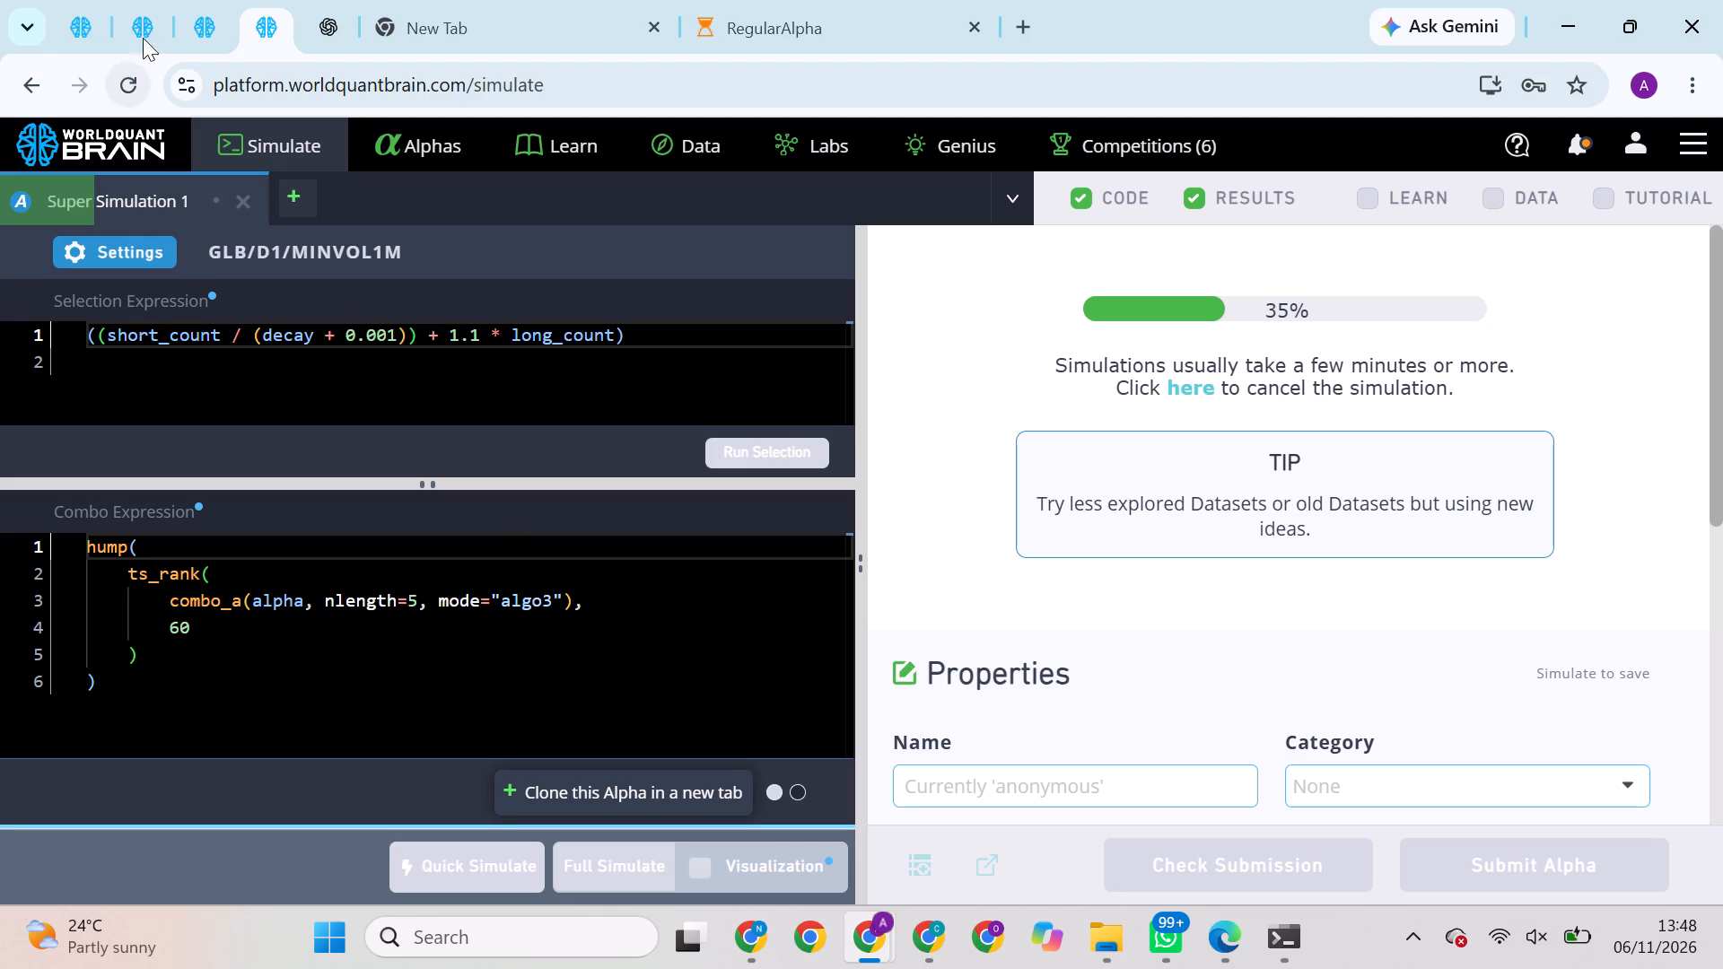
Replace the two open GLB/D1/MINVOL1M single simulations with a new super simulation.
click(173, 18)
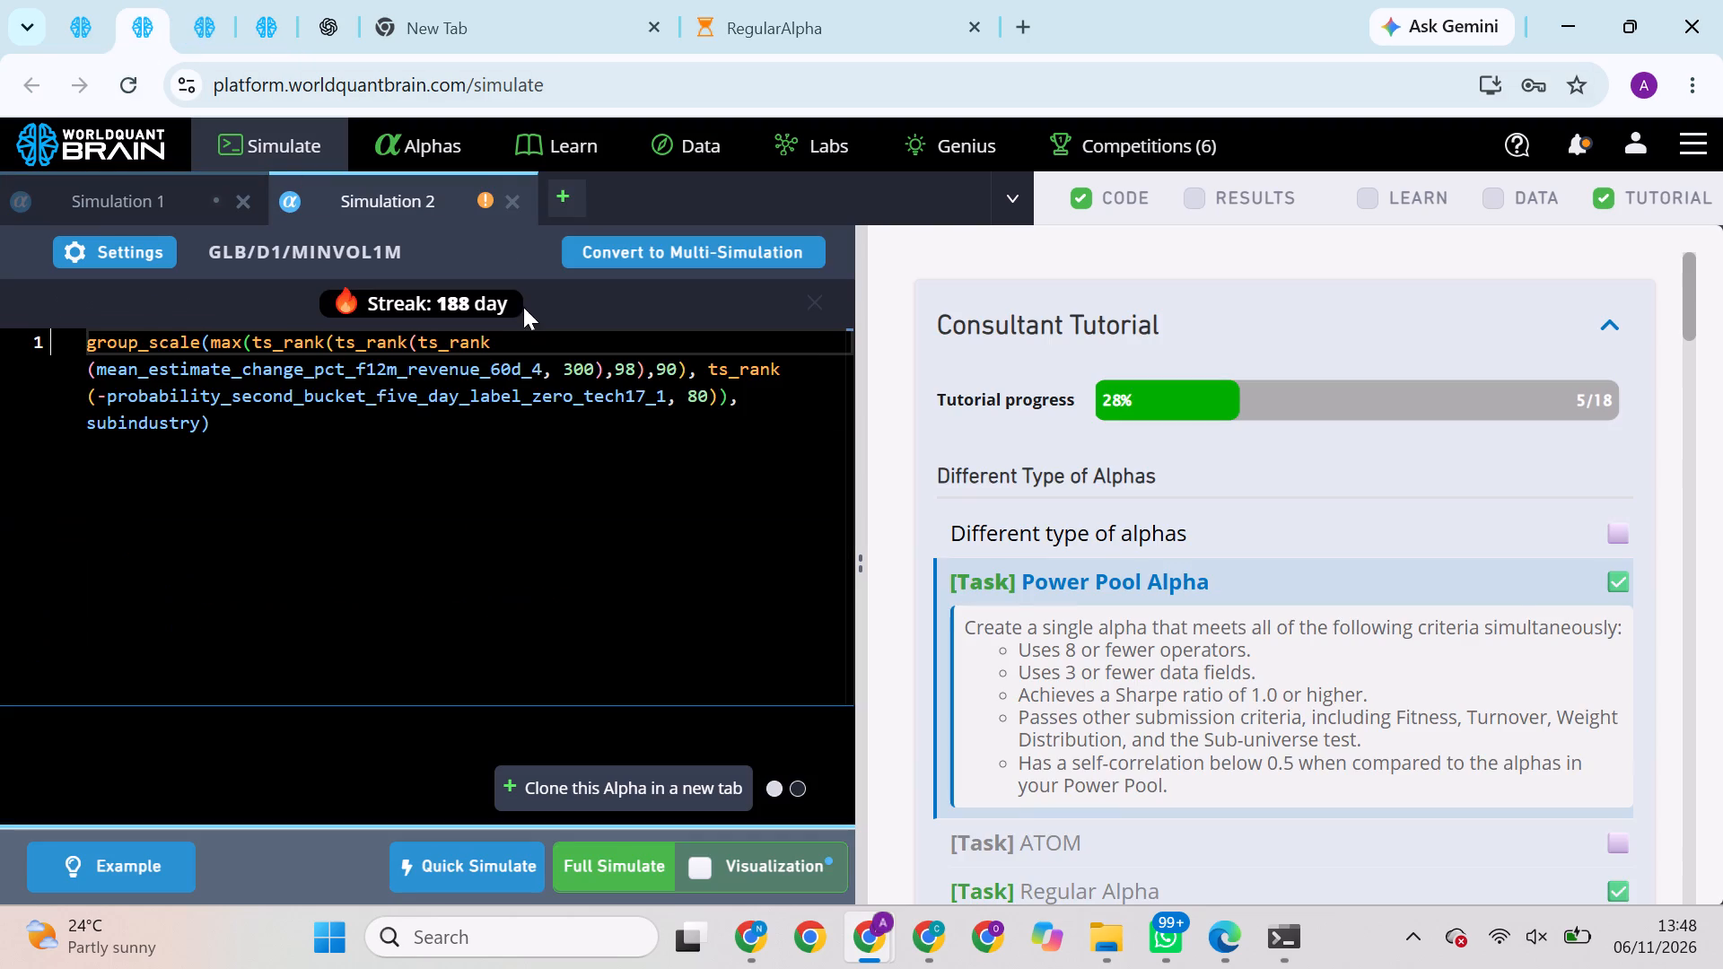
click(512, 197)
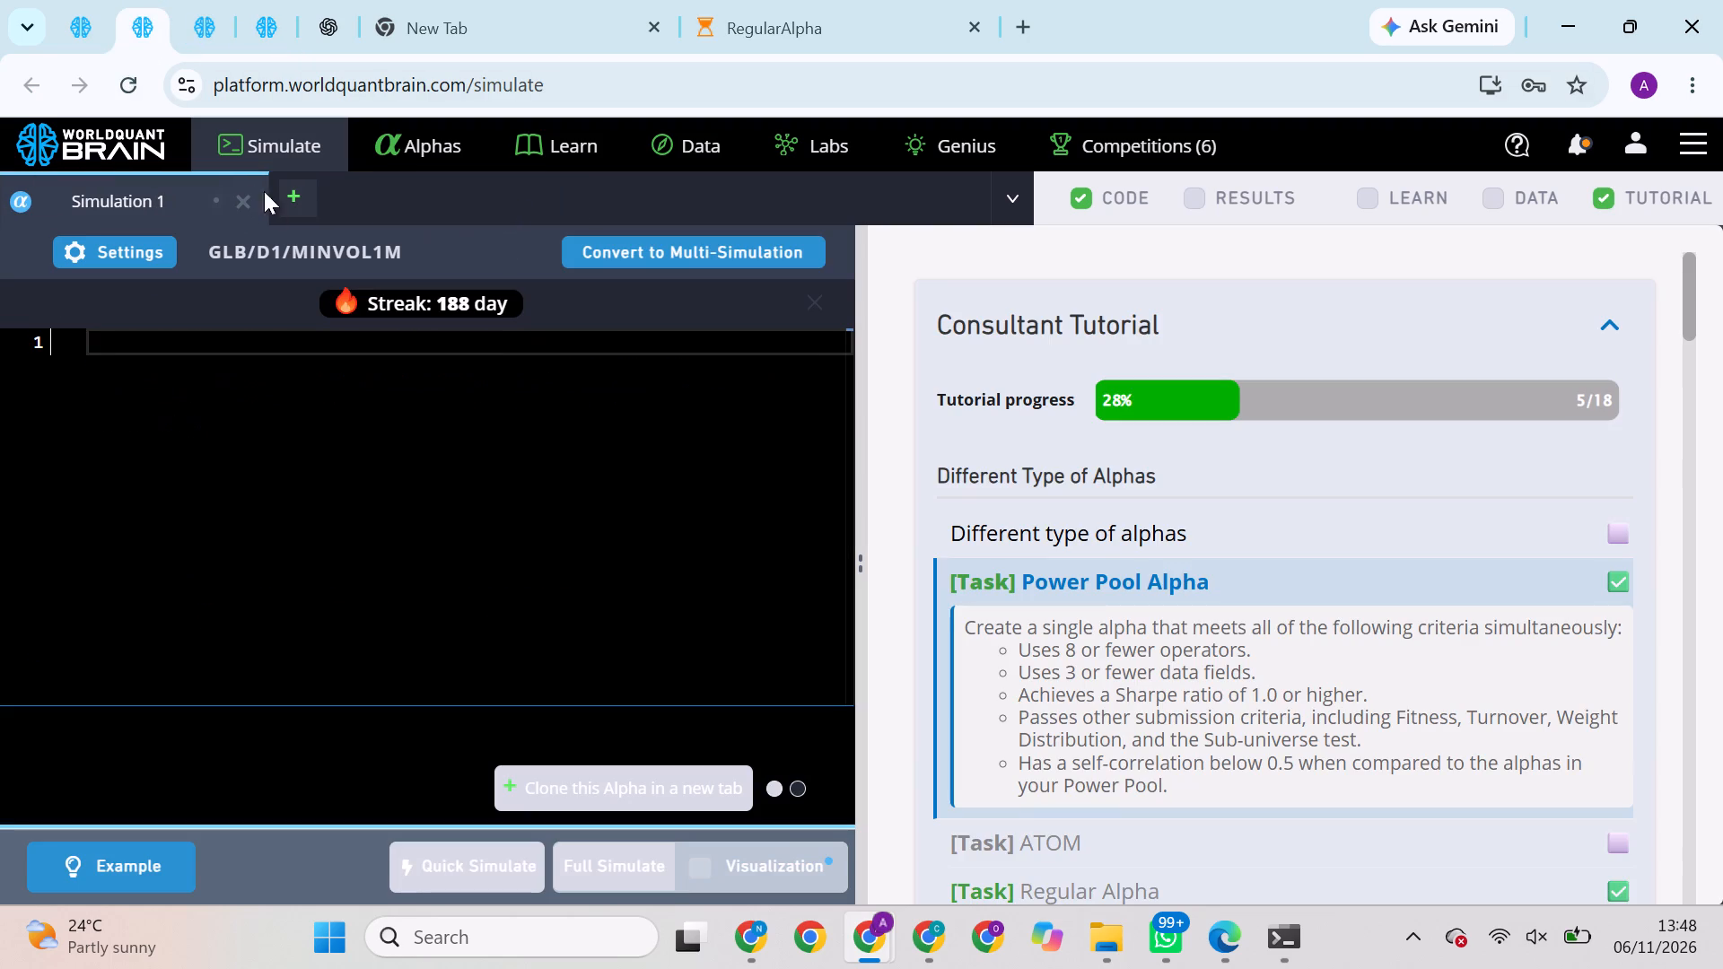
click(243, 196)
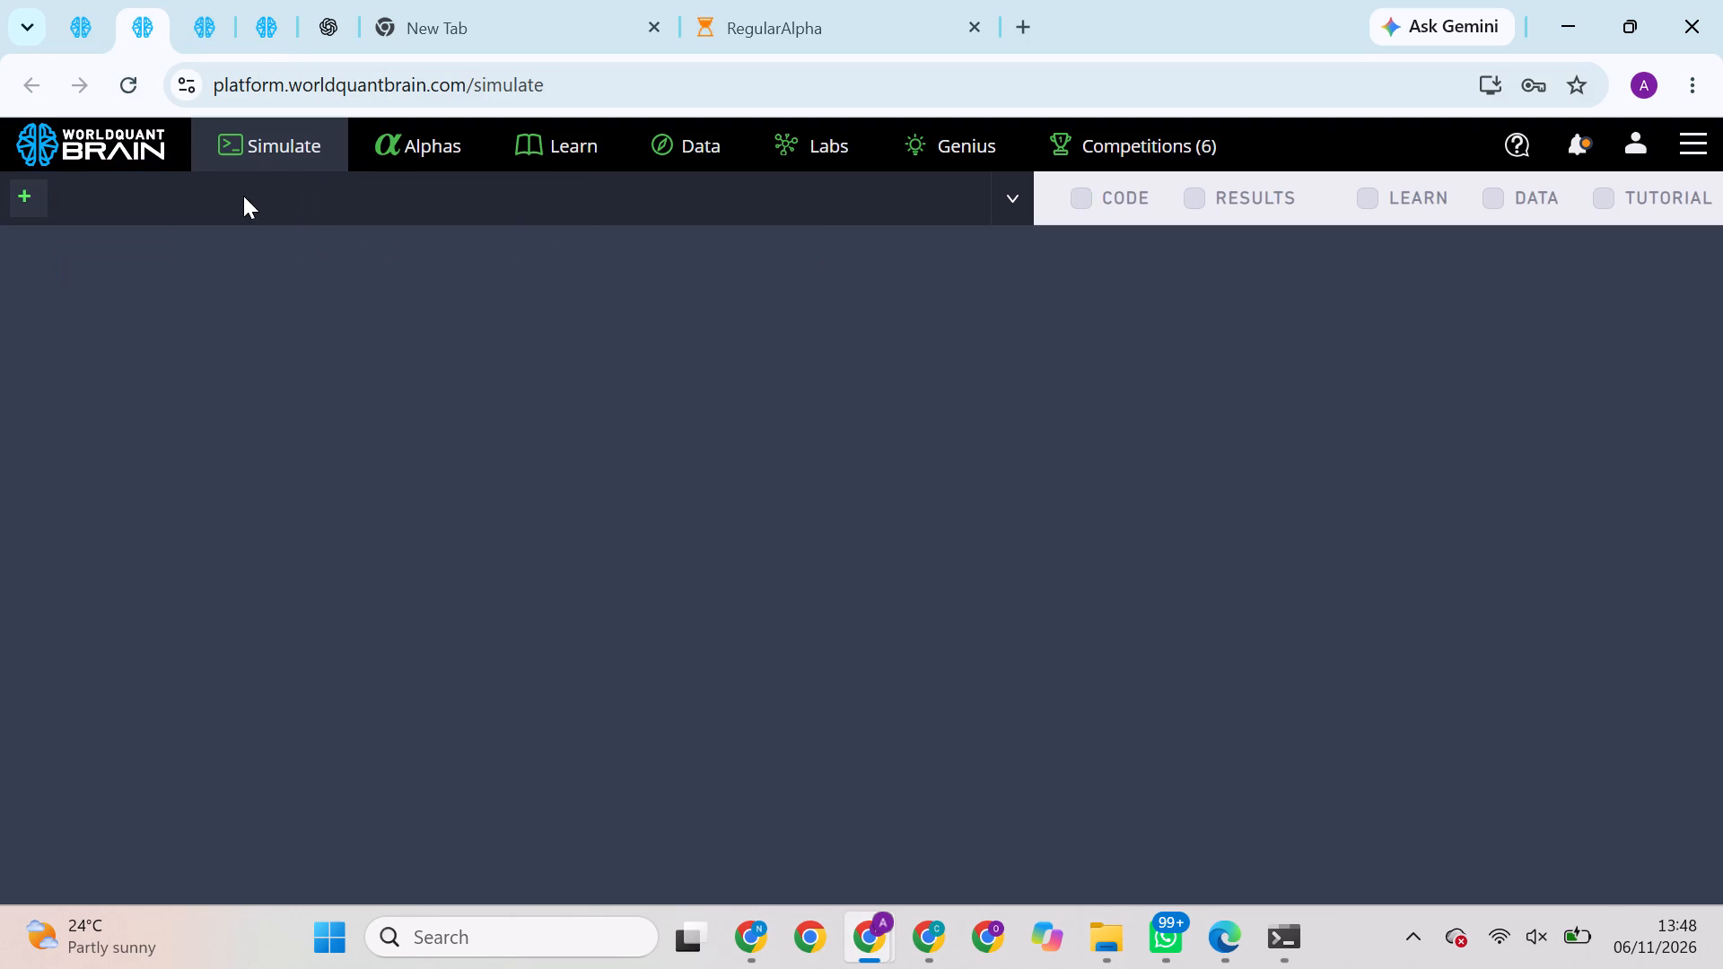
click(33, 200)
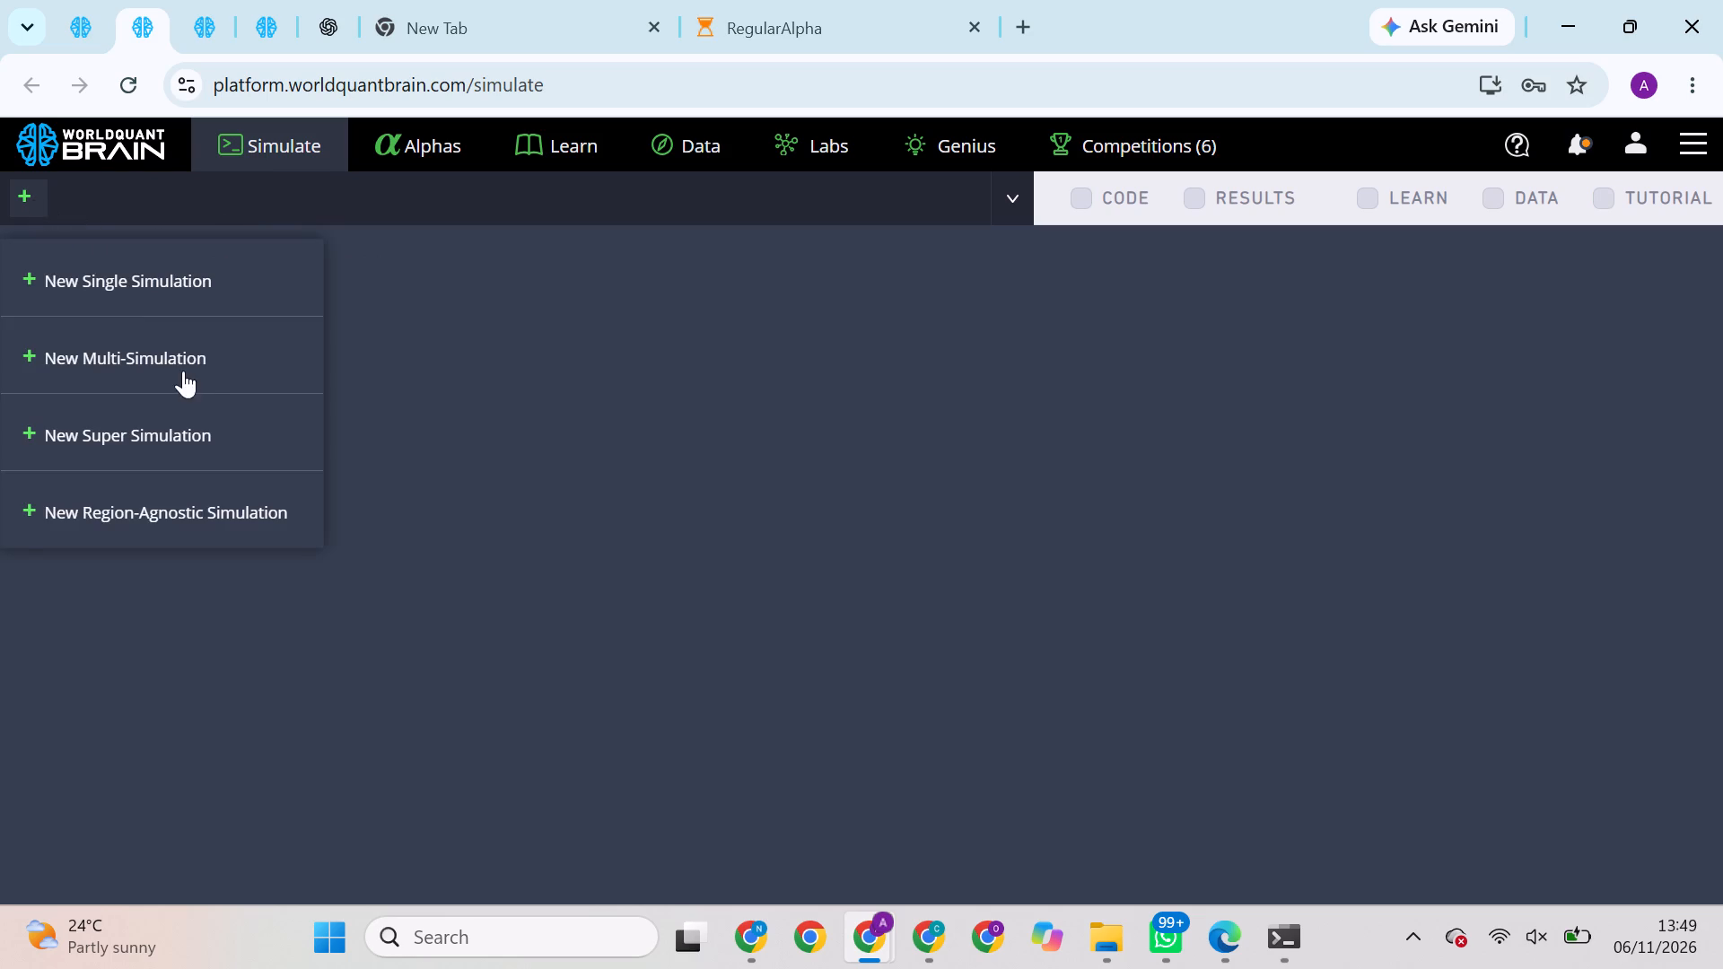
click(215, 421)
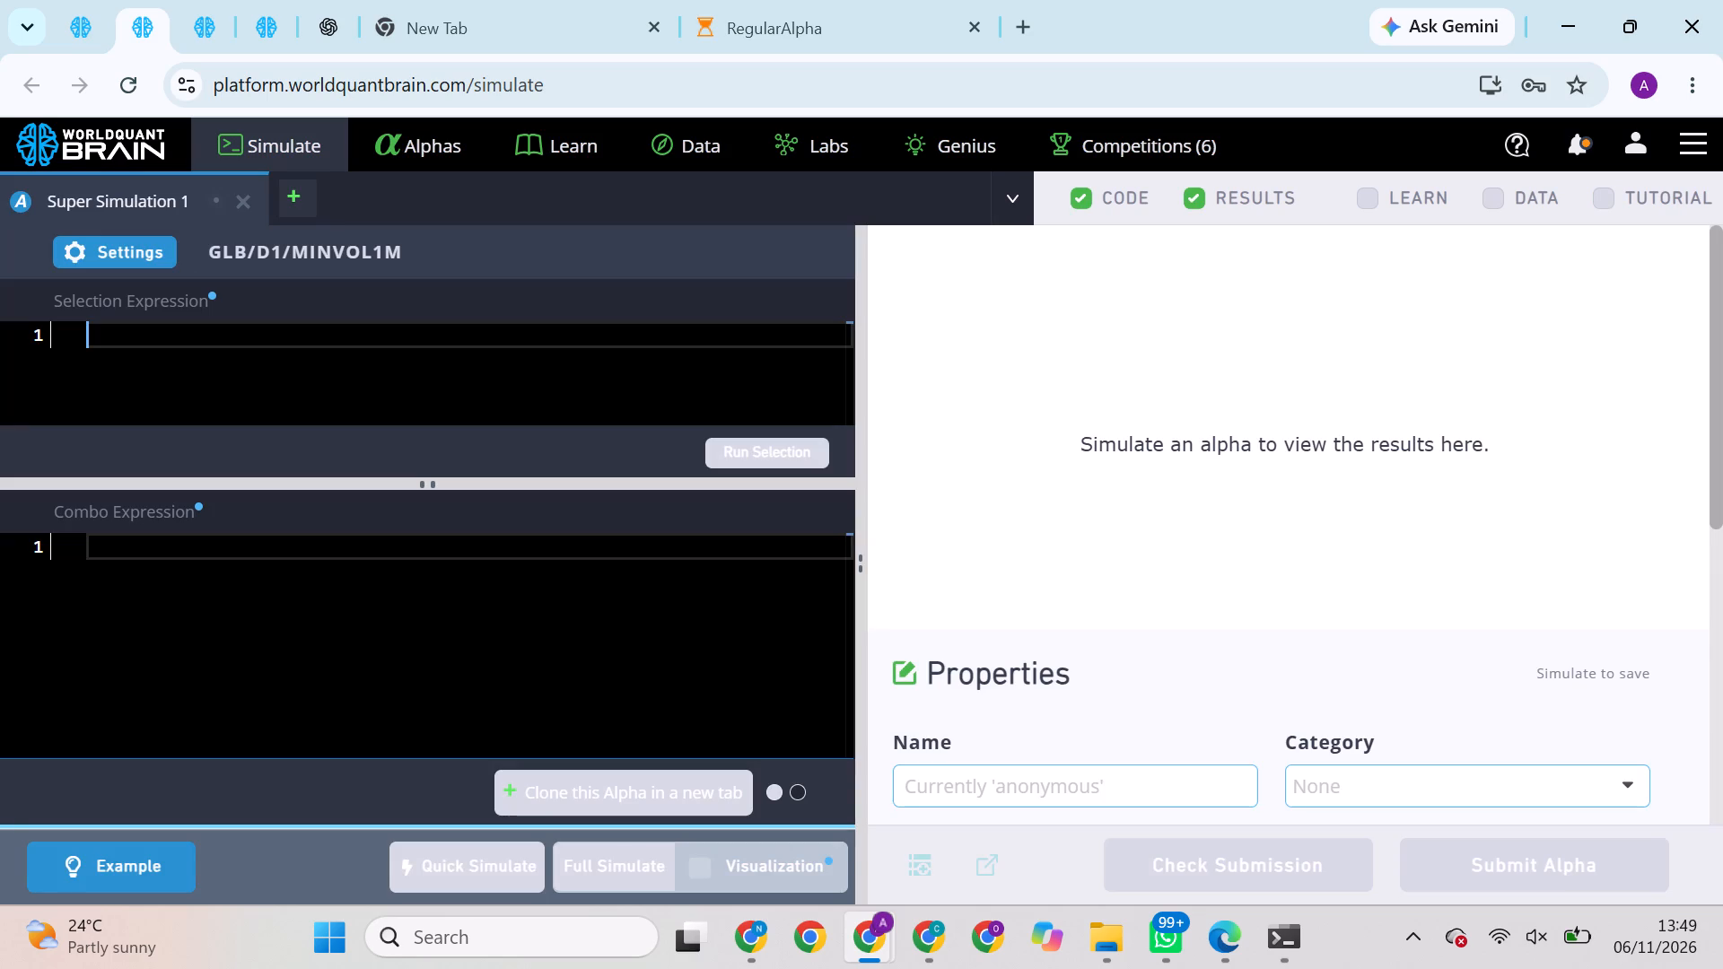
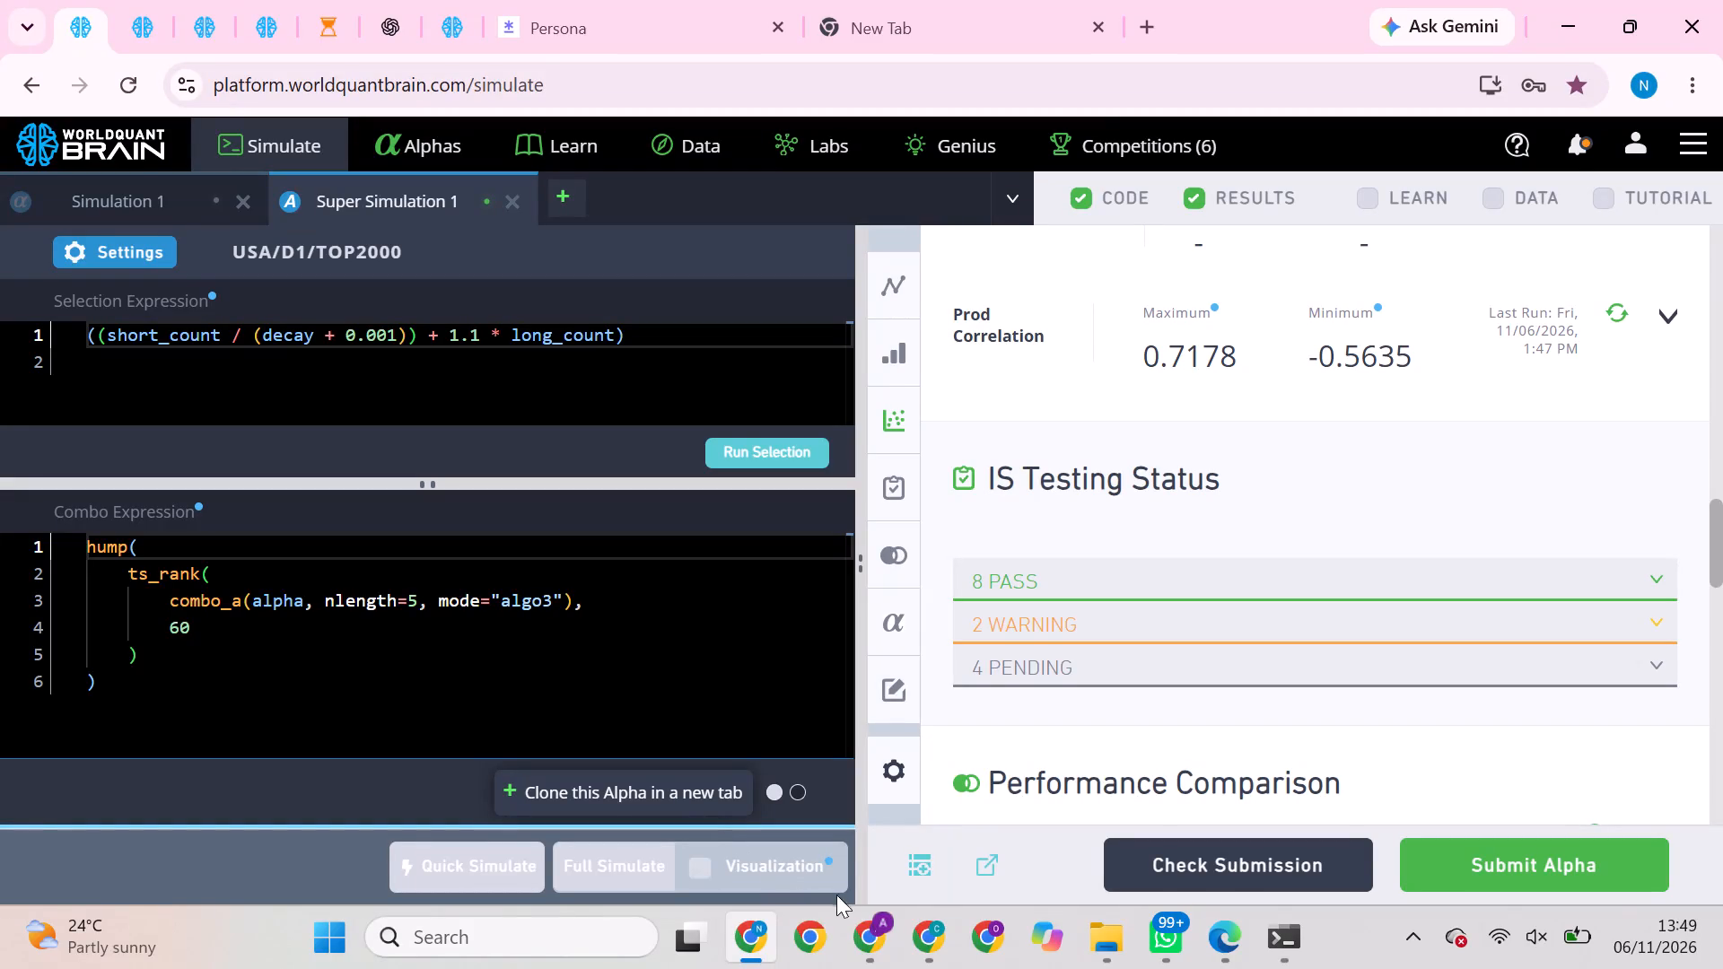
In the blank GLB/D1/MINVOL1M super simulation, enter the selection expression (prod_correlation >= 0.5) * (1.8 * self_correlation), without its 127. list number.
click(870, 912)
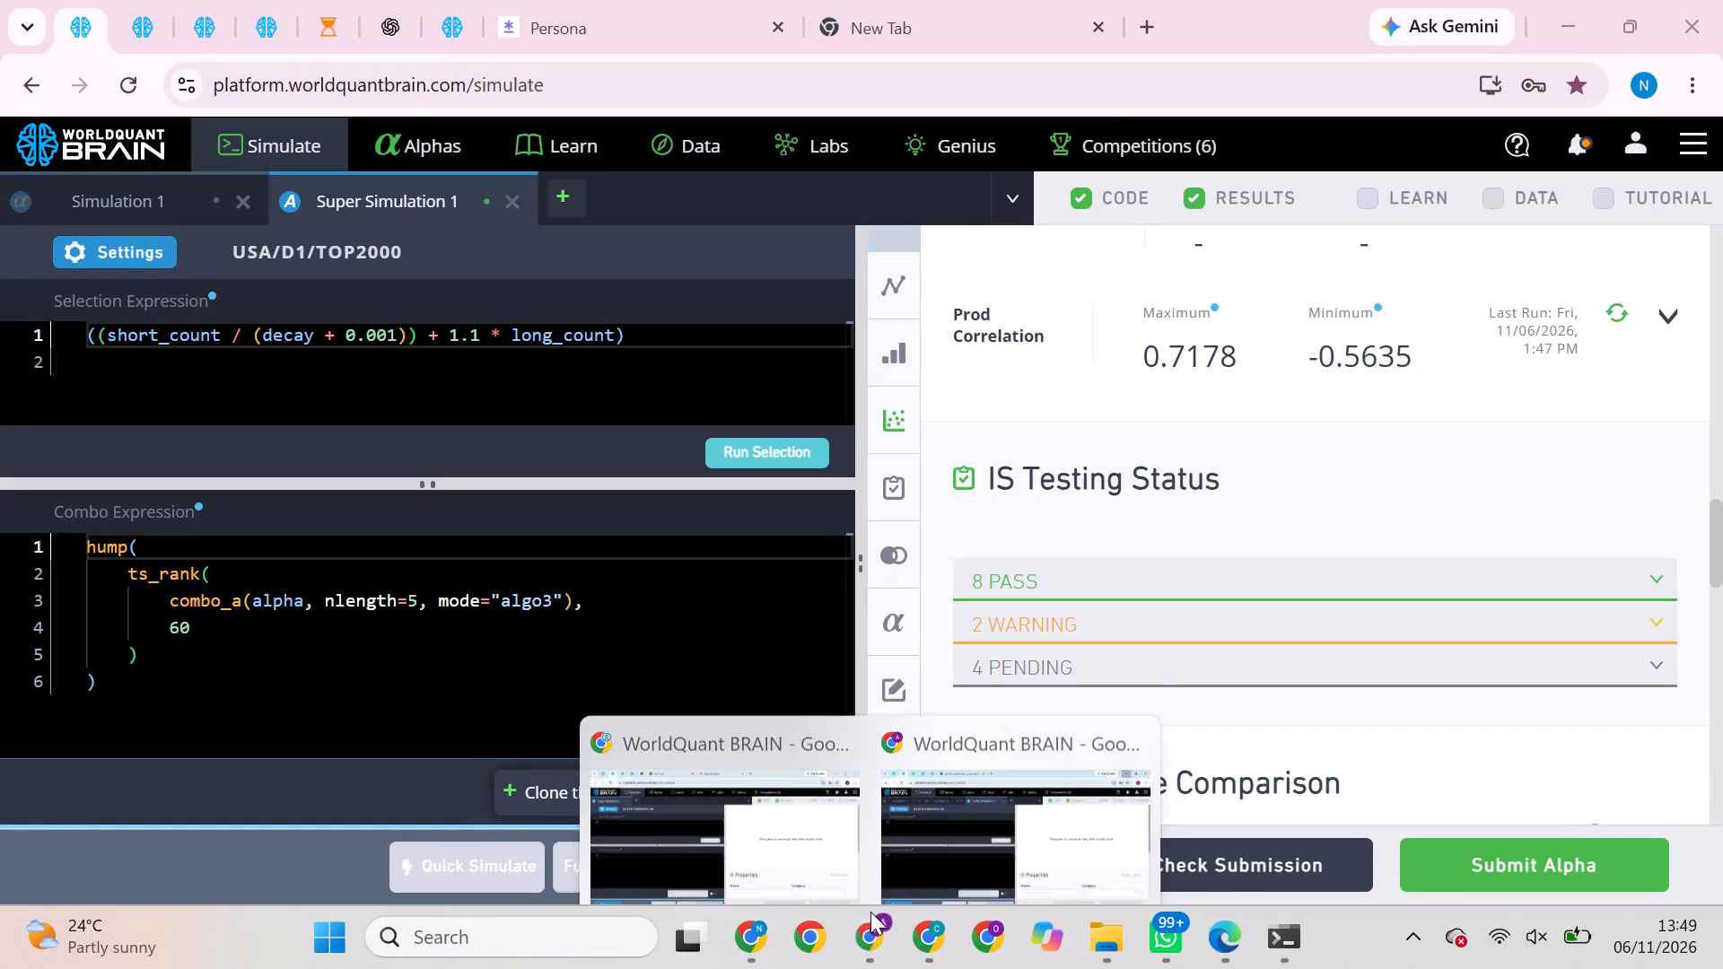
click(765, 797)
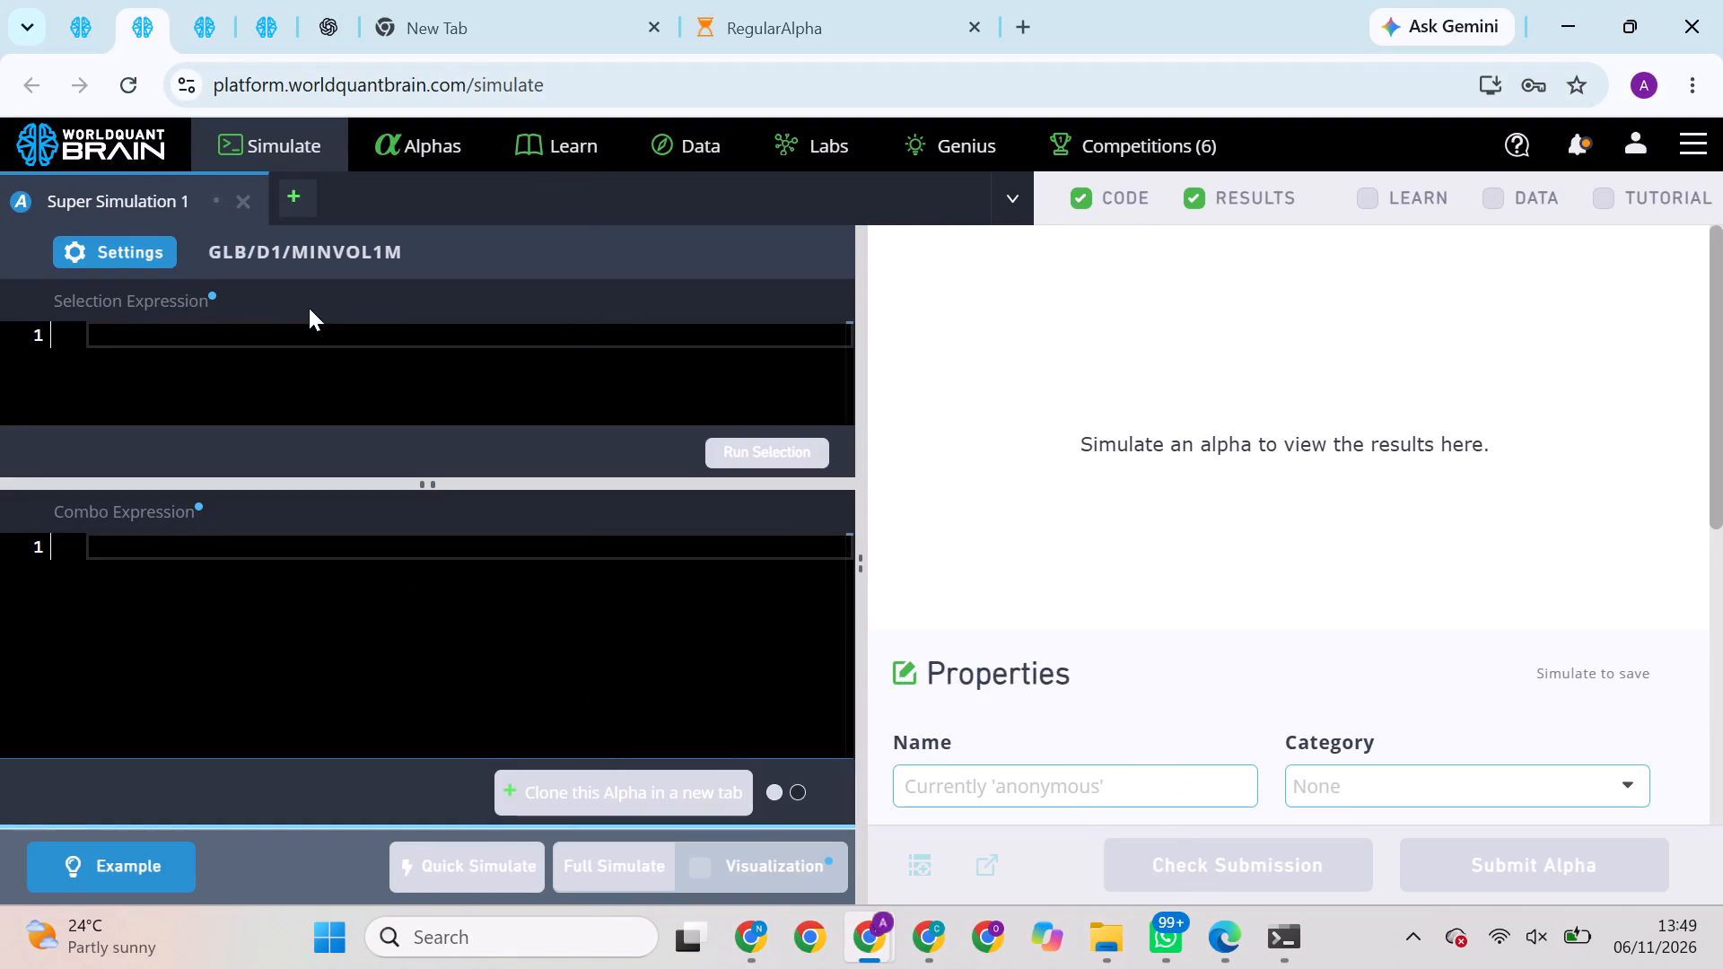
click(307, 329)
key(ctrl+v)
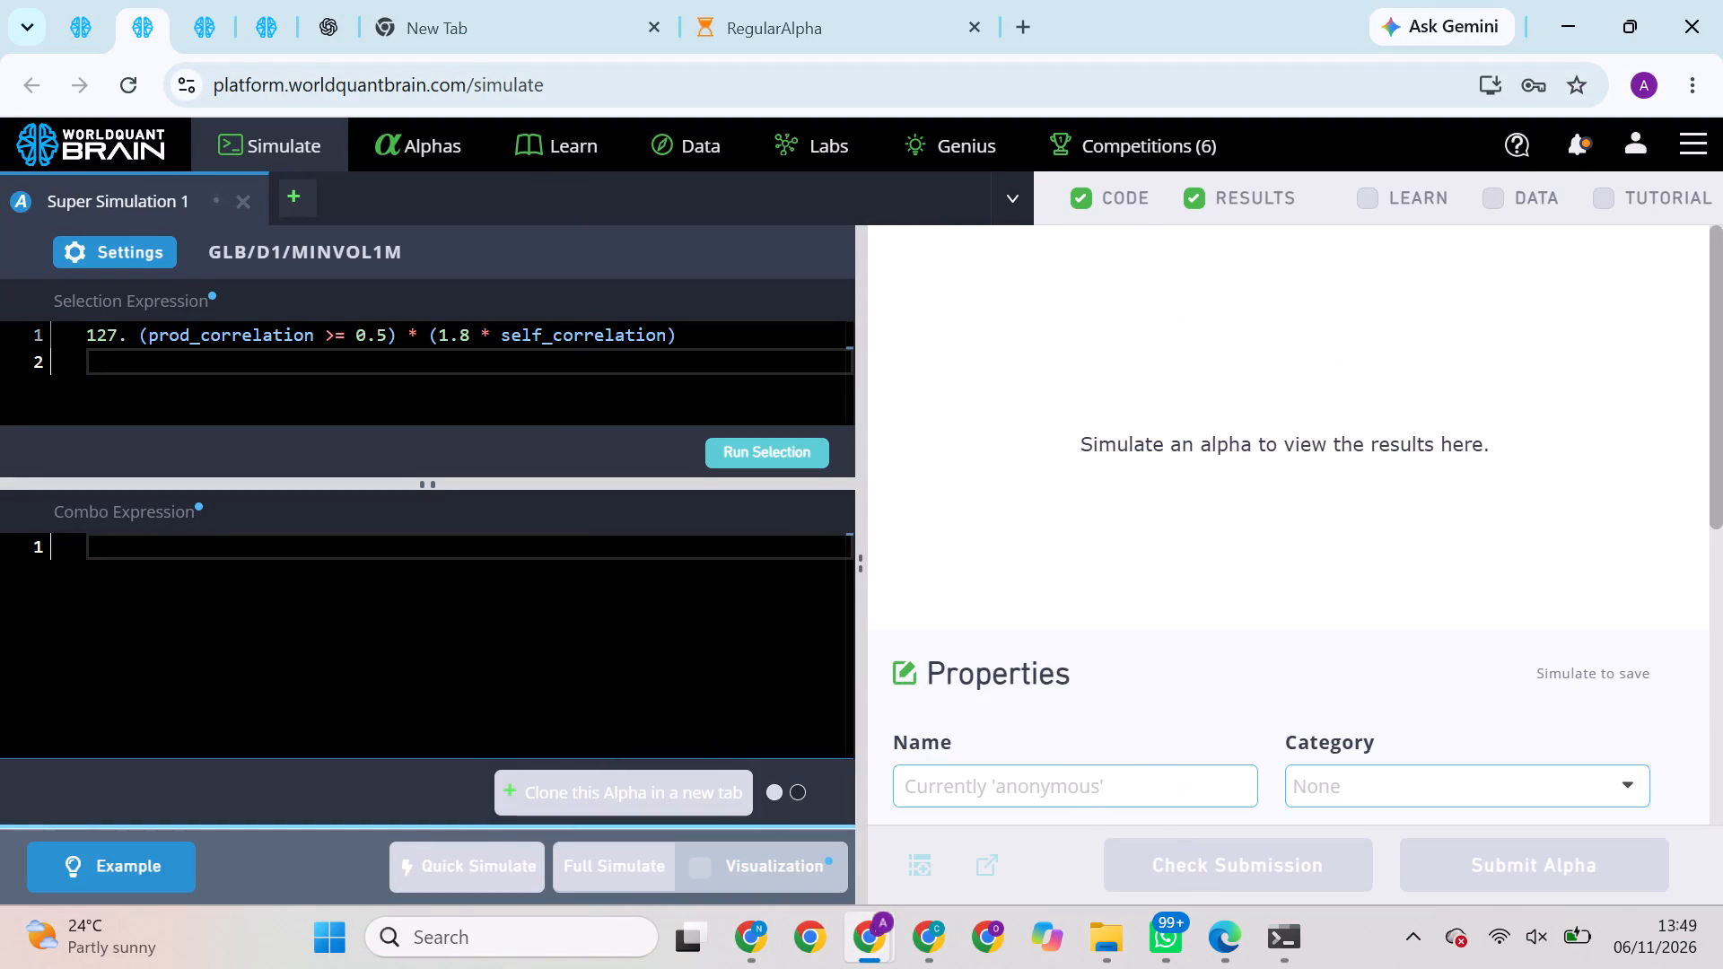
click(139, 327)
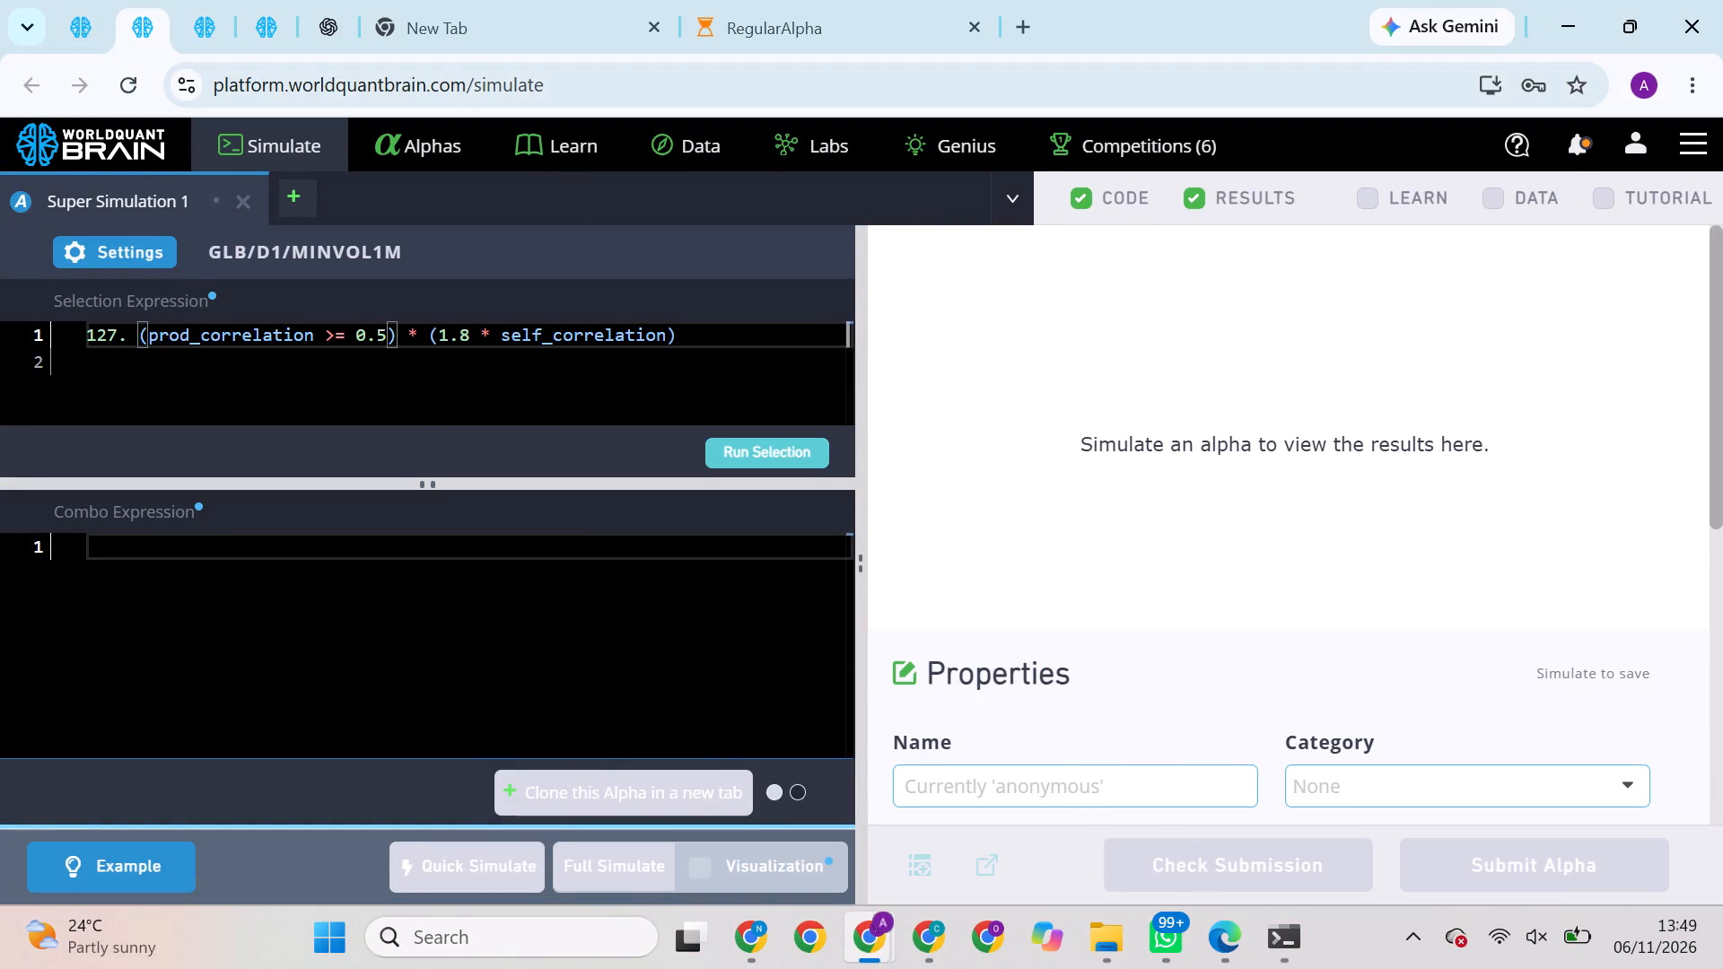
key(BackSpace)
key(BackSpace)
key(BackSpace)
key(BackSpace)
key(BackSpace)
key(BackSpace)
key(BackSpace)
key(BackSpace)
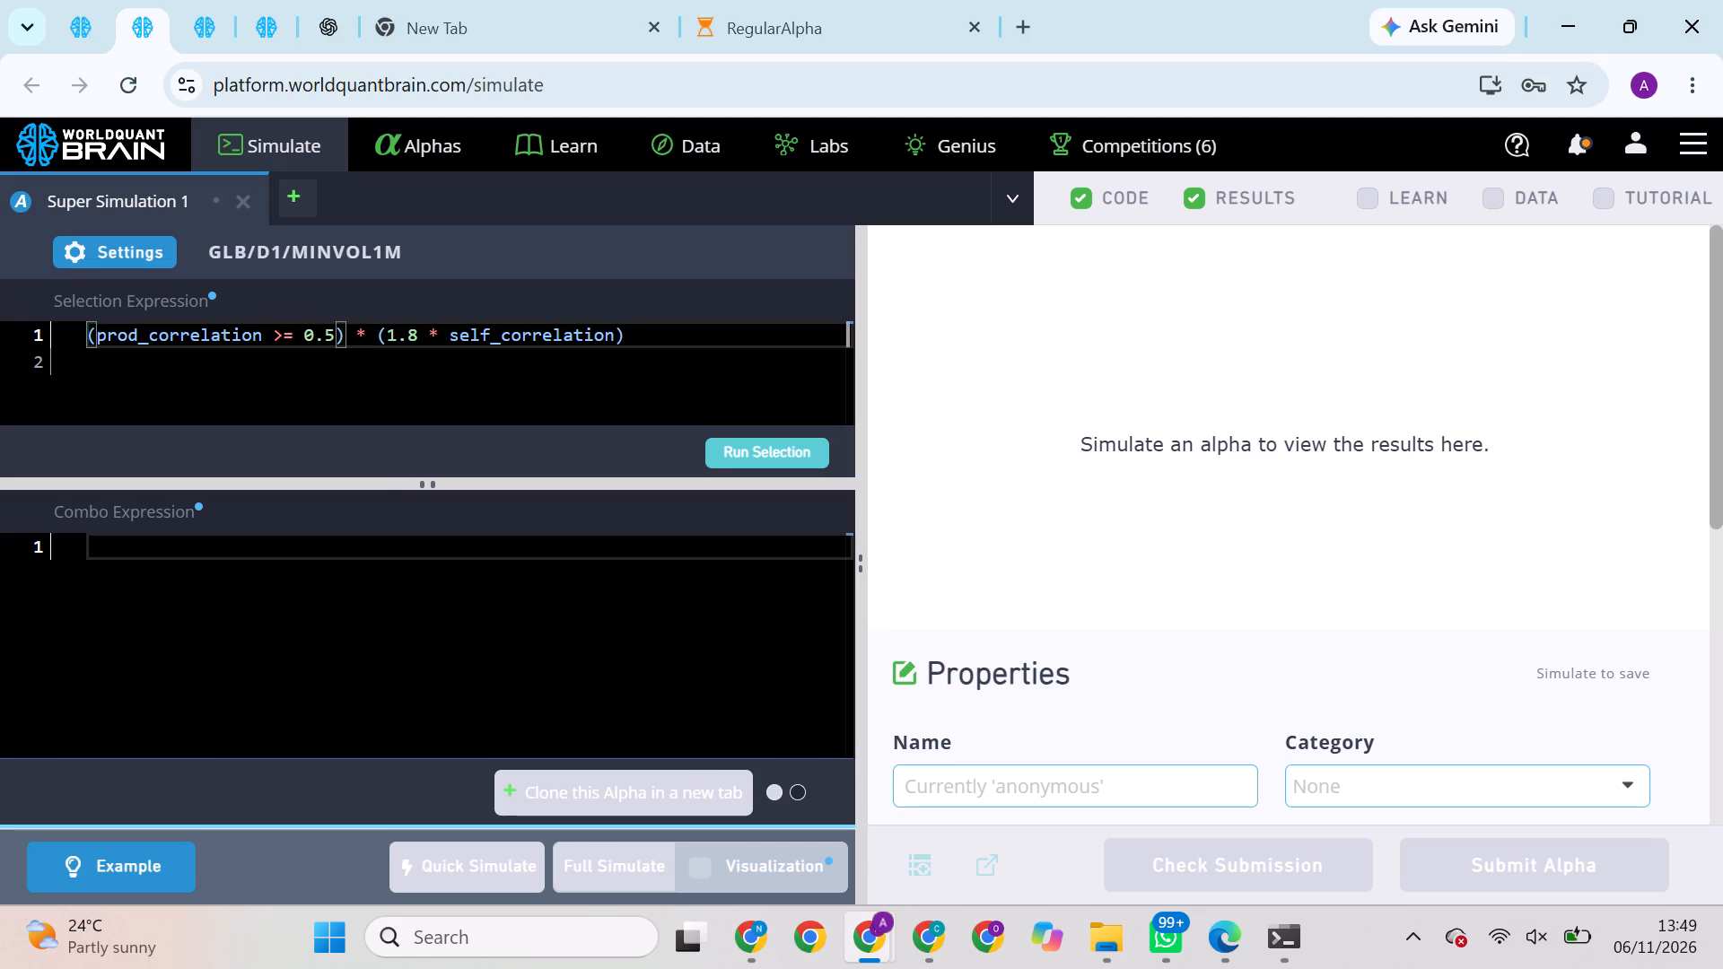
Switch back to the browser window showing the USA/D1/TOP2000 super simulation.
click(762, 944)
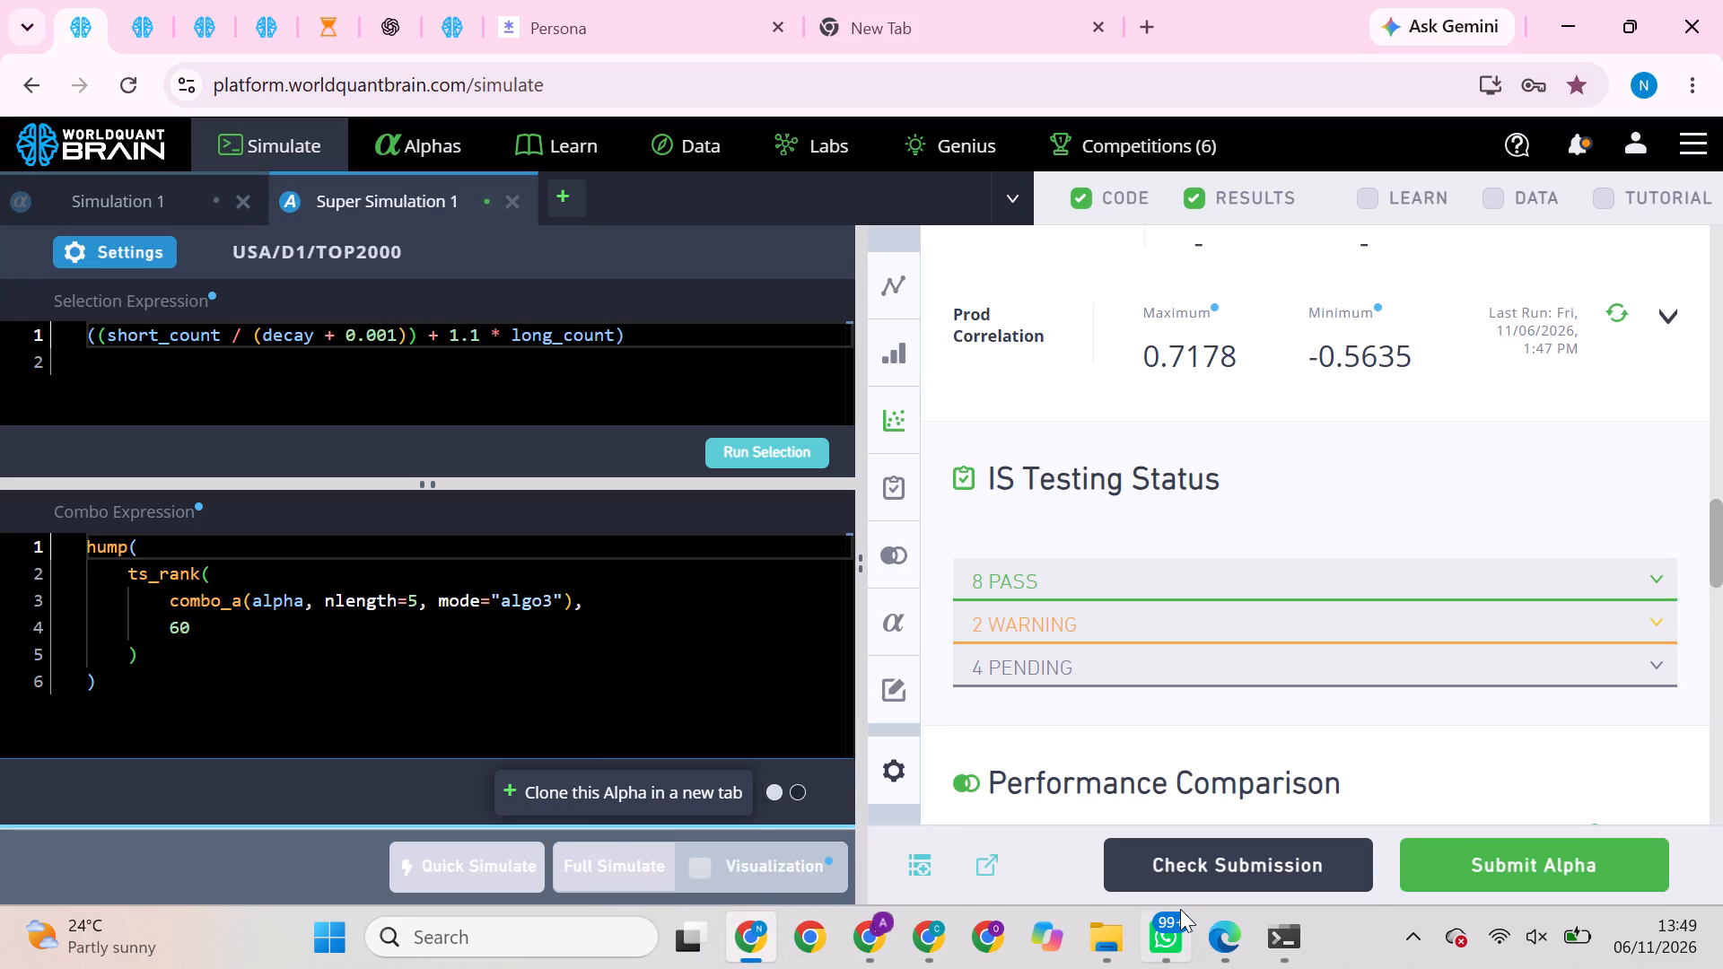
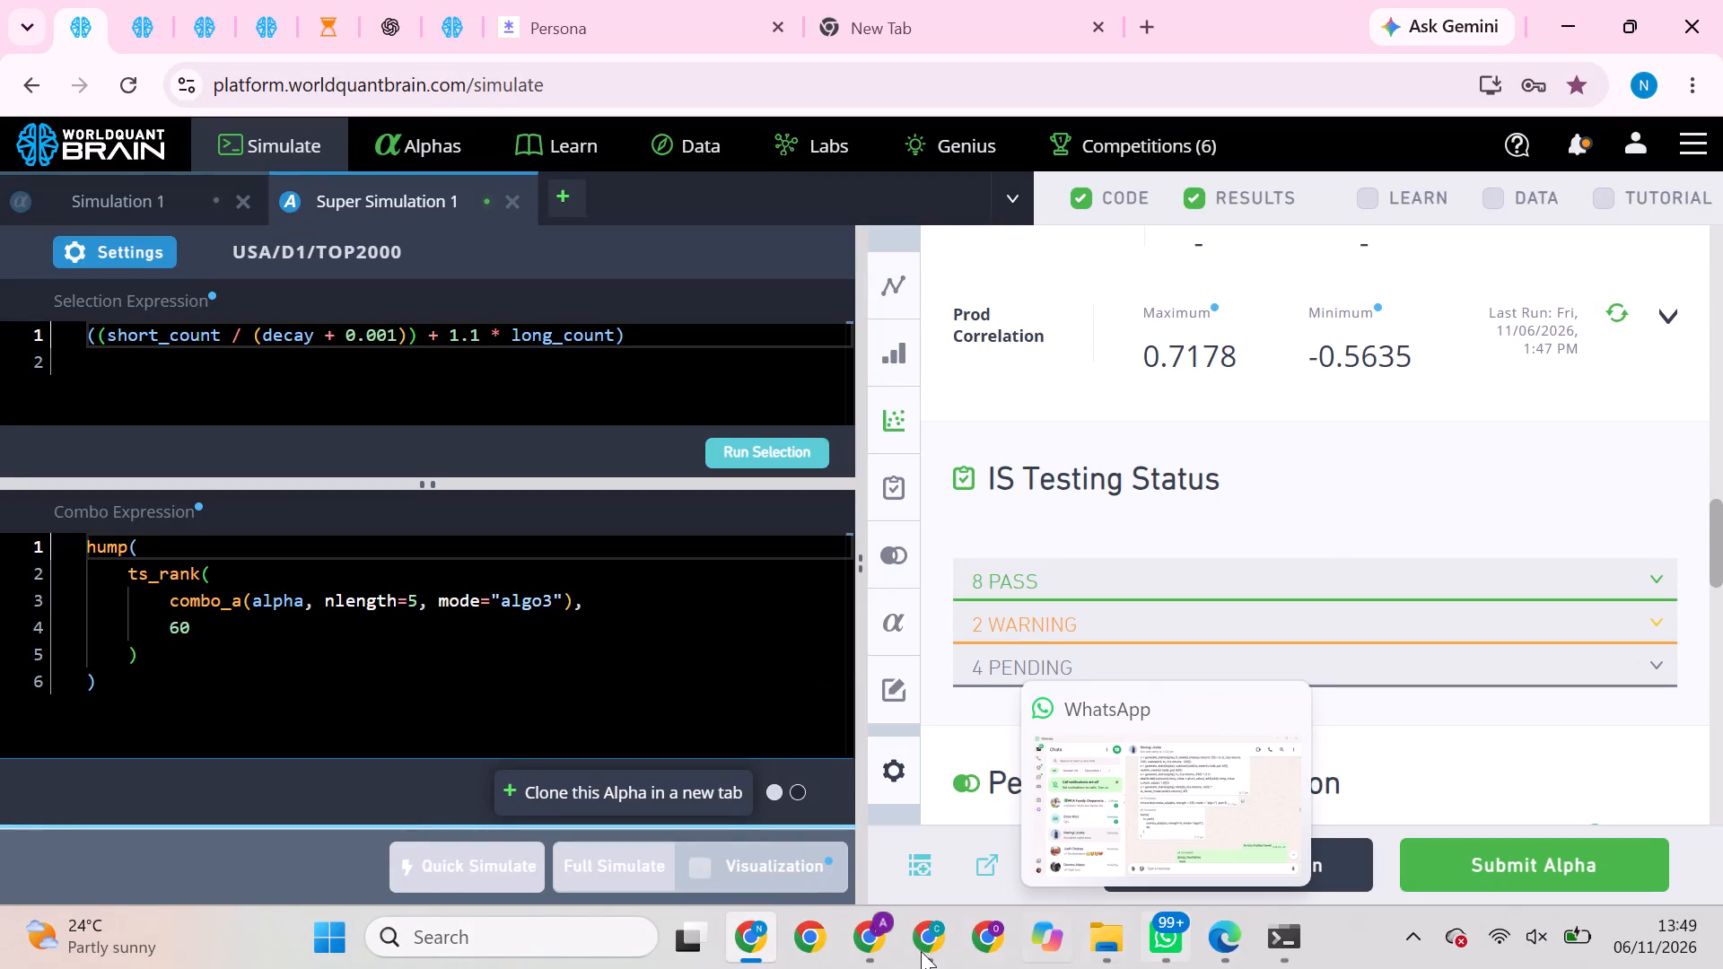
Switch to the GLB/D1/MINVOL1M super simulation and enter the combo expression winsorize(combo_a(alpha, nlength = 250, mode = "algo1") ,std=3).
click(858, 917)
click(735, 807)
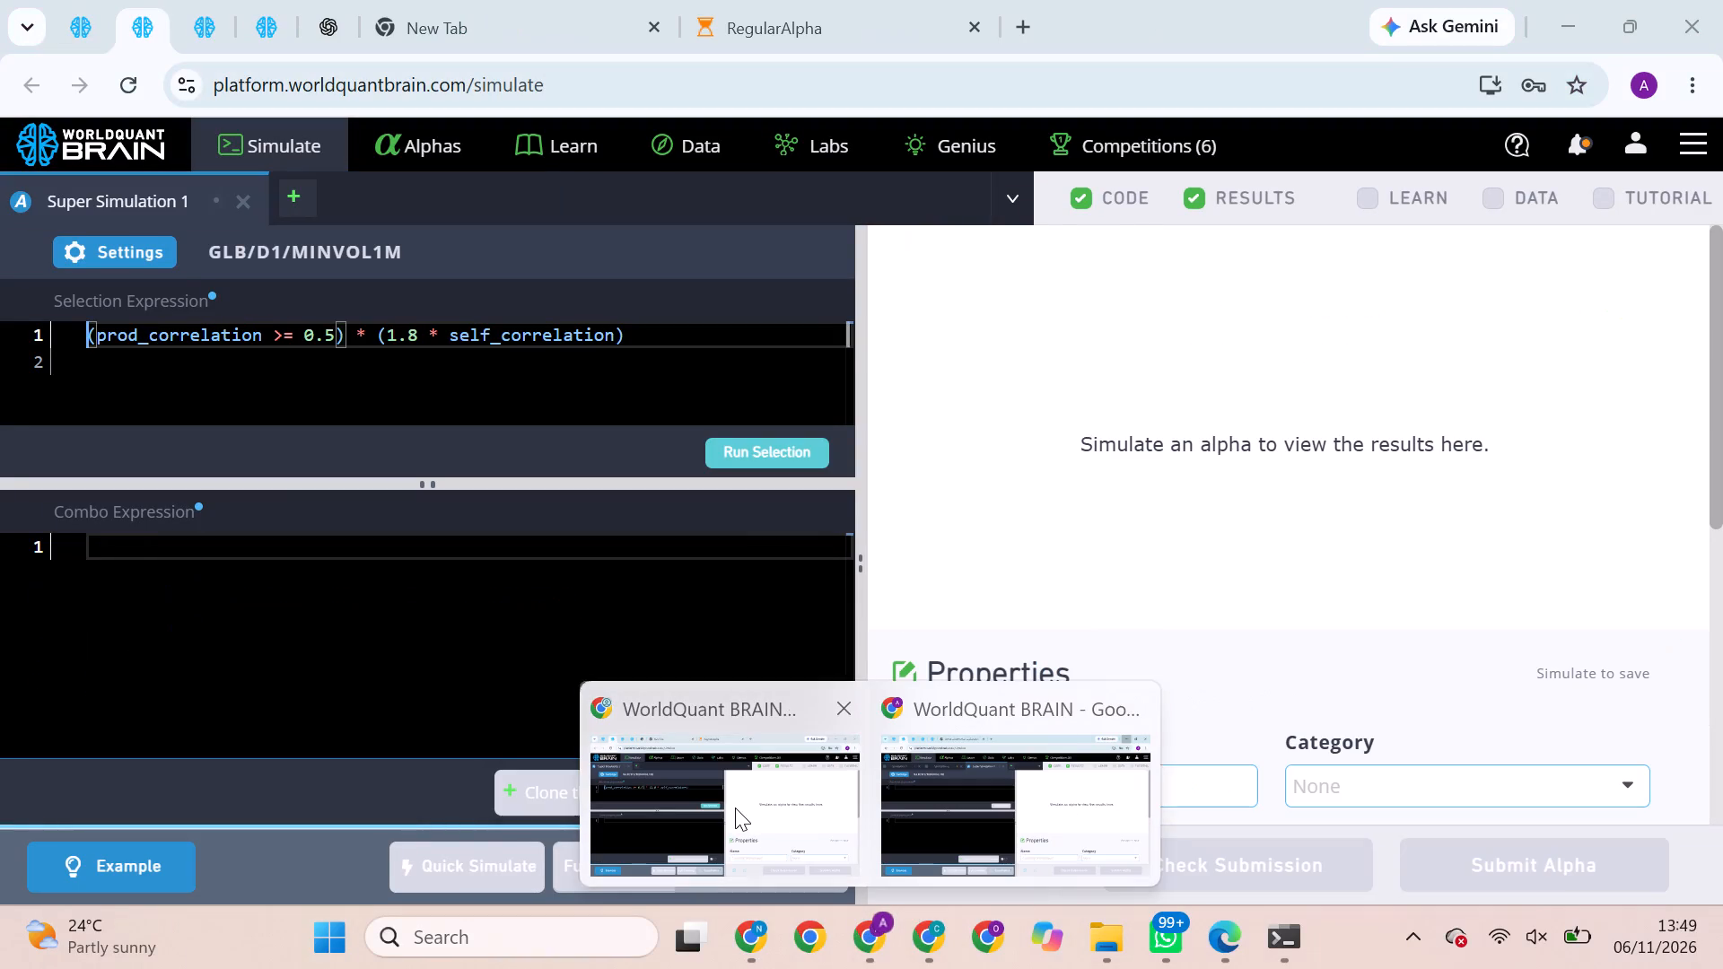
click(485, 543)
key(ctrl+v)
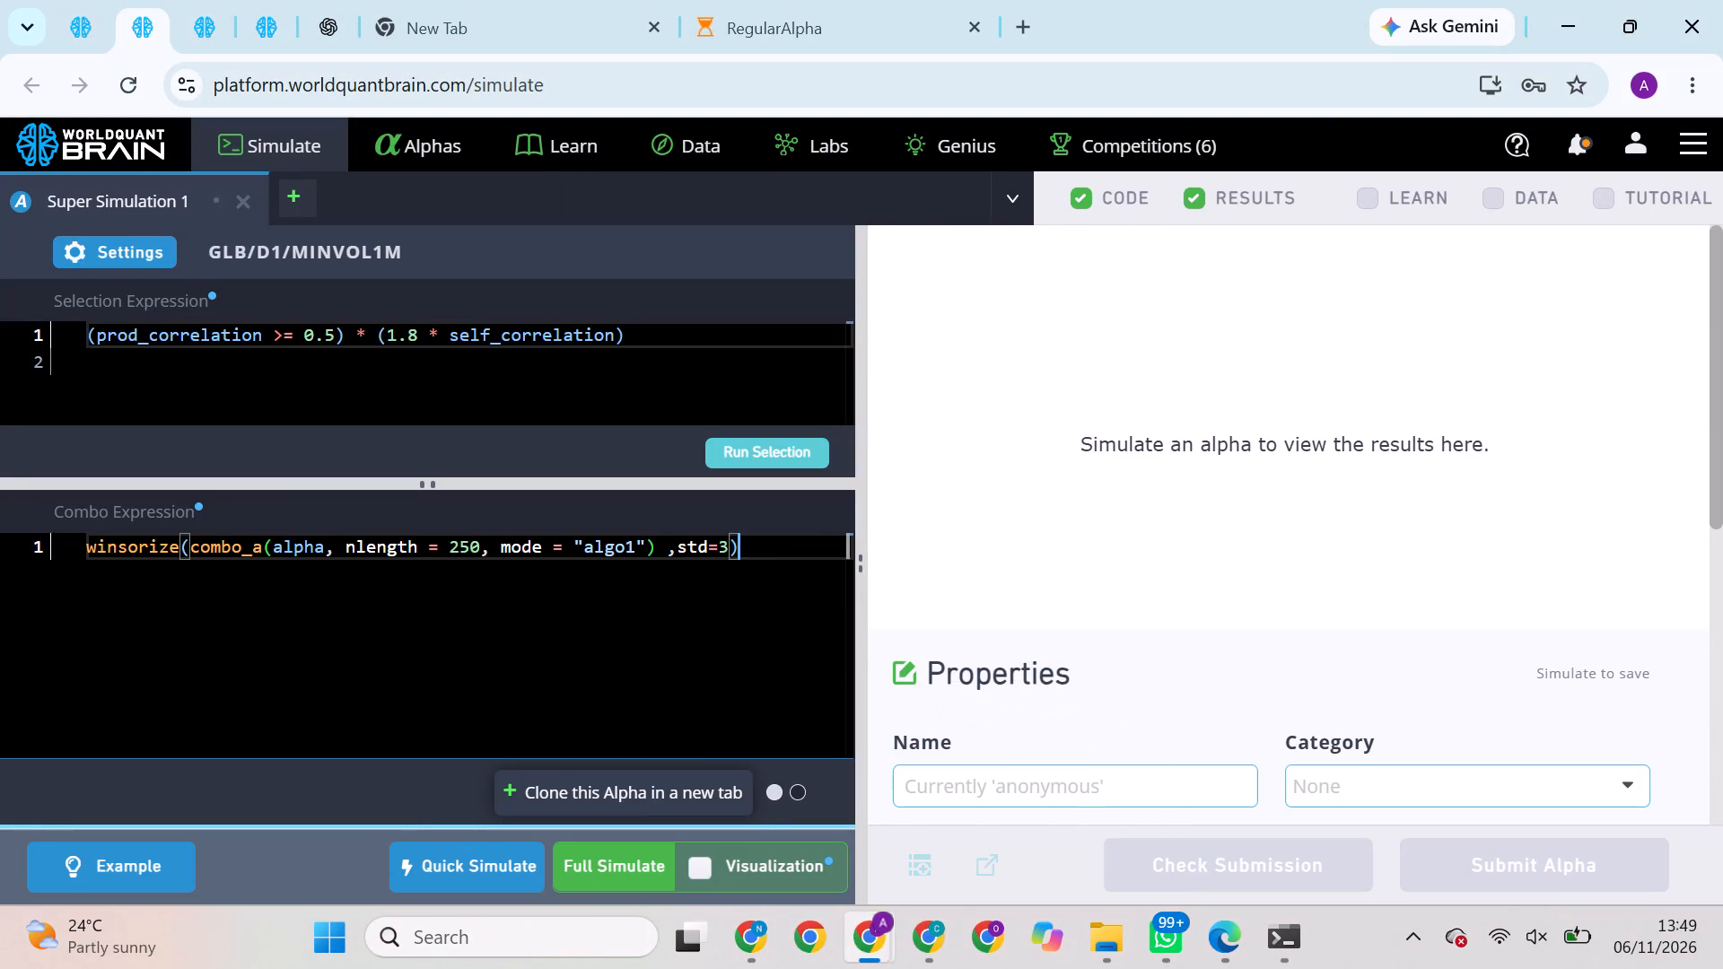
Check the GLB/D1/MINVOL1M super simulation's settings, run its selection and try to start the full simulation.
click(153, 263)
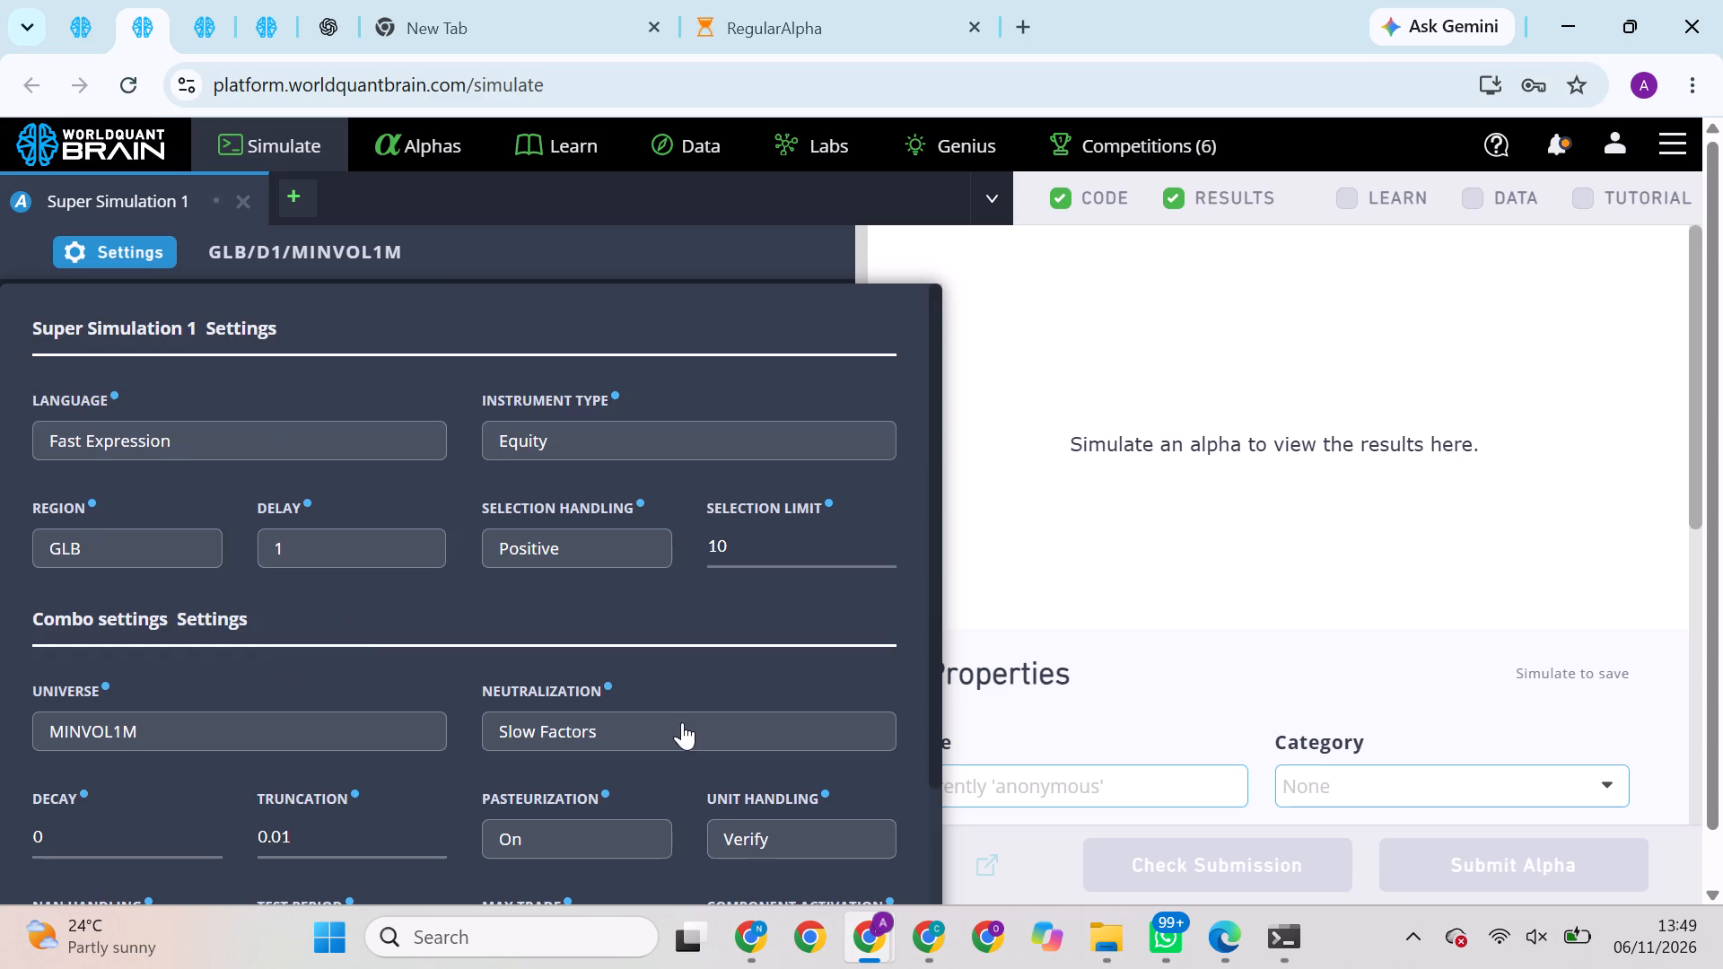
scroll(682, 722, down, 3)
click(737, 837)
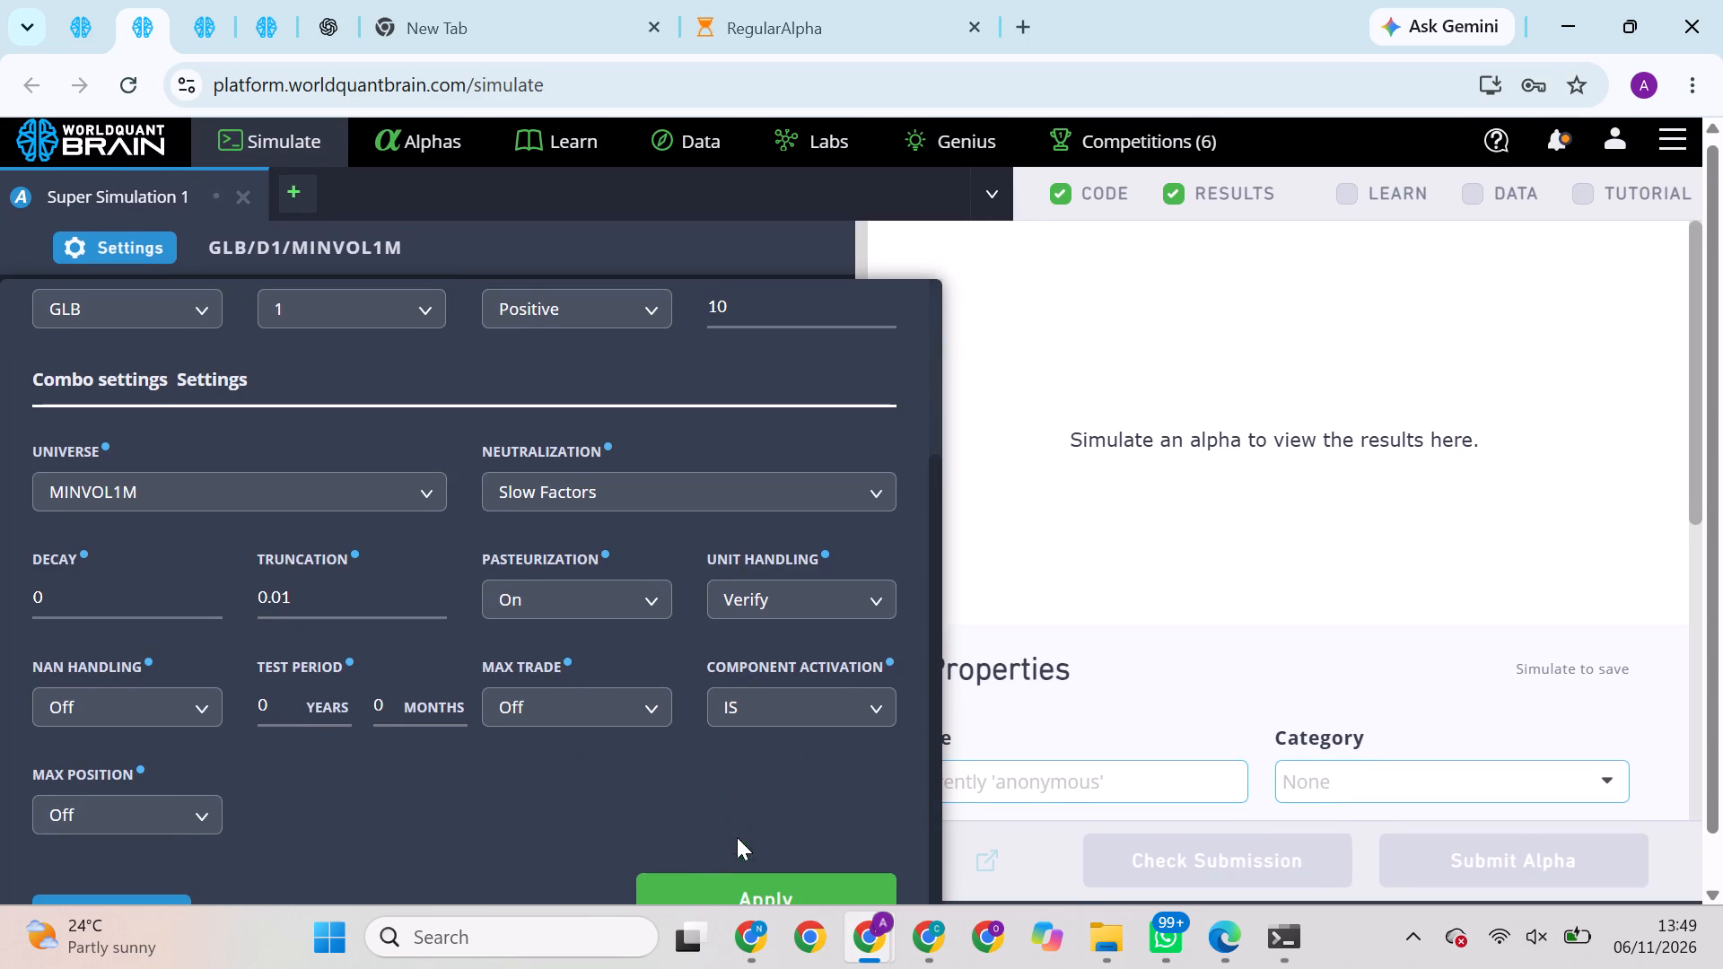
click(757, 456)
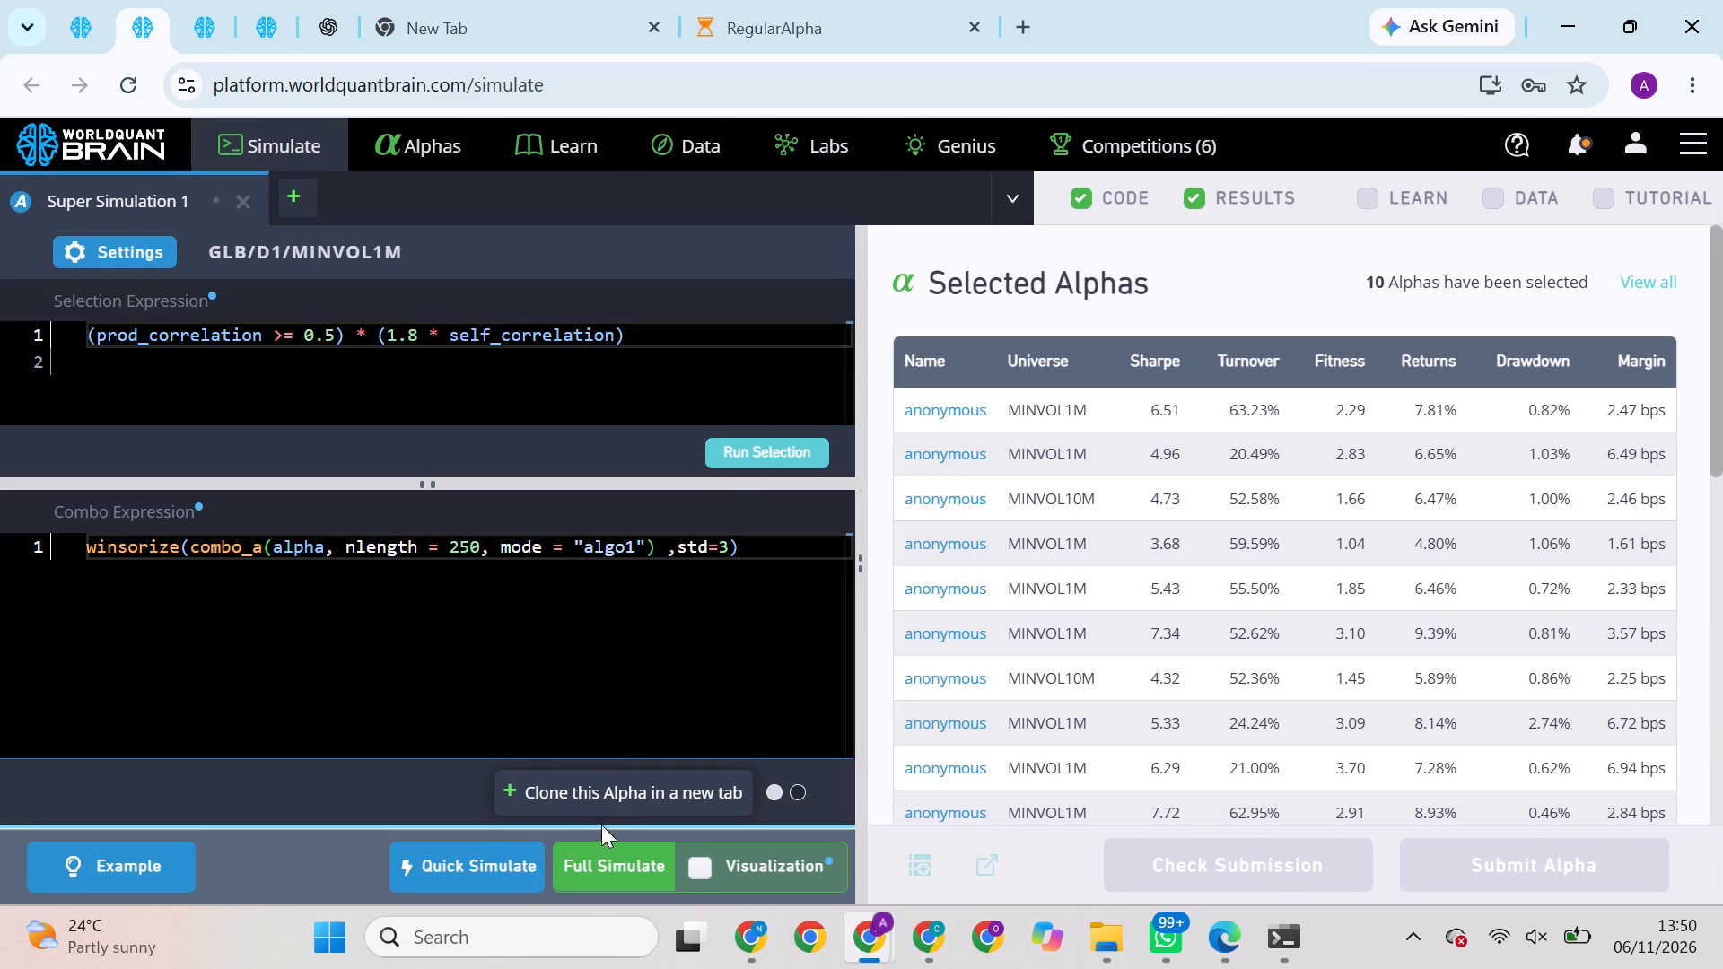
click(621, 851)
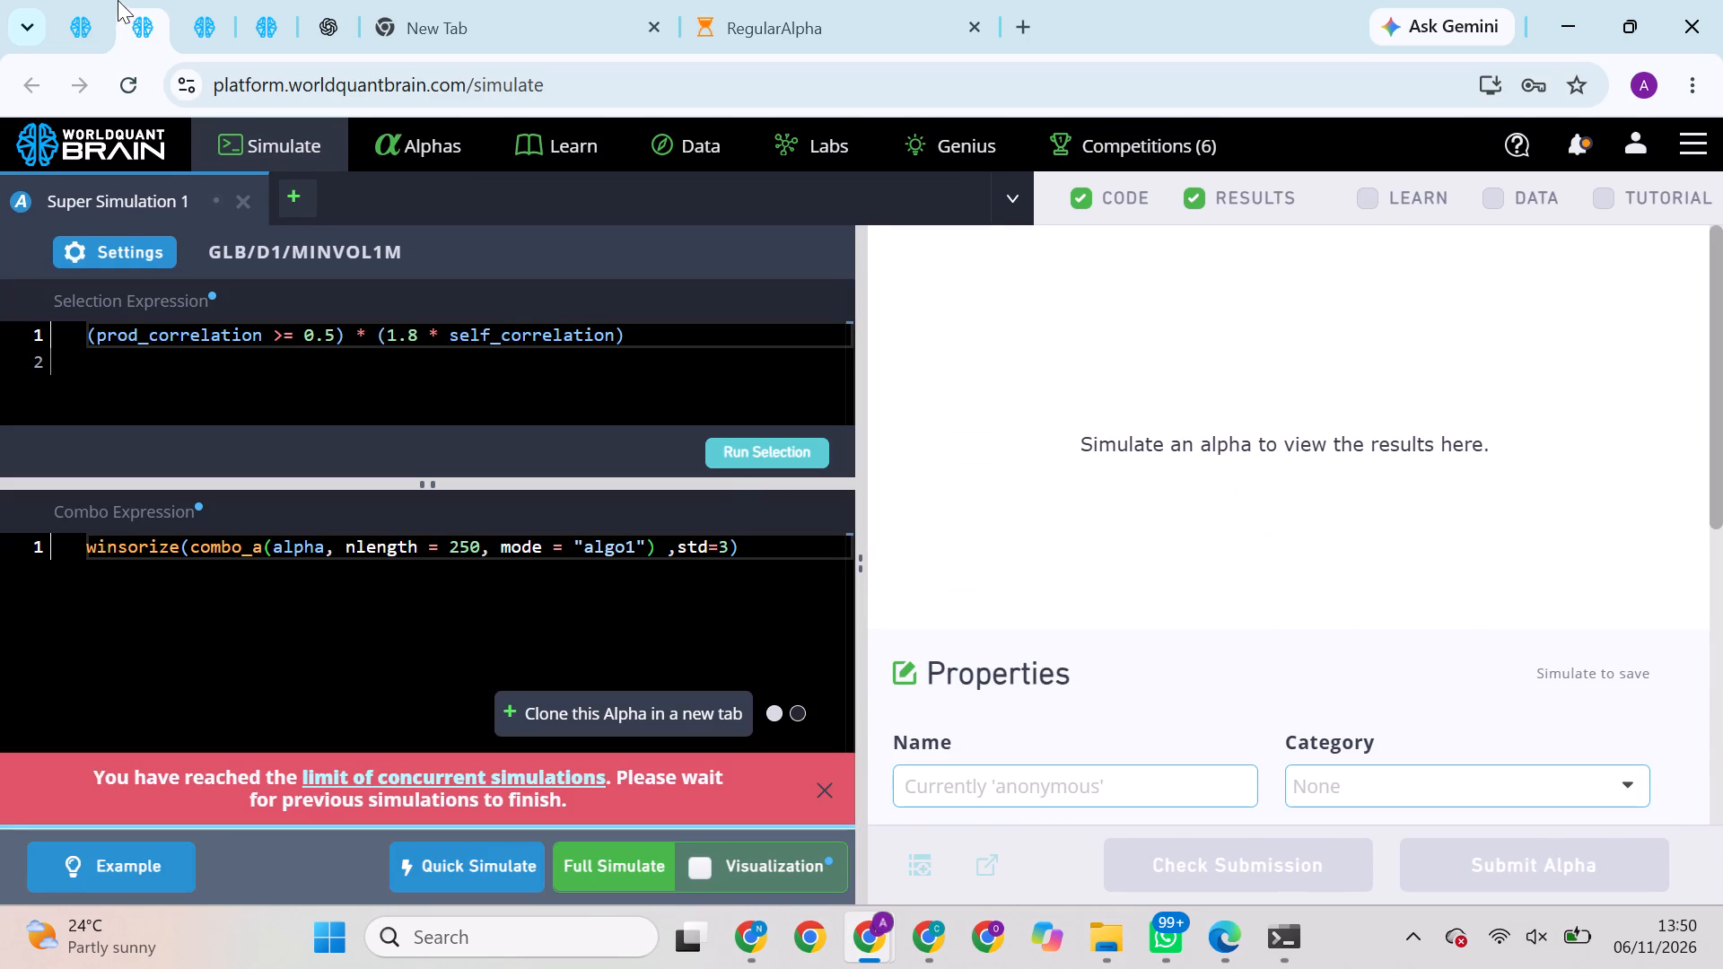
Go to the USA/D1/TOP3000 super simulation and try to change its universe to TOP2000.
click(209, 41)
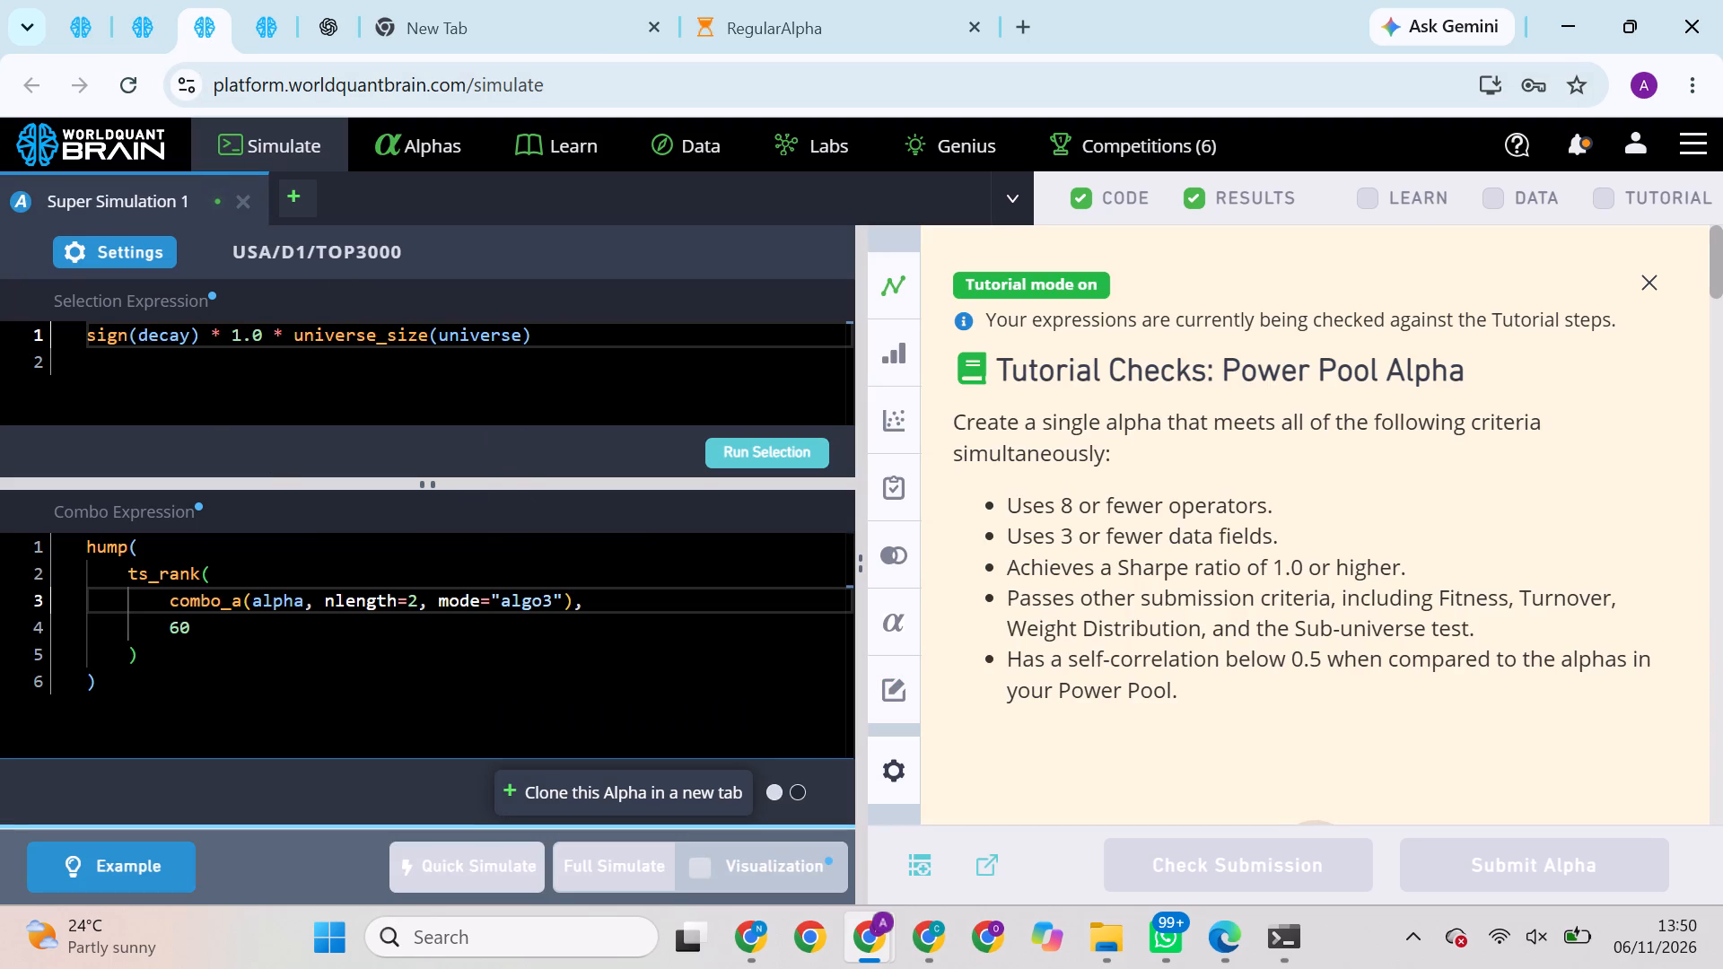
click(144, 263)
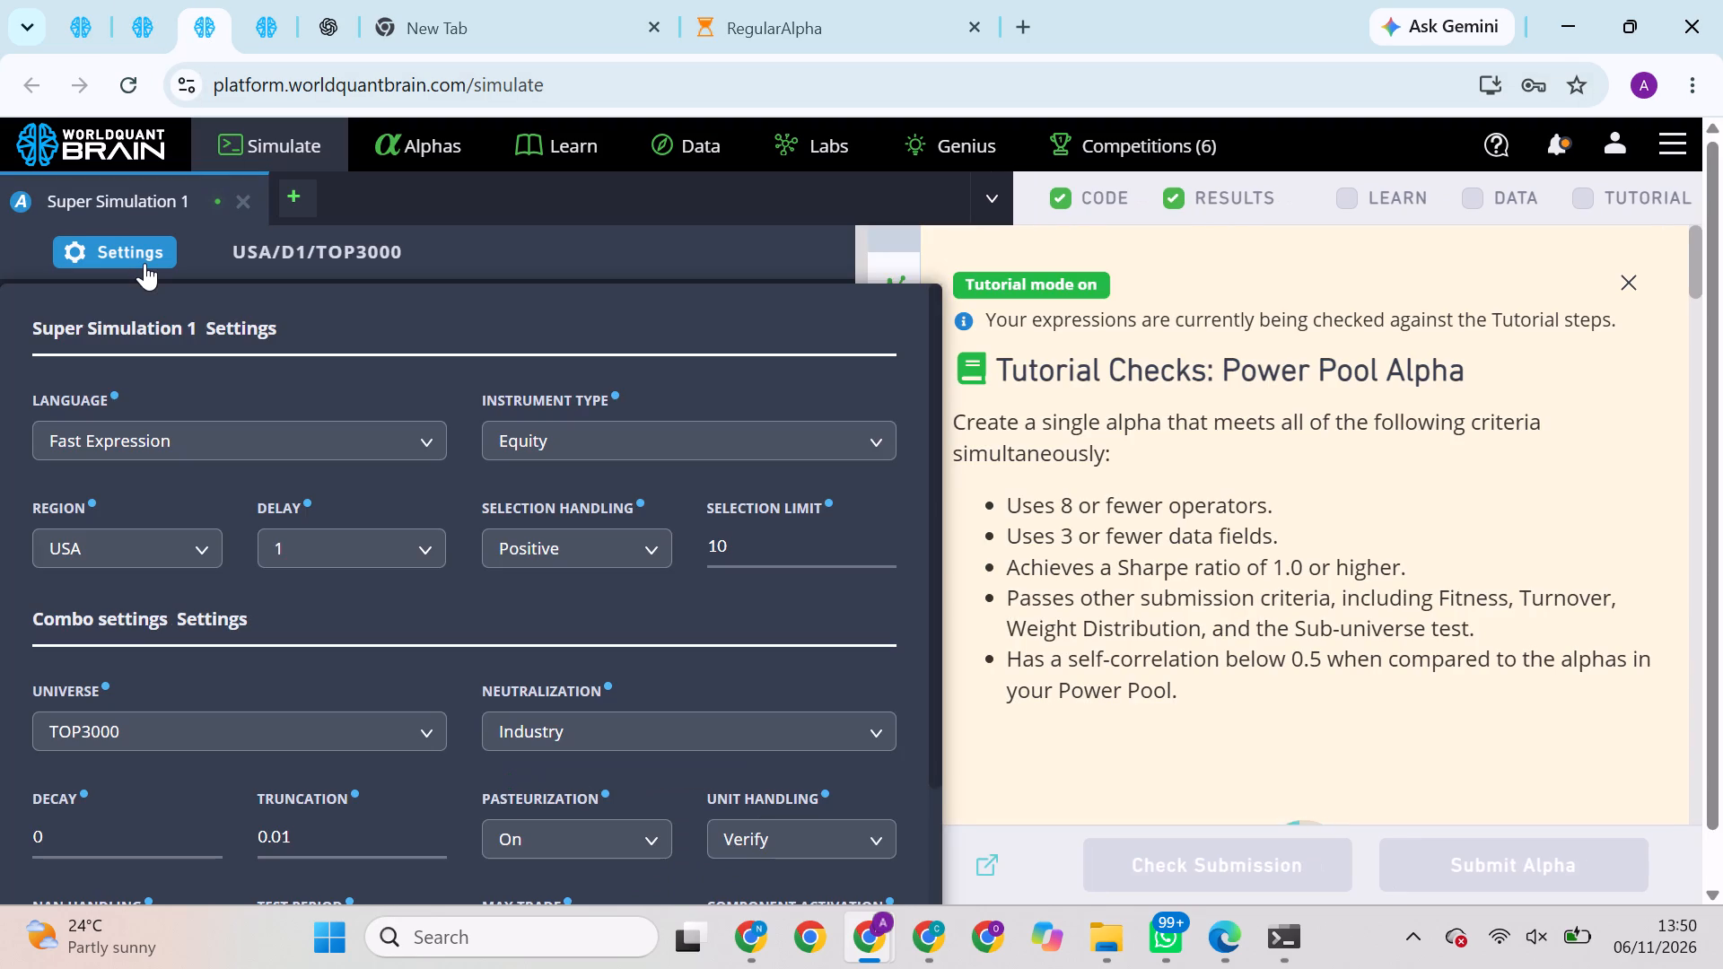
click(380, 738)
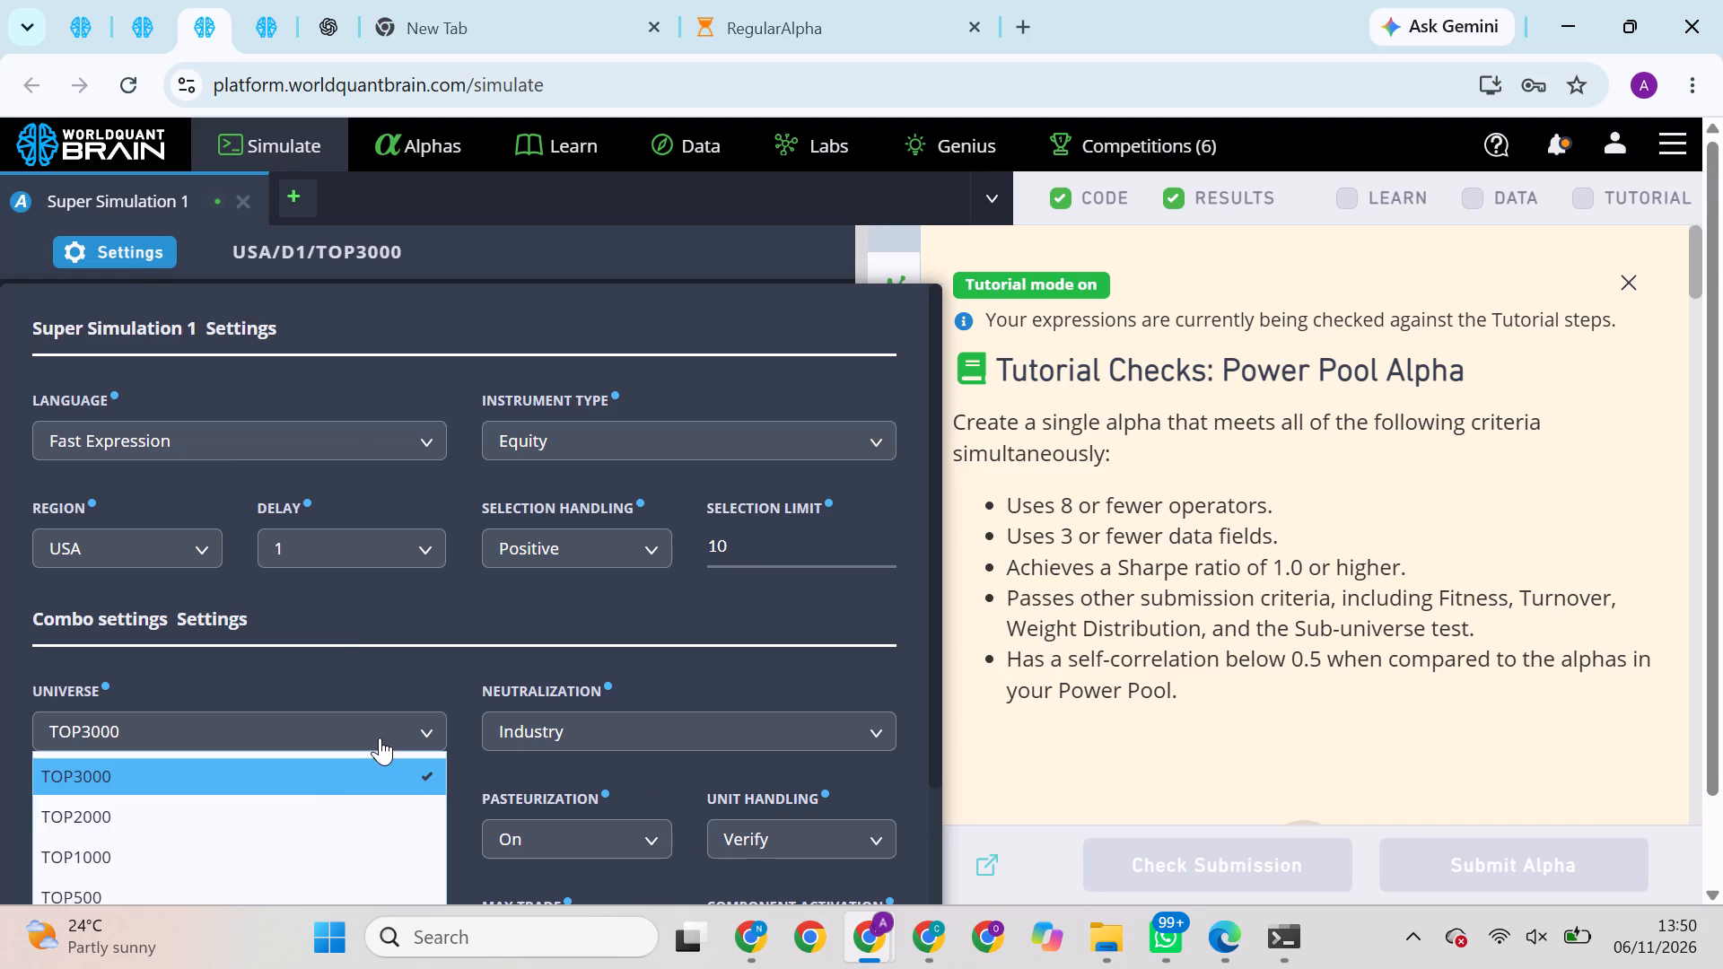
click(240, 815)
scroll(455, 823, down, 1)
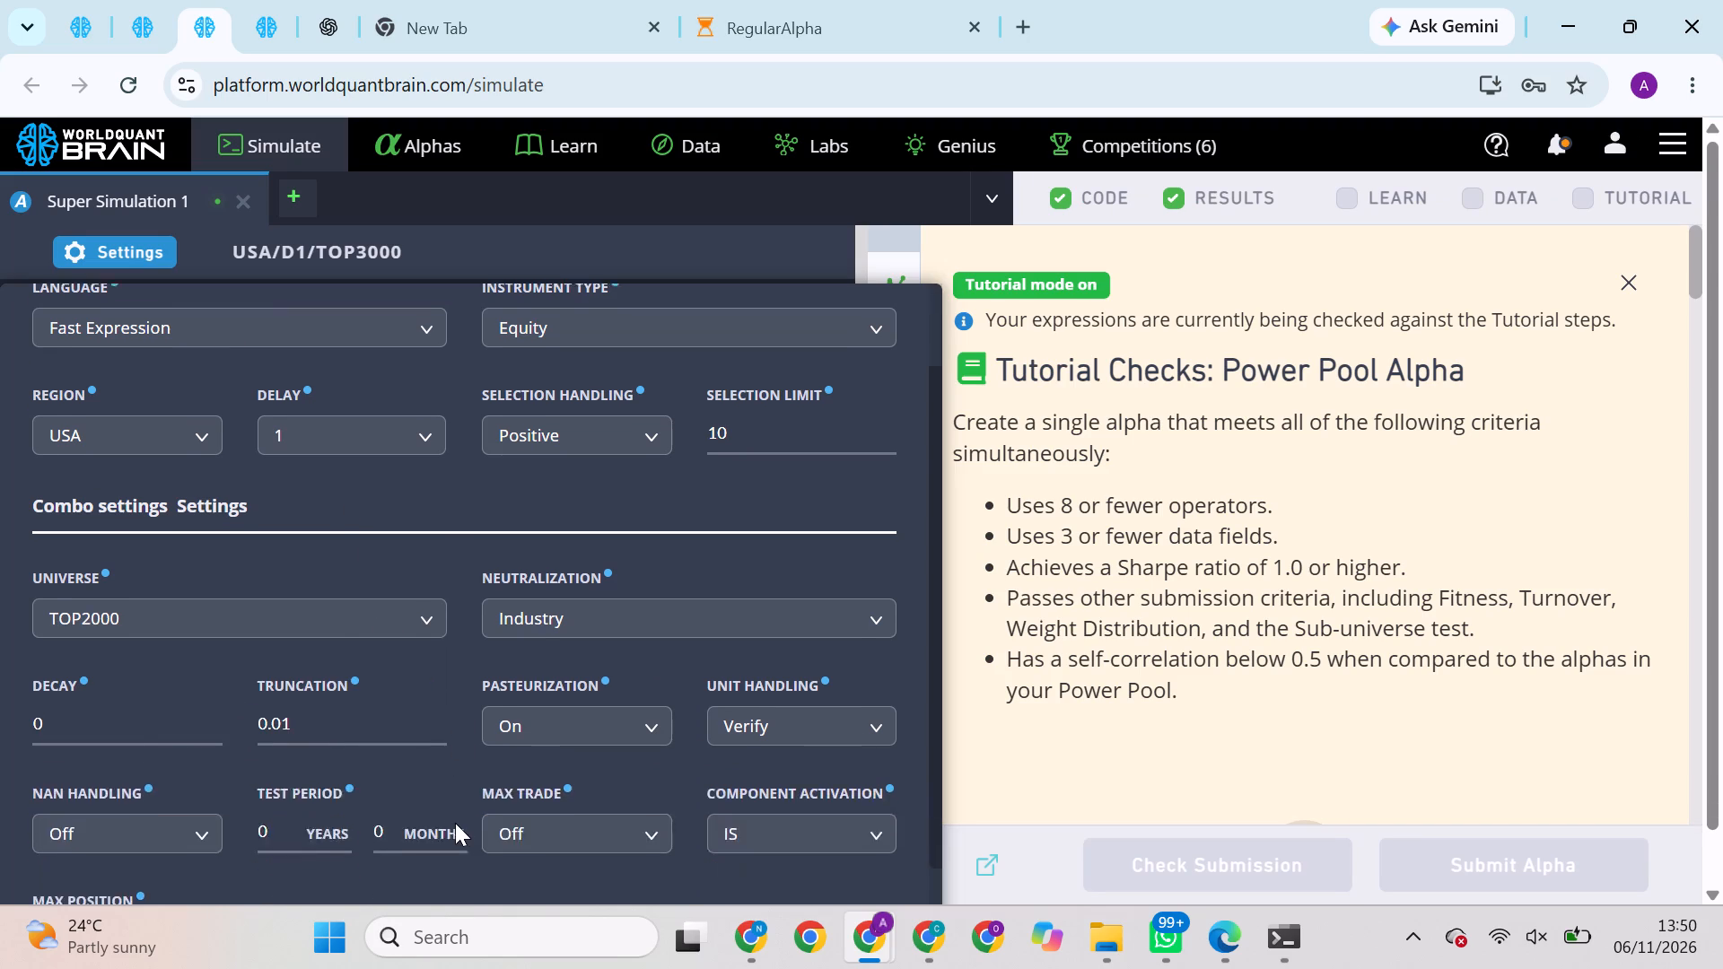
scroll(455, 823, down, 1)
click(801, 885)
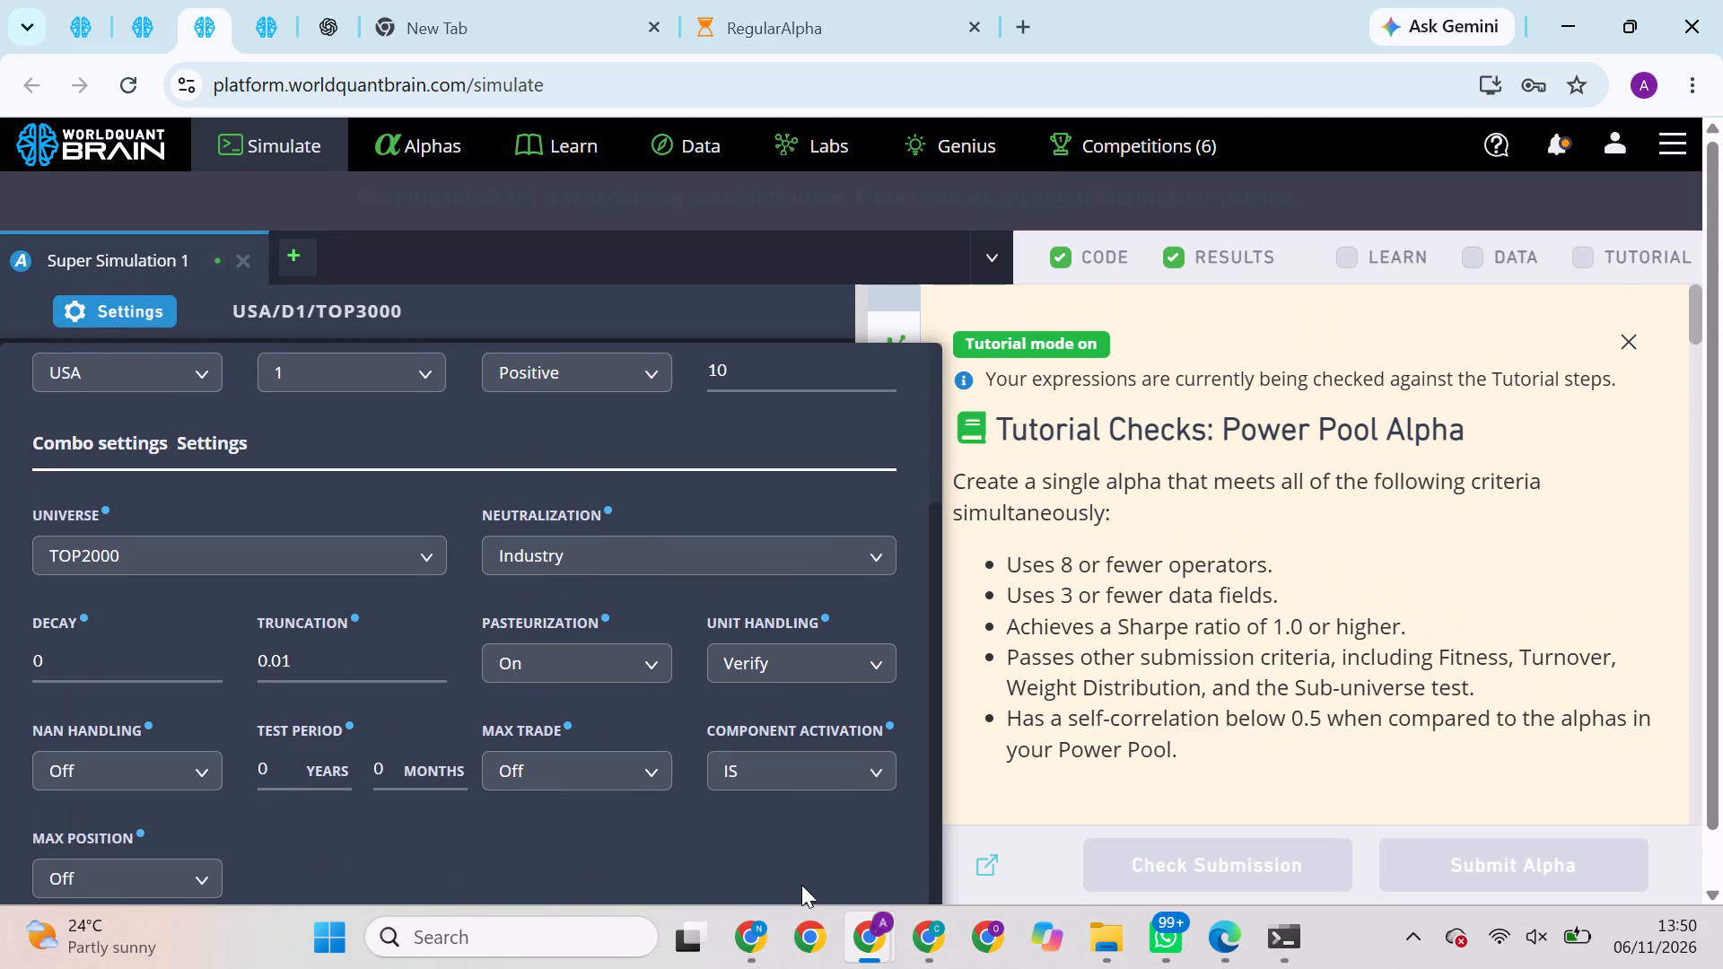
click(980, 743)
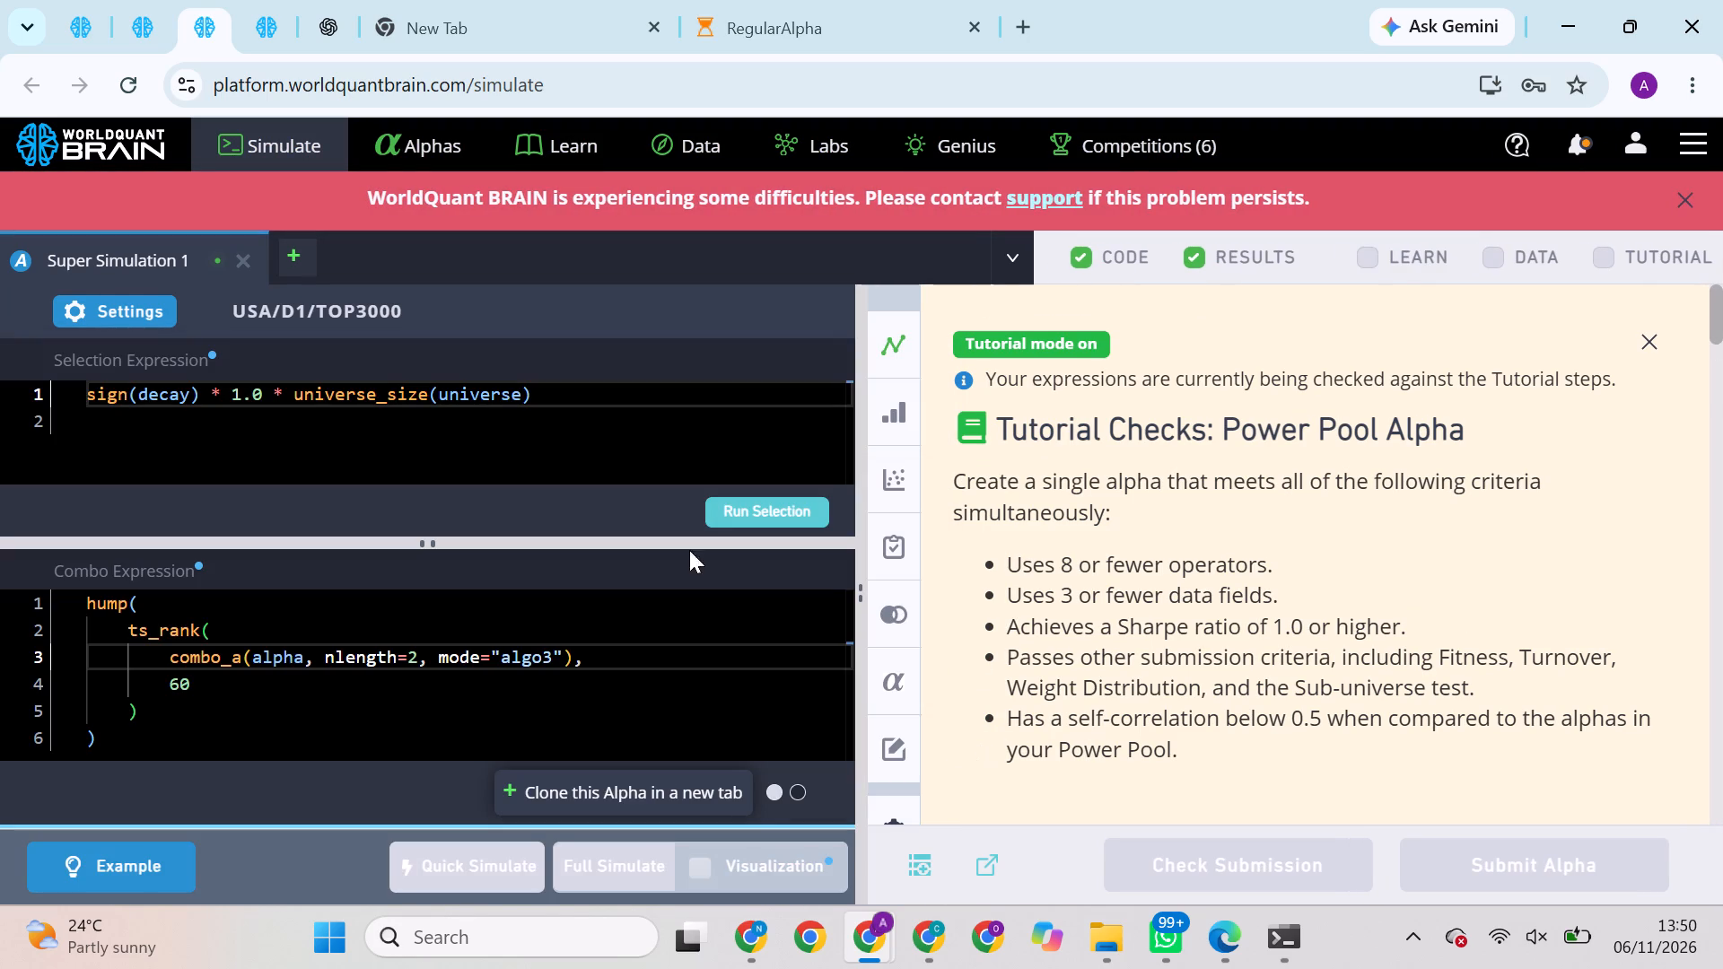
In the USA/D1/TOP3000 super simulation, set nlength to 4 in the combo expression and the selection expression's multiplier to 2.0.
click(418, 652)
key(BackSpace)
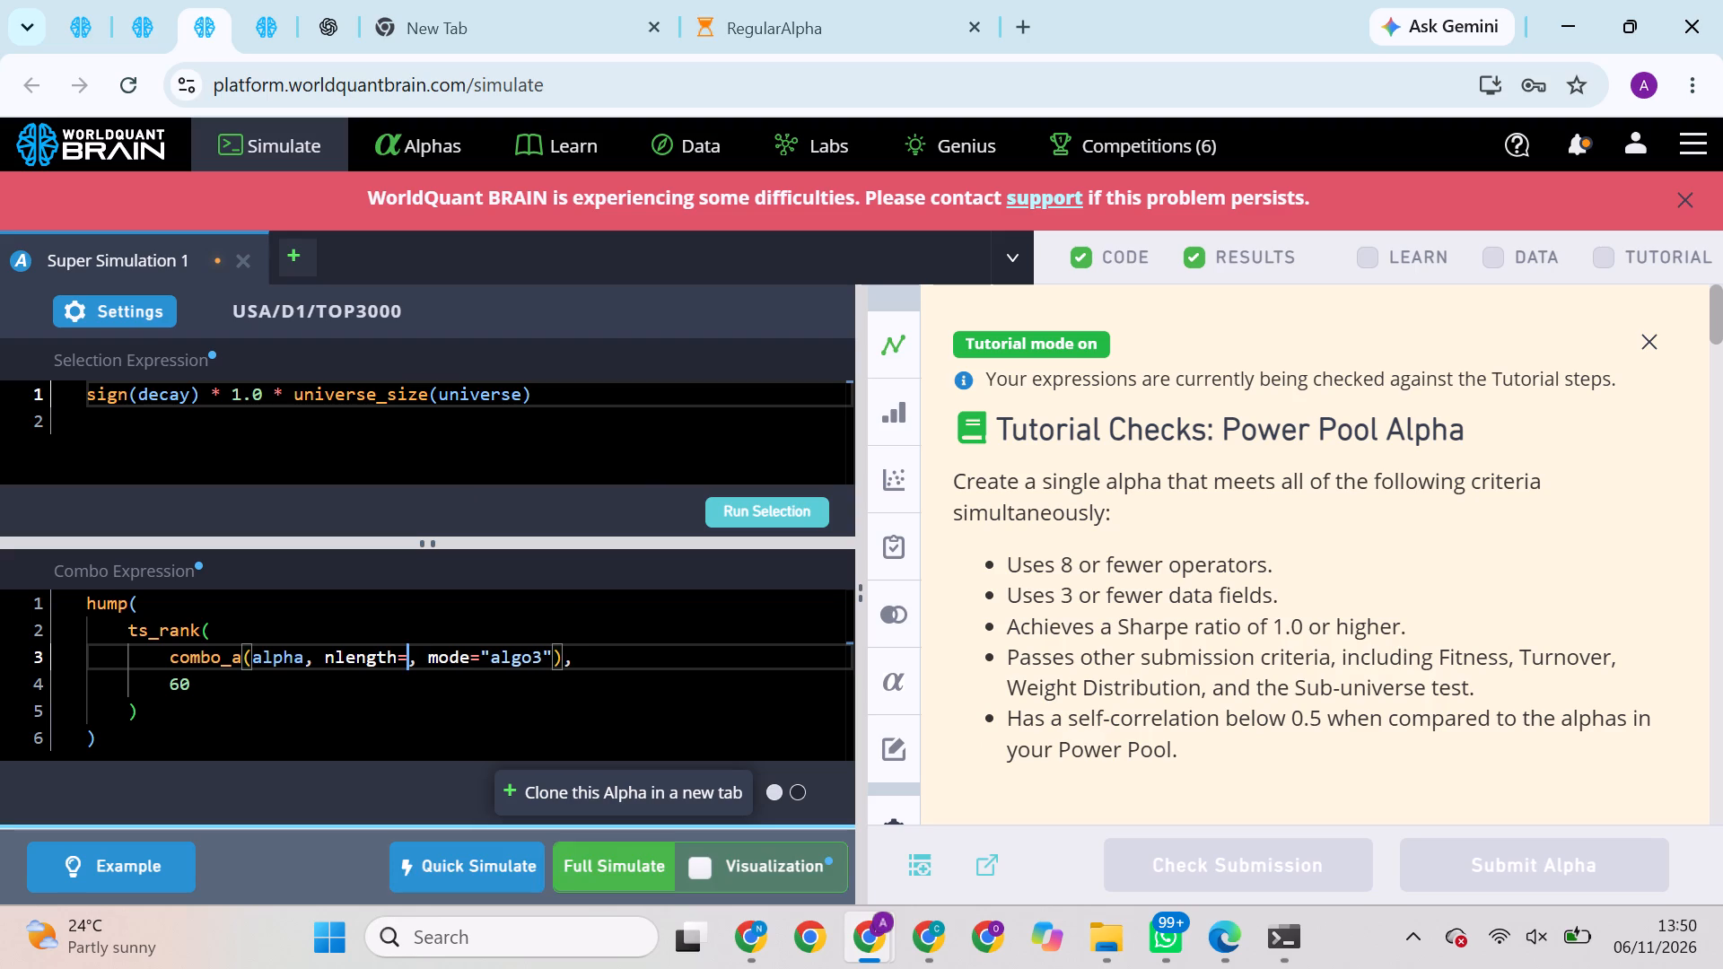
key(4)
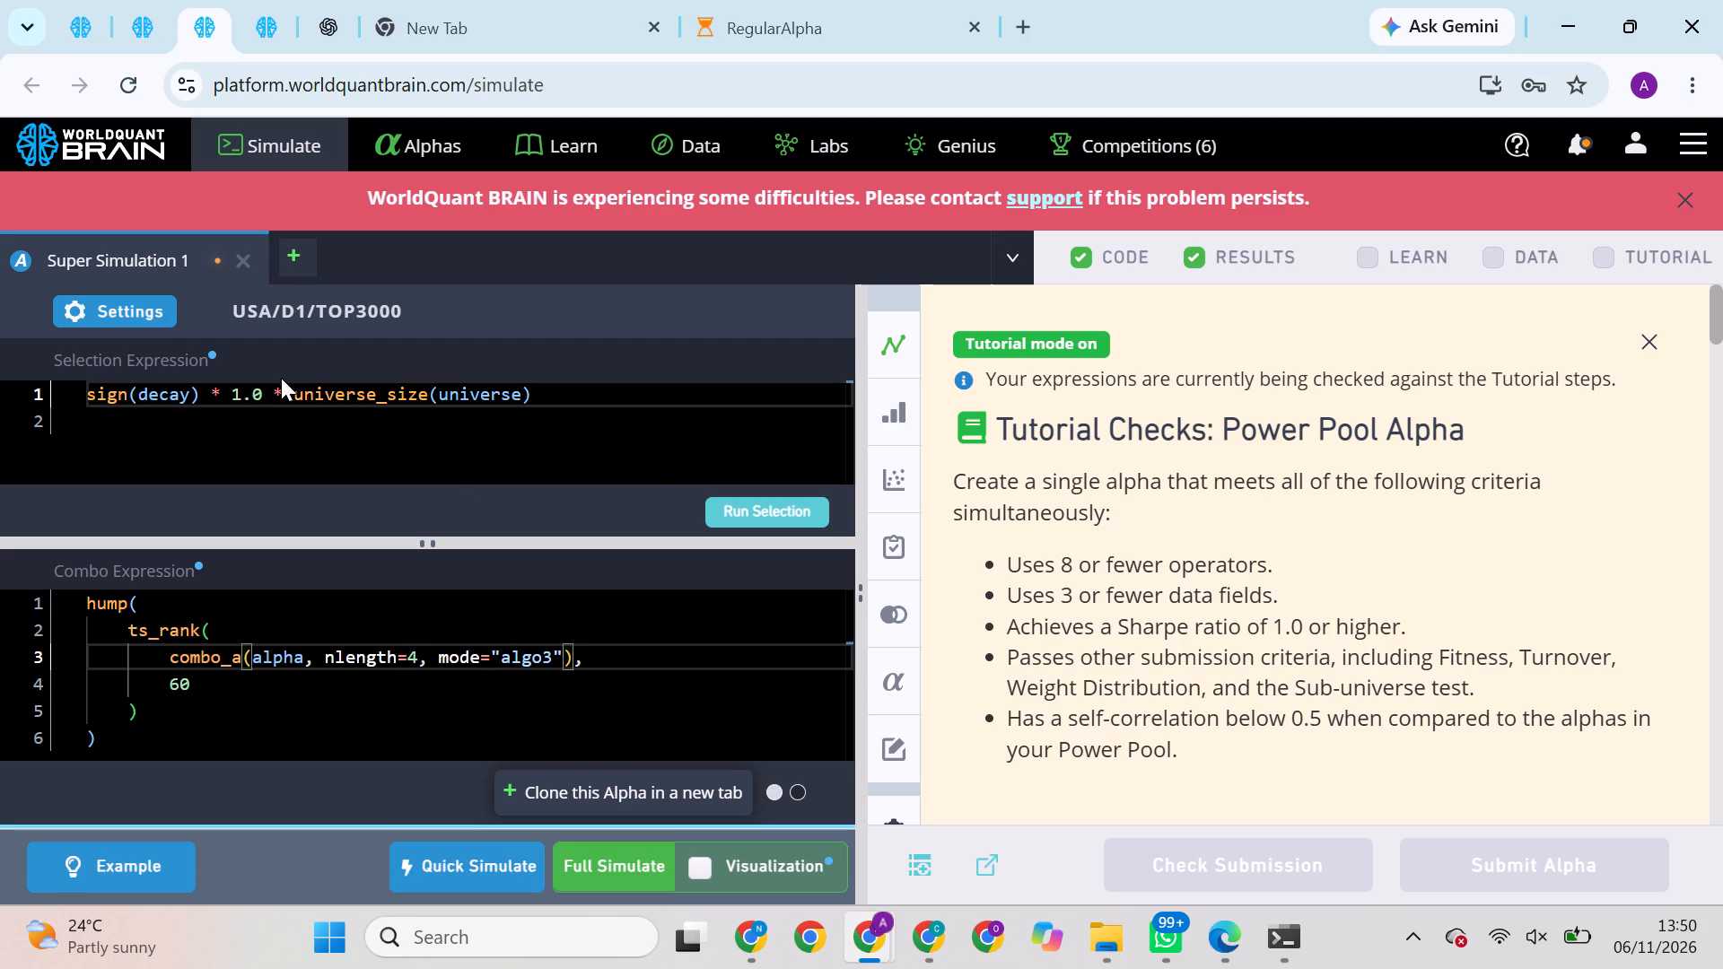
click(238, 392)
key(BackSpace)
key(2)
Run the selection and the full simulation of the edited USA/D1/TOP3000 super alpha, and dismiss the platform error banner.
click(769, 514)
click(619, 852)
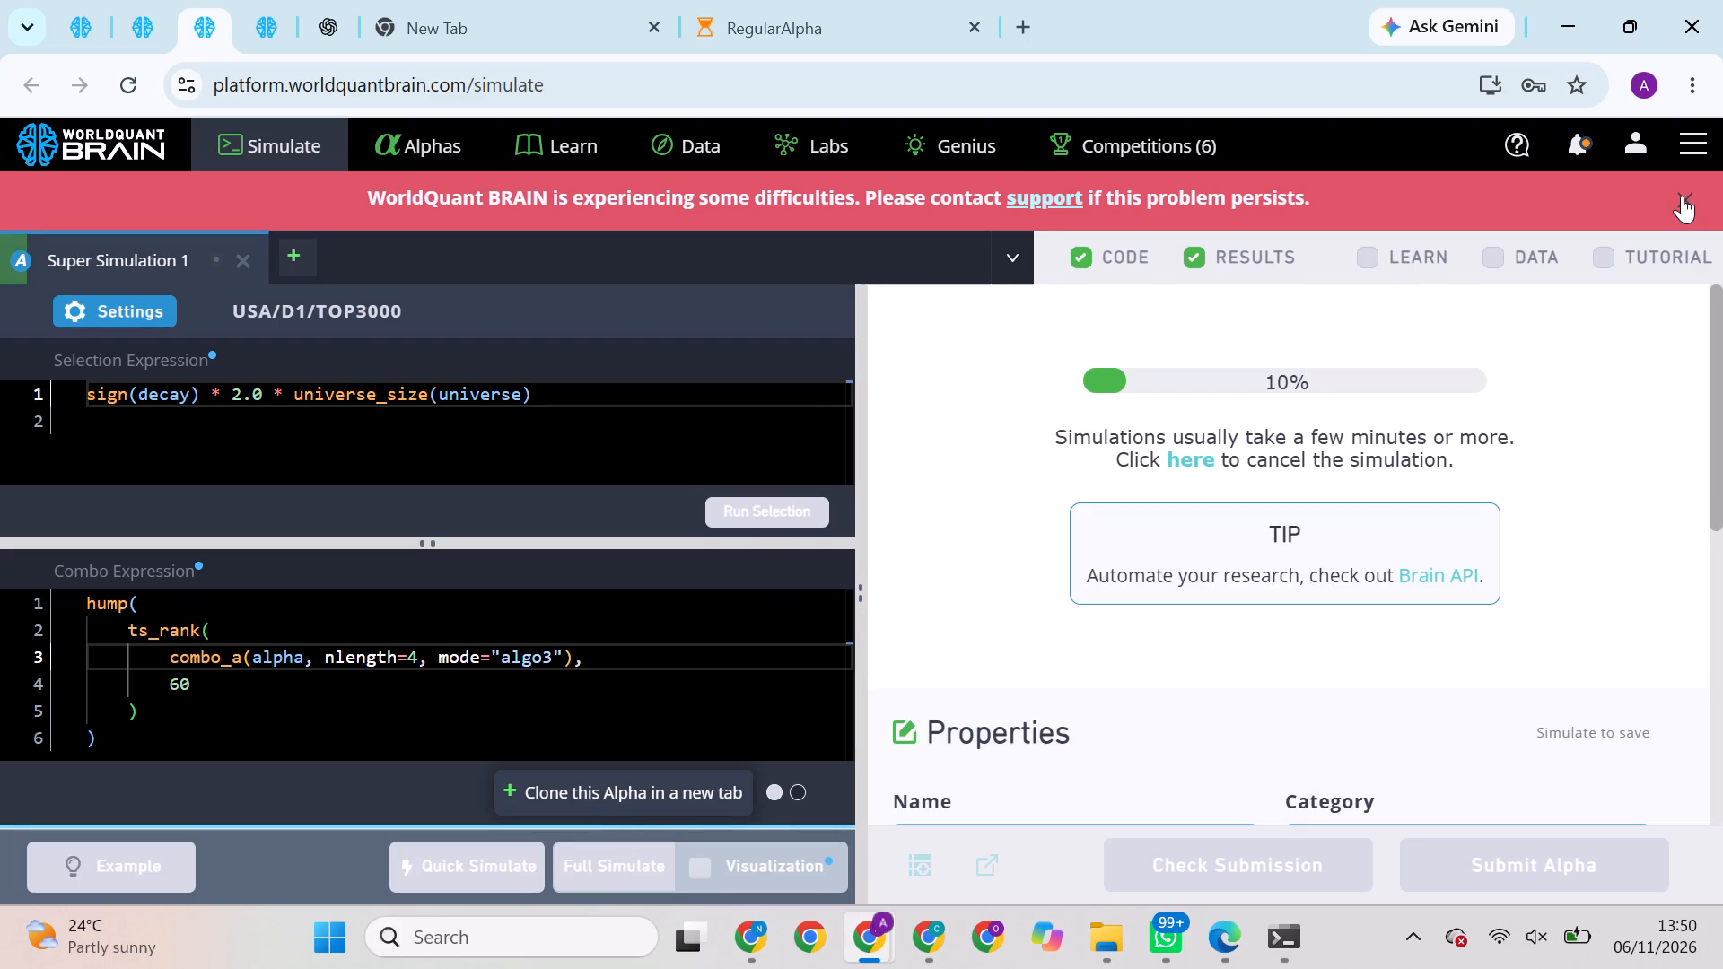
click(1682, 196)
In the other account's browser window, leave the simulation settings and open the list of submitted alphas.
click(266, 24)
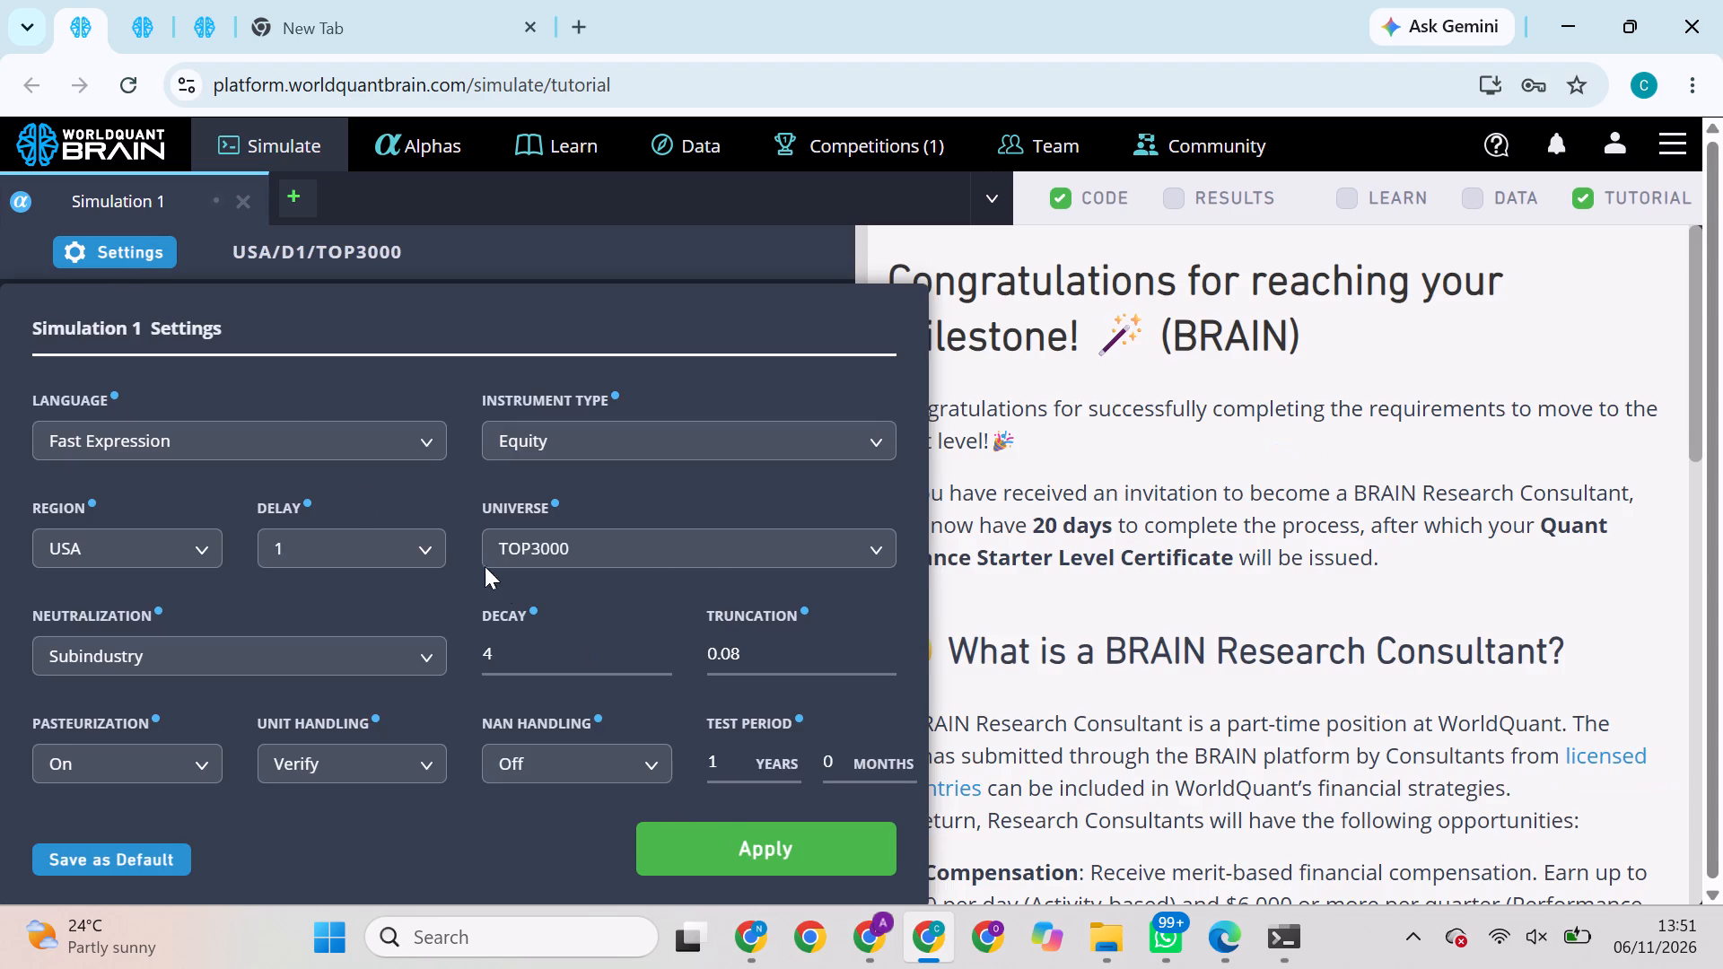
click(1006, 607)
click(1006, 607)
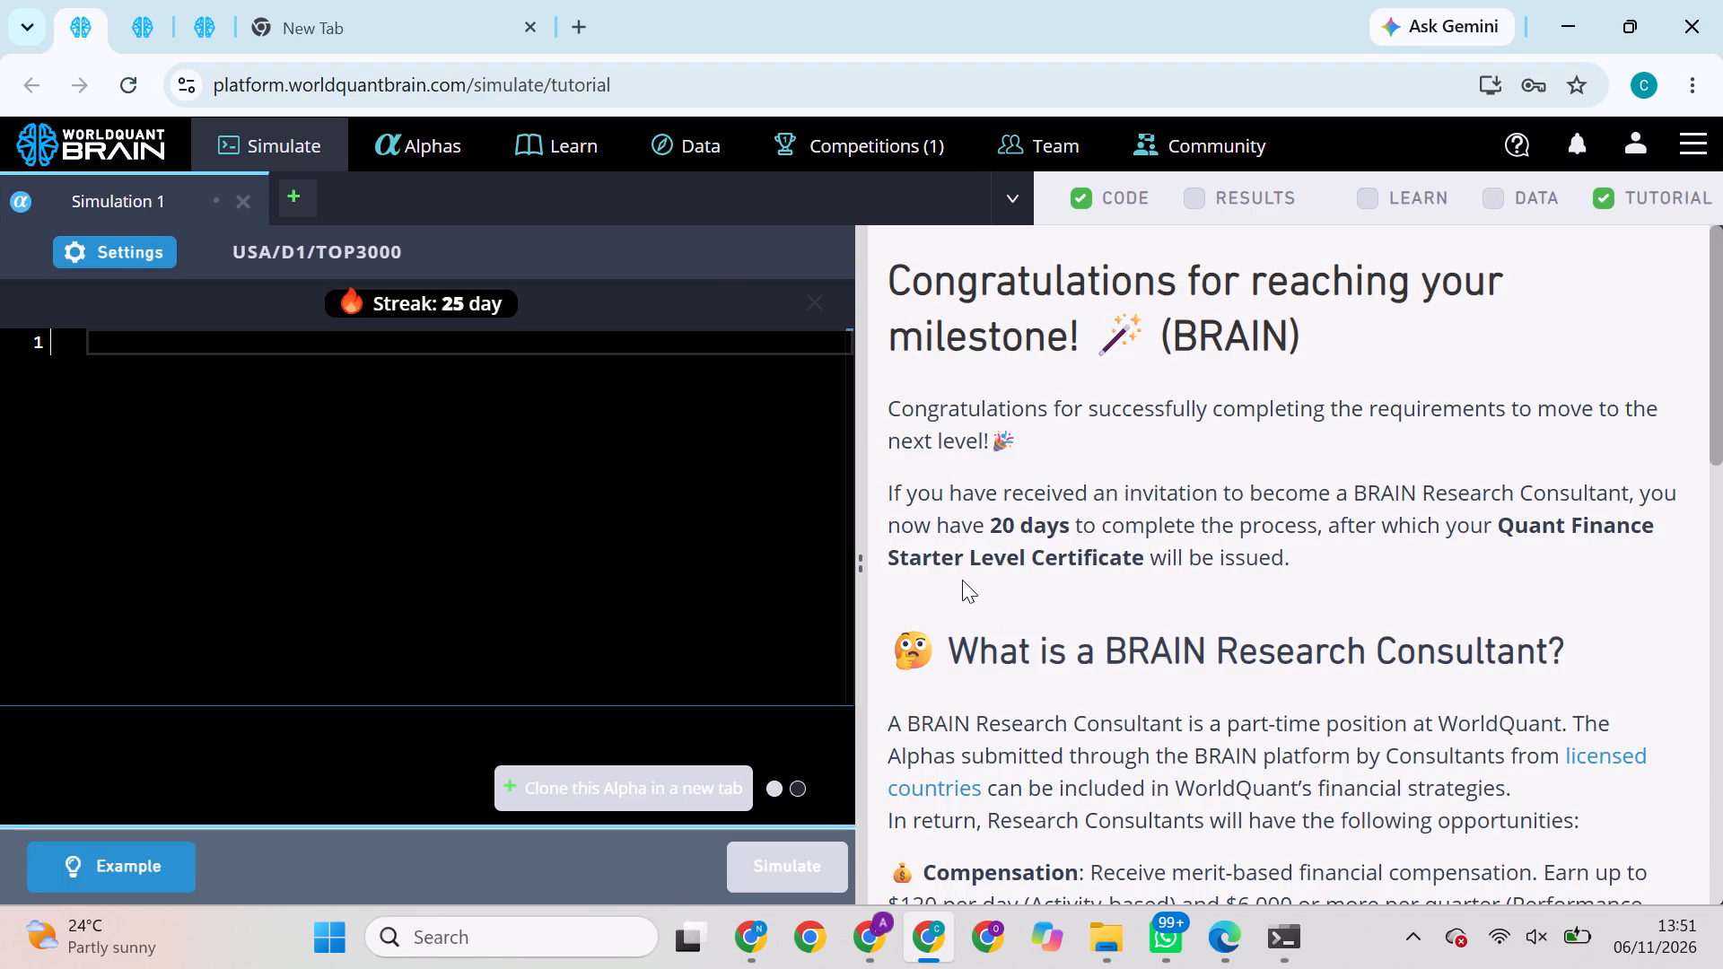
click(466, 153)
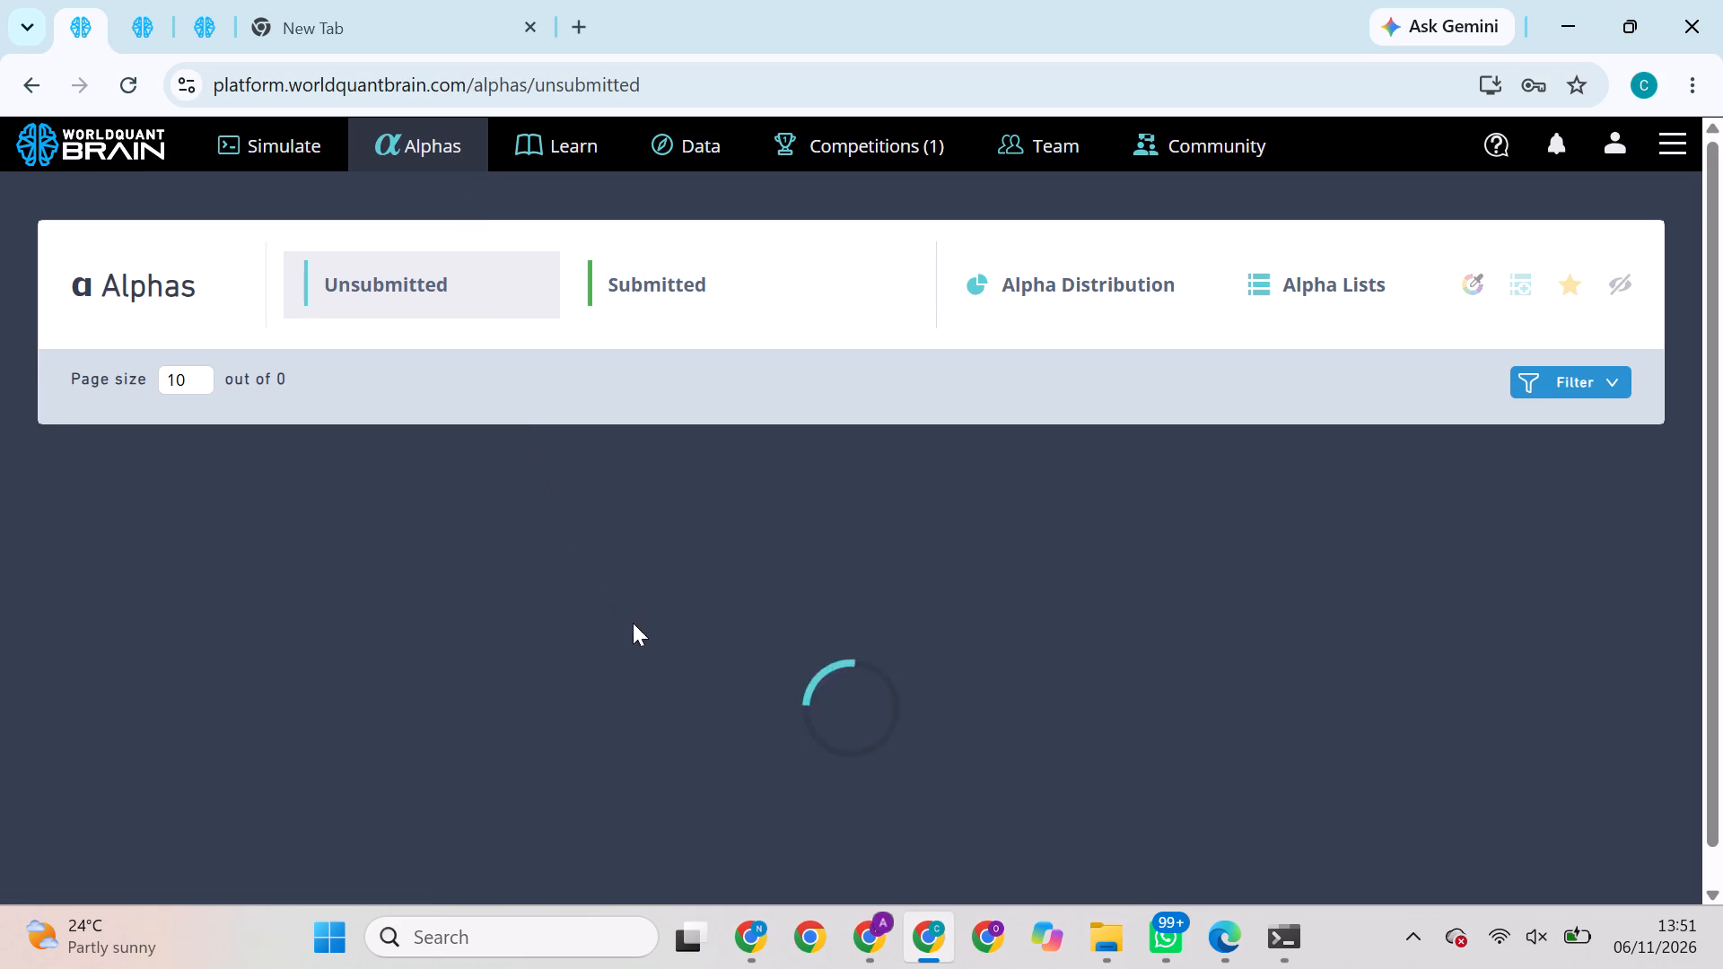
click(652, 298)
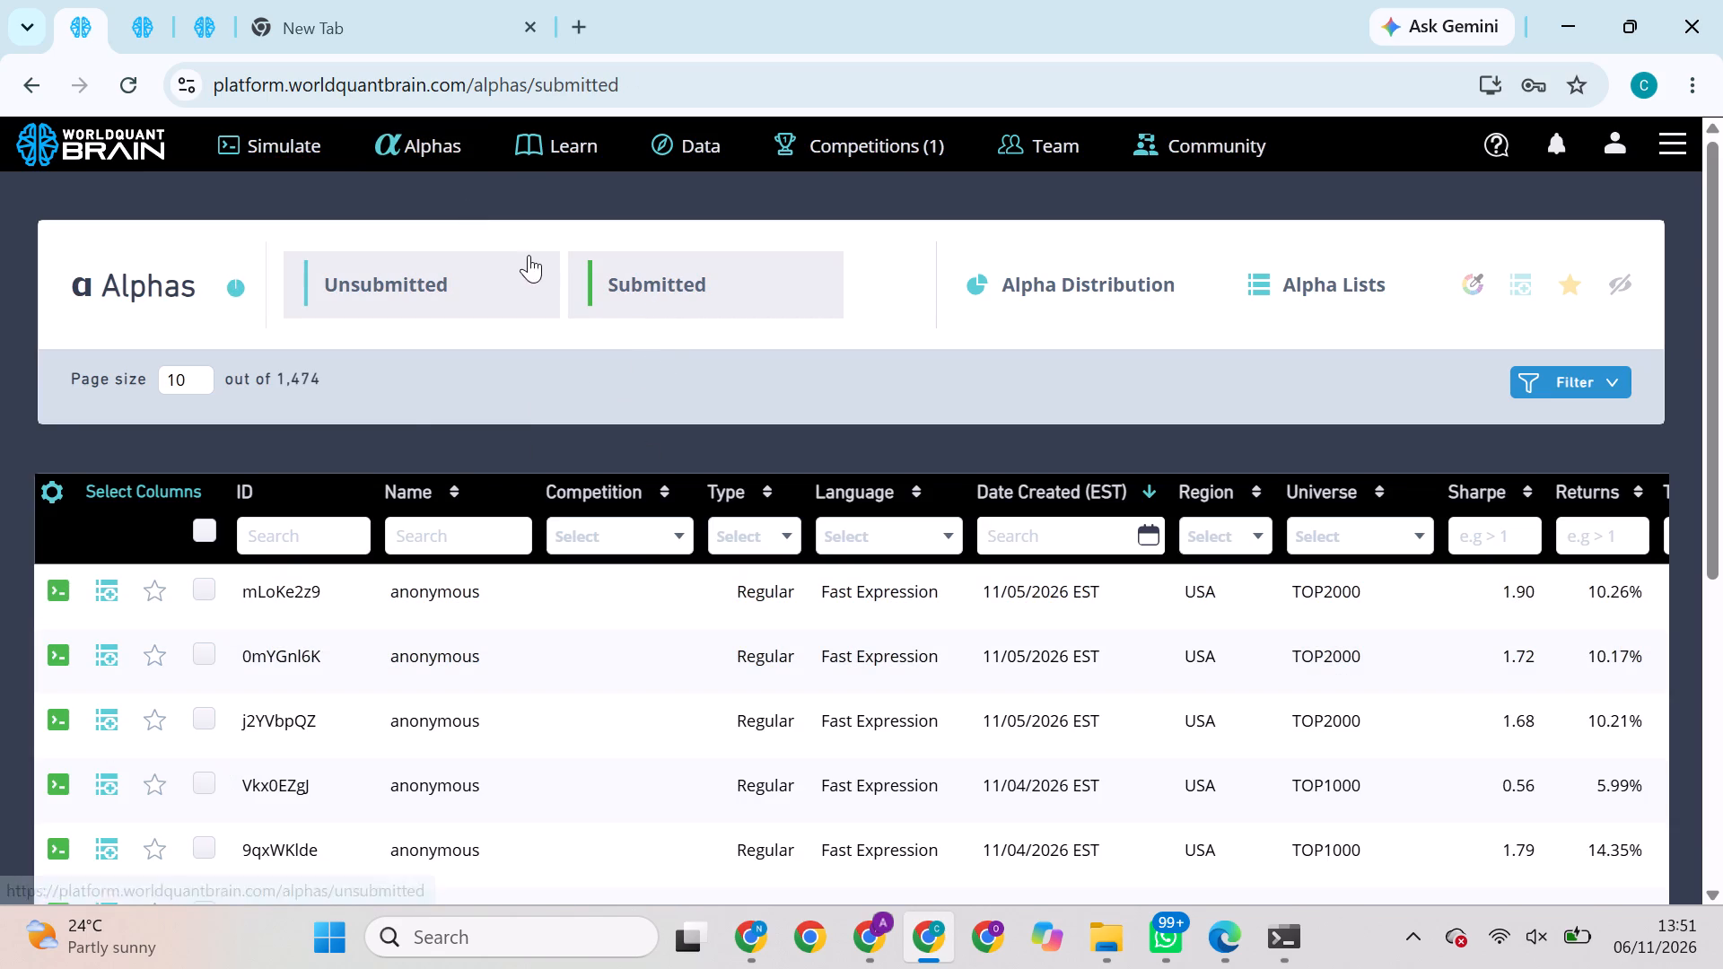
click(665, 294)
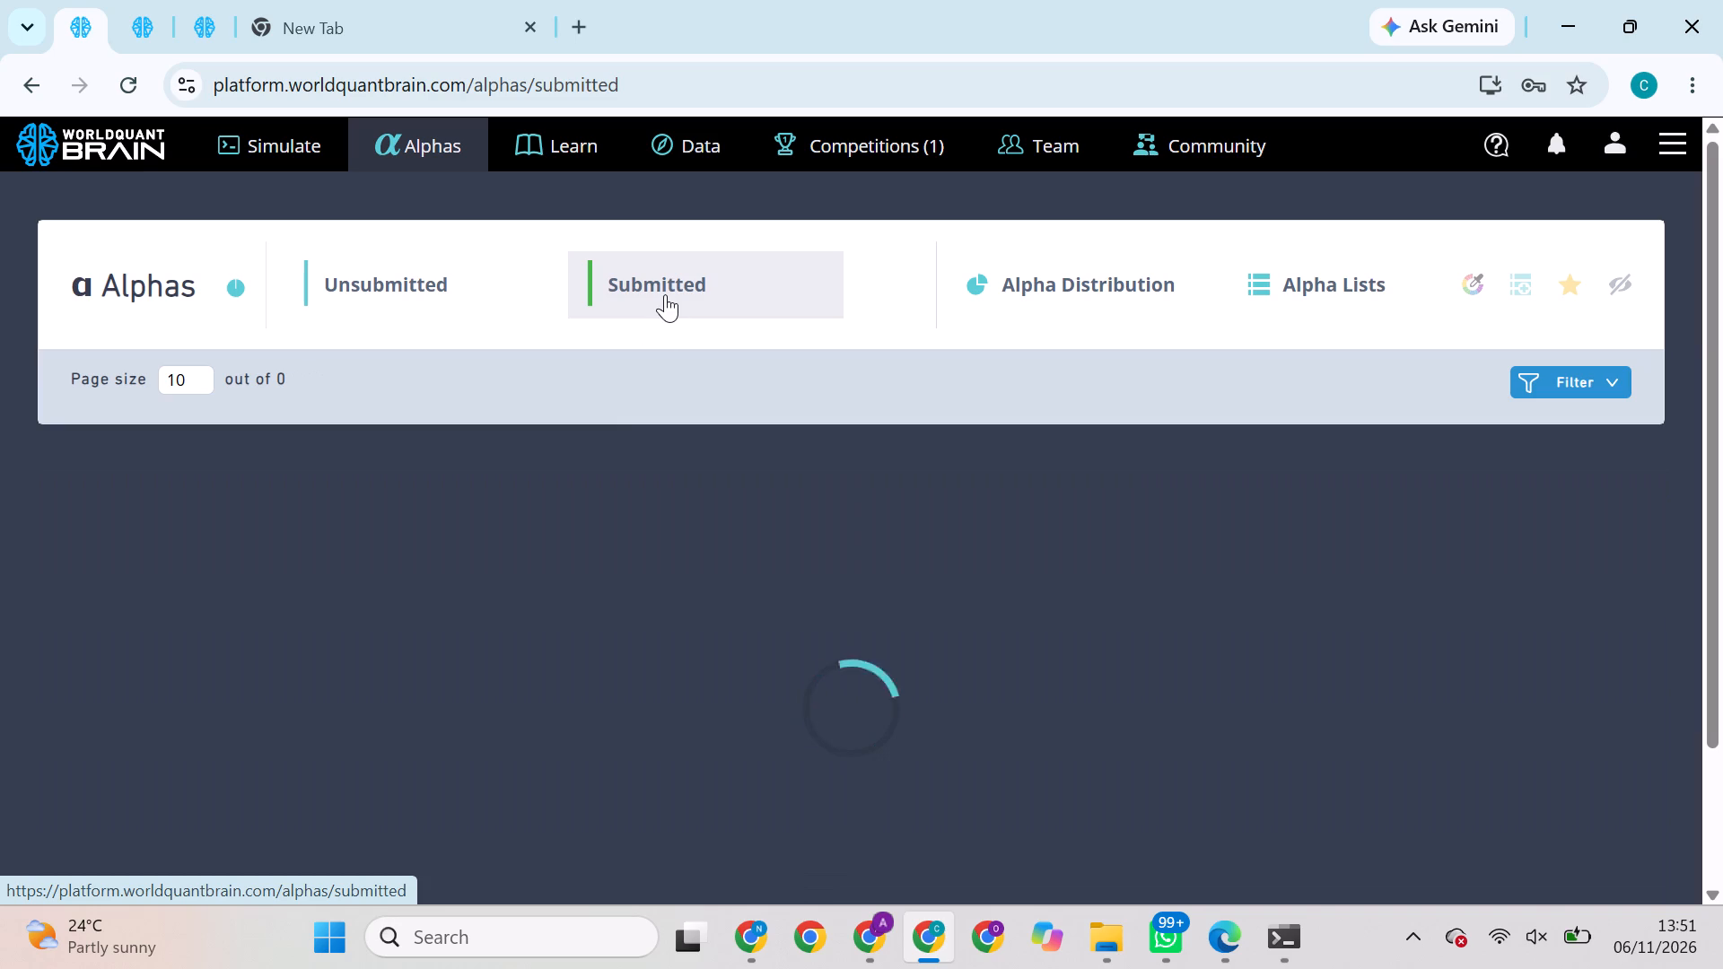
Open the submitted alpha KPJqKdml, created 10/30/2026, and clone it into a new simulation.
scroll(645, 599, down, 3)
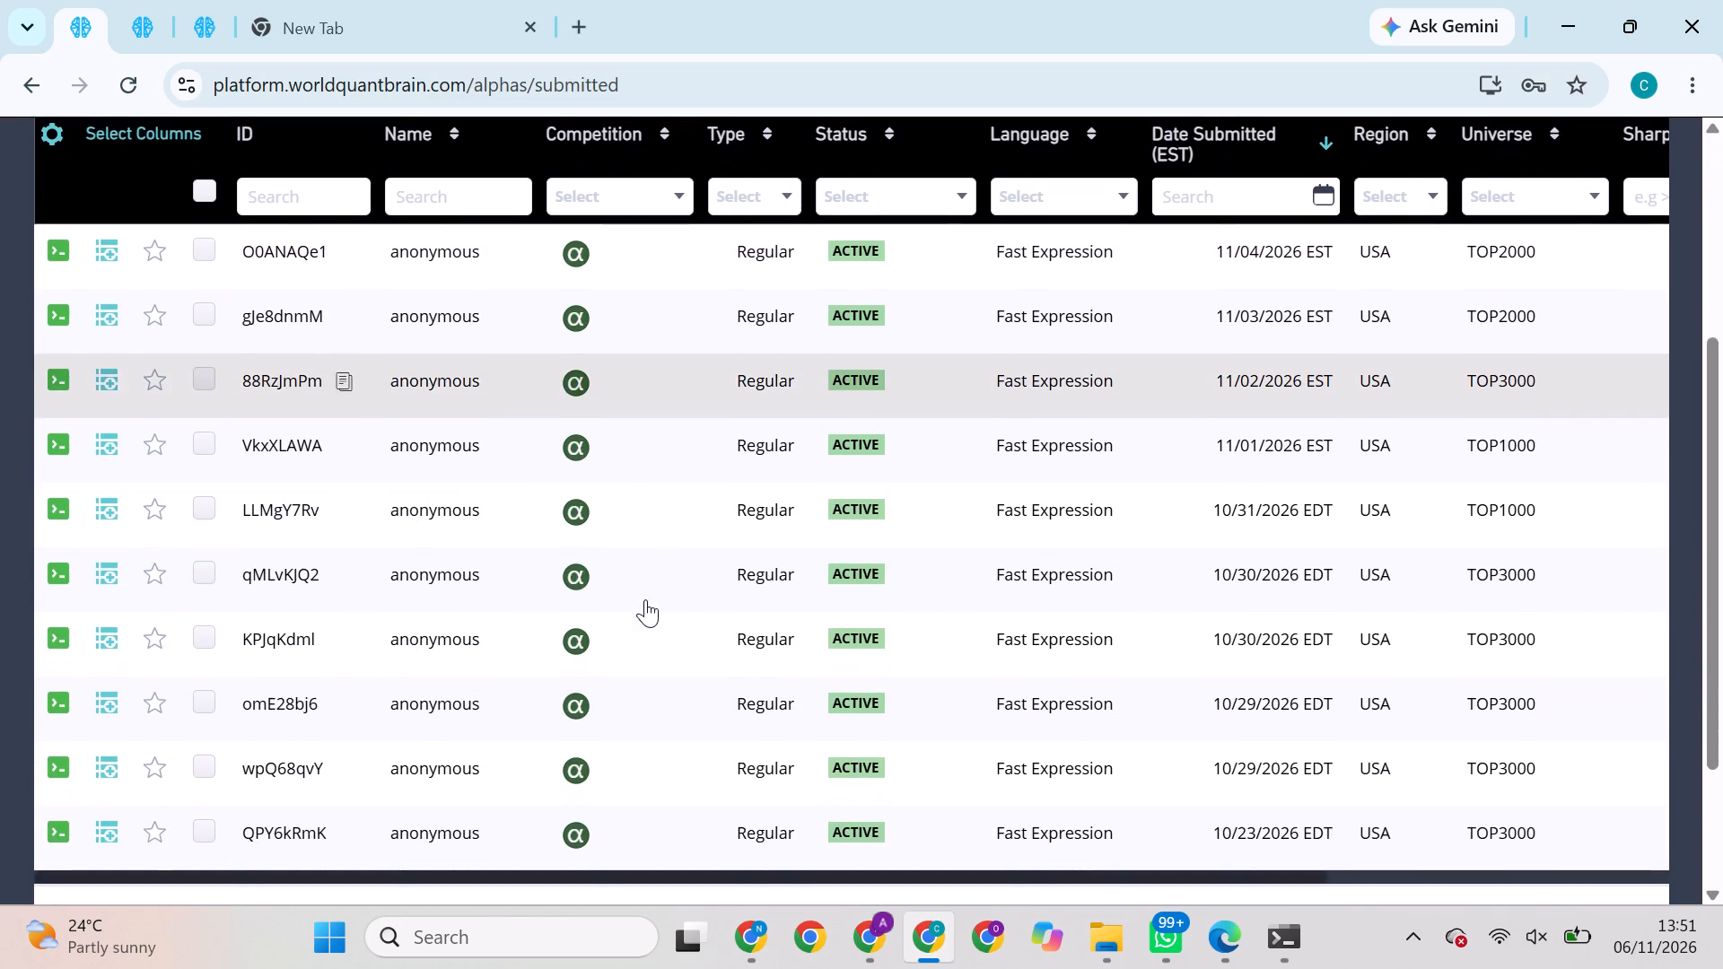
scroll(645, 599, down, 1)
click(652, 607)
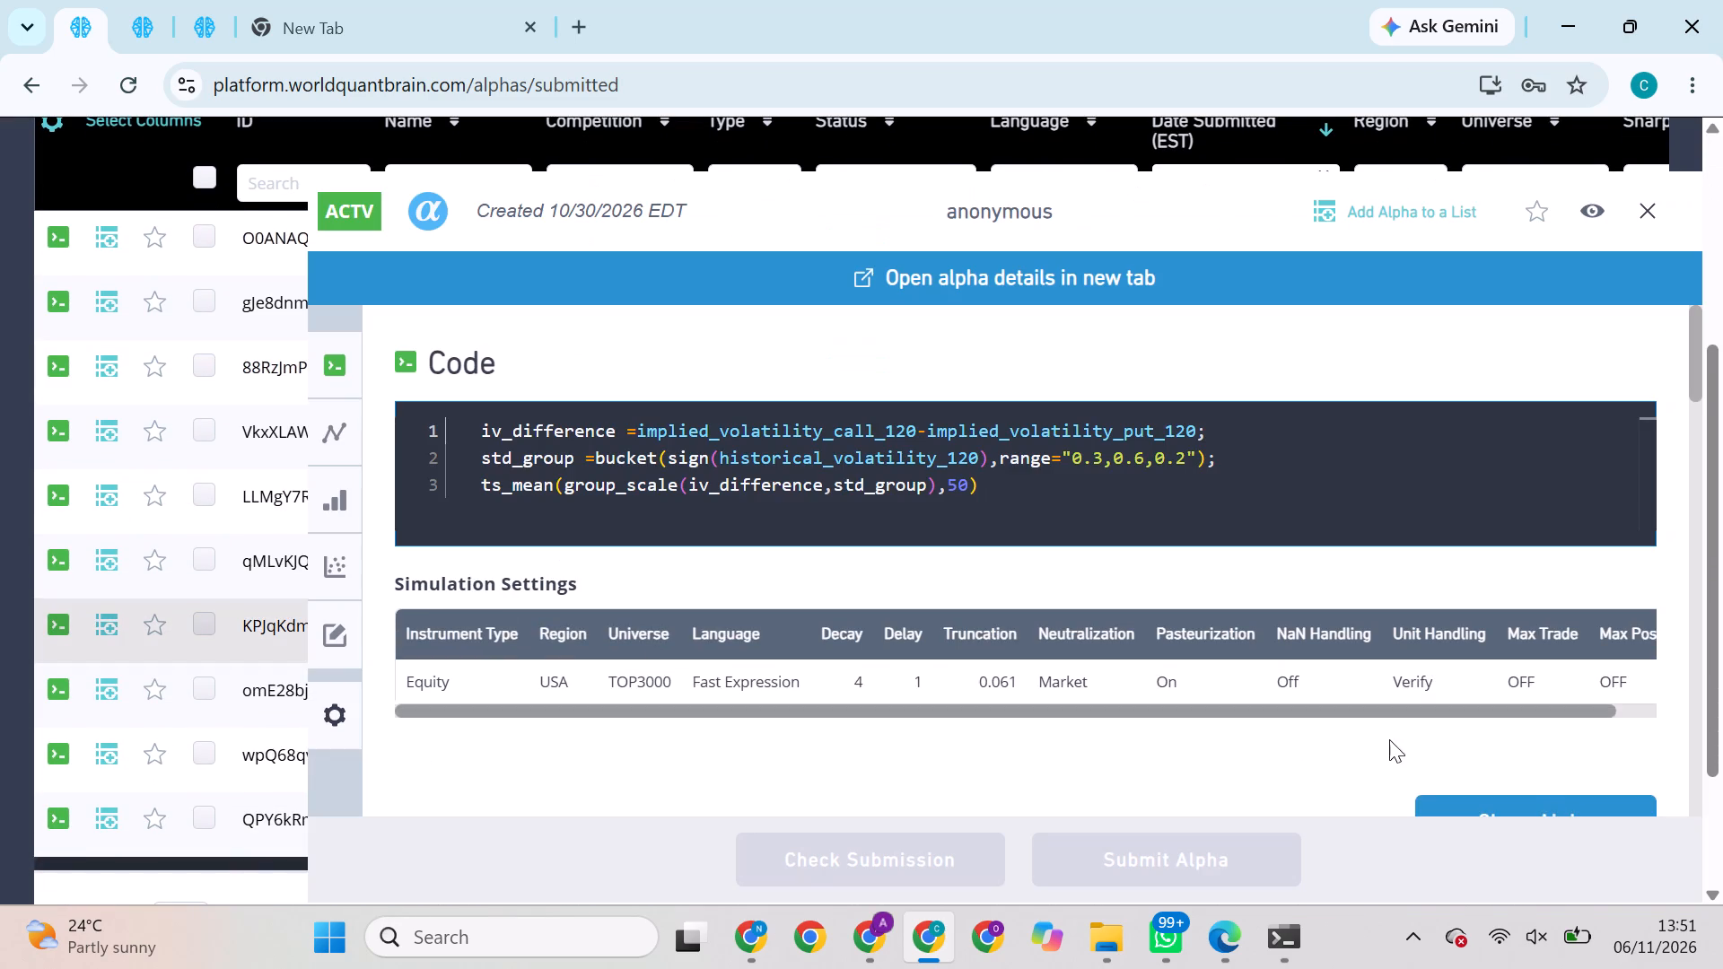
scroll(1385, 703, down, 2)
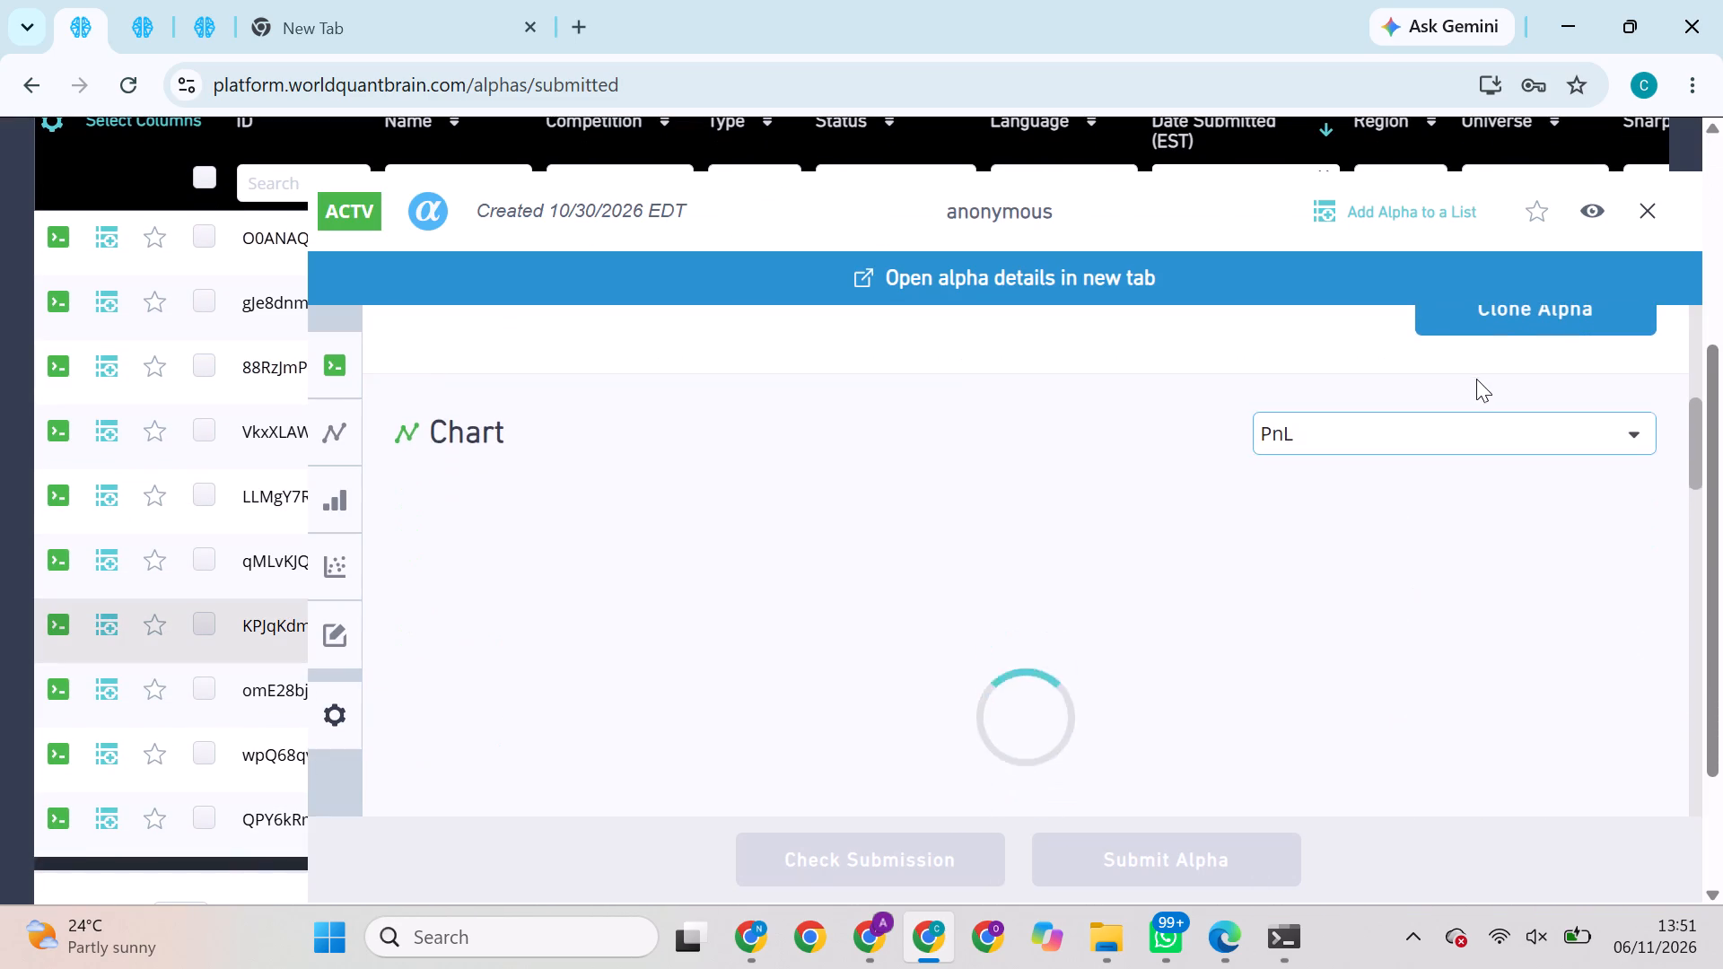
scroll(1477, 375, up, 1)
click(1486, 422)
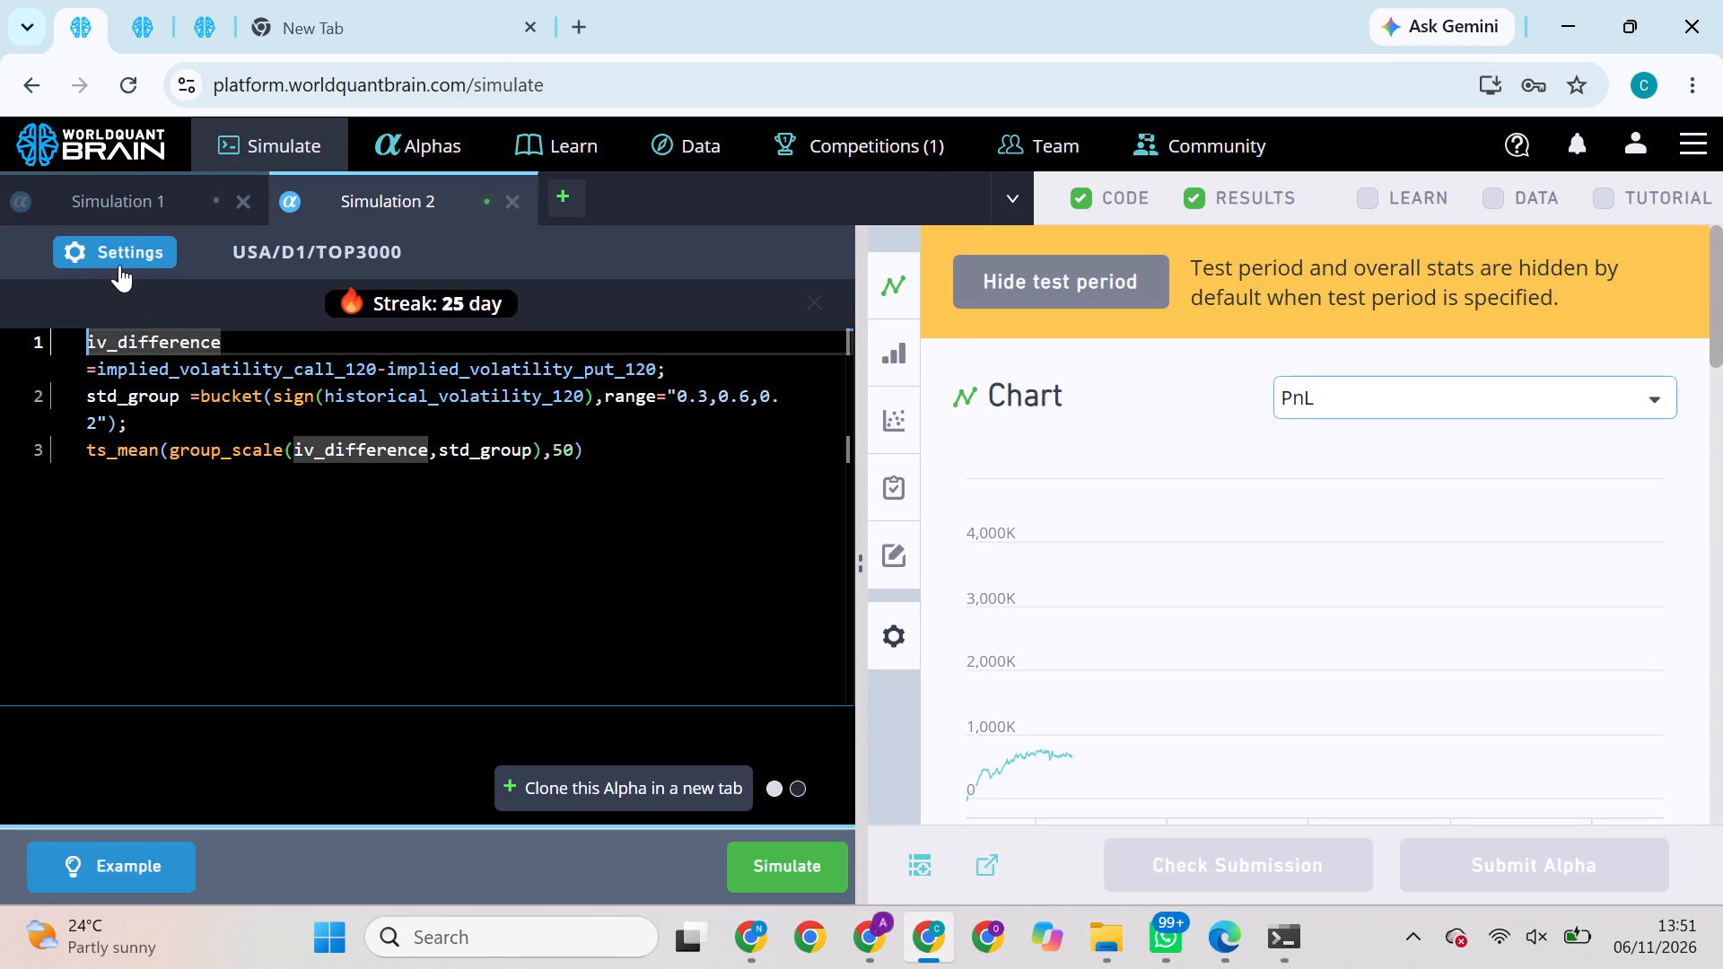
Set the cloned alpha's neutralization to Sector and apply the simulation settings.
click(119, 265)
click(147, 647)
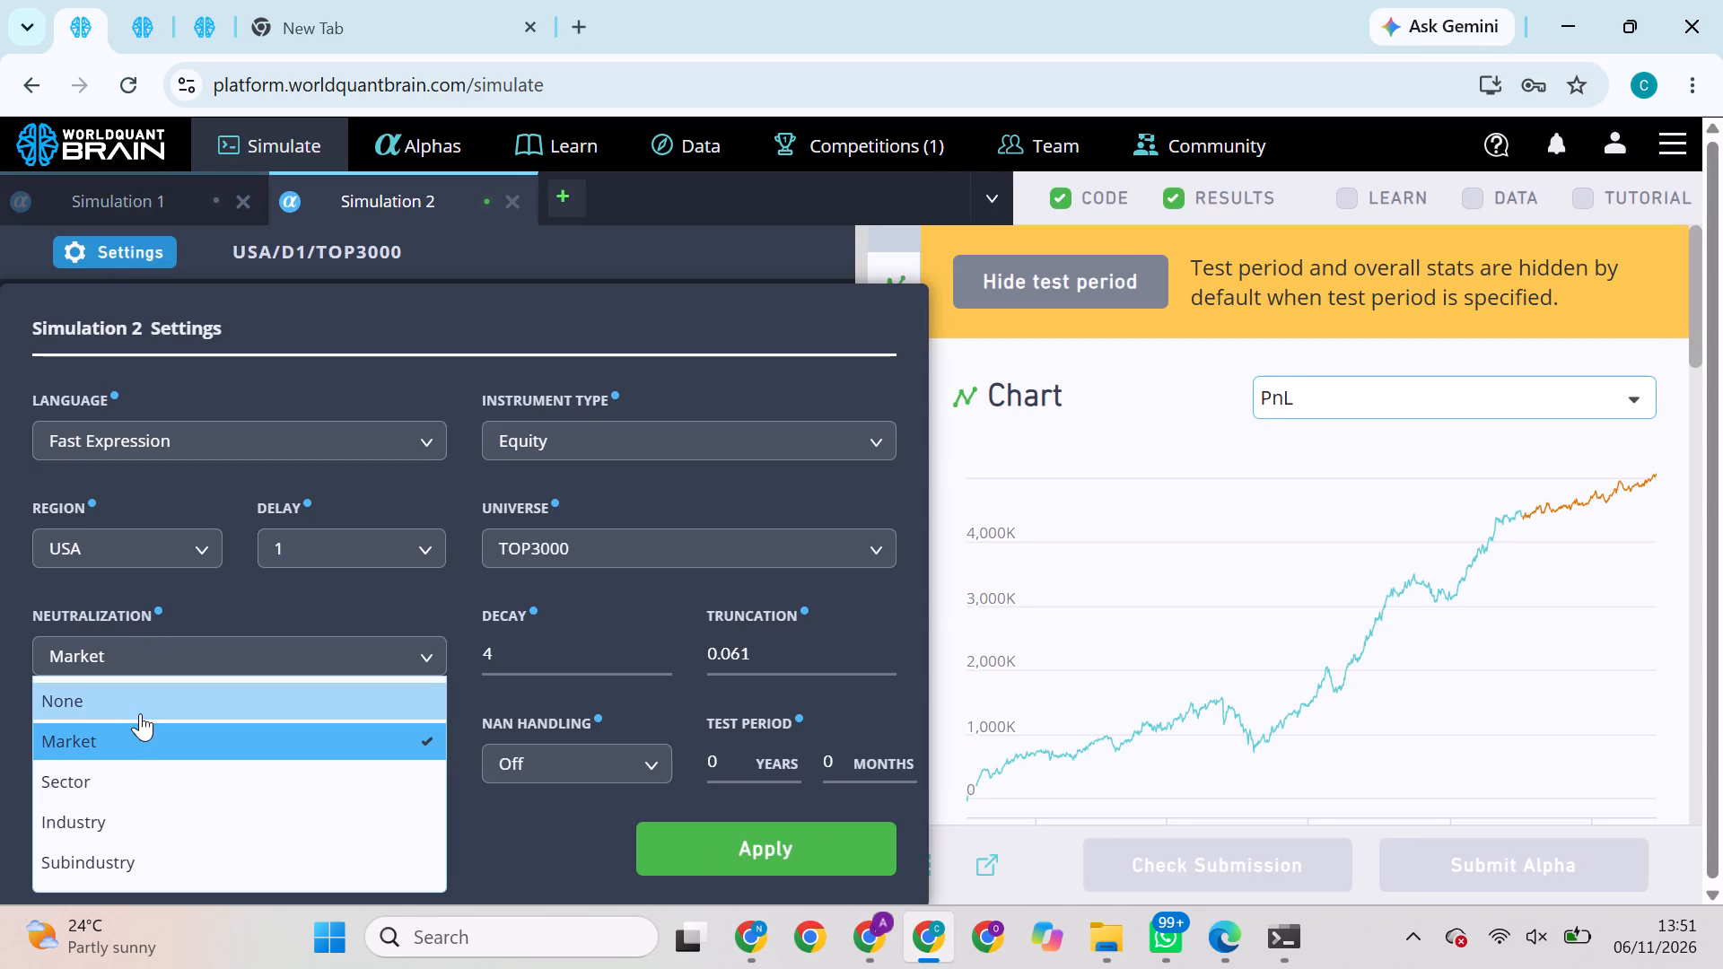
click(115, 770)
click(365, 818)
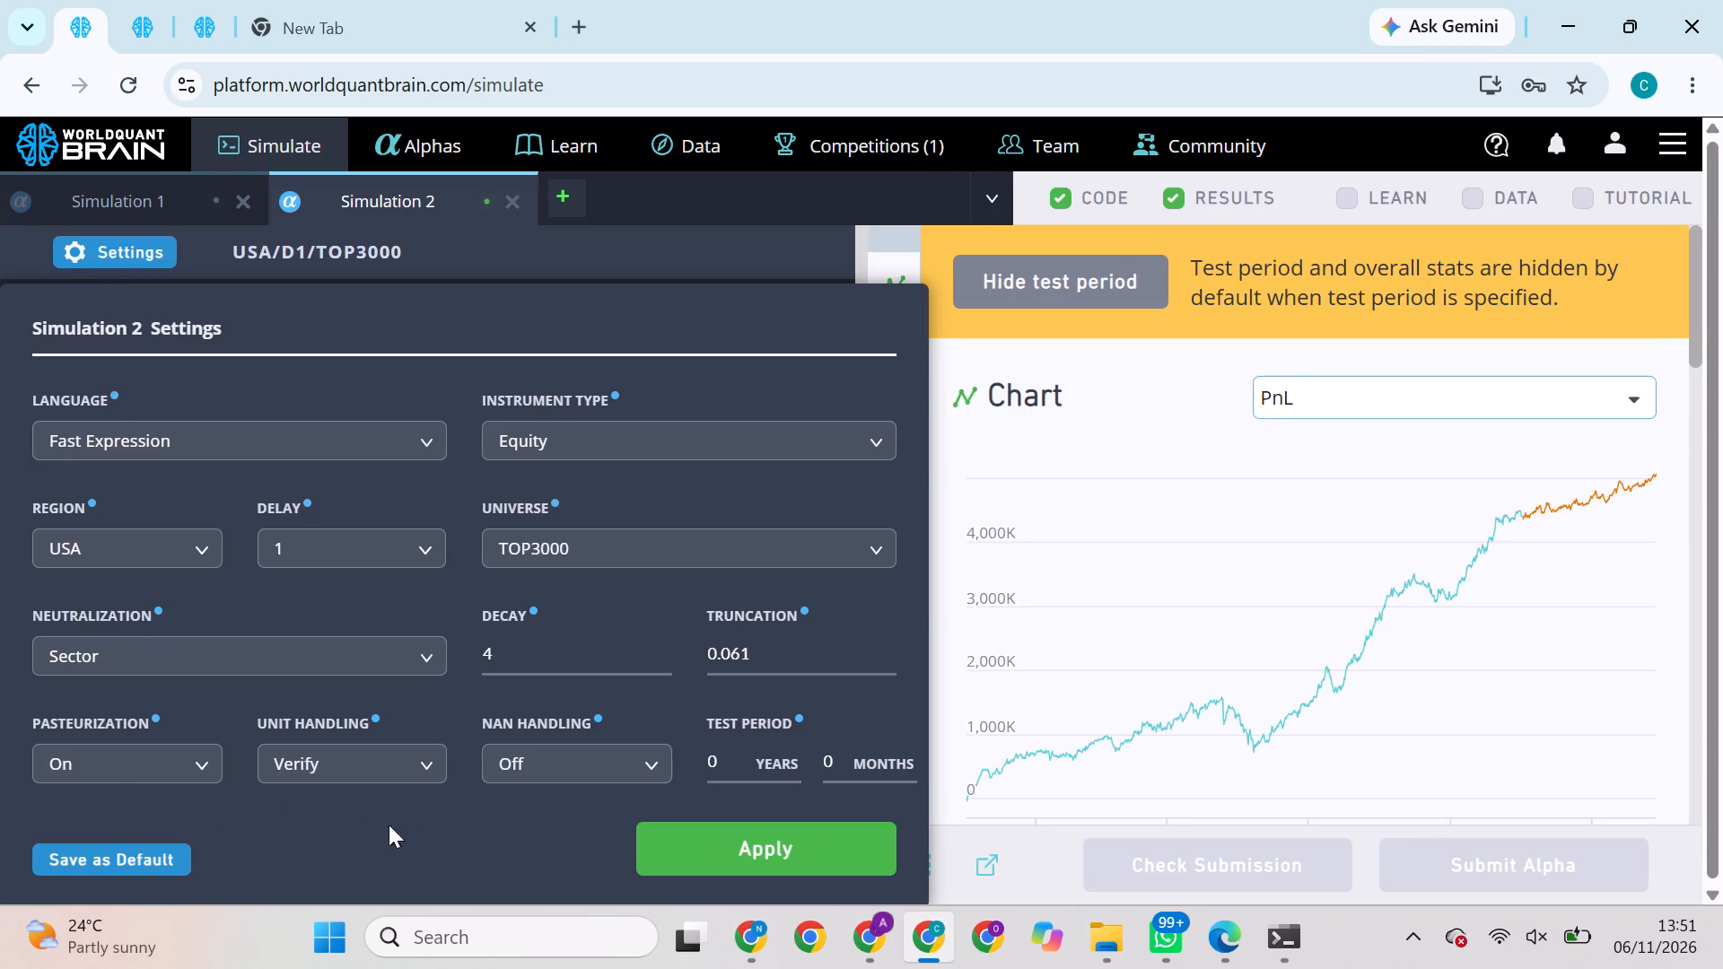
click(746, 826)
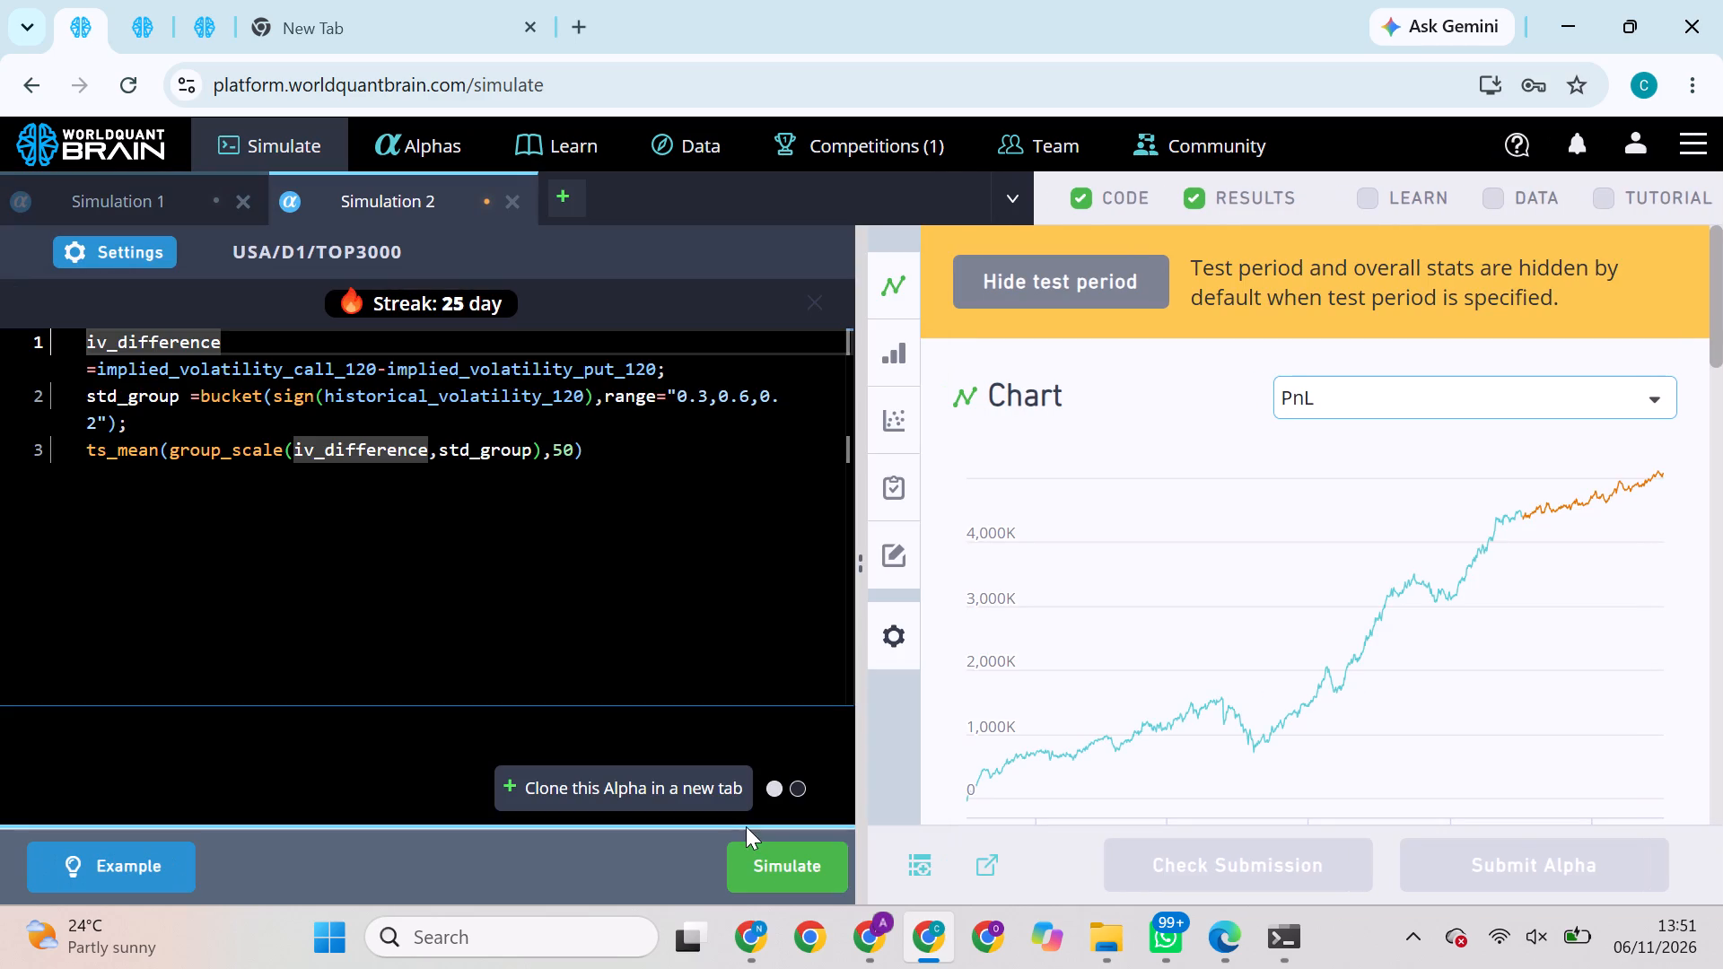
Try to simulate the cloned iv_difference alpha on USA/D1/TOP3000, retrying if it does not start.
click(781, 867)
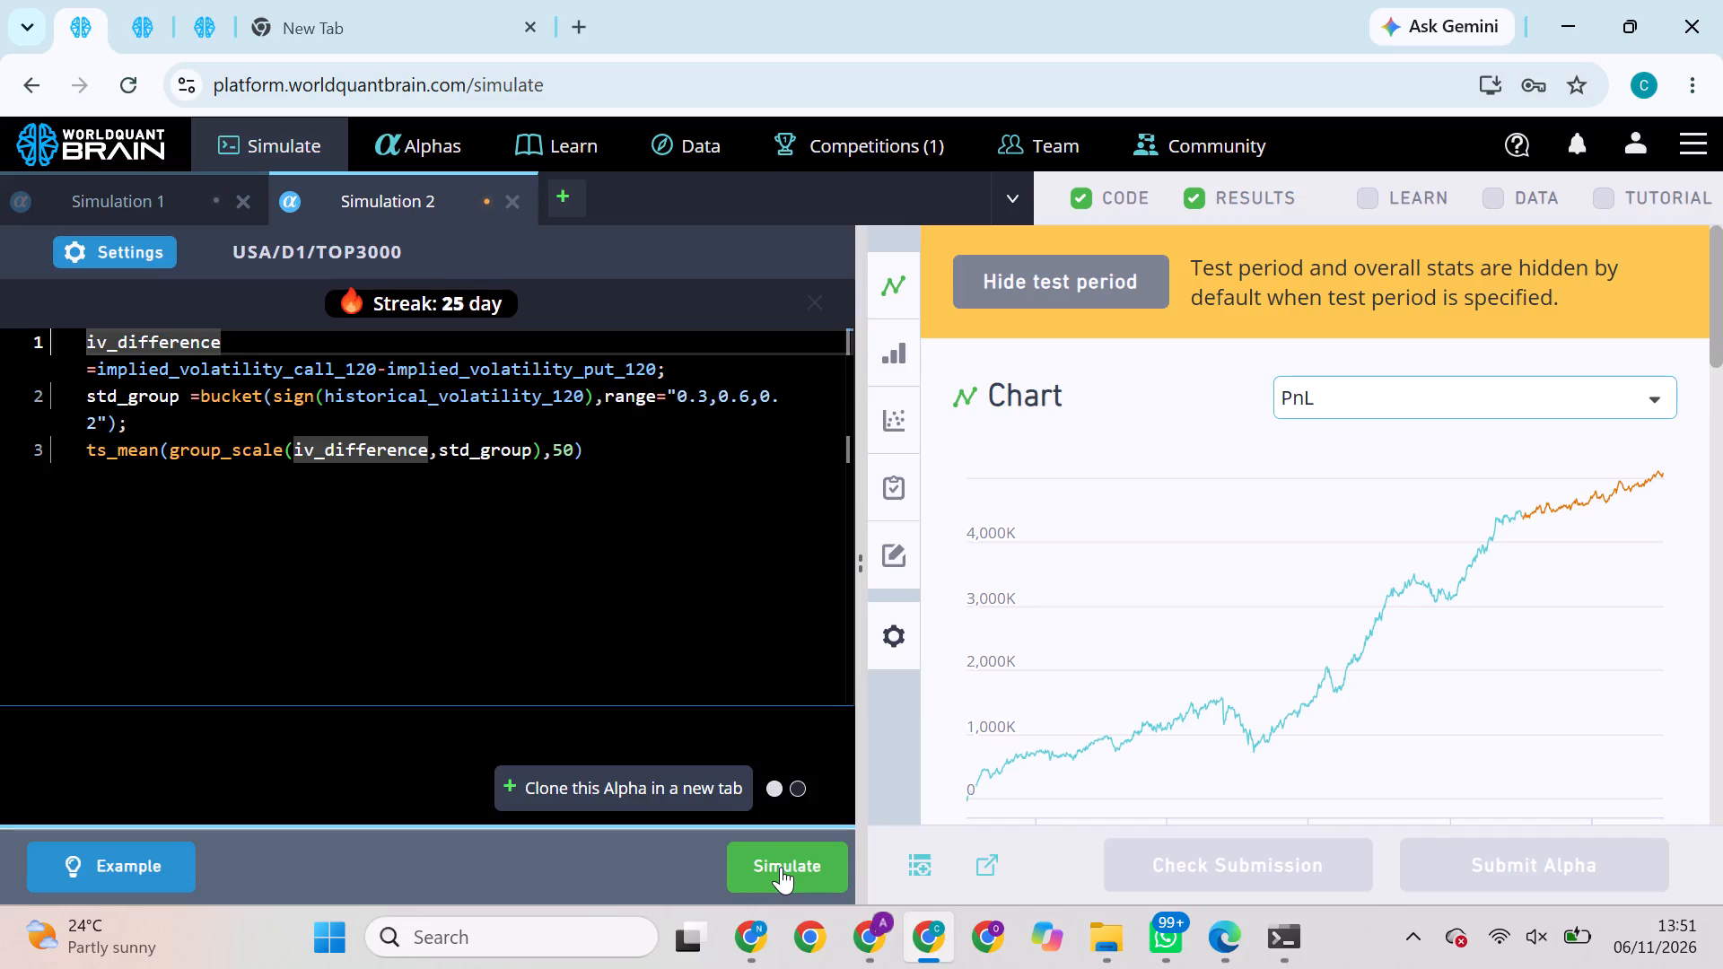
triple_click(781, 867)
triple_click(781, 867)
double_click(781, 867)
click(150, 2)
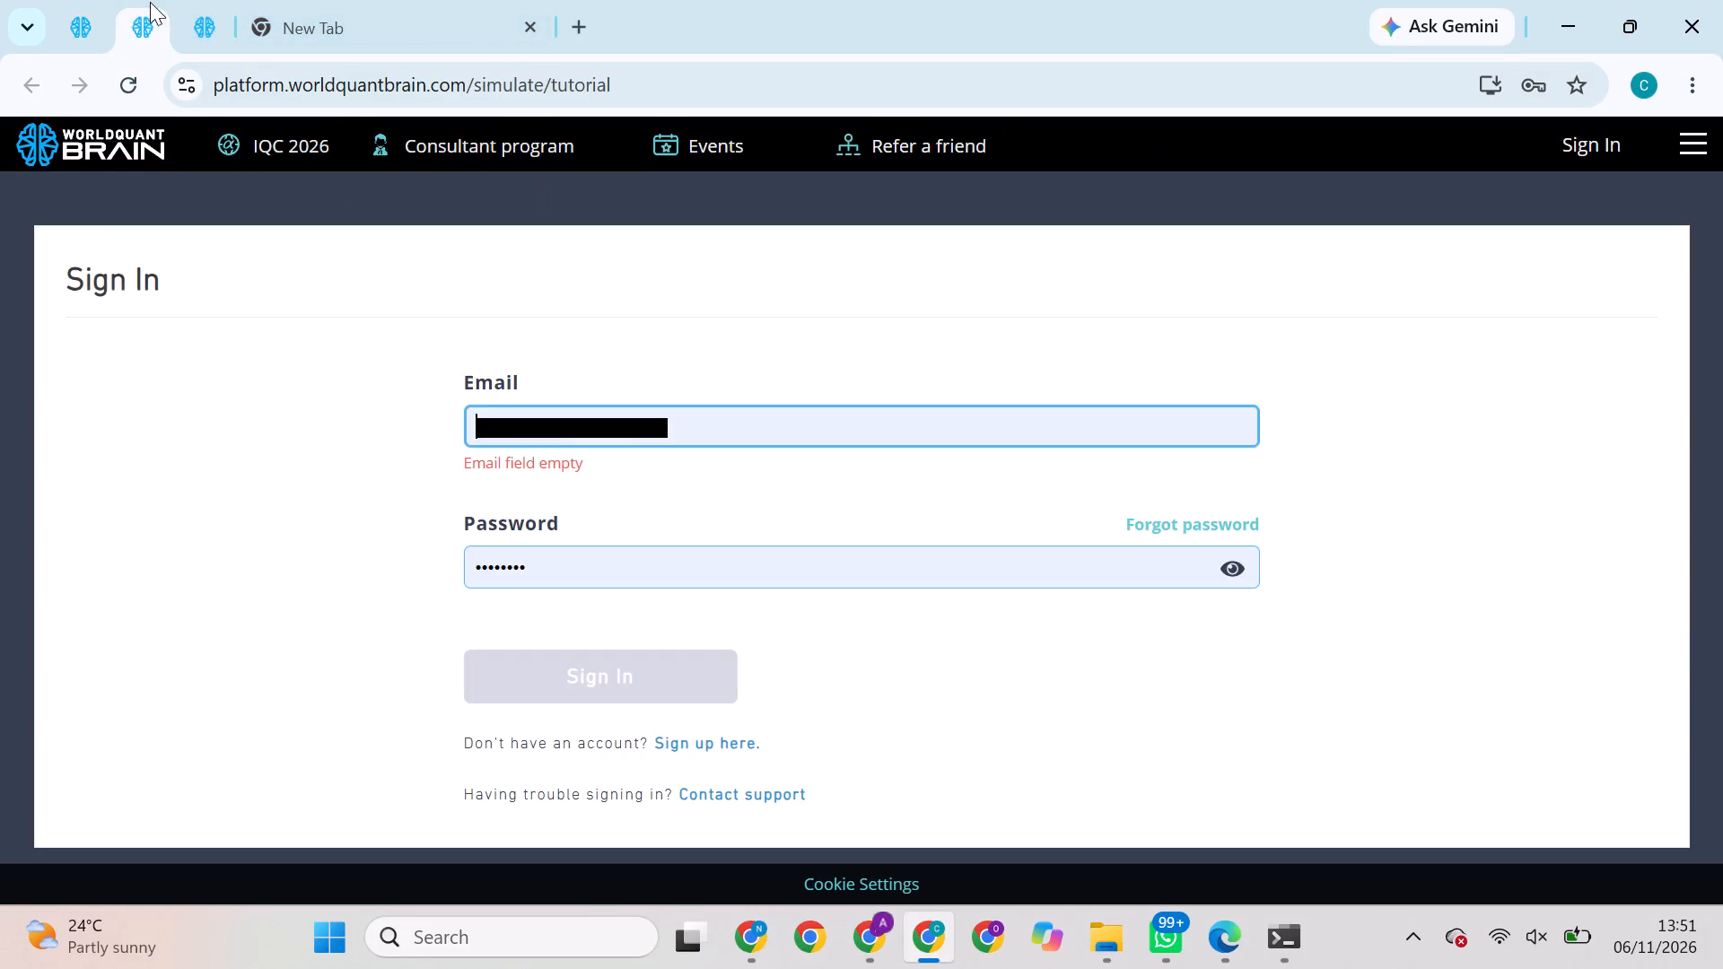
click(113, 6)
click(85, 13)
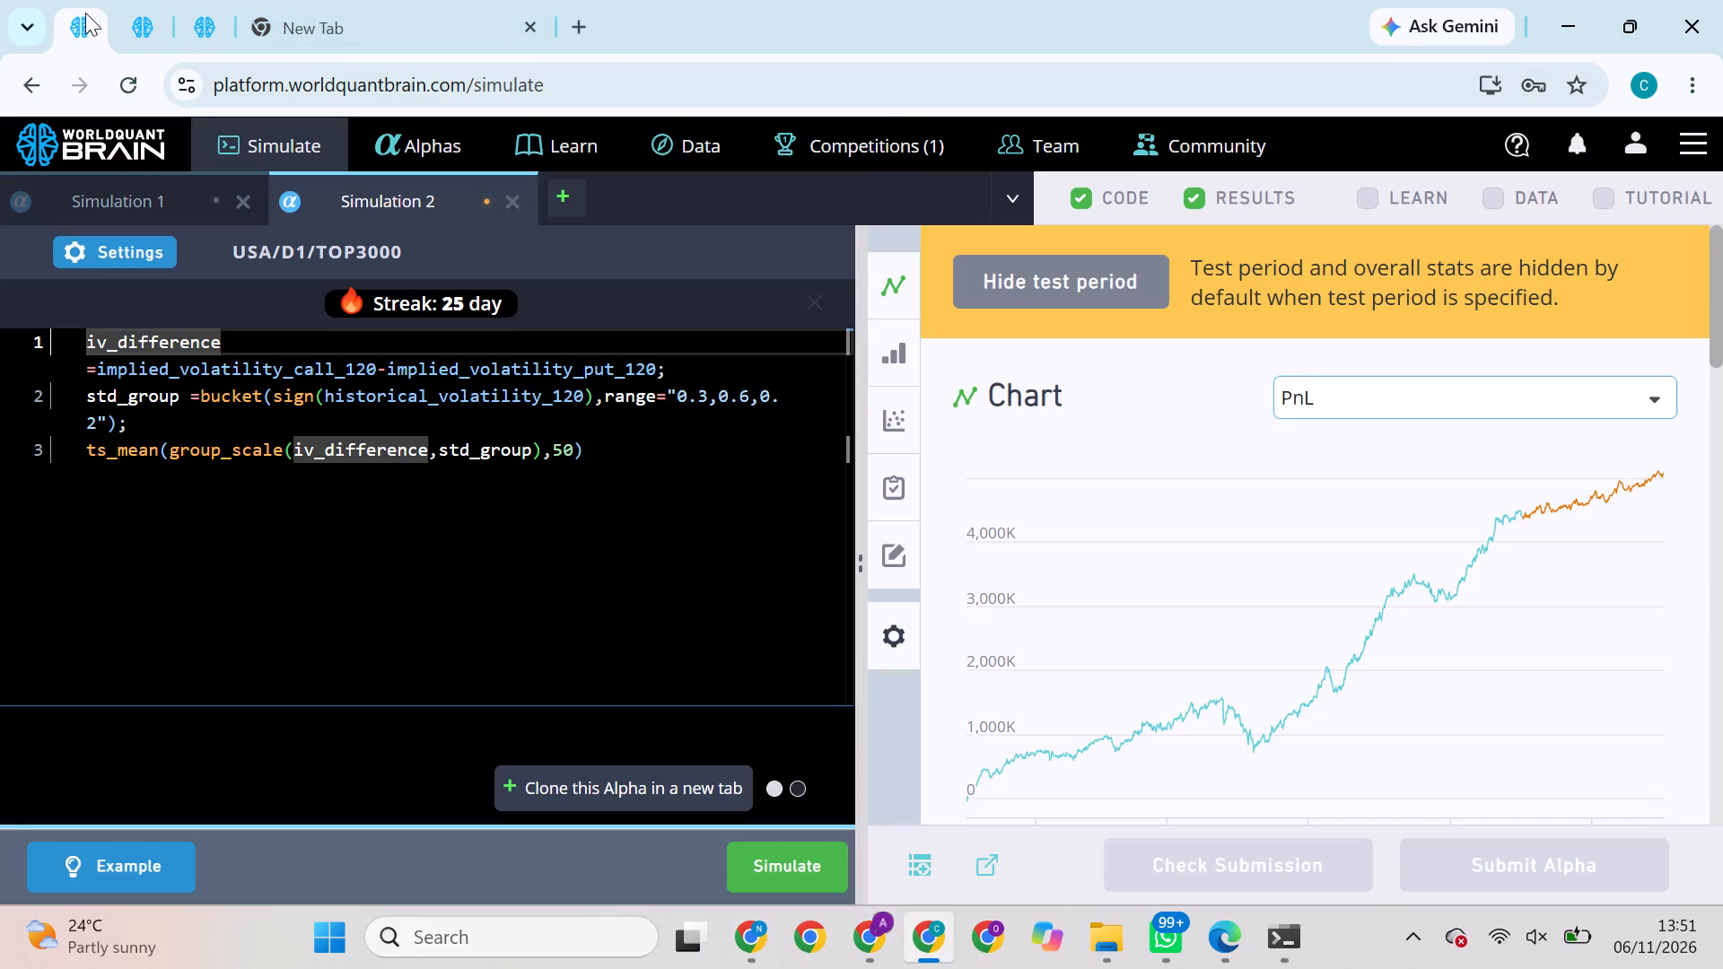
click(759, 869)
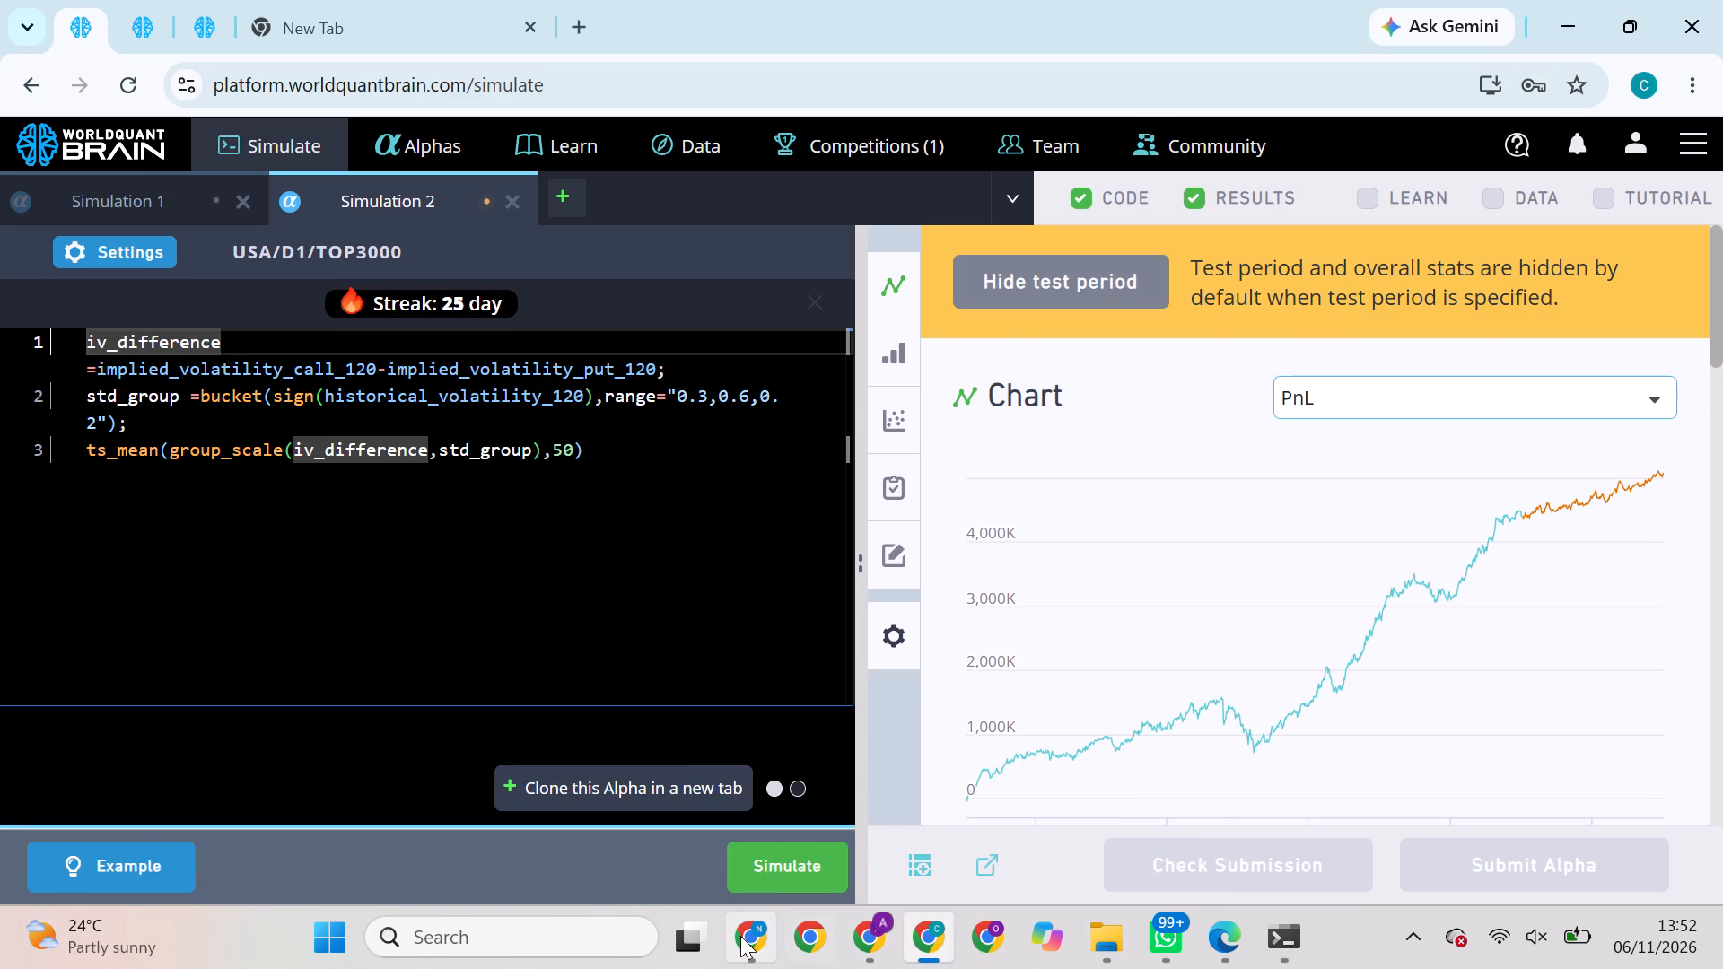
In the other account's window with the USA/D1/TOP2000 super alpha, set decay to 0 and truncation to 0.02 and apply the settings.
click(740, 936)
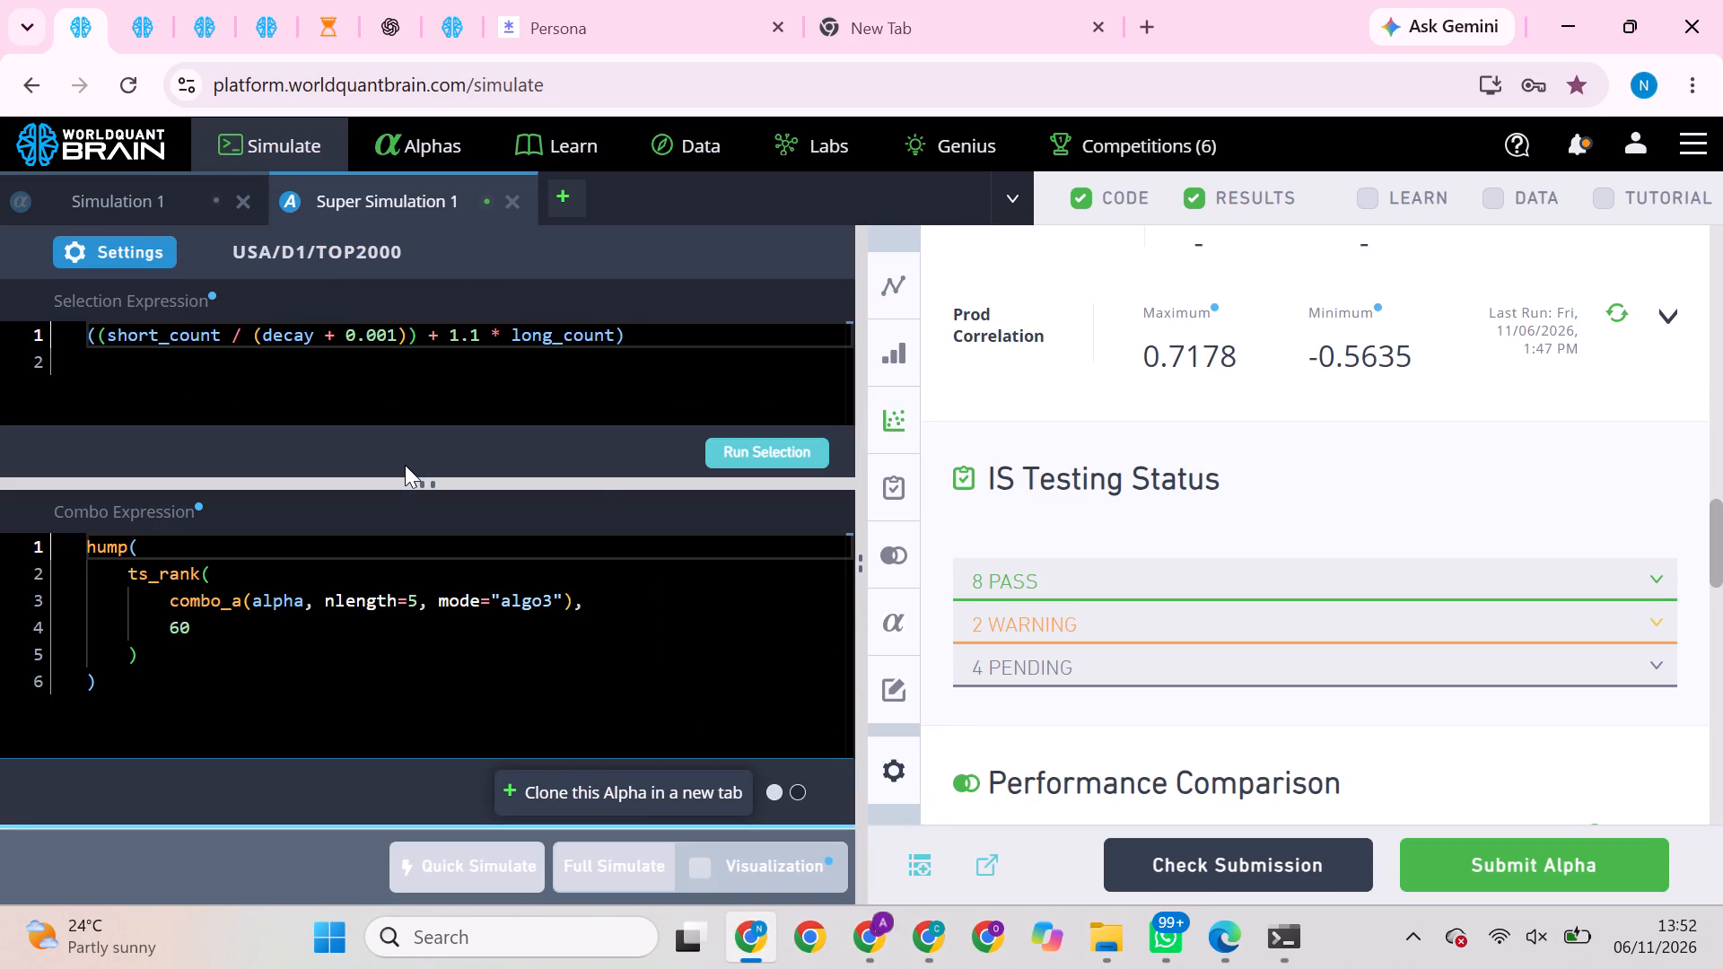
click(114, 233)
click(118, 242)
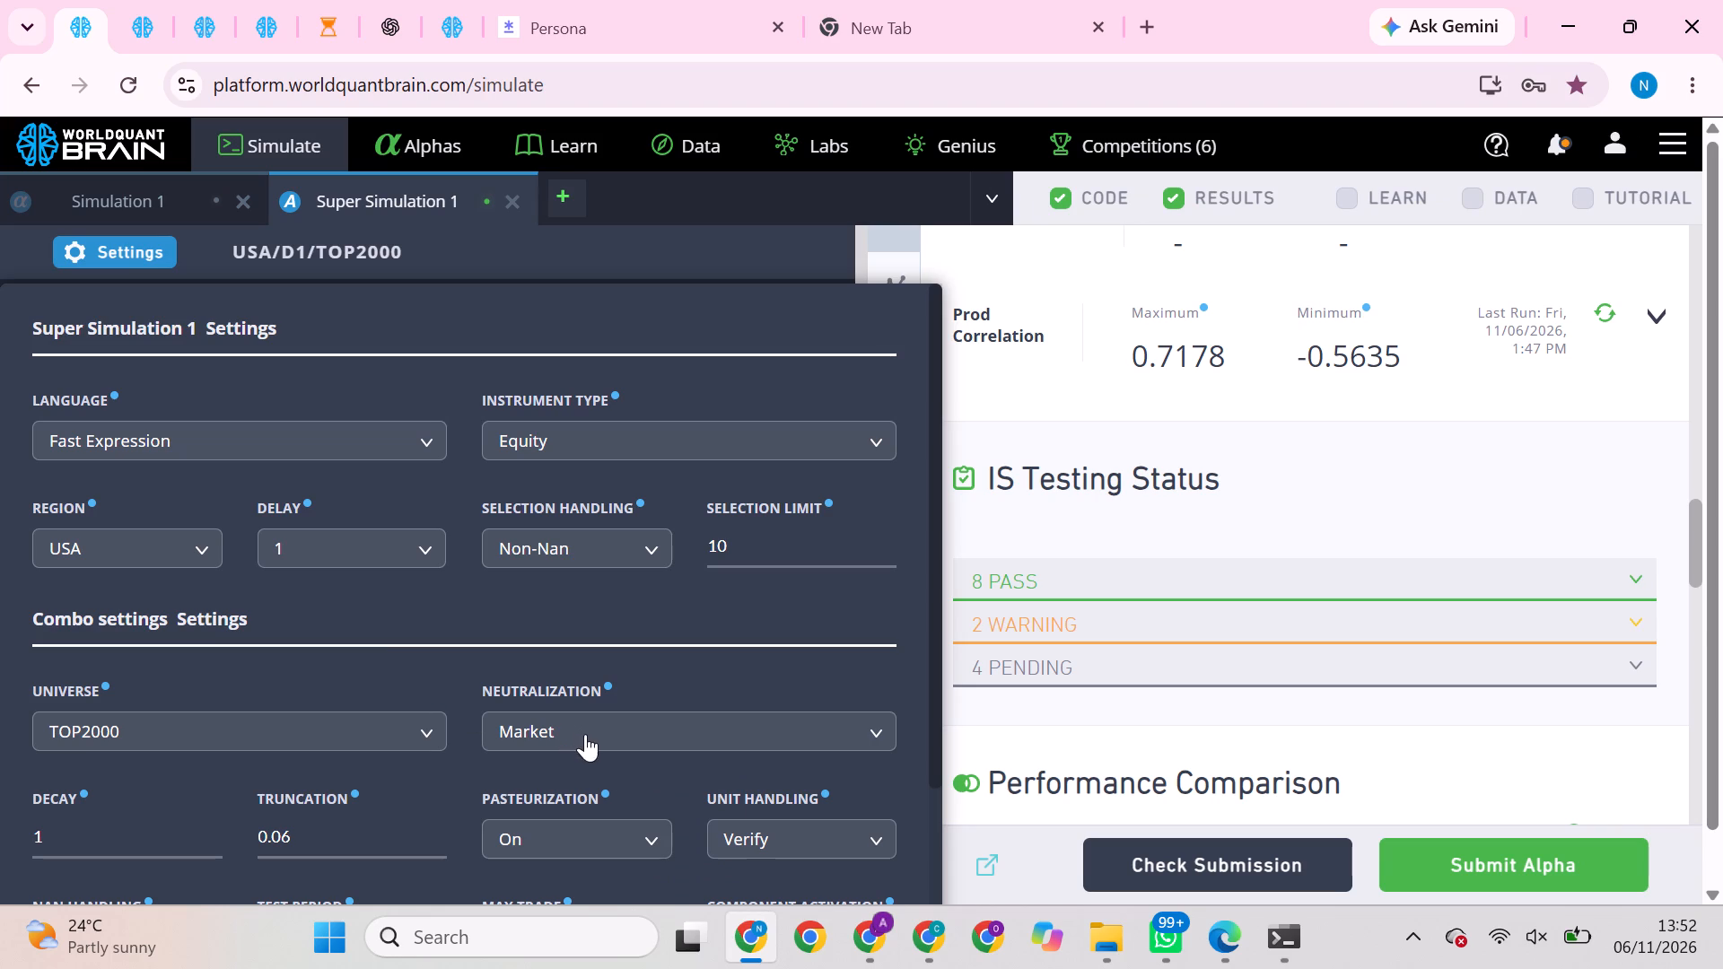
click(585, 734)
click(174, 839)
key(BackSpace)
key(0)
click(351, 830)
key(BackSpace)
key(2)
scroll(432, 808, down, 4)
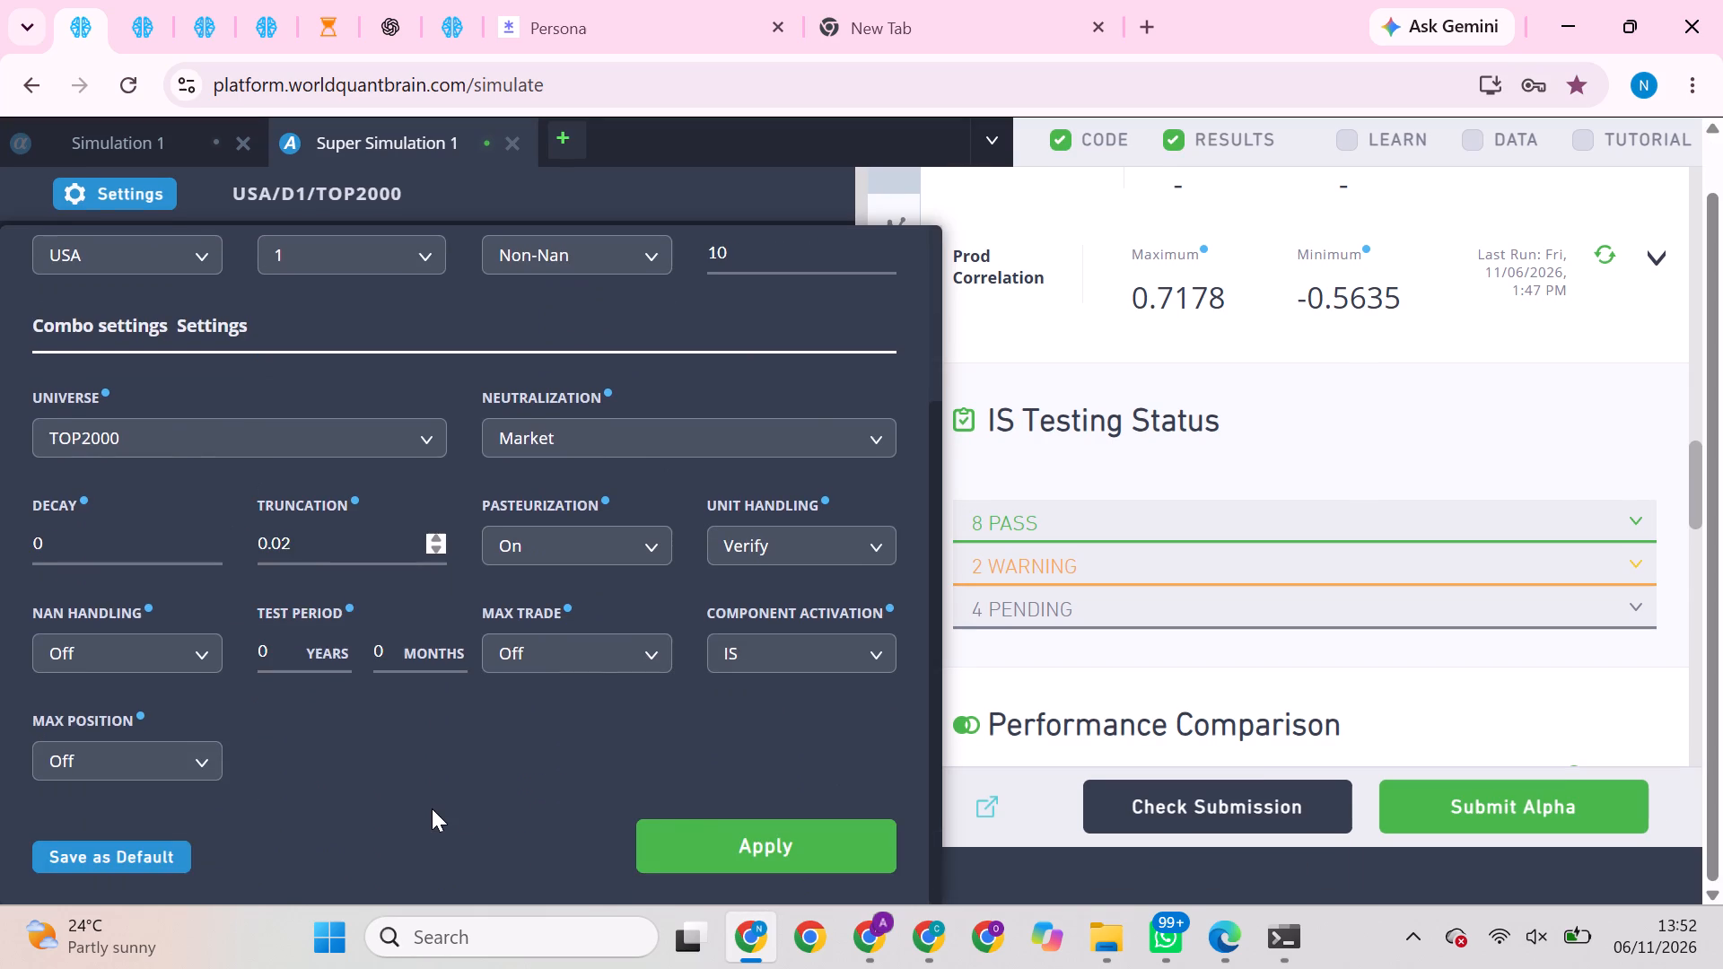
click(723, 826)
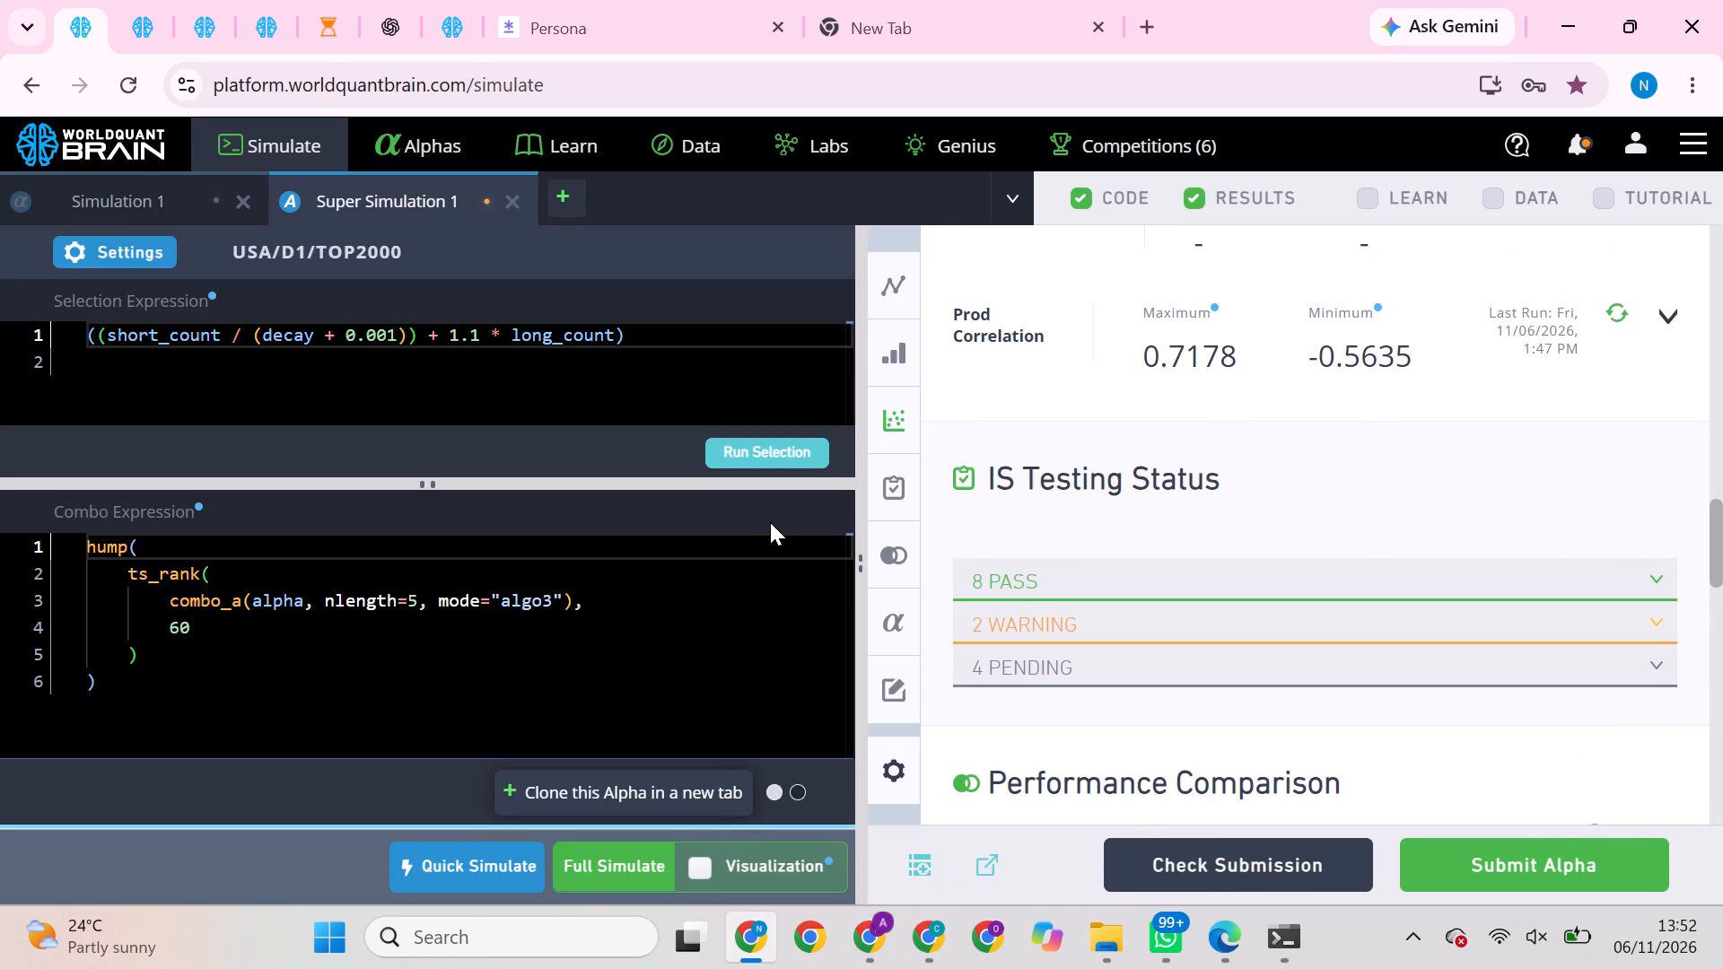
Run the alpha selection and start a full simulation of the USA/D1/TOP2000 super alpha.
click(765, 444)
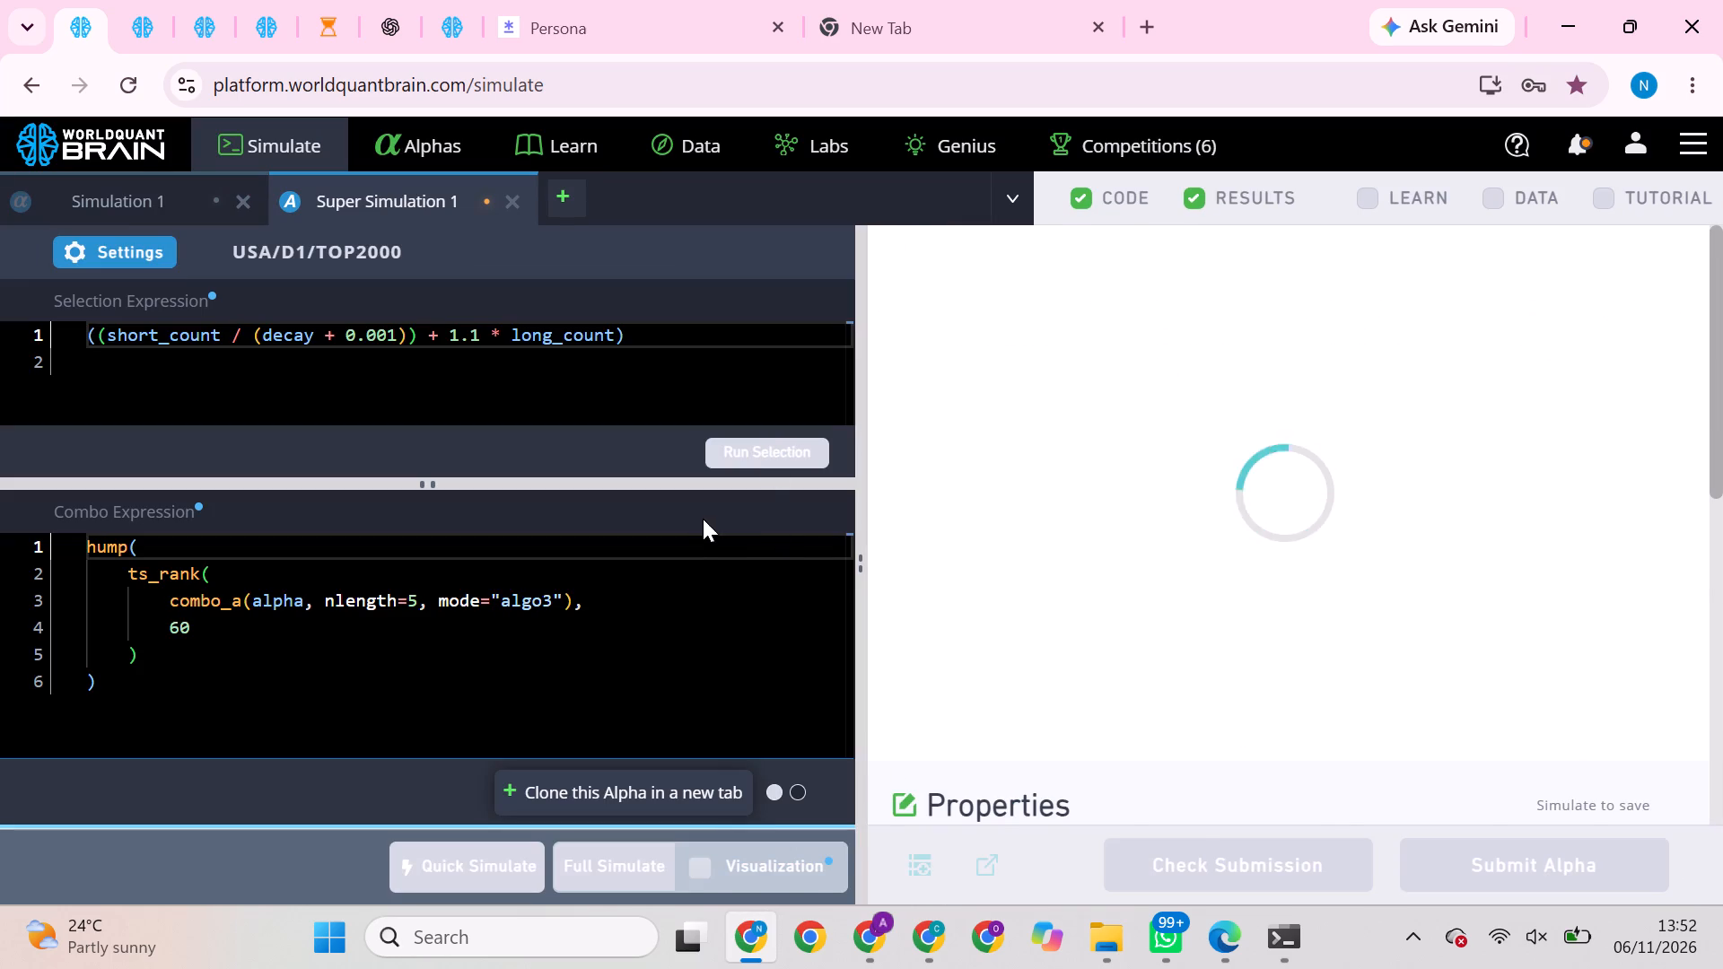
click(627, 851)
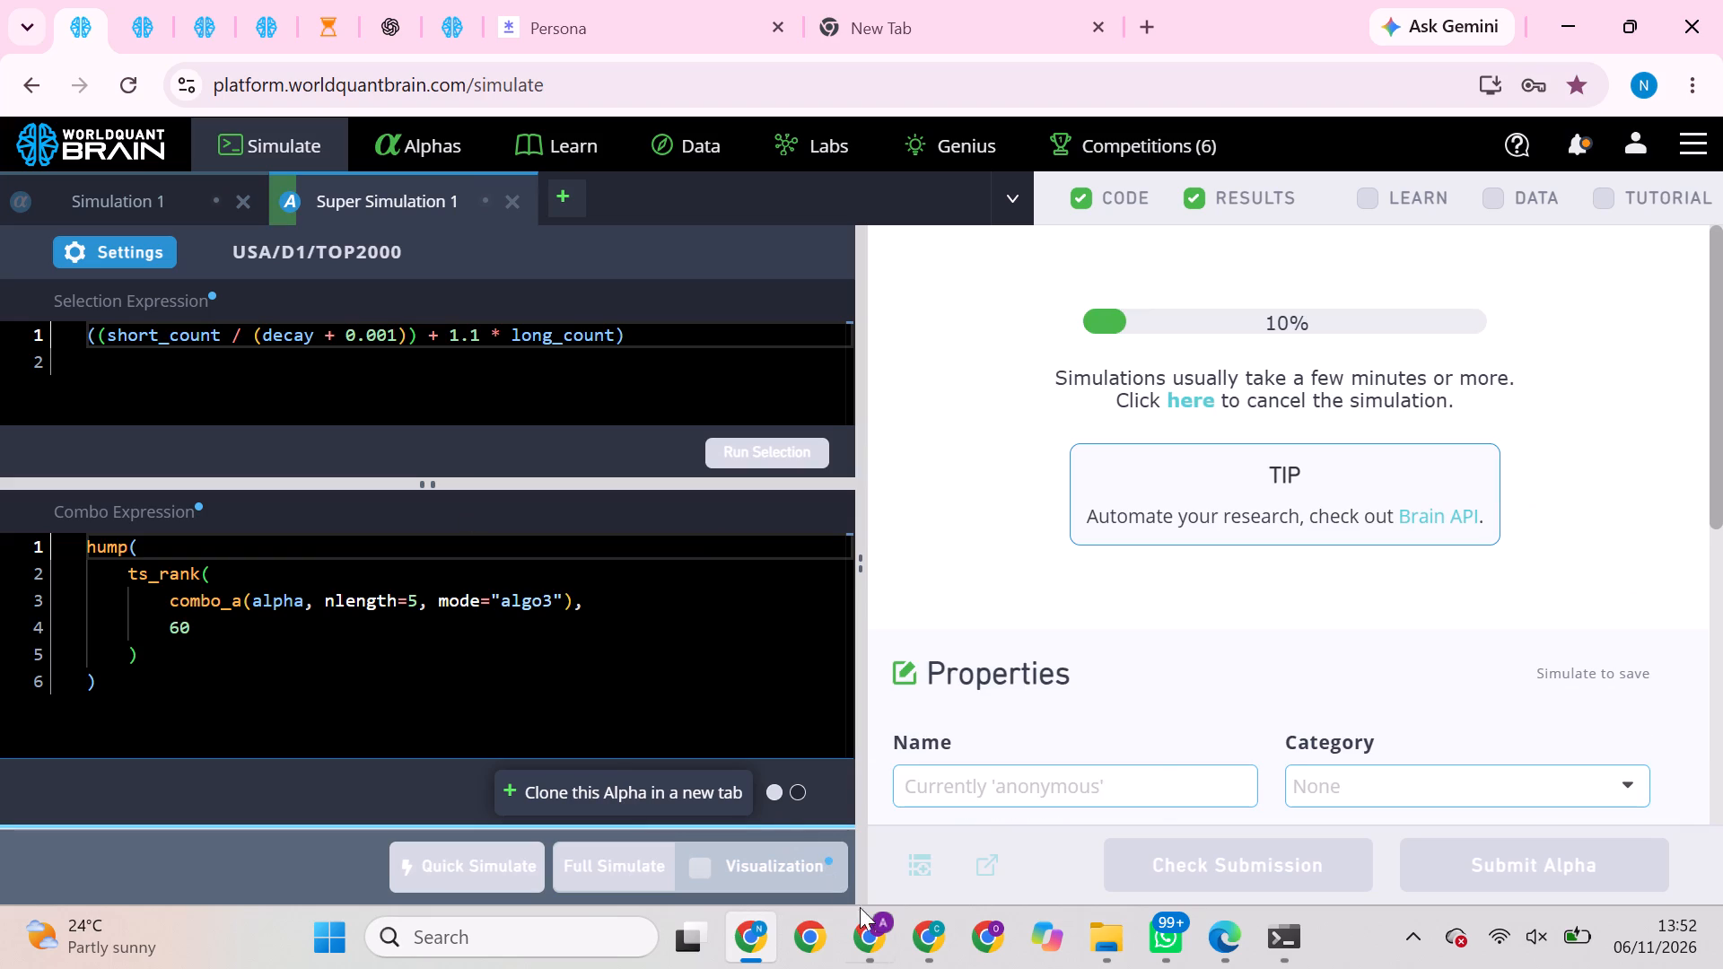
Switch to the third account's window, review the USA/D1/TOP3000 super alpha's results and run its production correlation check.
click(879, 942)
click(709, 730)
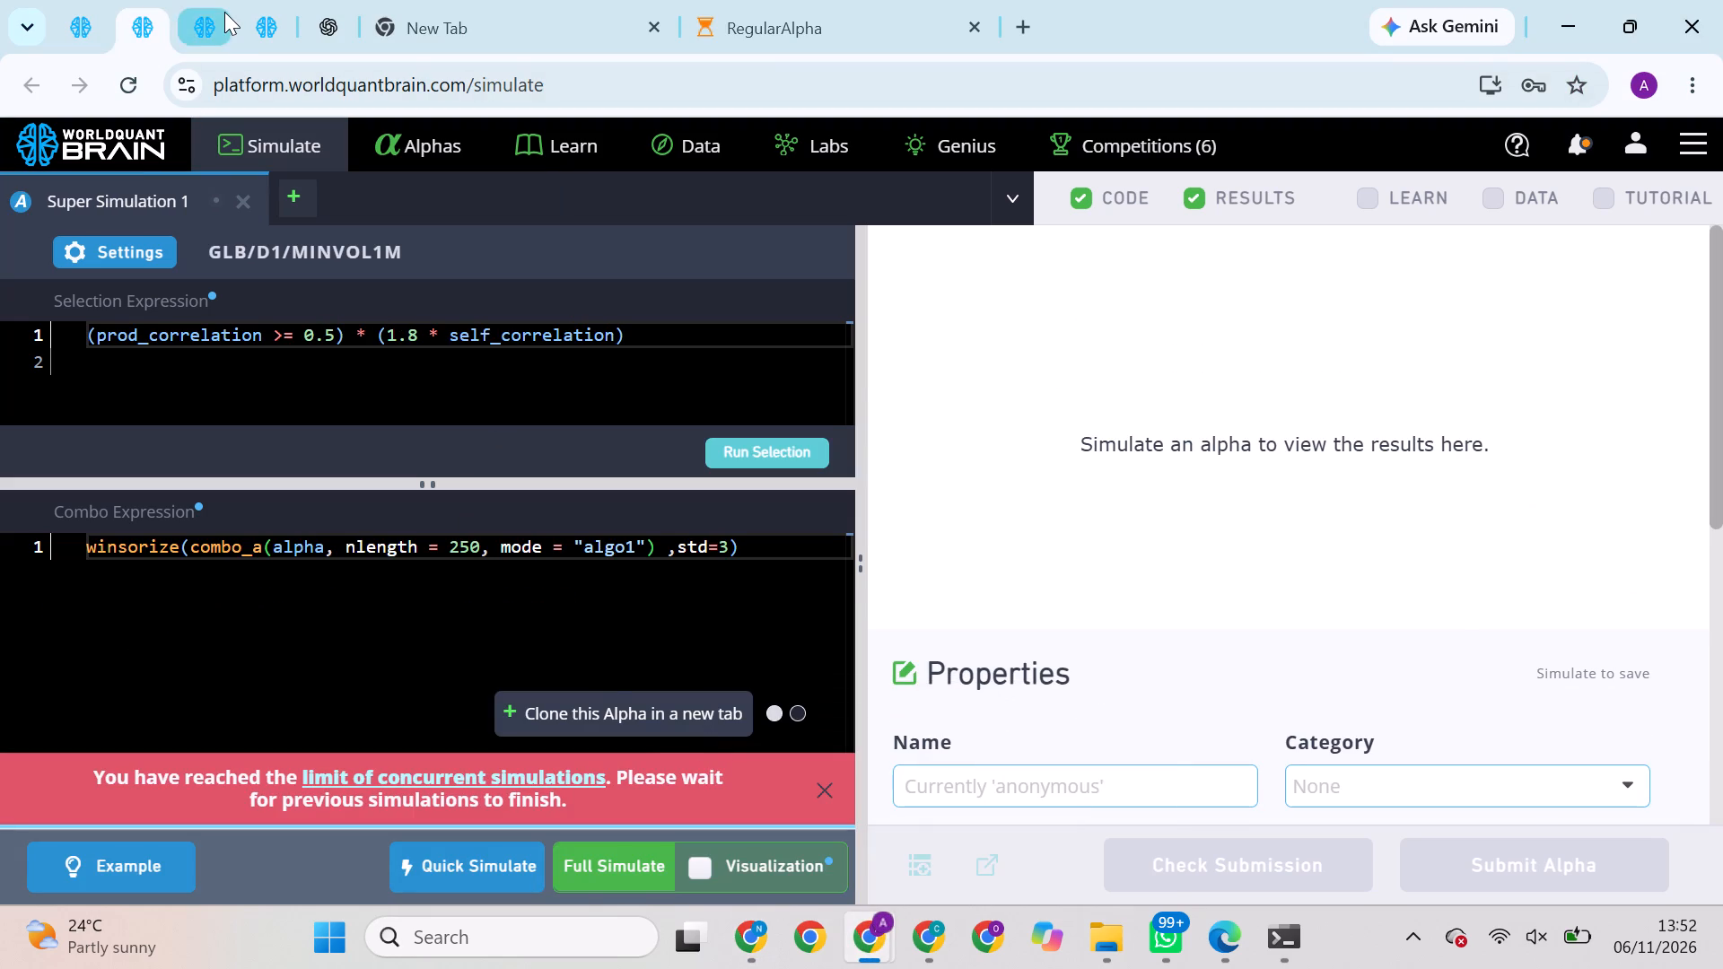
click(224, 12)
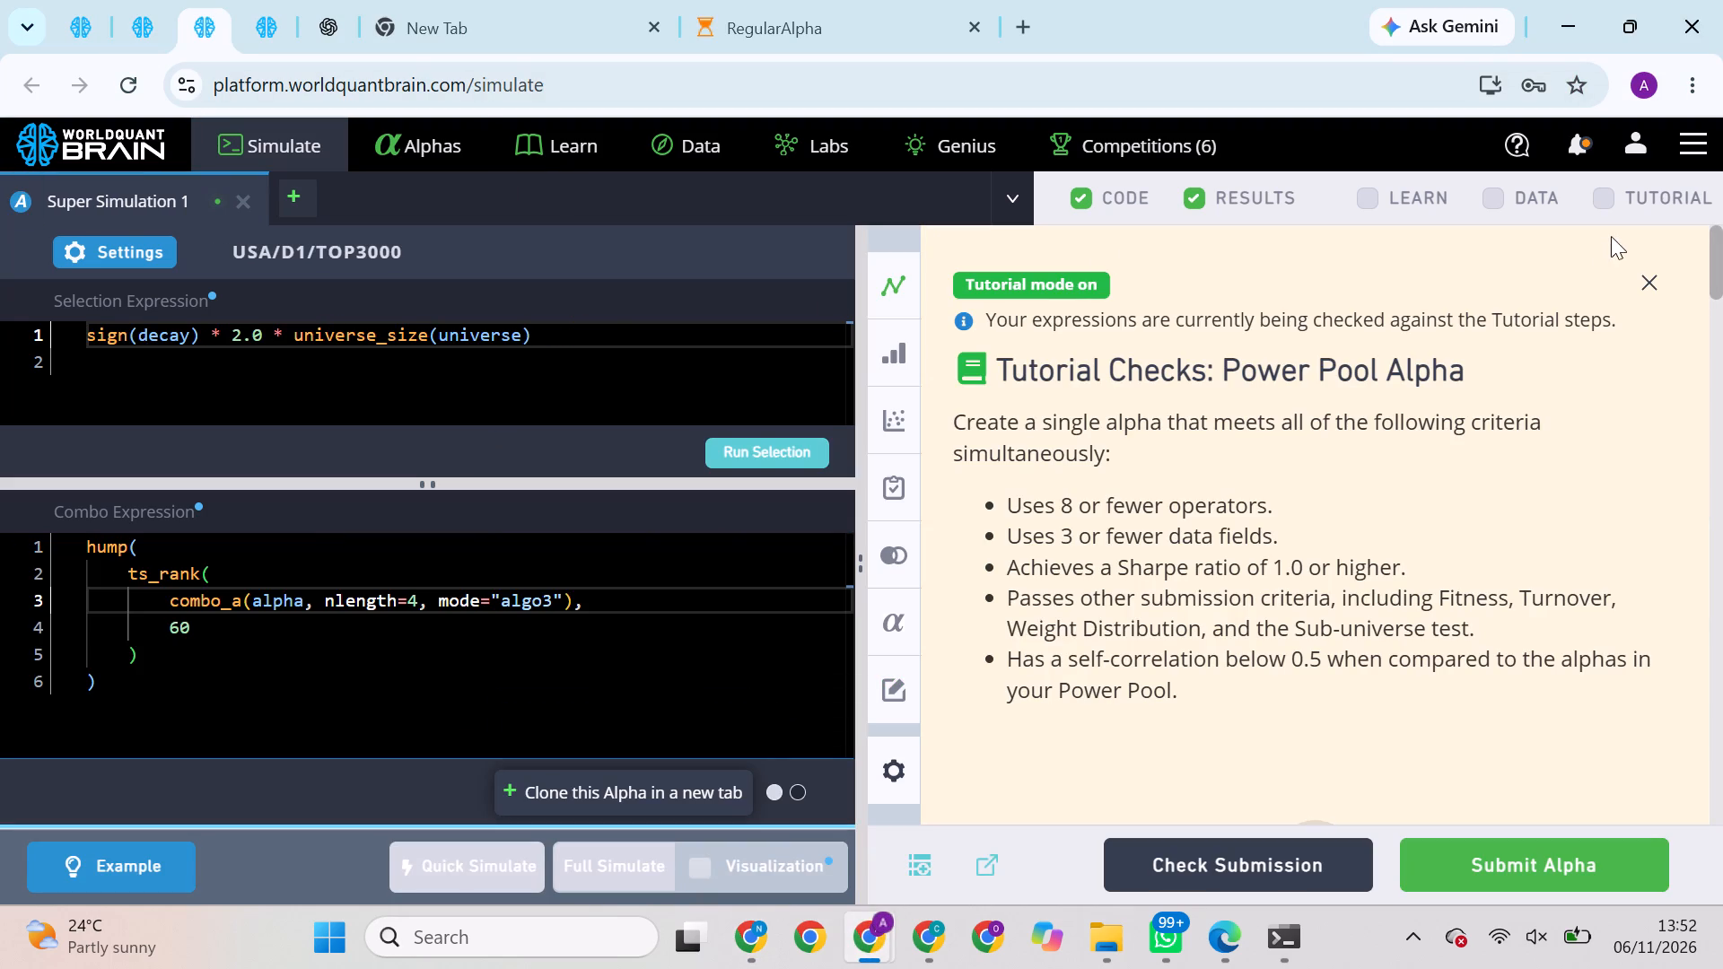
click(1646, 281)
drag(1646, 281, 1355, 499)
scroll(1355, 499, down, 6)
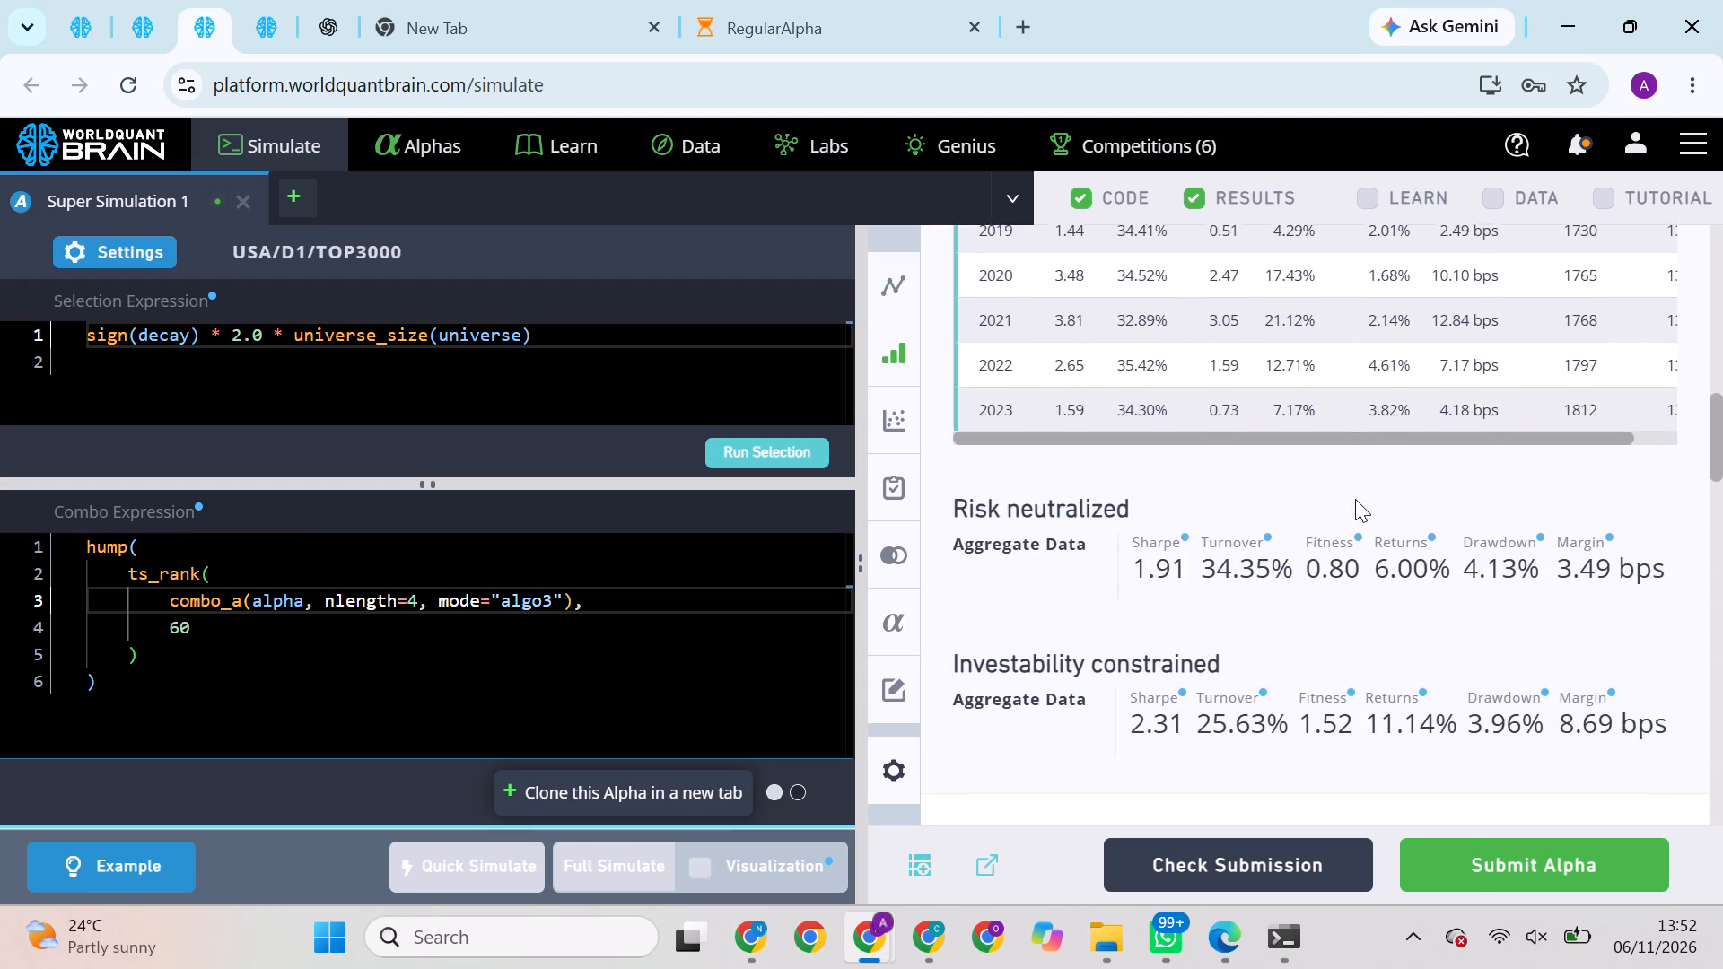
scroll(1355, 499, down, 2)
scroll(1439, 508, up, 2)
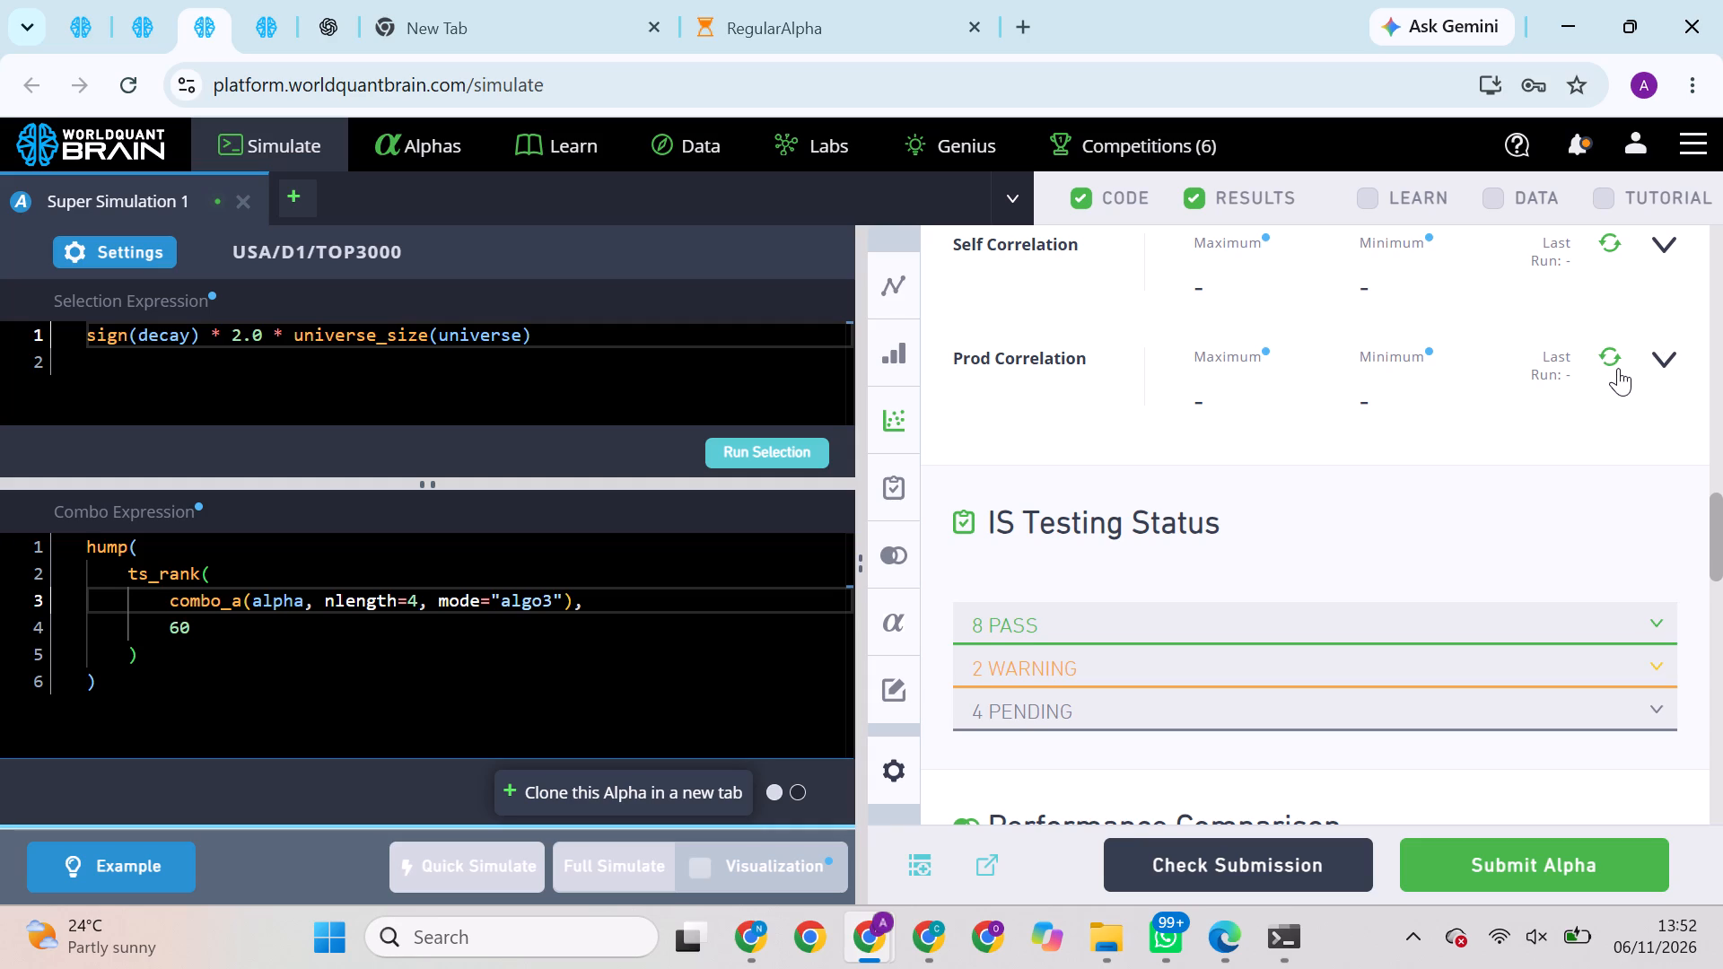
click(1618, 359)
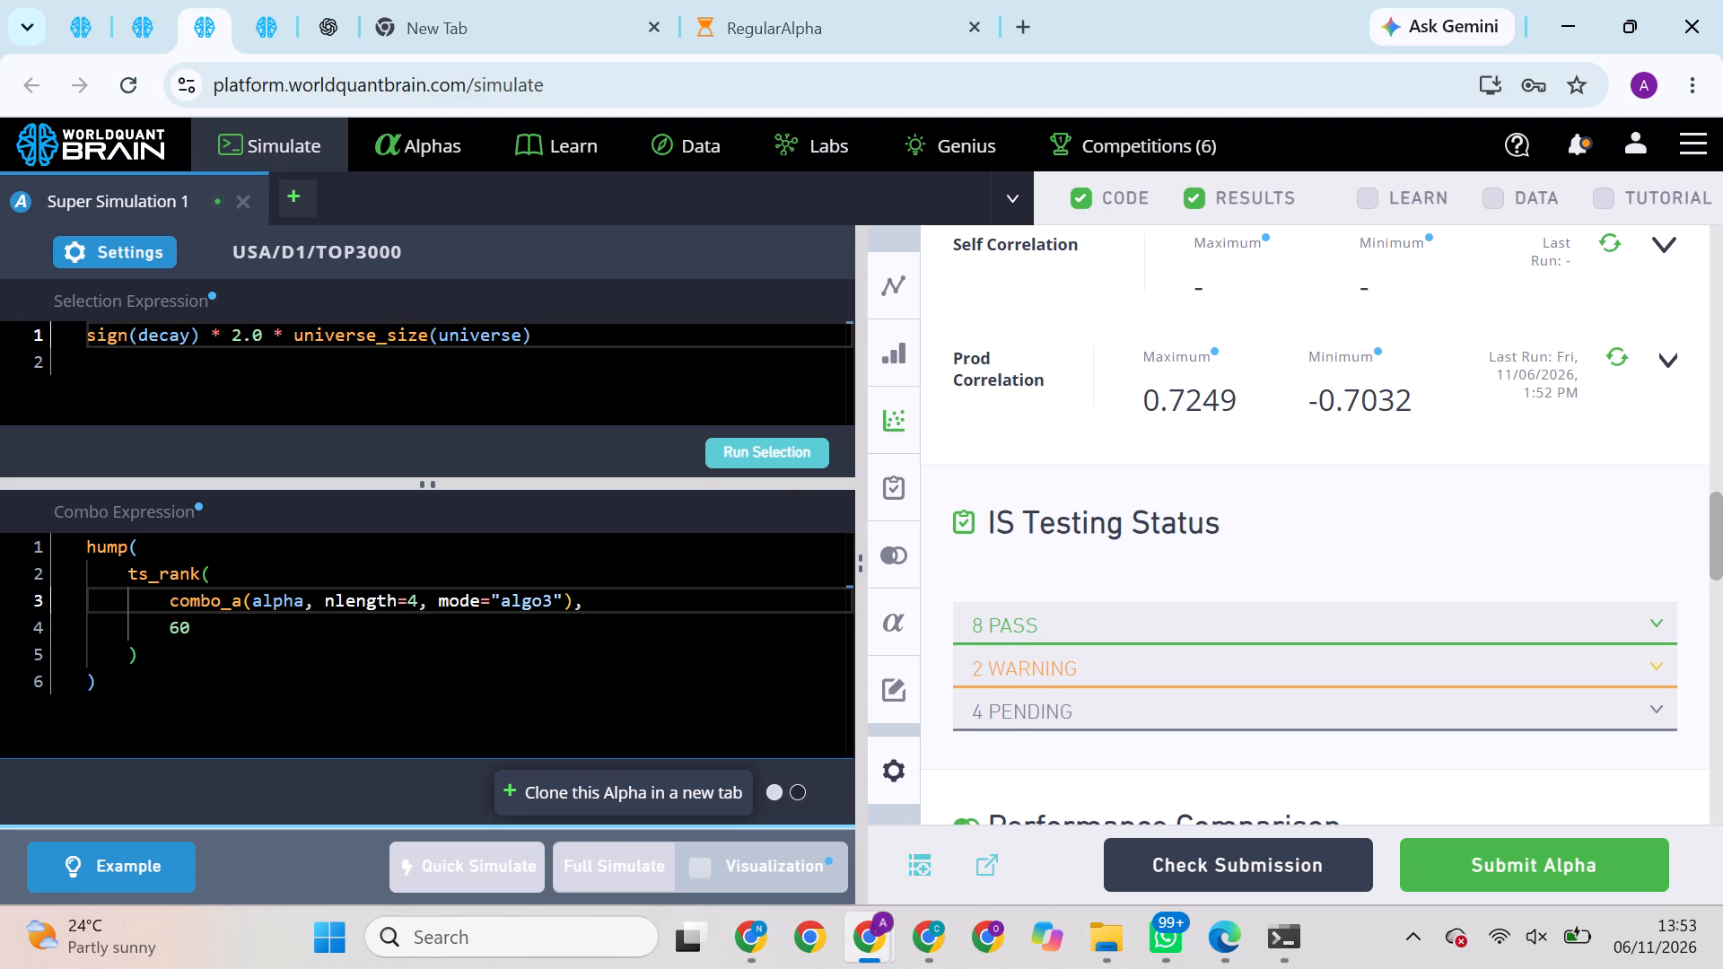
Change the combo_a mode in the USA/D1/TOP3000 super alpha's combo expression to "algo5".
click(176, 688)
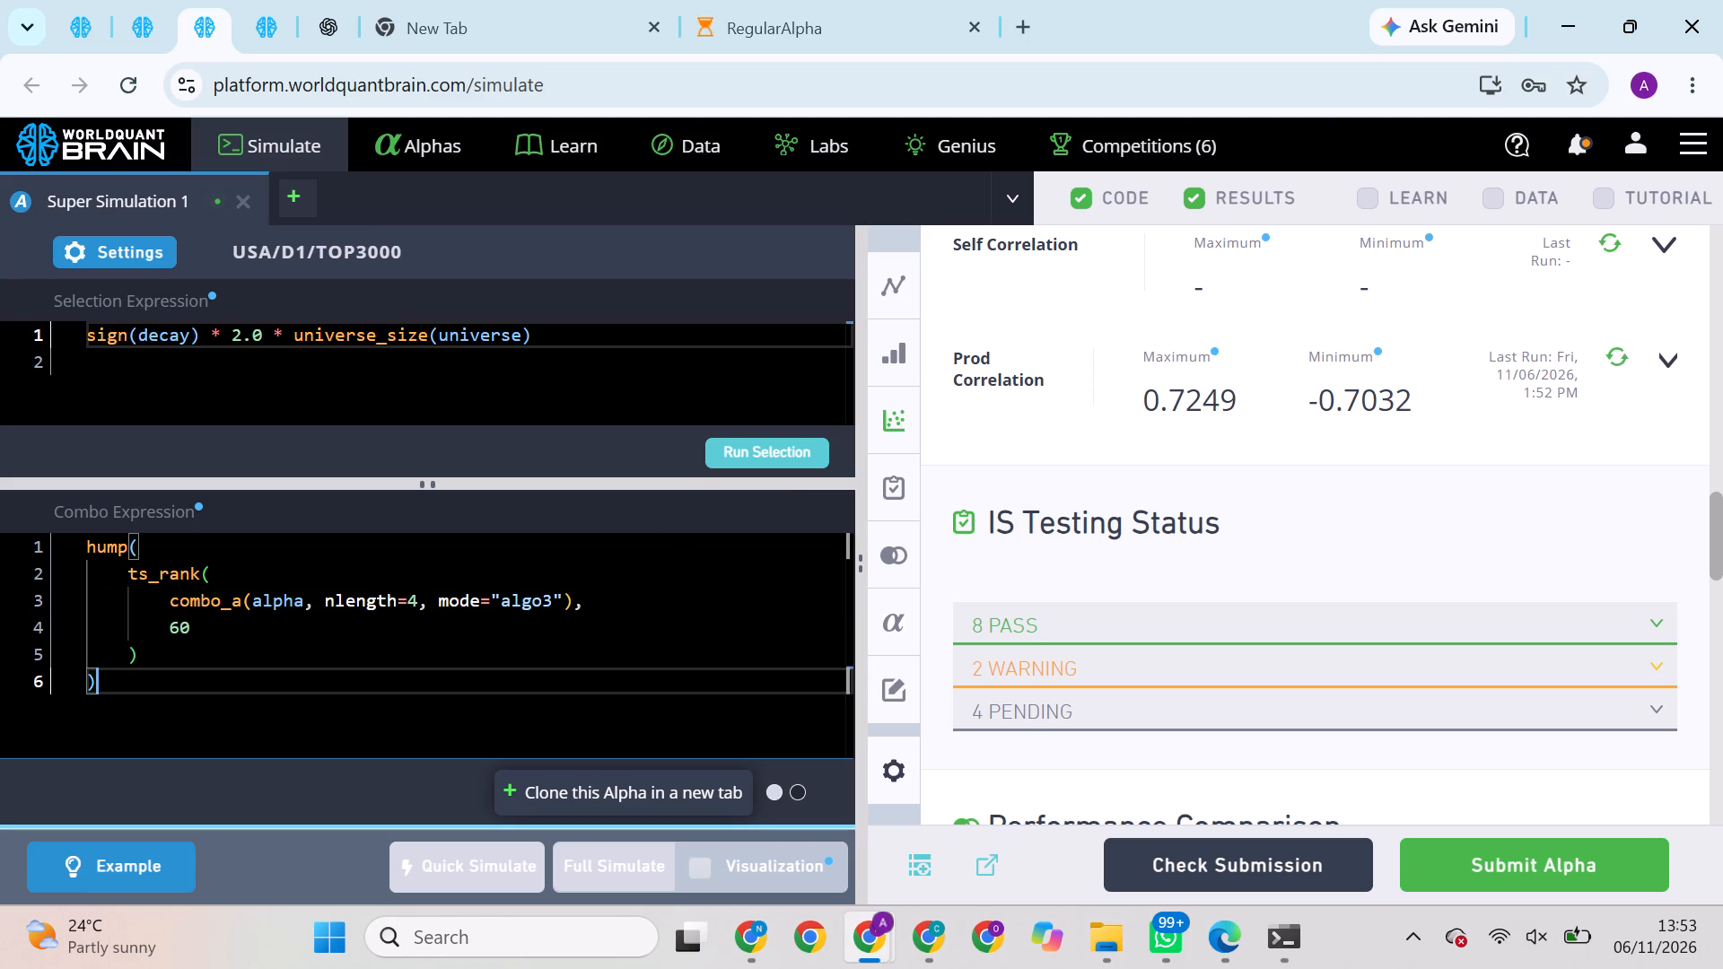
drag(560, 604, 548, 604)
click(548, 604)
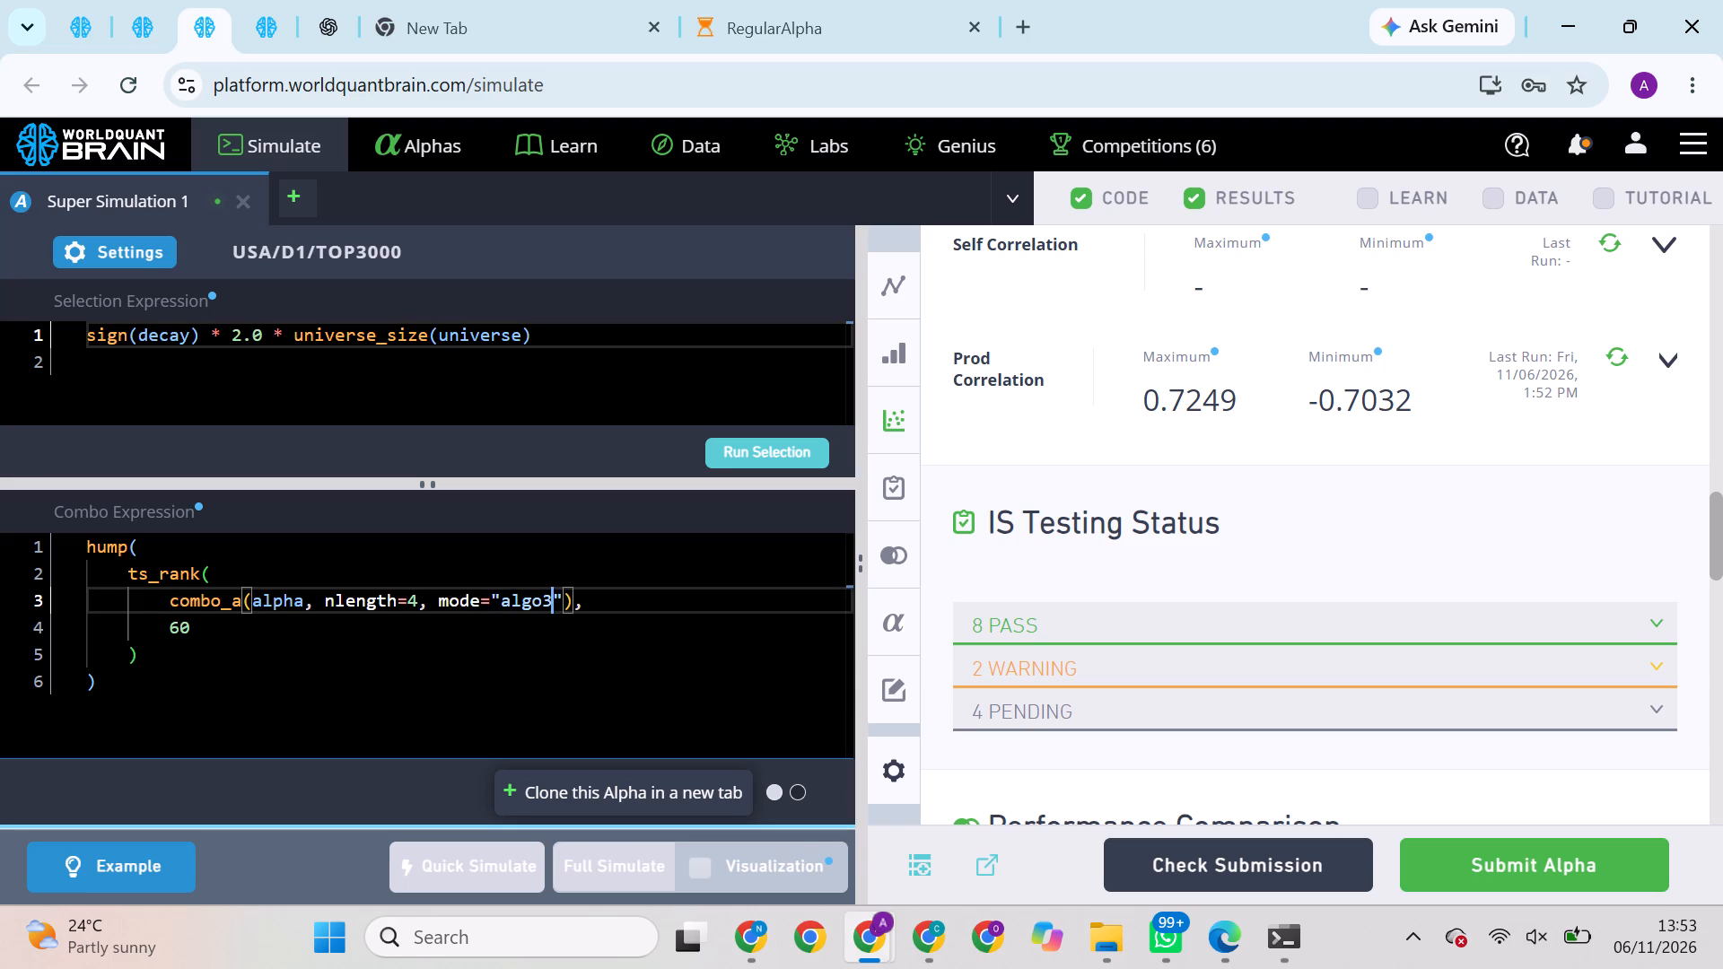
key(BackSpace)
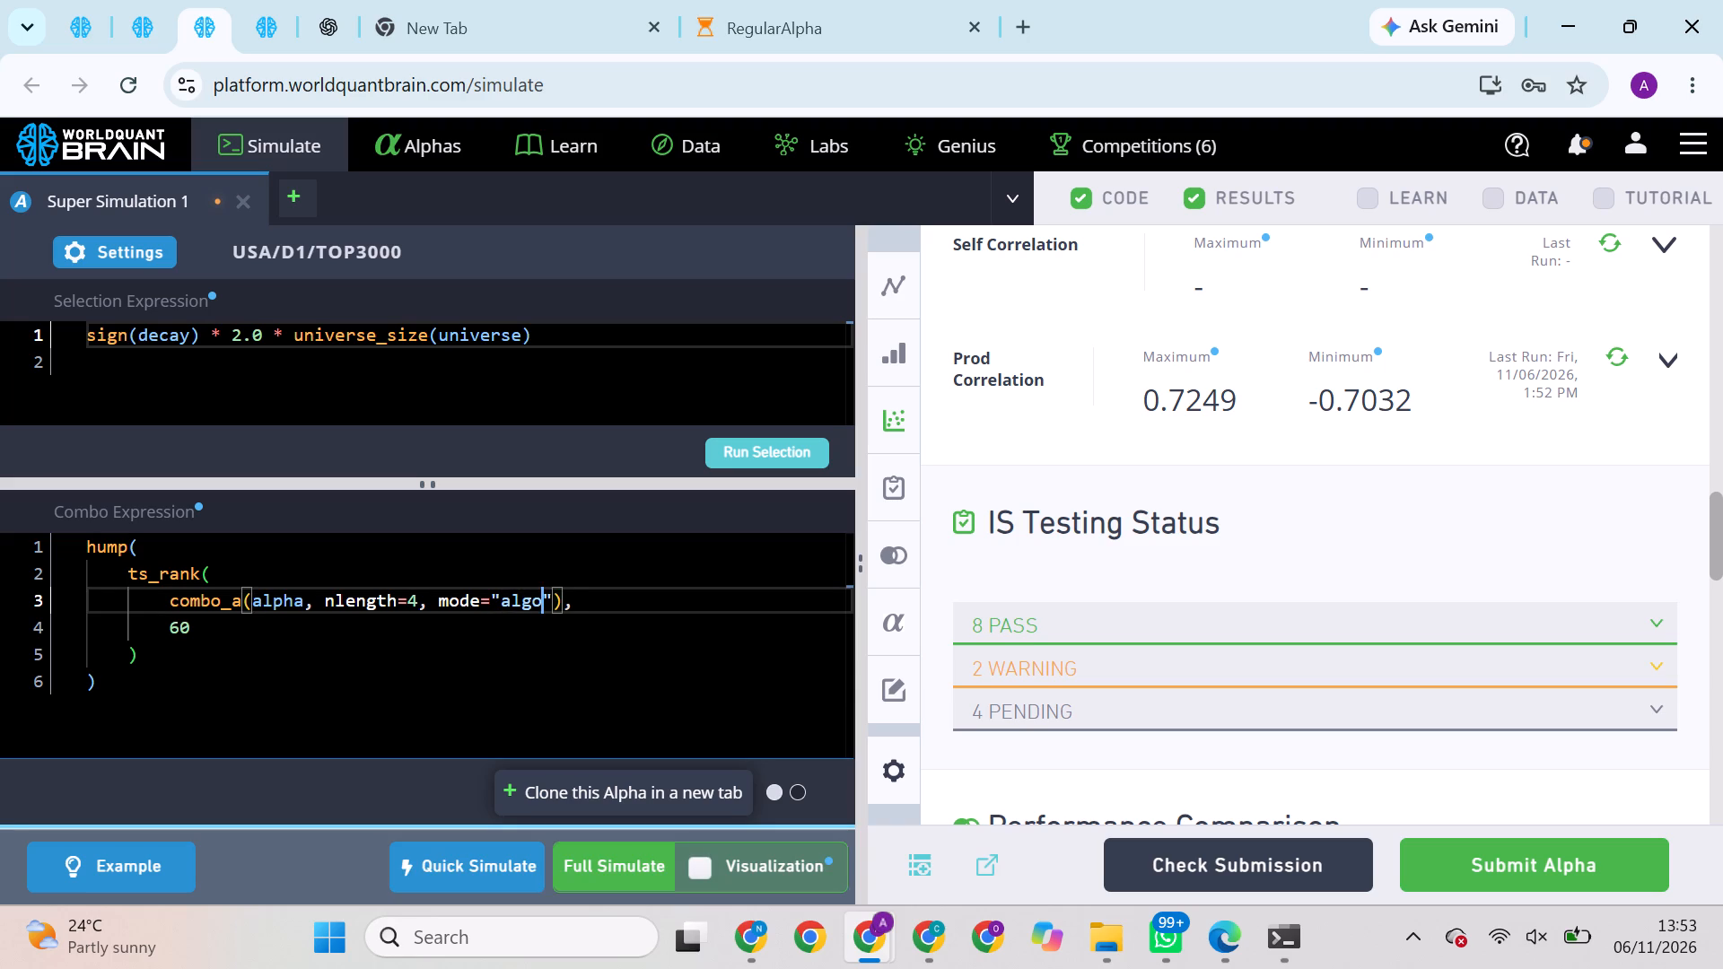
key(5)
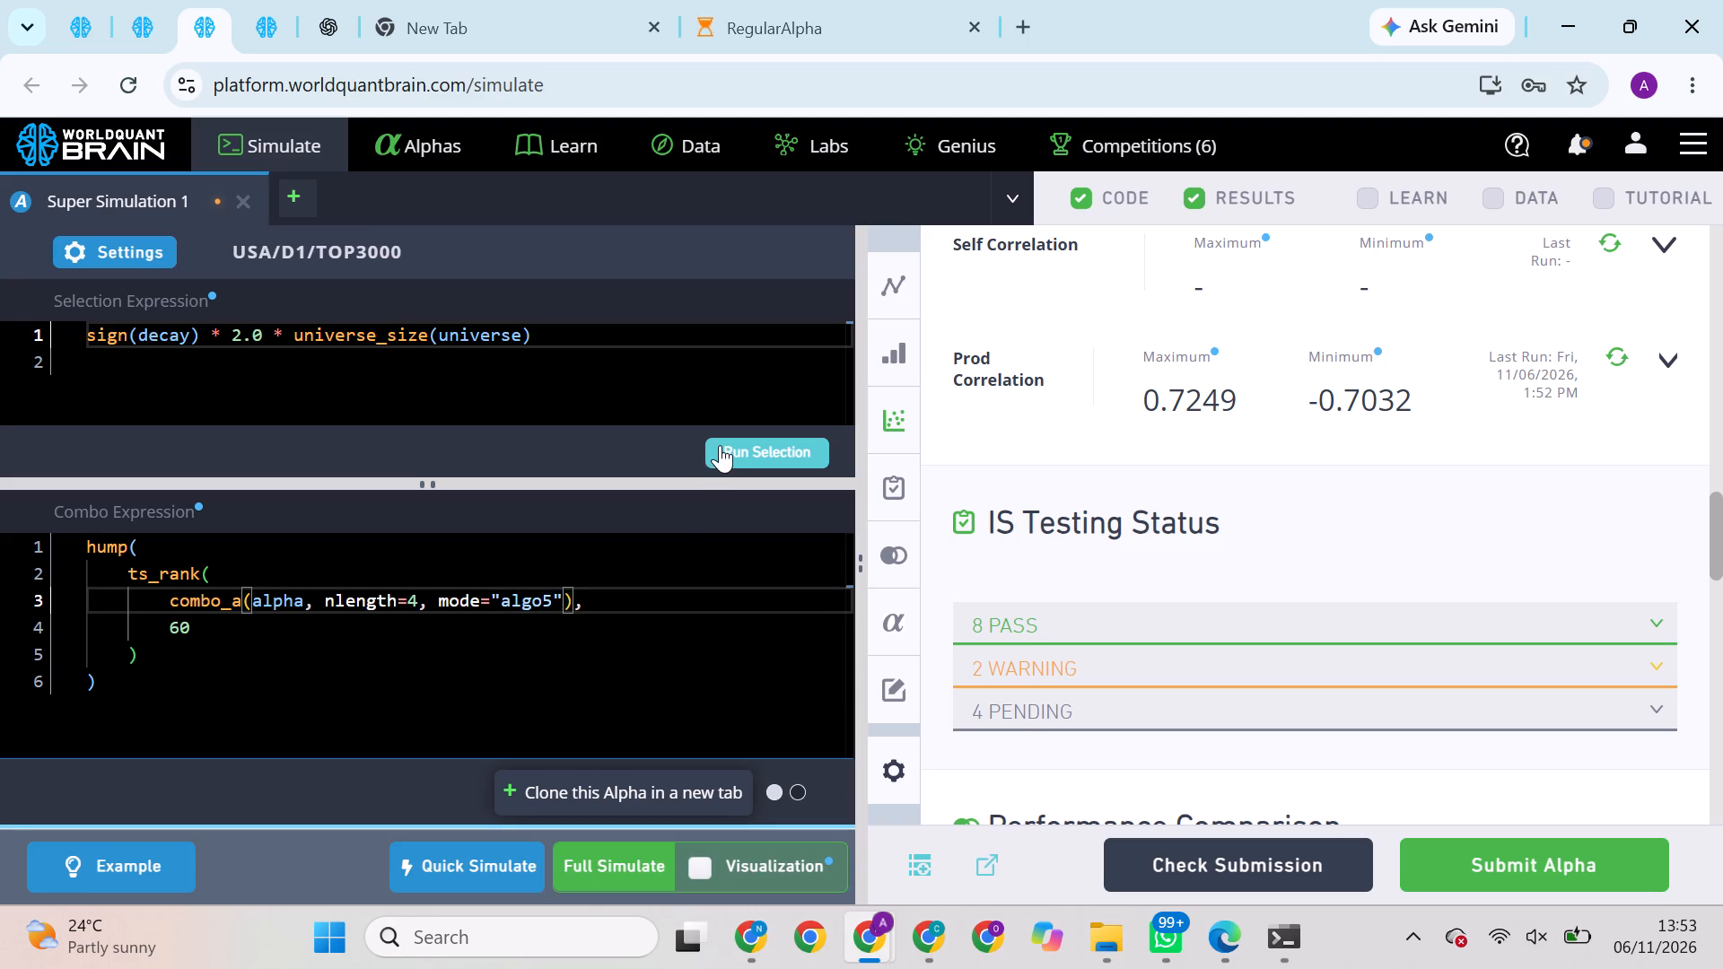
Run the alpha selection and start a full simulation of the USA/D1/TOP3000 super alpha.
click(720, 445)
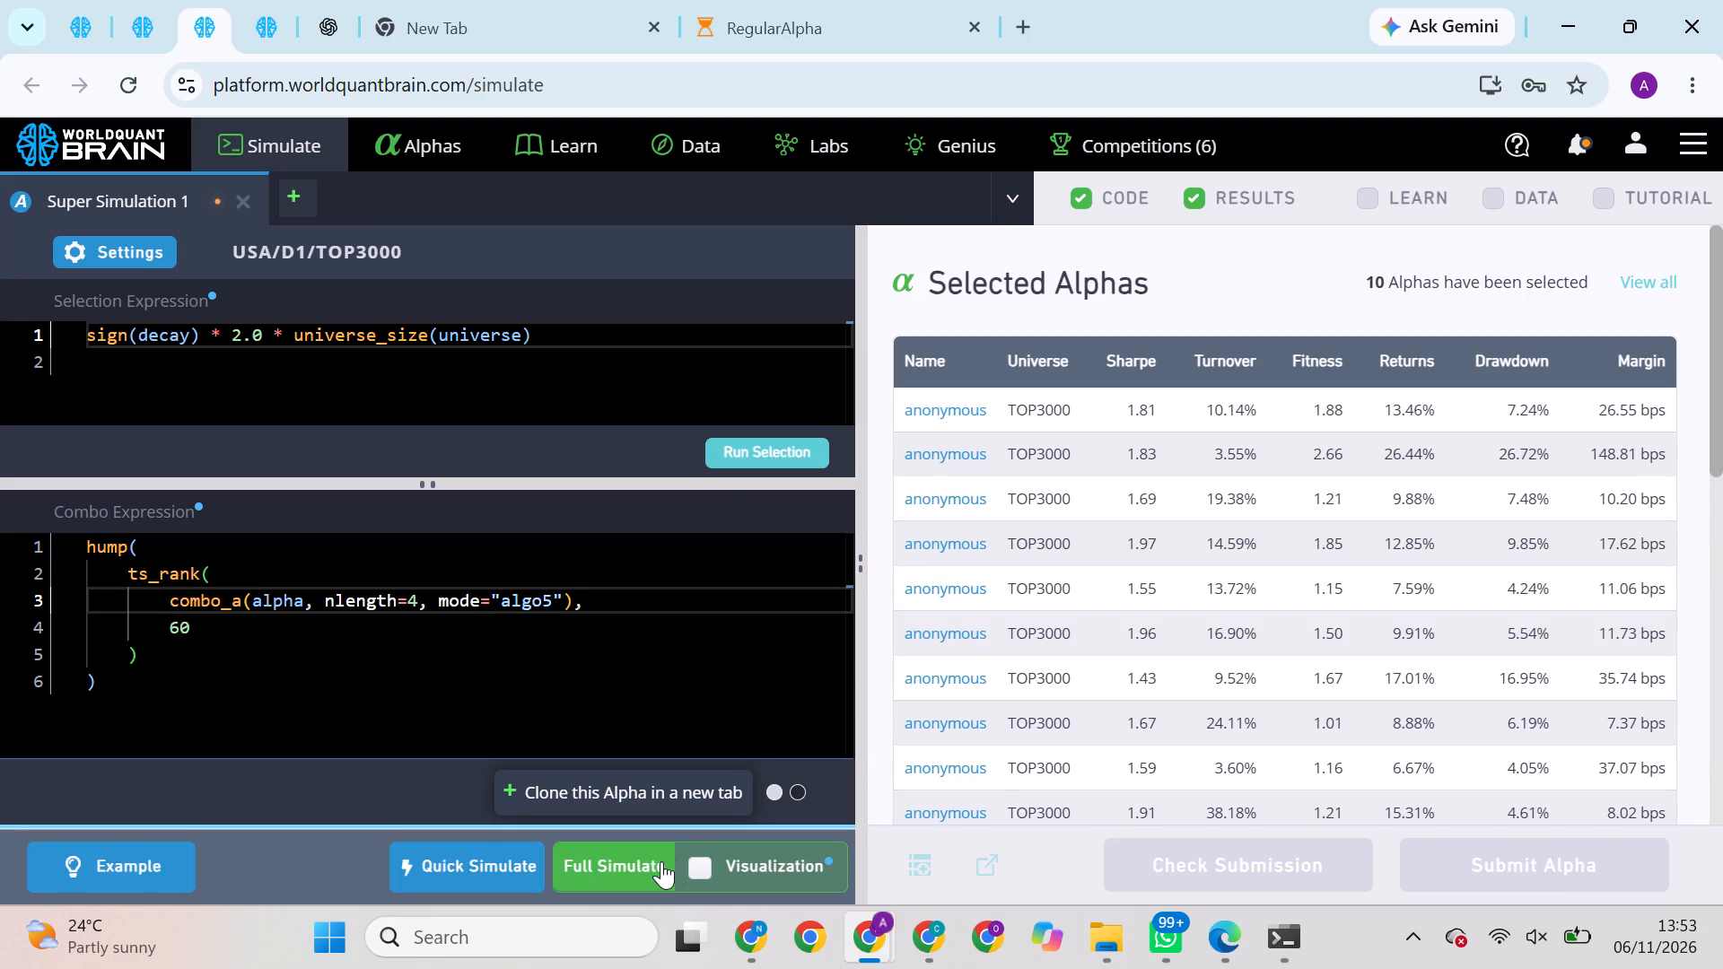
click(661, 861)
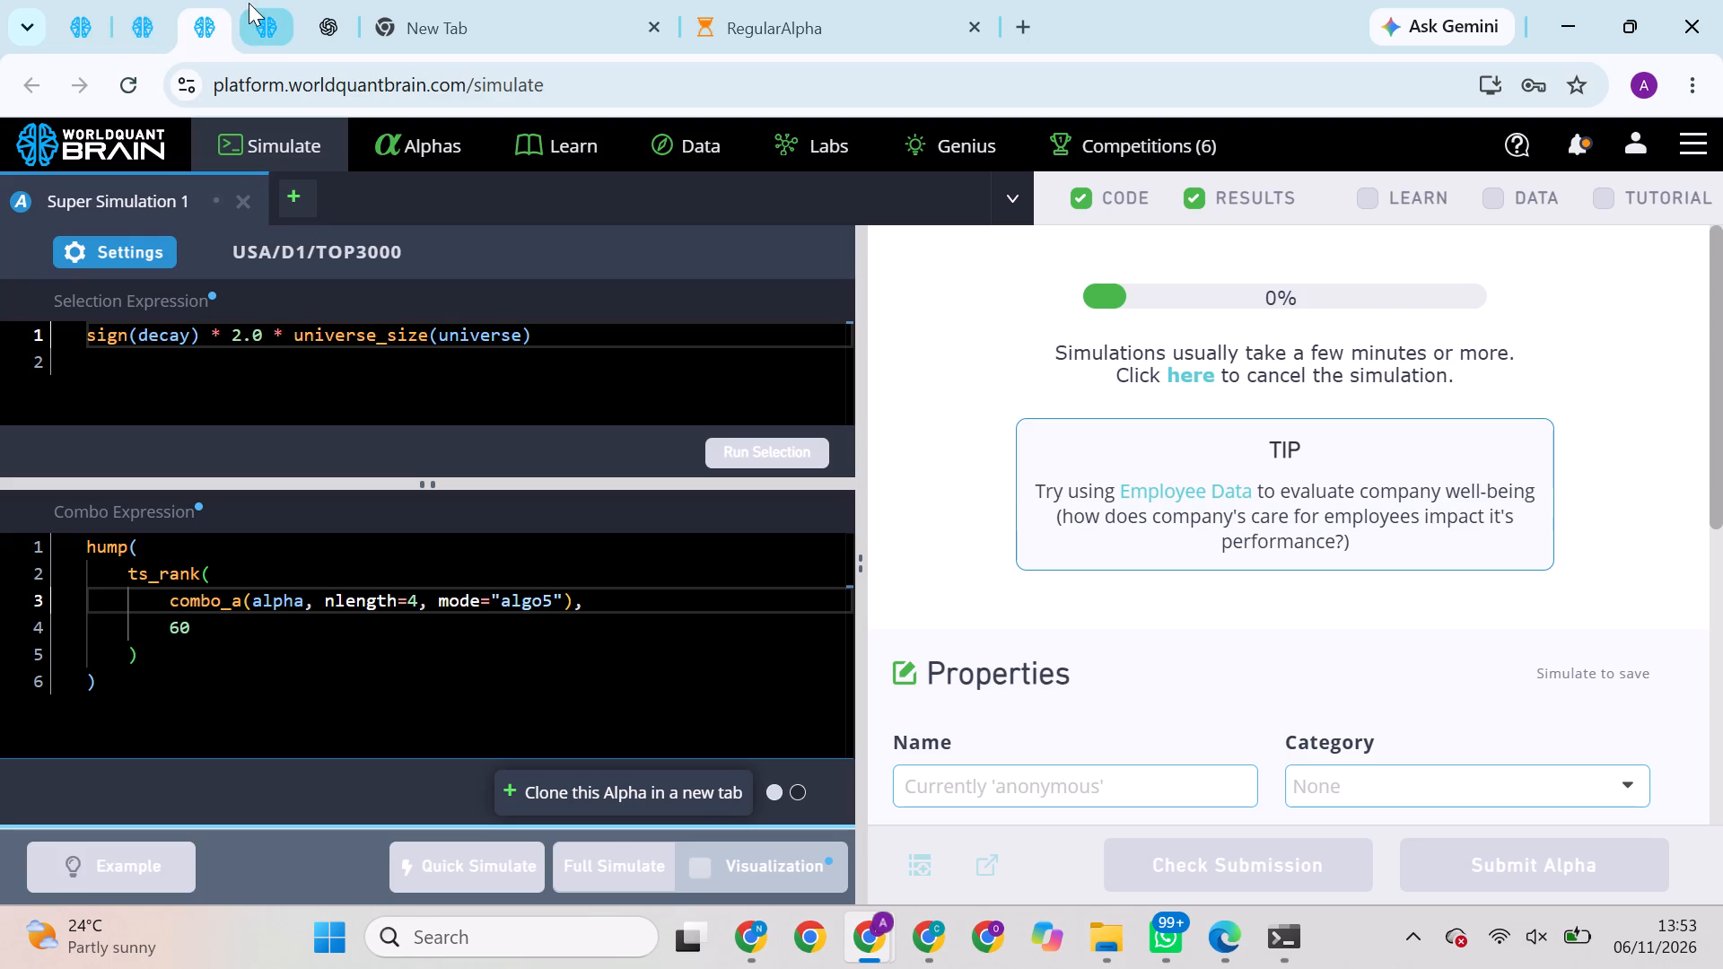
Open the GLB/D1/MINVOL1M super alpha with simulated results, review its statistics and run its production correlation check.
click(249, 3)
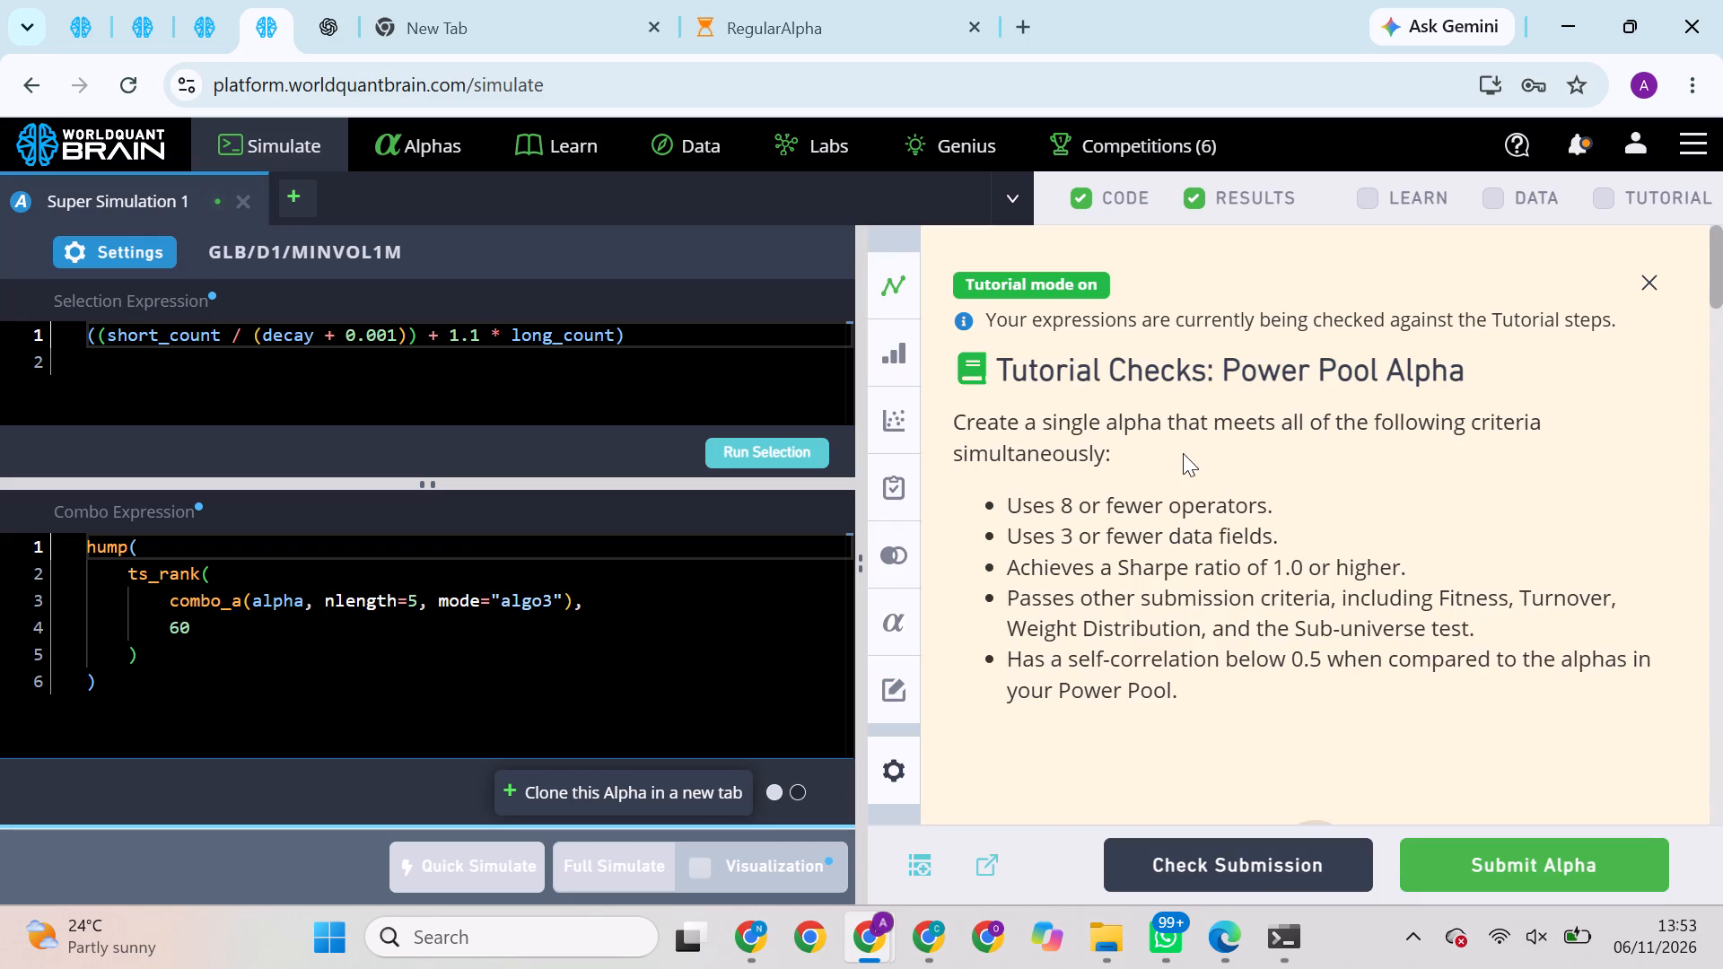
click(1657, 282)
scroll(1485, 464, down, 3)
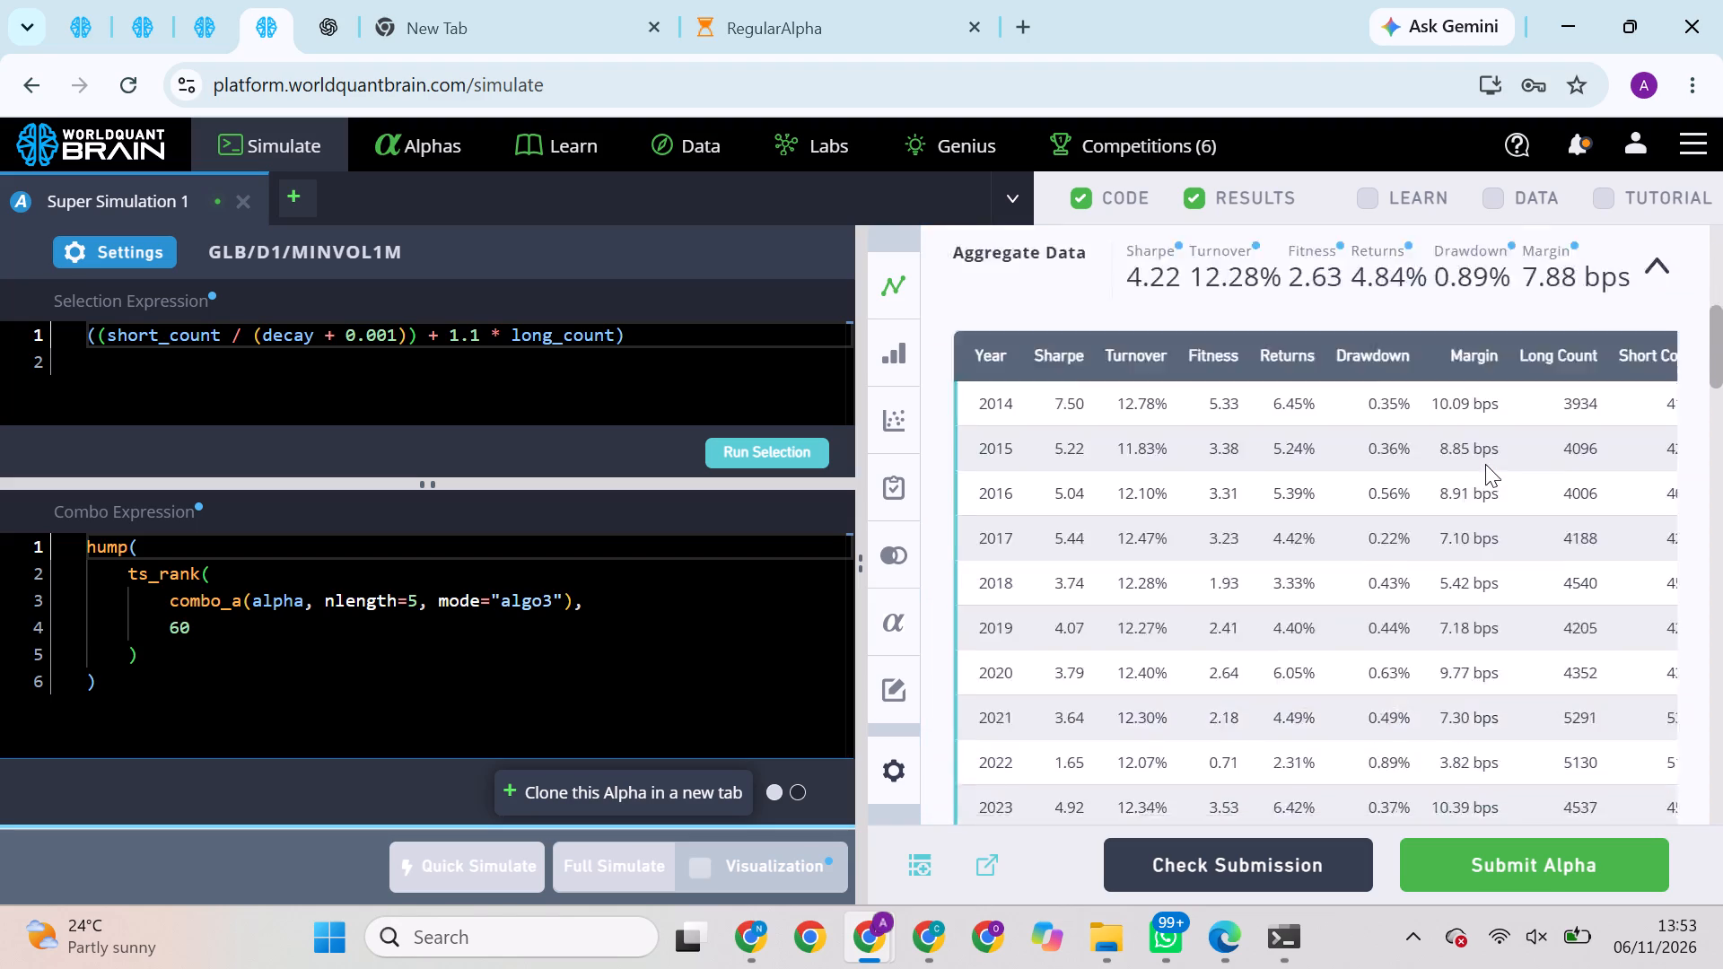
scroll(1485, 464, down, 2)
click(1609, 462)
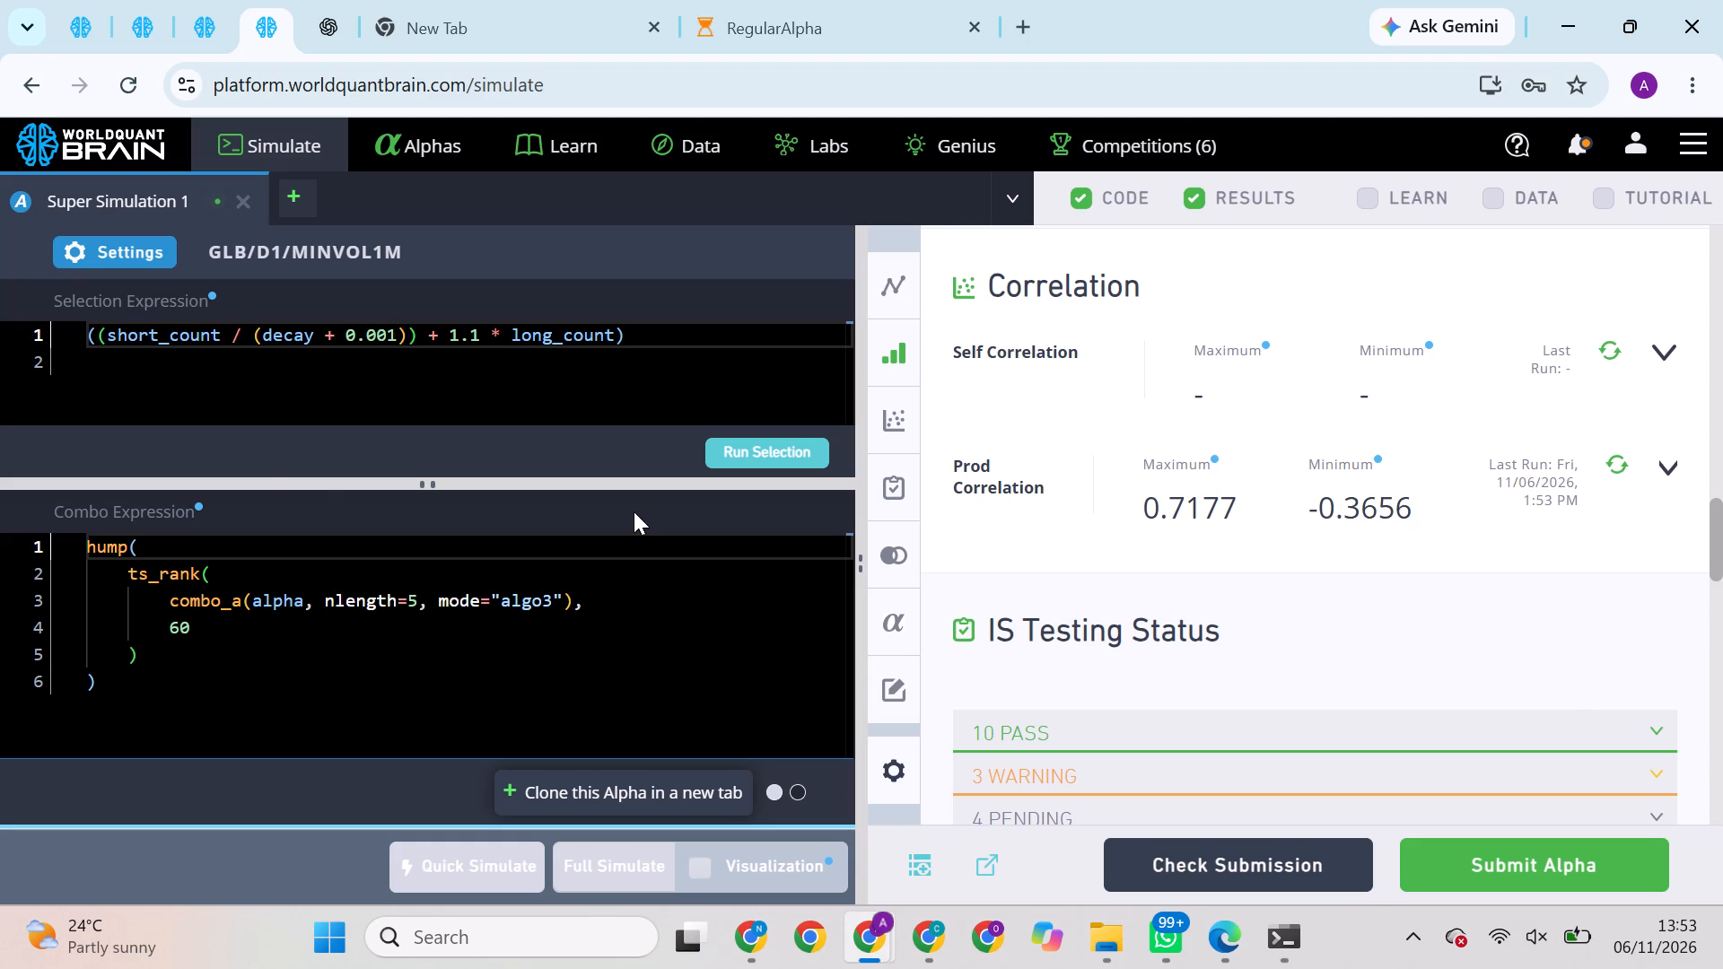
Set the GLB super alpha's decay to 20, truncation to 0.08 and neutralization to Crowding Factors, and apply the settings.
click(126, 255)
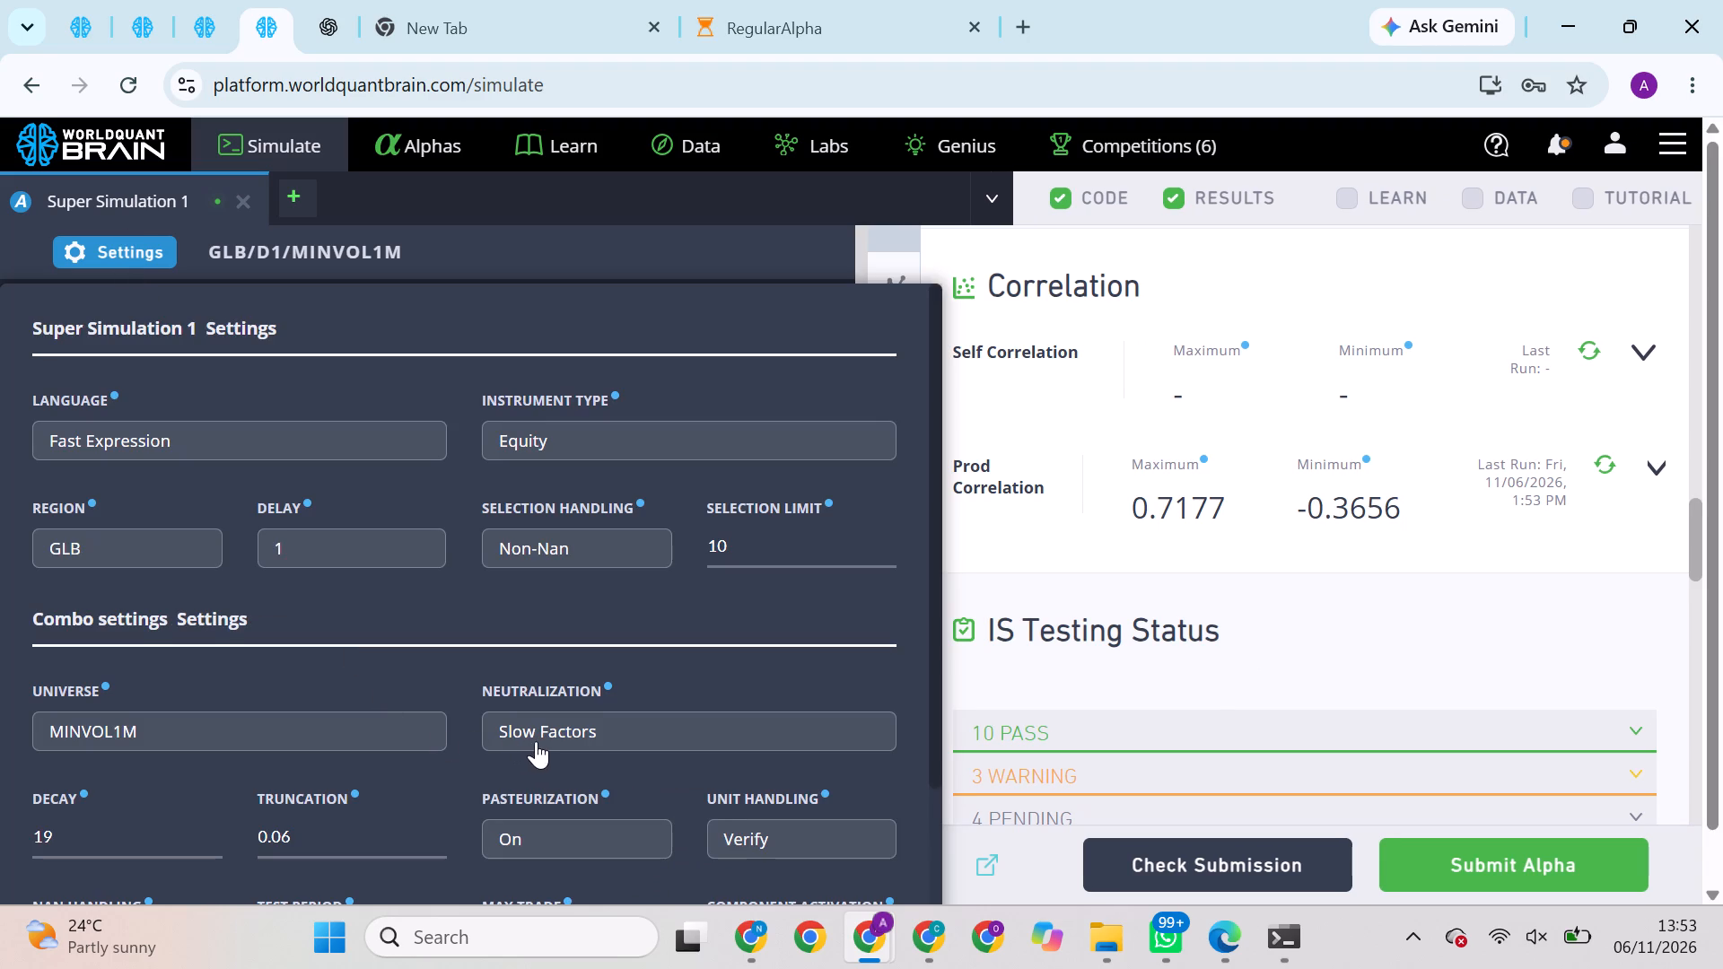
scroll(536, 741, down, 1)
click(127, 716)
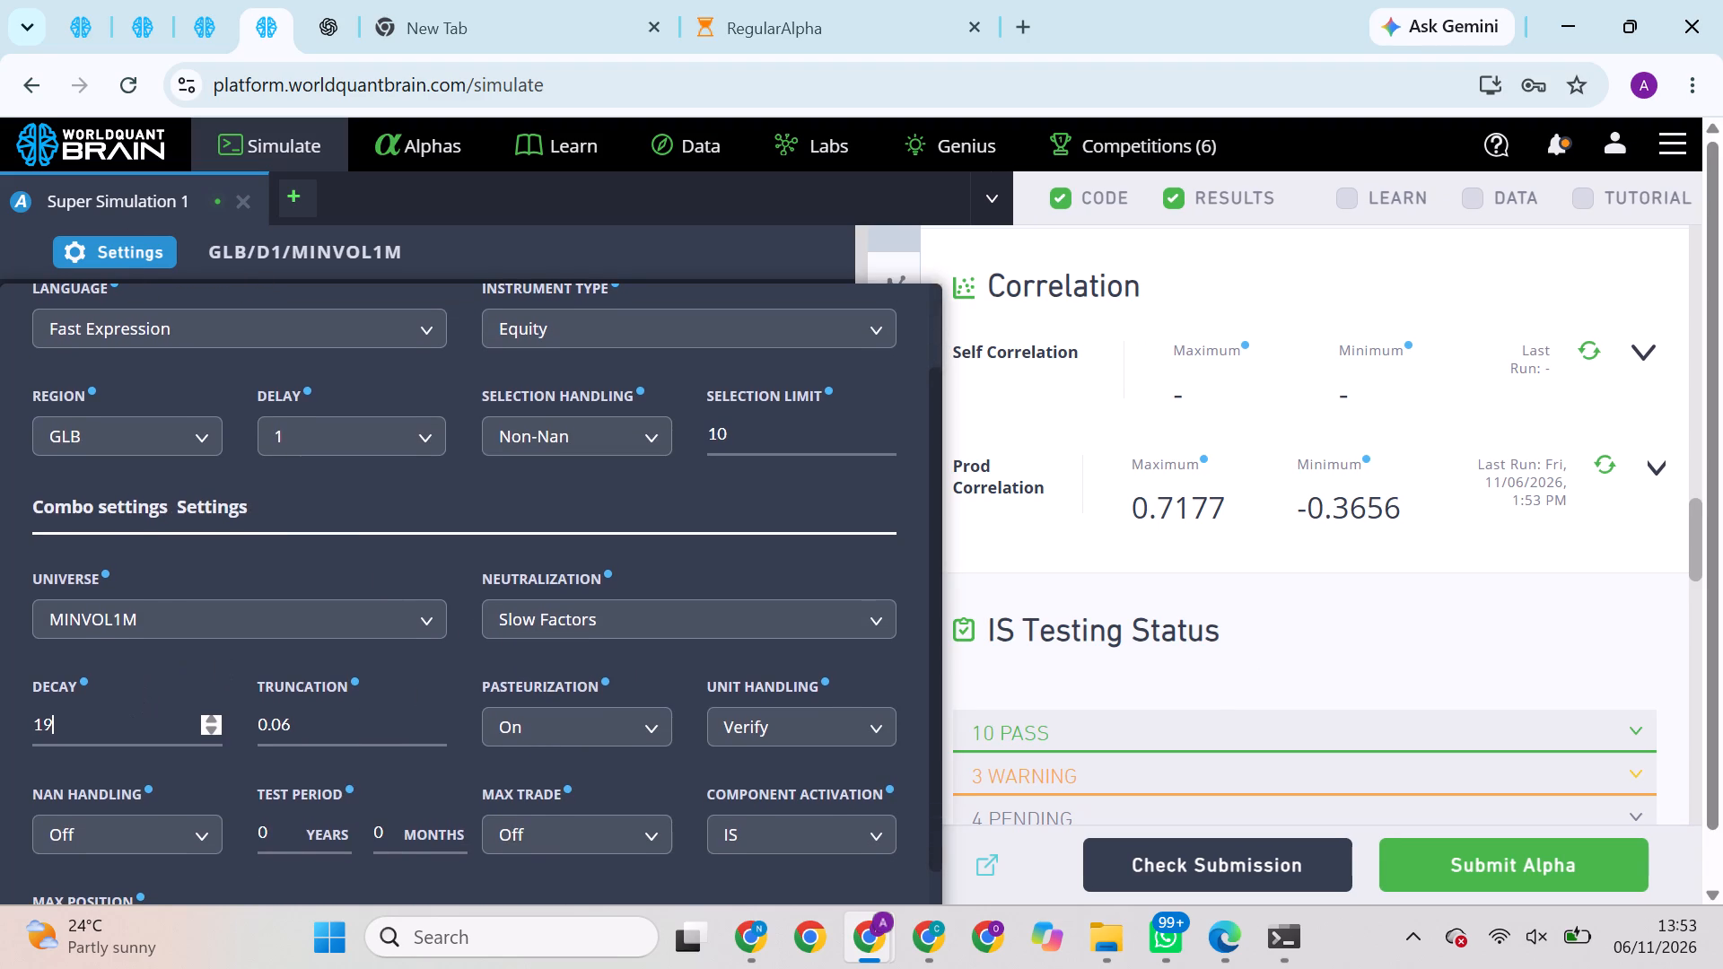
key(BackSpace)
key(BackSpace)
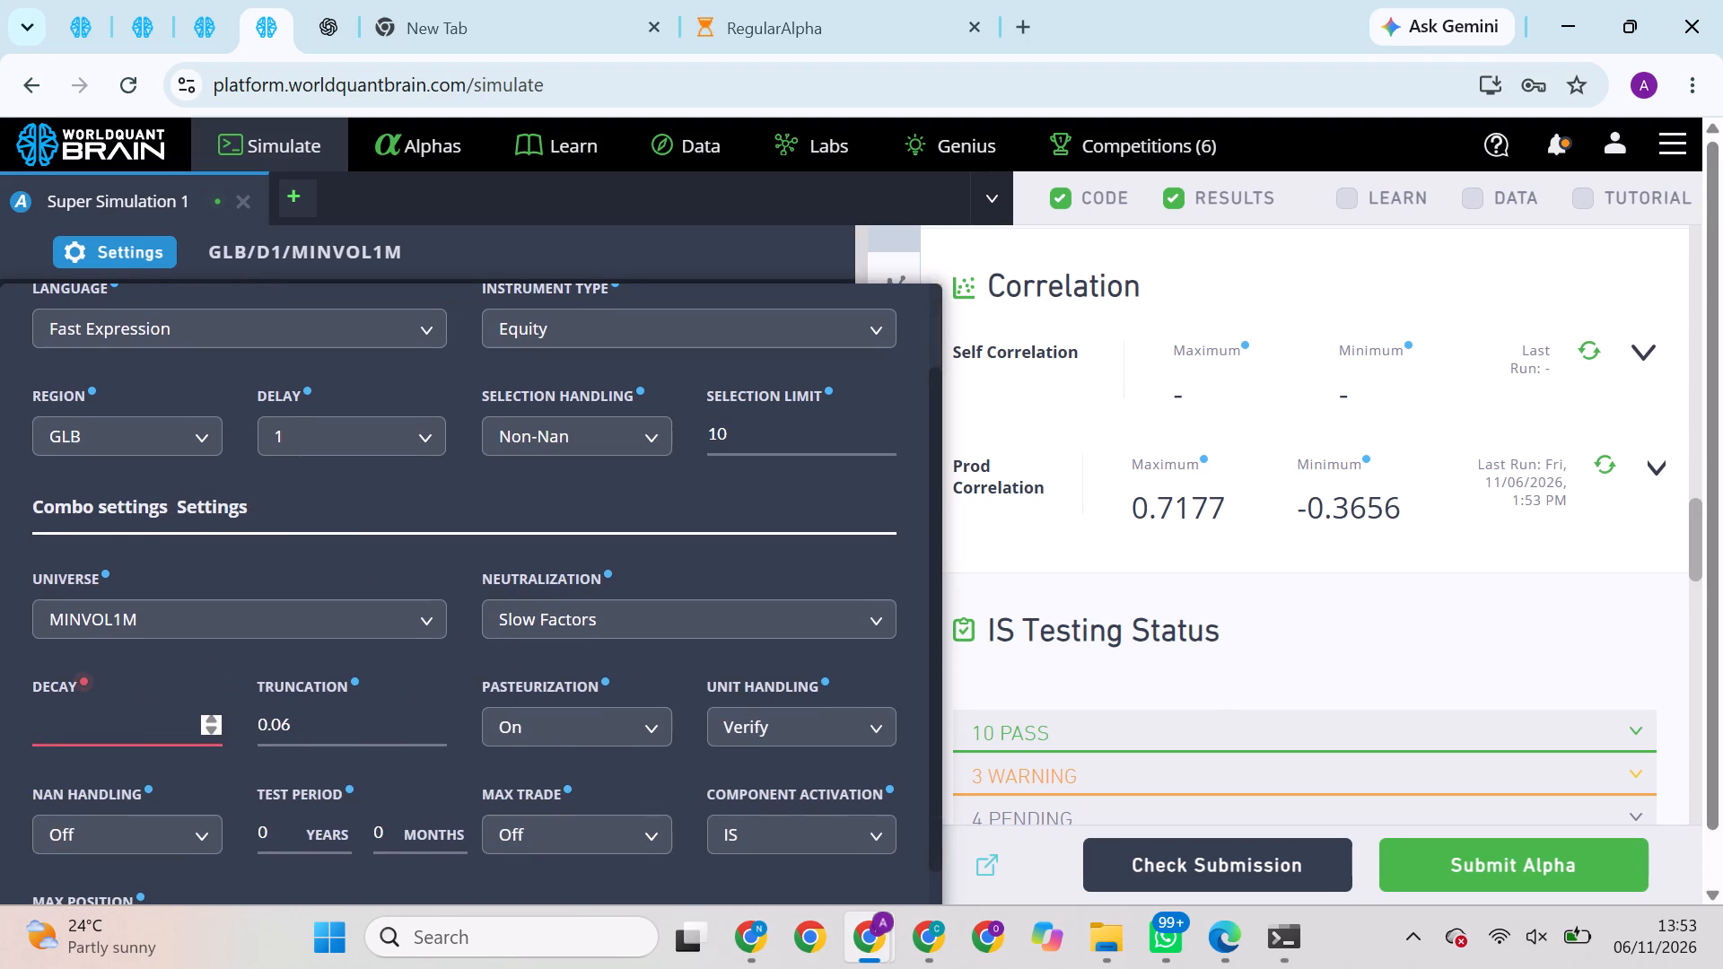
key(2)
key(0)
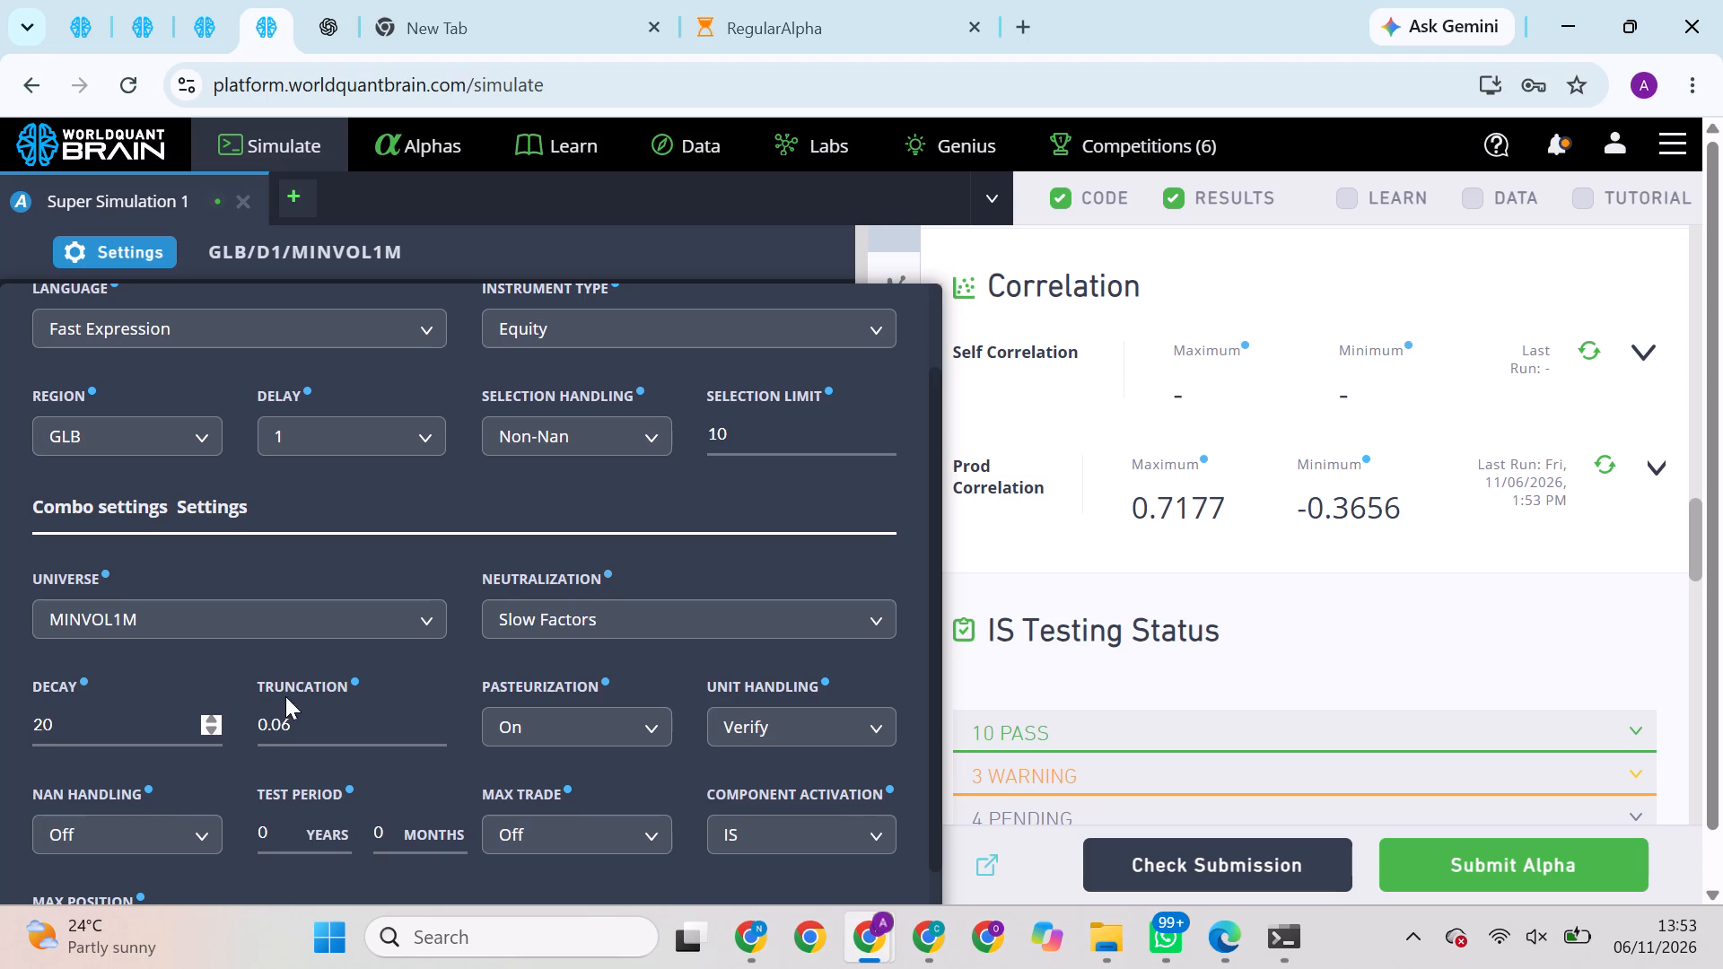
click(313, 733)
key(BackSpace)
key(8)
click(595, 638)
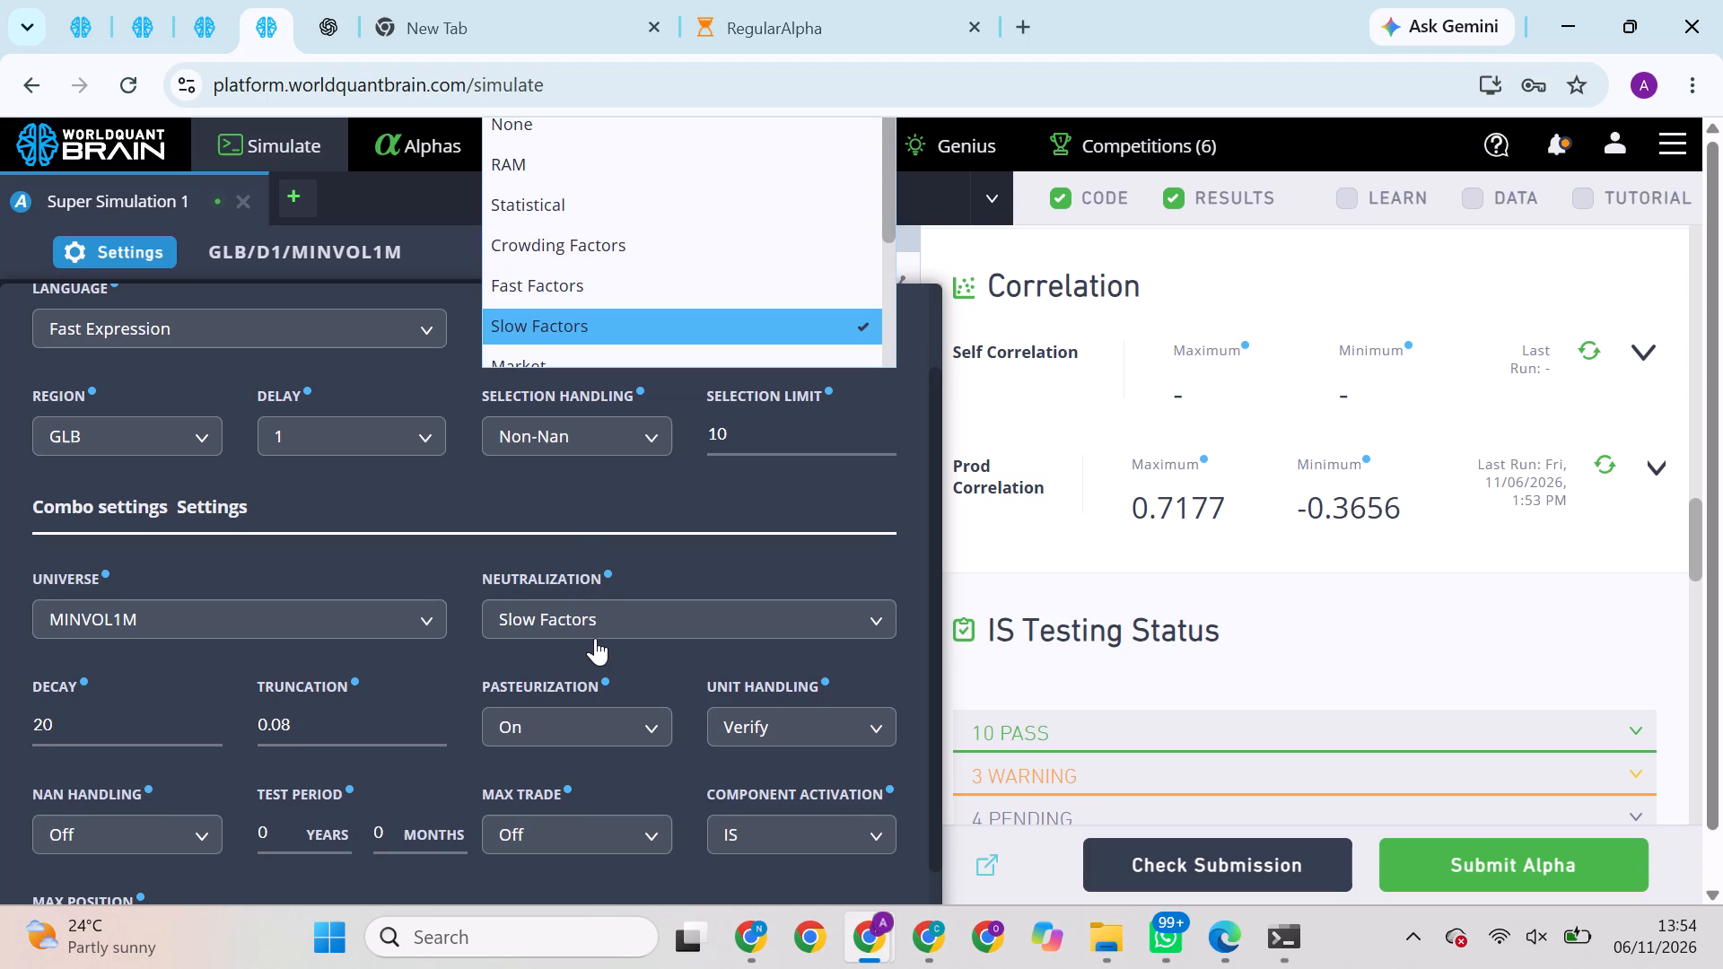
click(594, 234)
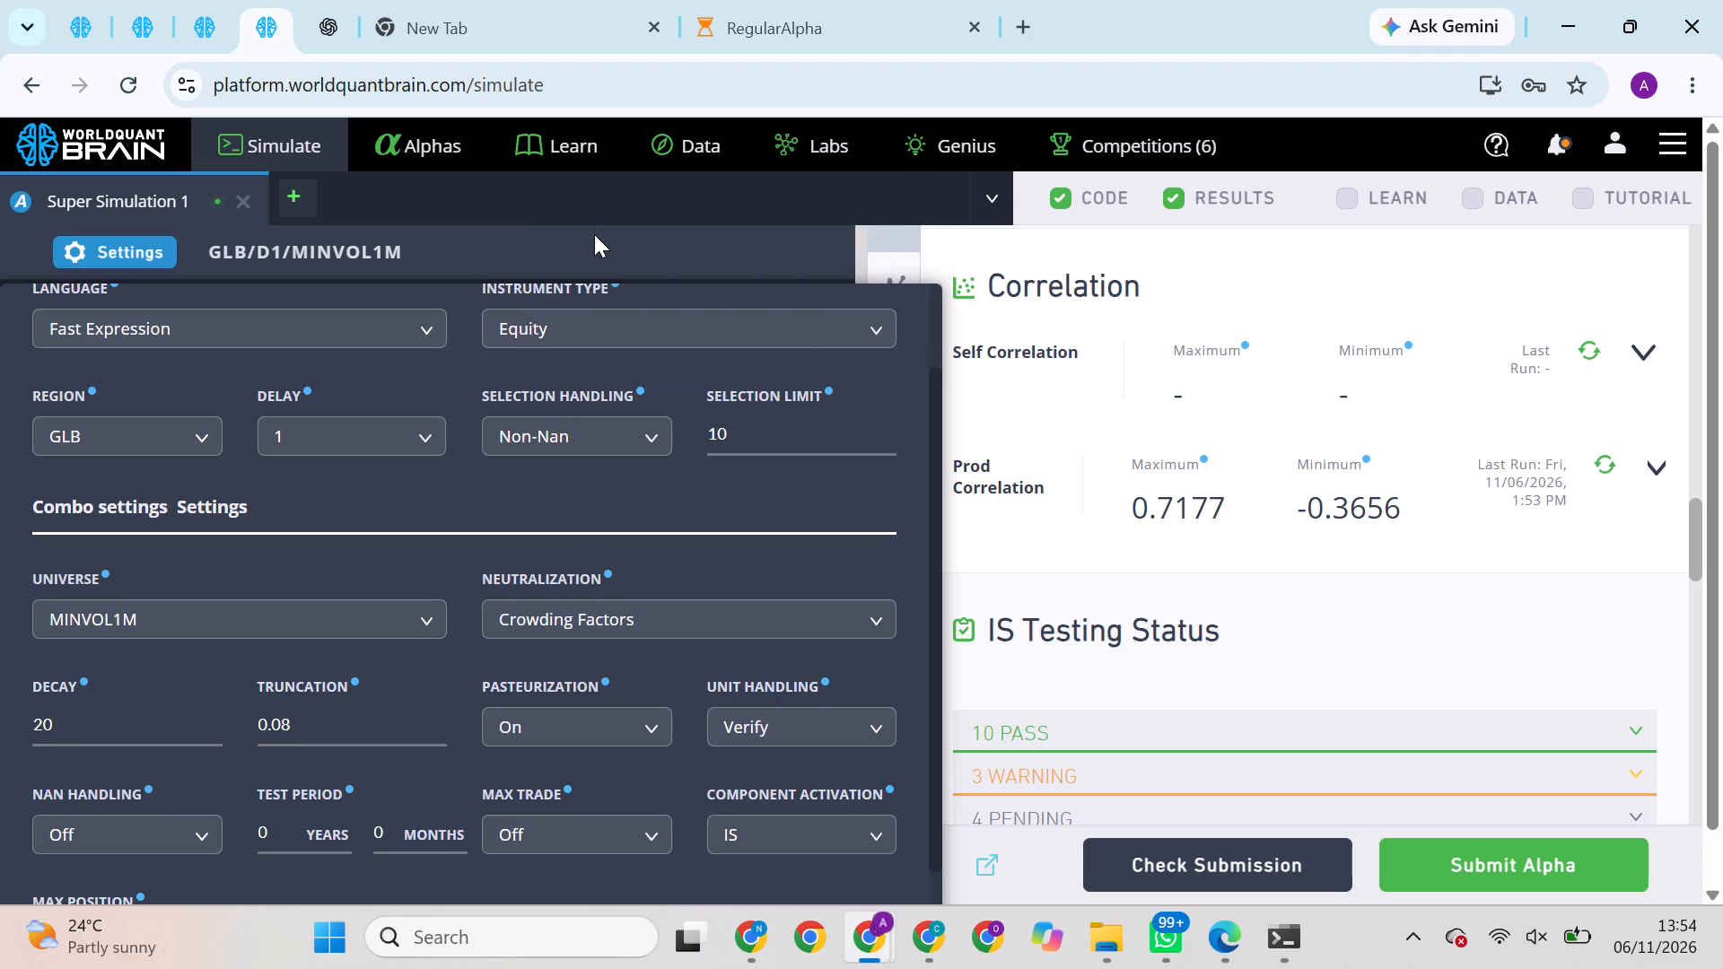
scroll(542, 434, down, 3)
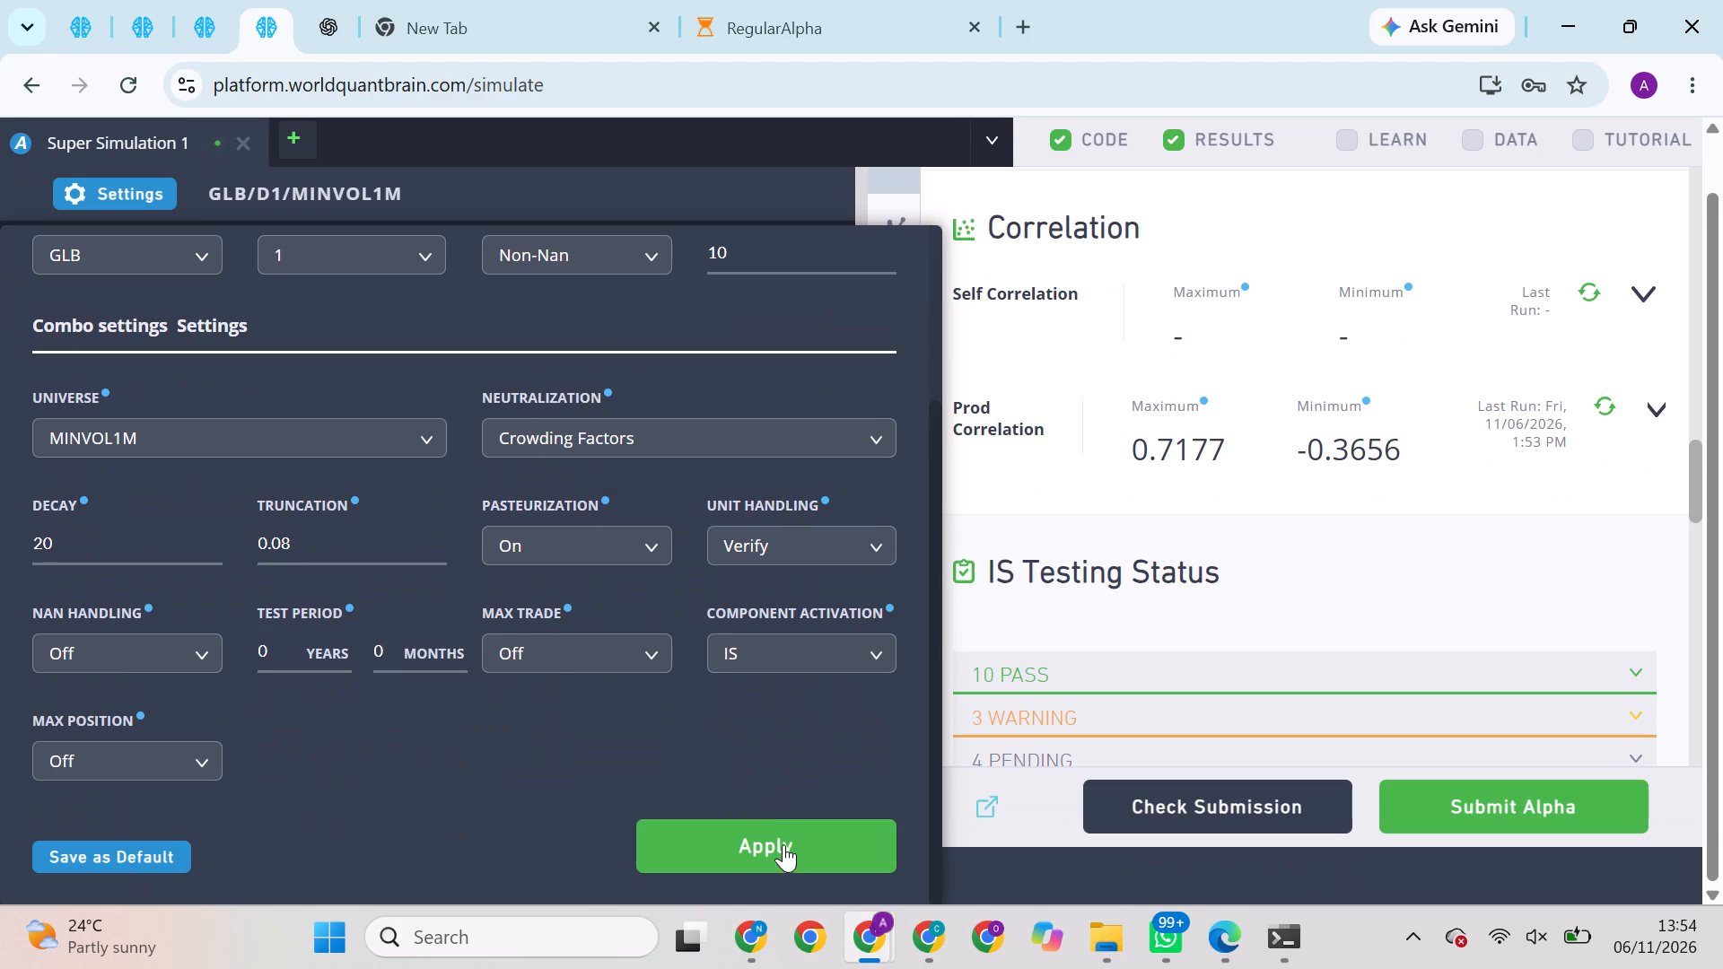
click(786, 853)
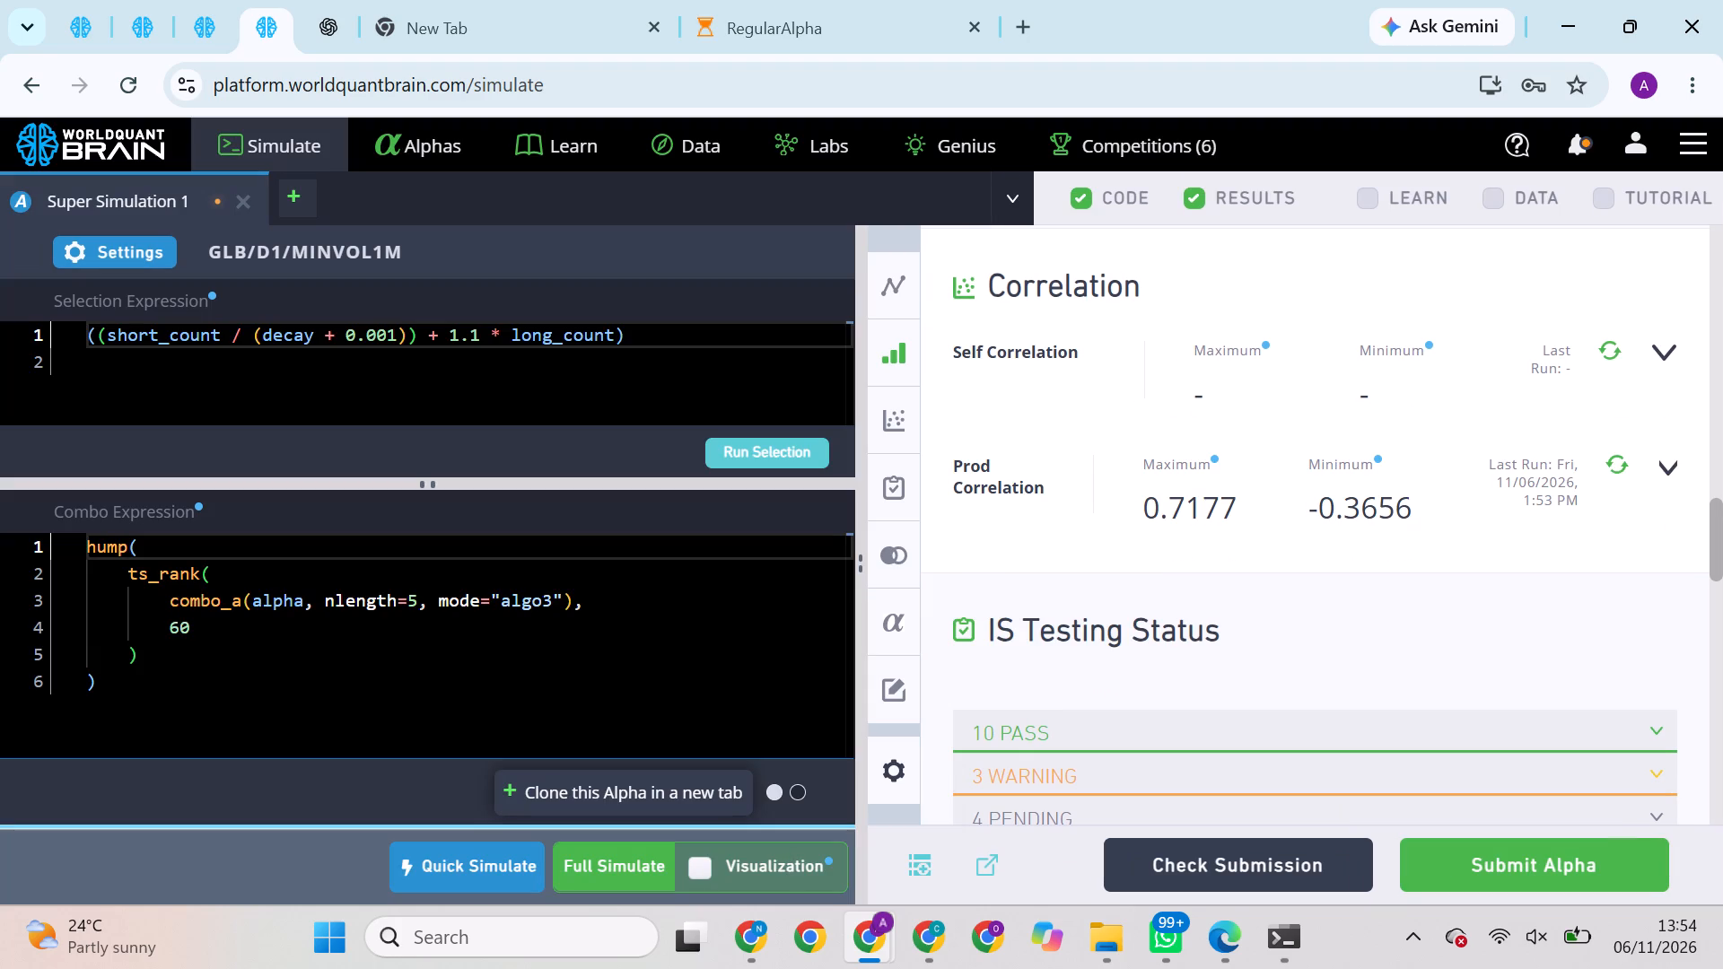
Run the alpha selection and start a full simulation of the GLB/D1/MINVOL1M super alpha that uses combo mode "algo3".
double_click(776, 458)
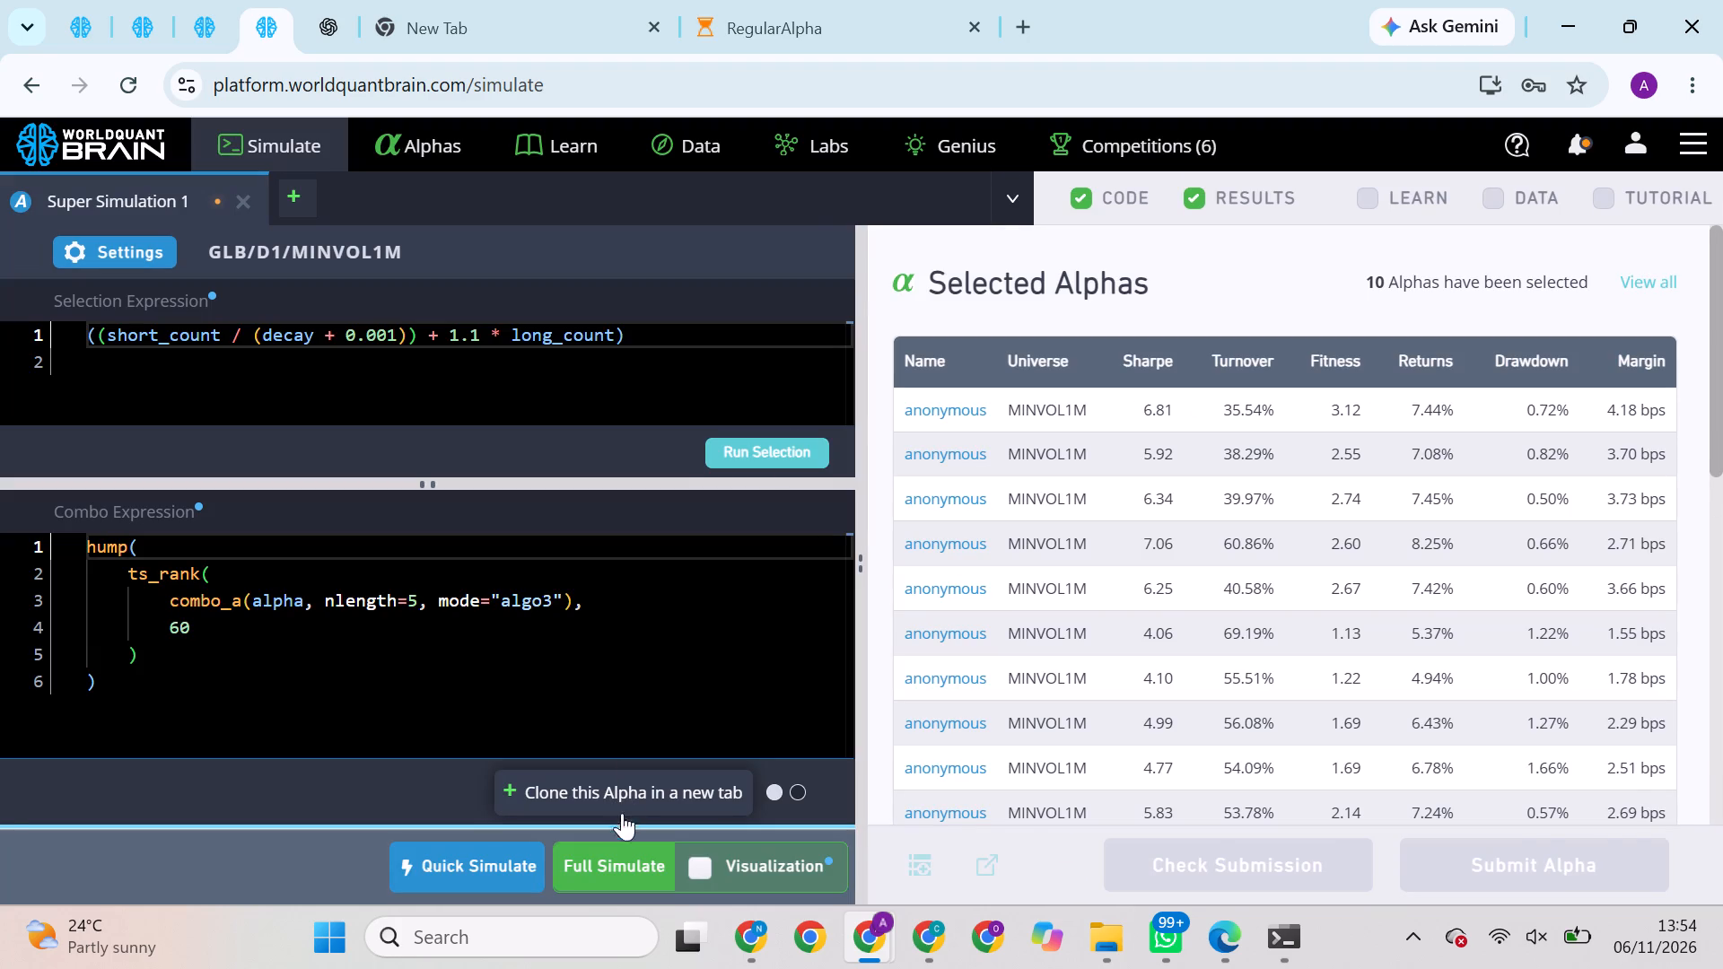
click(628, 861)
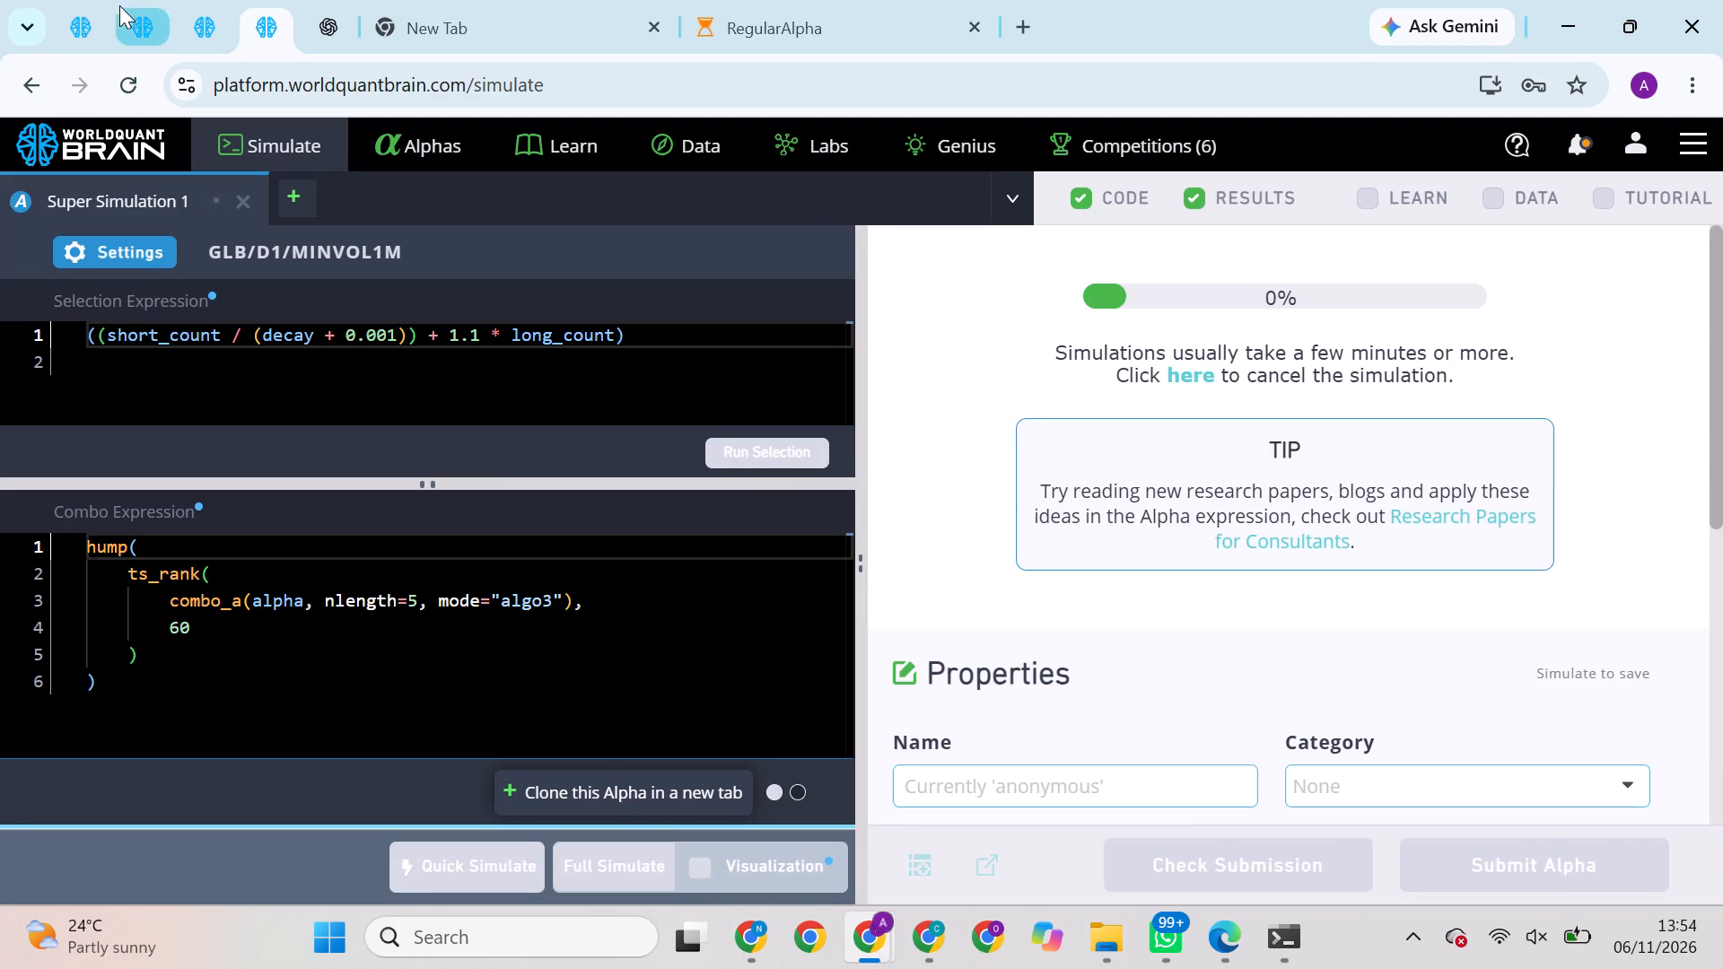
Change the combo_a mode in the USA/D1/TOP3000 super alpha's combo expression to "algo2".
click(199, 7)
click(199, 7)
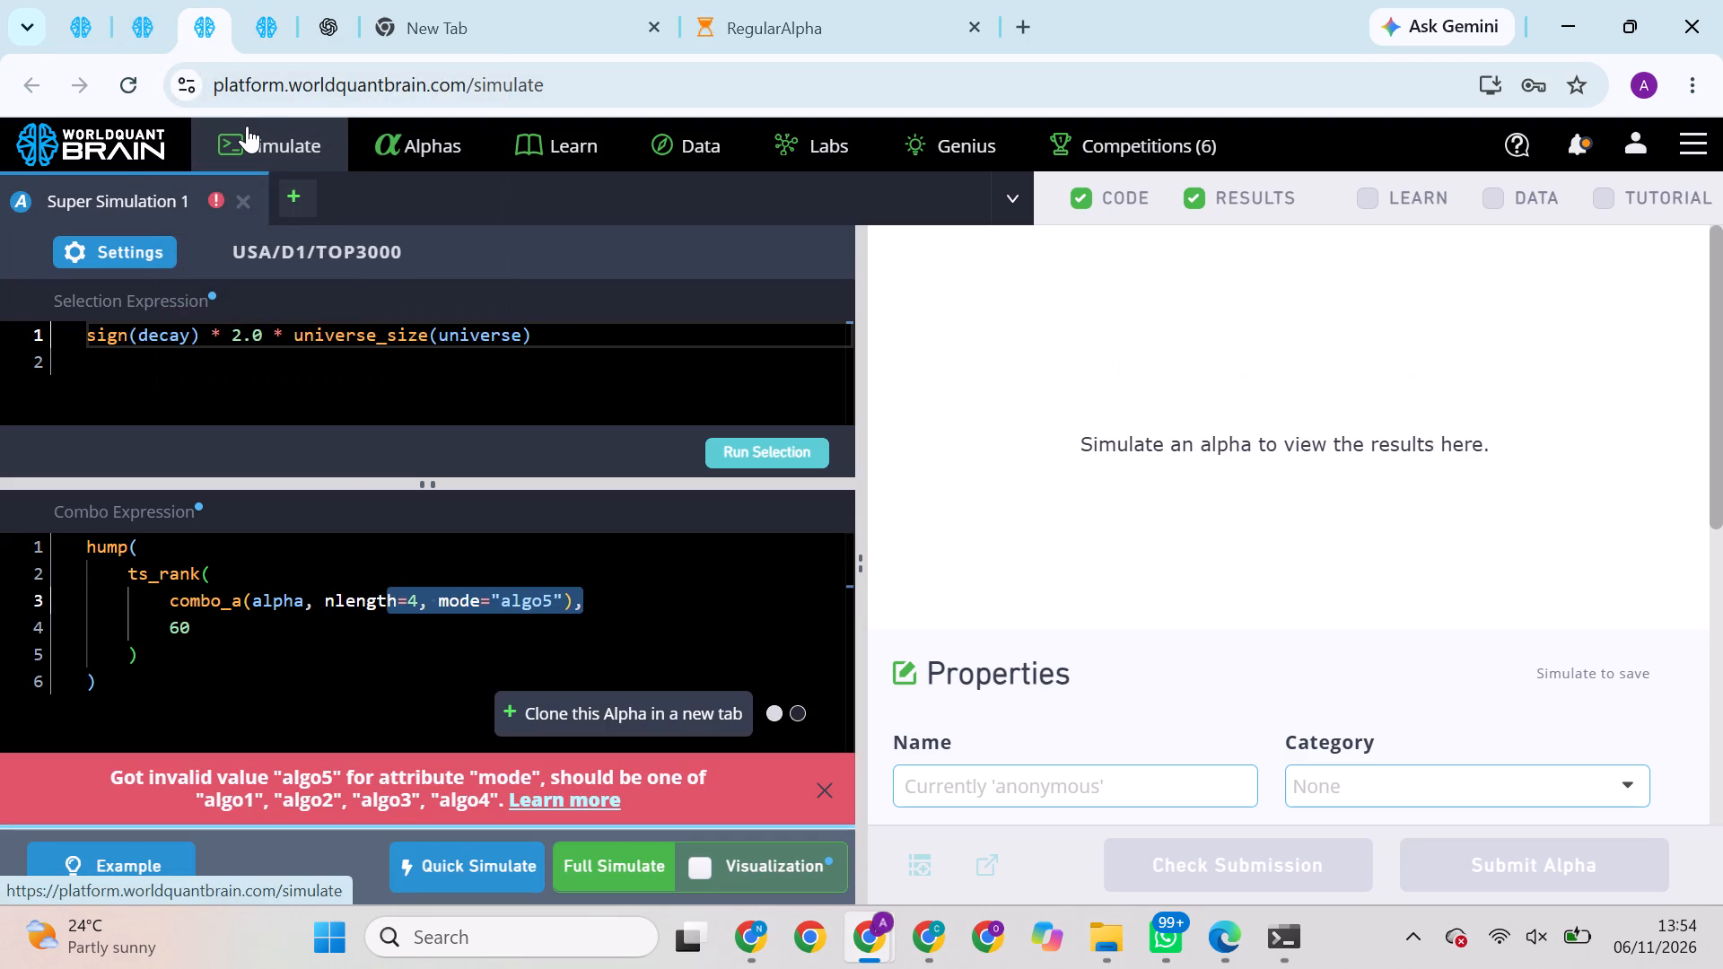
click(547, 598)
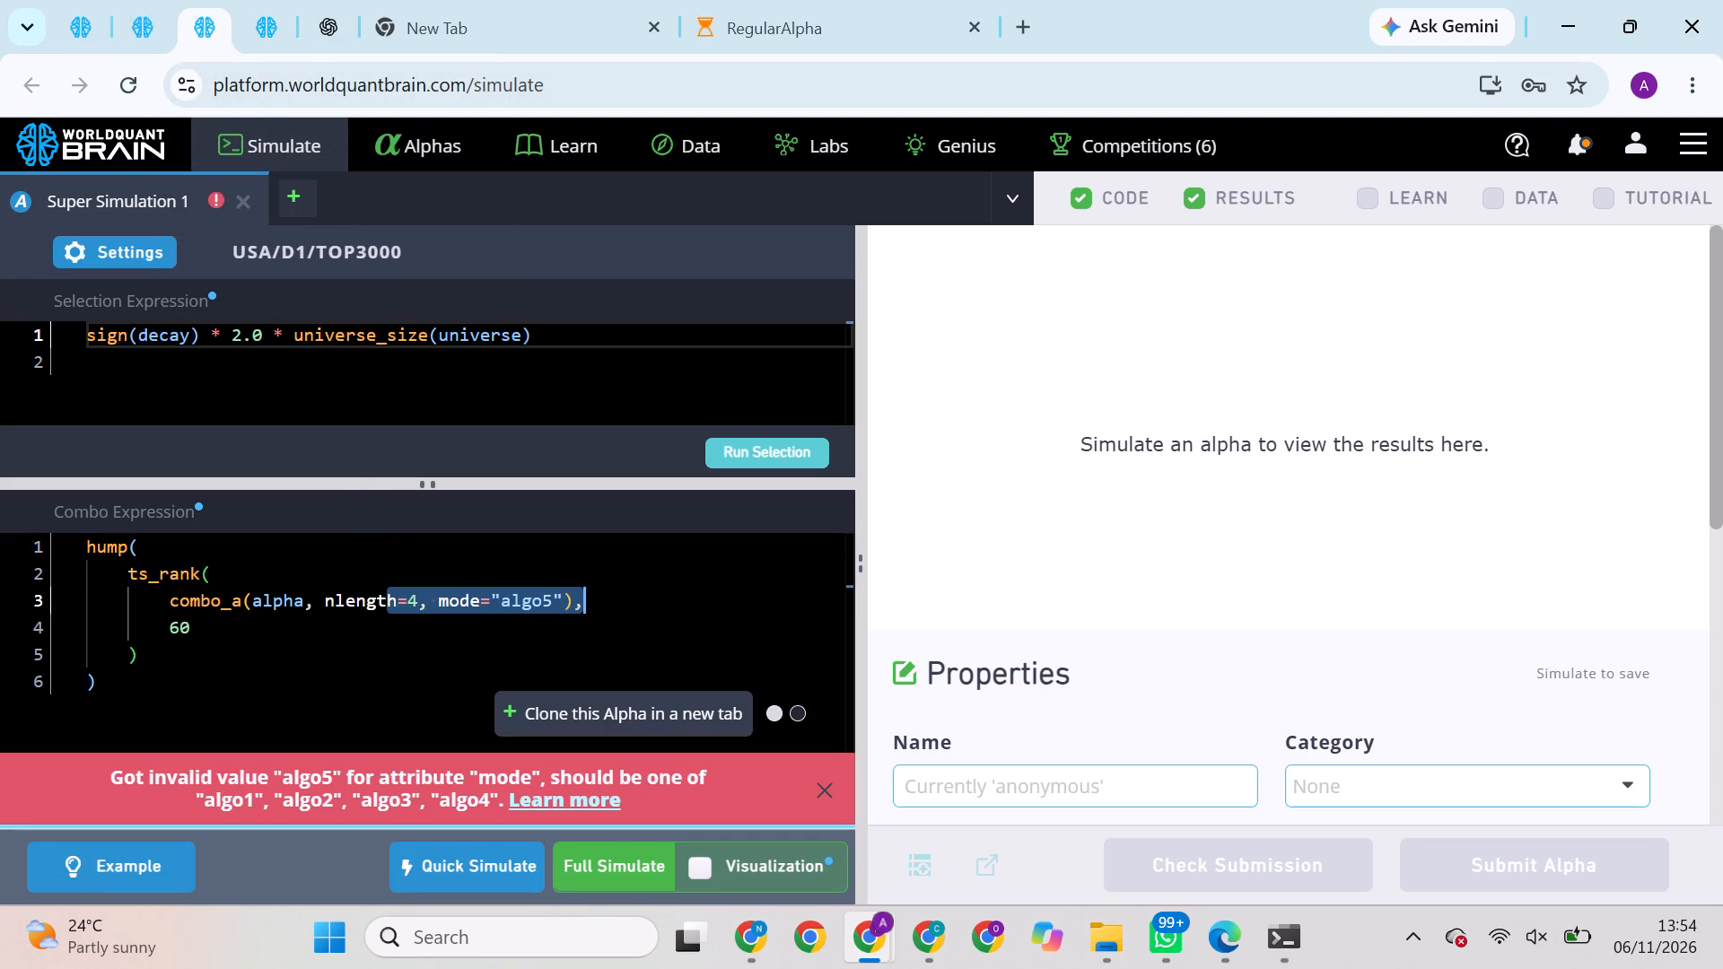
click(554, 606)
click(554, 606)
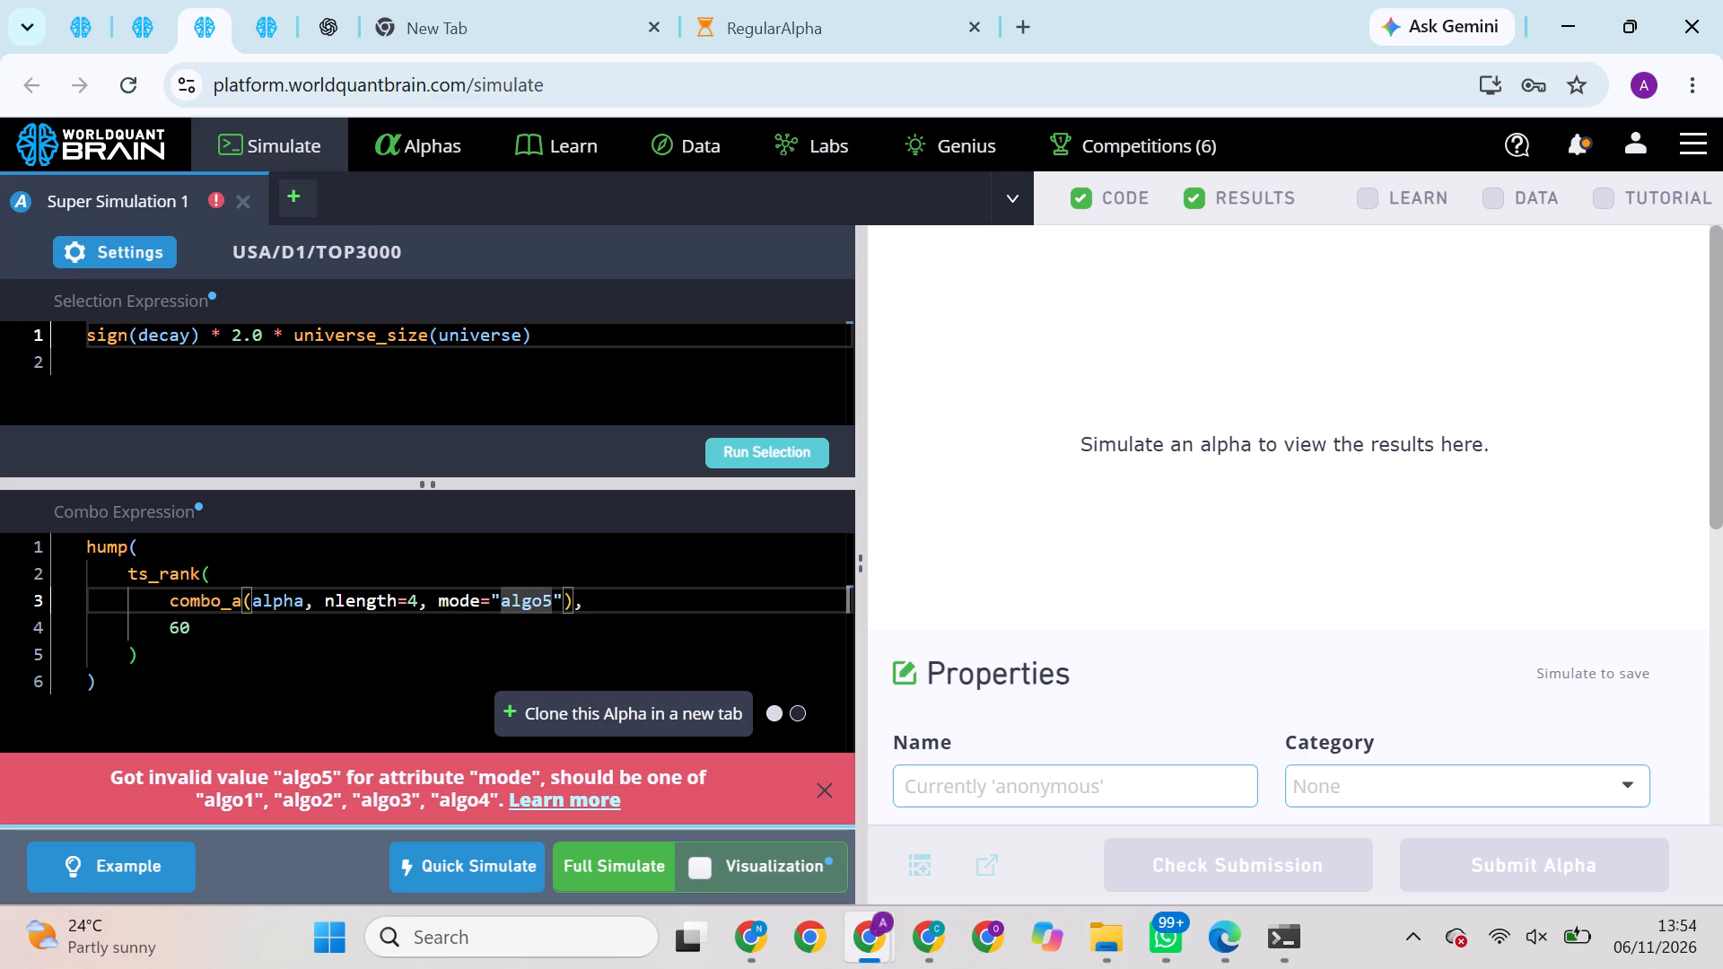
key(BackSpace)
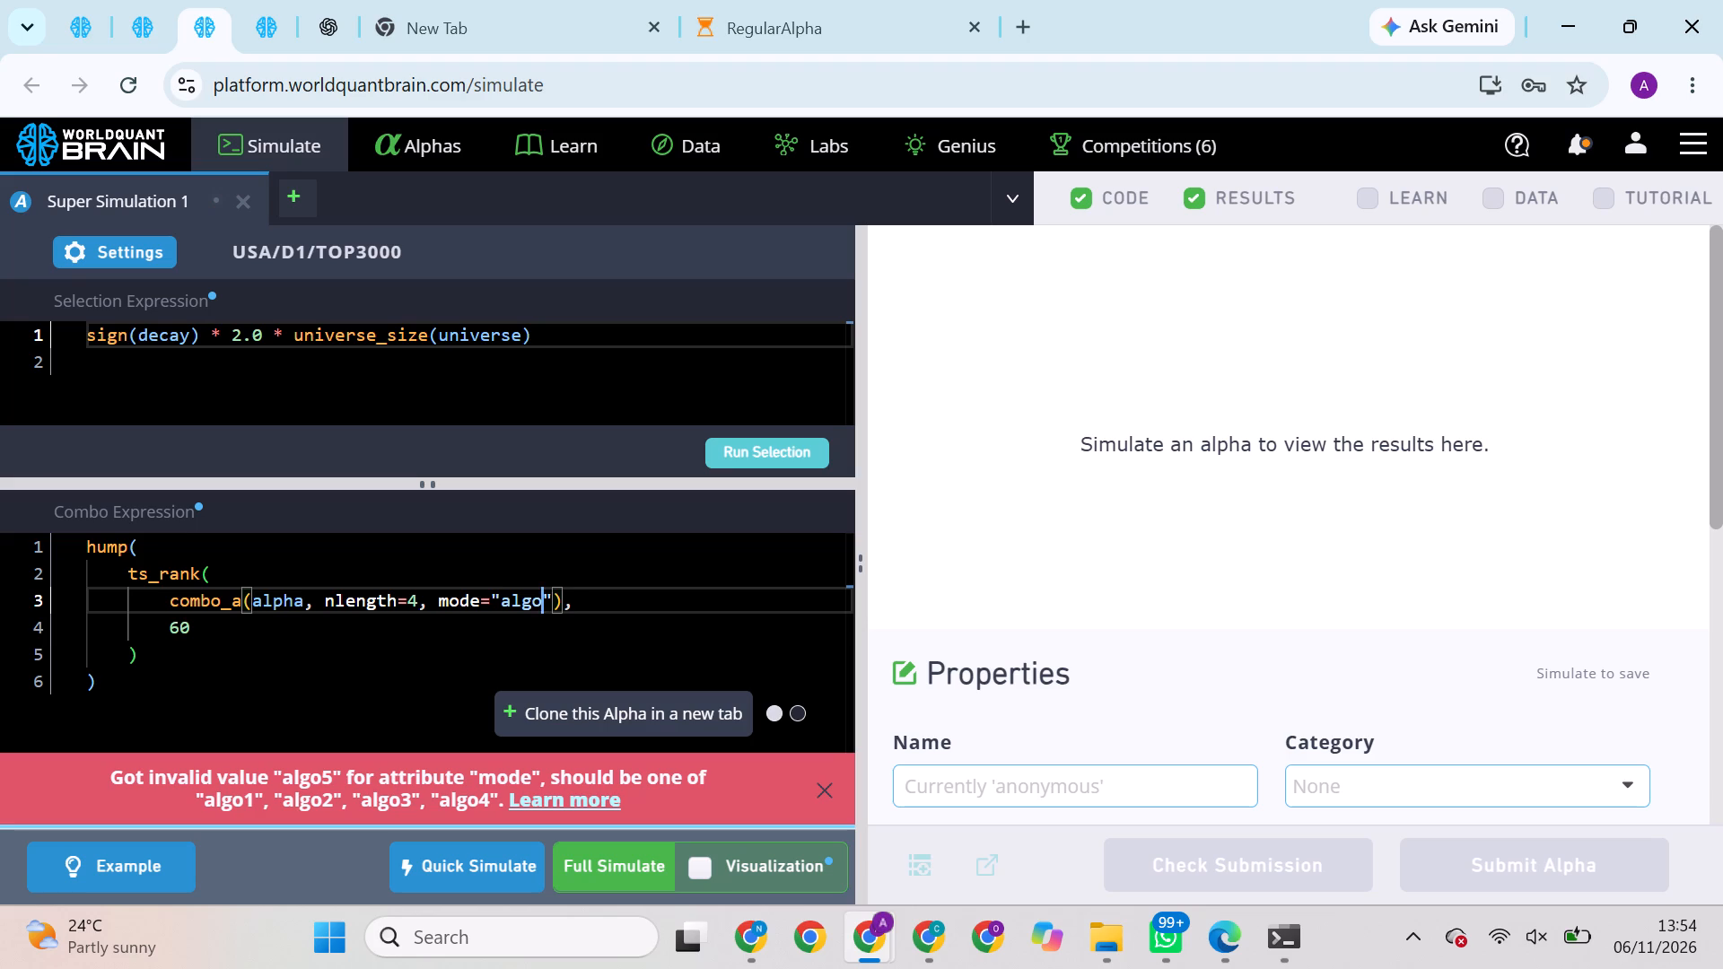
key(ctrl+z)
key(BackSpace)
key(2)
Run the alpha selection and start a full simulation of the USA/D1/TOP3000 super alpha.
drag(828, 433, 811, 444)
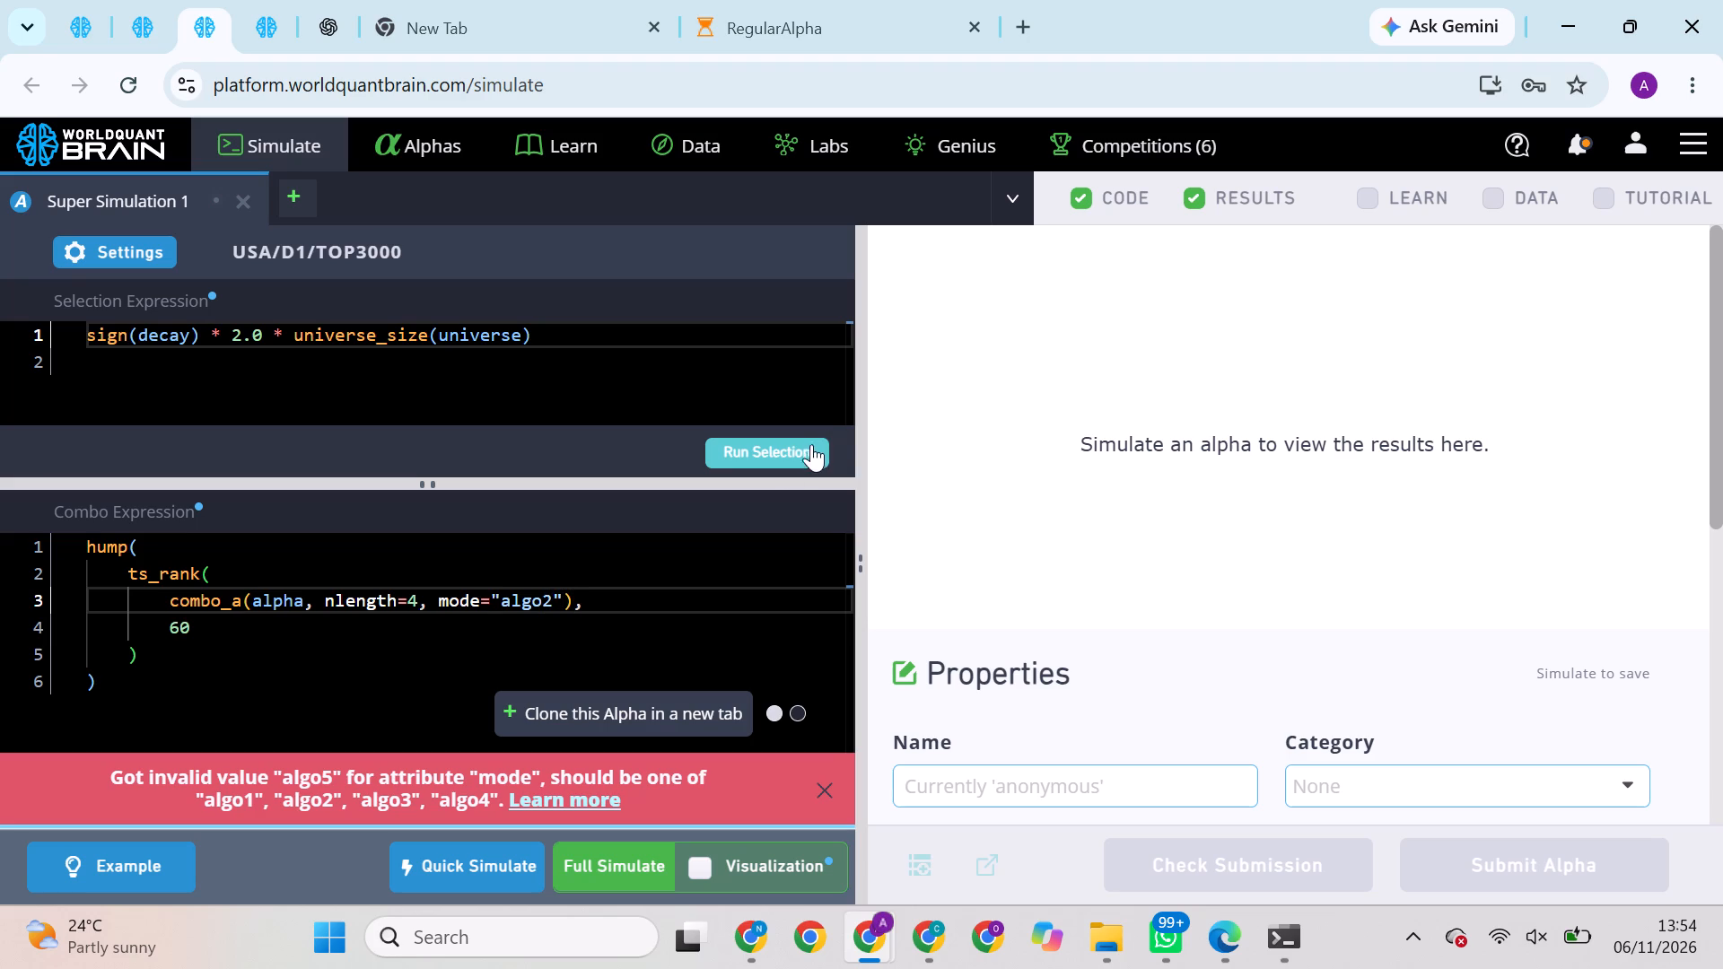
drag(811, 444, 805, 448)
click(805, 448)
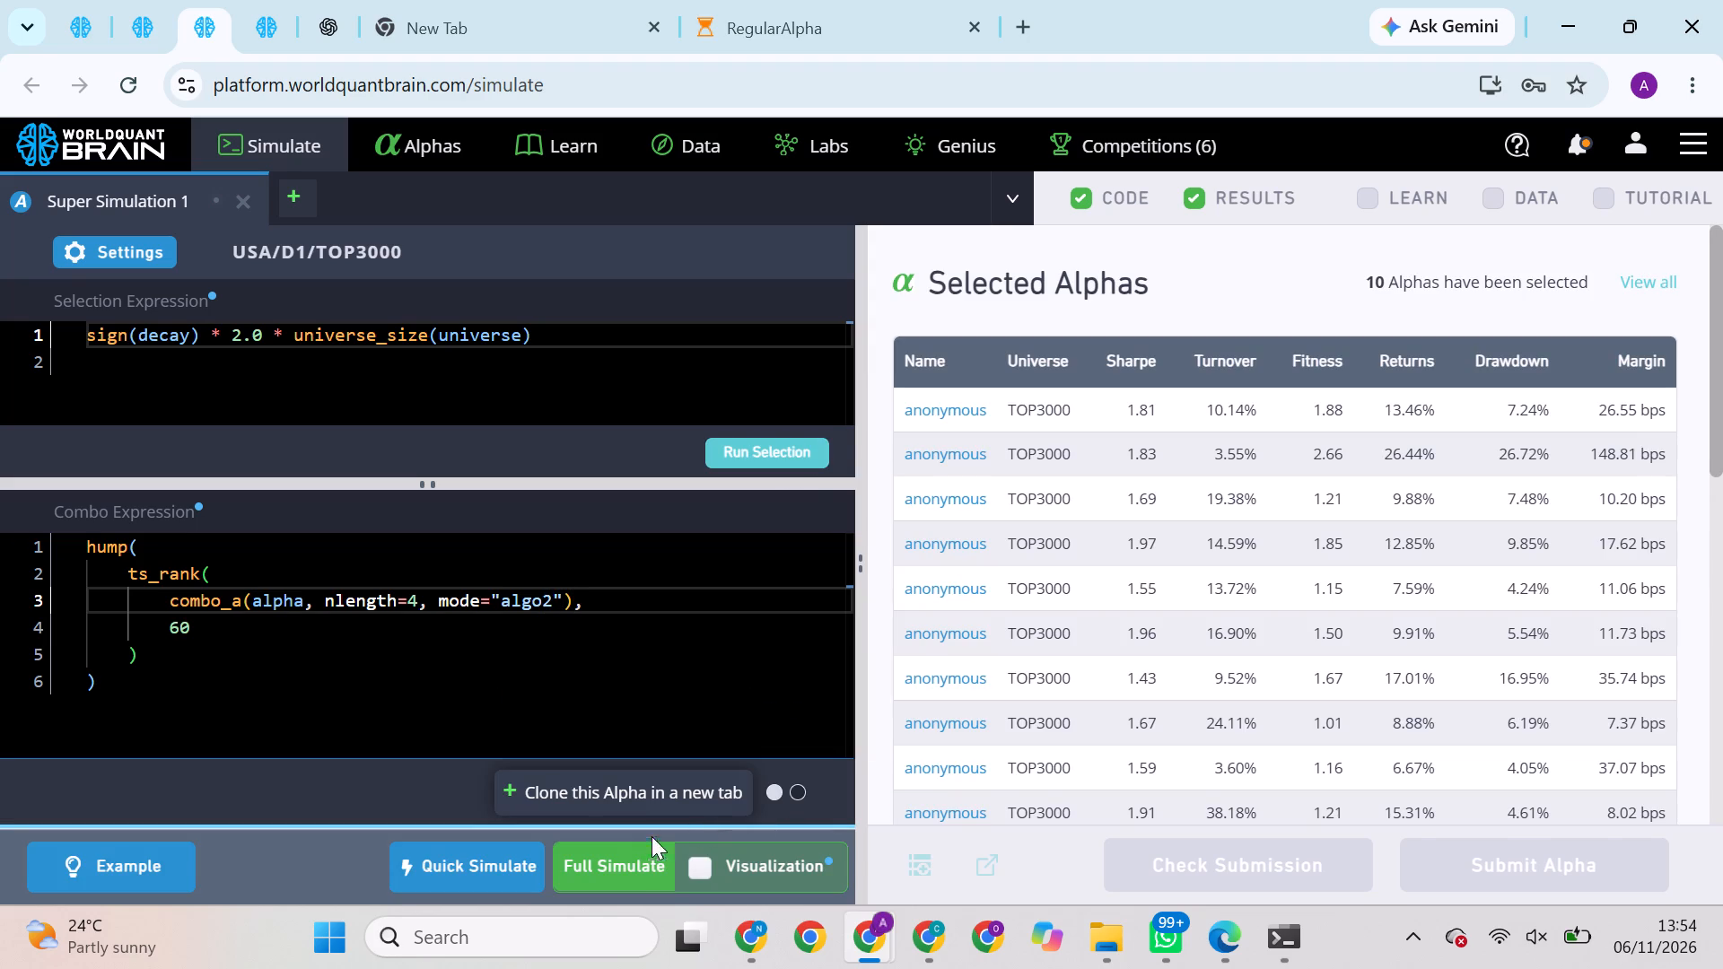
click(629, 874)
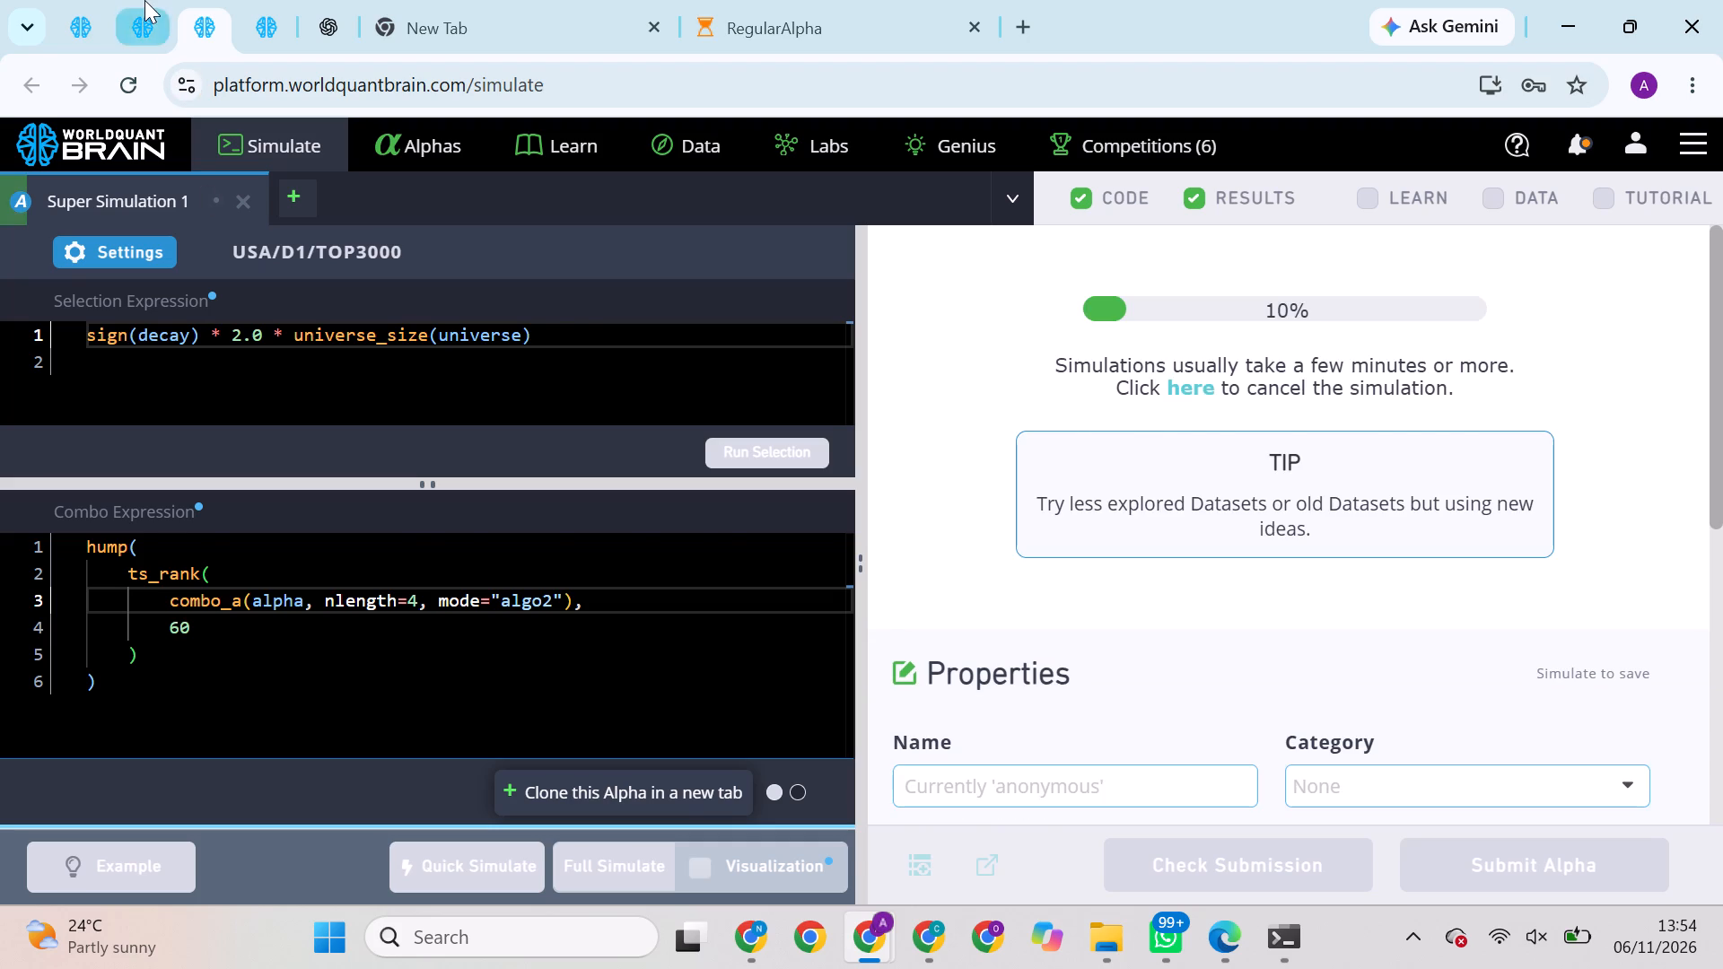
Start a full simulation of the GLB/D1/MINVOL1M super alpha with the winsorize combo expression.
click(144, 0)
click(614, 871)
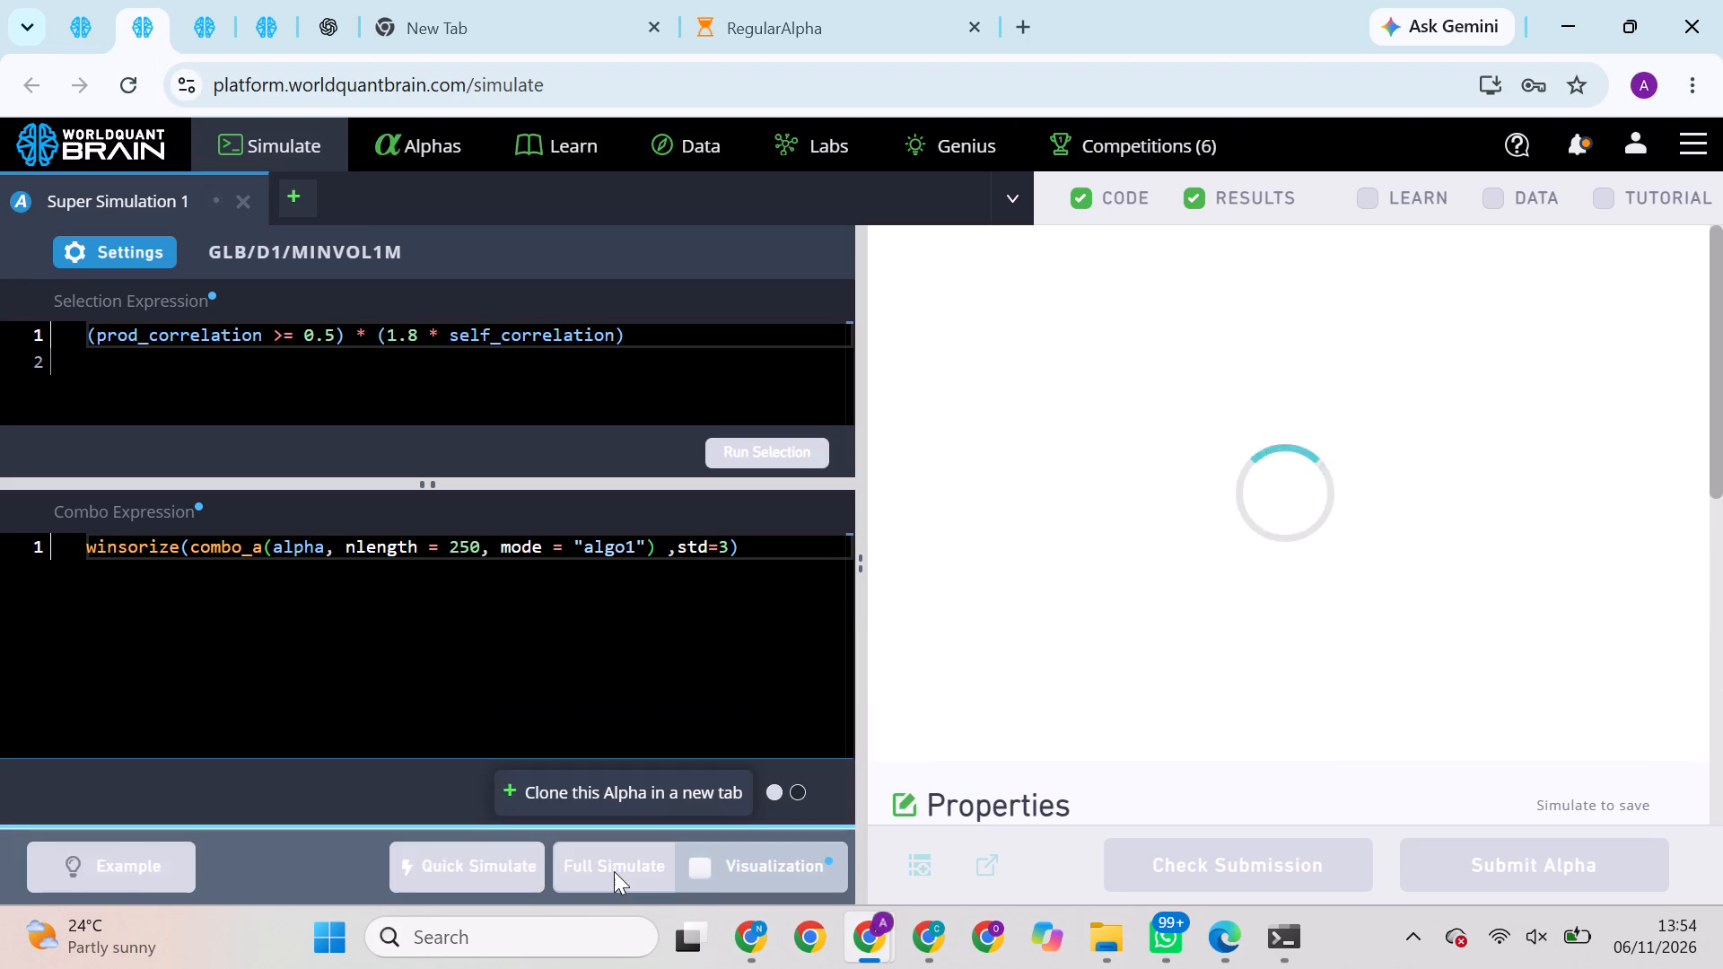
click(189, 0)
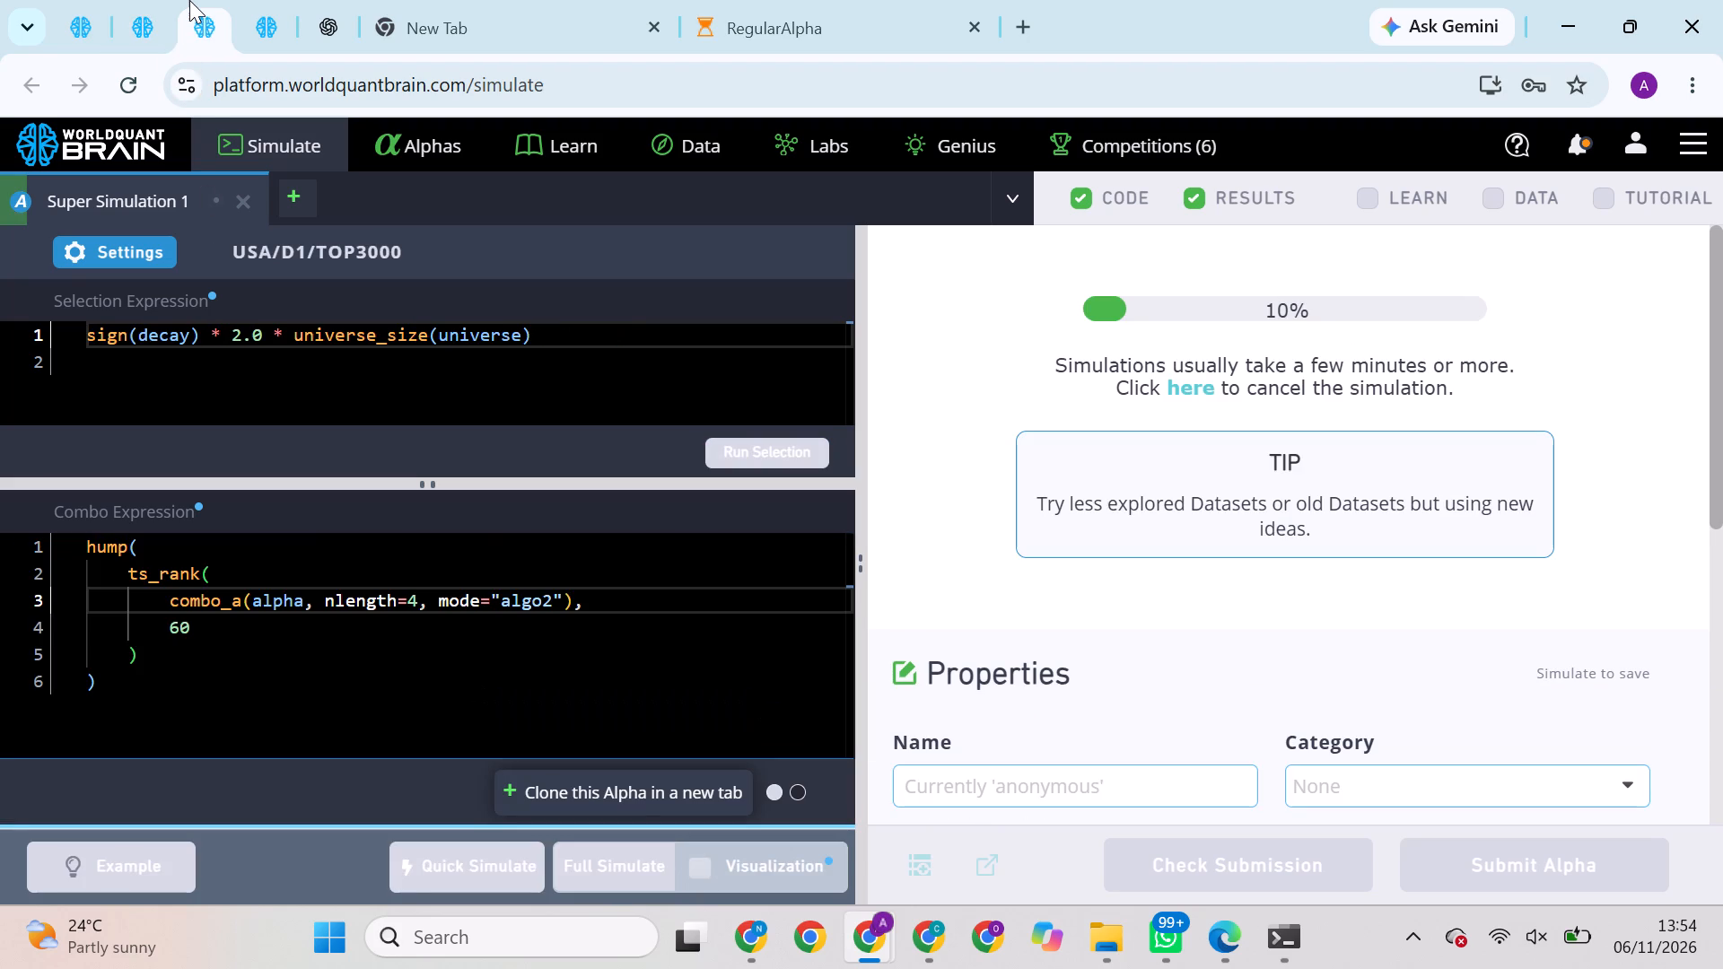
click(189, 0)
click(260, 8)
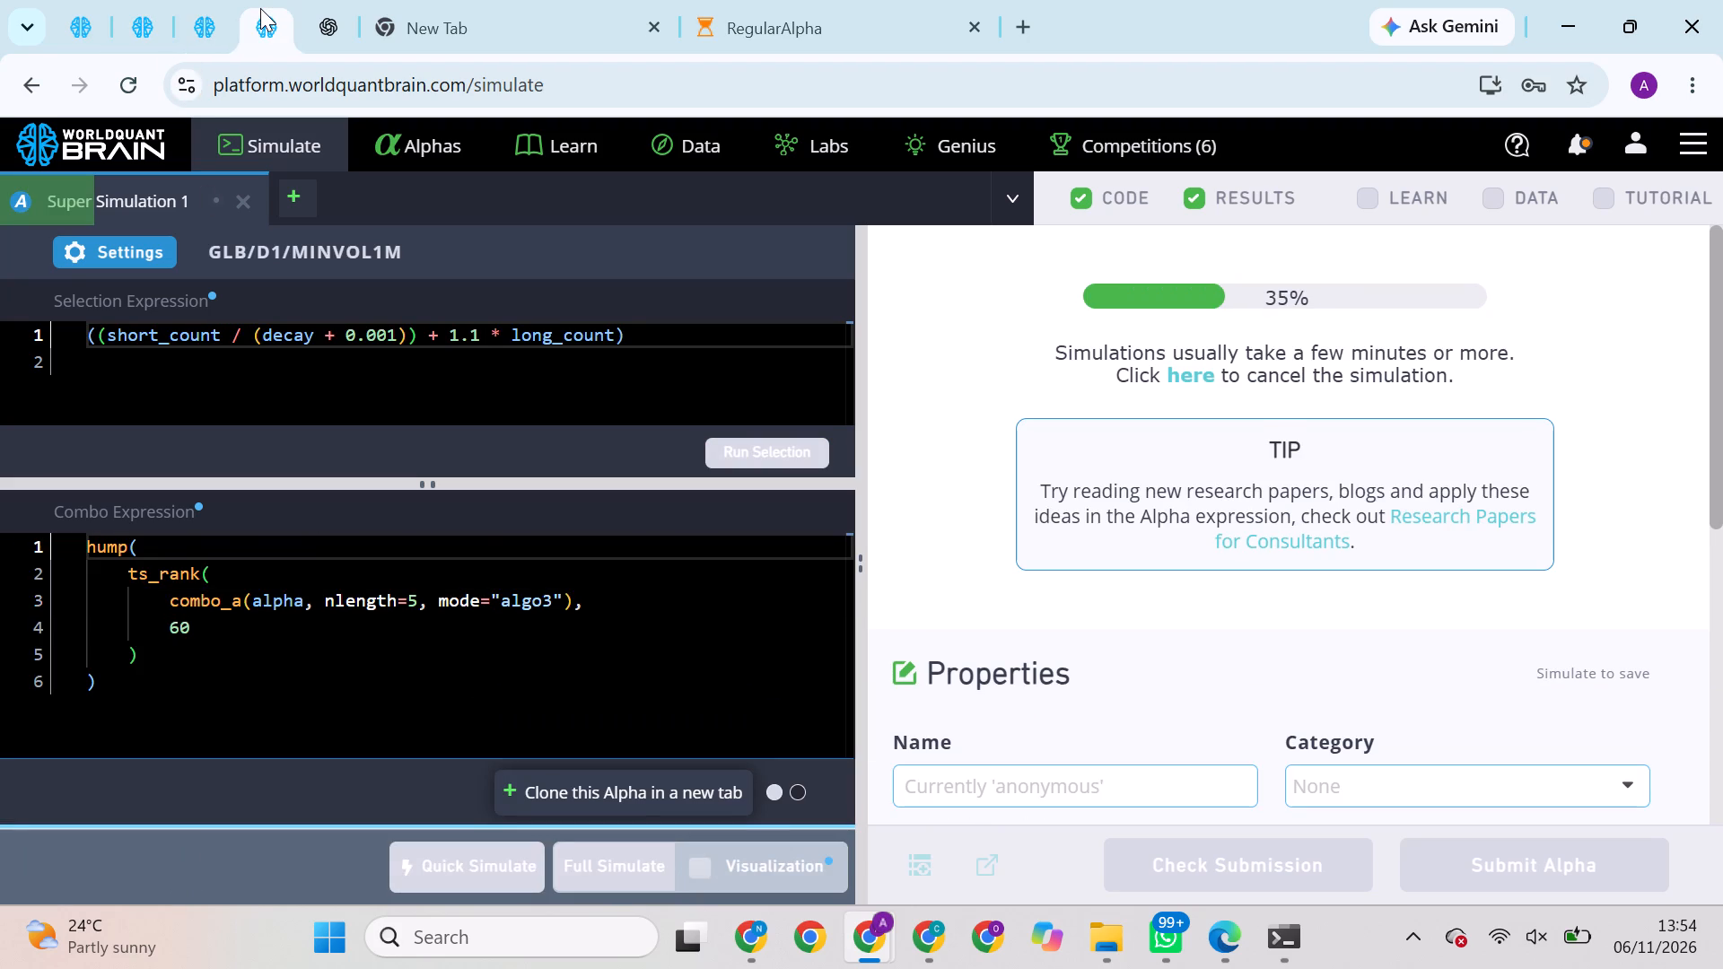
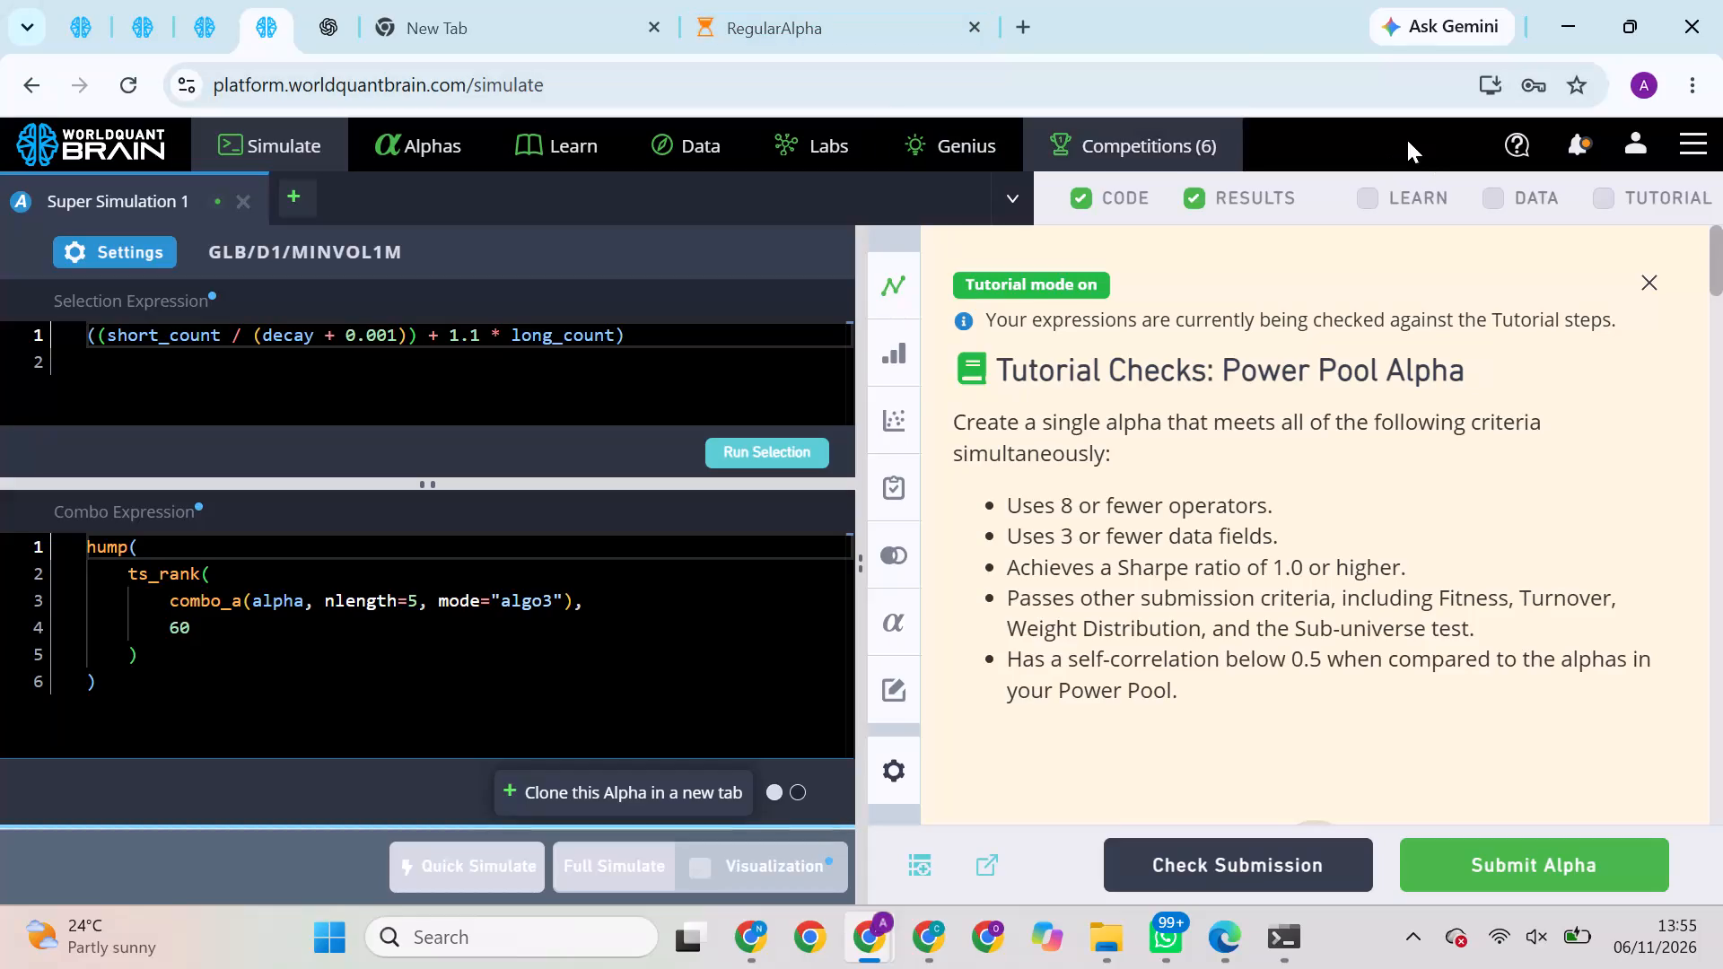
Check the production correlation of the simulated GLB/D1/MINVOL1M super alpha that uses combo mode "algo3".
click(1651, 291)
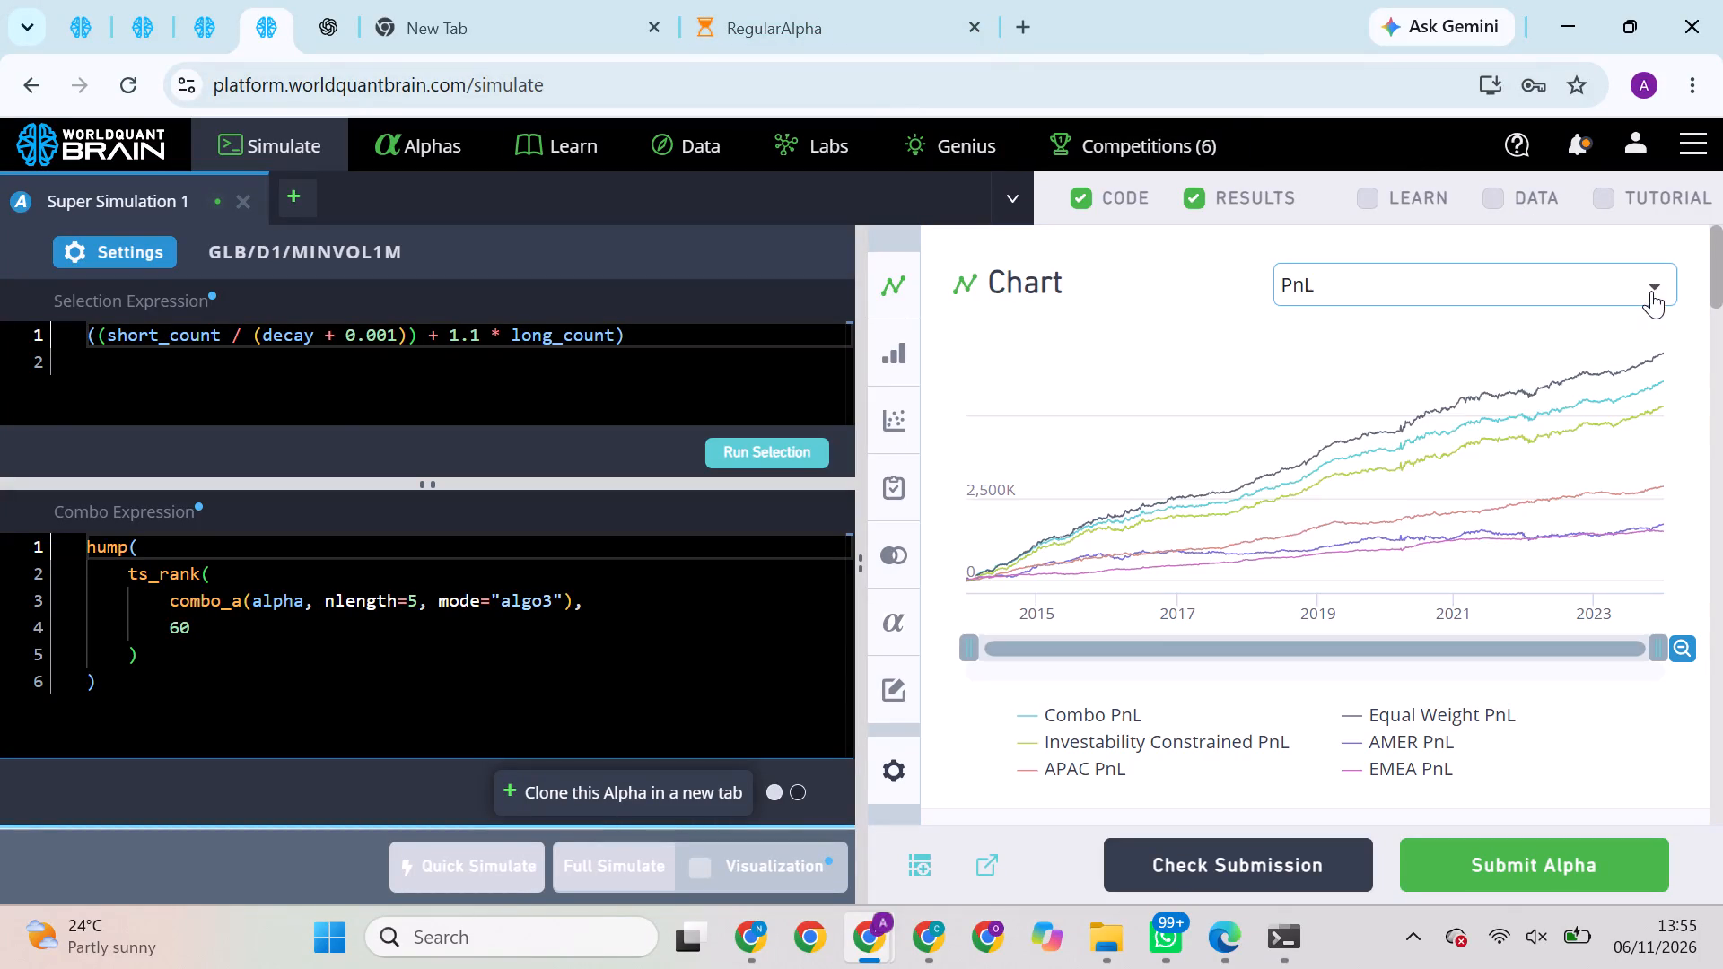
scroll(1517, 516, down, 4)
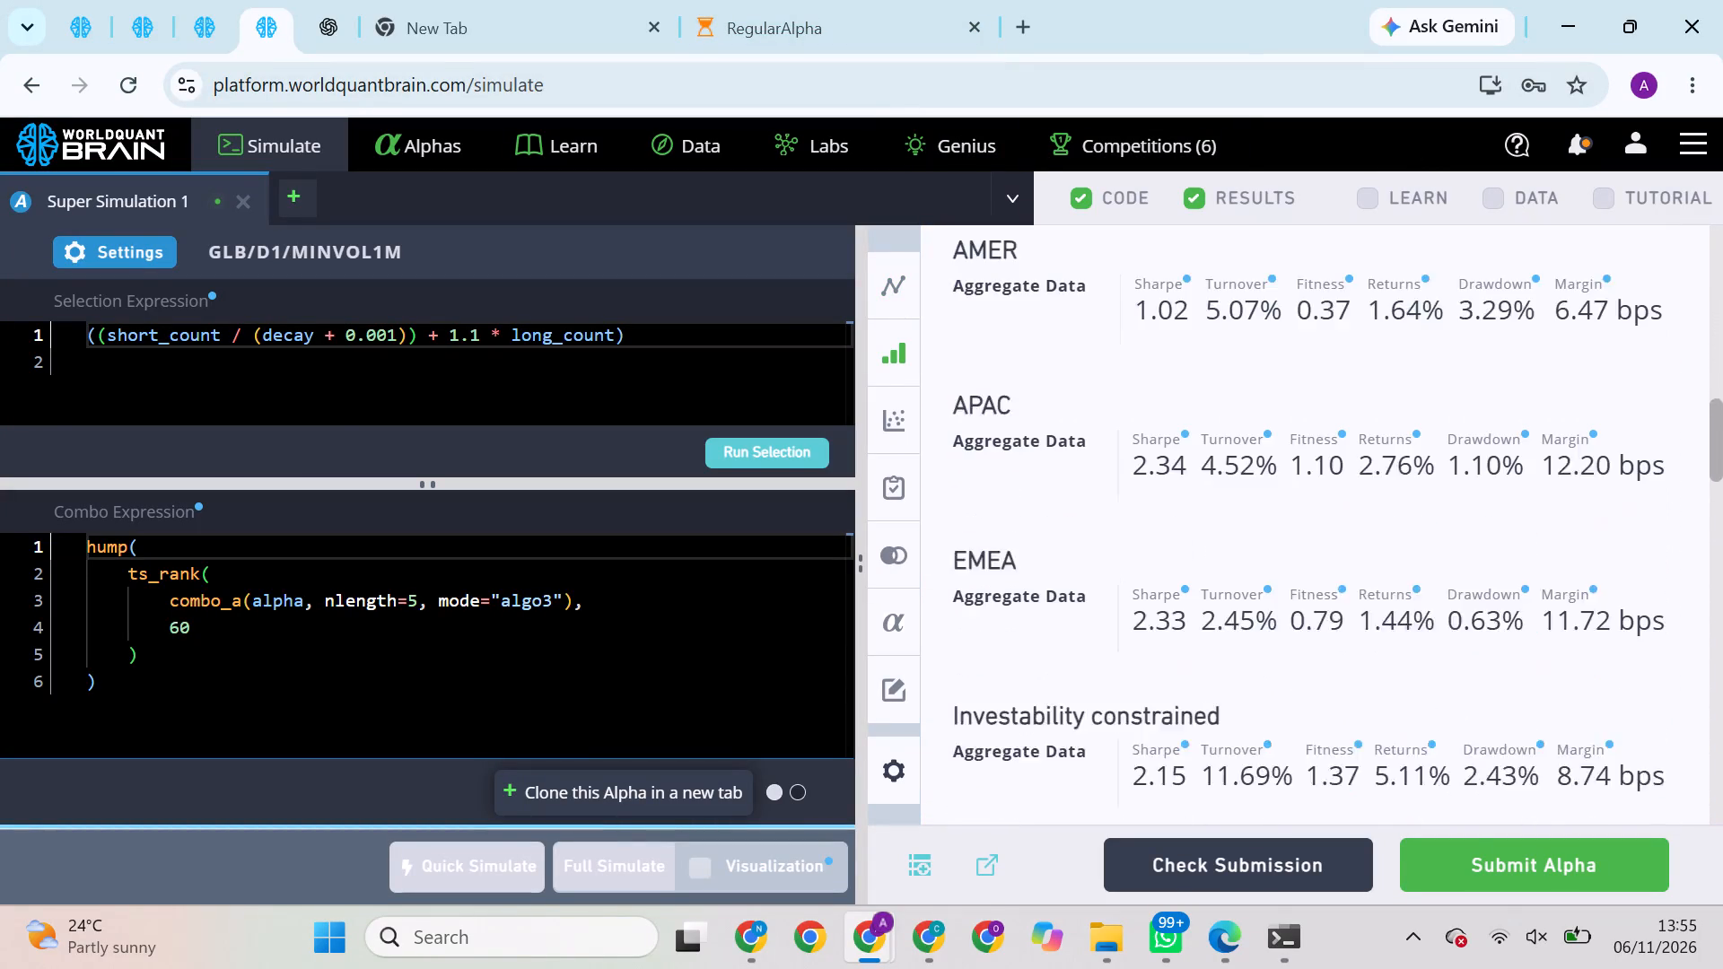
scroll(1517, 516, down, 2)
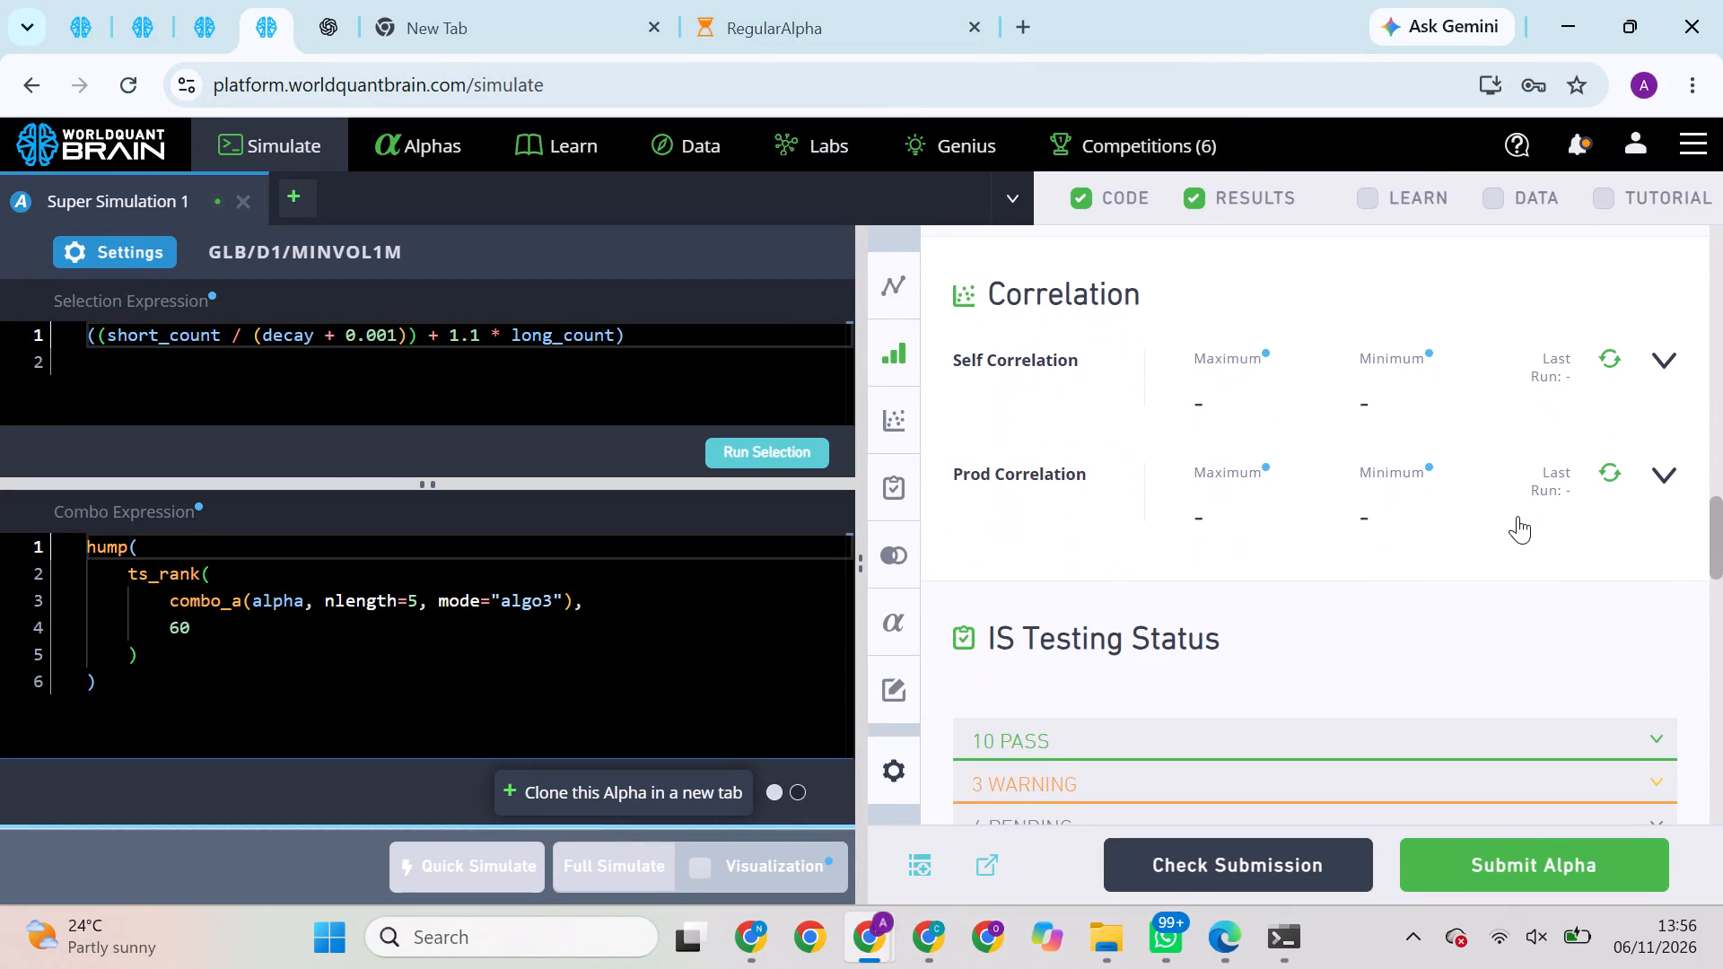
click(1614, 465)
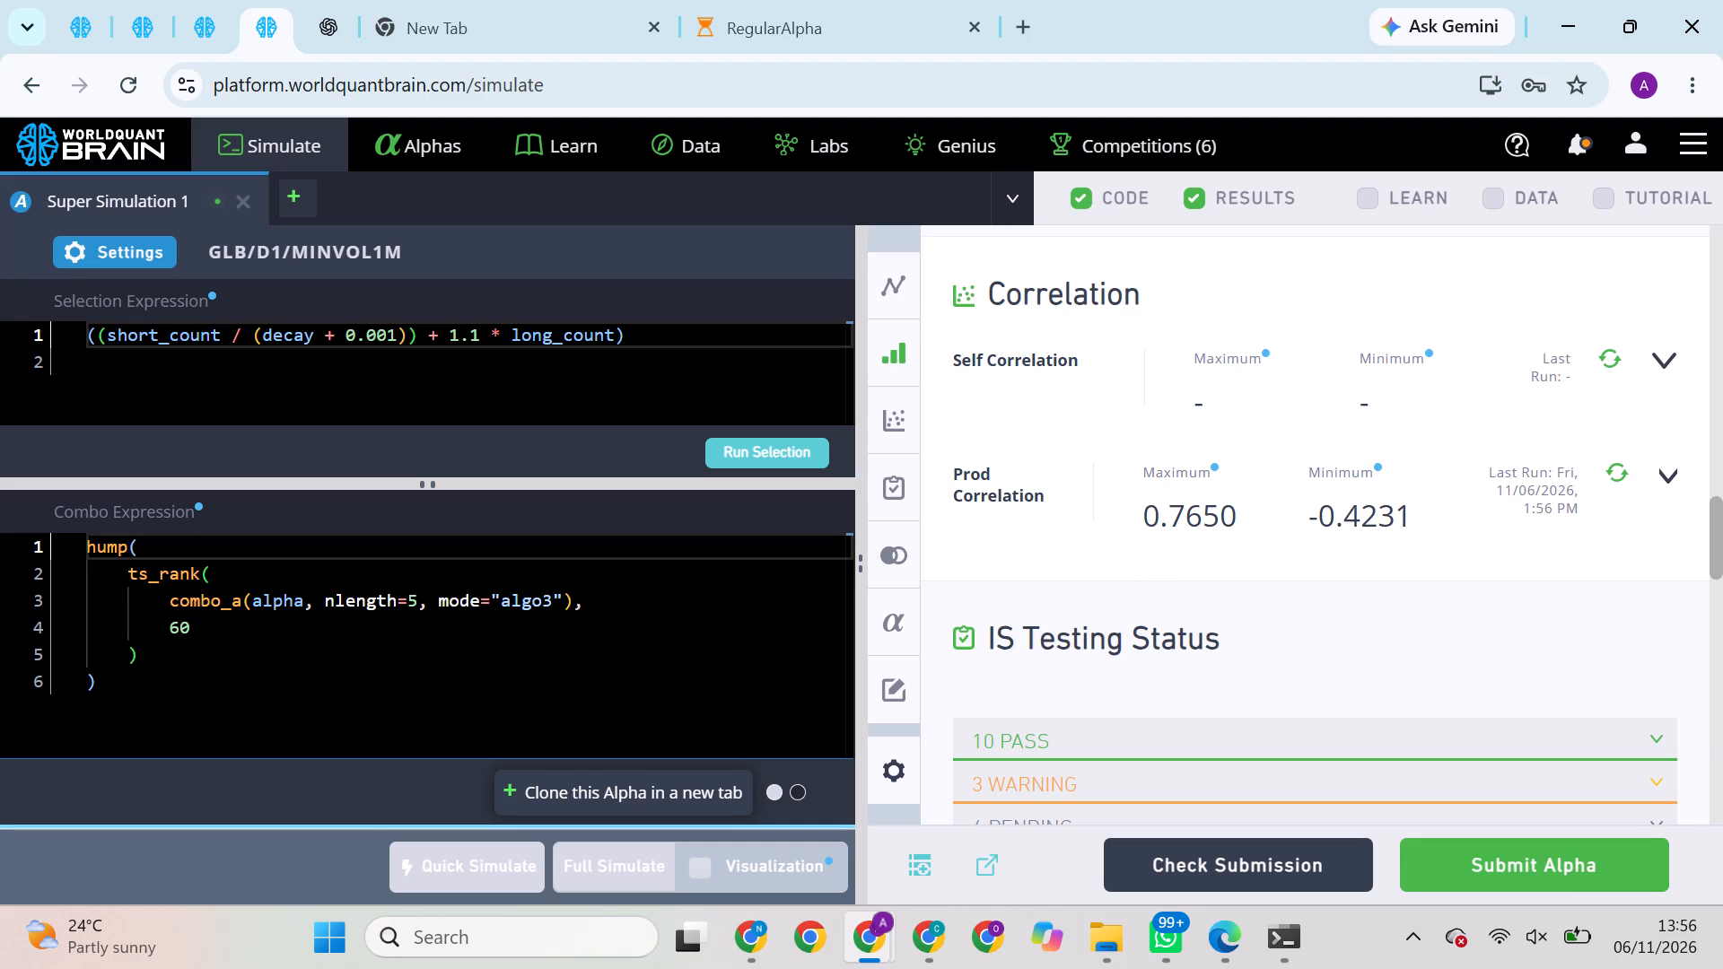
Set the GLB/D1/MINVOL1M "algo3" super alpha's neutralization to Statistical, truncation to 0.04 and decay to 16, and apply the settings.
click(145, 258)
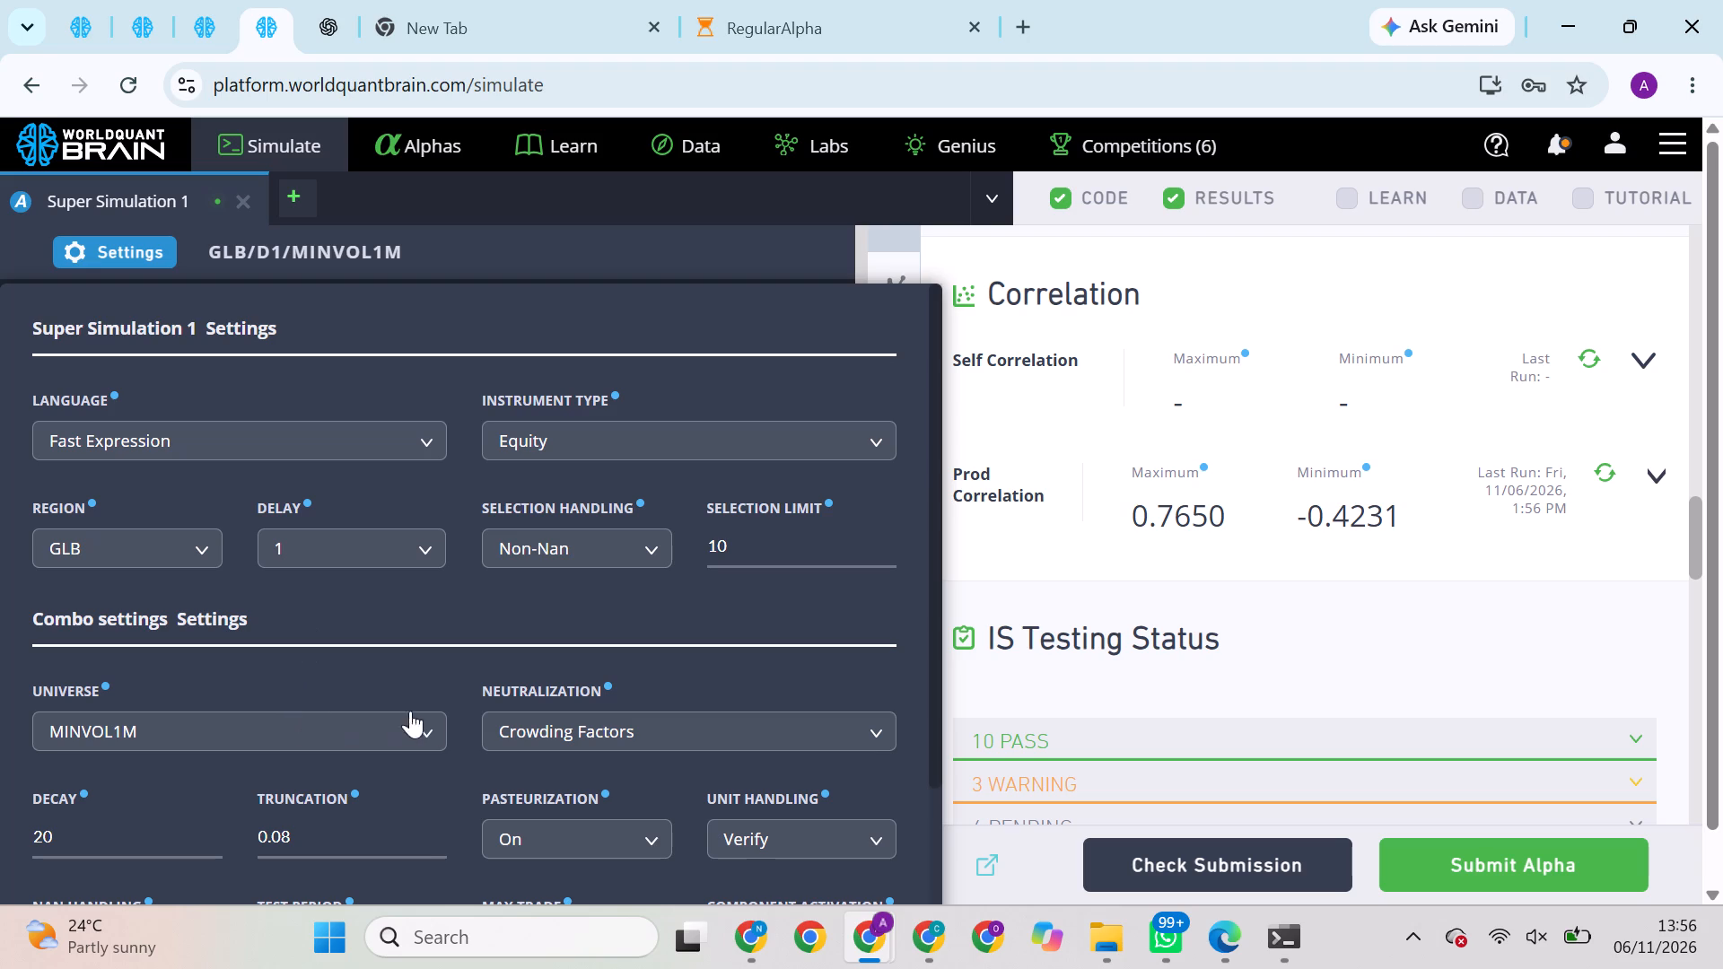
click(537, 736)
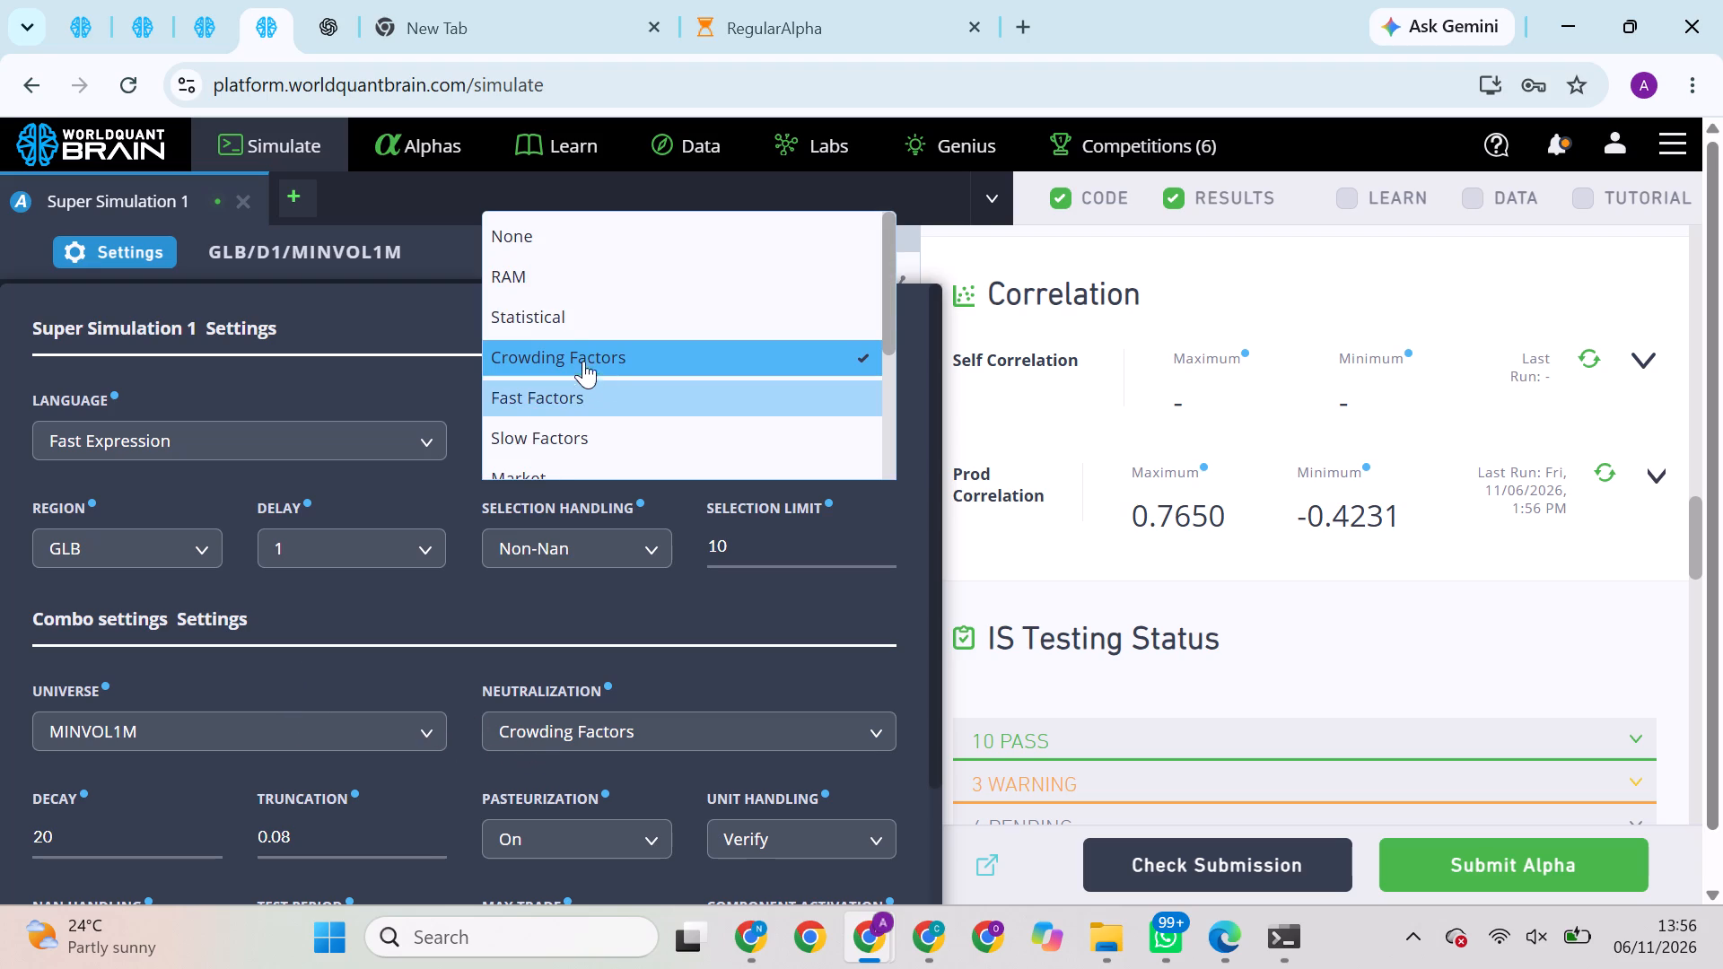
click(577, 315)
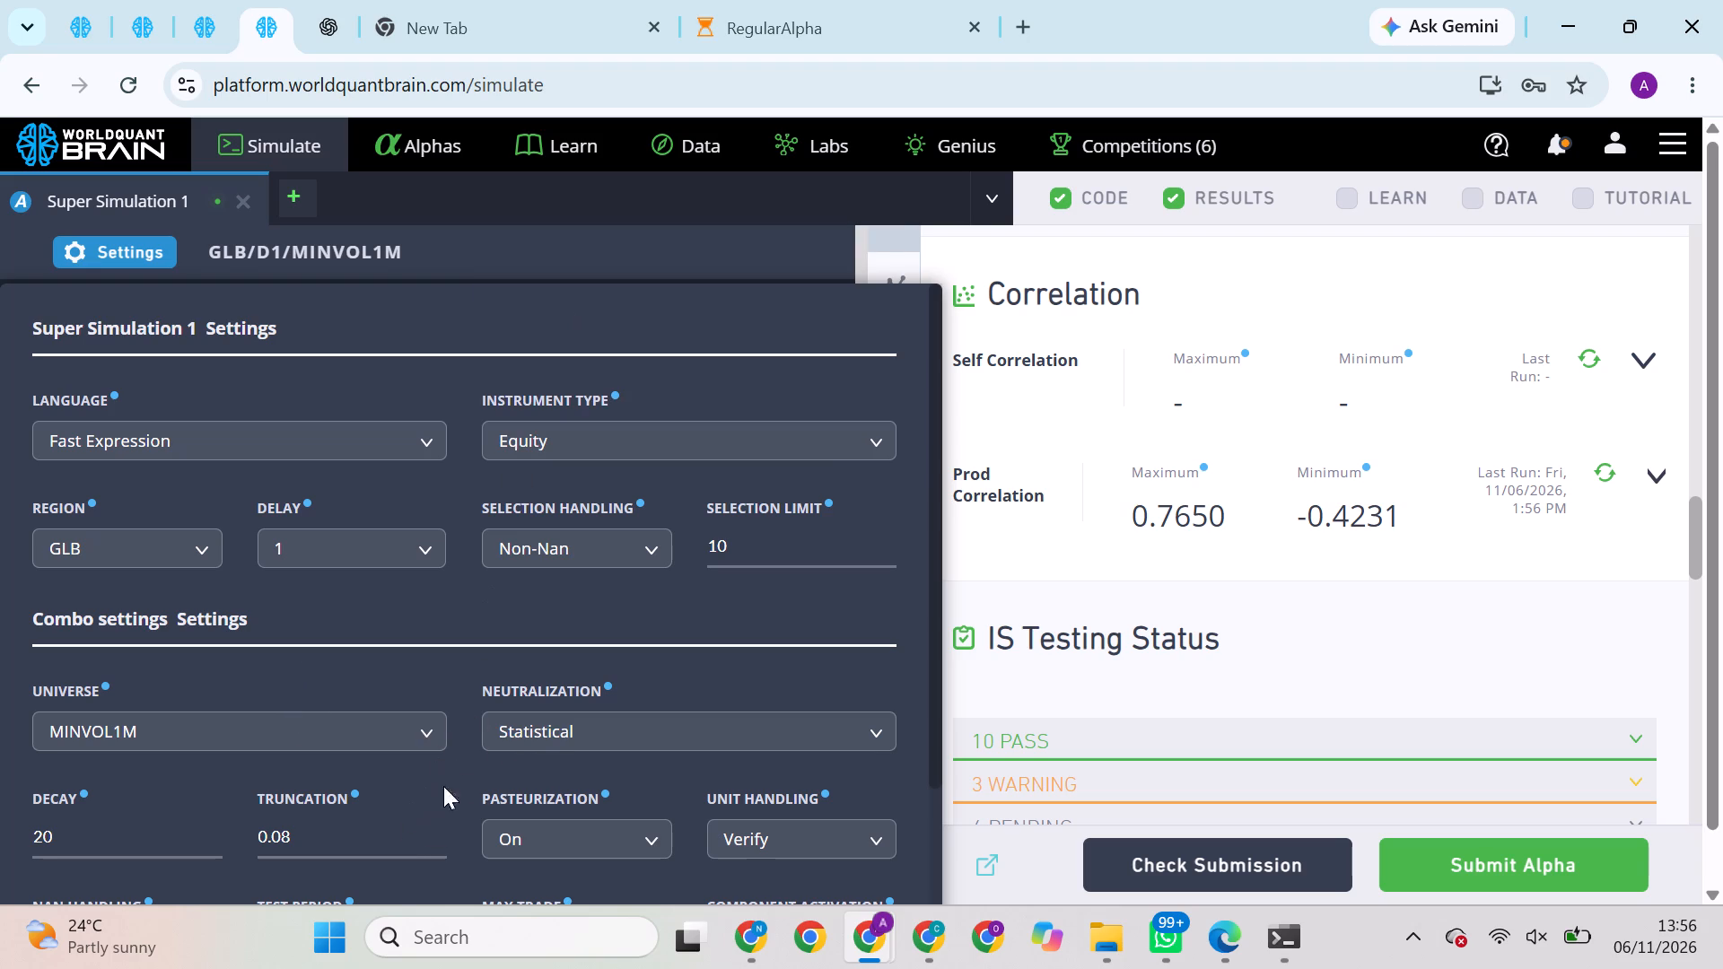
click(362, 842)
key(BackSpace)
key(4)
click(61, 848)
key(BackSpace)
key(BackSpace)
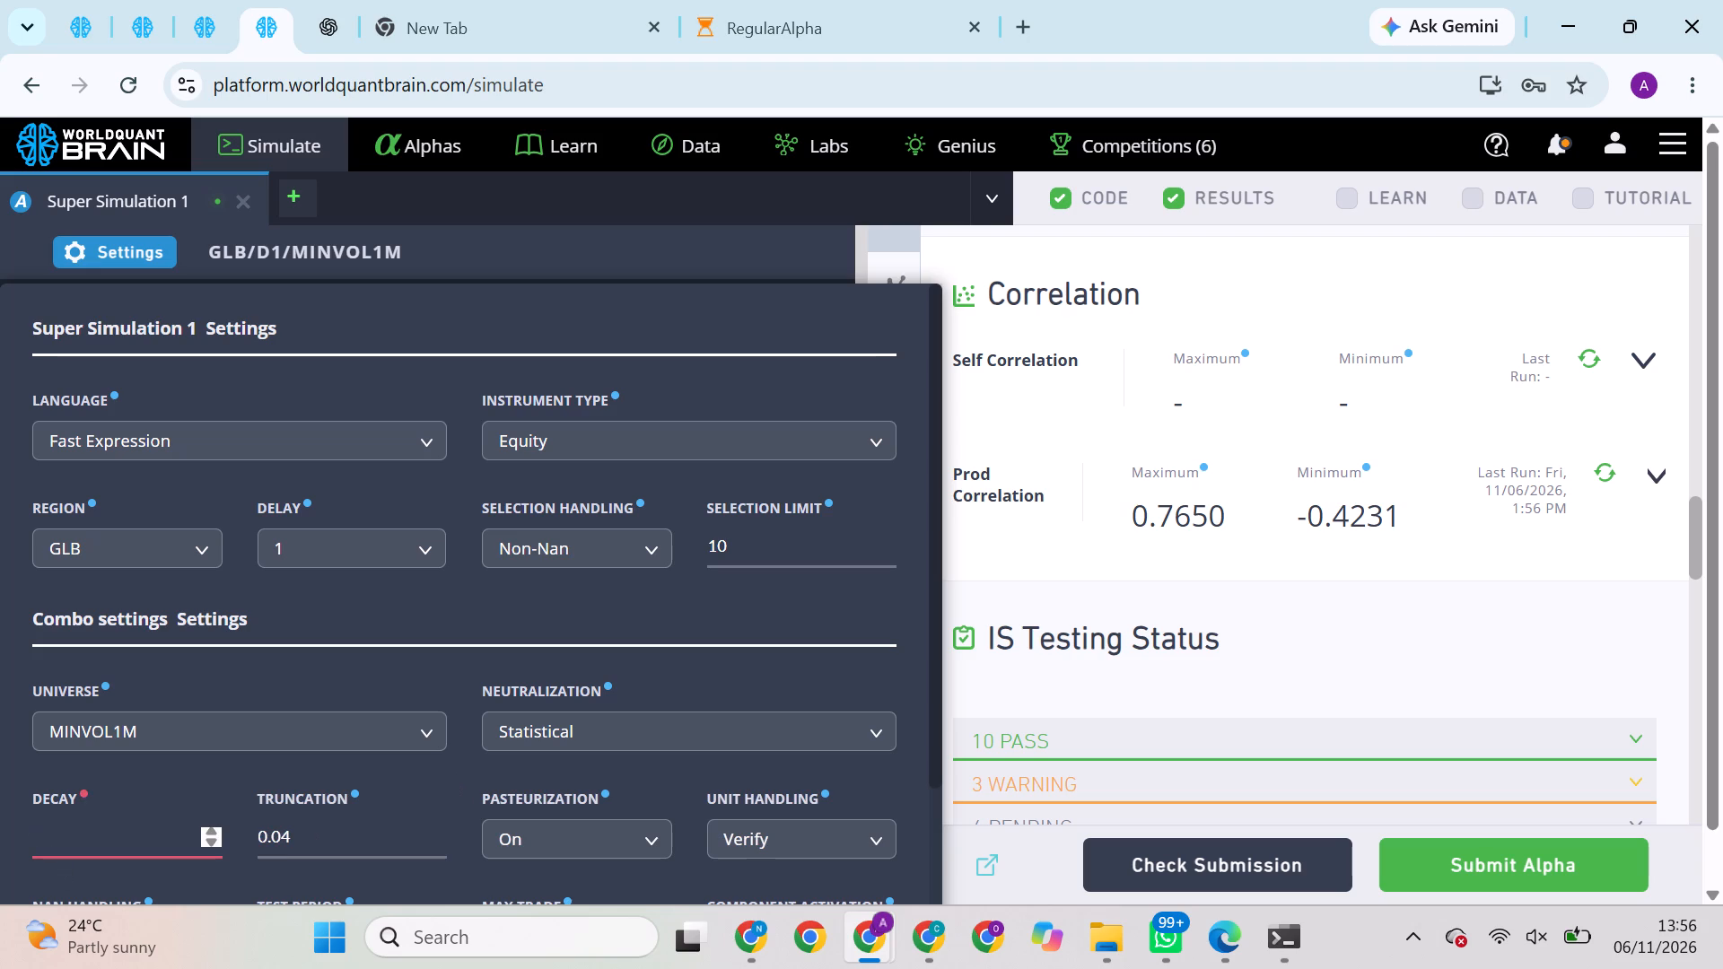
text(16)
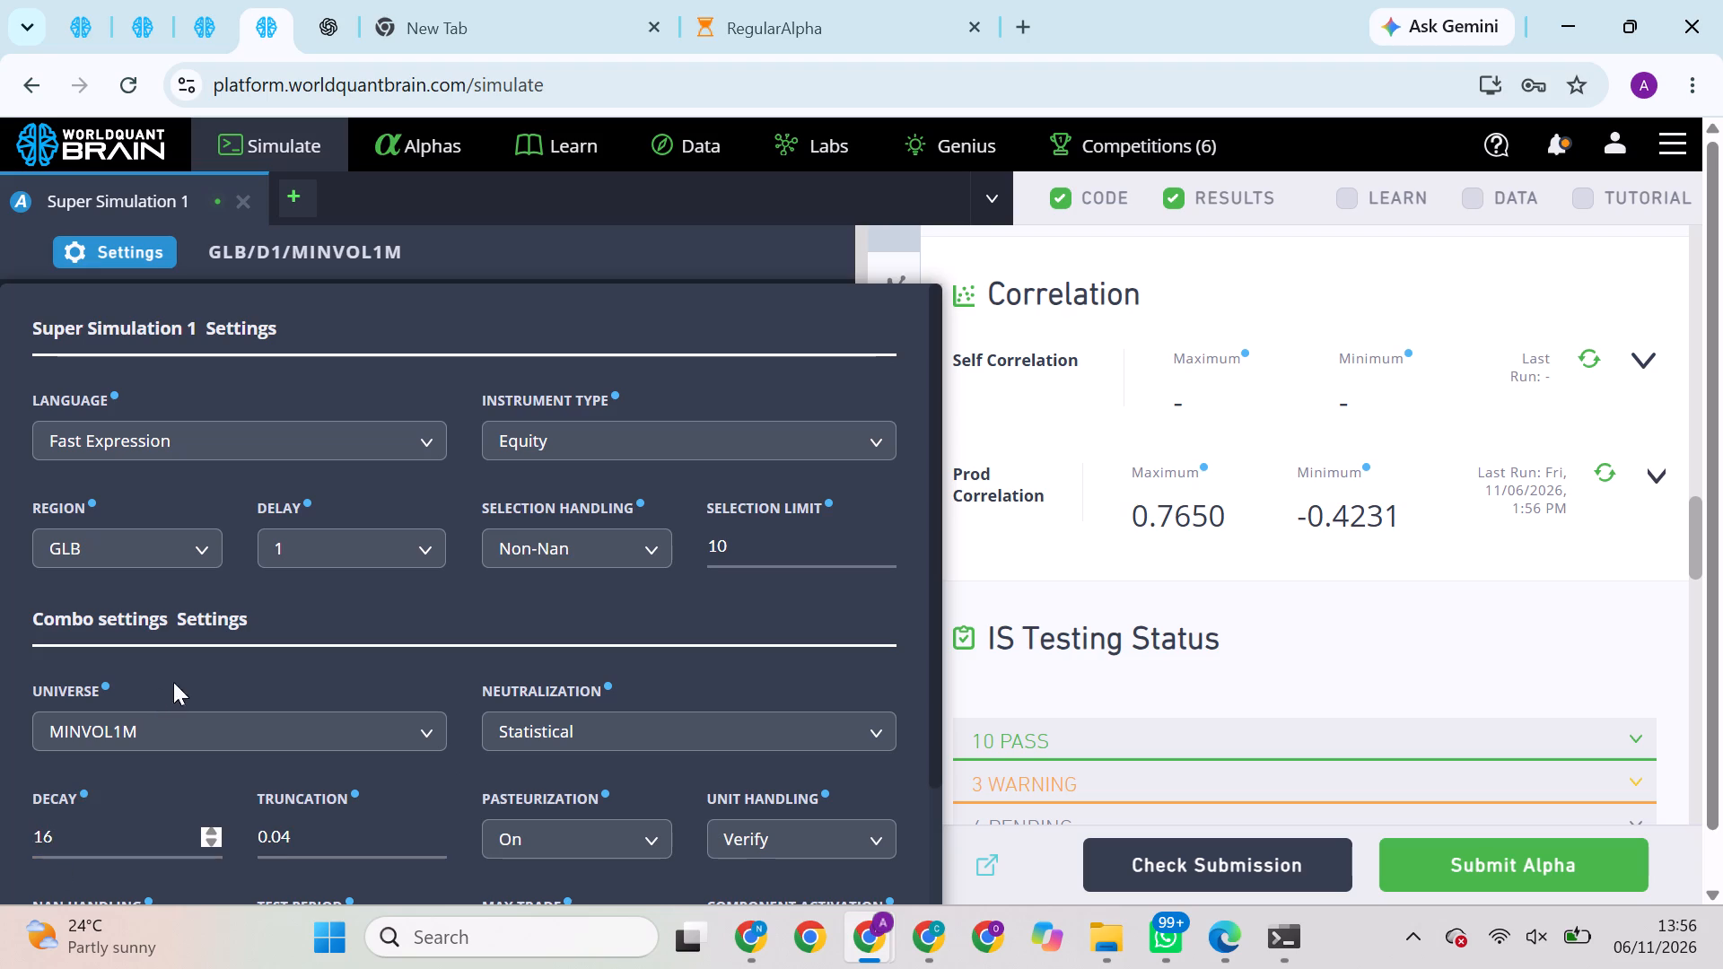
scroll(381, 769, down, 4)
click(762, 833)
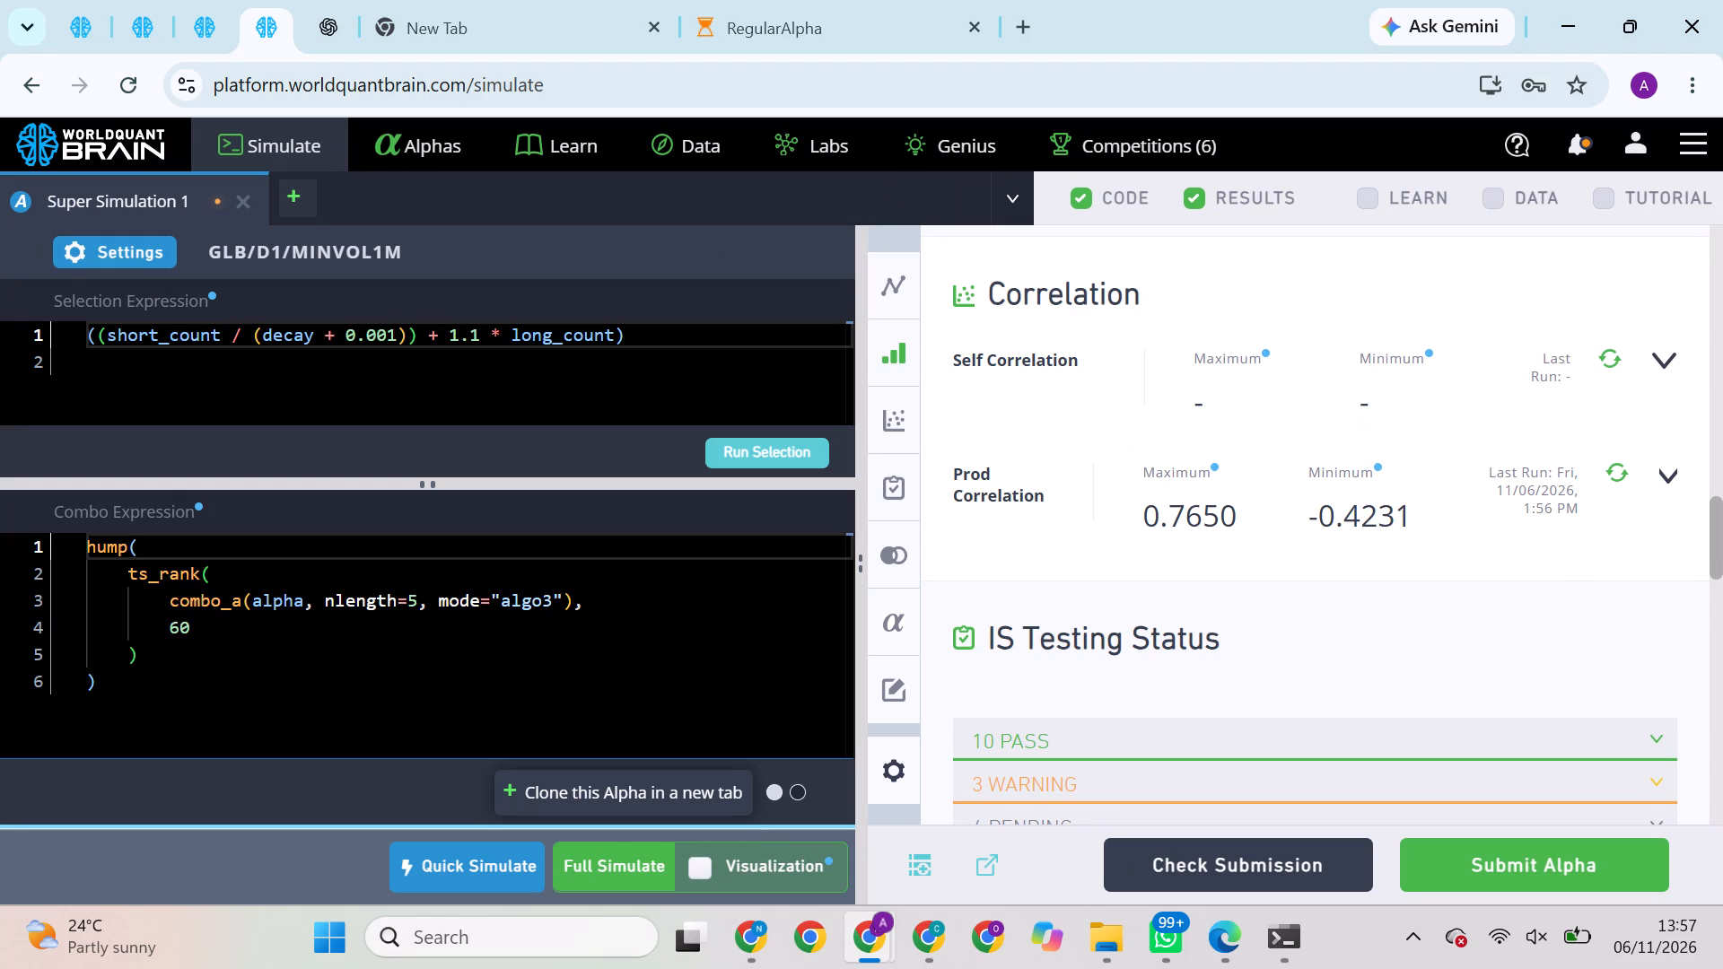
Run the alpha selection and start a full simulation of the GLB/D1/MINVOL1M super alpha that uses combo mode "algo3".
click(759, 467)
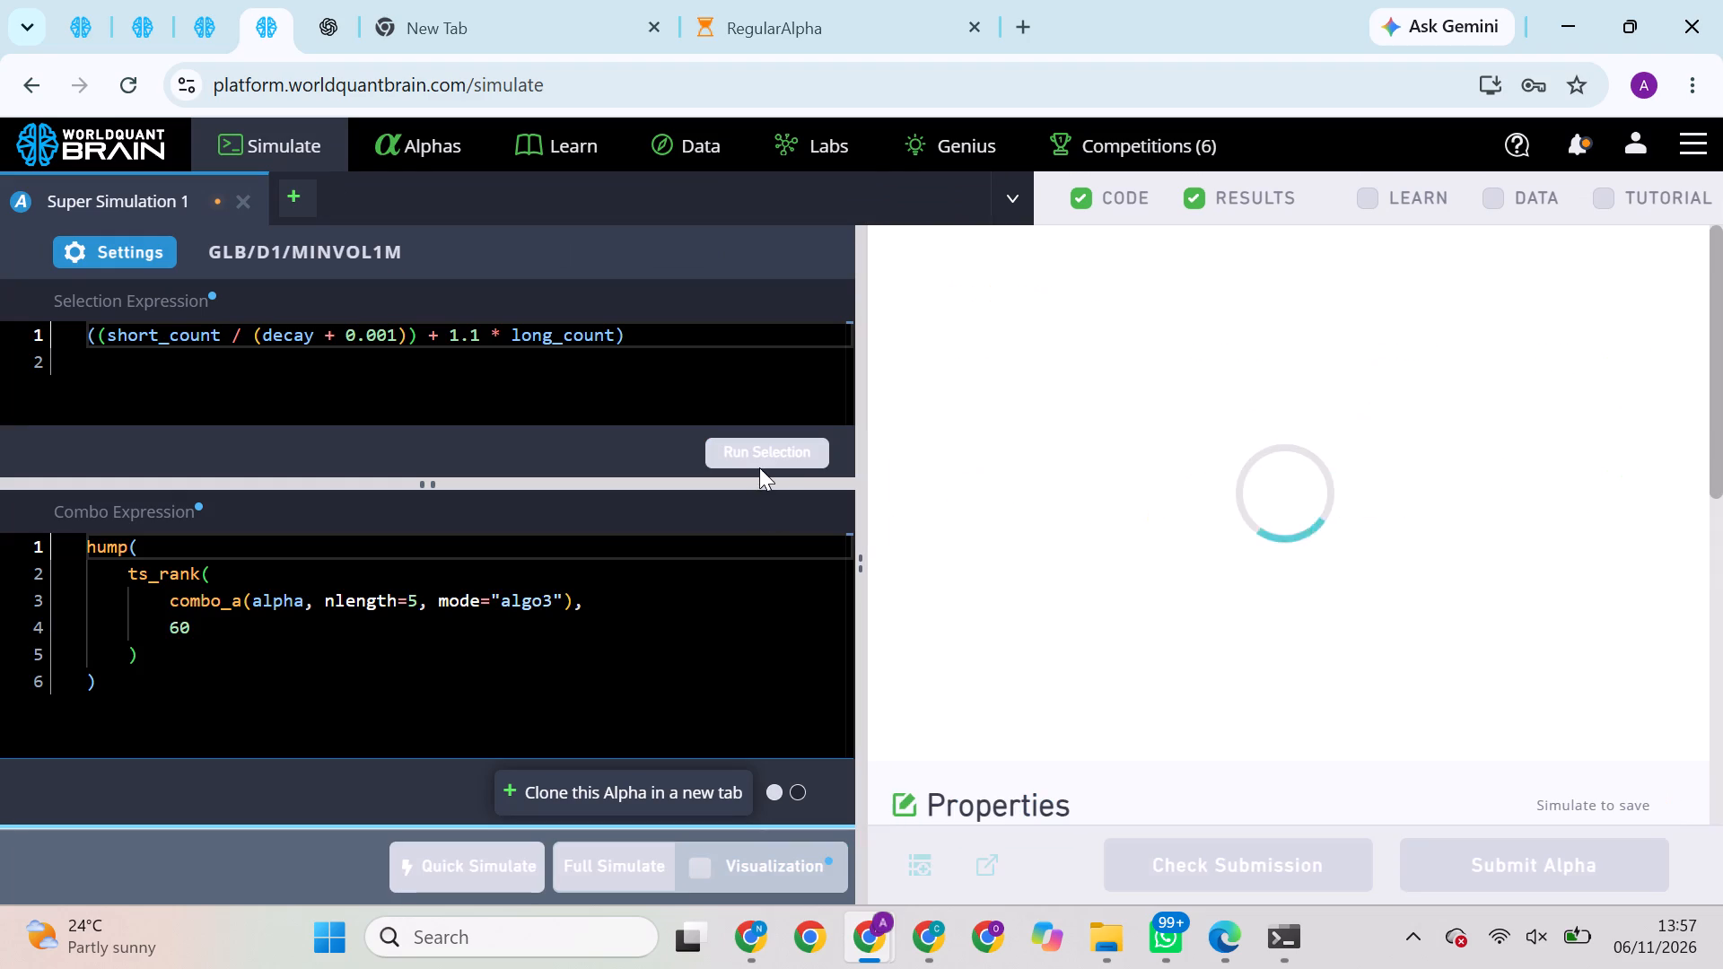
click(625, 859)
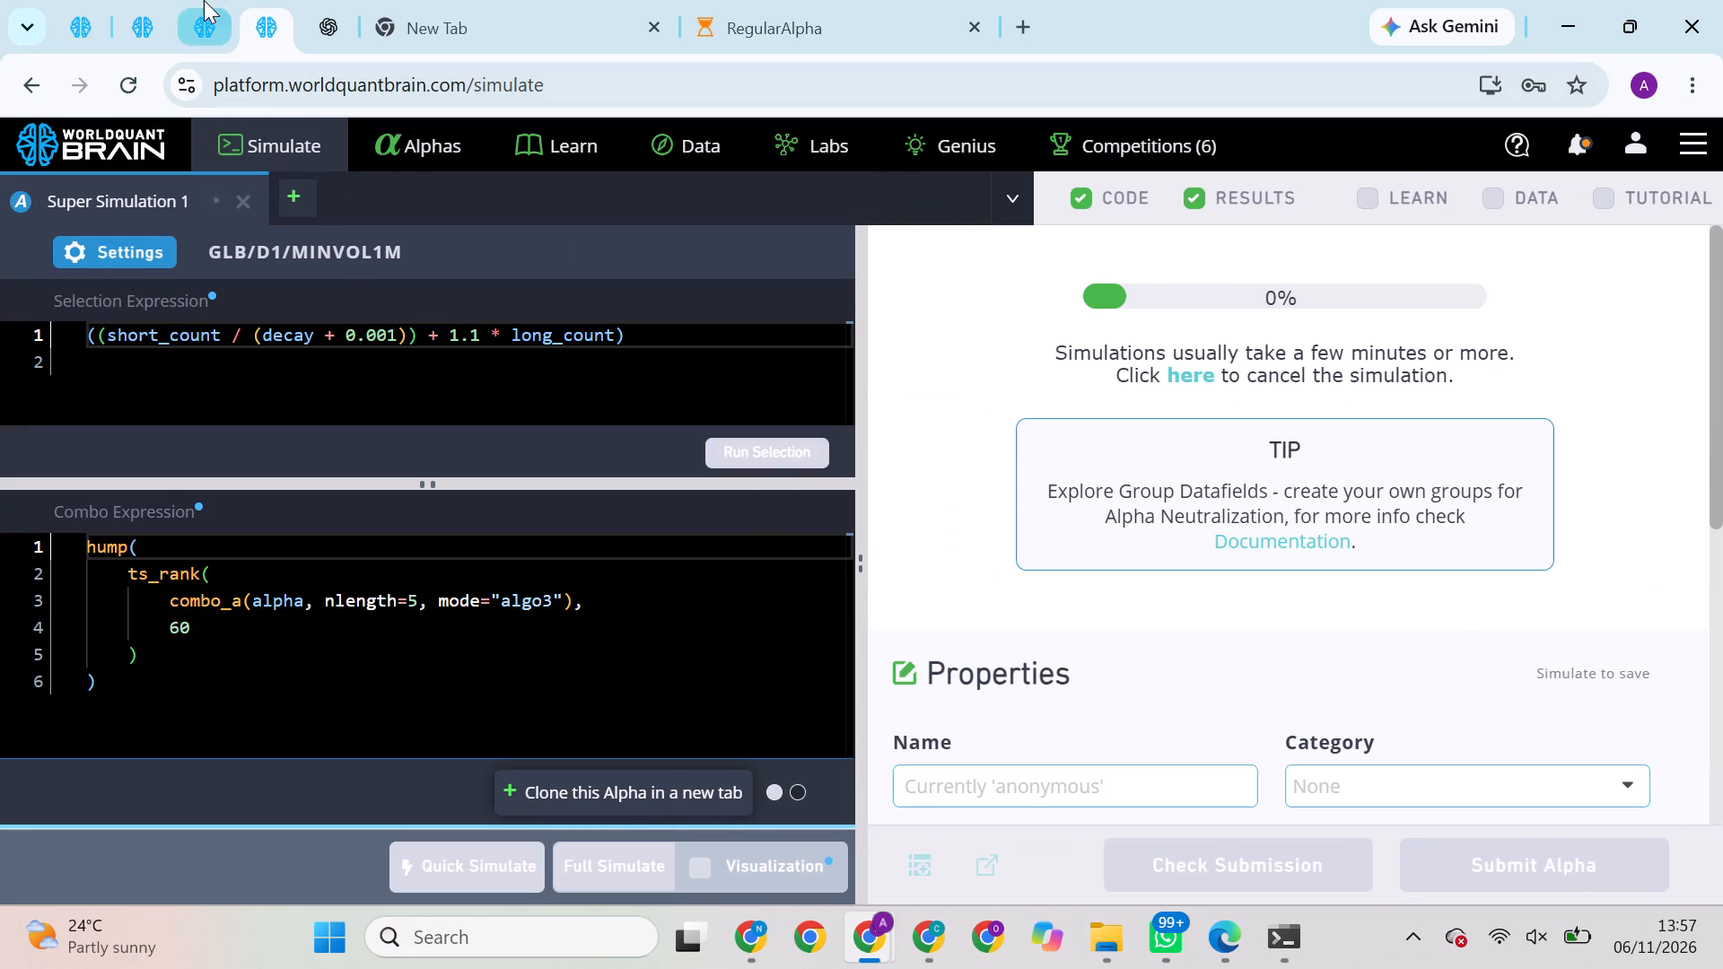
Check the production correlation of the simulated USA/D1/TOP3000 super alpha that uses combo mode "algo2".
click(204, 0)
click(643, 340)
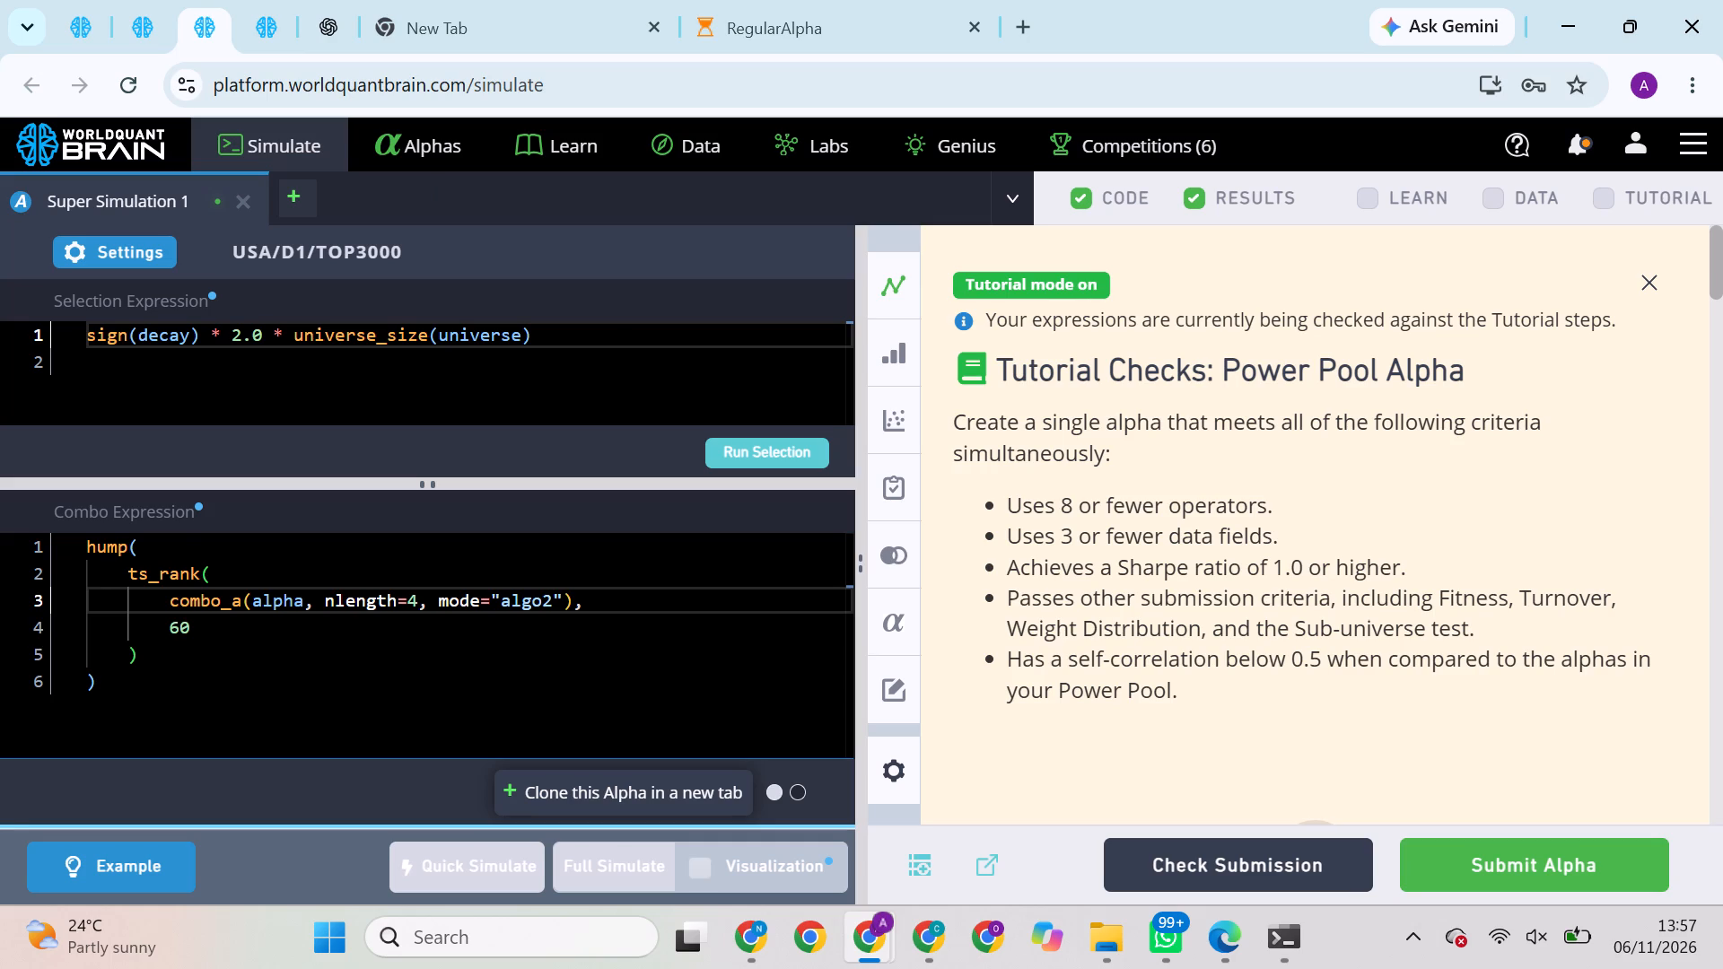
click(1649, 289)
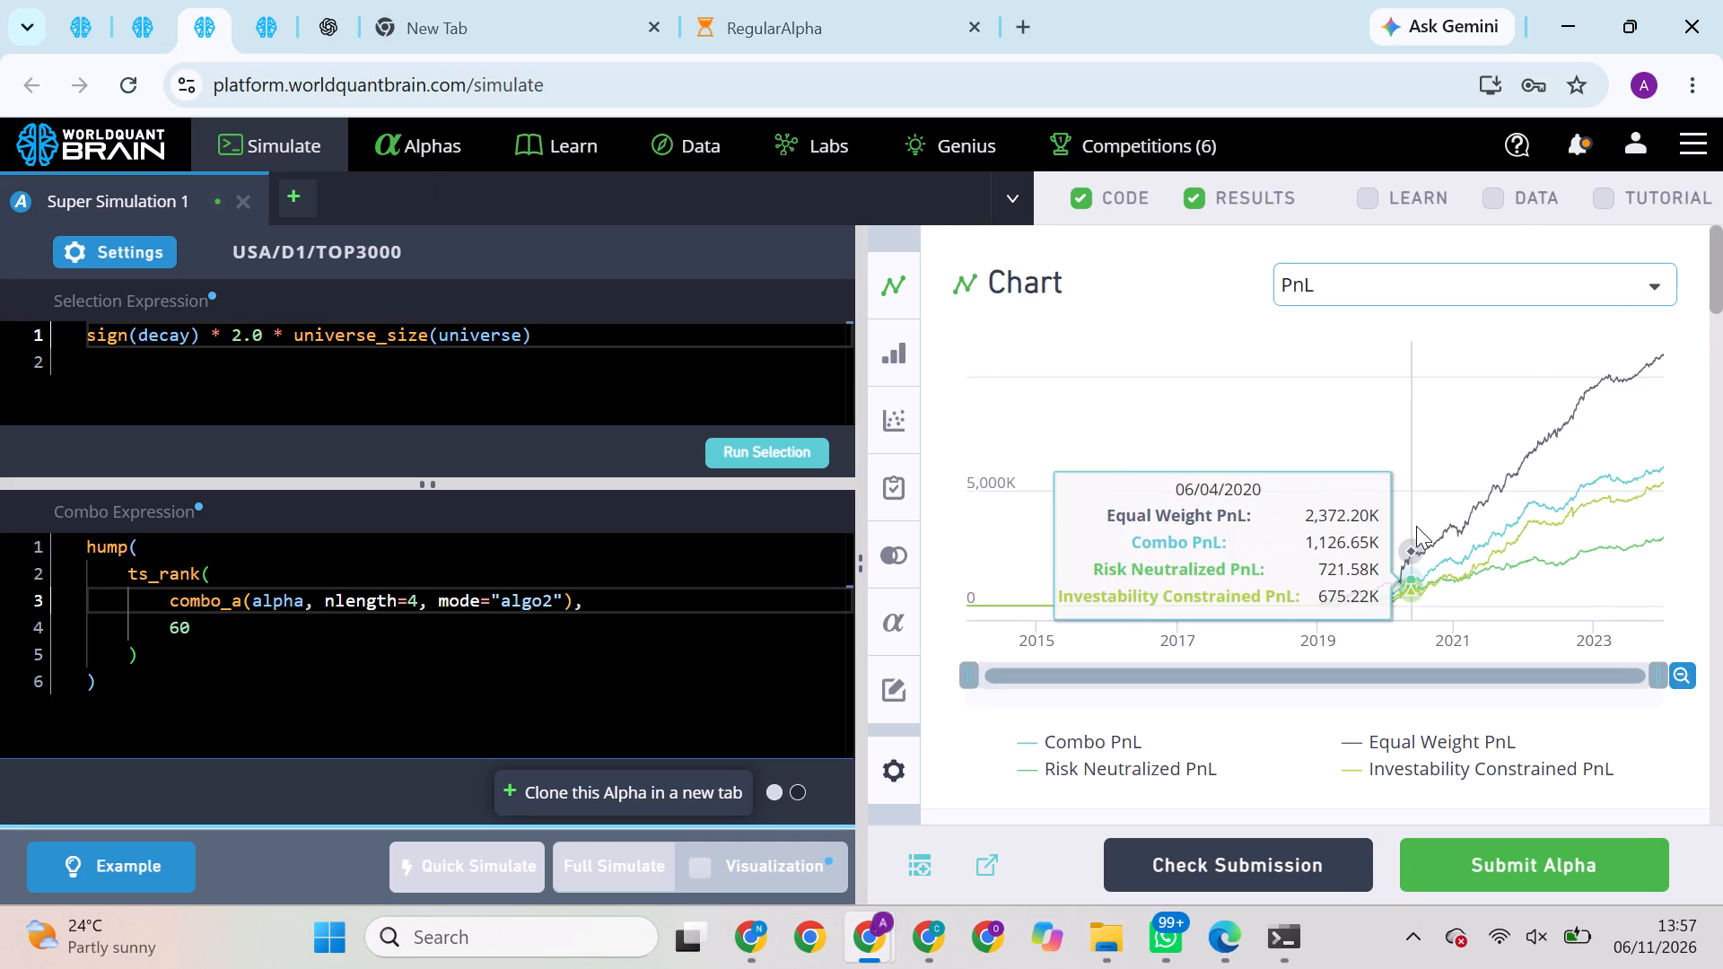
scroll(1416, 526, down, 4)
scroll(1454, 639, down, 1)
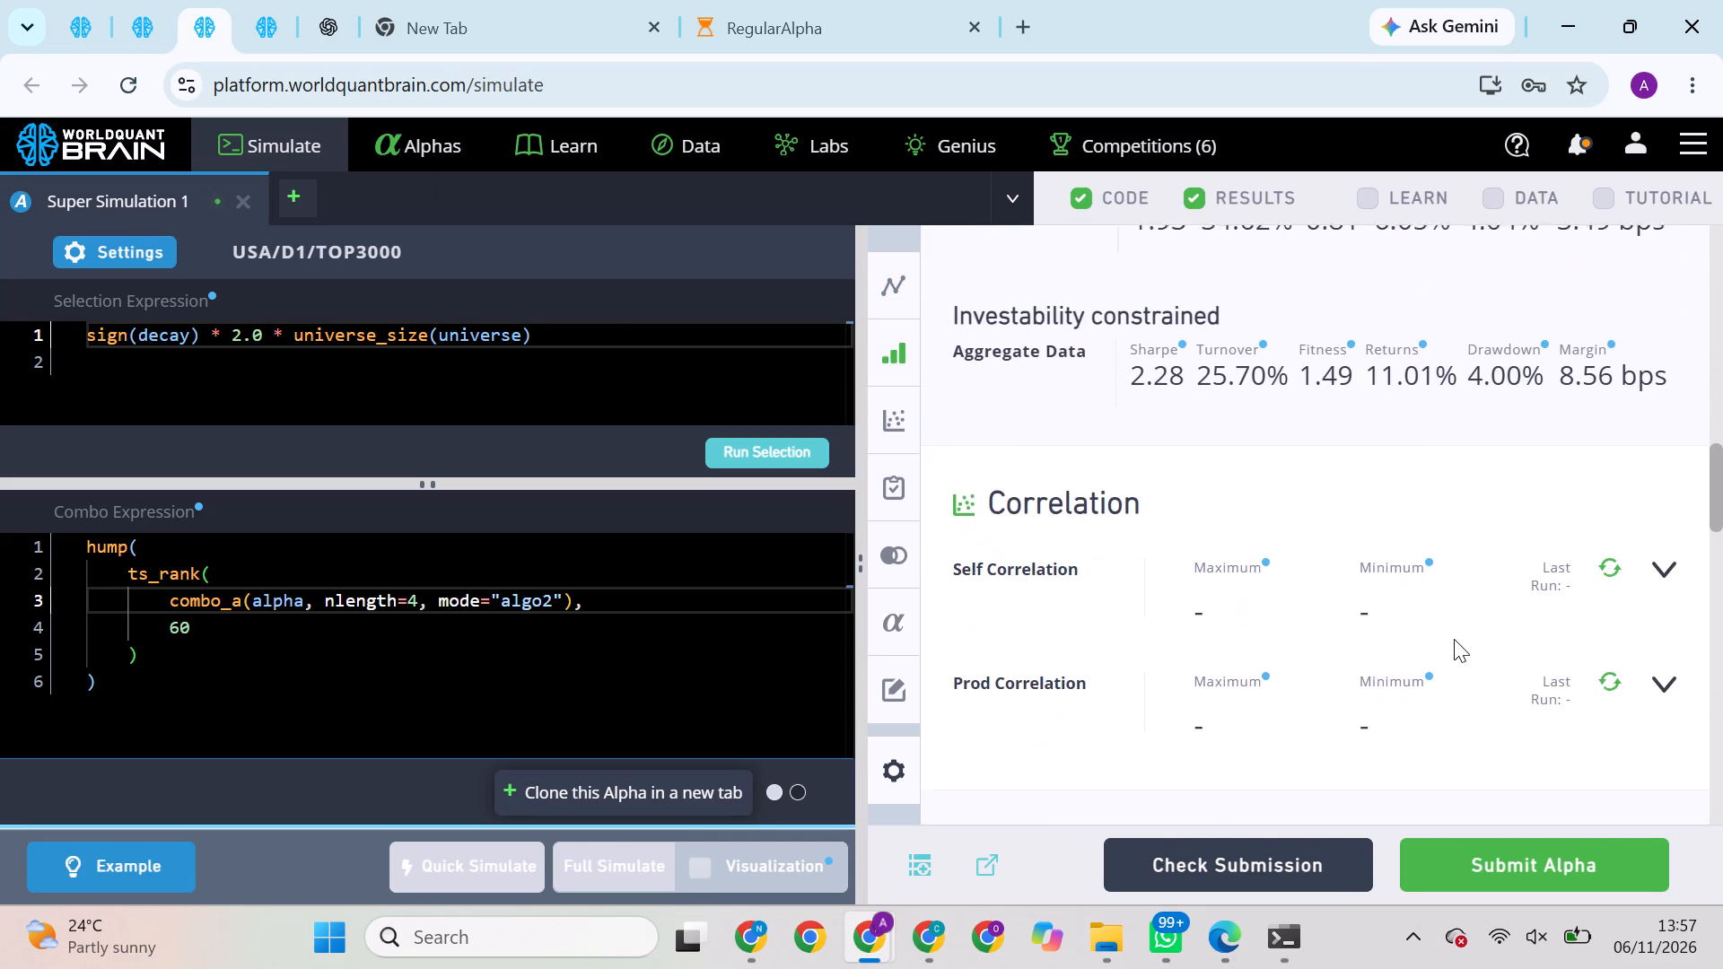
scroll(1454, 639, down, 1)
click(1601, 575)
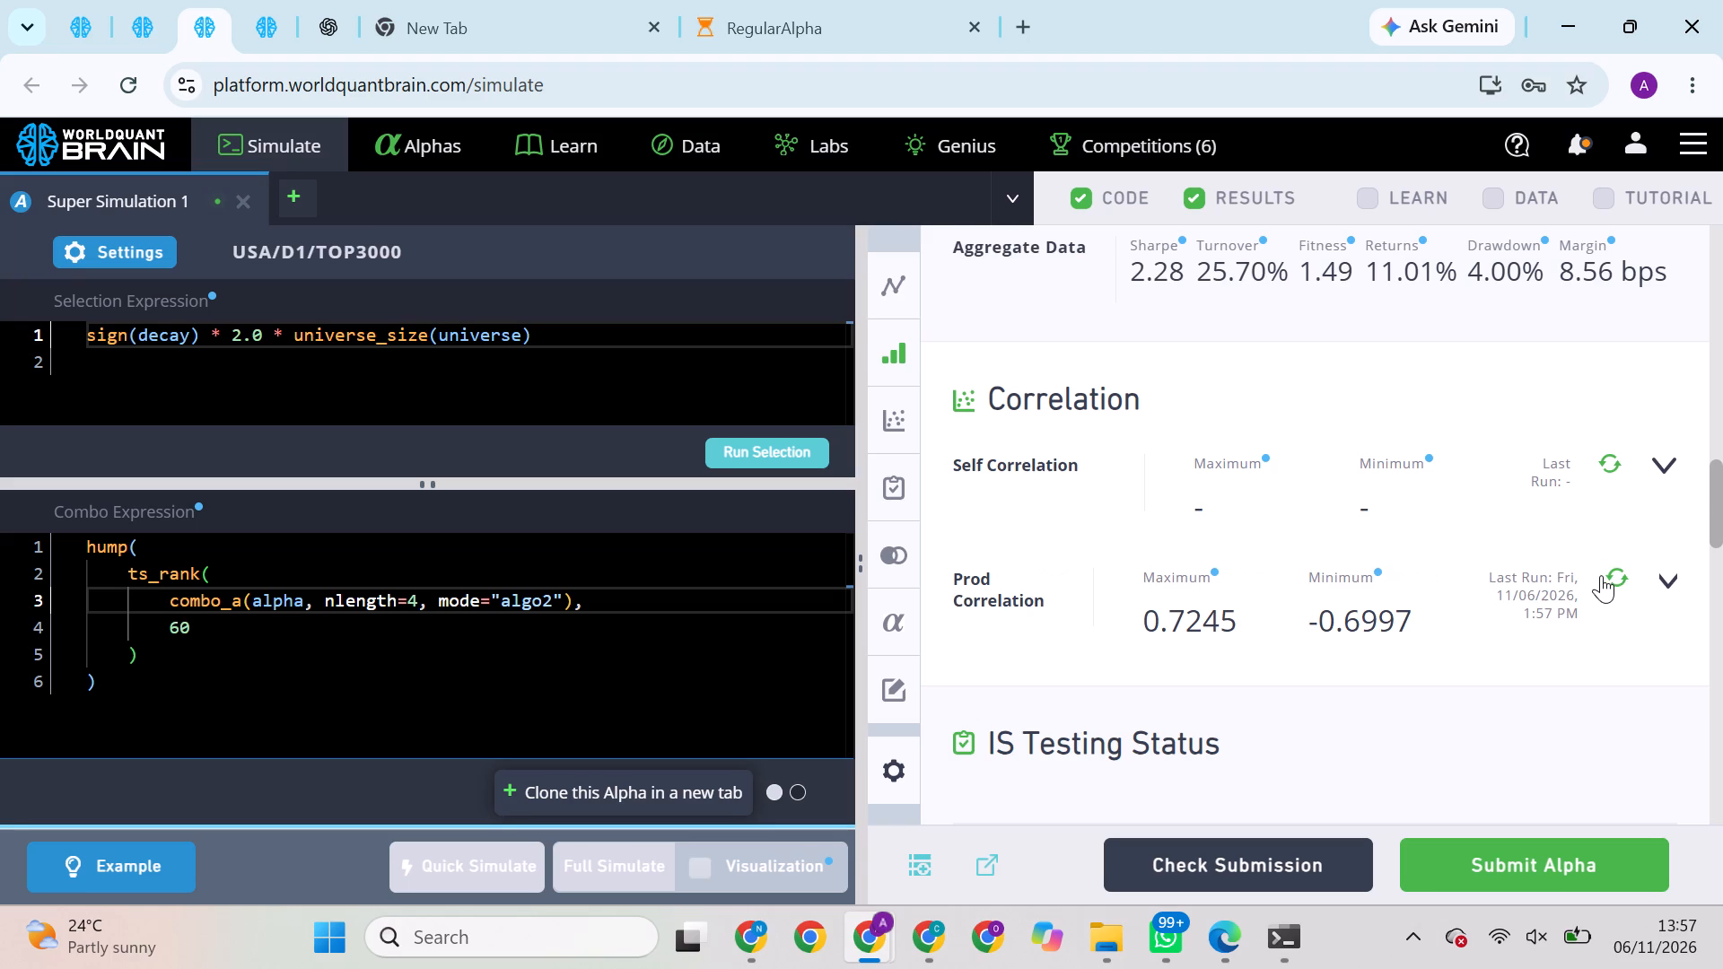
click(1601, 575)
click(1601, 575)
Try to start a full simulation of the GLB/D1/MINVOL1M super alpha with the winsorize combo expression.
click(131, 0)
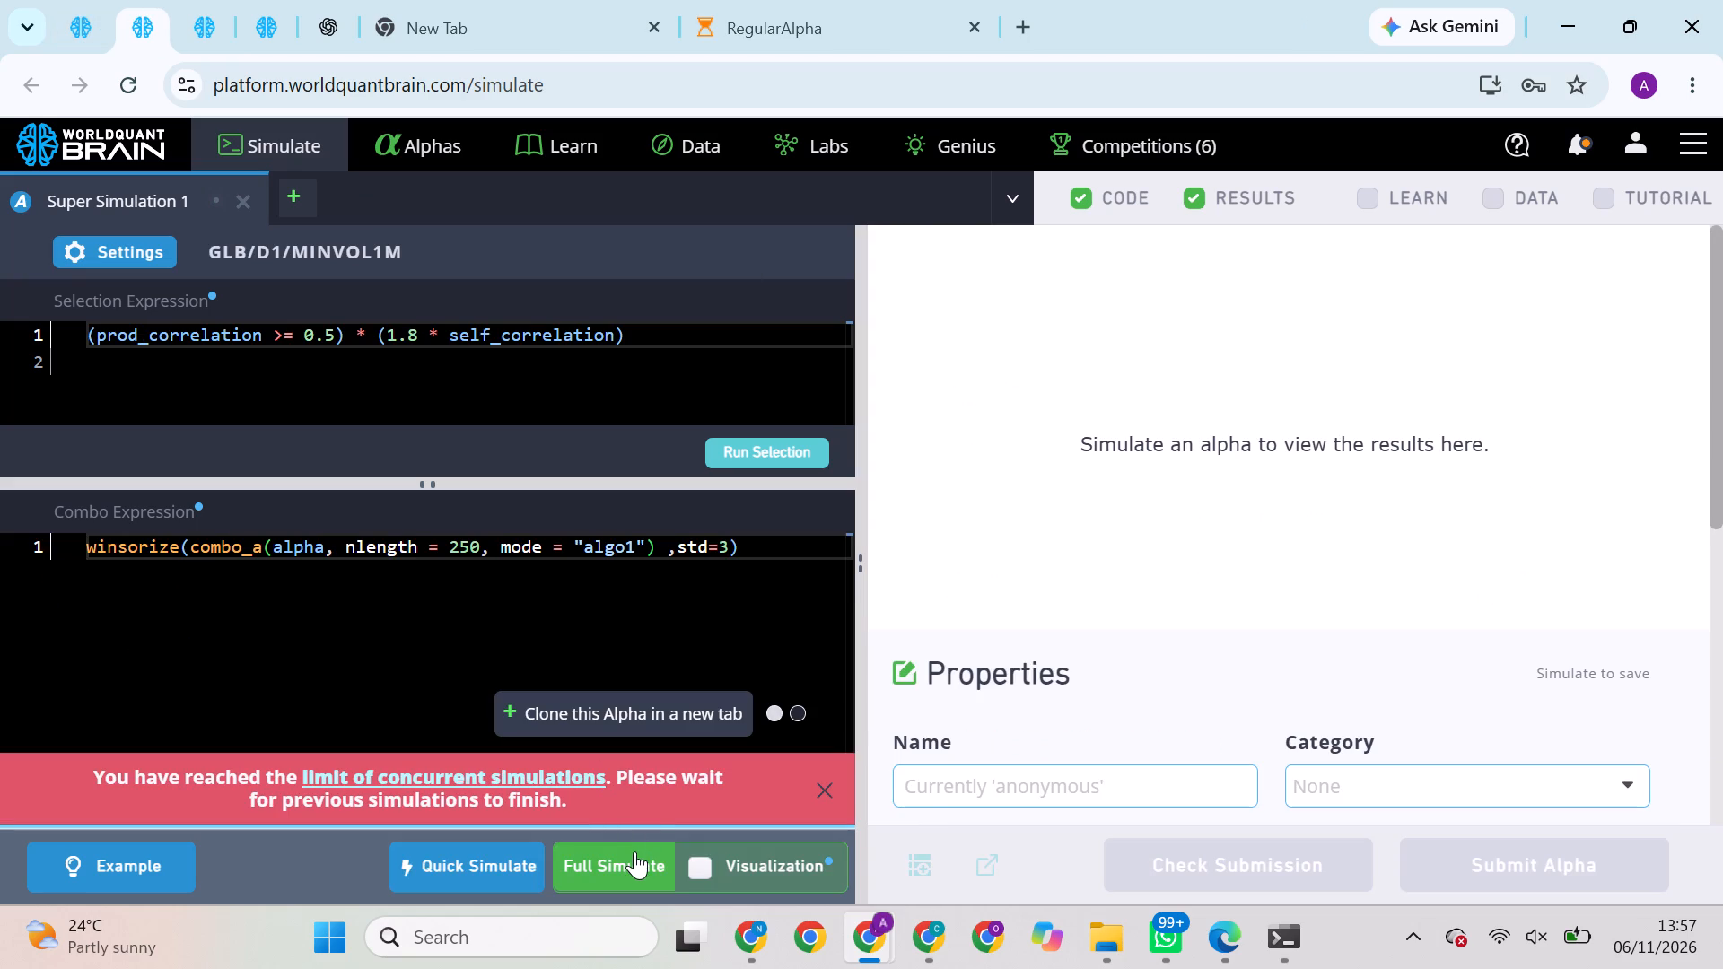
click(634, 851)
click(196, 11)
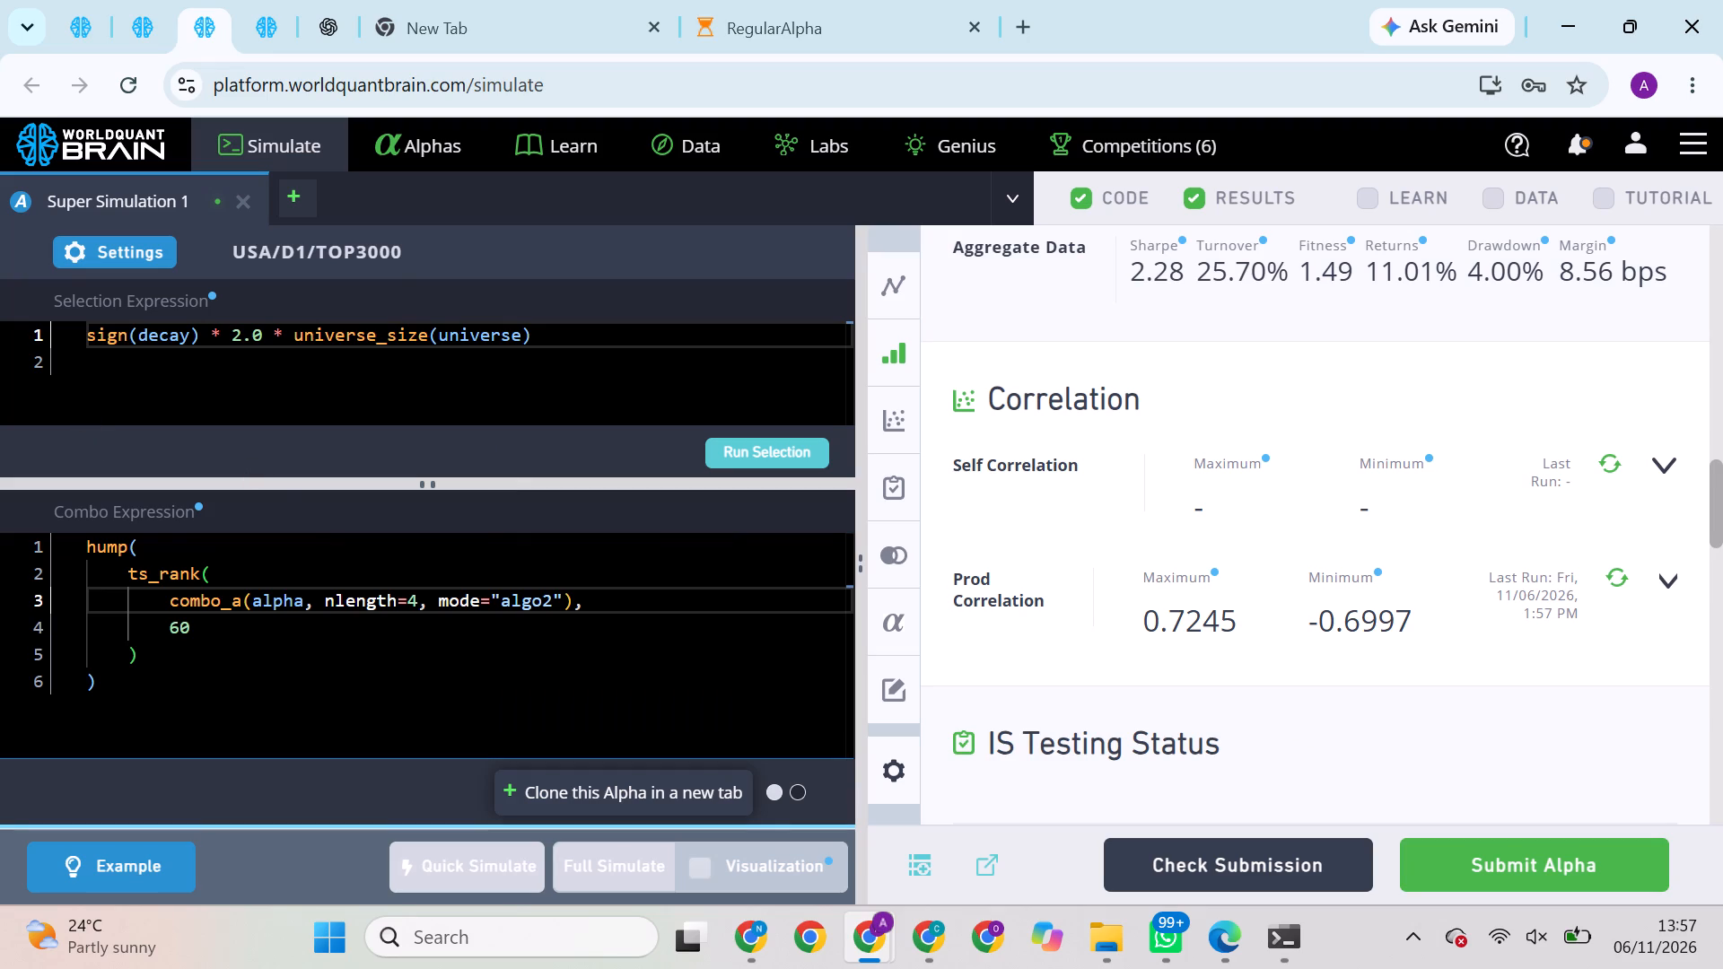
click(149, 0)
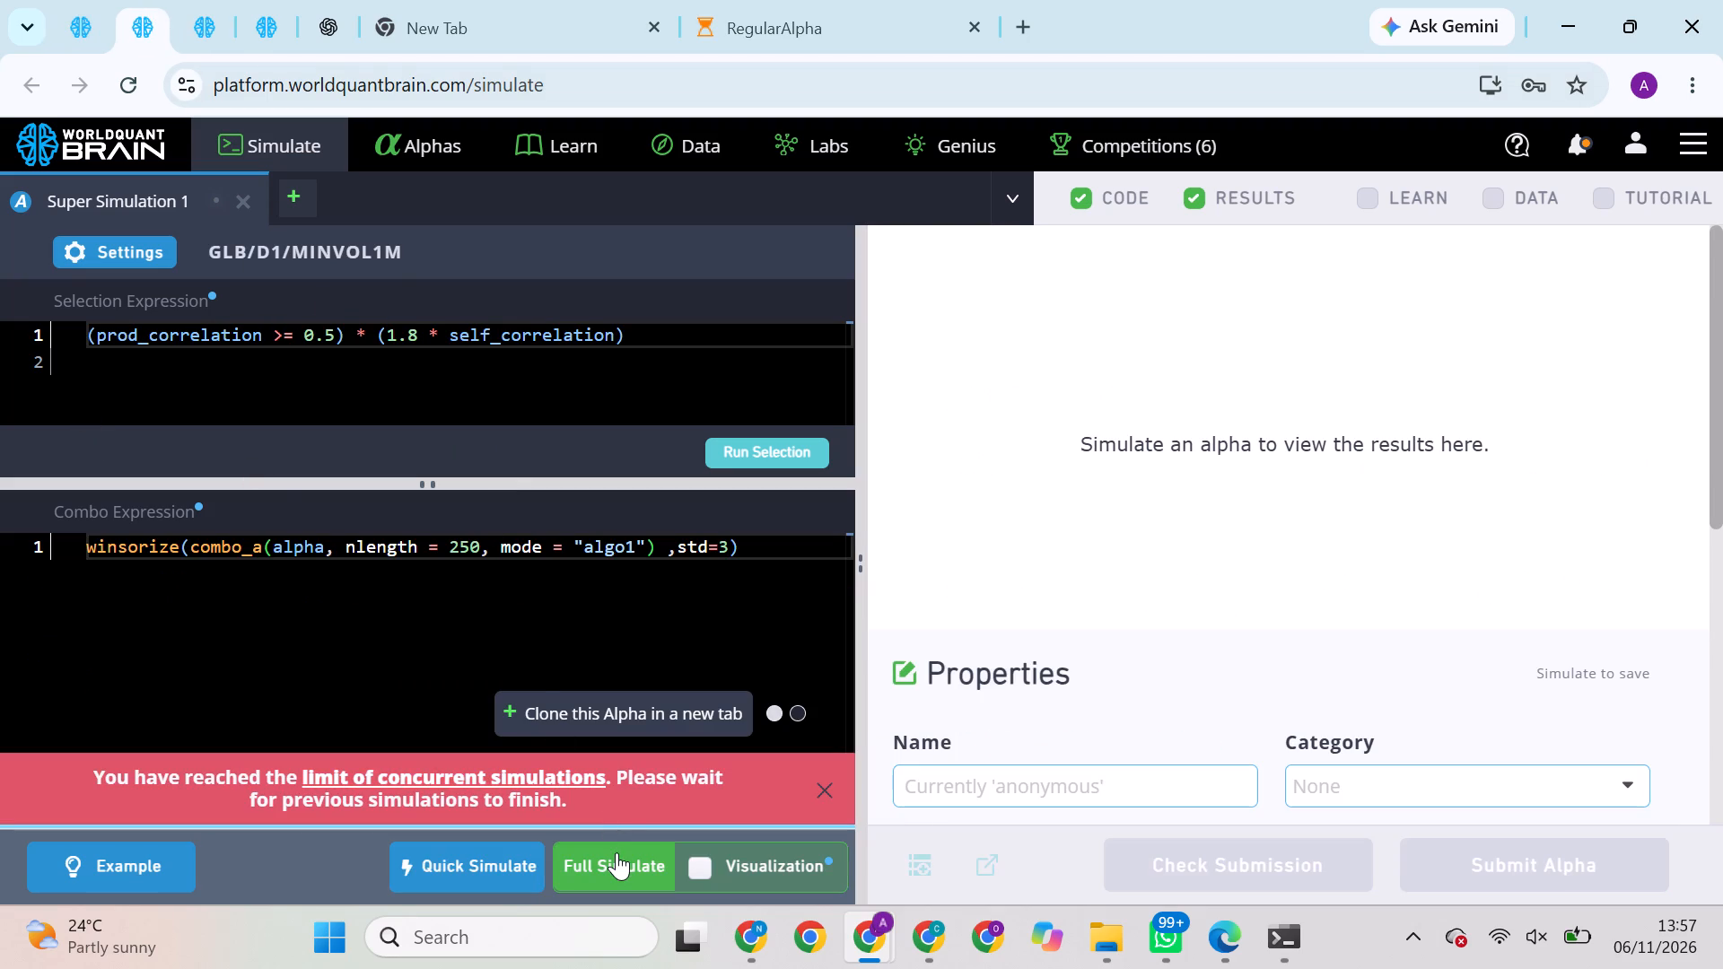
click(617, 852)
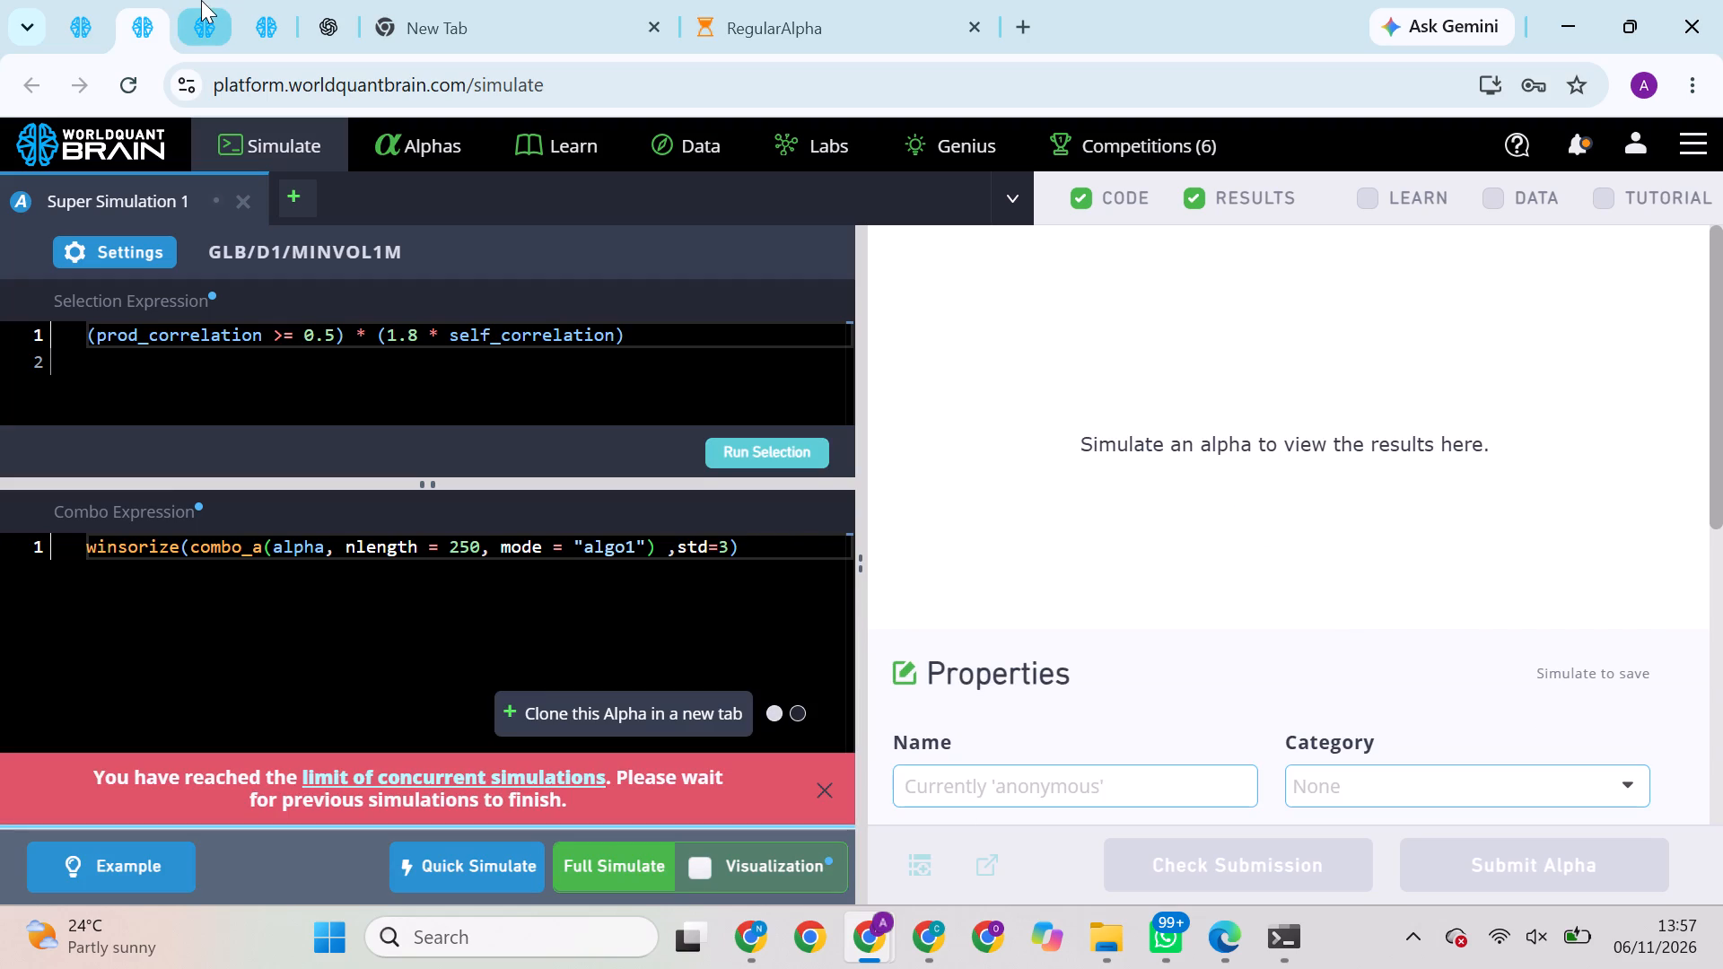
Clear the whole combo expression of the USA/D1/TOP3000 super alpha.
click(201, 0)
click(284, 0)
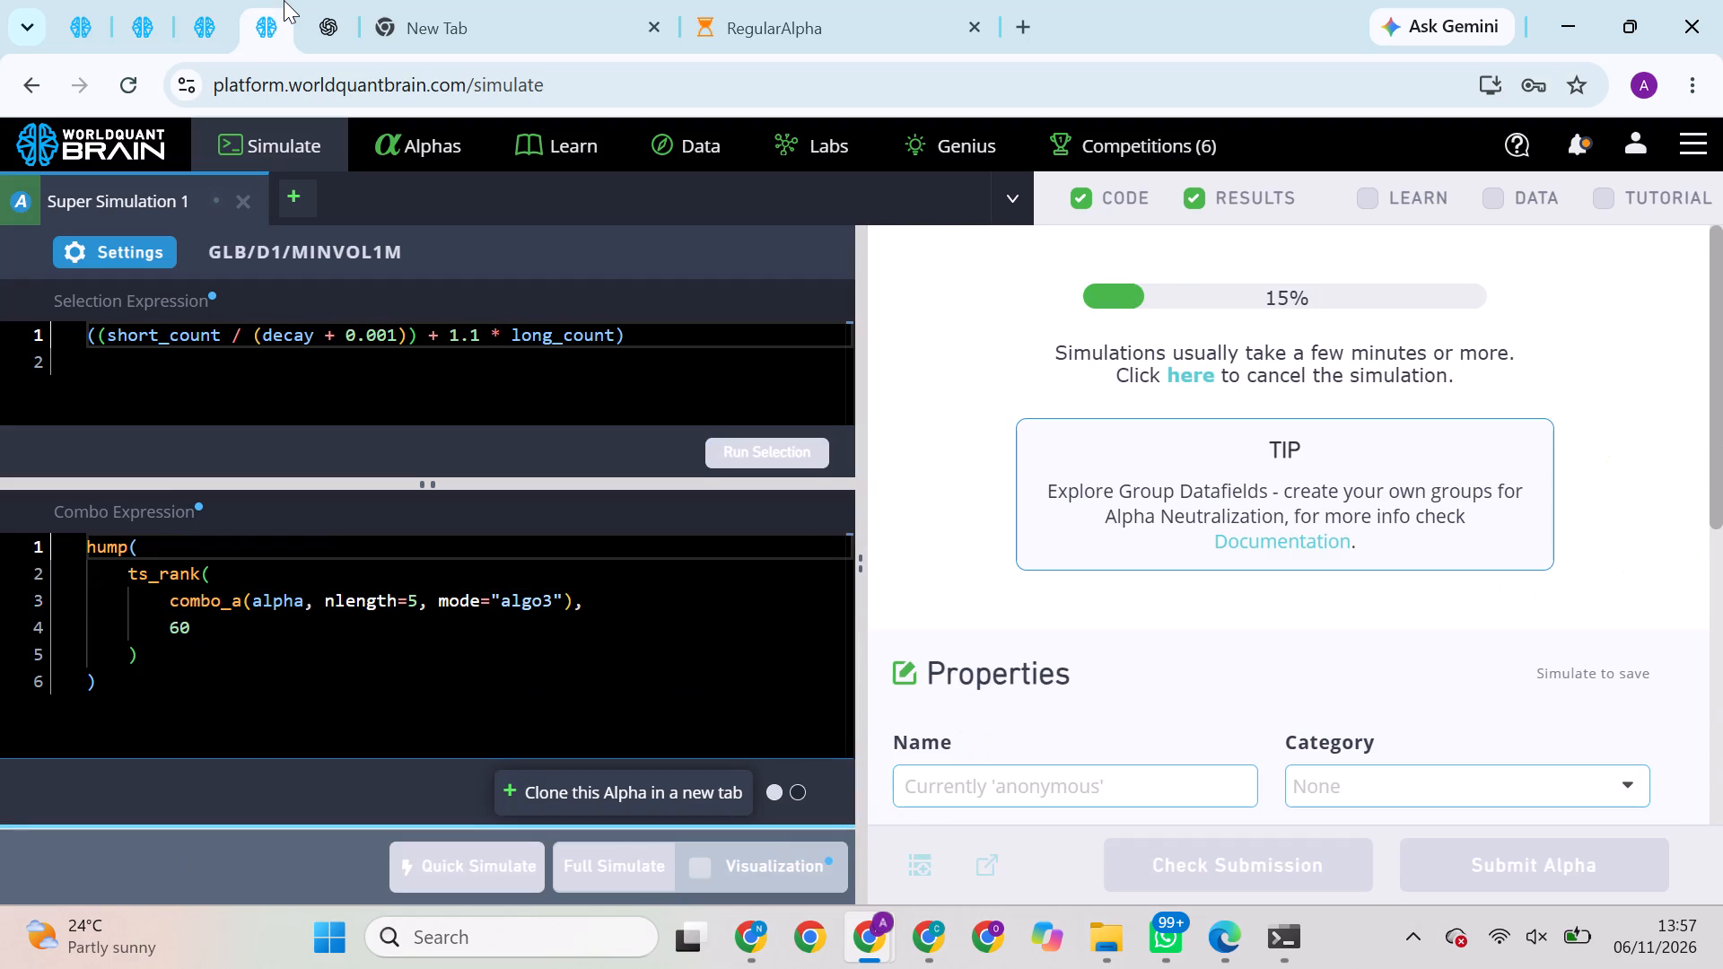
click(232, 16)
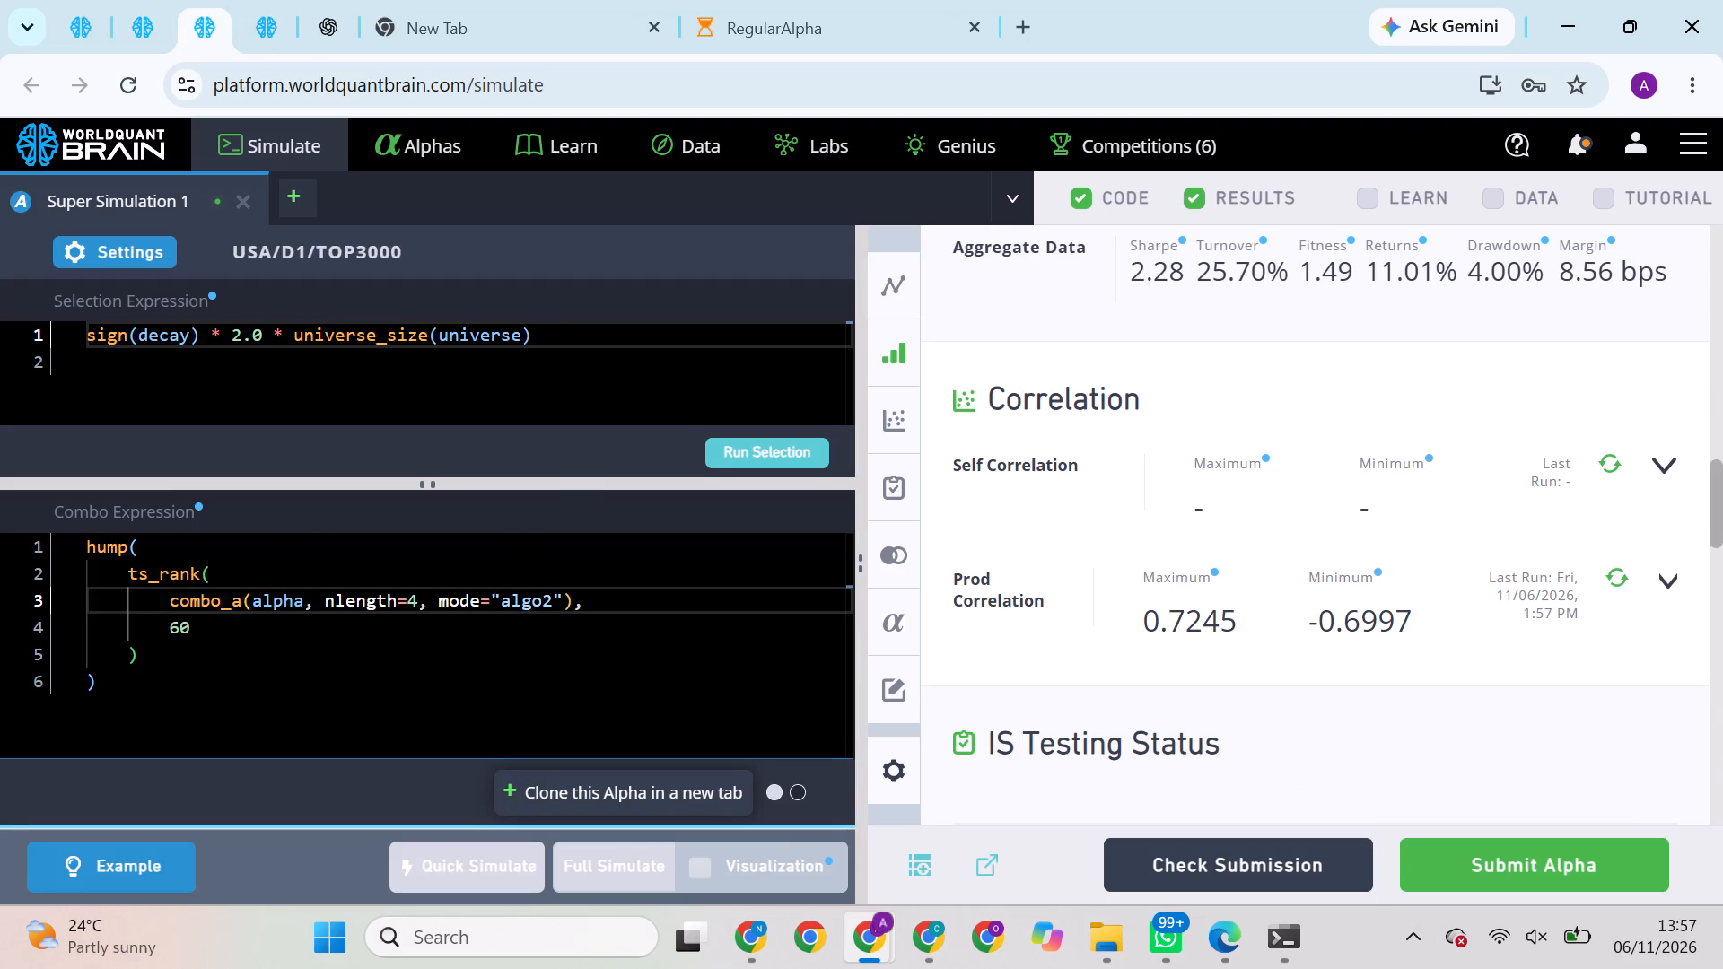
triple_click(250, 559)
double_click(250, 559)
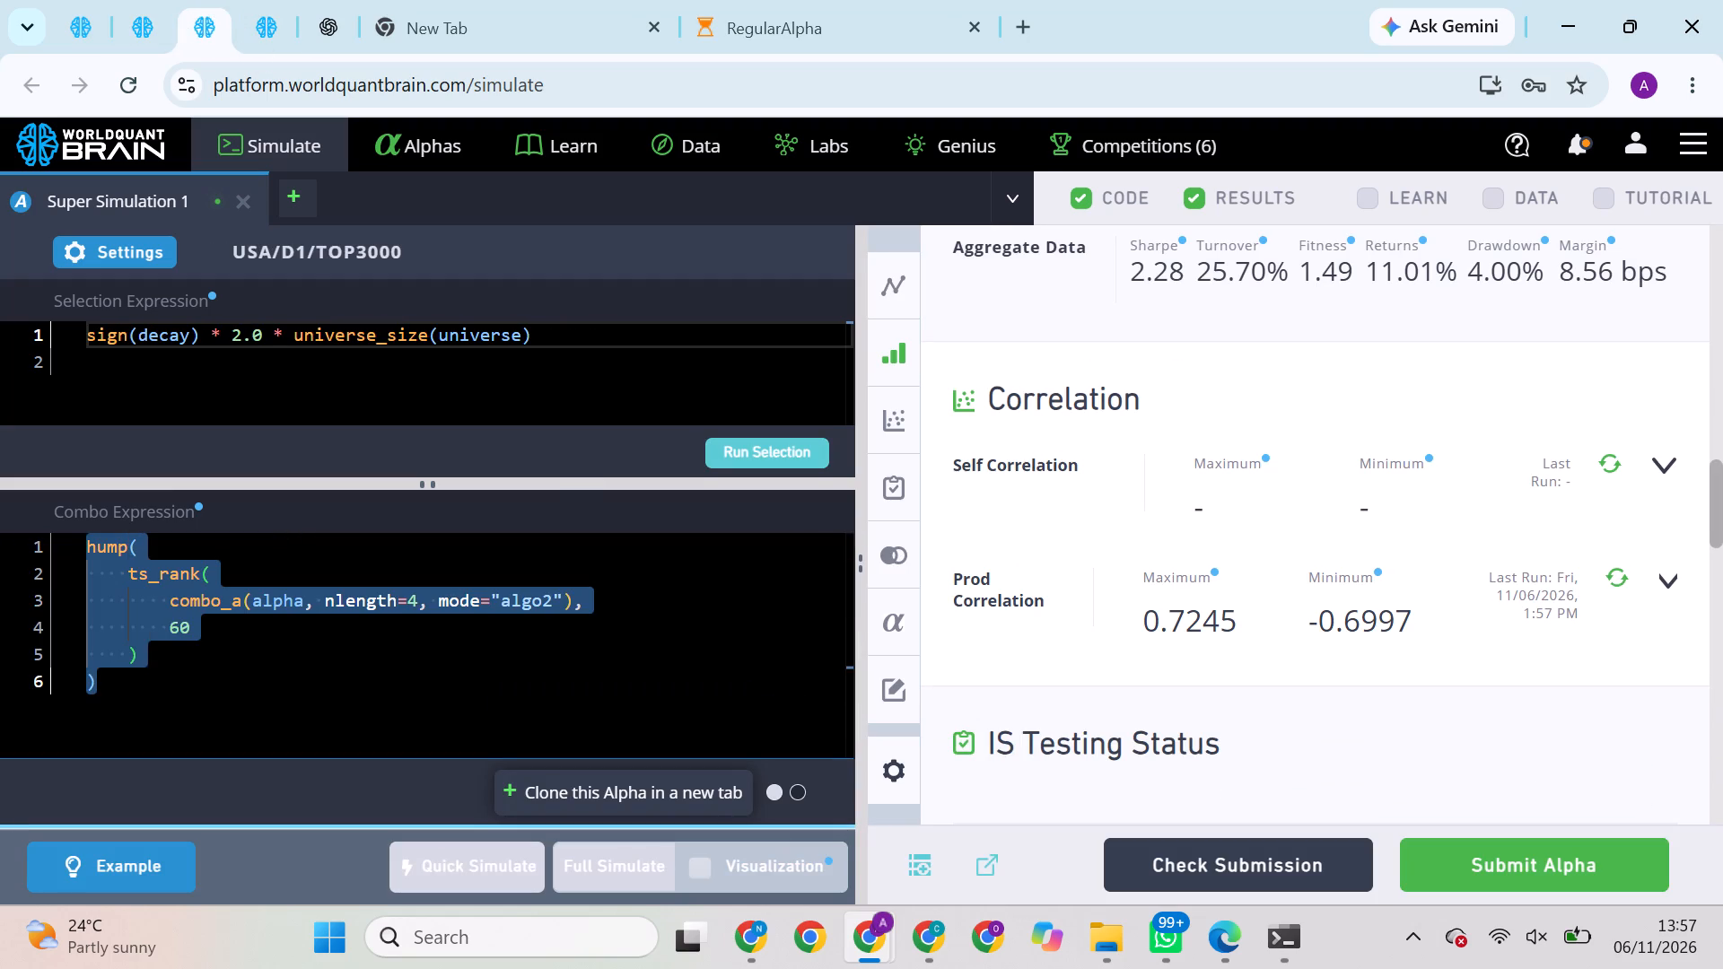
key(BackSpace)
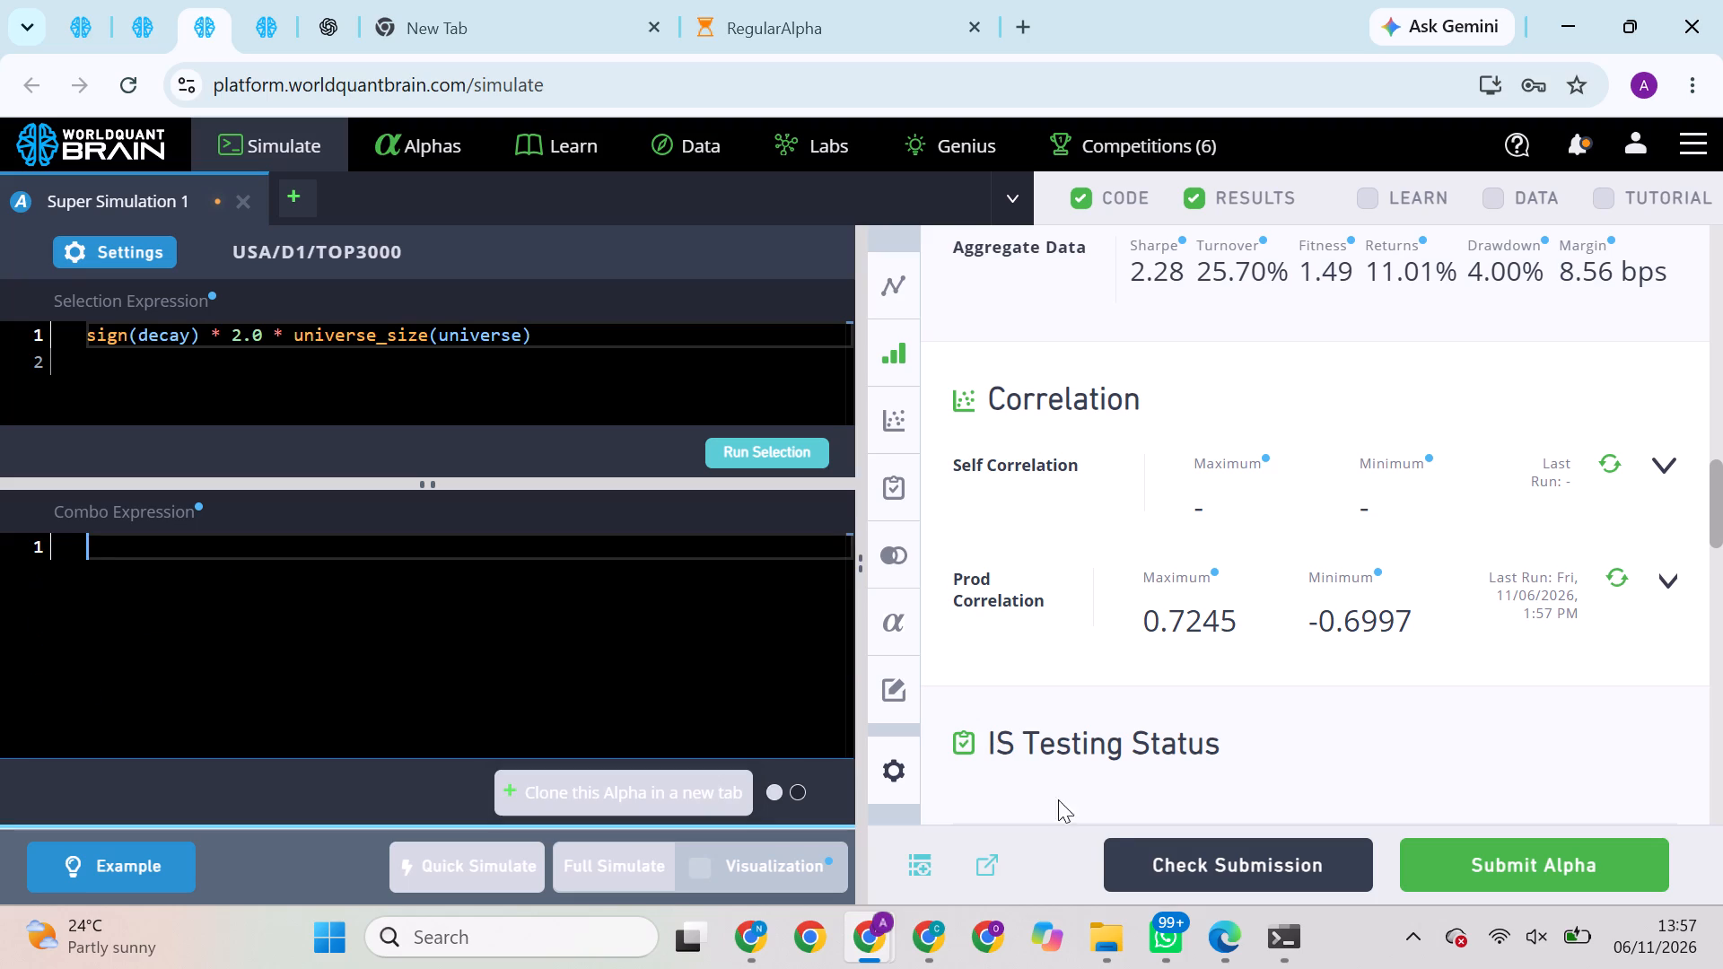
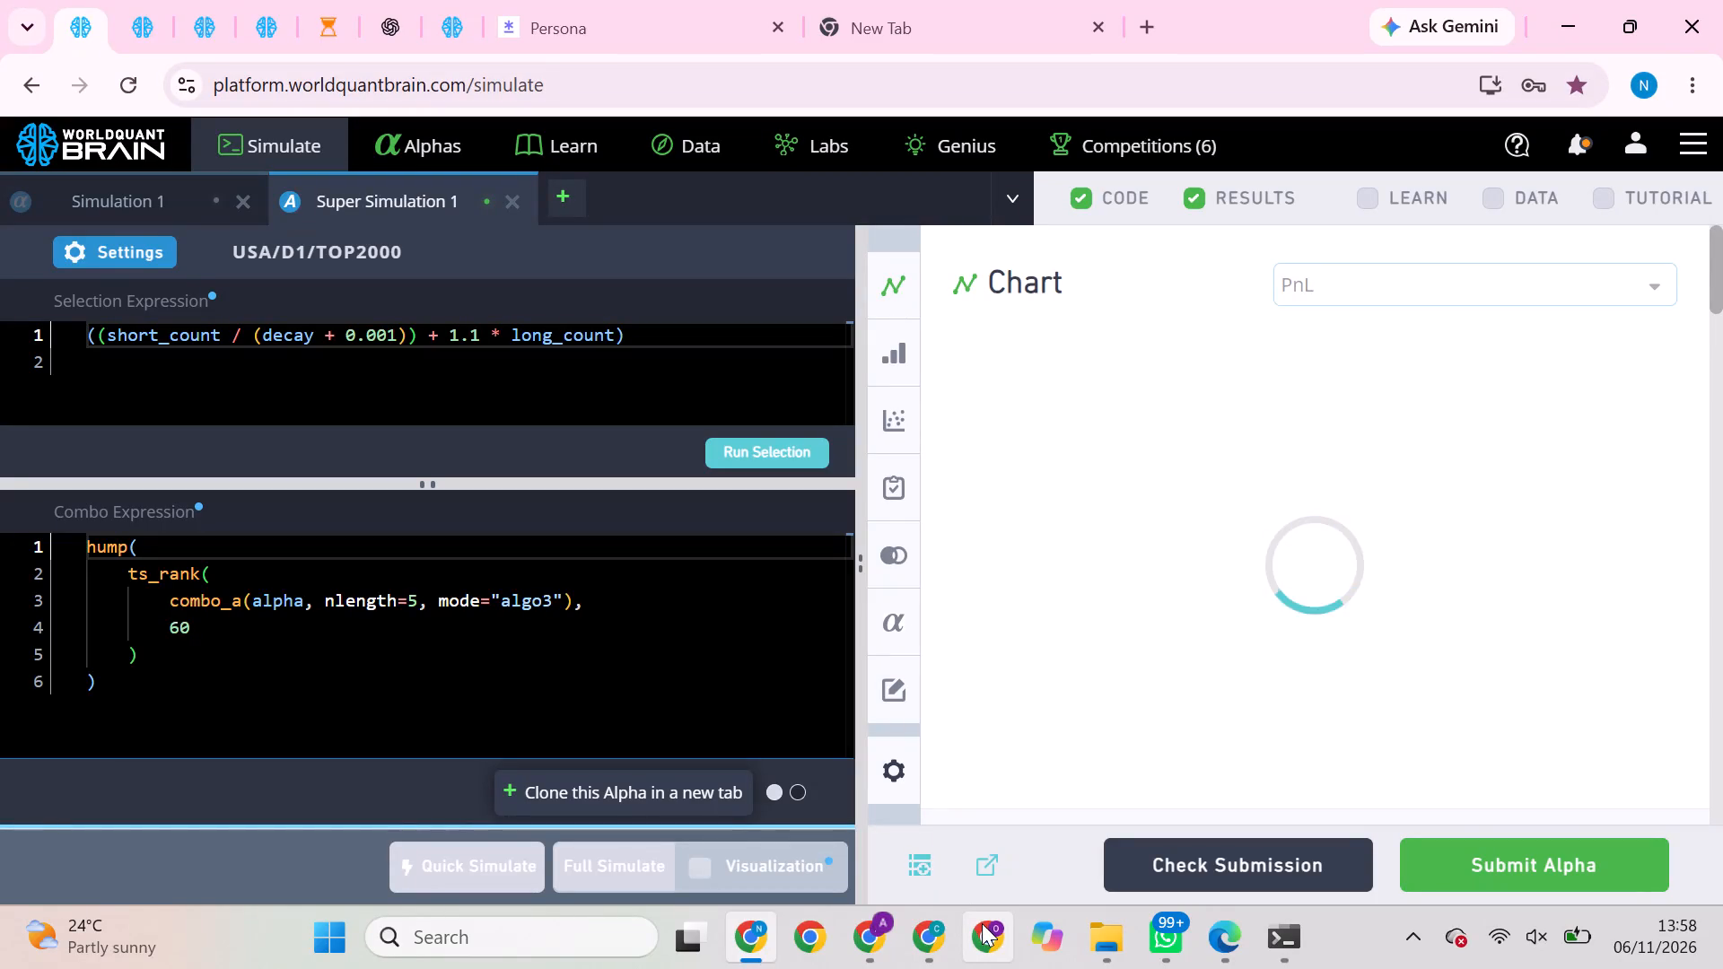
Set the USA/D1/TOP3000 super alpha's combo expression to winsorize(combo_a(alpha, nlength = 250, mode = "algo1") ,std=3).
click(982, 923)
click(879, 916)
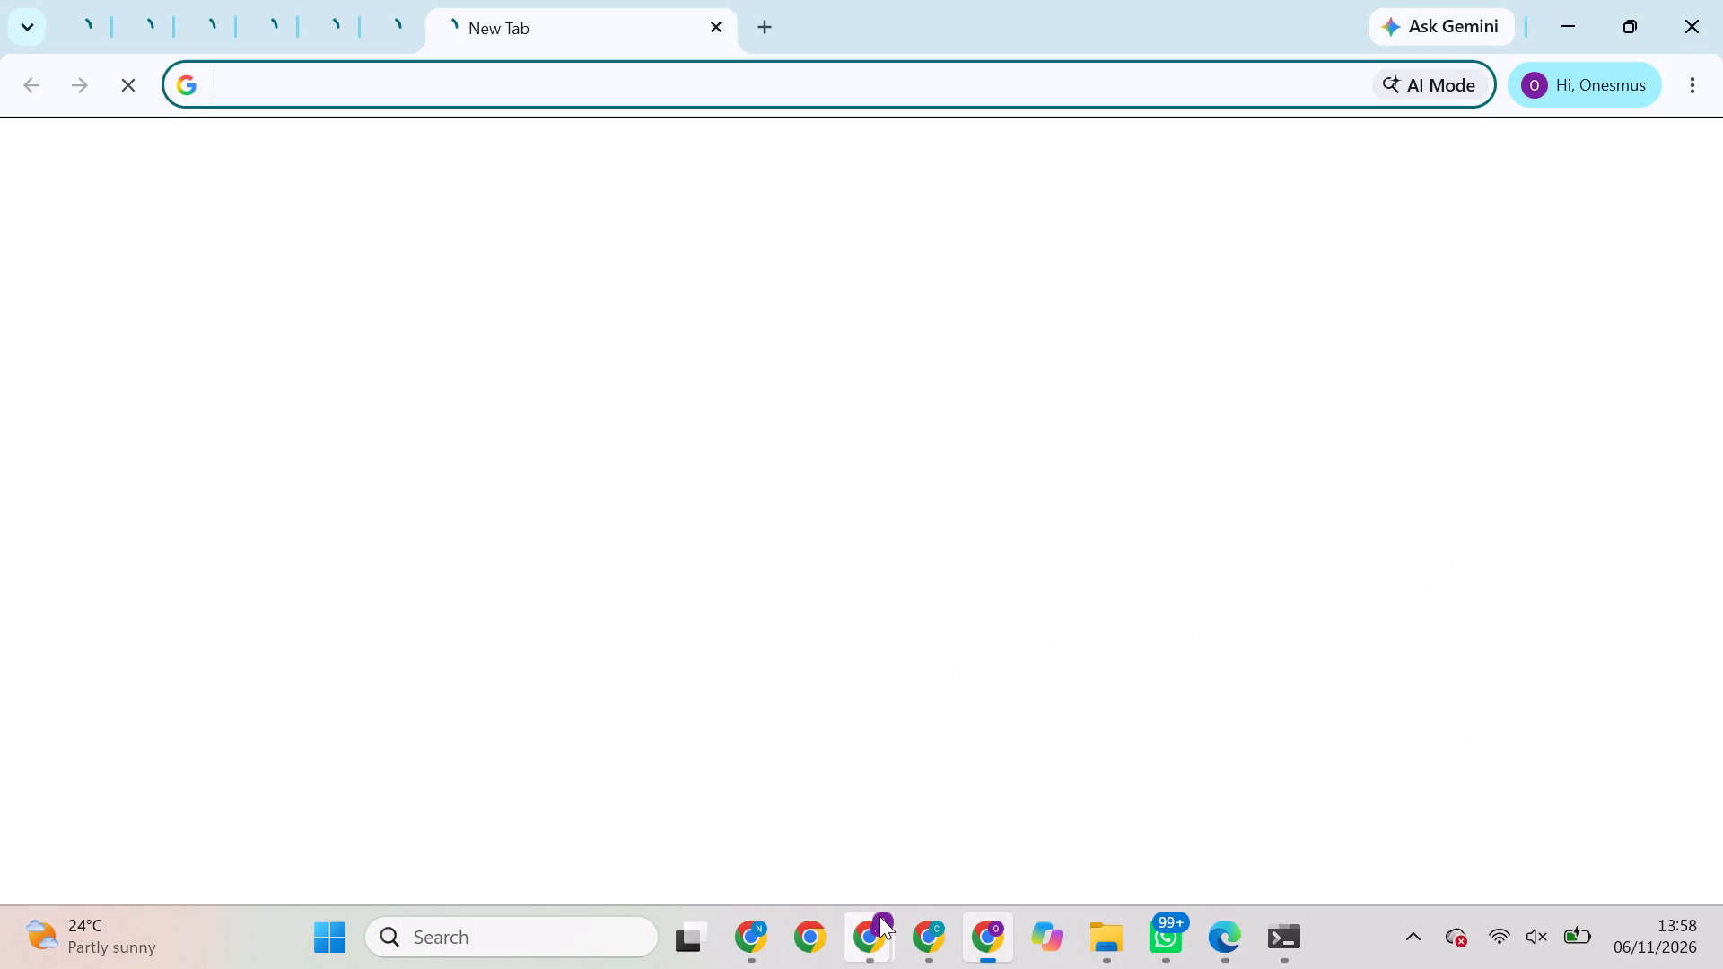
click(755, 813)
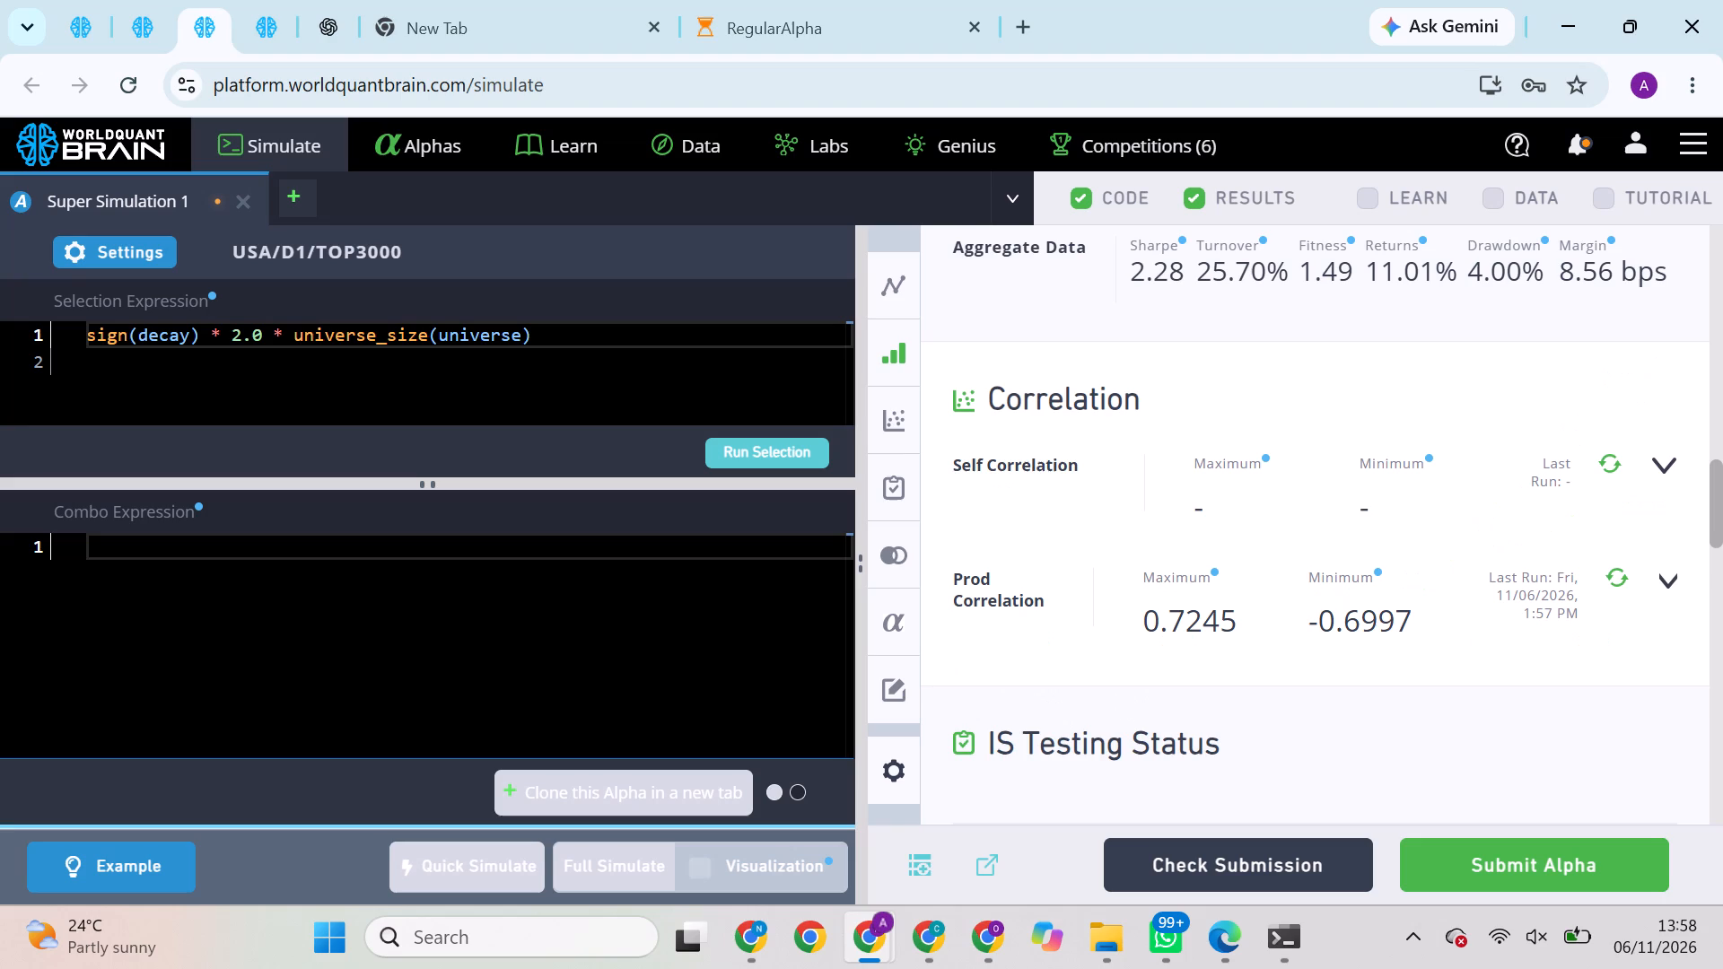
click(380, 555)
key(ctrl+v)
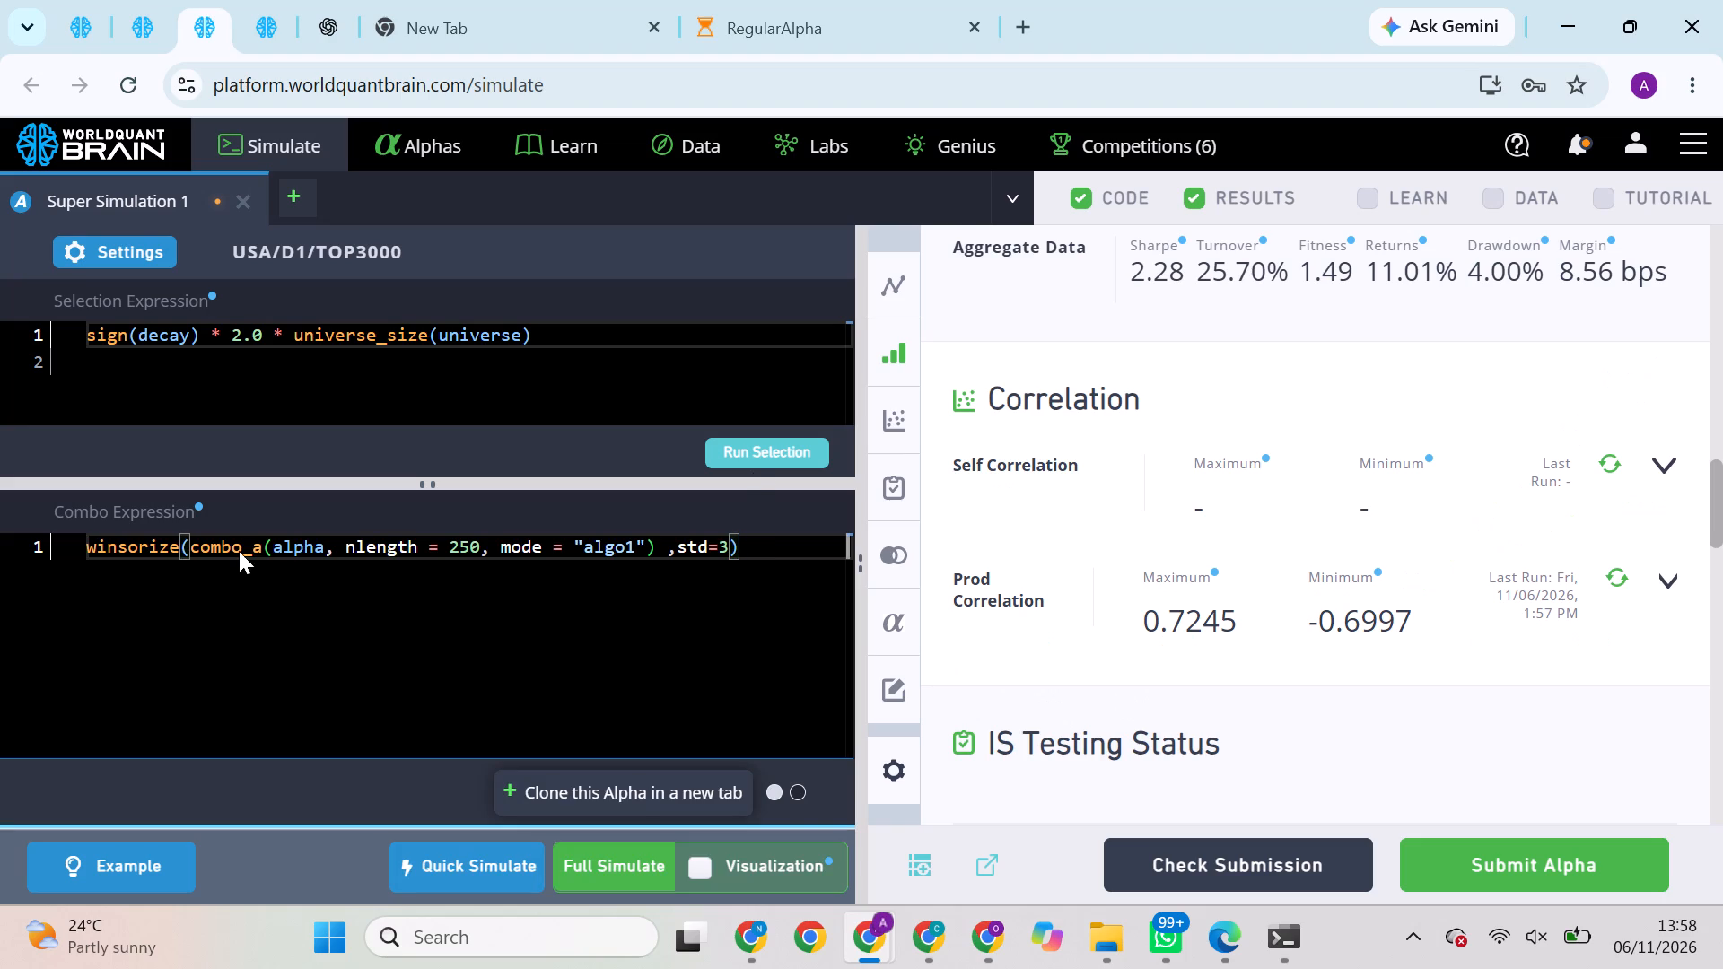
Run the alpha selection and start a full simulation of the USA/D1/TOP3000 super alpha with the winsorize combo.
click(749, 450)
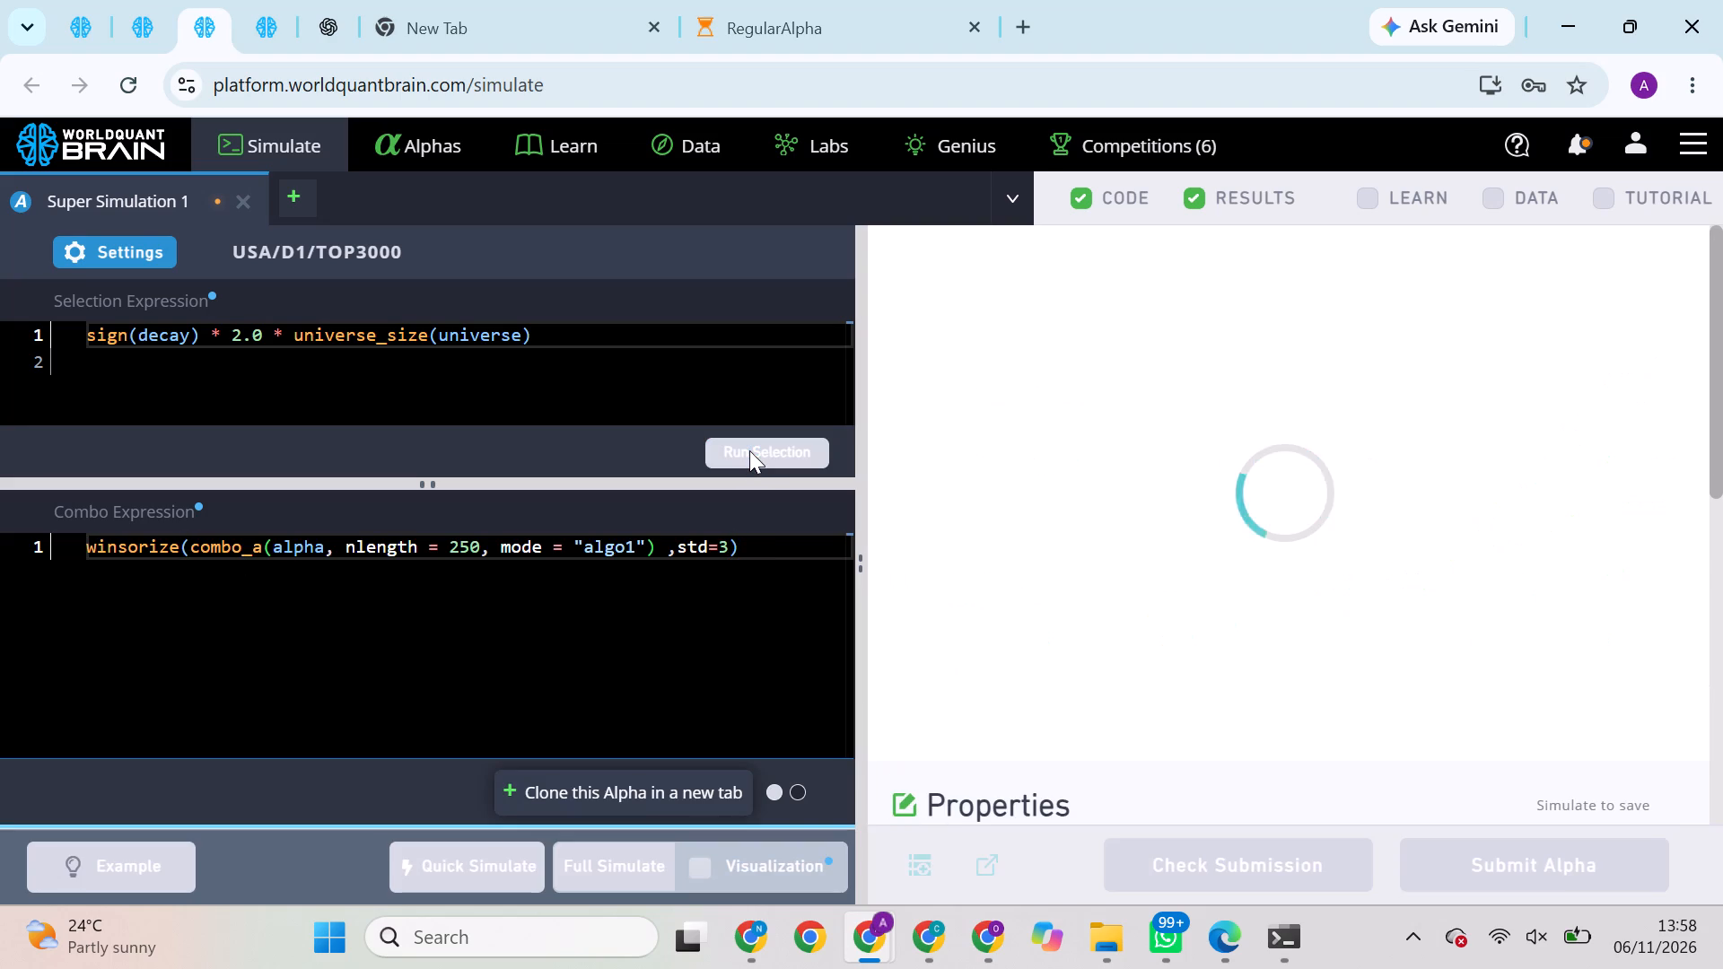
click(623, 851)
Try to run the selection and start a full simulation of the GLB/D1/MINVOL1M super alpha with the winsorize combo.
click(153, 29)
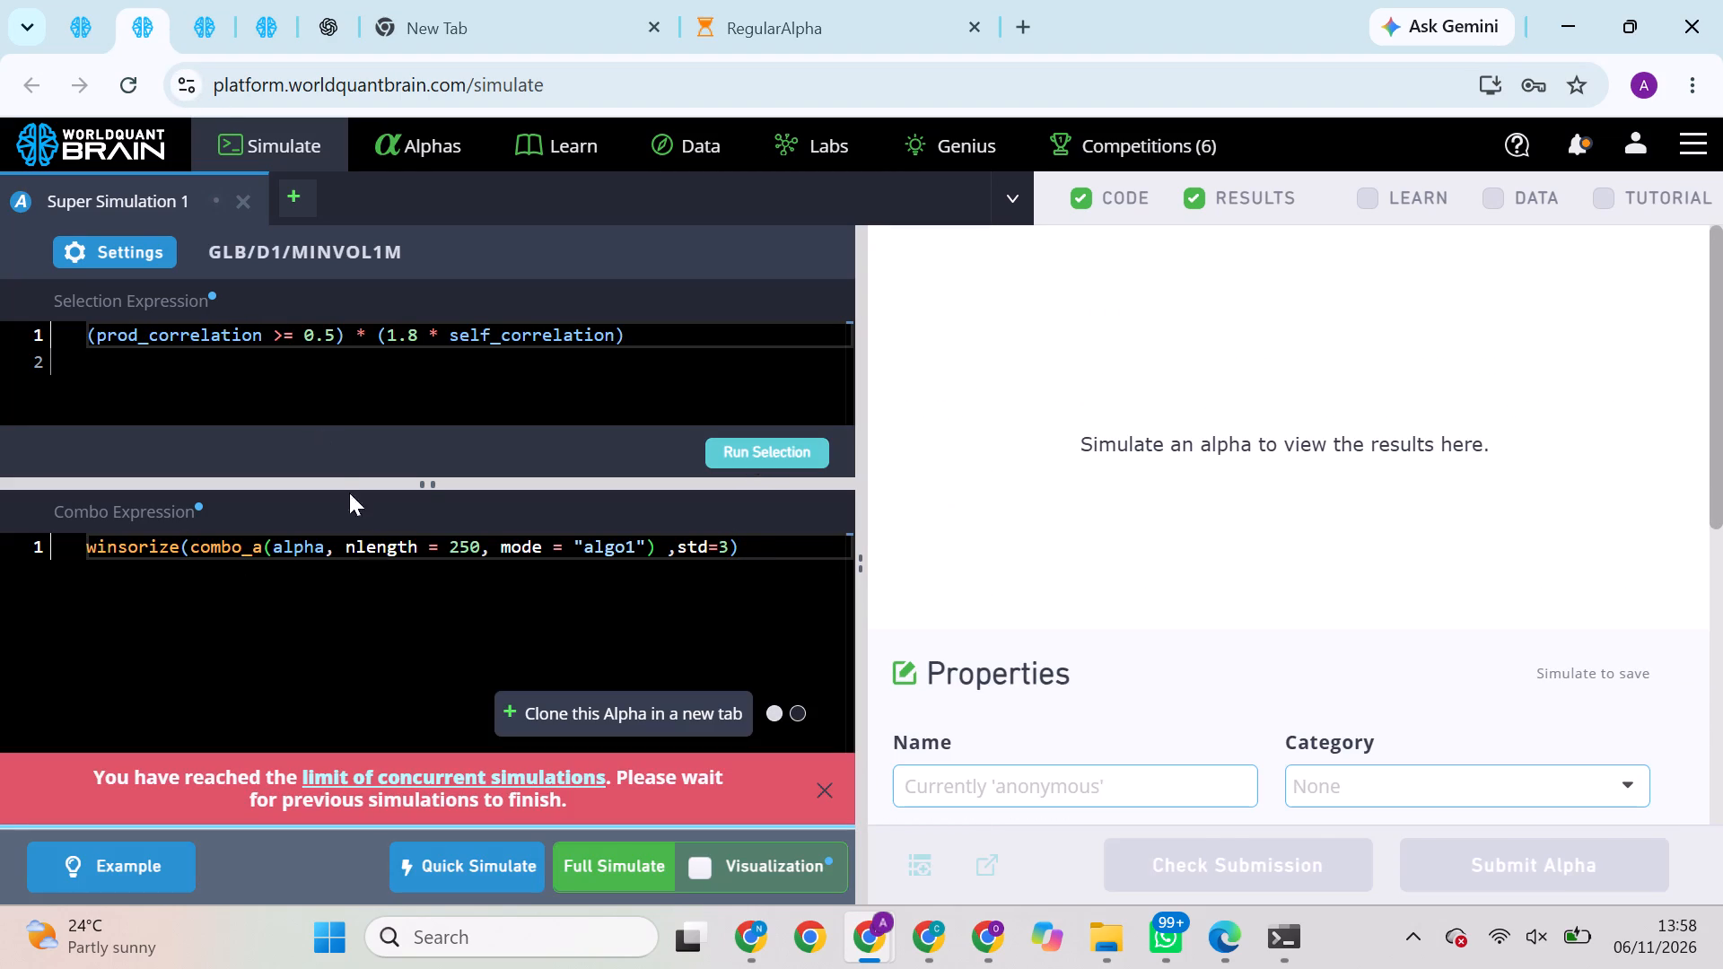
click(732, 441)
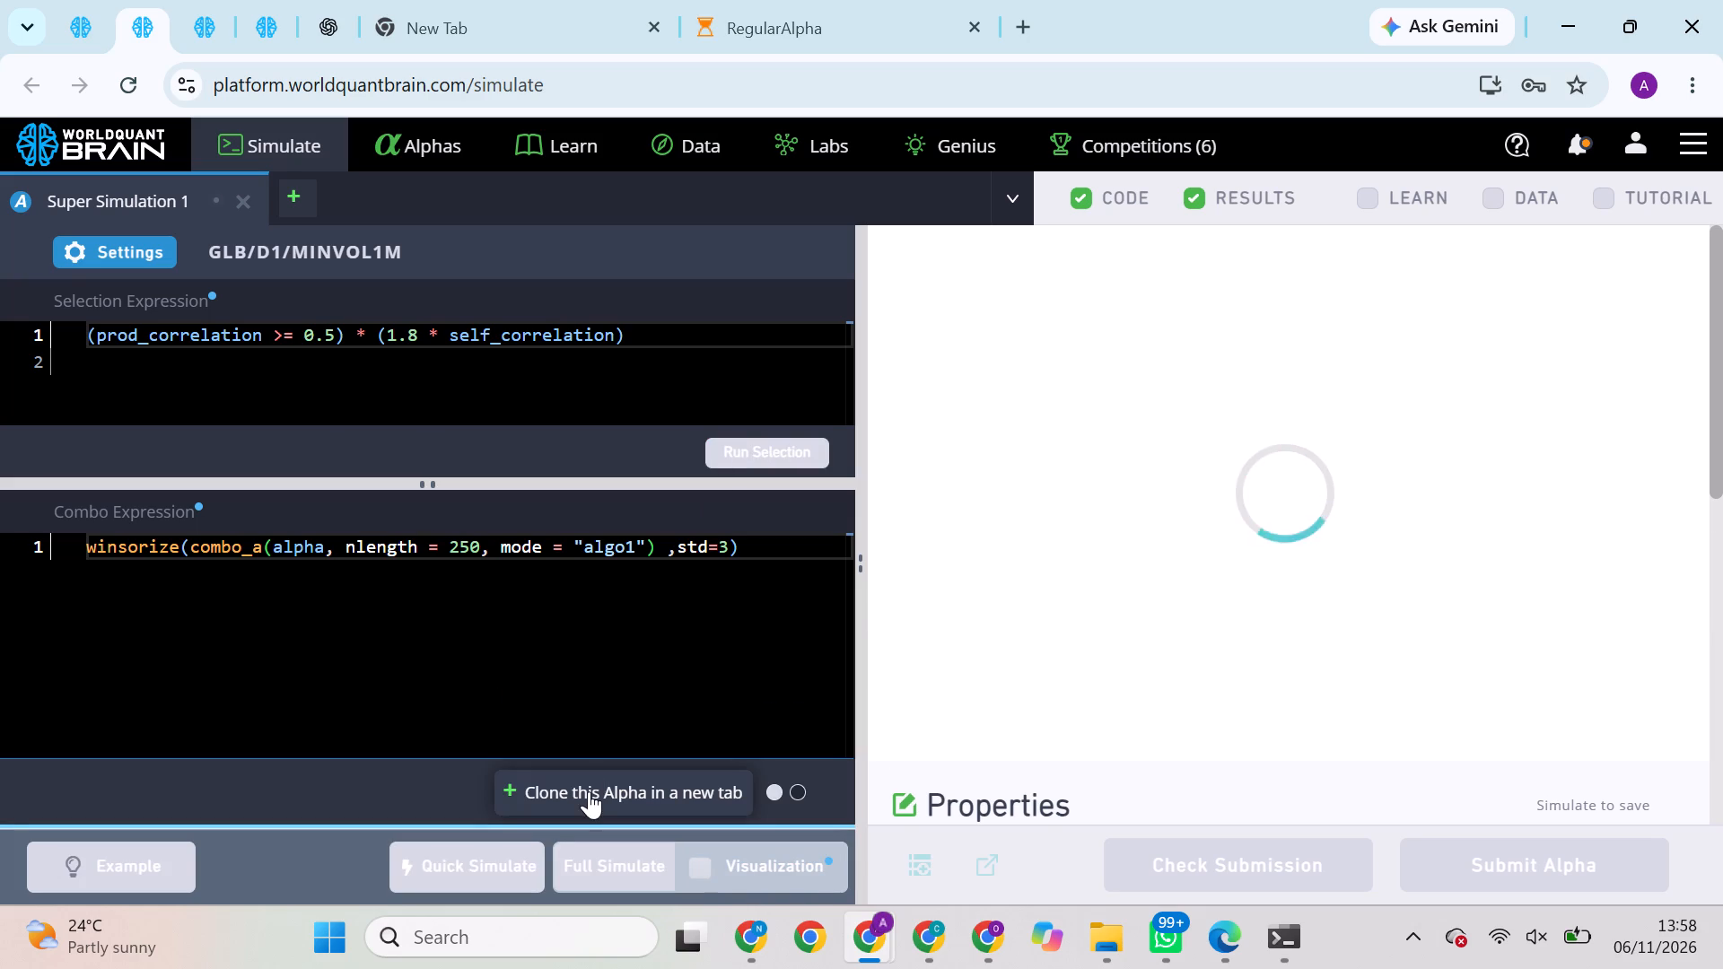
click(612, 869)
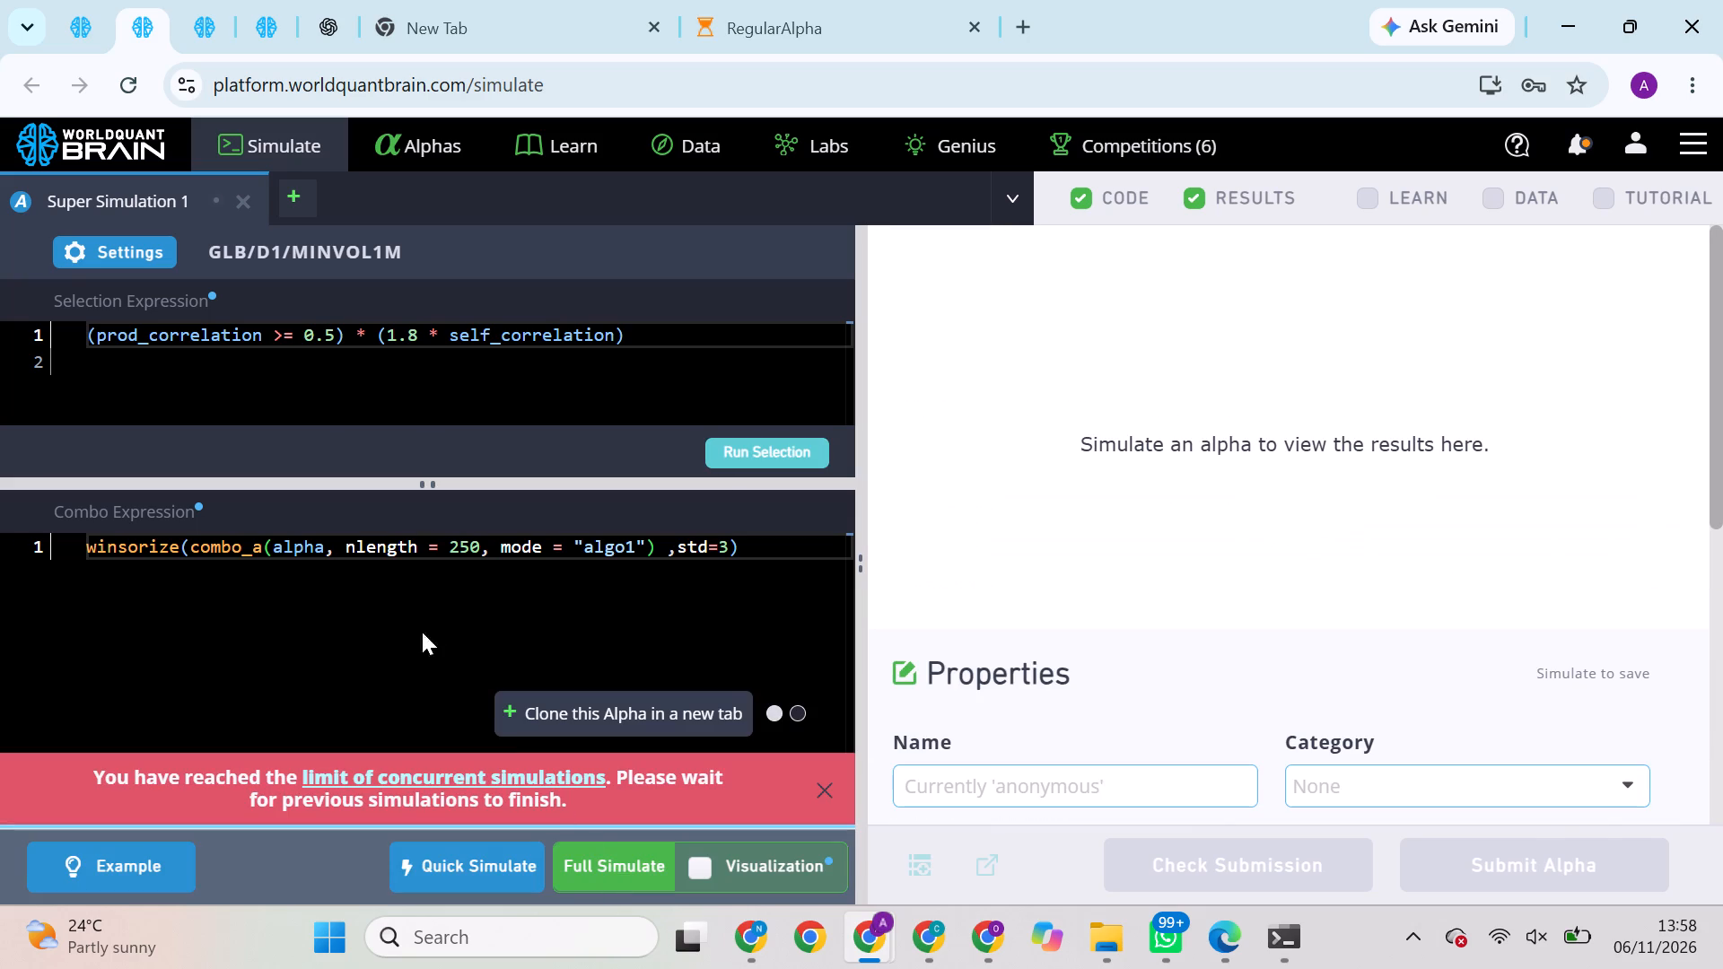
Reload the simulation page of the GLB/D1/MINVOL1M super alpha that uses the winsorize combo, discarding unsaved changes.
click(124, 79)
click(208, 4)
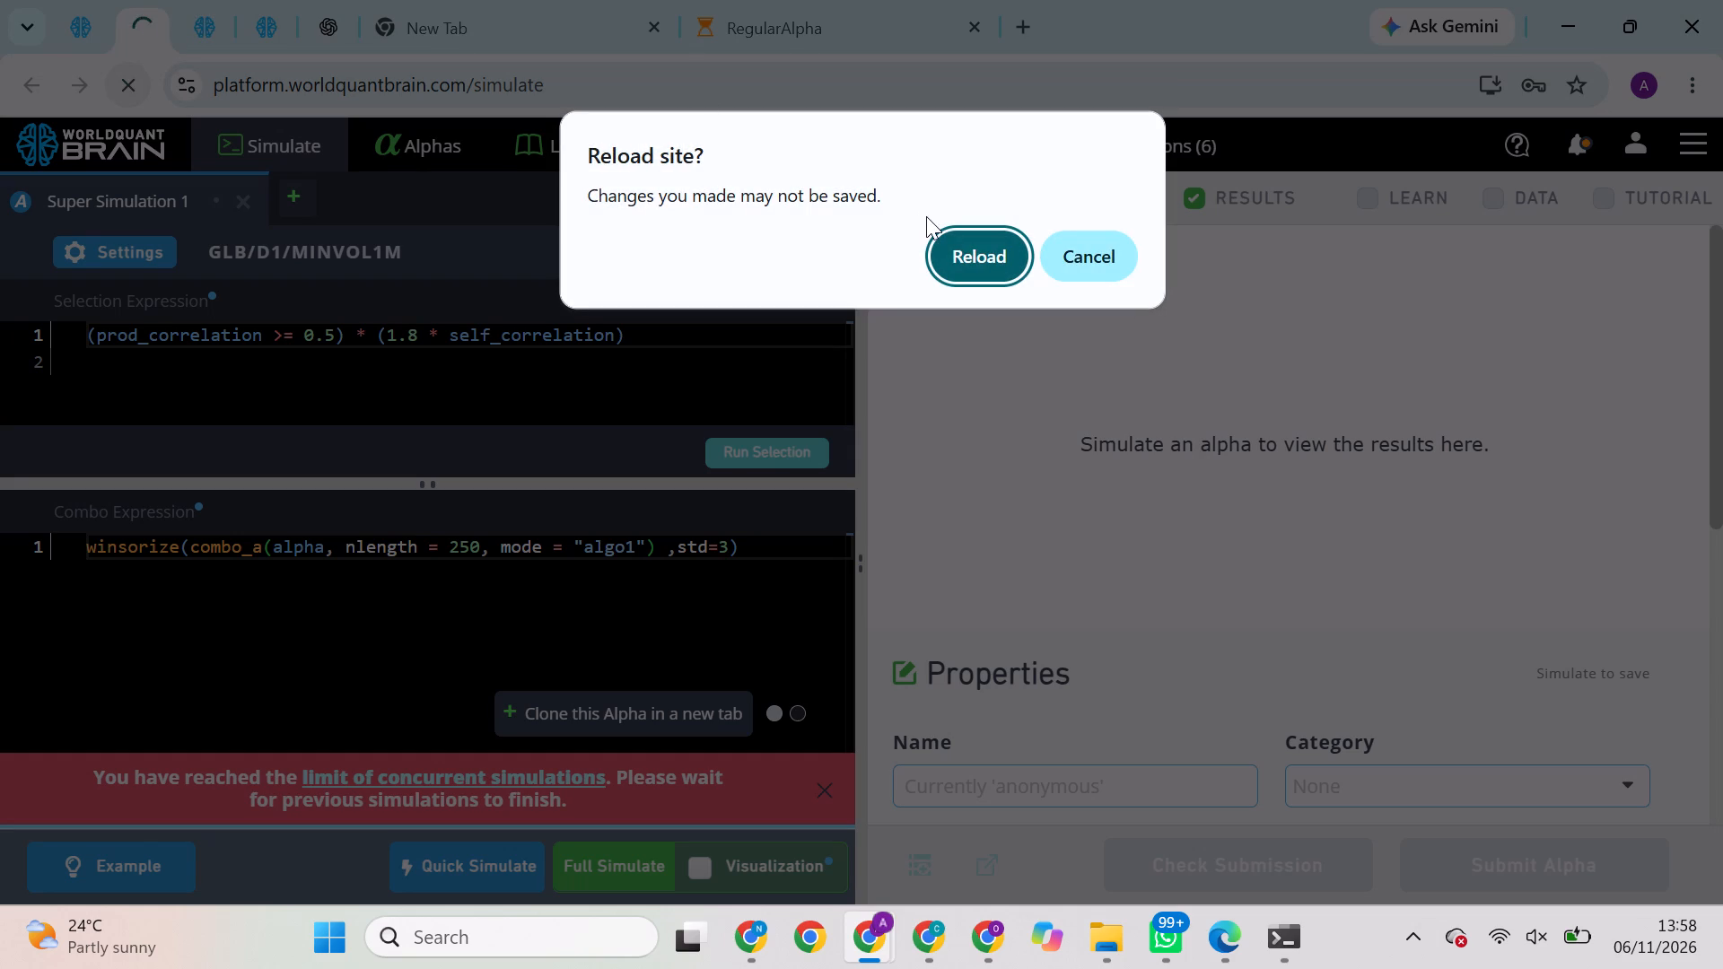
click(962, 256)
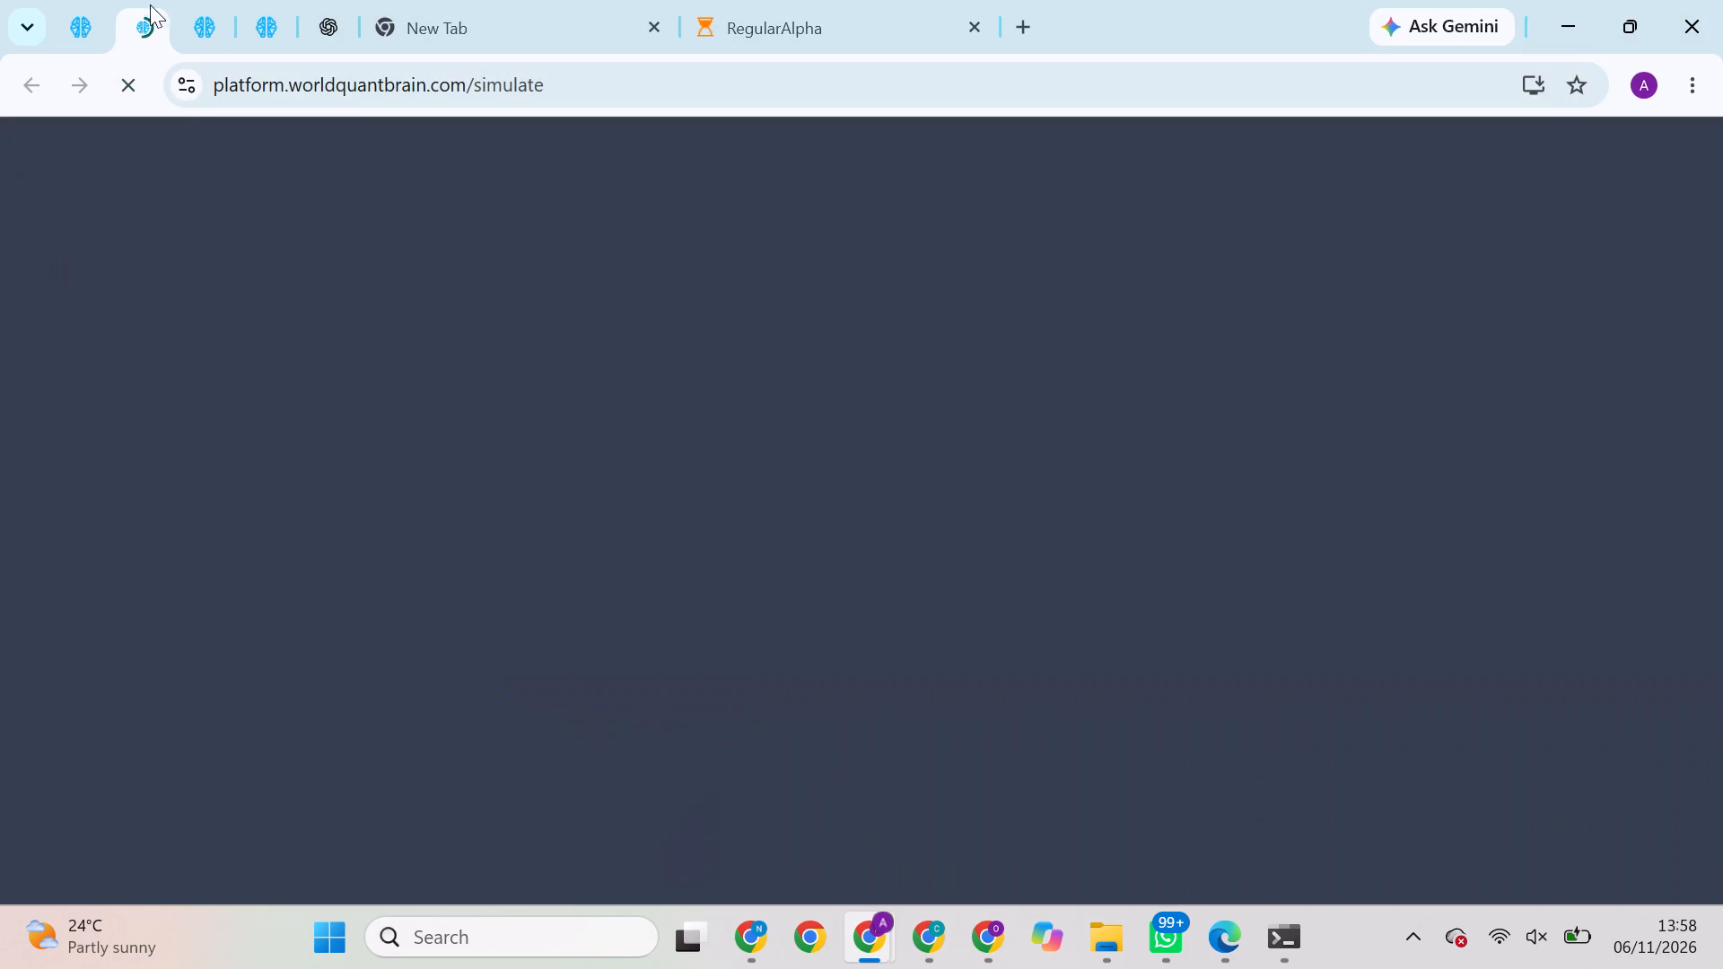
Check the progress of the running GLB/D1/MINVOL1M "algo3" and USA/D1/TOP3000 winsorize super alpha simulations.
click(217, 1)
click(277, 0)
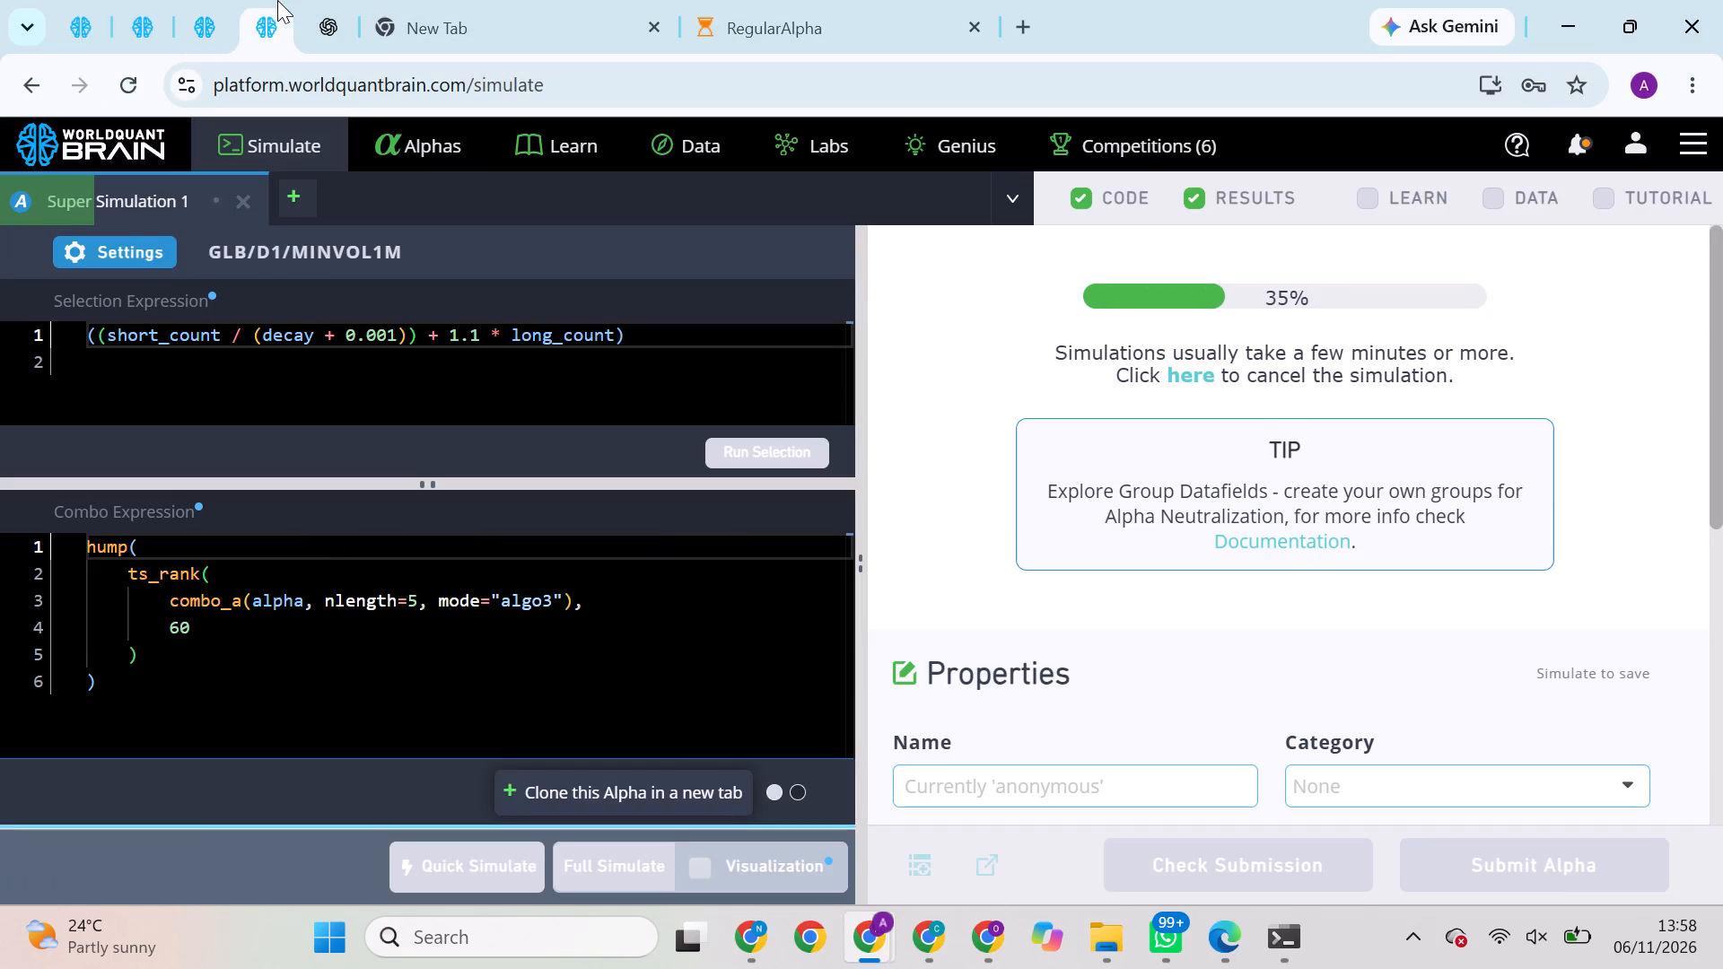
click(200, 31)
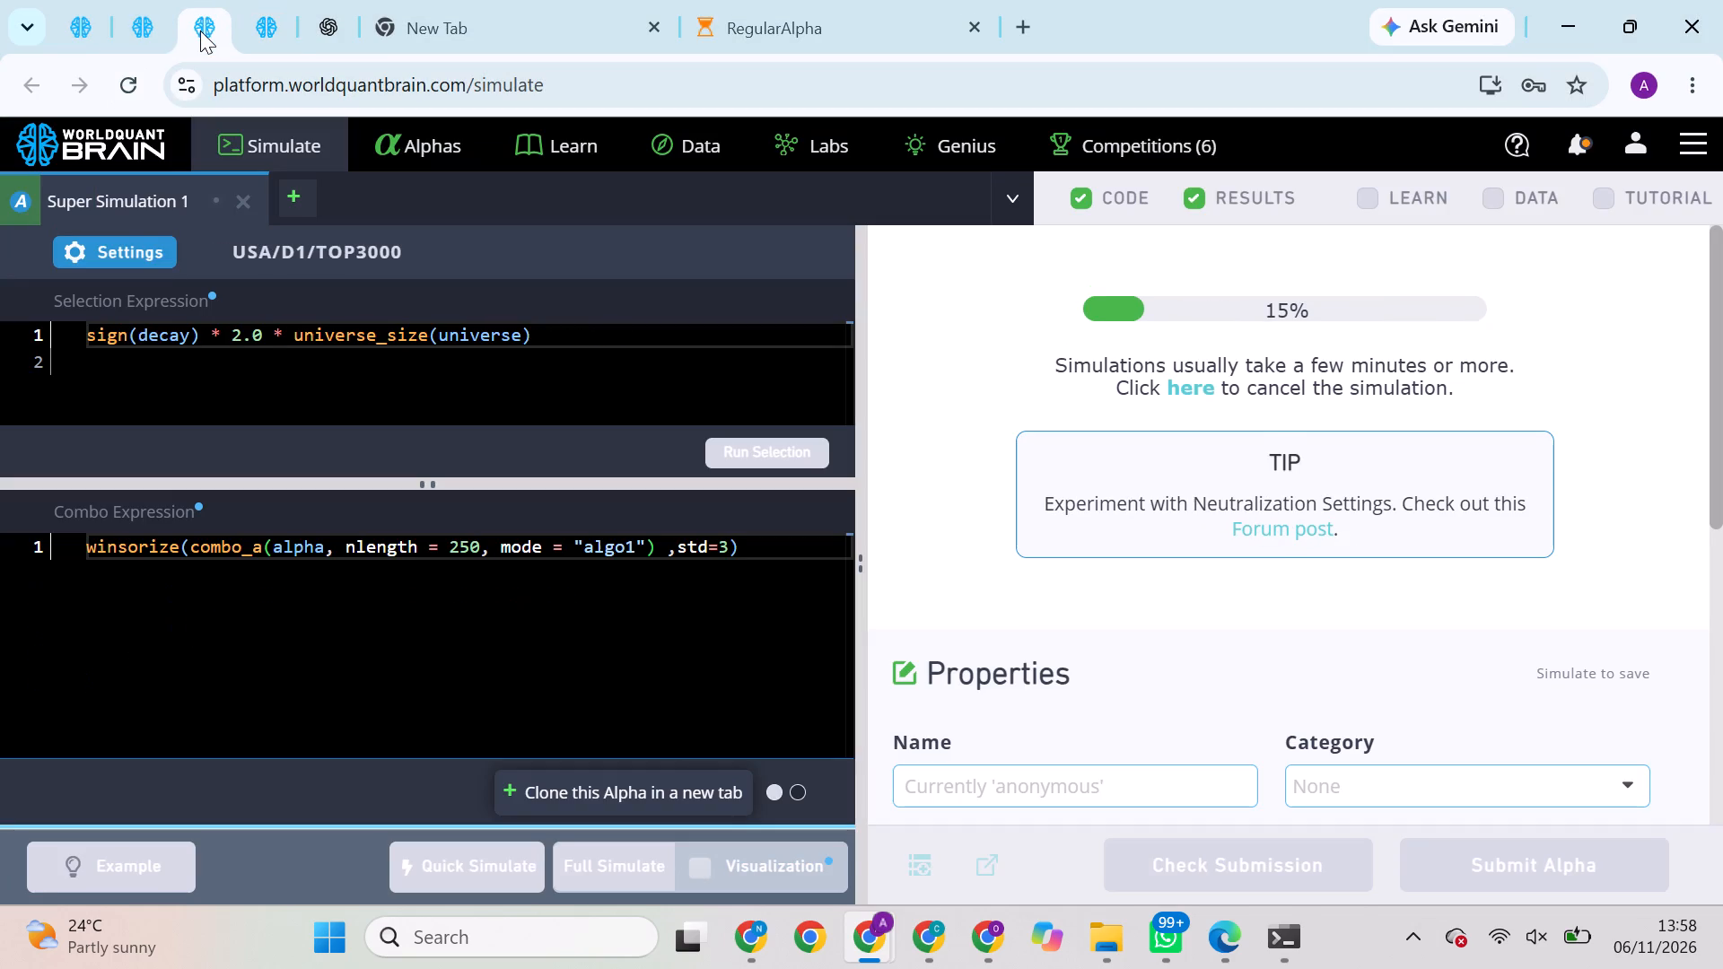
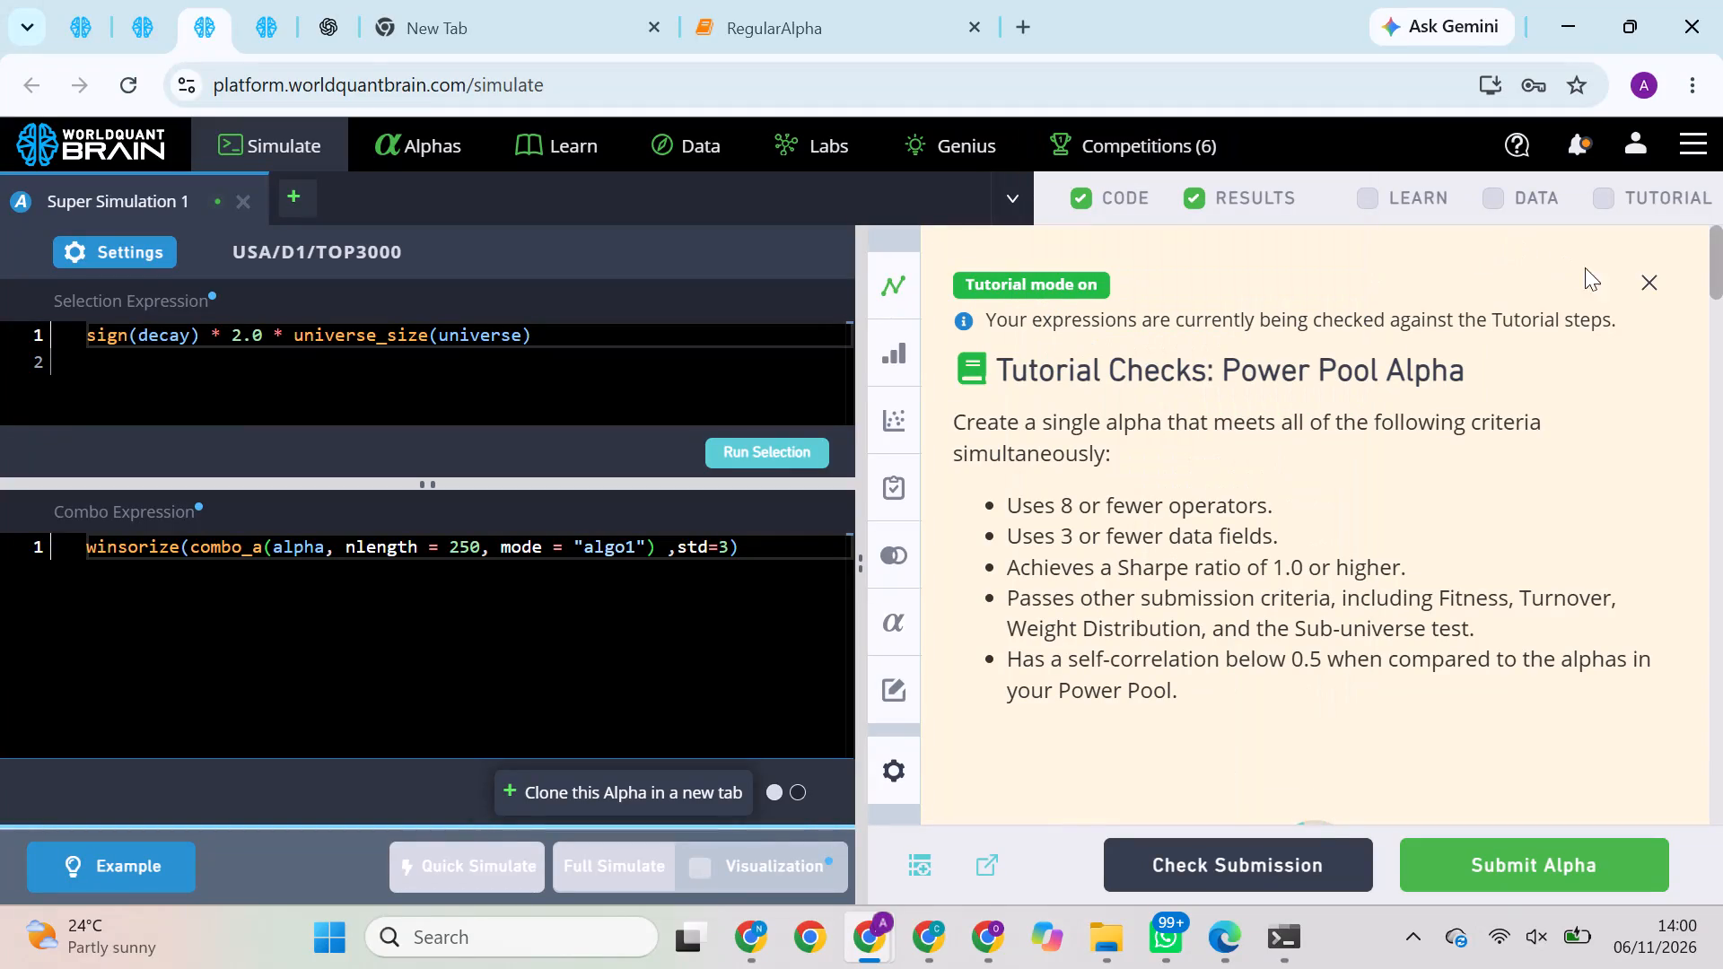
Run the production correlation check on the simulated USA/D1/TOP3000 super alpha with the winsorize combo.
click(1652, 280)
scroll(1526, 421, down, 3)
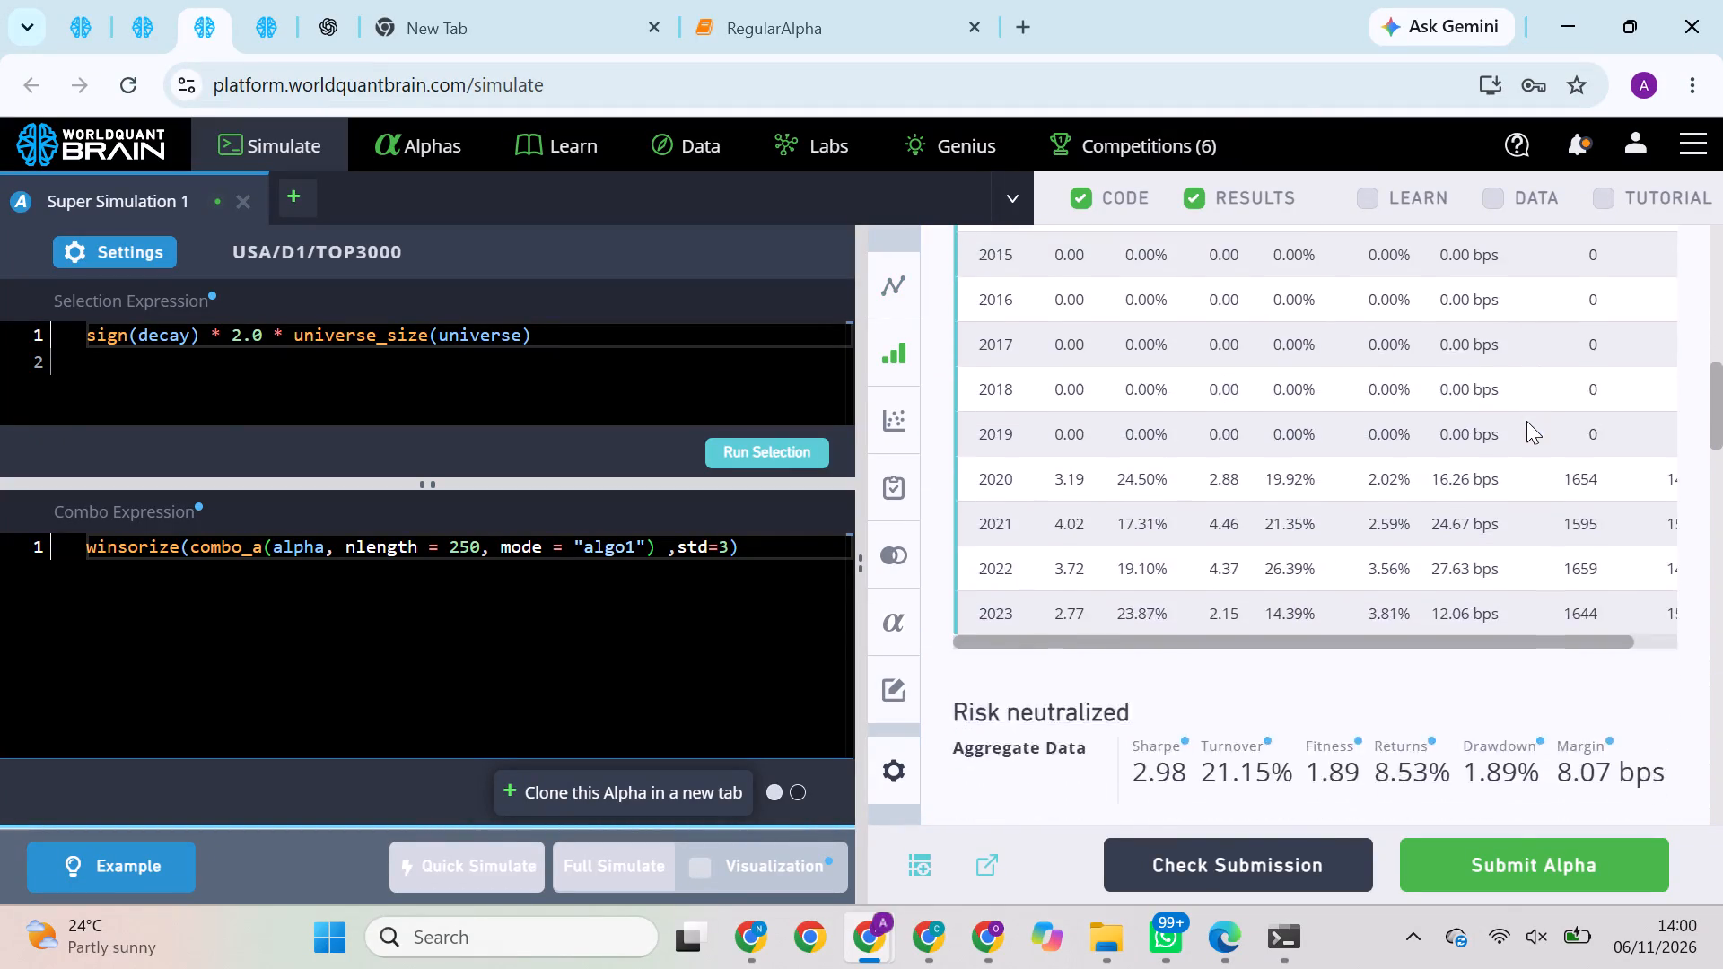
scroll(1526, 421, down, 2)
click(1615, 560)
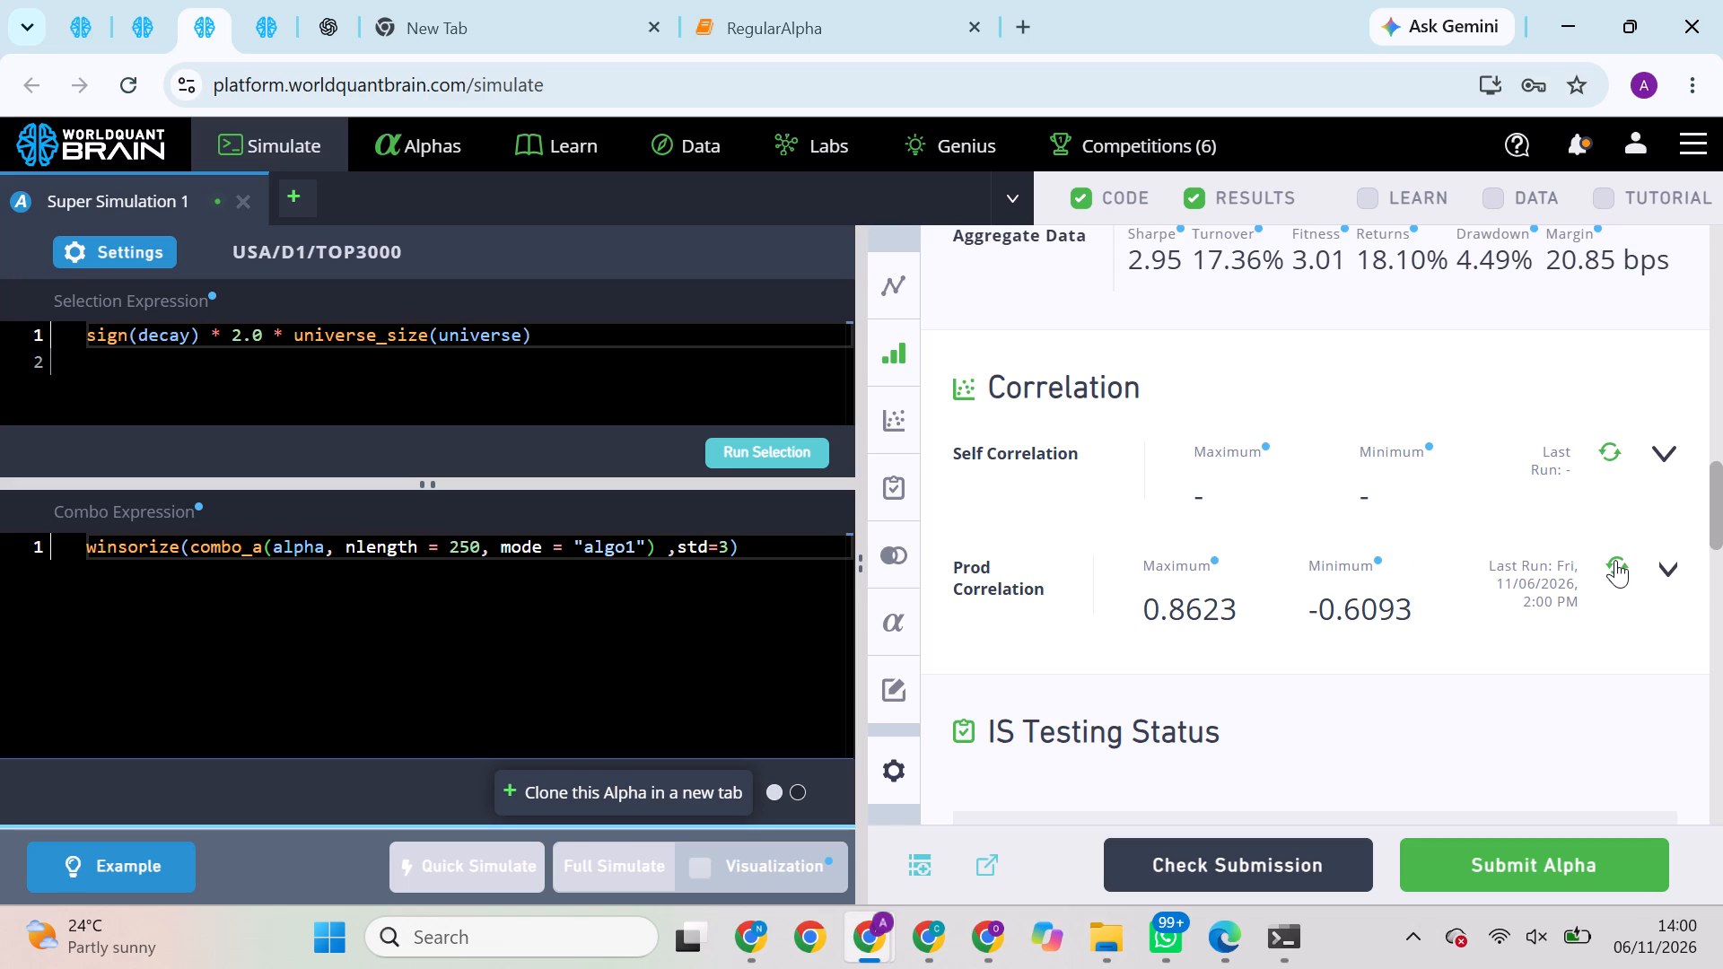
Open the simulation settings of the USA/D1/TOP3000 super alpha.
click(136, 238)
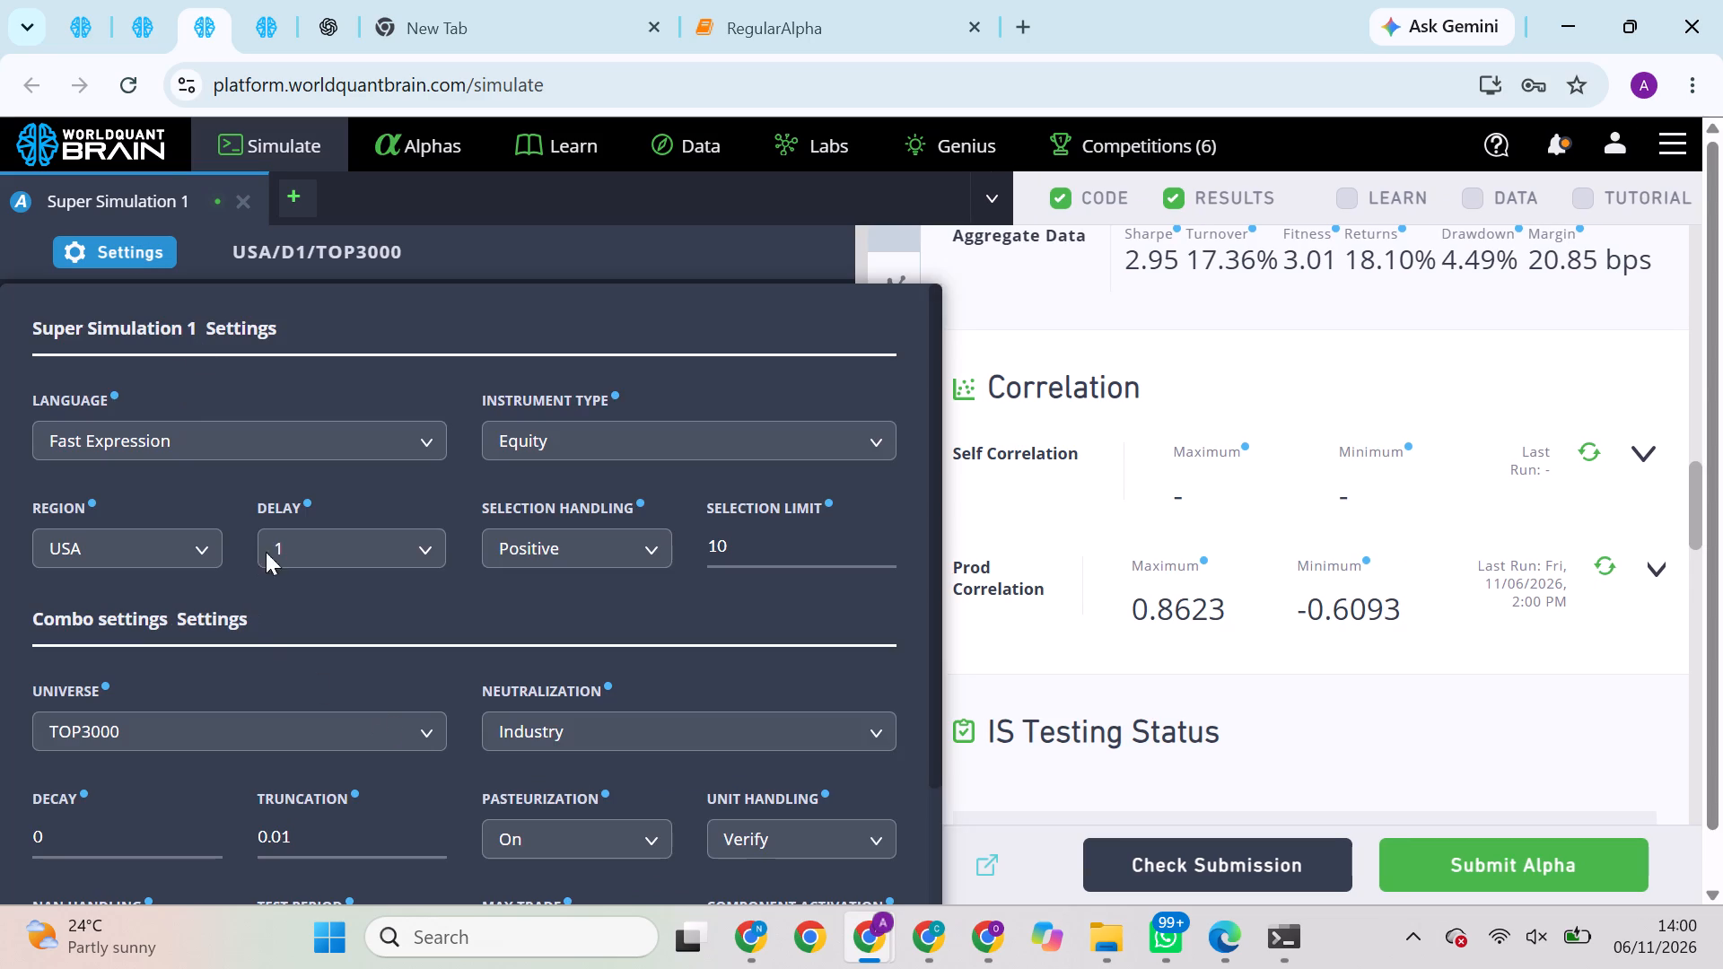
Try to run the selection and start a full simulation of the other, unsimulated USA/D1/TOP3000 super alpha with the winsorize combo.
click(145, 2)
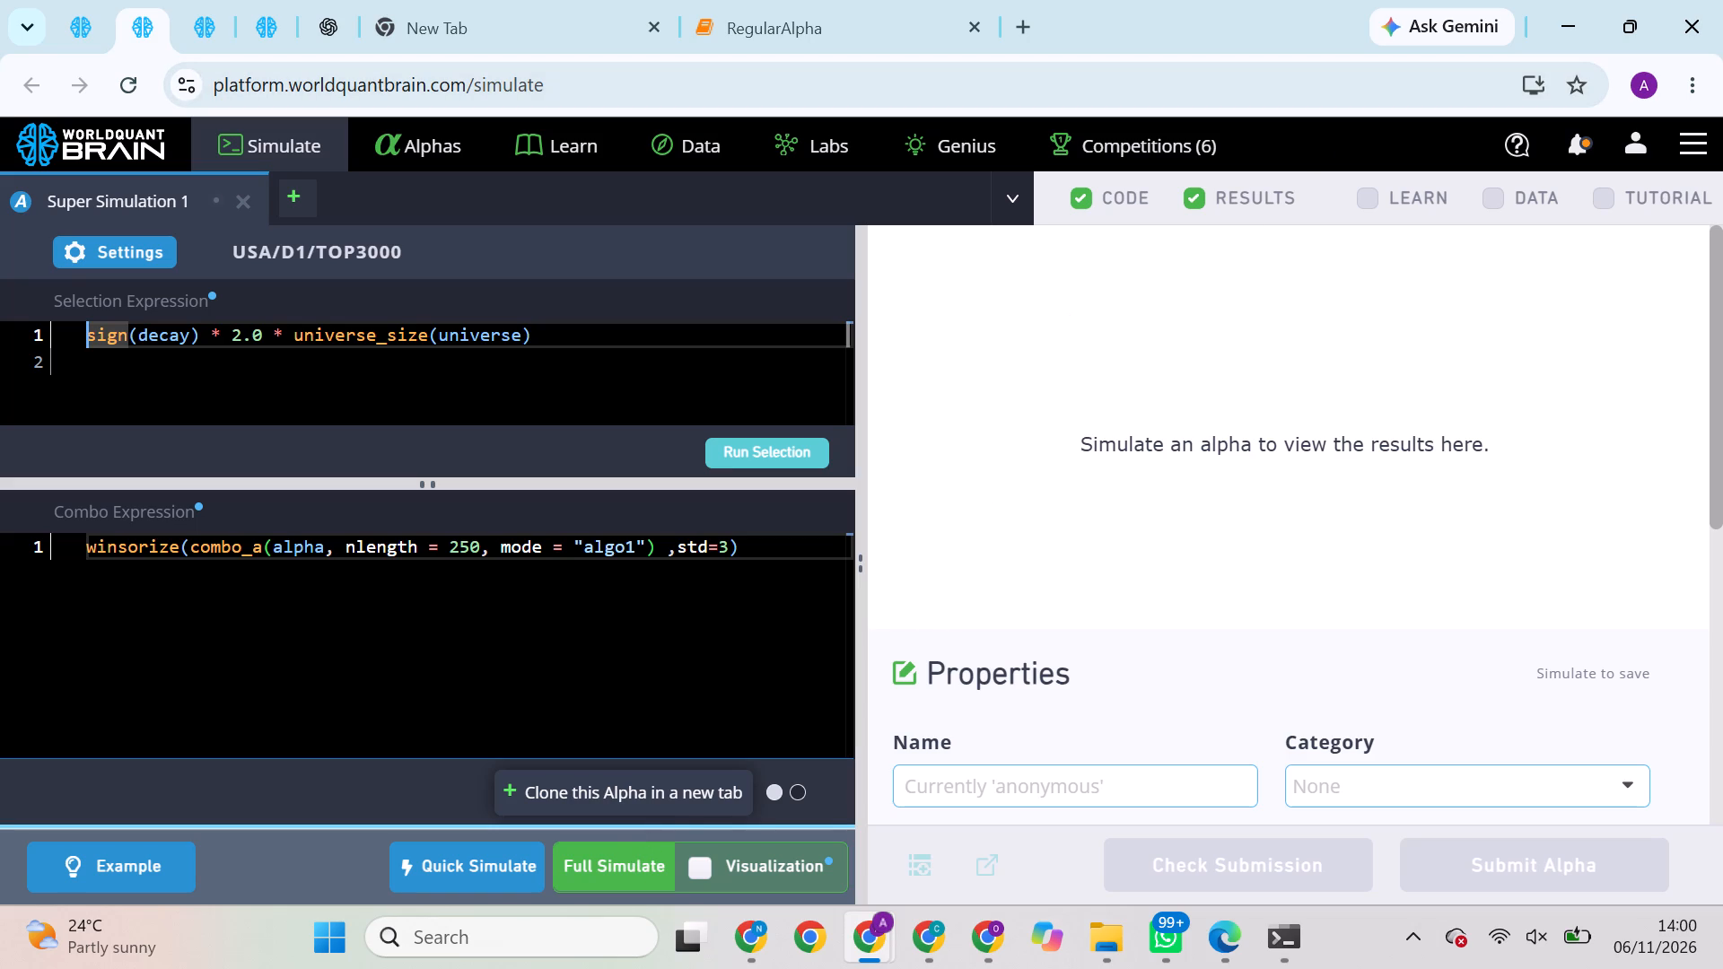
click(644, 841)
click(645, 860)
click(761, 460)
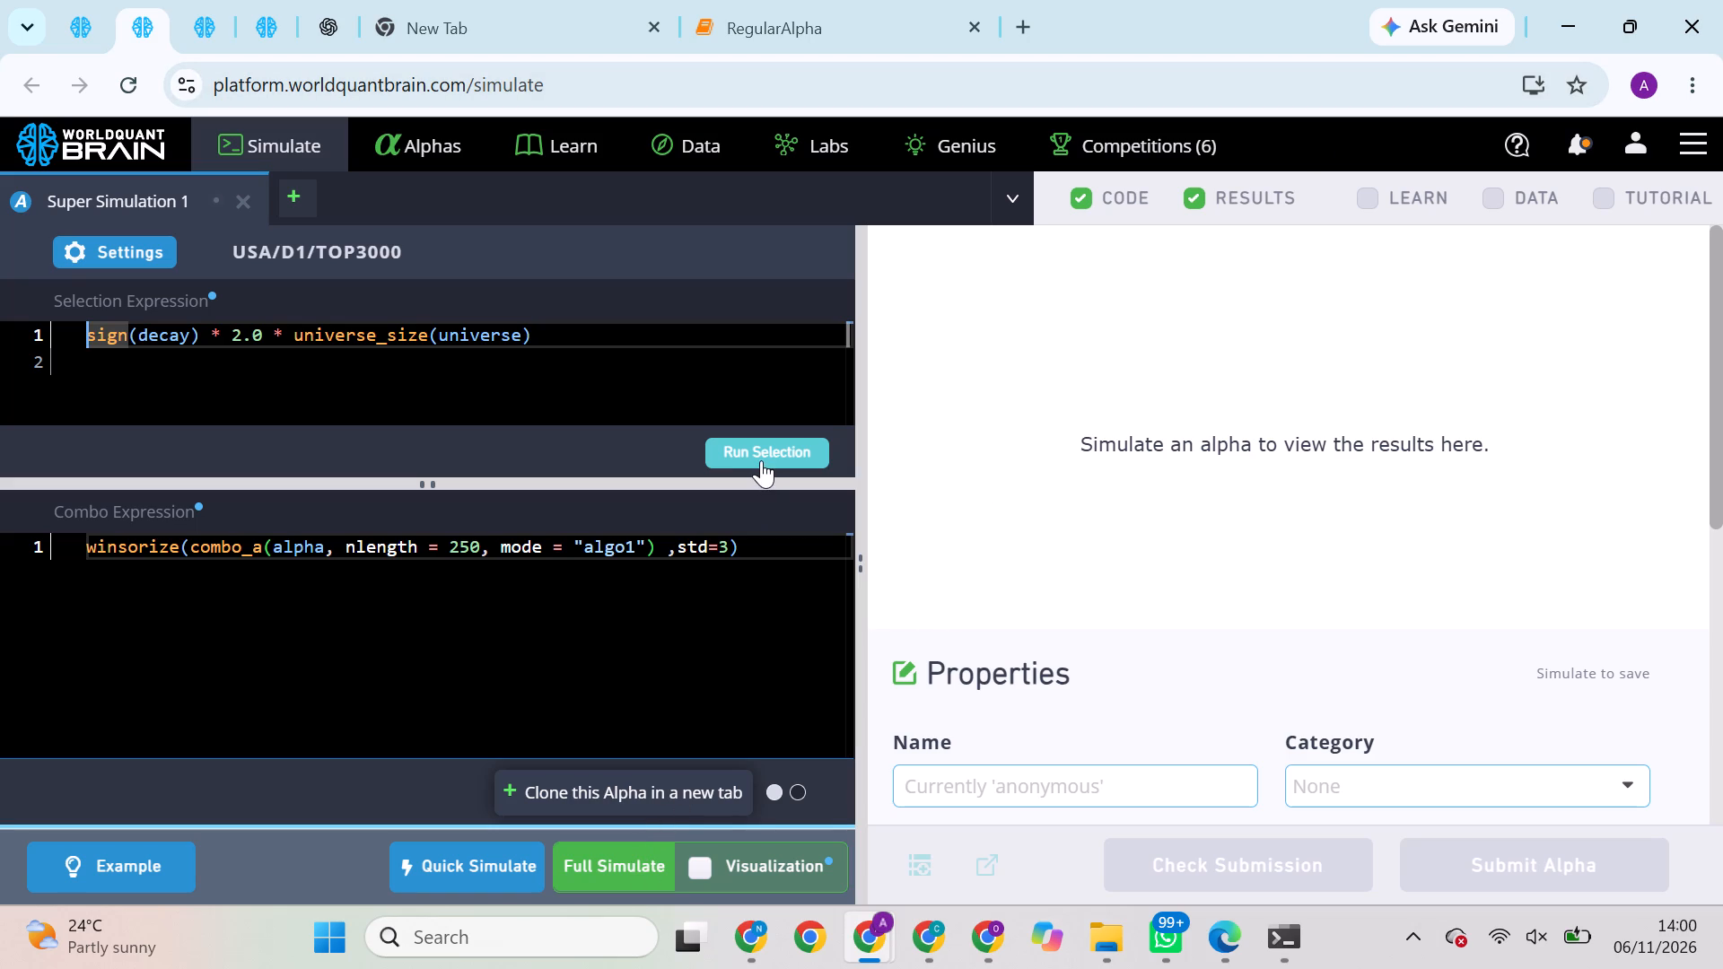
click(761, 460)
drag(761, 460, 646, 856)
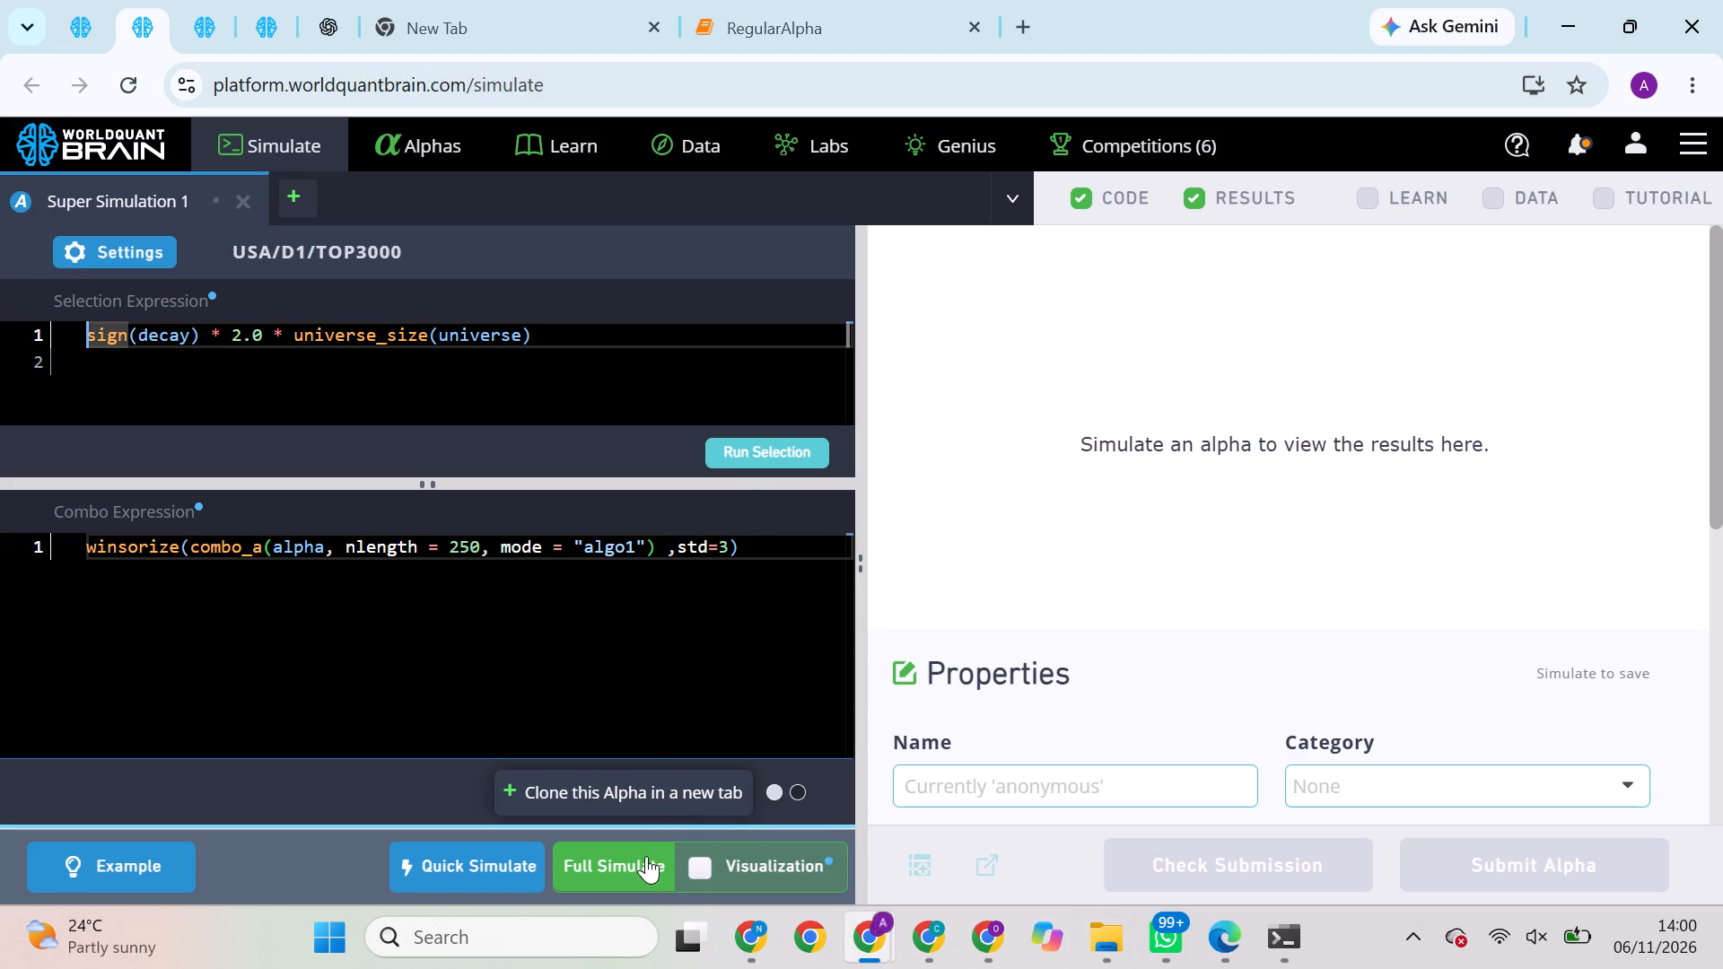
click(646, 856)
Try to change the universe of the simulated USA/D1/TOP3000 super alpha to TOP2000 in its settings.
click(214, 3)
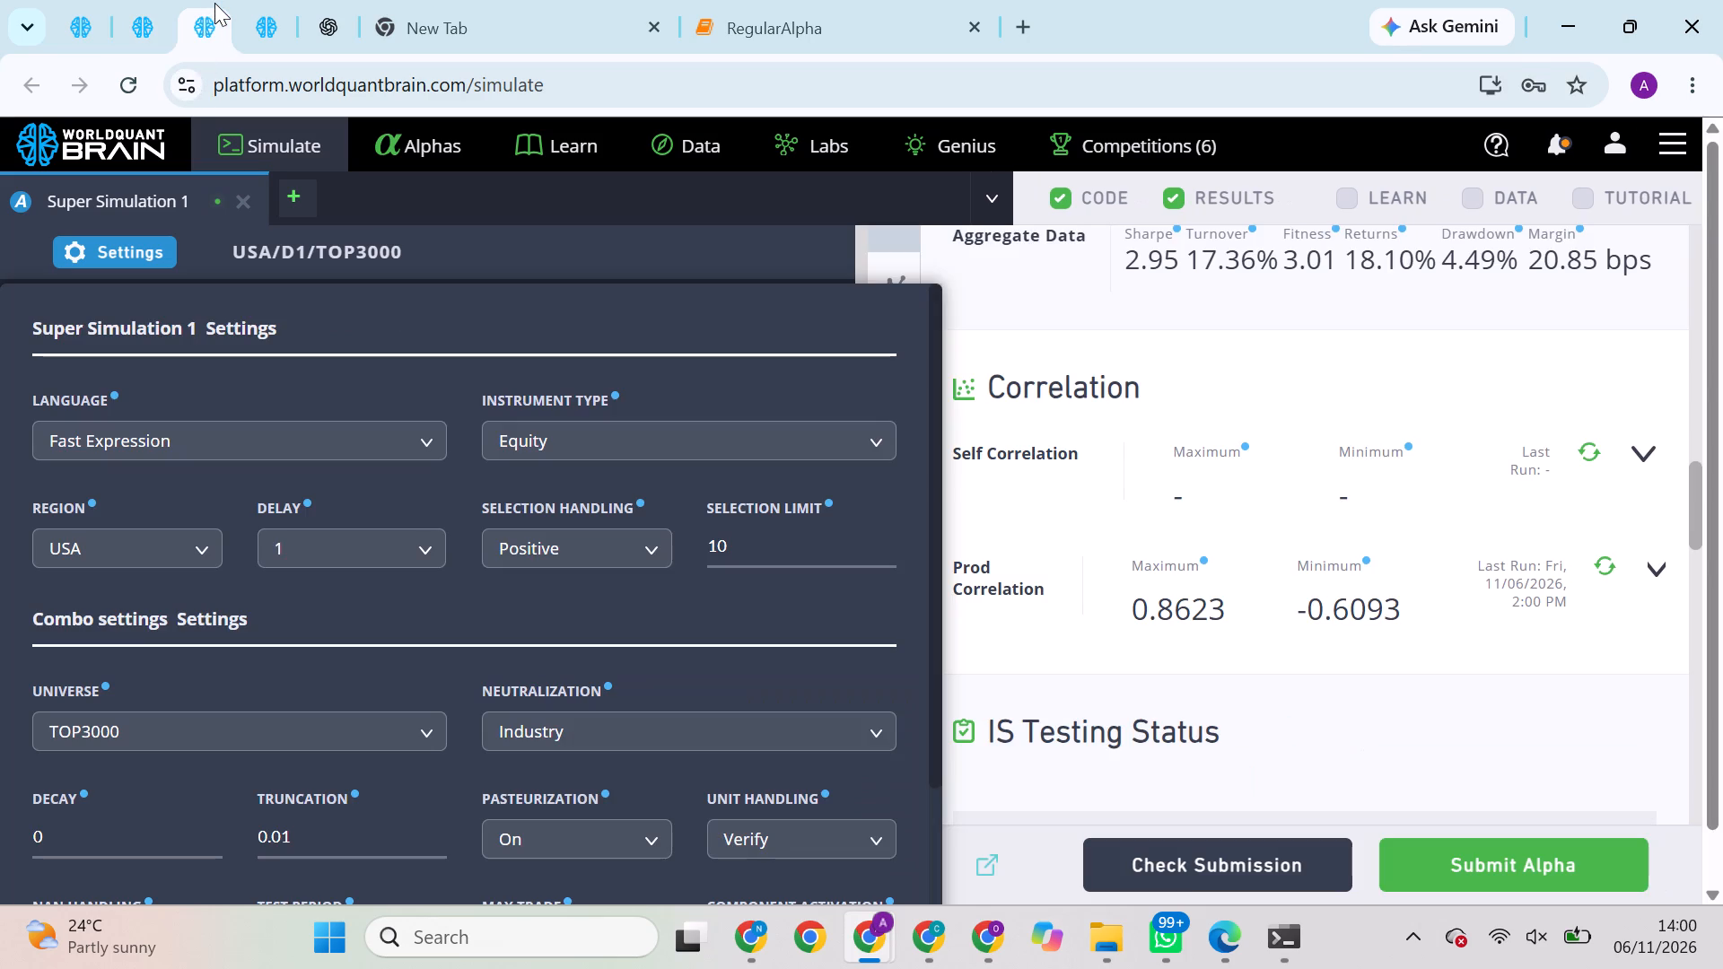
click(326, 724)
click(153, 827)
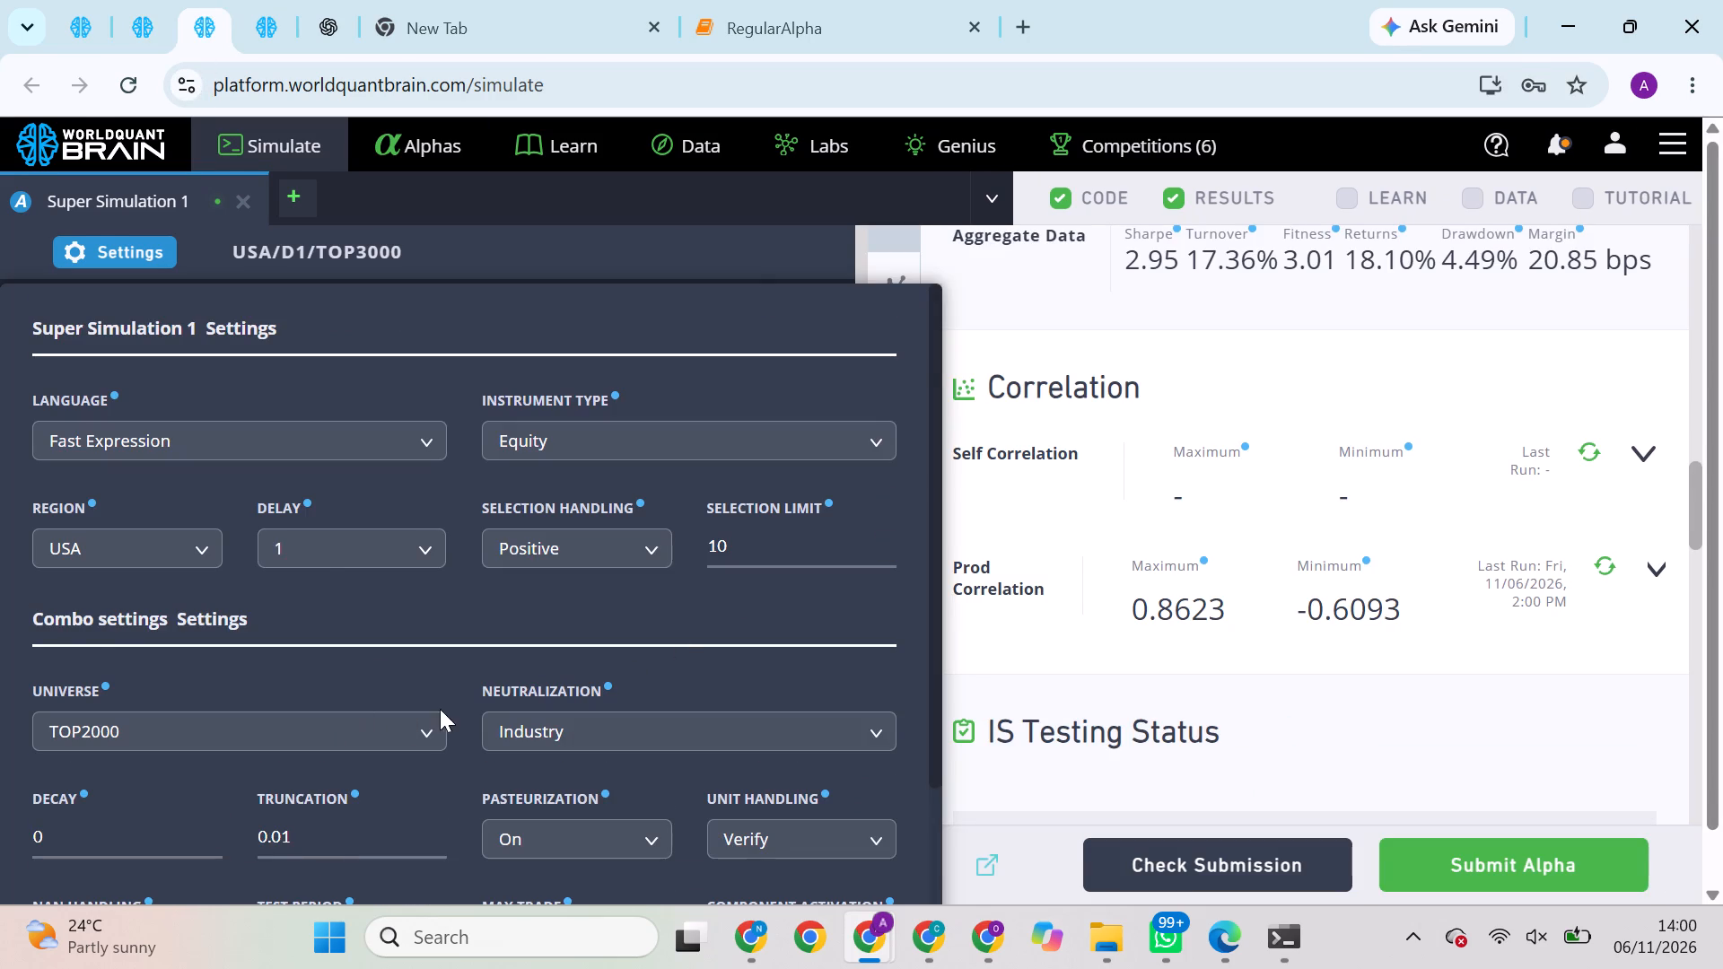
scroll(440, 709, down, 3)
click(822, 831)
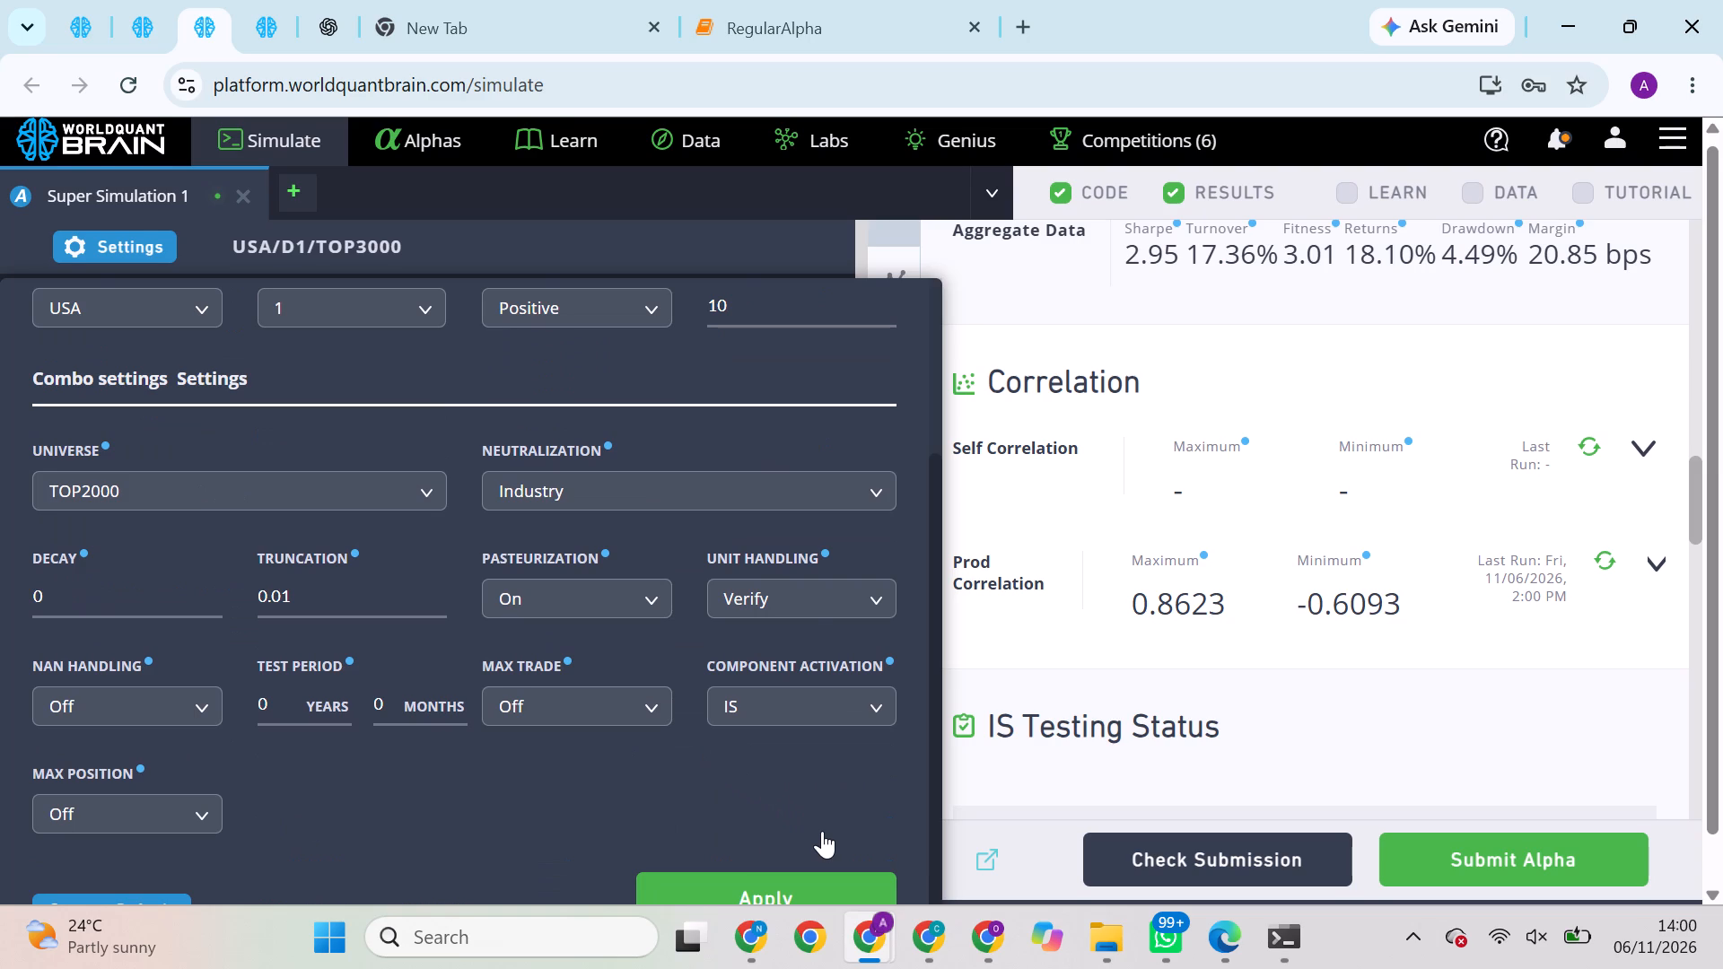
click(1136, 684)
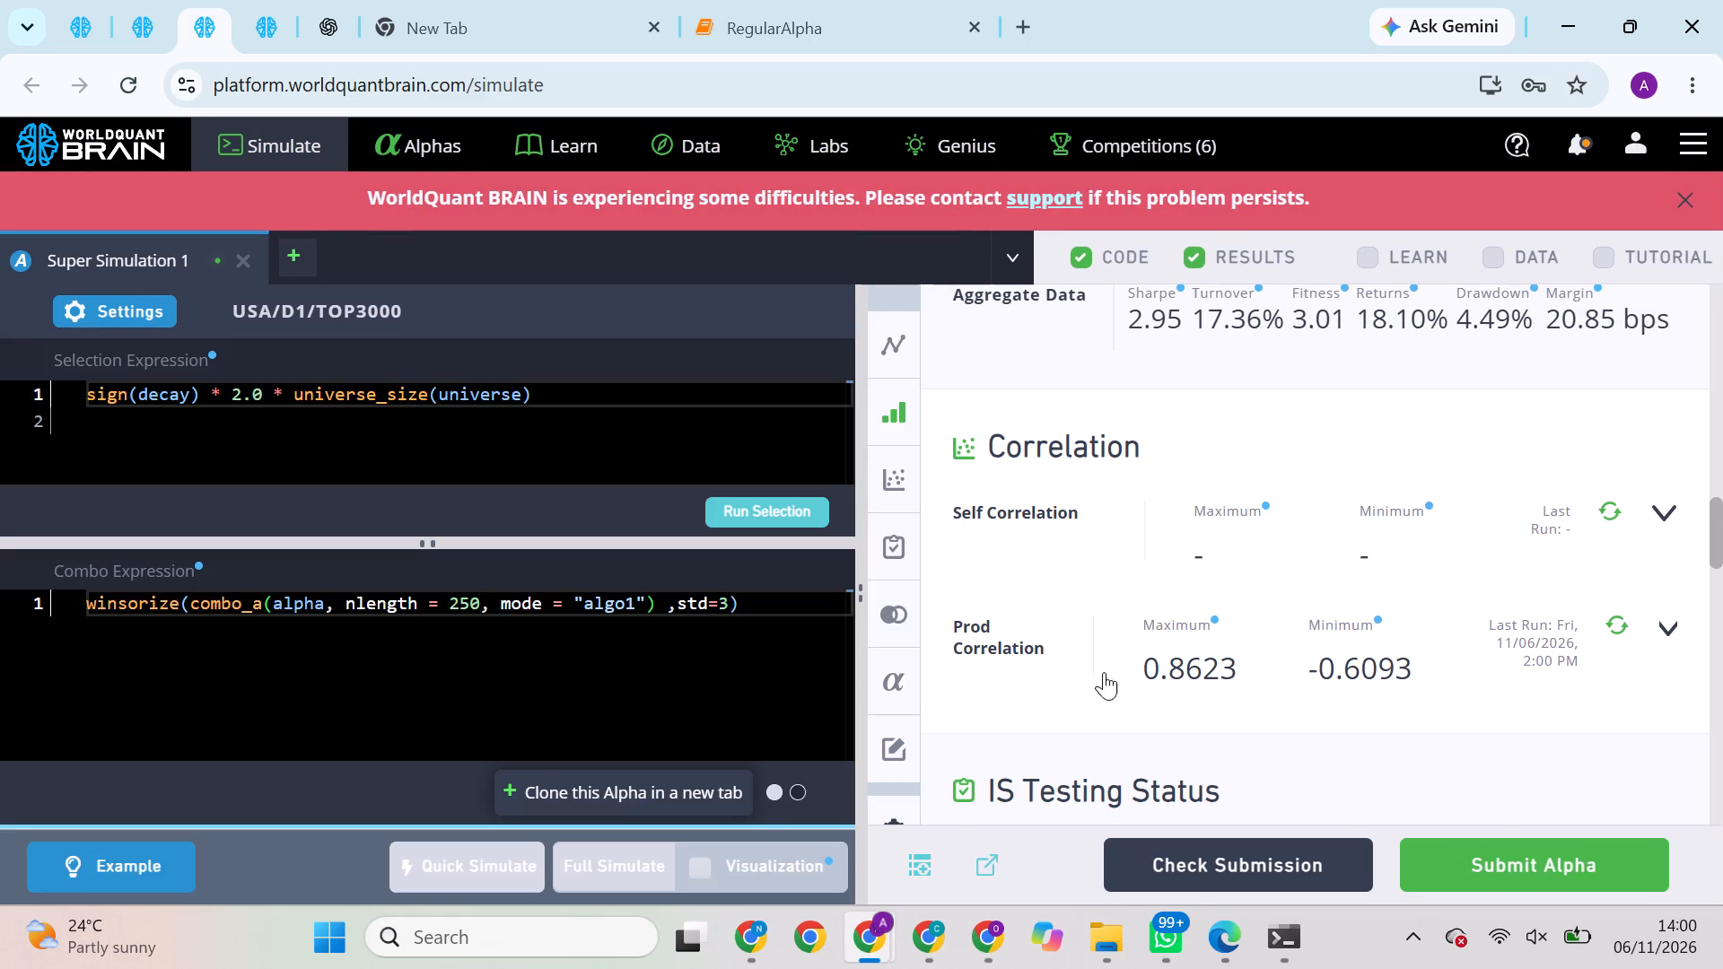
Run the production correlation check on the simulated GLB/D1/MINVOL1M super alpha with the "algo3" hump combo.
click(263, 0)
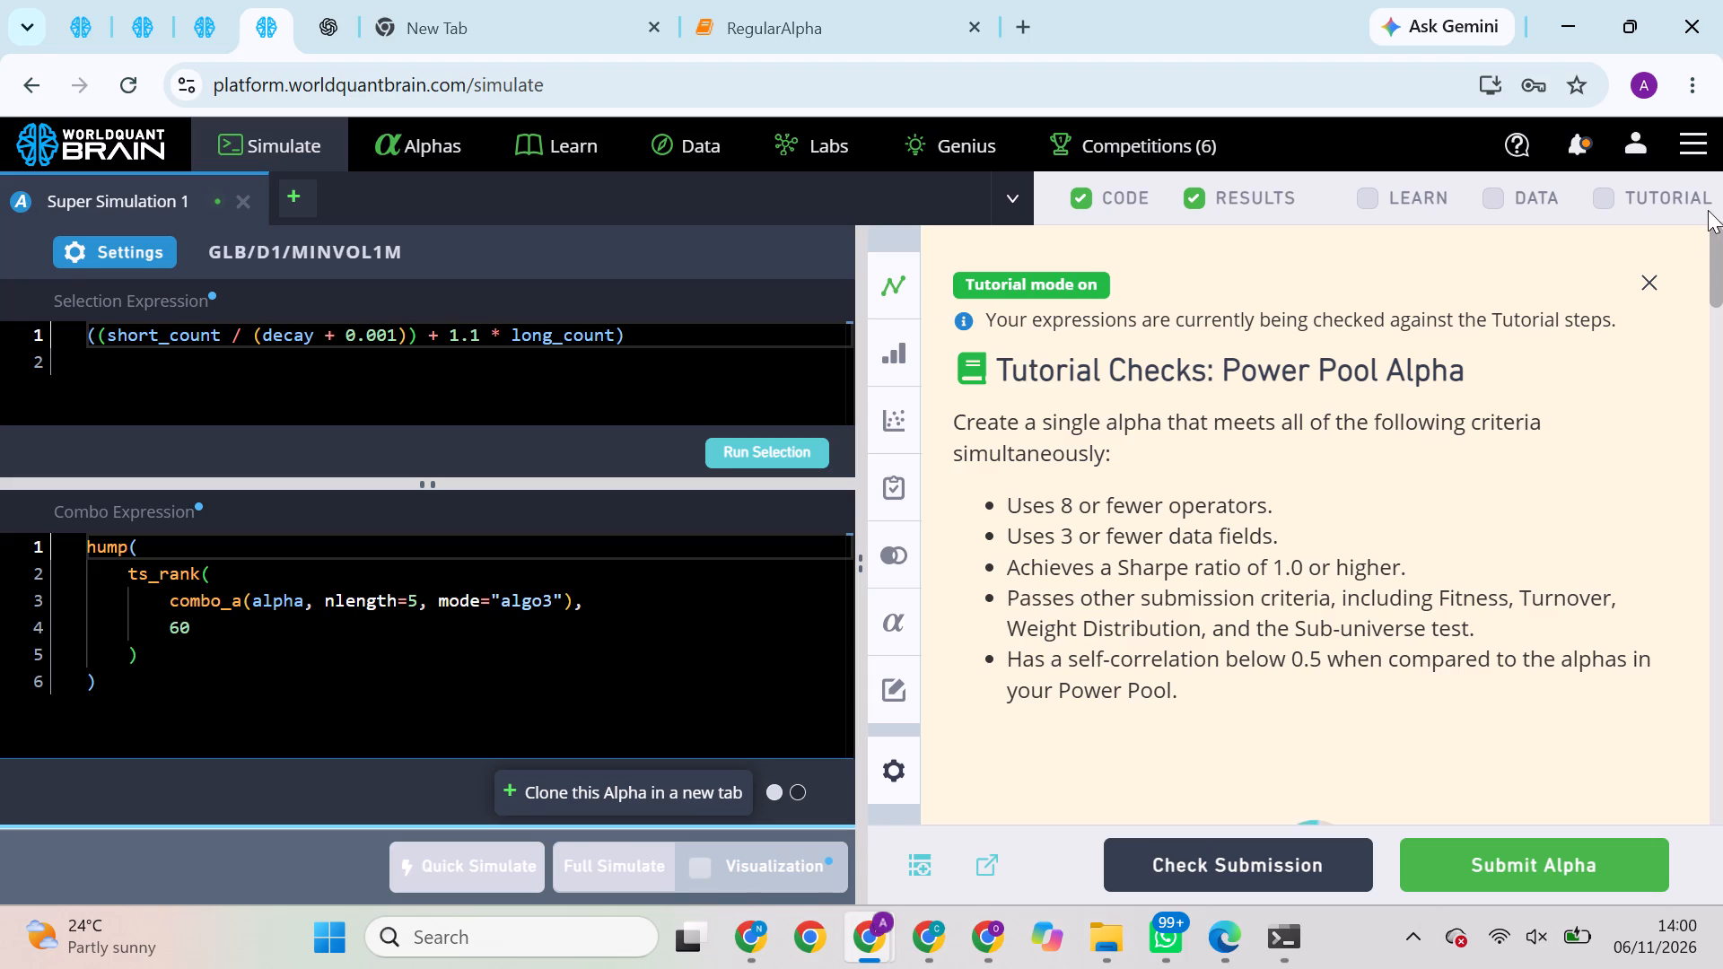
click(1660, 282)
scroll(1539, 412, down, 1)
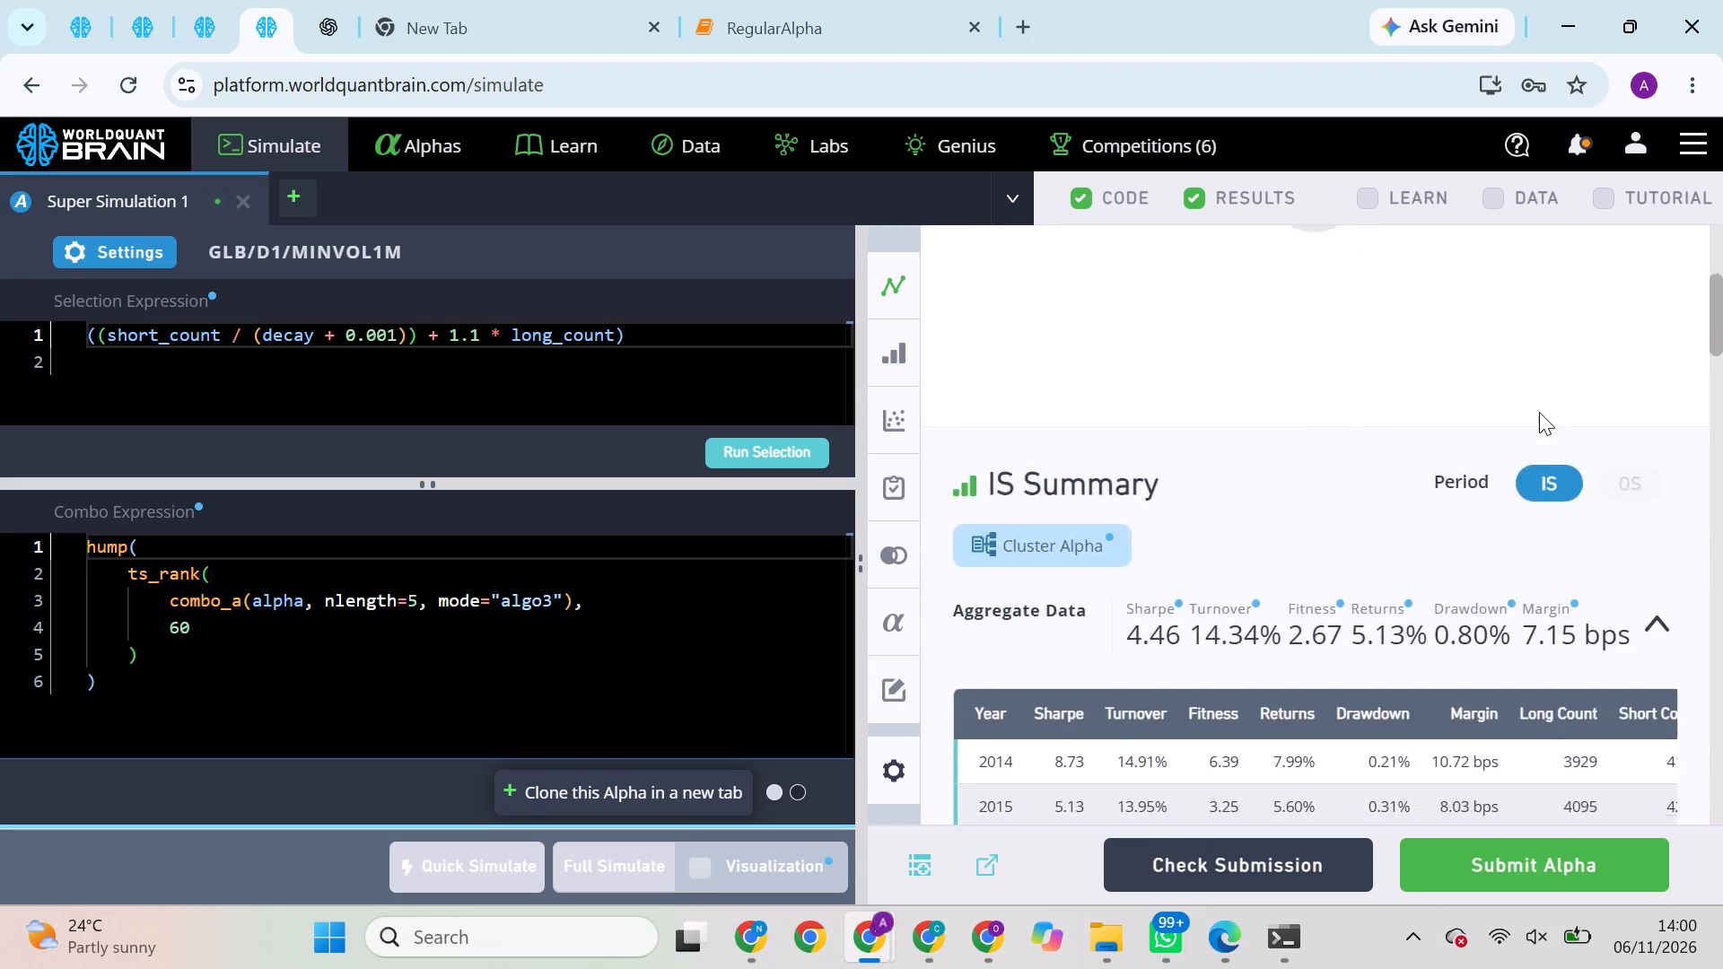
scroll(1539, 412, down, 4)
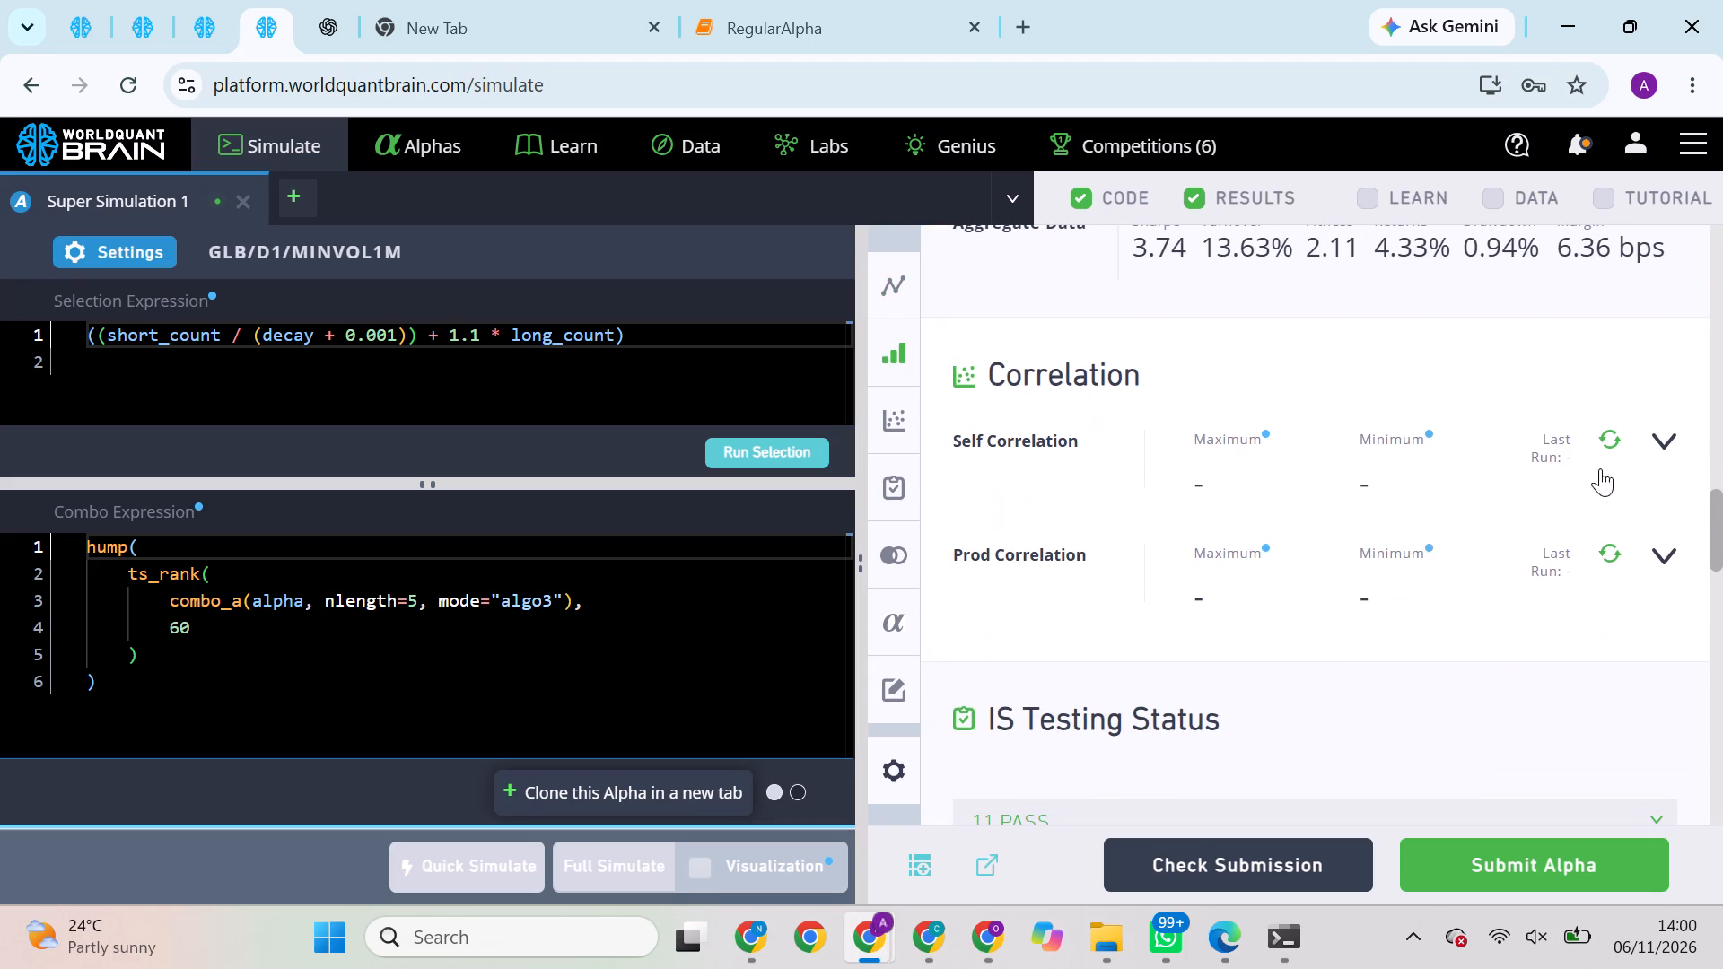
click(1609, 548)
click(1561, 616)
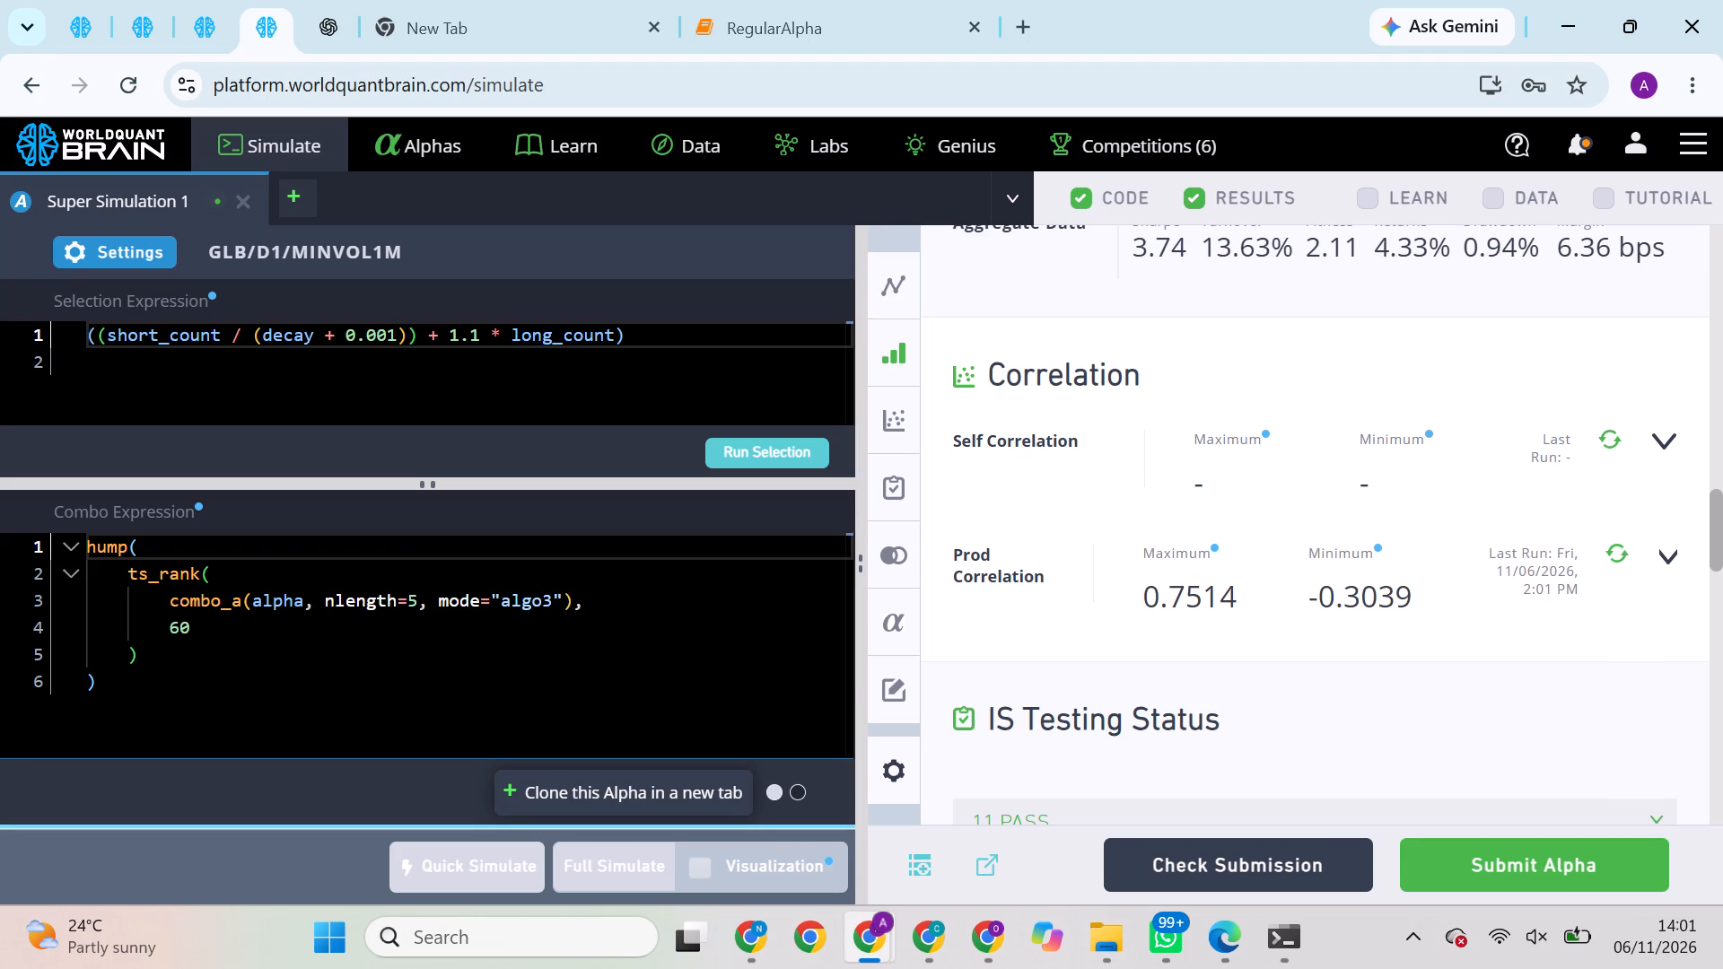
Append ^2 to the hump combo expression of the GLB/D1/MINVOL1M super alpha, and run its selection and full simulation.
click(116, 694)
key(shift+asciicircum)
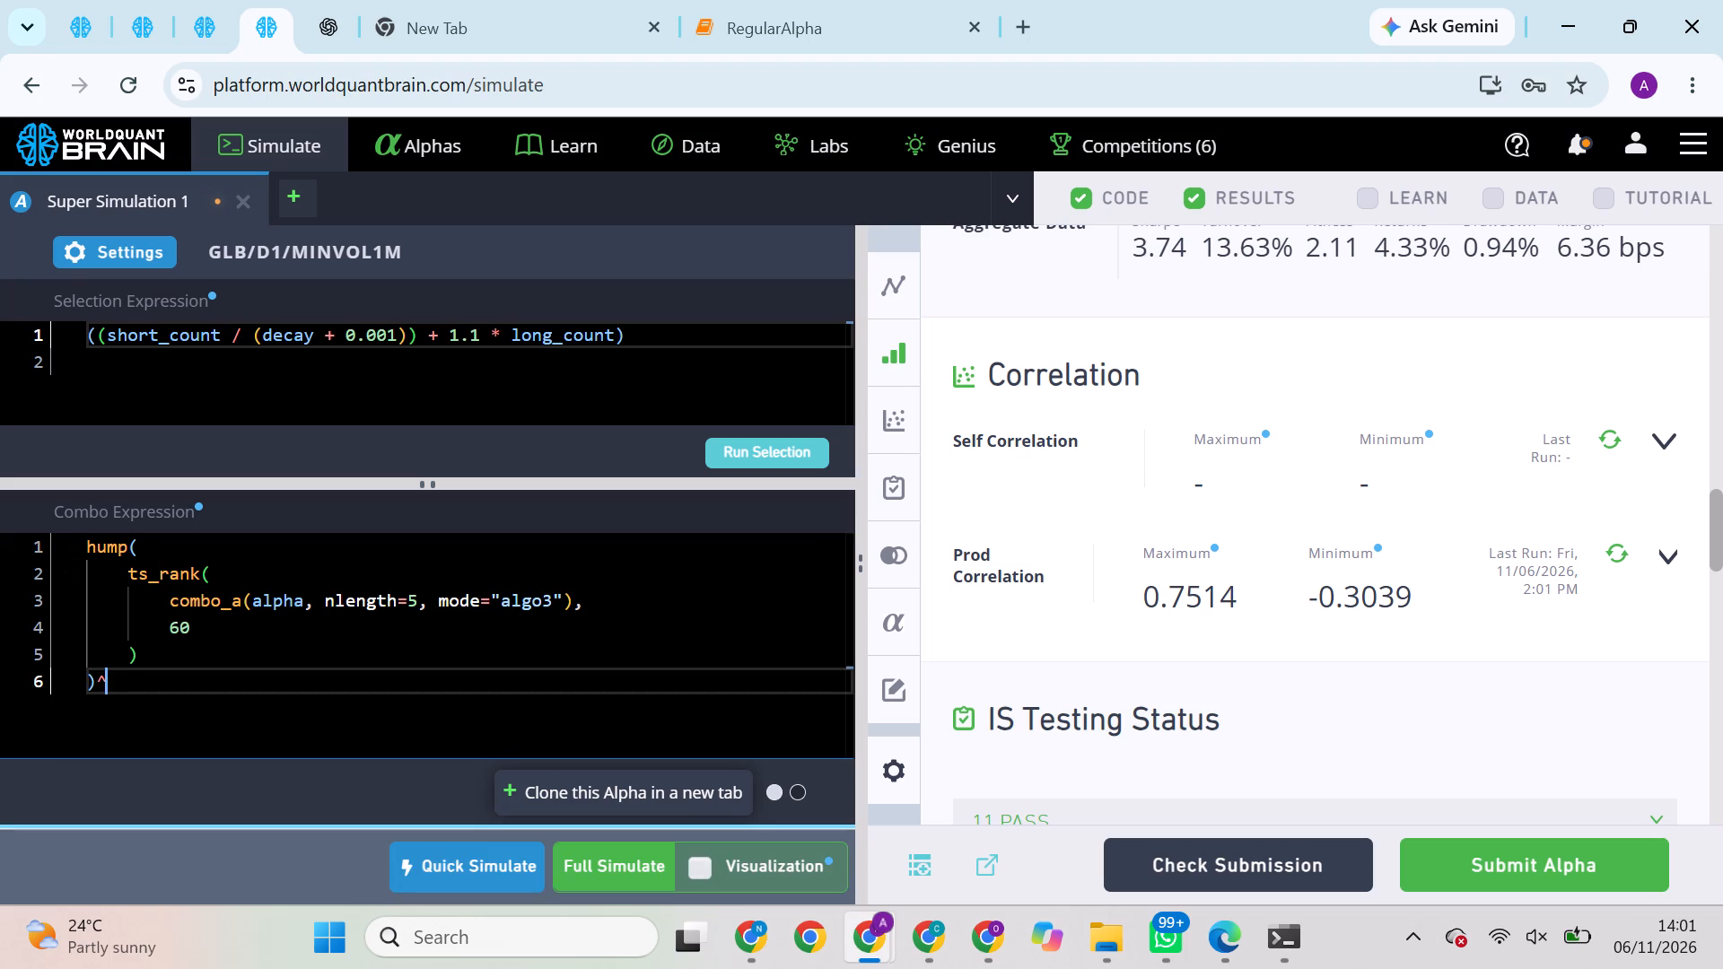
key(2)
click(727, 466)
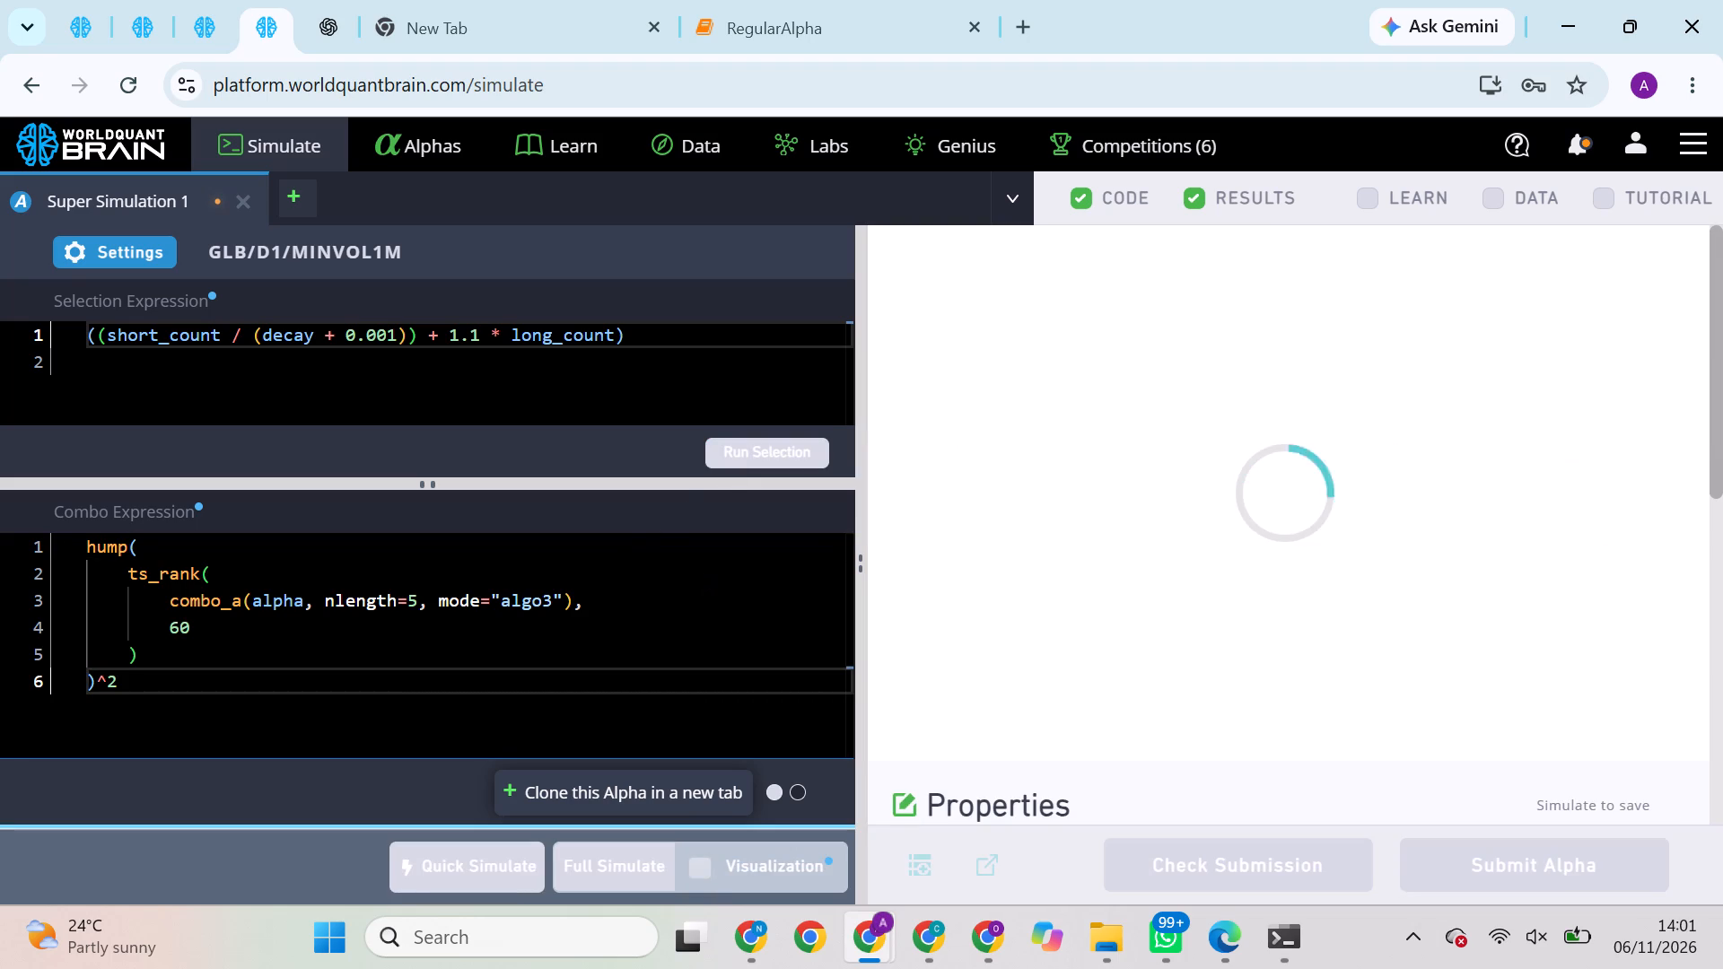
click(641, 881)
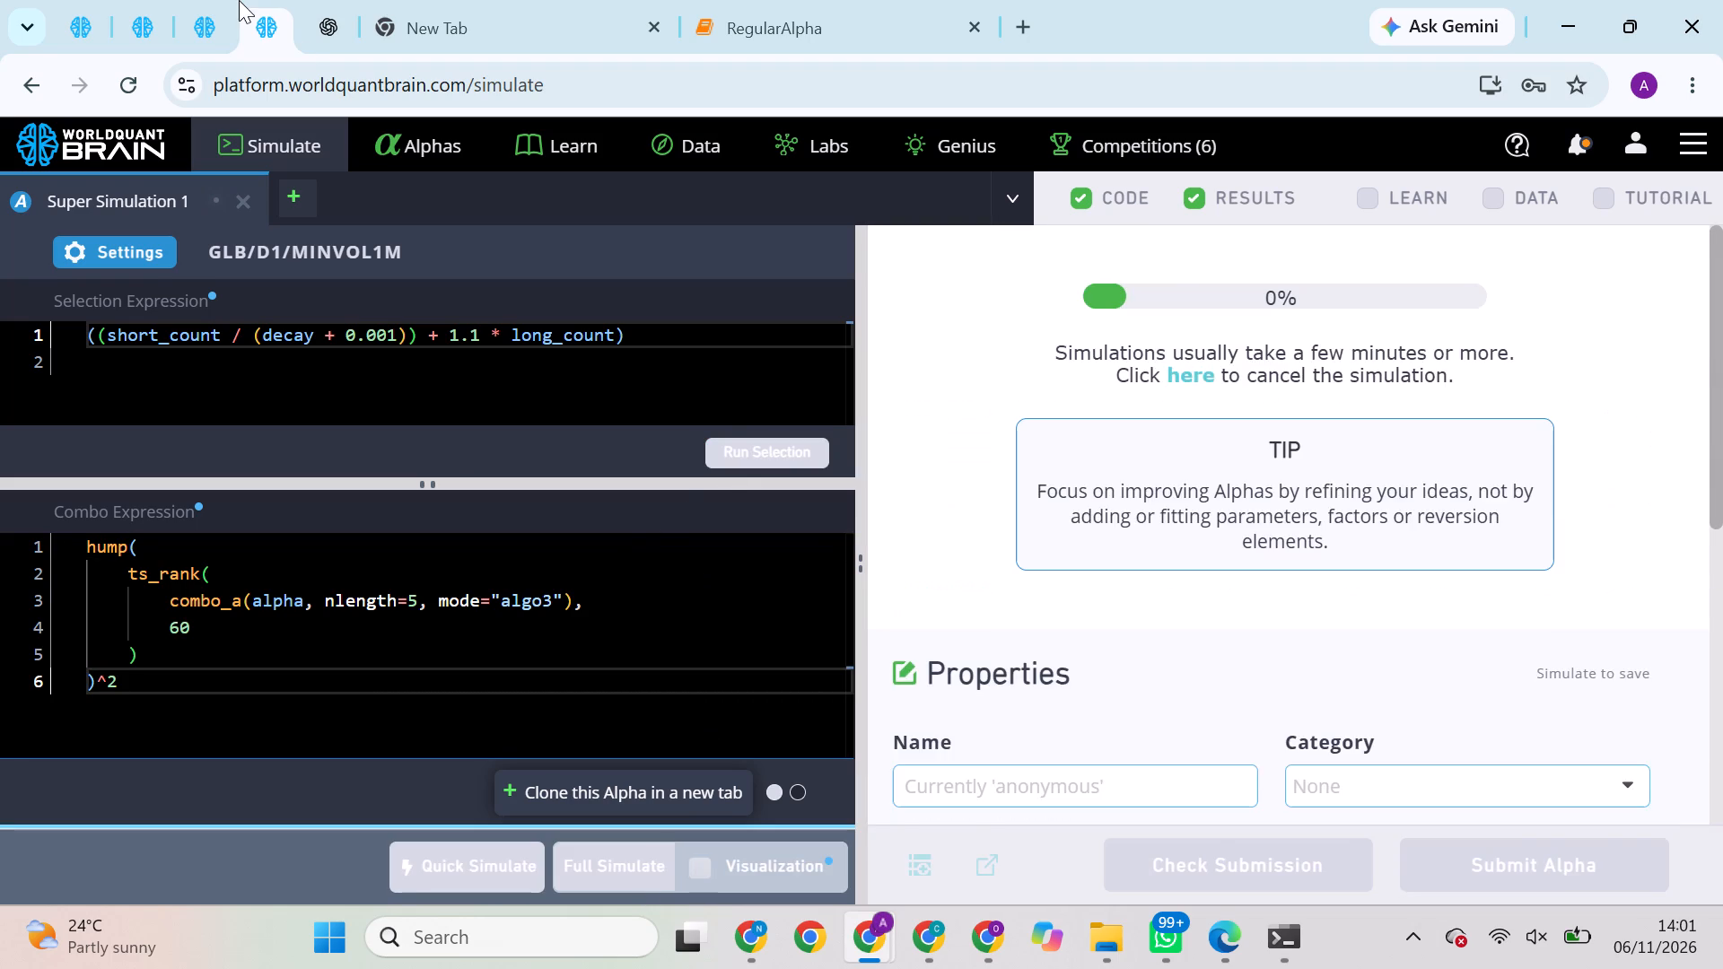
Clear the winsorize combo expression of the simulated USA/D1/TOP3000 super alpha.
click(205, 4)
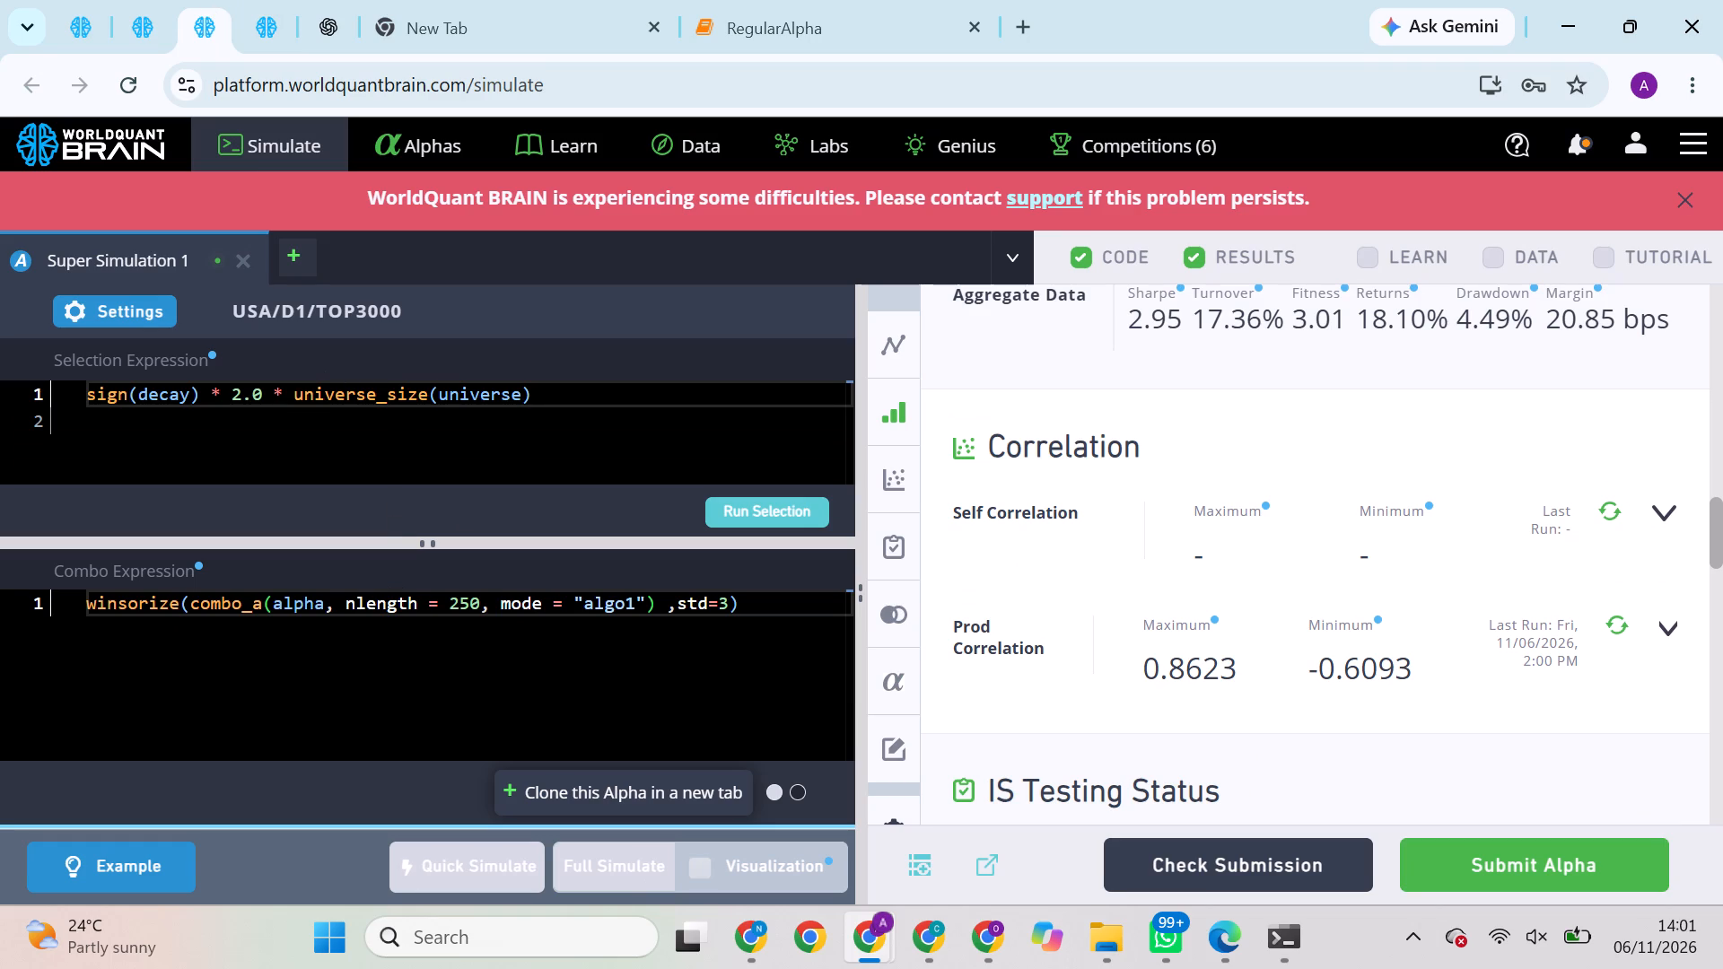
triple_click(414, 607)
click(414, 607)
key(BackSpace)
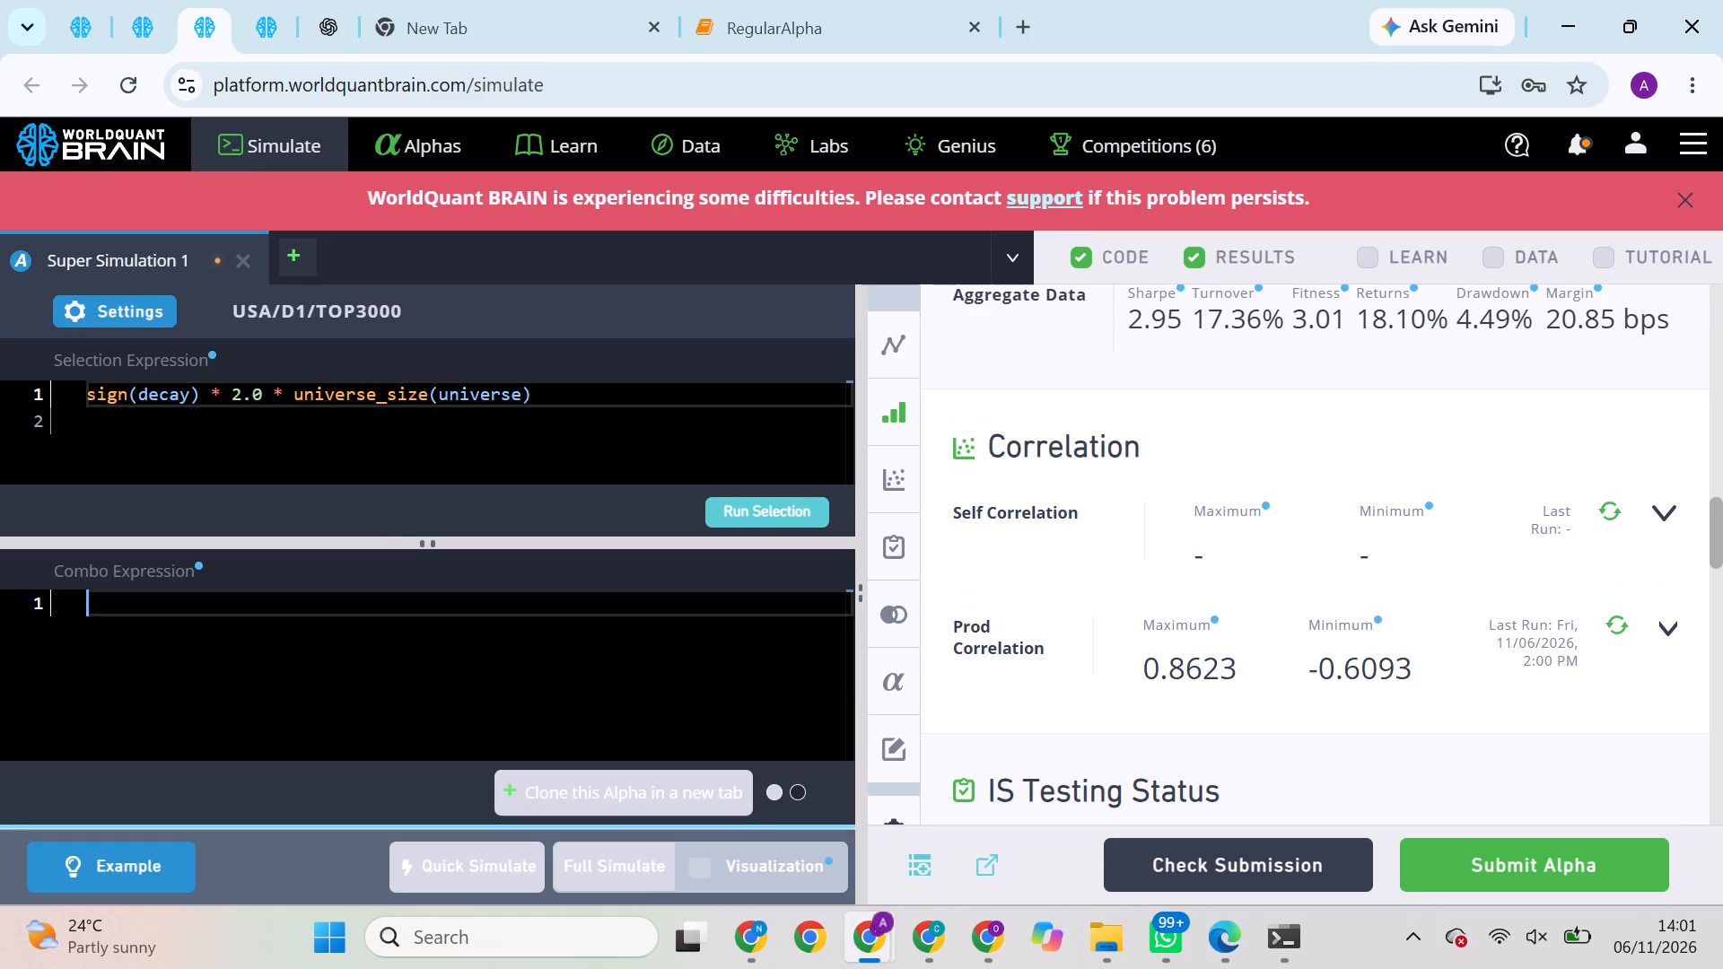
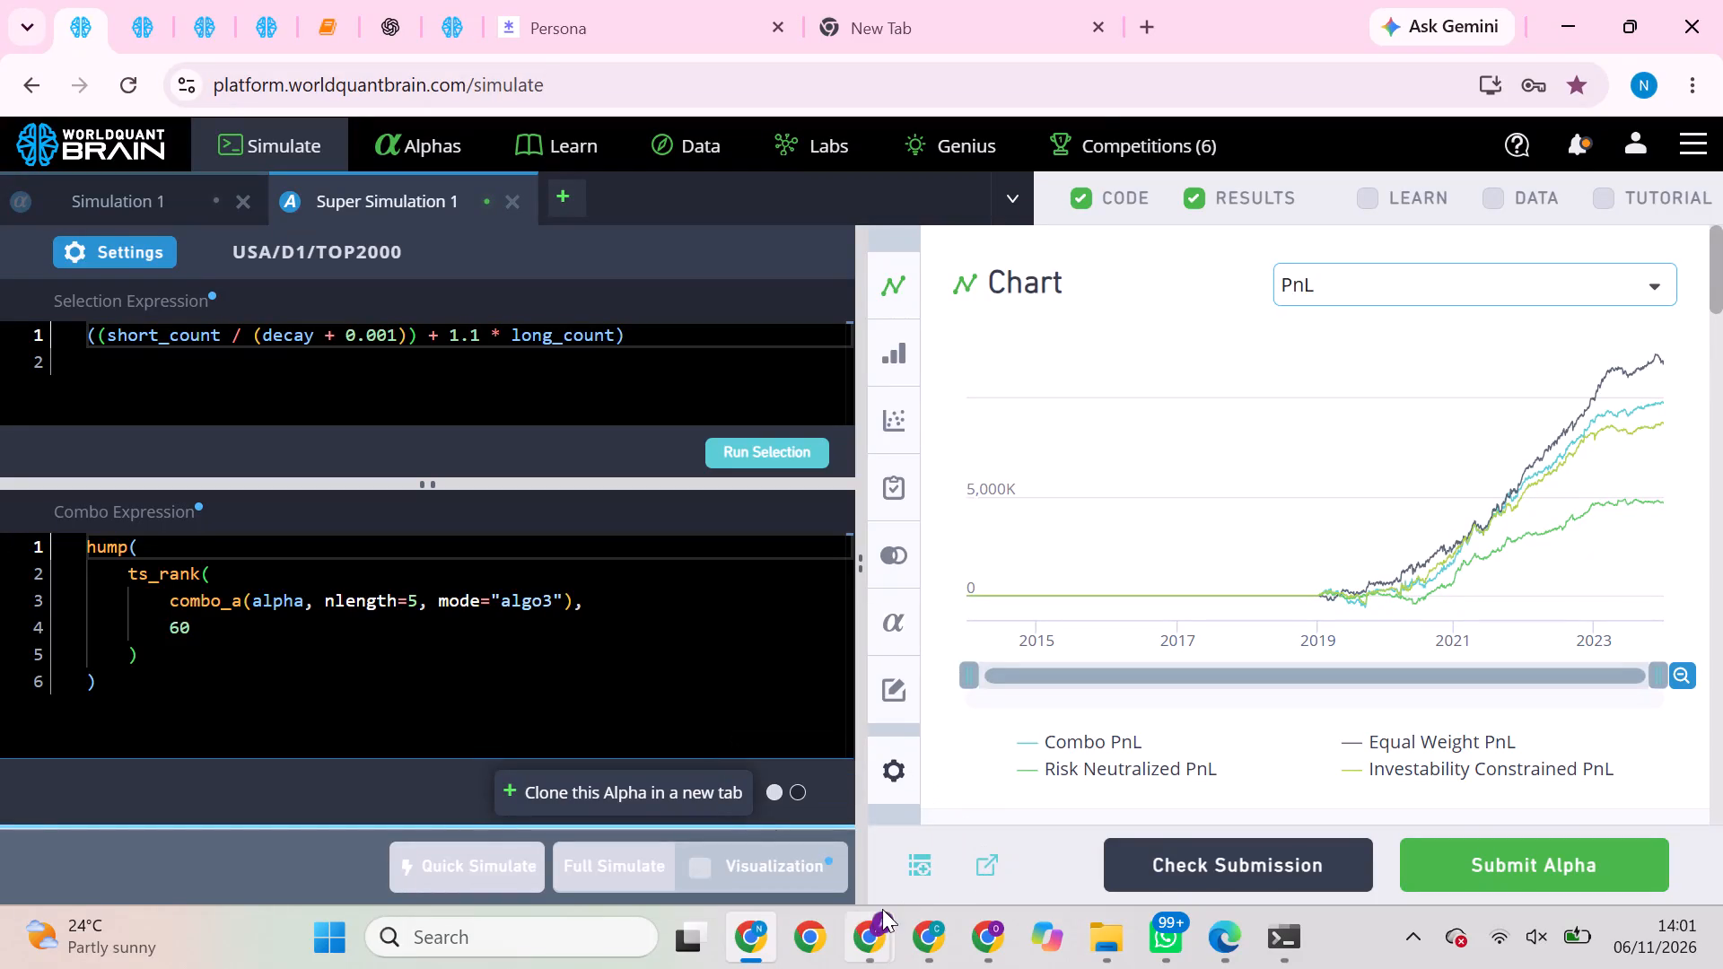
In the other account's USA/D1/TOP3000 super alpha, paste the three copied generate_stats(alpha) lines into the empty combo expression.
click(886, 928)
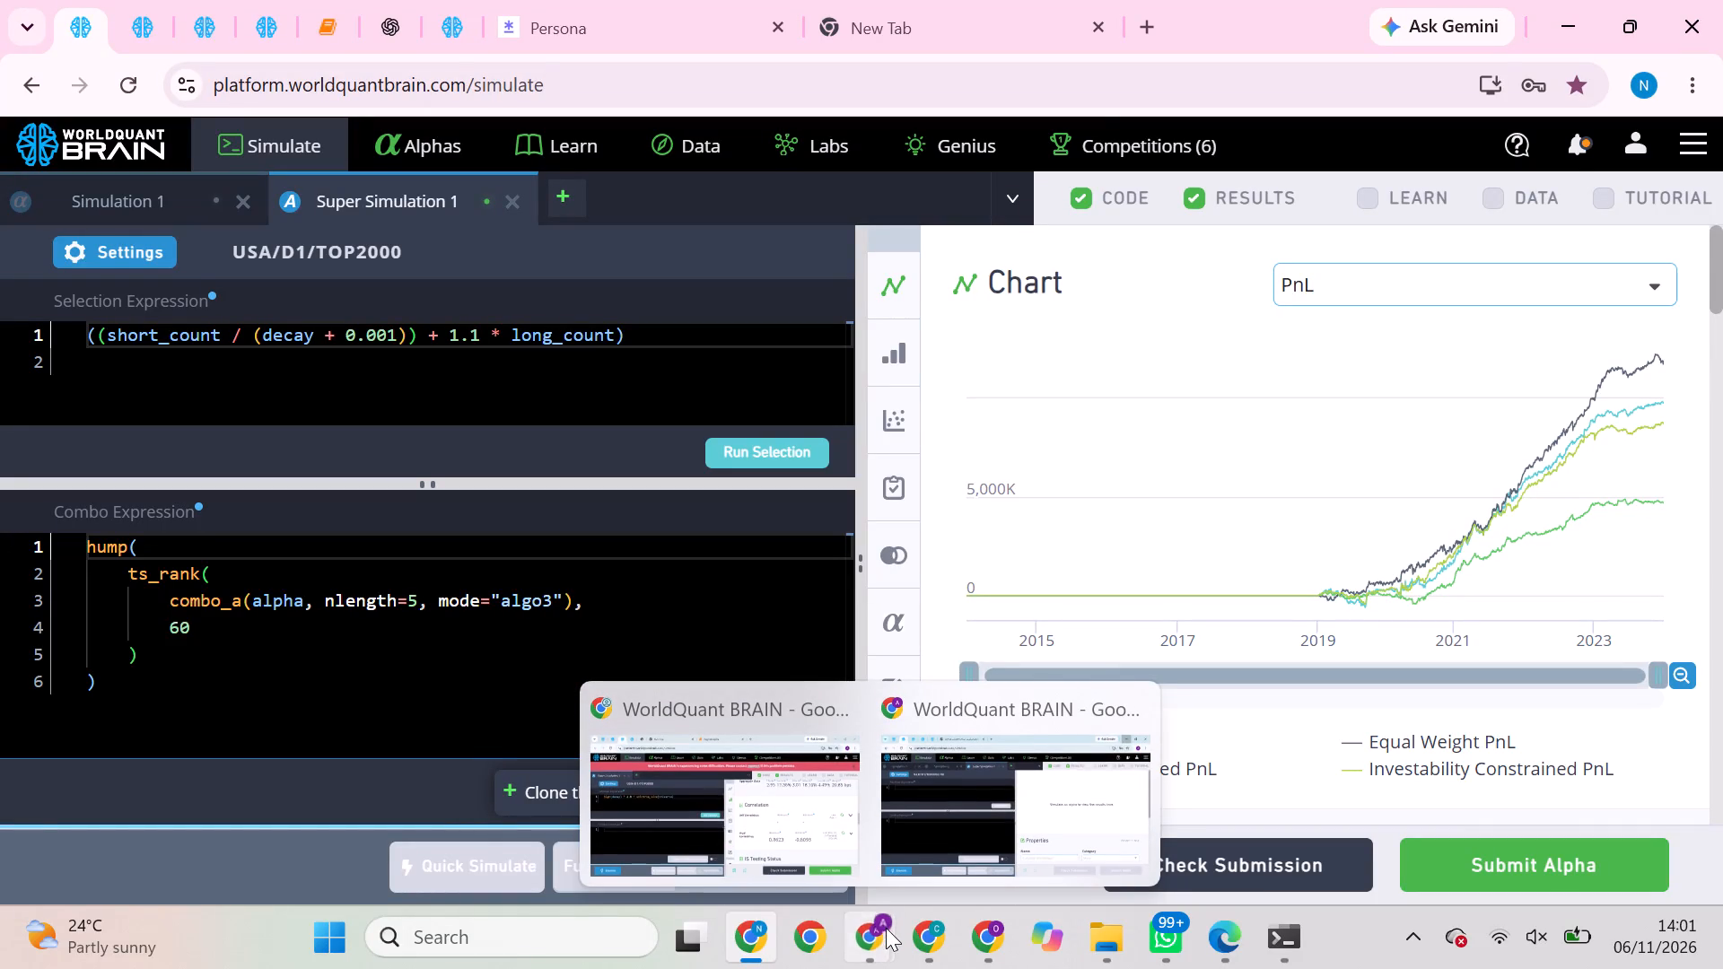
click(828, 860)
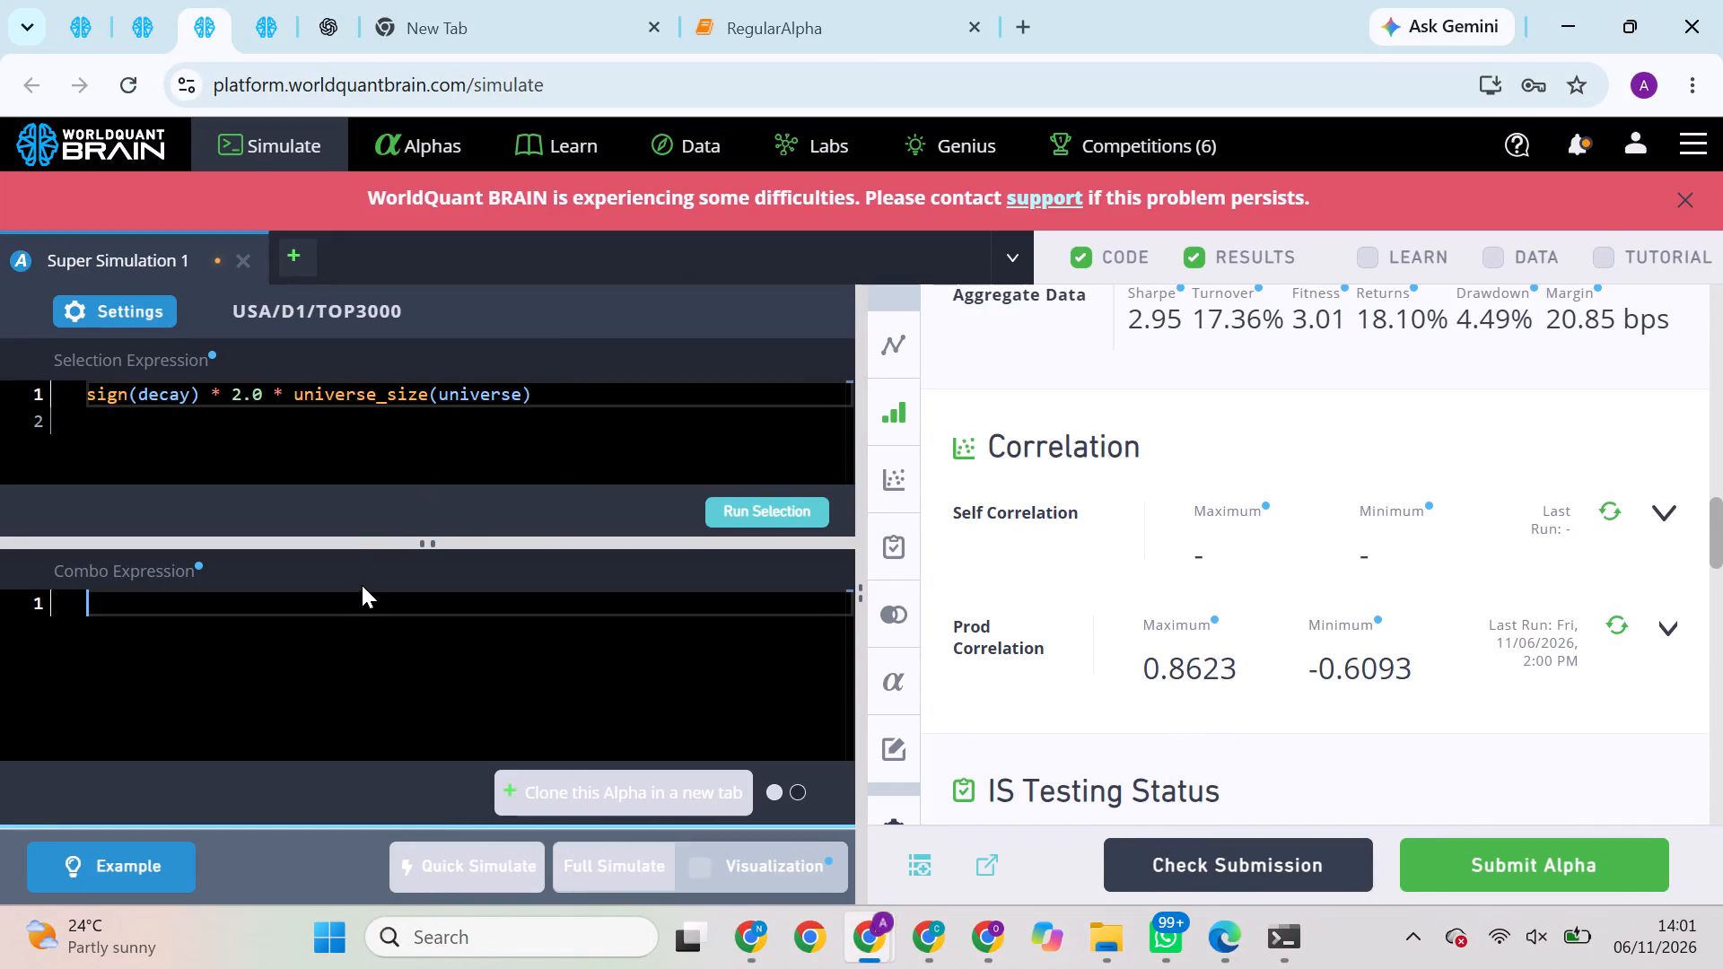
drag(362, 587, 349, 597)
click(349, 597)
key(ctrl+v)
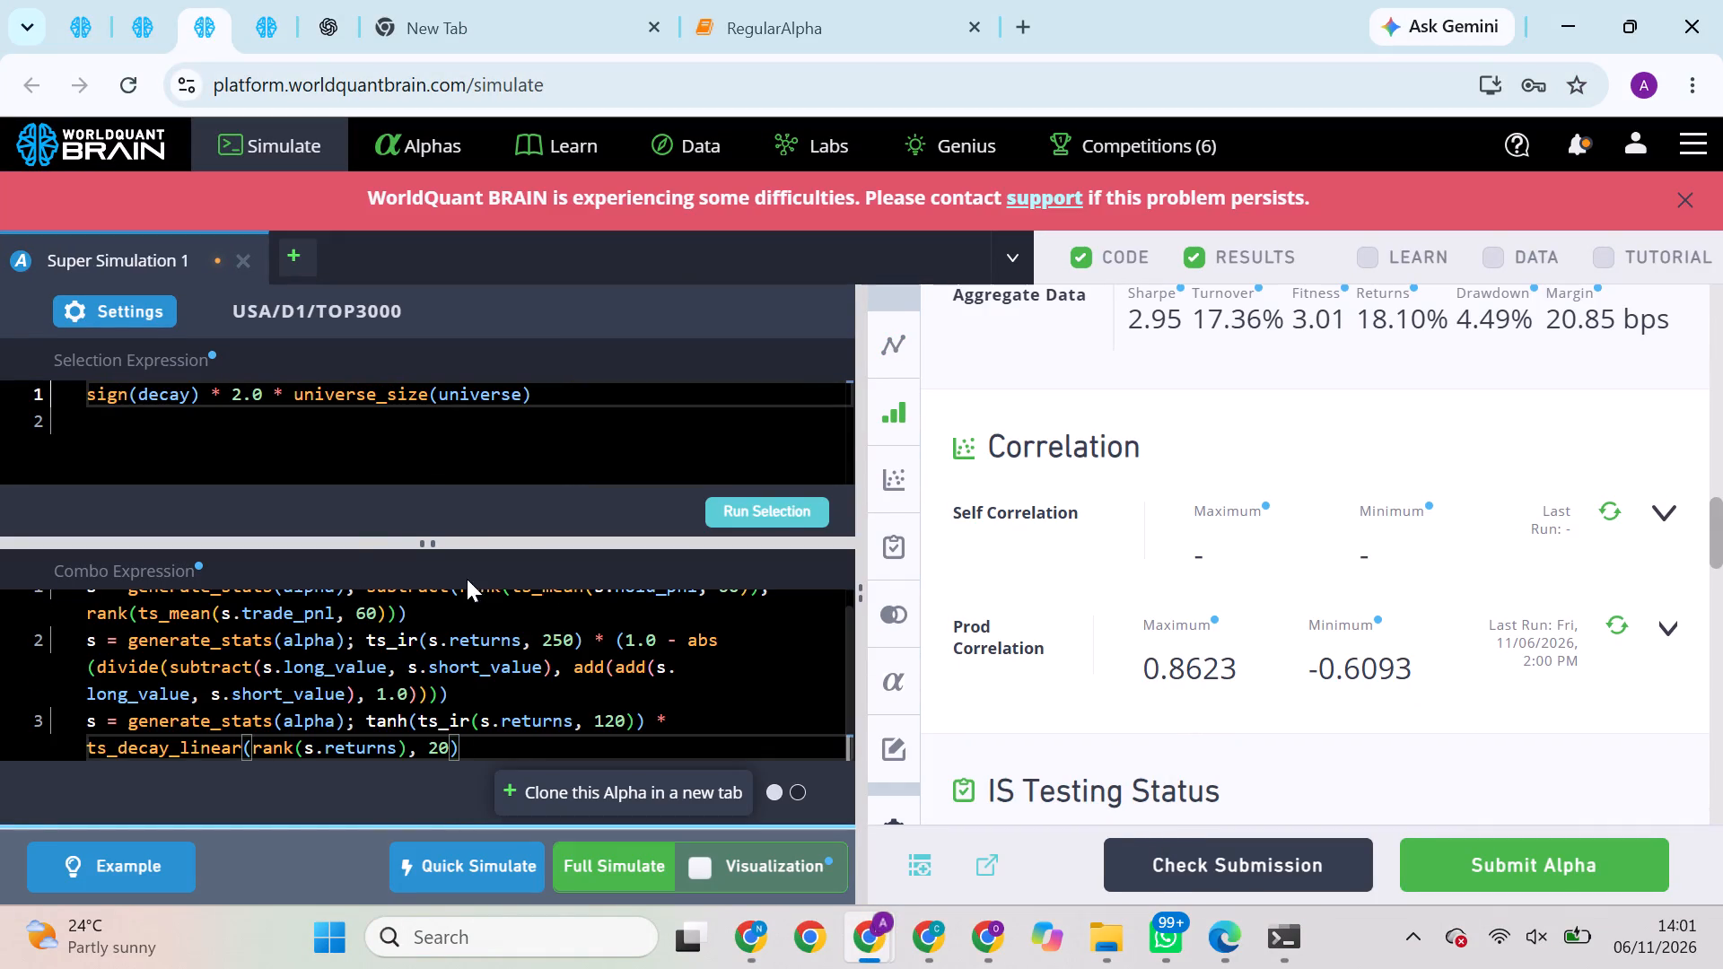
scroll(605, 638, down, 1)
scroll(512, 680, down, 2)
Try to run the selection and full simulation of the USA/D1/TOP3000 super alpha, dismiss the site banner, and look over the other simulations.
click(774, 496)
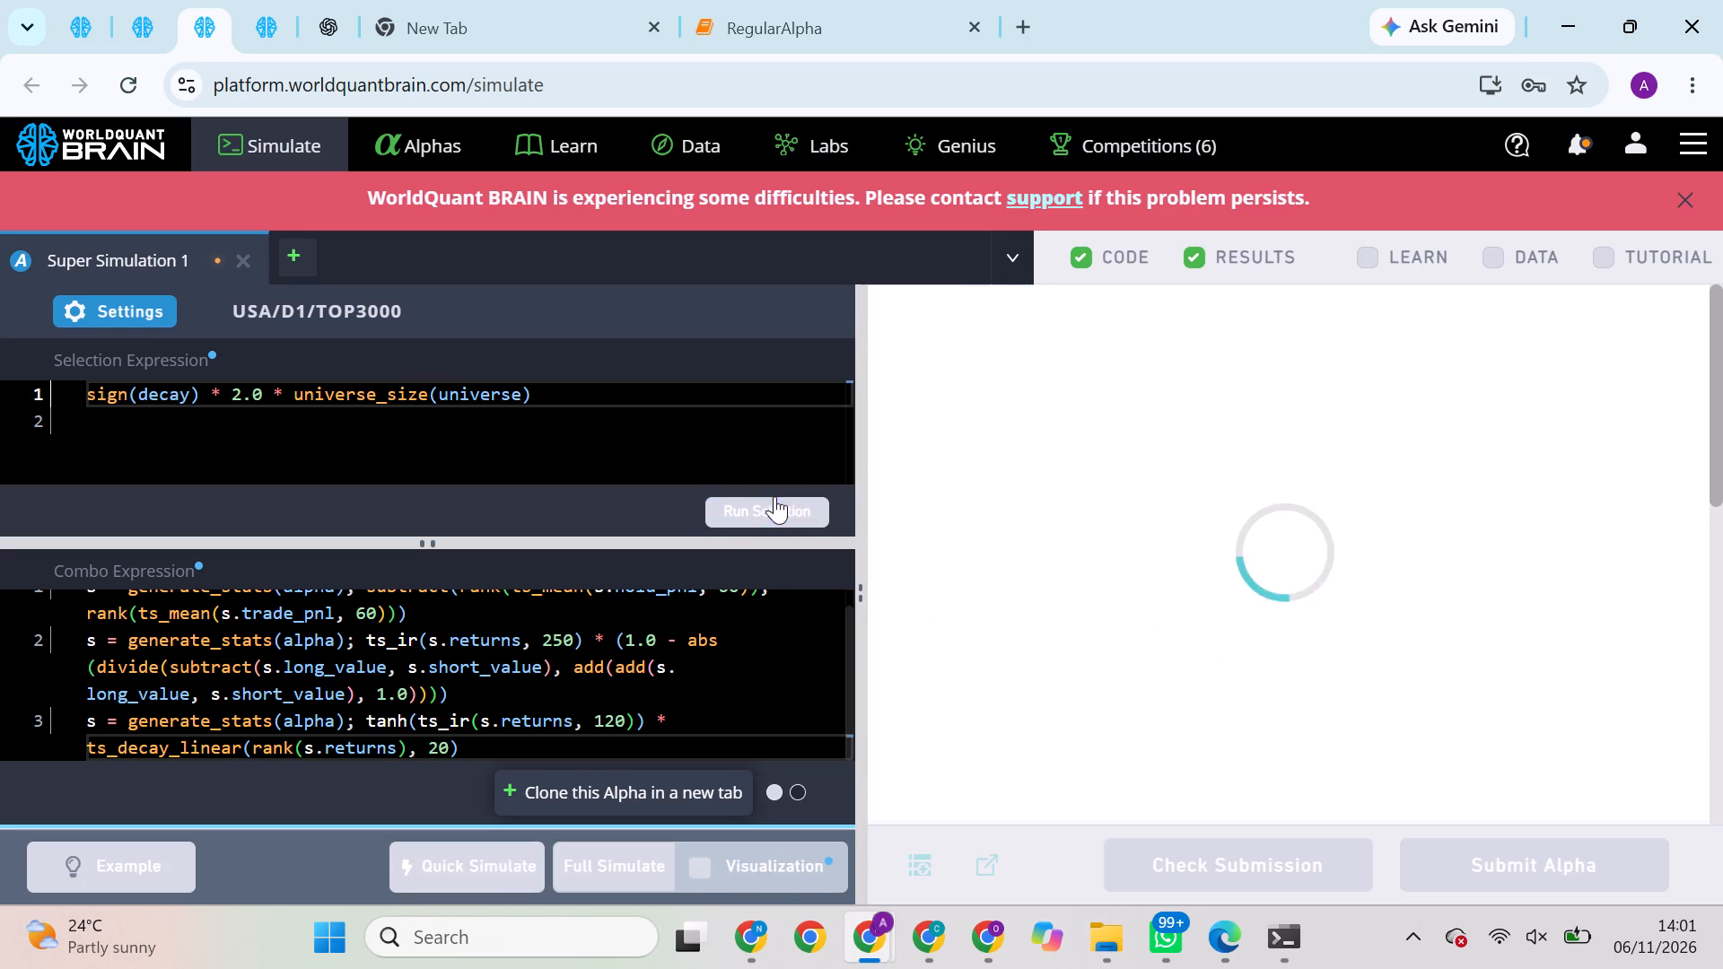
click(647, 868)
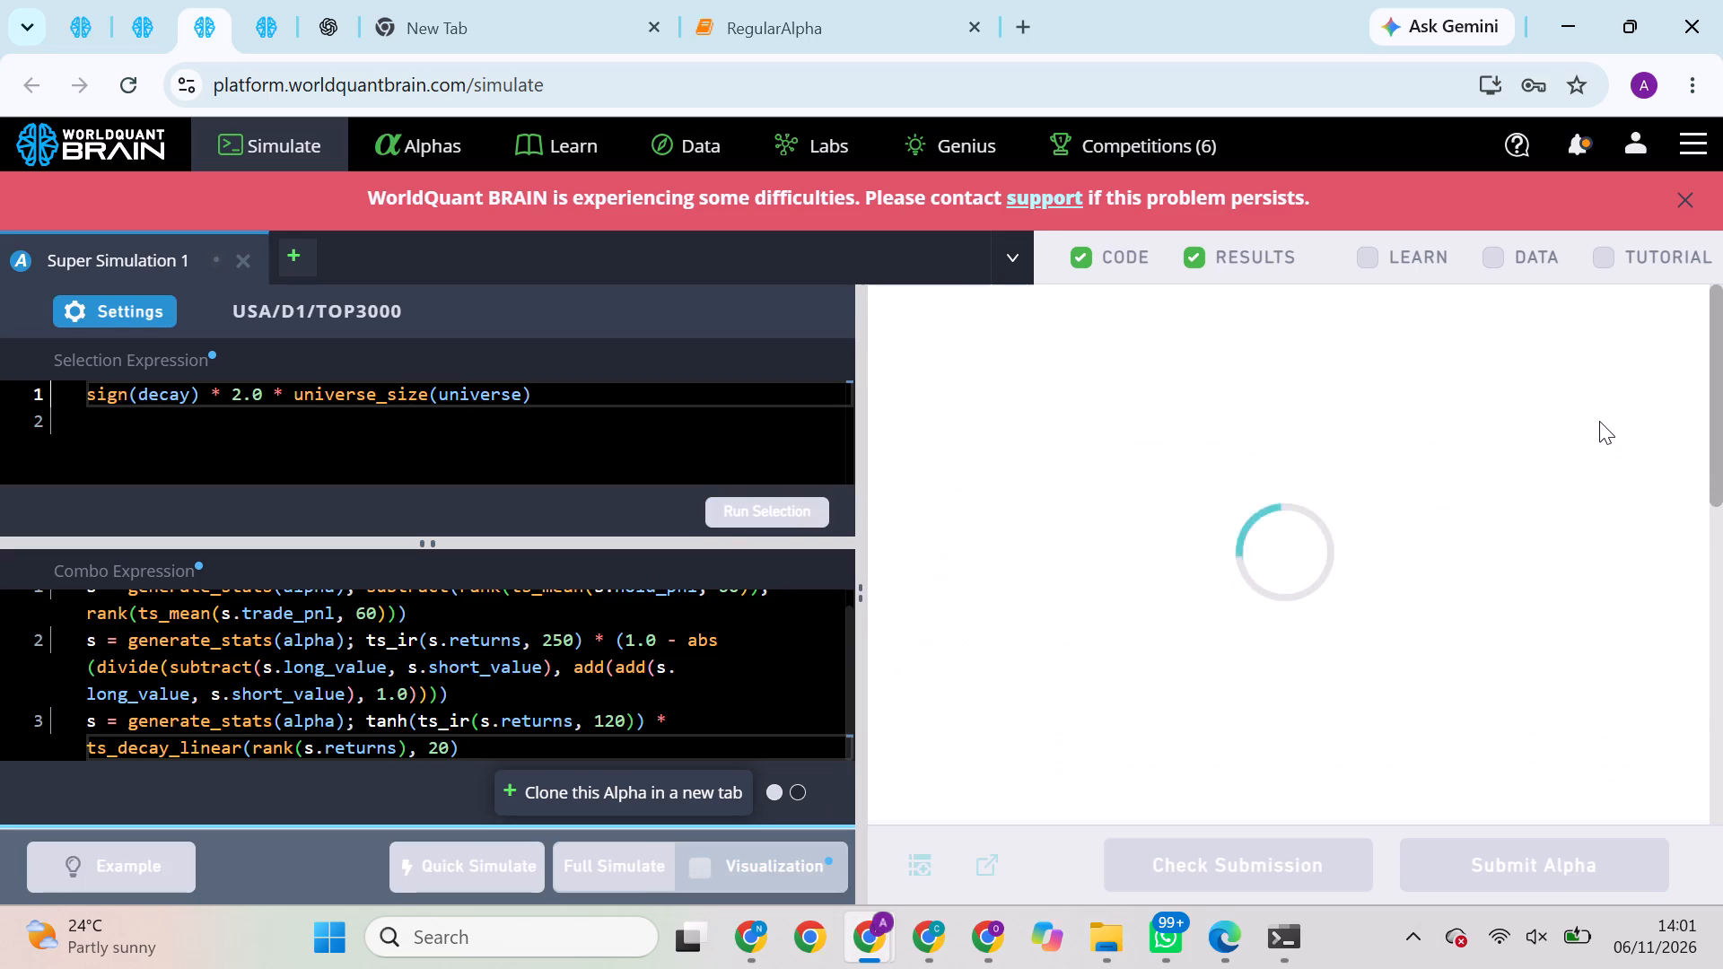
click(1681, 196)
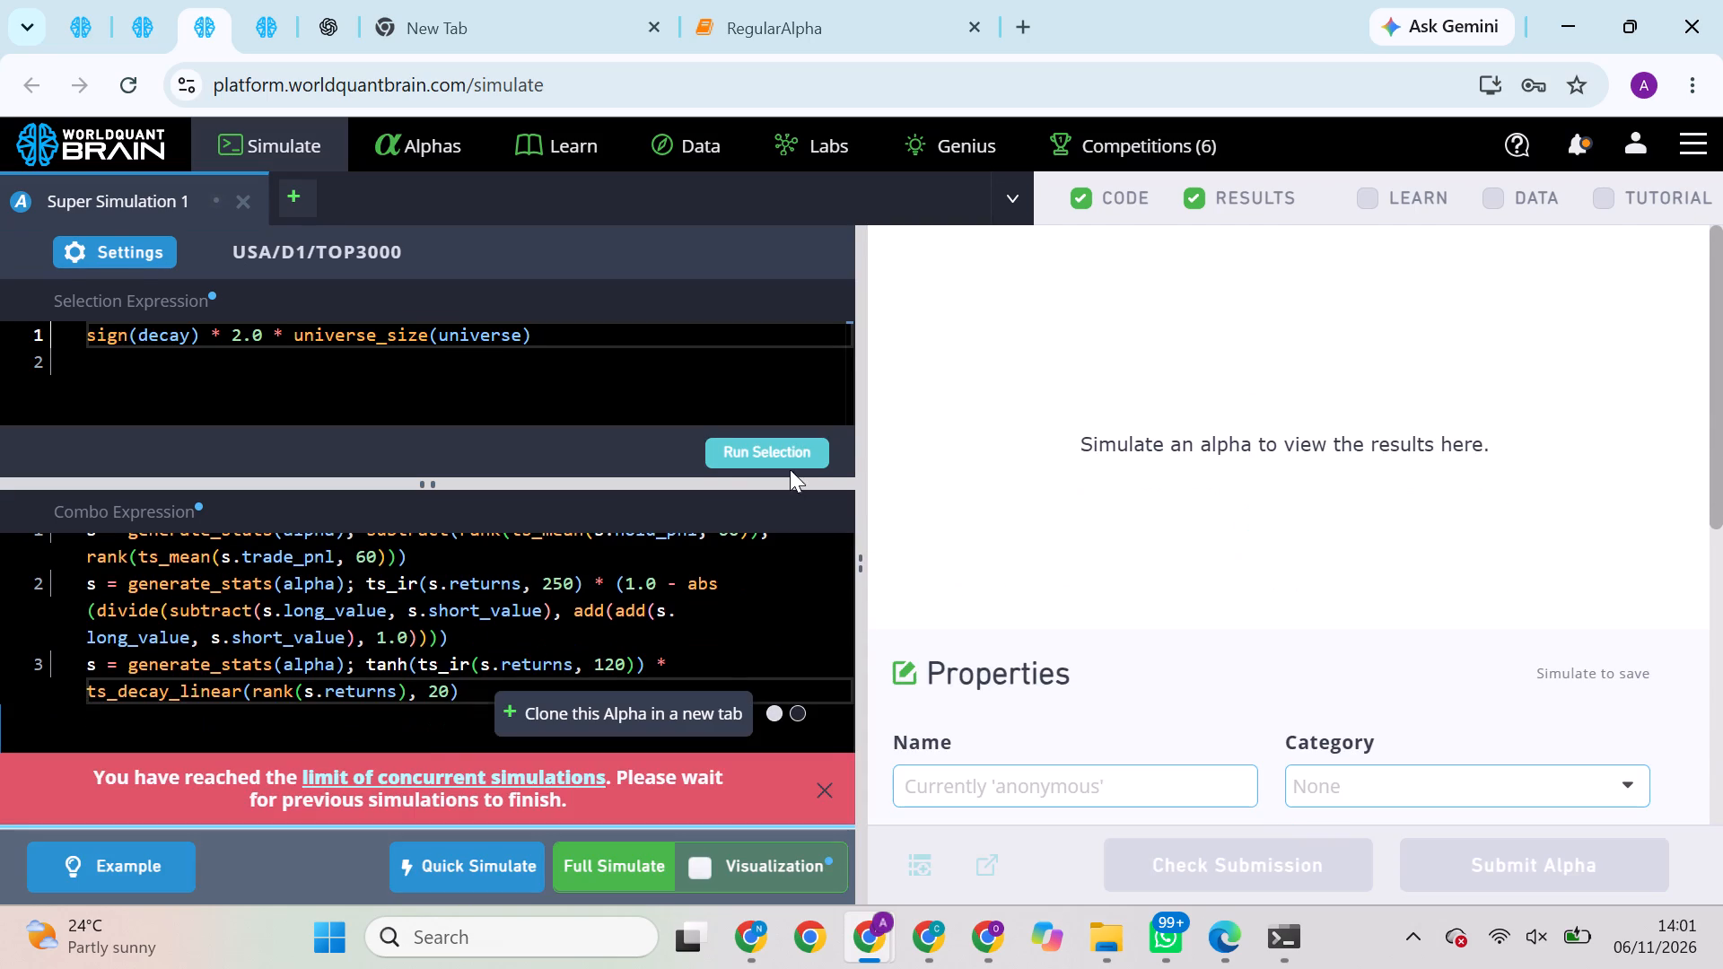
click(246, 0)
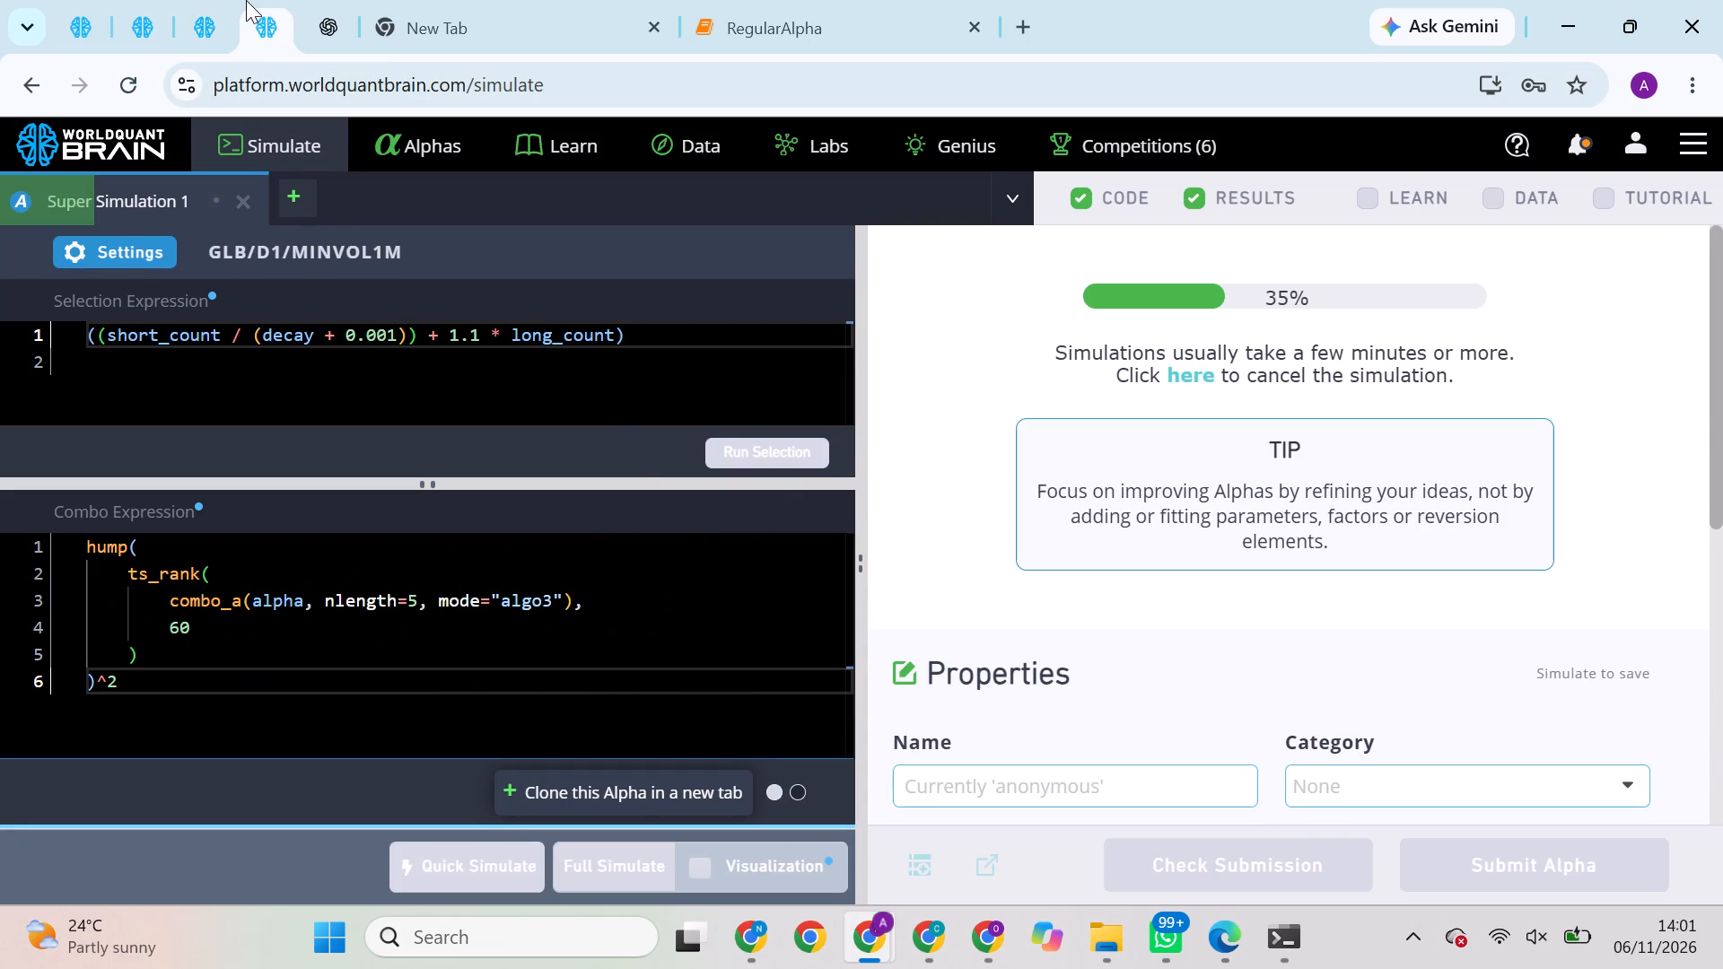
click(139, 0)
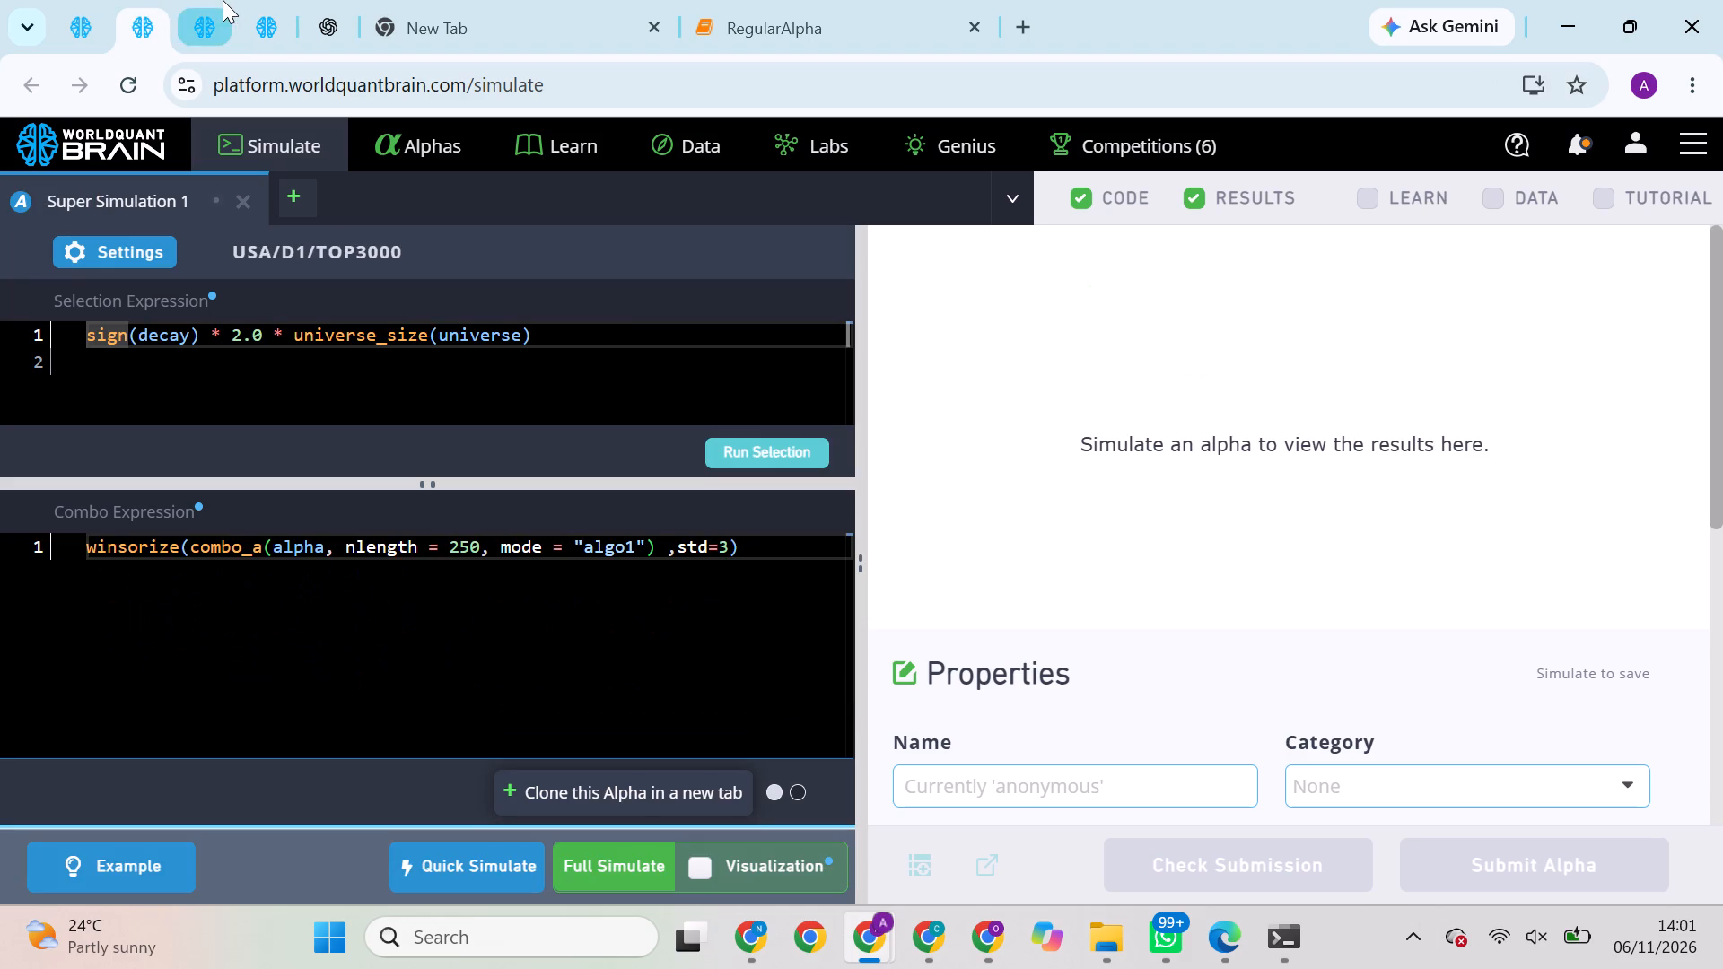
click(223, 0)
click(271, 0)
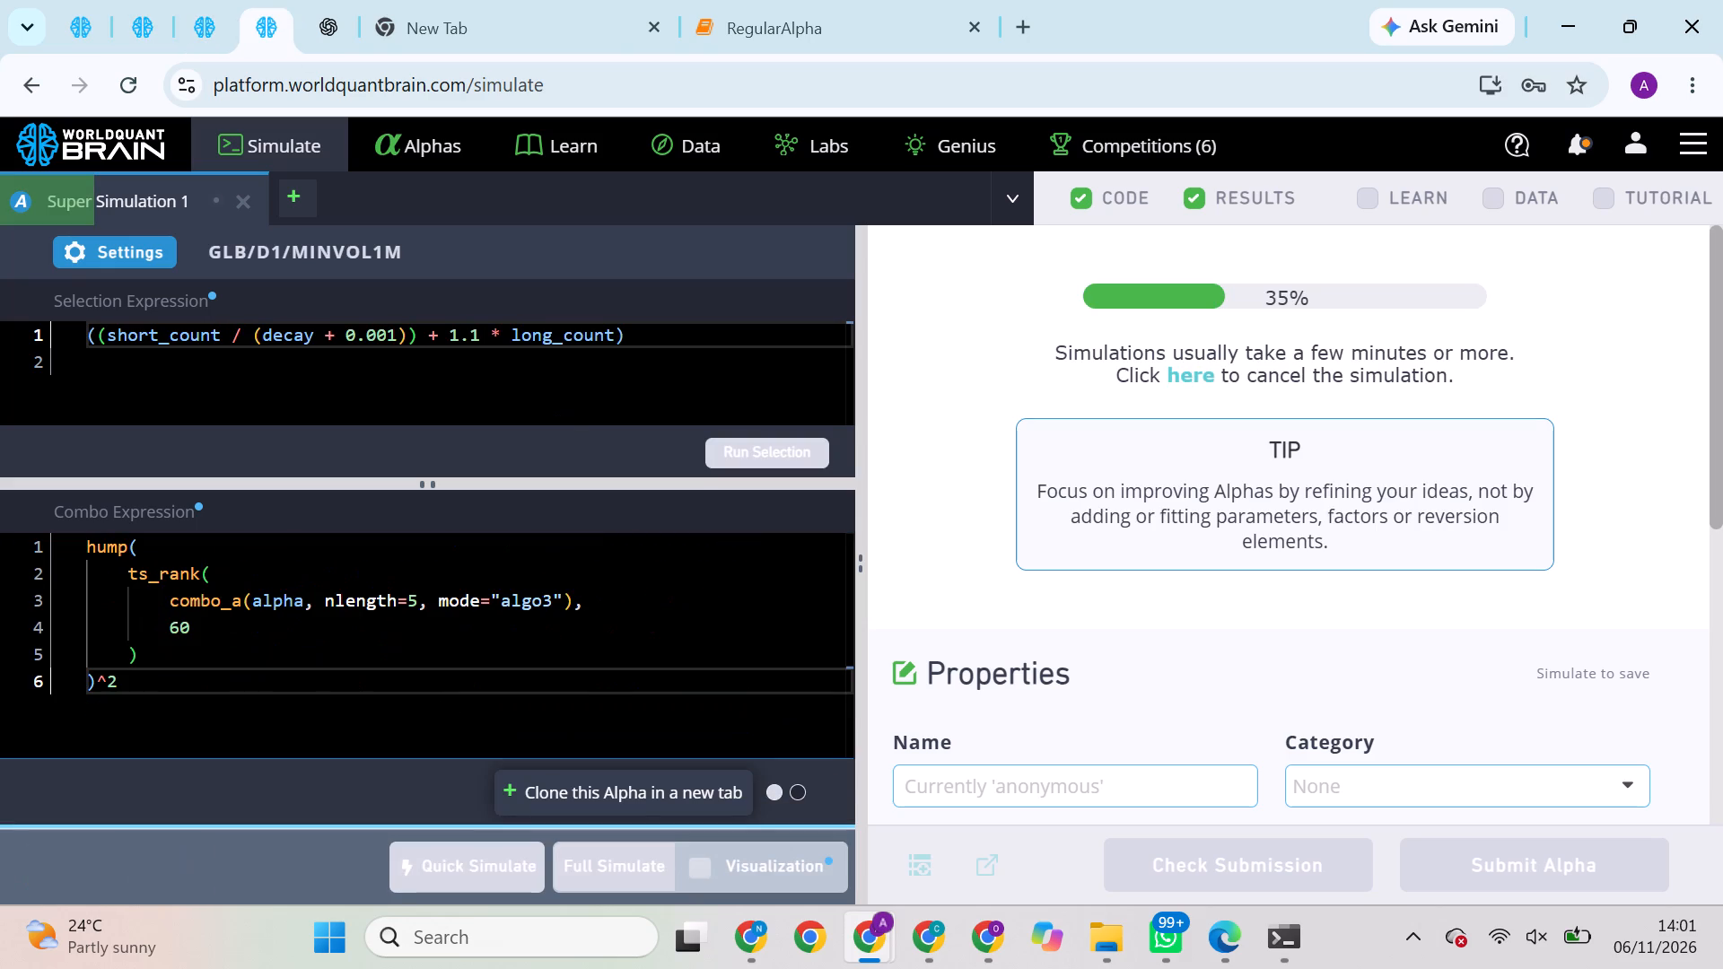
Switch to the account with the simulated USA/D1/TOP2000 super alpha and run its production correlation check.
click(758, 943)
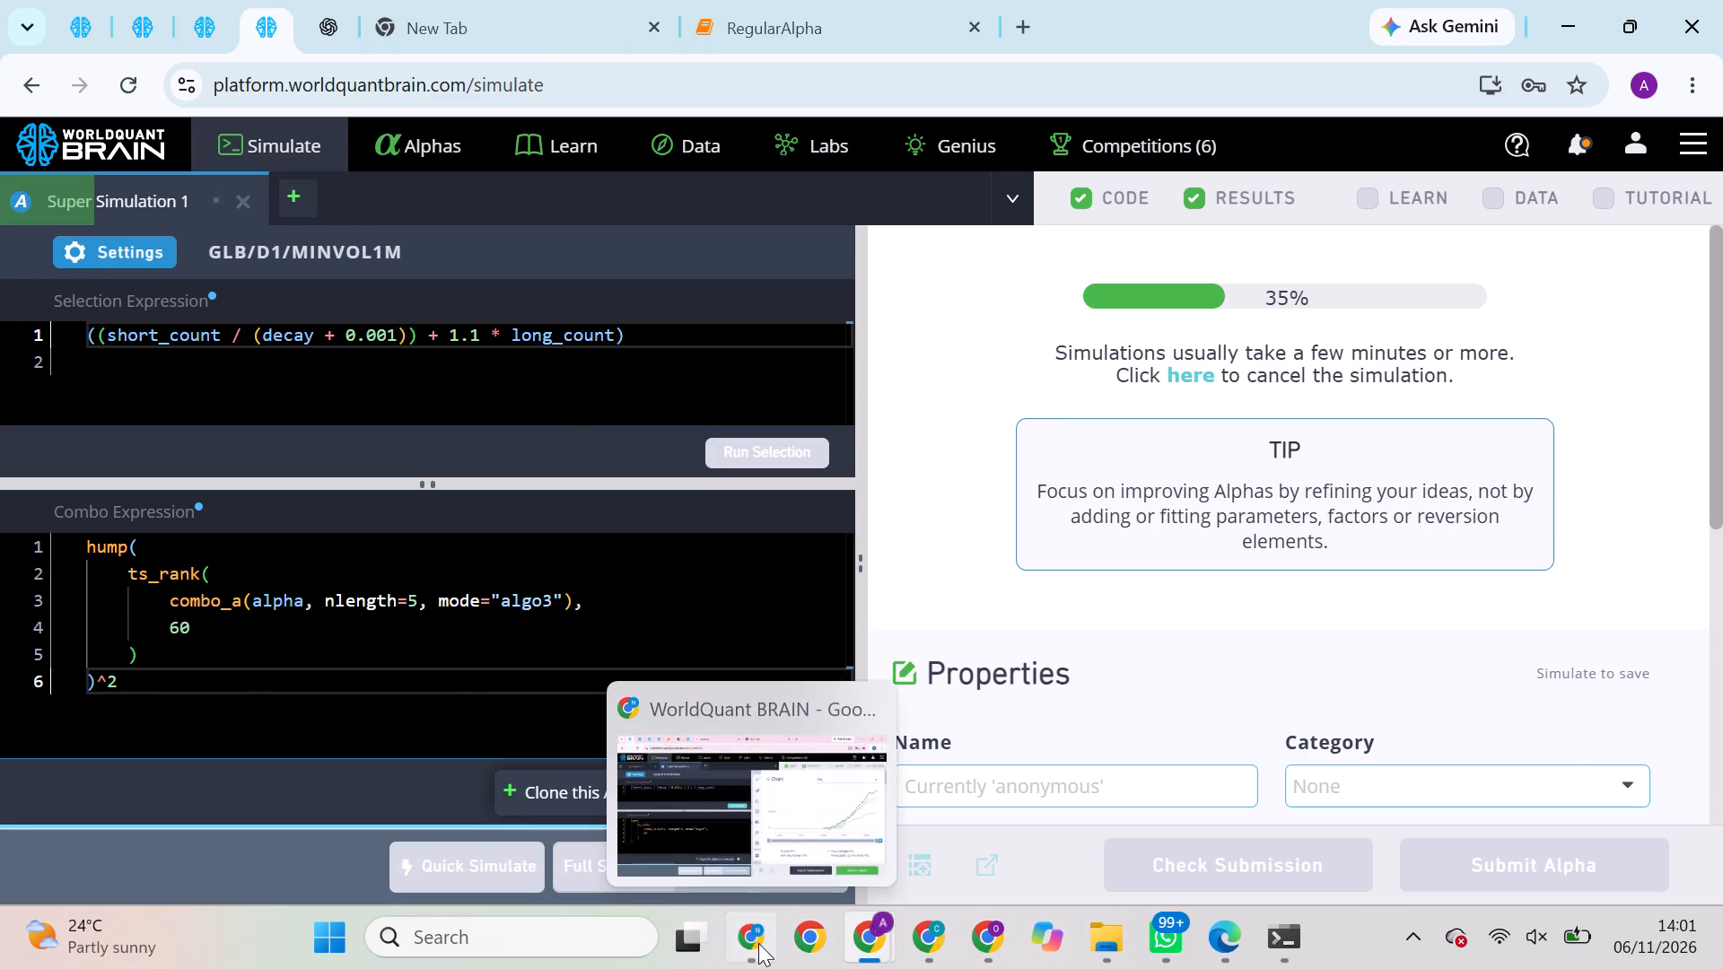
scroll(1028, 608, down, 5)
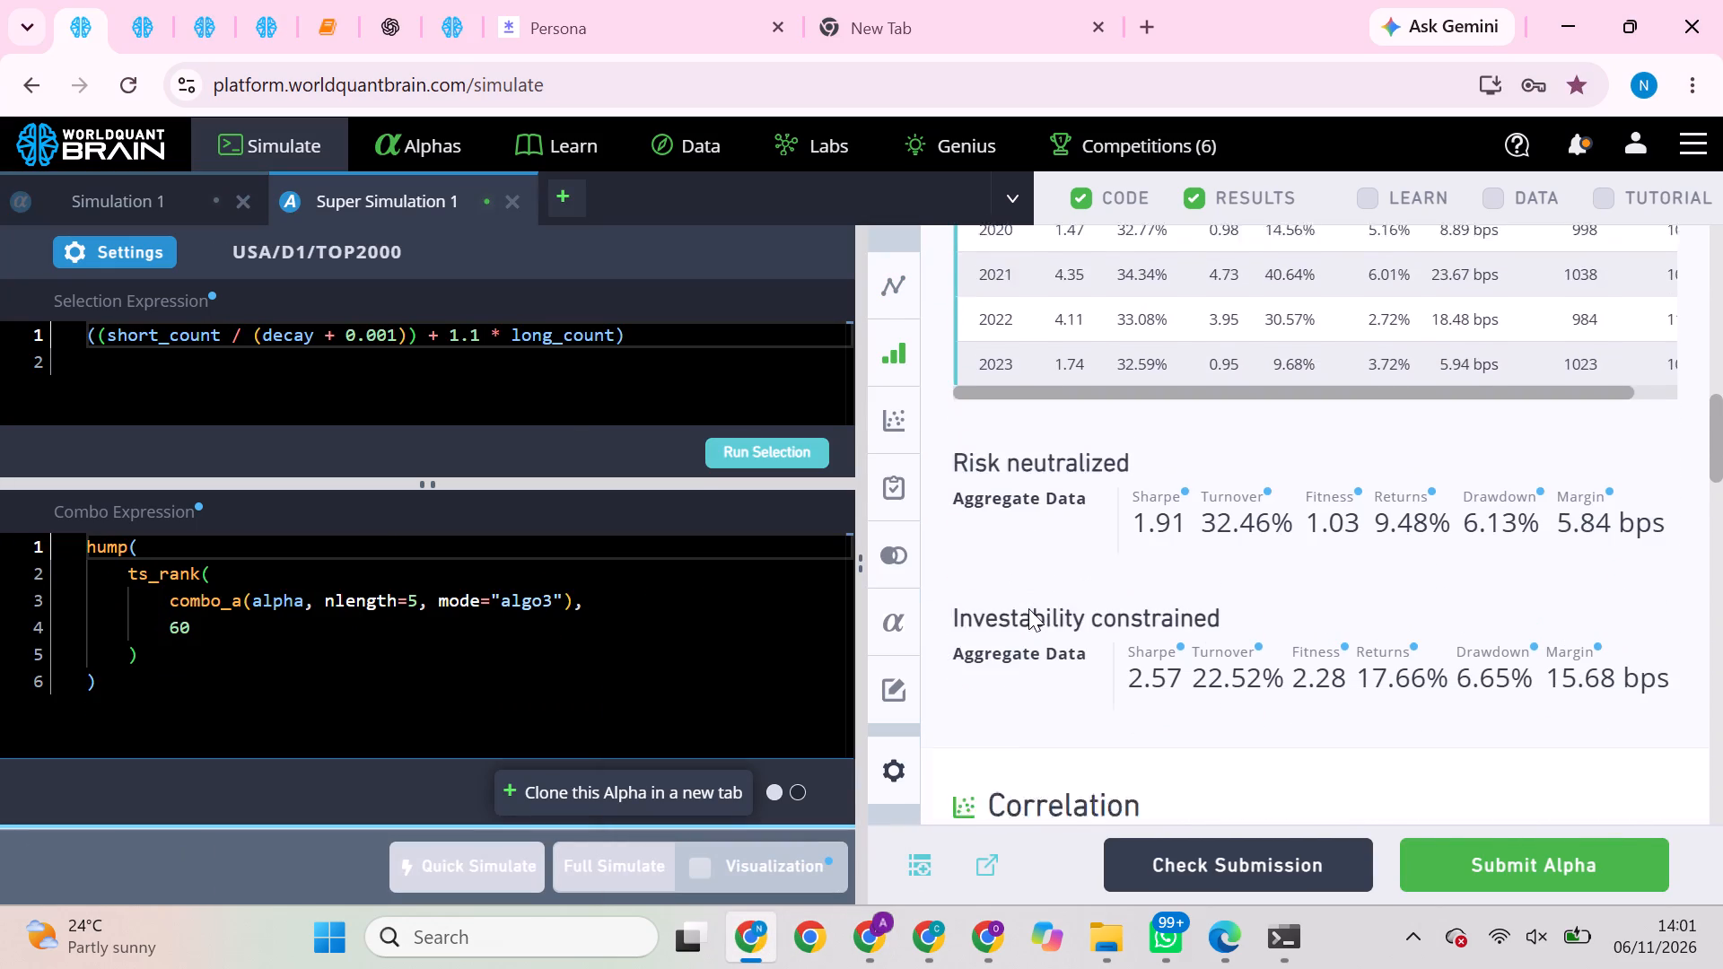
scroll(1028, 608, down, 1)
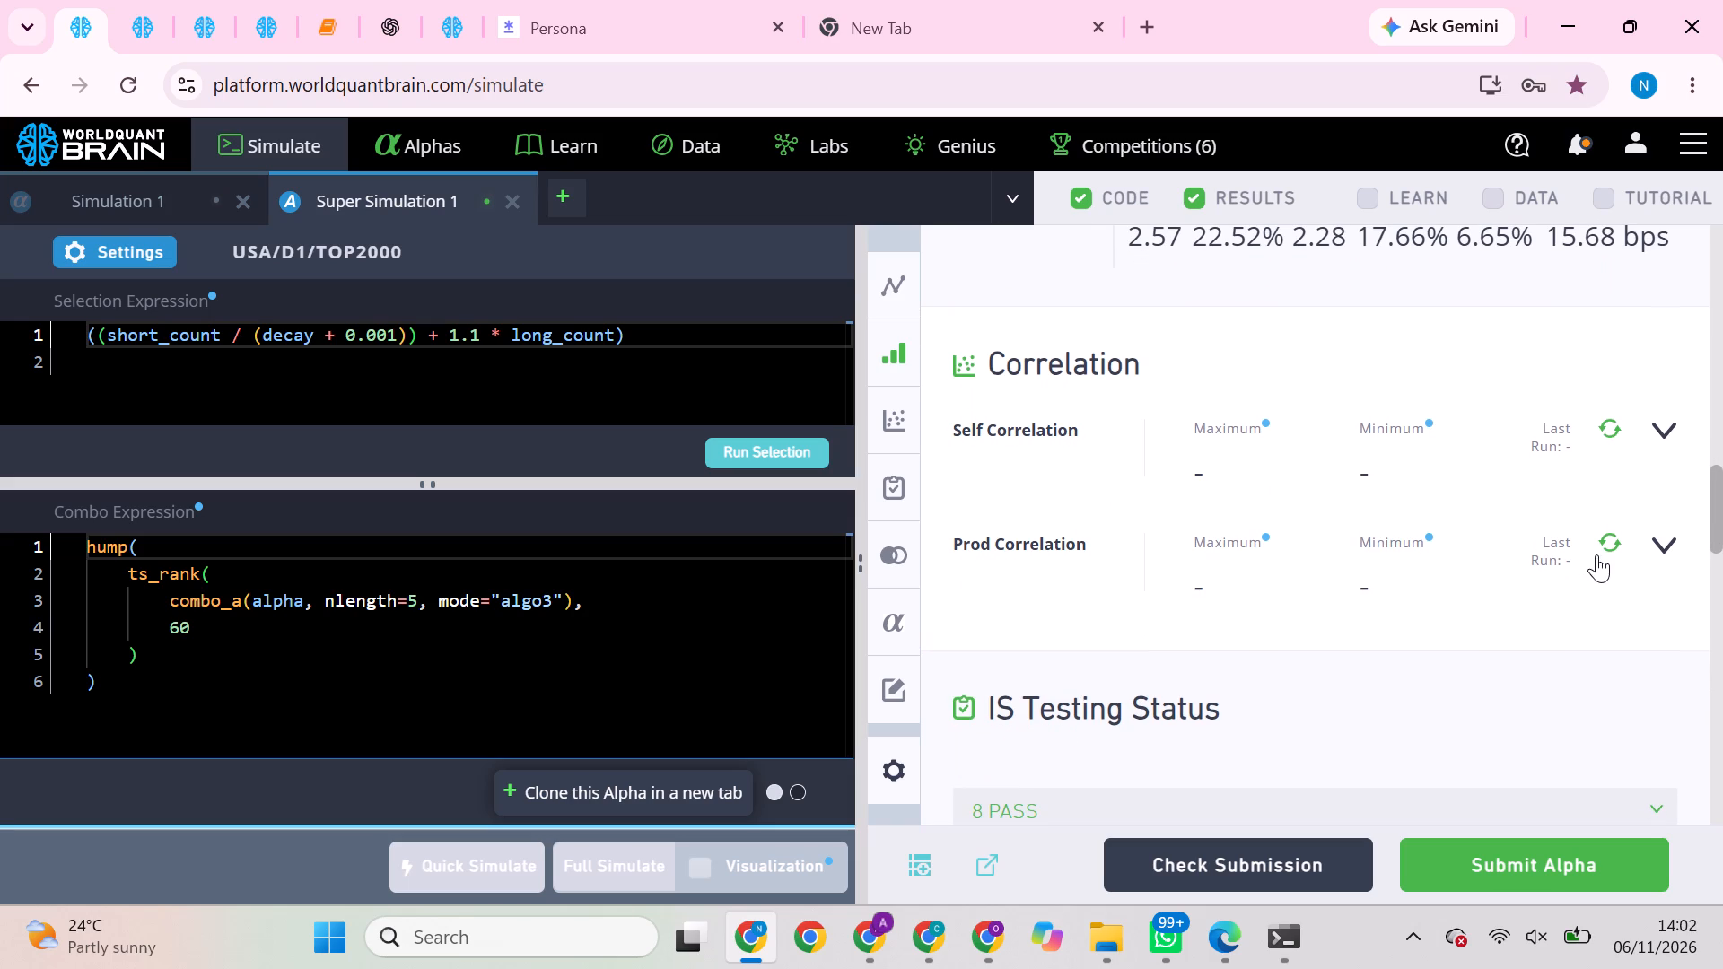
double_click(1610, 546)
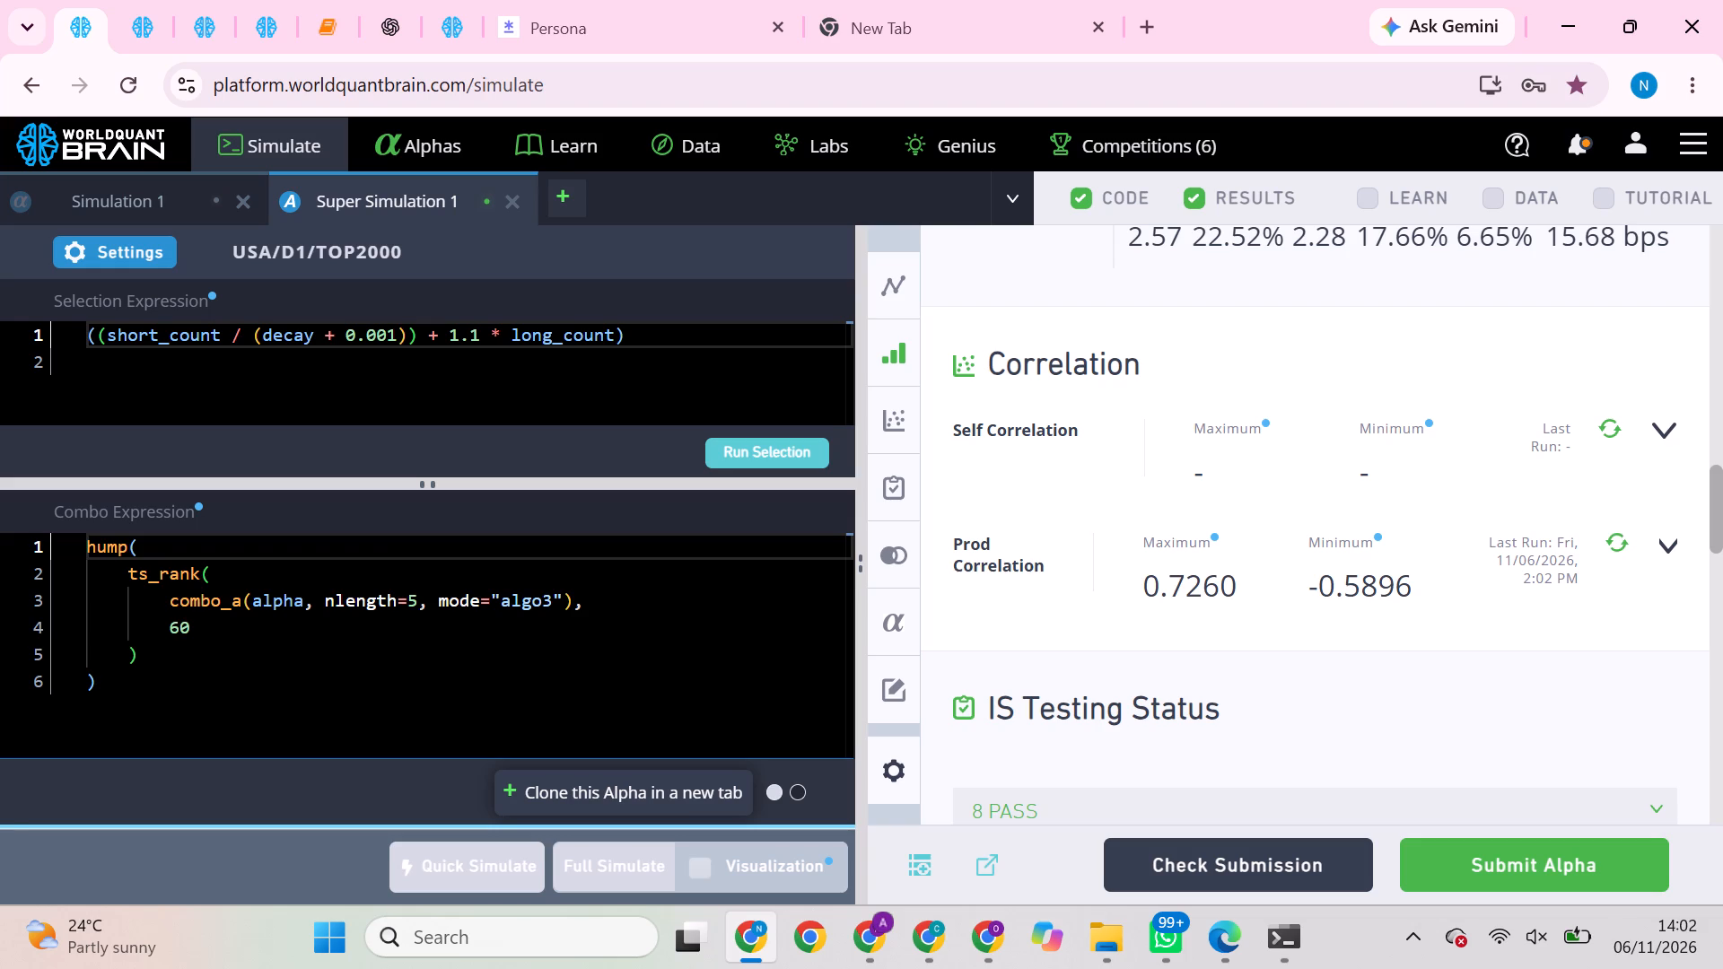
Append ^2 to the hump combo expression of the USA/D1/TOP2000 super alpha, and run its selection and full simulation.
click(204, 690)
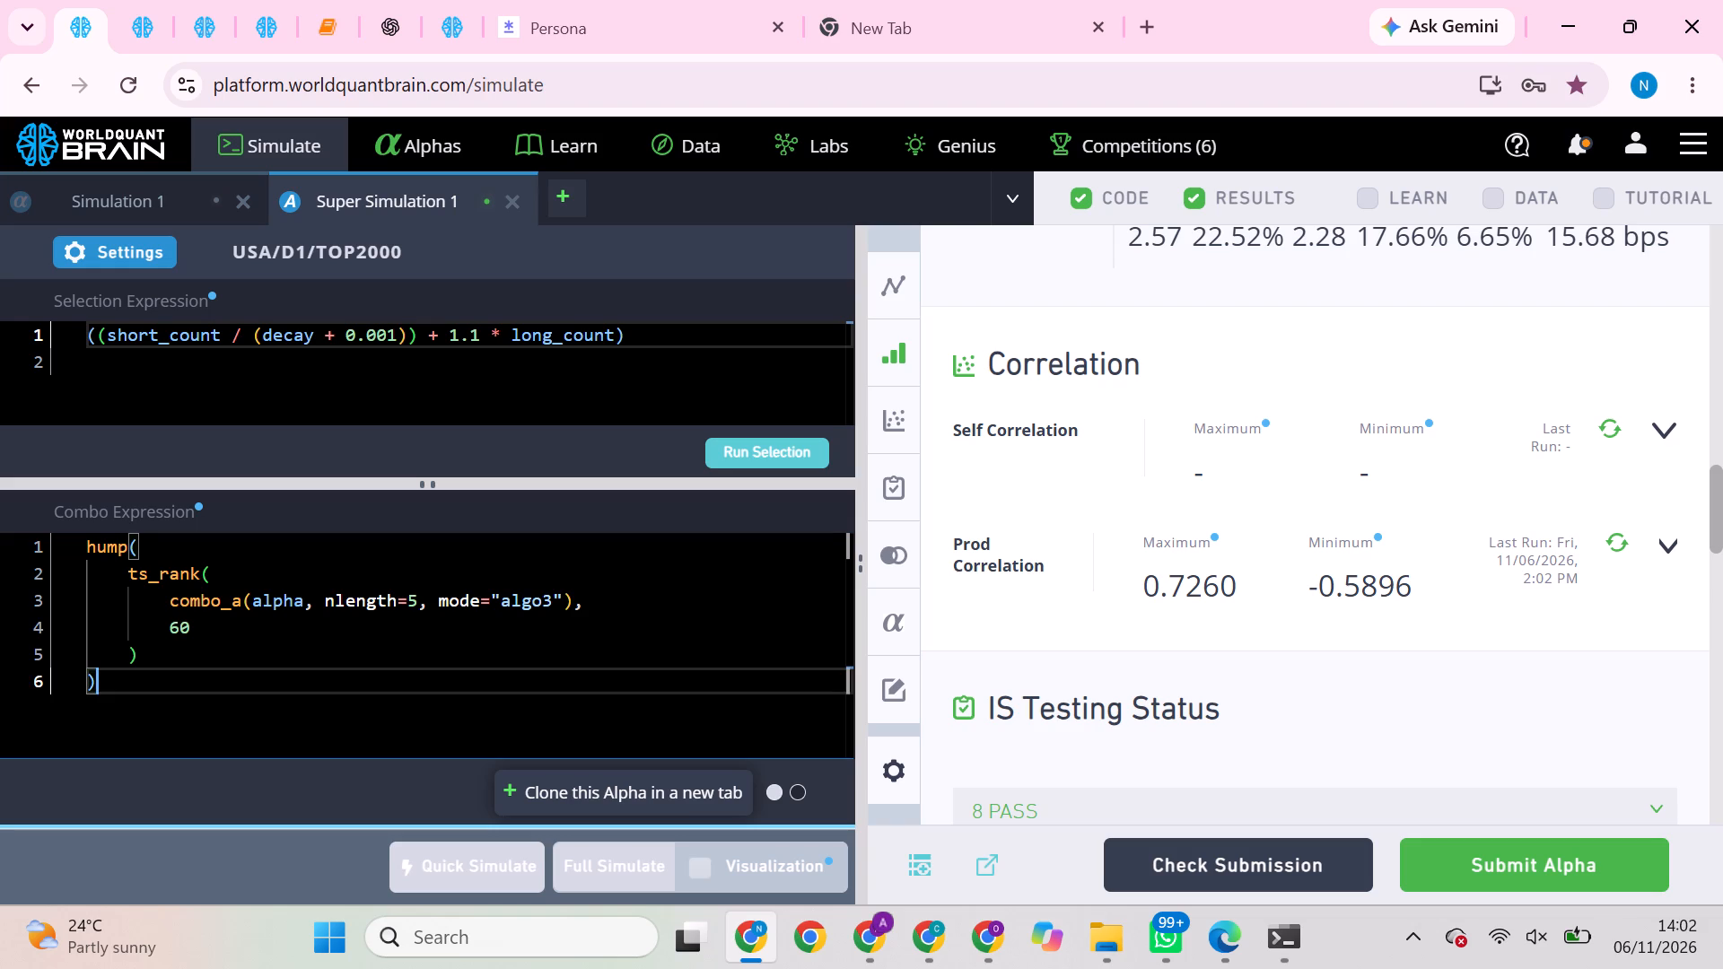
text(^2)
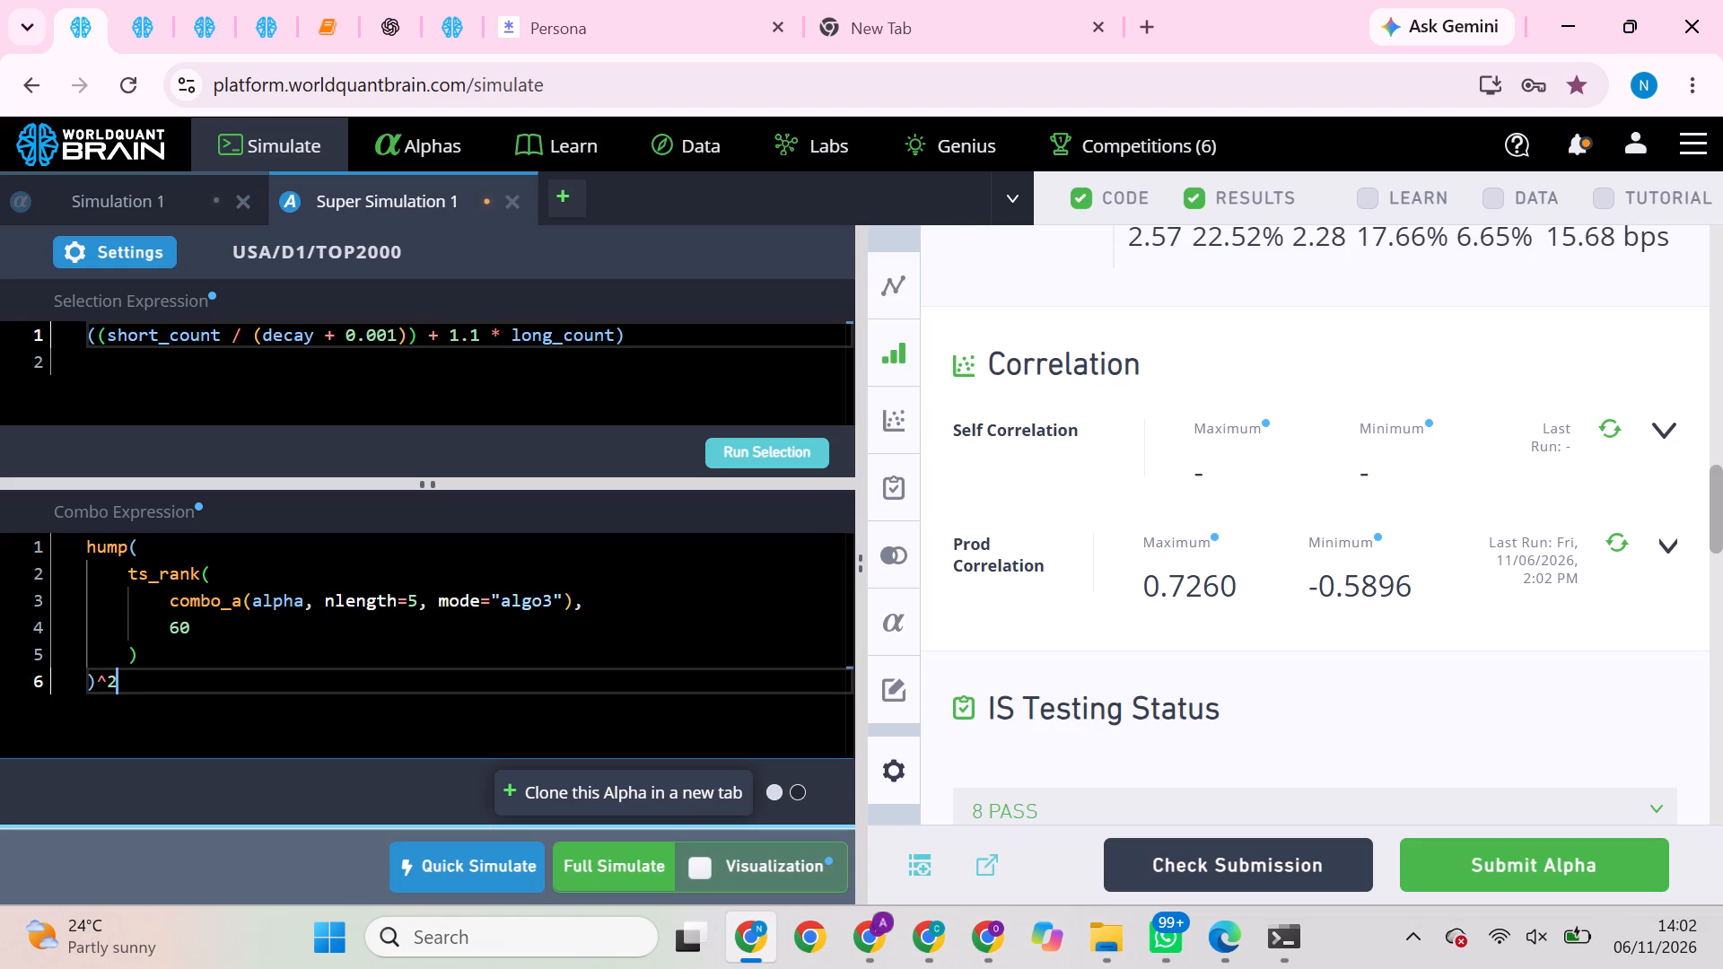
click(793, 461)
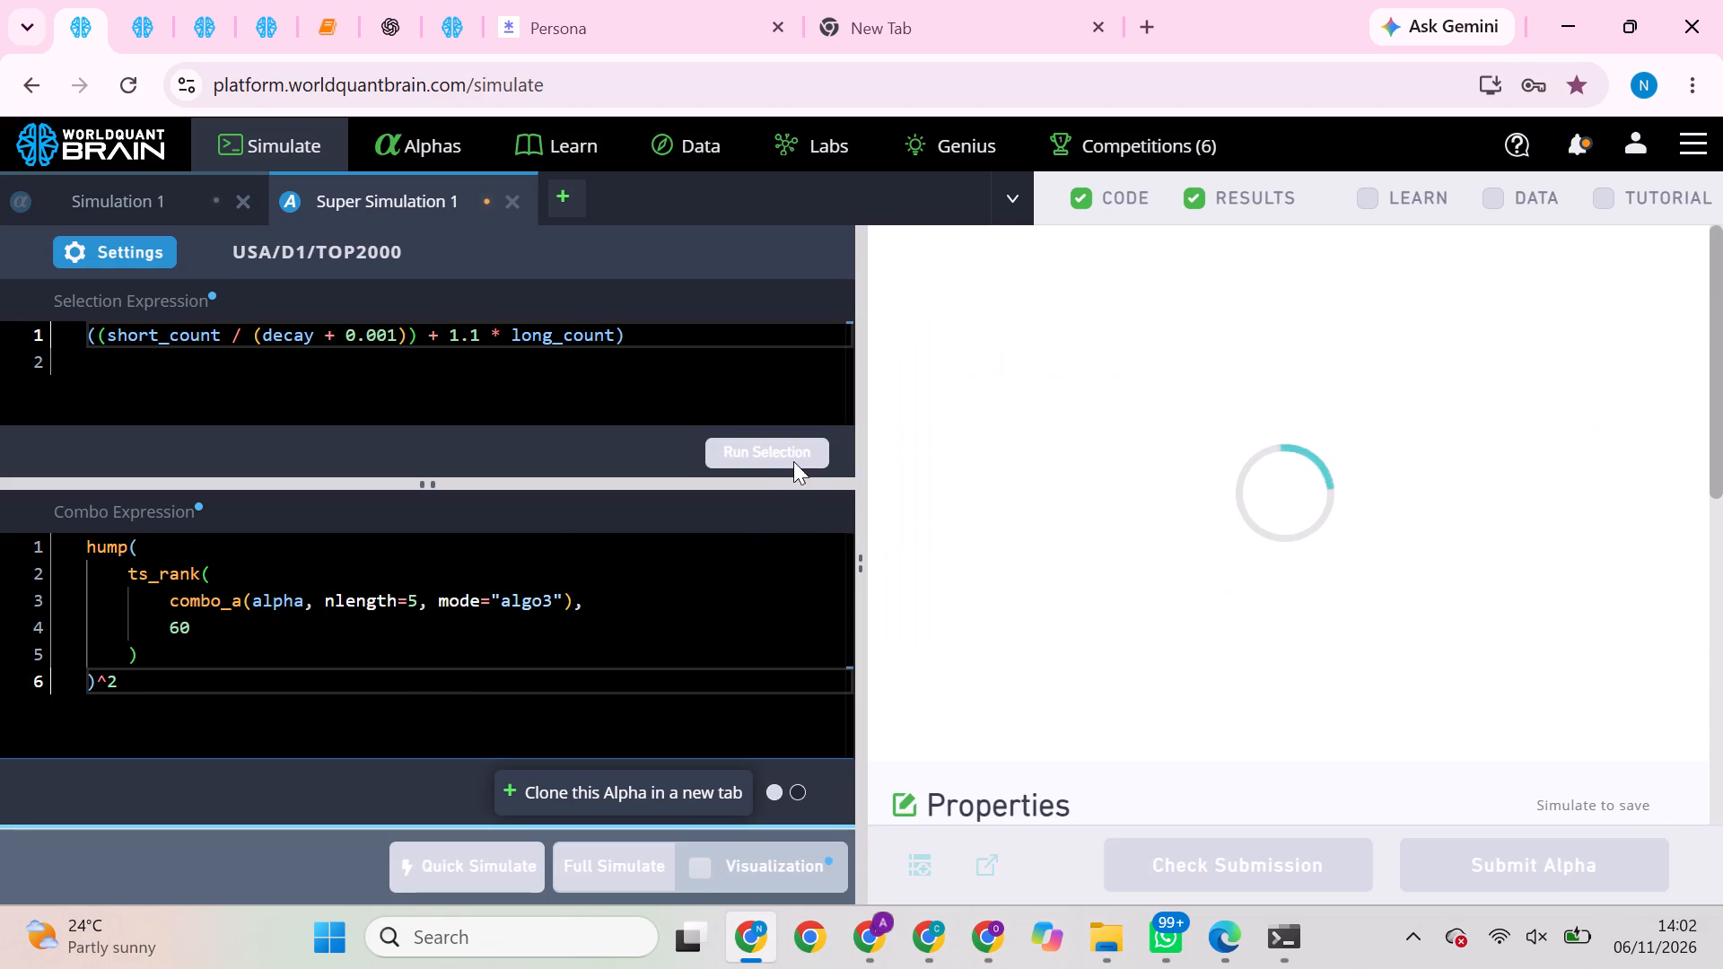
click(615, 859)
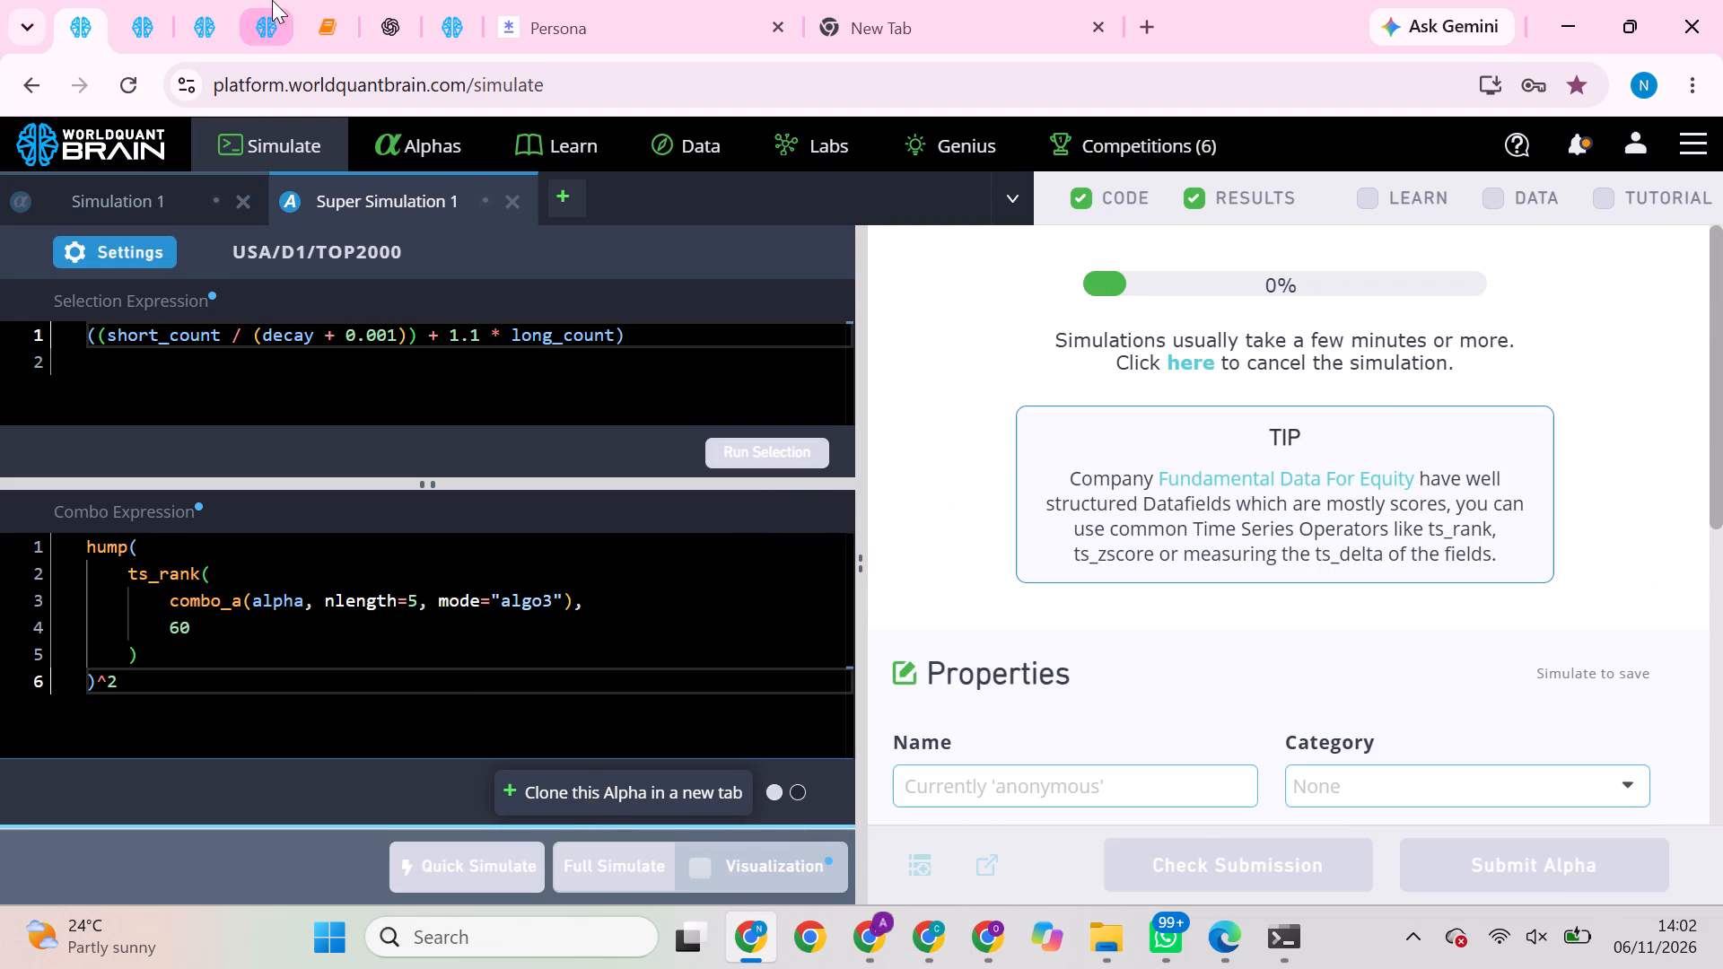
Close the tech_chart_model alpha's details and reload the list of unsubmitted alphas.
double_click(158, 28)
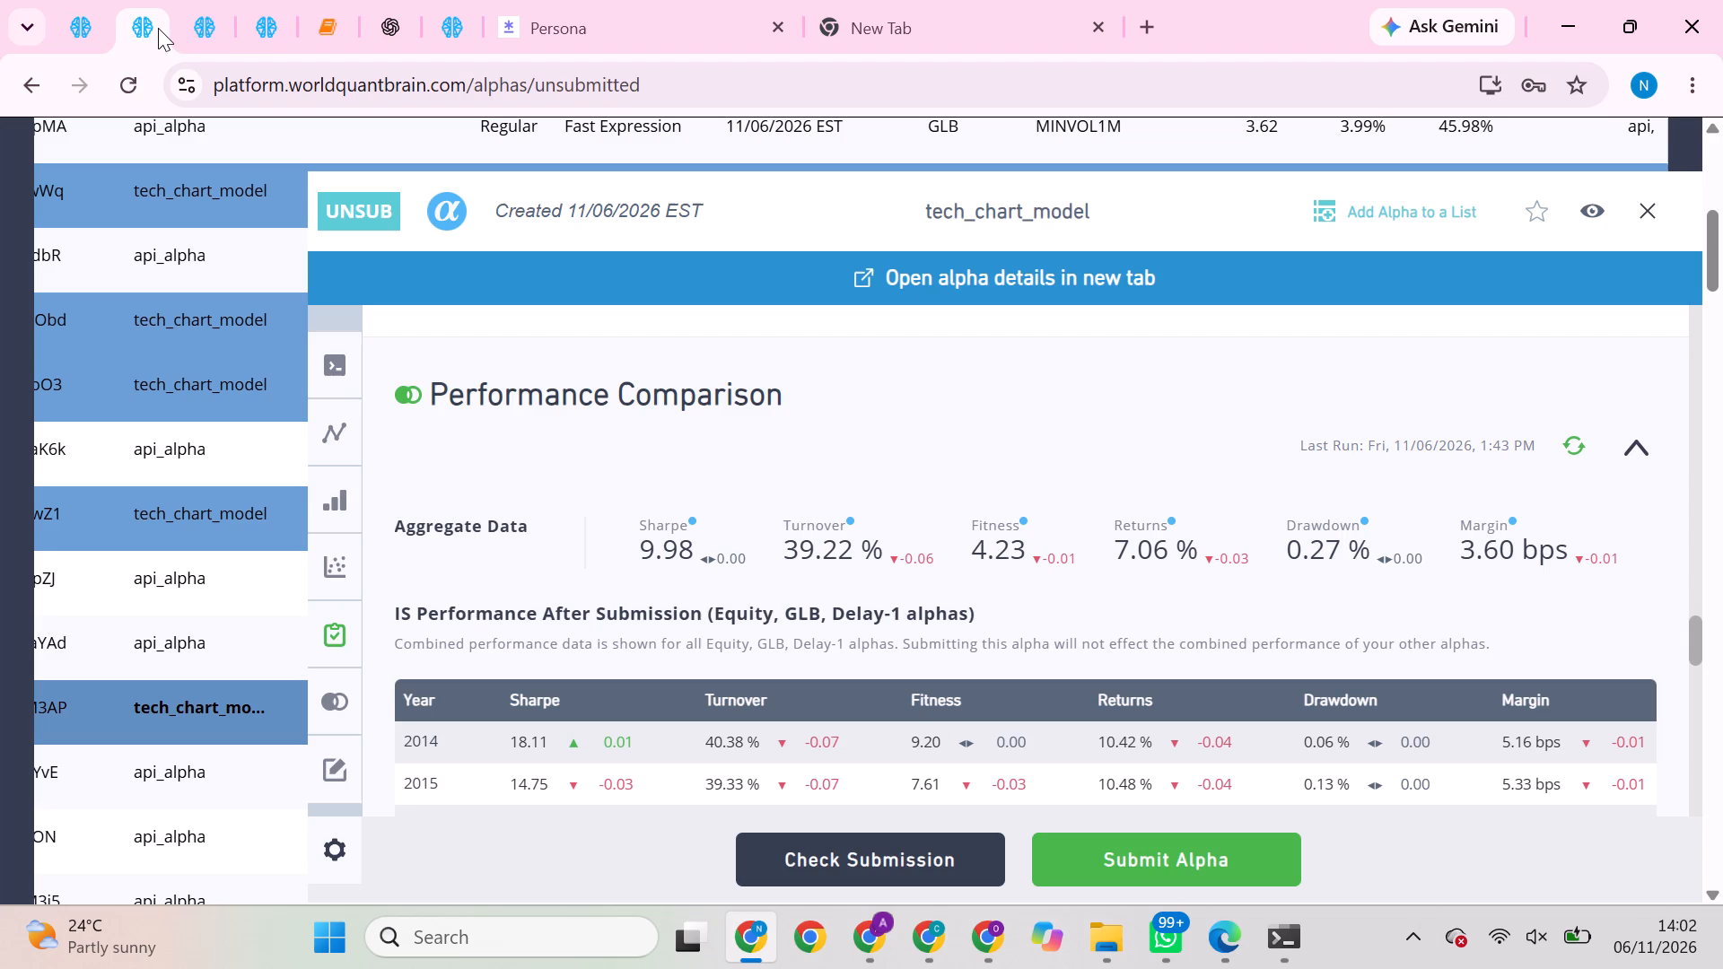
click(1650, 212)
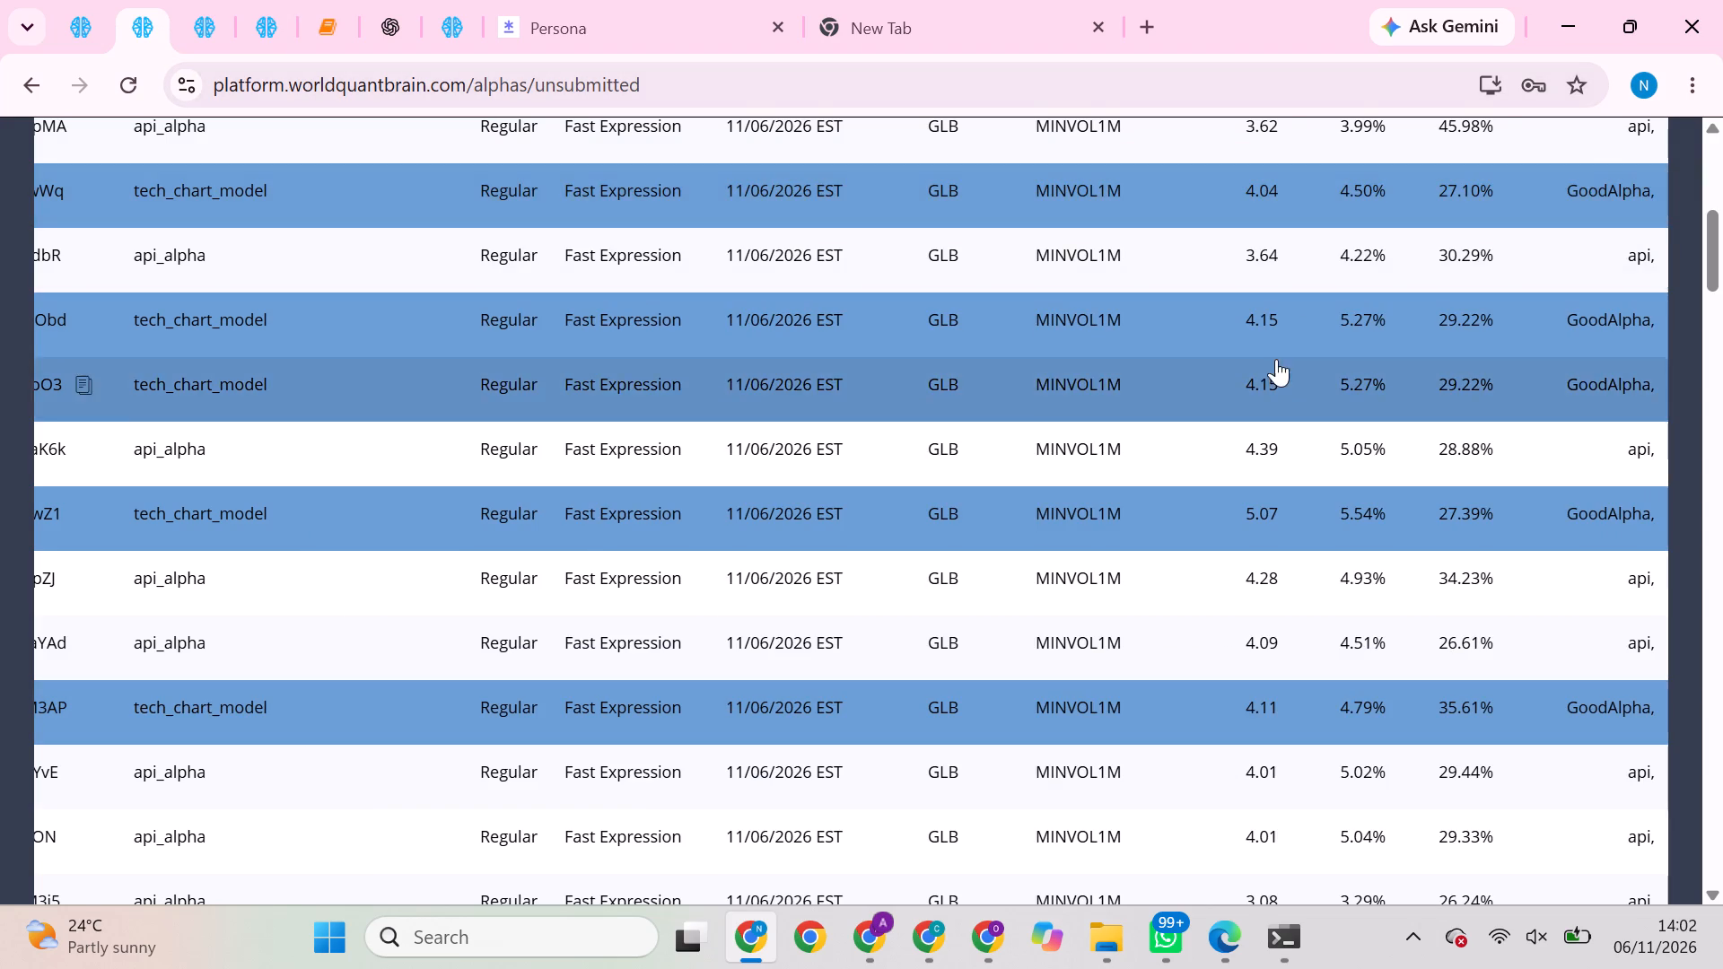
scroll(1276, 359, up, 3)
triple_click(442, 266)
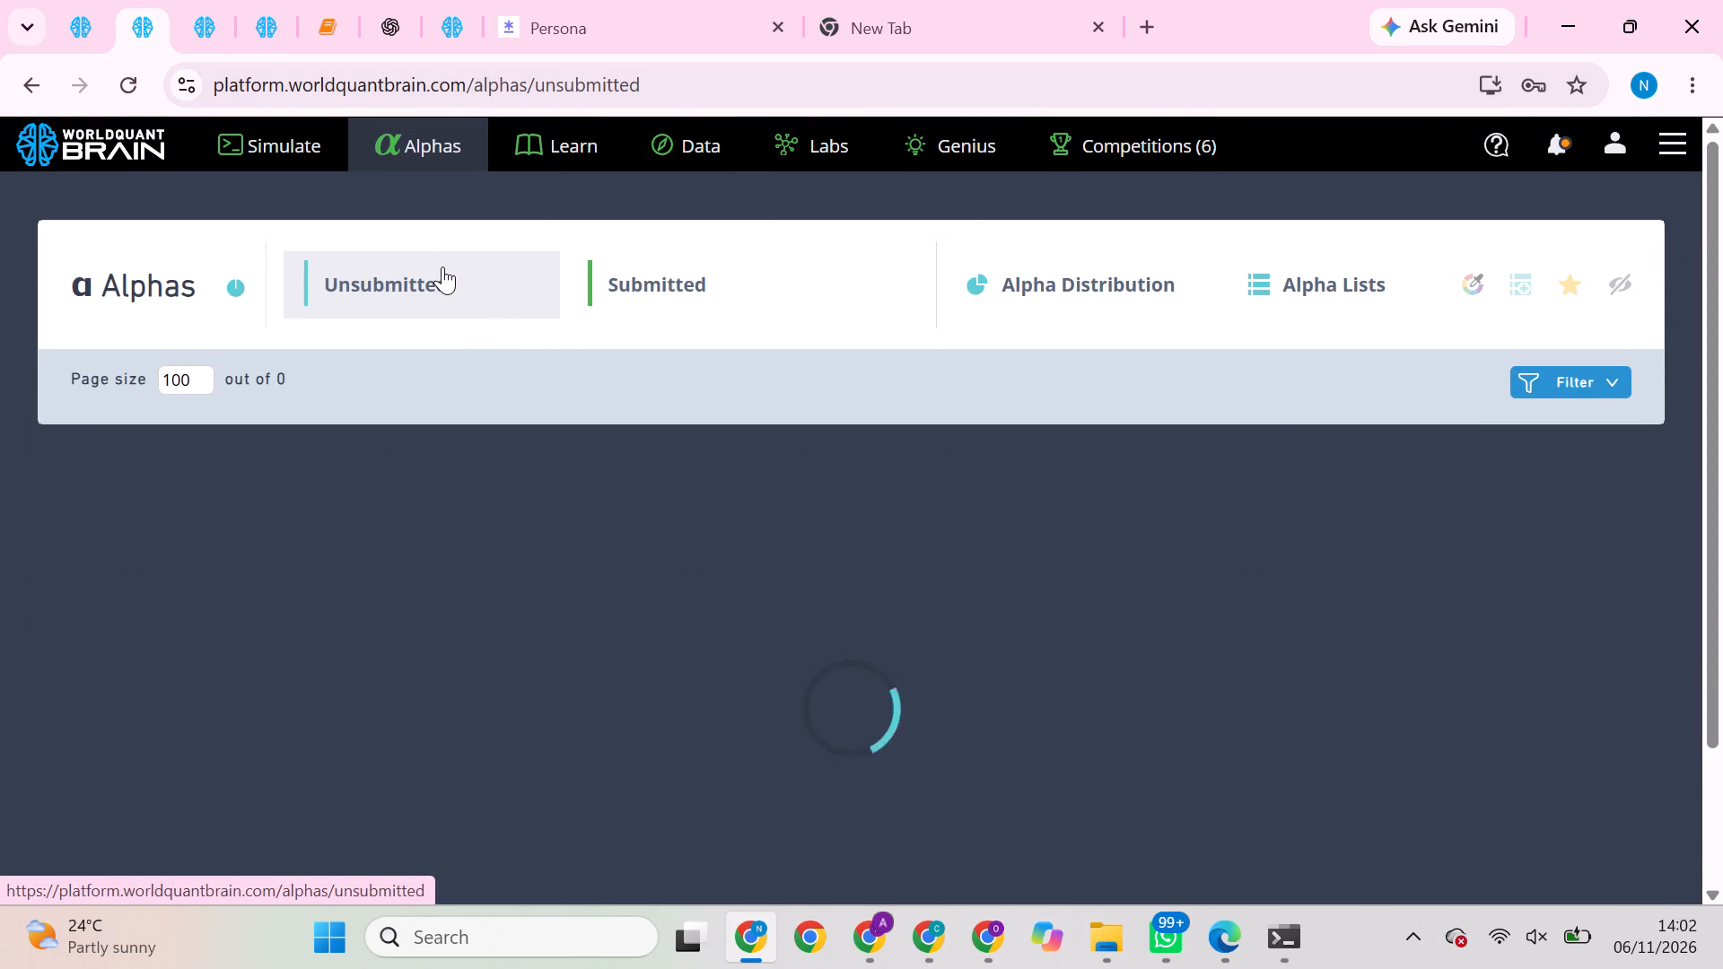
scroll(558, 586, down, 1)
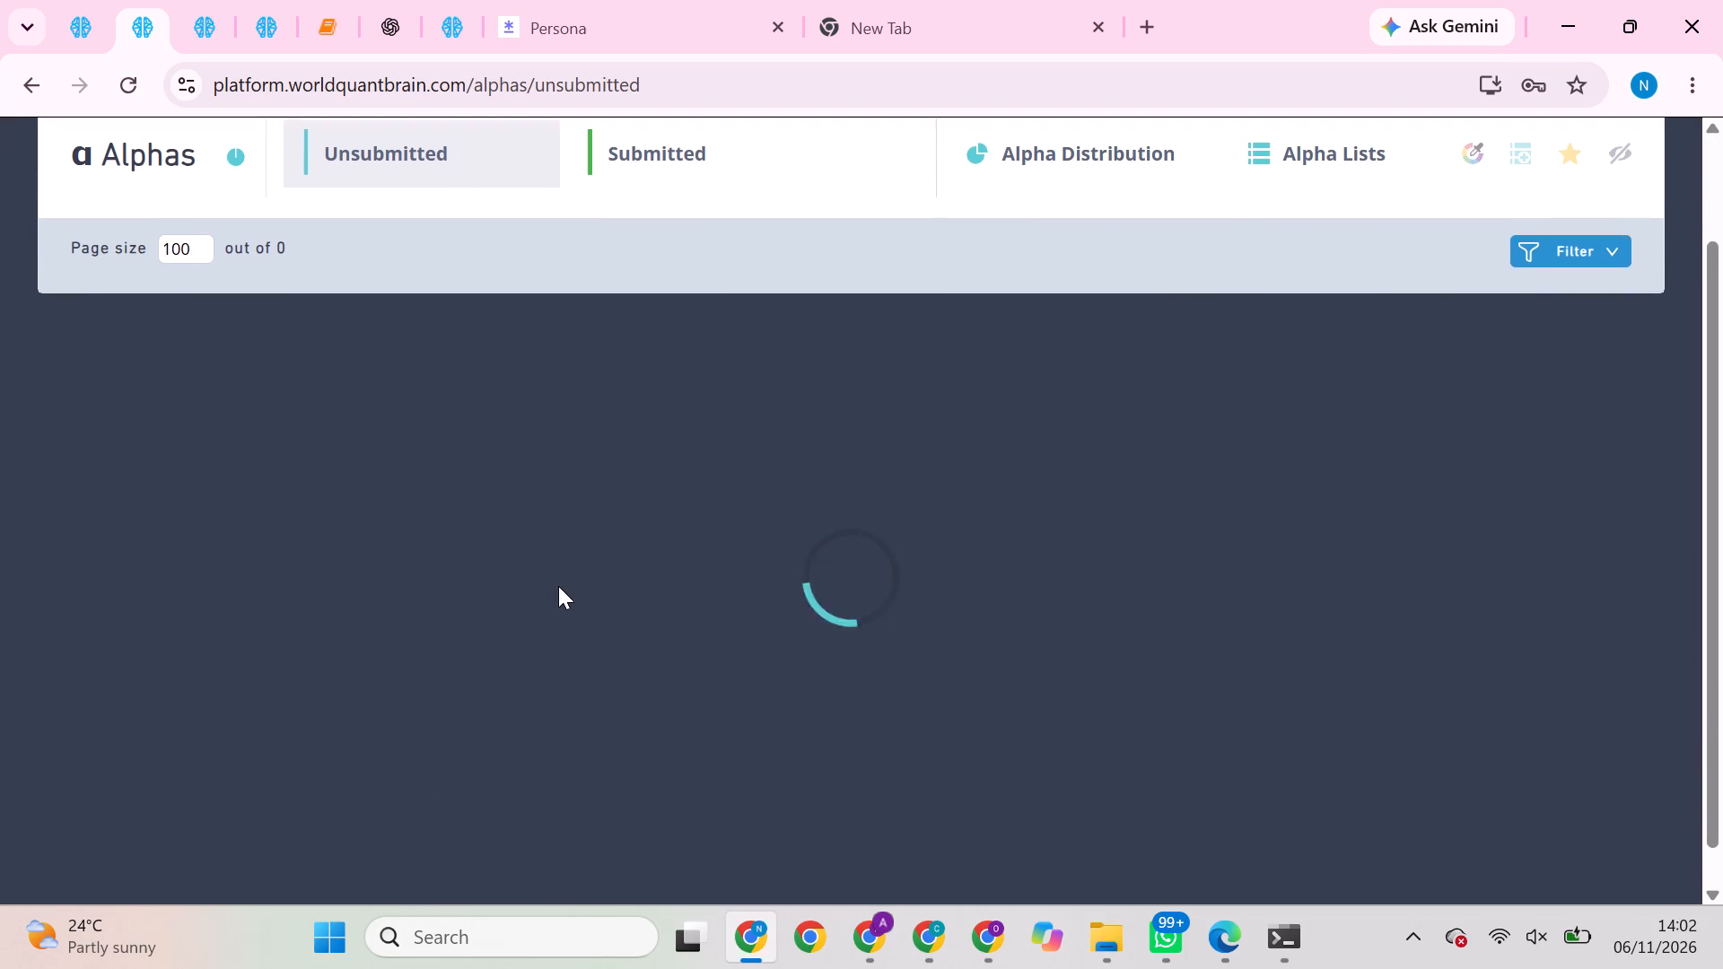
scroll(558, 586, up, 2)
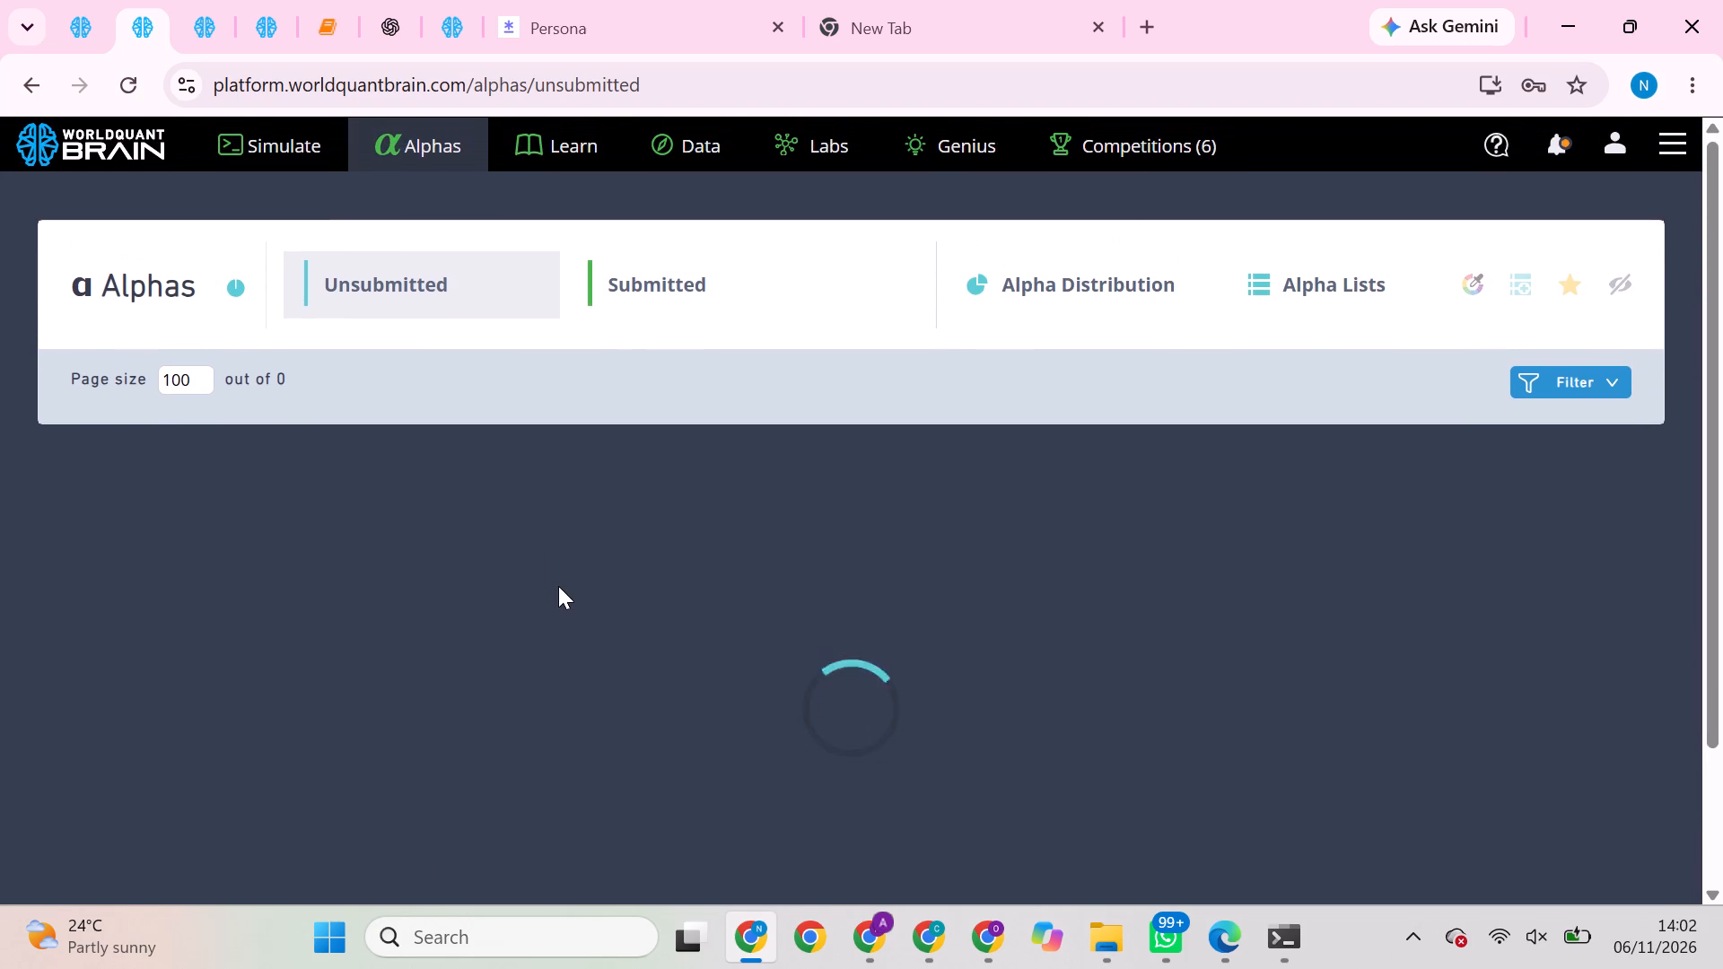
scroll(558, 586, up, 1)
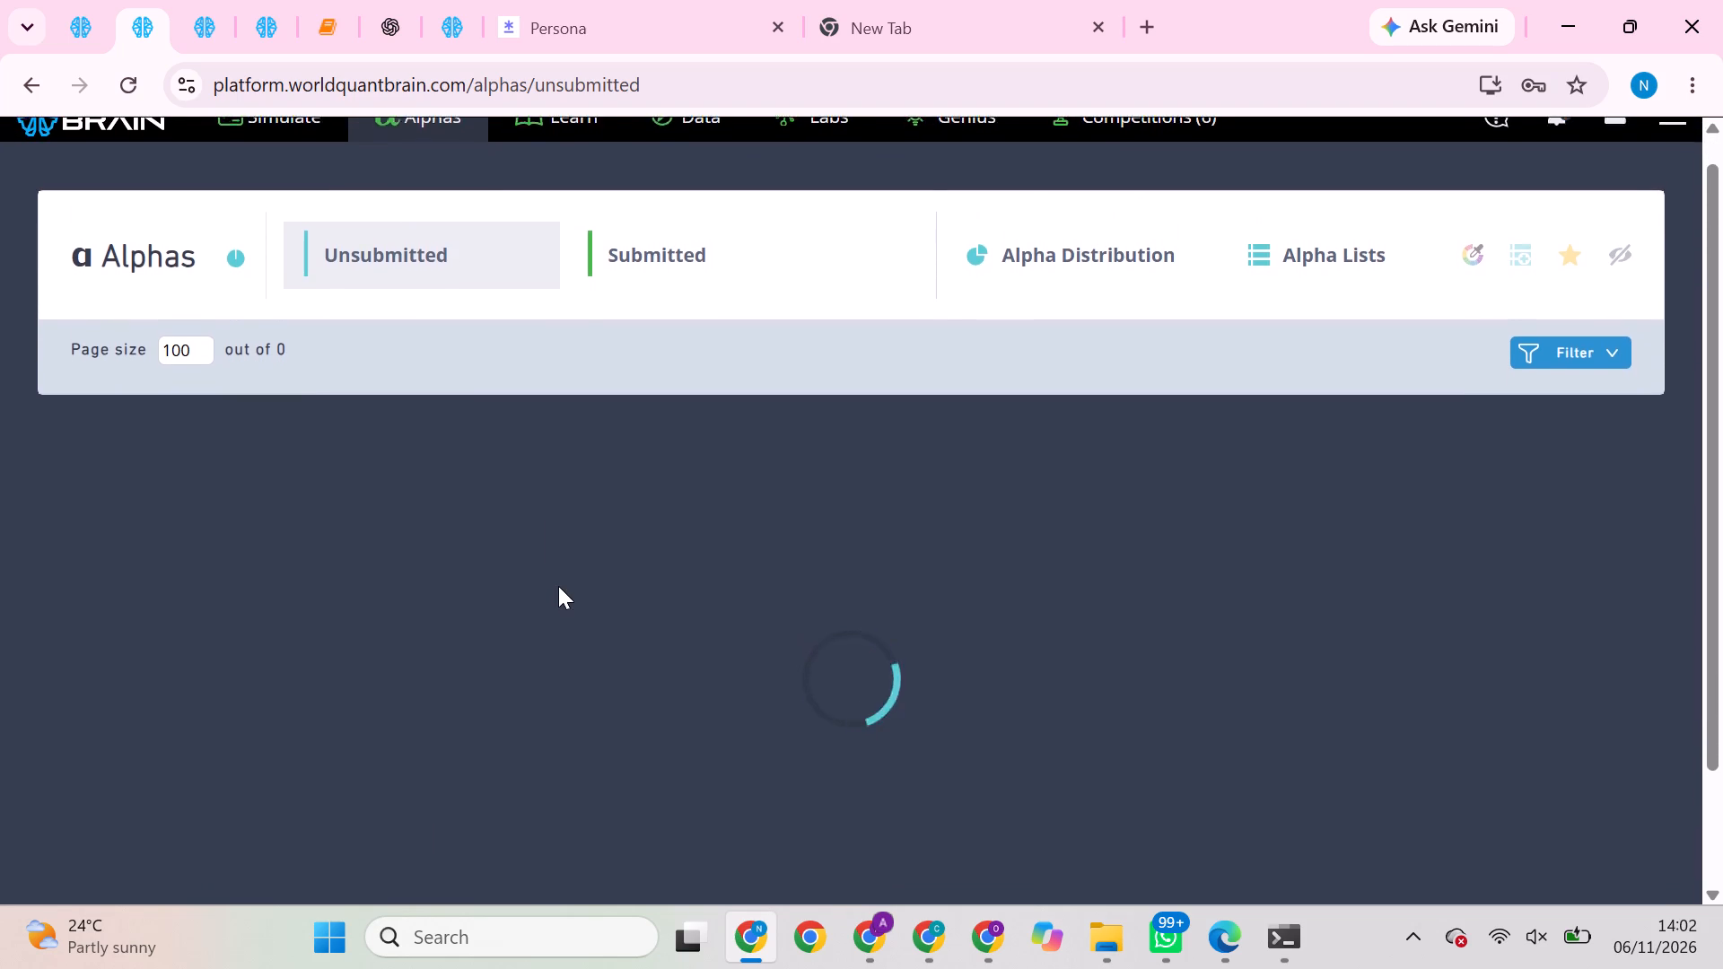
scroll(558, 586, up, 3)
Open the unsubmitted GLB model307 alpha O0ARMONY and run its production correlation check.
scroll(558, 586, down, 1)
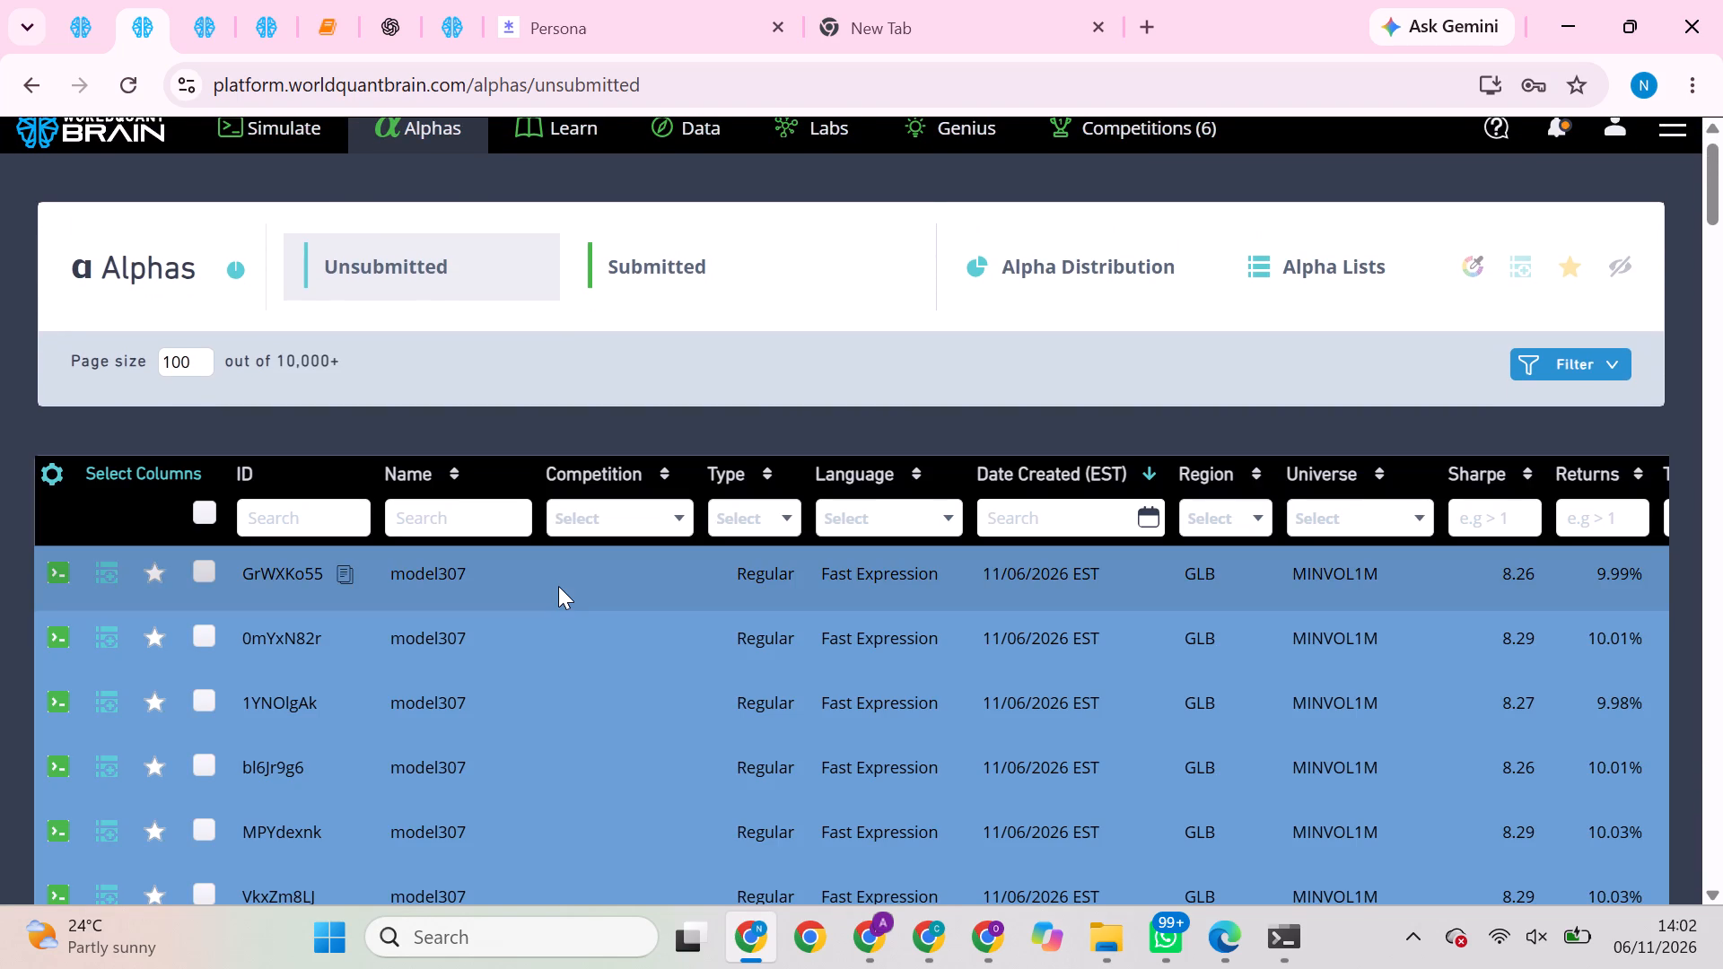
scroll(558, 586, down, 3)
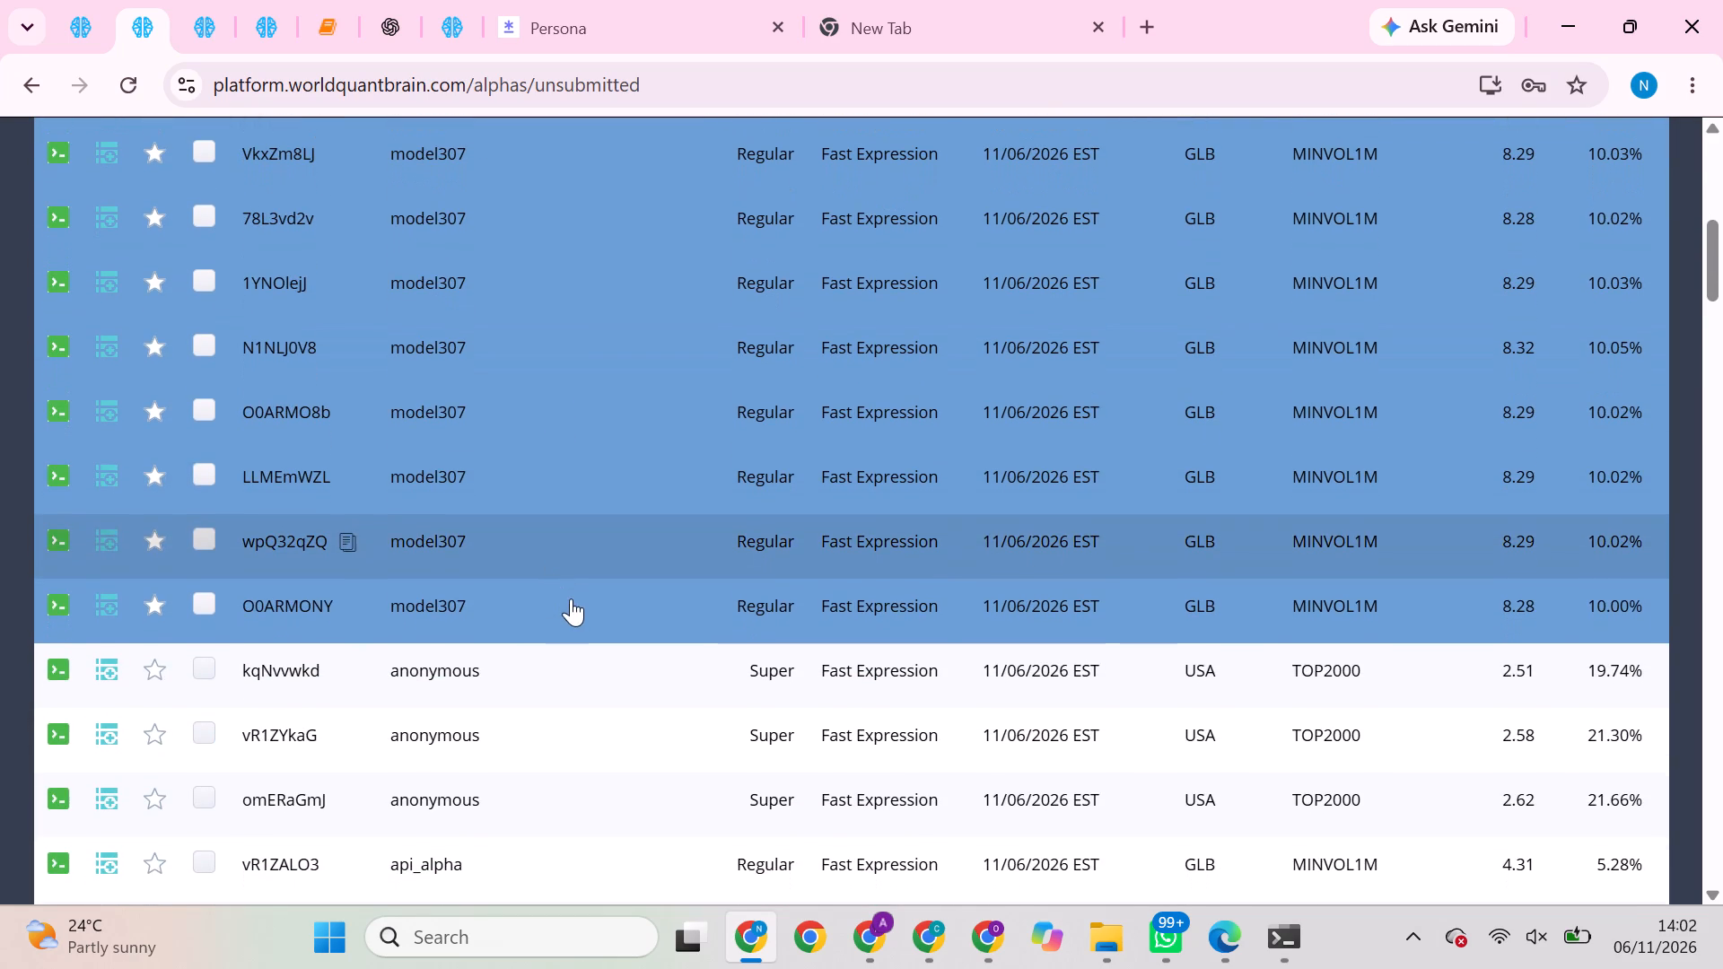
click(577, 603)
click(577, 603)
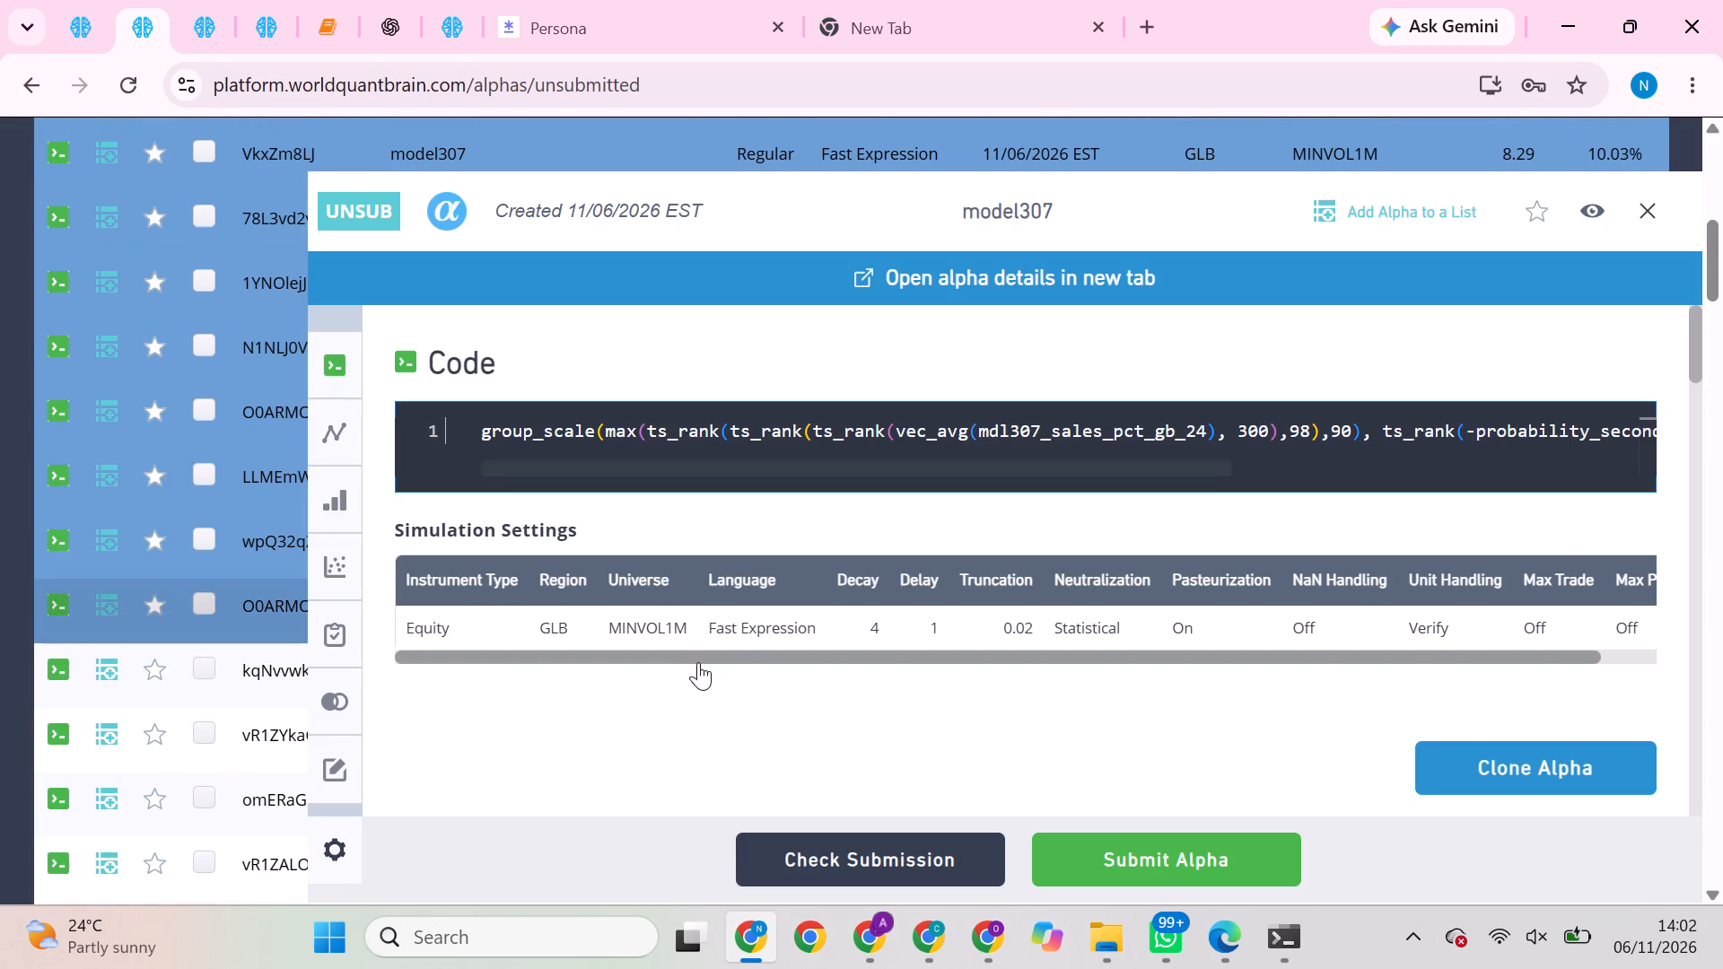
scroll(698, 662, down, 7)
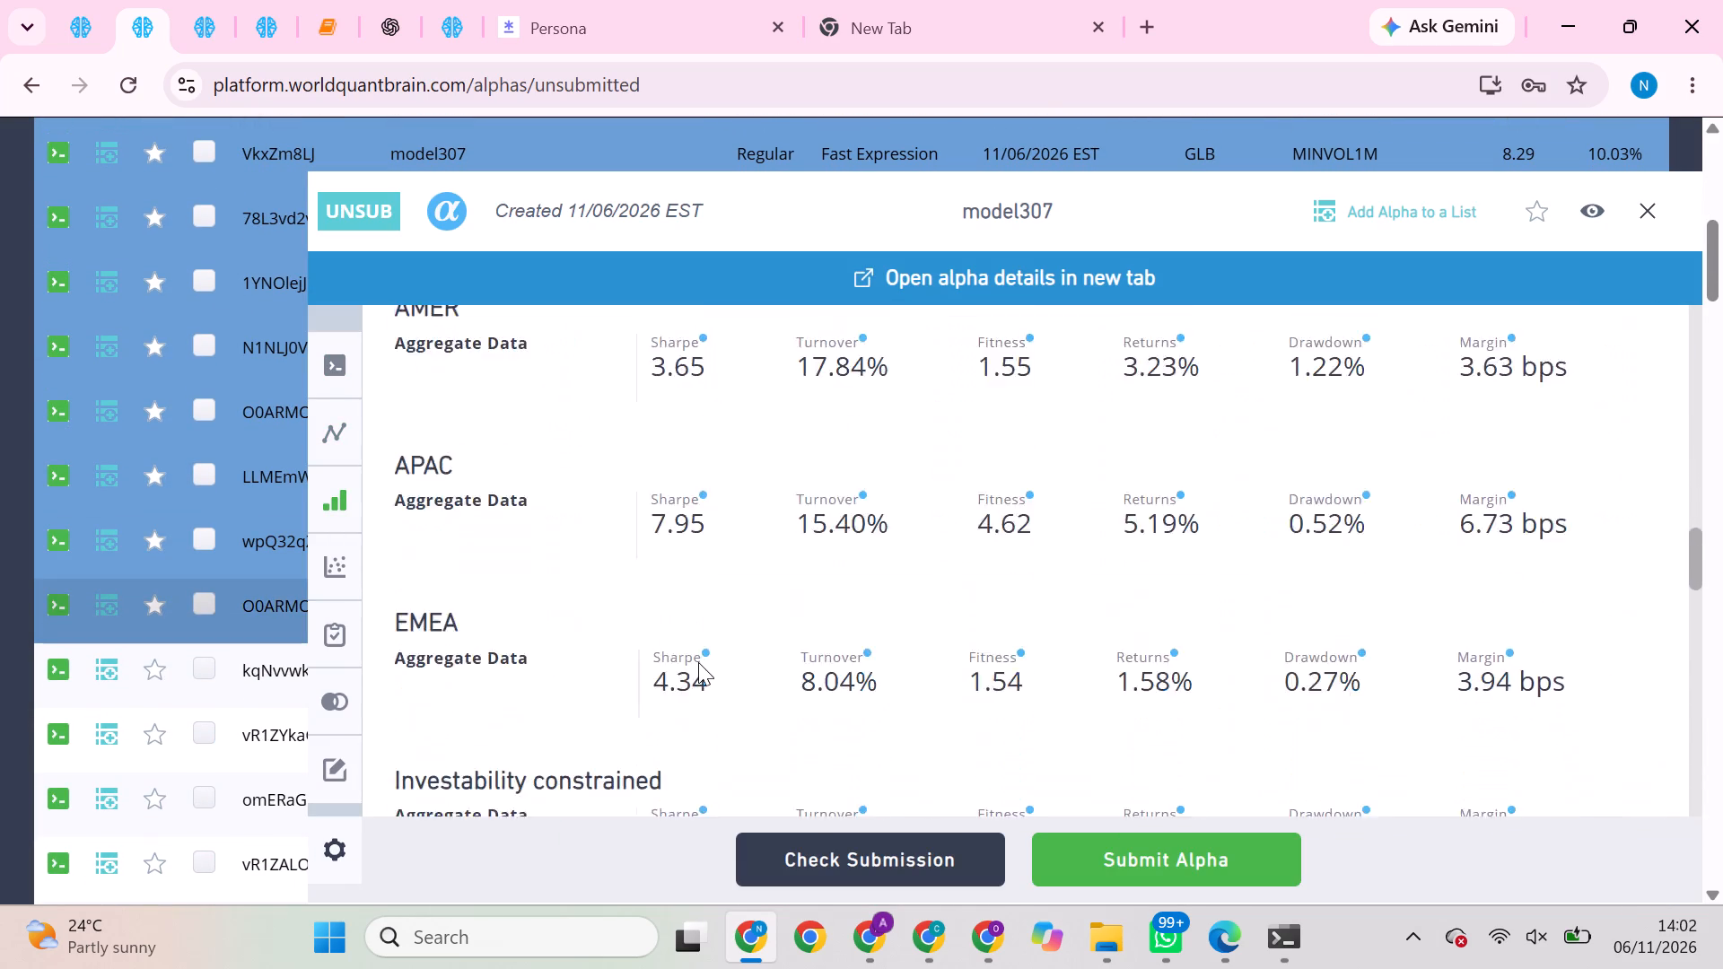
scroll(698, 662, down, 3)
scroll(698, 662, up, 1)
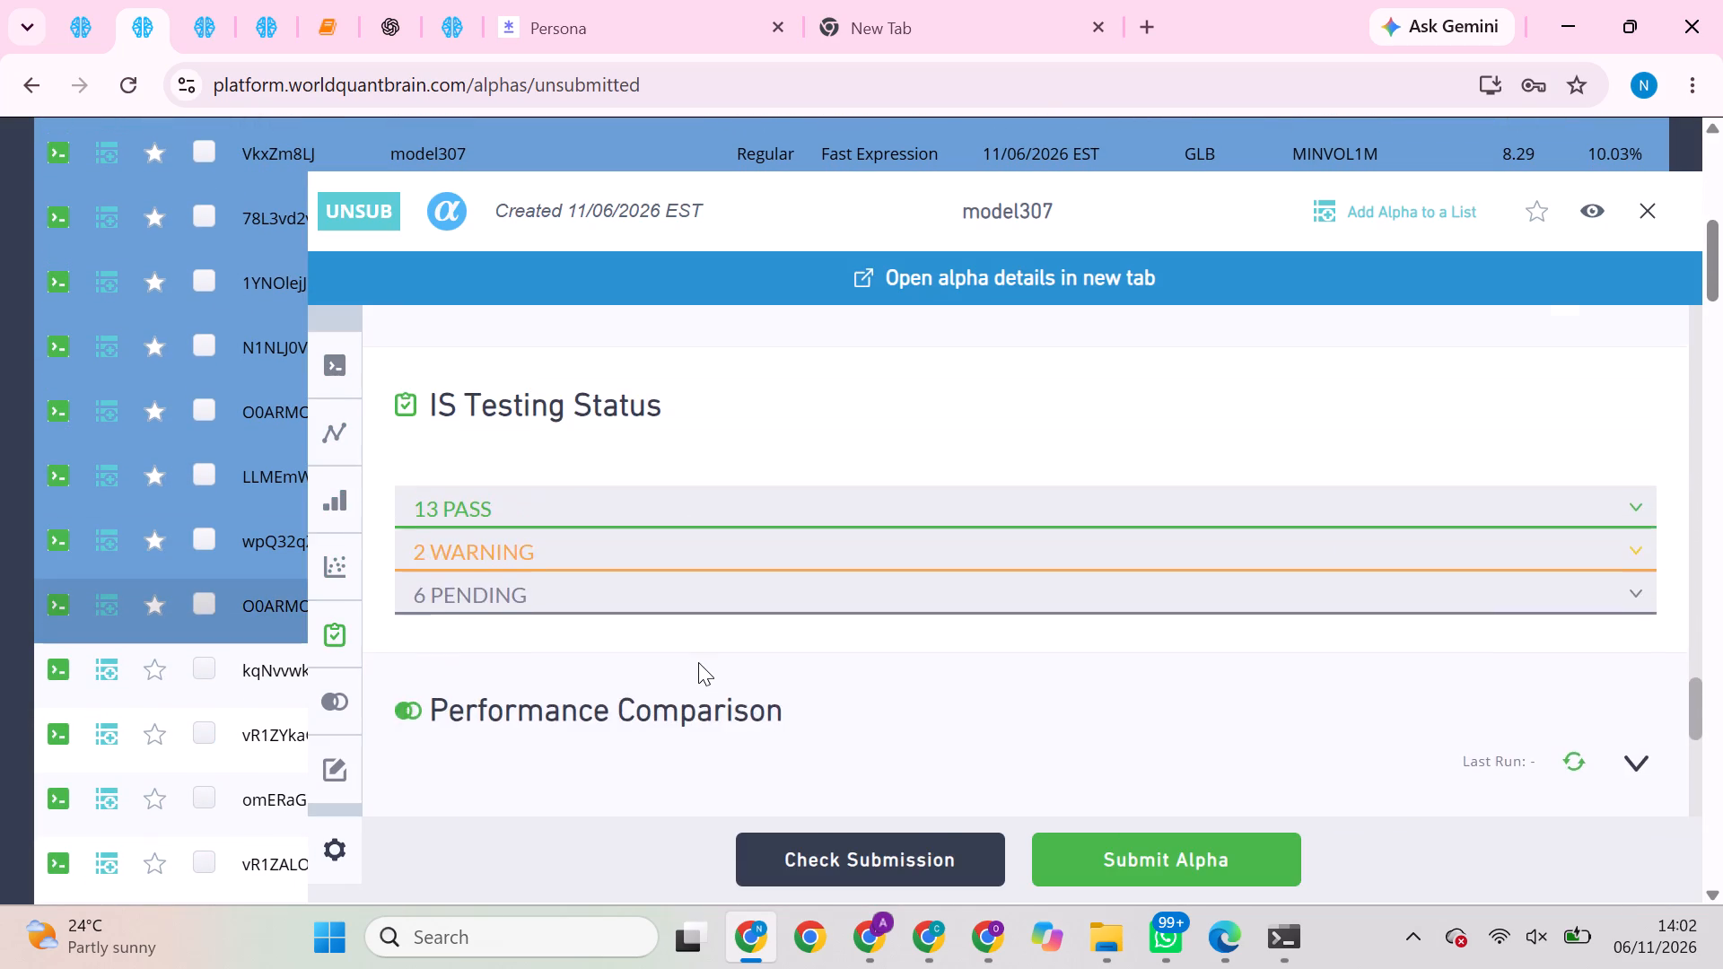
scroll(698, 662, up, 1)
scroll(1296, 580, up, 2)
click(1572, 619)
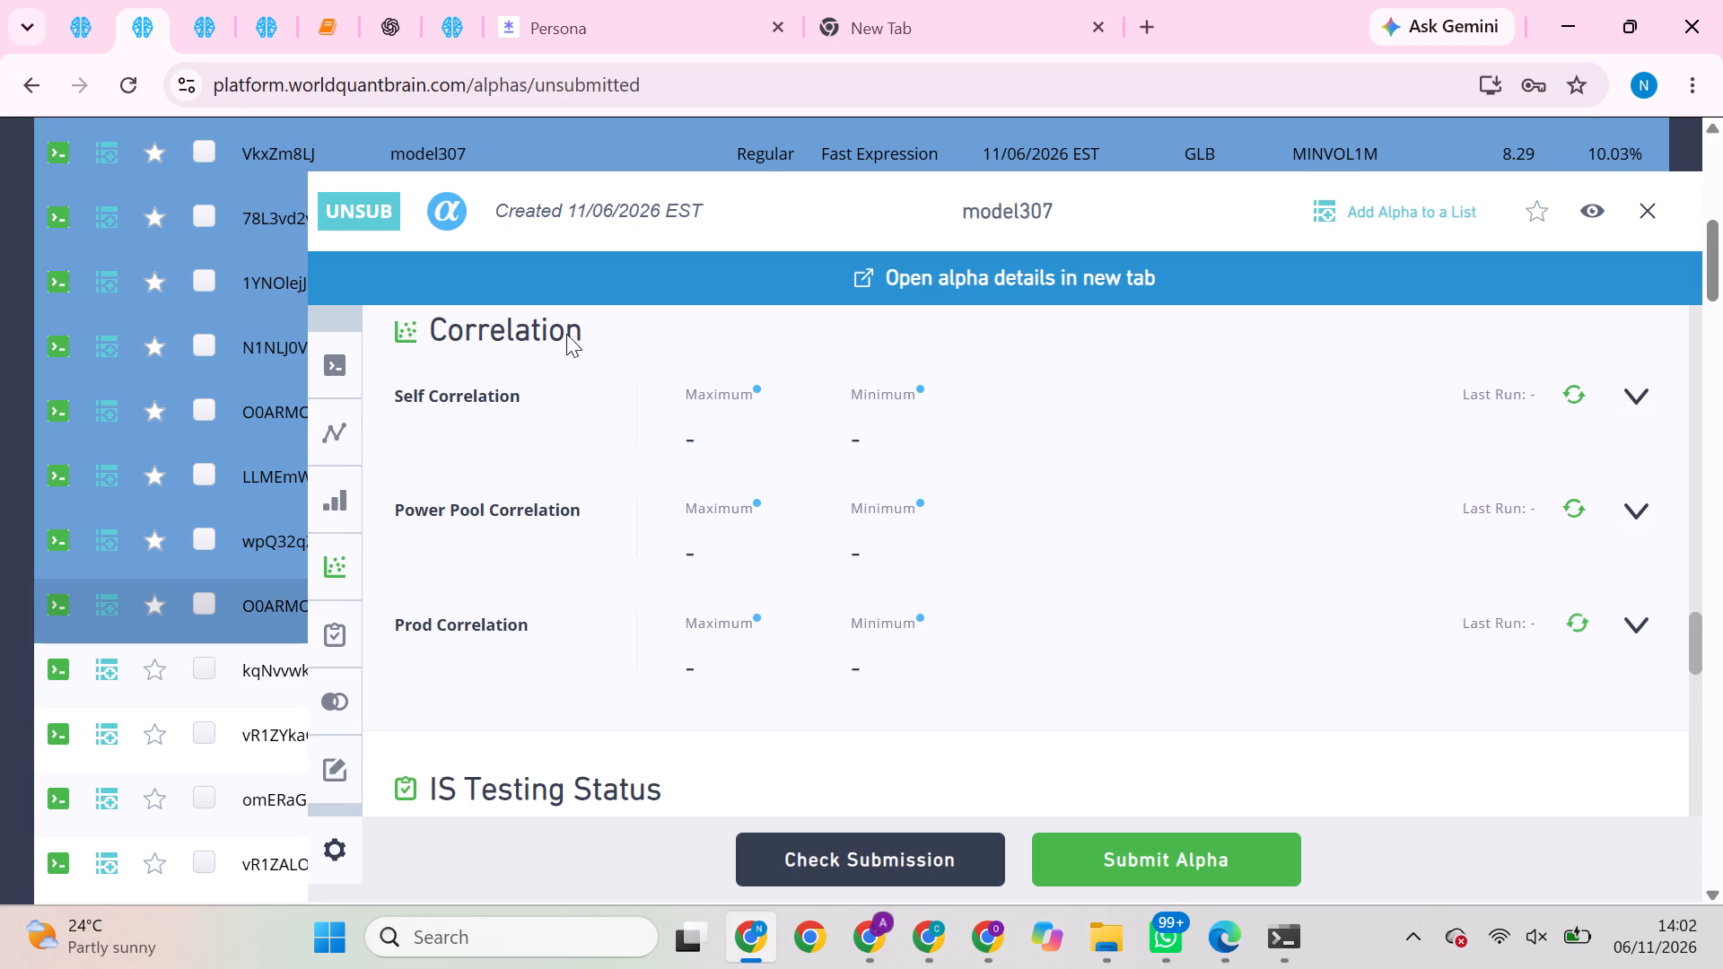
Open the model307 alpha N1NLJ0V8 from the list and run its production correlation check.
click(274, 356)
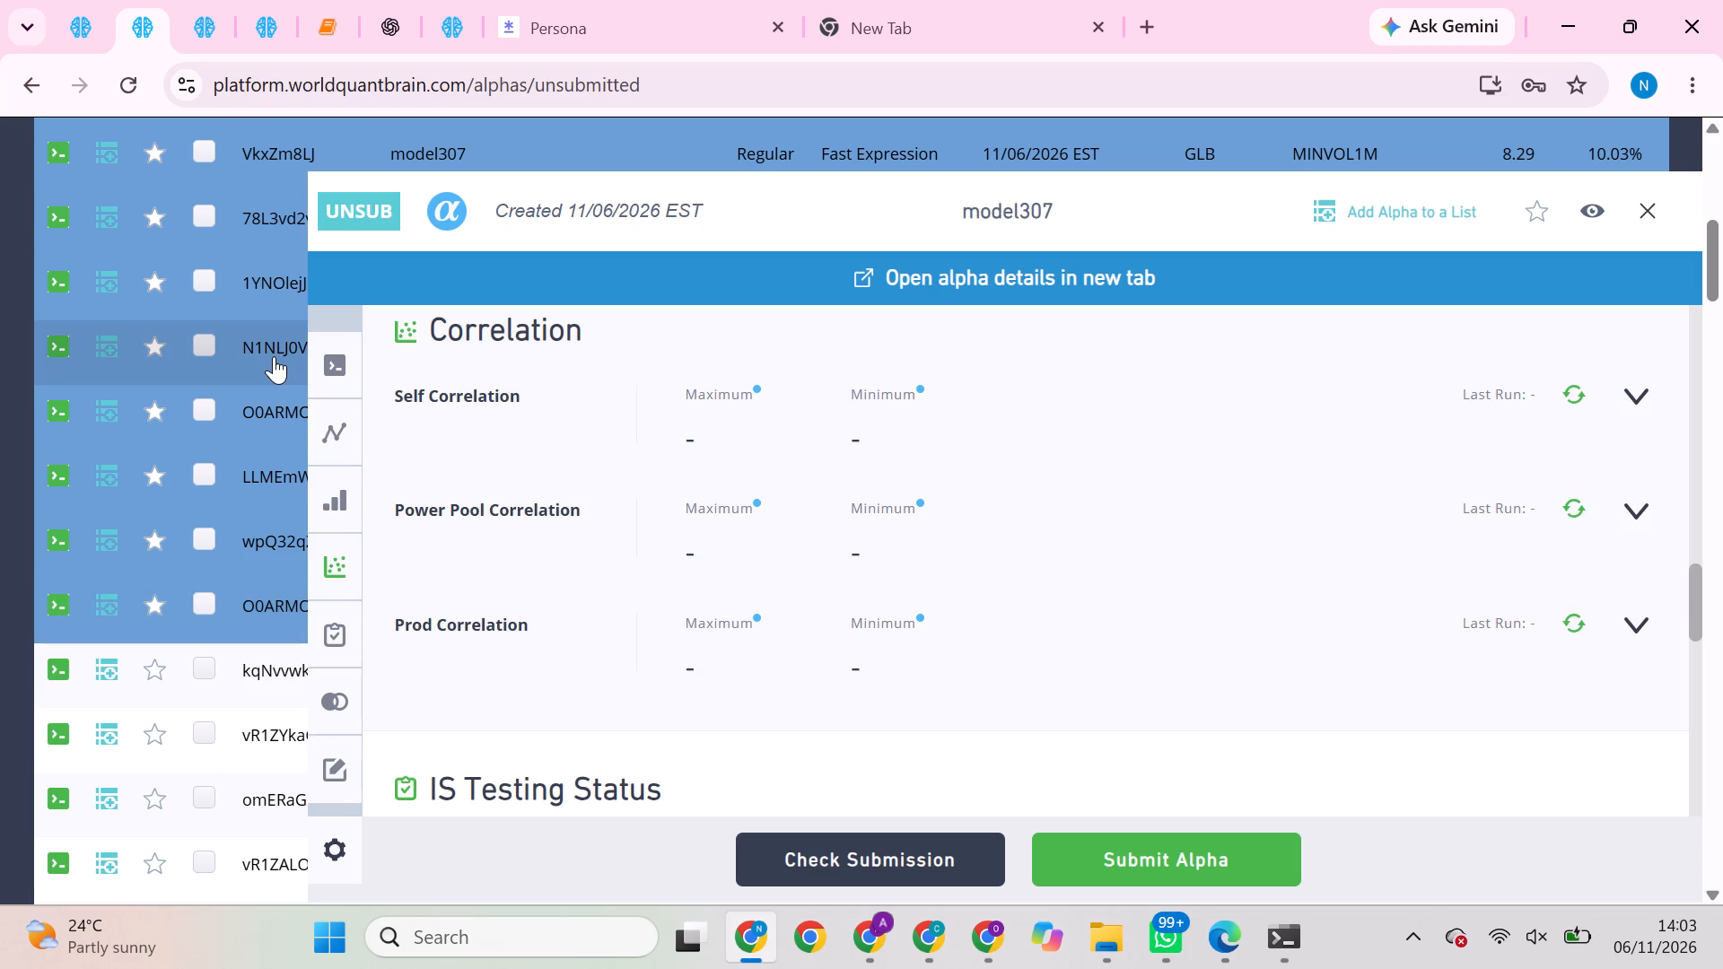
click(1581, 634)
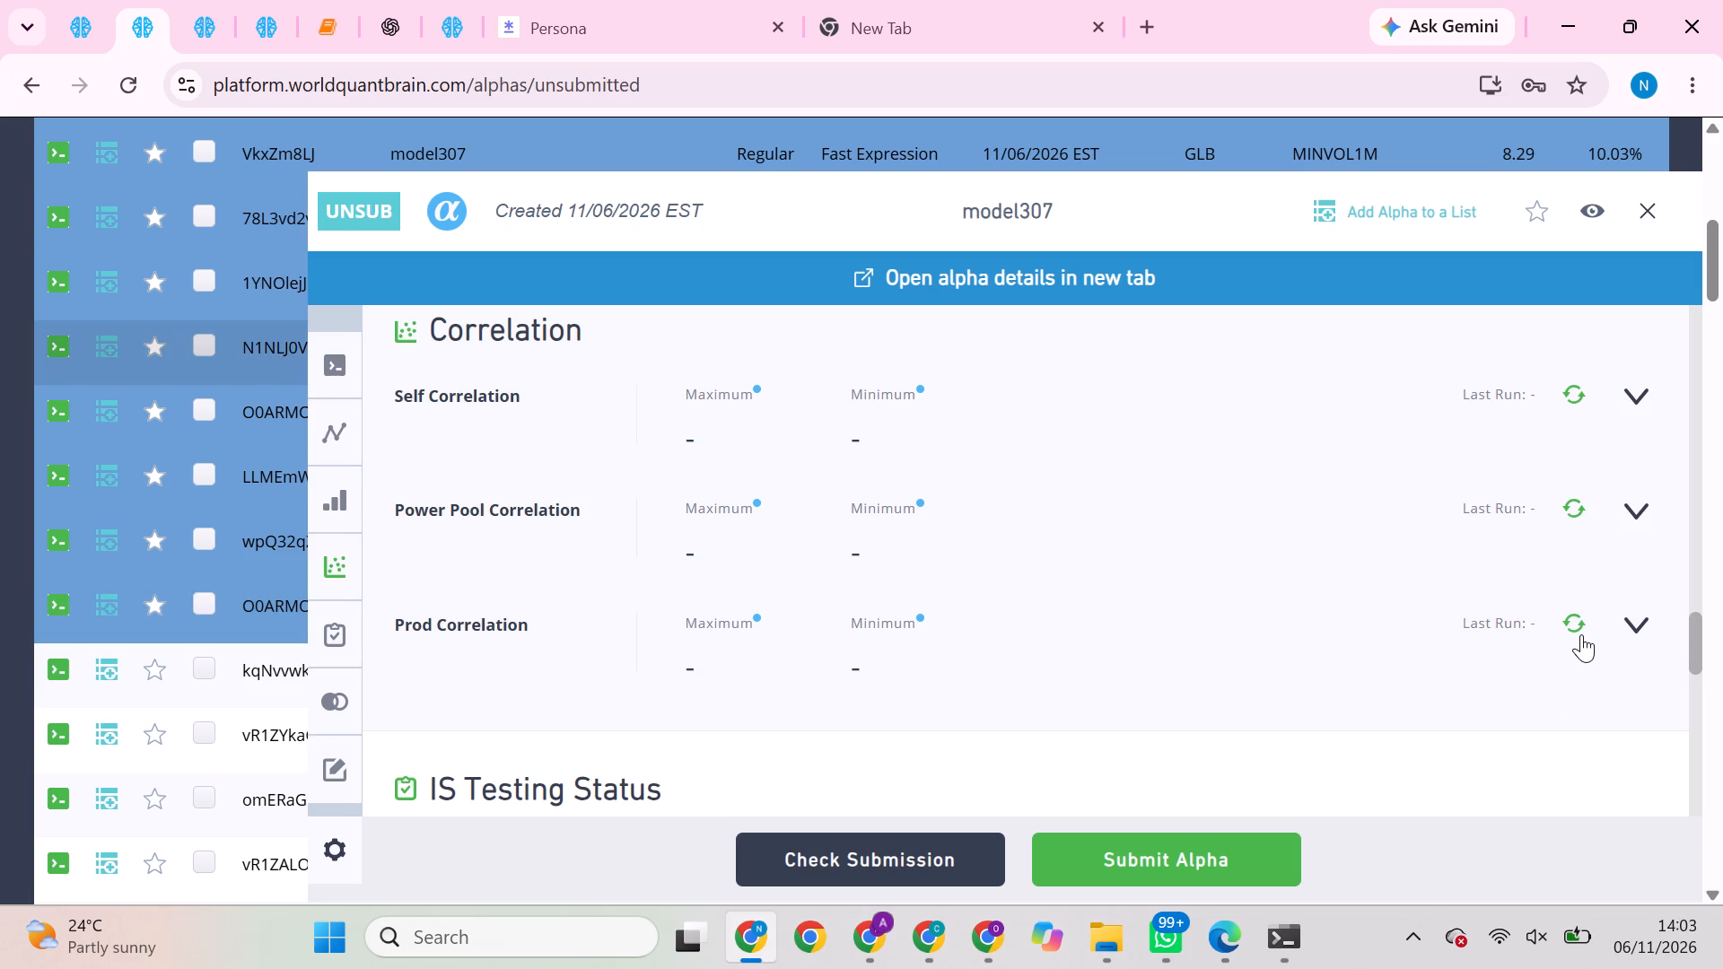
click(1578, 627)
click(1611, 822)
Open the model307 alpha bl6Jr9g6 from the unsubmitted list and run its production correlation check.
scroll(126, 430, up, 3)
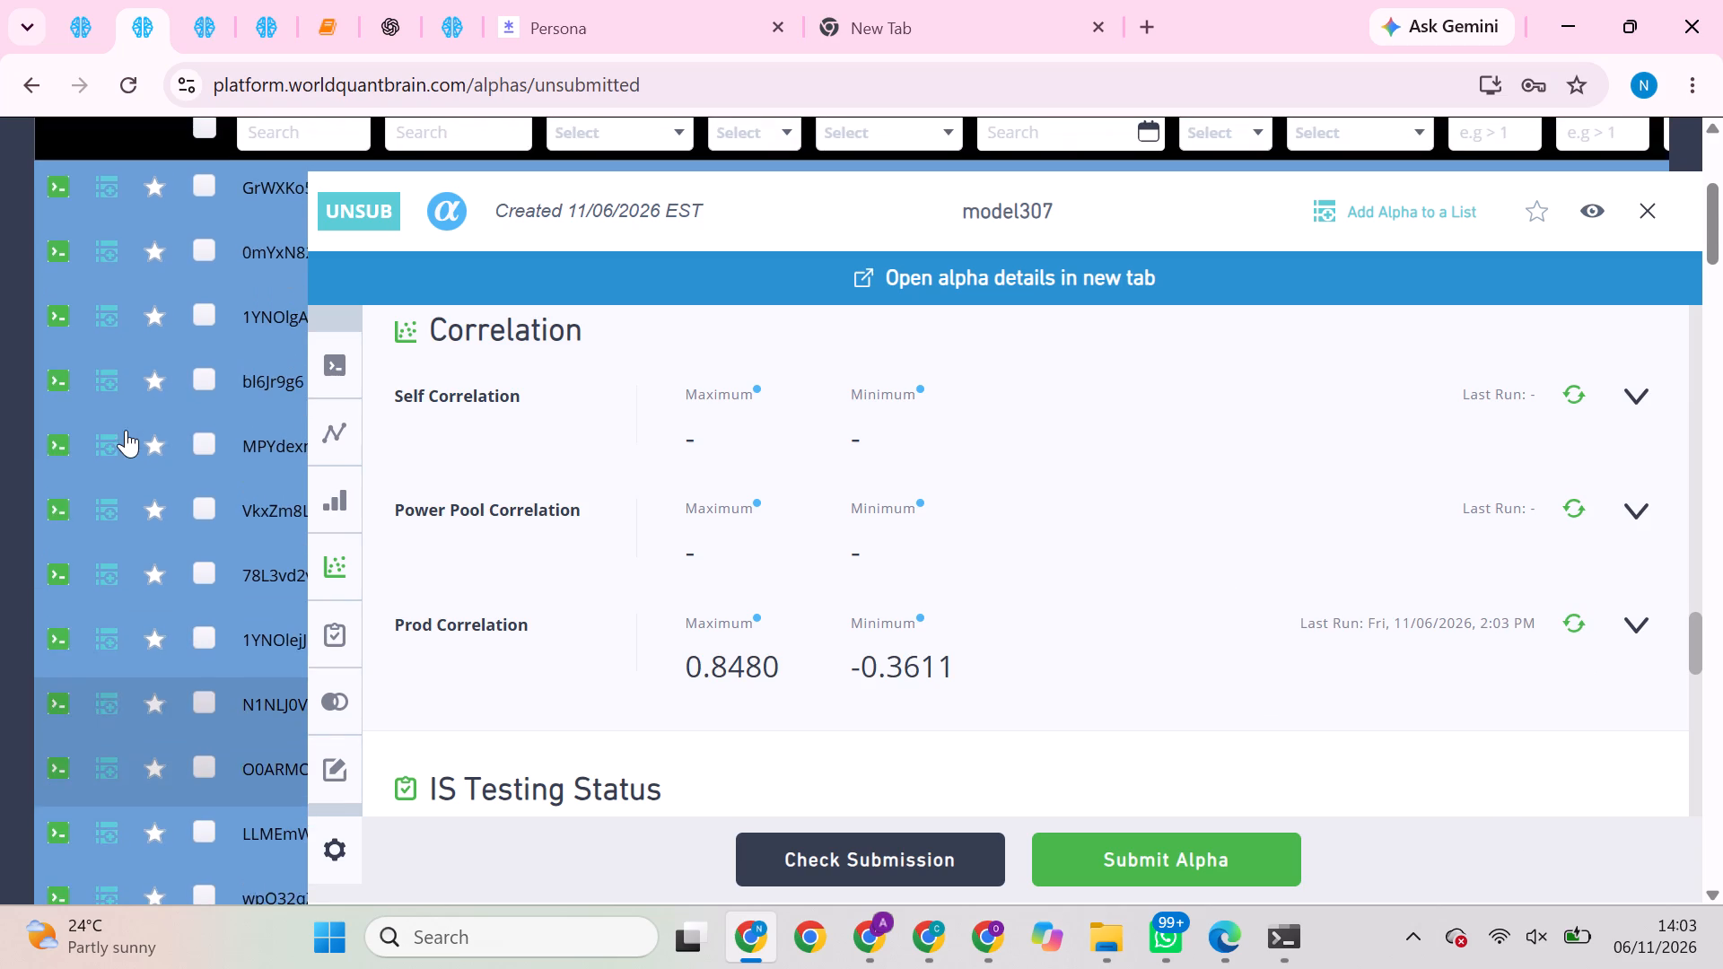
click(246, 383)
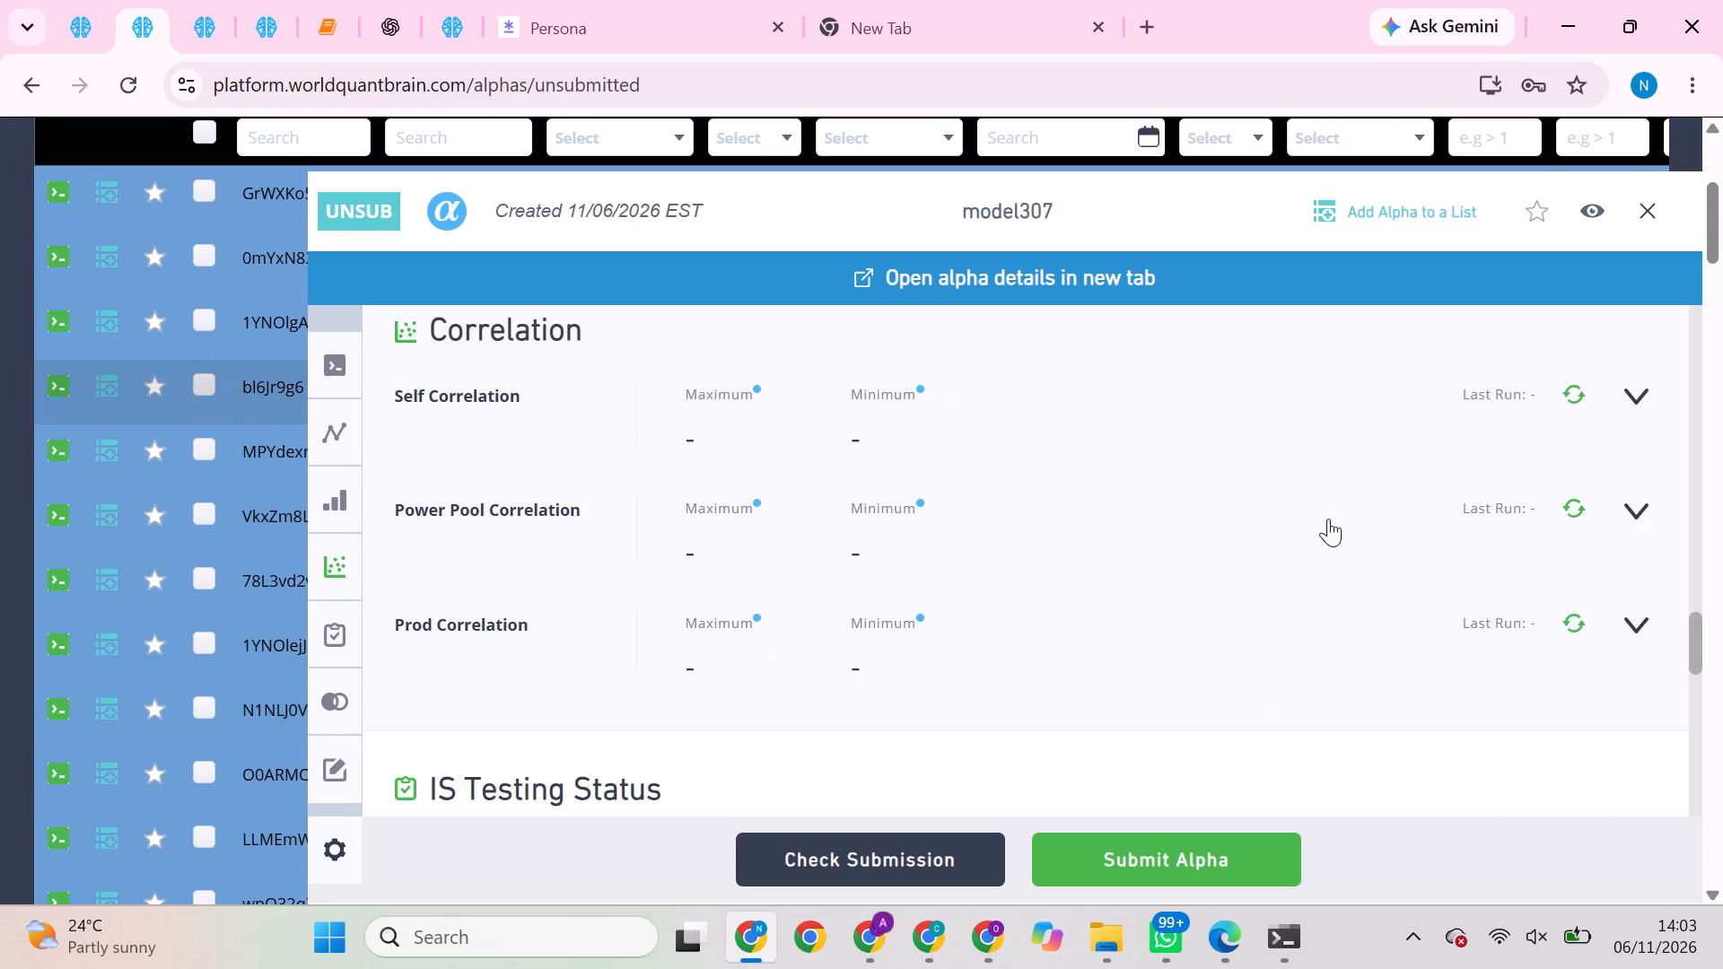
click(1575, 628)
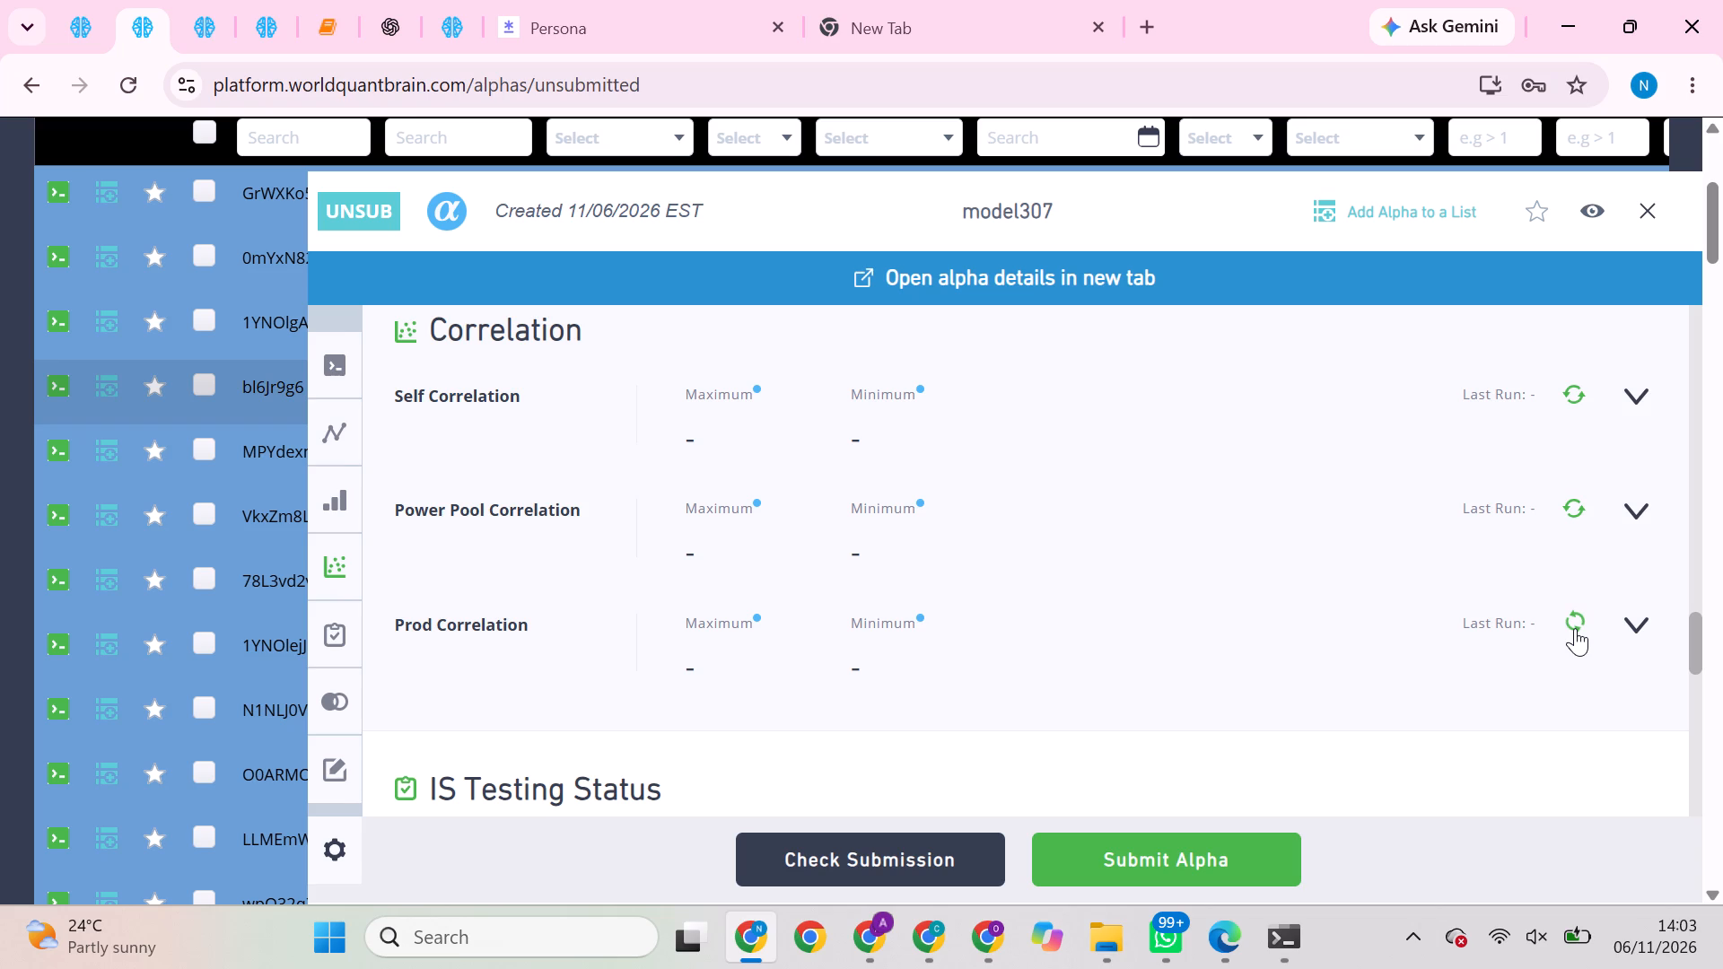
double_click(1575, 628)
Open the model307 alpha whose ID starts with 1YNOlej and run its production correlation check.
click(286, 648)
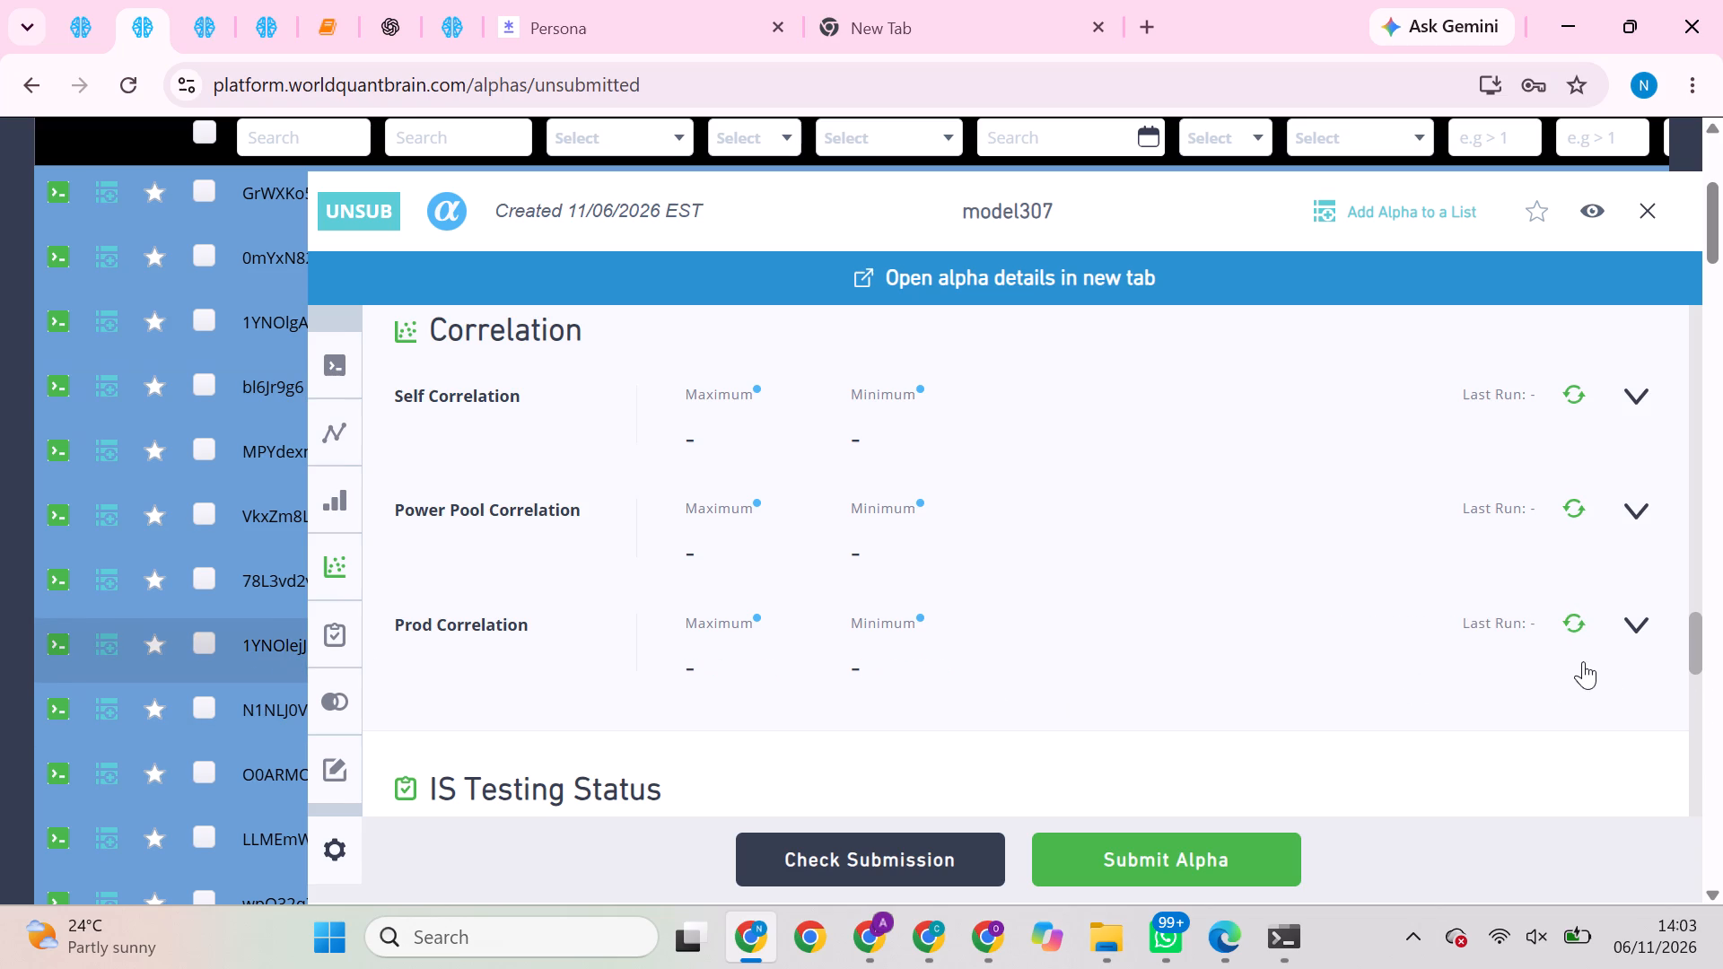
click(1571, 615)
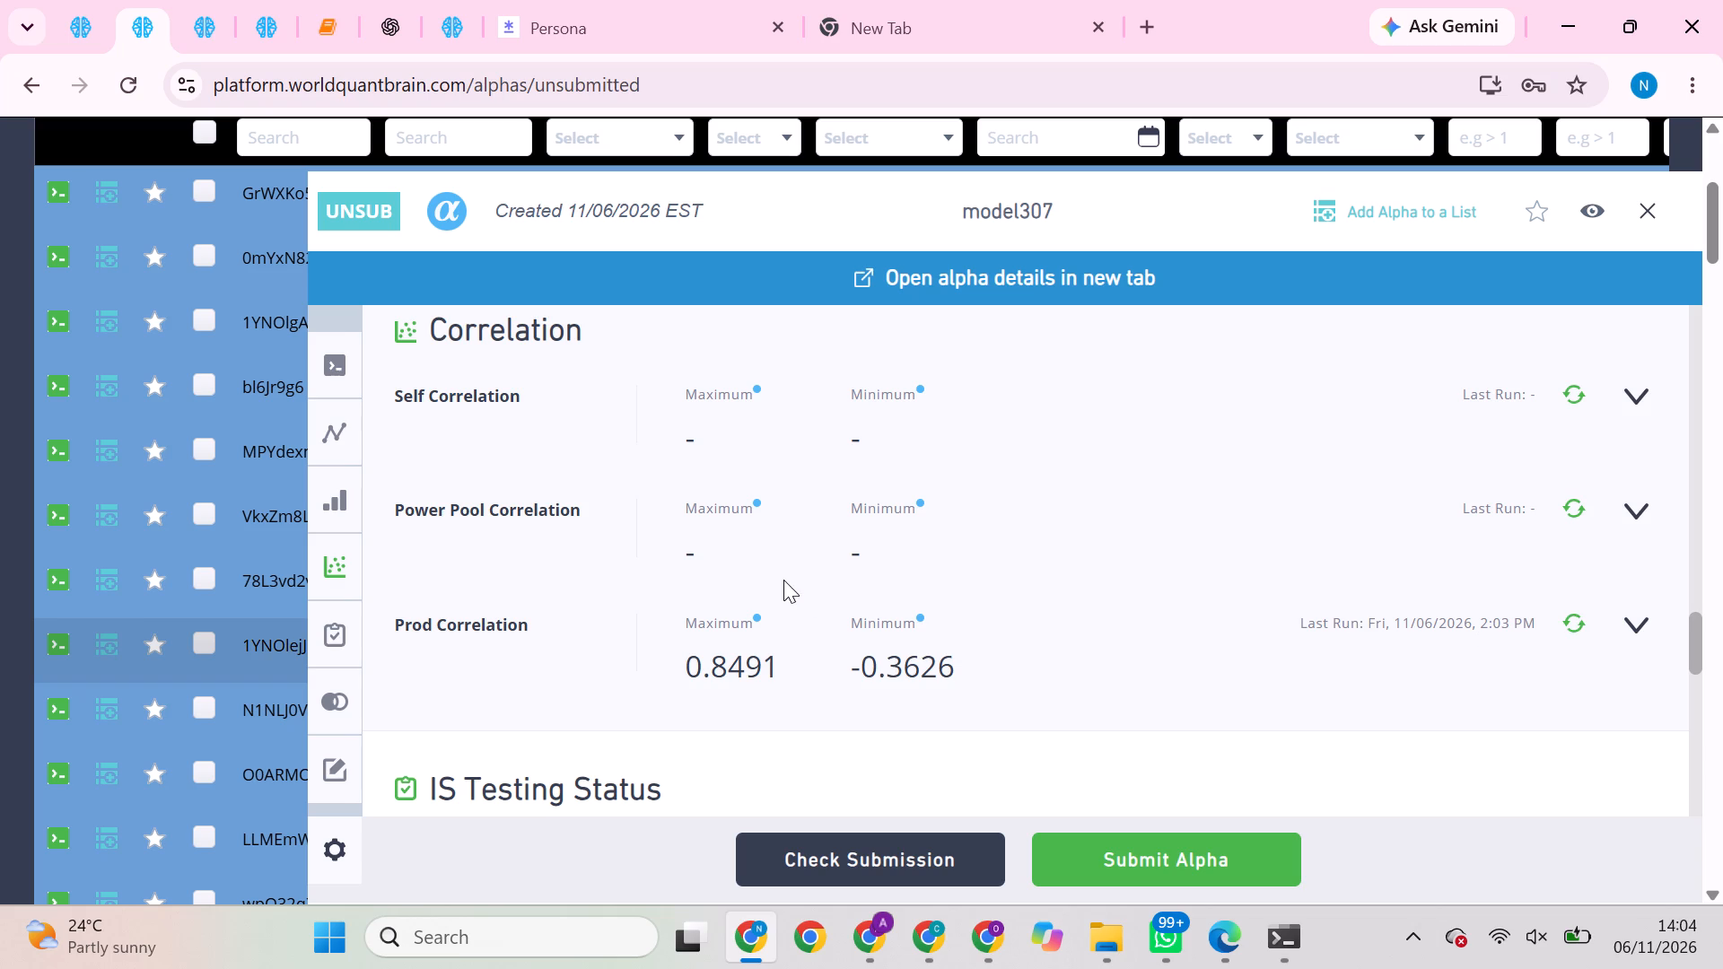
Open the model307 alpha whose ID starts with 78L3vd2 and run its production correlation check.
click(231, 590)
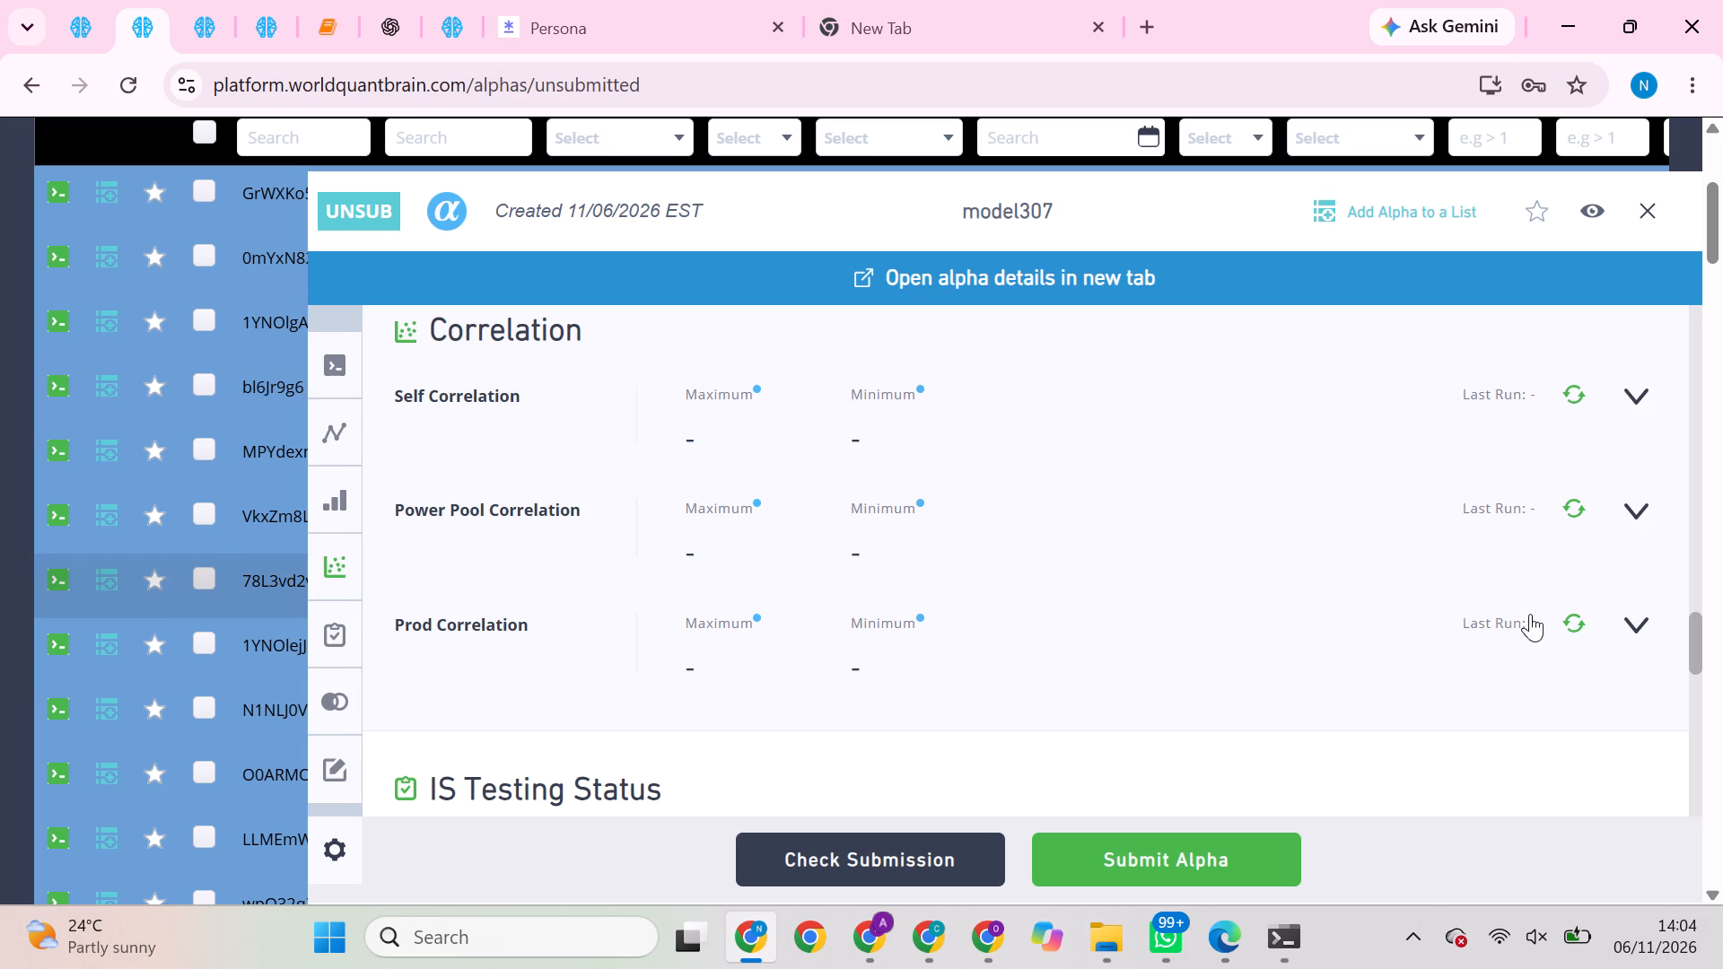
click(1585, 626)
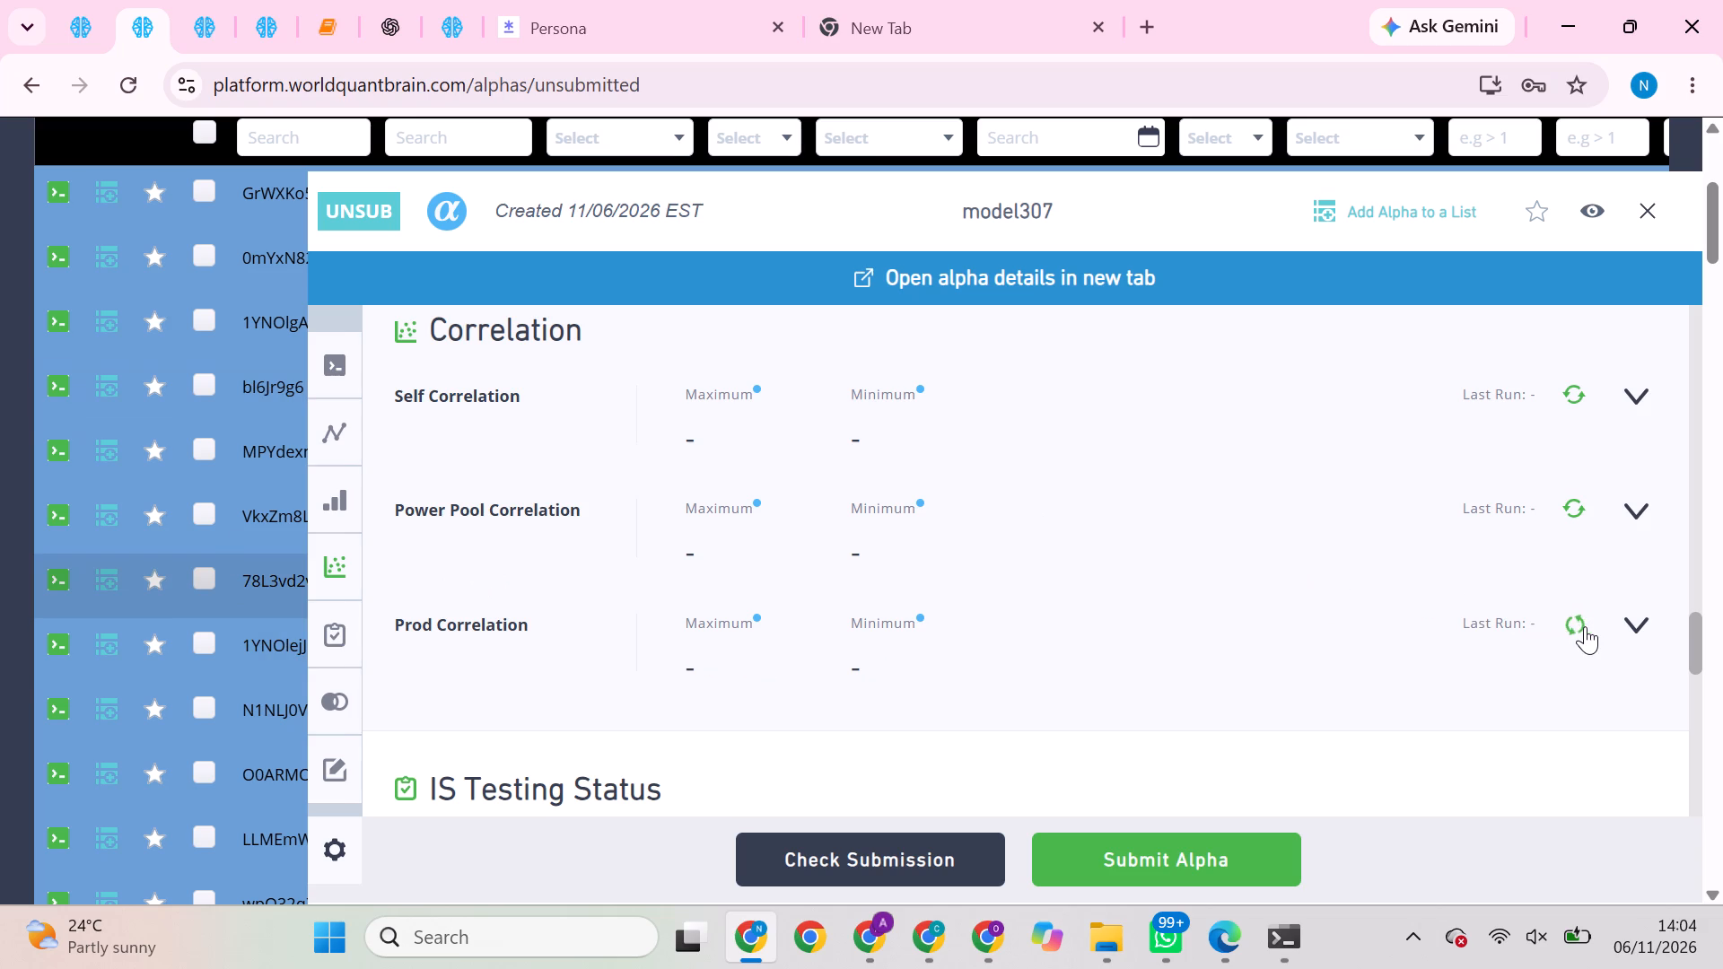
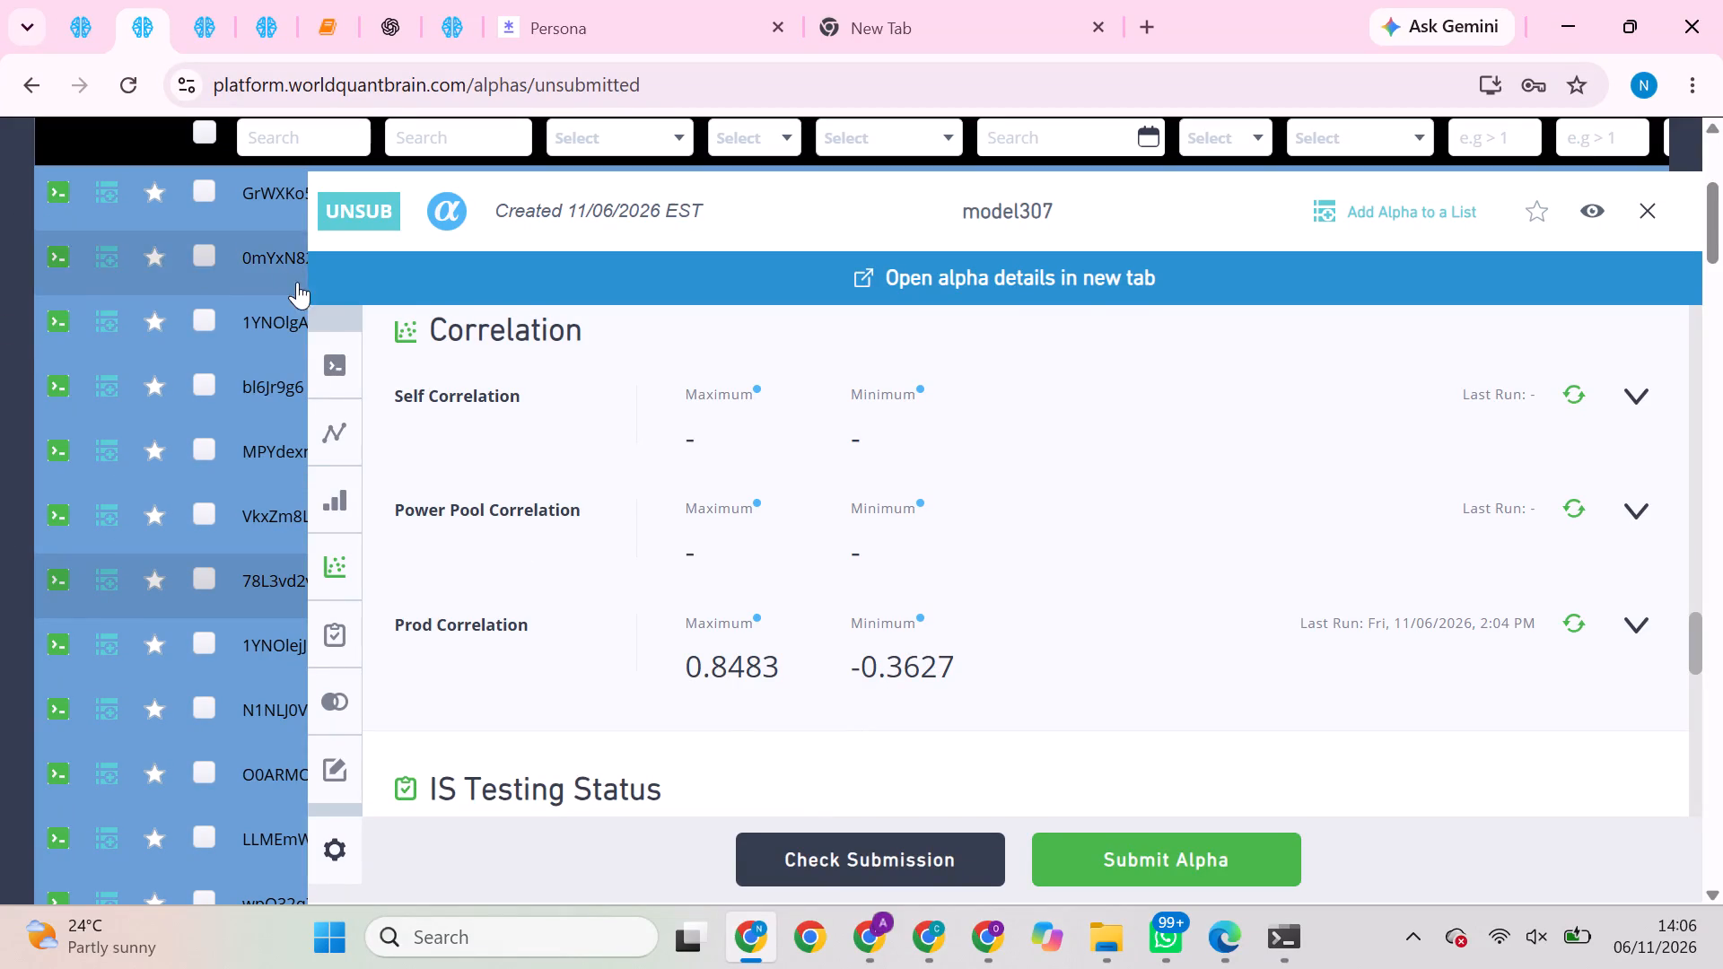
Open the model307 alpha whose ID starts with 1YNOlgA and run its production correlation check.
click(271, 307)
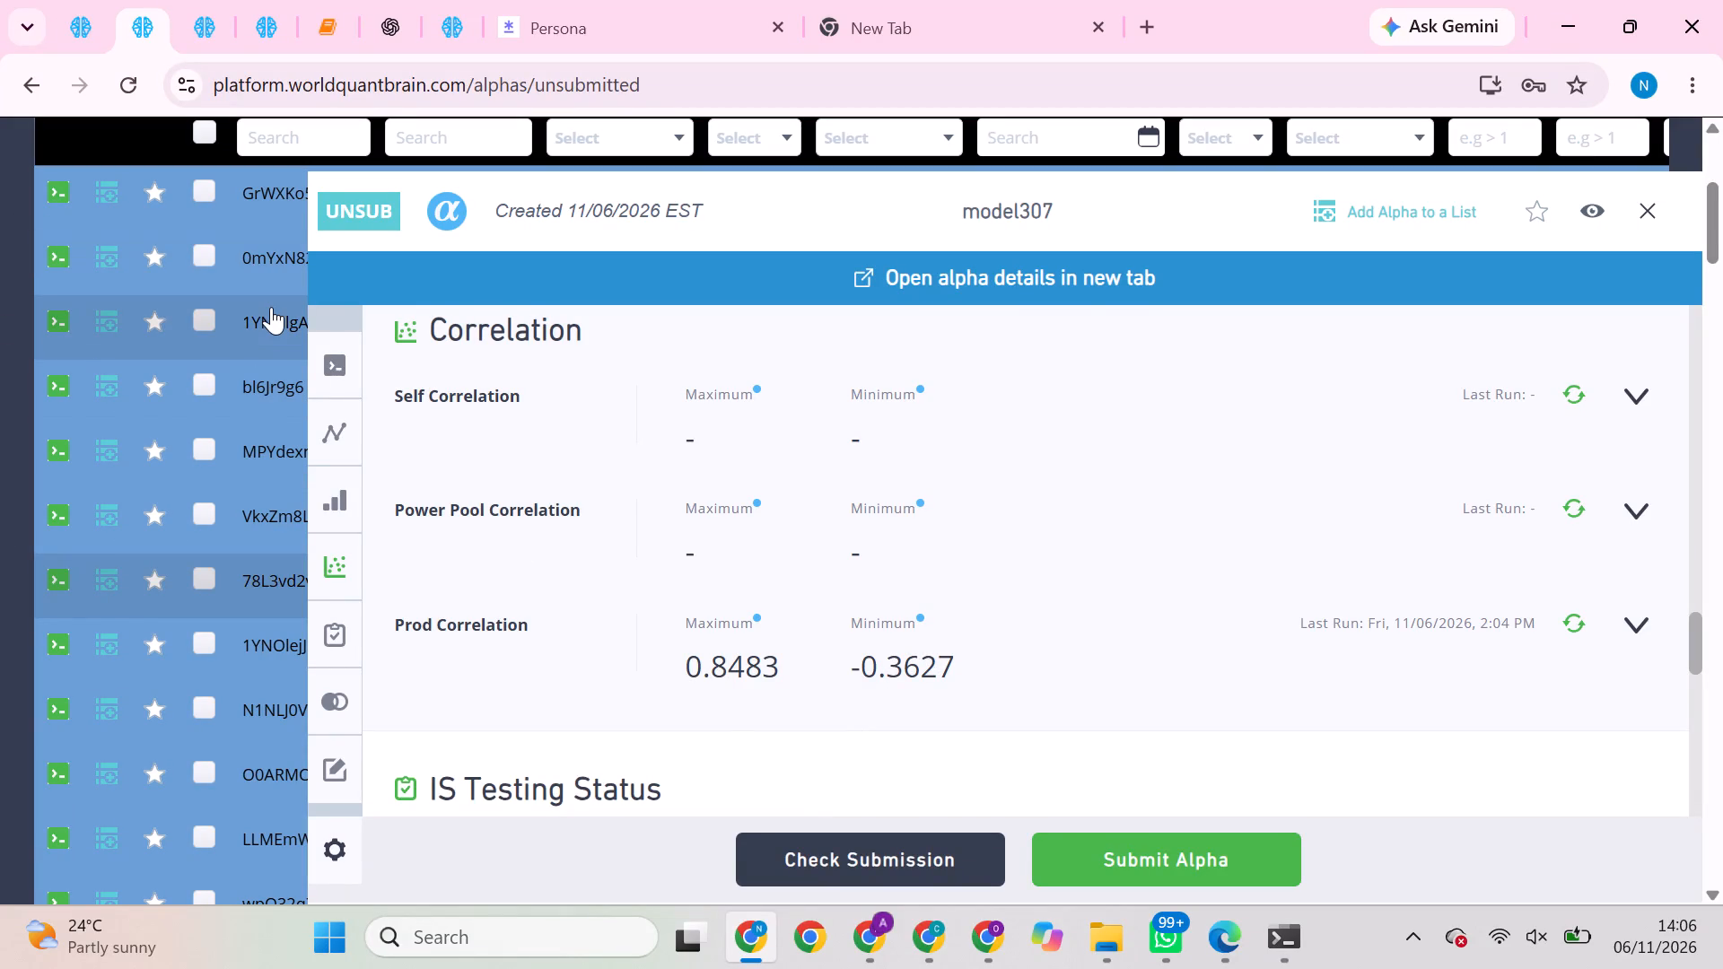
click(271, 307)
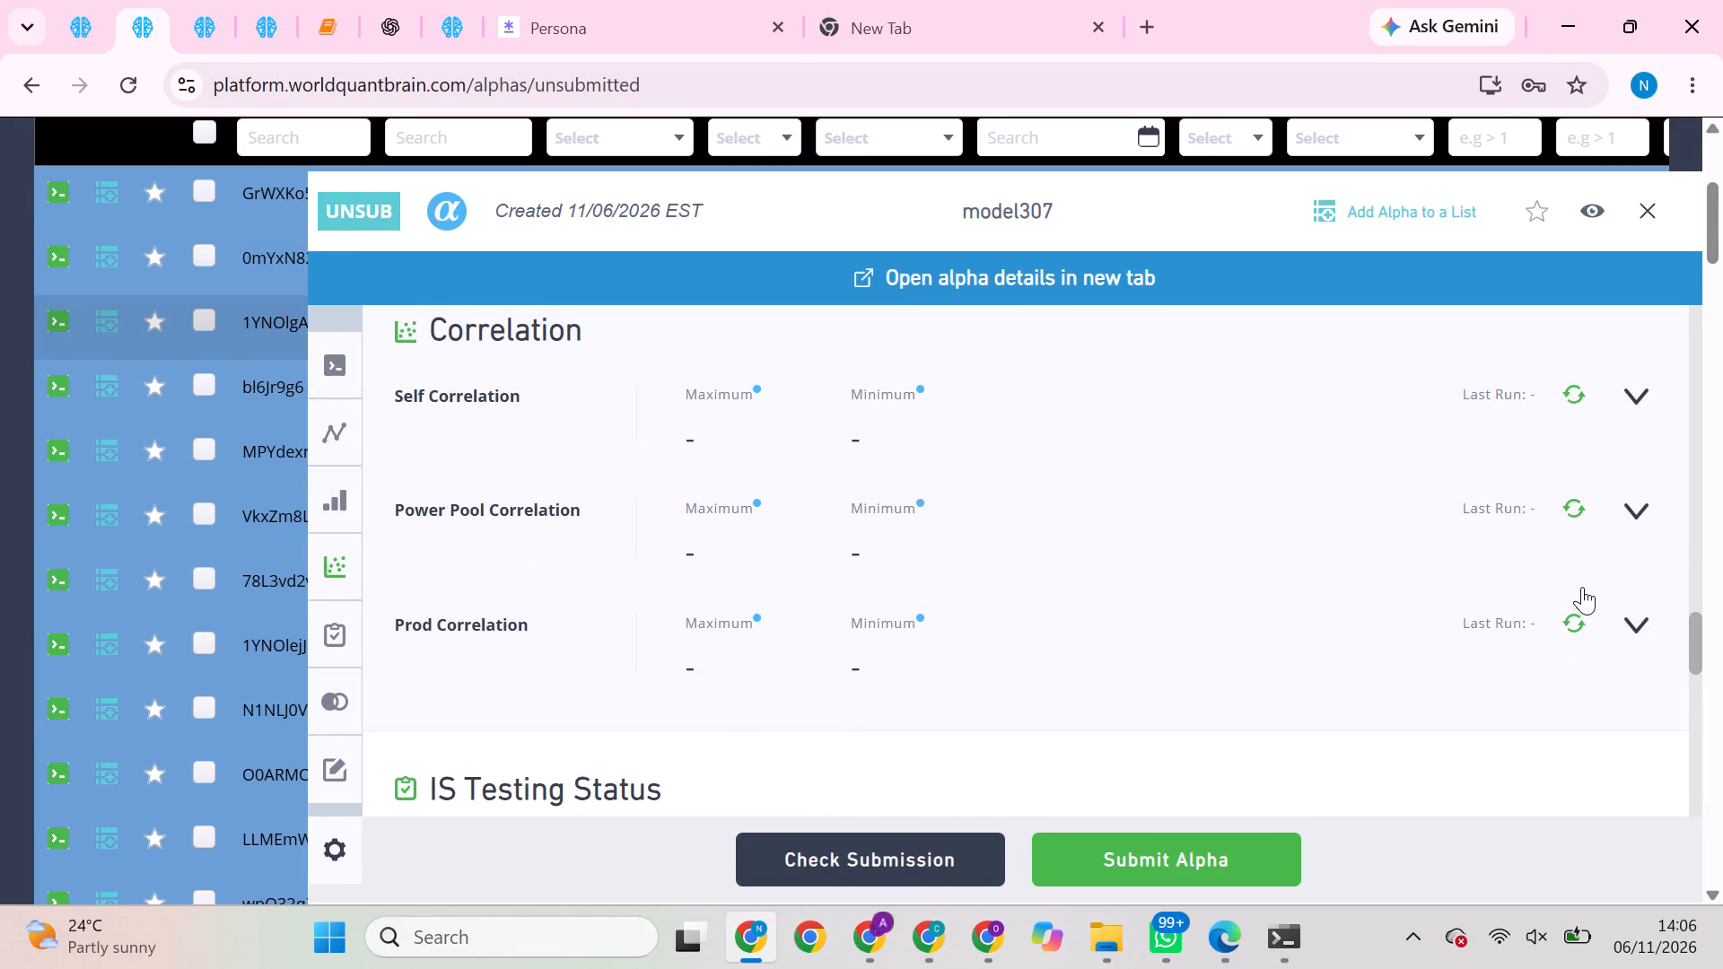
click(1575, 615)
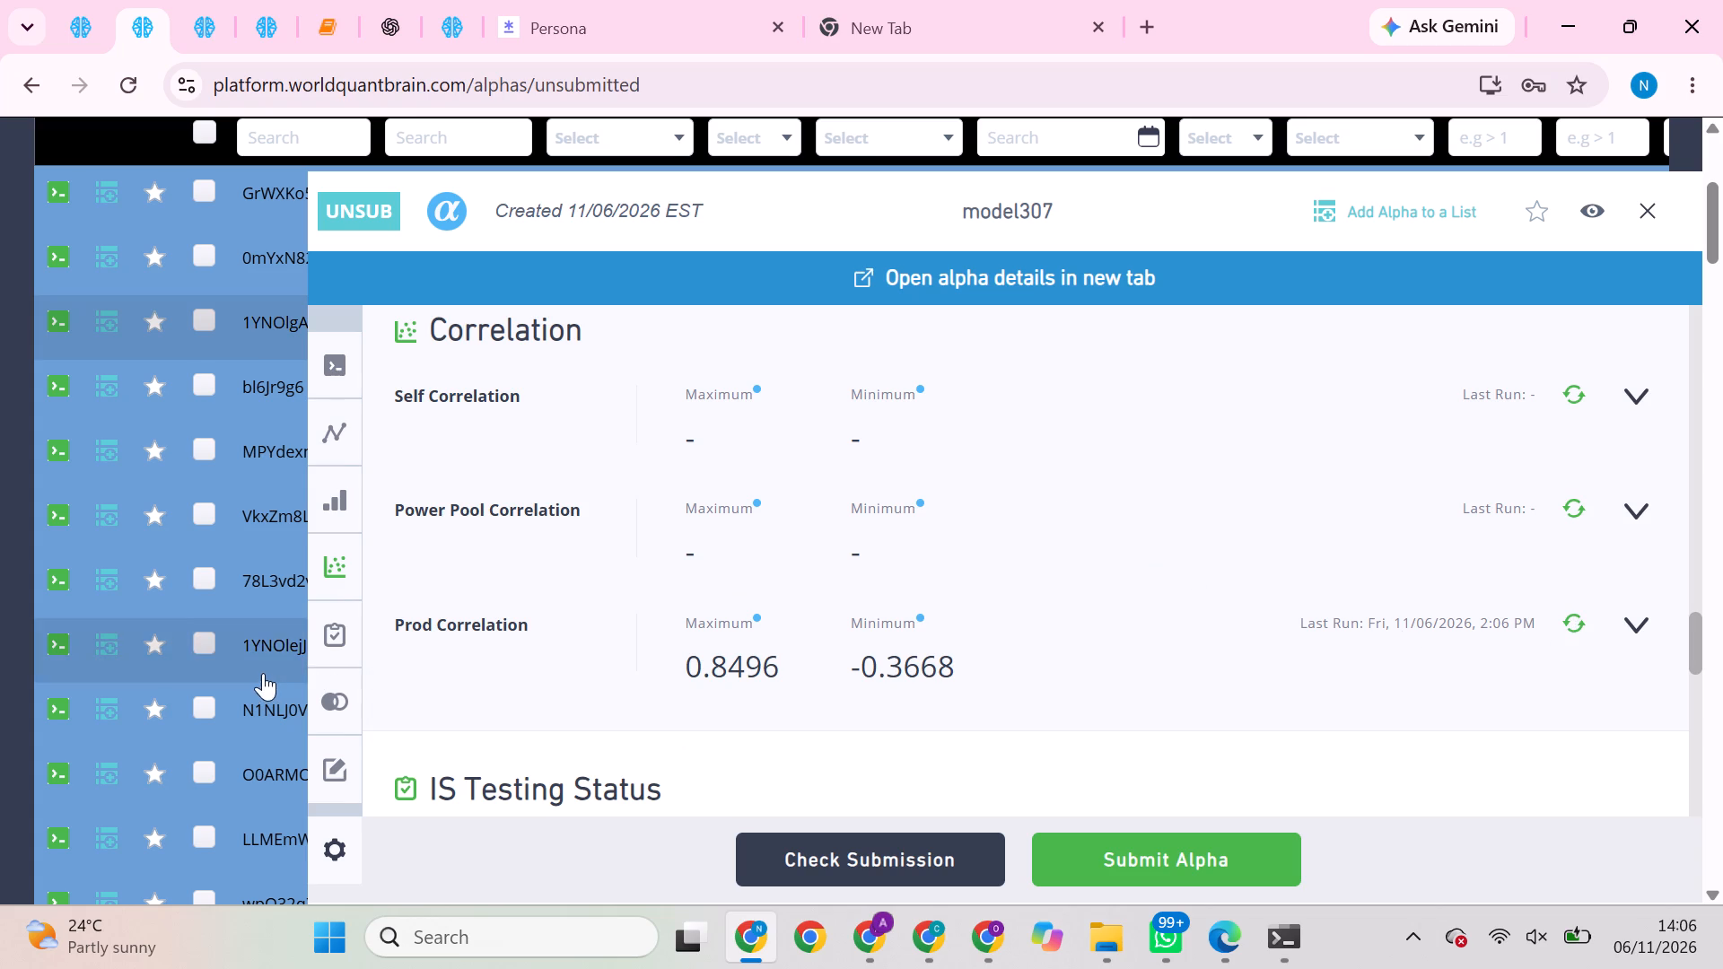
Open the model307 alpha whose ID starts with O0ARM, just above LLMEmW, and run its production correlation check.
scroll(263, 673, down, 2)
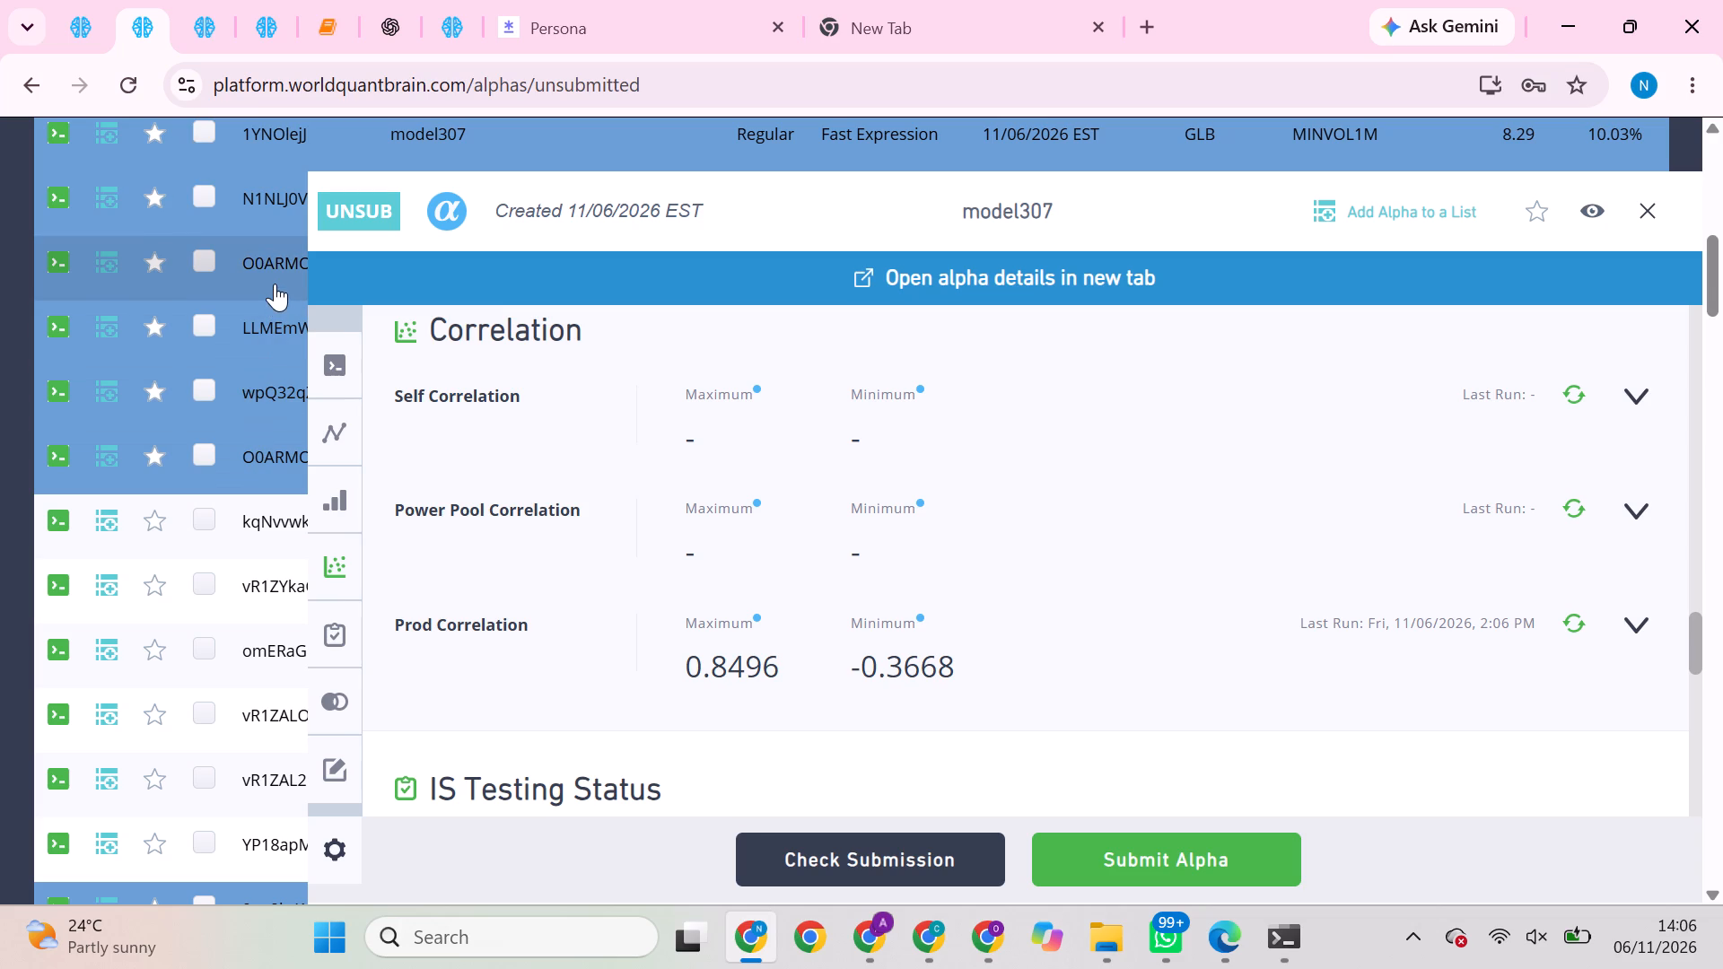
click(275, 283)
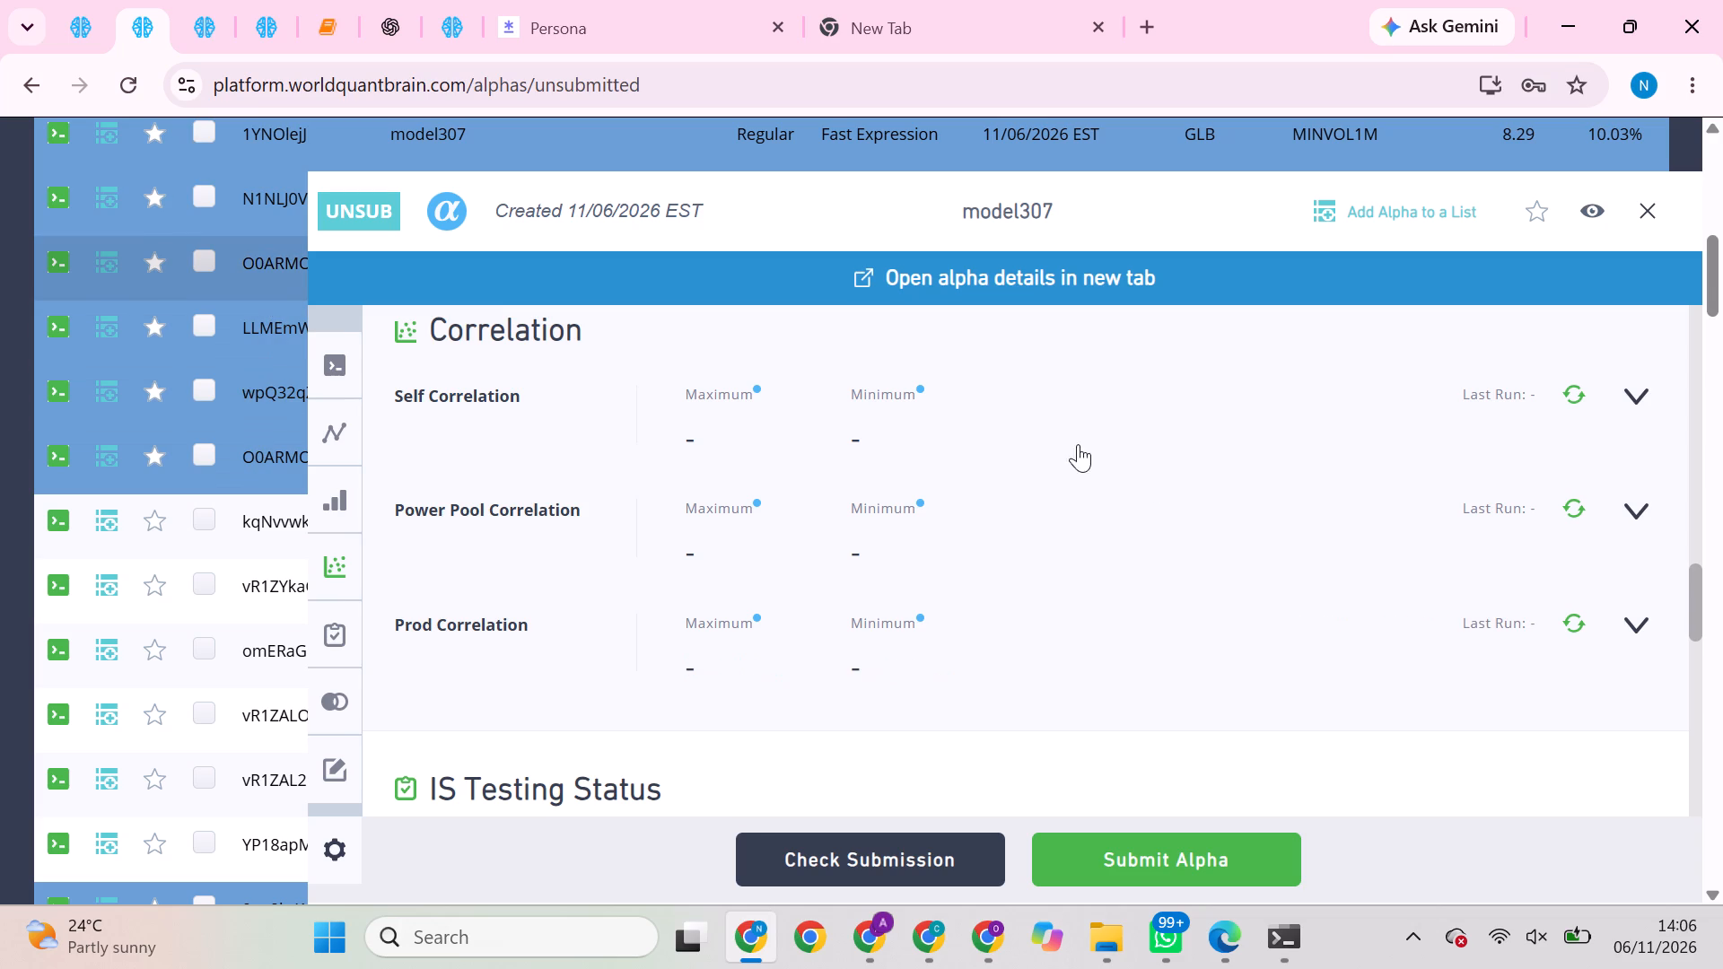
click(1580, 619)
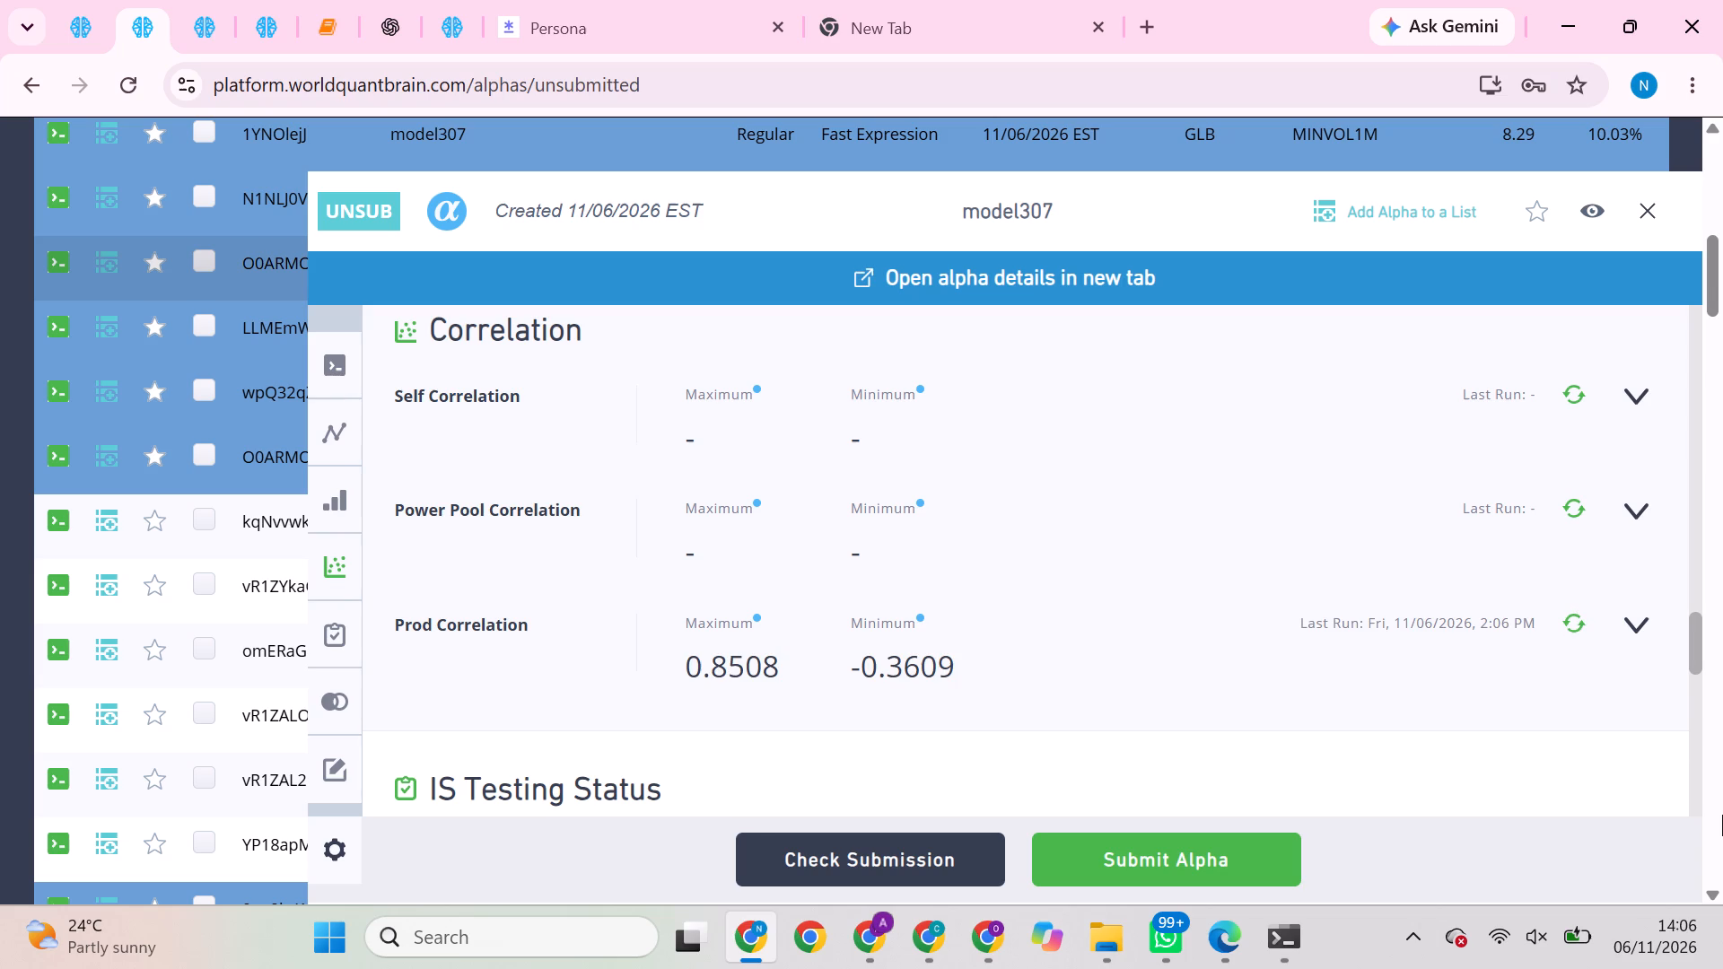
Switch to the other account's GLB/D1/MINVOL1M super simulation and run the super alpha's production correlation check.
click(860, 920)
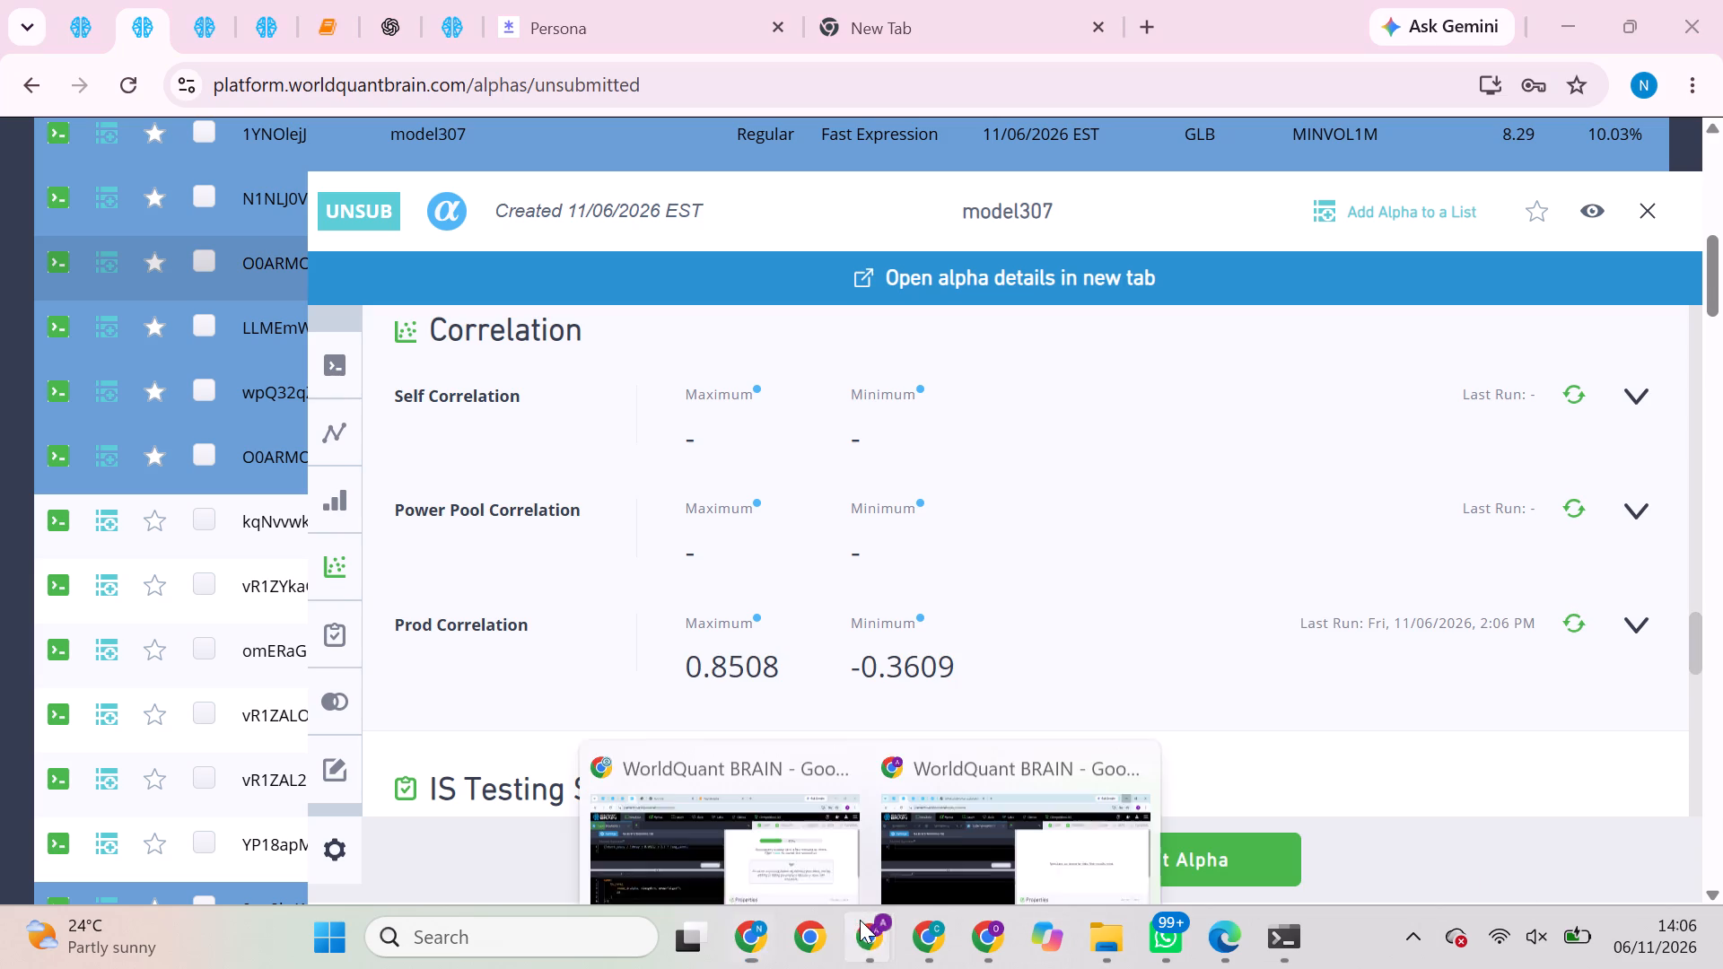
click(781, 799)
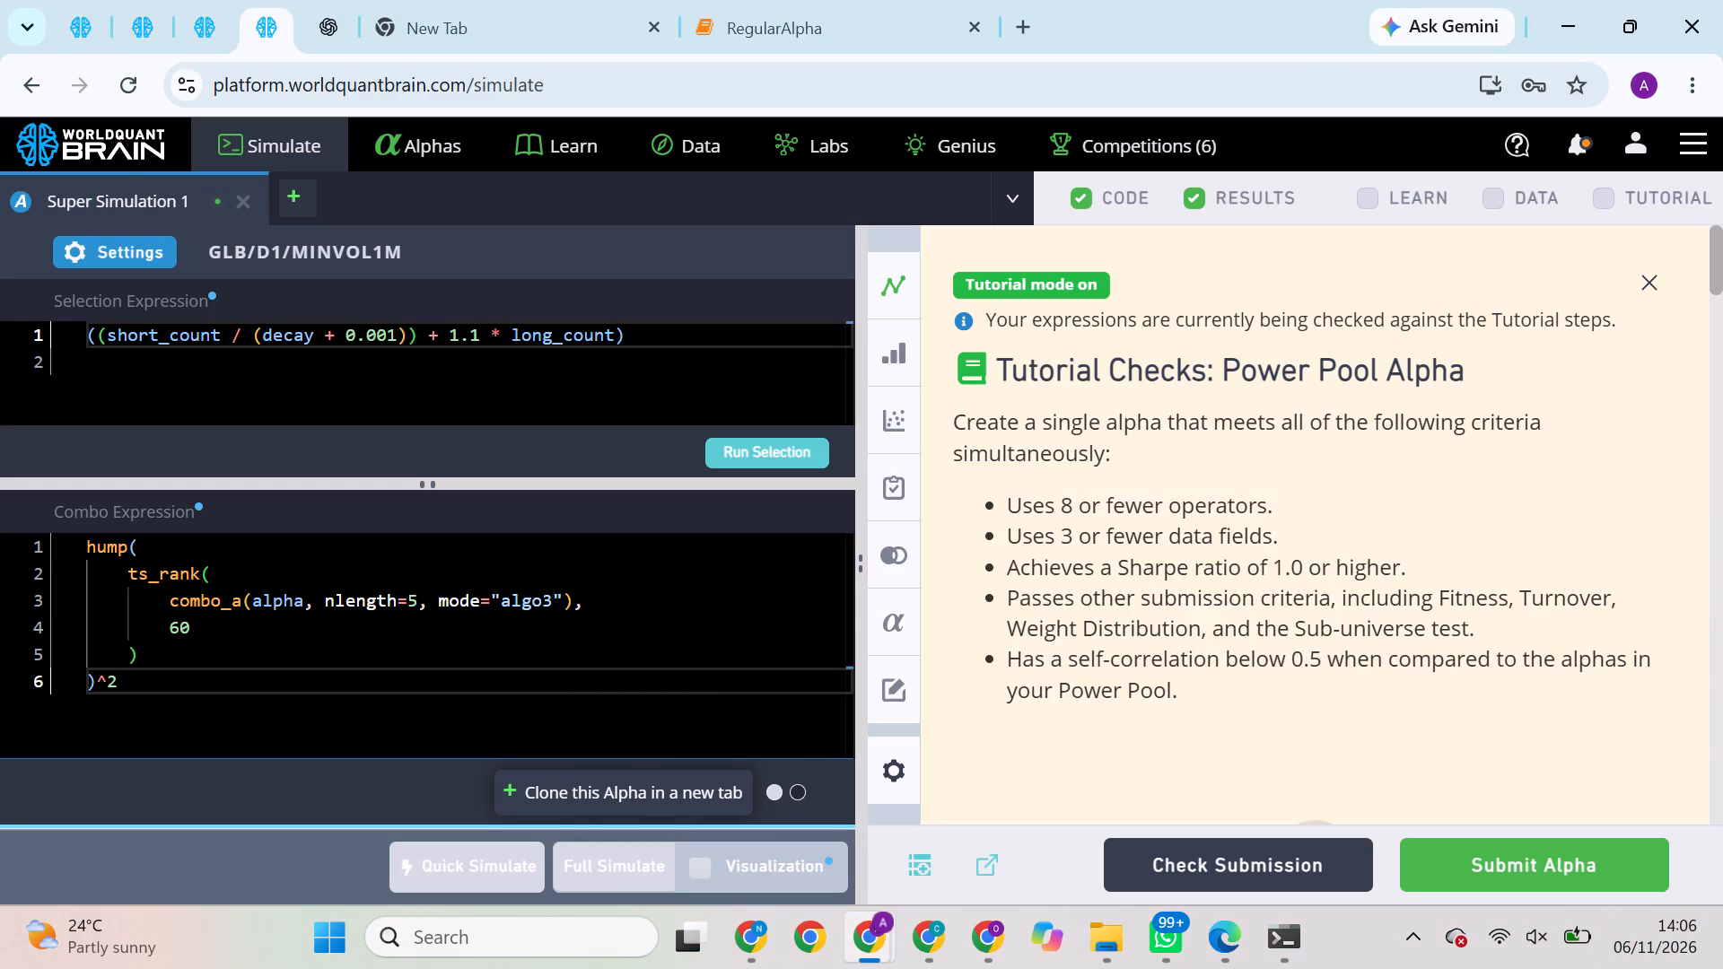
drag(1318, 543, 1489, 404)
drag(1489, 404, 1653, 288)
click(1653, 288)
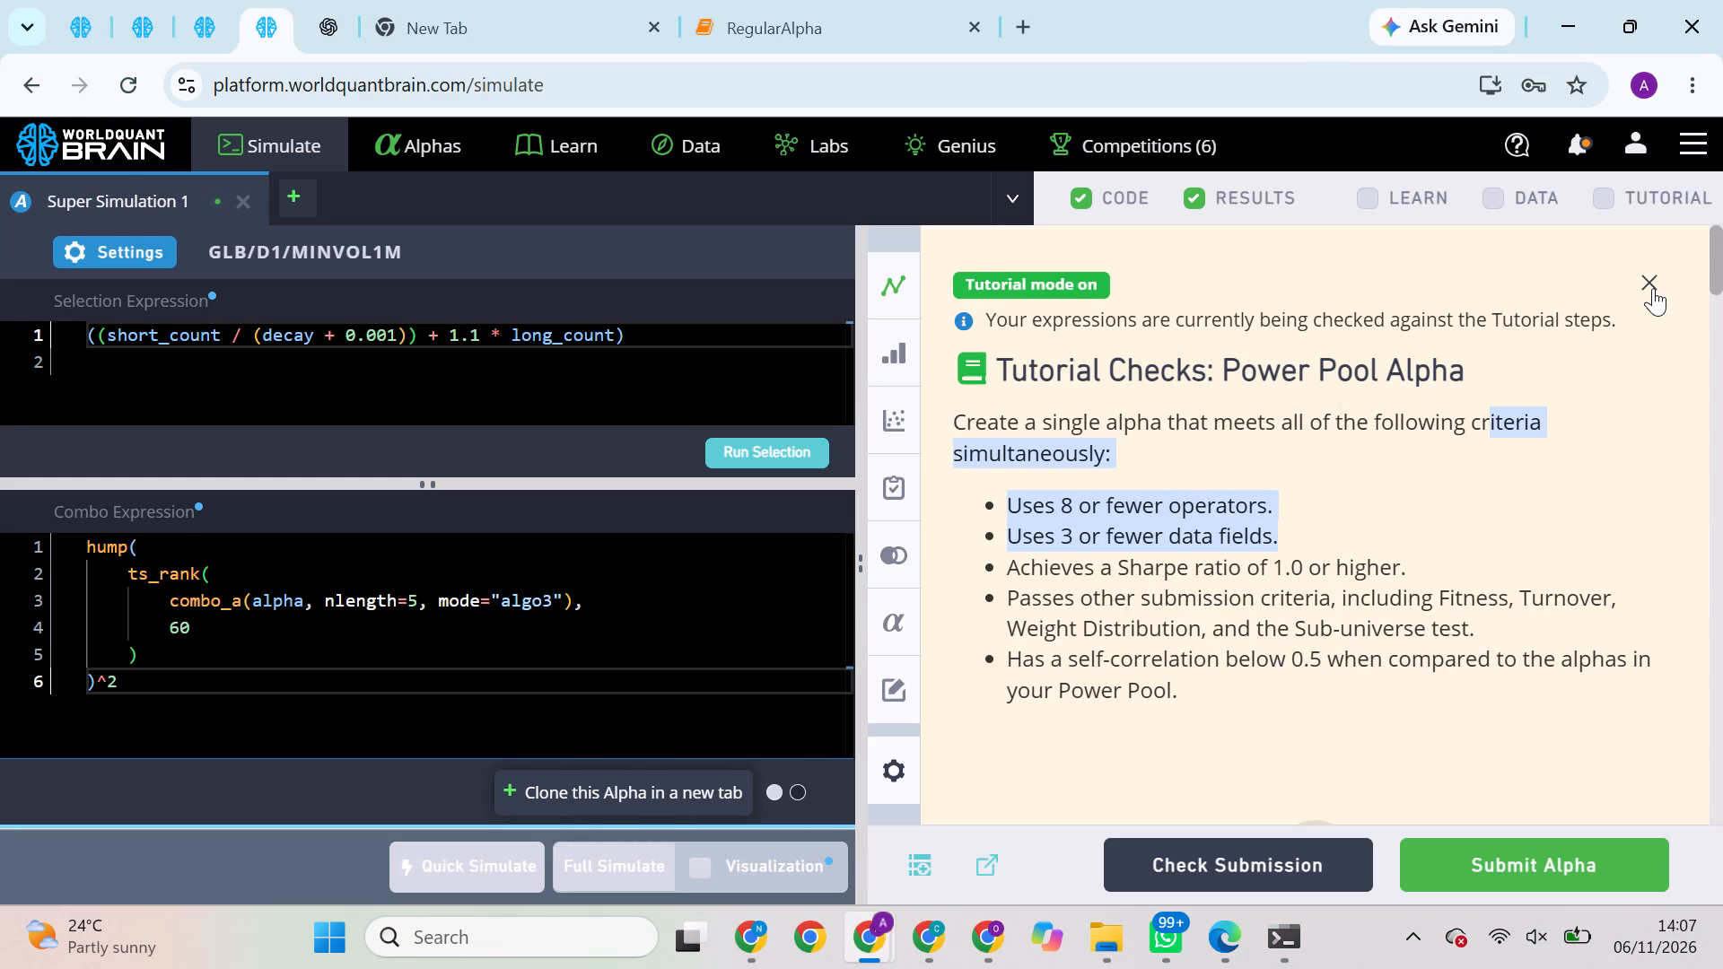
scroll(1497, 468, down, 2)
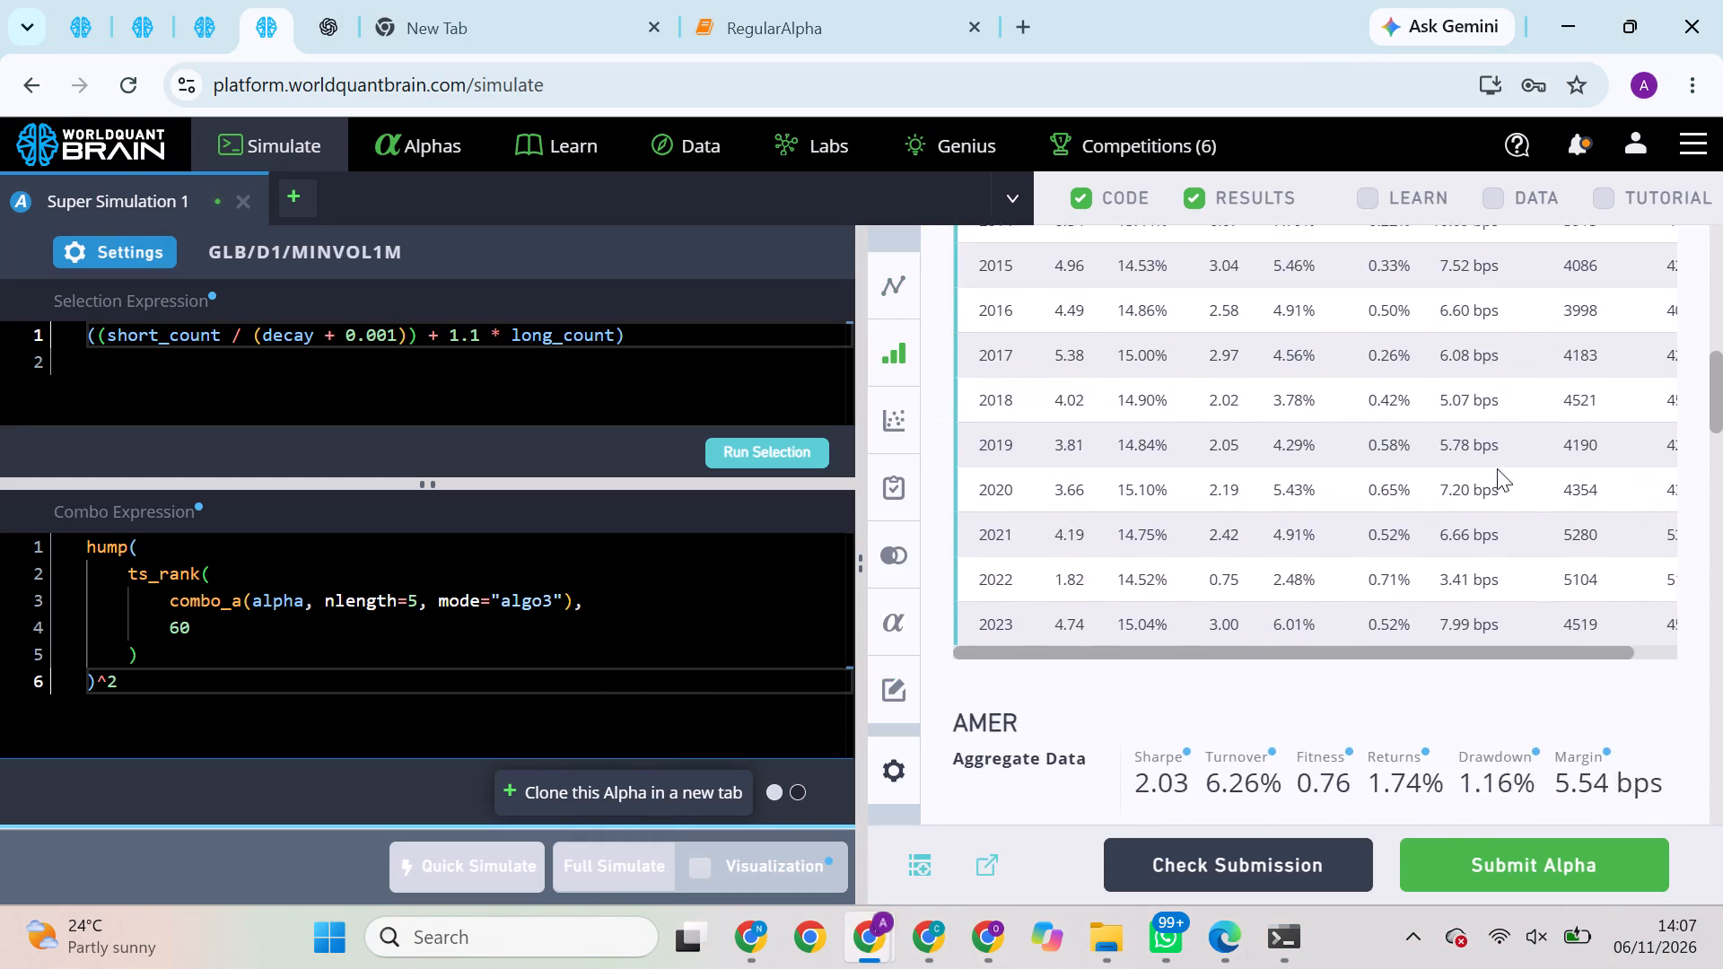
scroll(1497, 468, down, 3)
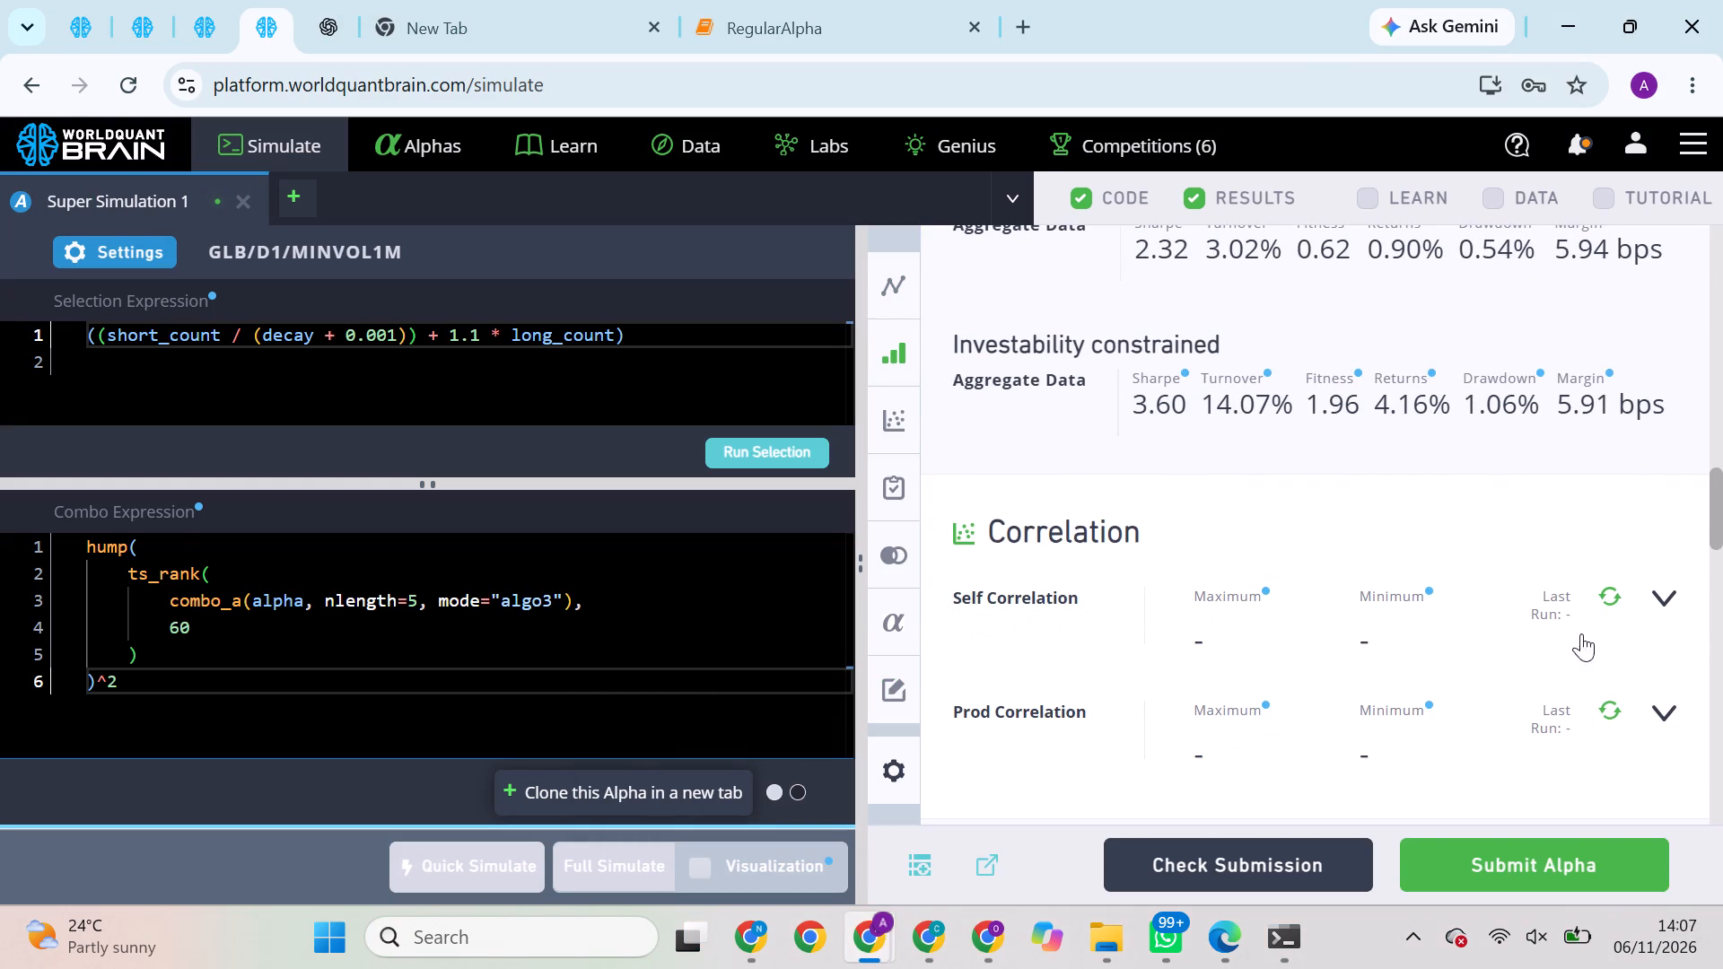
click(1614, 707)
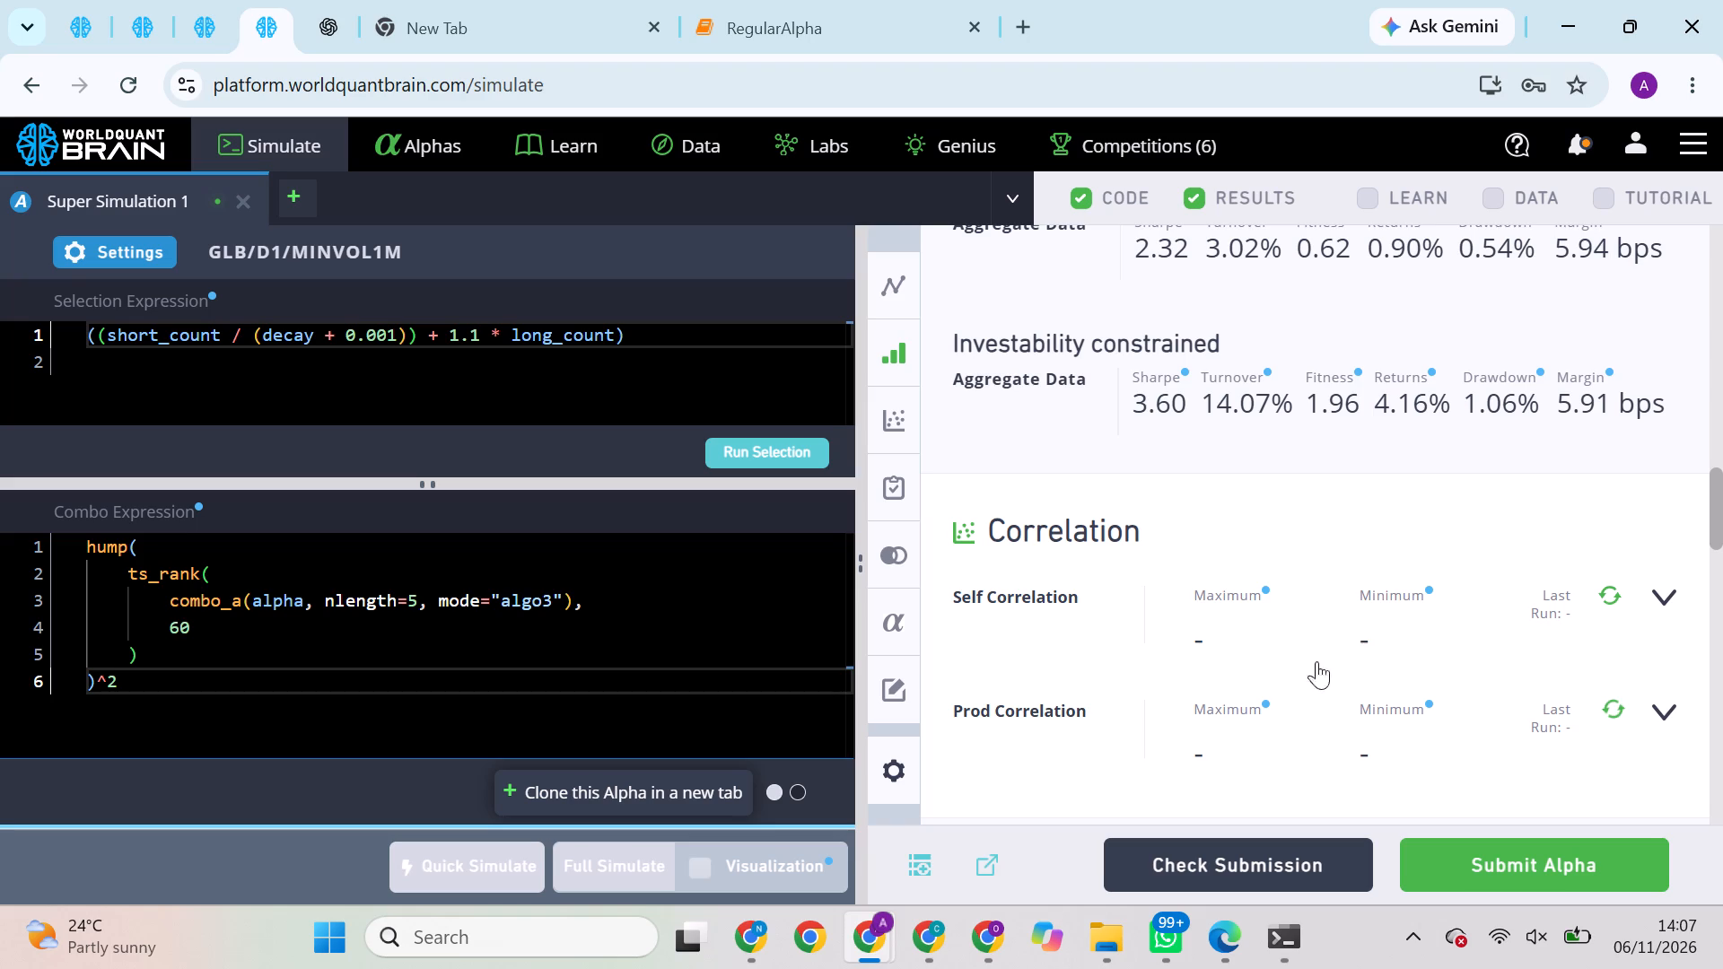
click(1140, 768)
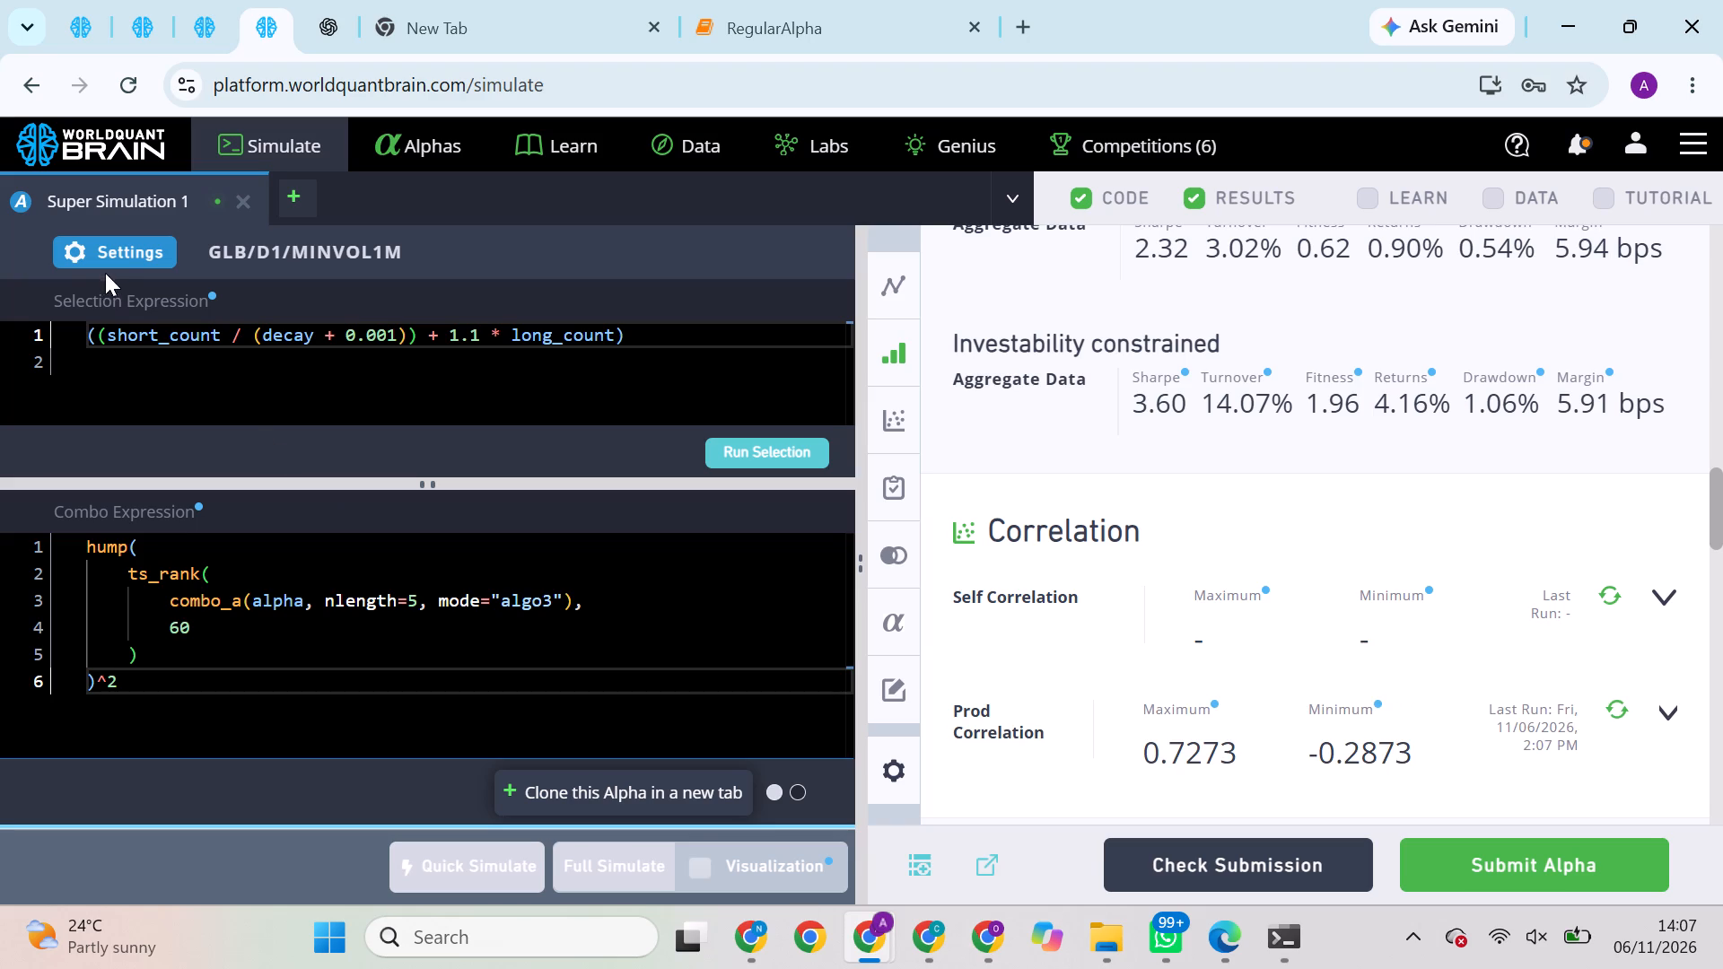
Remove the ^2 exponent from the end of the hump(ts_rank(...)) combo expression.
click(143, 682)
key(BackSpace)
key(BackSpace)
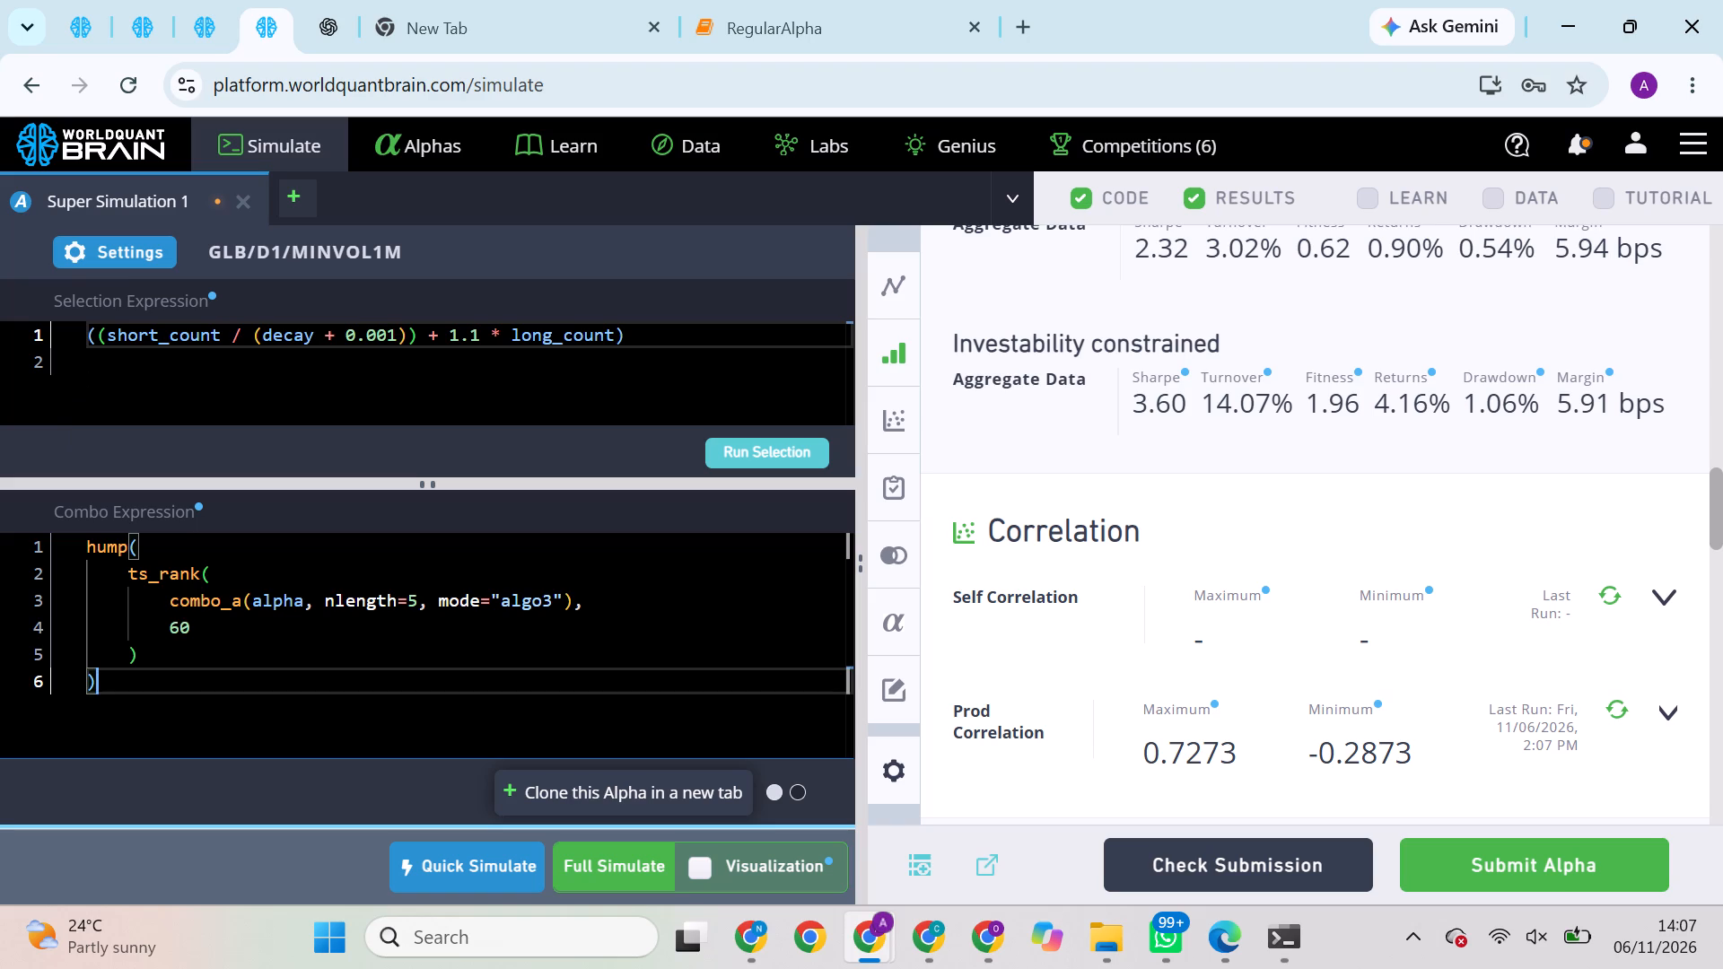
Set the GLB super simulation's decay to 22 and truncation to 0.05, and apply the settings.
drag(125, 277, 132, 269)
drag(132, 269, 160, 236)
click(160, 236)
scroll(308, 603, down, 2)
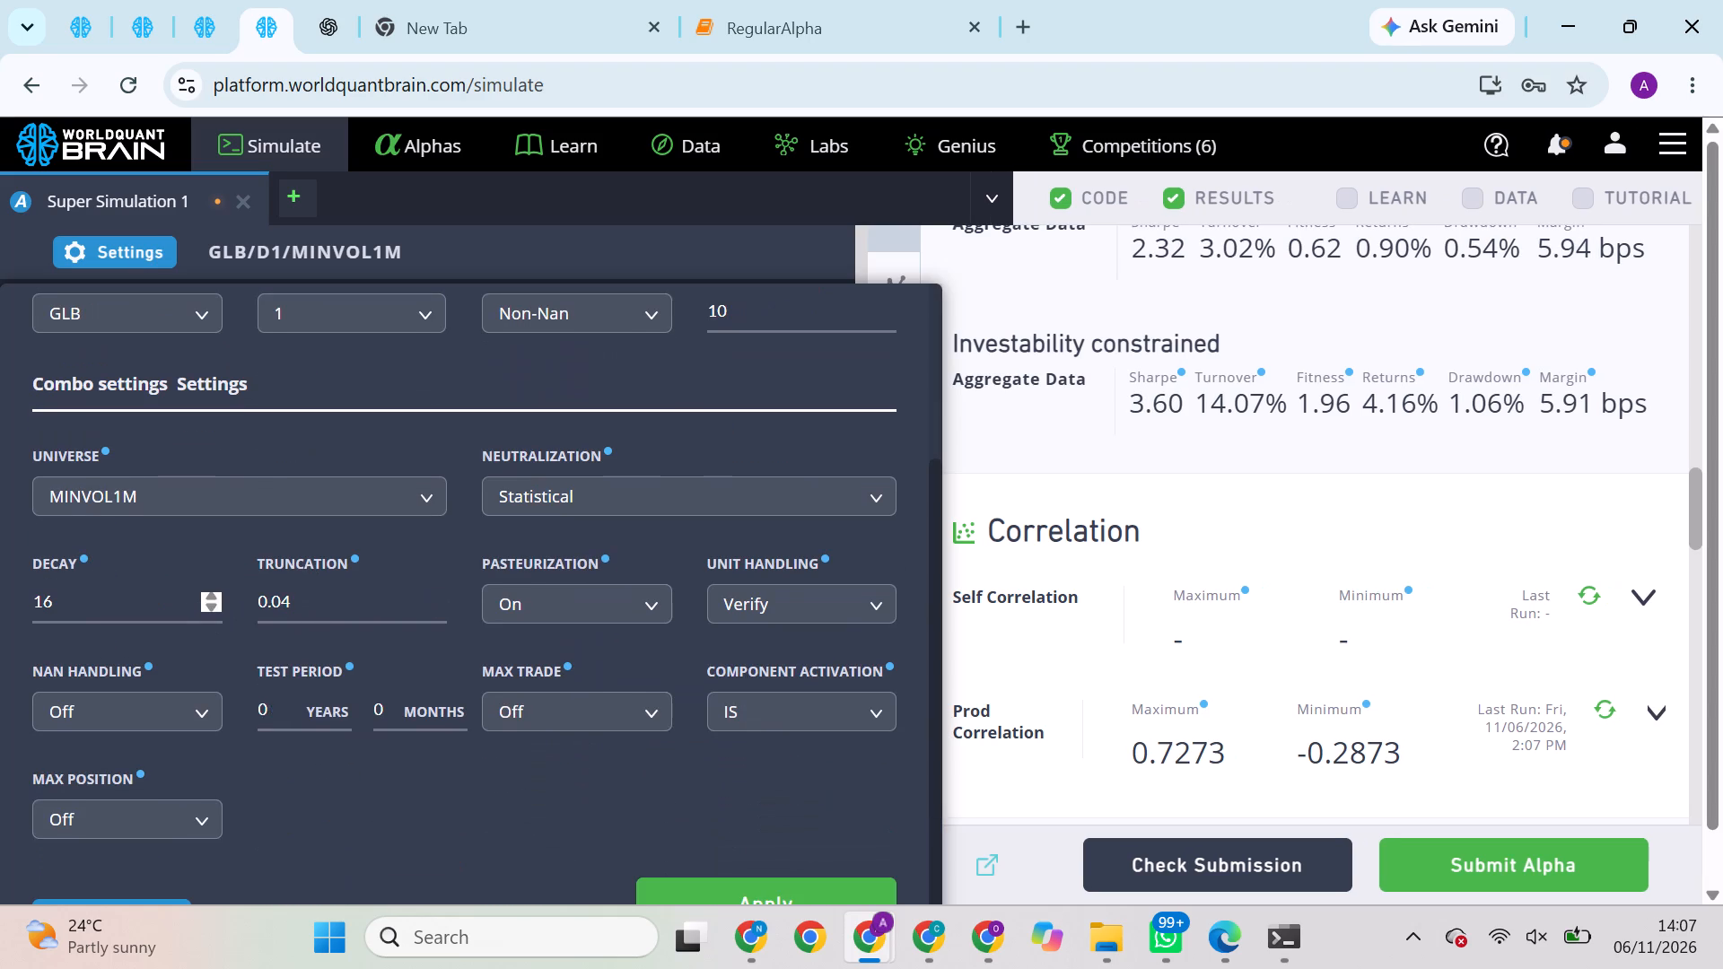
click(173, 607)
key(BackSpace)
key(BackSpace)
key(2)
key(2)
click(333, 595)
key(BackSpace)
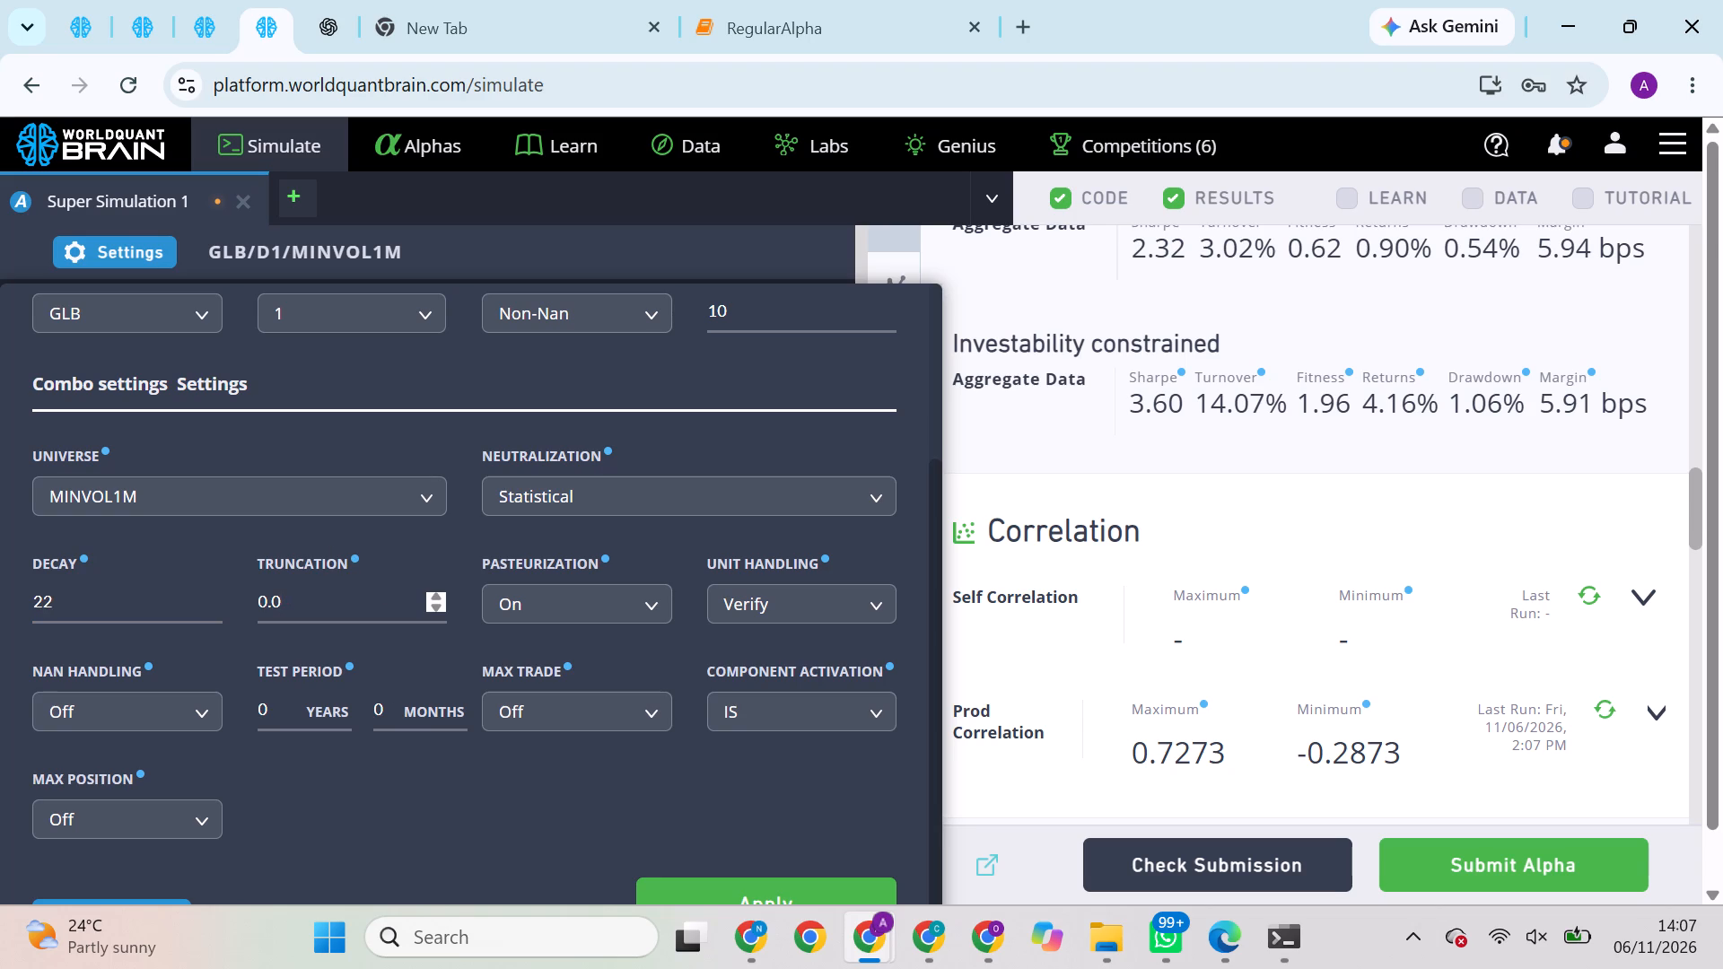
key(5)
scroll(650, 749, down, 2)
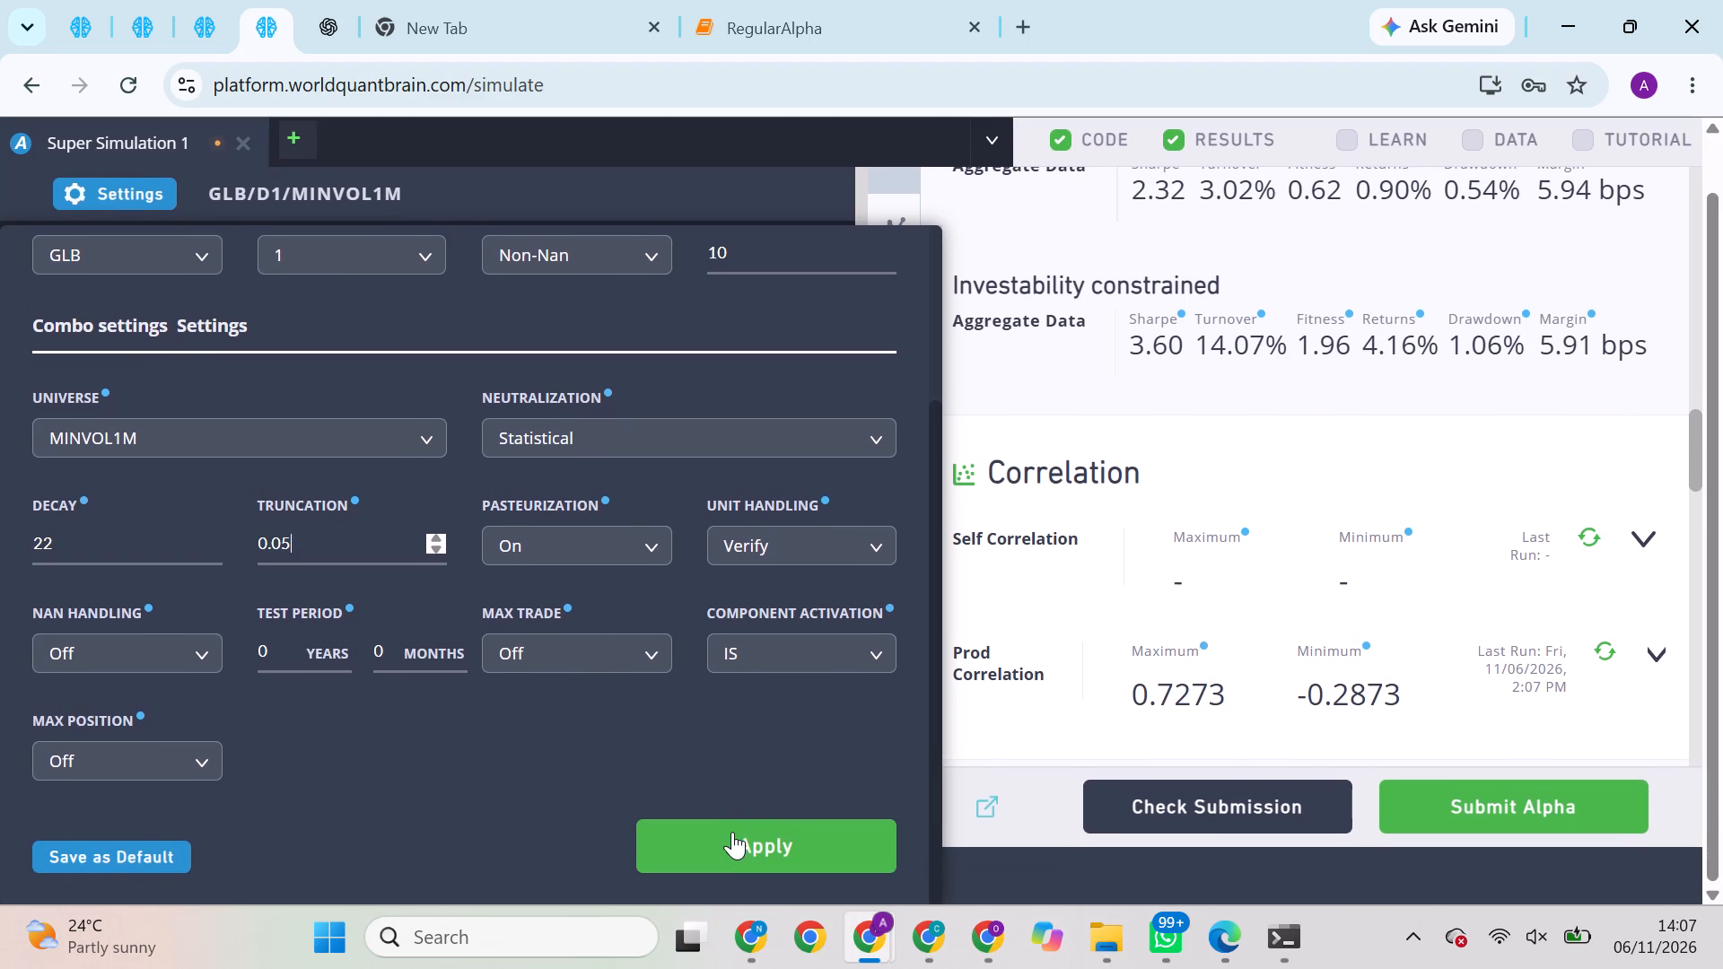
click(732, 832)
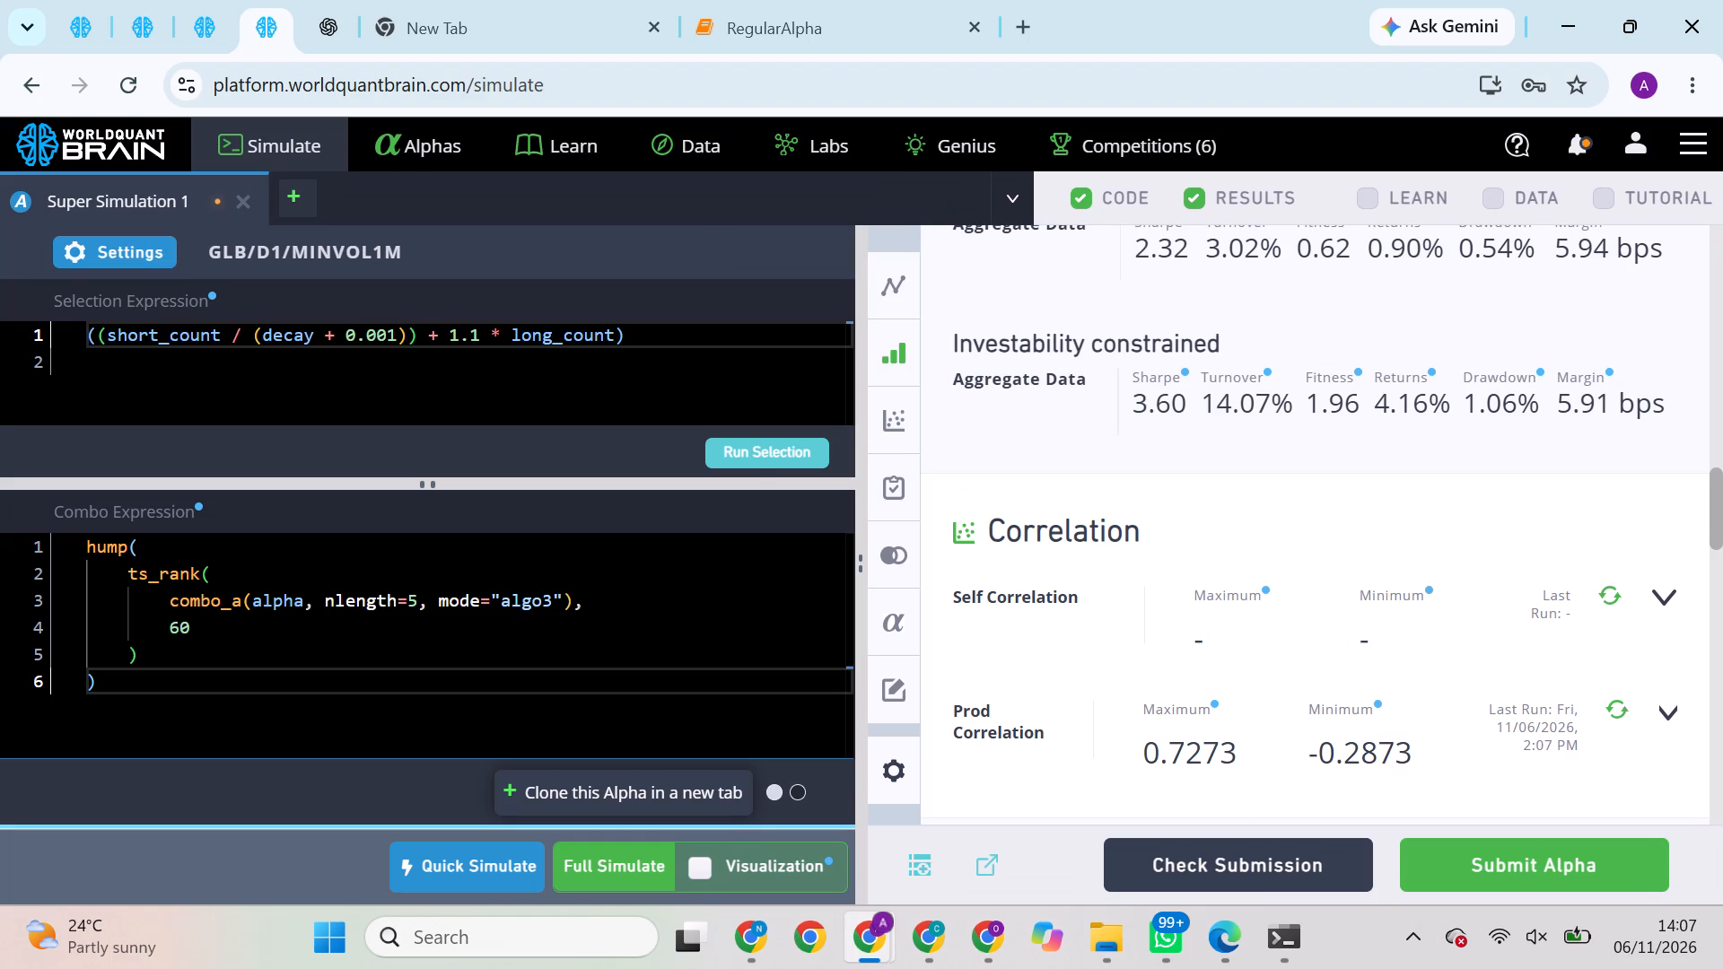
Run the selection and start a full simulation of the GLB/D1/MINVOL1M super alpha.
click(750, 453)
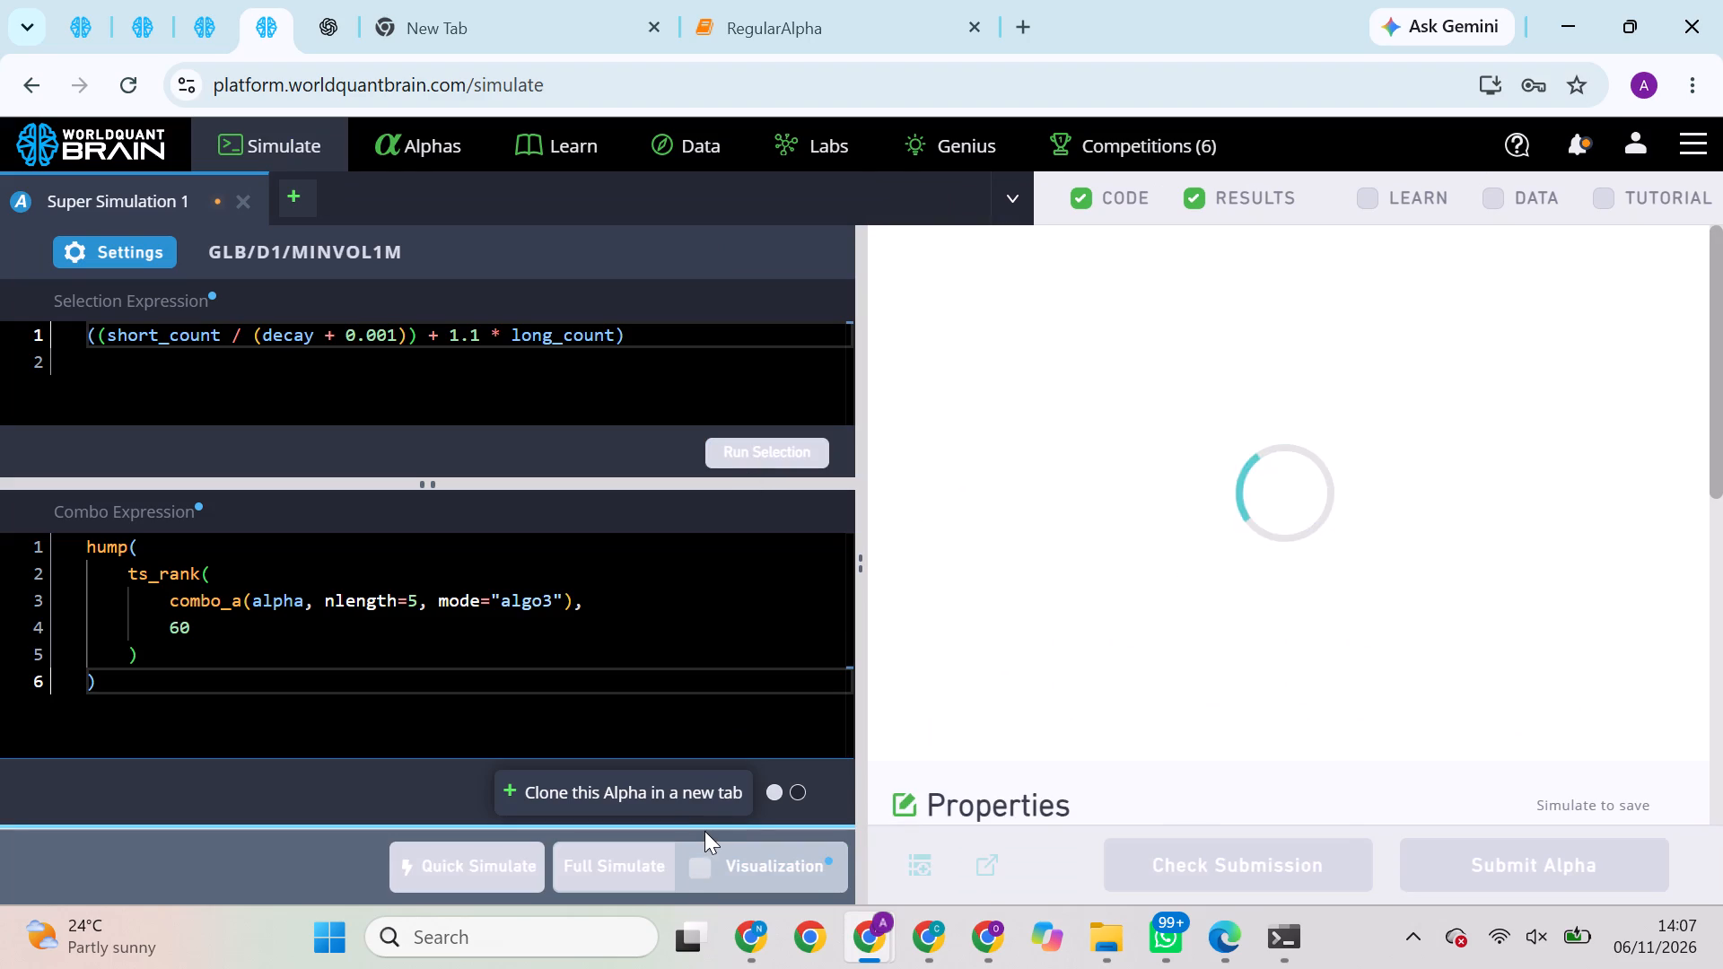
click(631, 852)
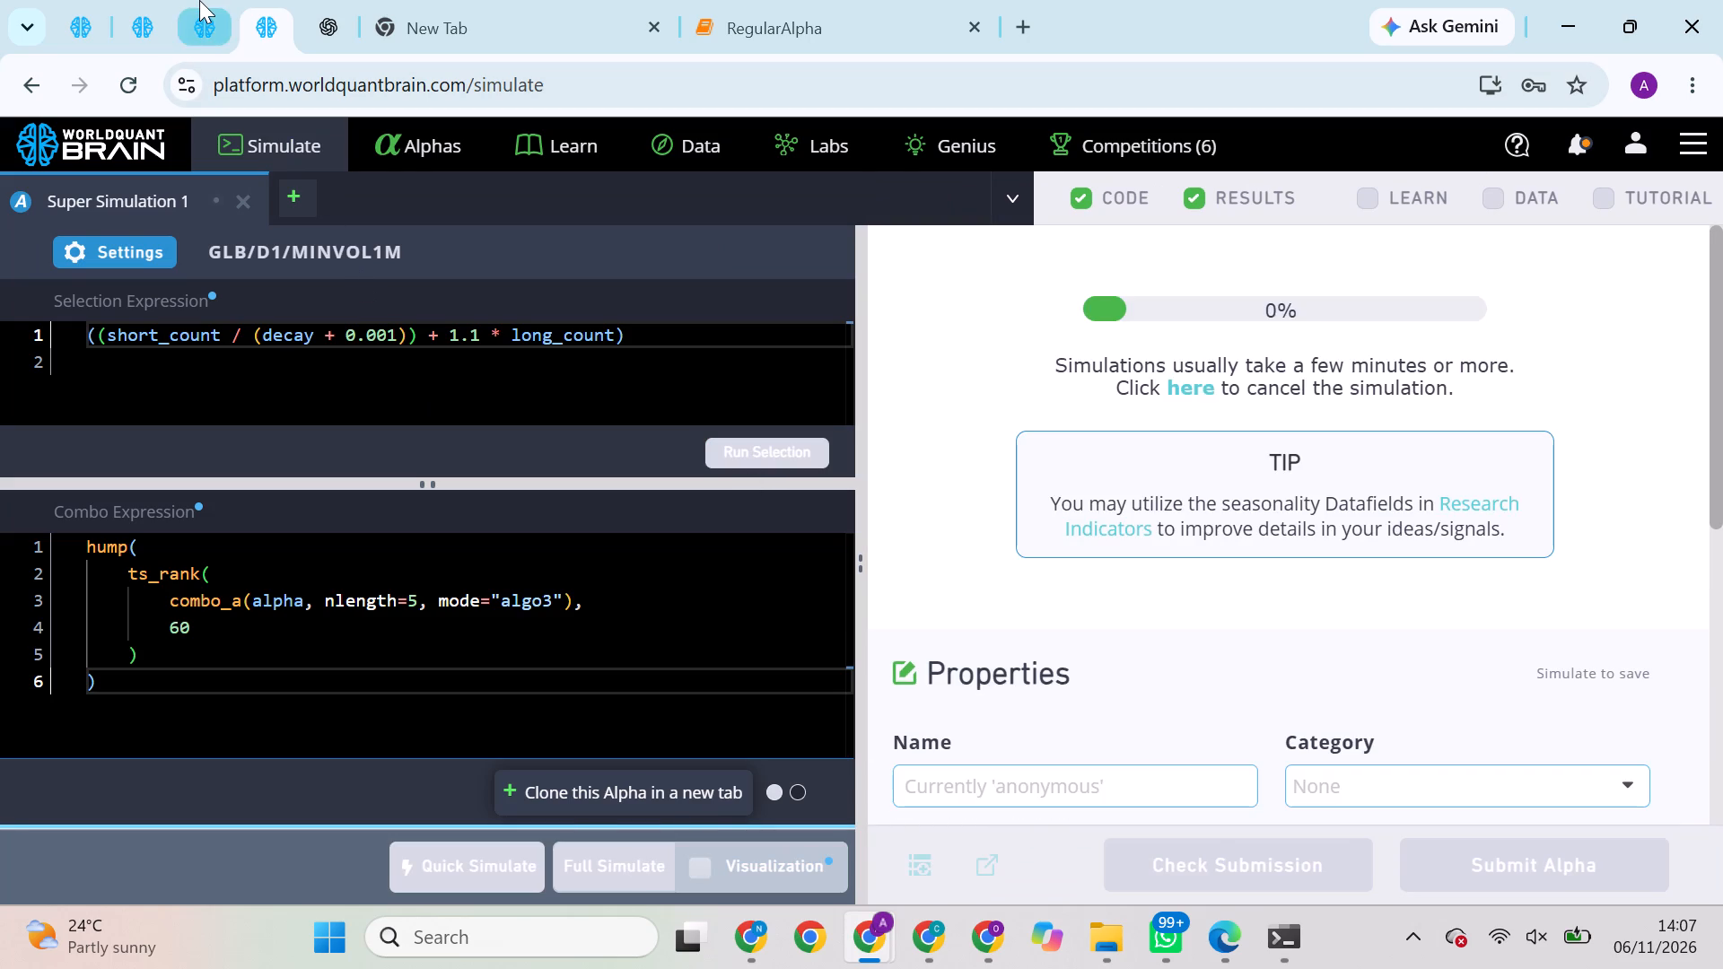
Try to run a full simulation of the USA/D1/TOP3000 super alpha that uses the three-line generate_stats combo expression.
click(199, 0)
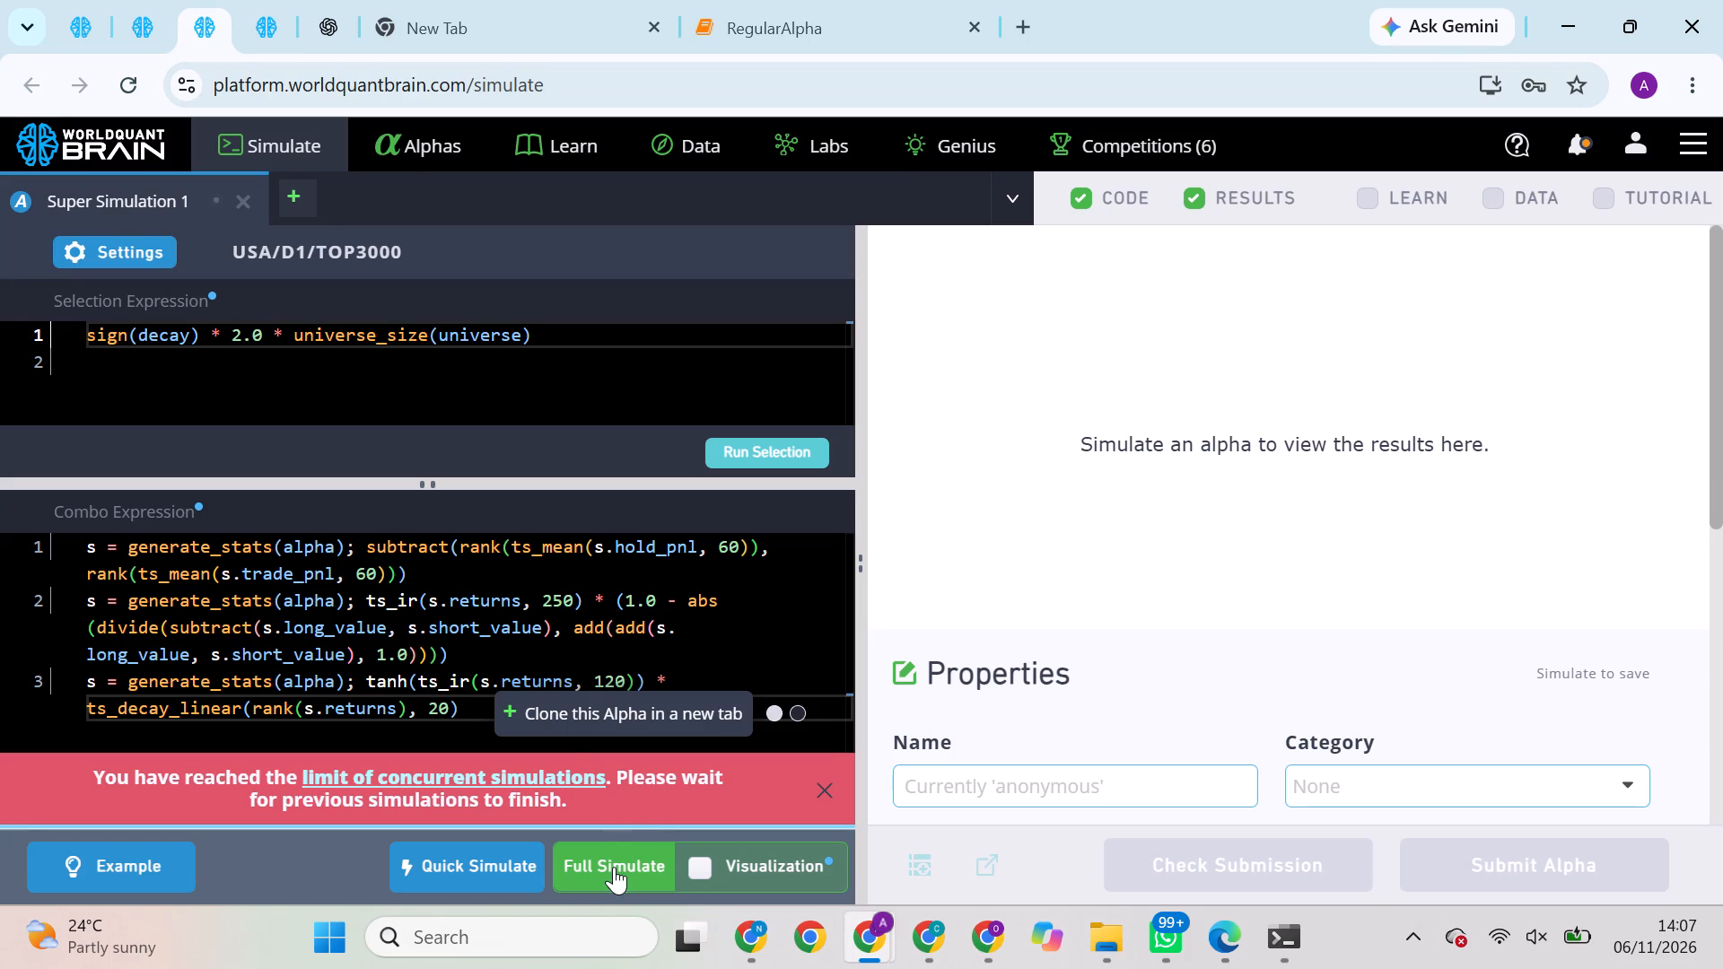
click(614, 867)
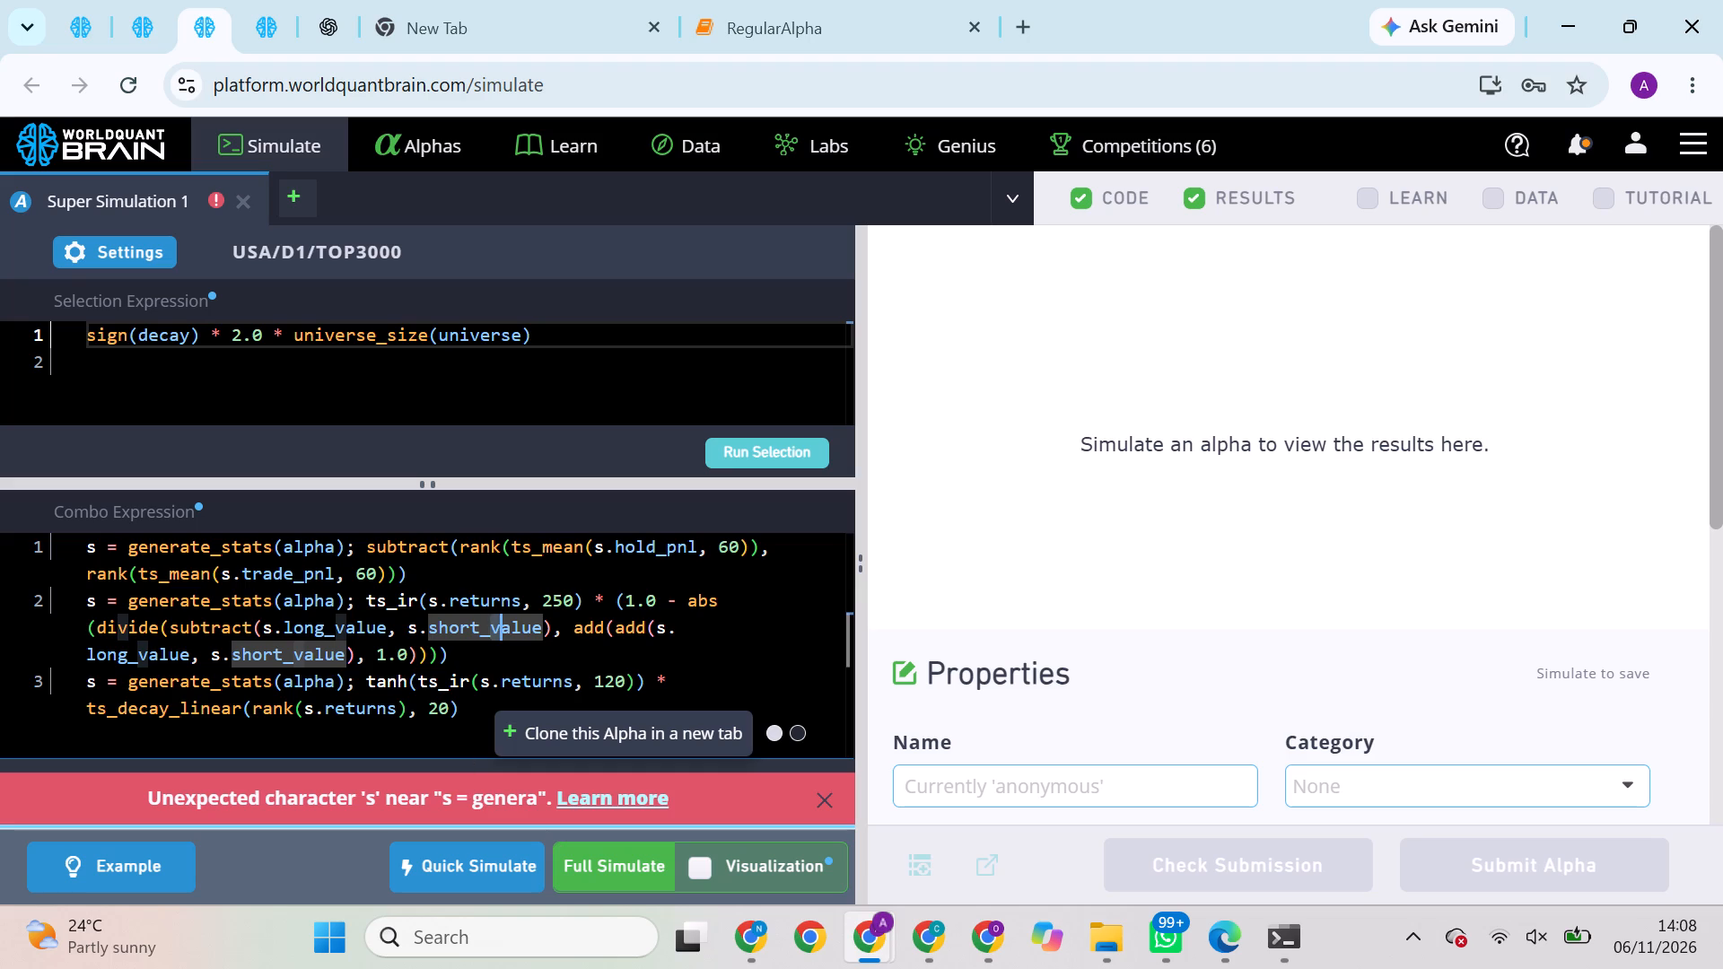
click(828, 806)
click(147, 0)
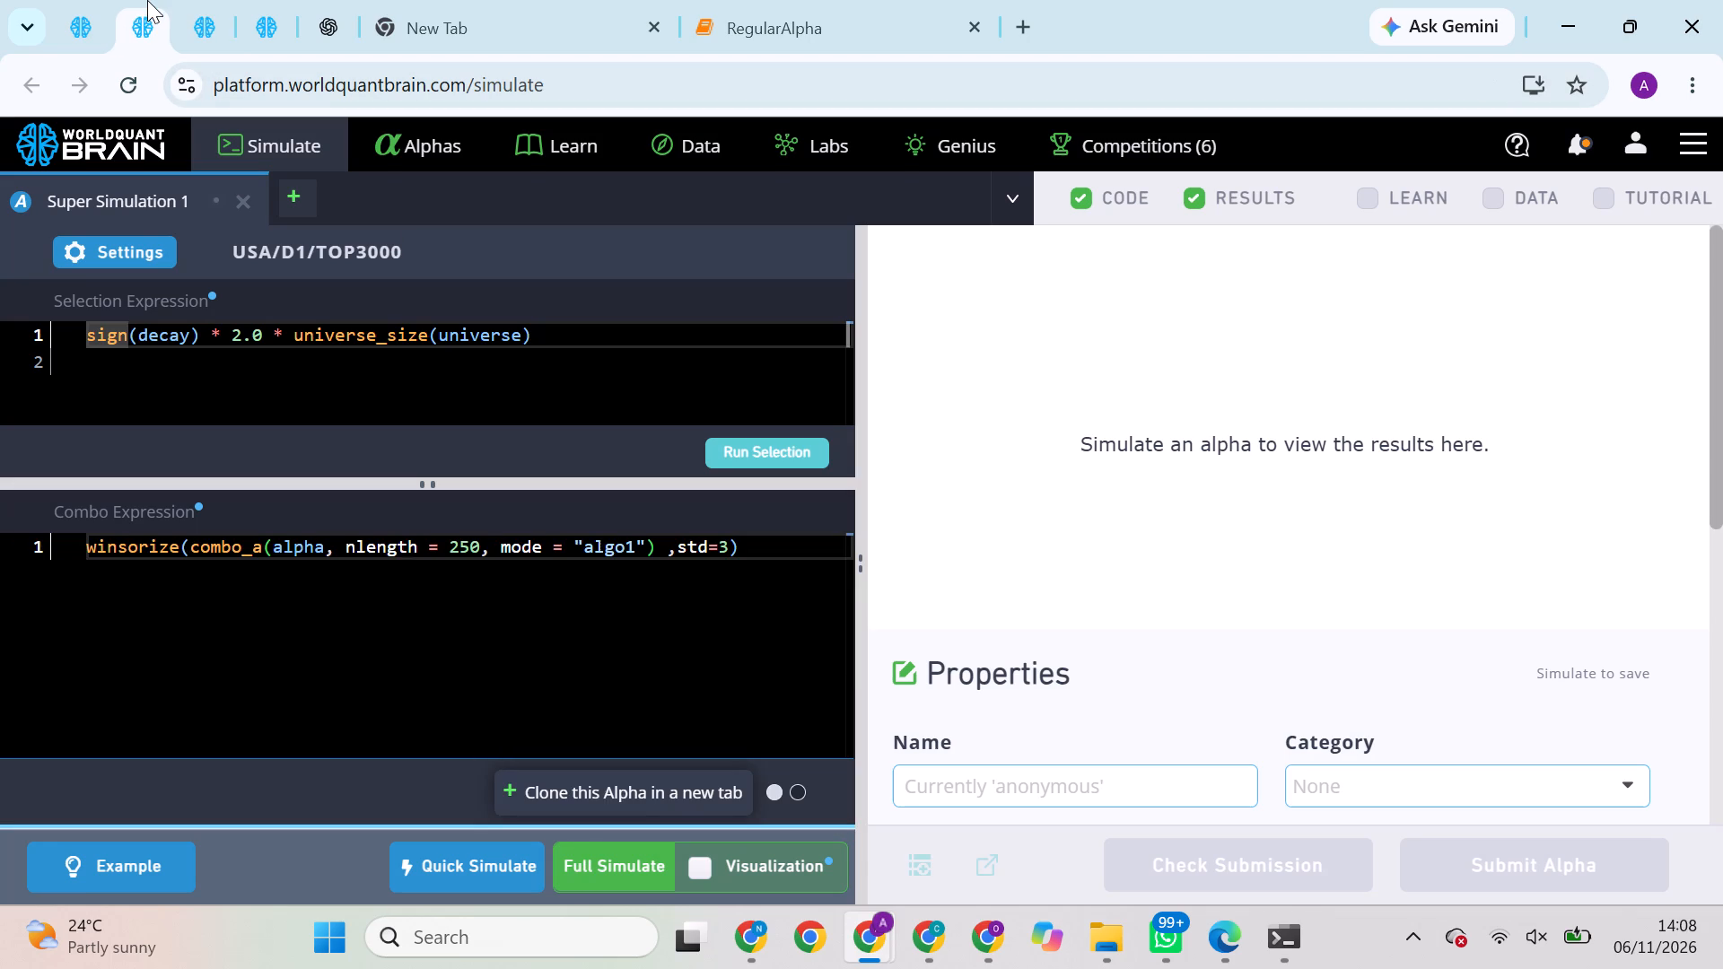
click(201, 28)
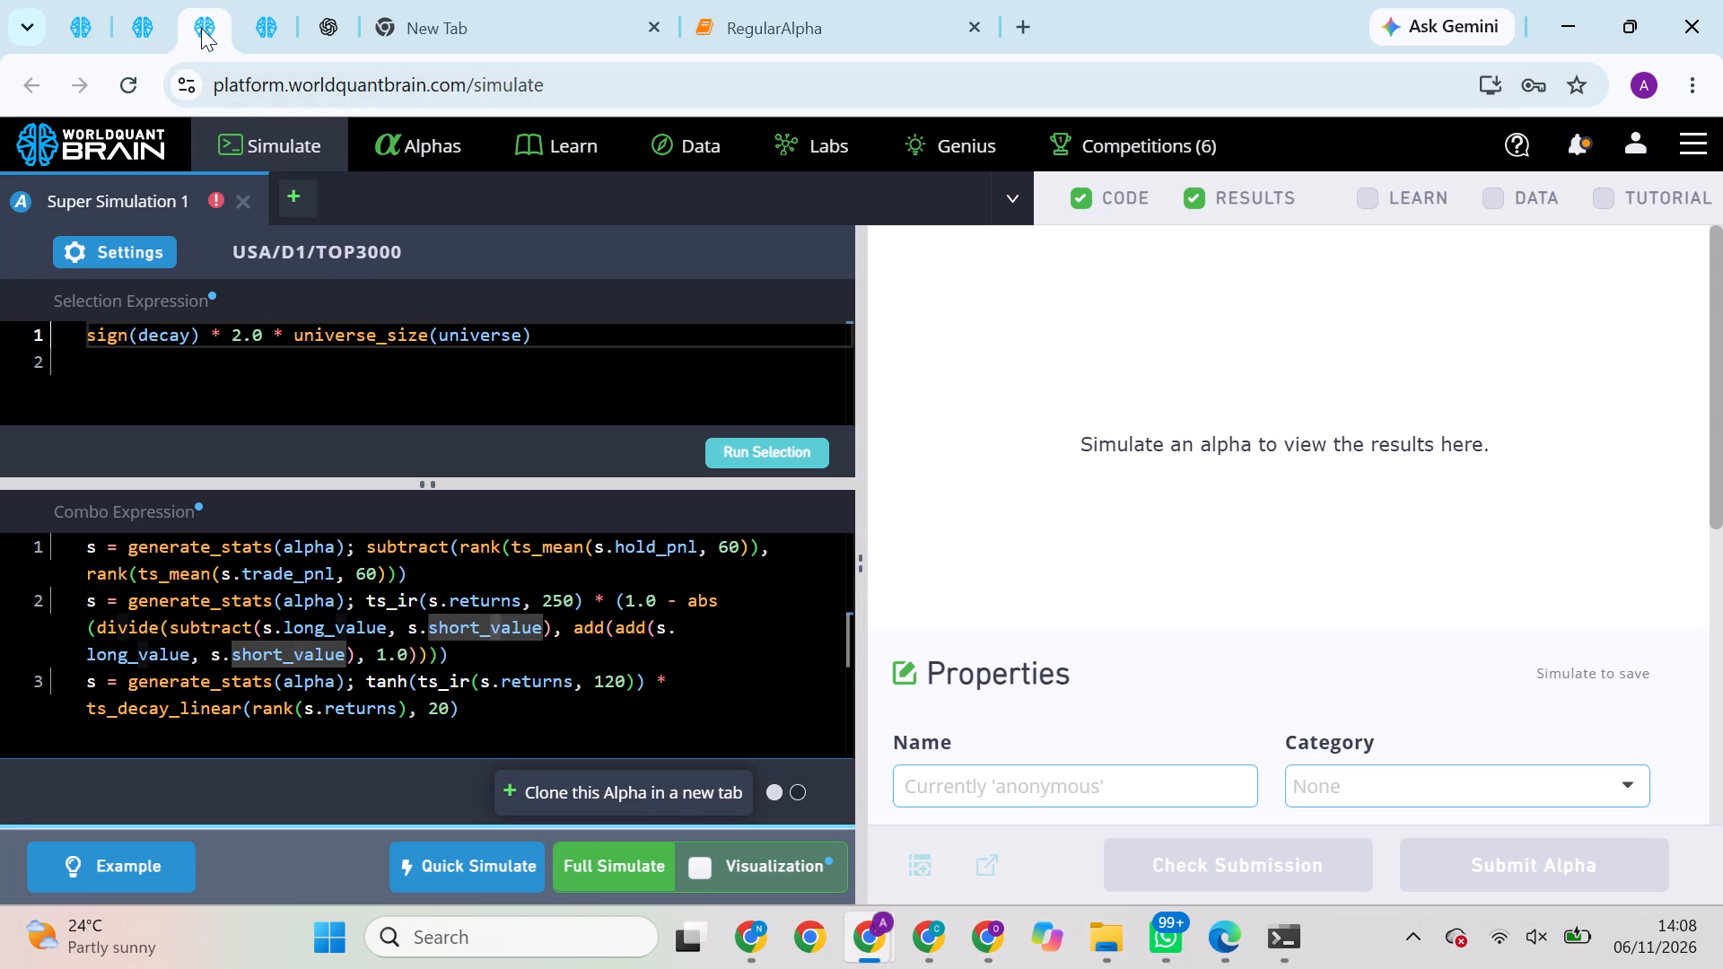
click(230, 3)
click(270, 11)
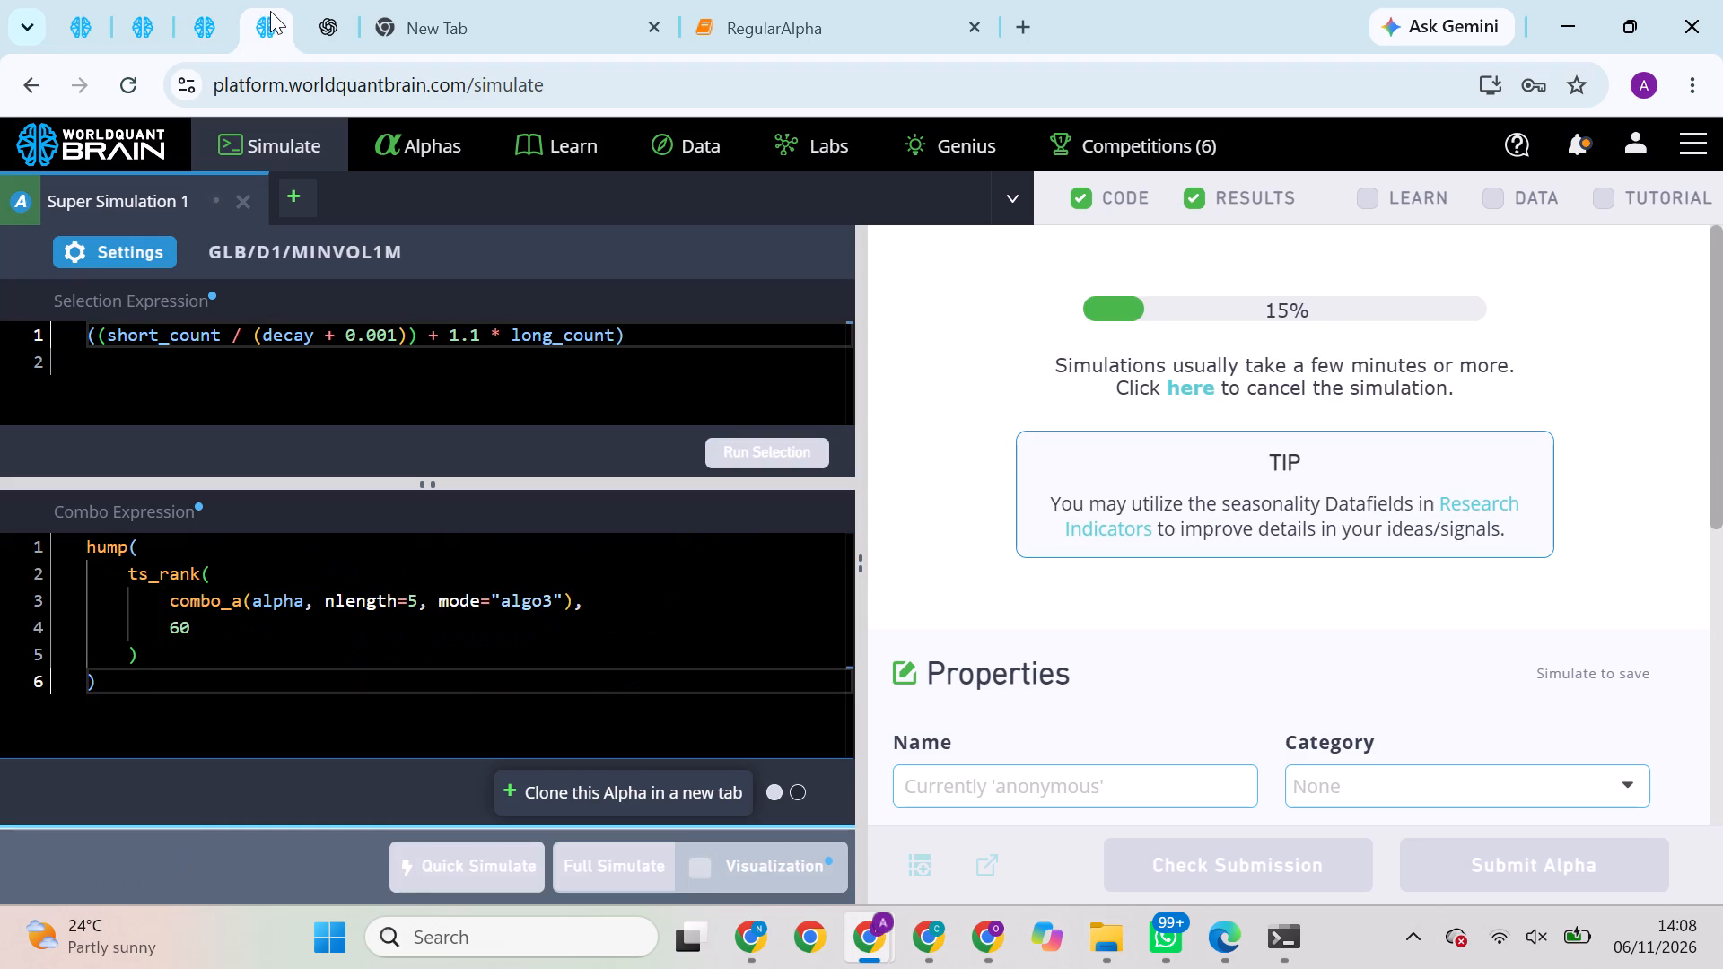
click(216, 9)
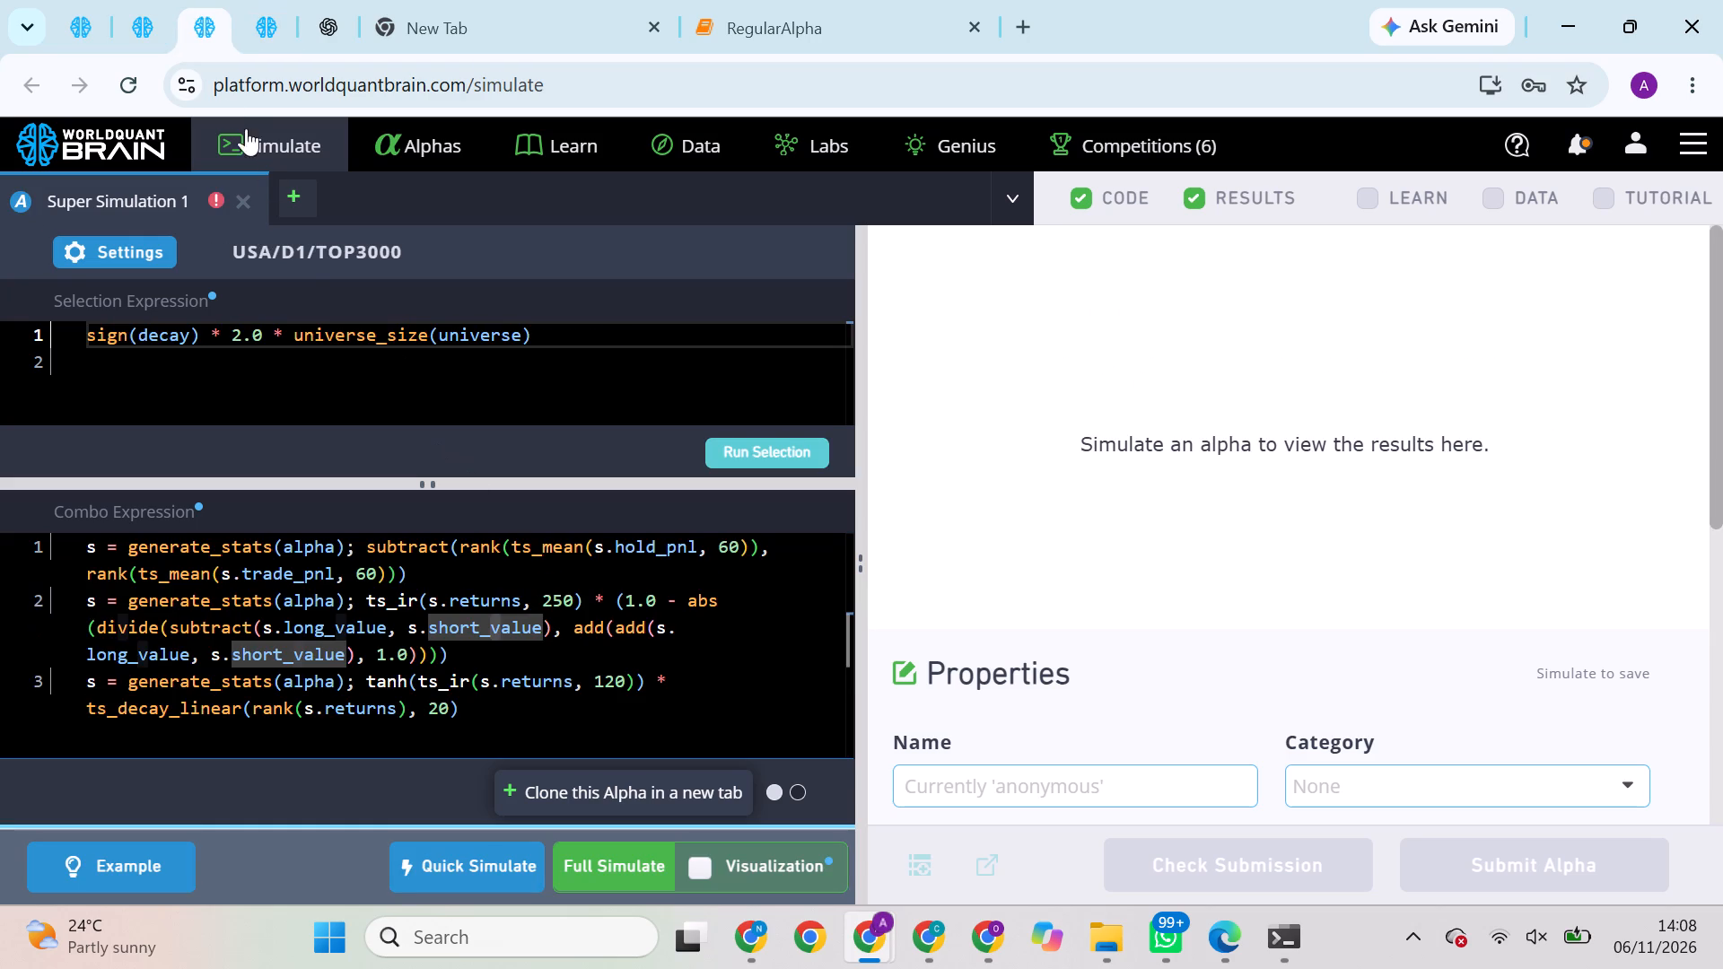
Clear the selection expression of the USA/D1/TOP3000 super simulation that uses the winsorize(combo_a(...)) combo expression.
click(144, 44)
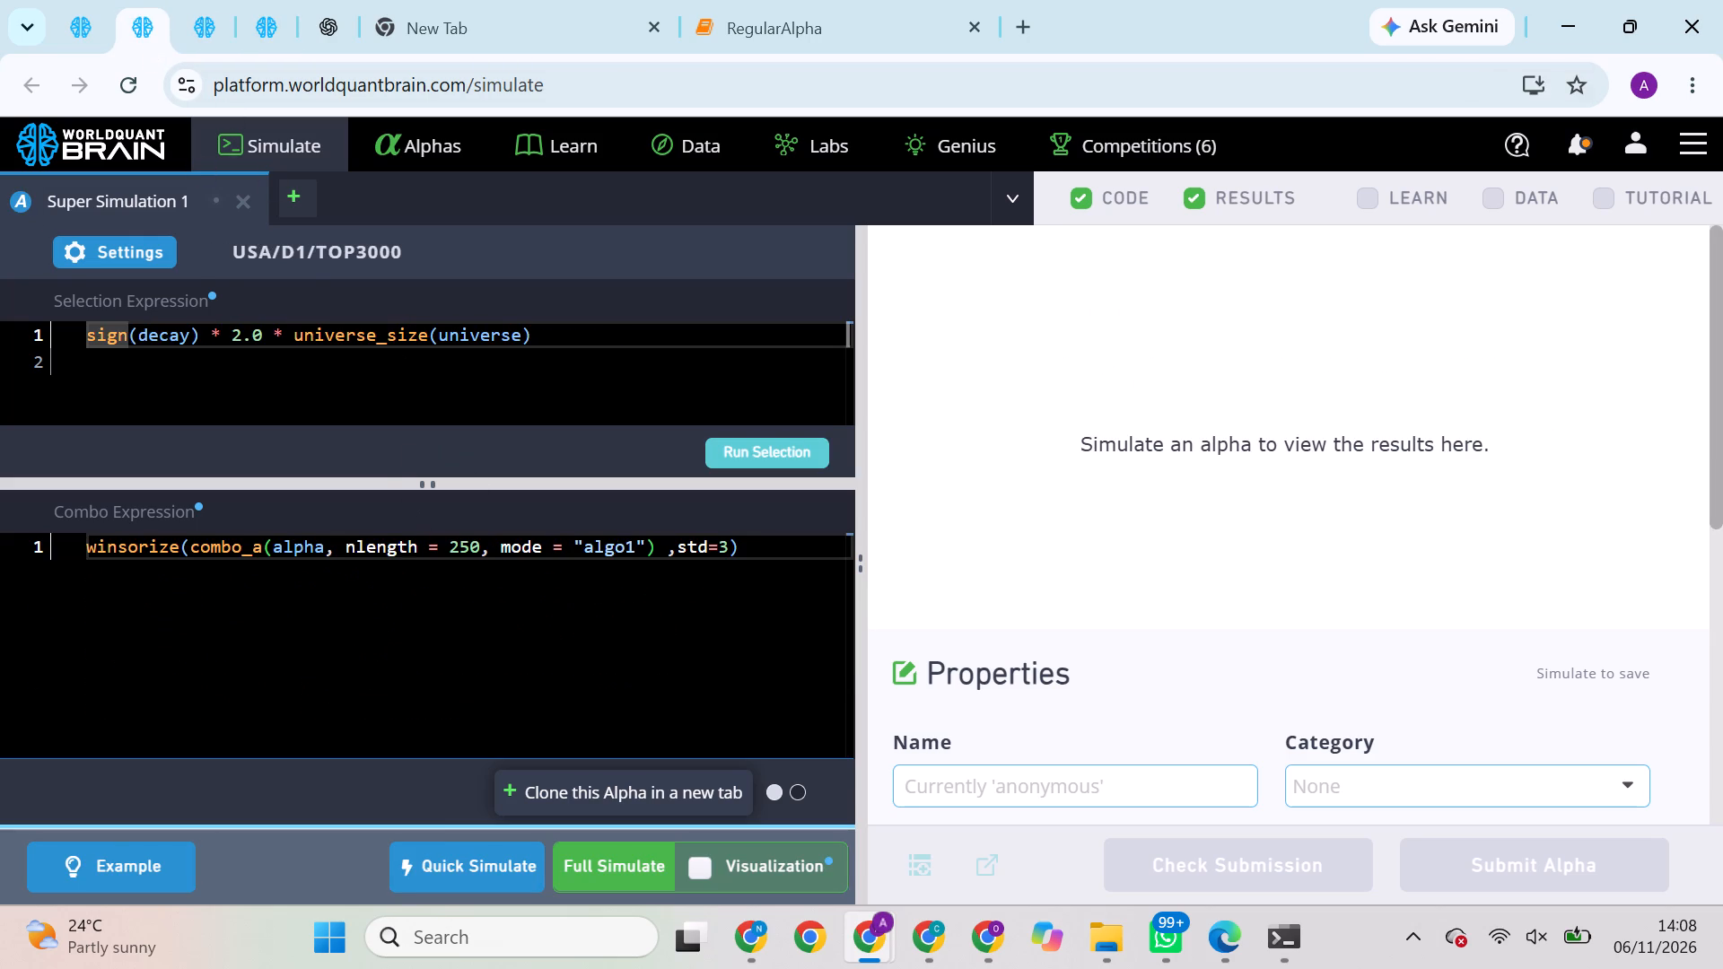
click(455, 539)
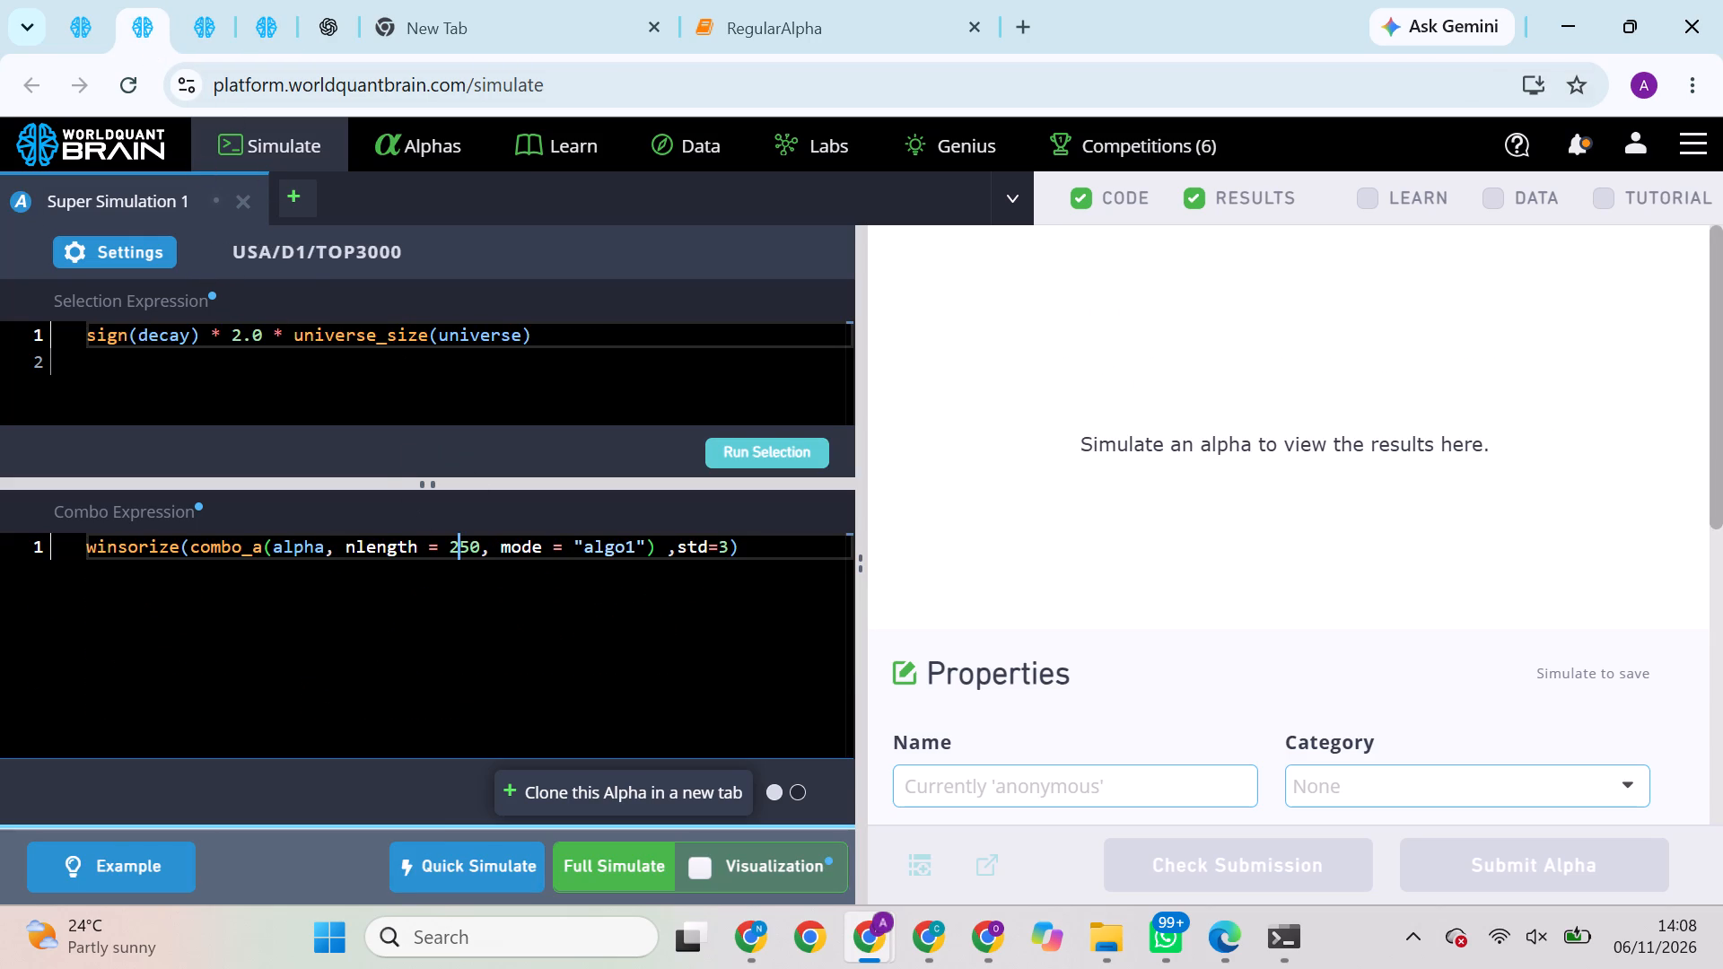
triple_click(421, 332)
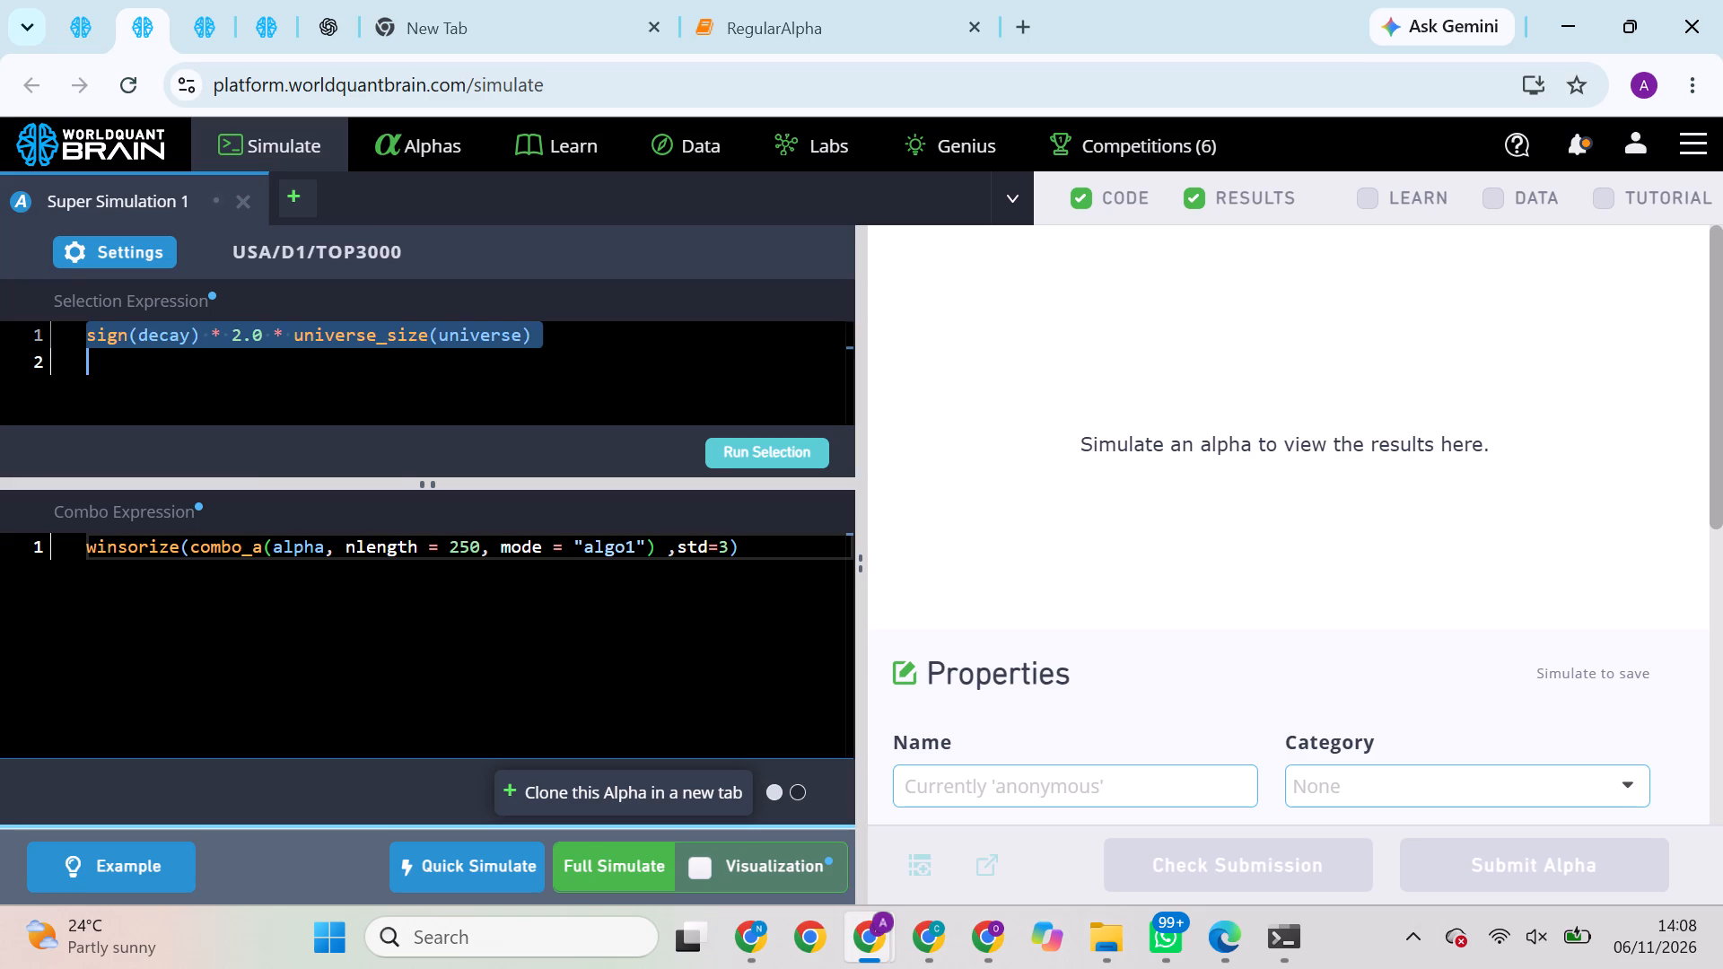
key(BackSpace)
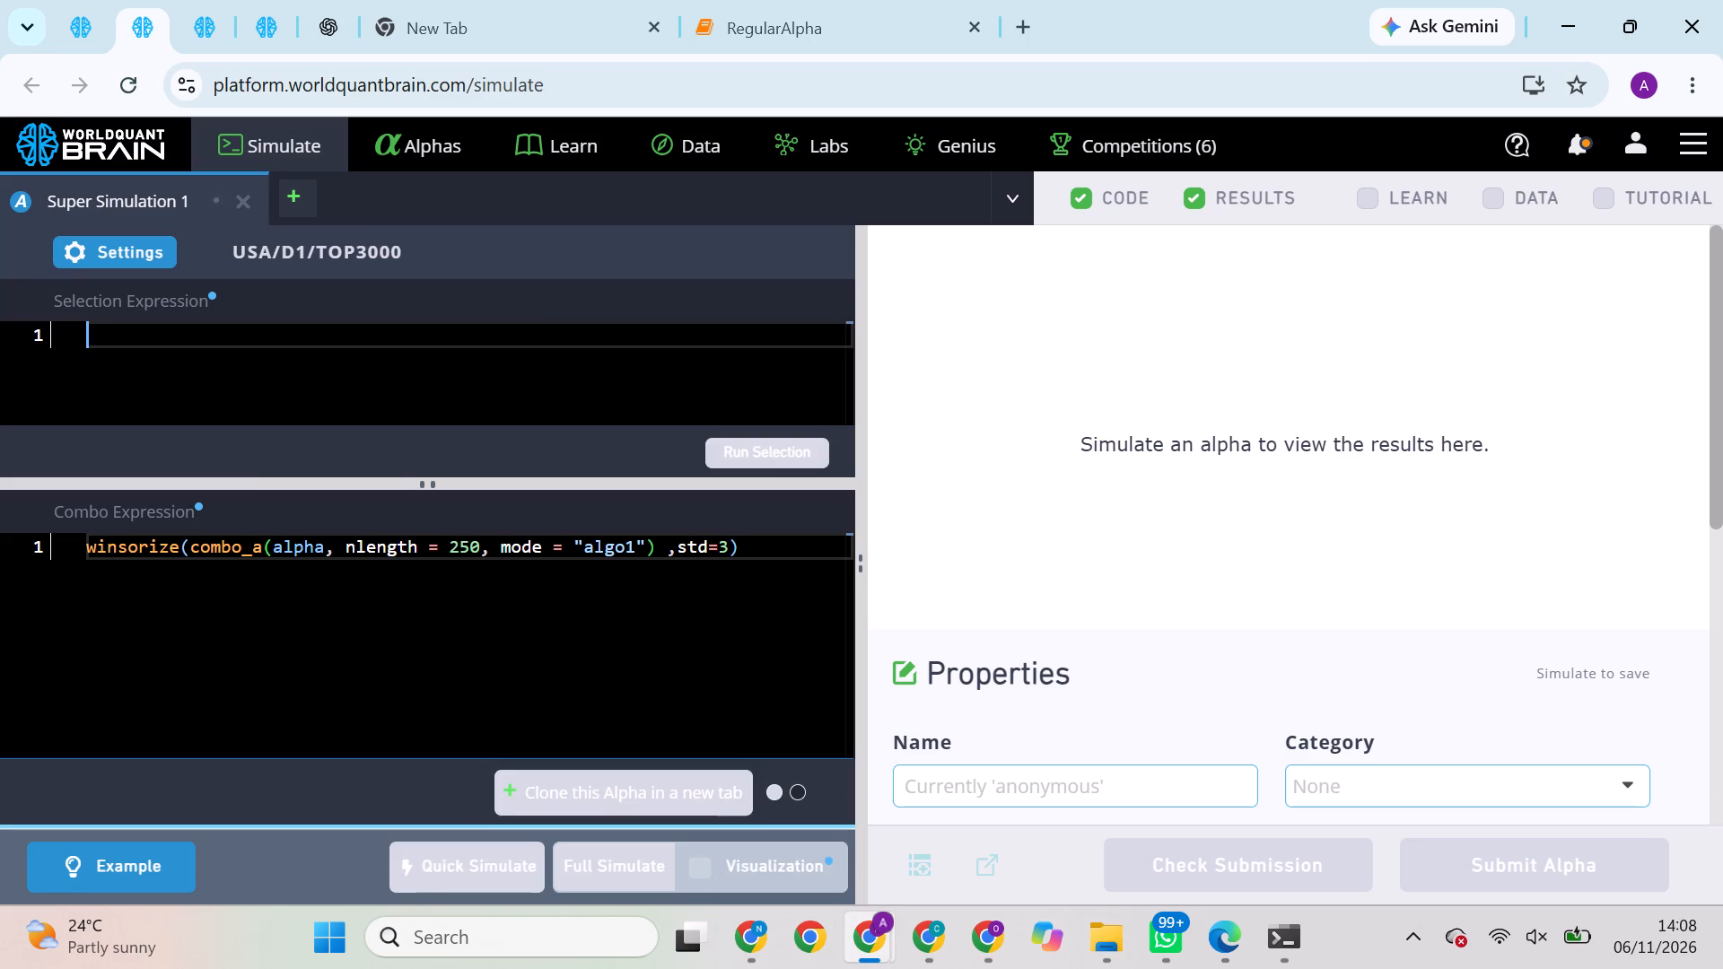
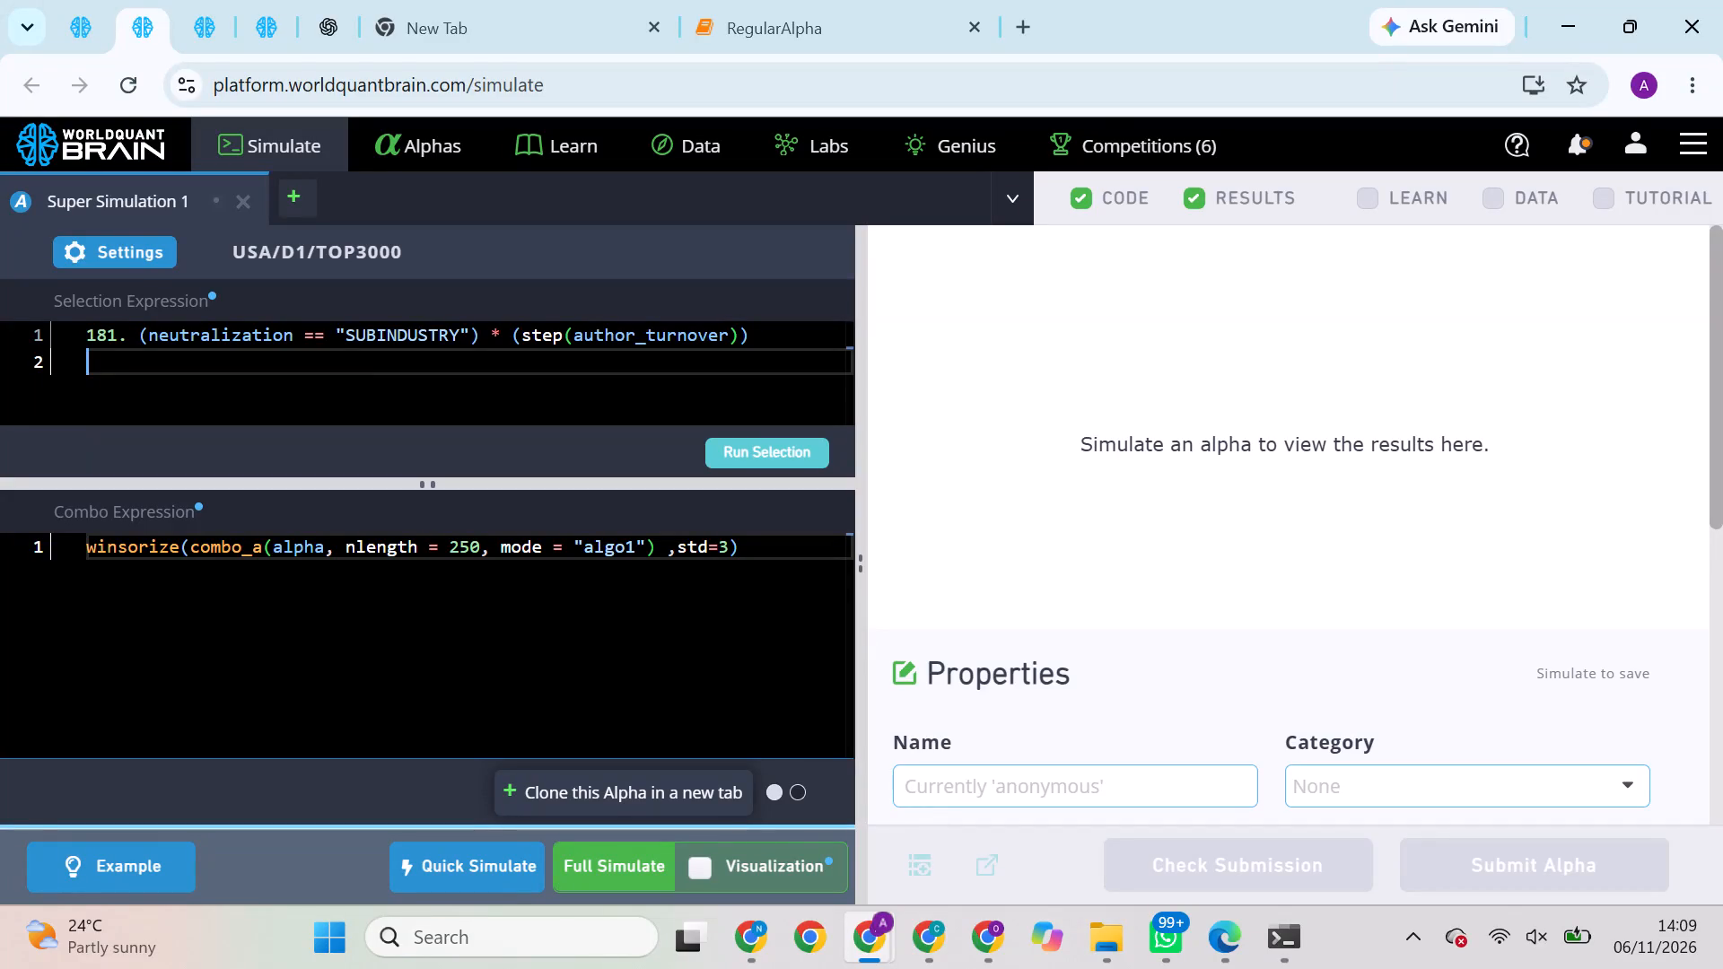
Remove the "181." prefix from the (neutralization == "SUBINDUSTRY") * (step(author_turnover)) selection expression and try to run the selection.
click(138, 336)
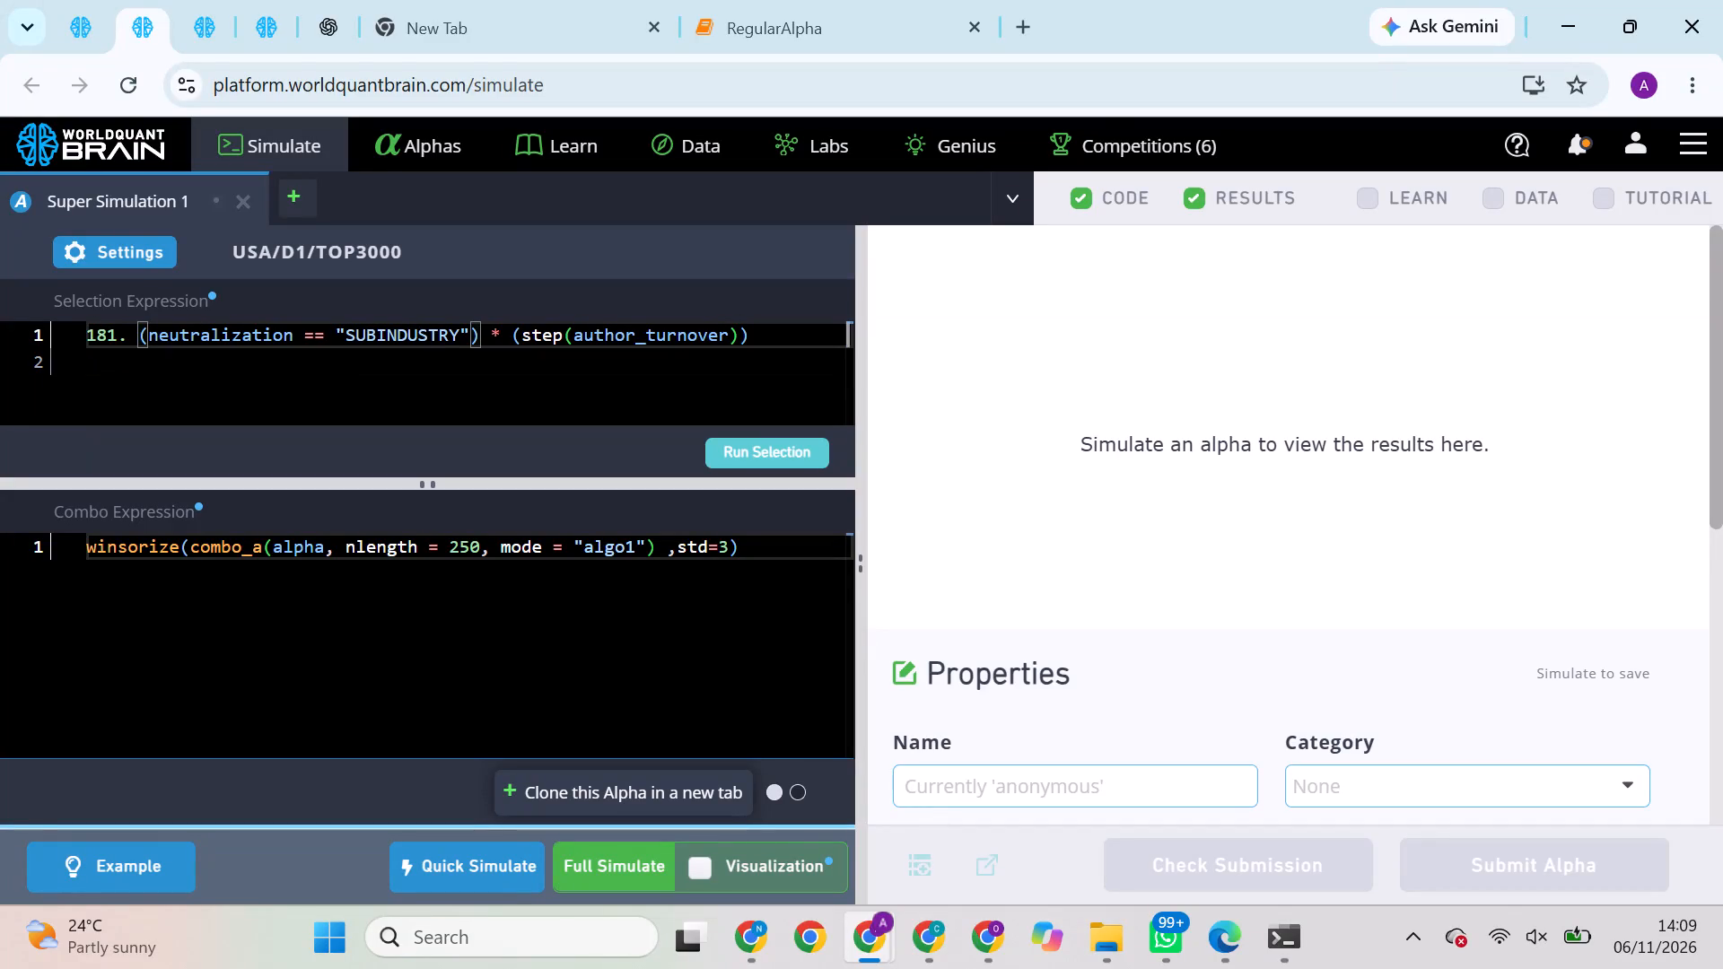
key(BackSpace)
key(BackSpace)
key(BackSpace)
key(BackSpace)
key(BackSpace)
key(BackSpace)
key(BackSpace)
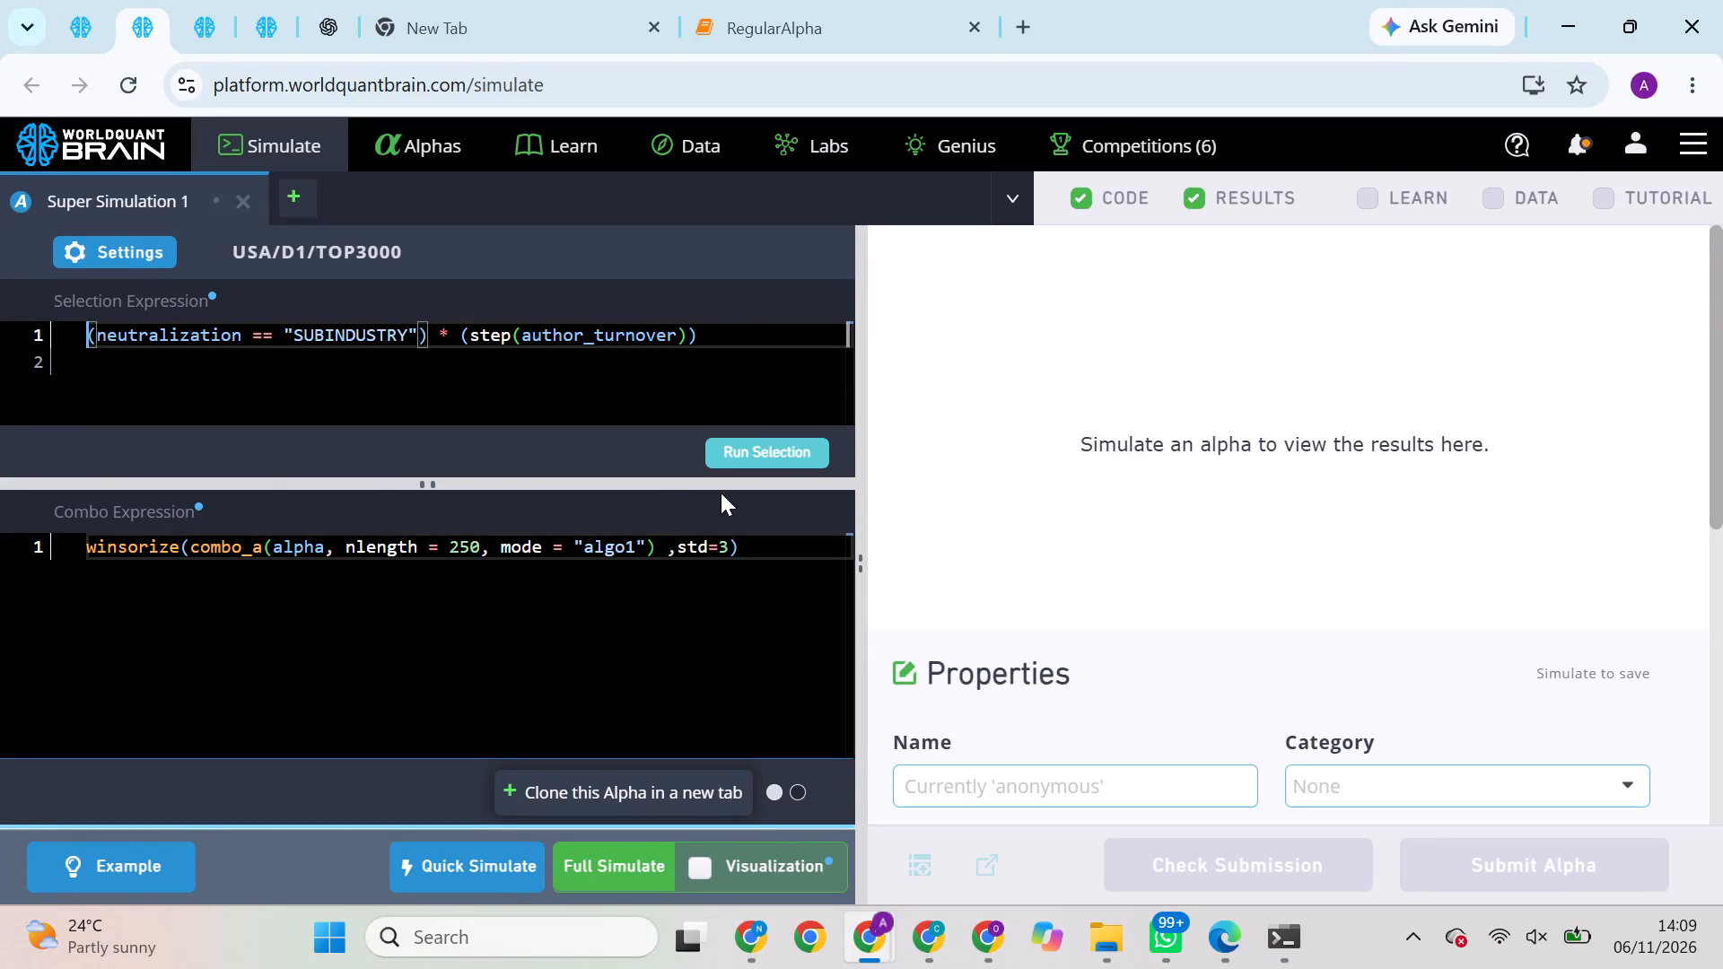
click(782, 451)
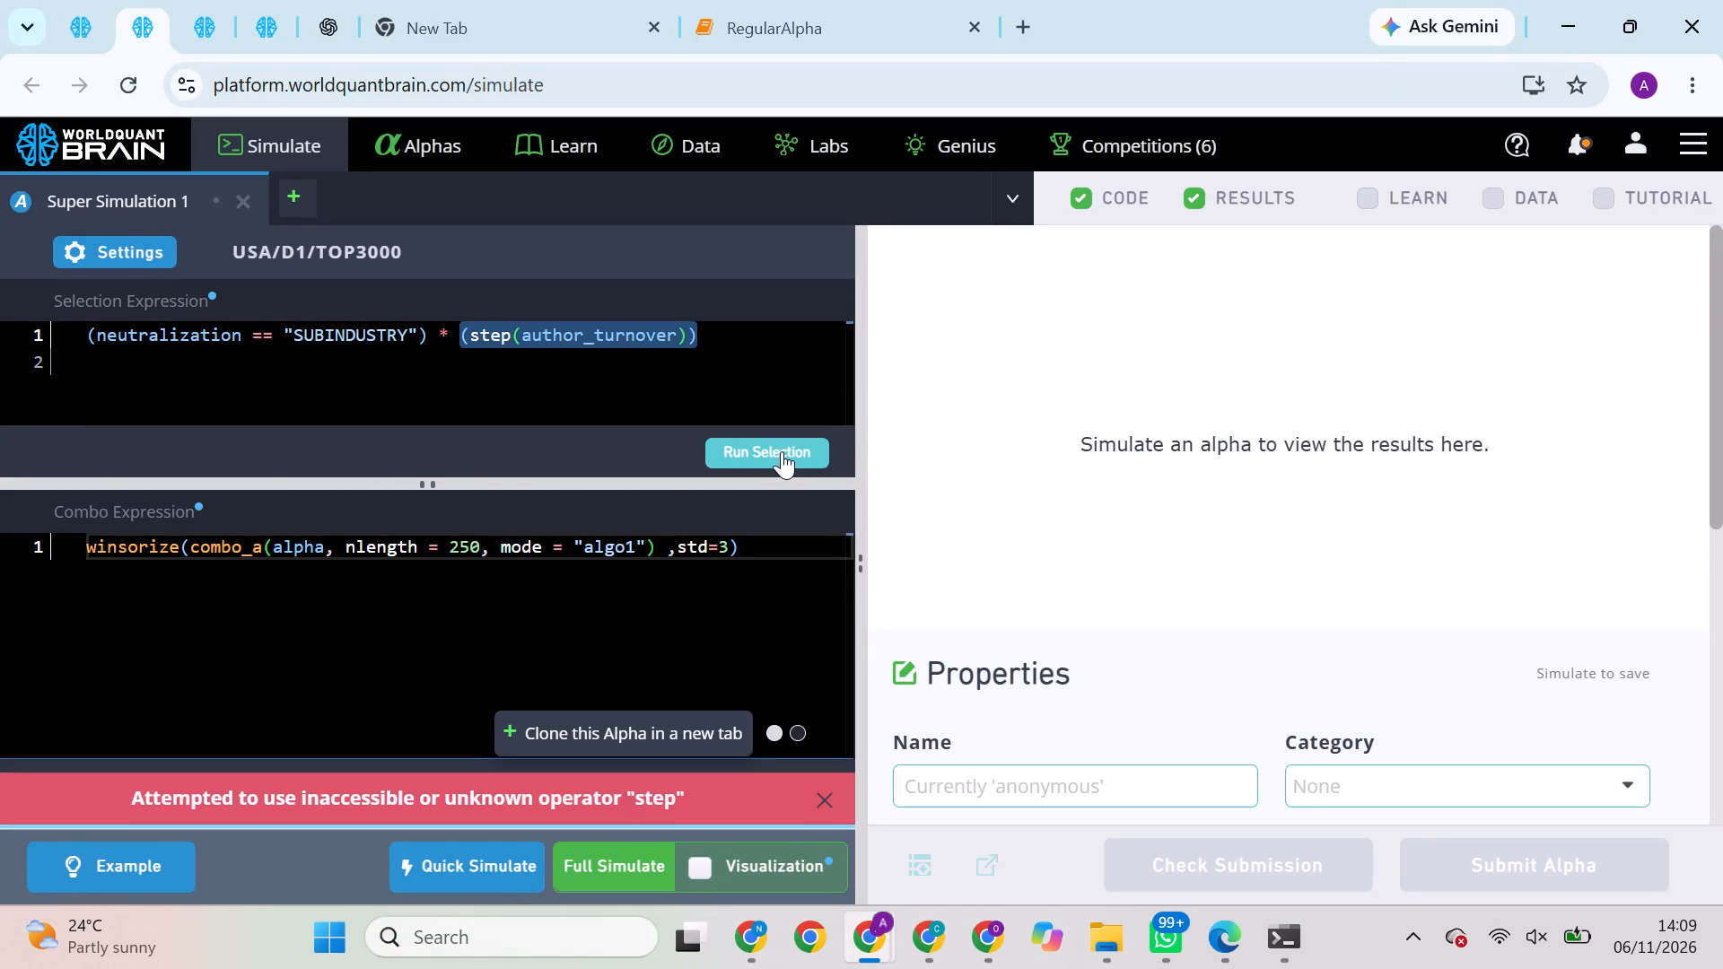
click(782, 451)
Clear the step(author_turnover) selection expression of the USA/D1/TOP3000 super simulation.
drag(782, 451, 582, 352)
double_click(582, 352)
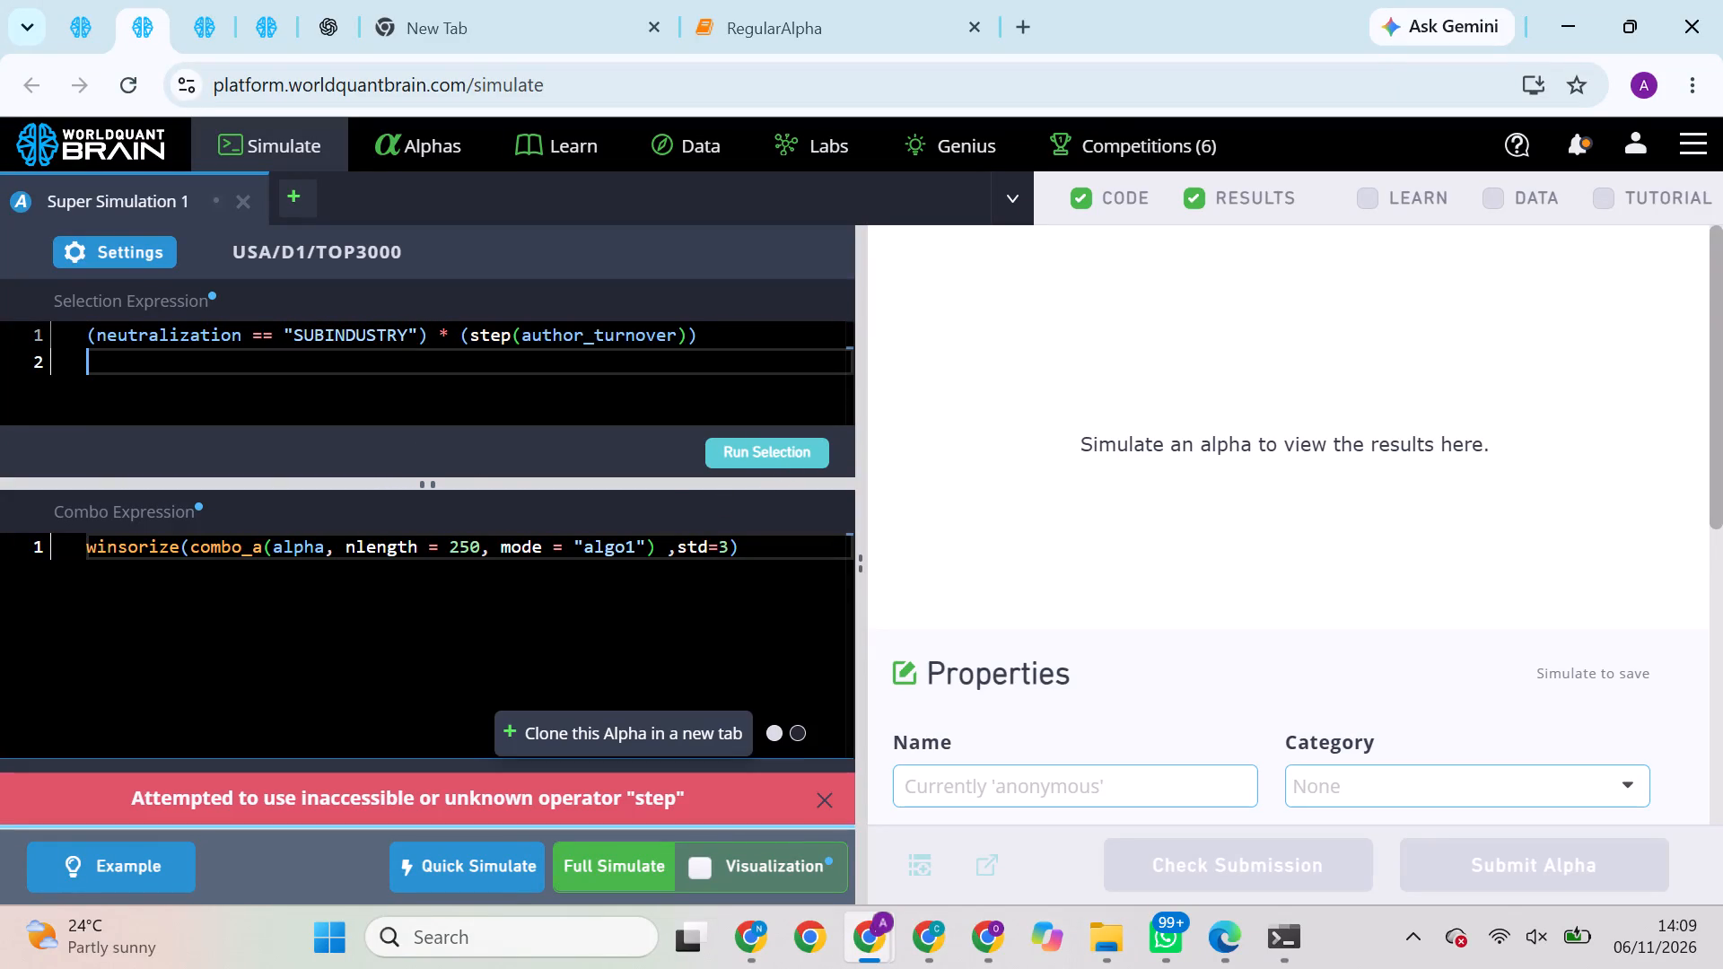
triple_click(582, 339)
click(582, 339)
key(BackSpace)
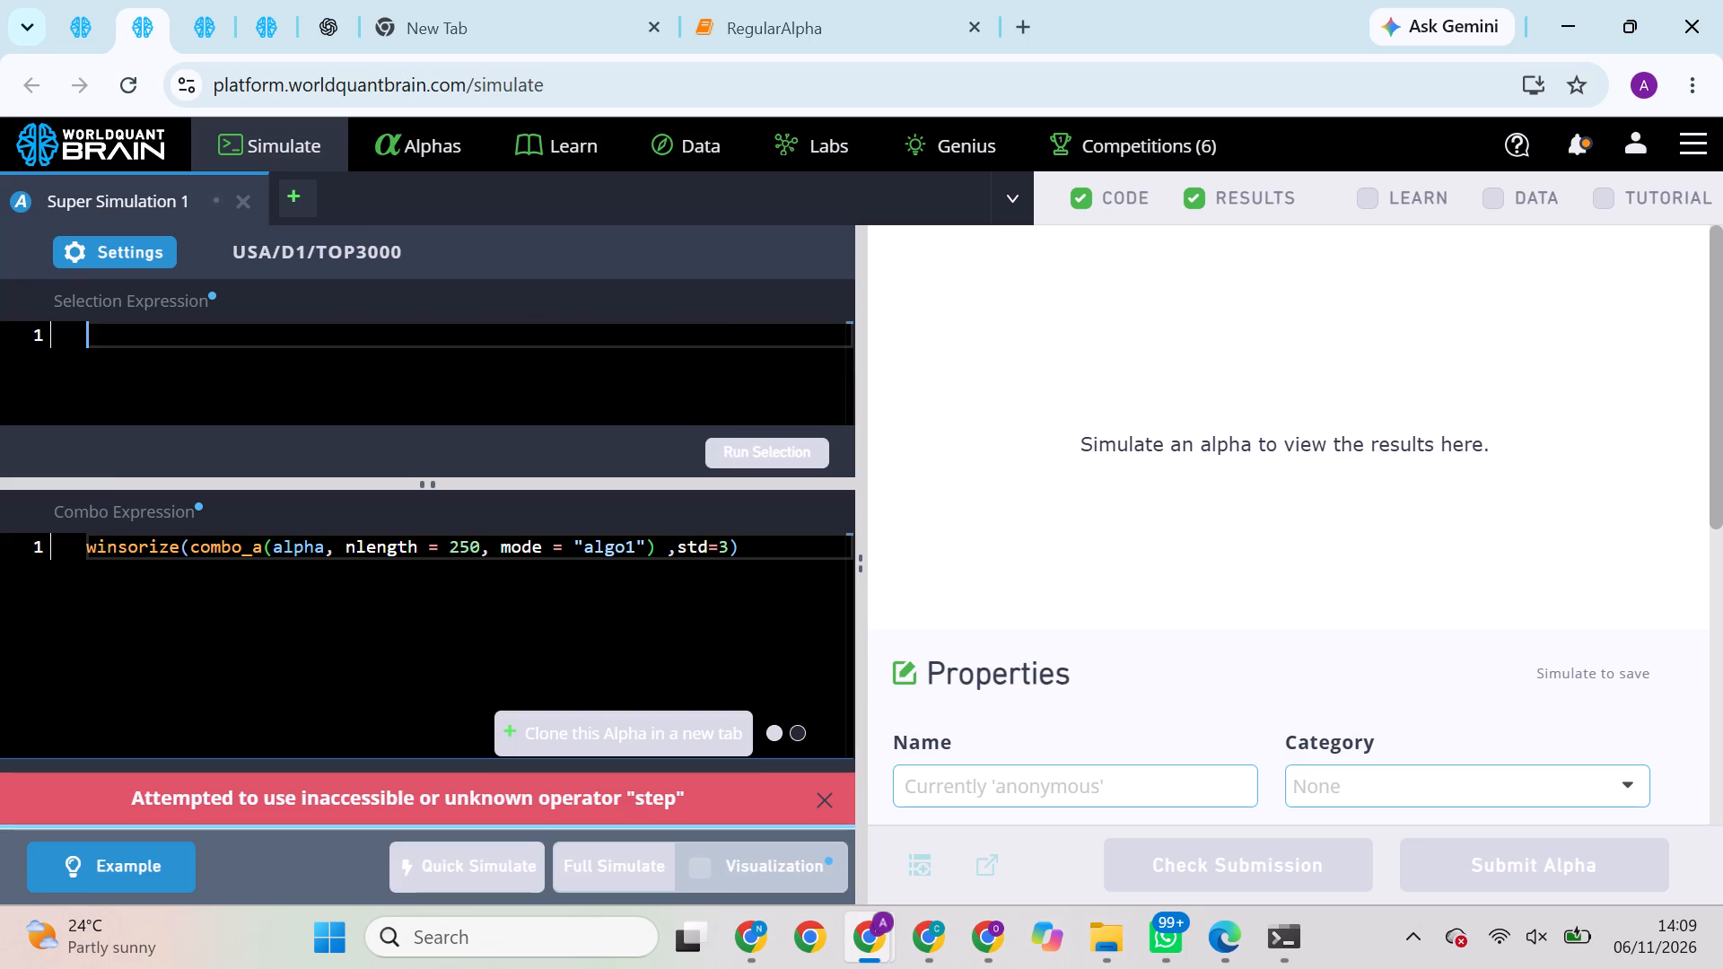
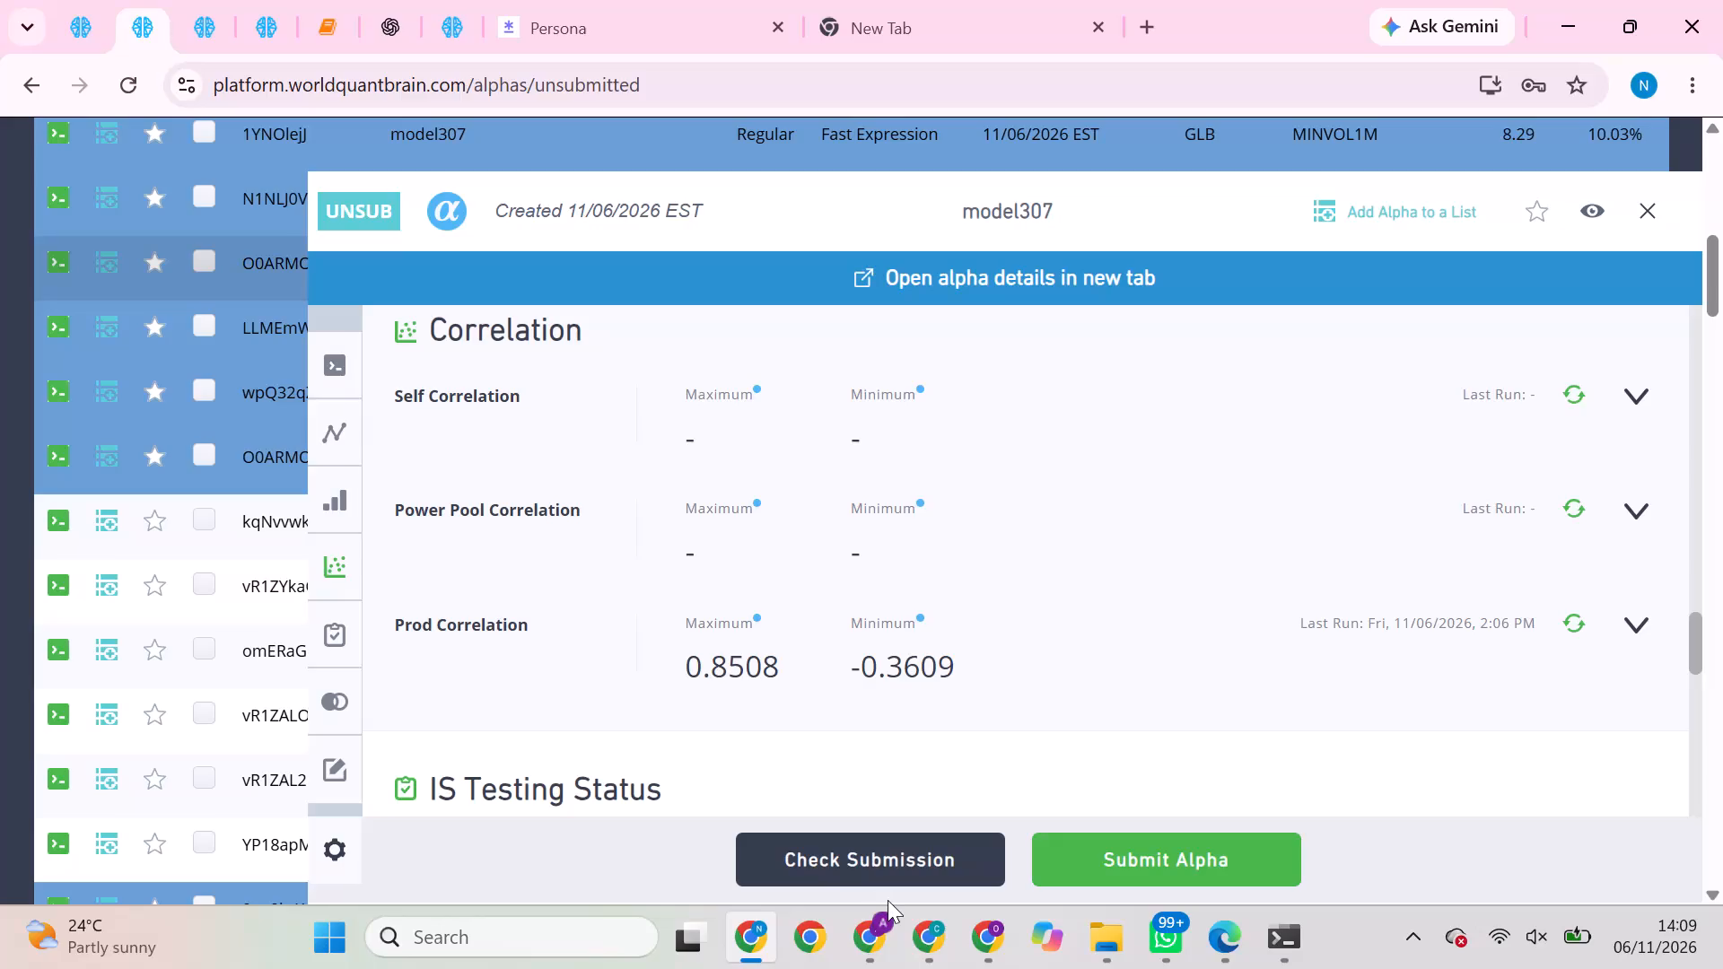
In the second account's USA/D1/TOP3000 super simulation, enter the selection expression (neutralization == "SUBINDUSTRY") * (sqrt(author_fitness)), stripping the pasted "178." prefix.
click(884, 921)
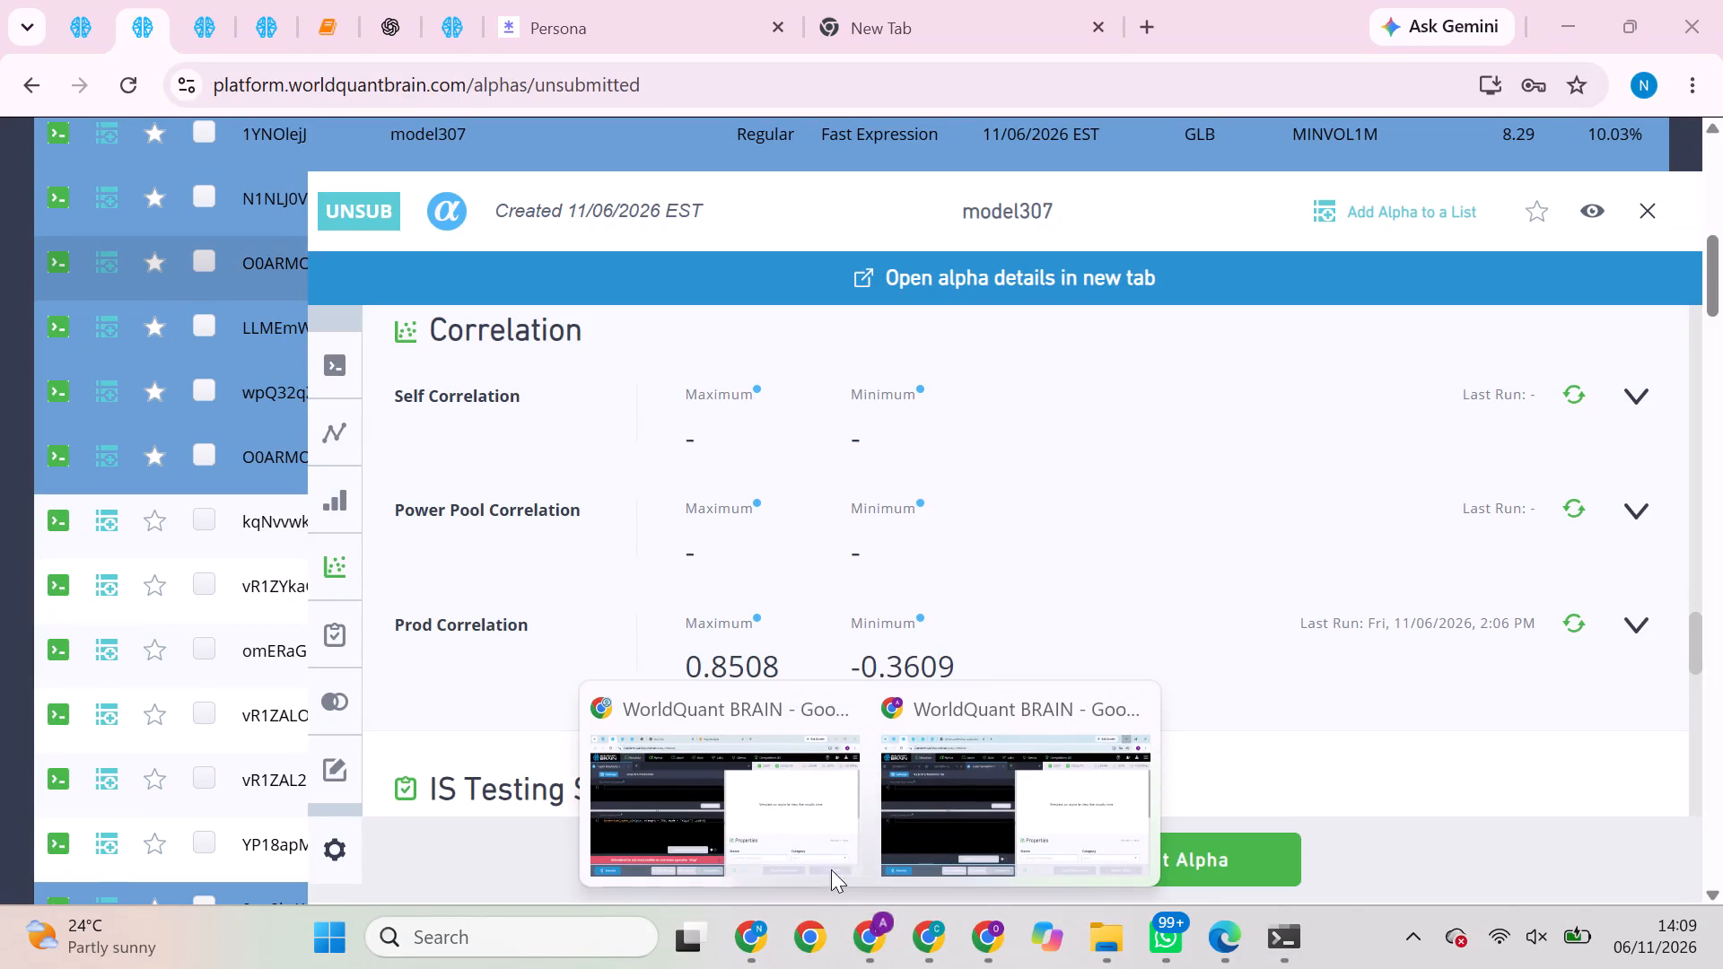
click(806, 844)
click(313, 346)
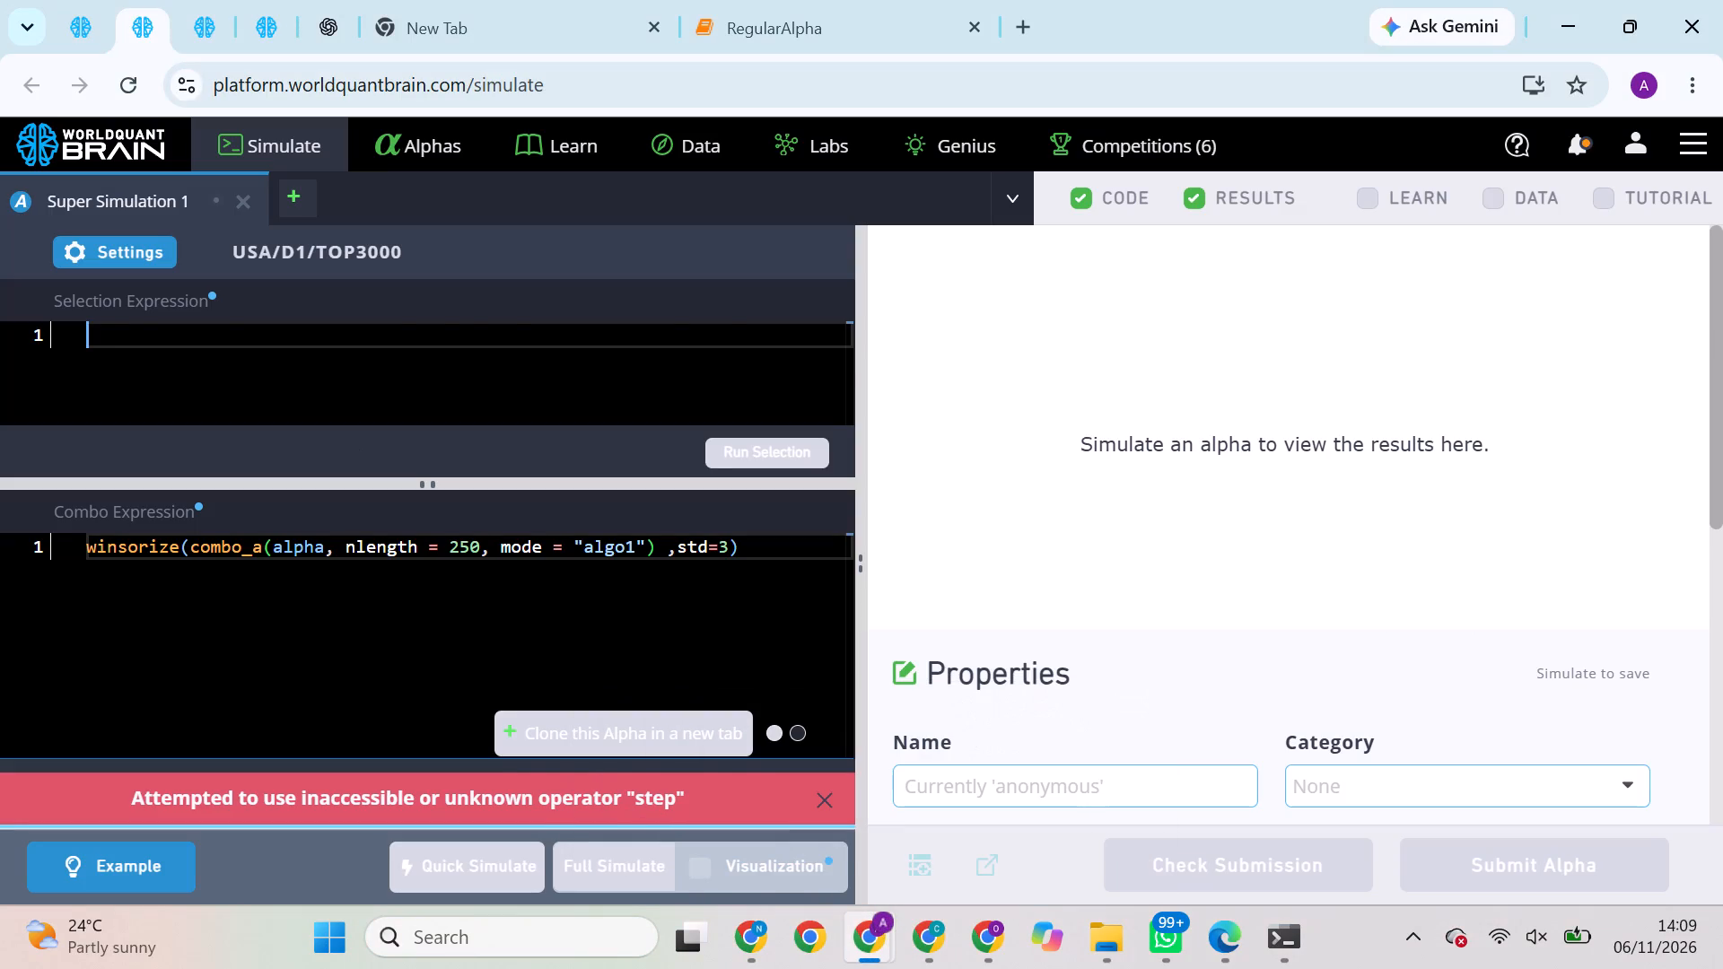
key(ctrl+v)
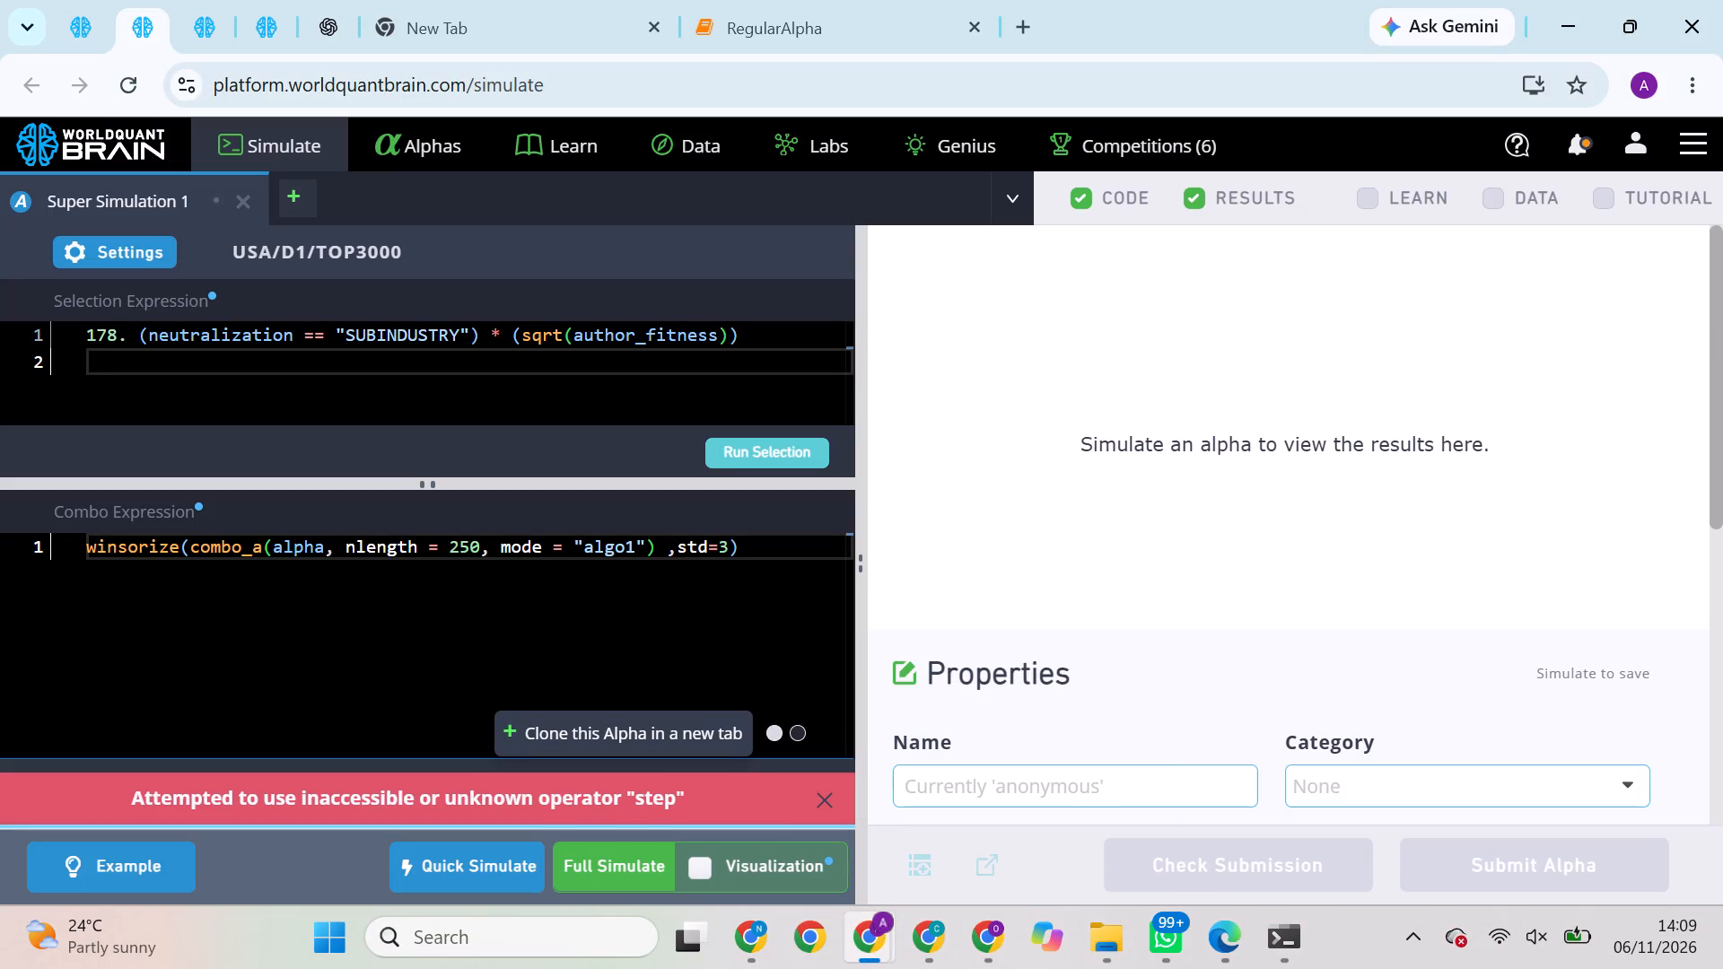
click(142, 332)
key(BackSpace)
key(BackSpace)
key(BackSpace)
key(BackSpace)
key(BackSpace)
key(BackSpace)
key(BackSpace)
key(BackSpace)
key(BackSpace)
key(BackSpace)
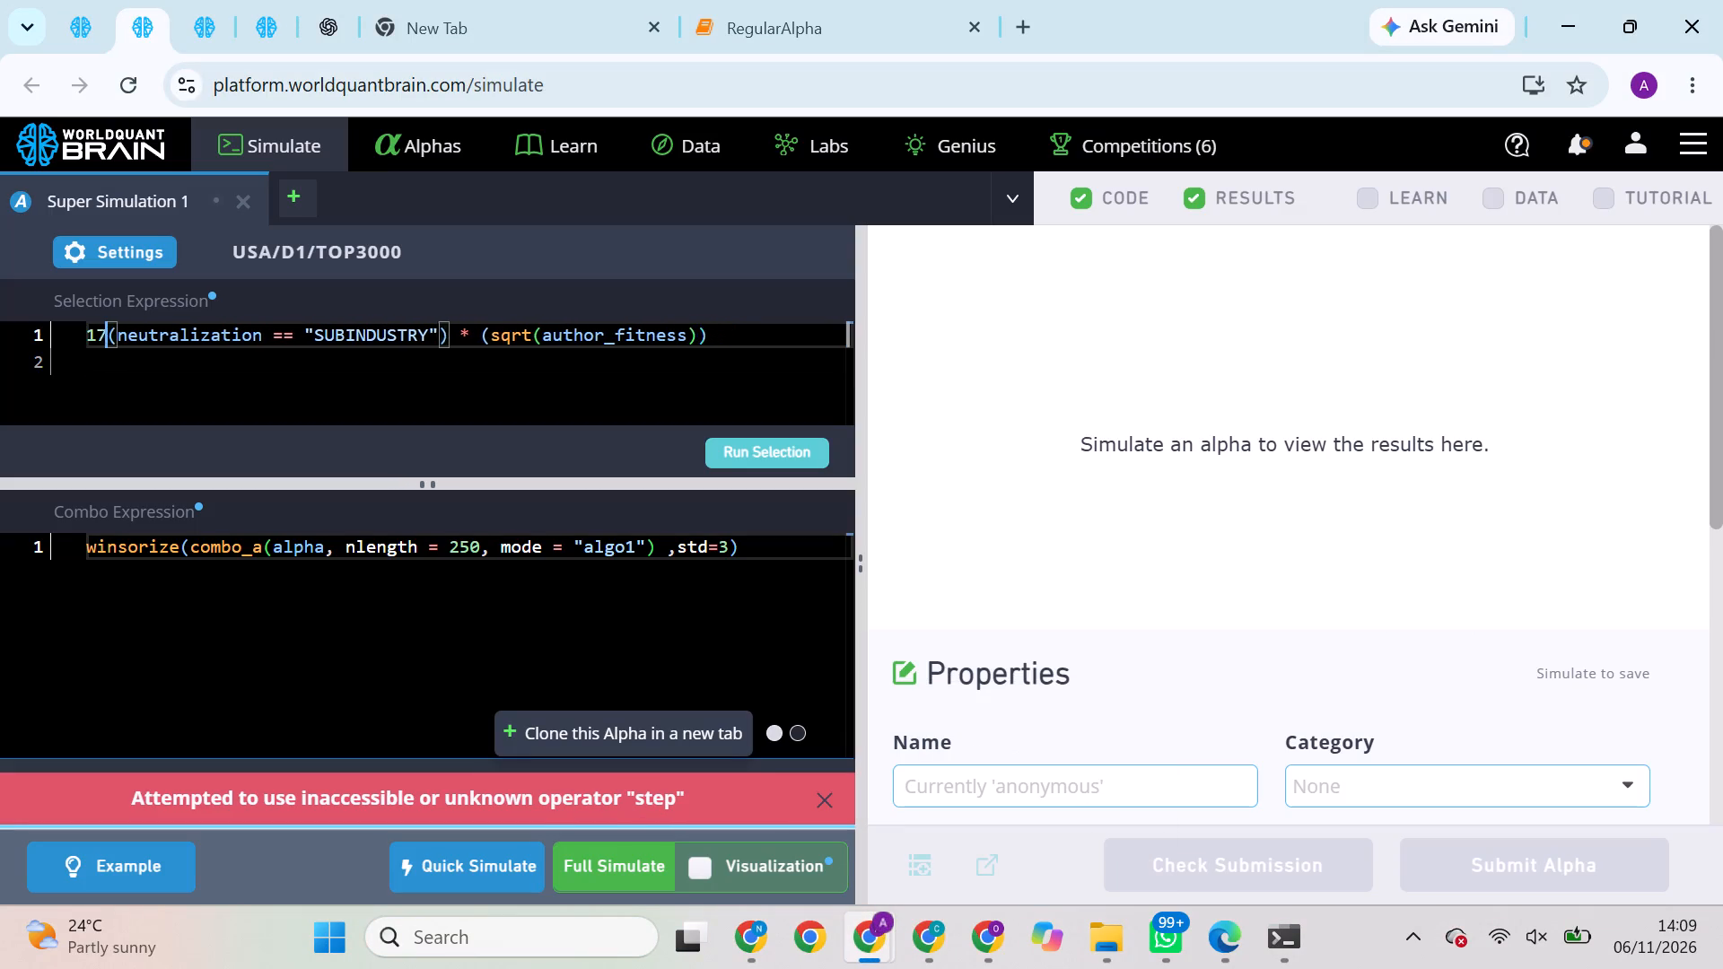
Try to run the sqrt(author_fitness) selection and a full simulation of the super alpha.
click(744, 460)
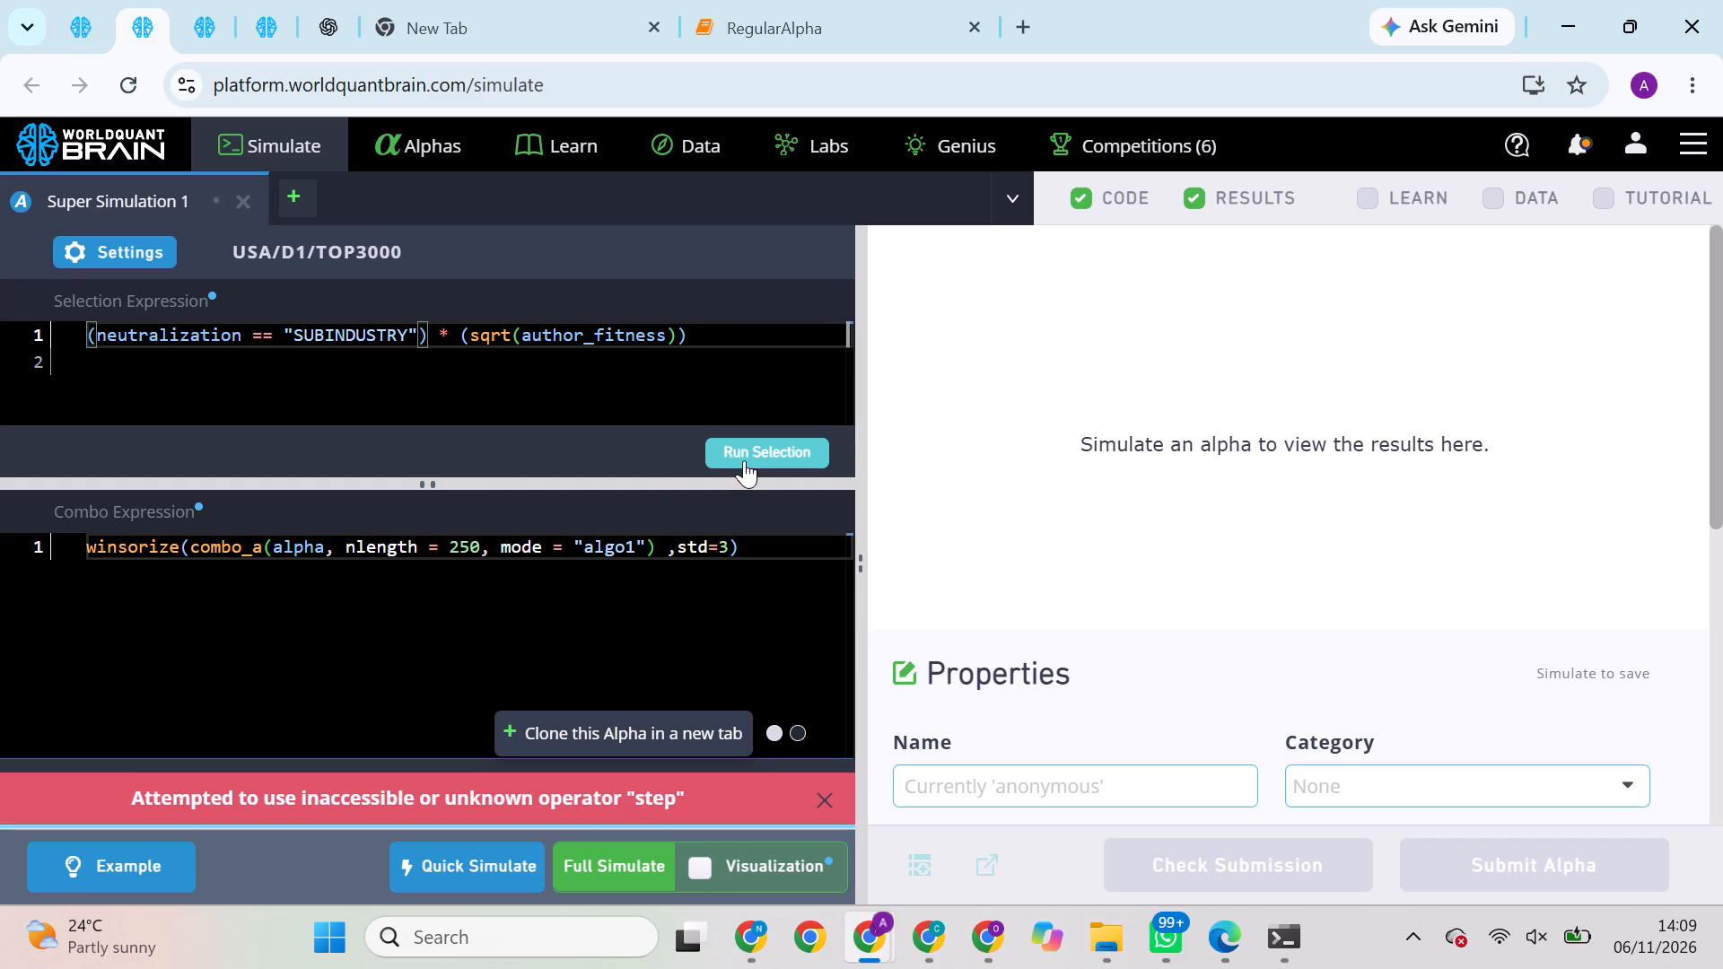
triple_click(744, 460)
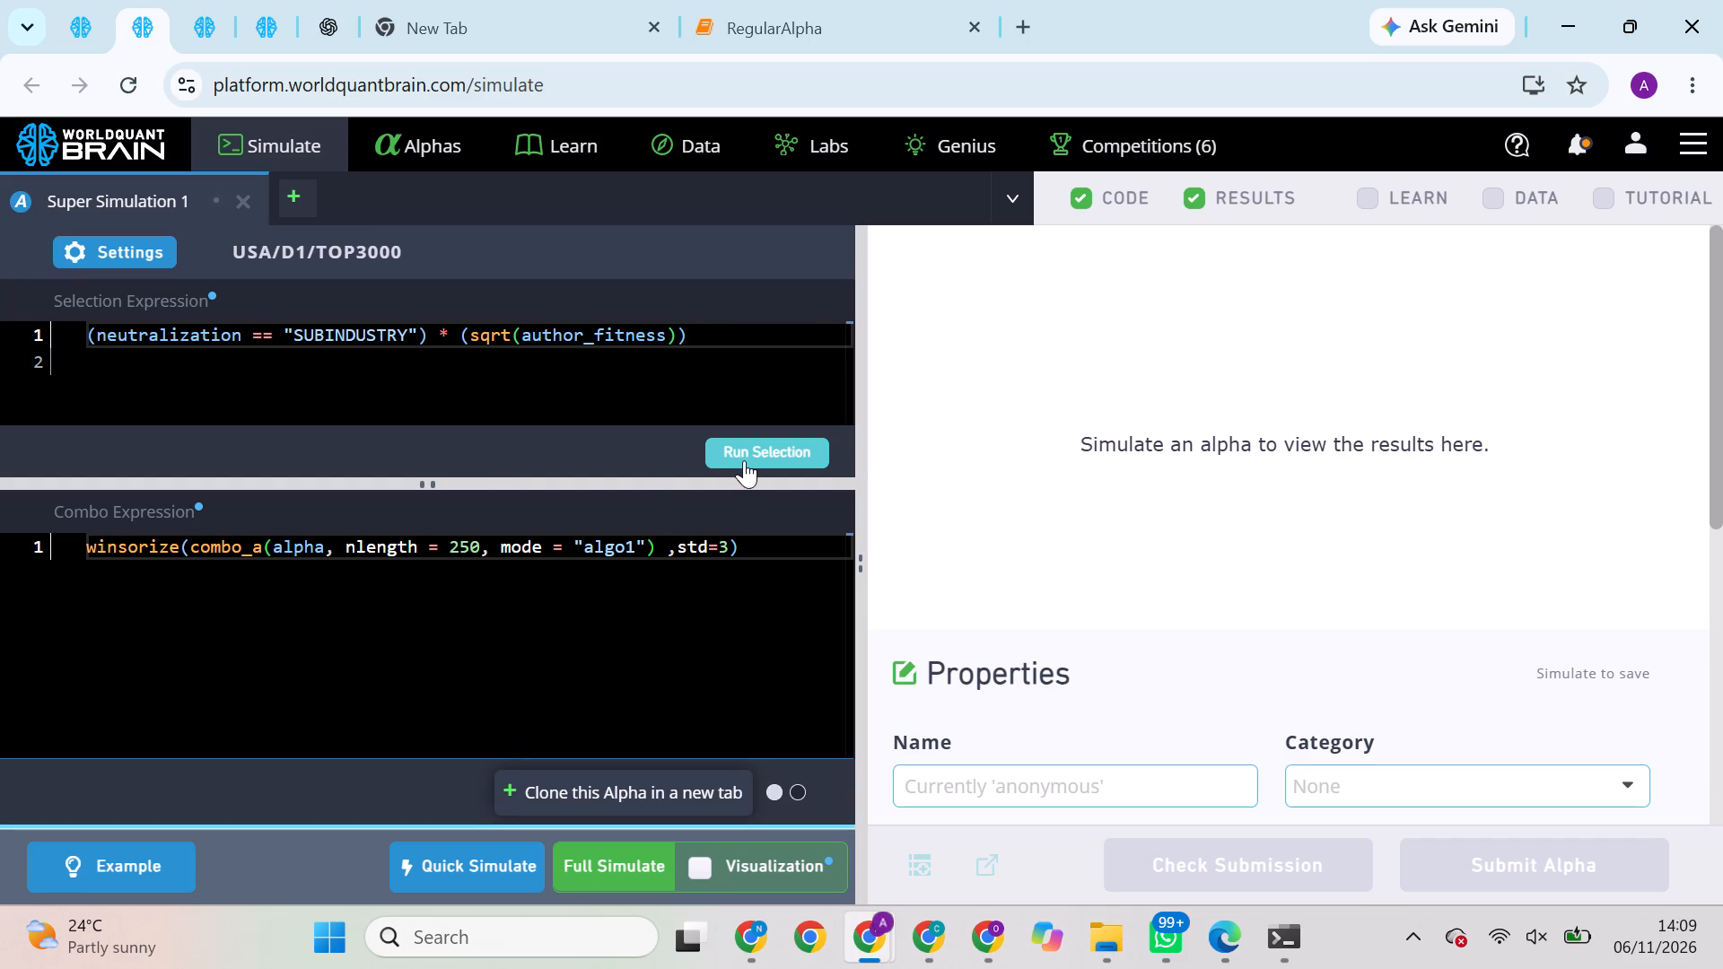
double_click(744, 460)
click(625, 866)
click(740, 458)
click(740, 458)
Check the other open super simulations, including the GLB/D1/MINVOL1M one, and the implied-volatility alpha simulation in another account.
click(204, 0)
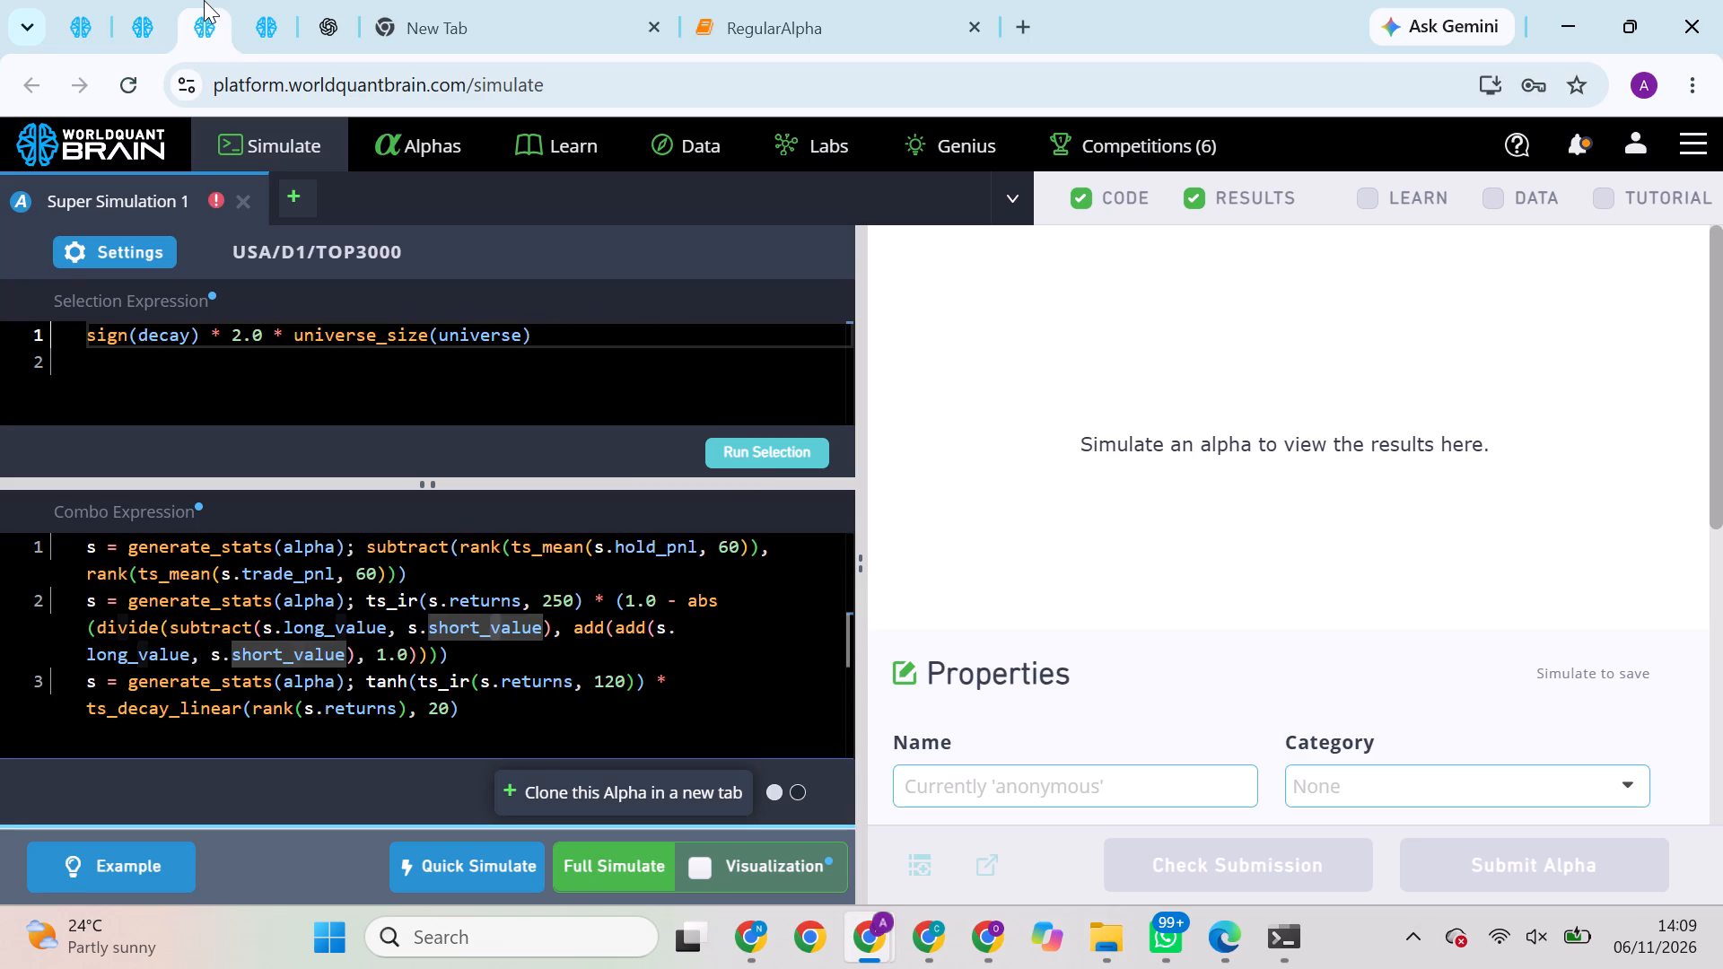
double_click(377, 349)
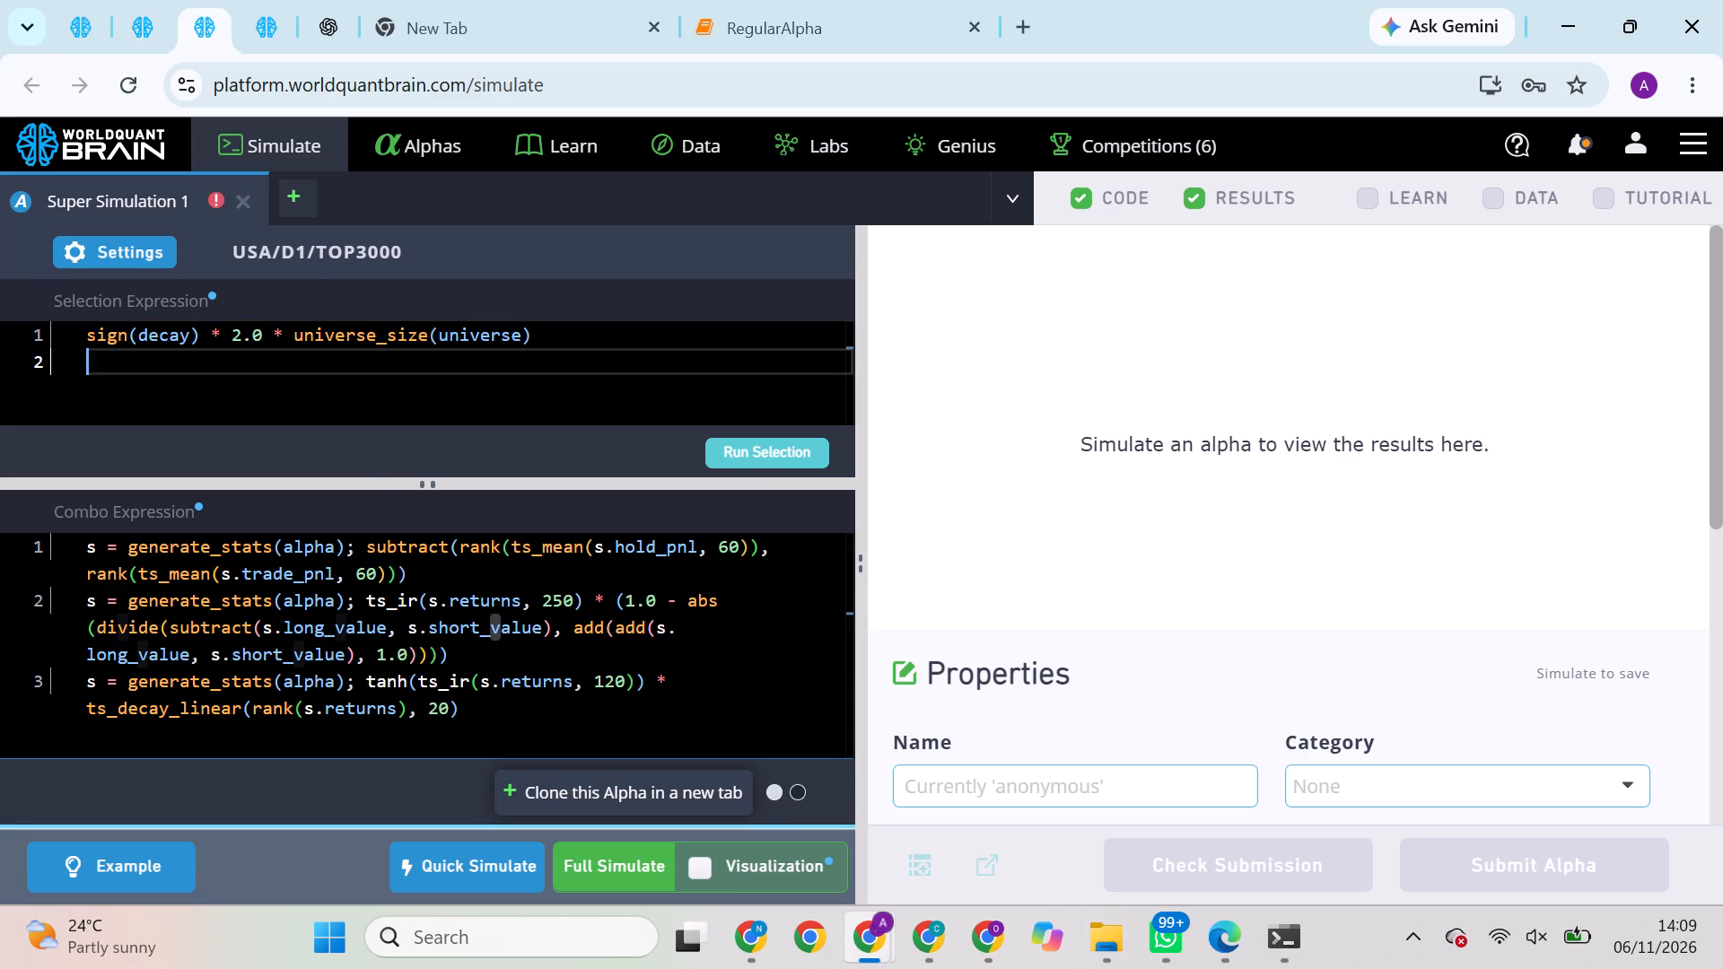
double_click(387, 341)
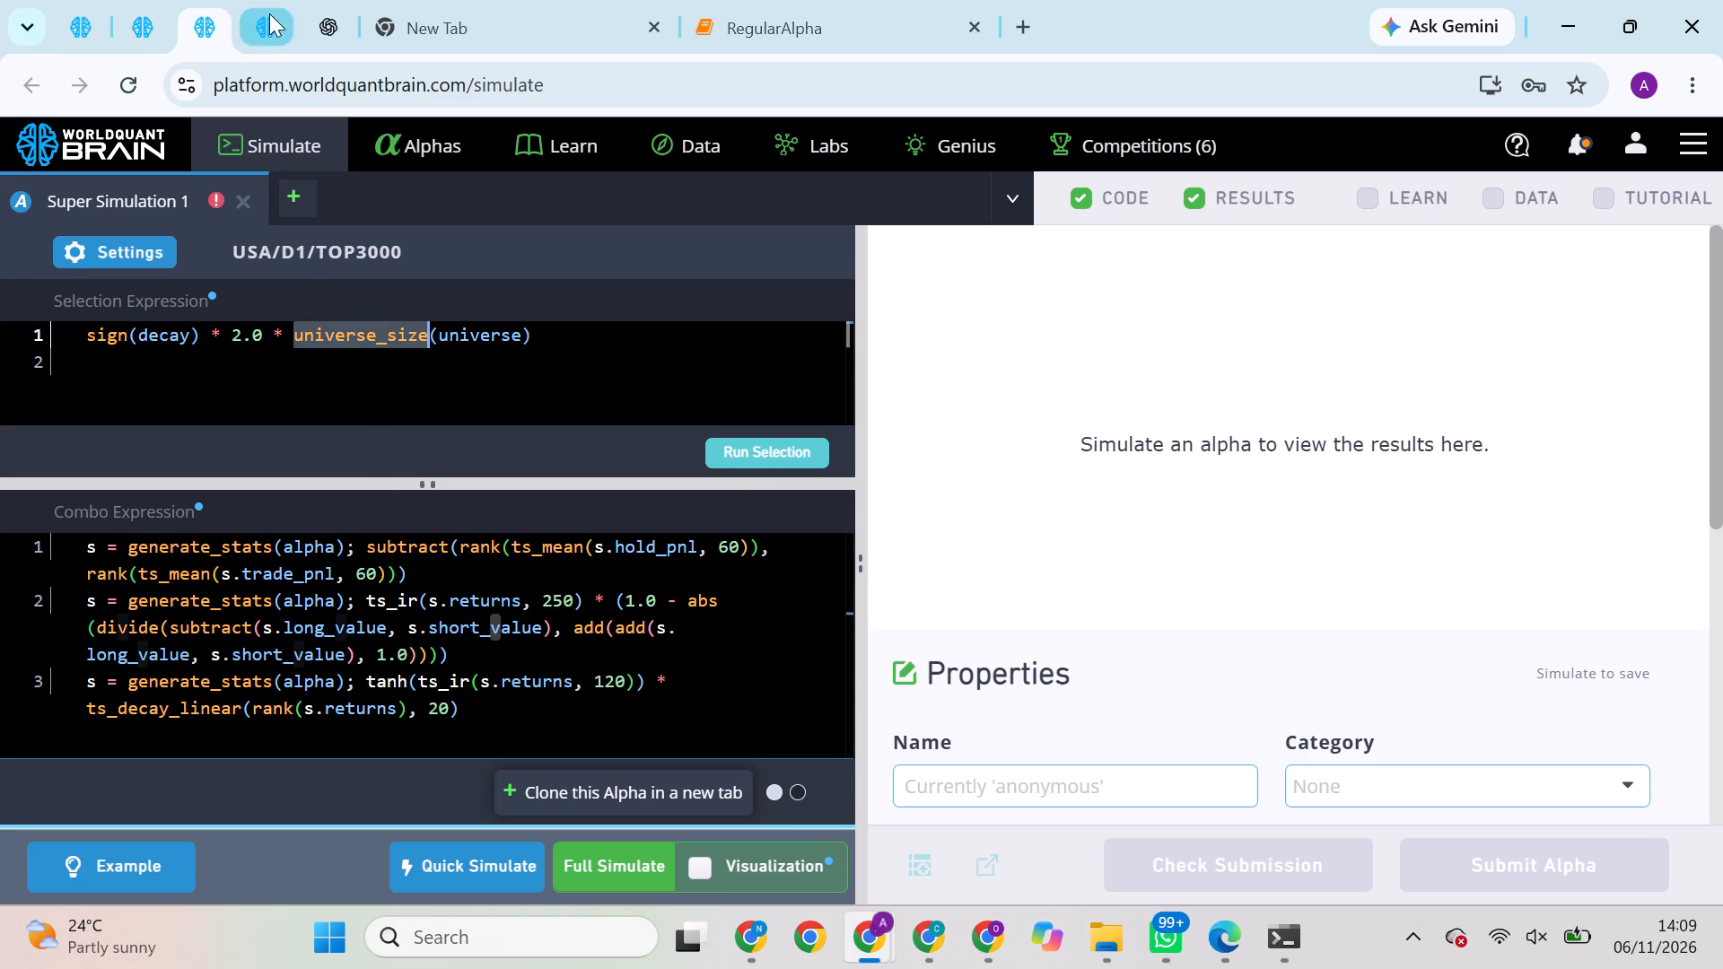
click(269, 13)
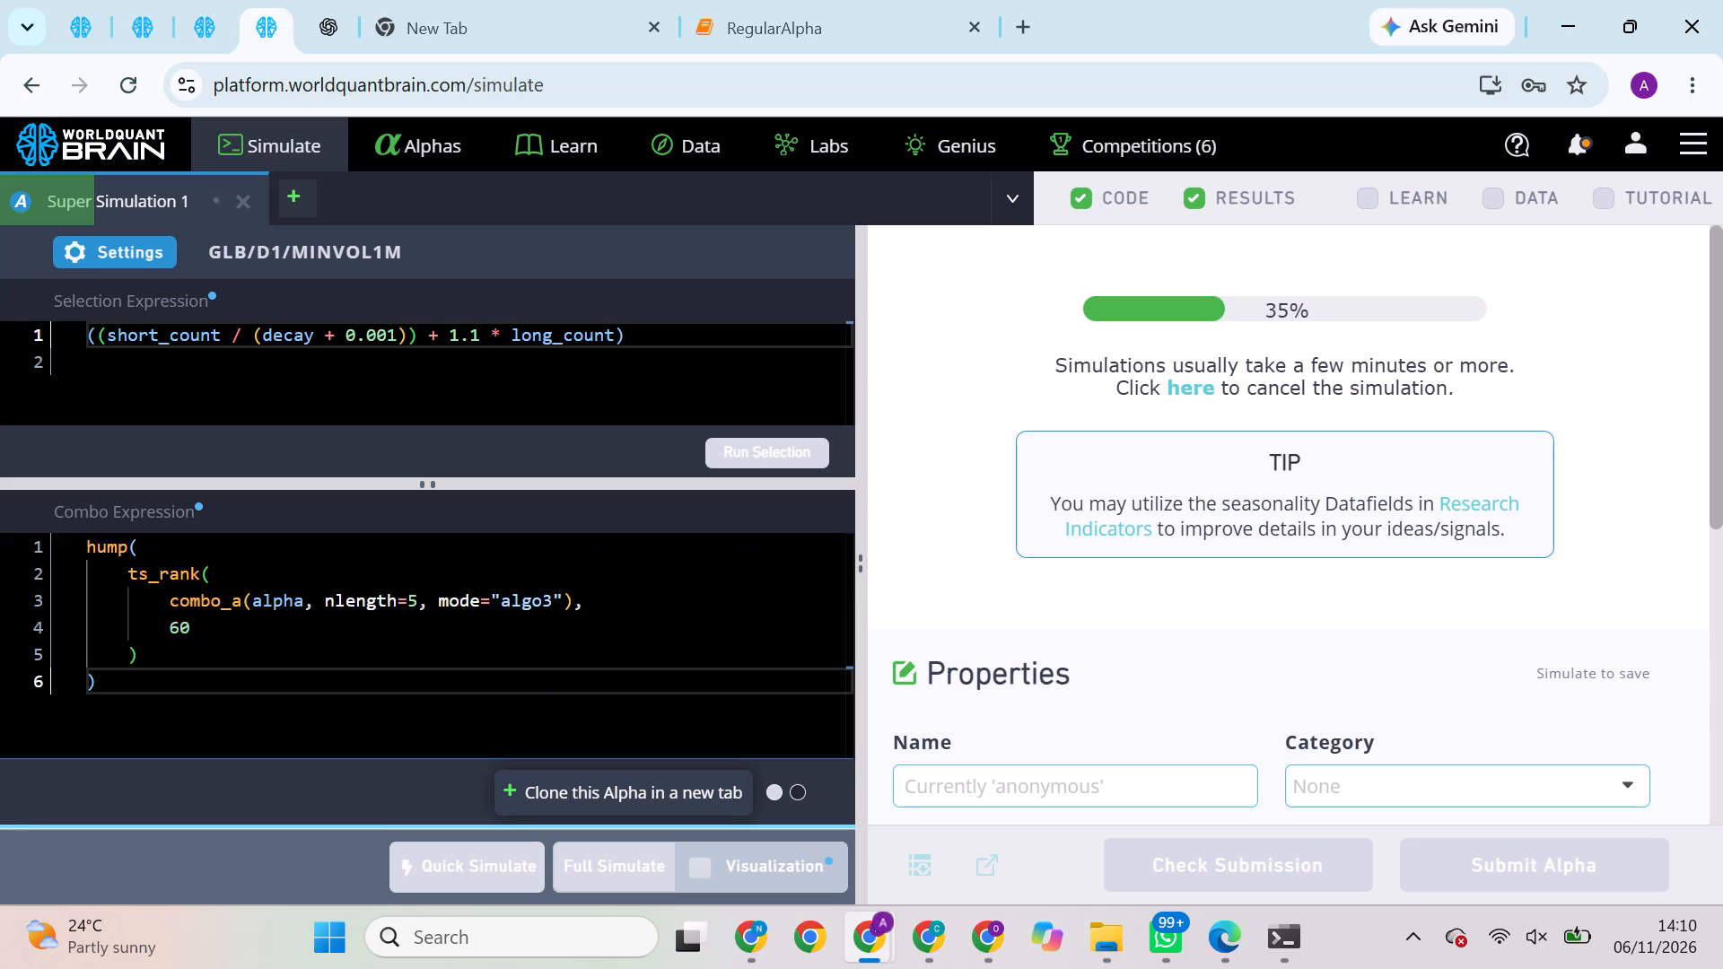
click(945, 914)
click(830, 868)
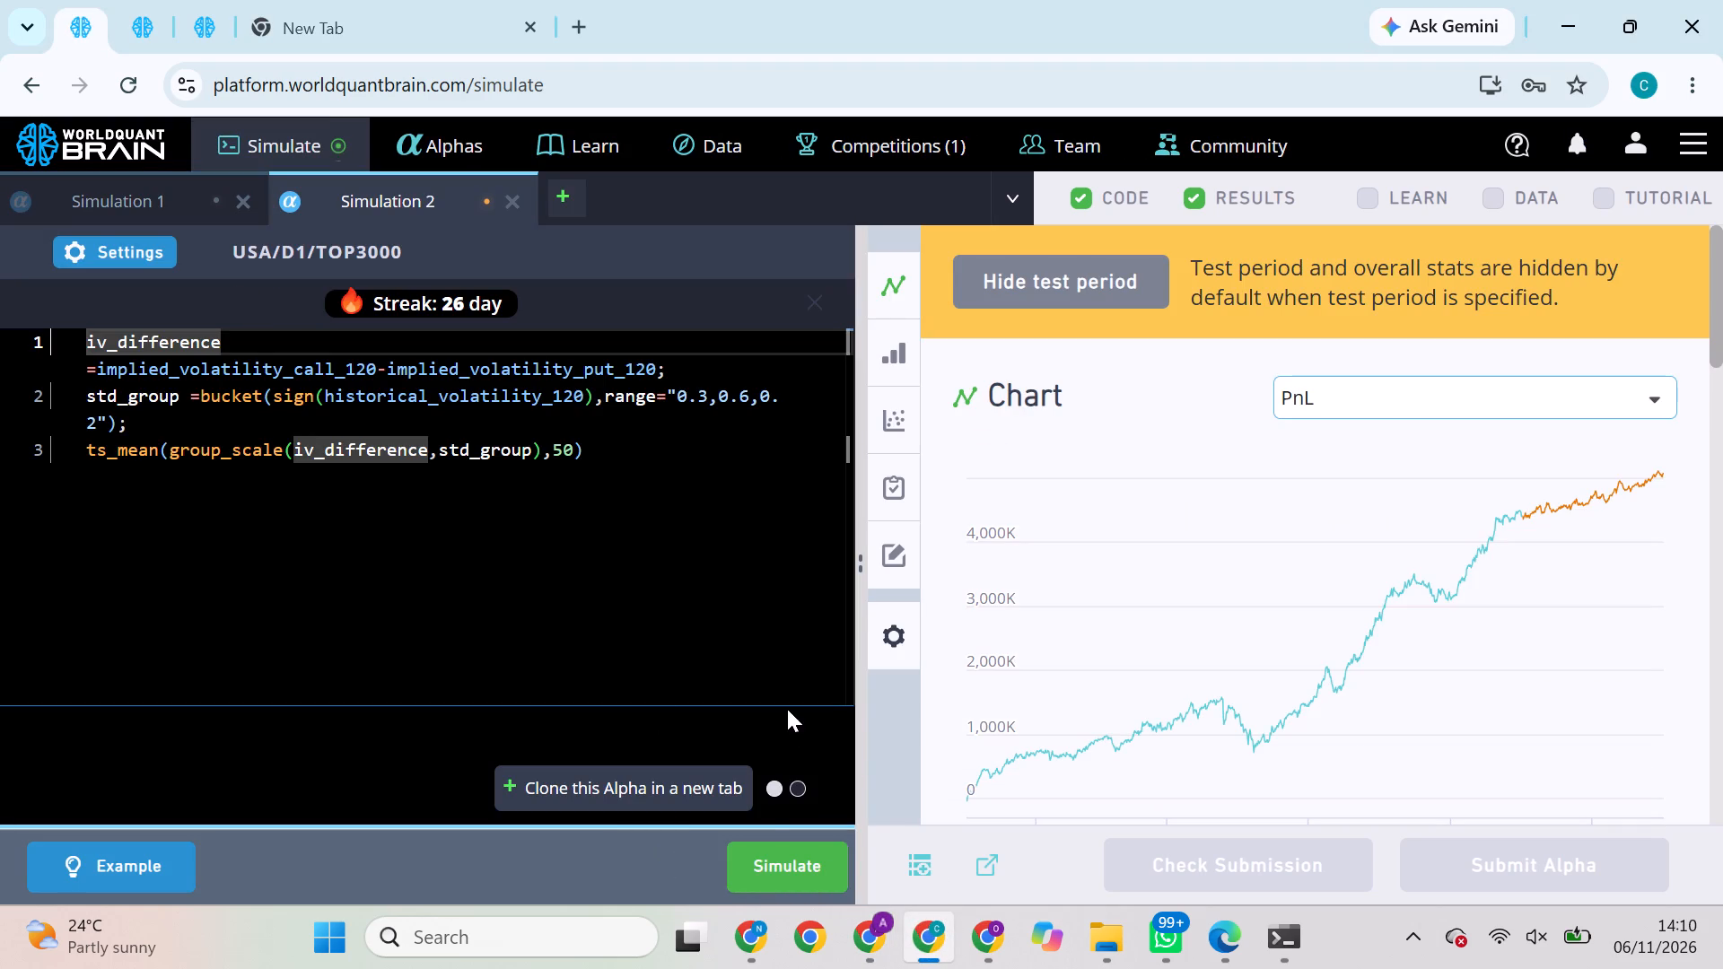
Back in the first account, open the Text Mining Data description from the GLB MINVOL1M model datasets and copy its dataset ID.
click(739, 912)
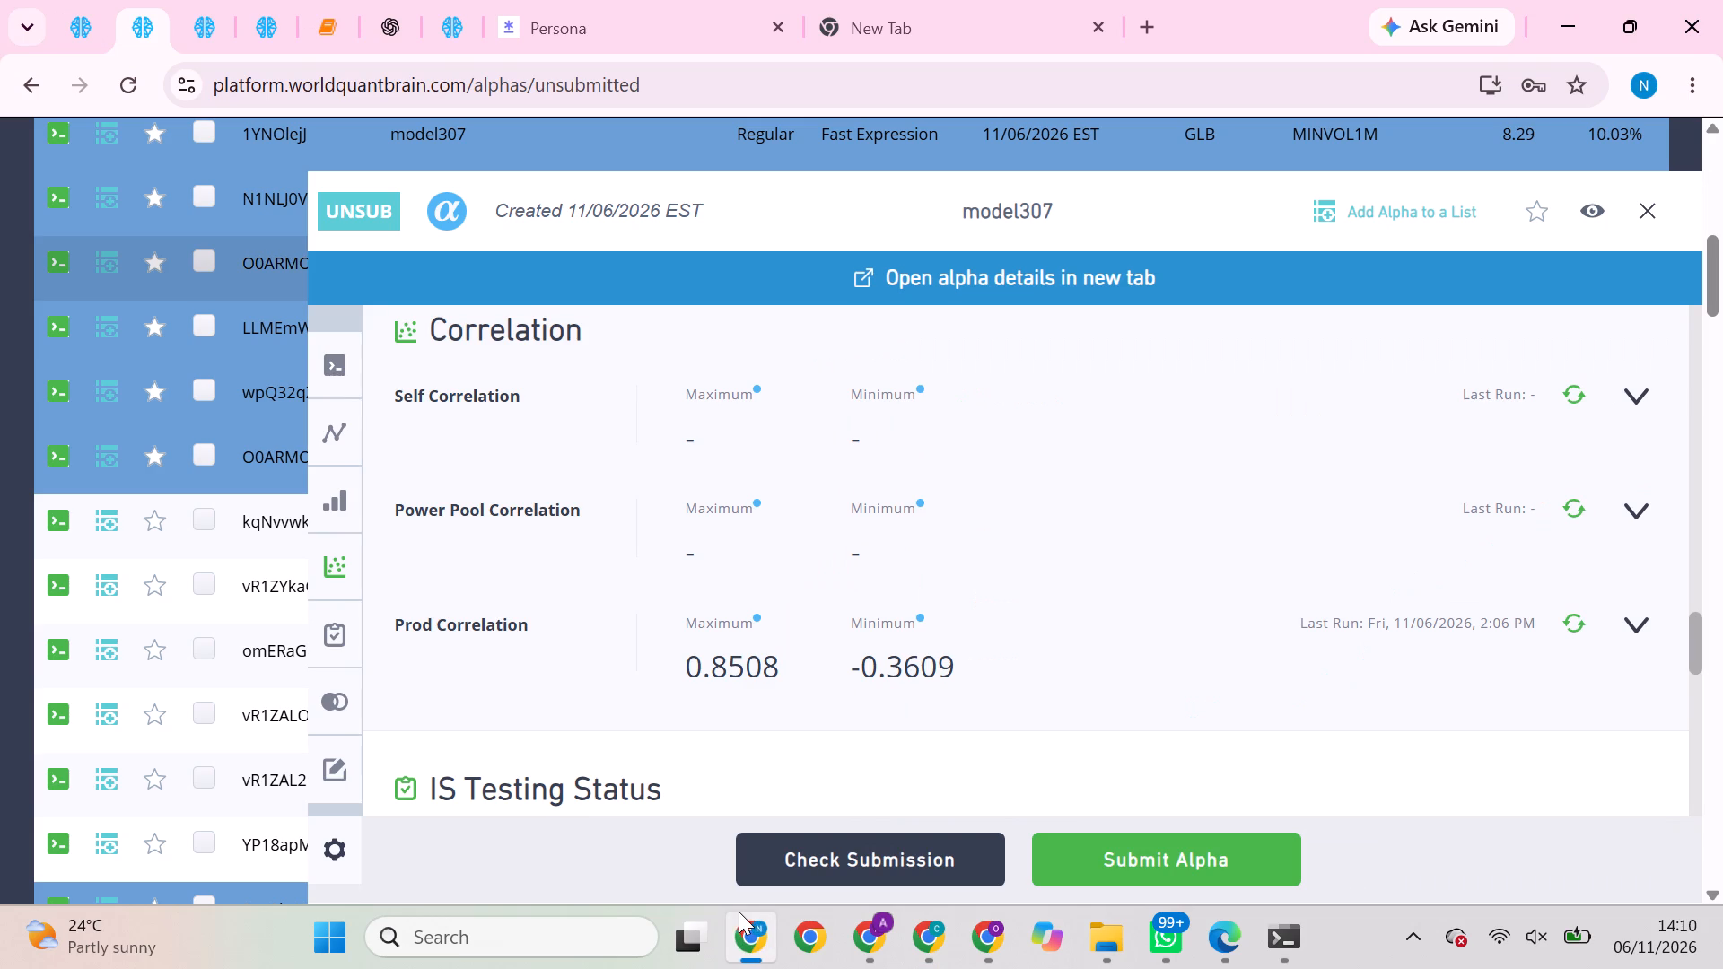
click(319, 35)
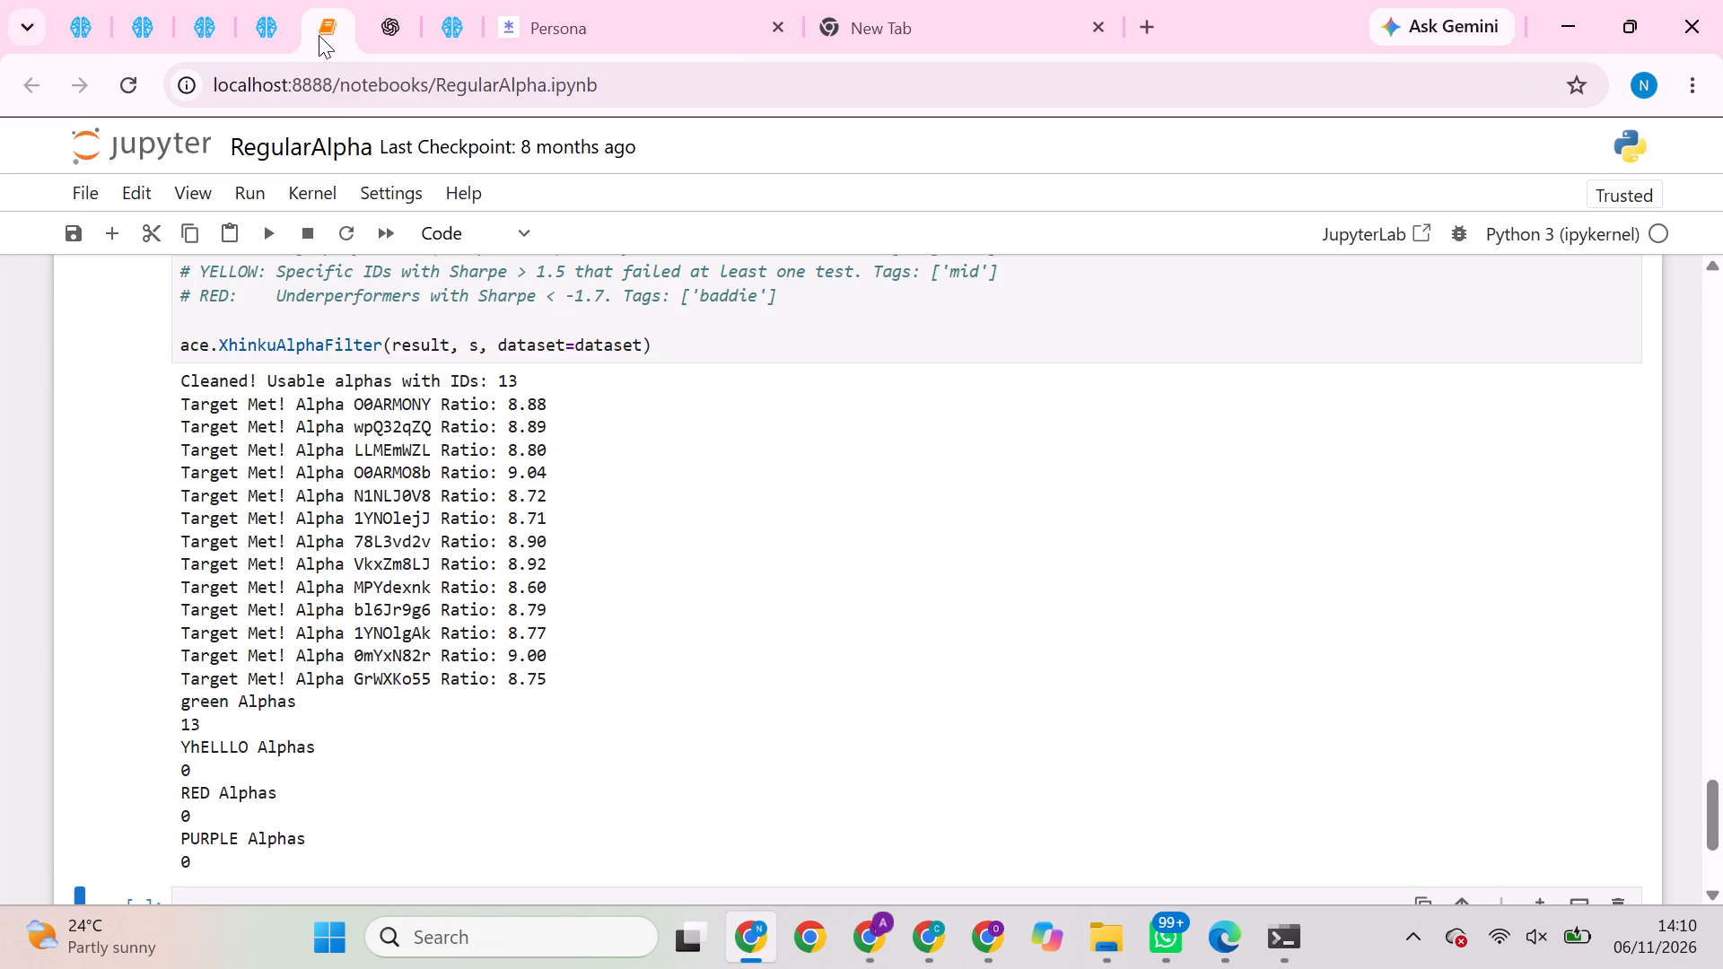
scroll(466, 474, up, 4)
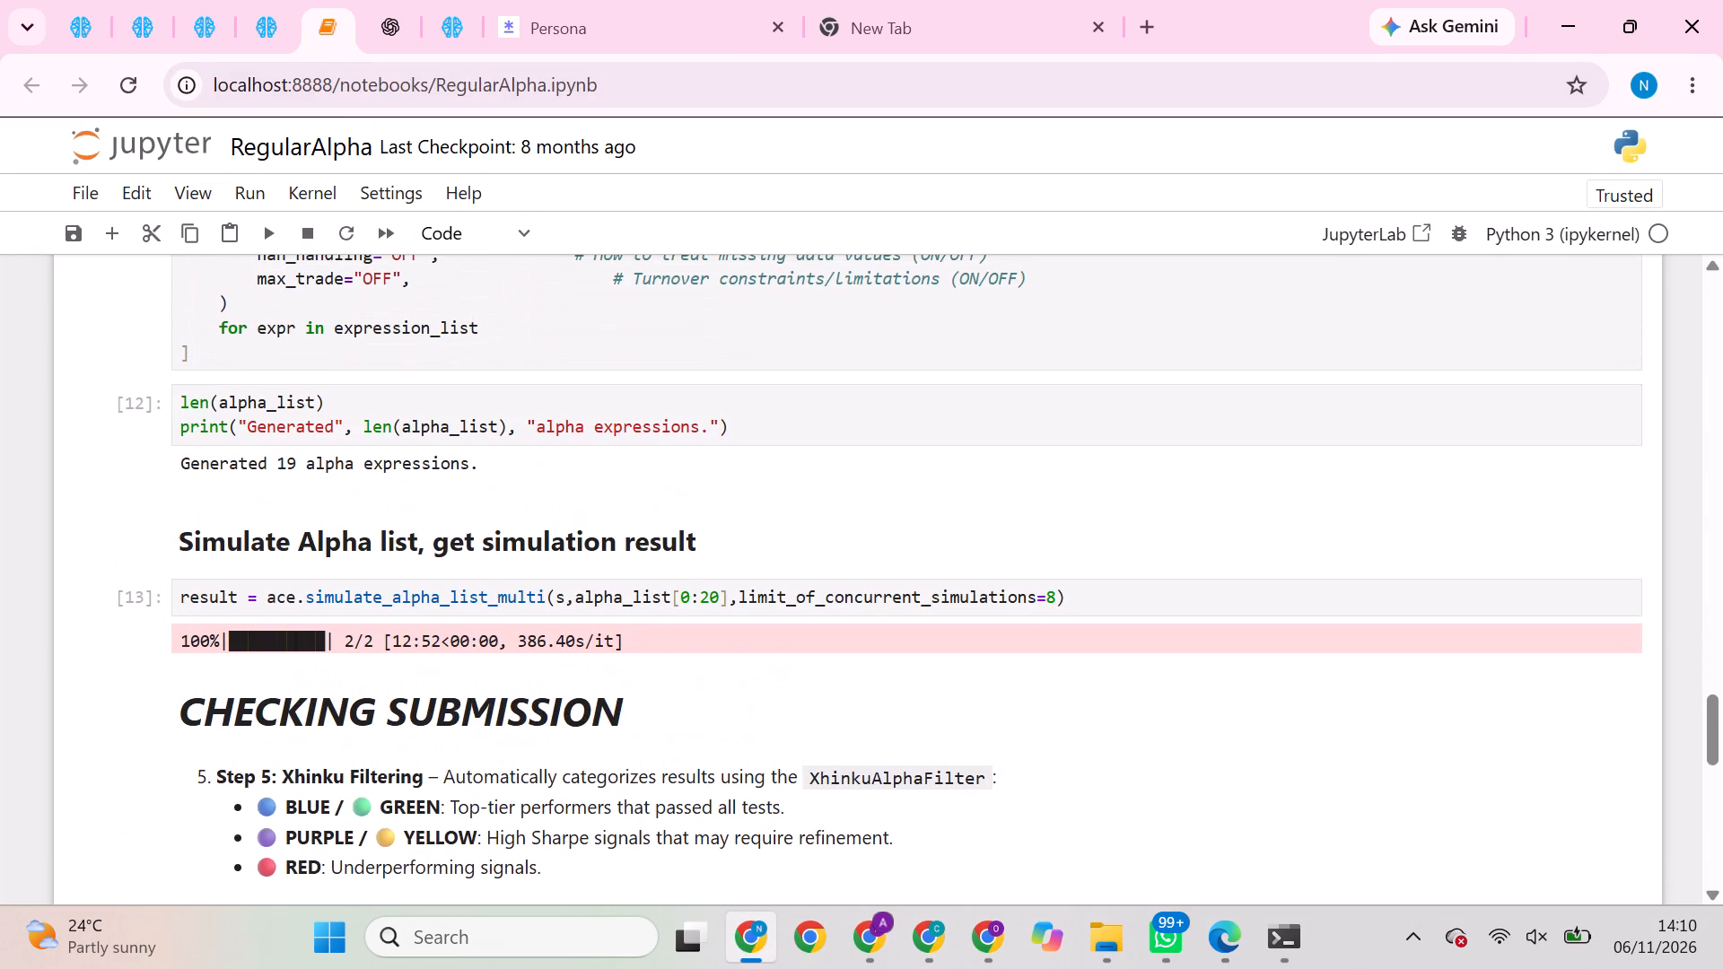
click(463, 32)
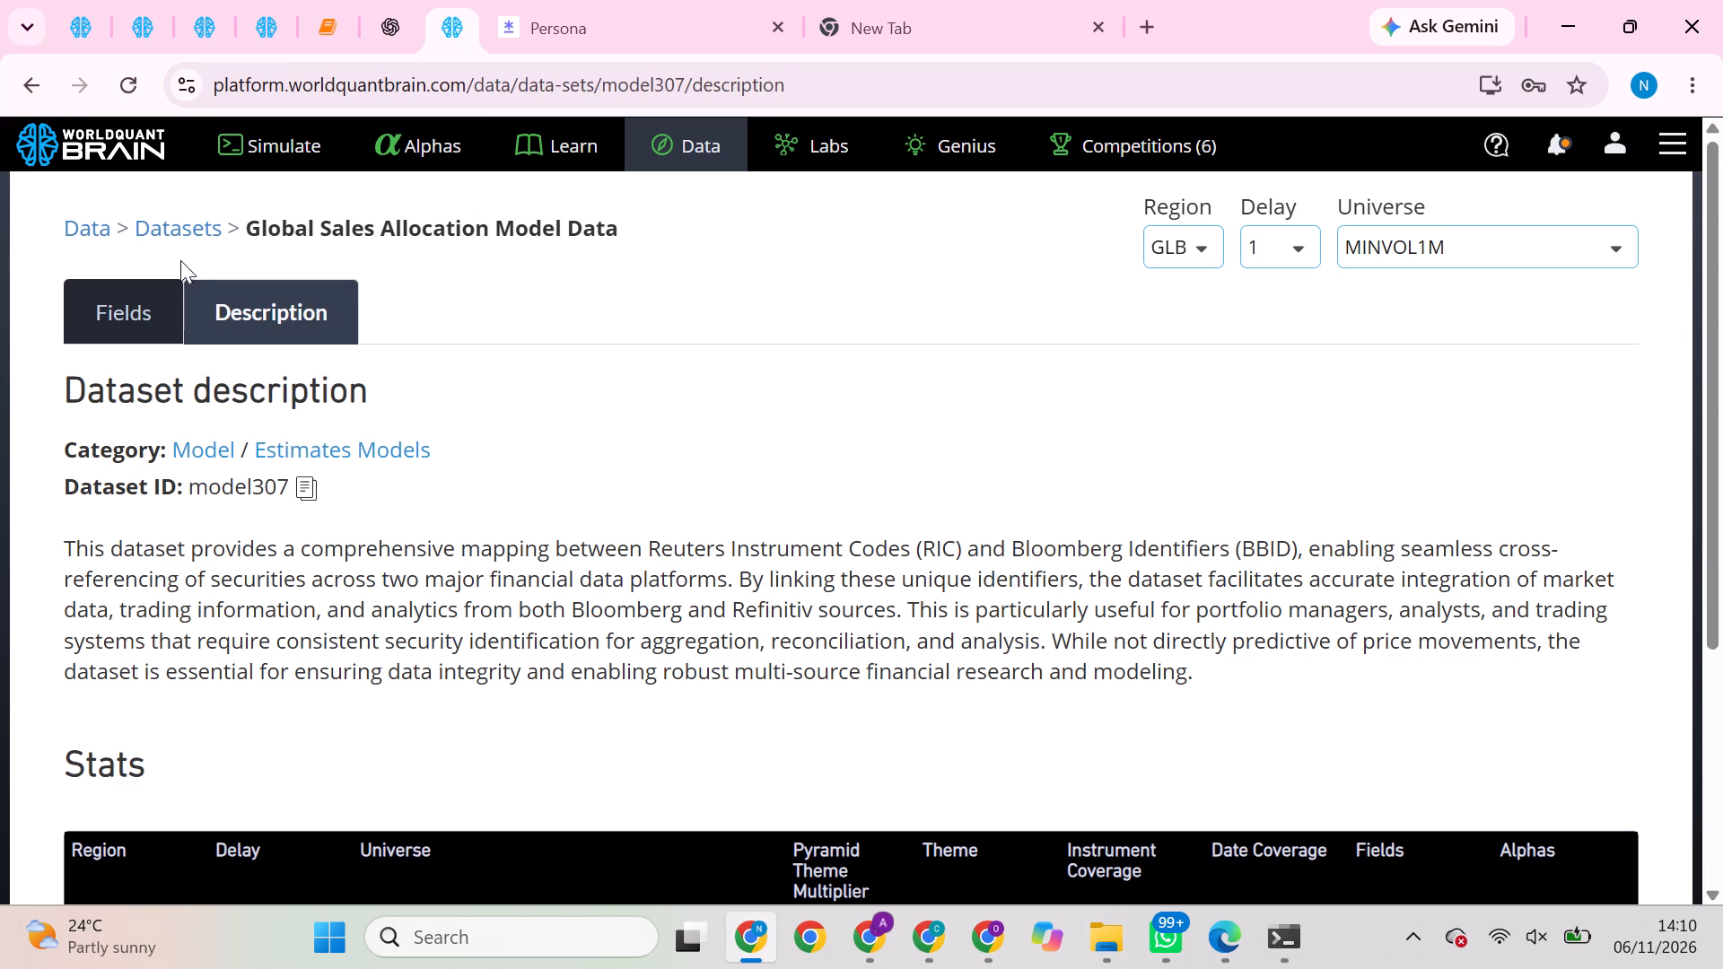
click(22, 77)
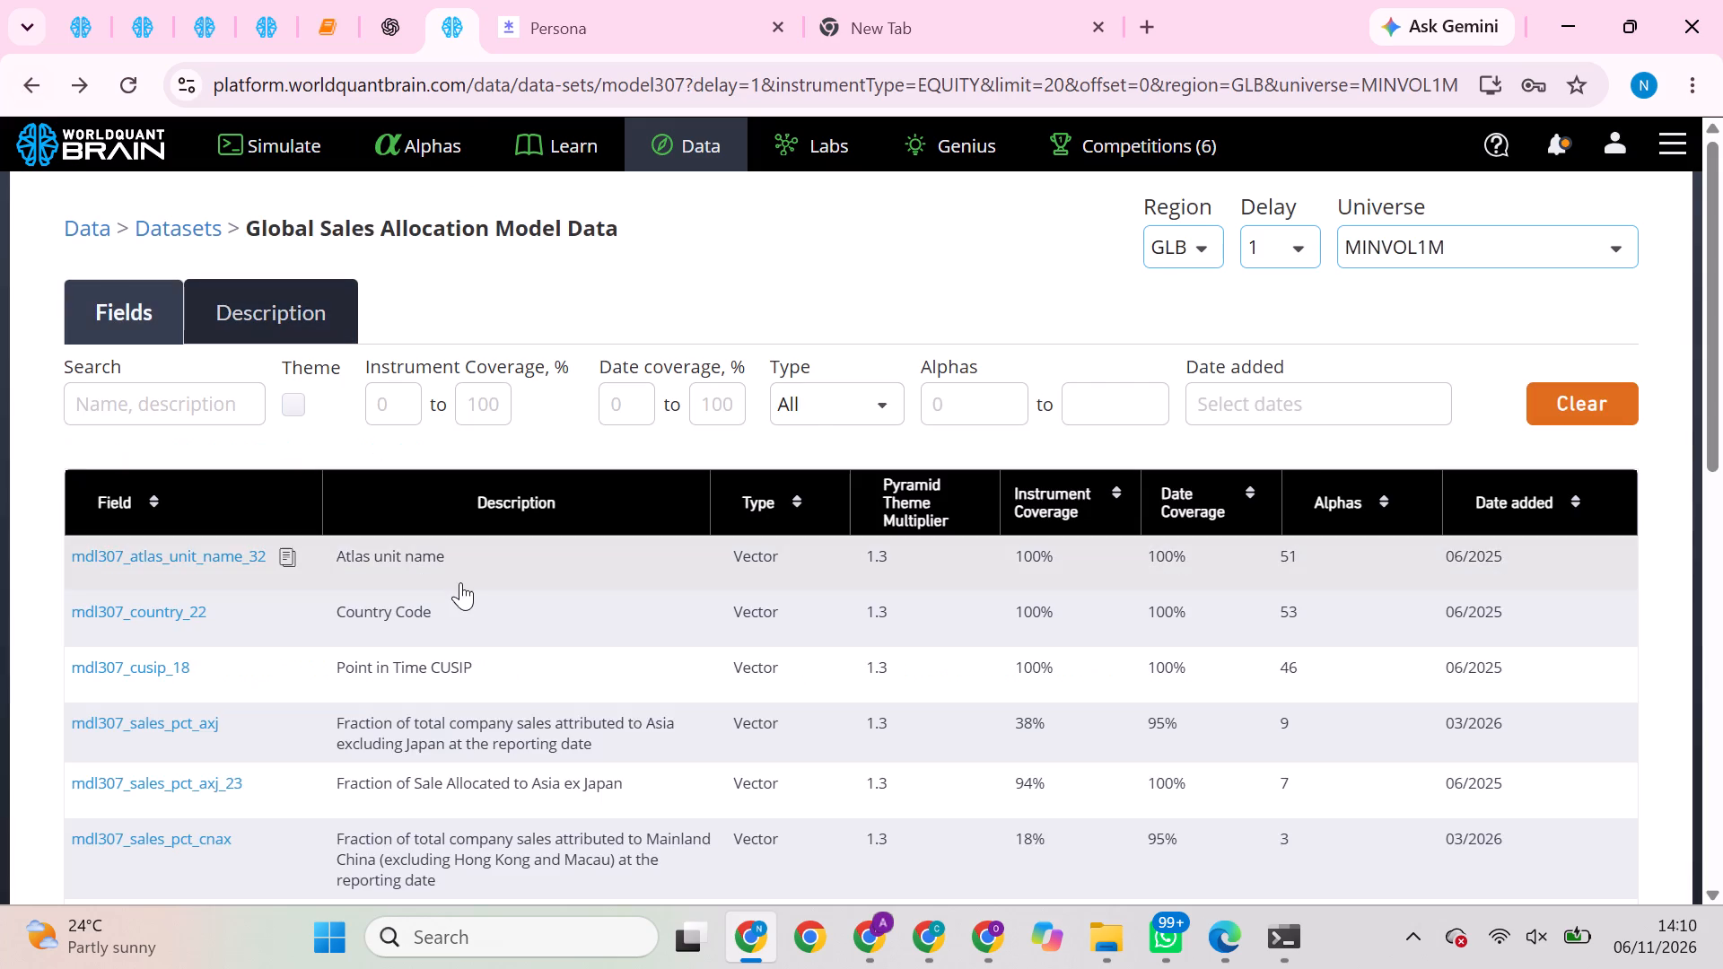
scroll(460, 582, down, 4)
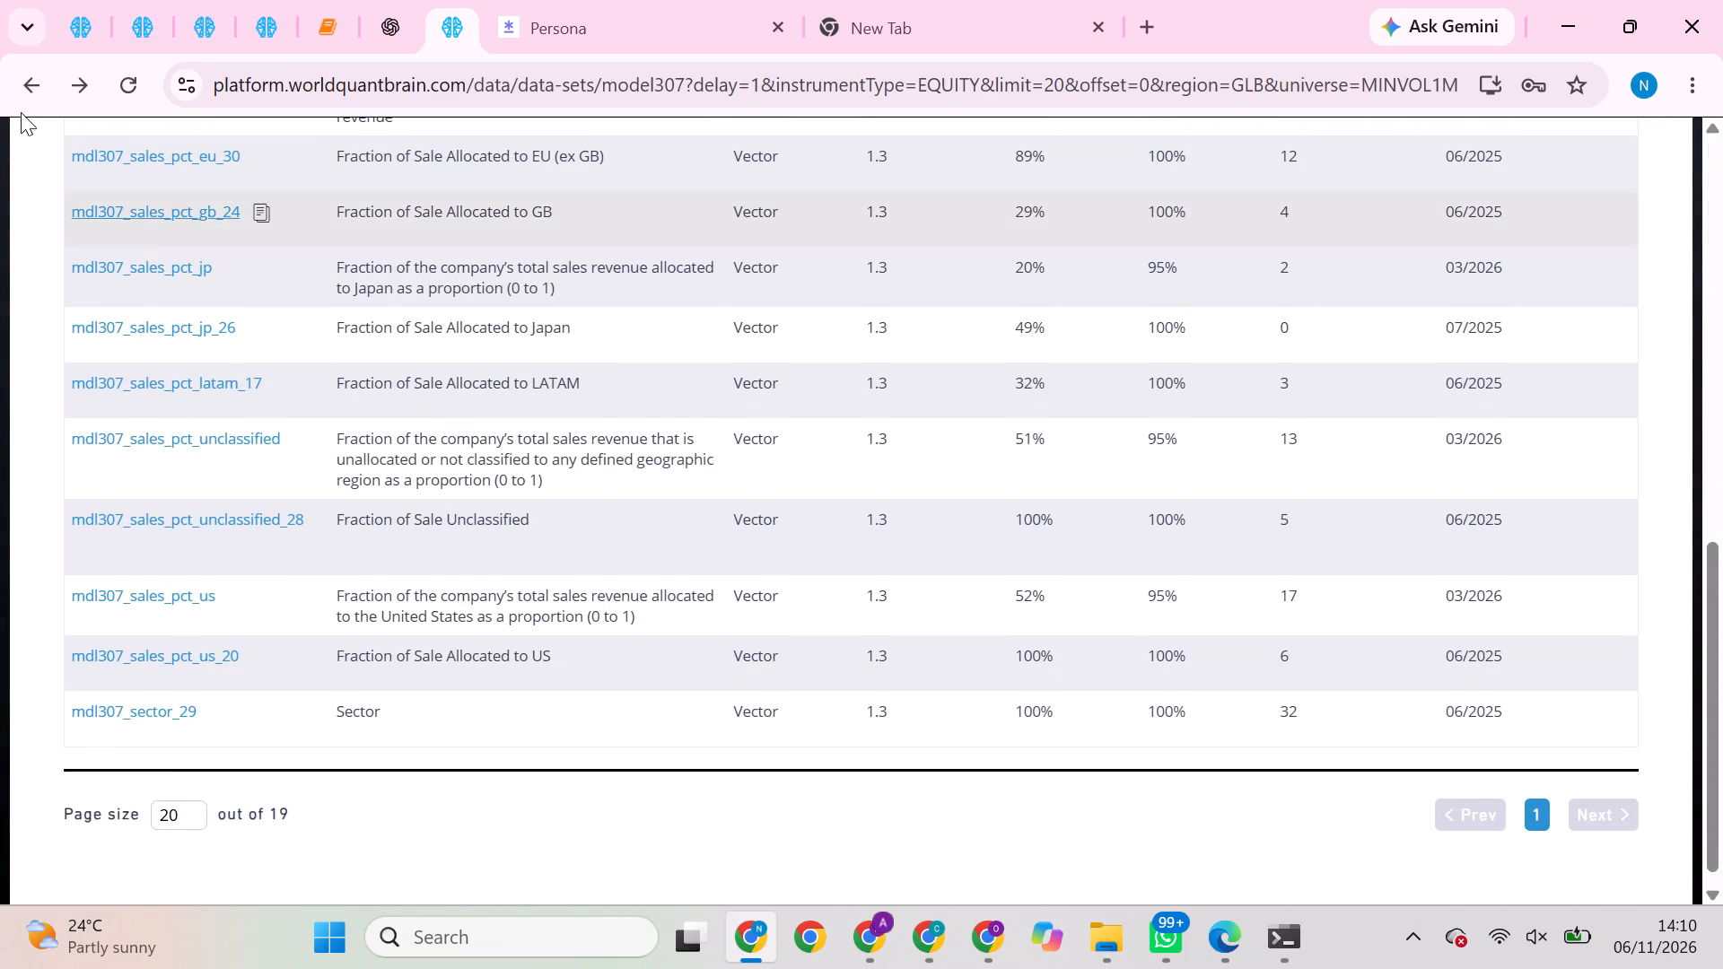
click(27, 72)
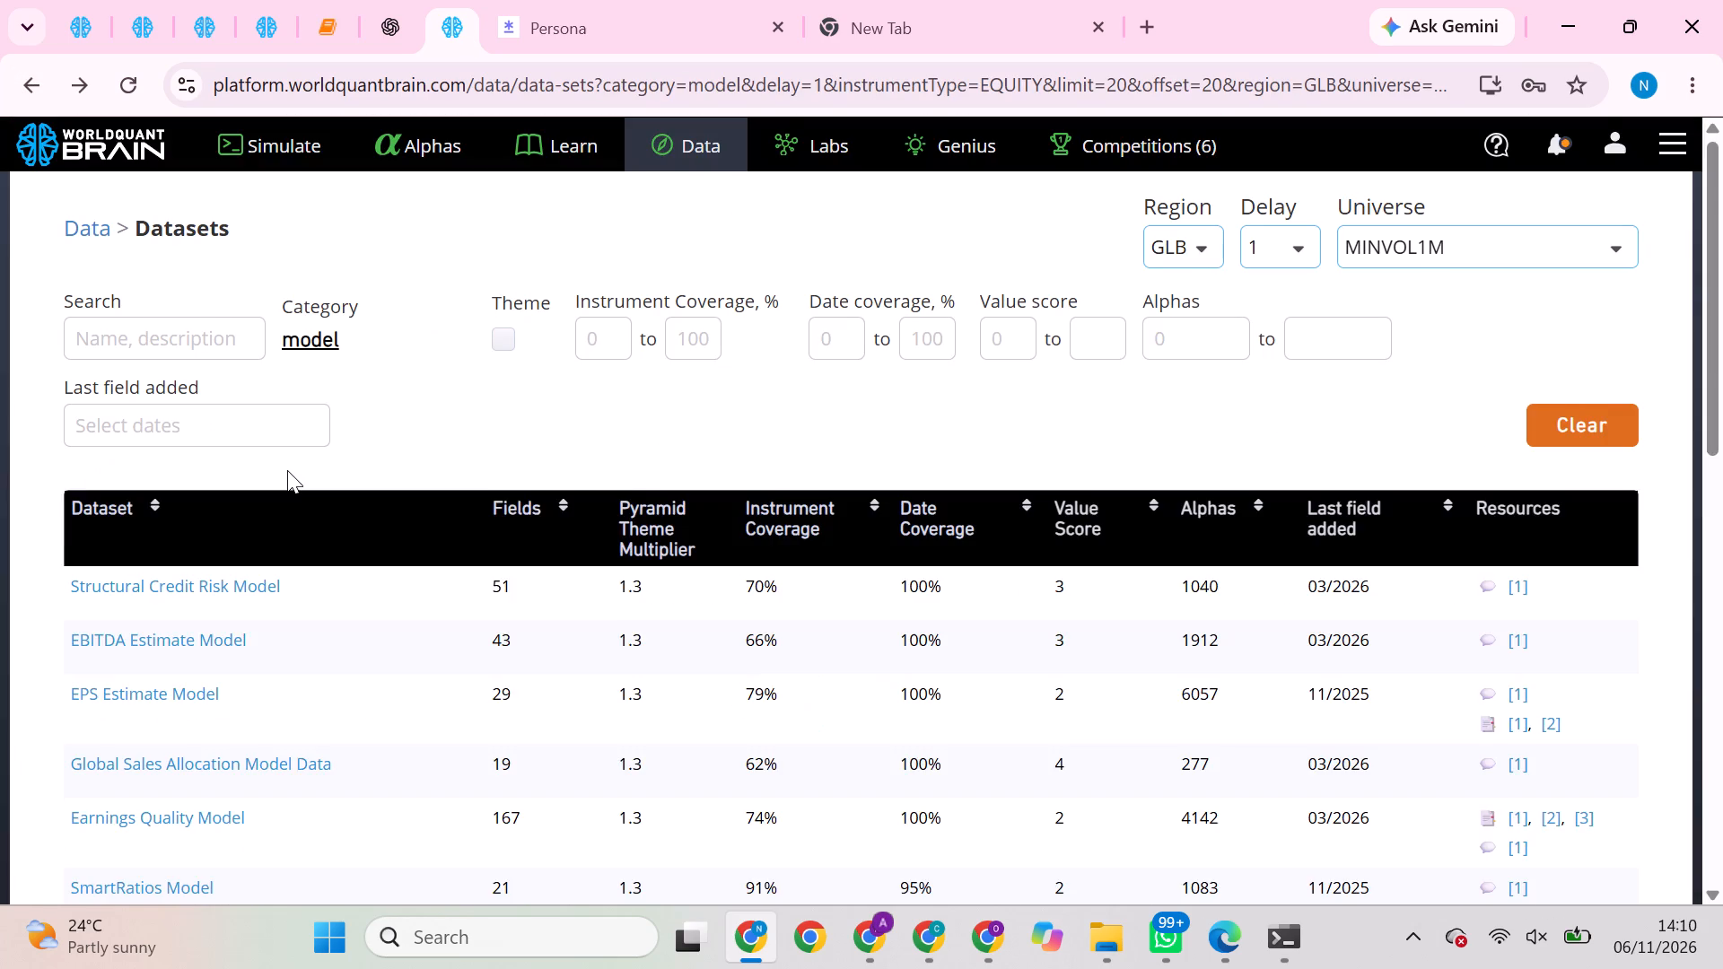
scroll(287, 470, down, 2)
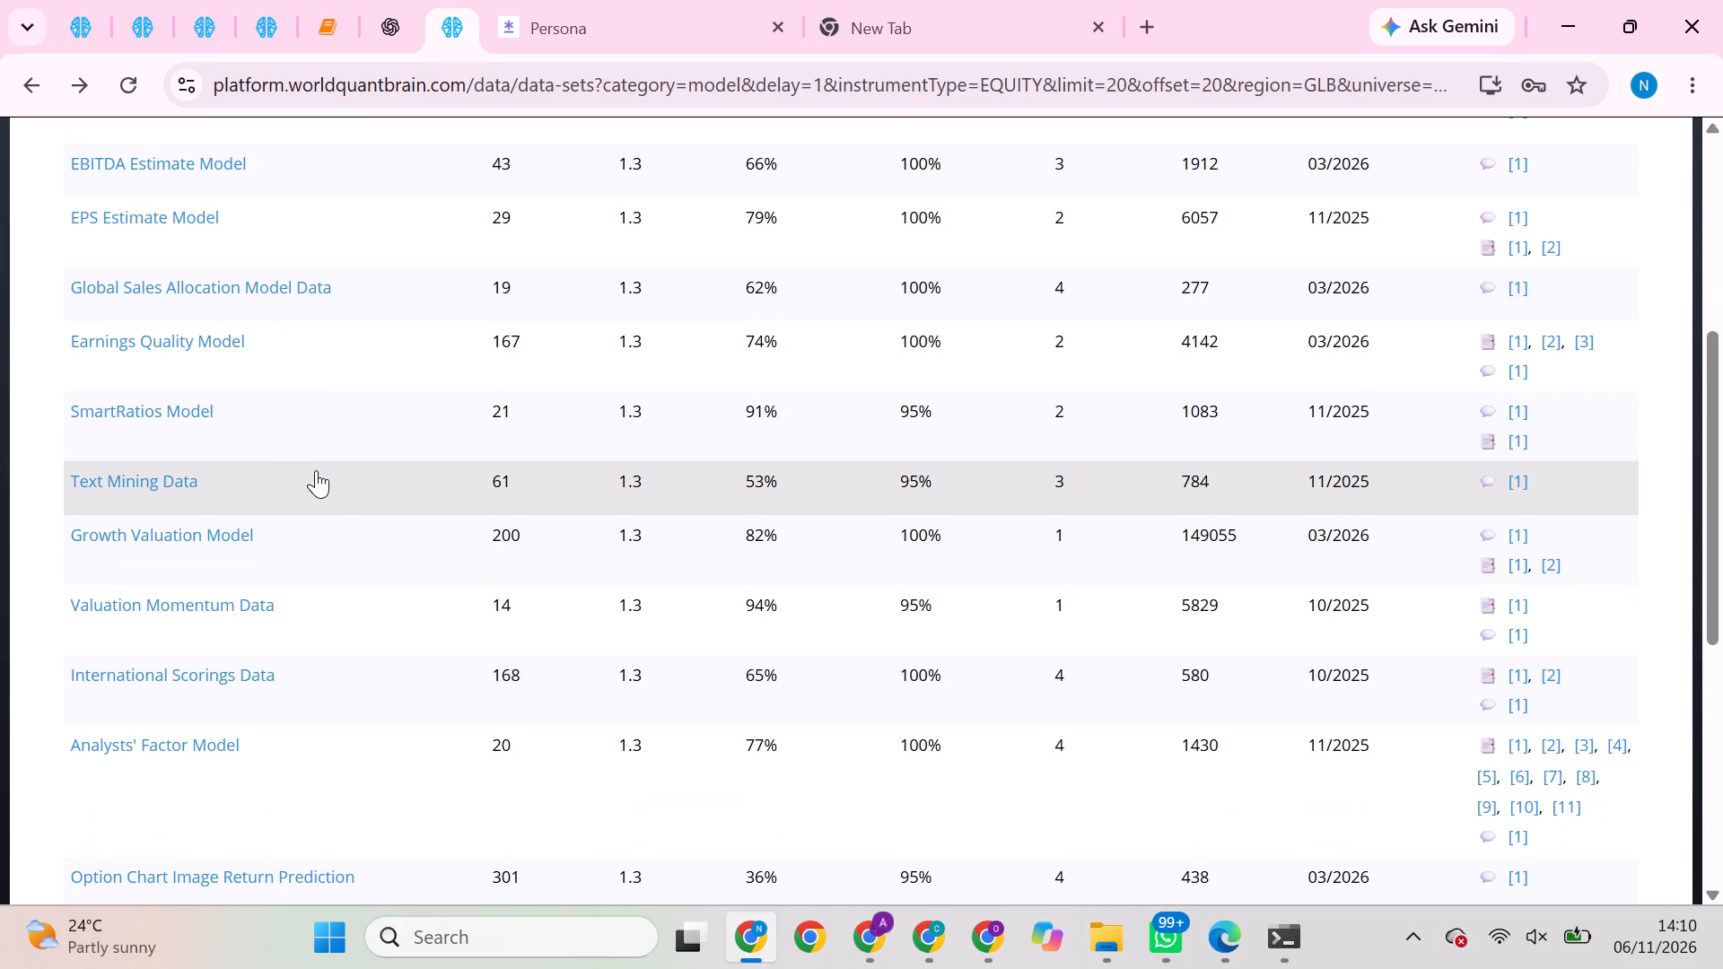
click(342, 476)
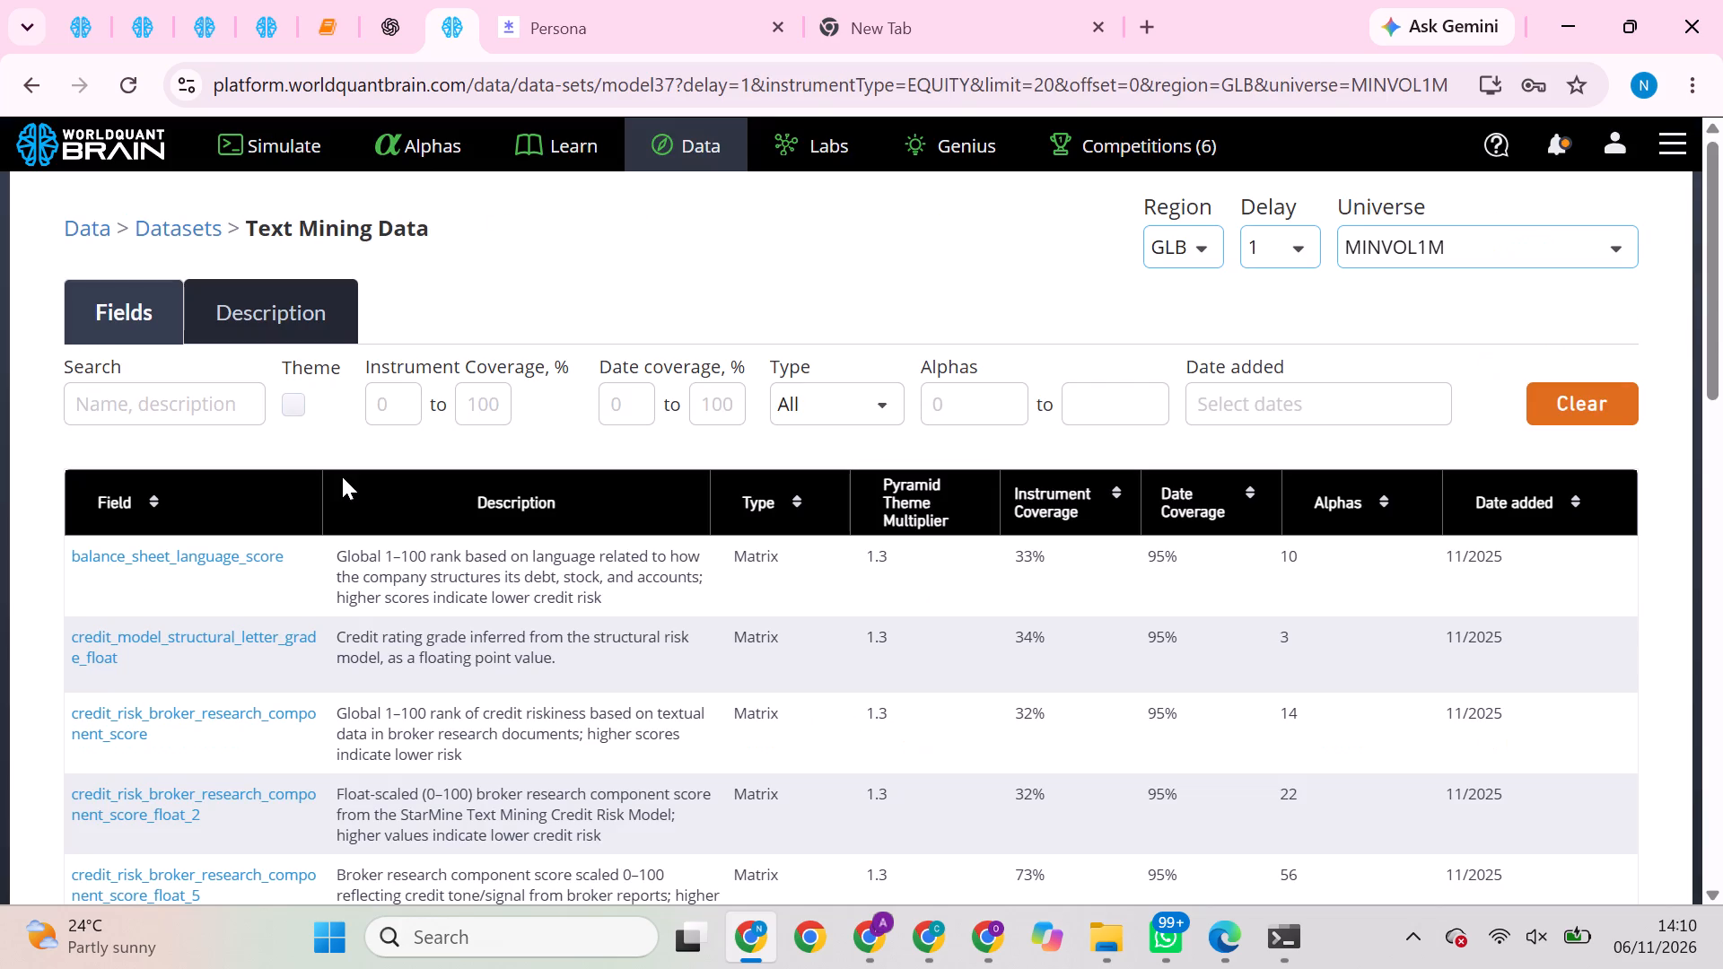
click(317, 321)
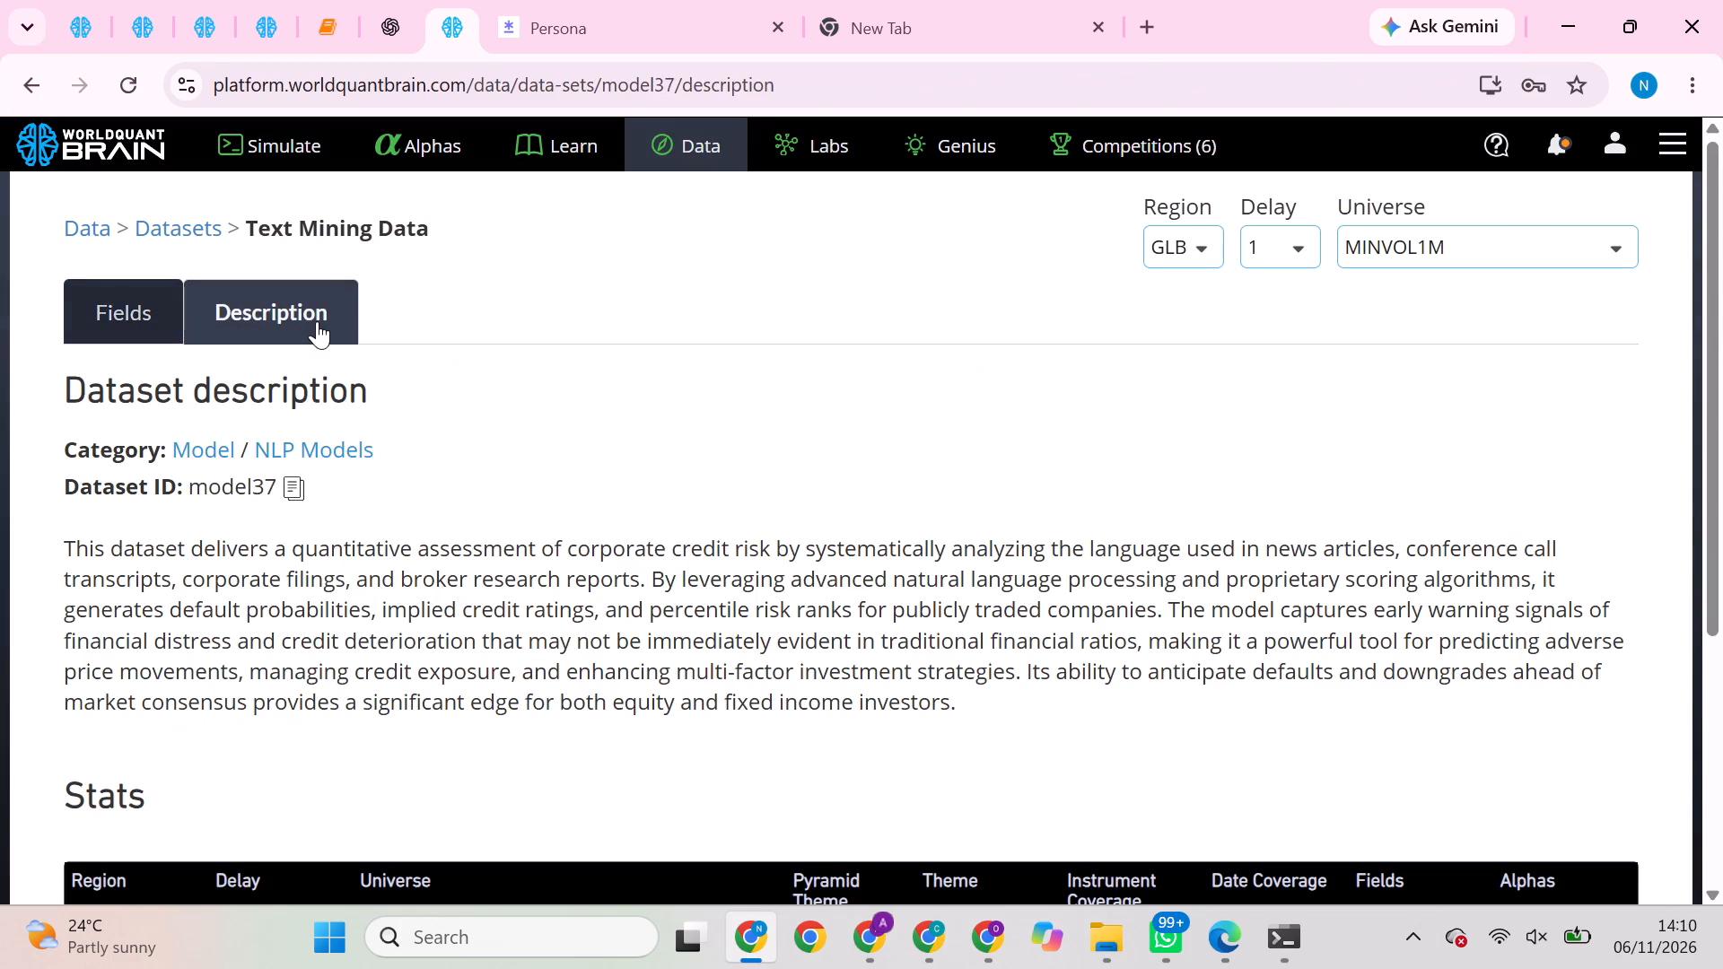
click(300, 484)
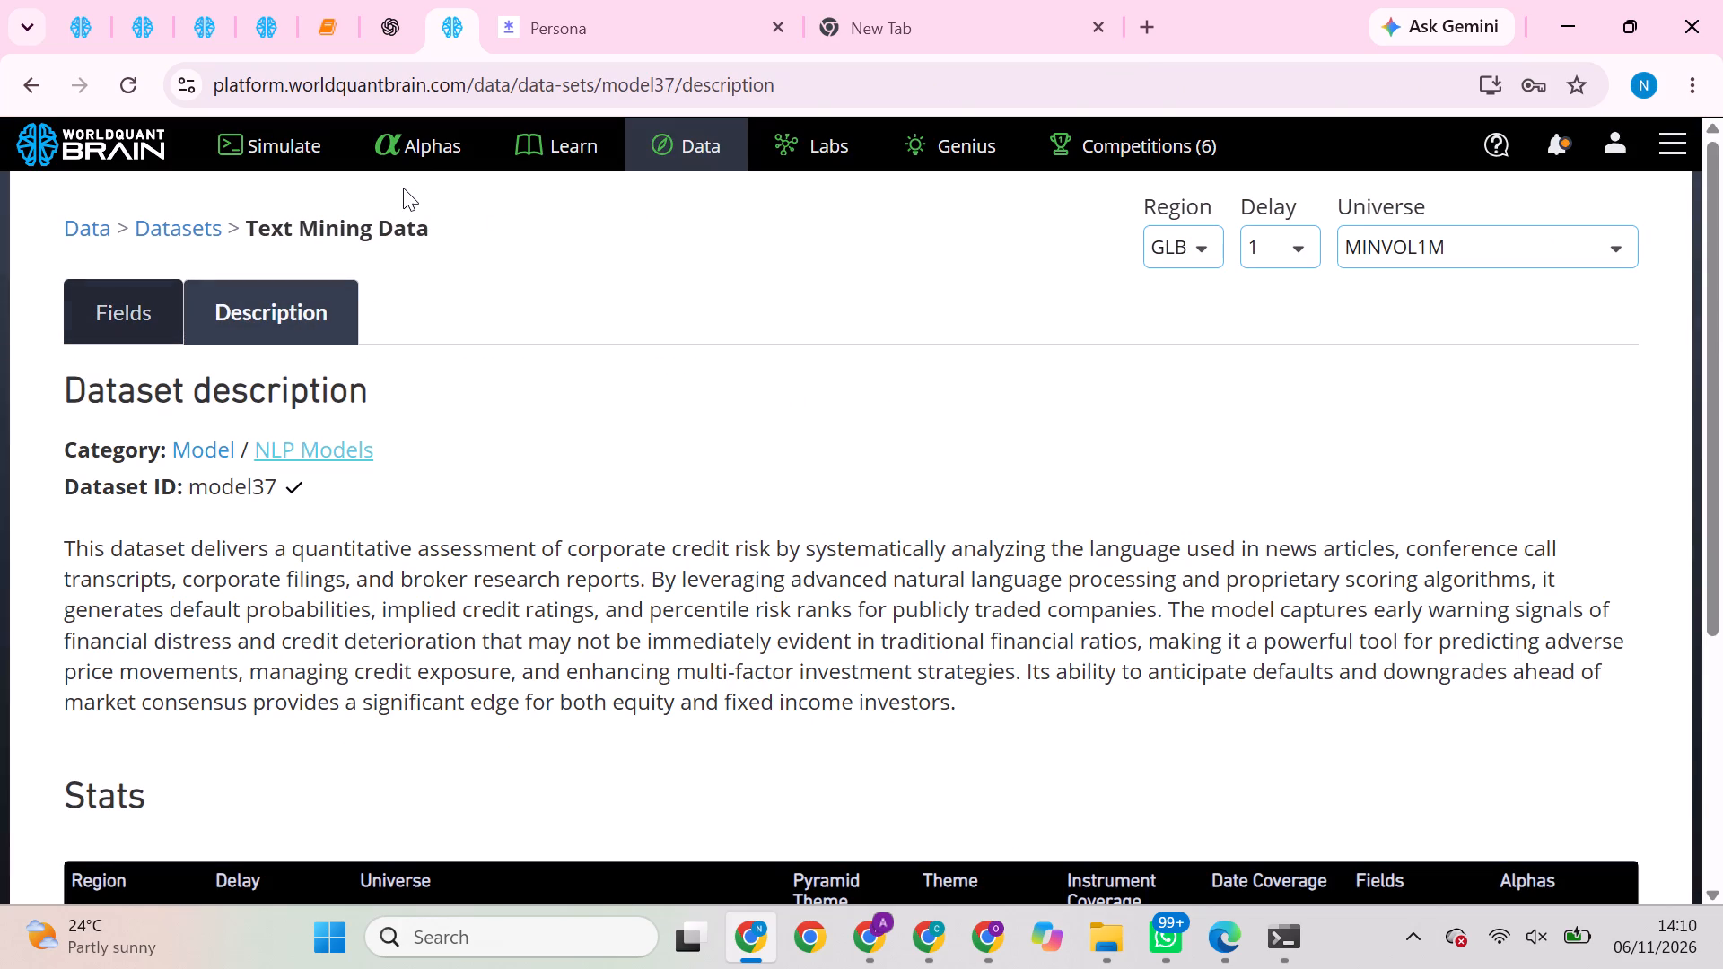
Set the dataset to 'model37' in the primary simulation parameters cell of the RegularAlpha notebook.
click(340, 28)
scroll(474, 401, up, 1)
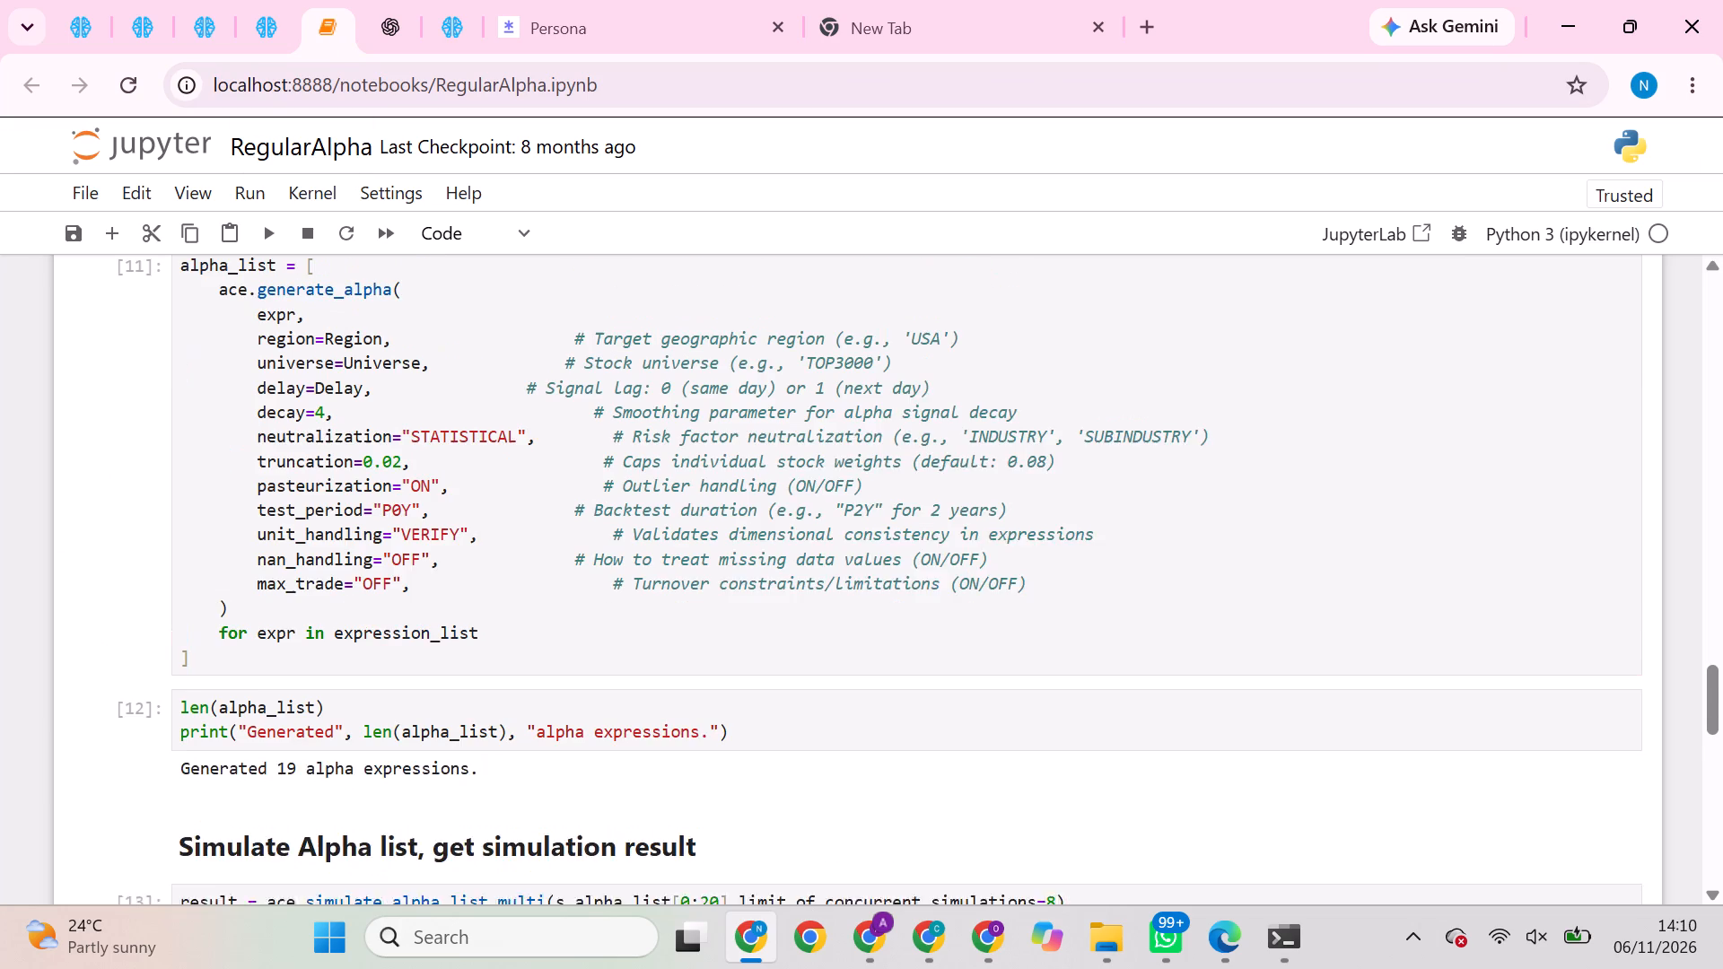
scroll(474, 401, up, 4)
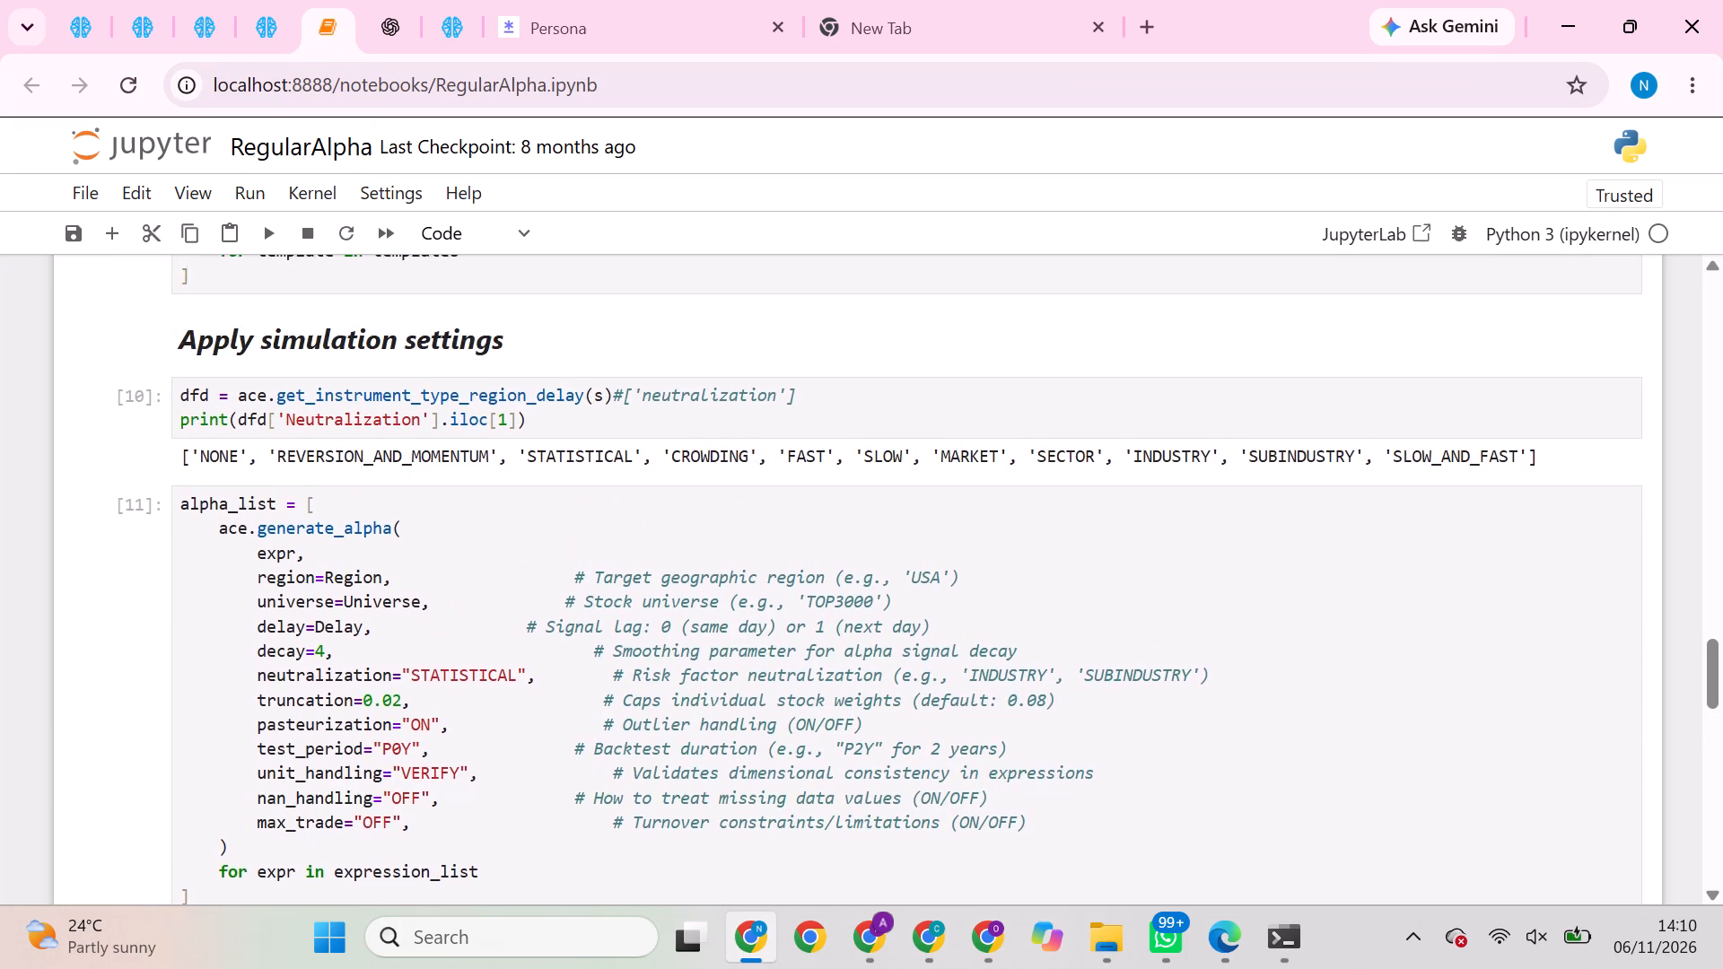
scroll(474, 401, up, 5)
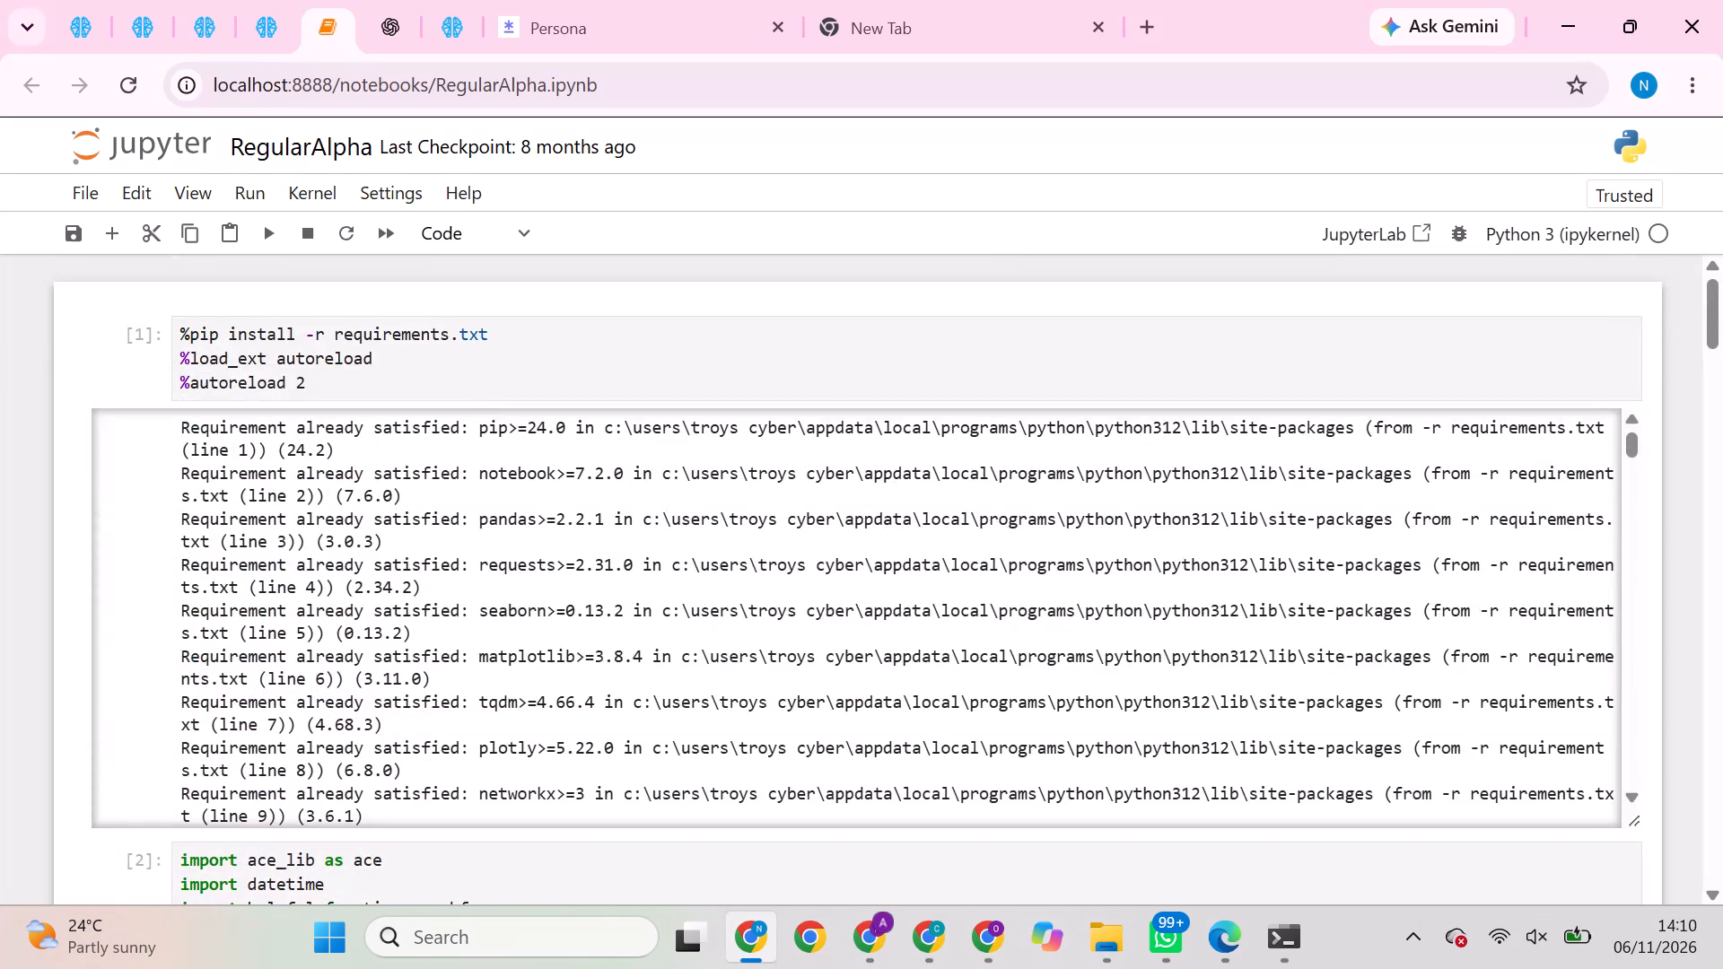
scroll(488, 863, down, 2)
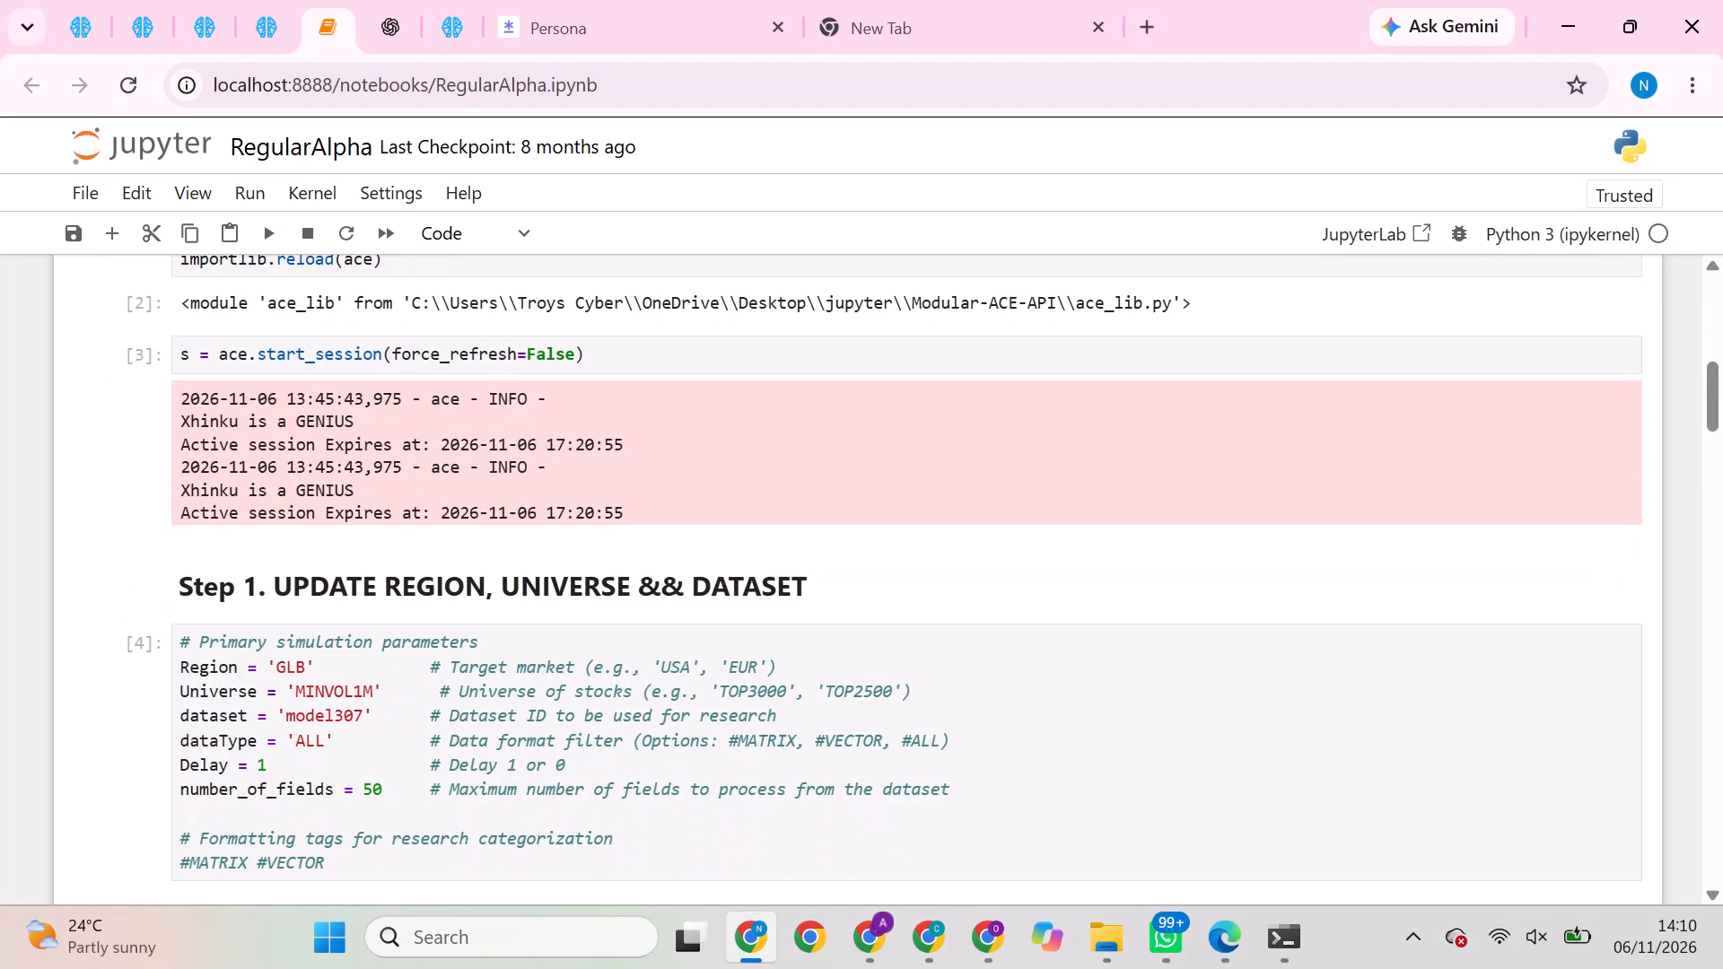
double_click(333, 716)
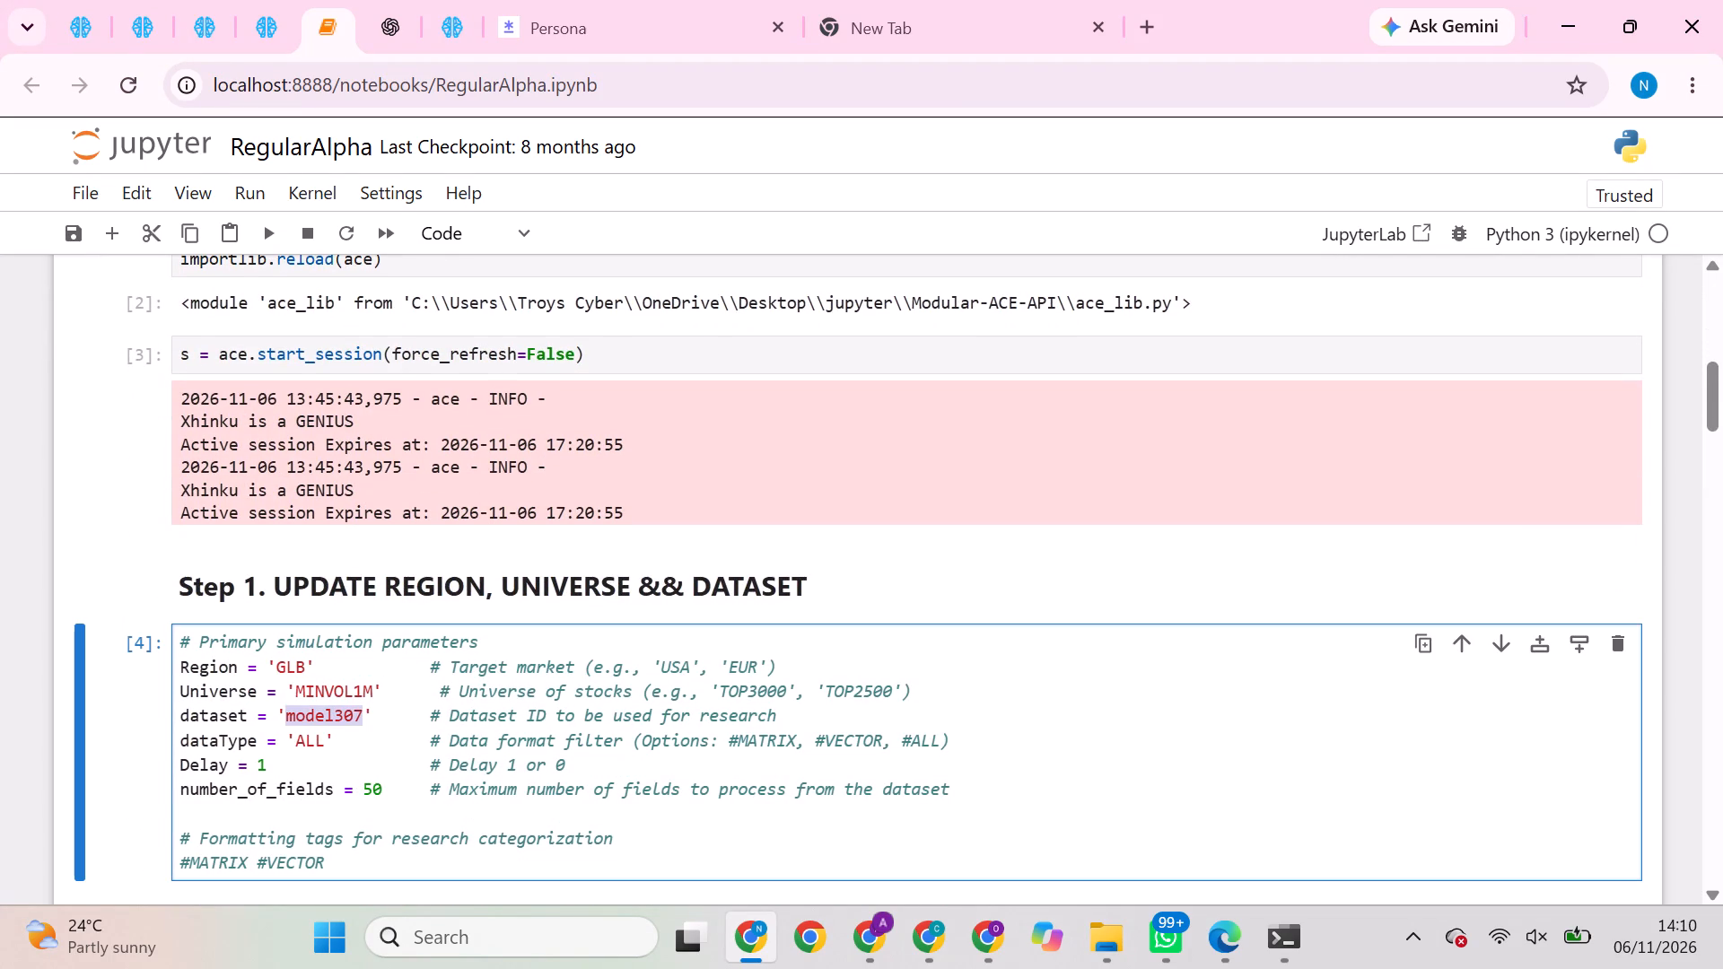
key(ctrl+v)
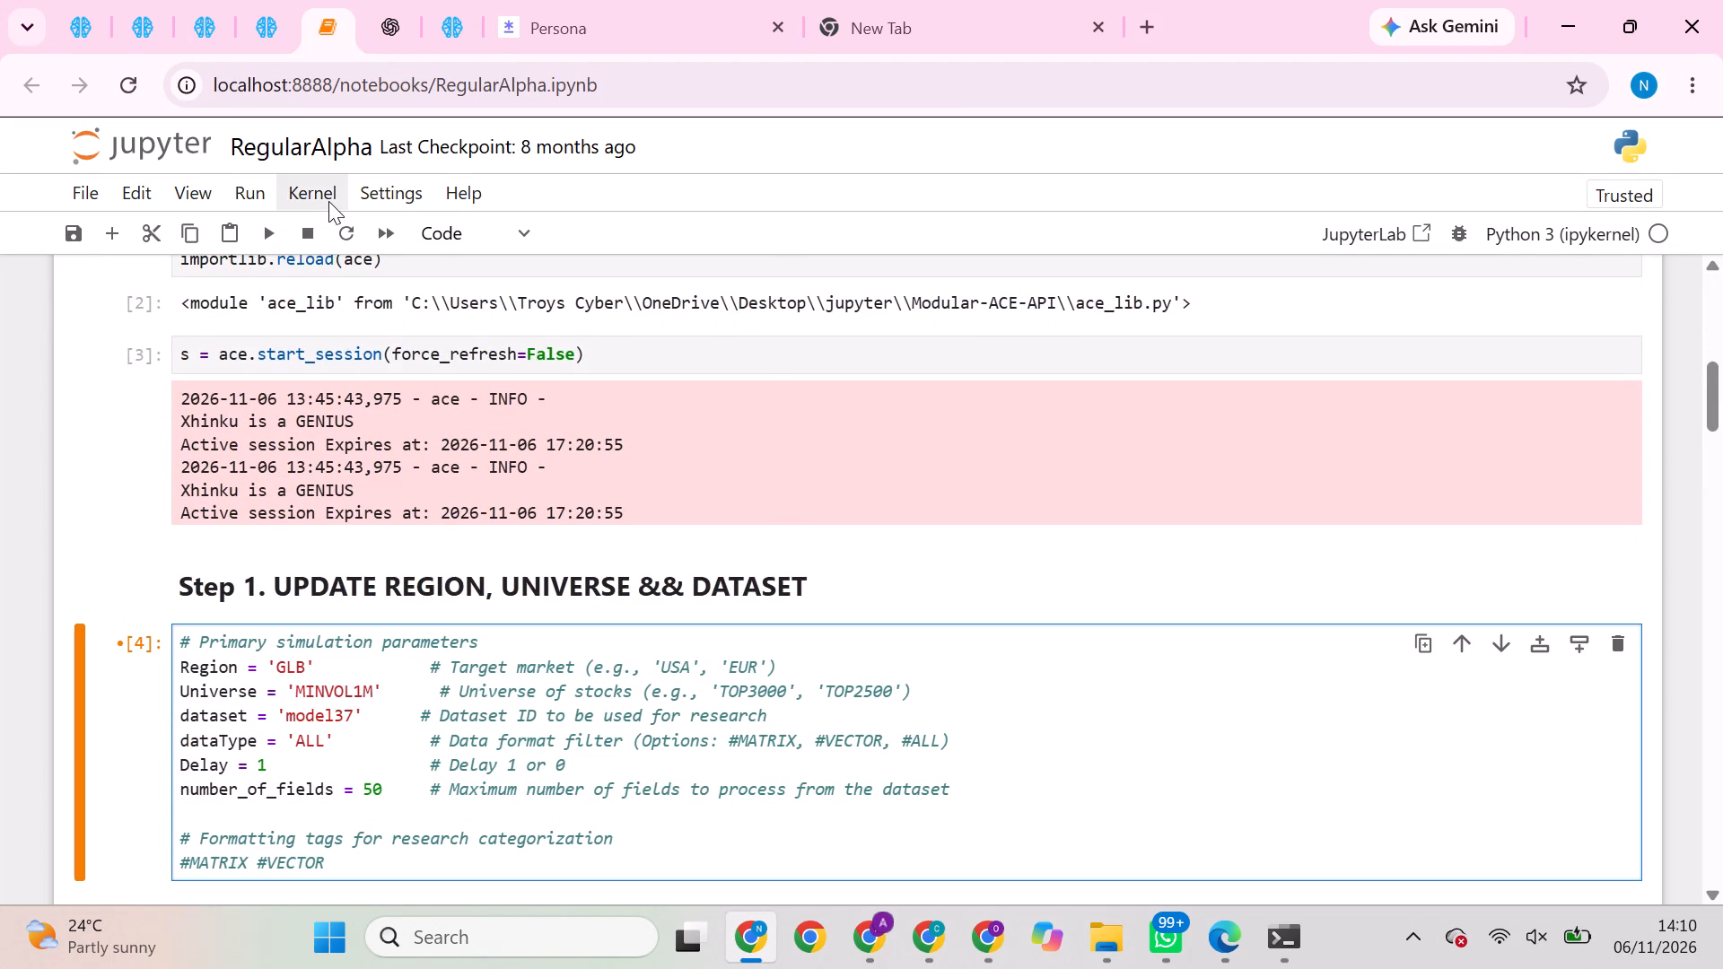
Restart the kernel of the RegularAlpha notebook.
click(328, 201)
click(443, 370)
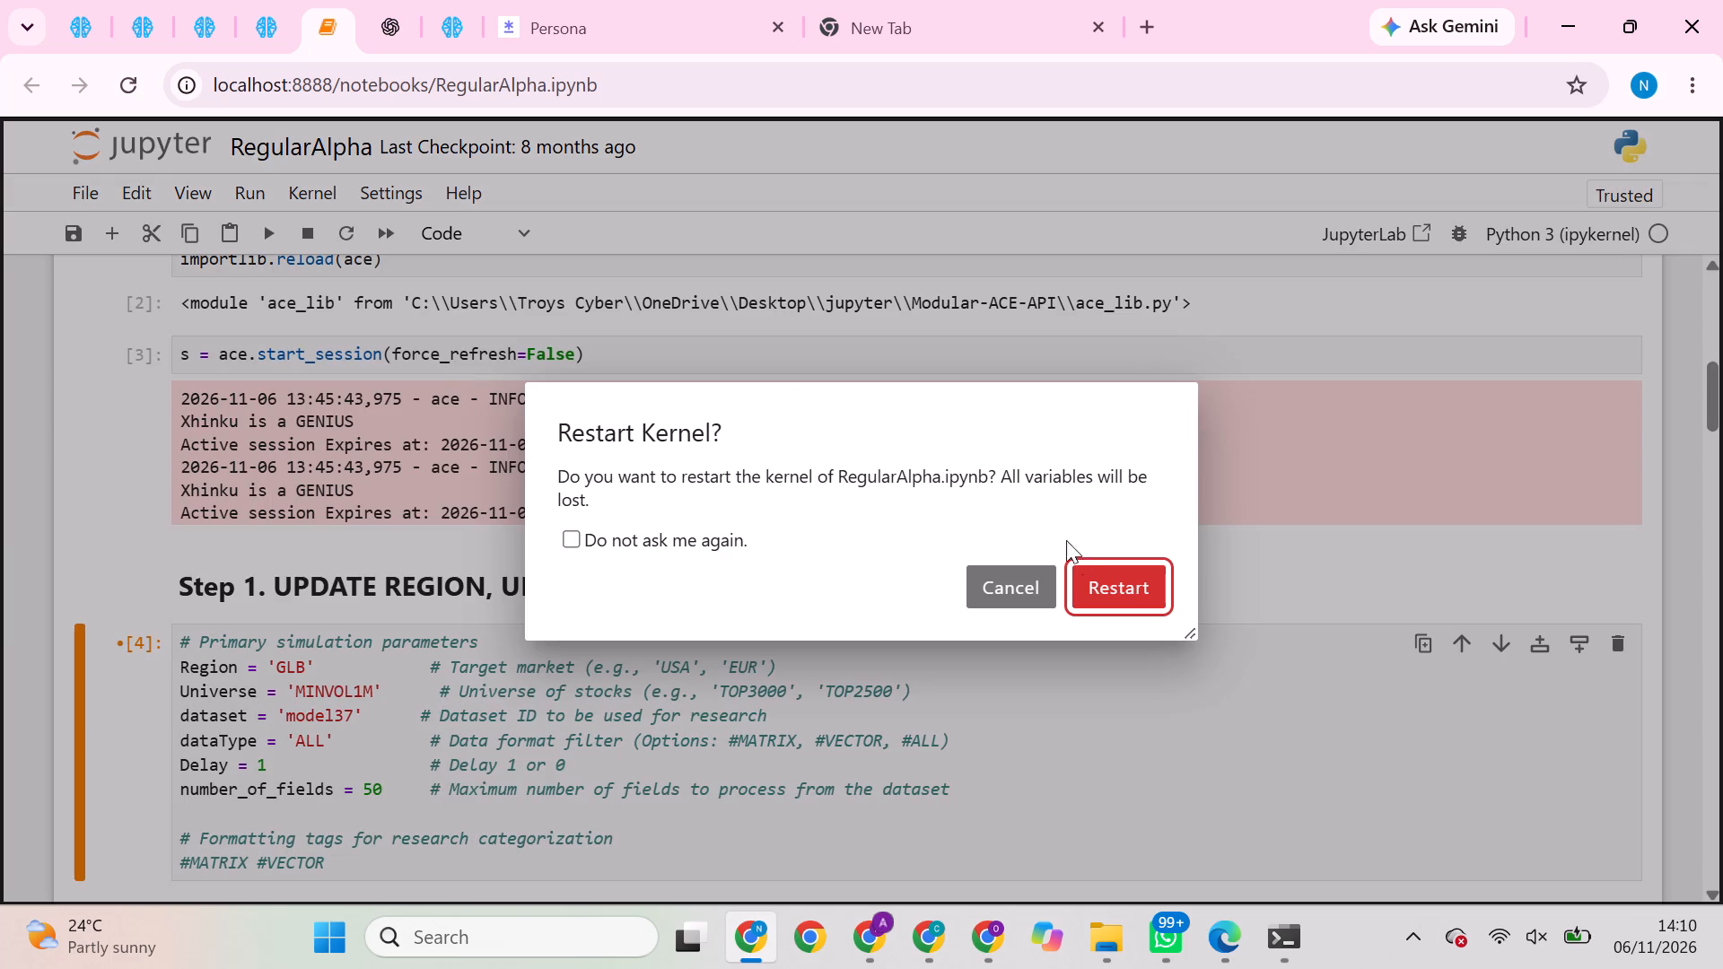
click(1100, 577)
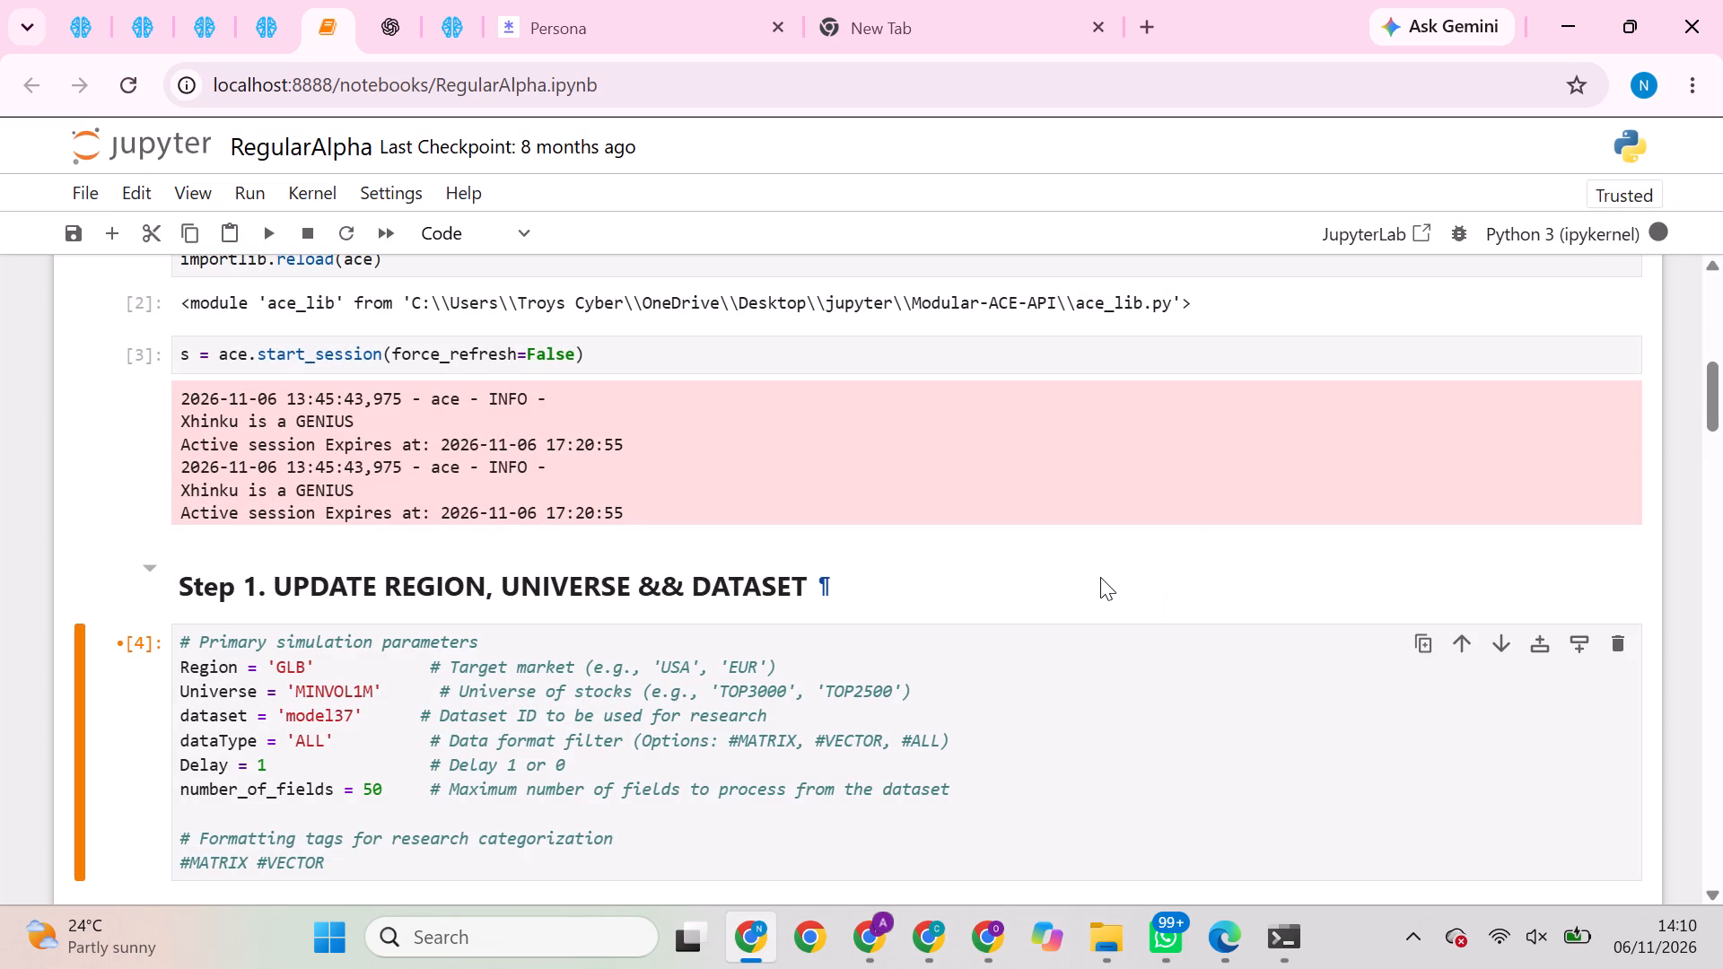
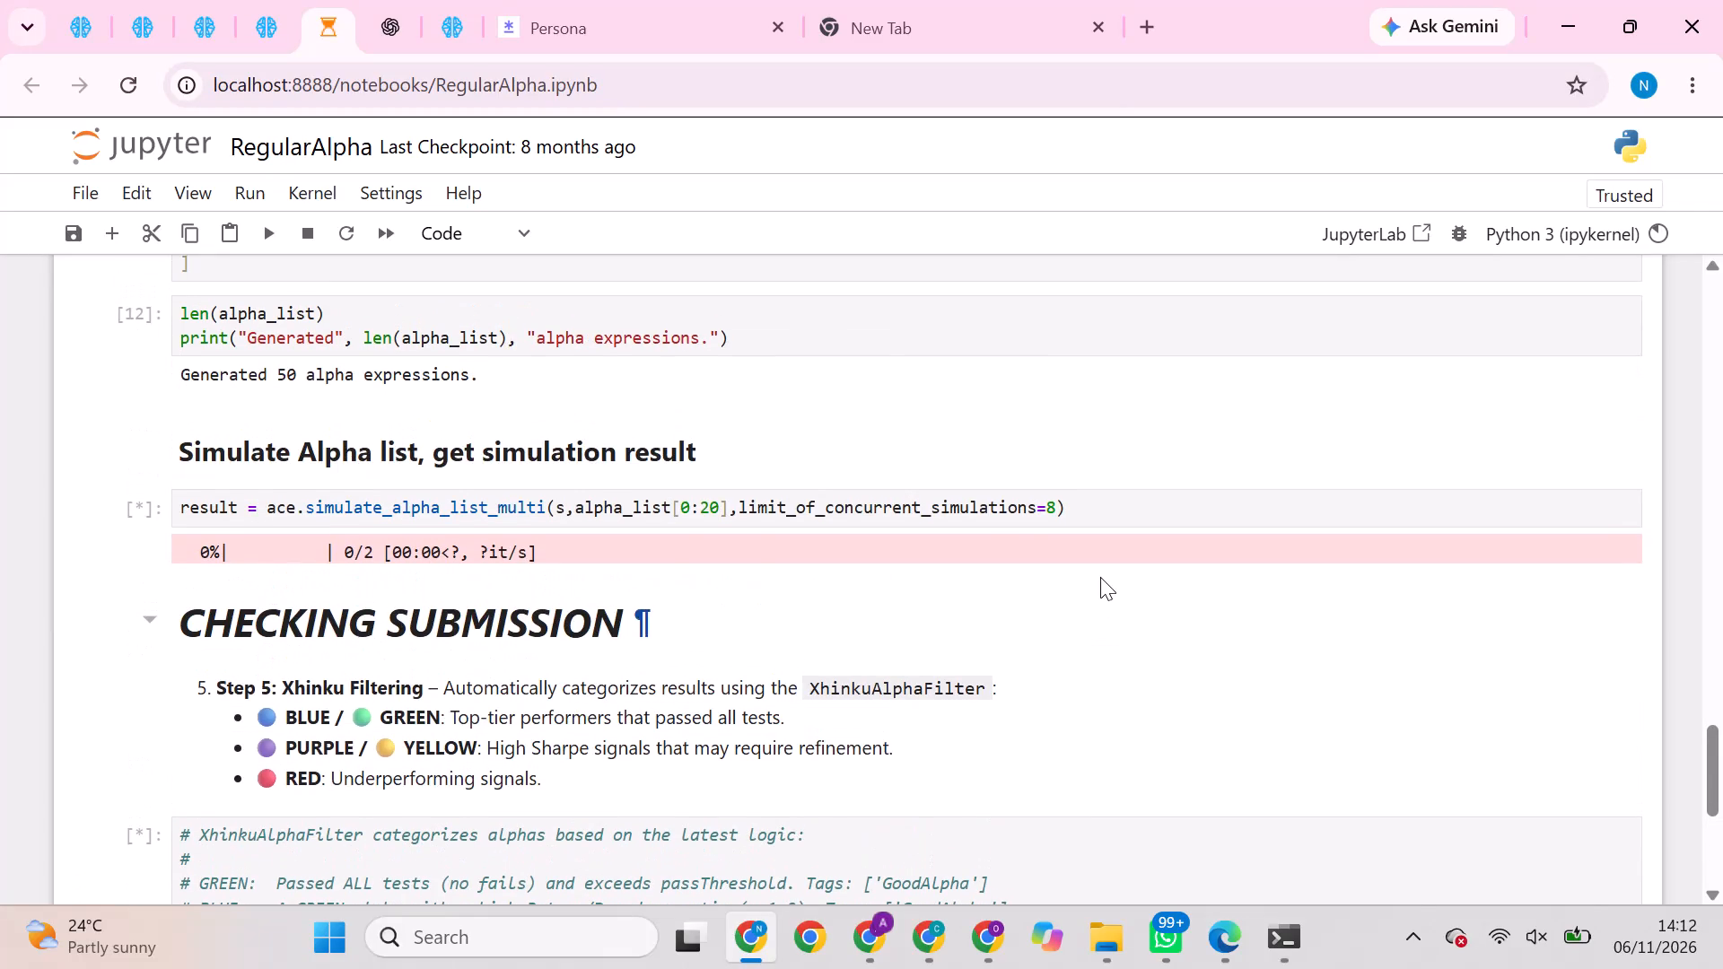
Check the results of the USA/D1/TOP2000 super simulation in the first account.
click(75, 0)
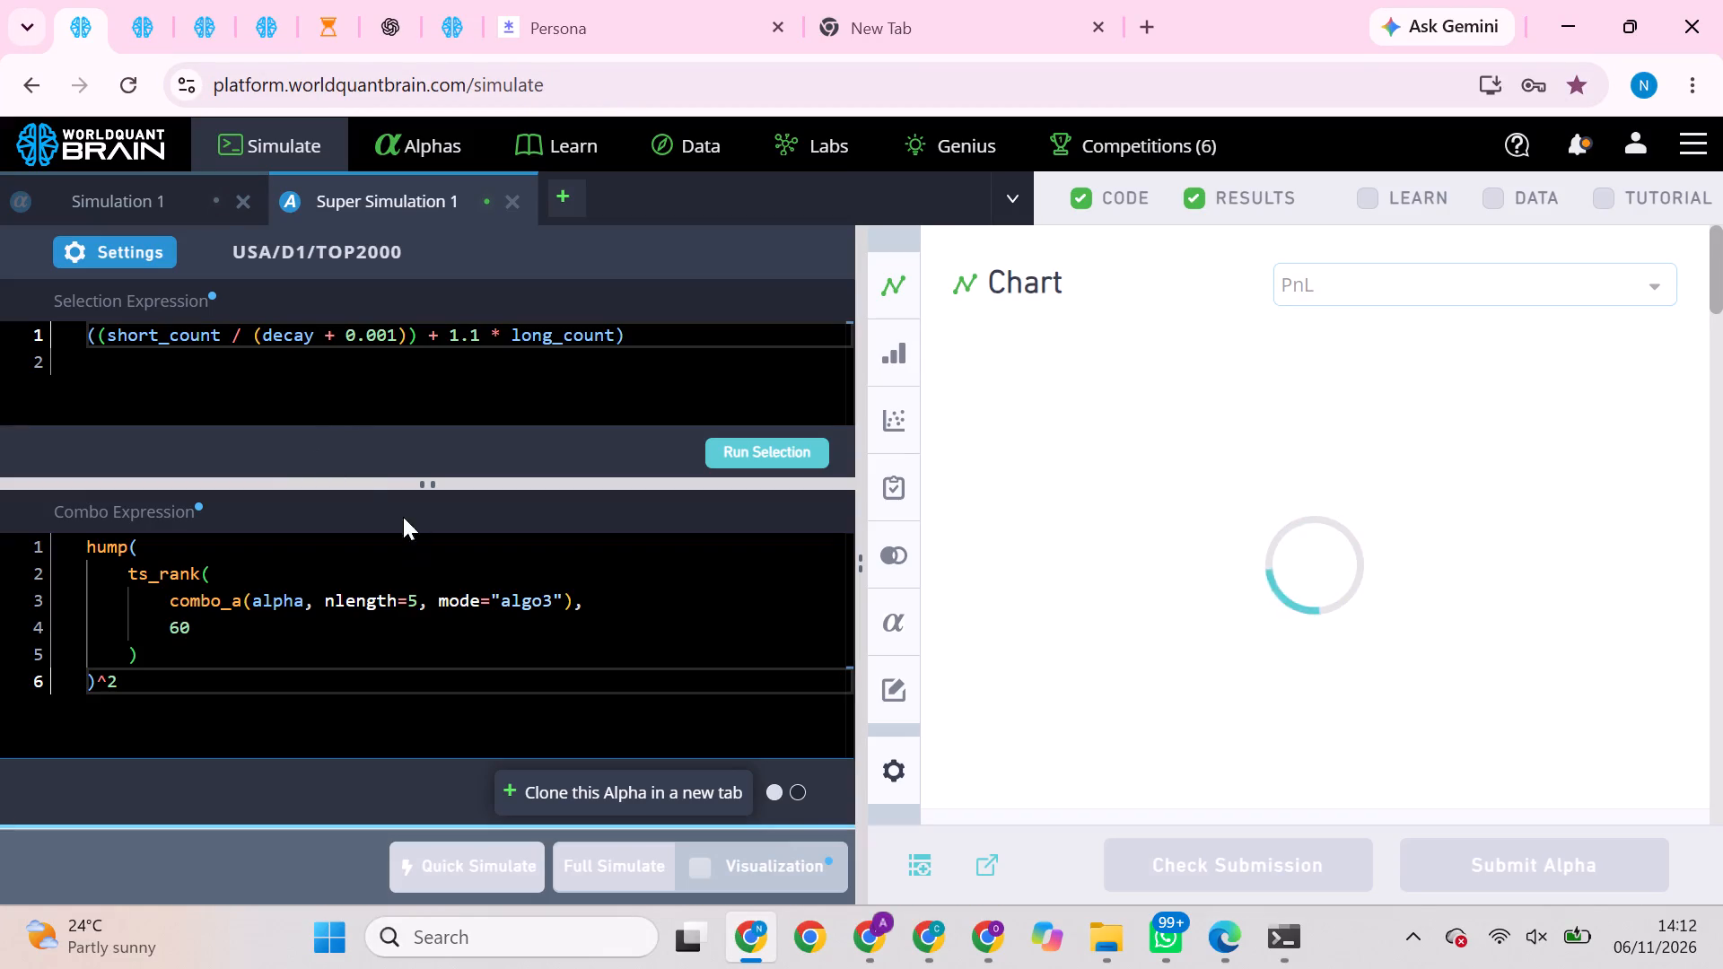
In the other account, review the GLB/D1/MINVOL1M super simulation results and run its Prod Correlation check.
click(876, 934)
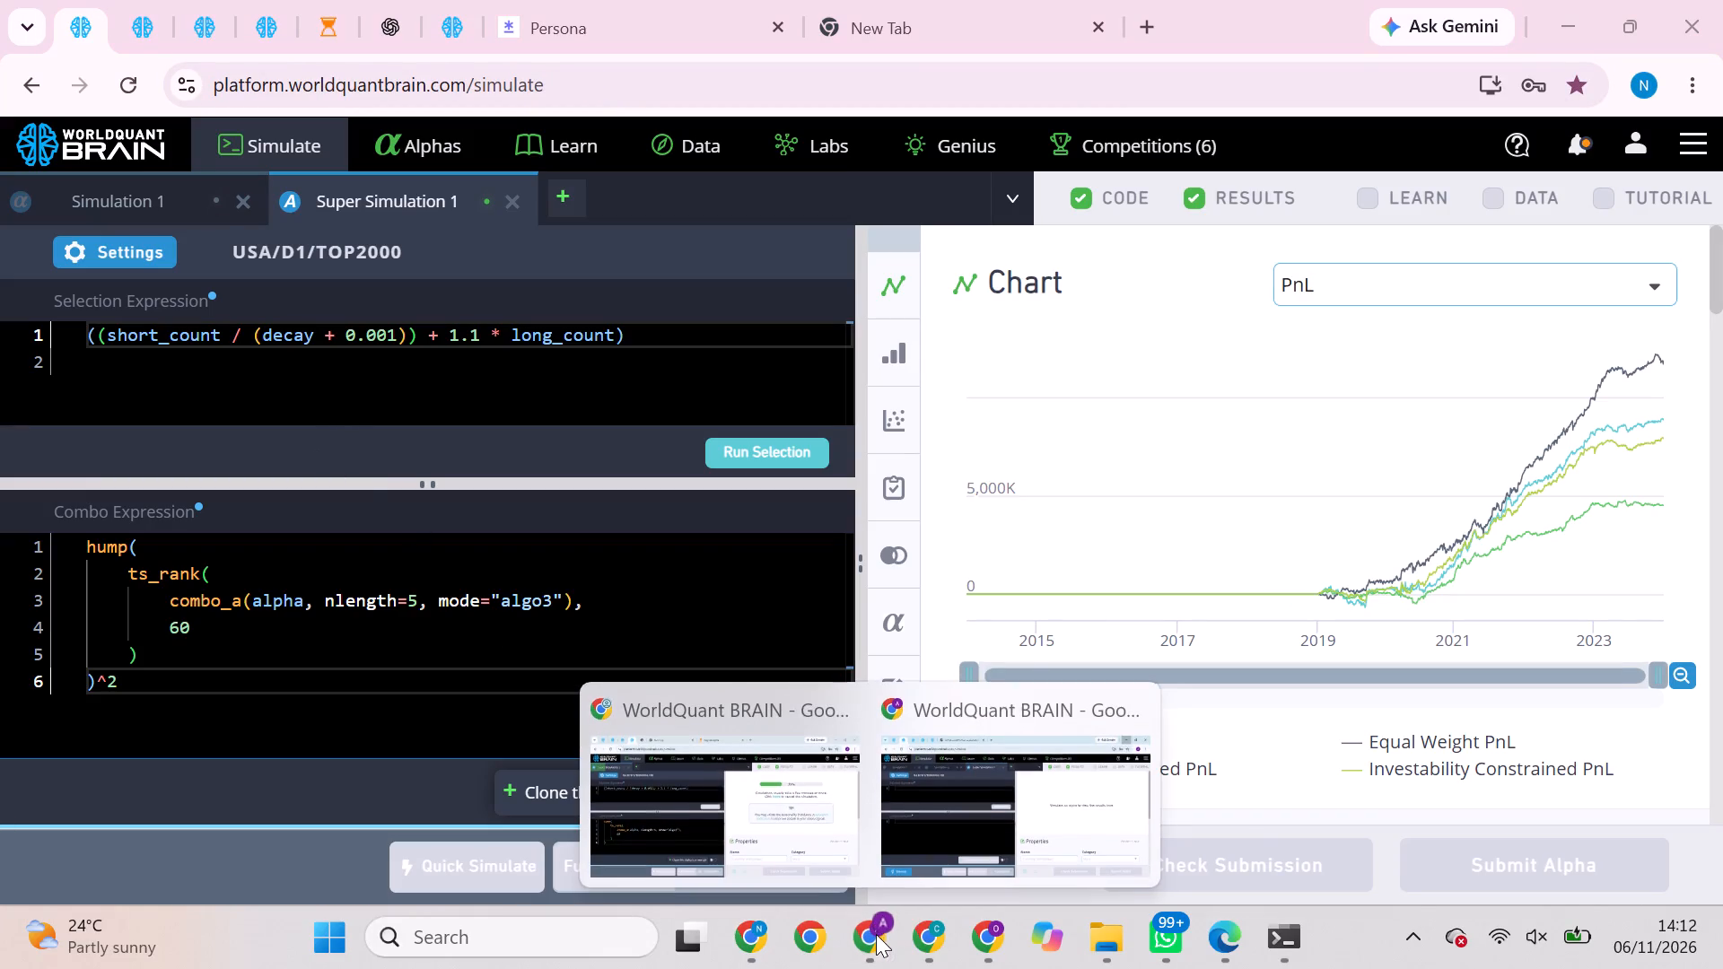
click(802, 859)
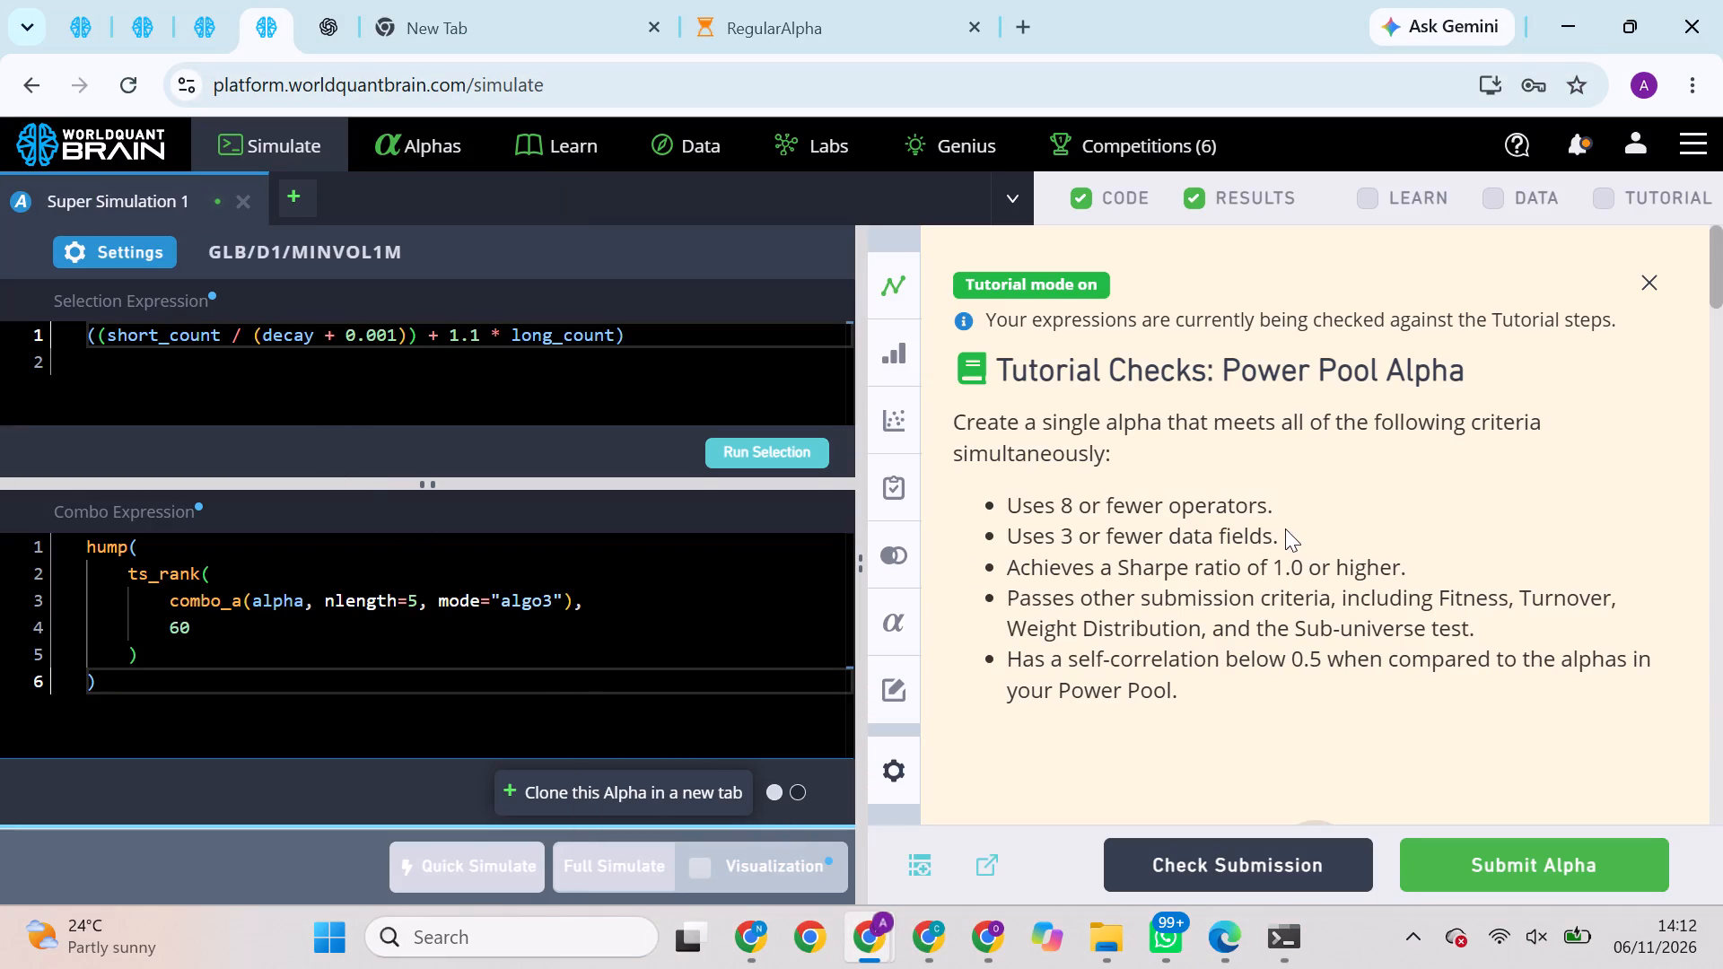
click(1652, 282)
scroll(1540, 483, down, 2)
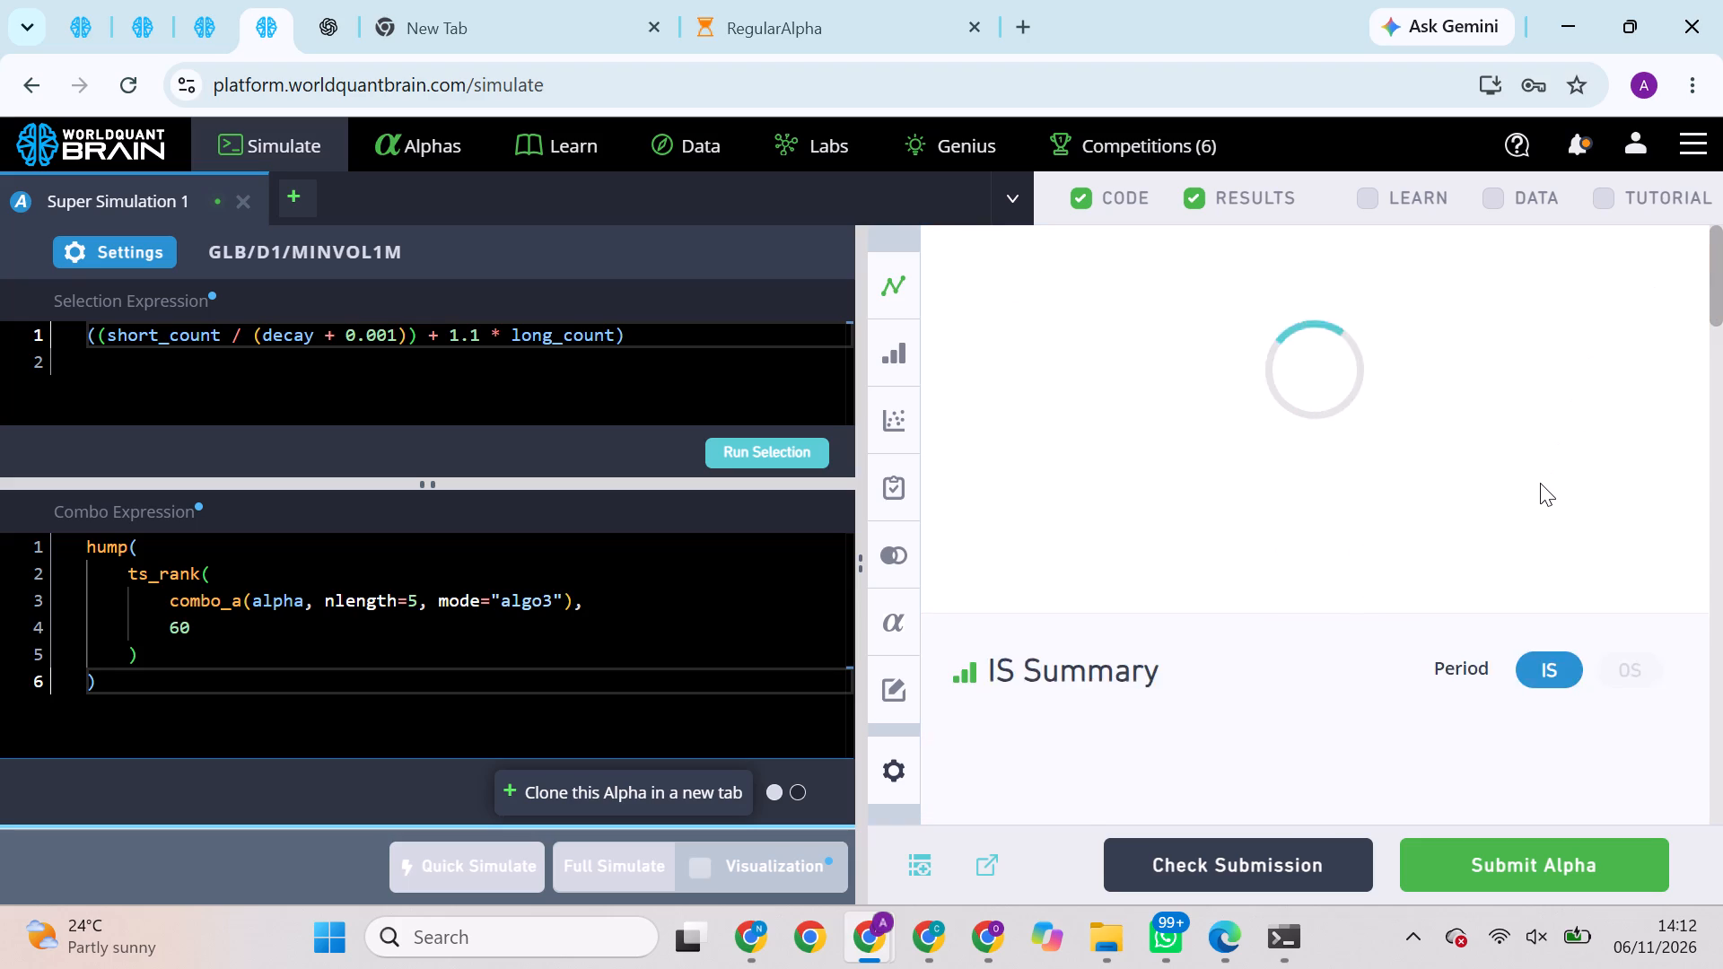
scroll(1540, 483, down, 4)
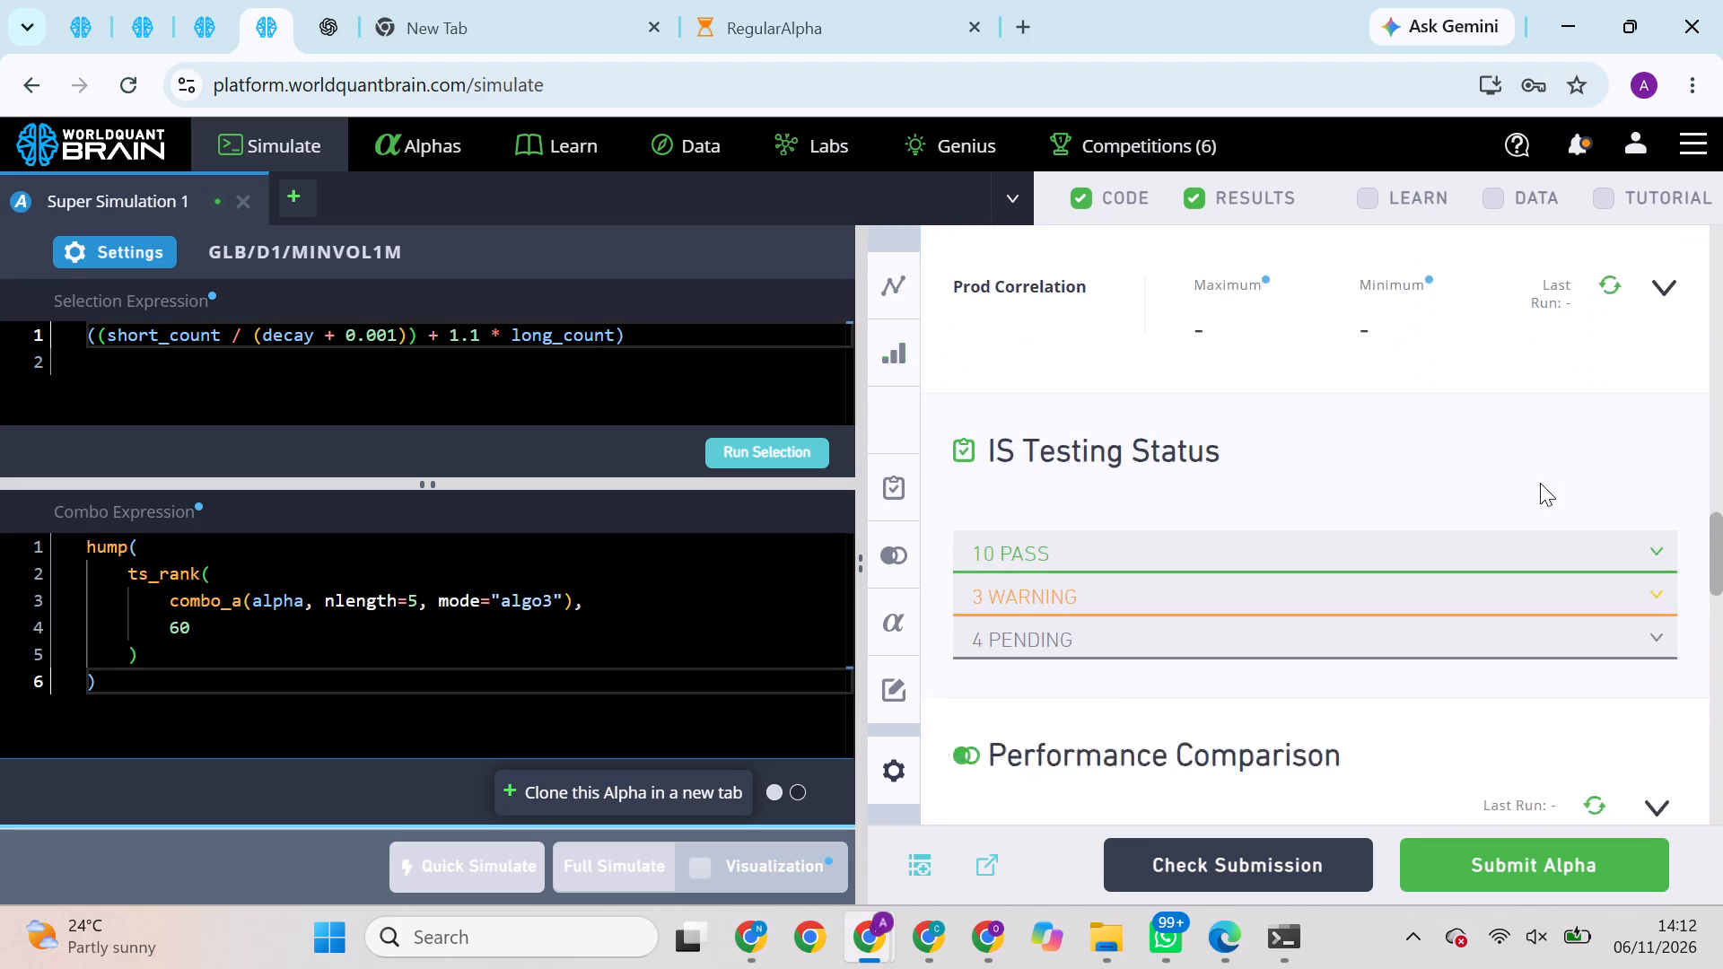
scroll(1540, 483, up, 2)
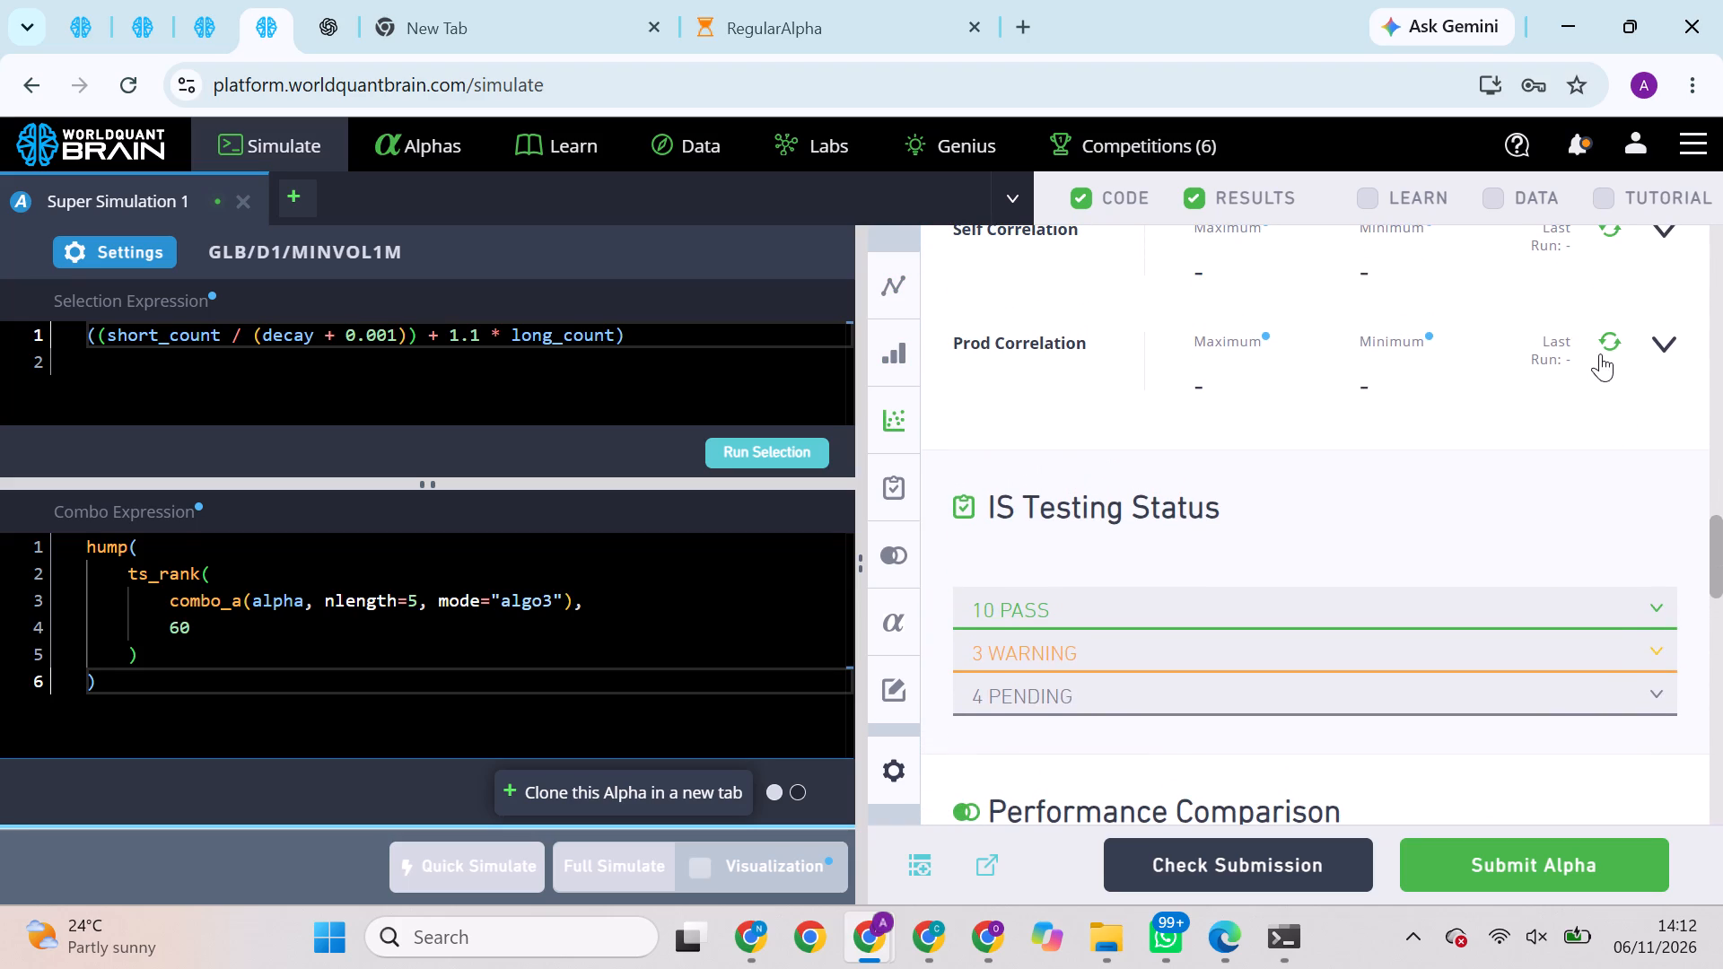
click(1613, 342)
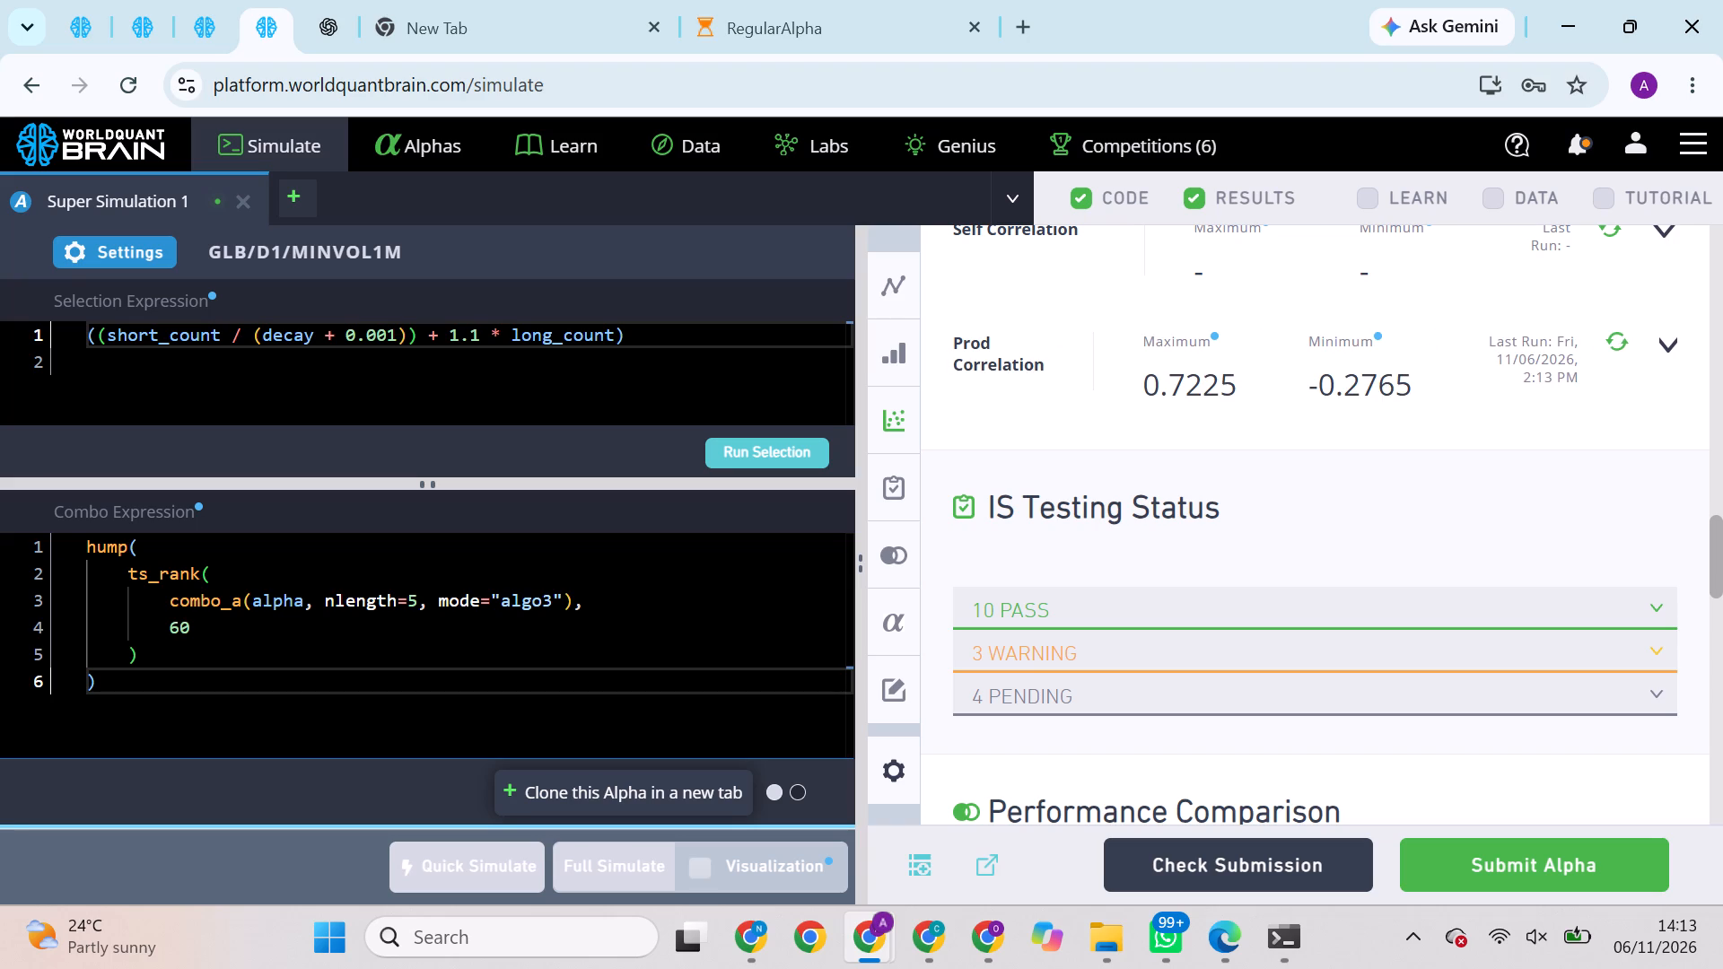
Set the decay of the GLB/D1/MINVOL1M super simulation to 25 and apply the settings.
click(109, 240)
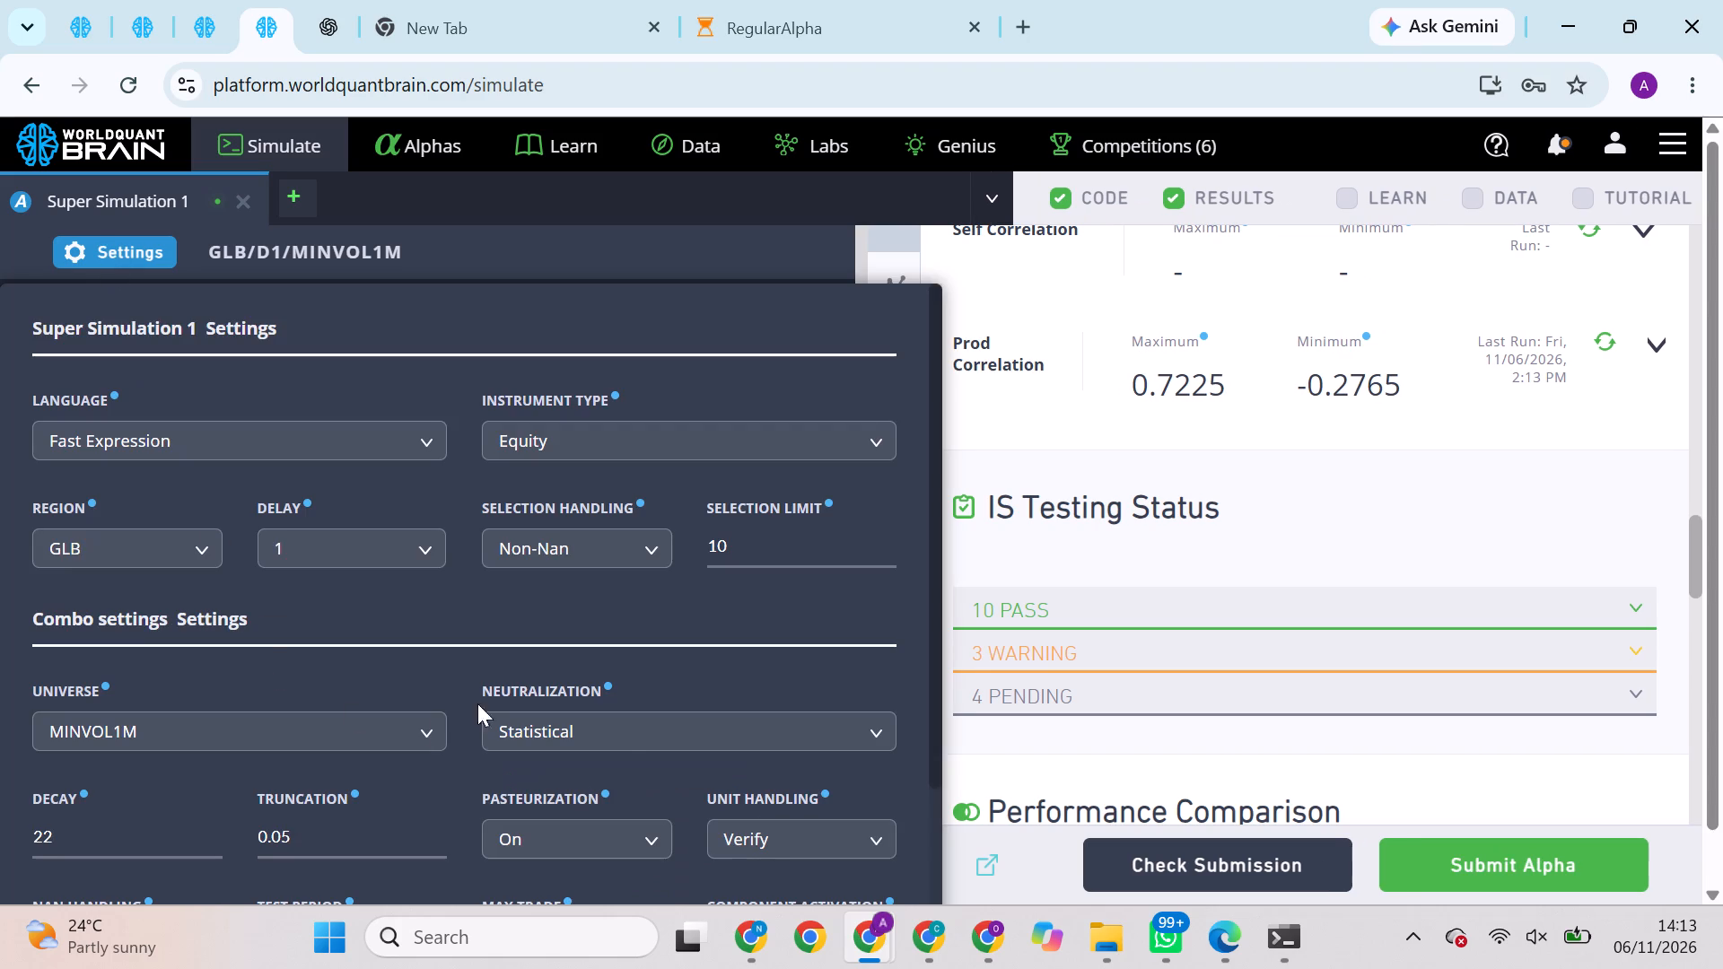
click(610, 743)
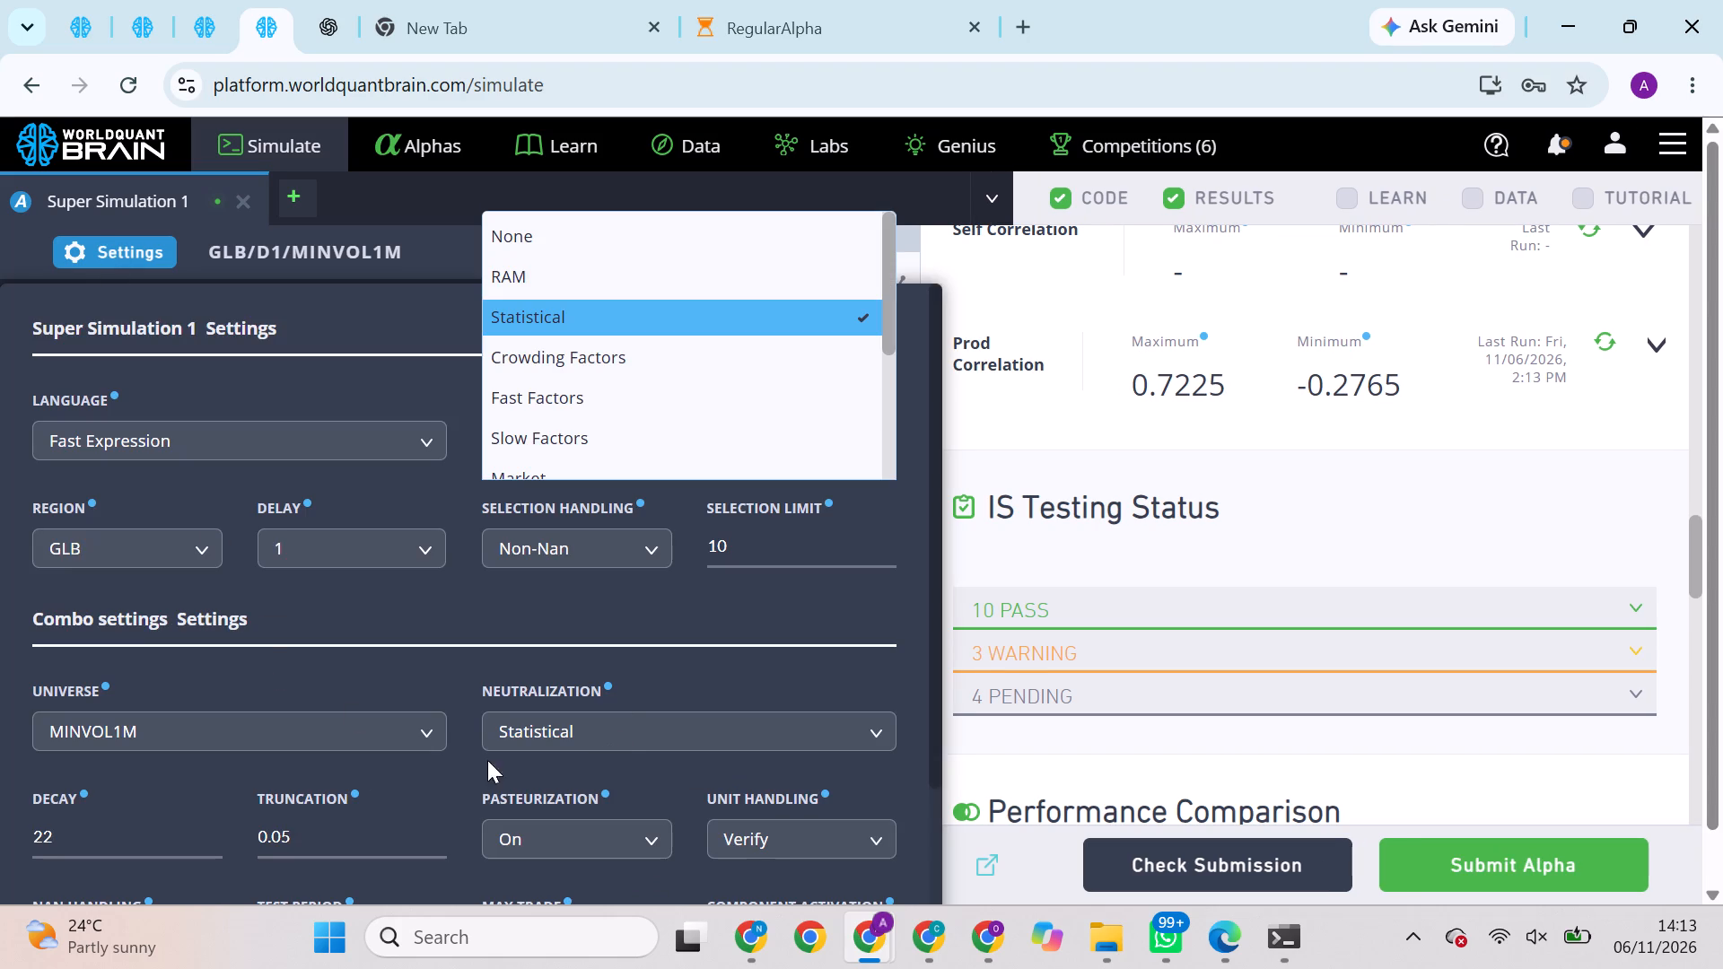
click(72, 843)
key(BackSpace)
key(BackSpace)
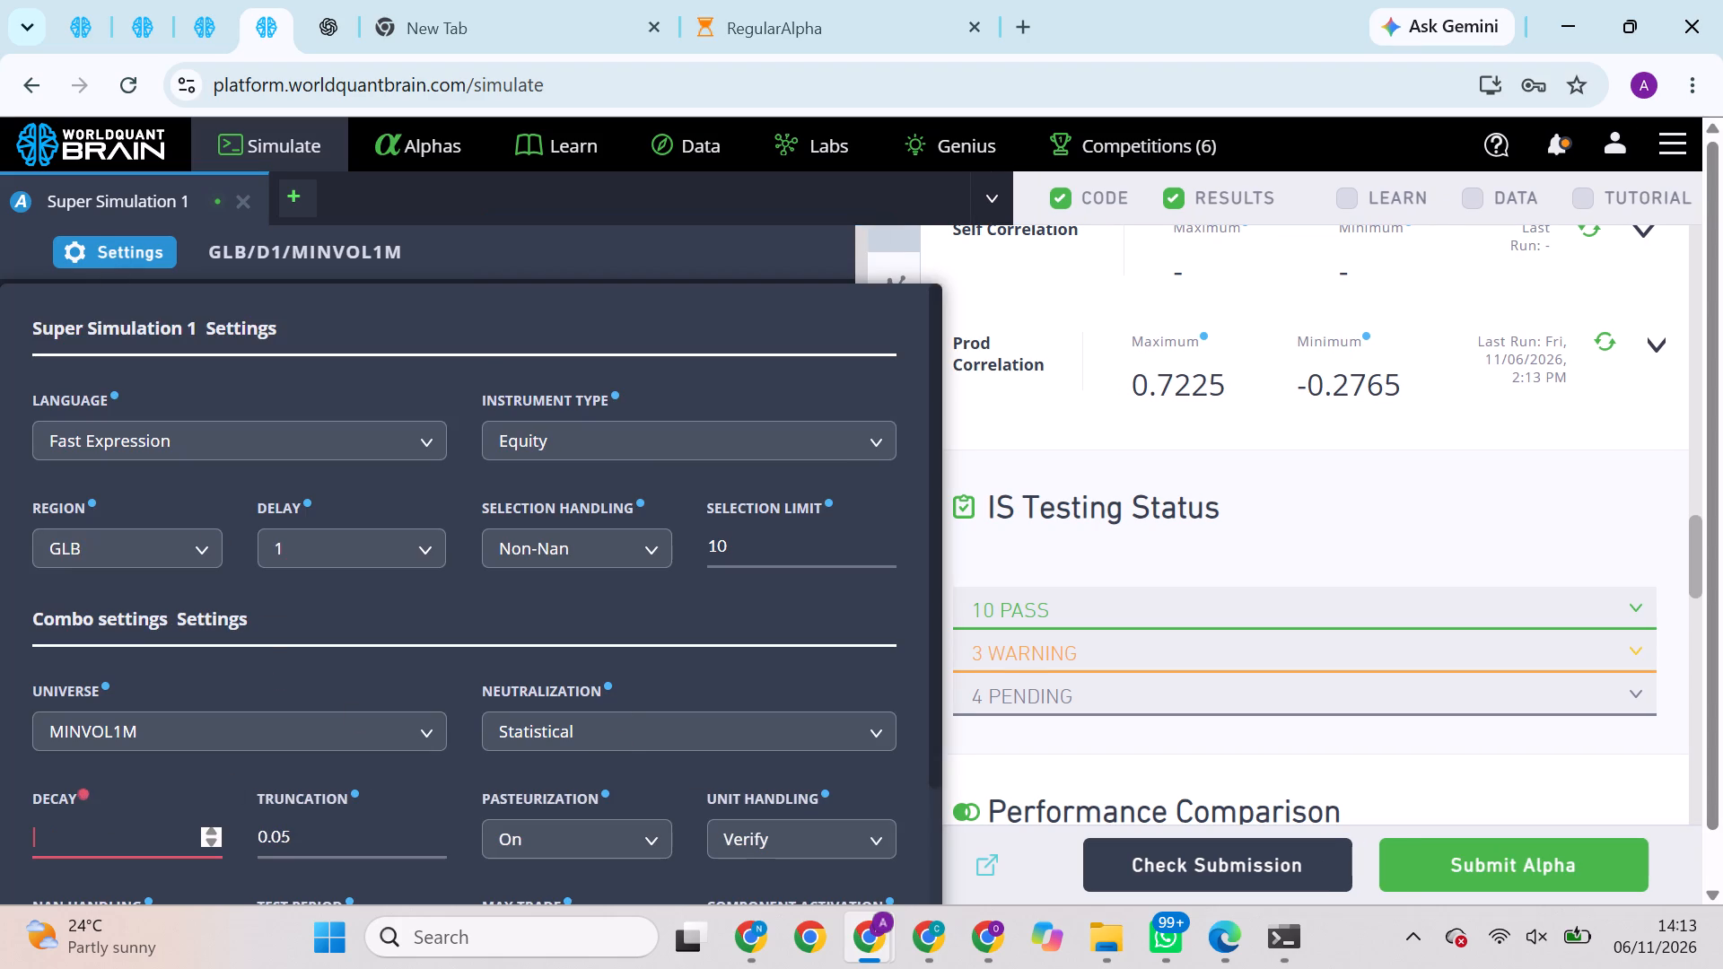
text(25)
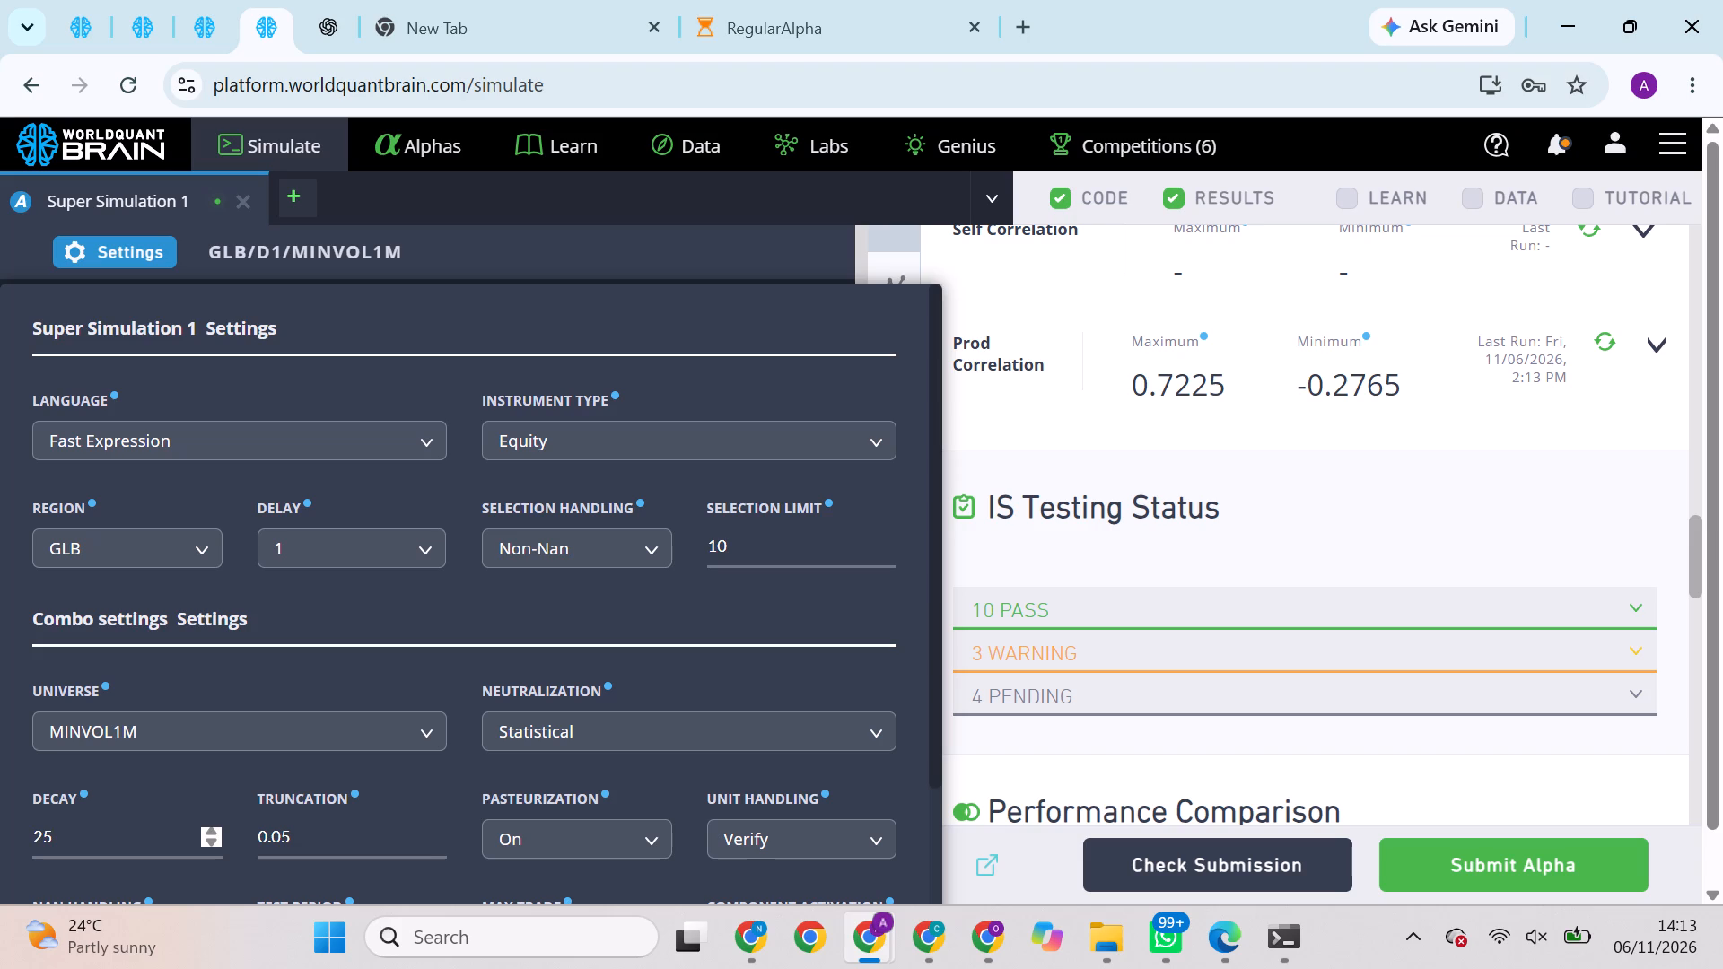
scroll(496, 751, down, 2)
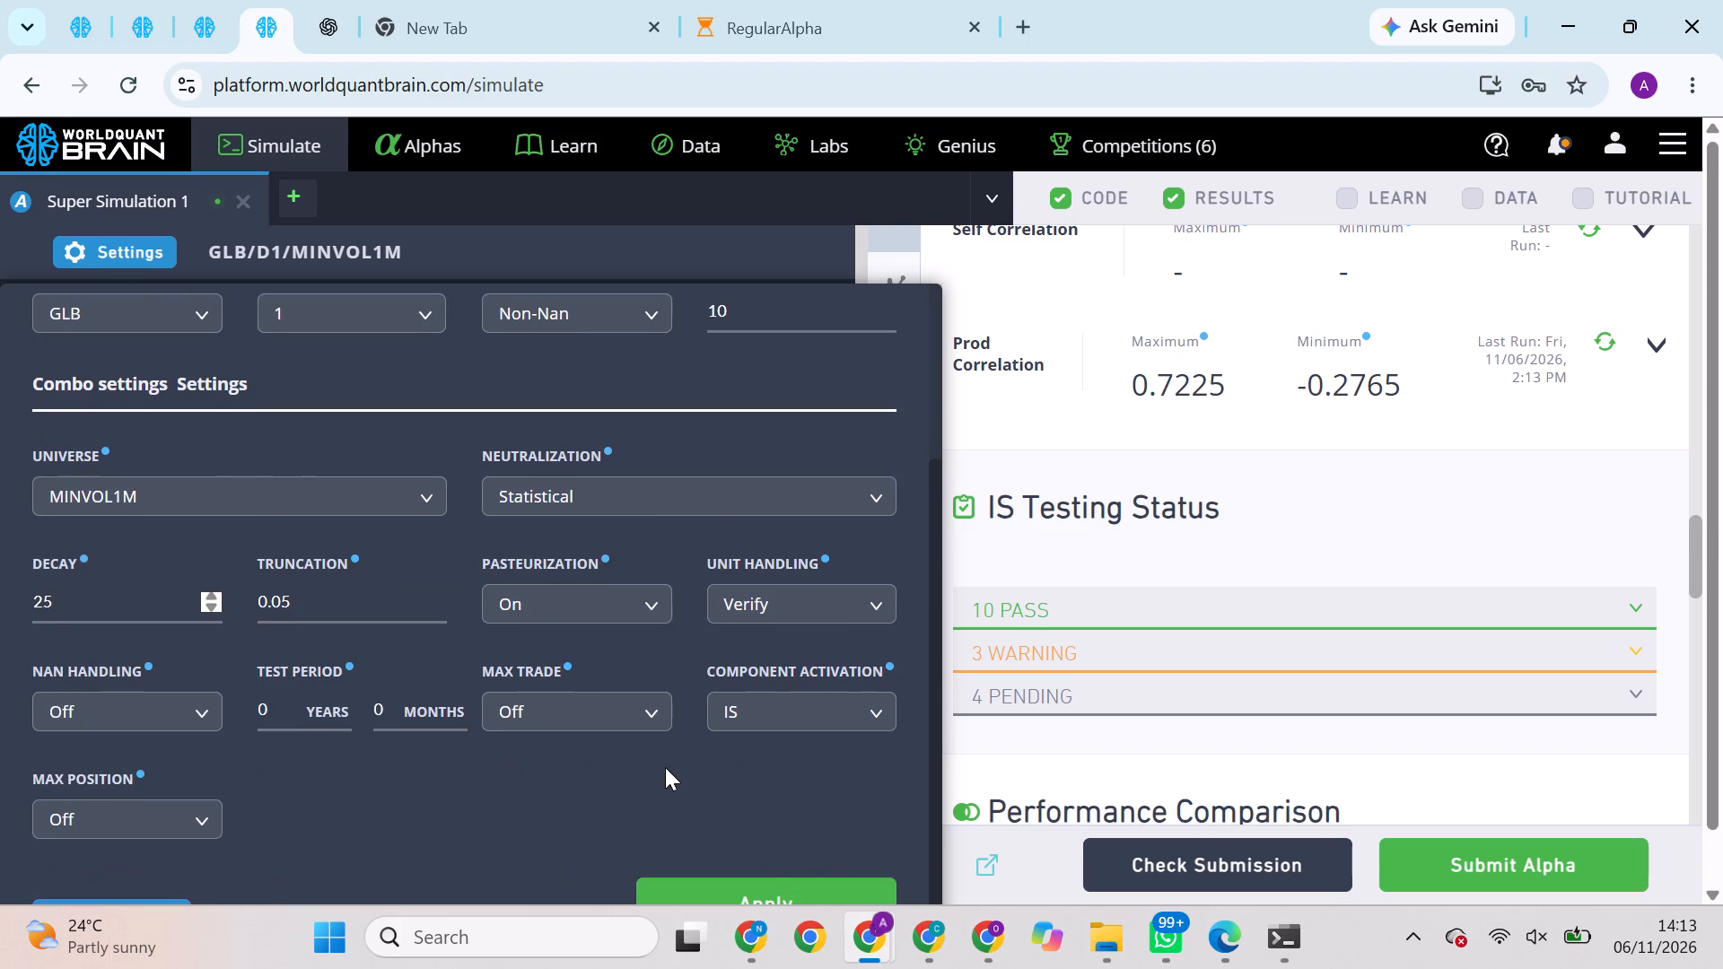
scroll(665, 767, down, 2)
click(720, 858)
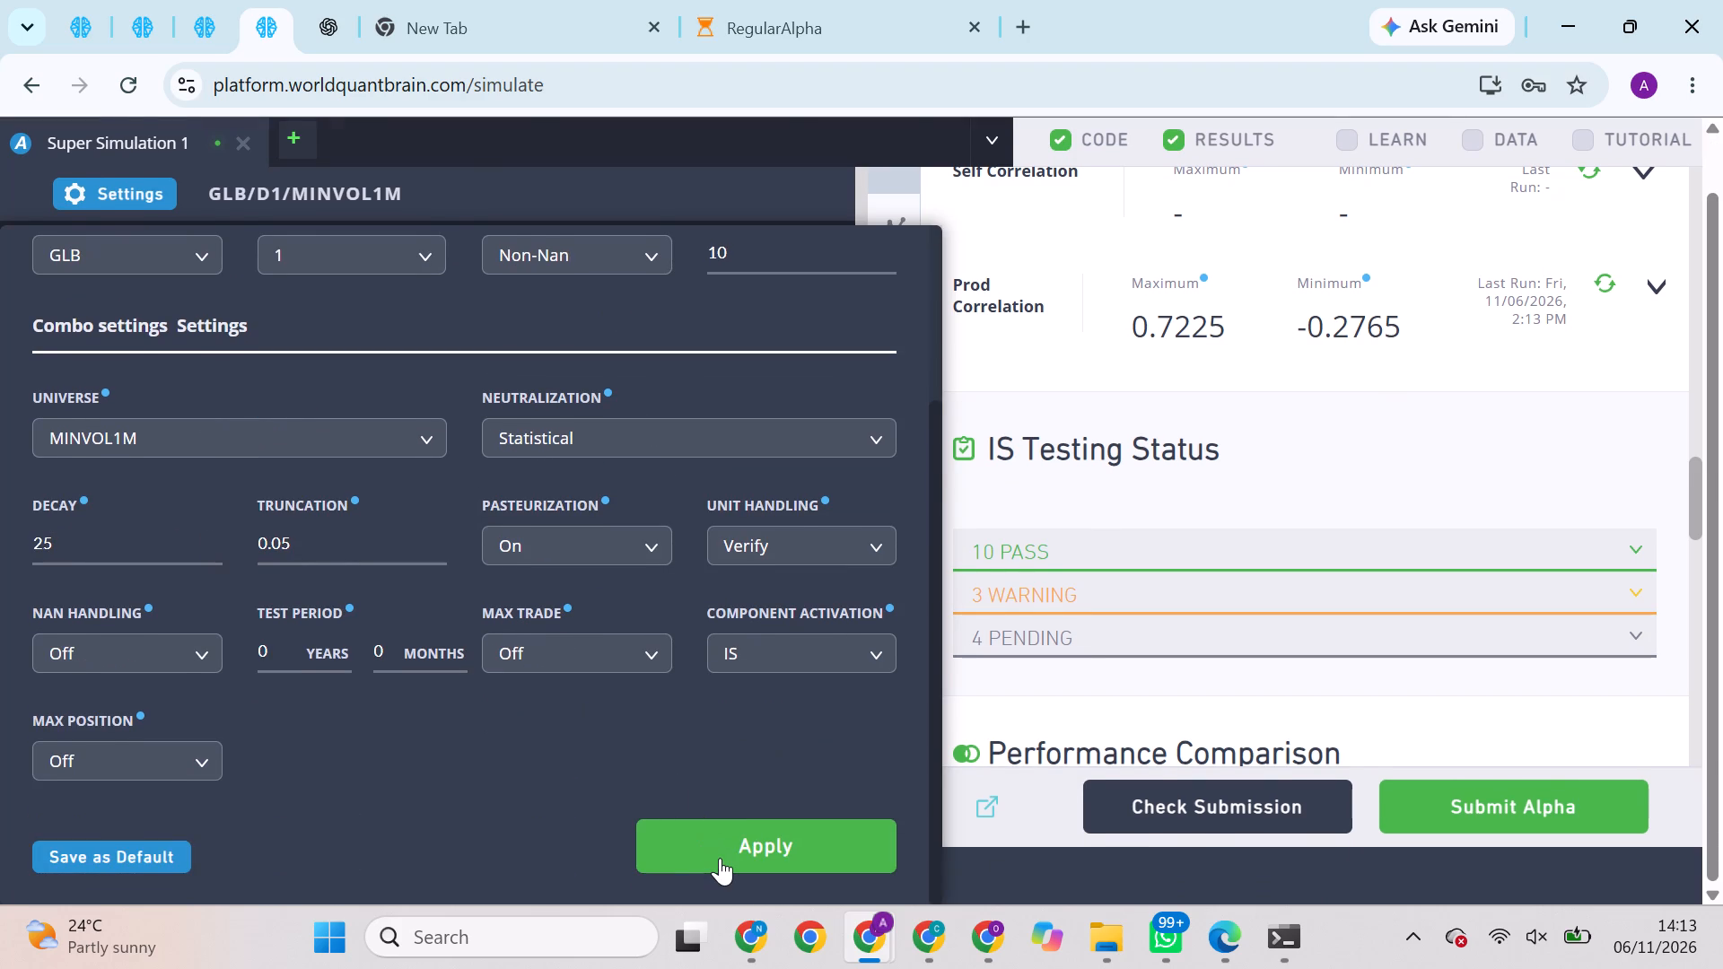
Run the selection for the GLB/D1/MINVOL1M super simulation and start a full simulation.
click(774, 453)
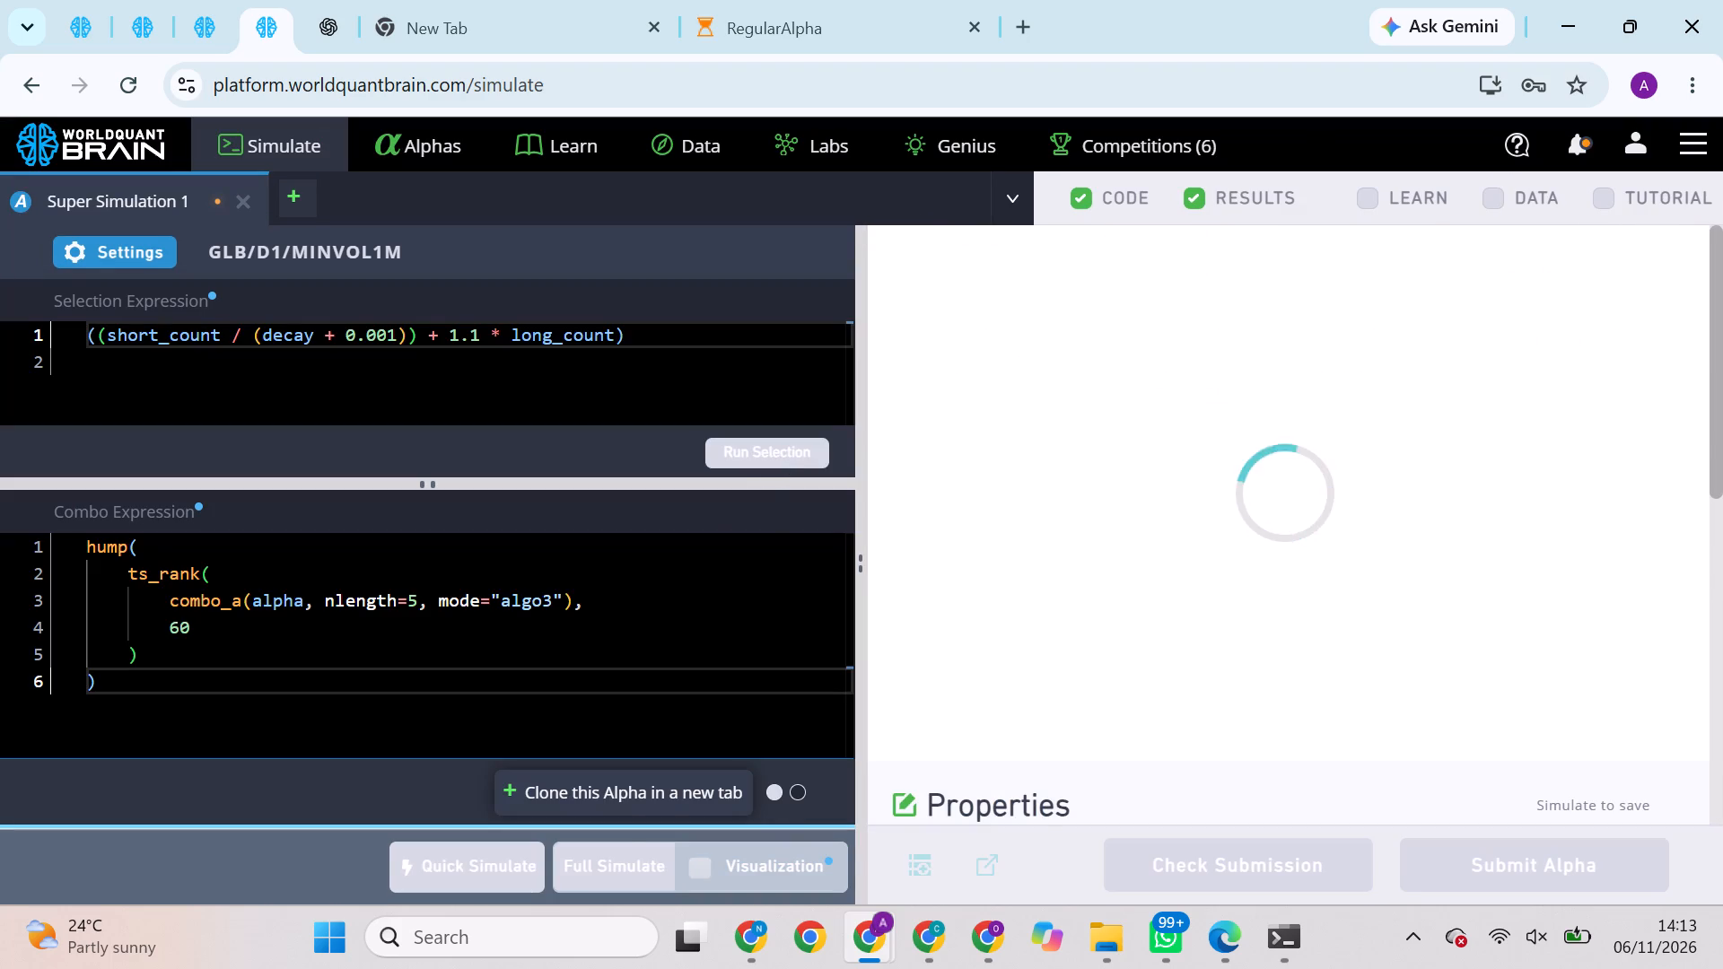
drag(642, 870, 641, 838)
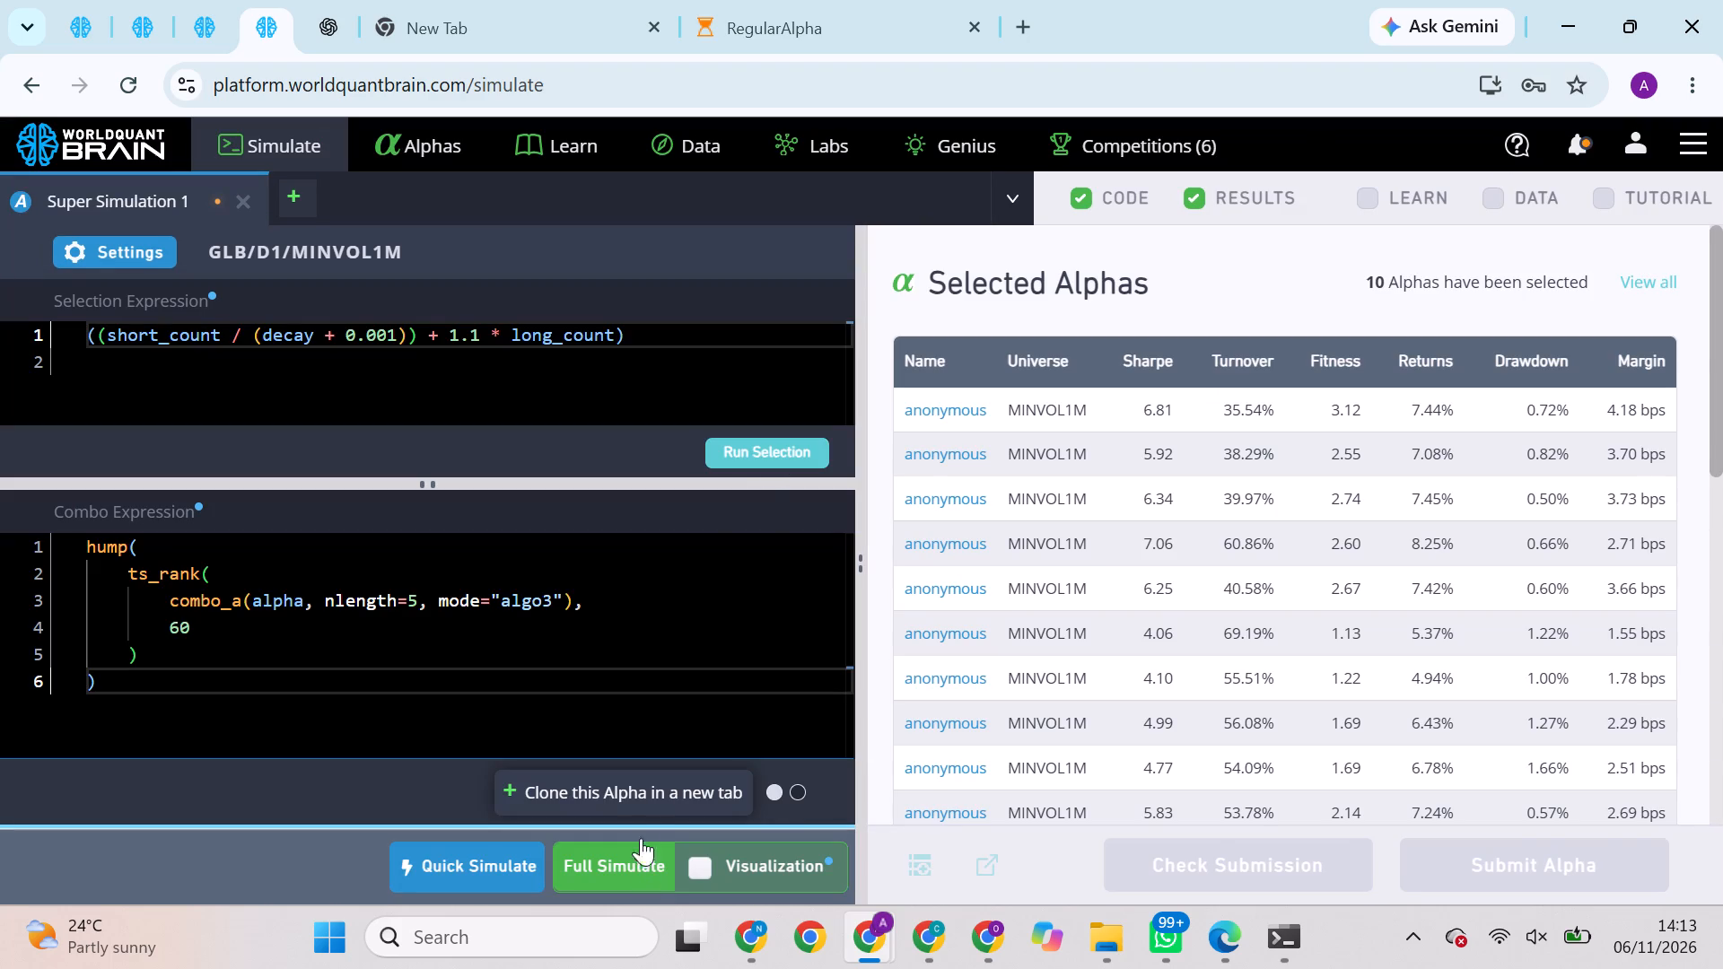
drag(641, 838, 616, 869)
click(616, 869)
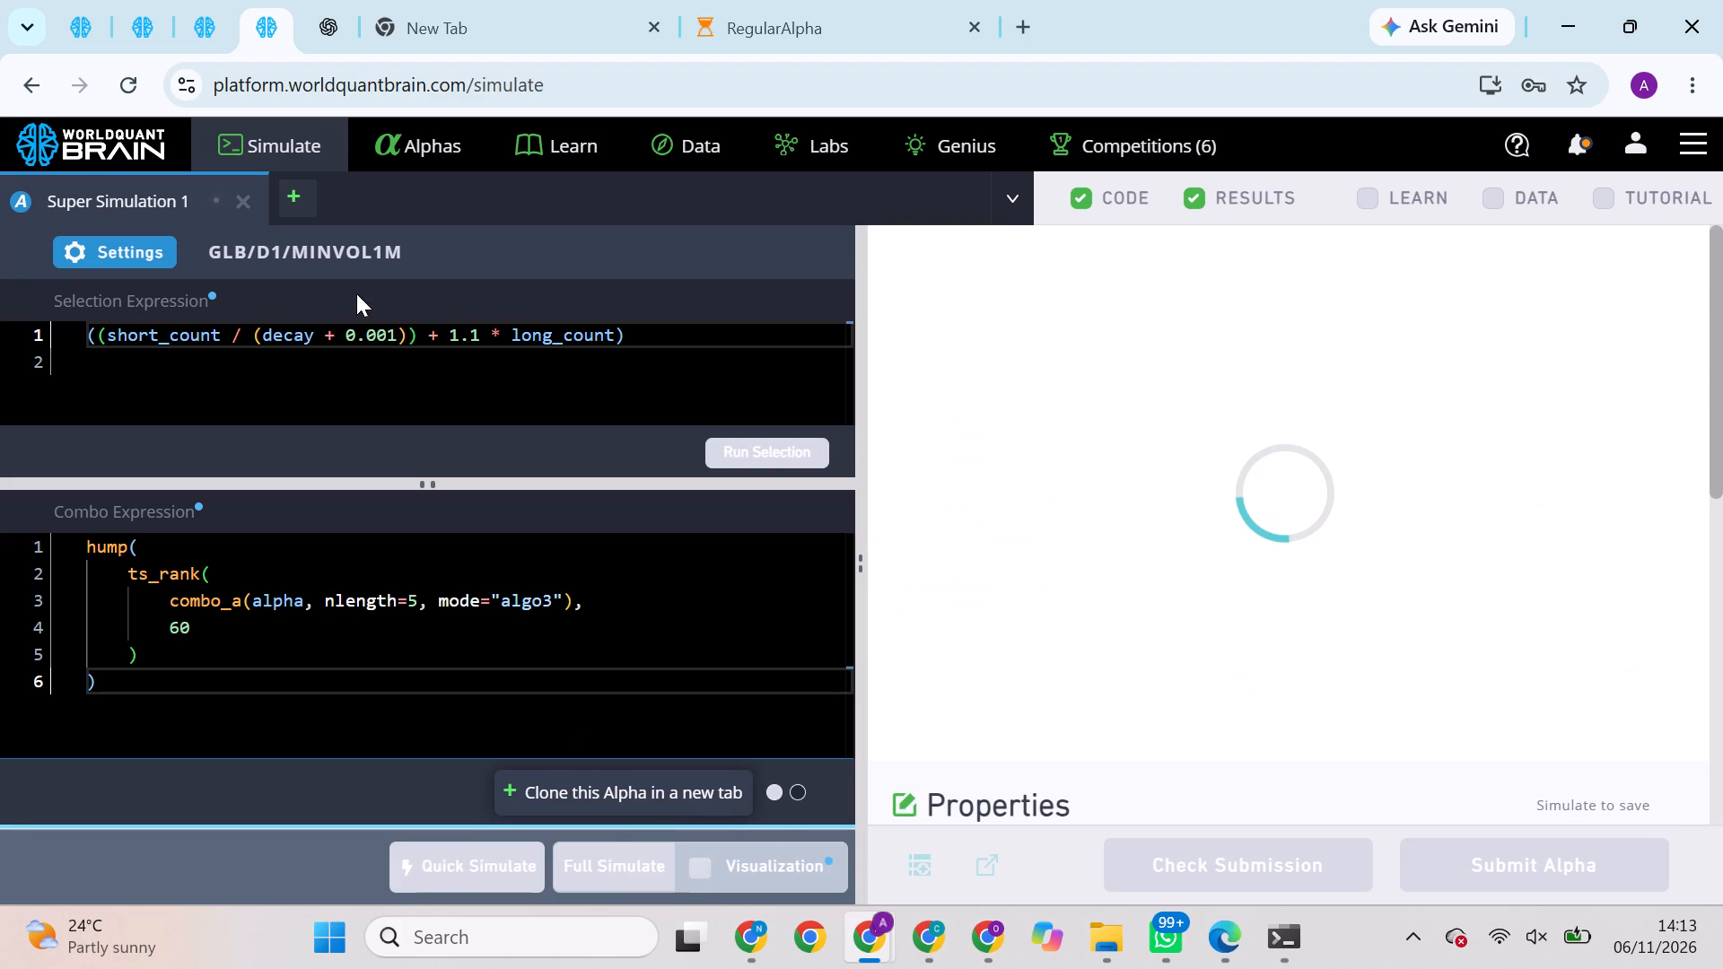
Clear the whole combo expression in the USA/D1/TOP3000 super simulation.
click(216, 12)
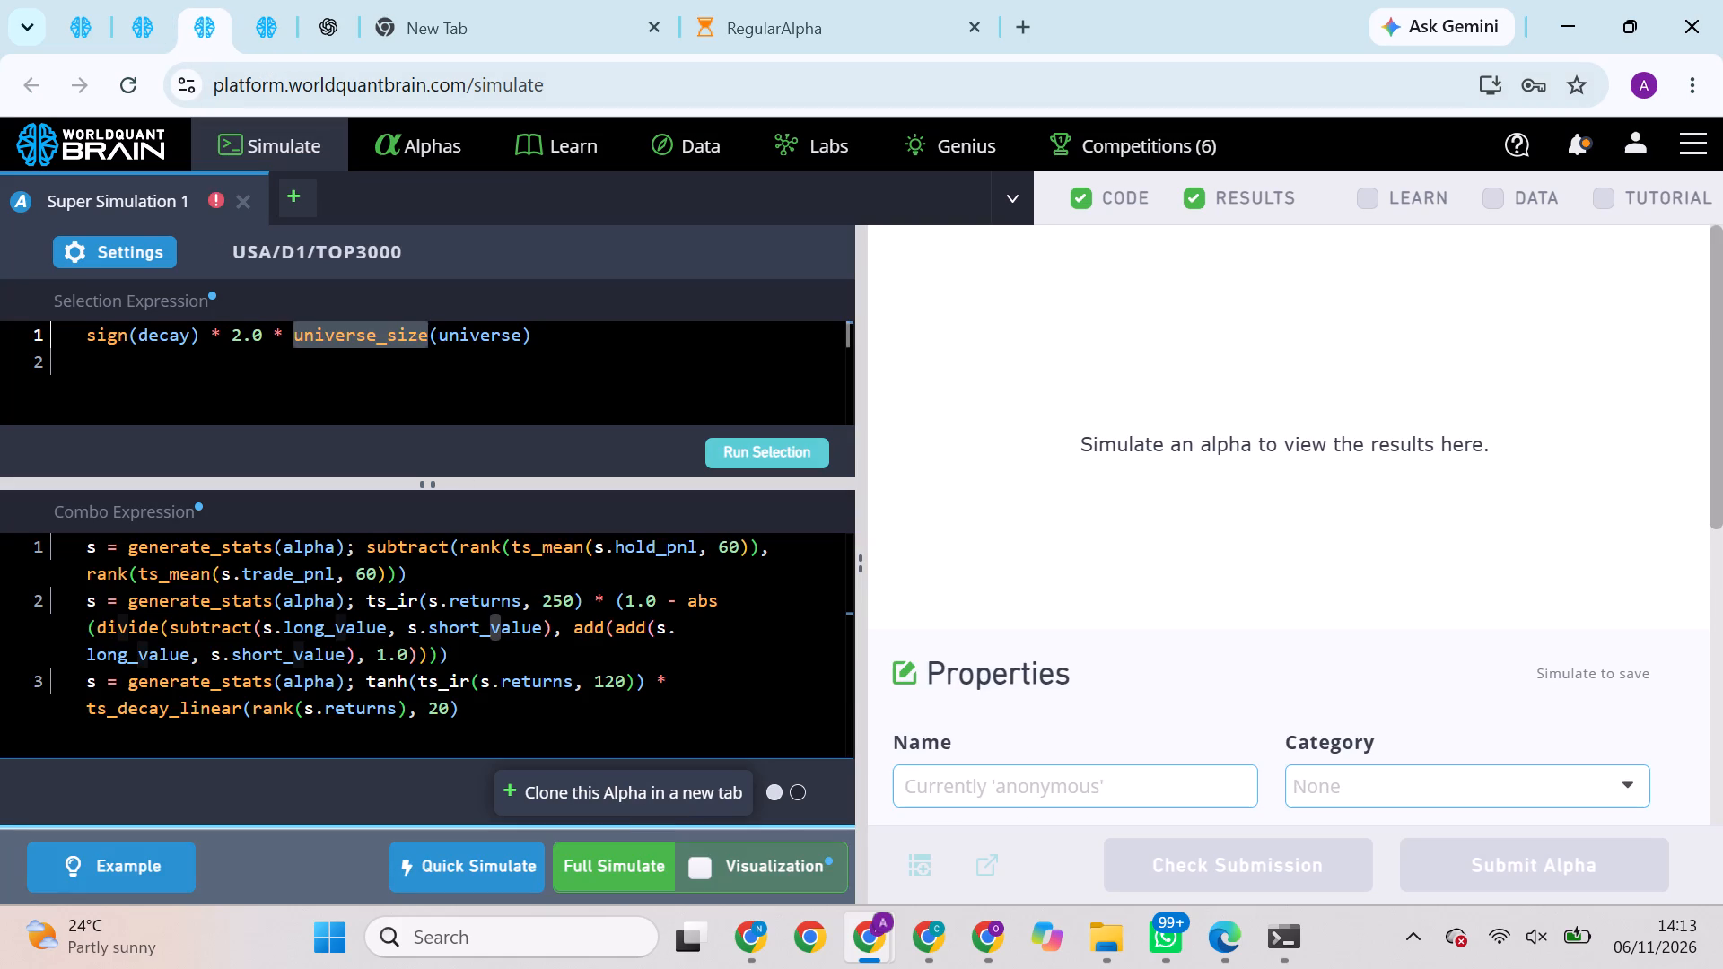
triple_click(388, 626)
double_click(388, 626)
key(BackSpace)
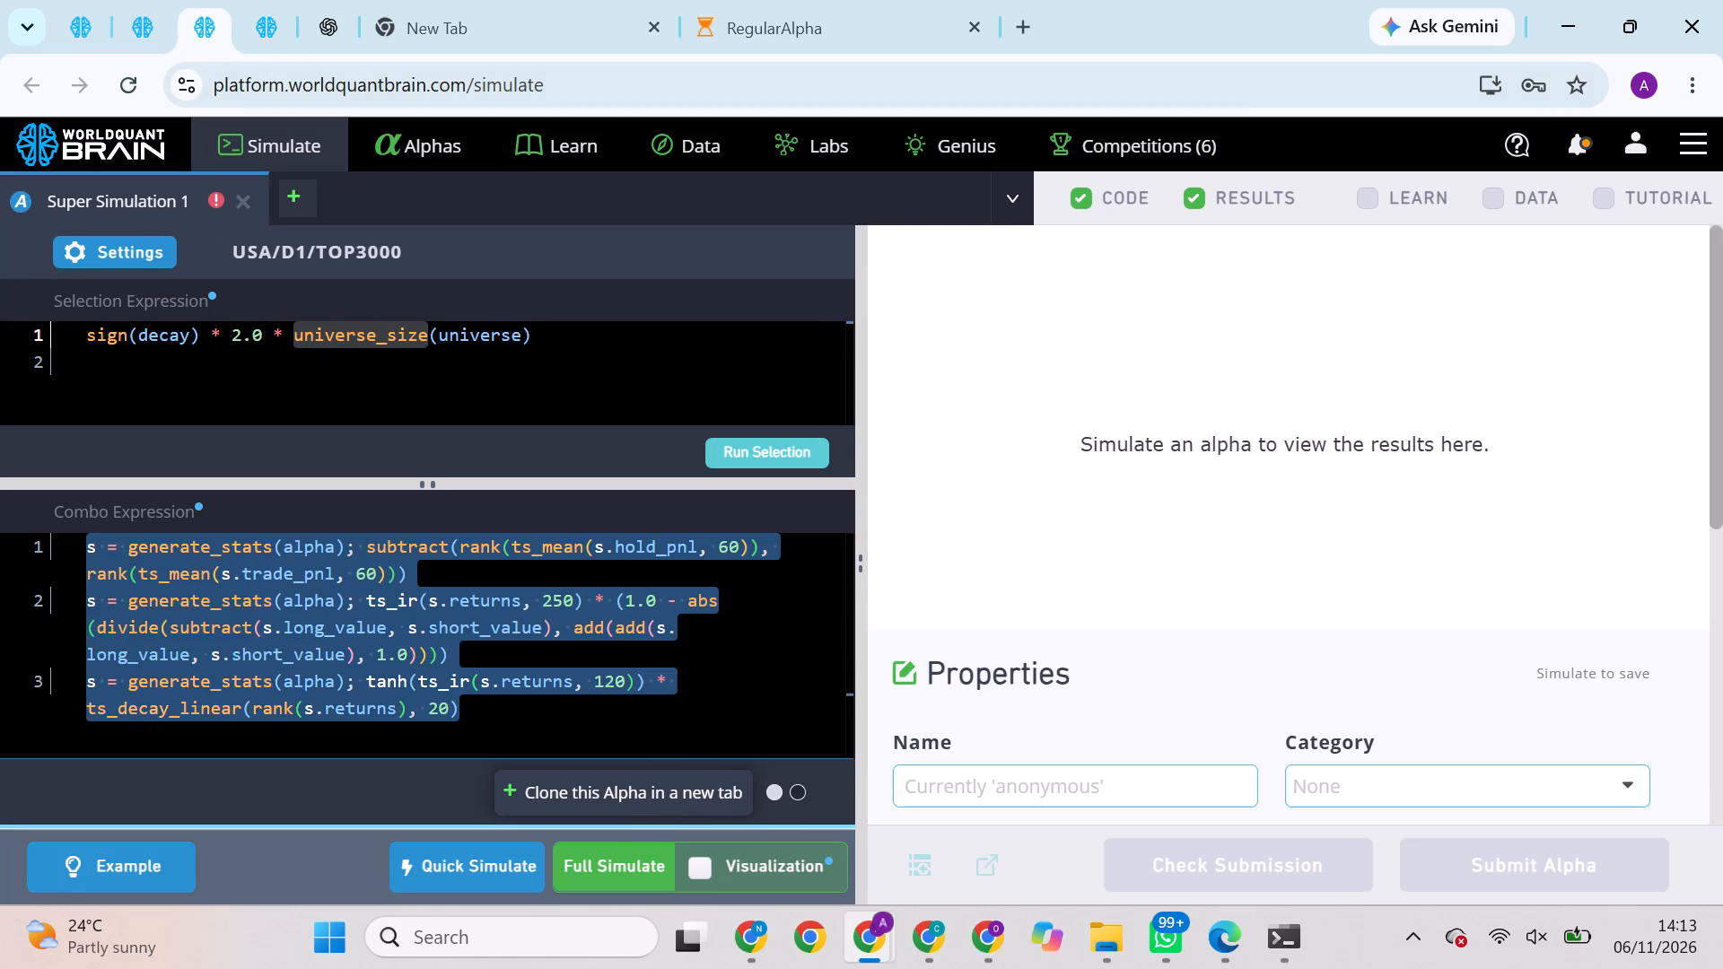
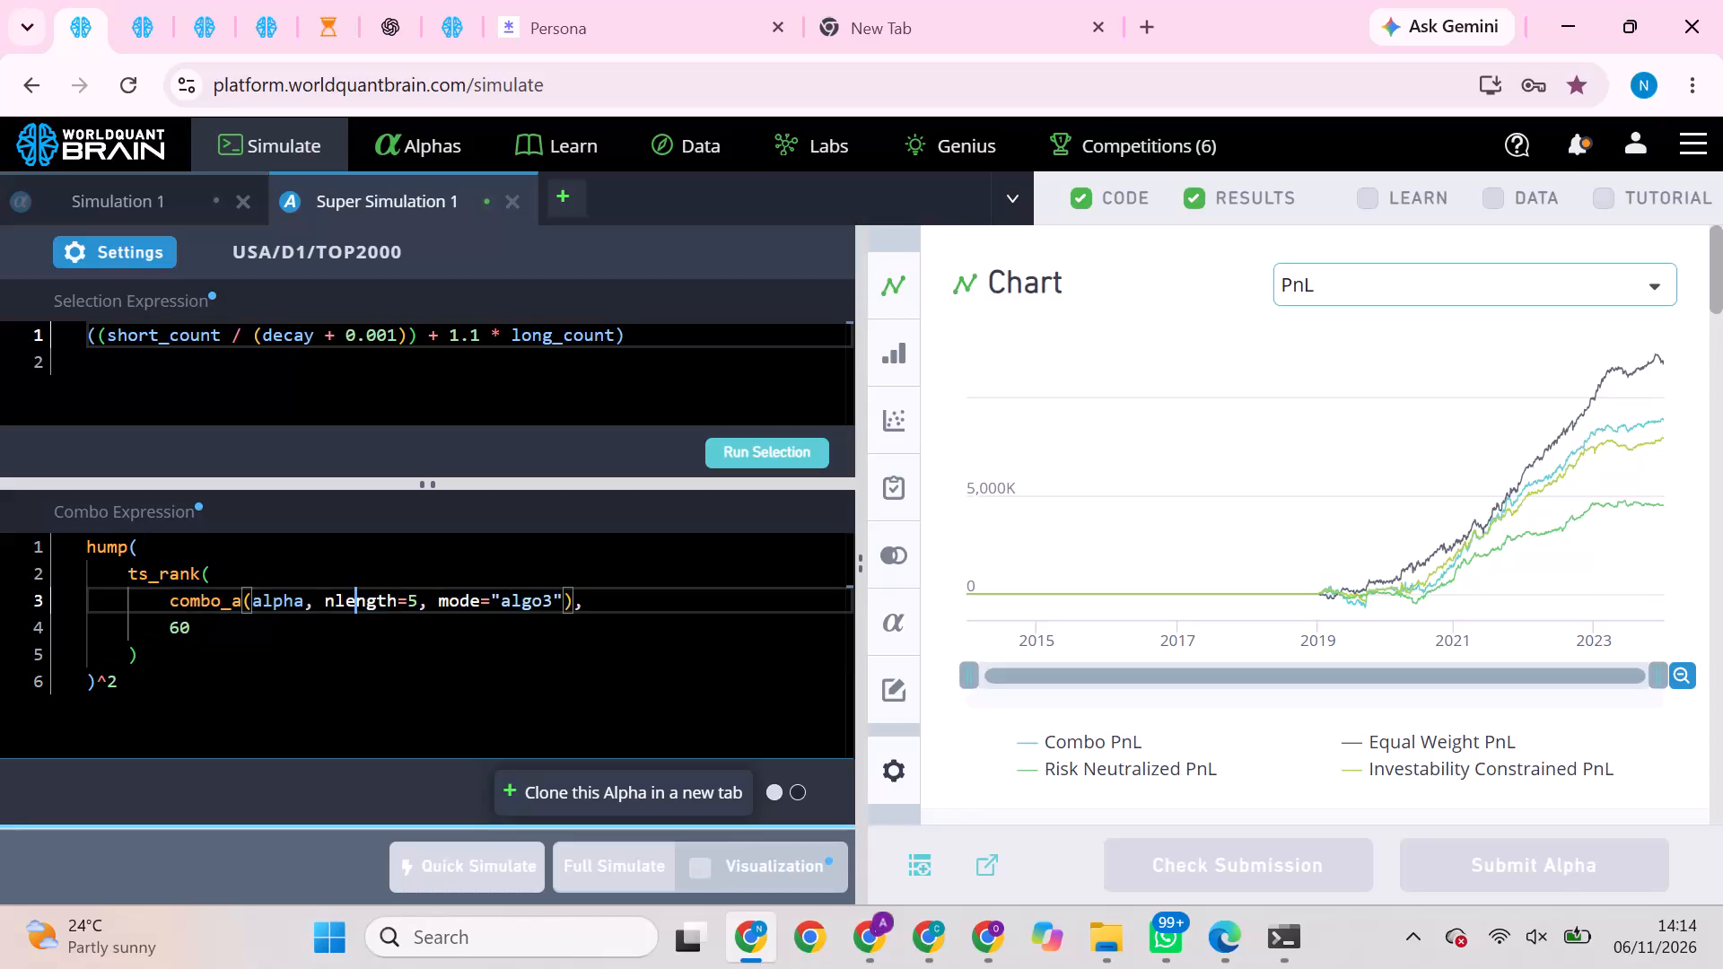
Replace the USA/D1/TOP2000 combo expression with kth_element((combo_a(alpha, nlength = 176, mode = 'algo2')),252, k=43) and run its selection and full simulation.
triple_click(355, 599)
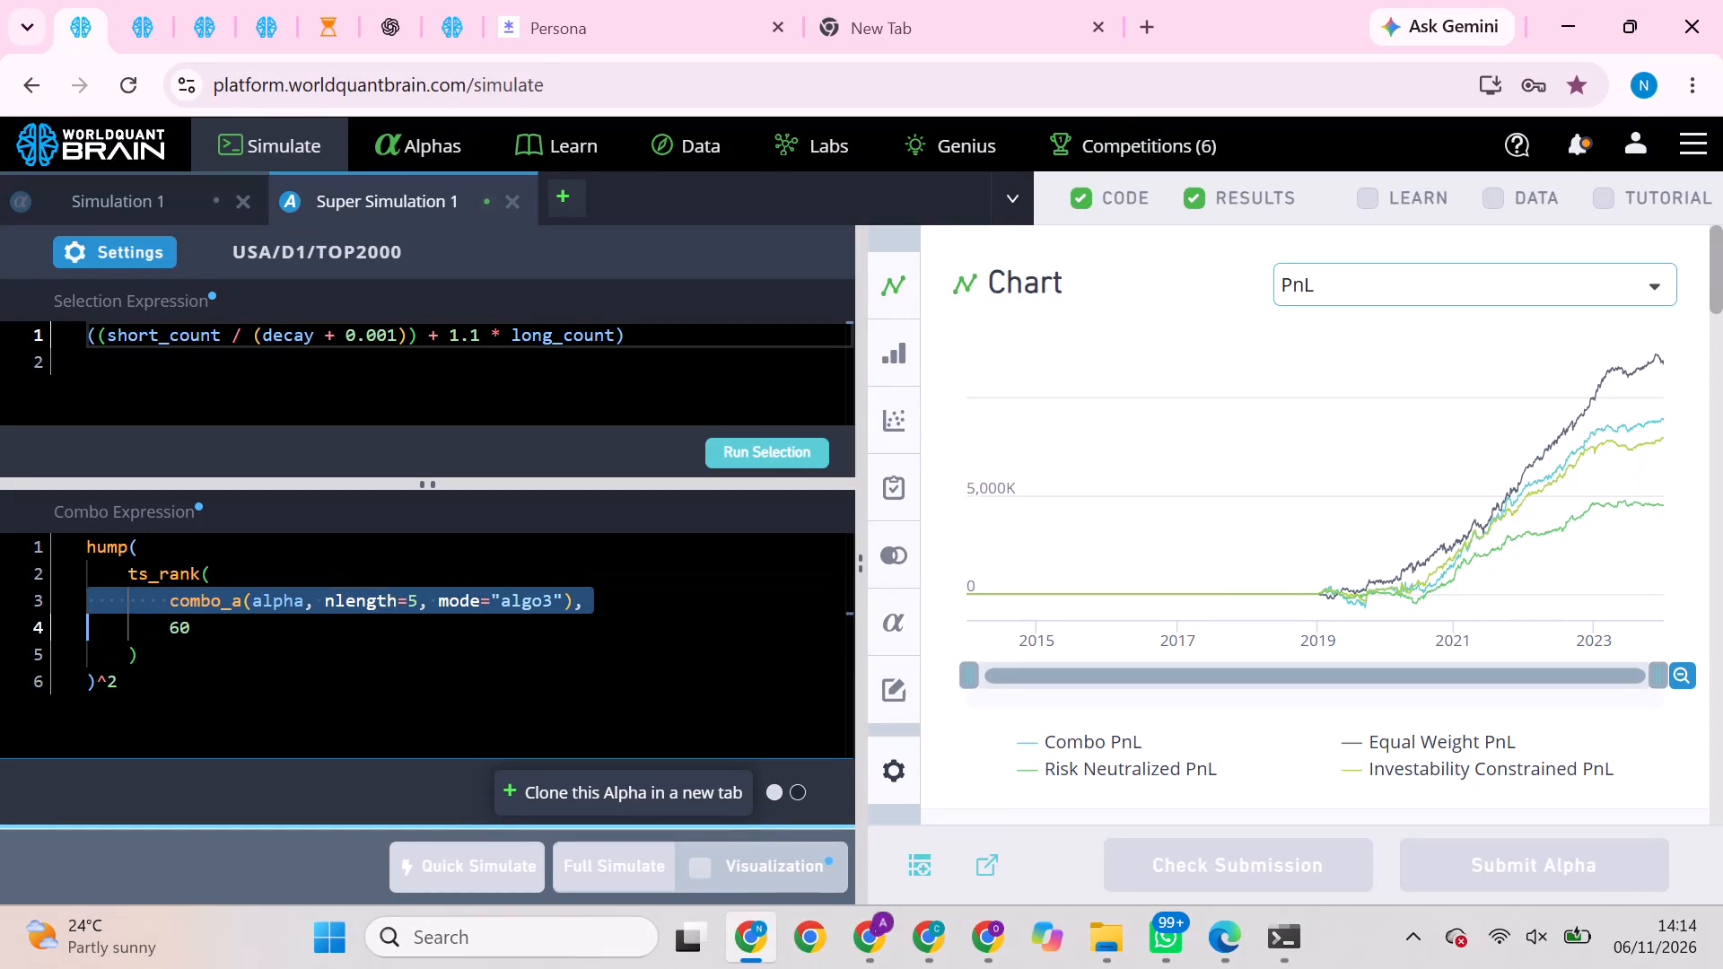
click(355, 599)
key(ctrl+v)
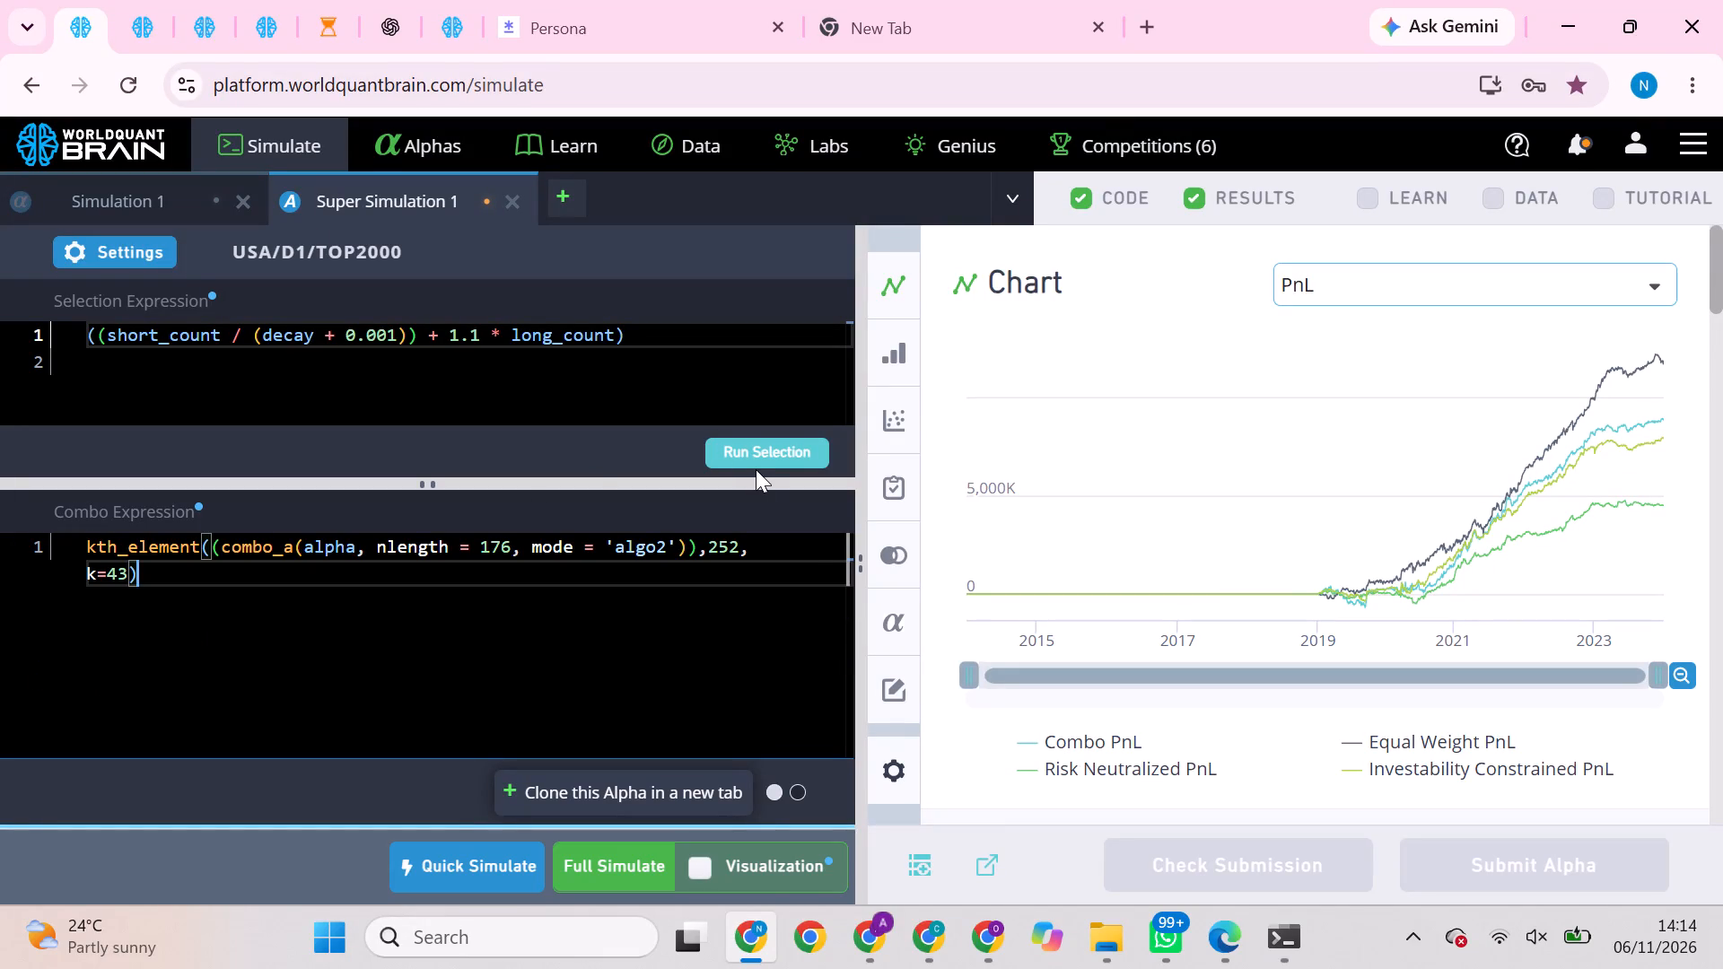
click(756, 469)
click(768, 458)
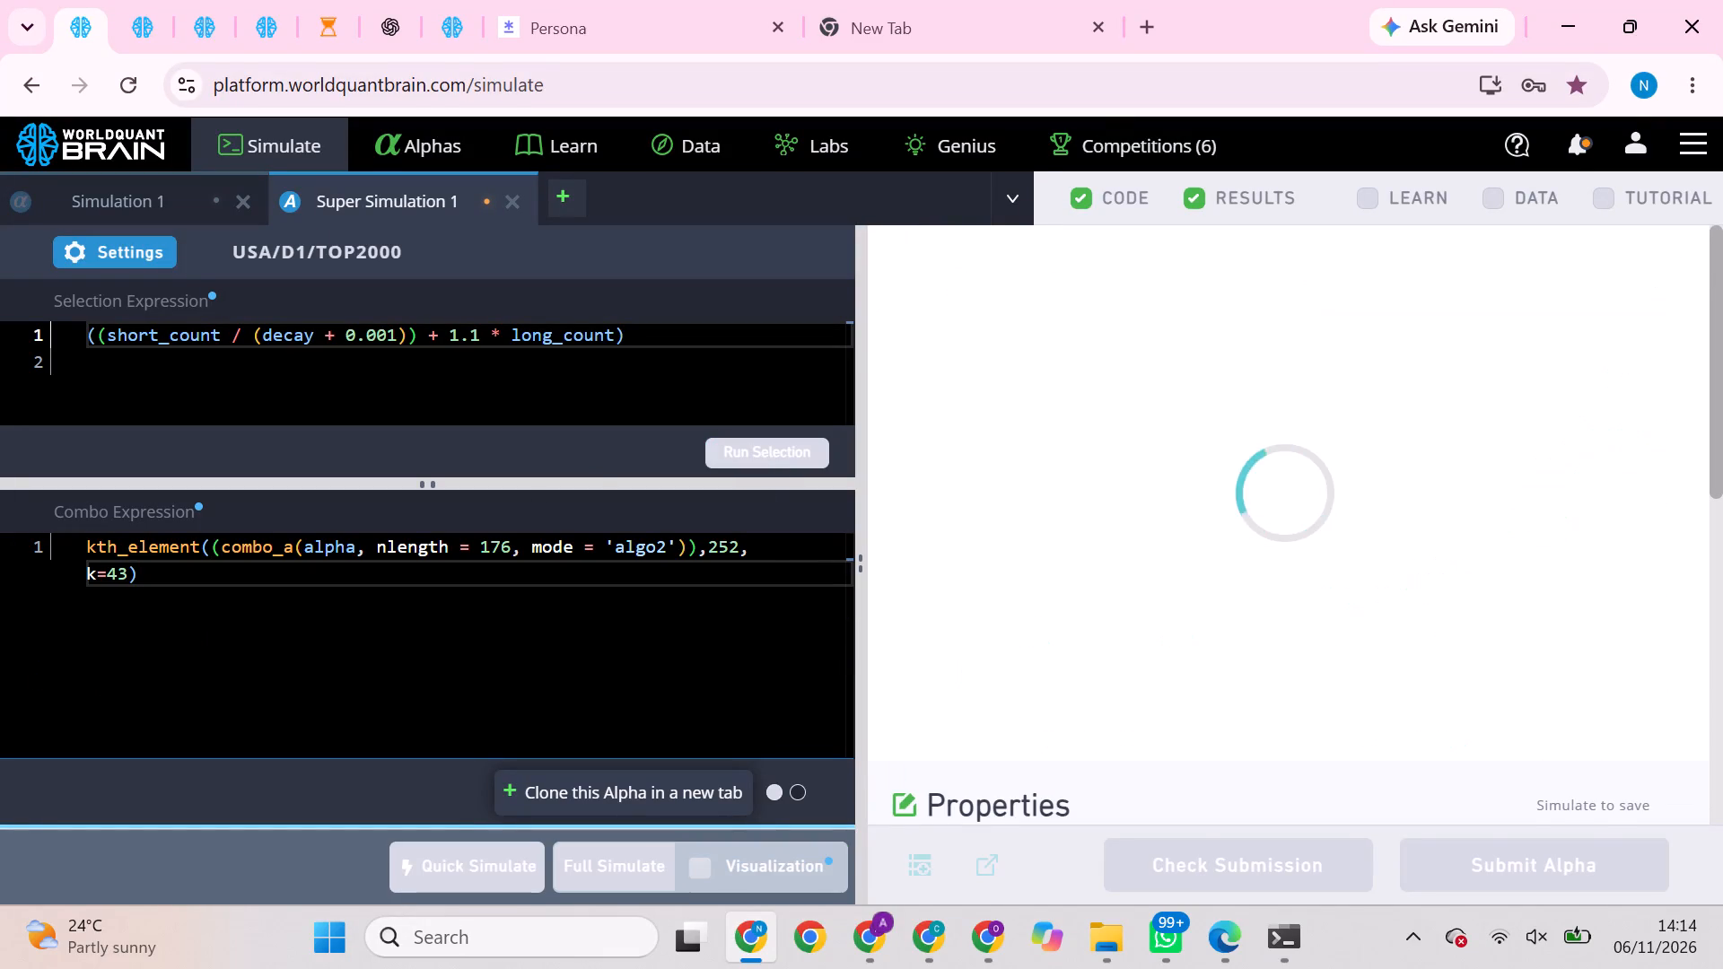
click(634, 867)
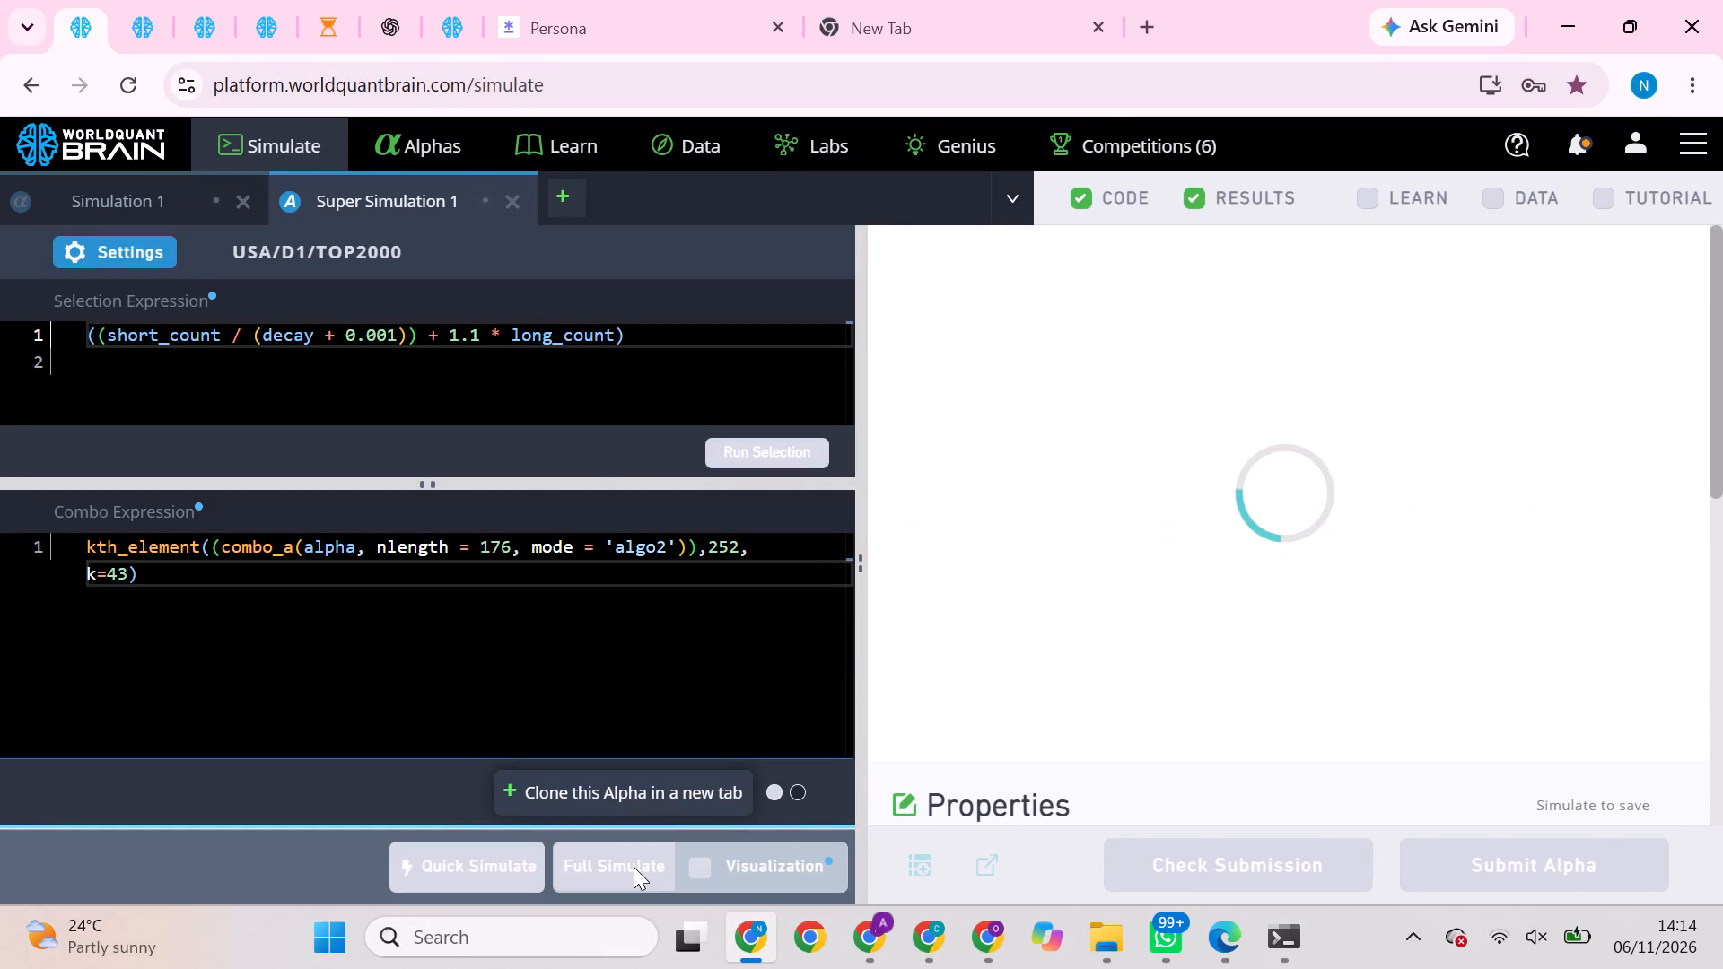
In the other account, fill the empty USA/D1/TOP3000 combo expression with kth_element((combo_a(alpha, nlength = 176, mode = 'algo2')),252, k=43) and run selection and full simulation.
click(877, 930)
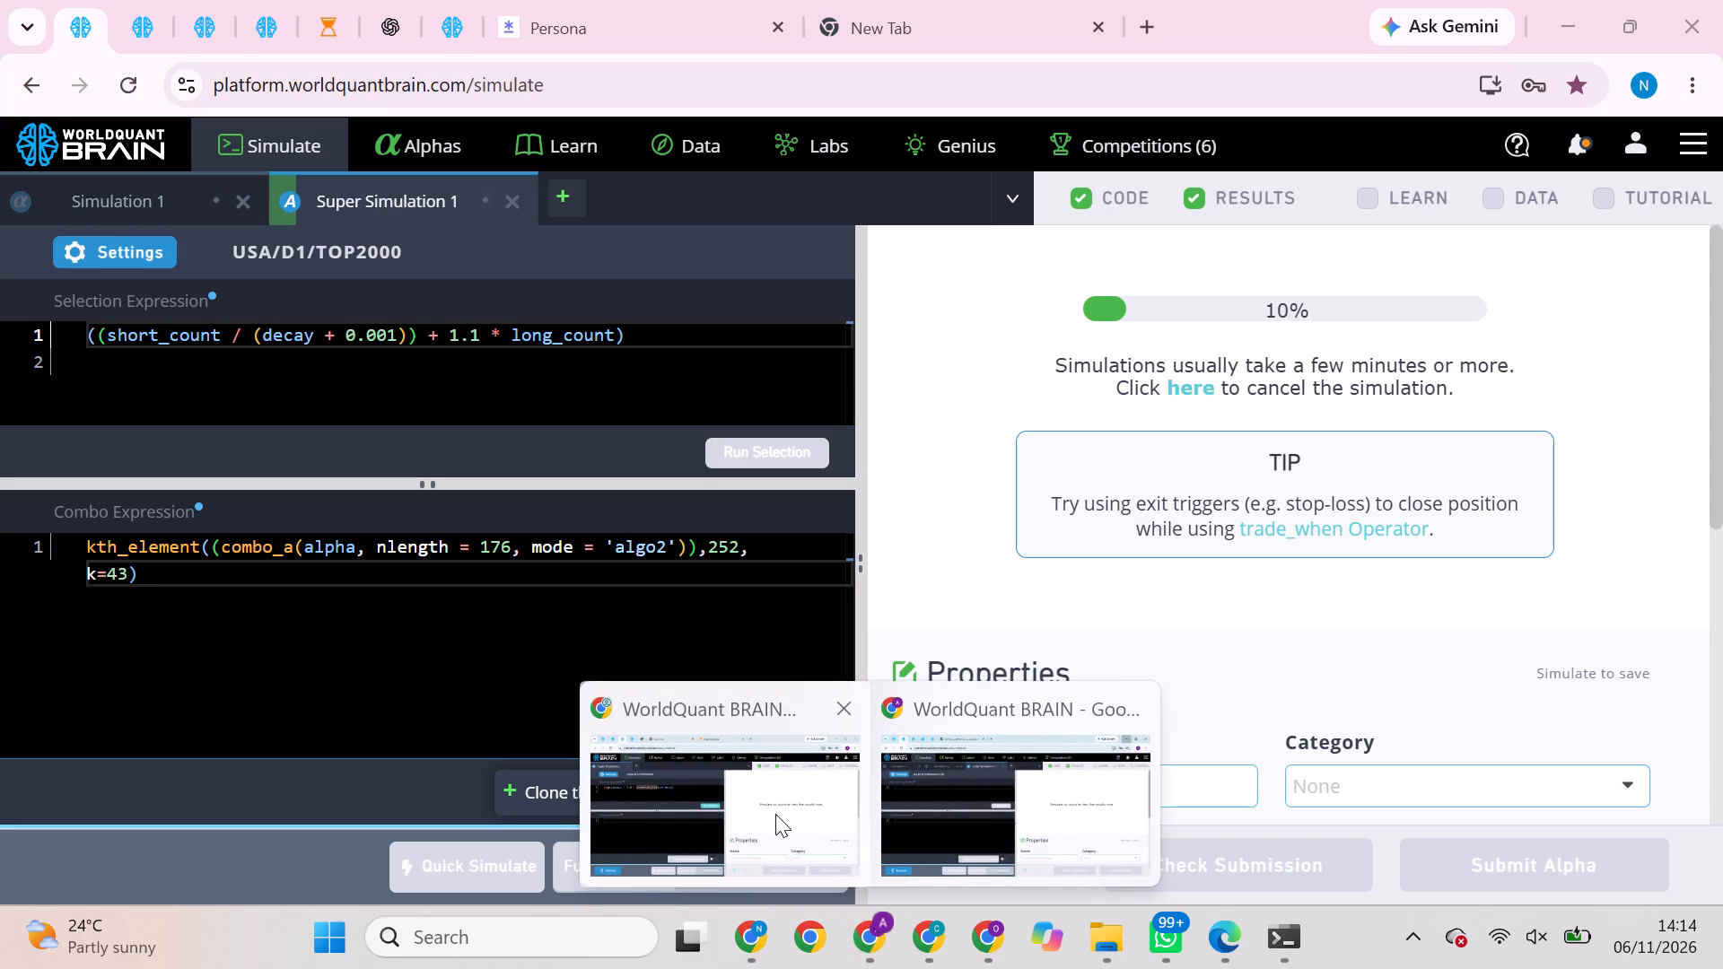
click(775, 814)
click(384, 531)
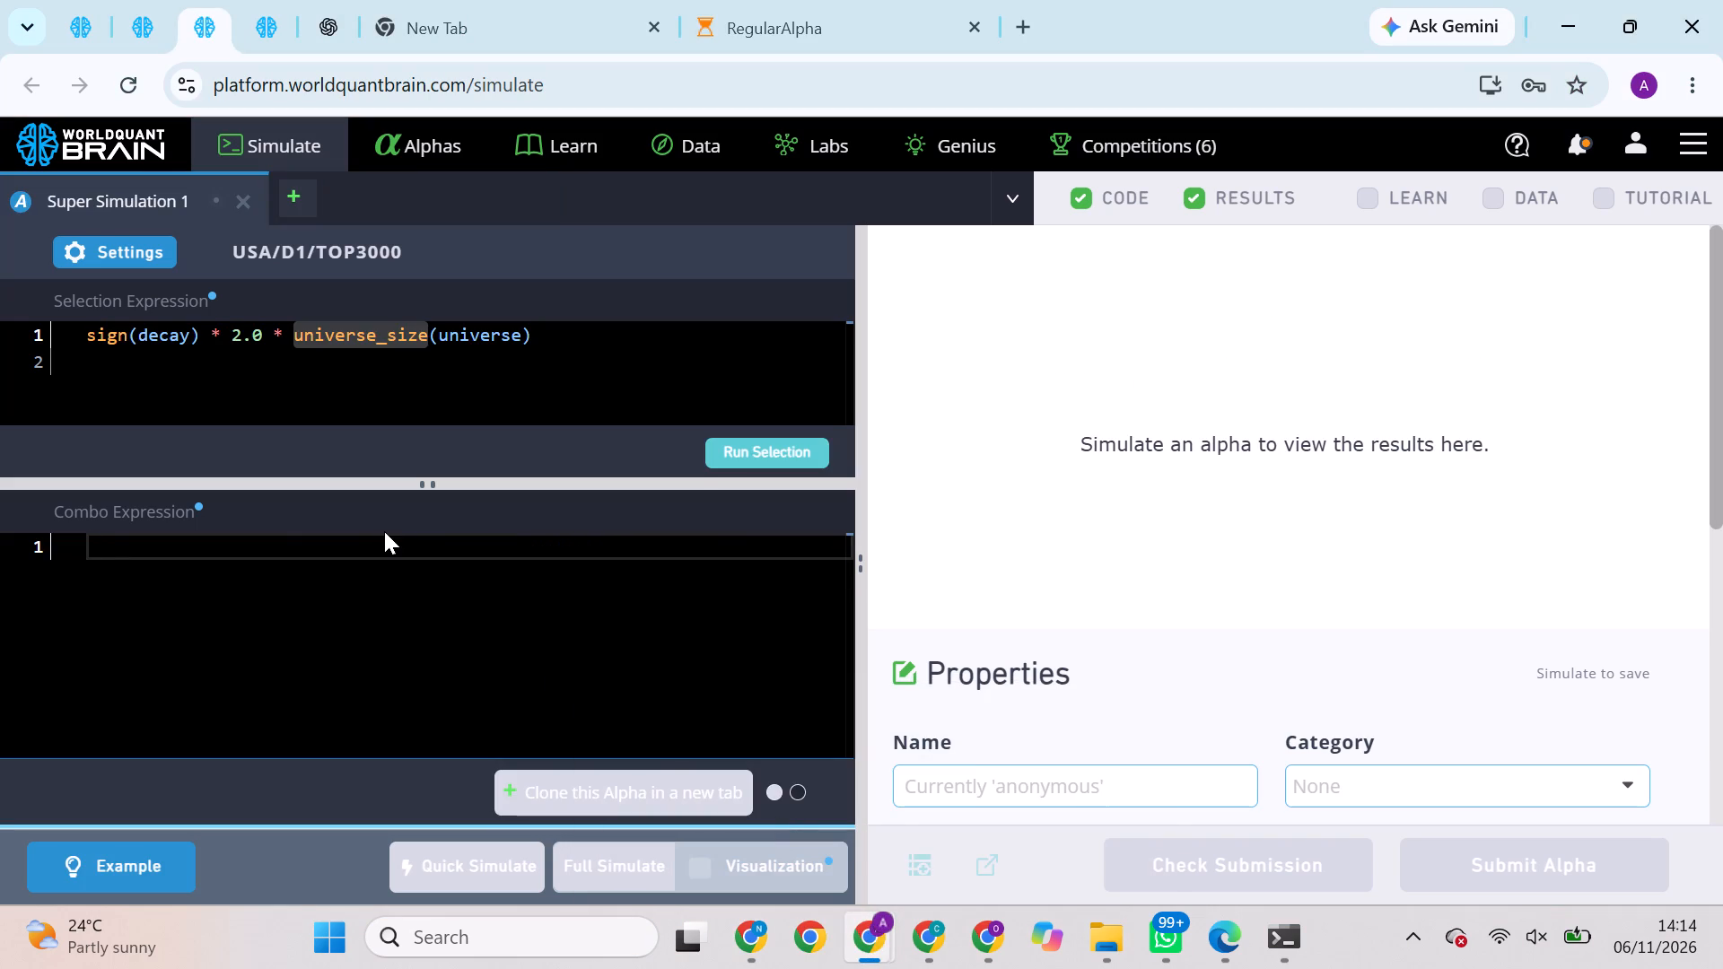
click(373, 536)
key(ctrl+v)
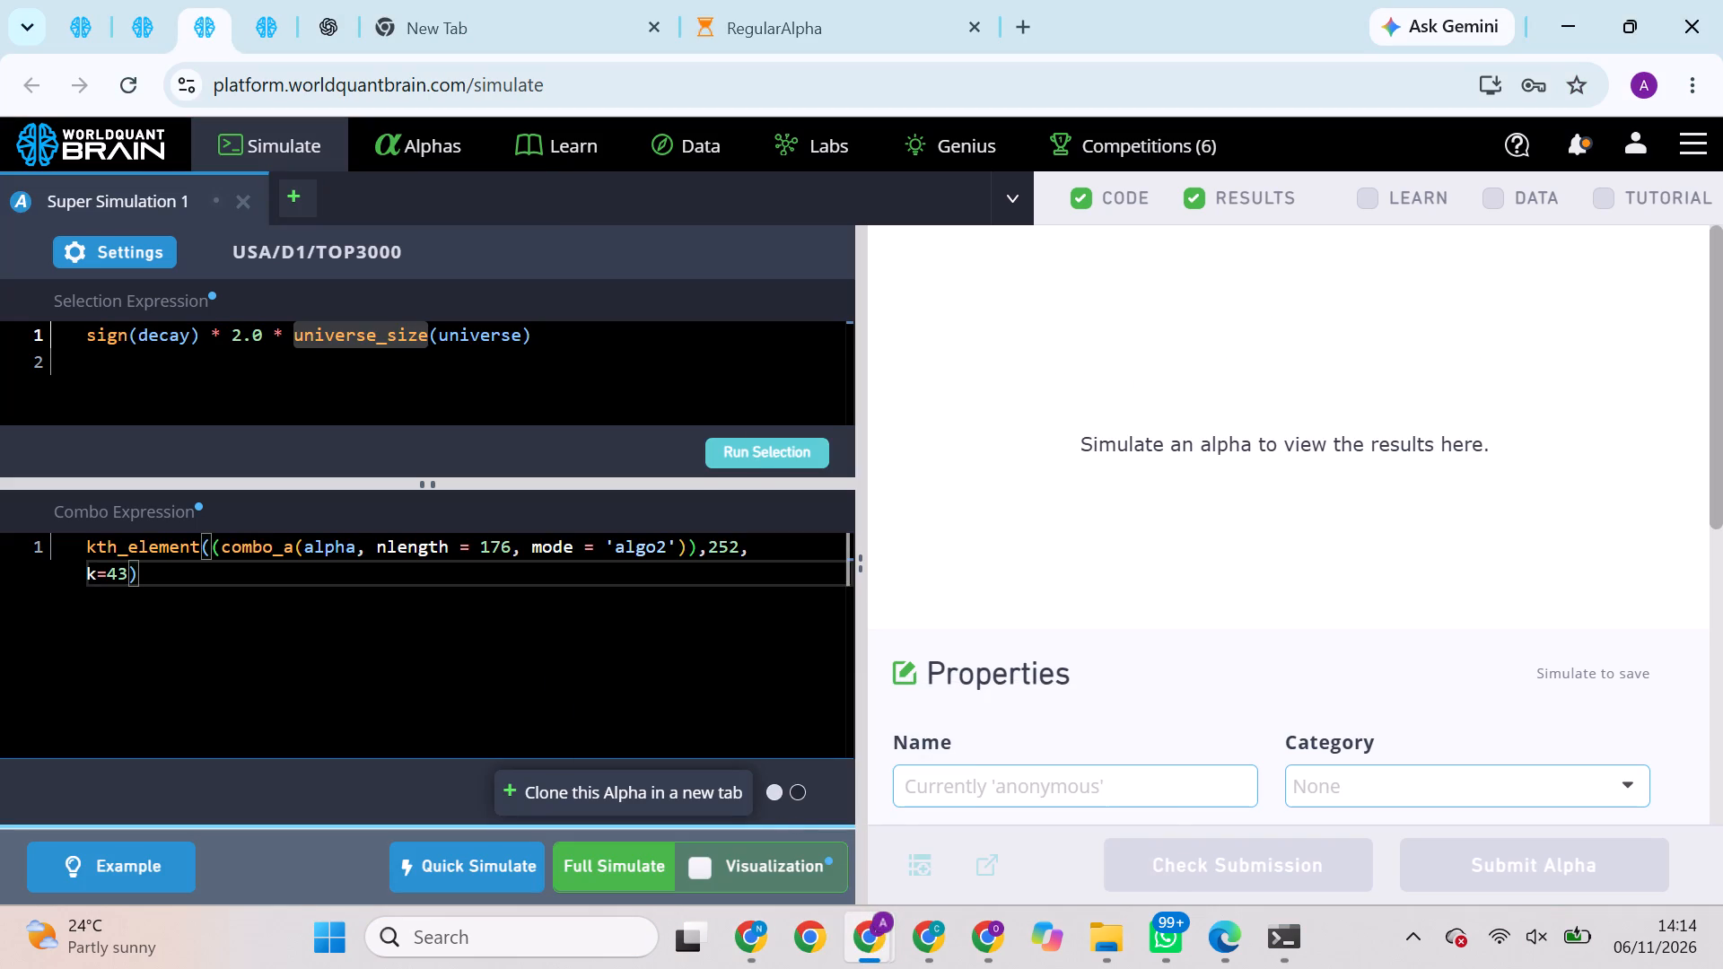
click(754, 446)
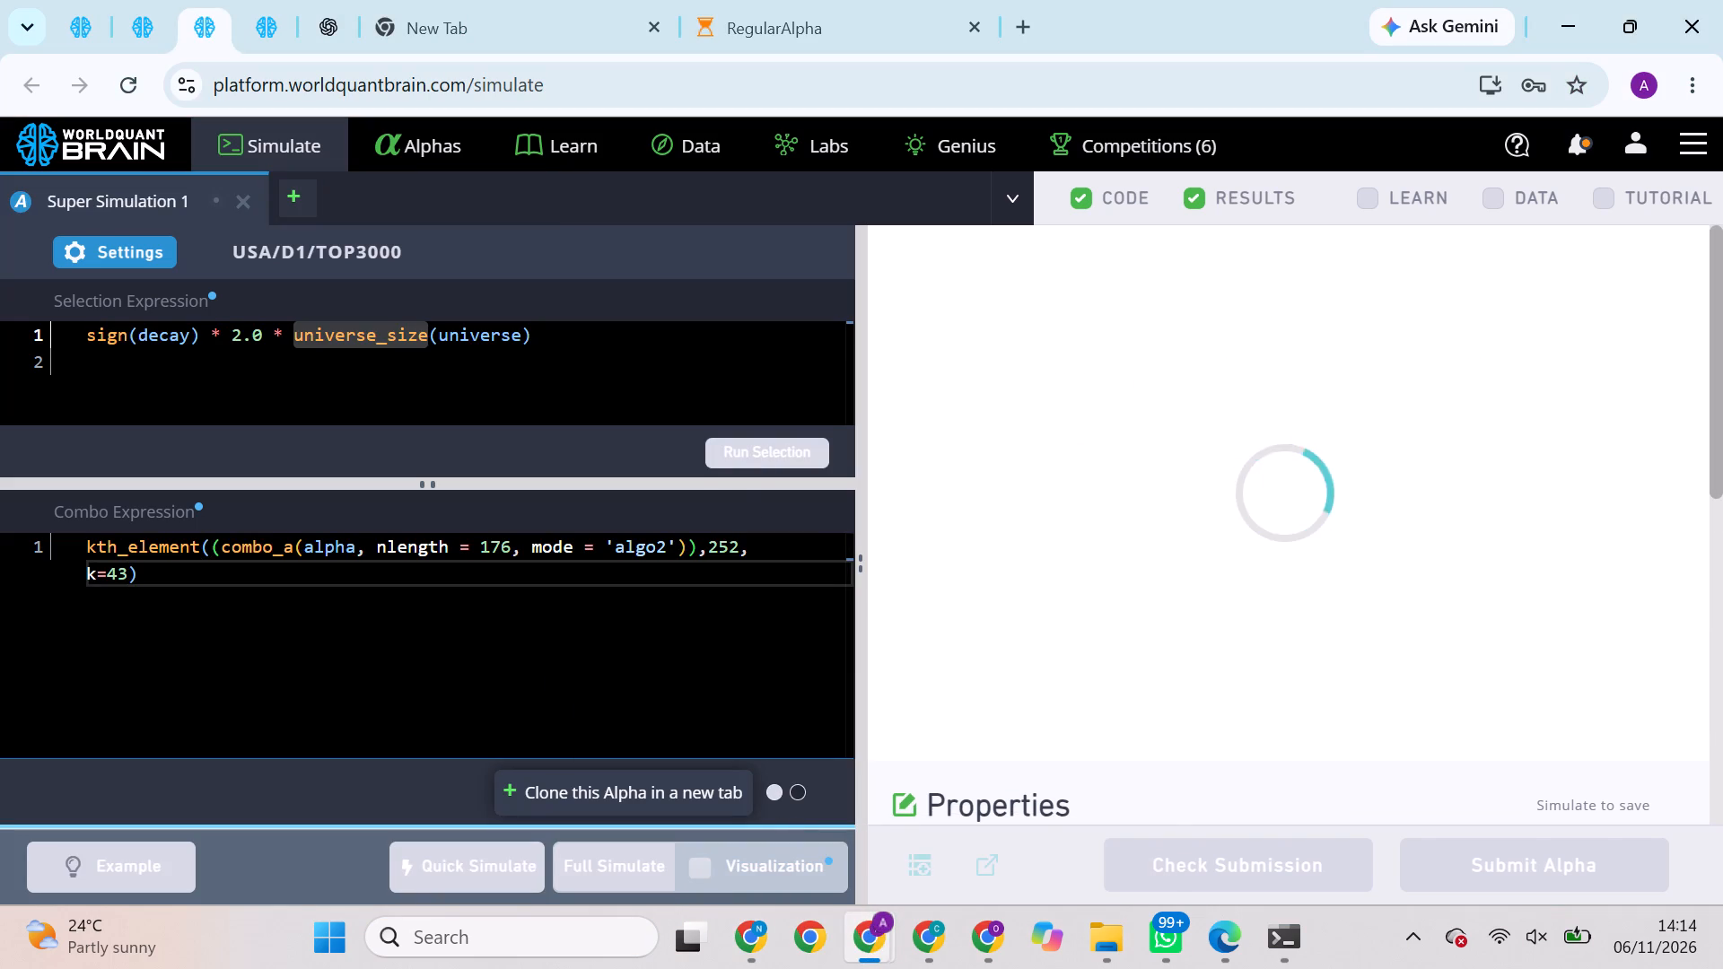
click(628, 868)
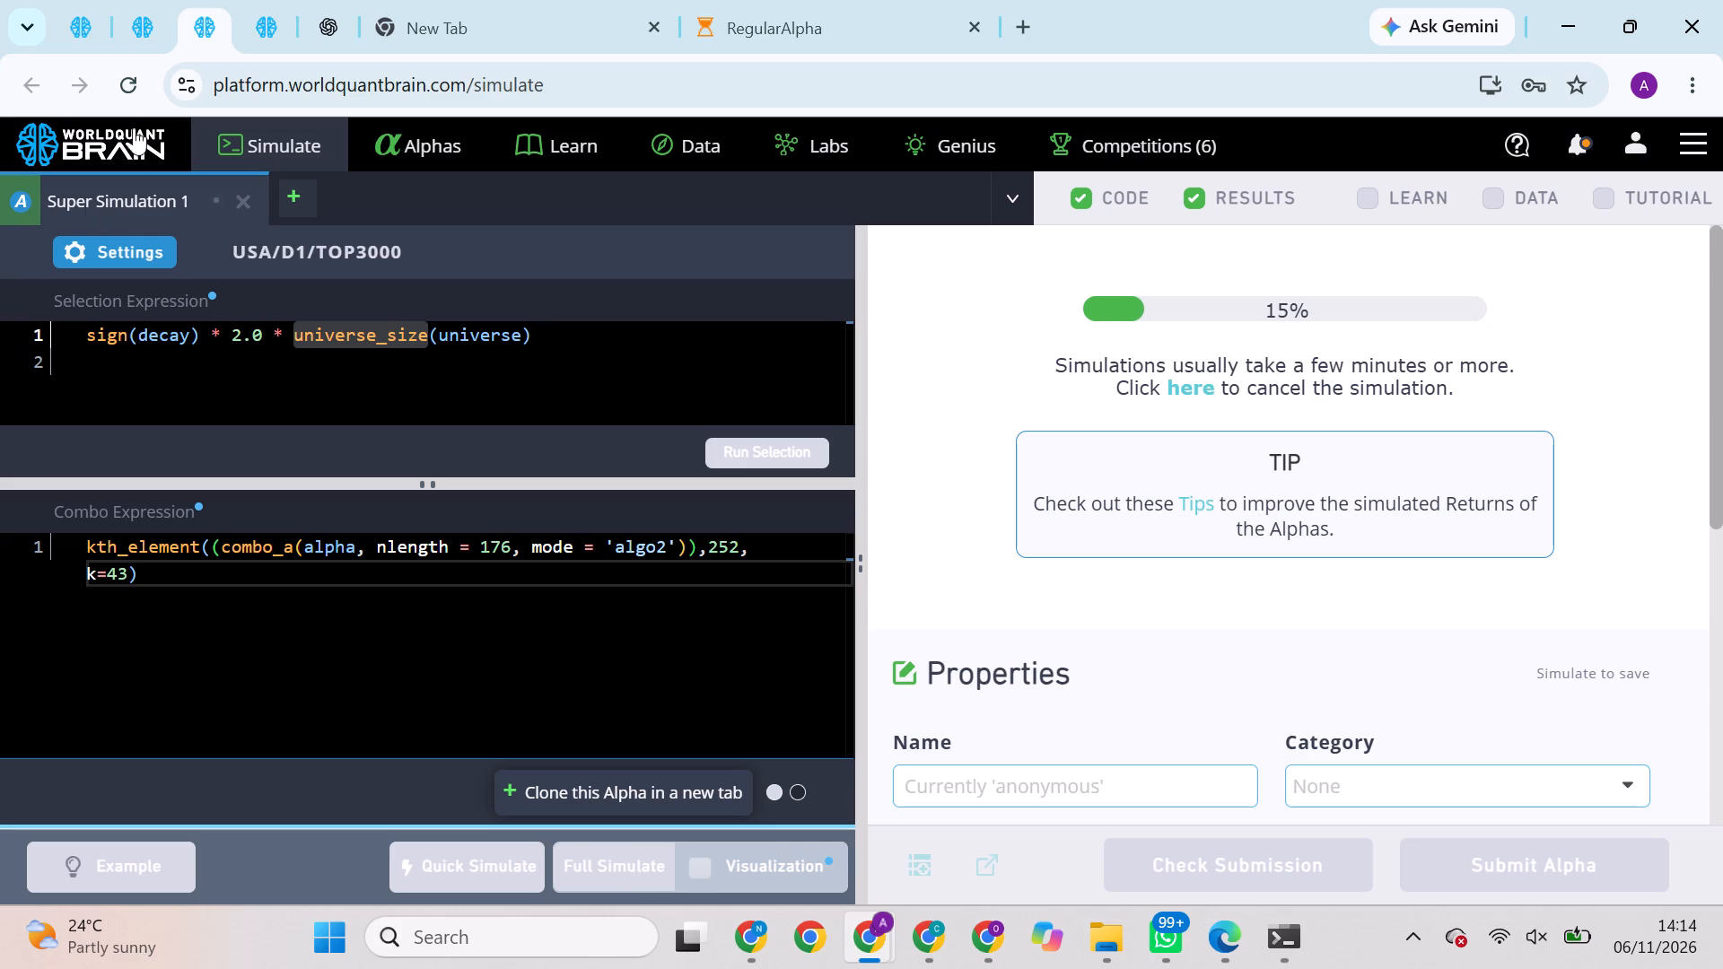
Replace the SUBINDUSTRY-based super simulation's combo expression with kth_element((combo_a(alpha, nlength = 176, mode = 'algo2')),252, k=43) and try running selection and full simulation.
click(144, 13)
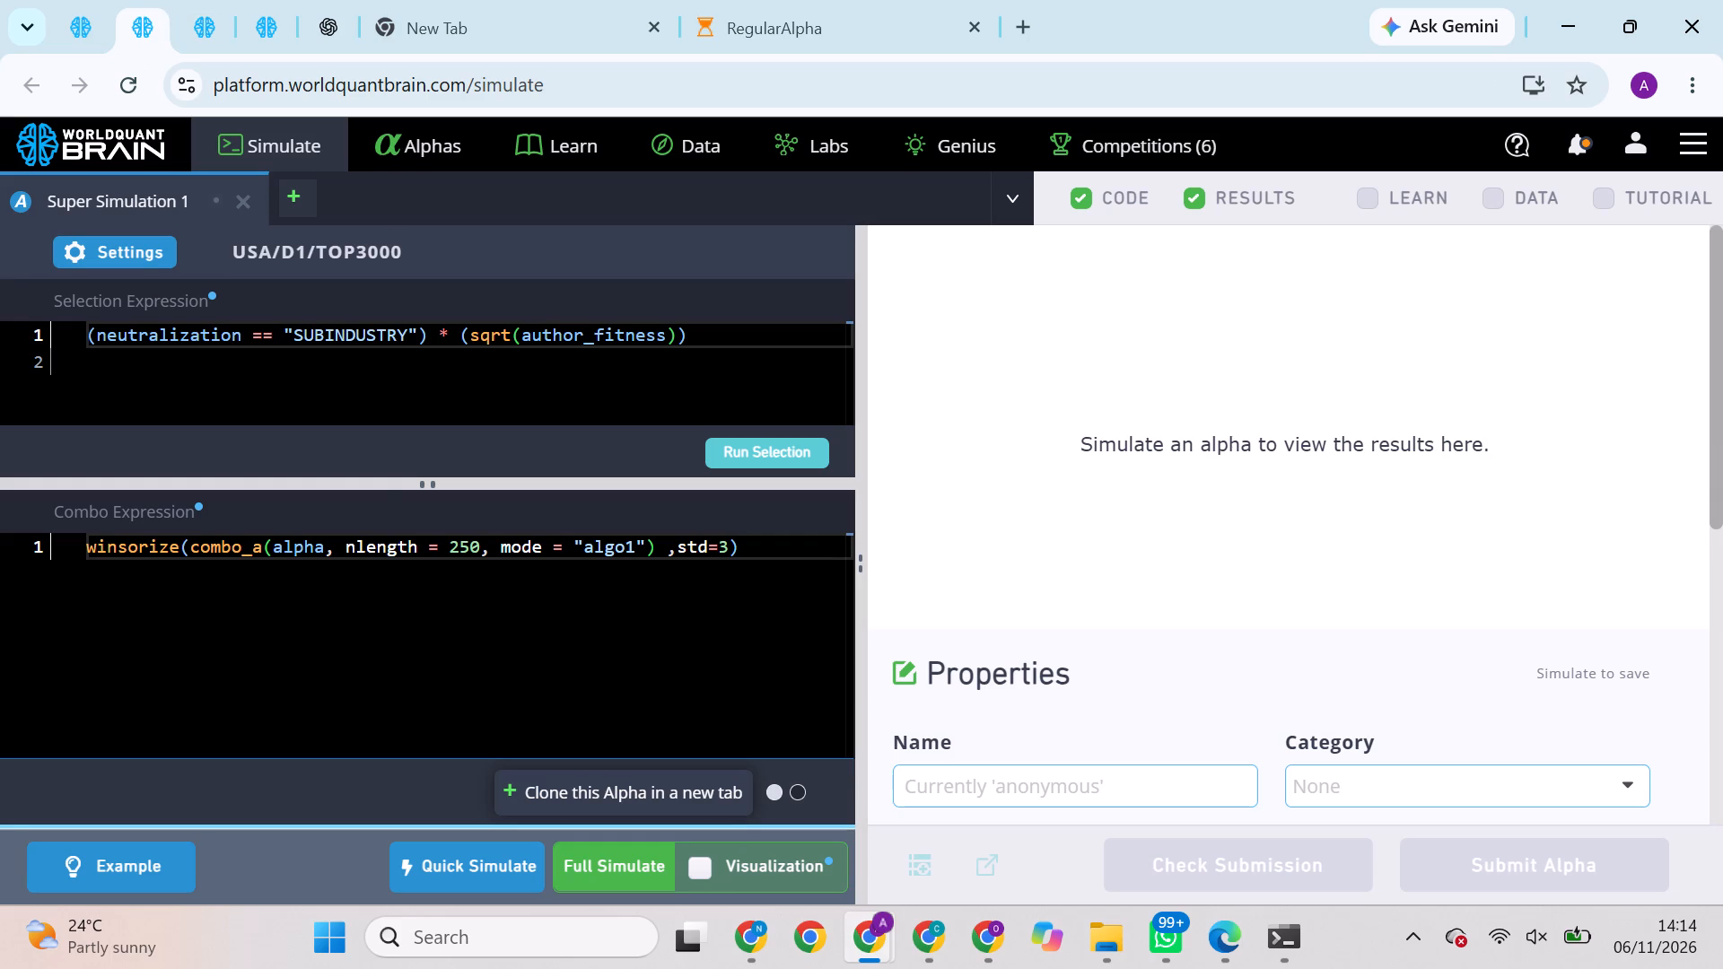
triple_click(431, 542)
click(431, 542)
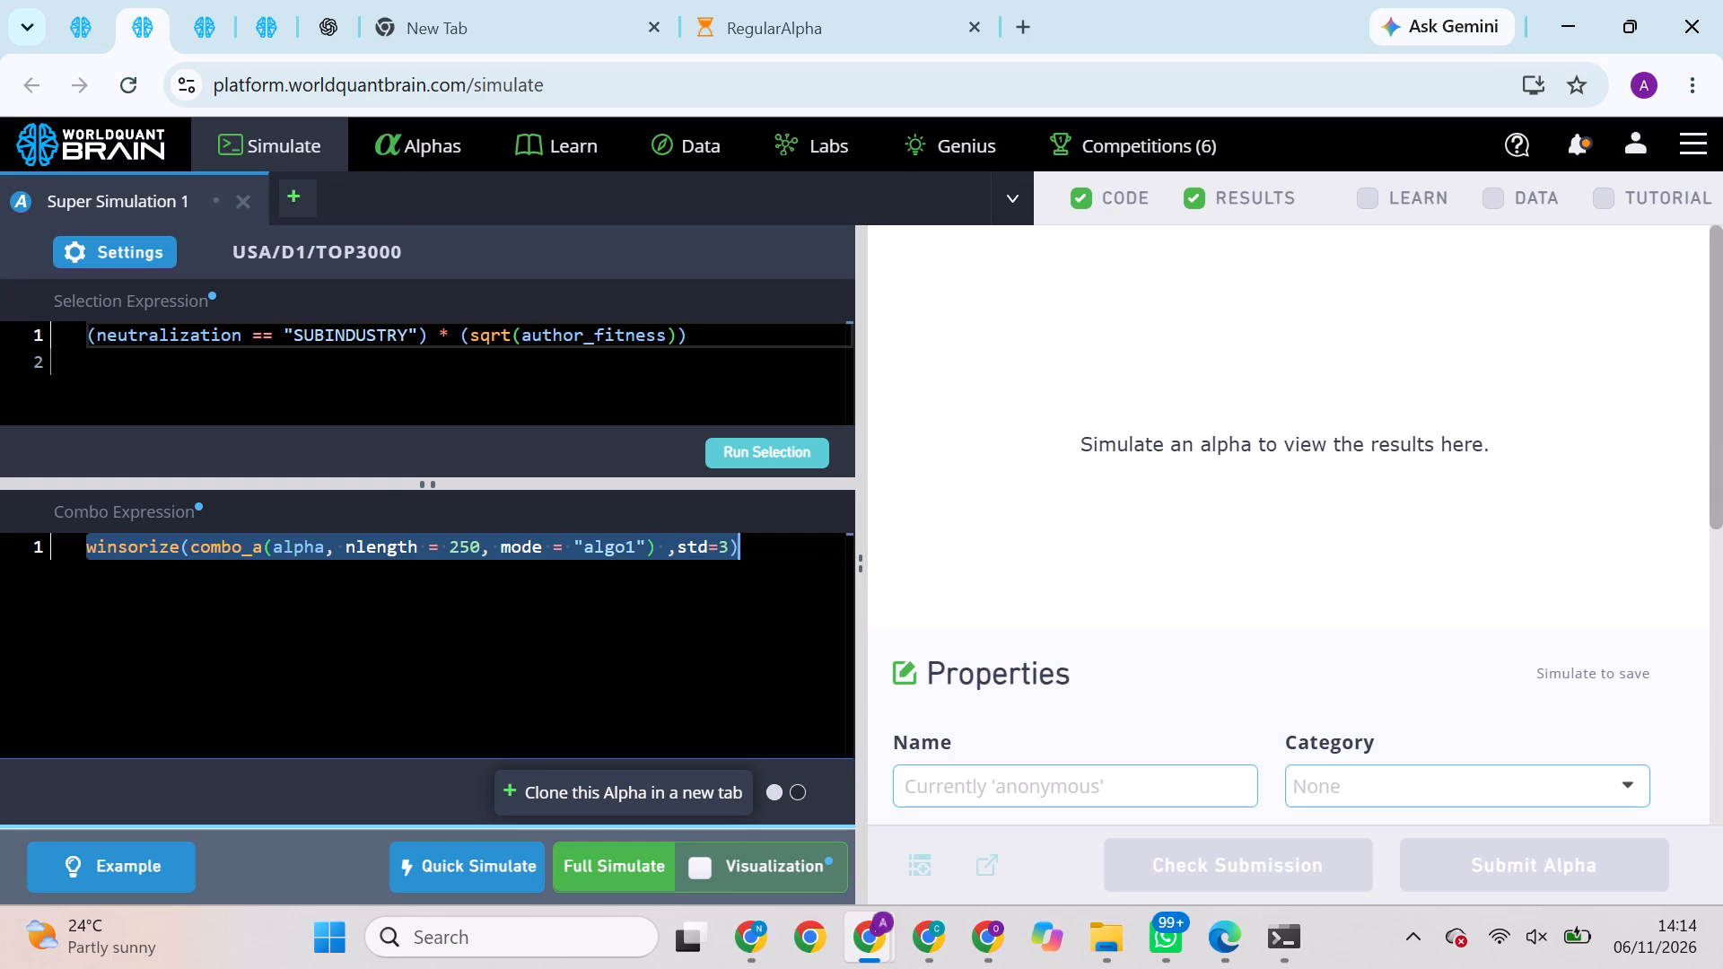
key(ctrl+v)
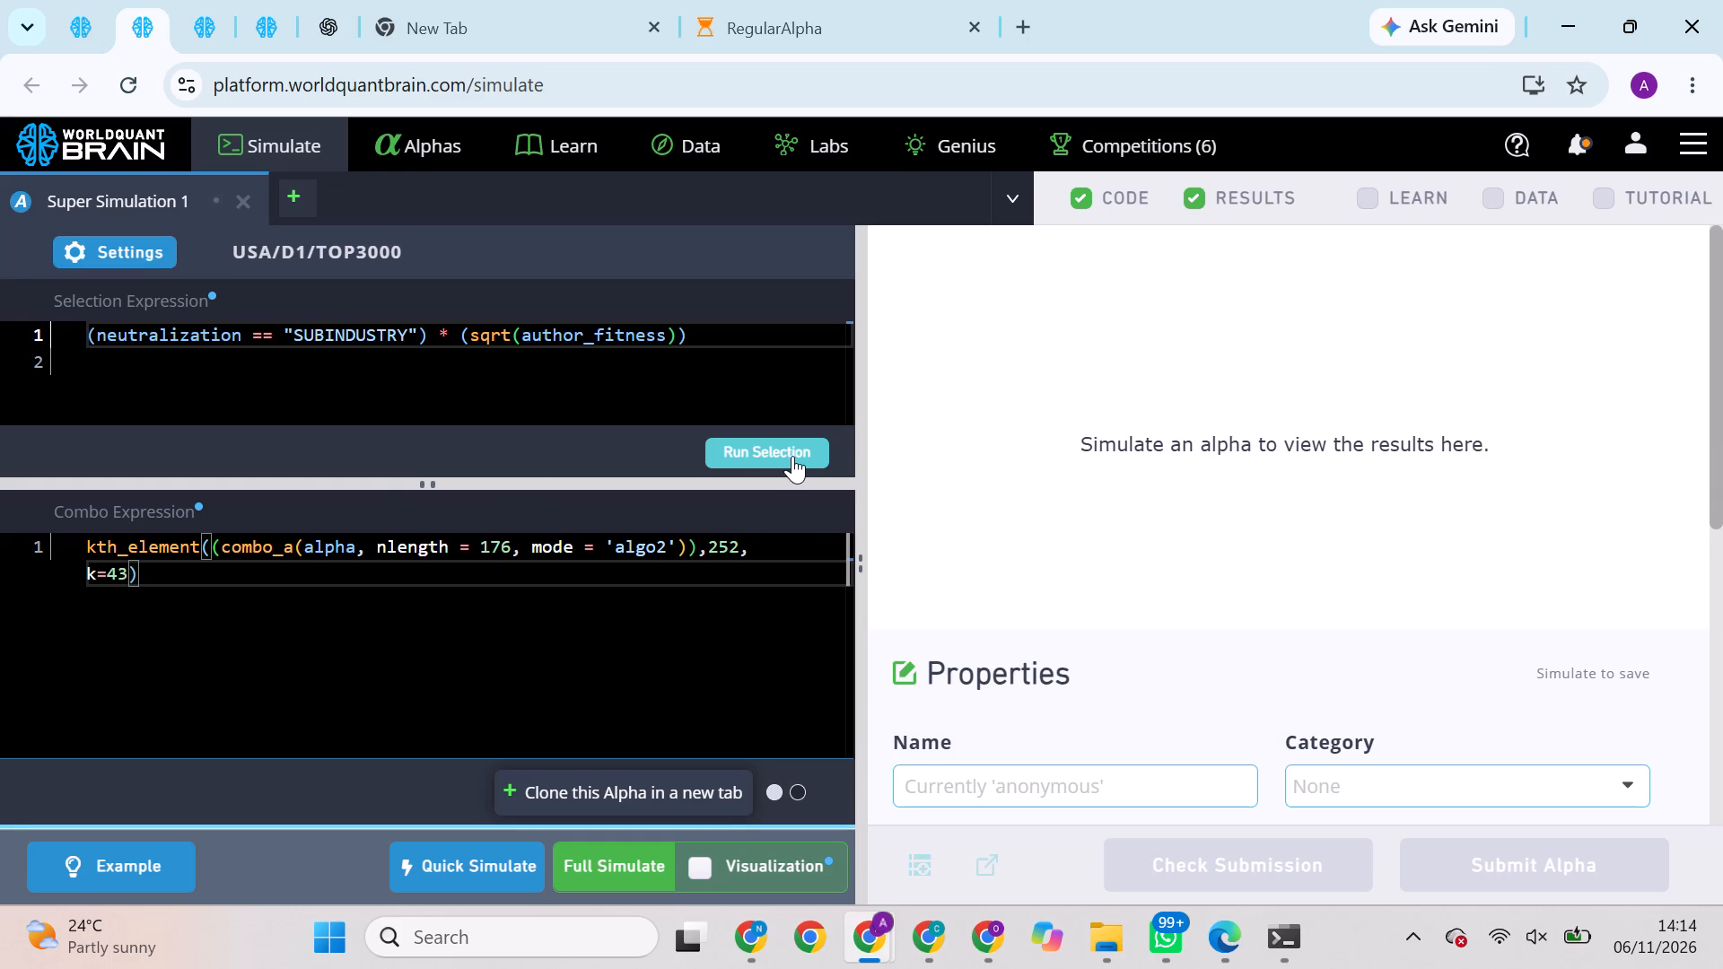
click(795, 457)
double_click(791, 455)
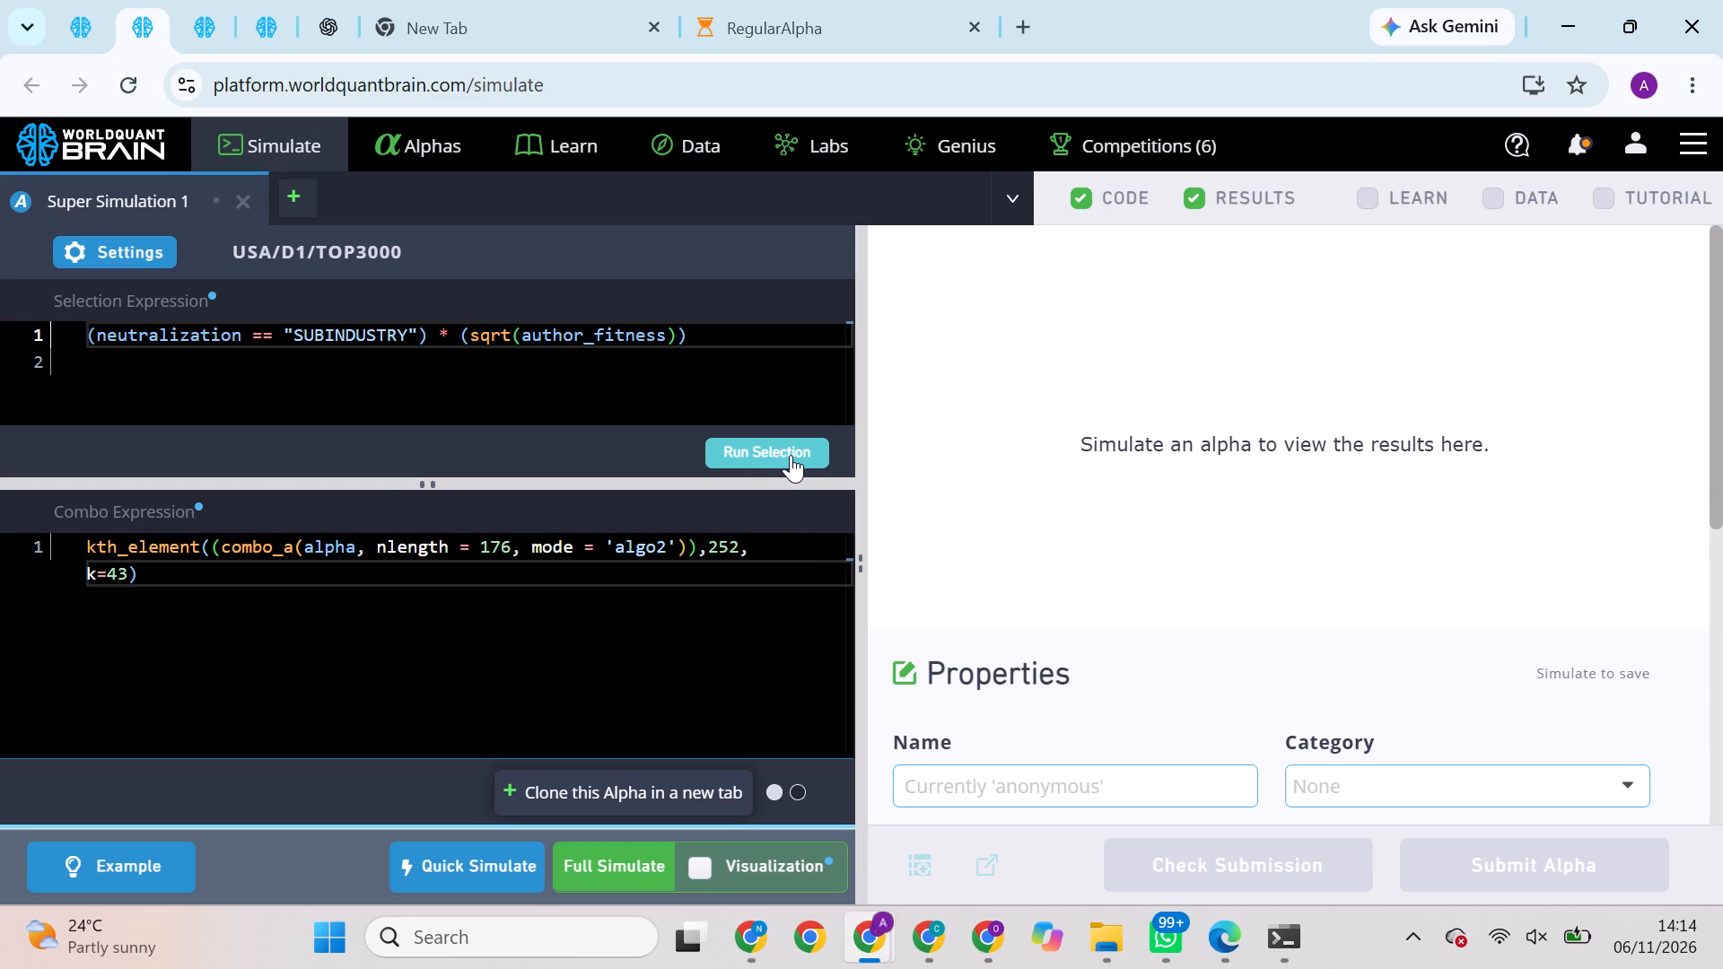
triple_click(791, 455)
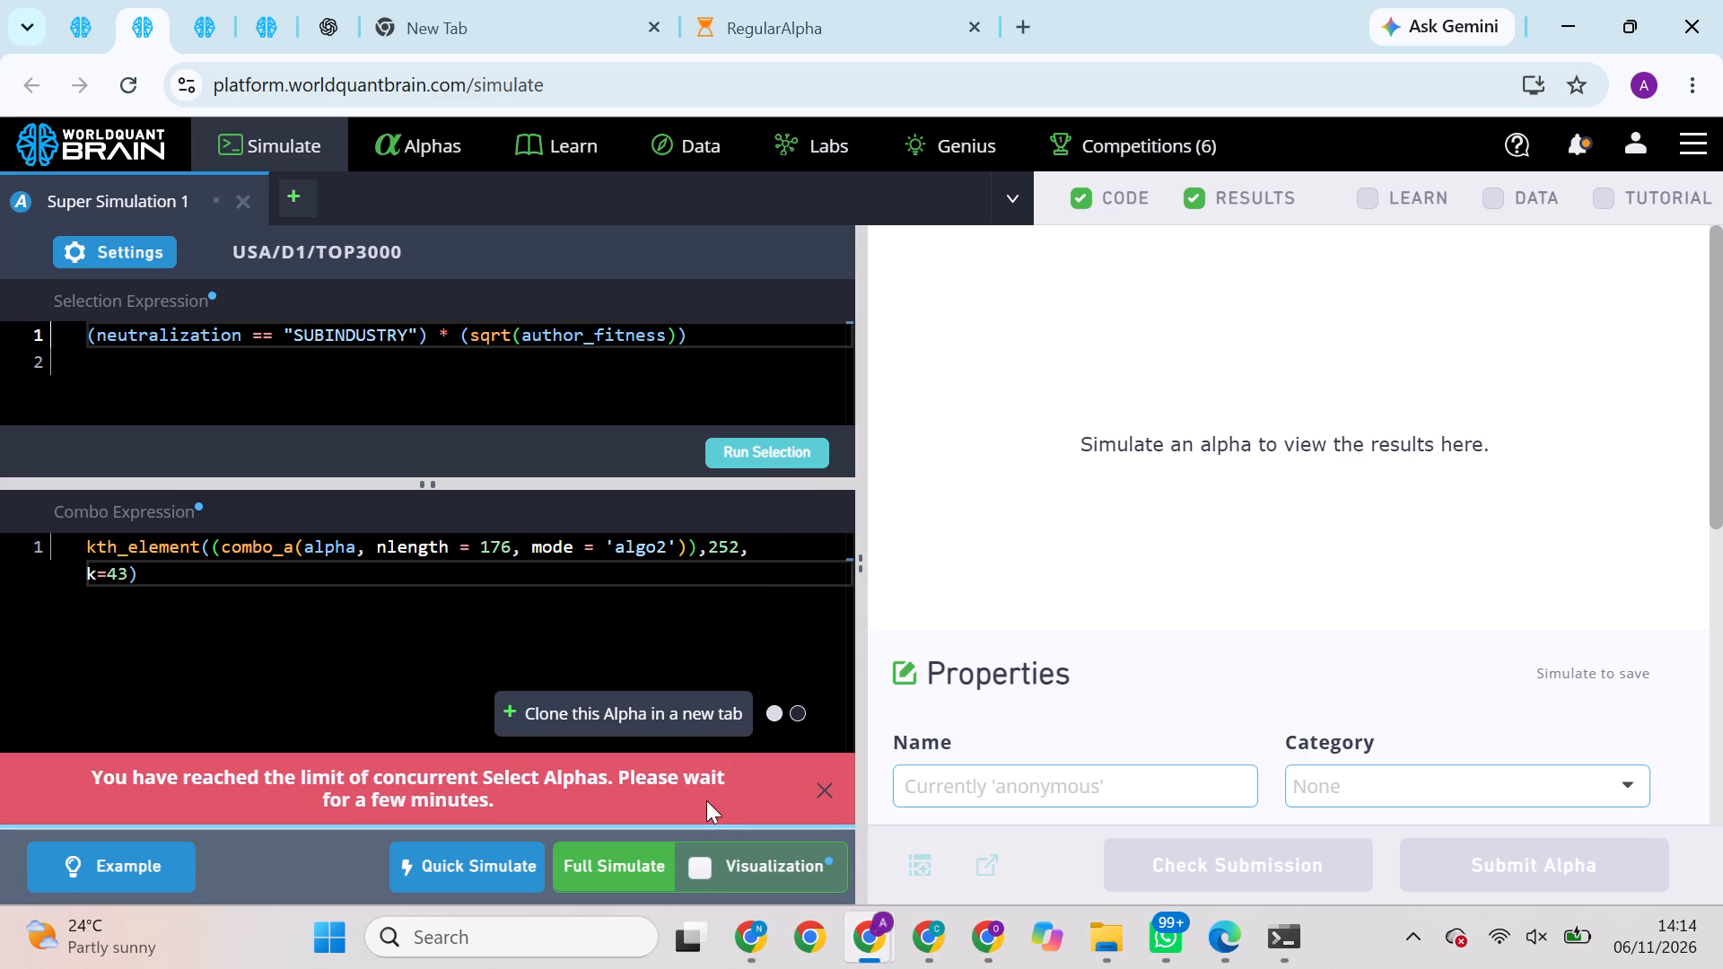
click(580, 868)
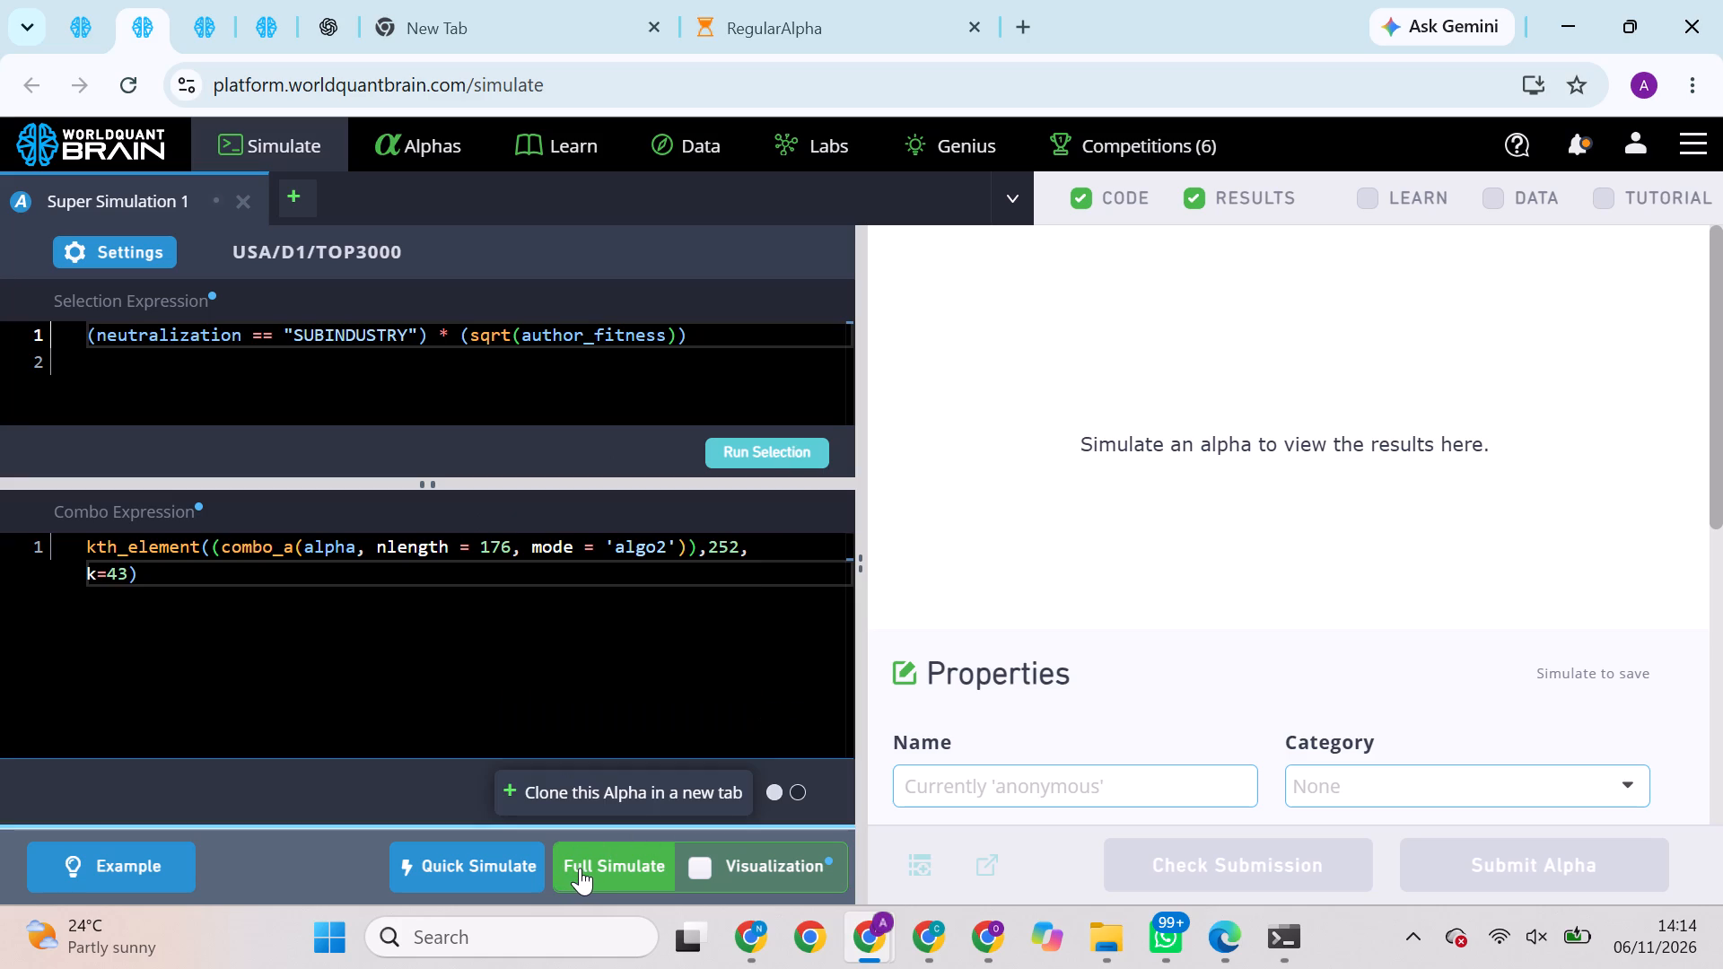
Check the progress of the running USA/D1/TOP3000, GLB/D1/MINVOL1M and USA/D1/TOP2000 super simulations across both accounts.
click(199, 11)
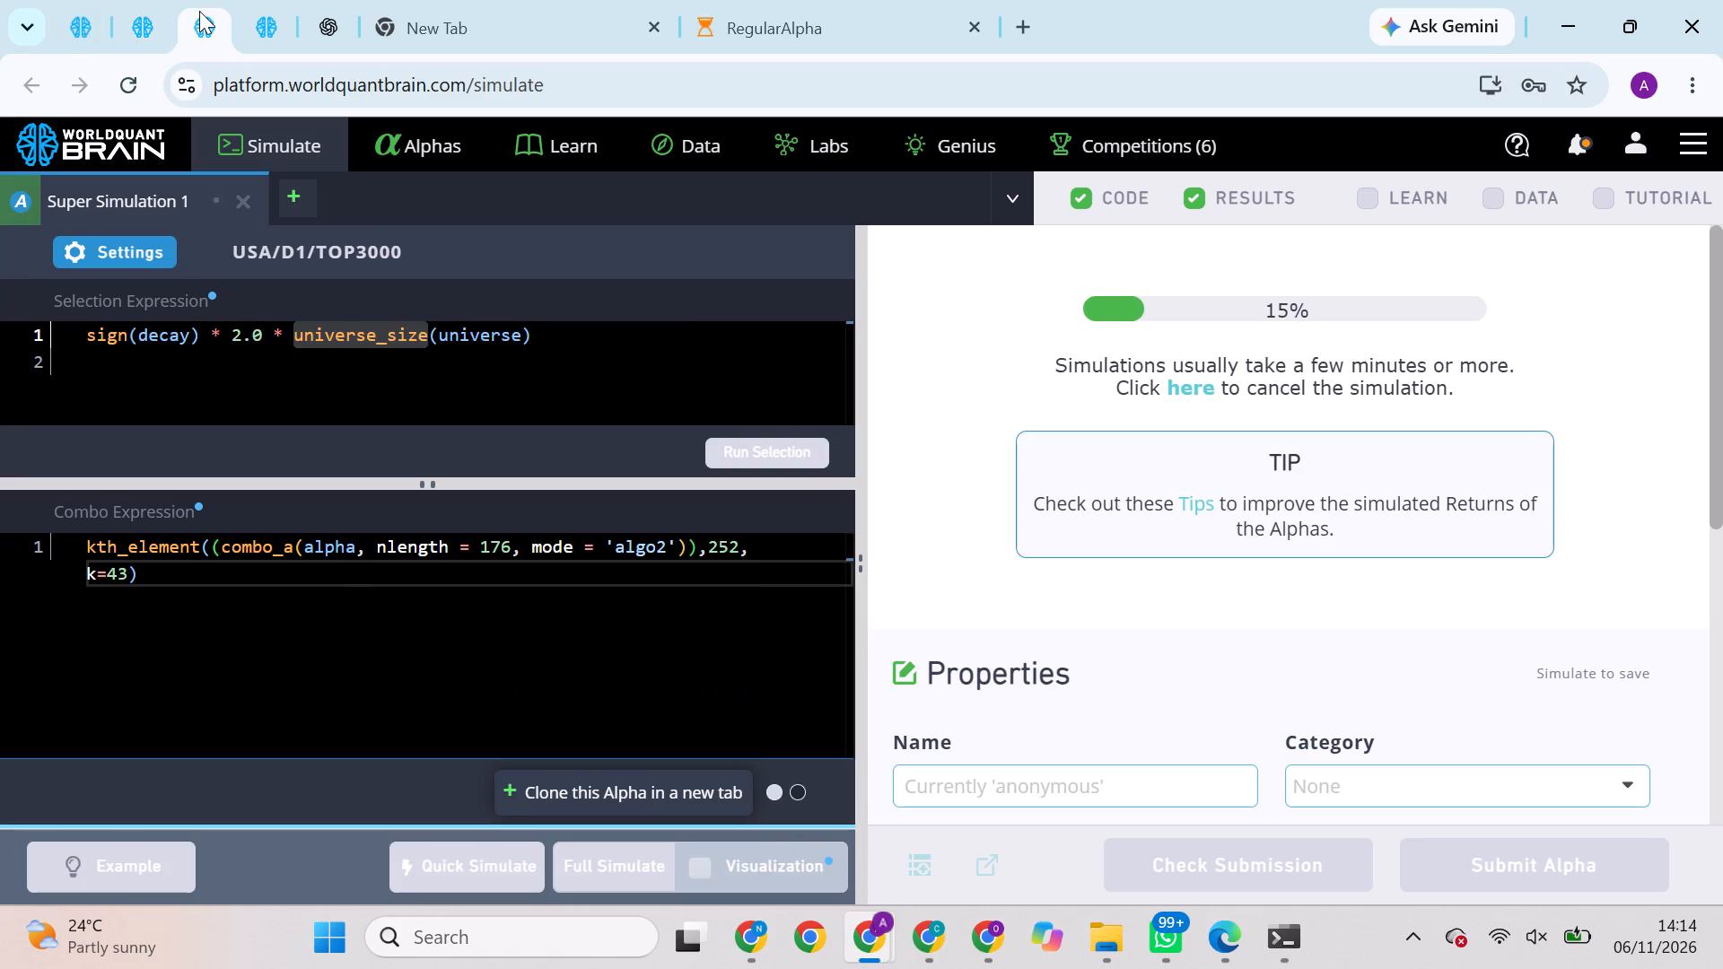
click(276, 6)
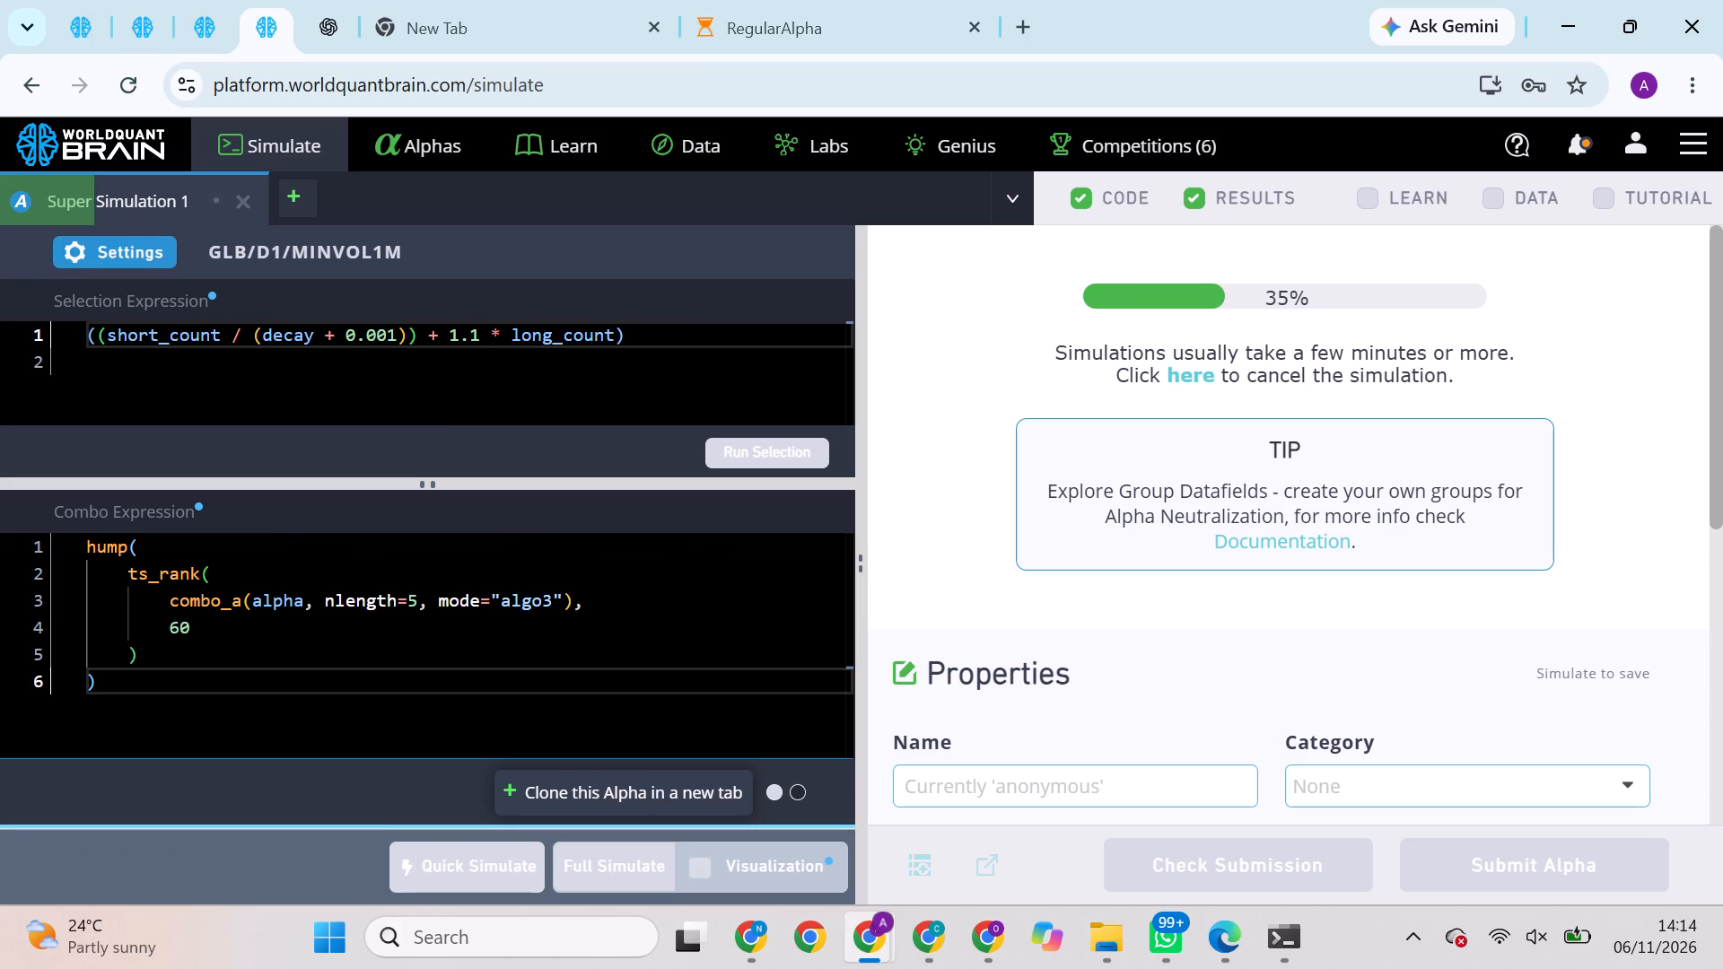
click(764, 943)
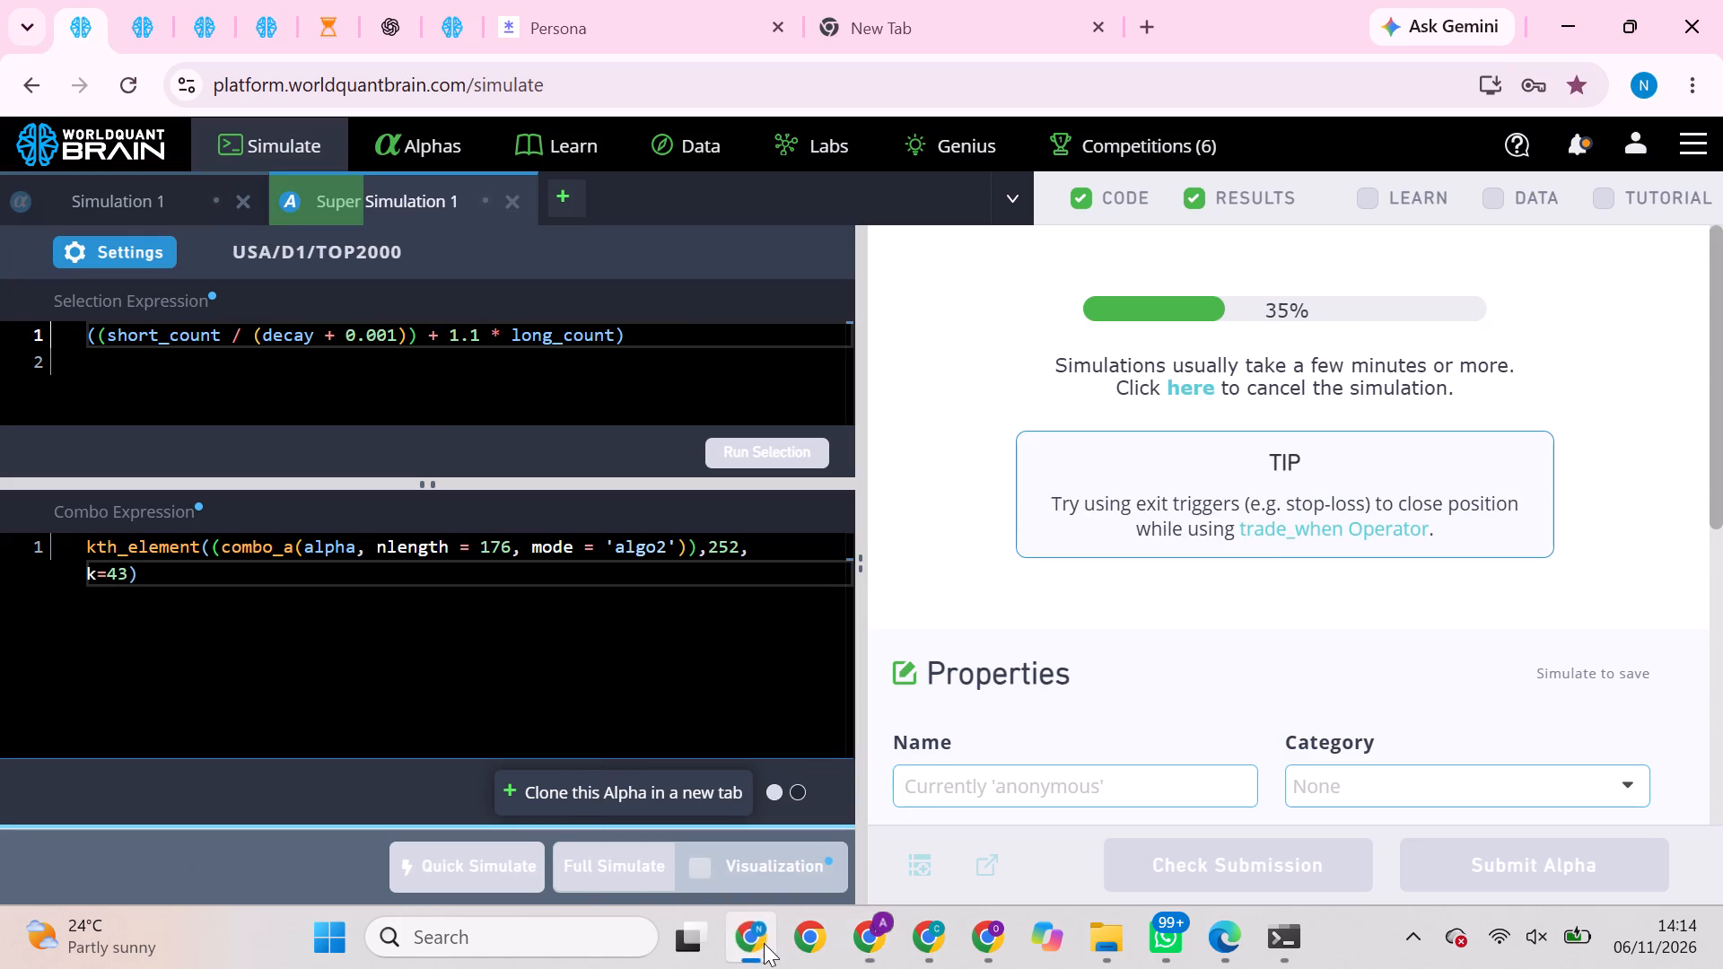
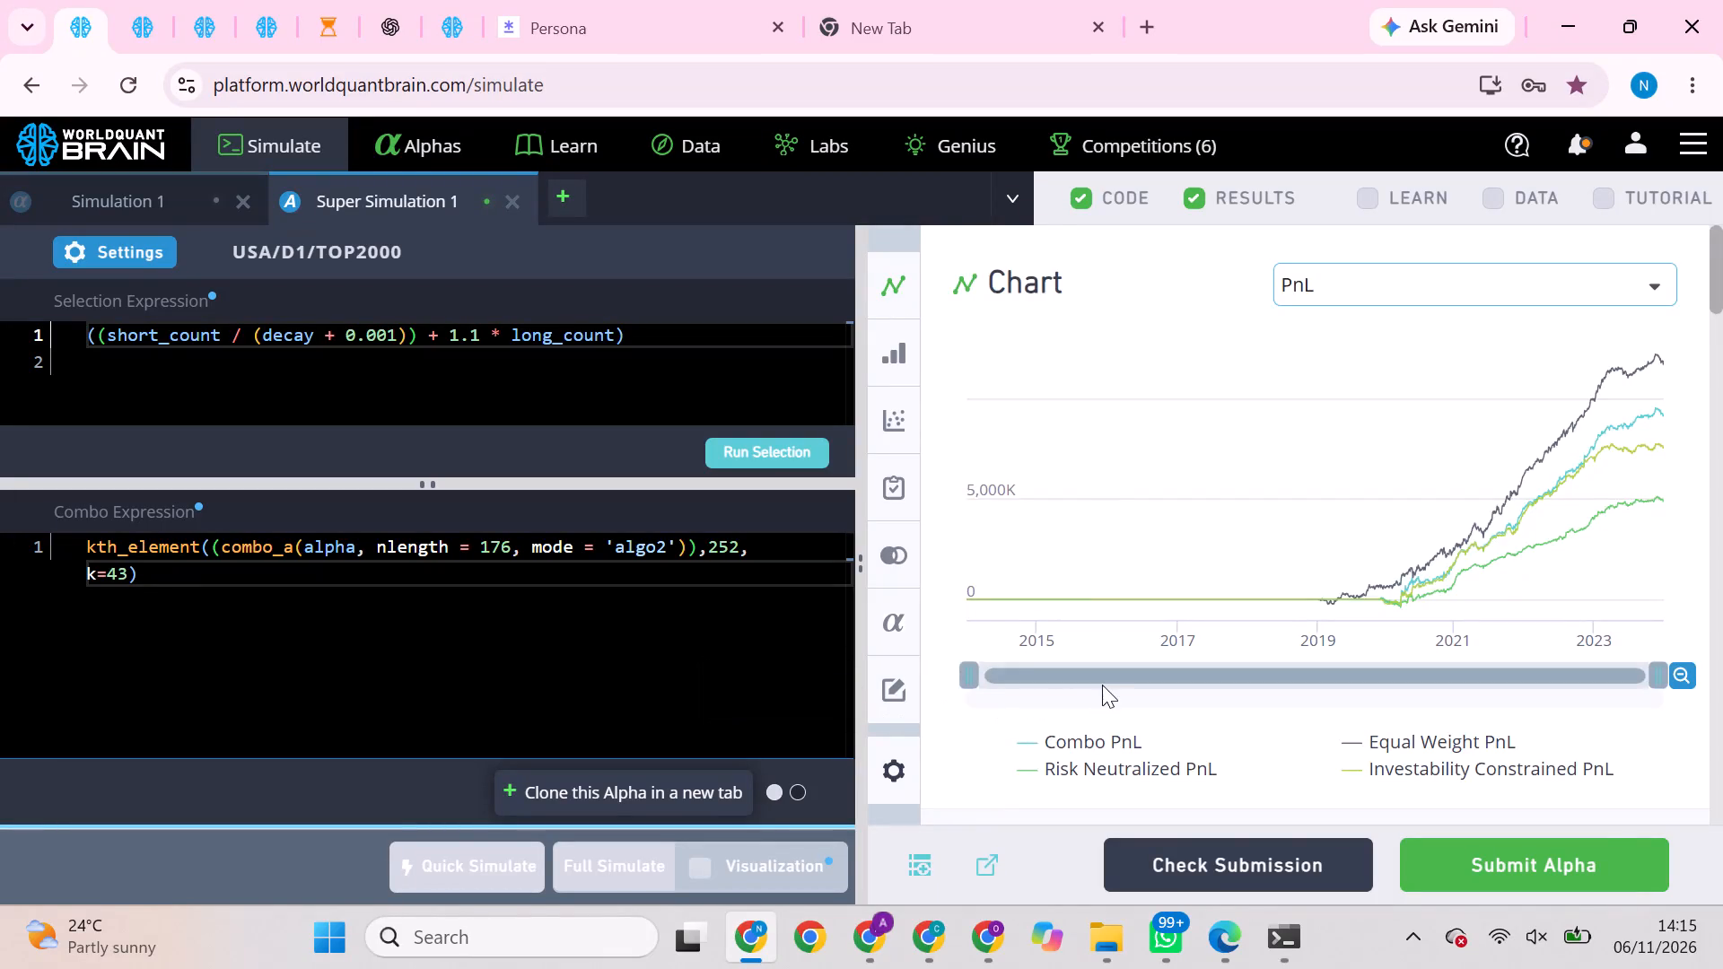
Review the finished USA/D1/TOP2000 super simulation's IS summary and calculate its prod correlation.
scroll(1102, 685, down, 1)
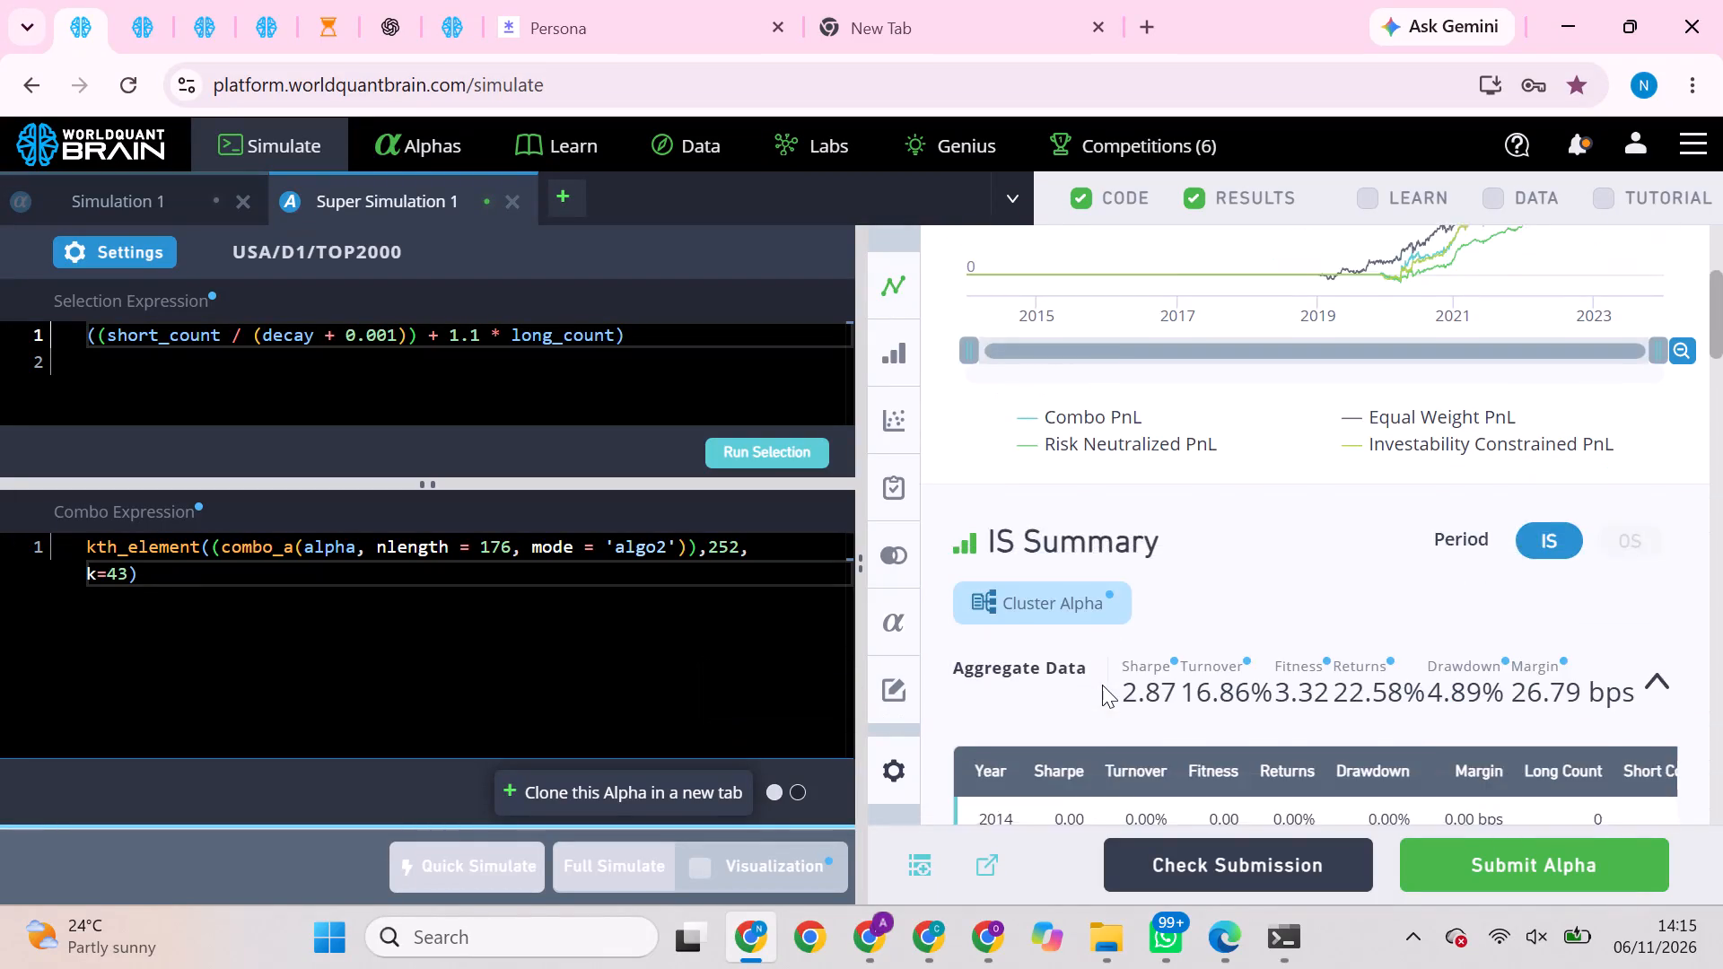
scroll(1102, 685, down, 3)
scroll(1307, 674, down, 1)
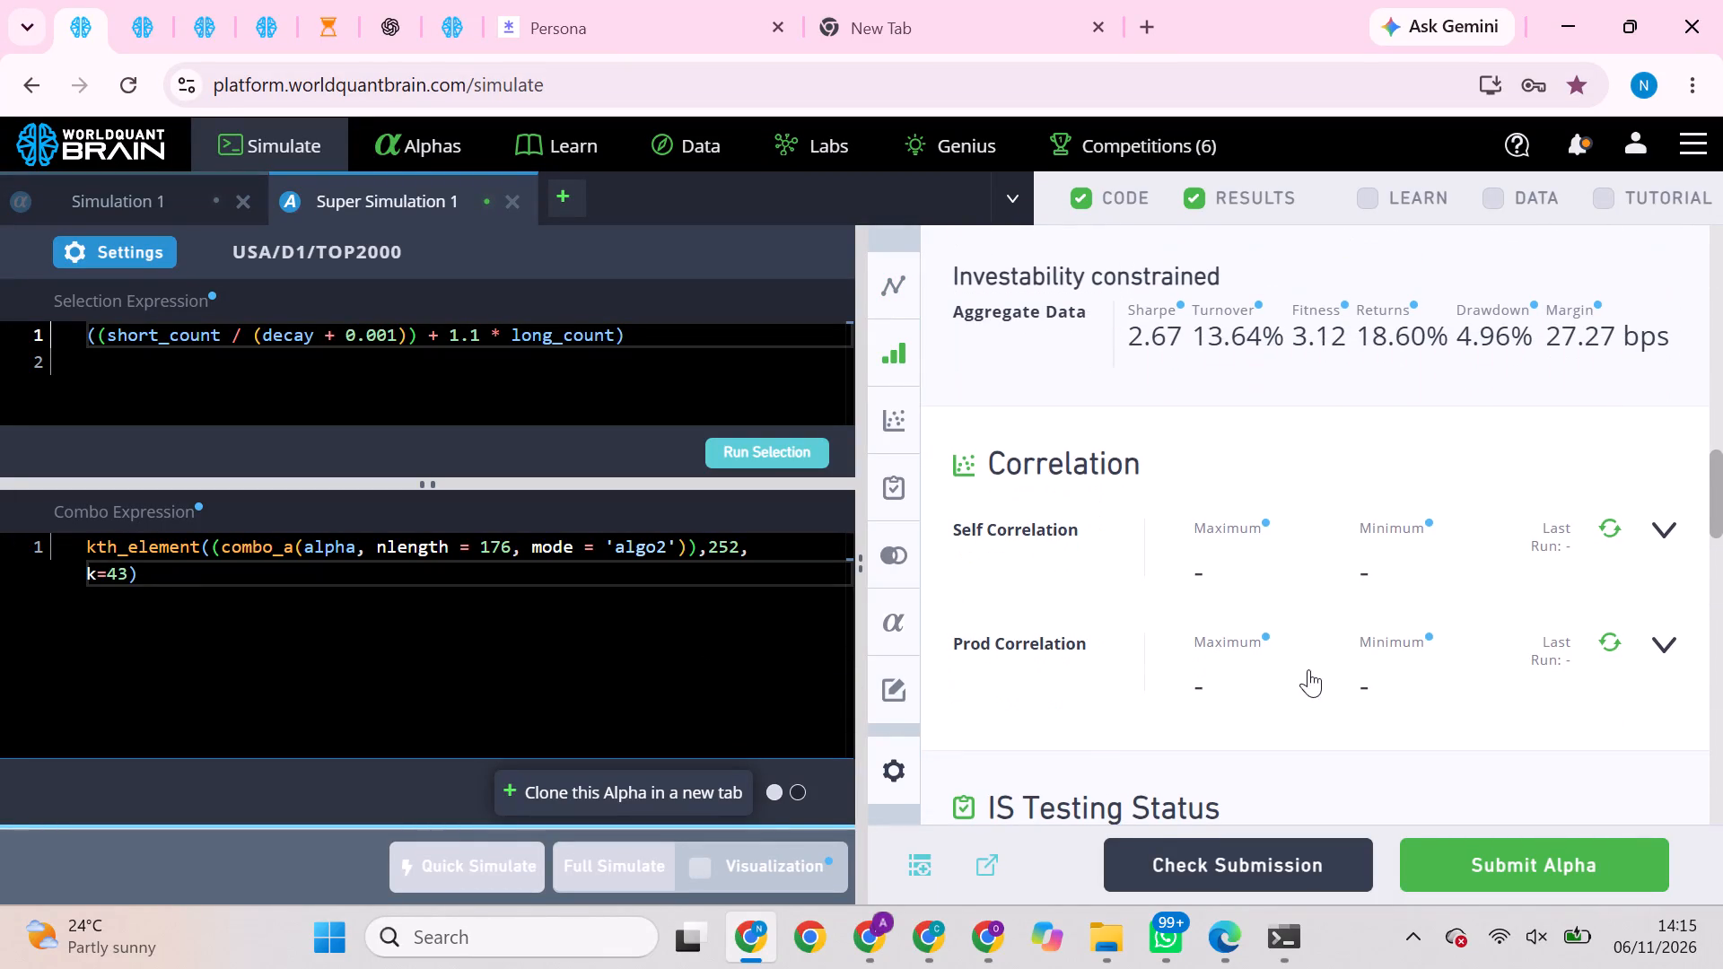
click(1606, 643)
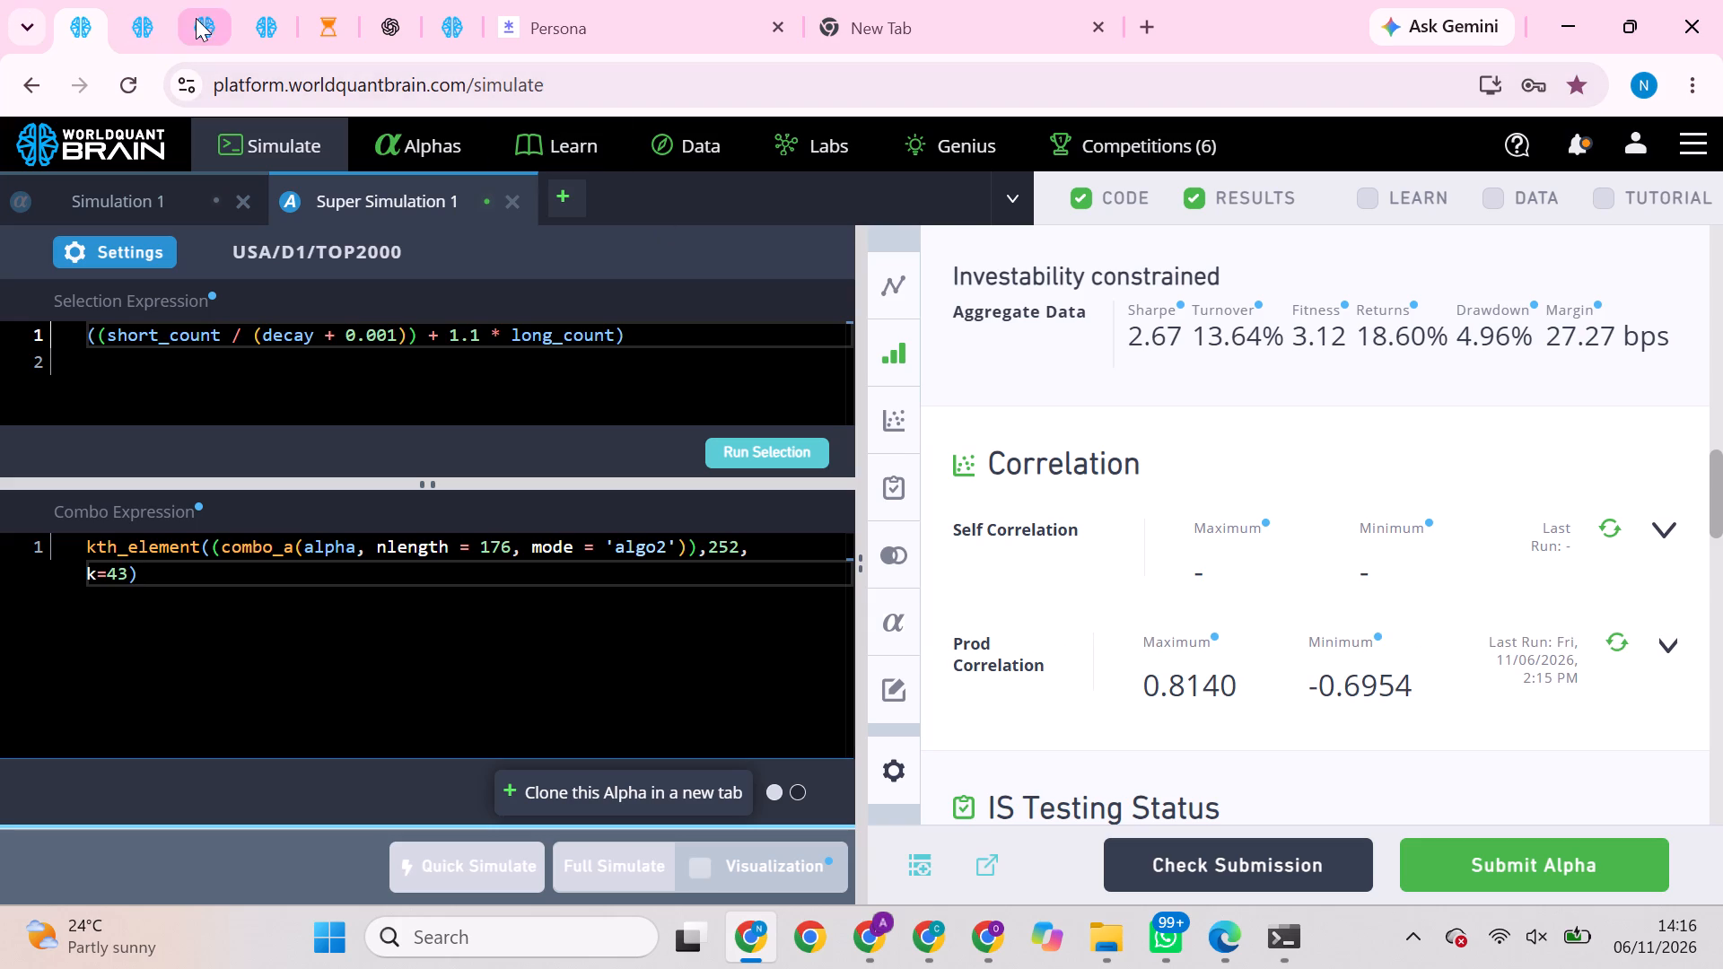
In the other account, dismiss the tutorial checks on the USA/D1/TOP3000 super simulation, review its IS summary and calculate its prod correlation.
click(165, 14)
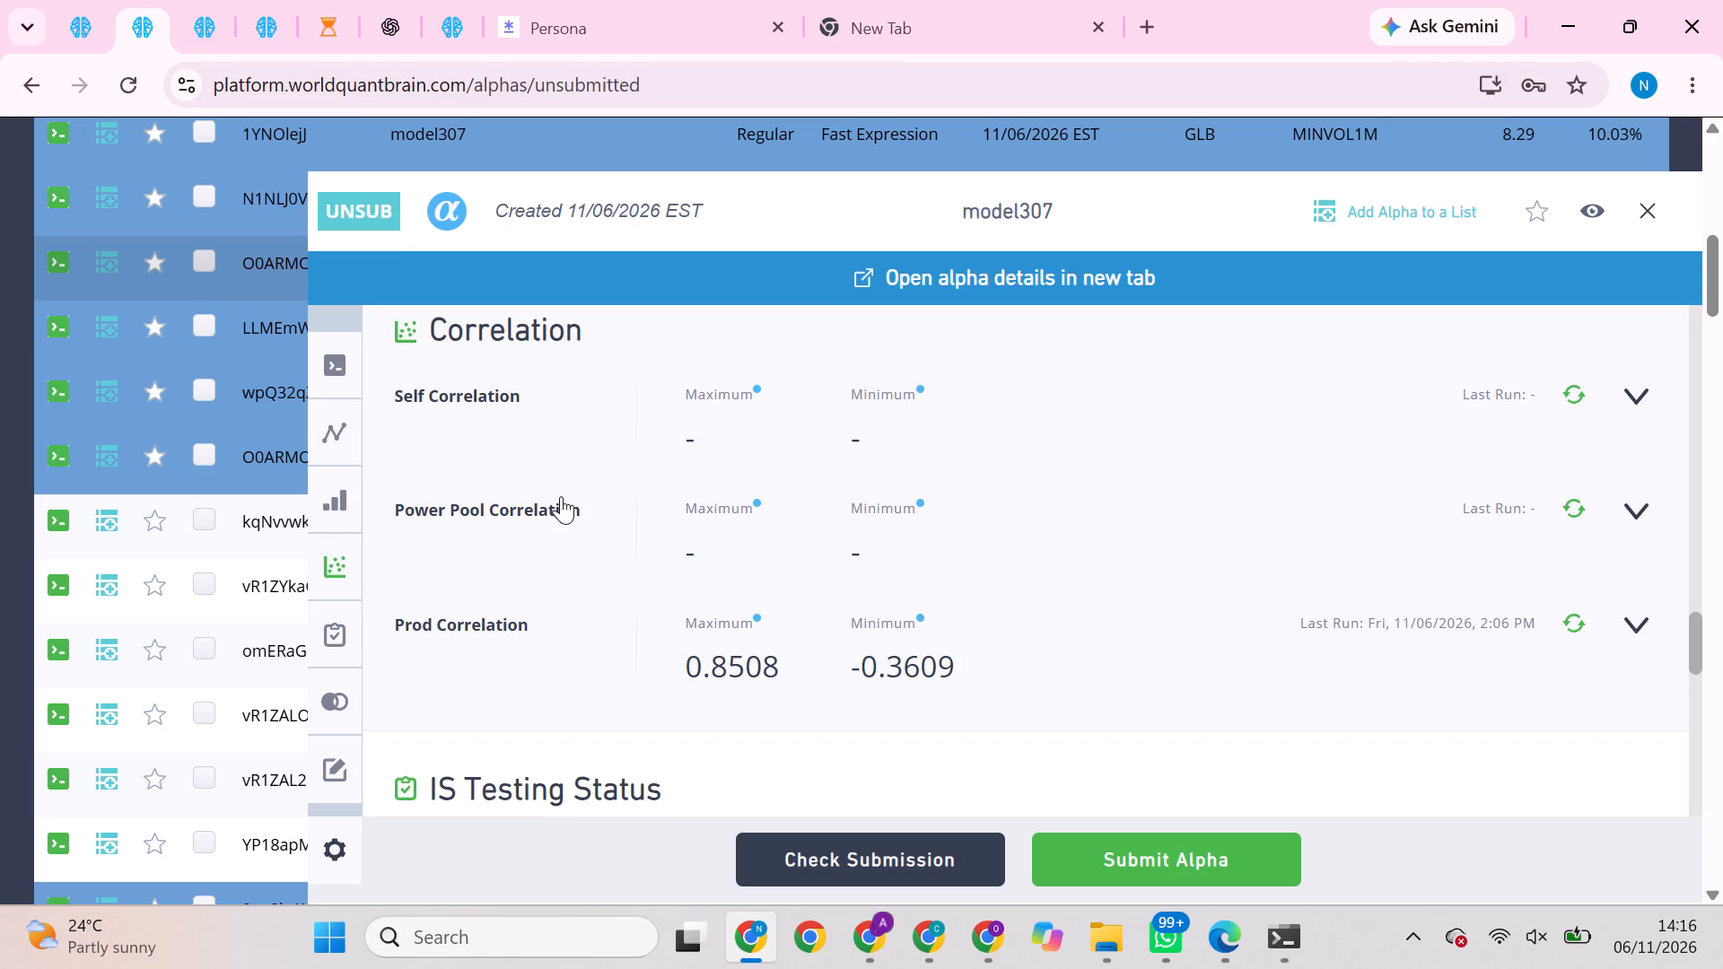
click(876, 918)
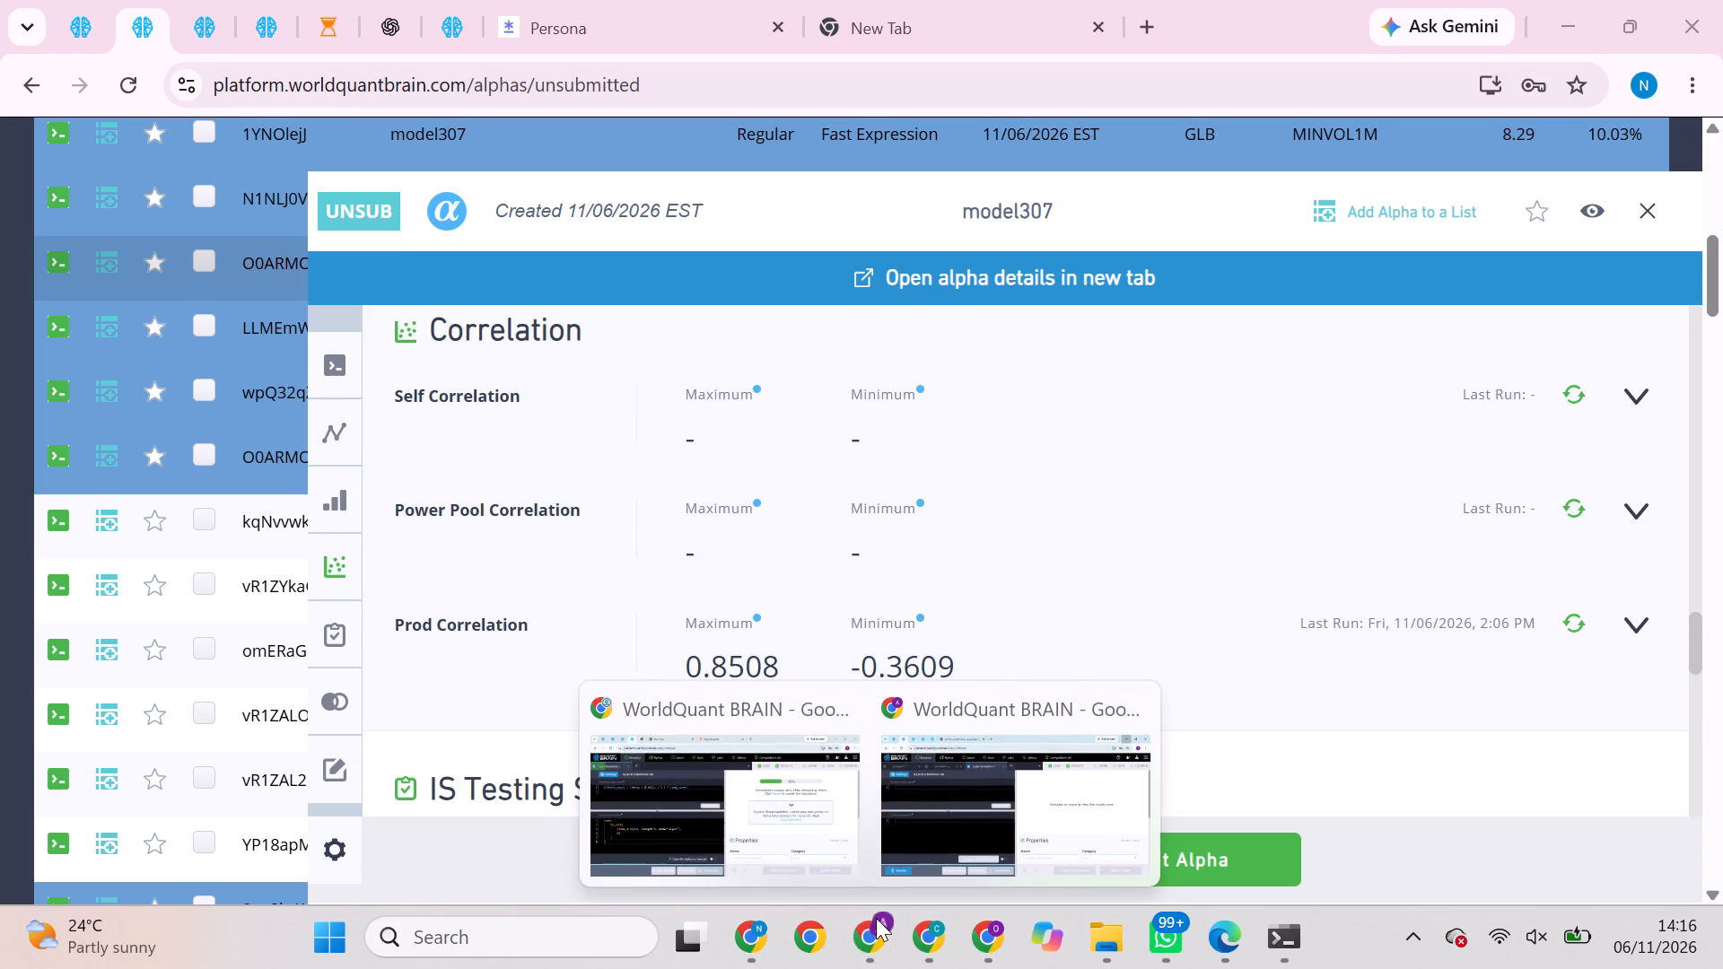
click(803, 860)
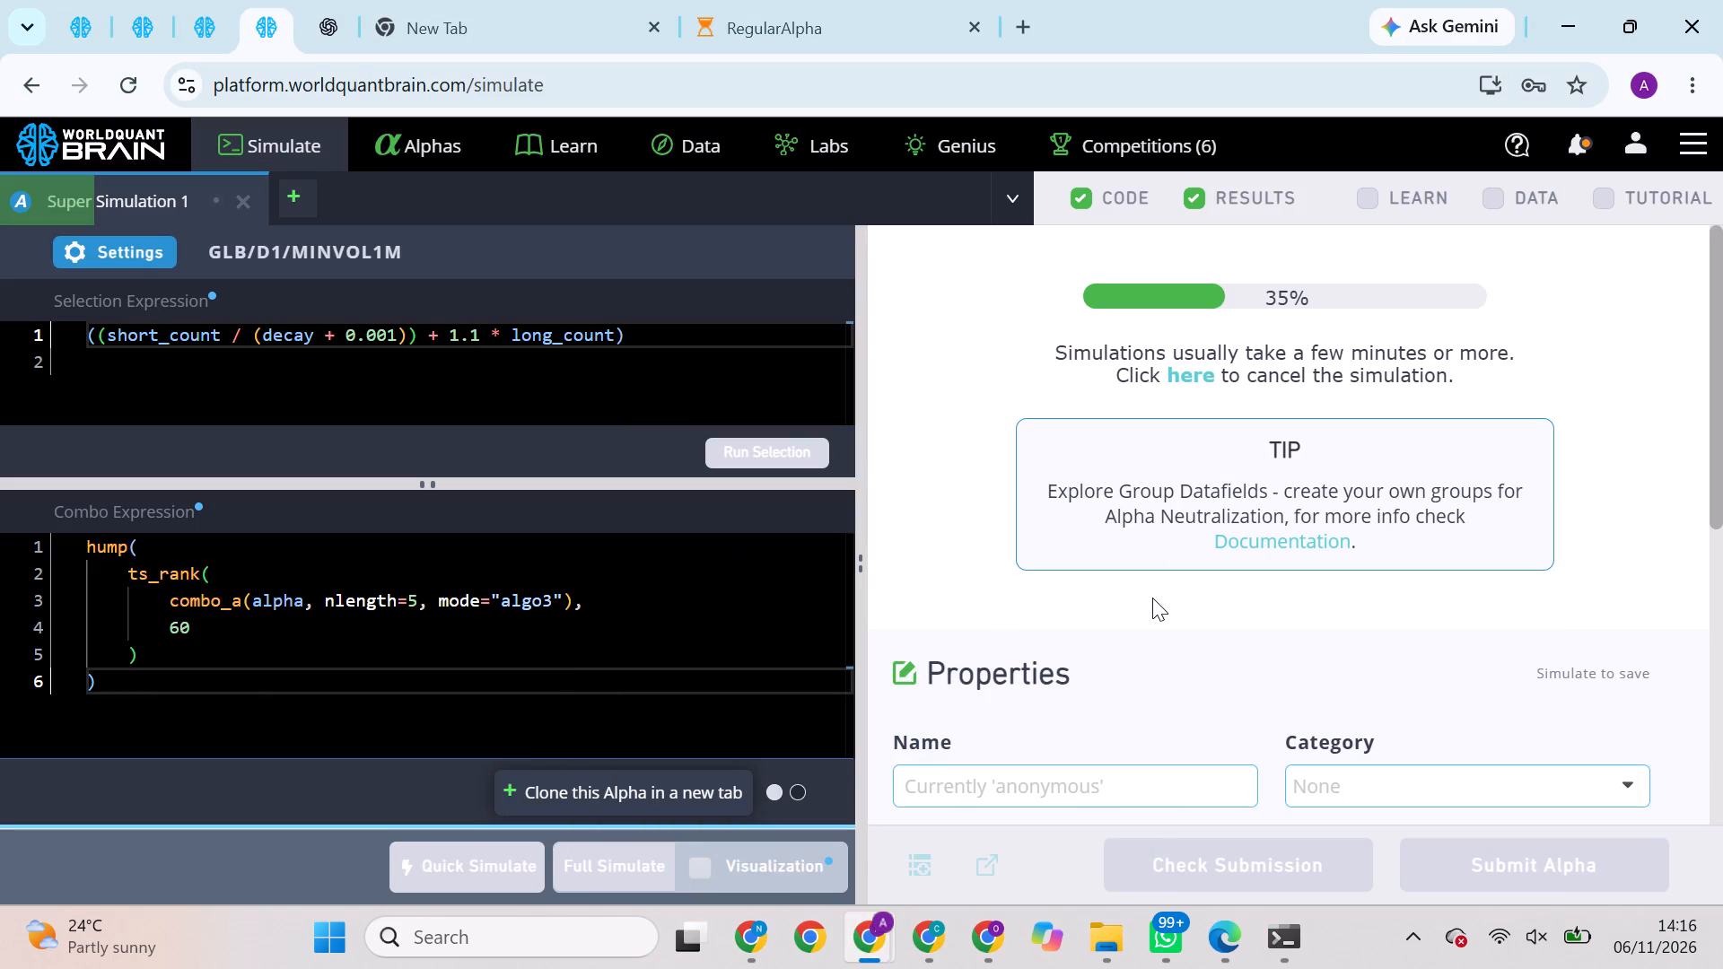
click(221, 32)
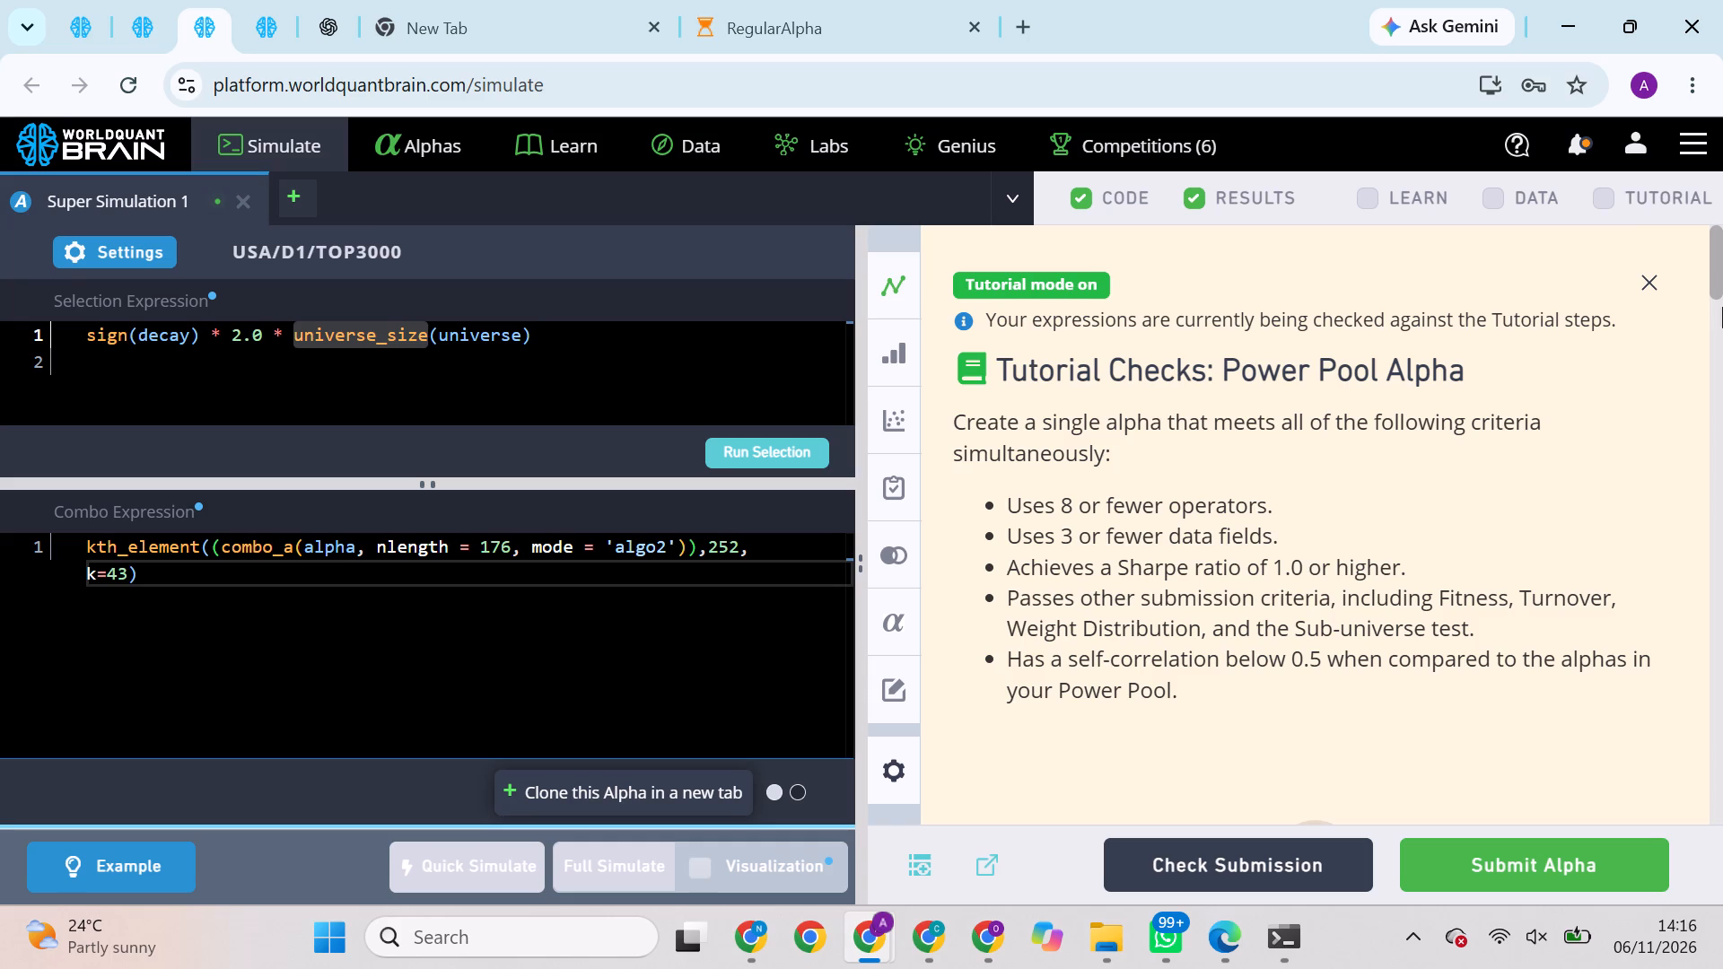
click(1649, 284)
scroll(1507, 507, down, 5)
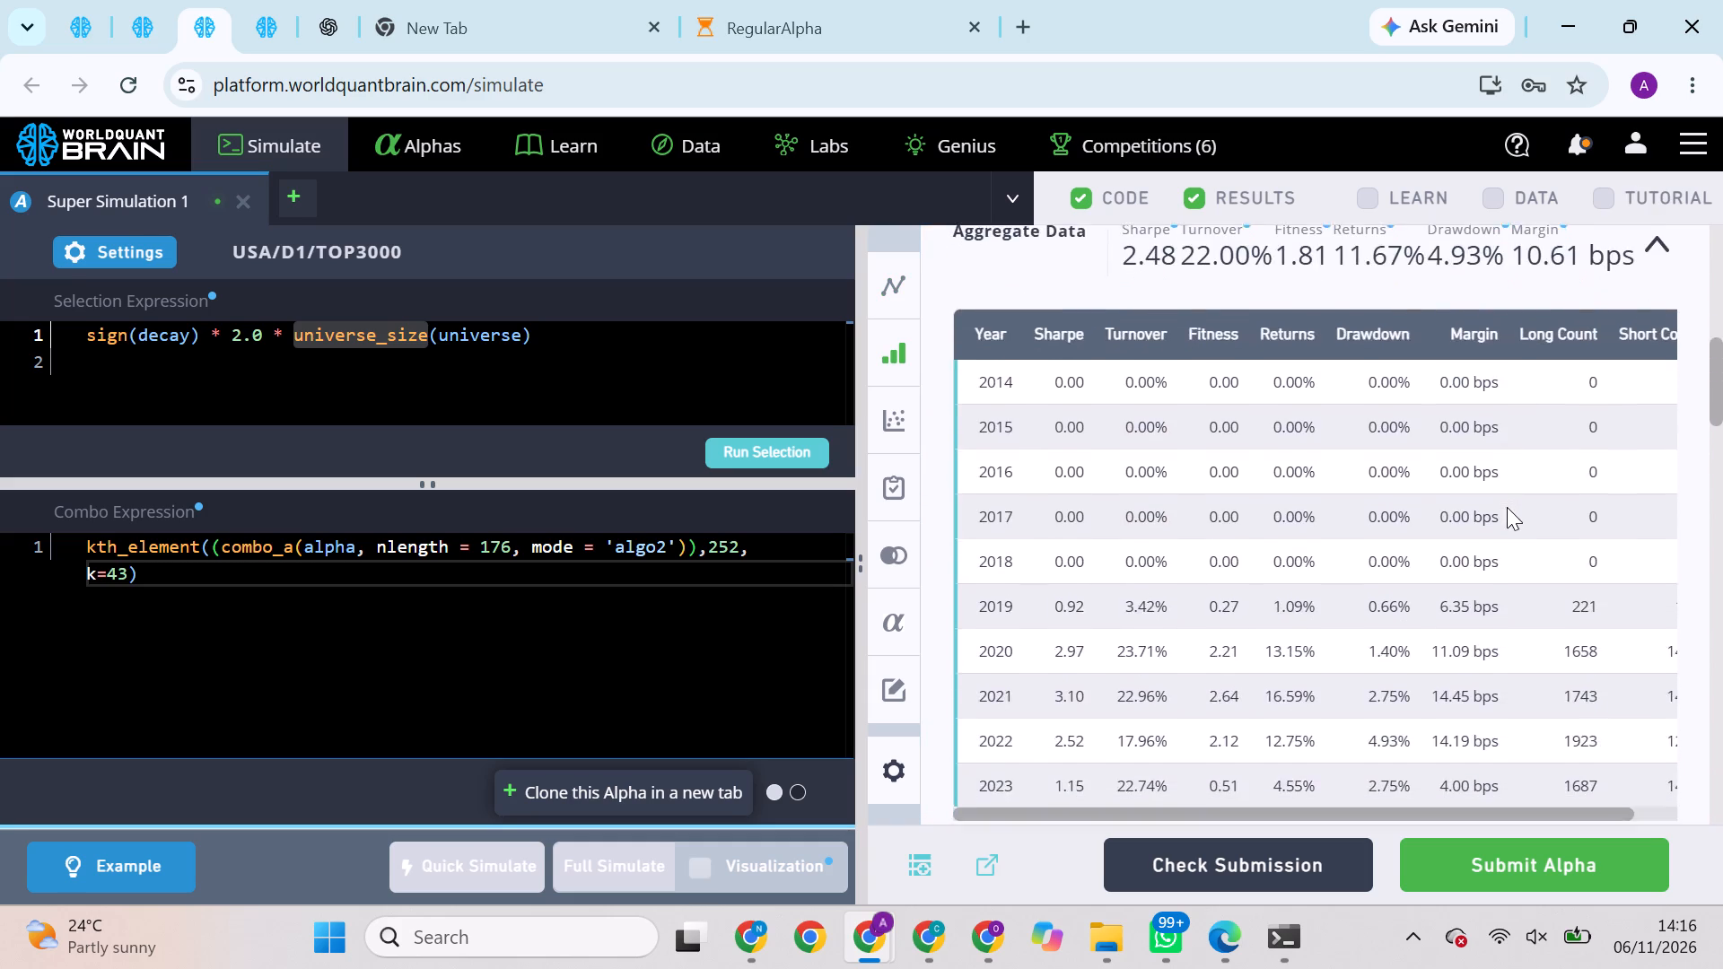
scroll(1507, 507, down, 2)
scroll(1610, 728, down, 1)
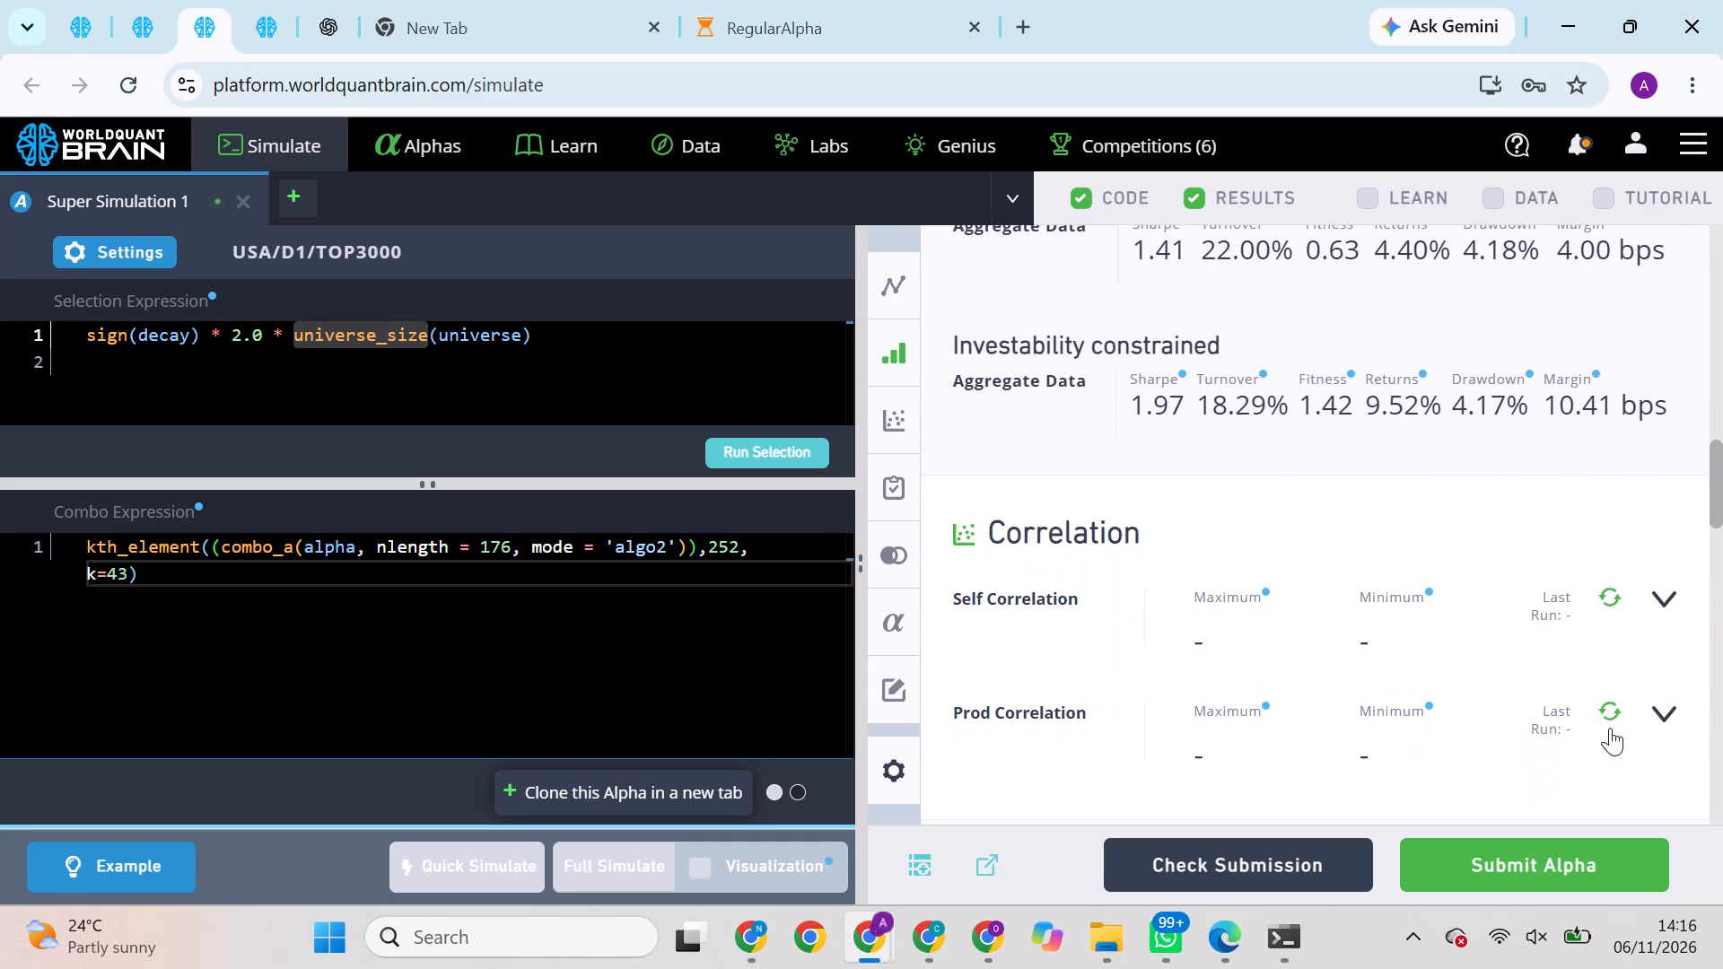
click(1610, 709)
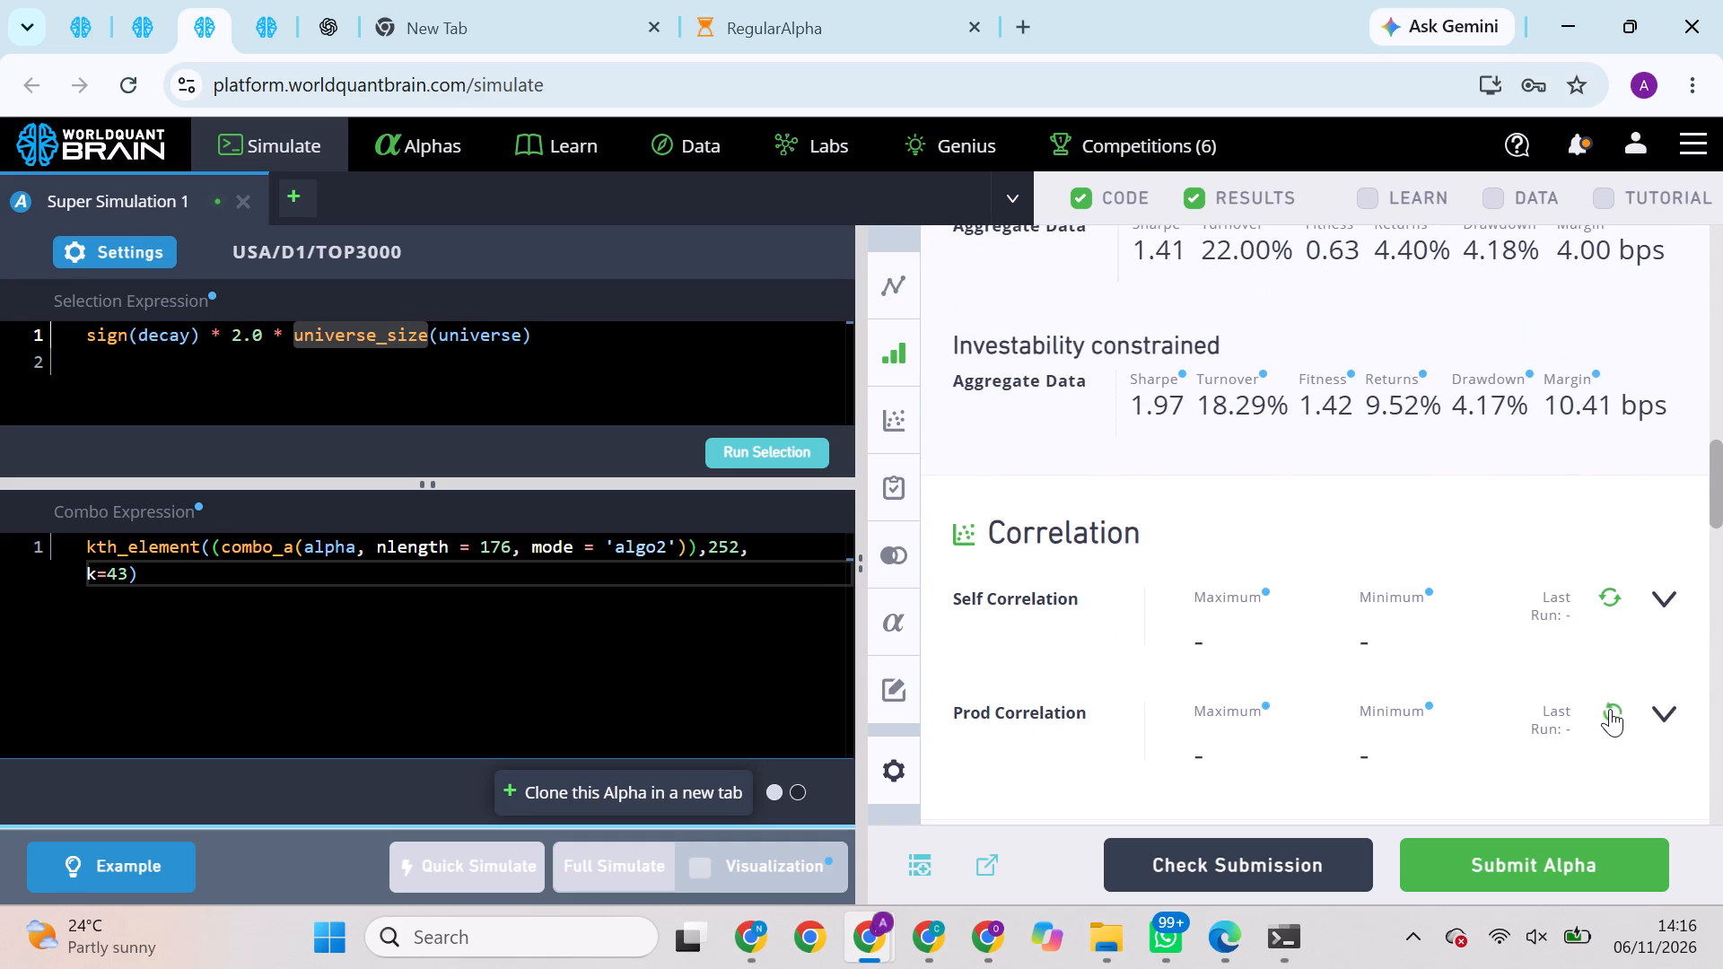
click(1610, 709)
scroll(1590, 699, down, 1)
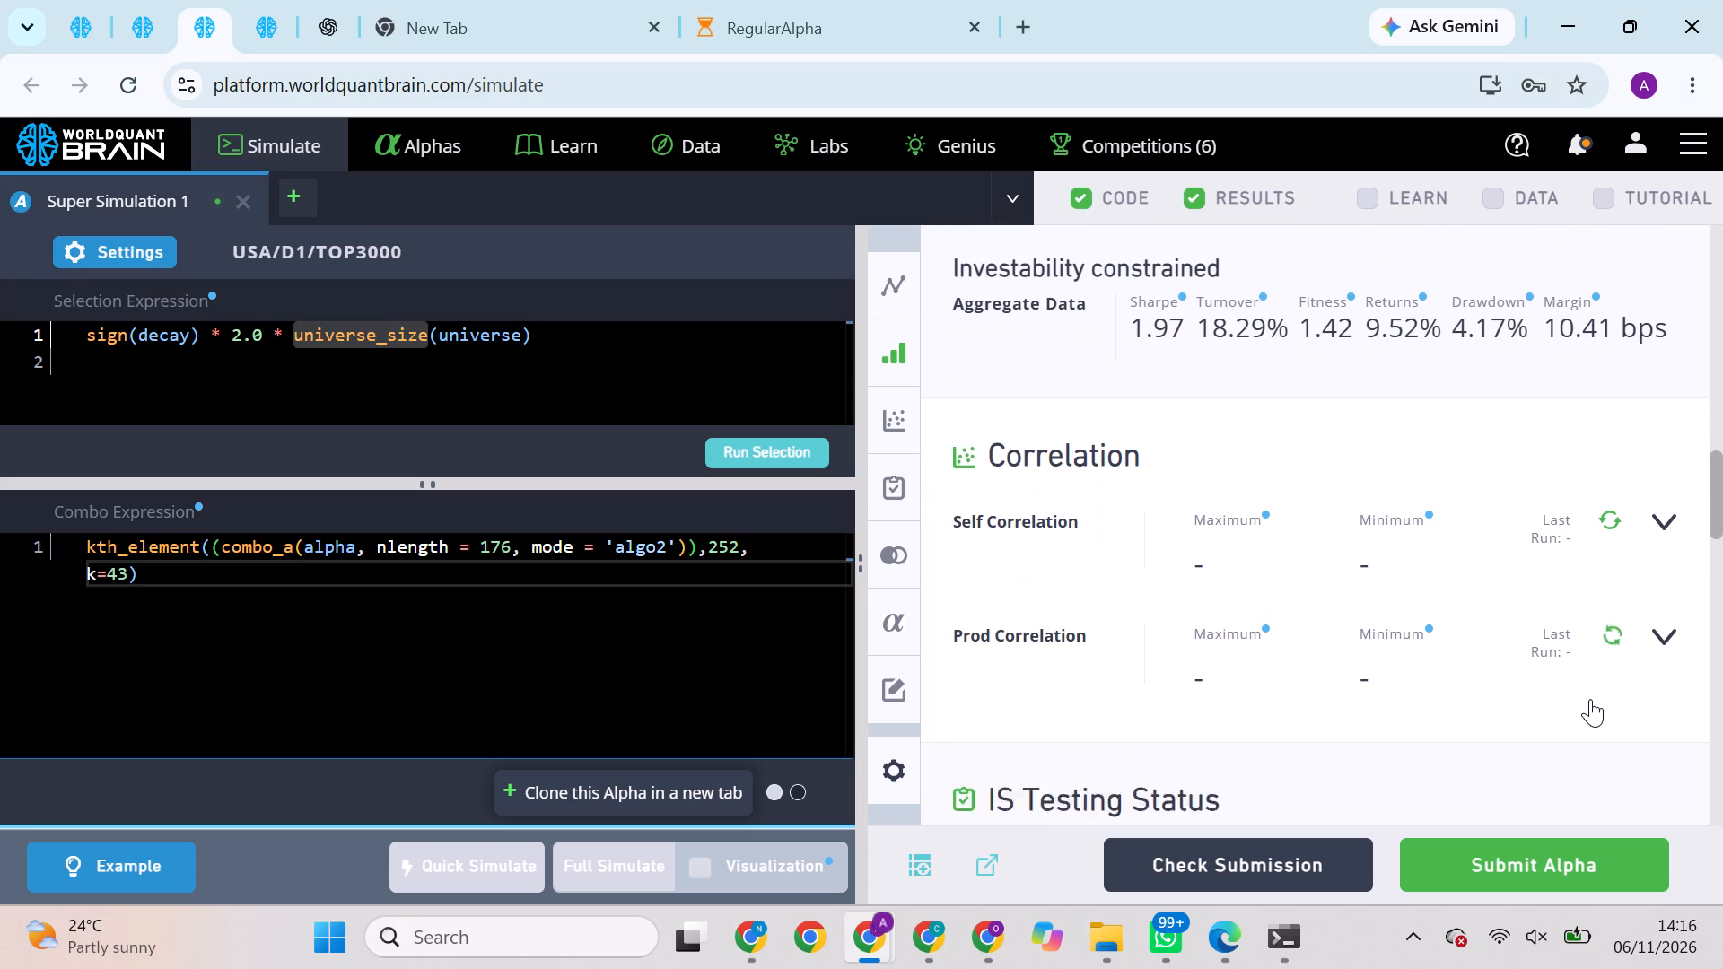
scroll(1590, 699, down, 1)
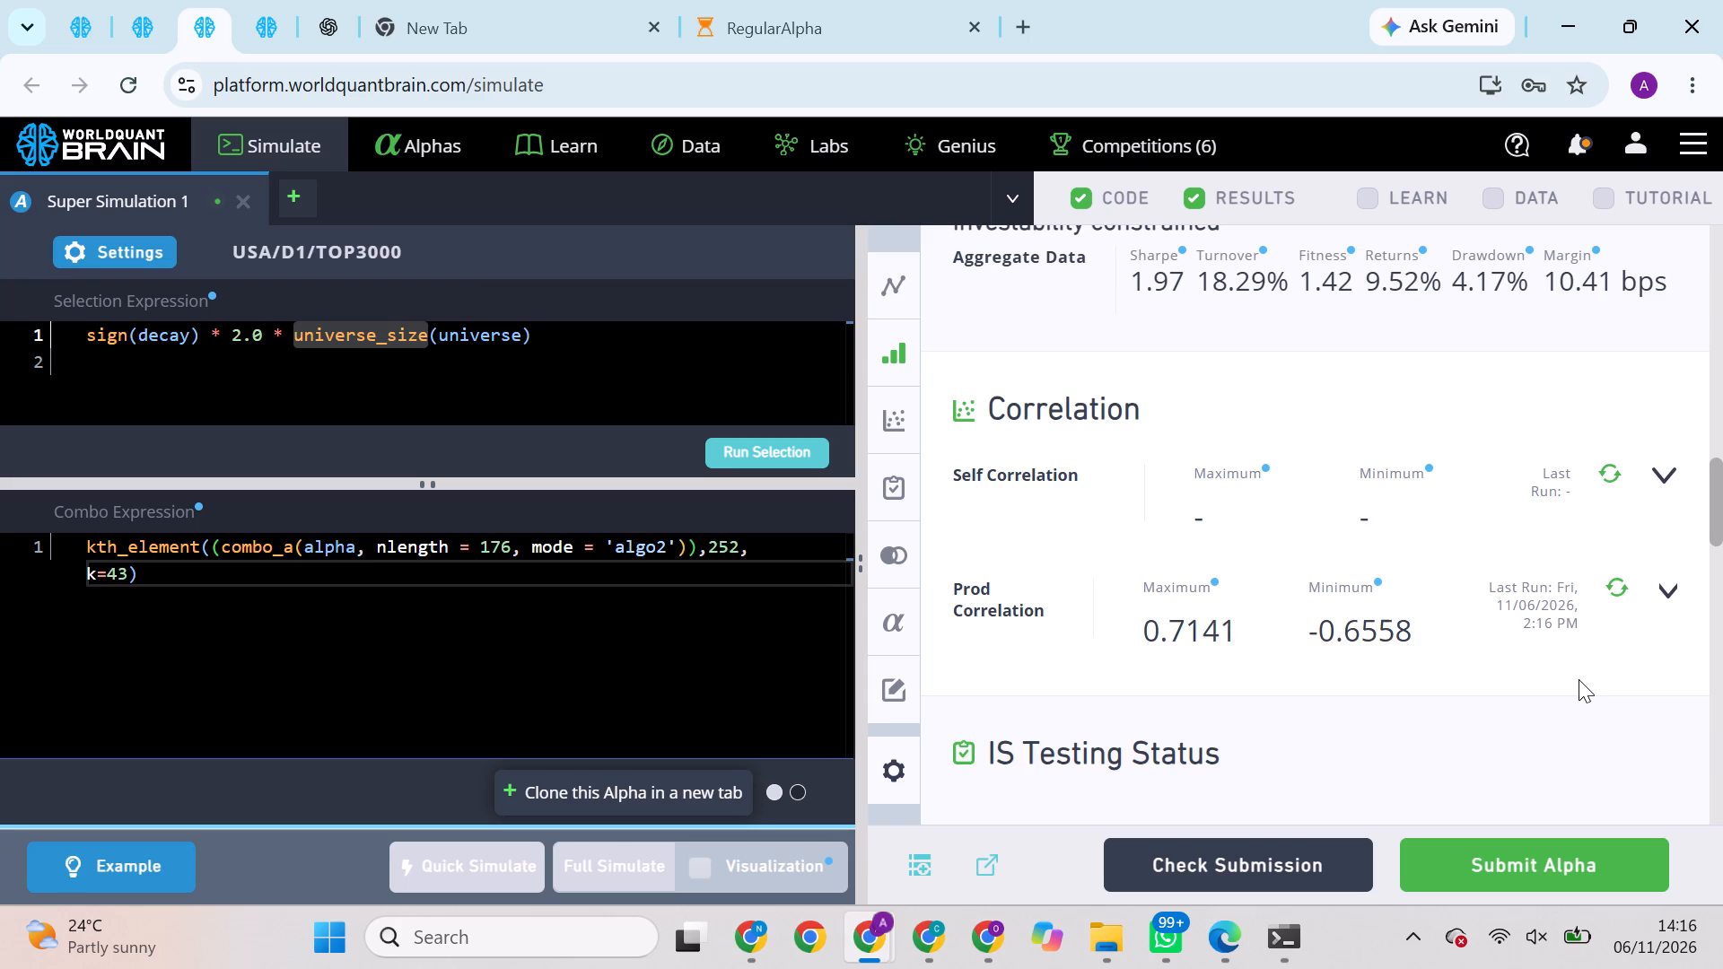
Set nlength to 67 in the USA/D1/TOP3000 combo expression and run its selection and full simulation.
double_click(486, 554)
text(67)
click(774, 452)
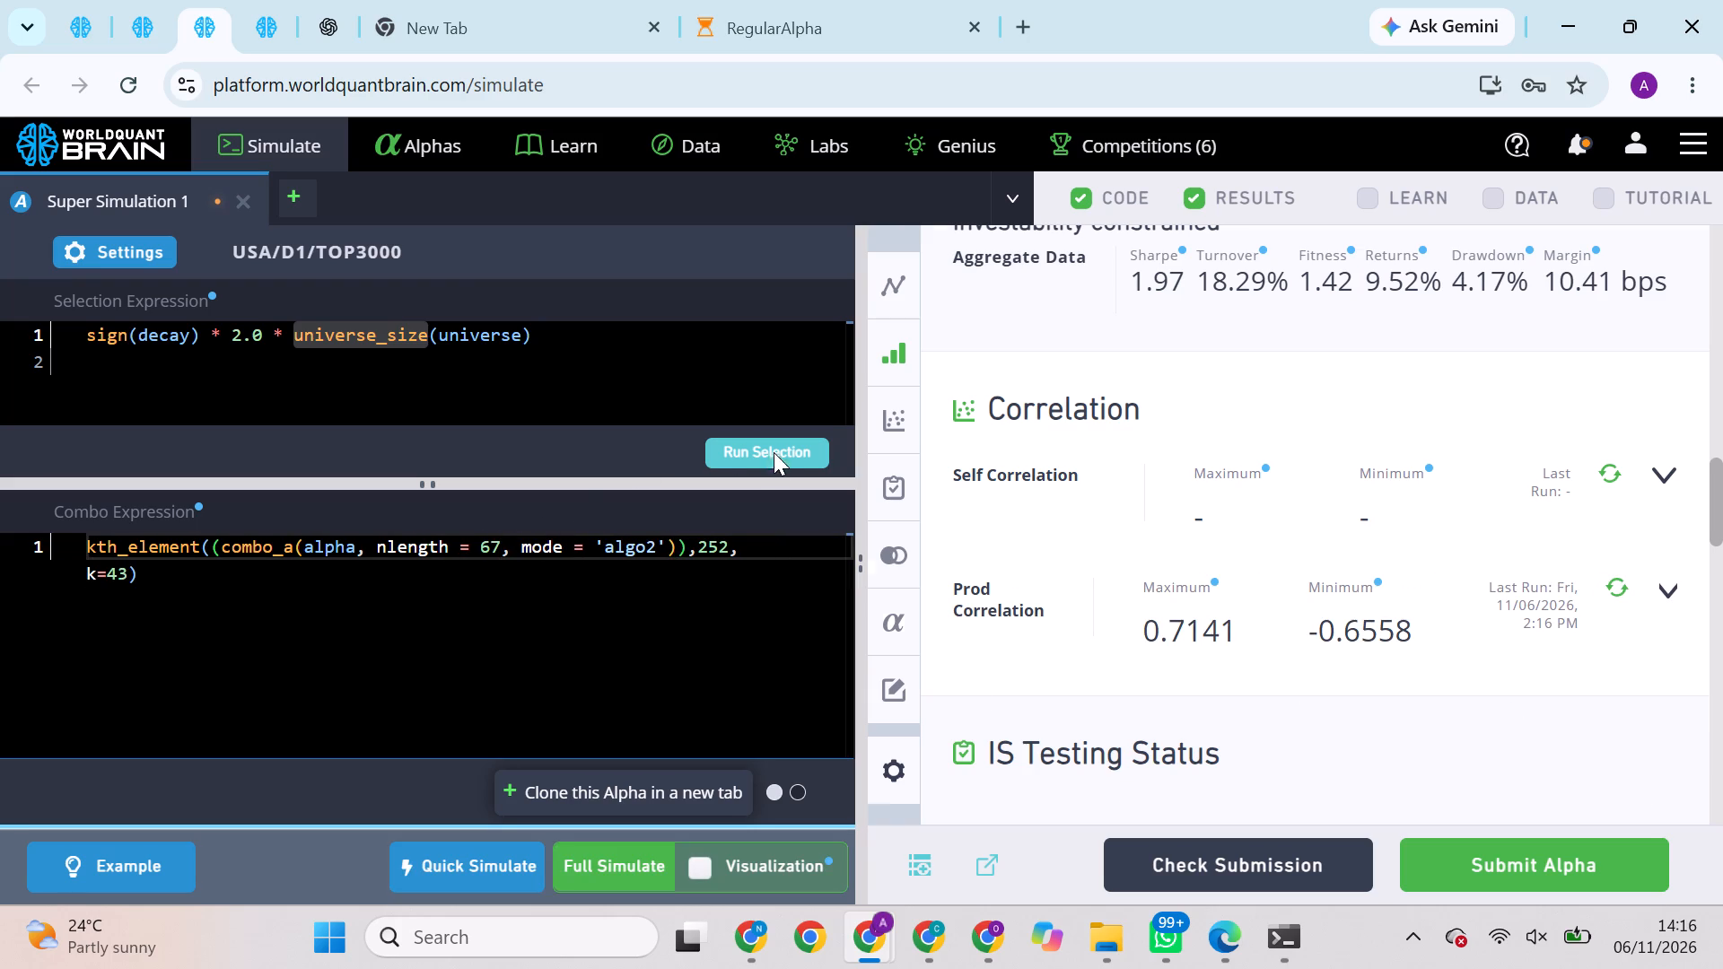
click(613, 864)
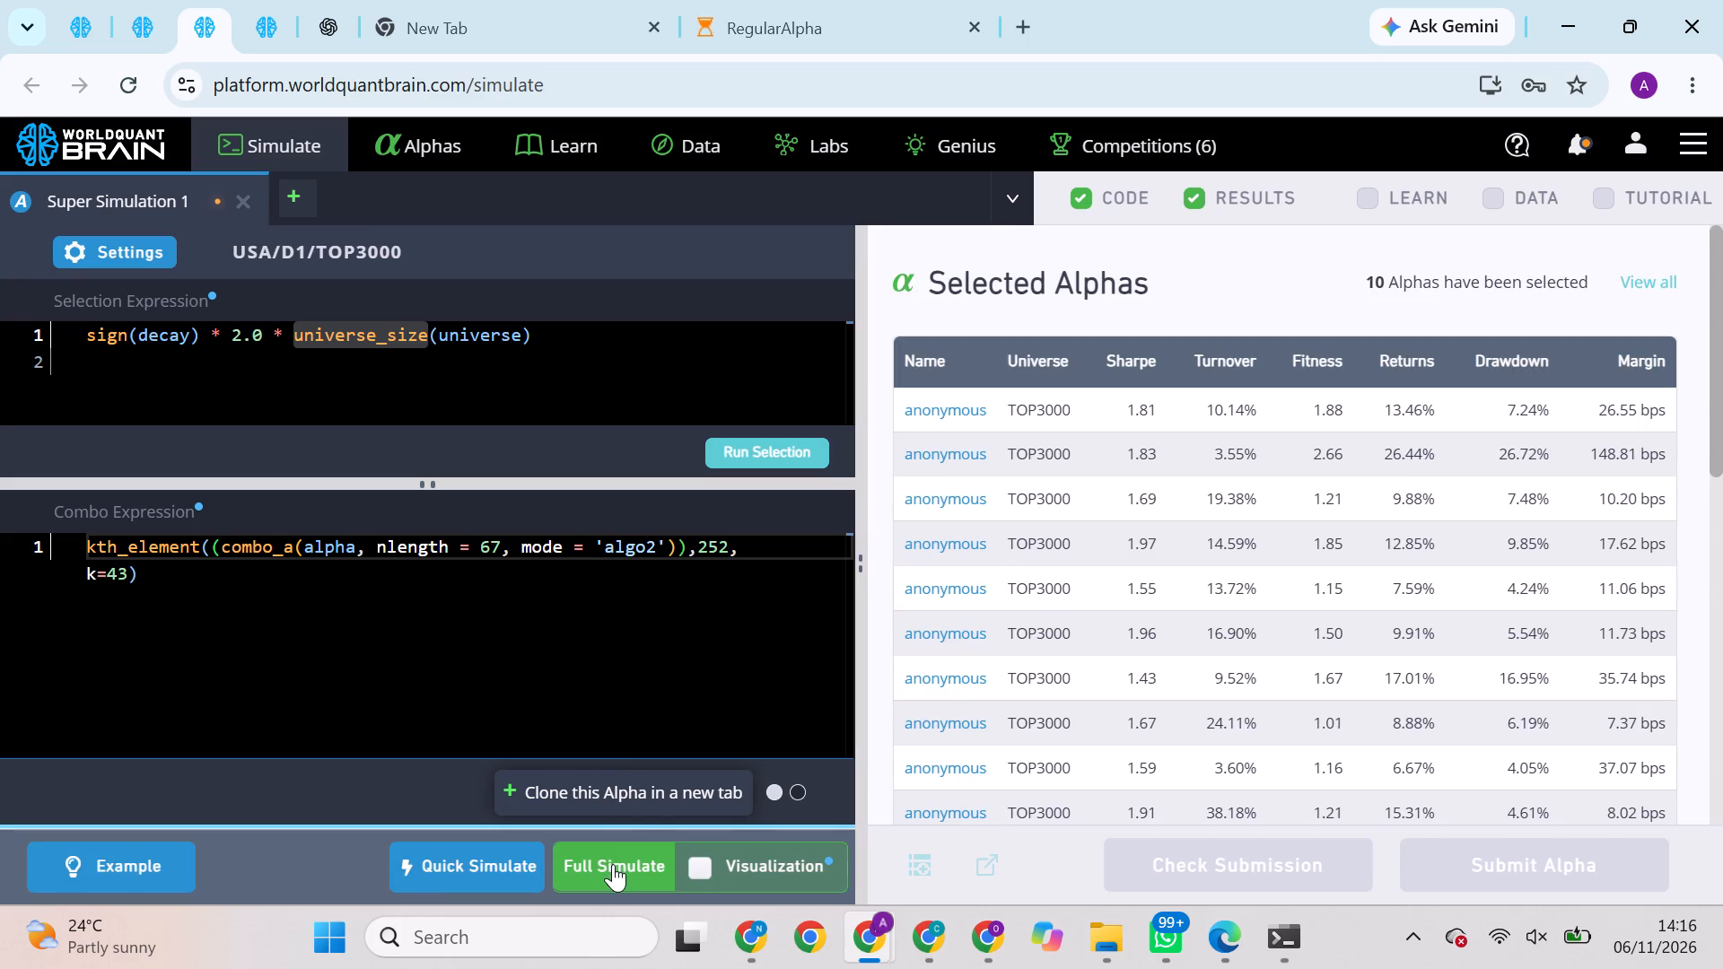
Back in the first account, set the USA/D1/TOP2000 super simulation's truncation to 0.01 and decay to 8, and apply the settings.
click(273, 37)
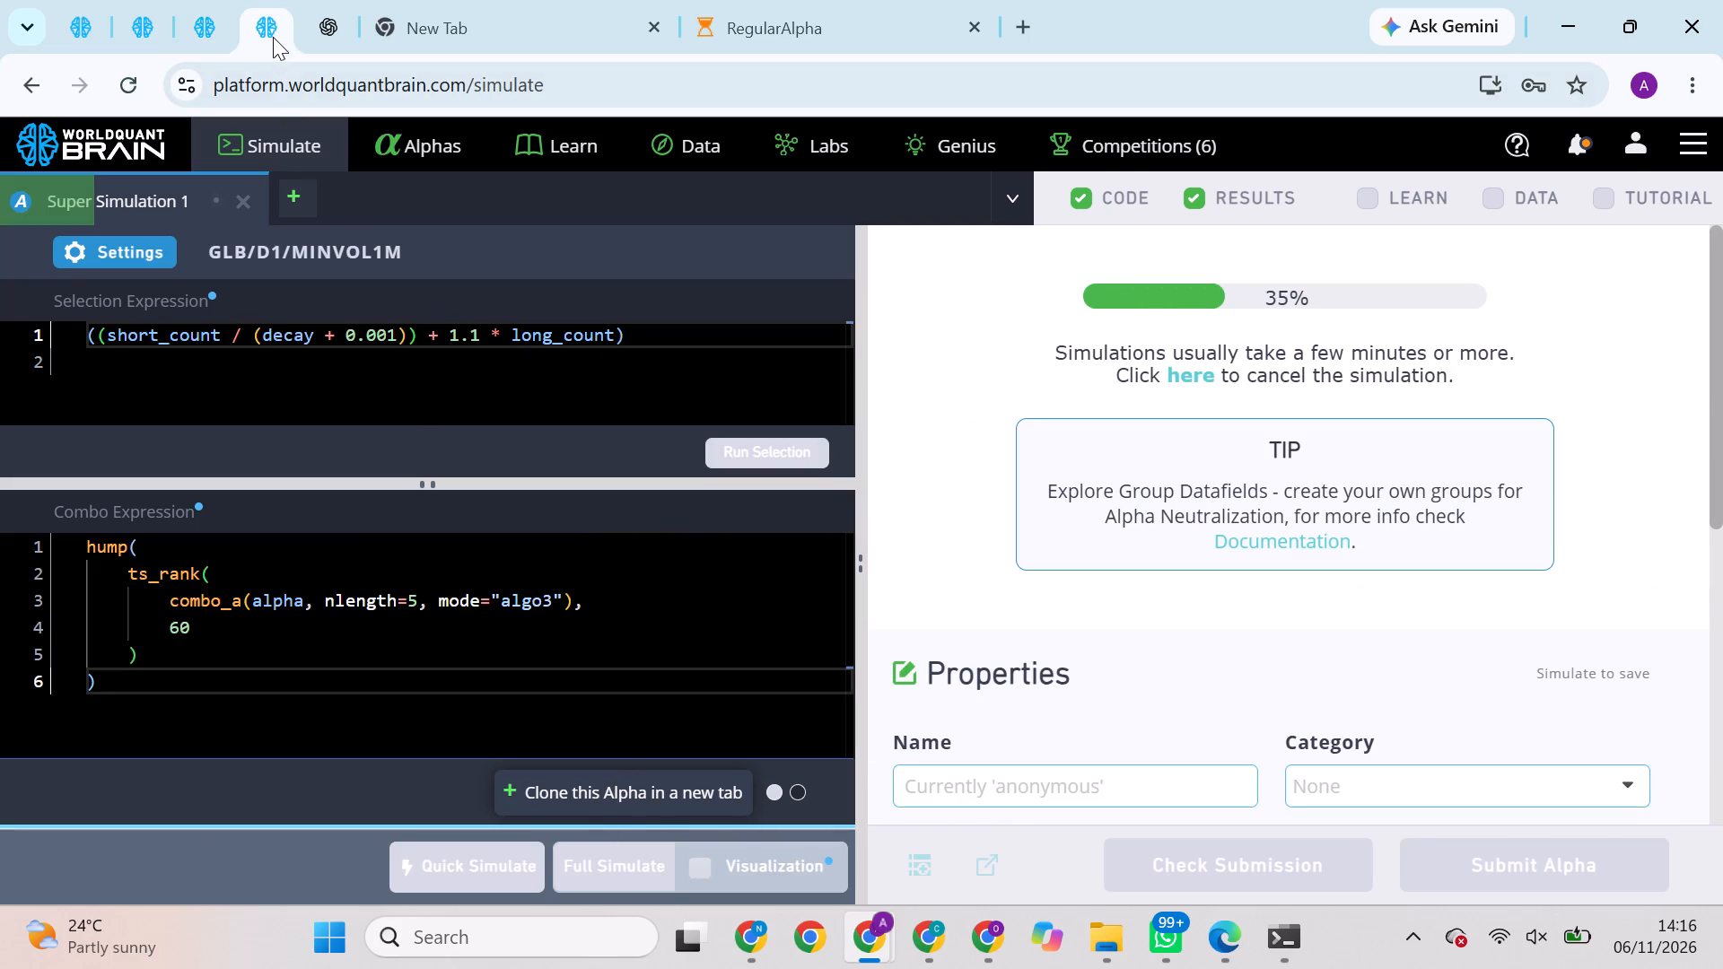
click(223, 22)
click(130, 4)
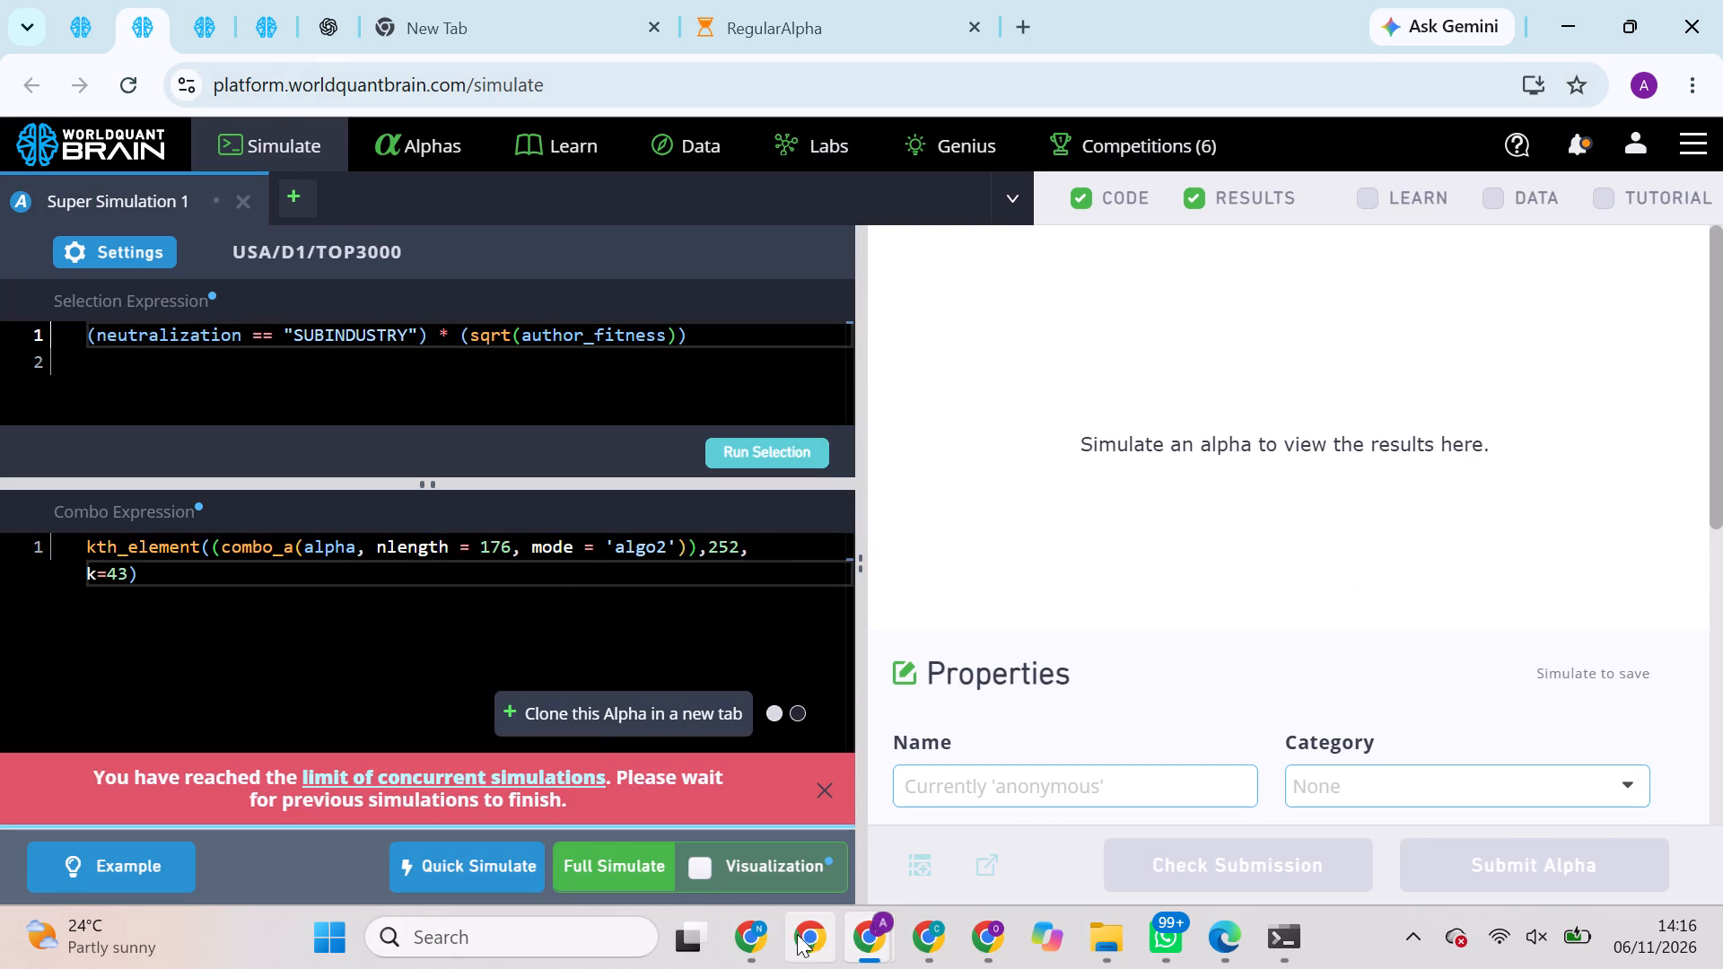
click(765, 933)
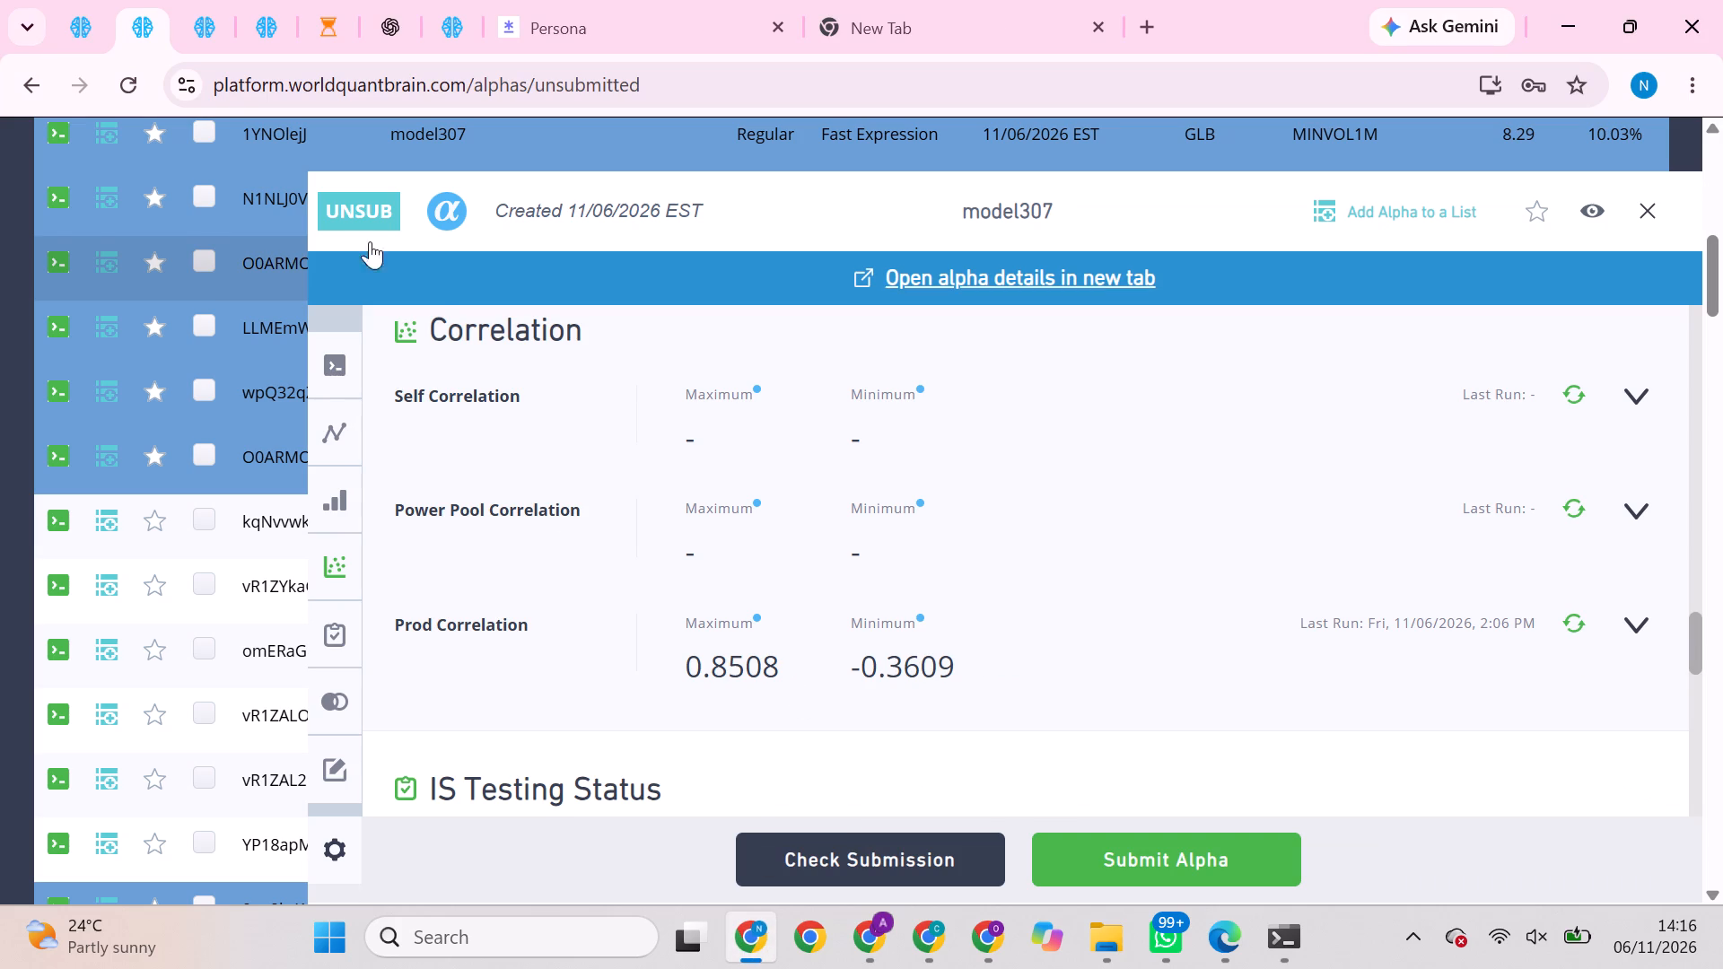
click(100, 11)
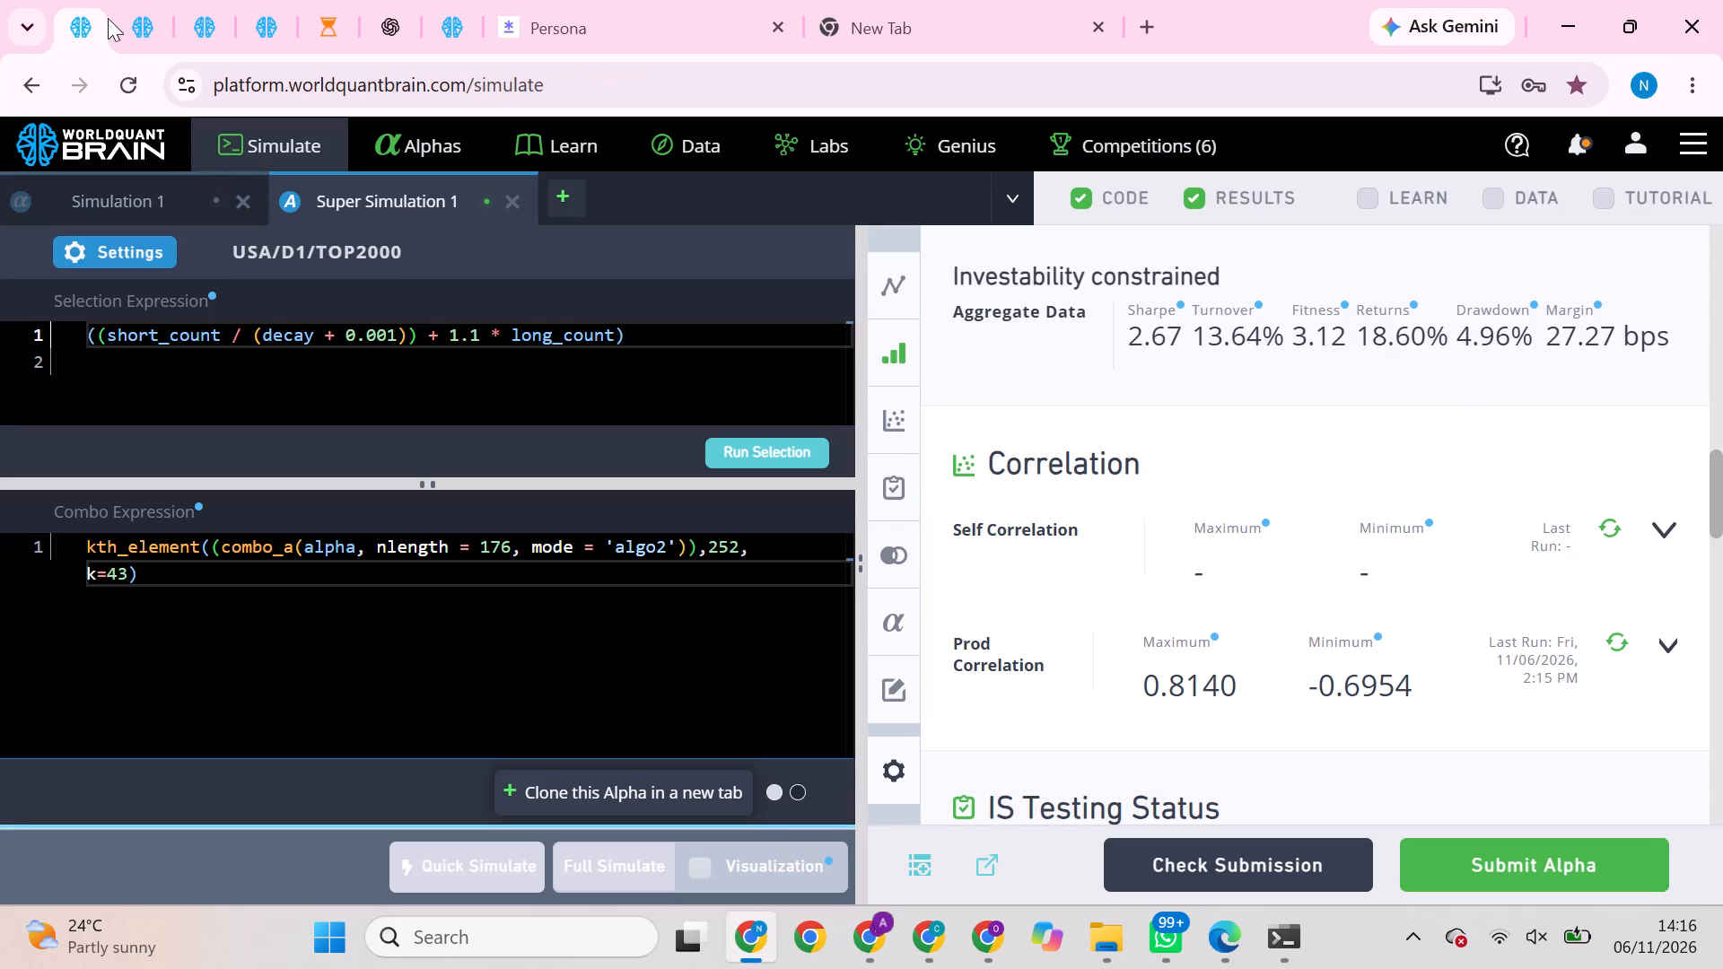
click(491, 544)
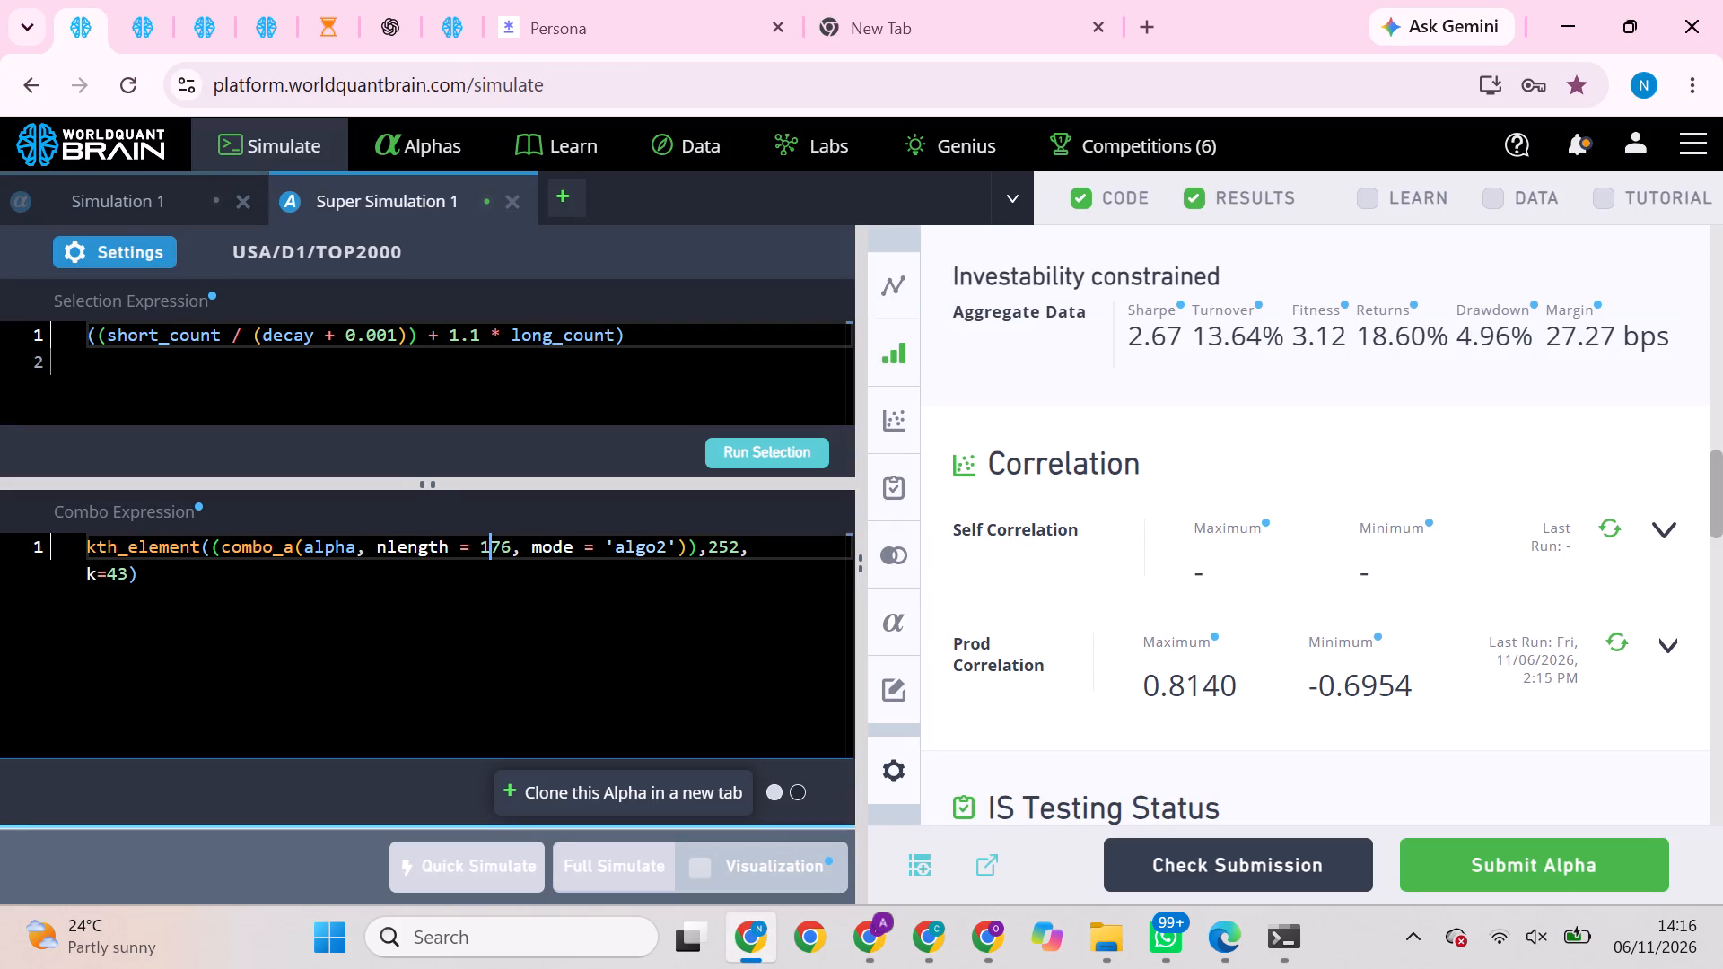
click(117, 236)
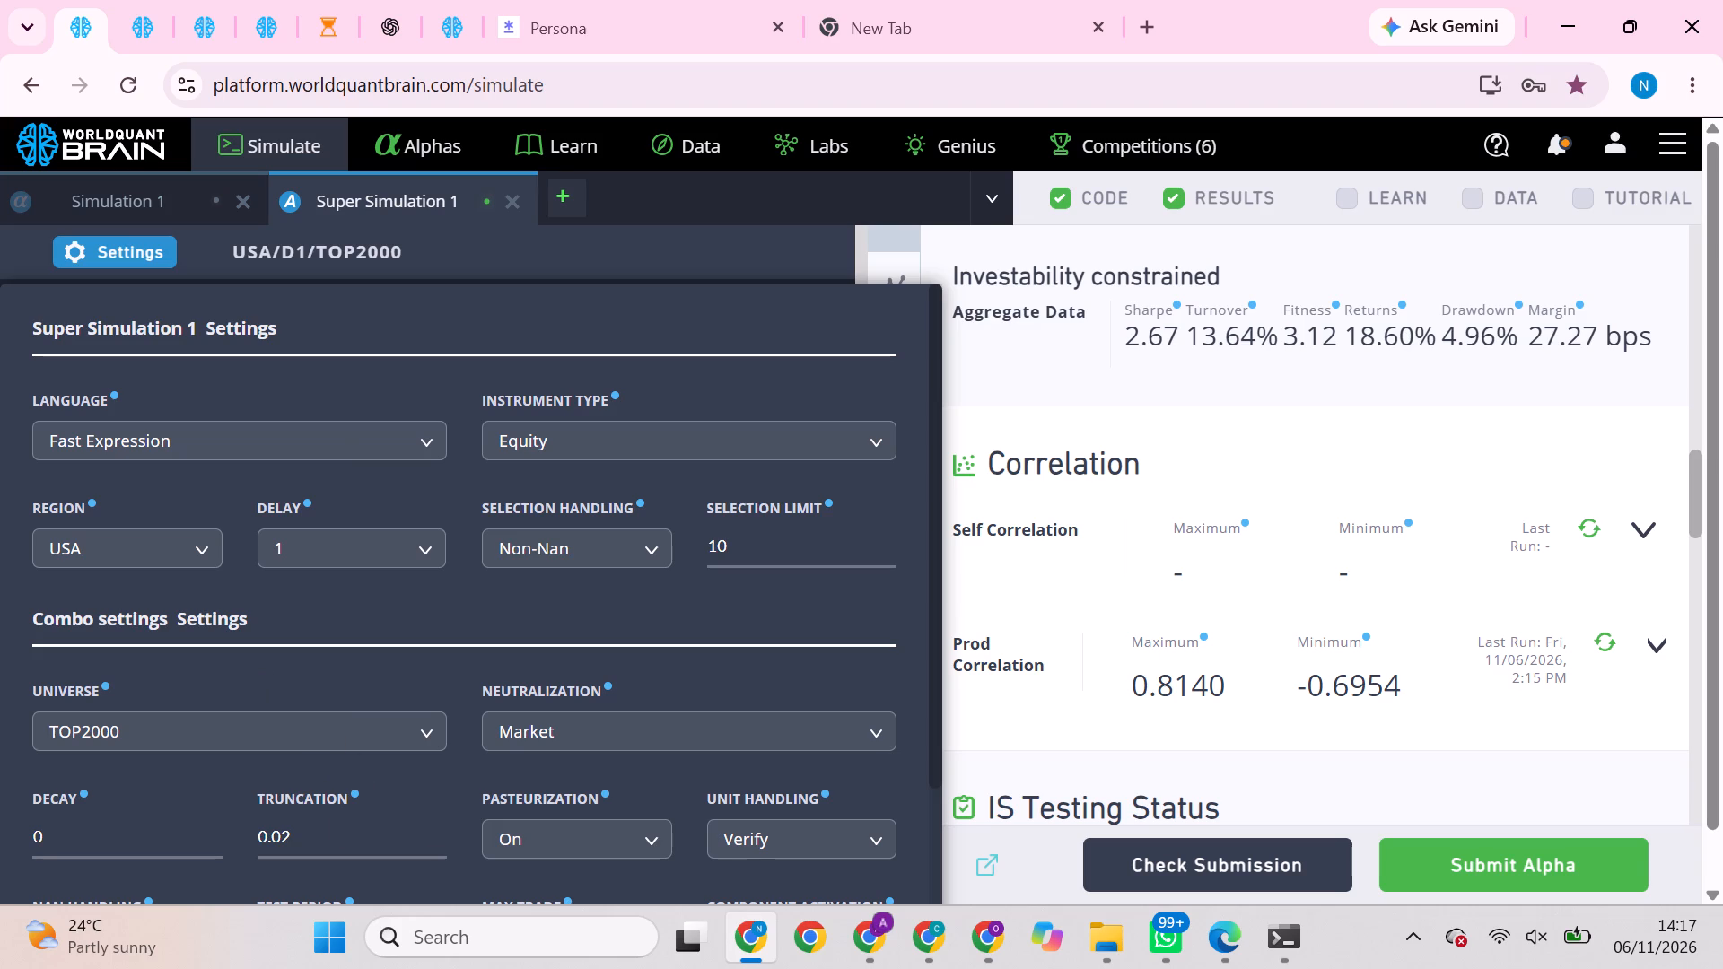
click(334, 845)
key(BackSpace)
key(1)
click(163, 839)
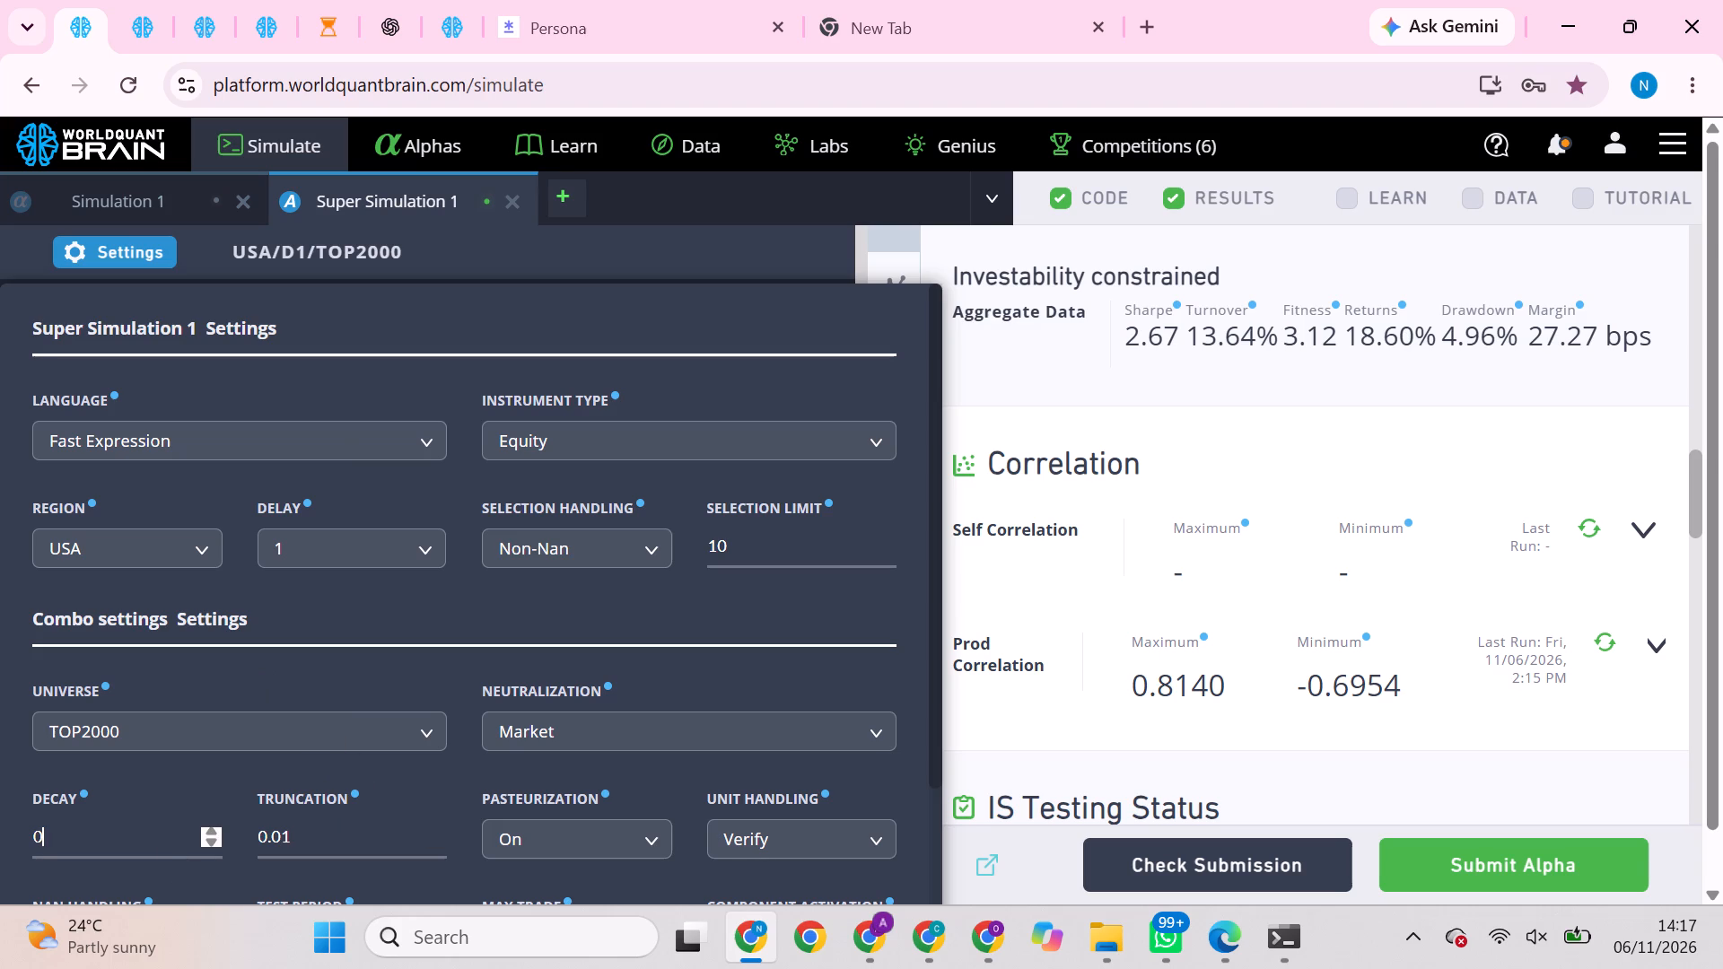
key(8)
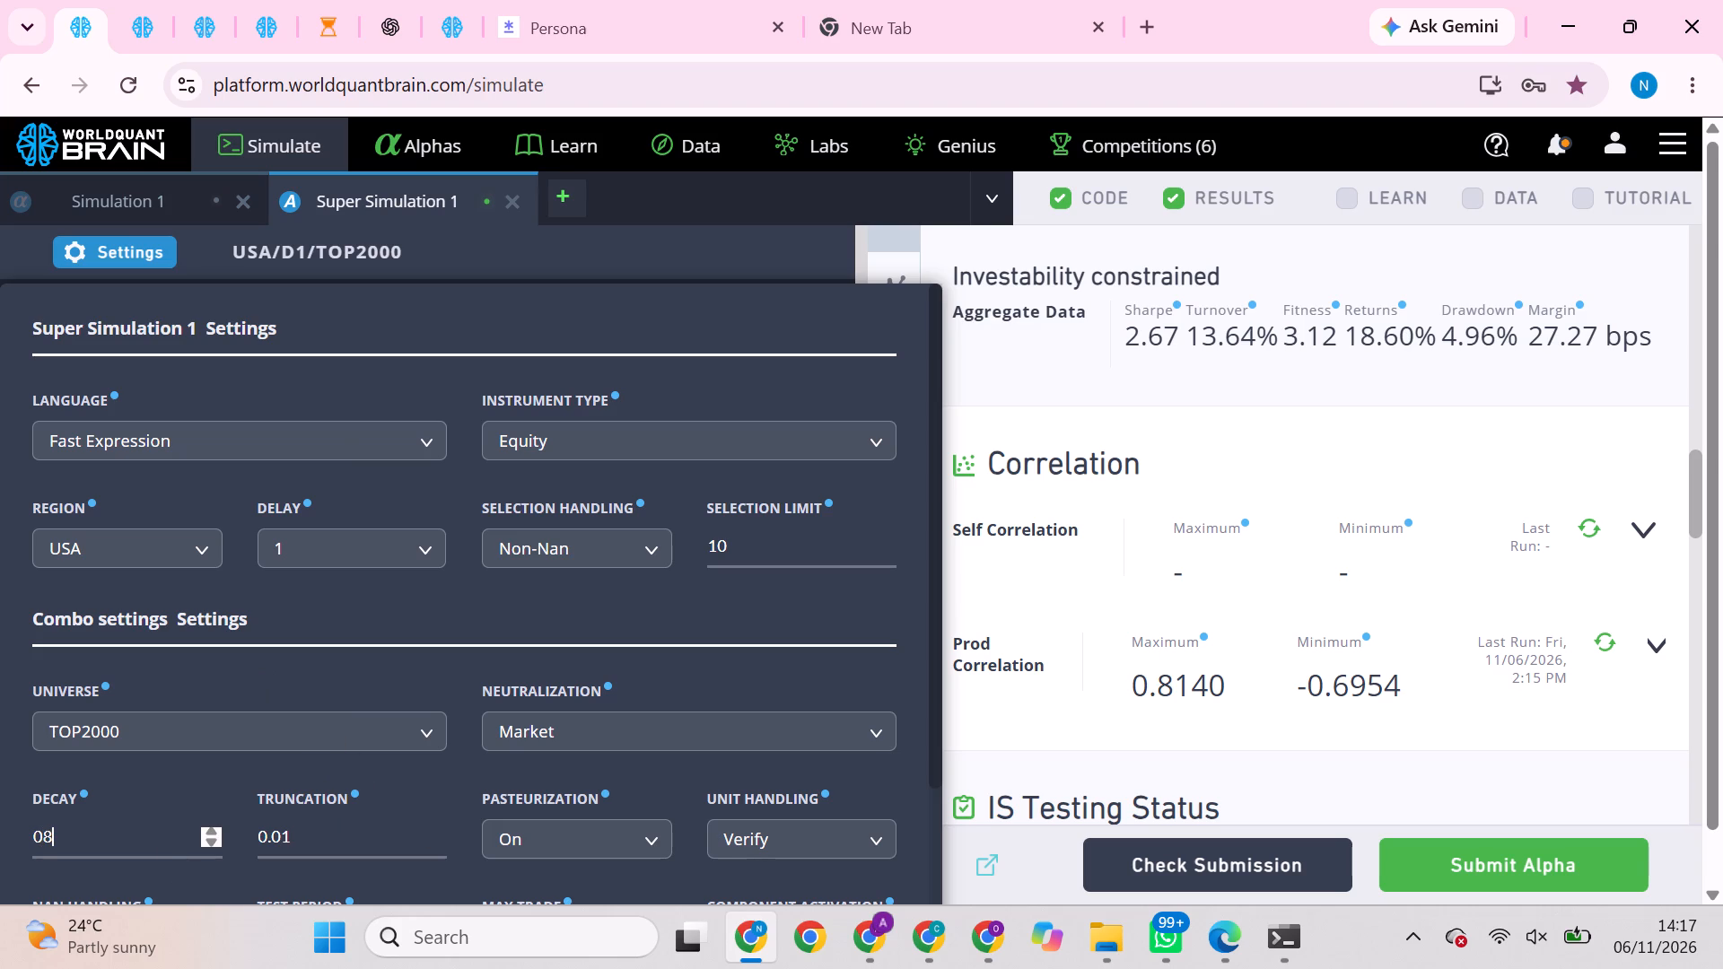
key(BackSpace)
key(BackSpace)
key(8)
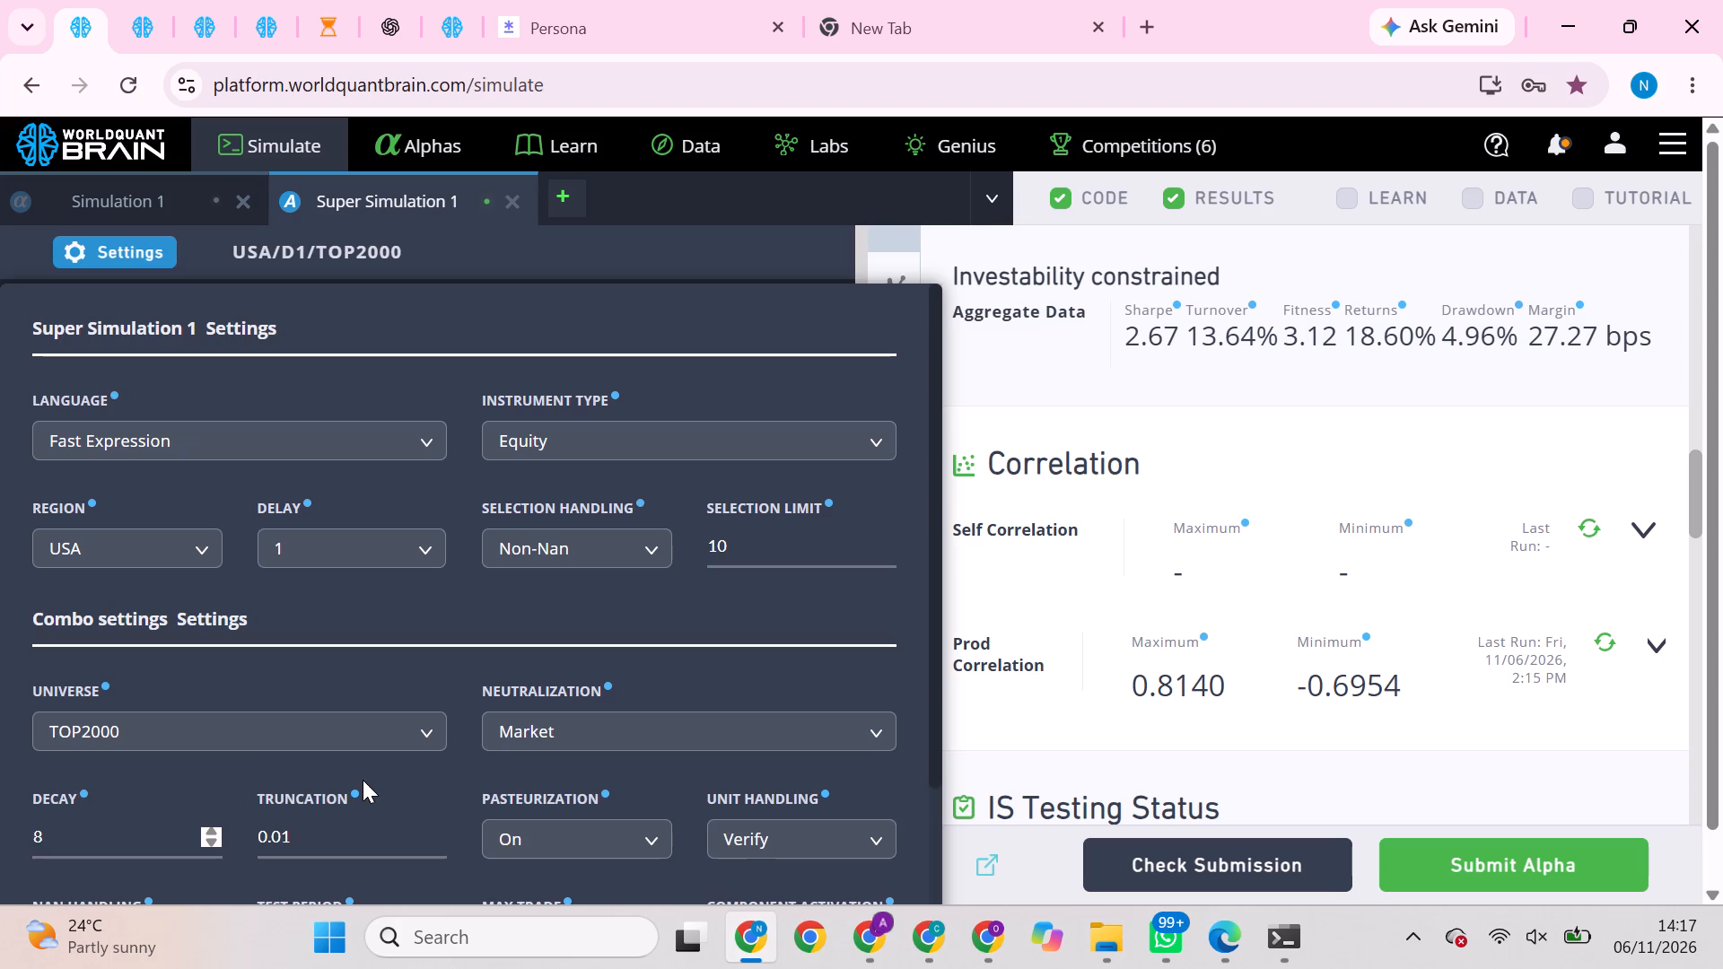
scroll(363, 780, down, 4)
click(698, 850)
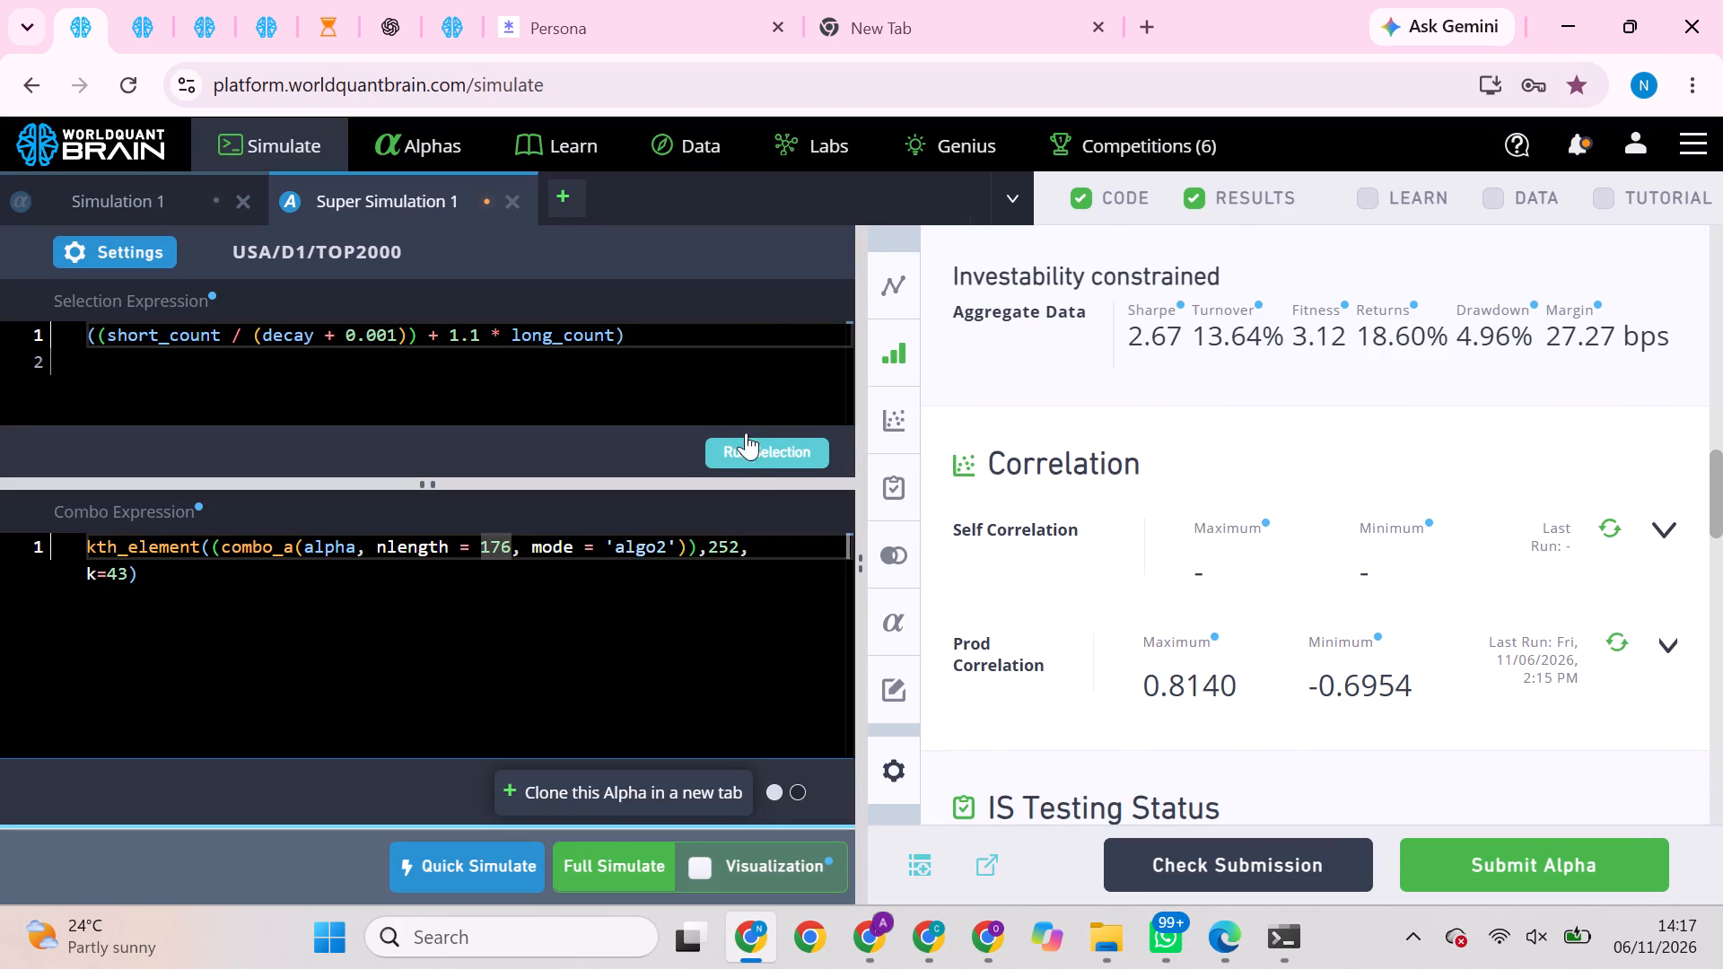
Run the selection and full simulation of the USA/D1/TOP2000 super simulation.
click(753, 451)
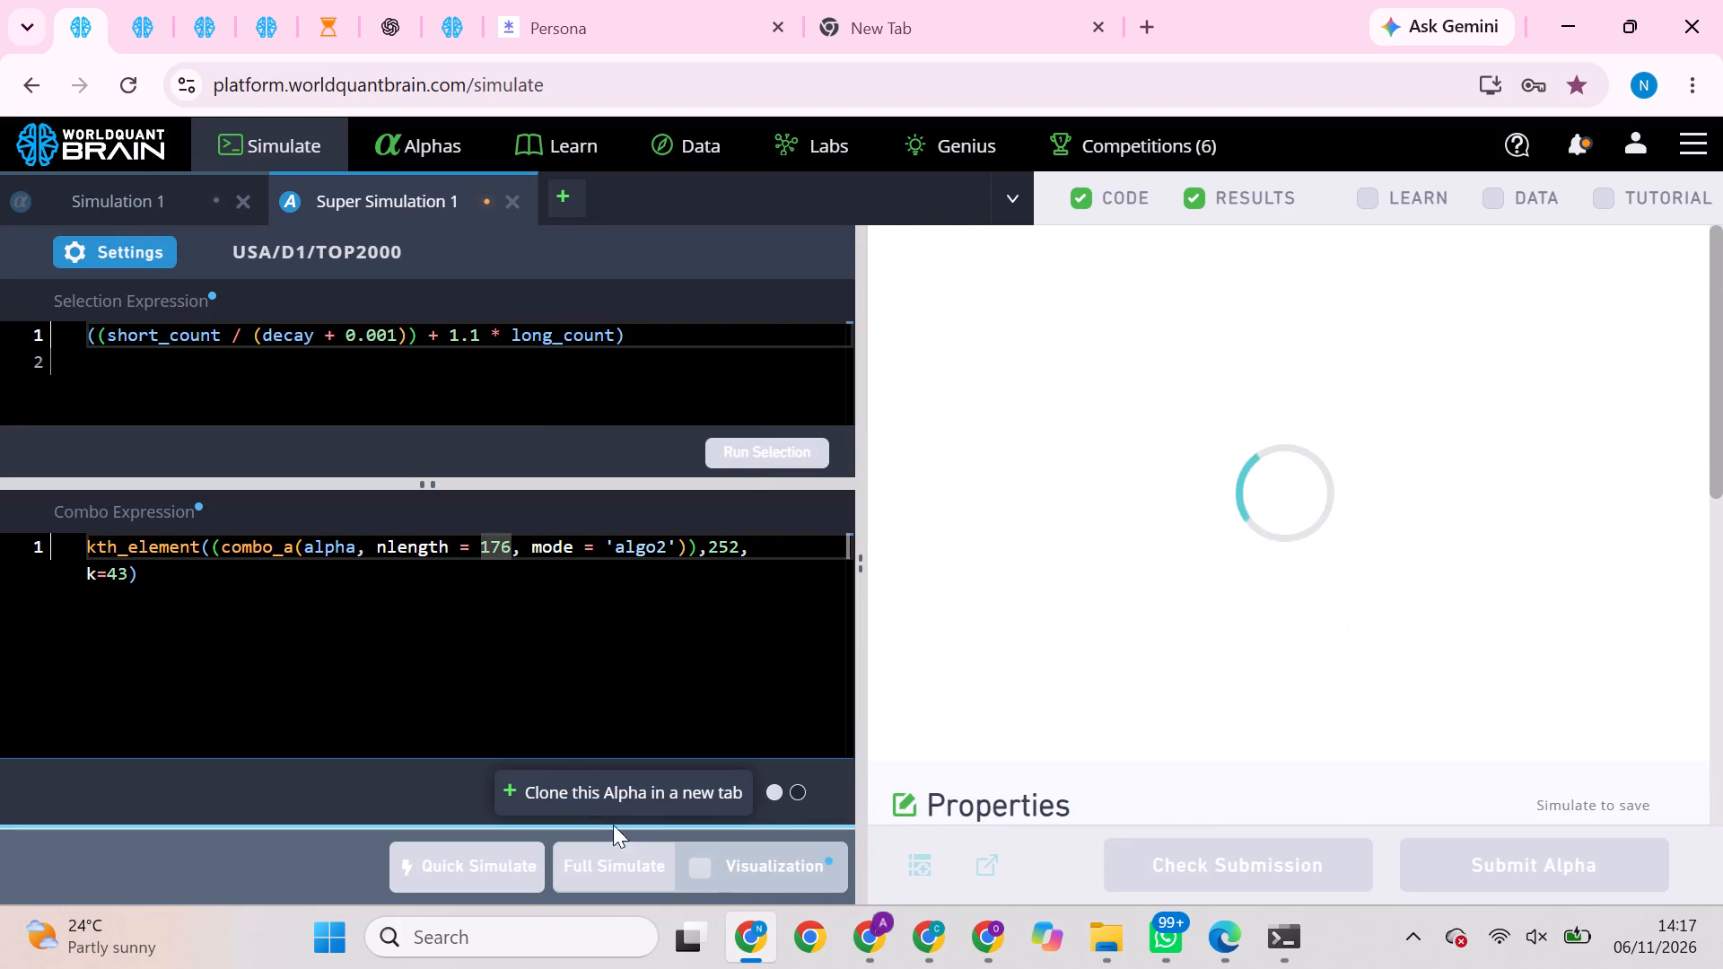
click(624, 862)
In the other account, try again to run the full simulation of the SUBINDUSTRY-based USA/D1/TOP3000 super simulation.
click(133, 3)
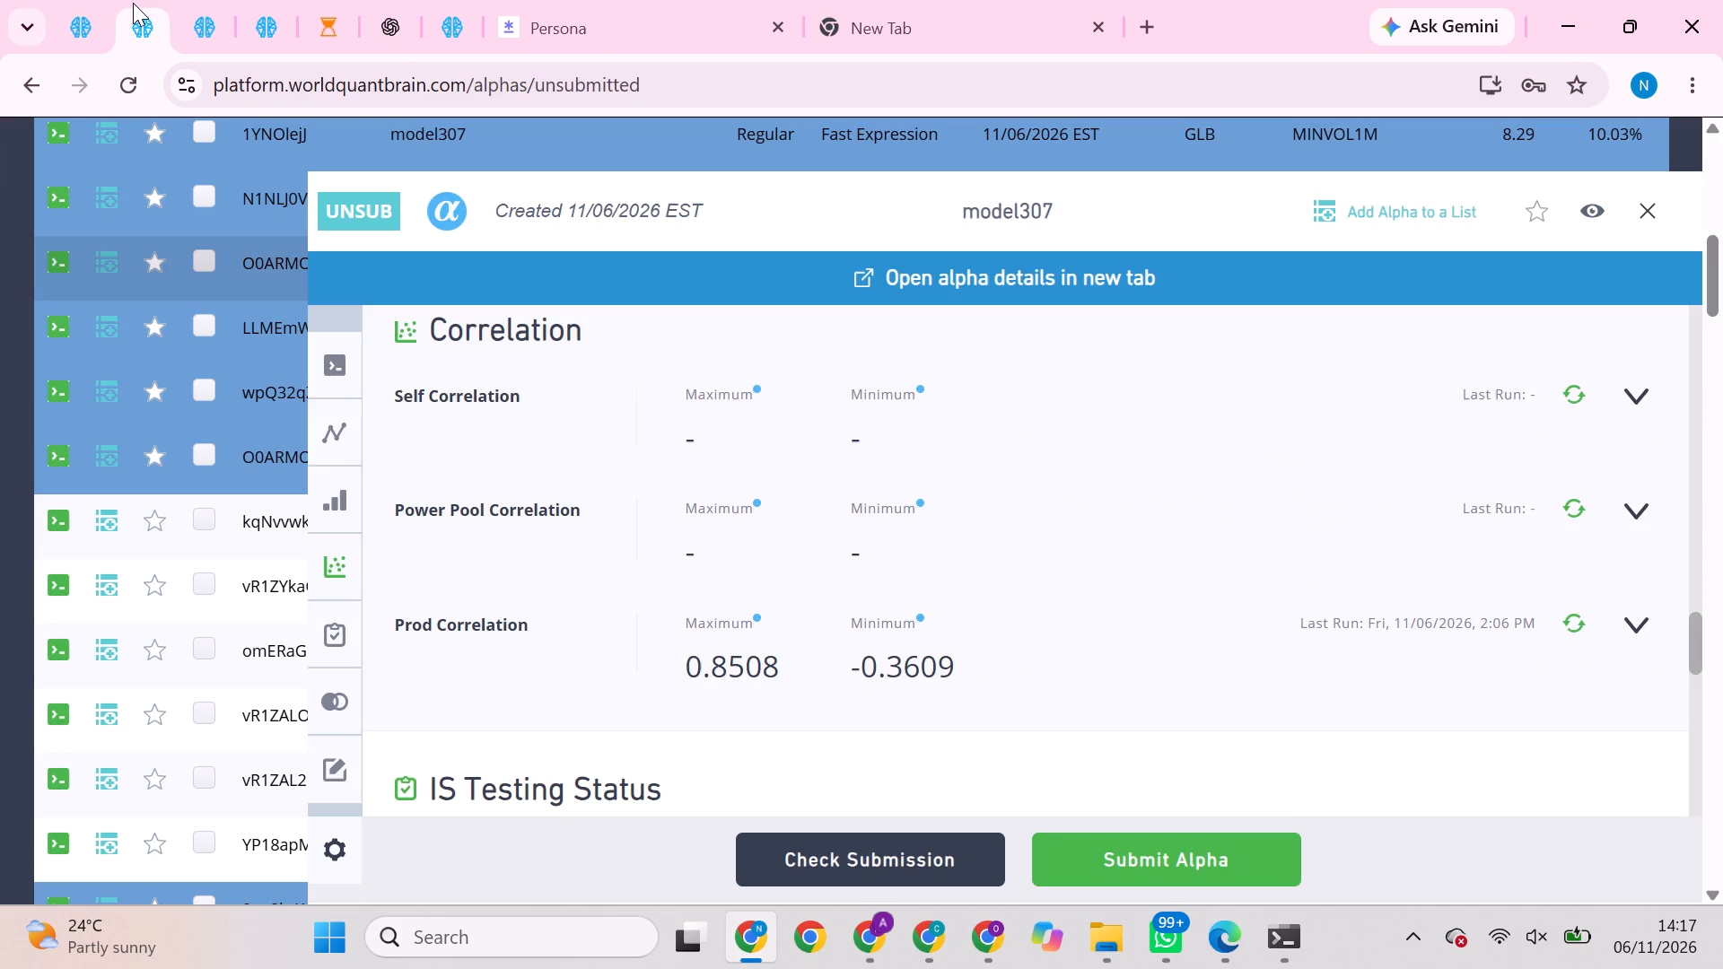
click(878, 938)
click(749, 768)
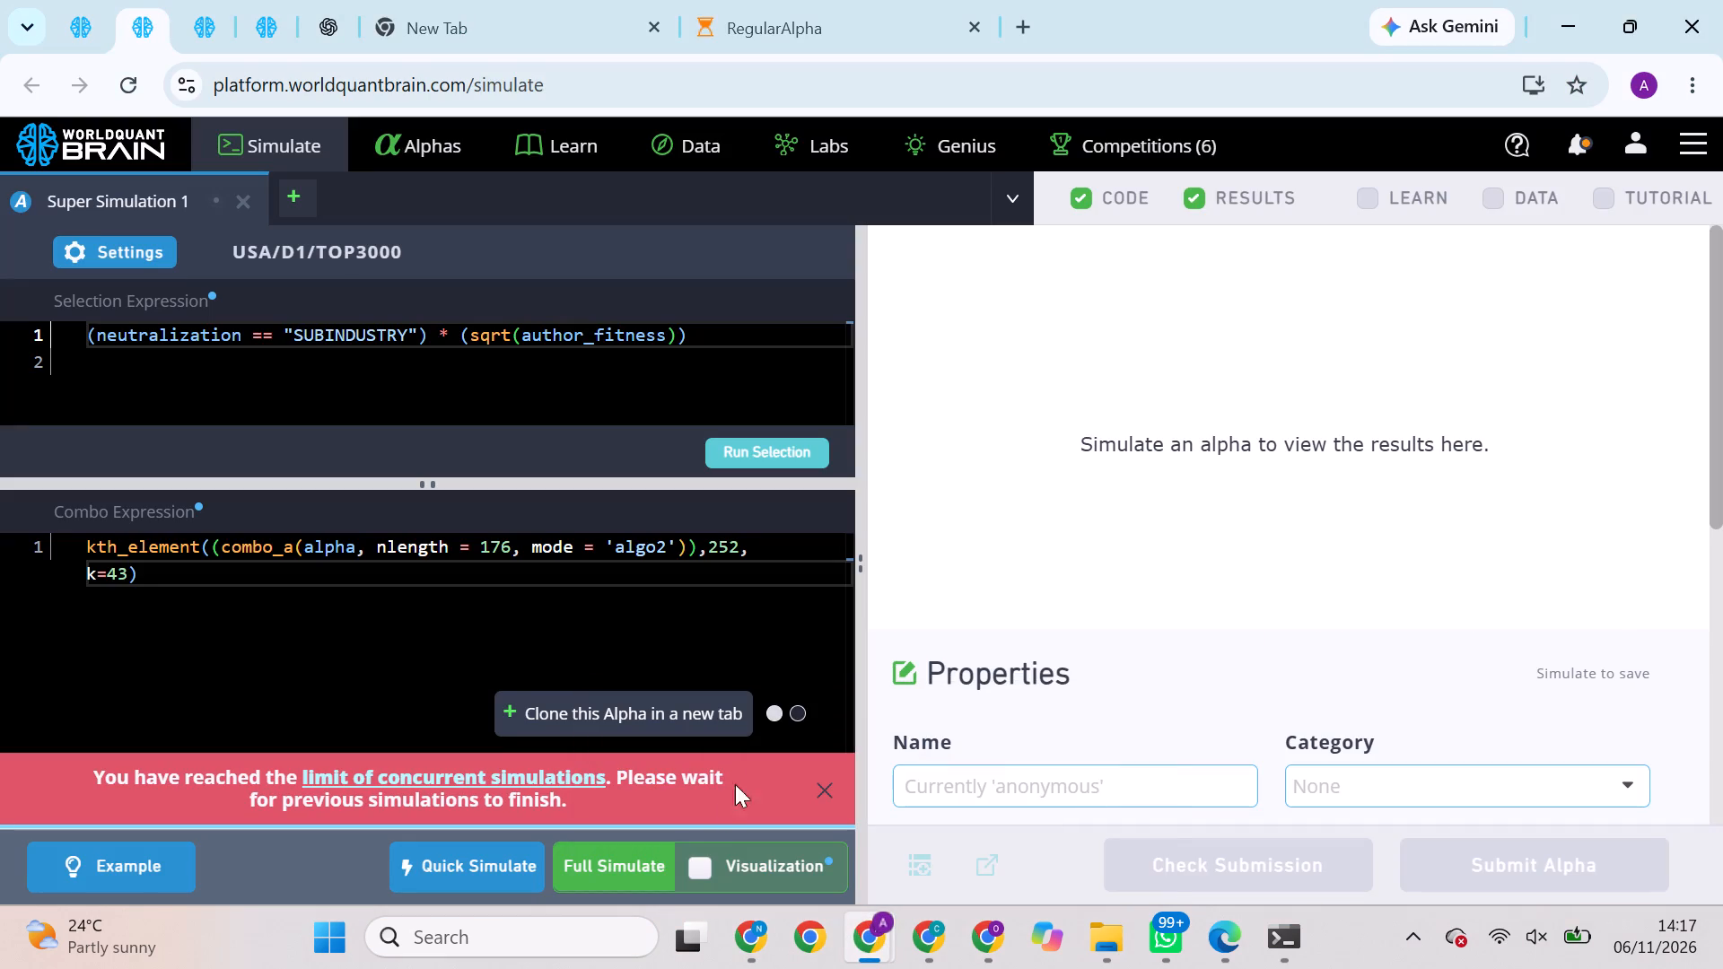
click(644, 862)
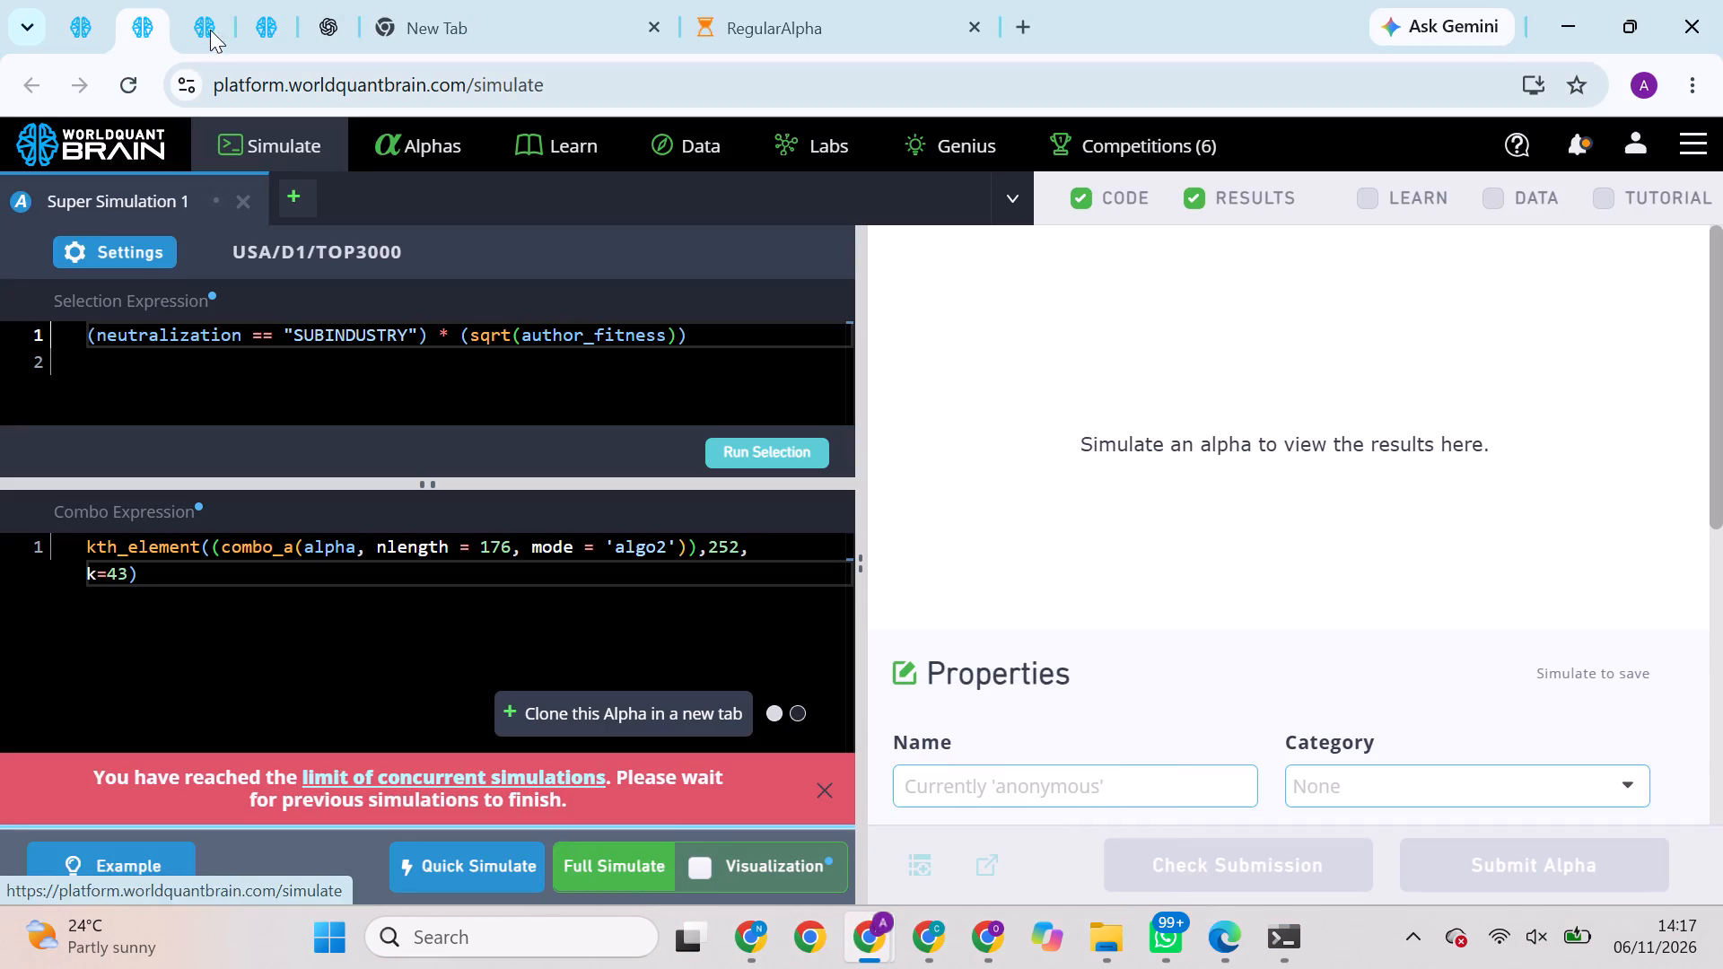
Check the progress of the running USA/D1/TOP3000 and GLB/D1/MINVOL1M super simulations.
click(208, 0)
click(266, 8)
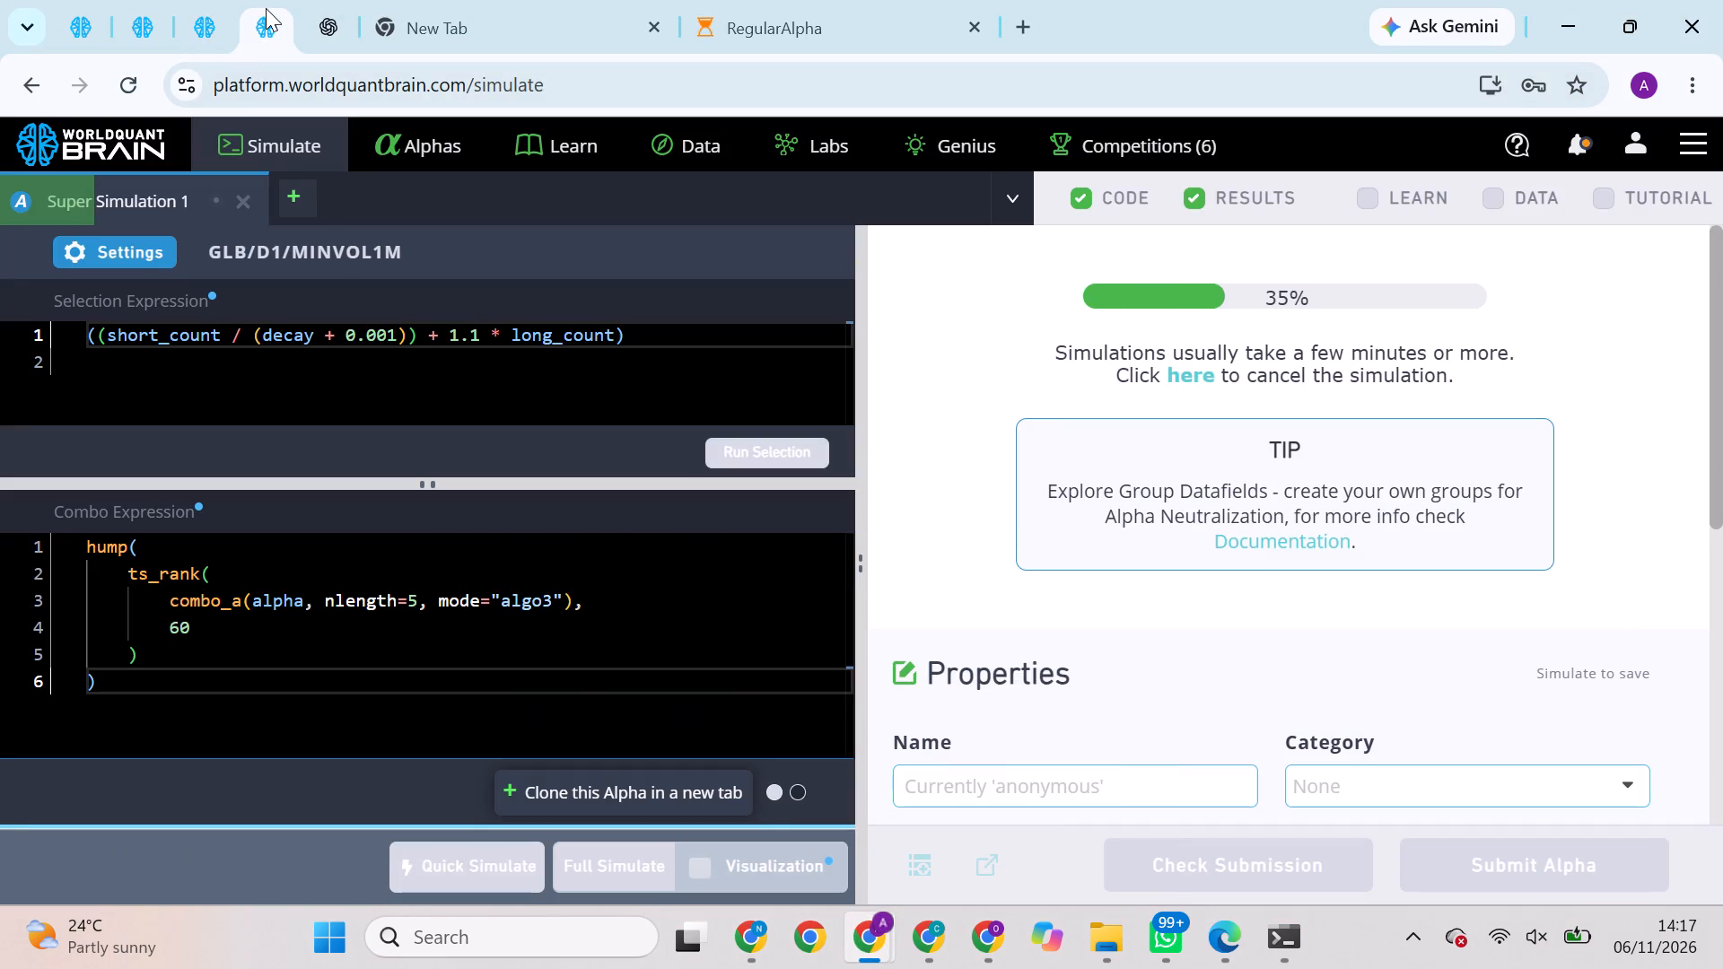
click(192, 19)
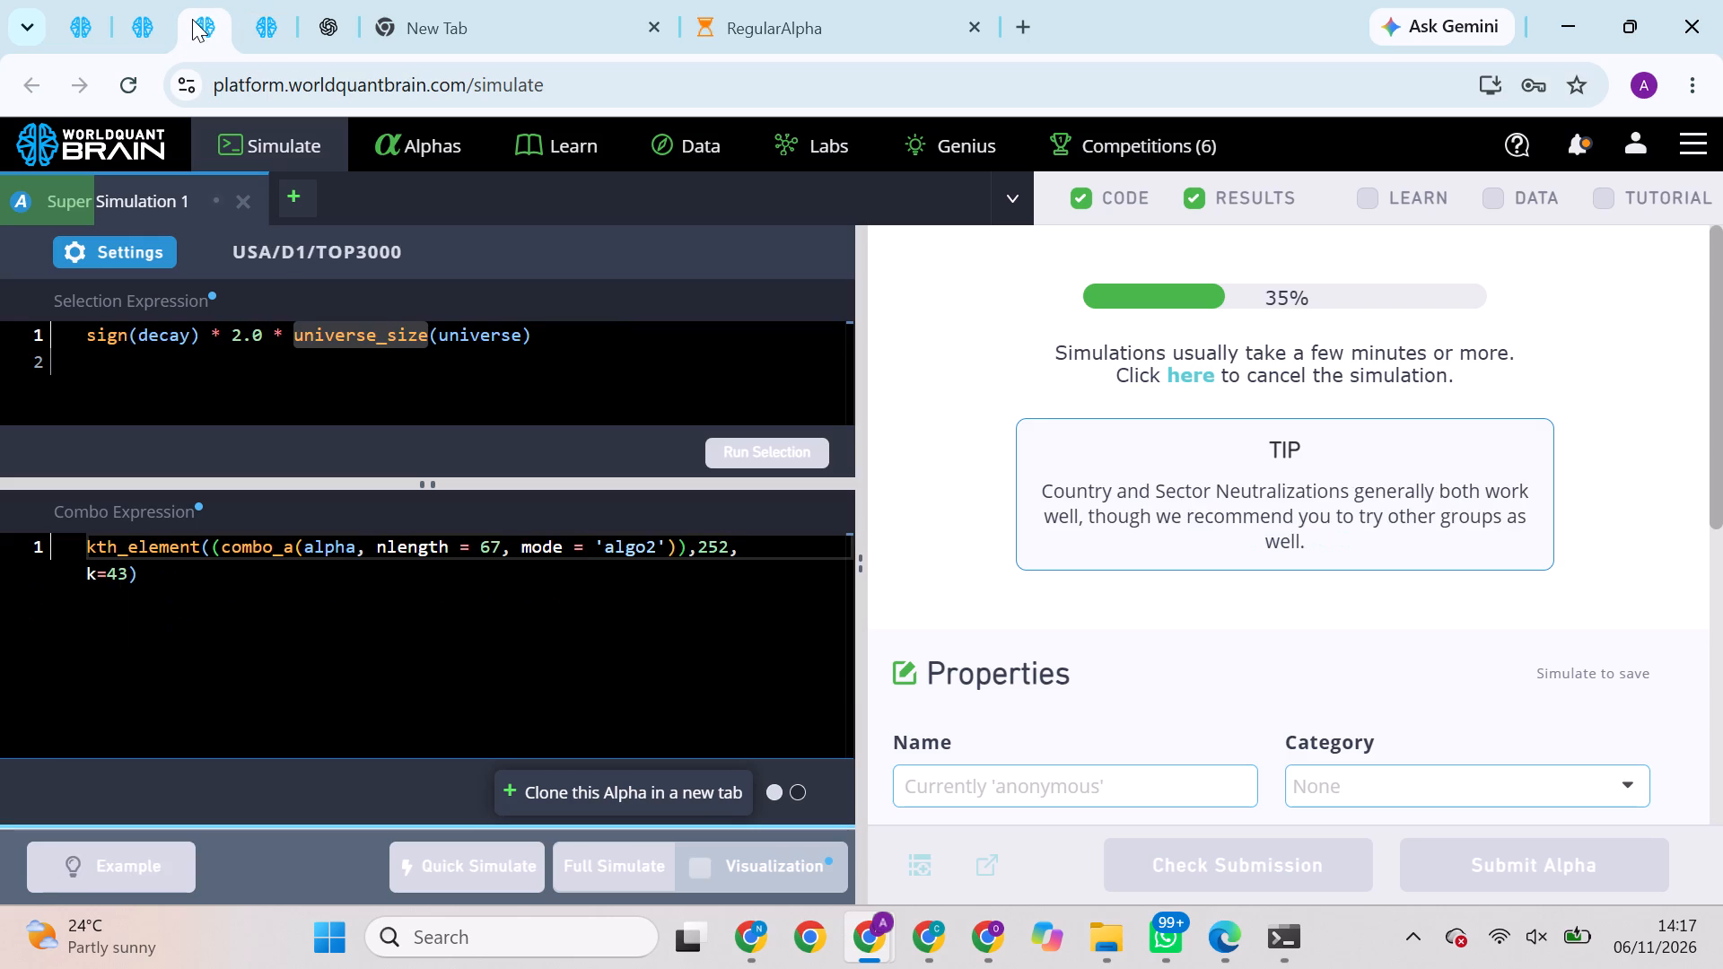
click(248, 0)
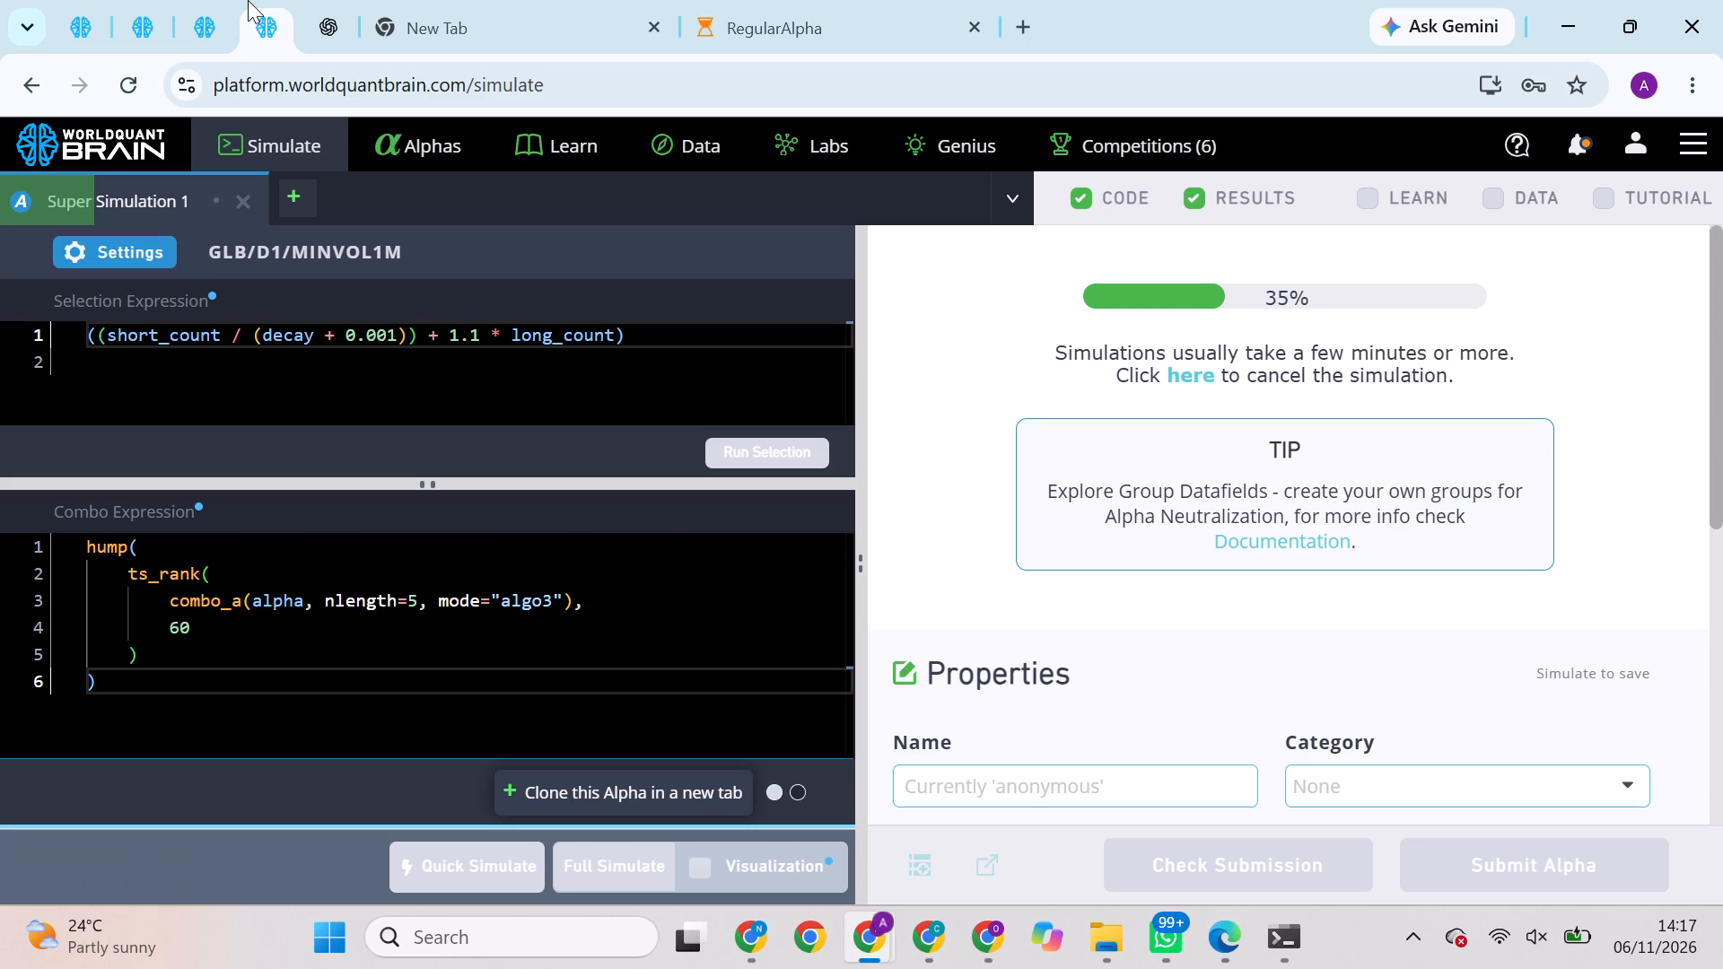
click(198, 6)
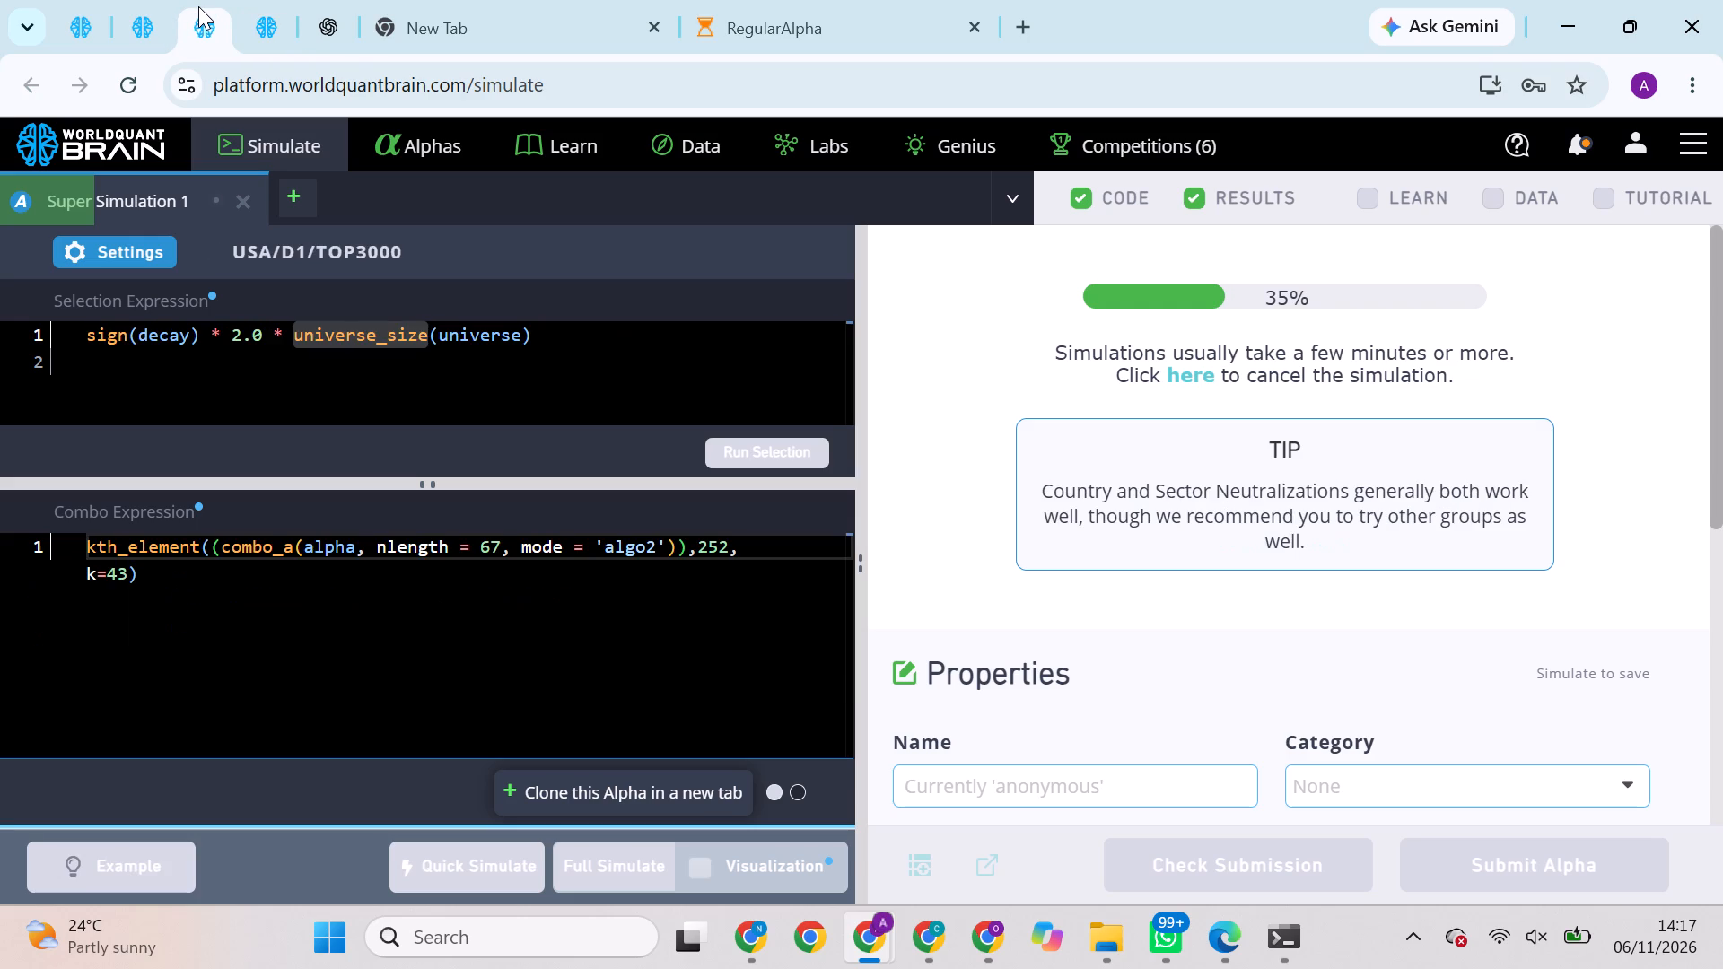
click(245, 0)
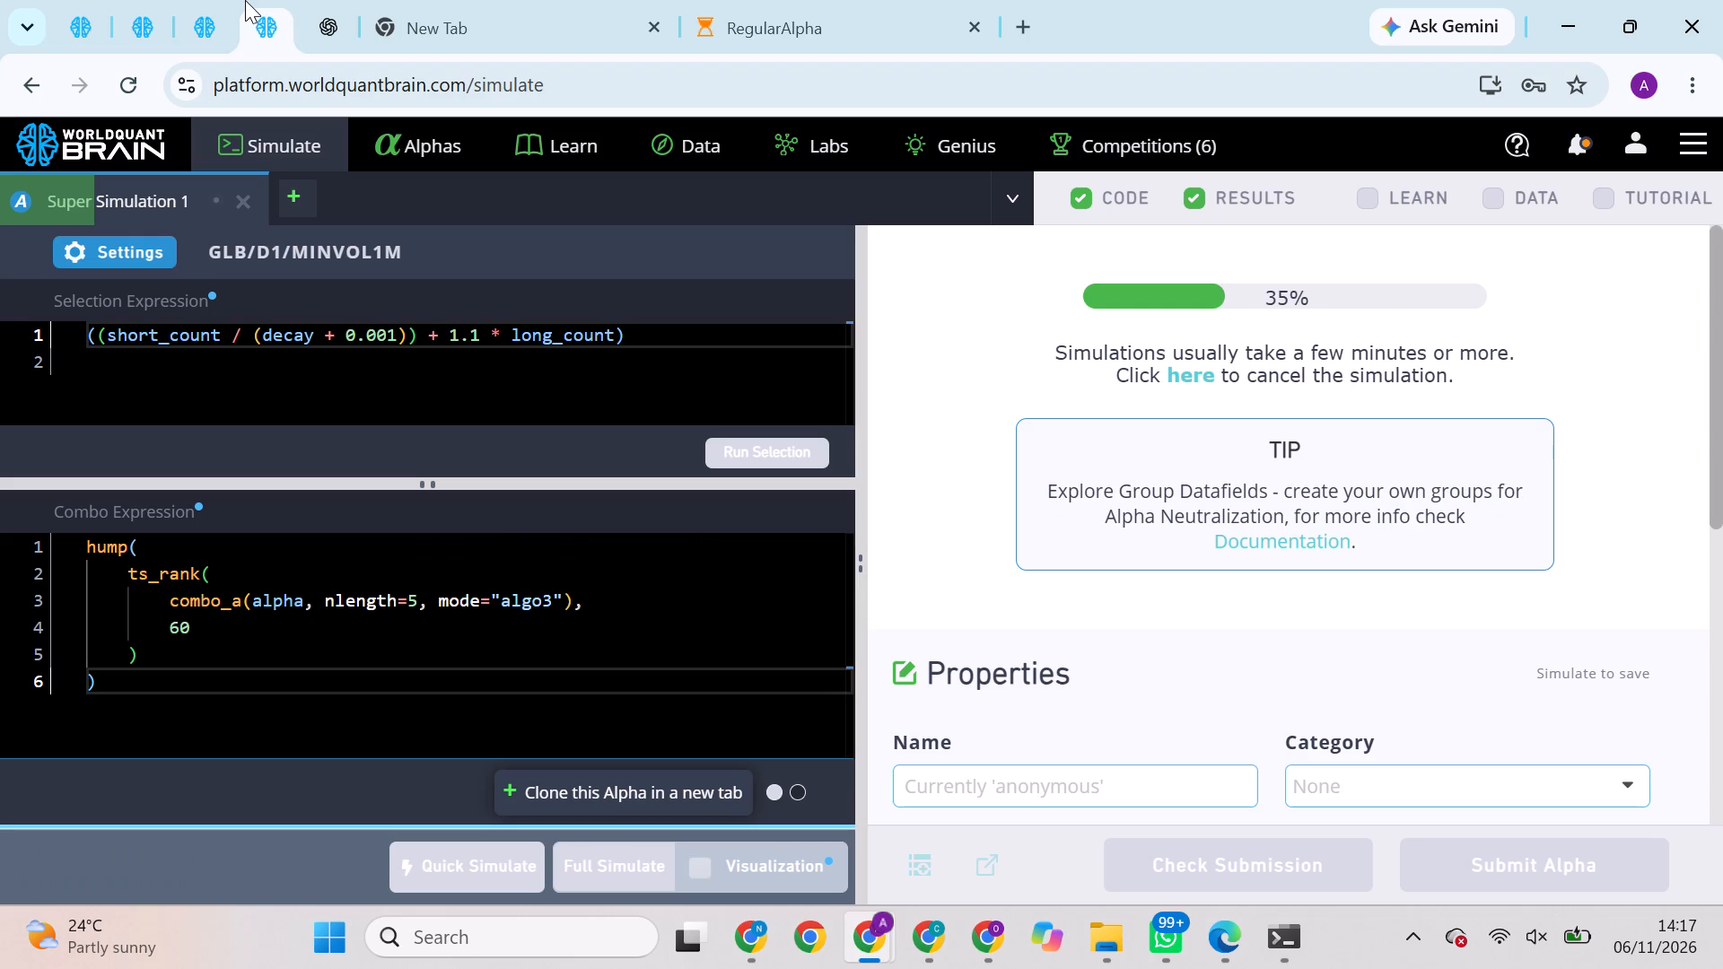
Look over the unsubmitted alphas list in the other account and recheck the progress of the running GLB/D1/MINVOL1M super simulation.
click(213, 0)
click(253, 0)
click(760, 934)
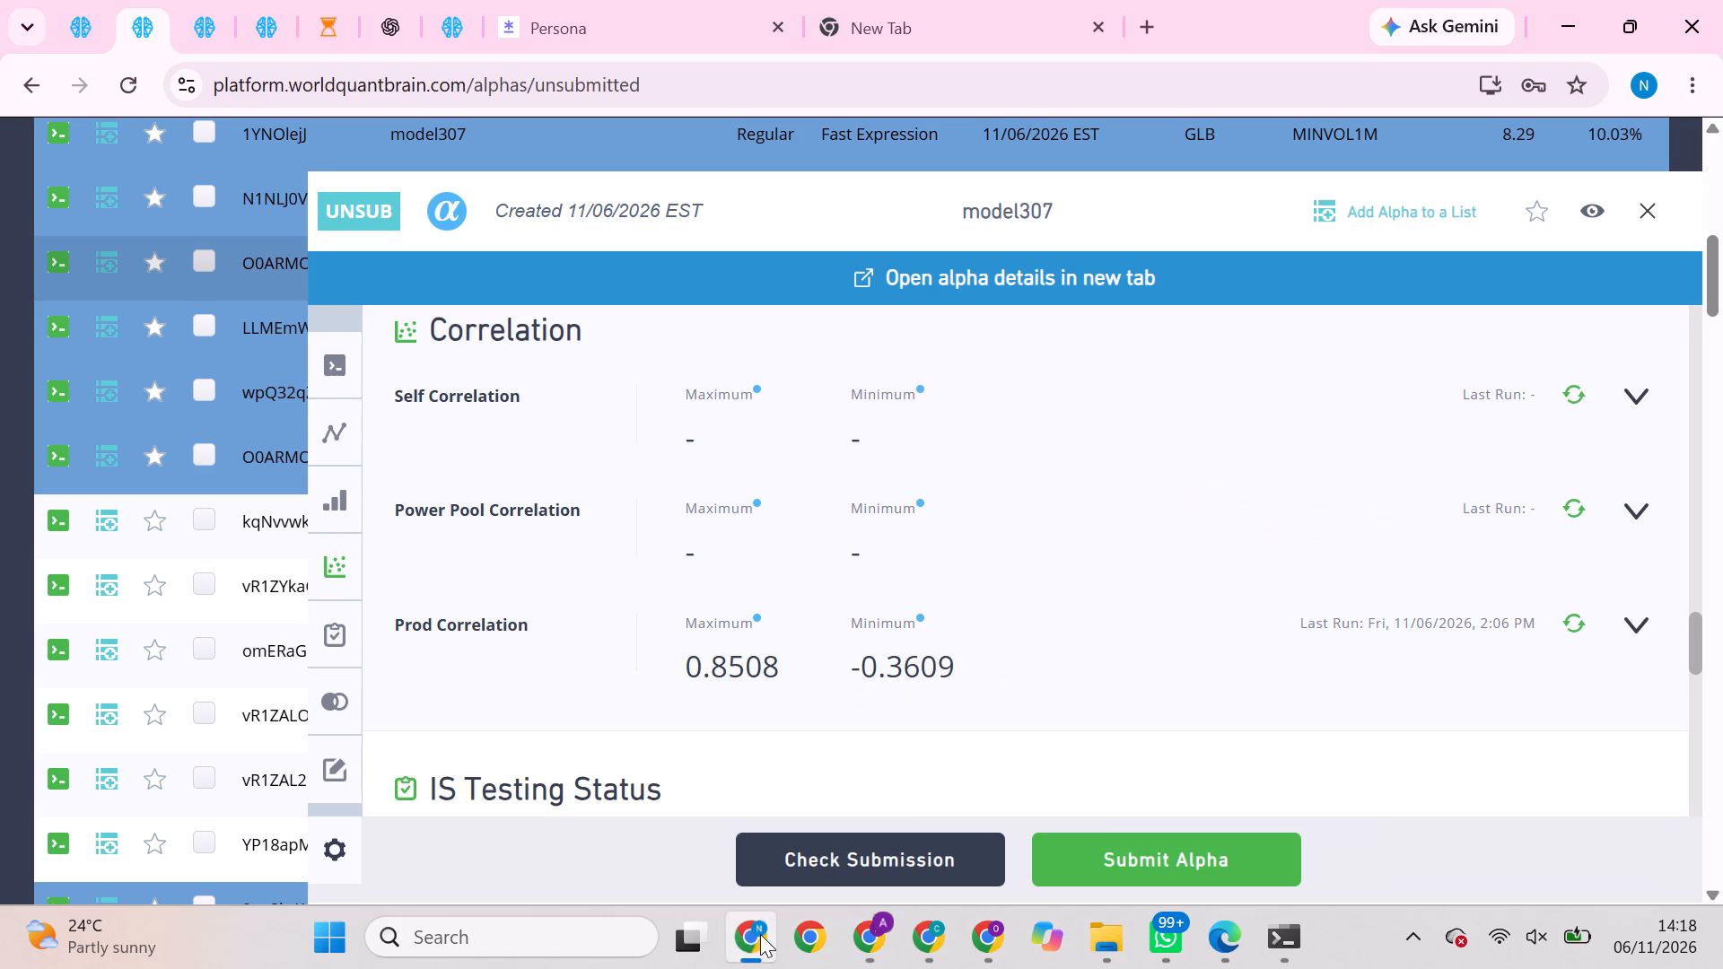
scroll(236, 367, up, 2)
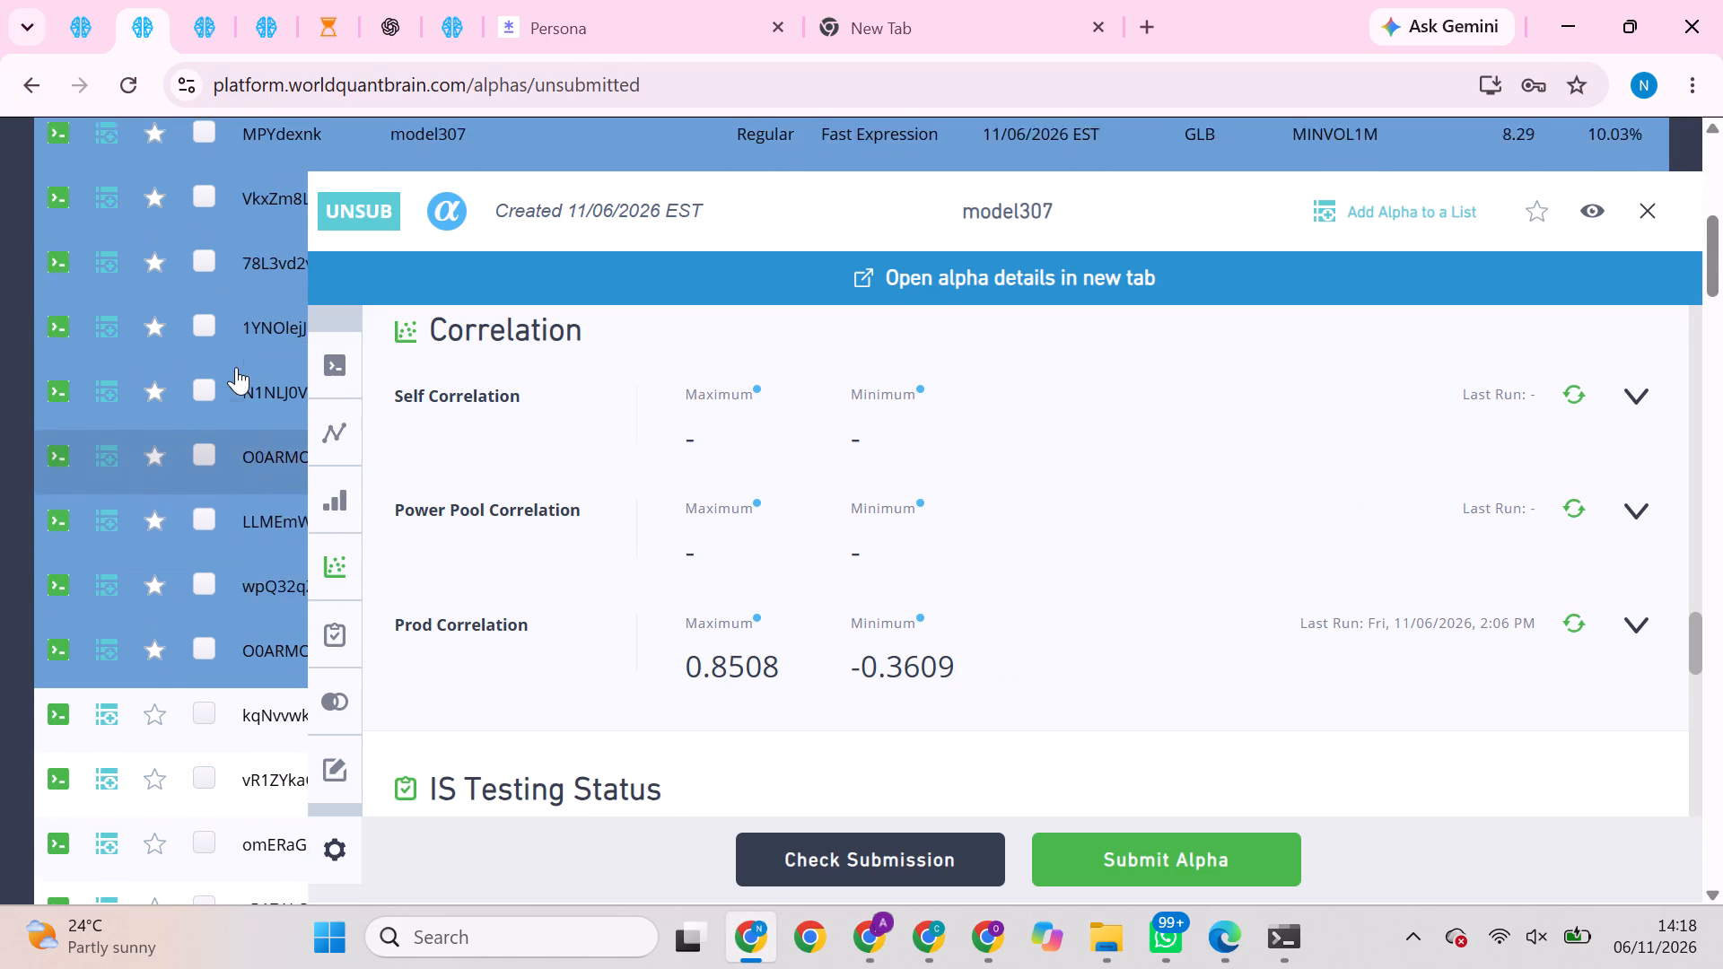
scroll(236, 367, up, 3)
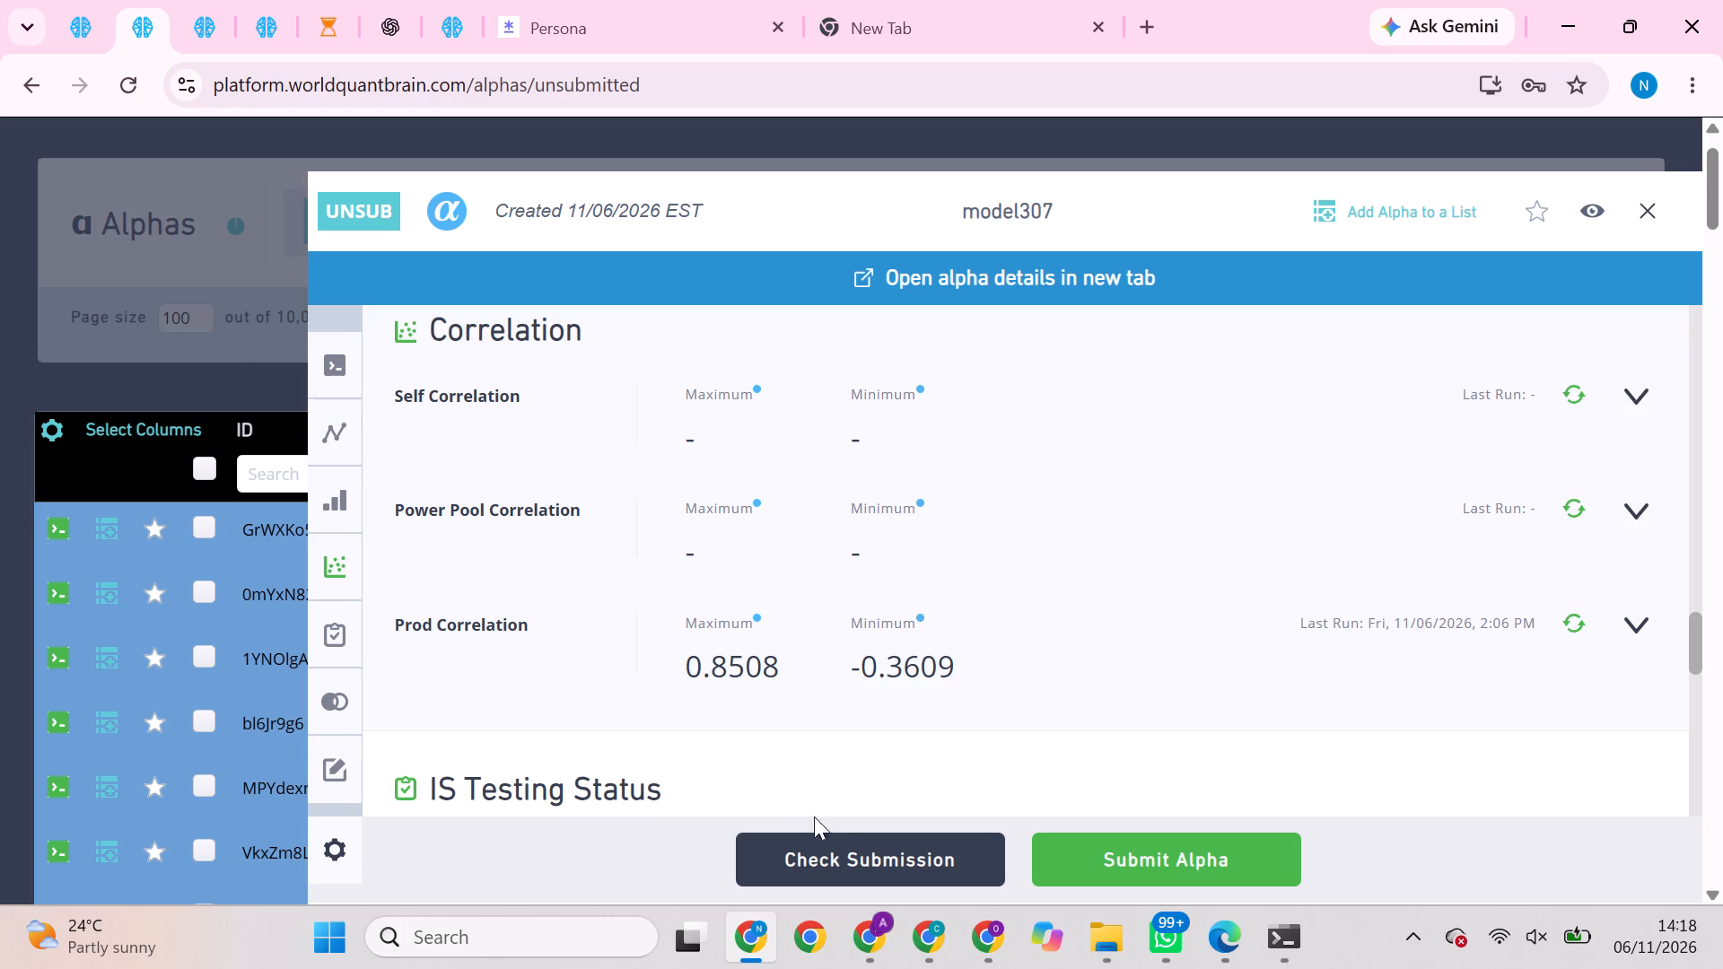
click(997, 923)
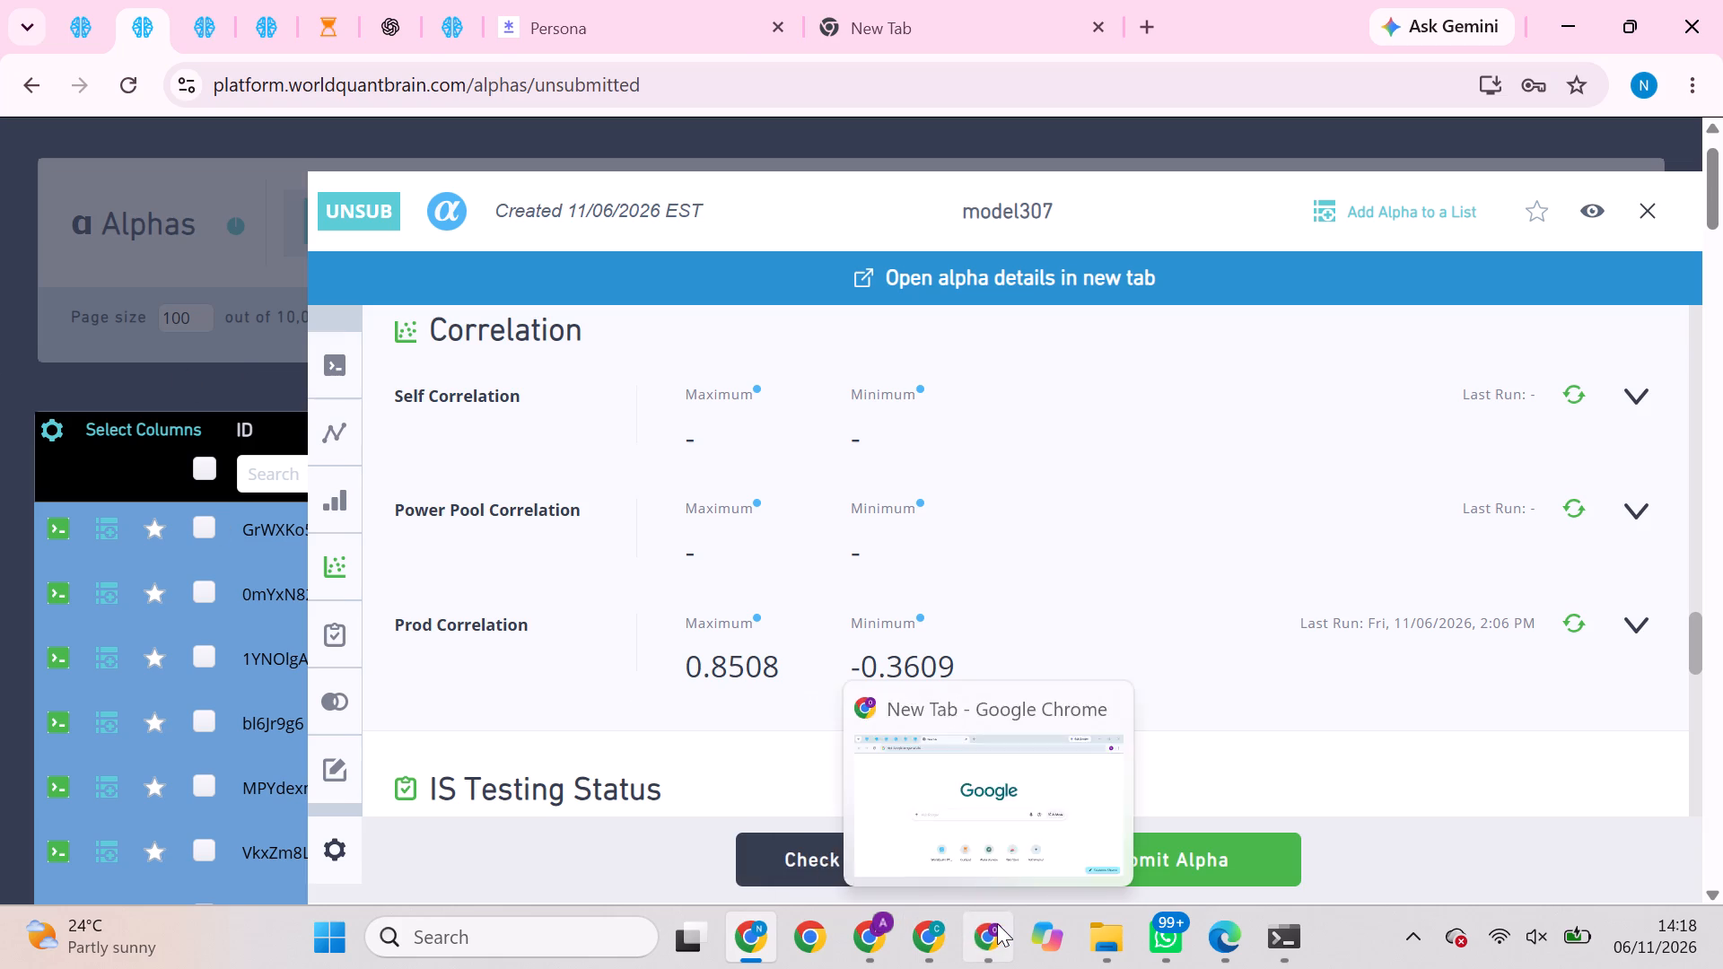
click(922, 928)
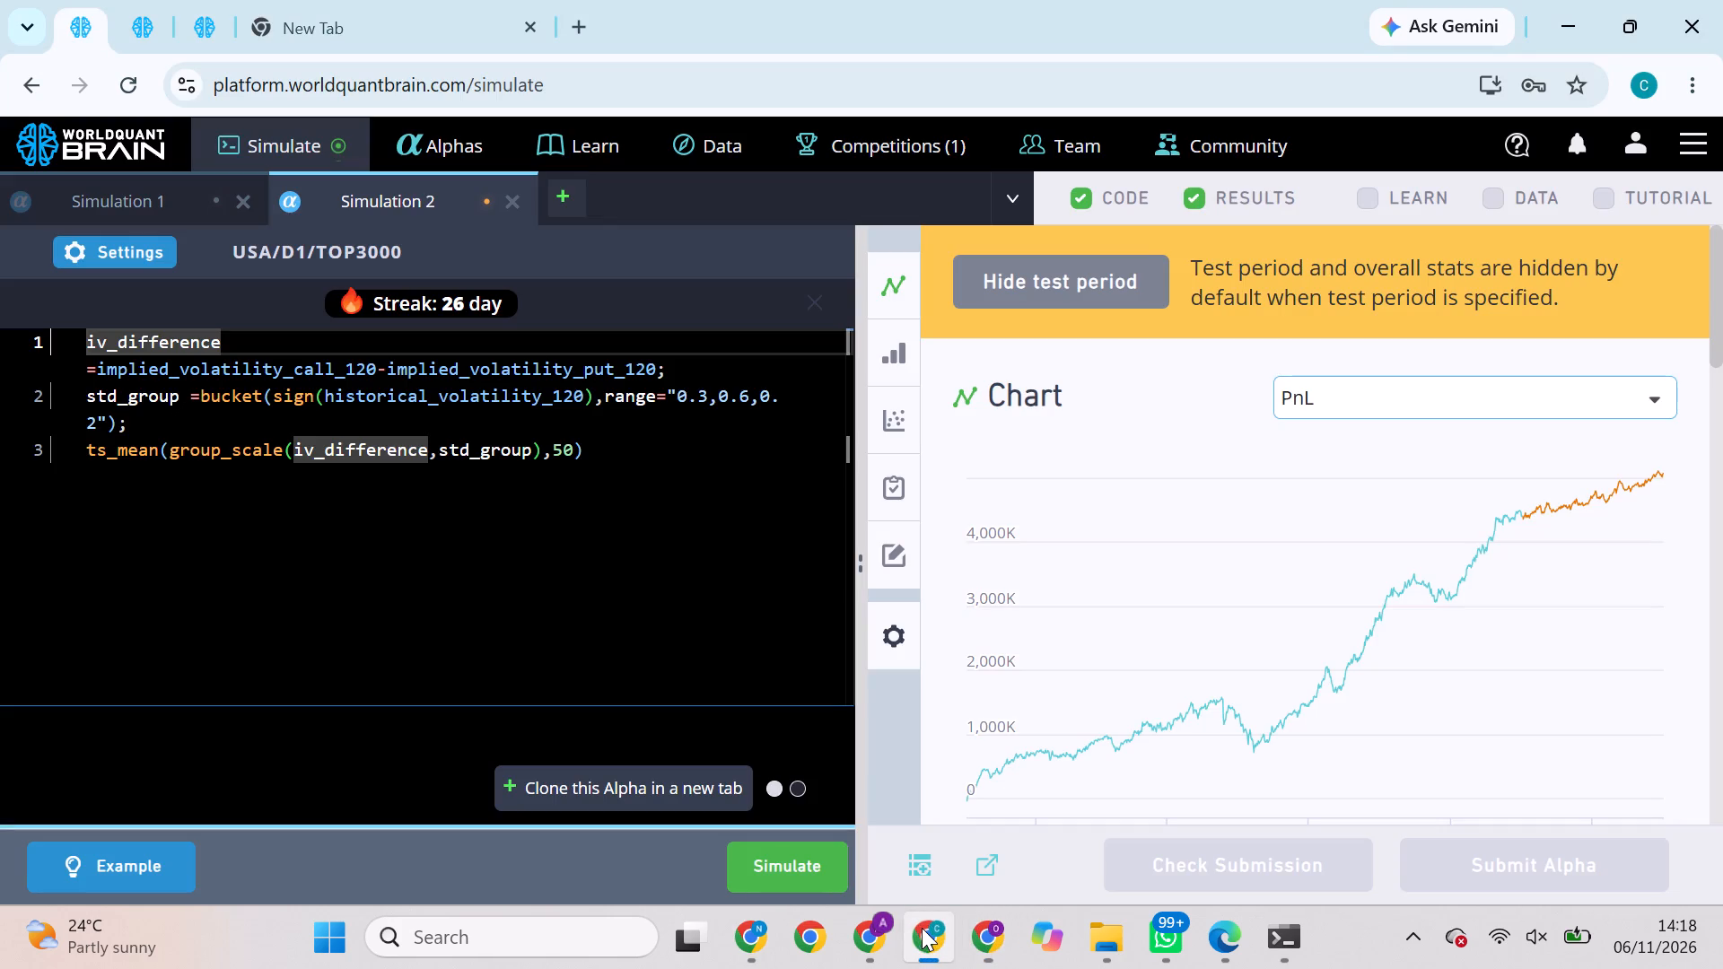
click(870, 931)
click(741, 761)
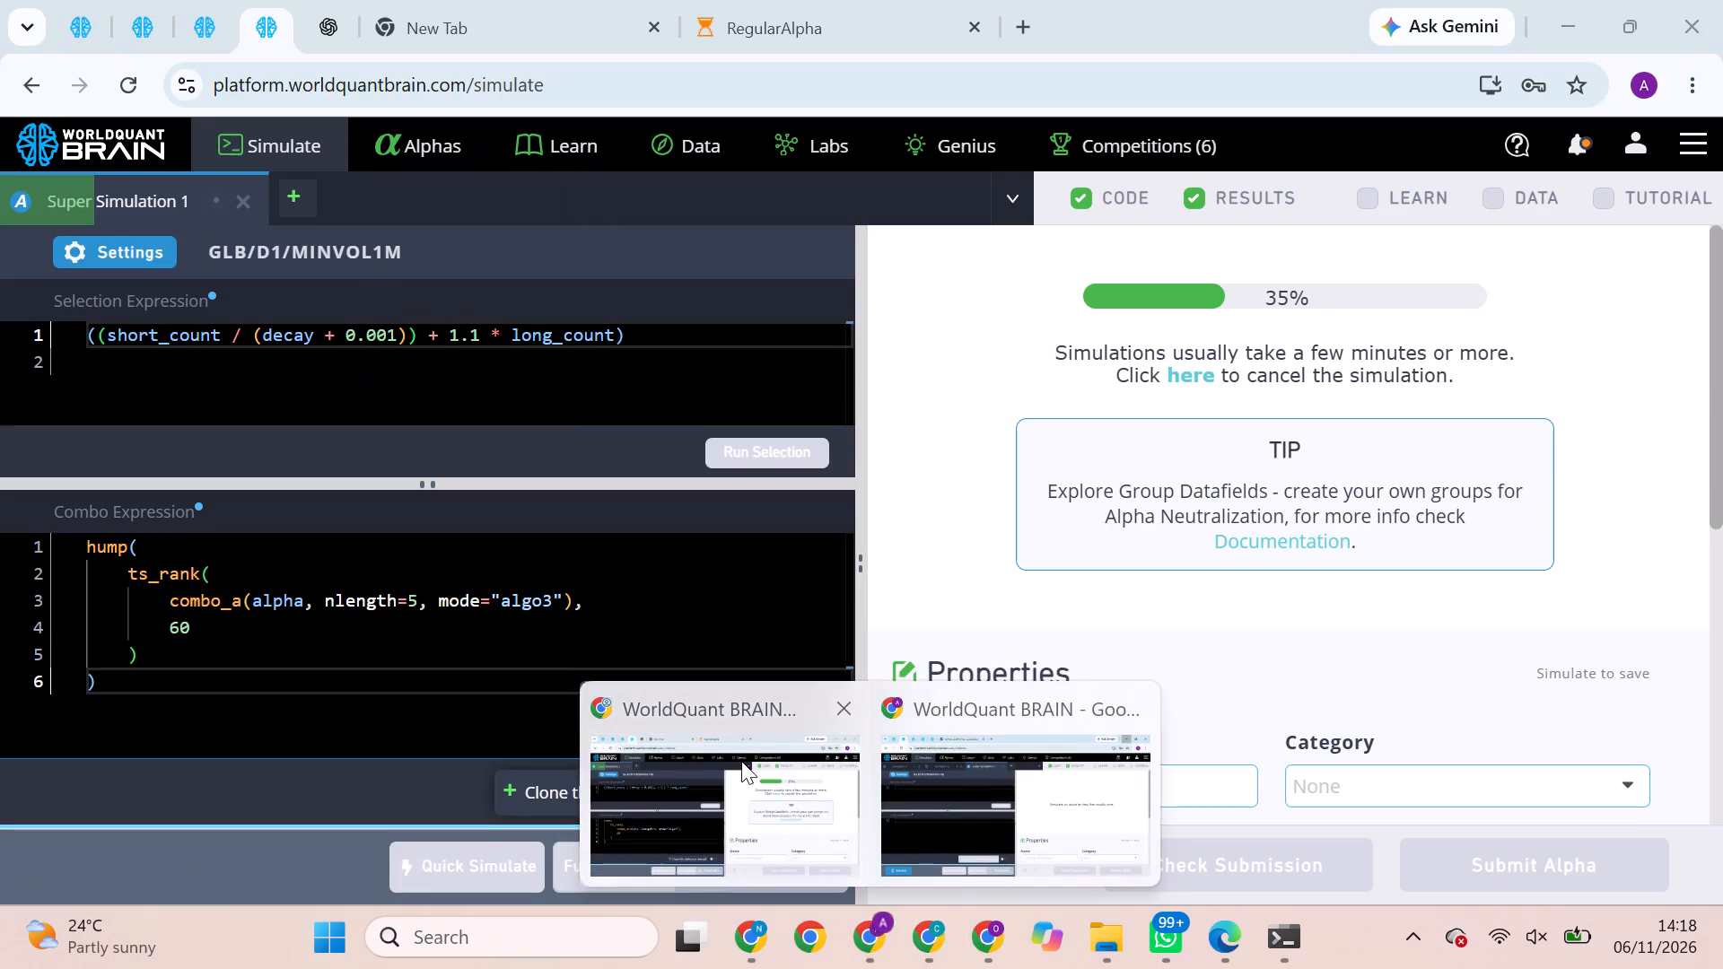
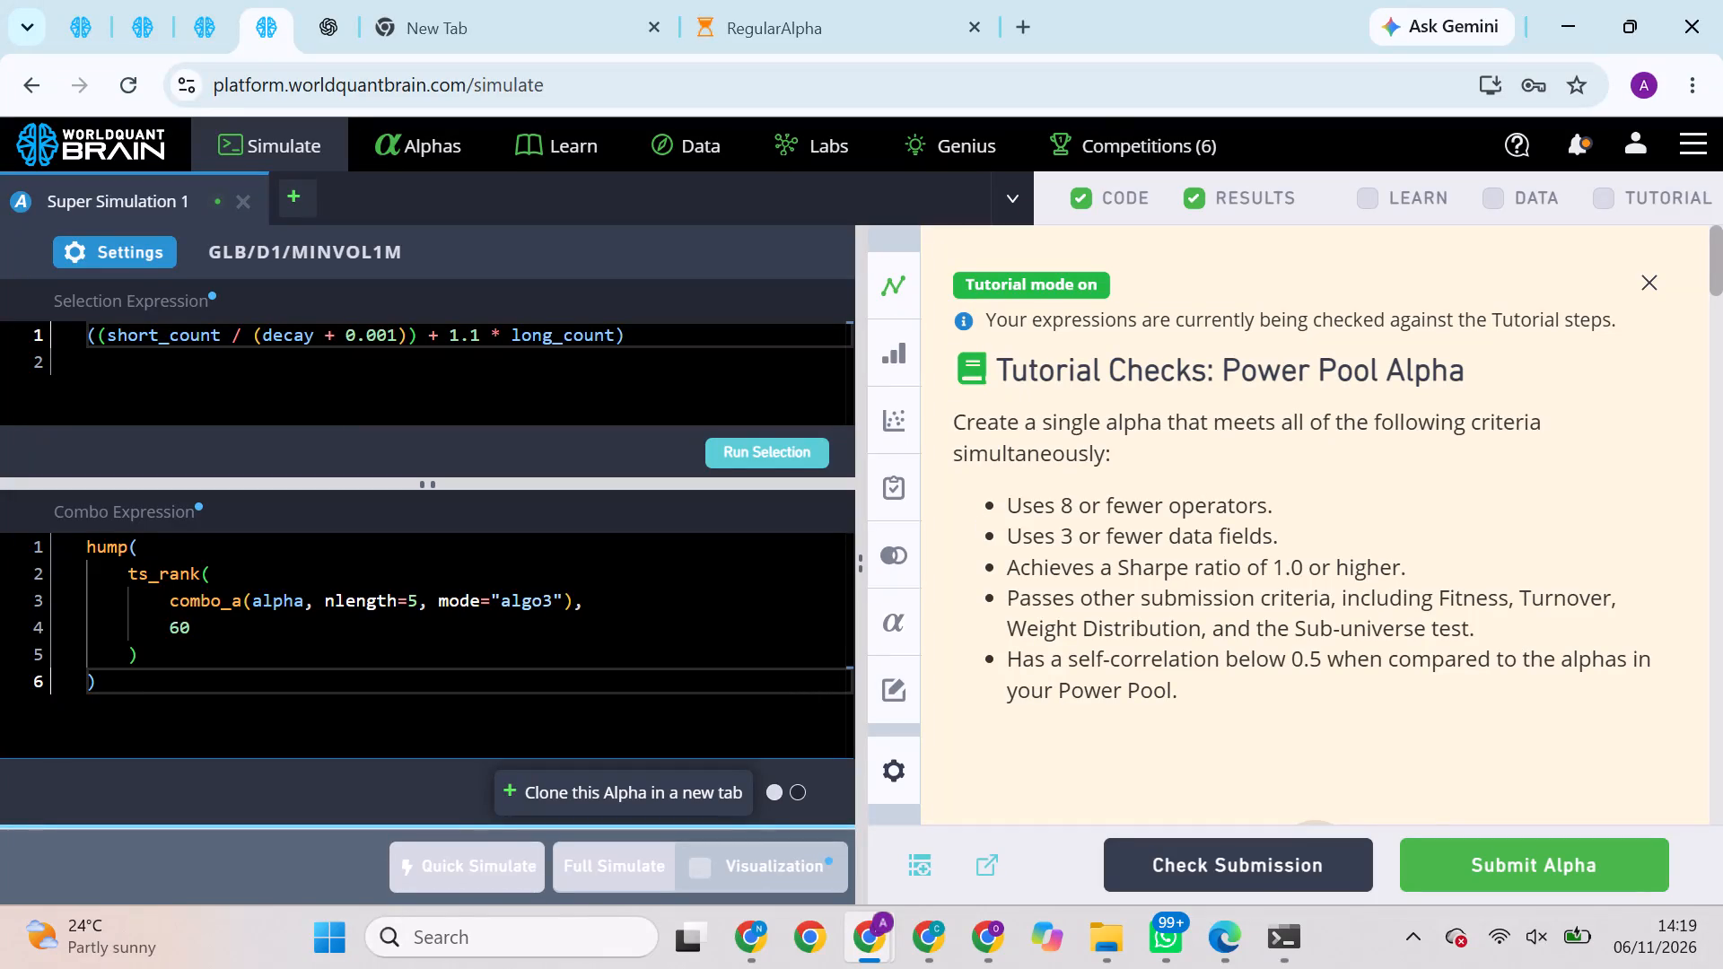
Run the prod correlation check on the simulated GLB/D1/MINVOL1M super alpha.
click(1657, 275)
scroll(1486, 466, down, 4)
scroll(1486, 466, up, 2)
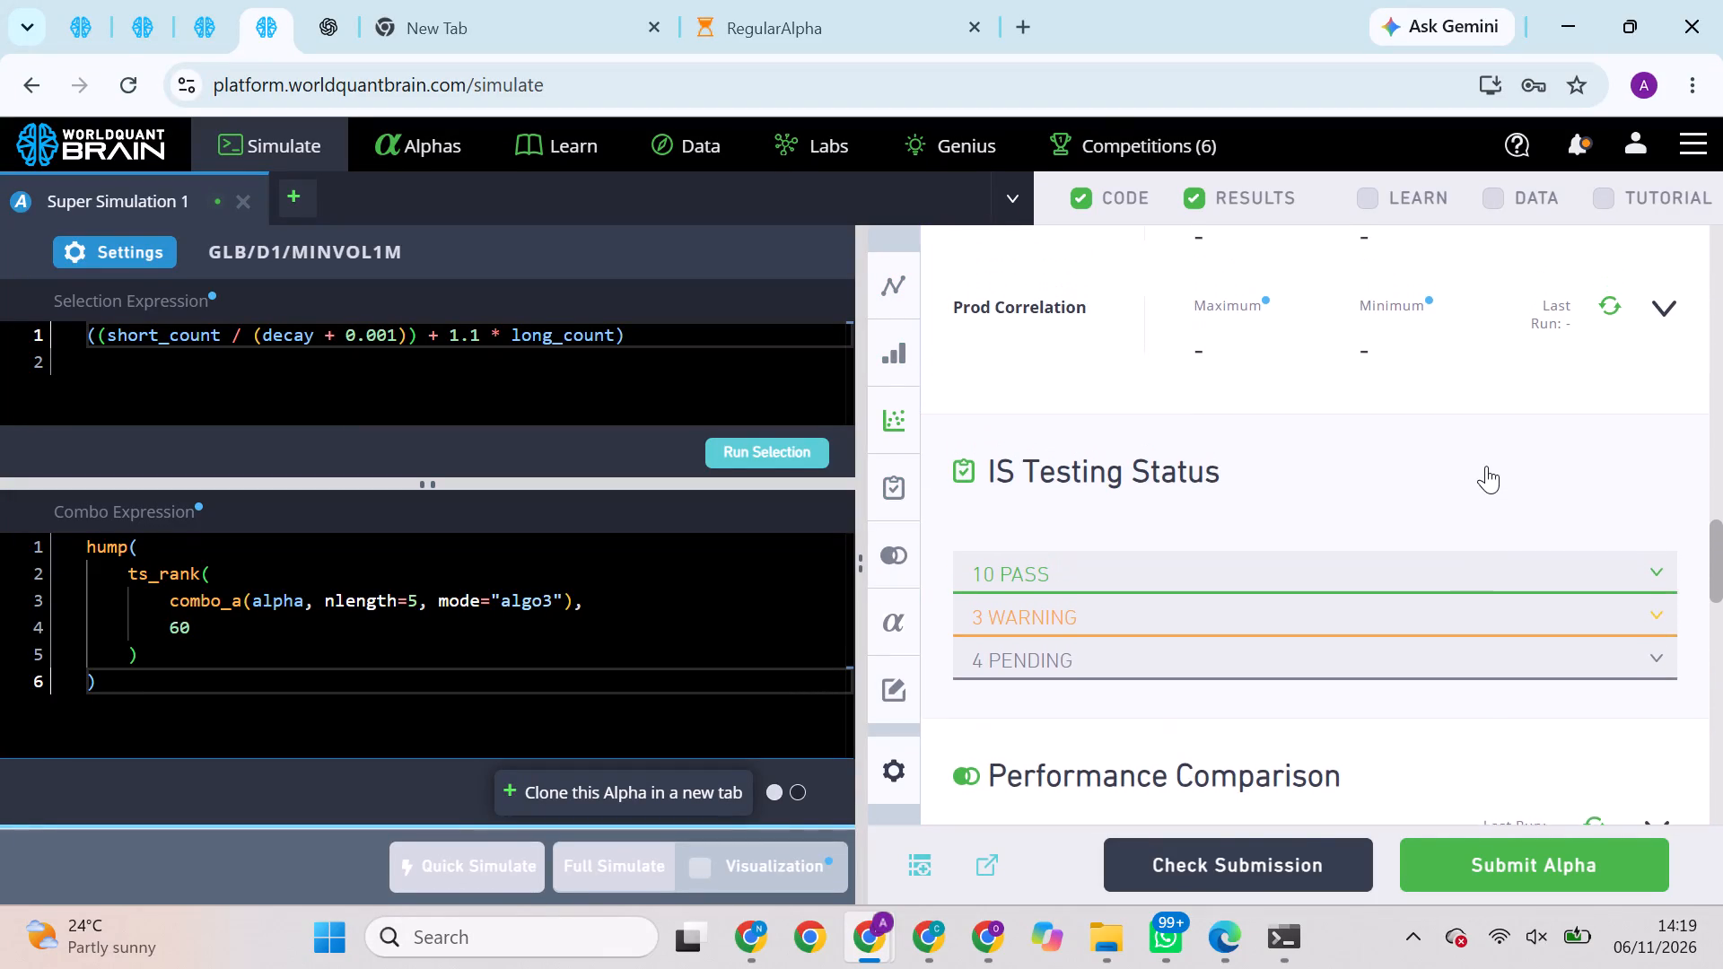
click(1609, 318)
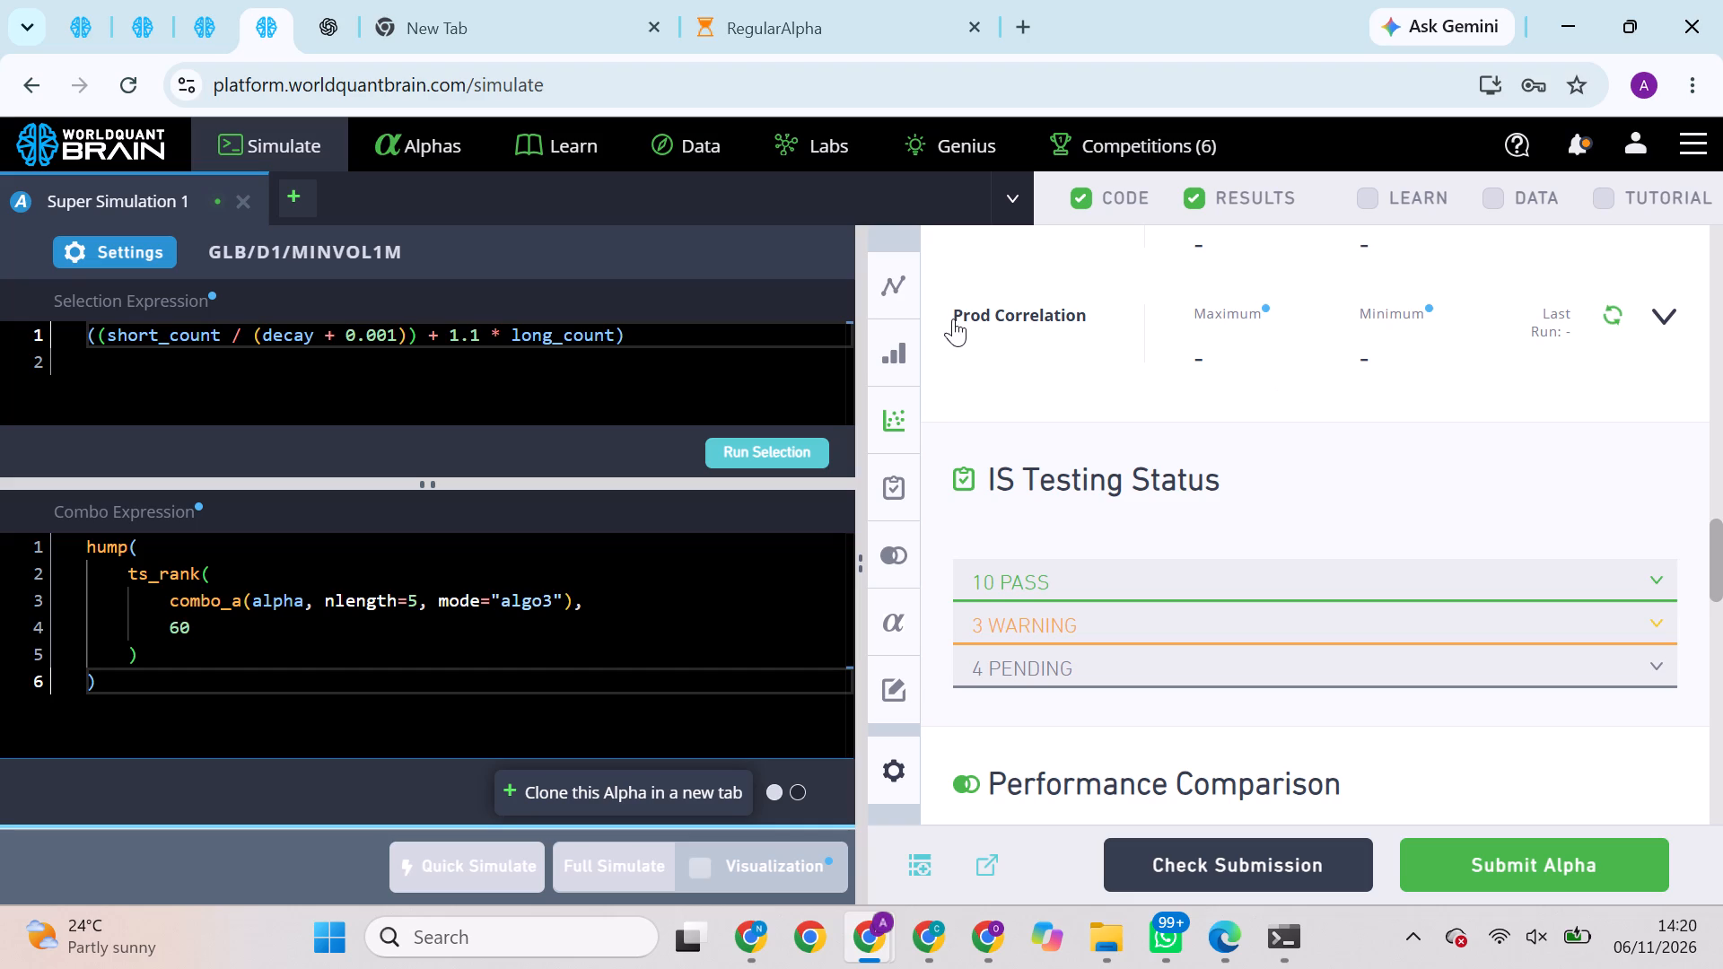
In the GLB/D1/MINVOL1M super simulation settings, set decay to 28 and truncation to 0.01 and apply them.
click(137, 254)
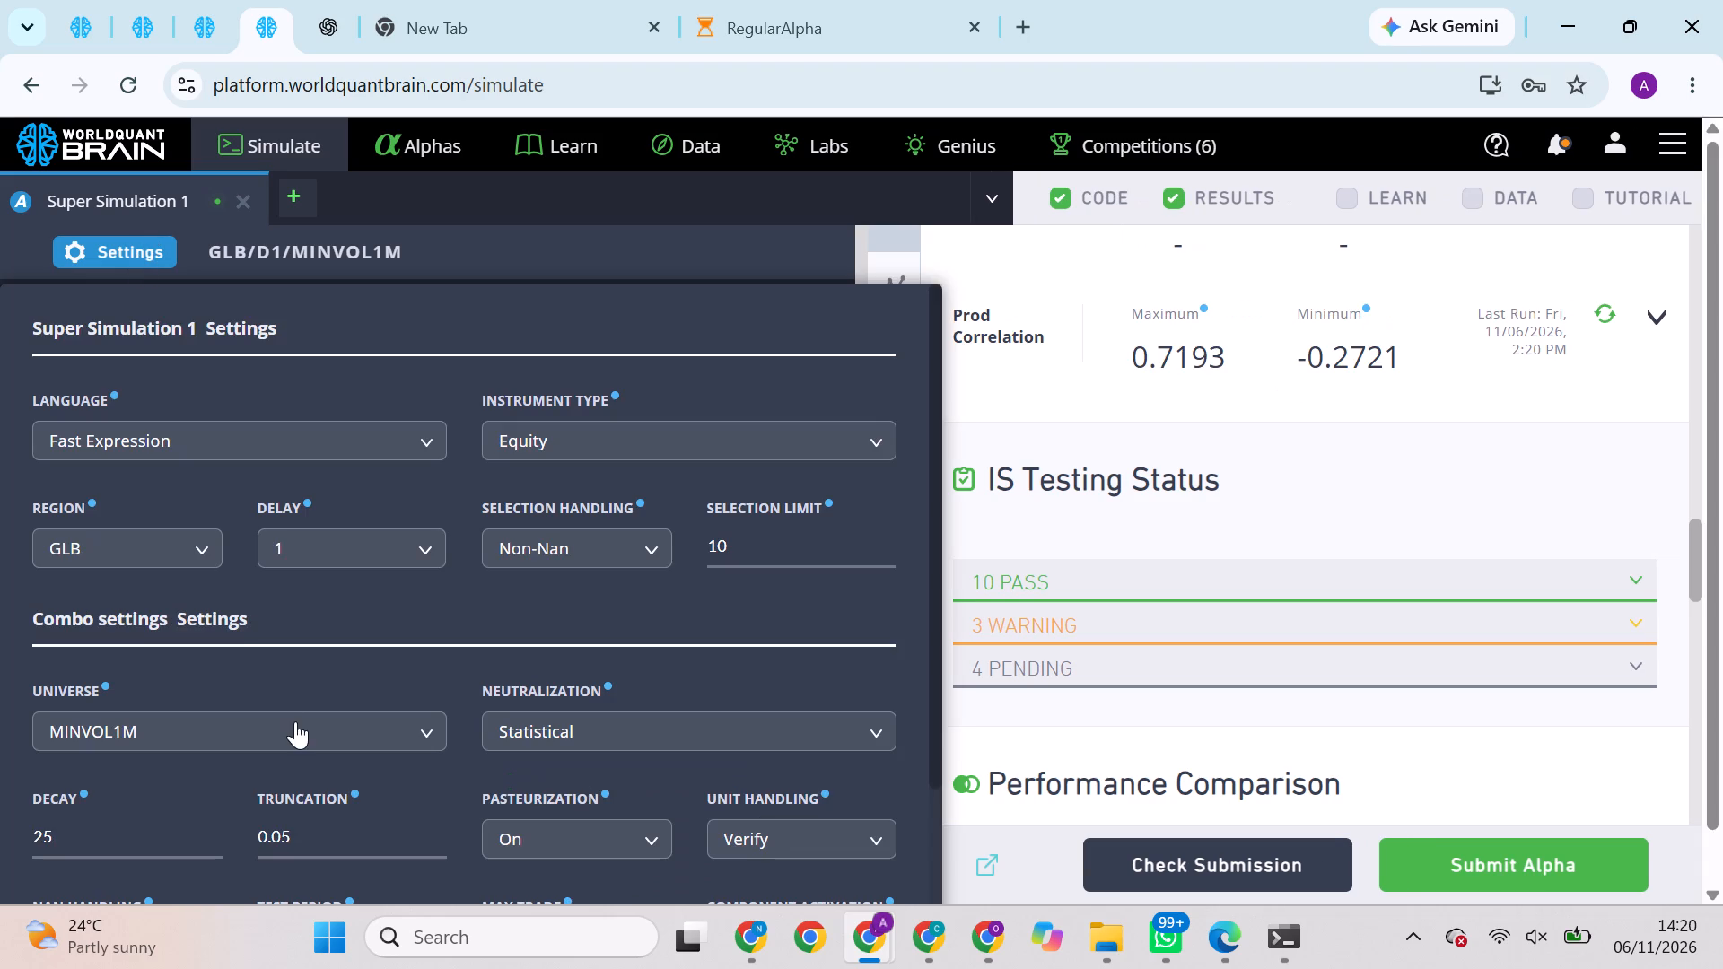
click(117, 853)
key(BackSpace)
key(BackSpace)
key(BackSpace)
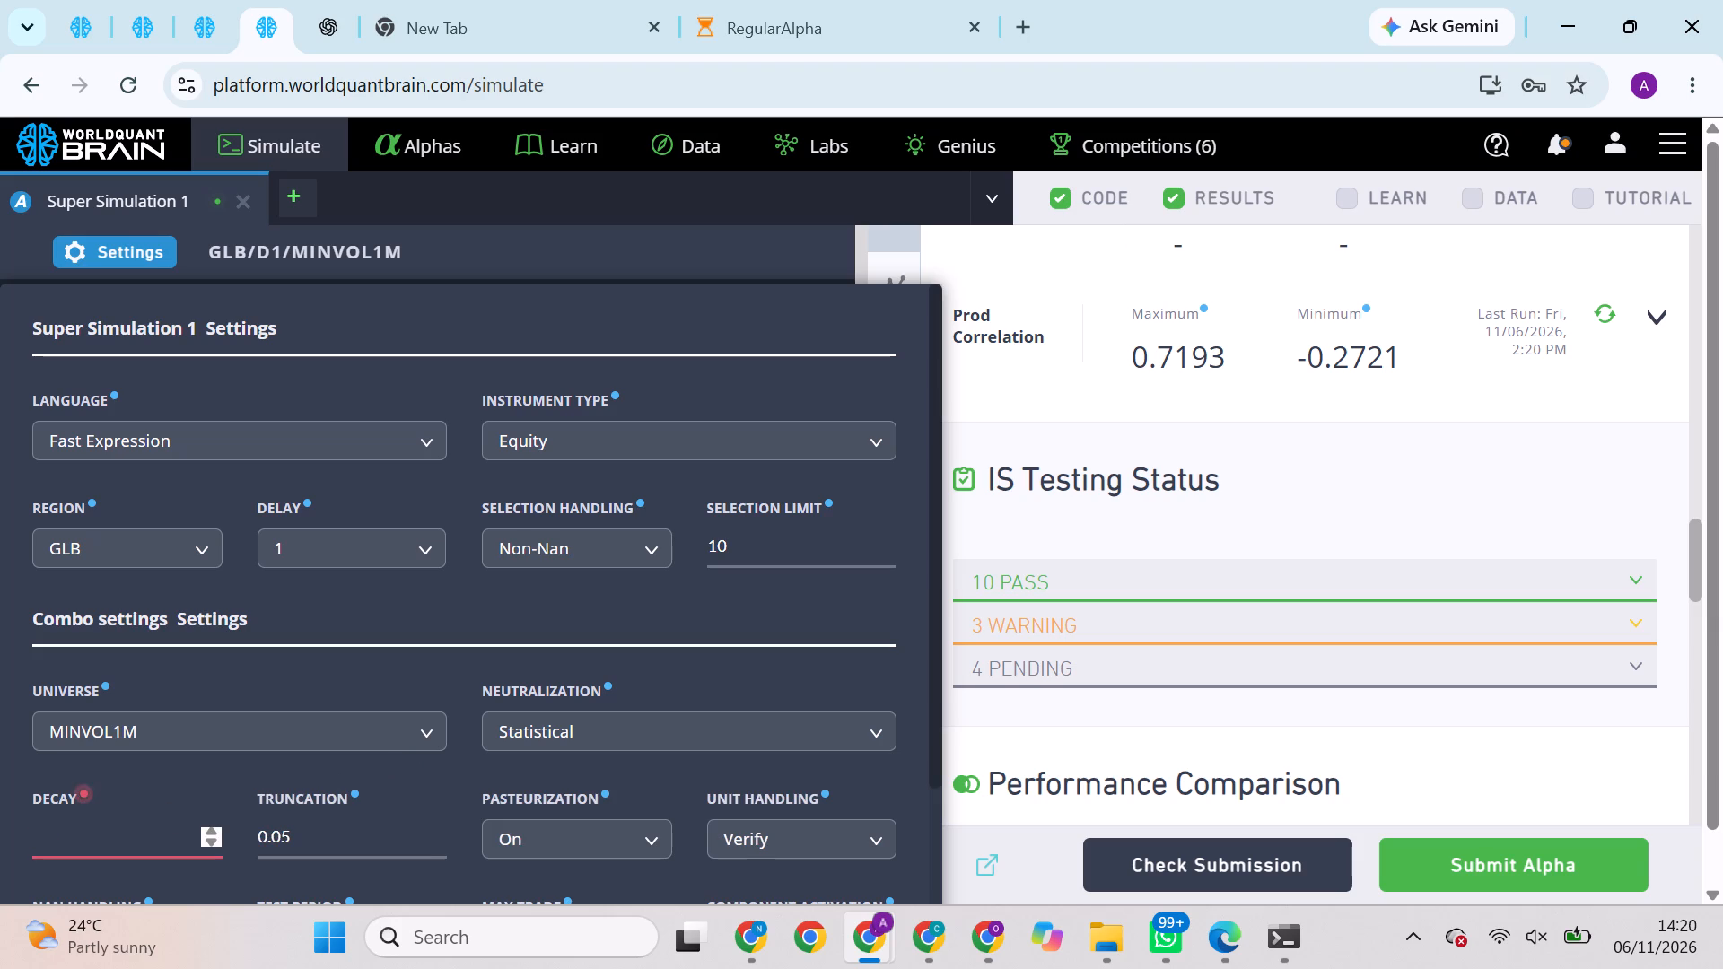
key(2)
key(8)
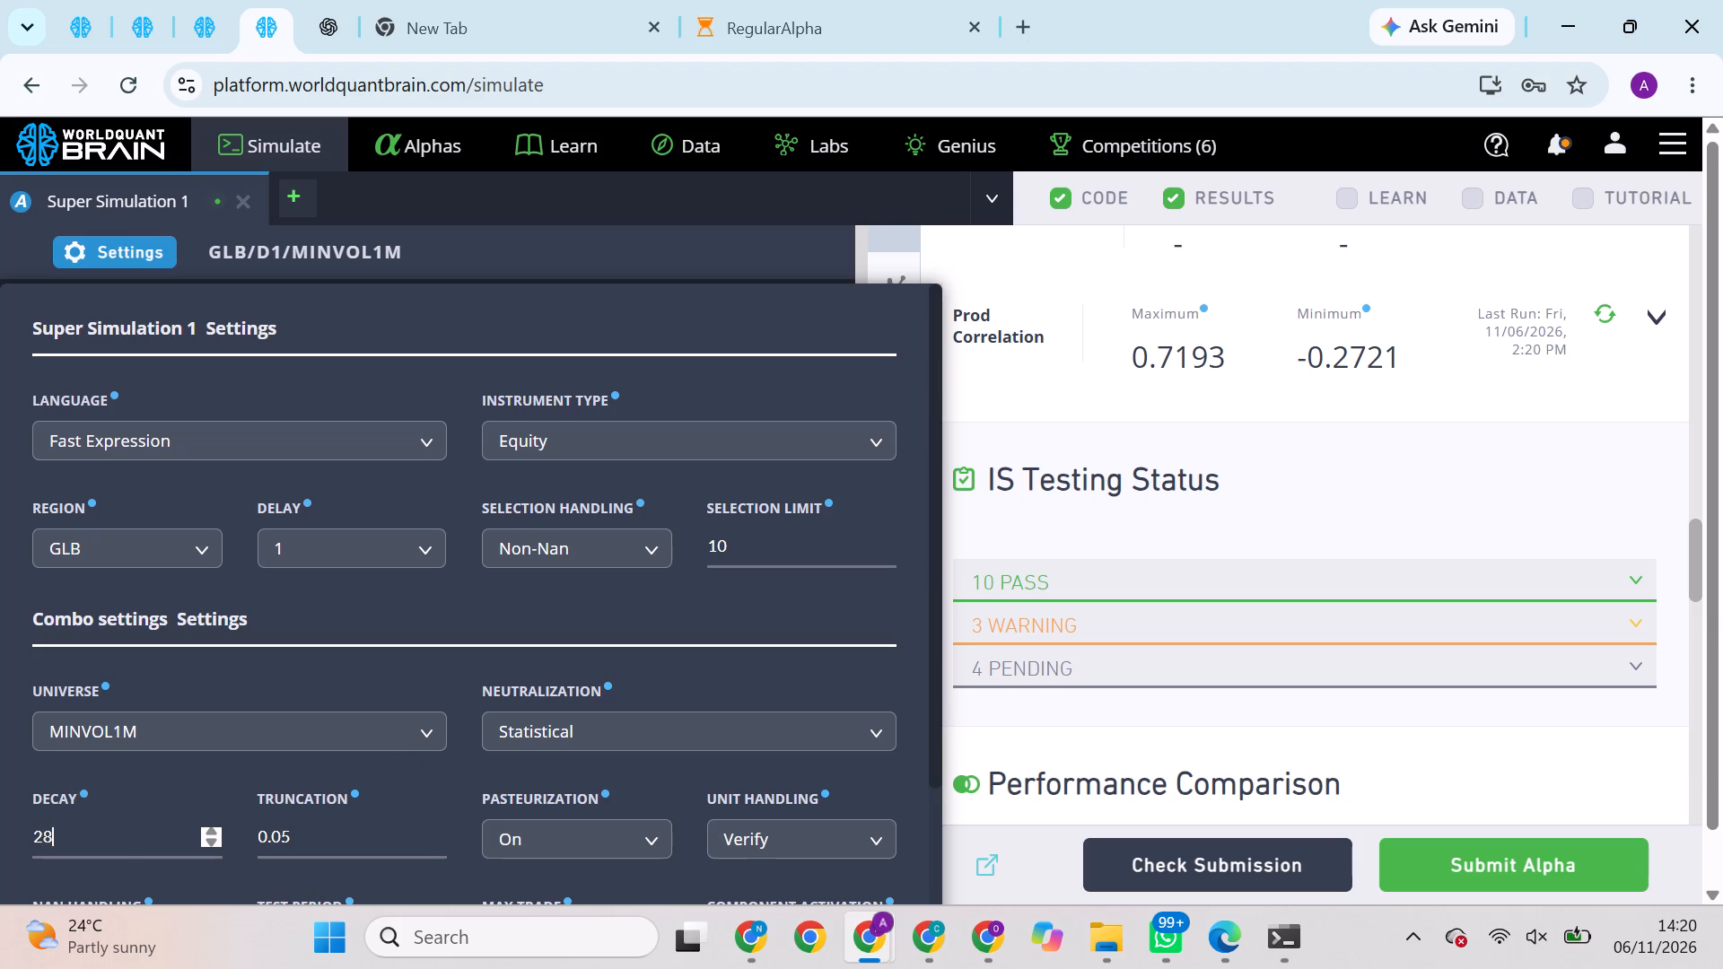
click(307, 843)
key(BackSpace)
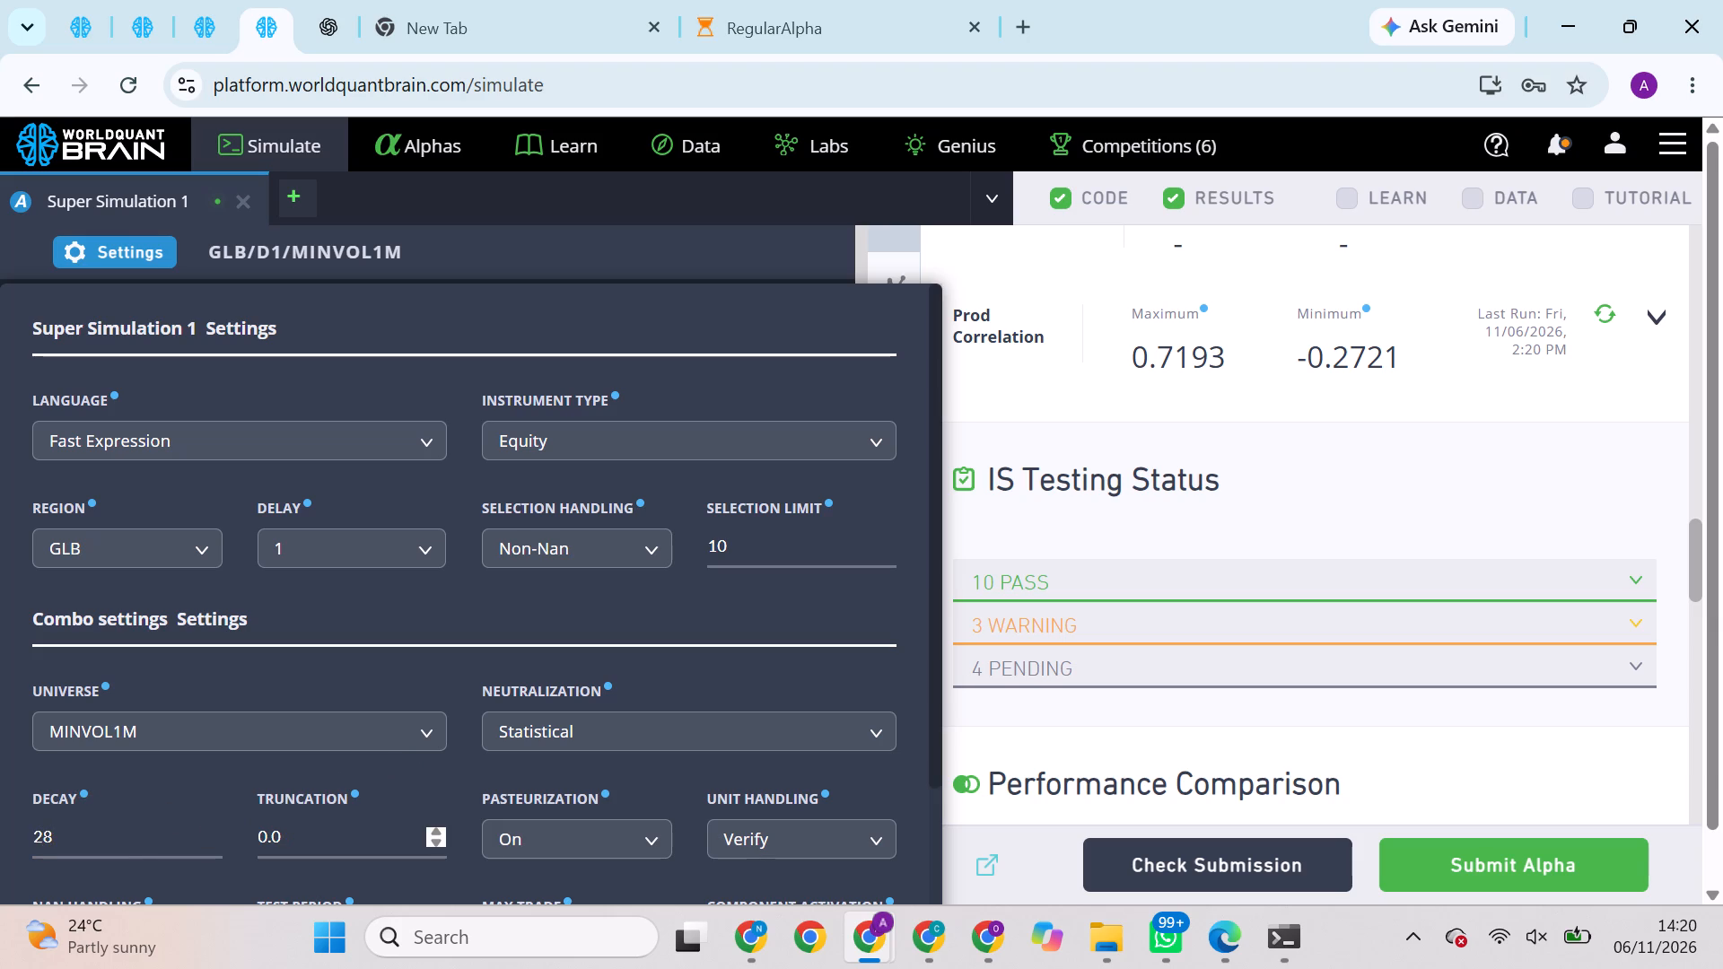
key(1)
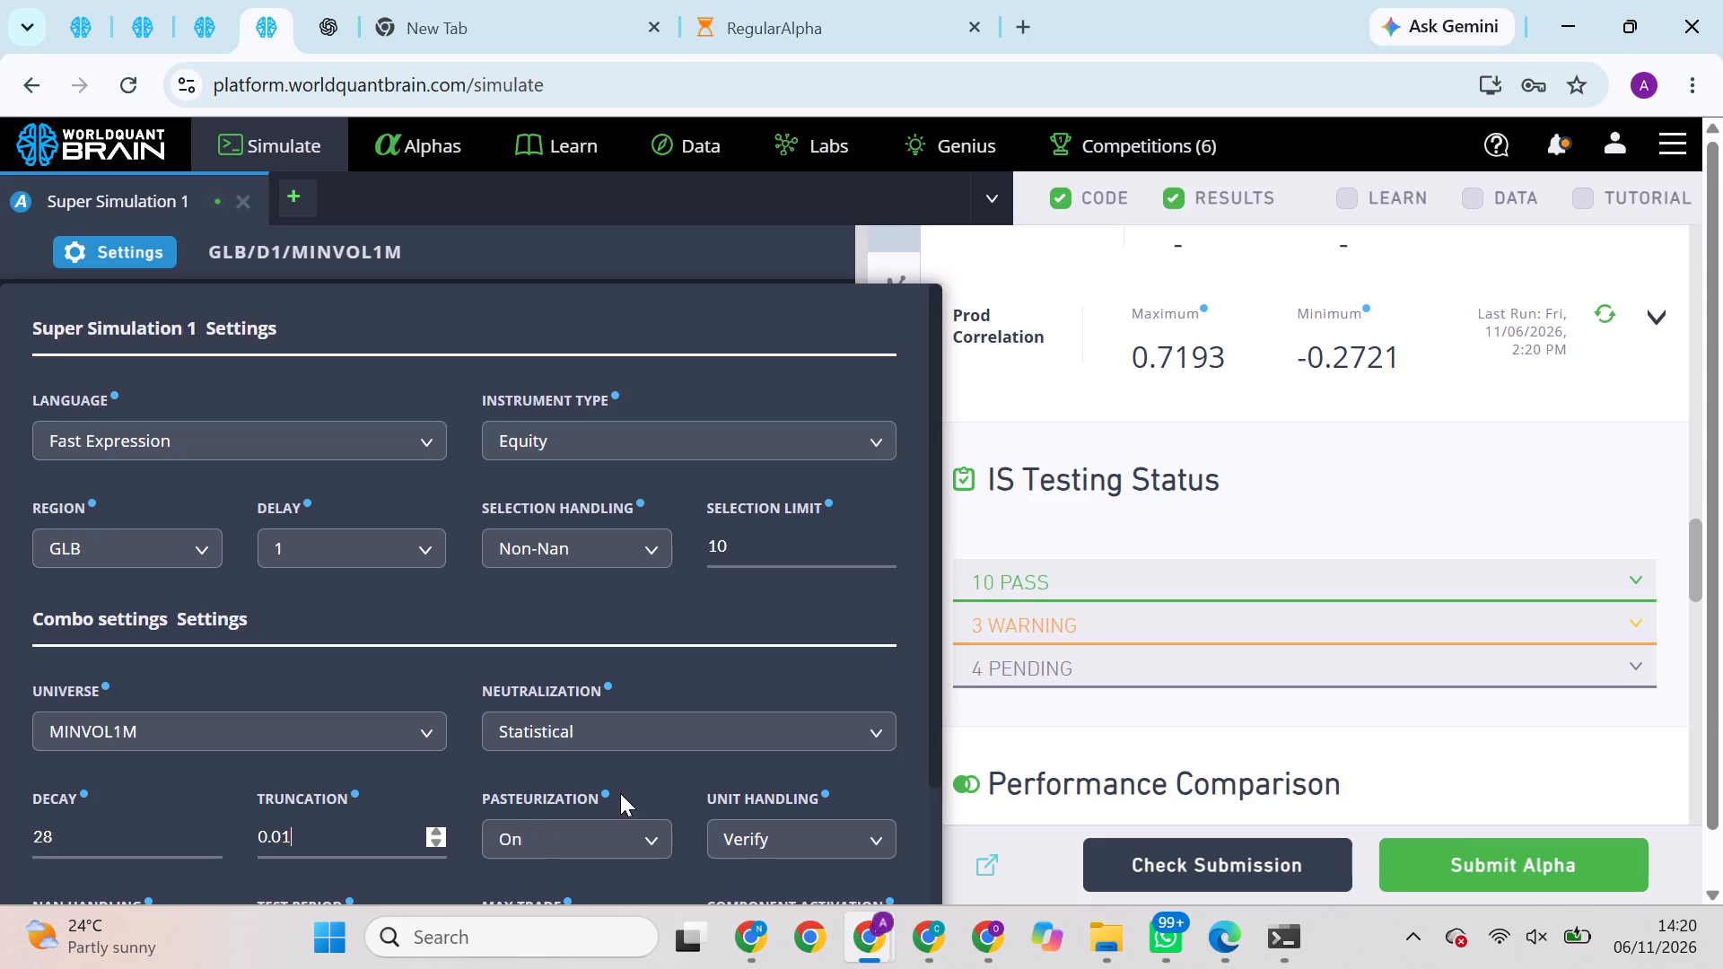
scroll(620, 793, down, 3)
click(708, 828)
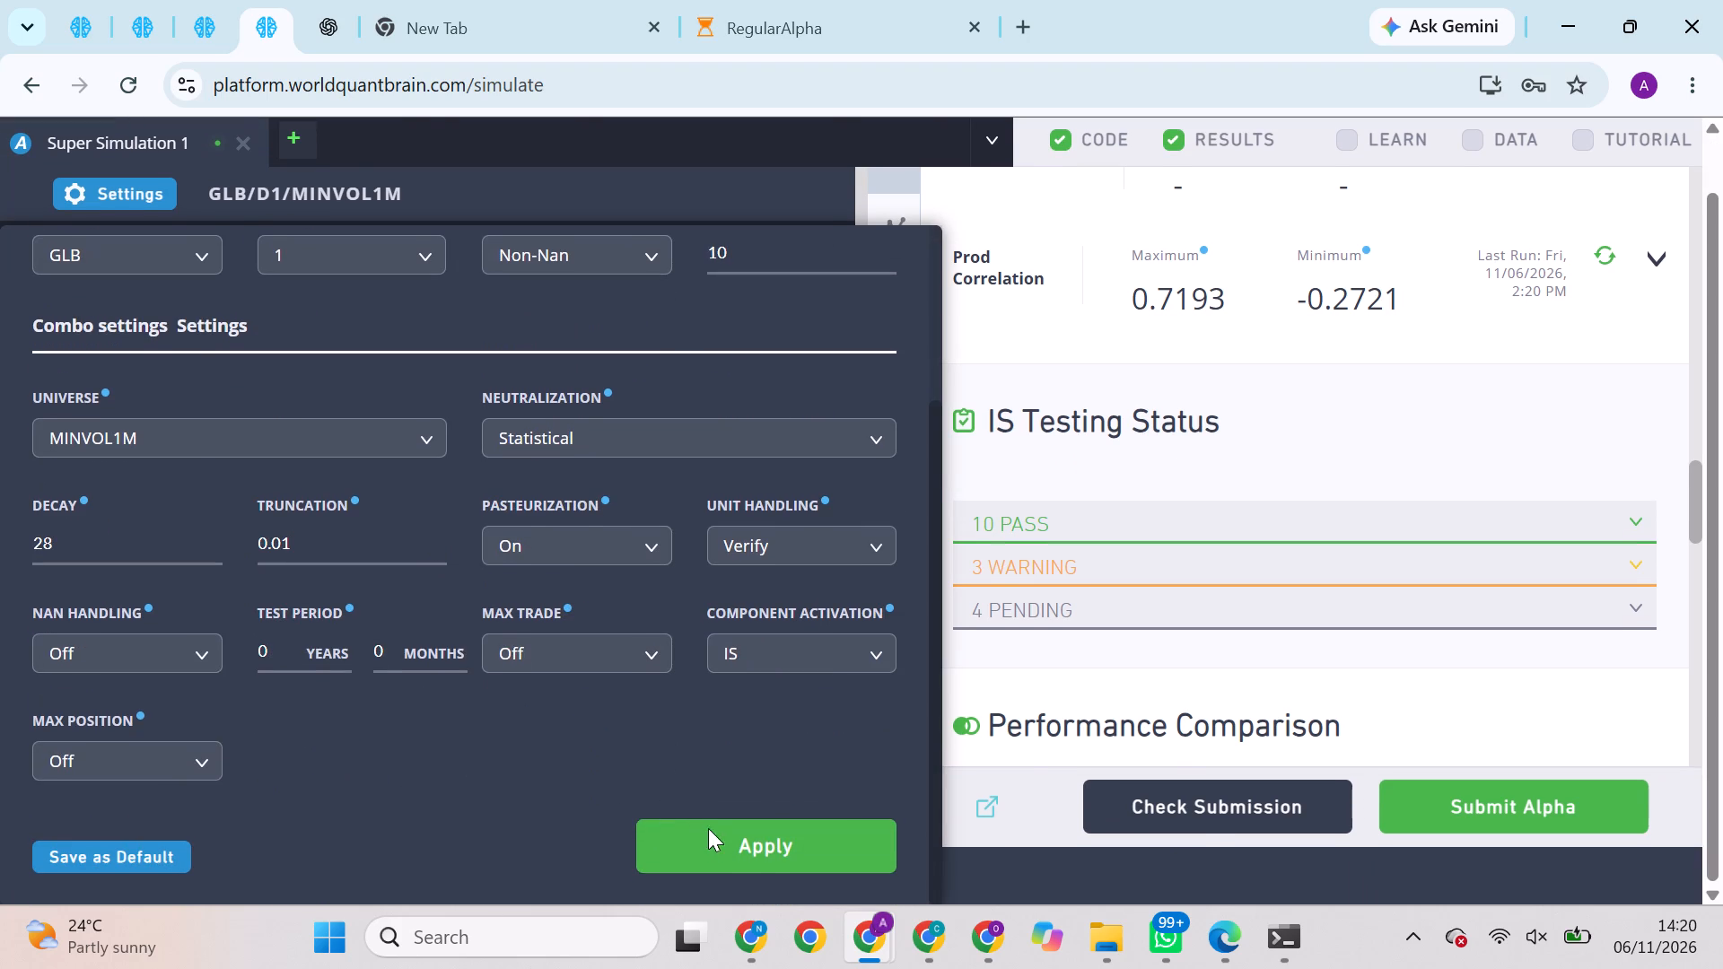
Run the selection and full simulation of the GLB/D1/MINVOL1M super simulation.
click(796, 446)
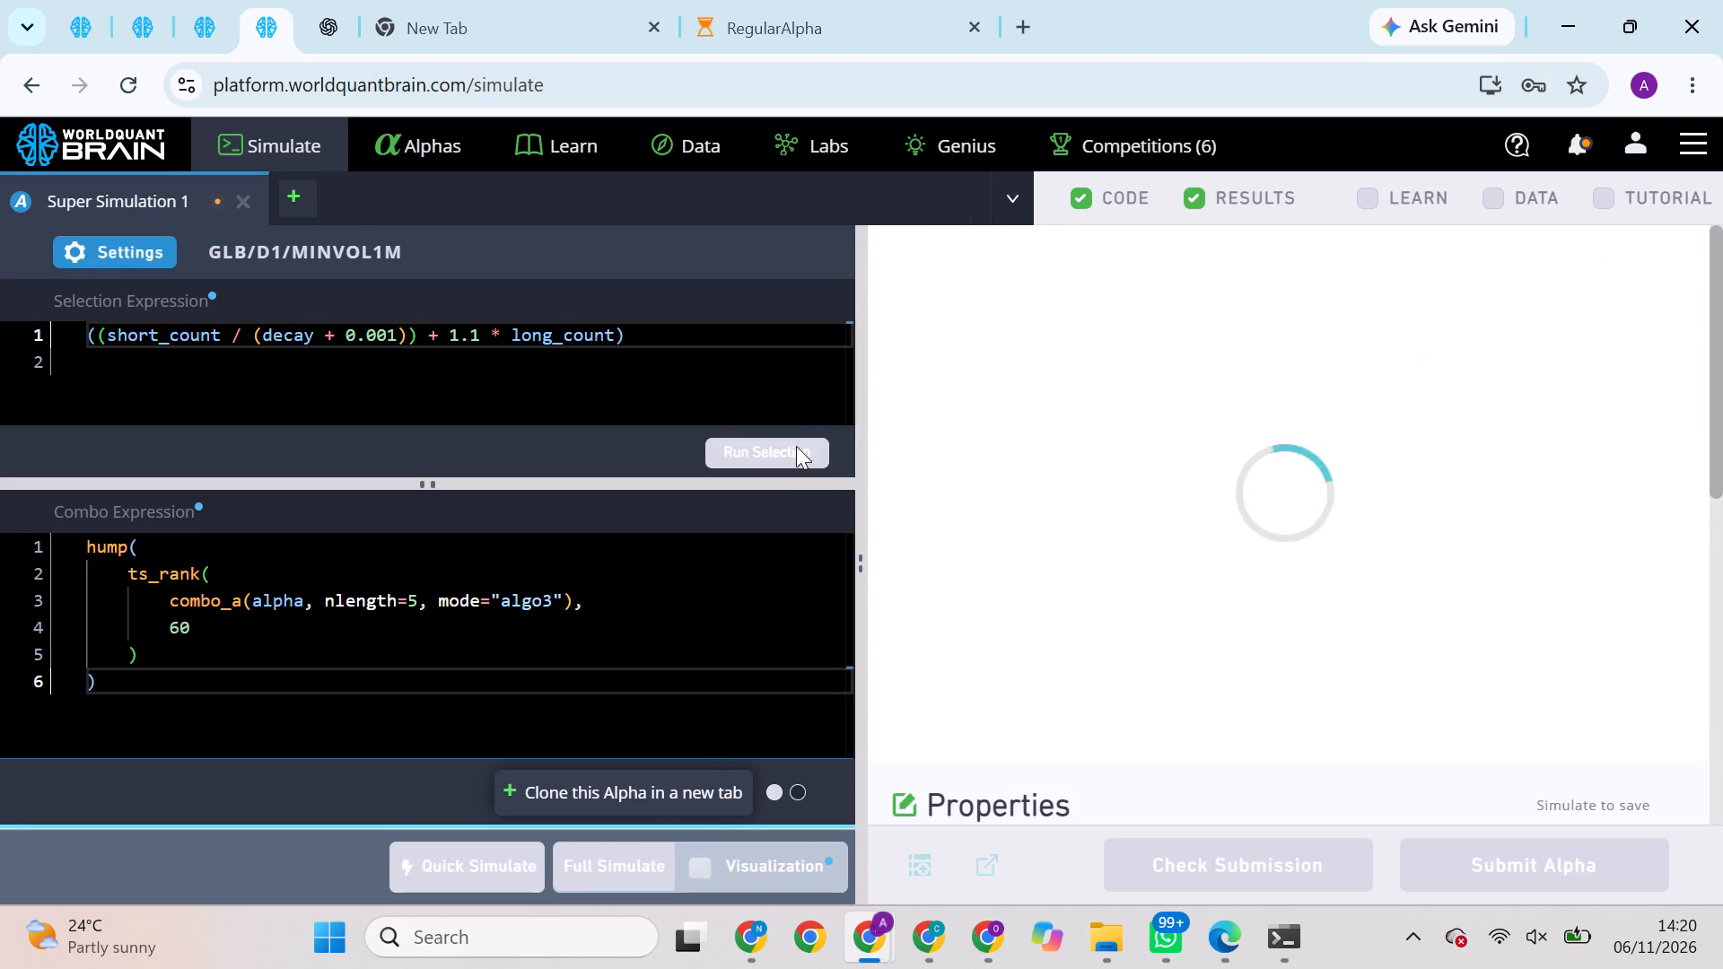
click(621, 852)
Try again to run the full simulation of the SUBINDUSTRY-based USA/D1/TOP3000 super simulation.
click(230, 30)
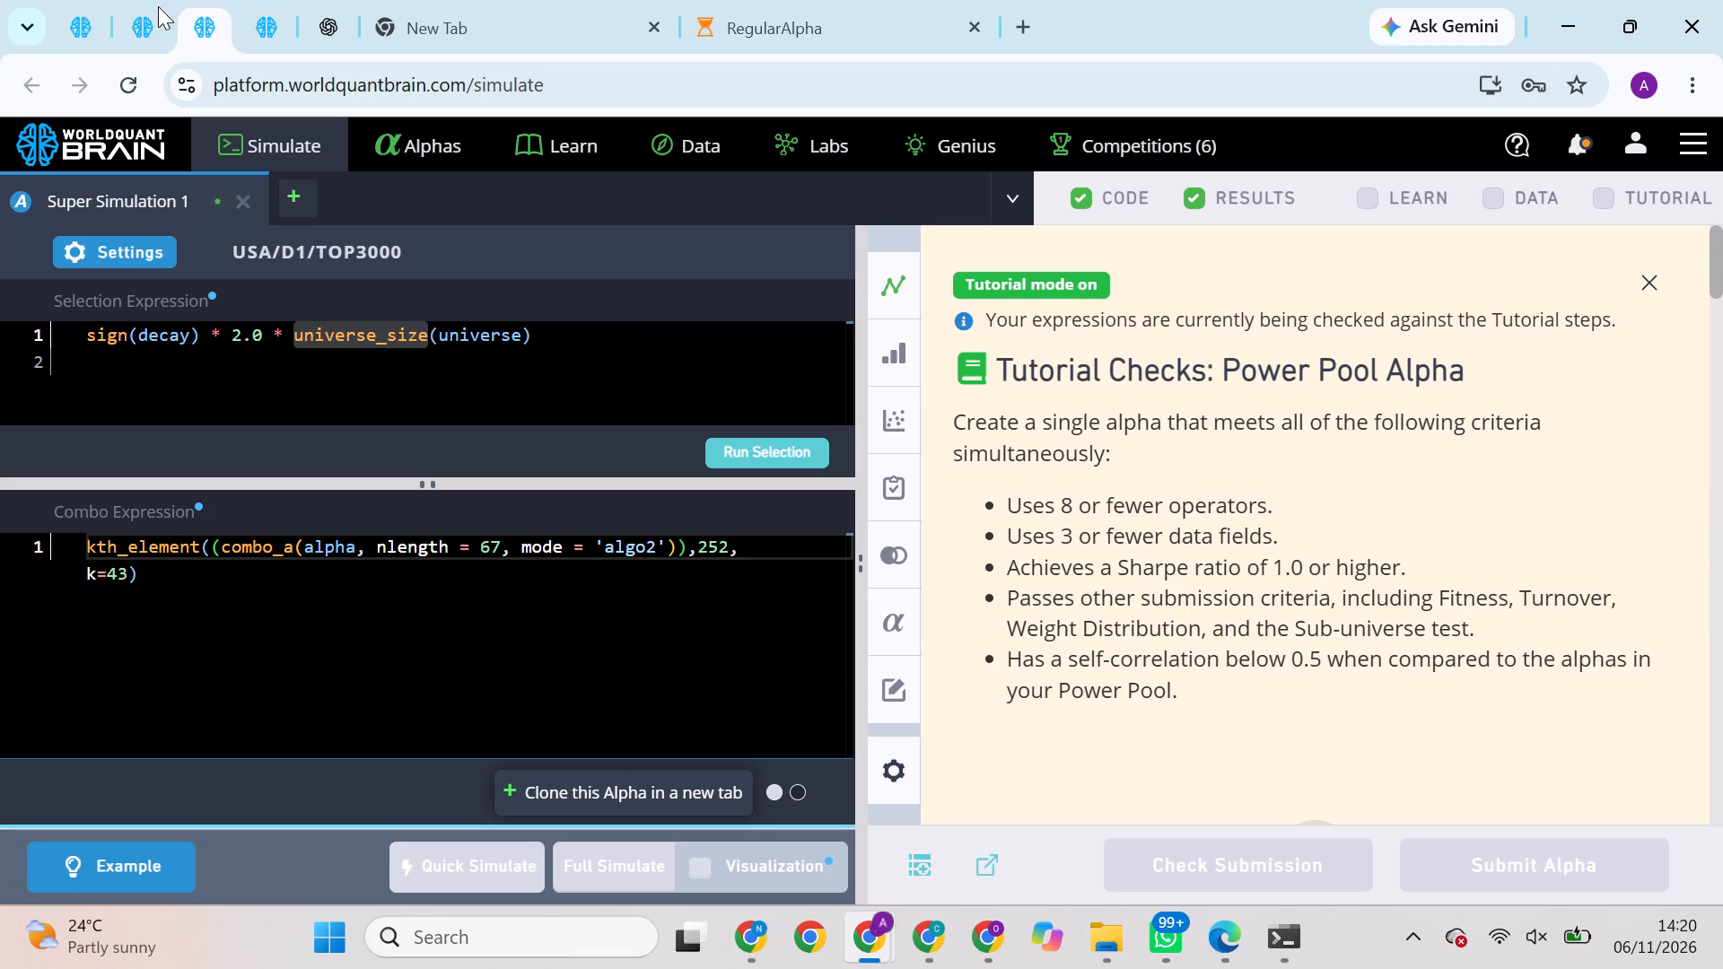
click(117, 1)
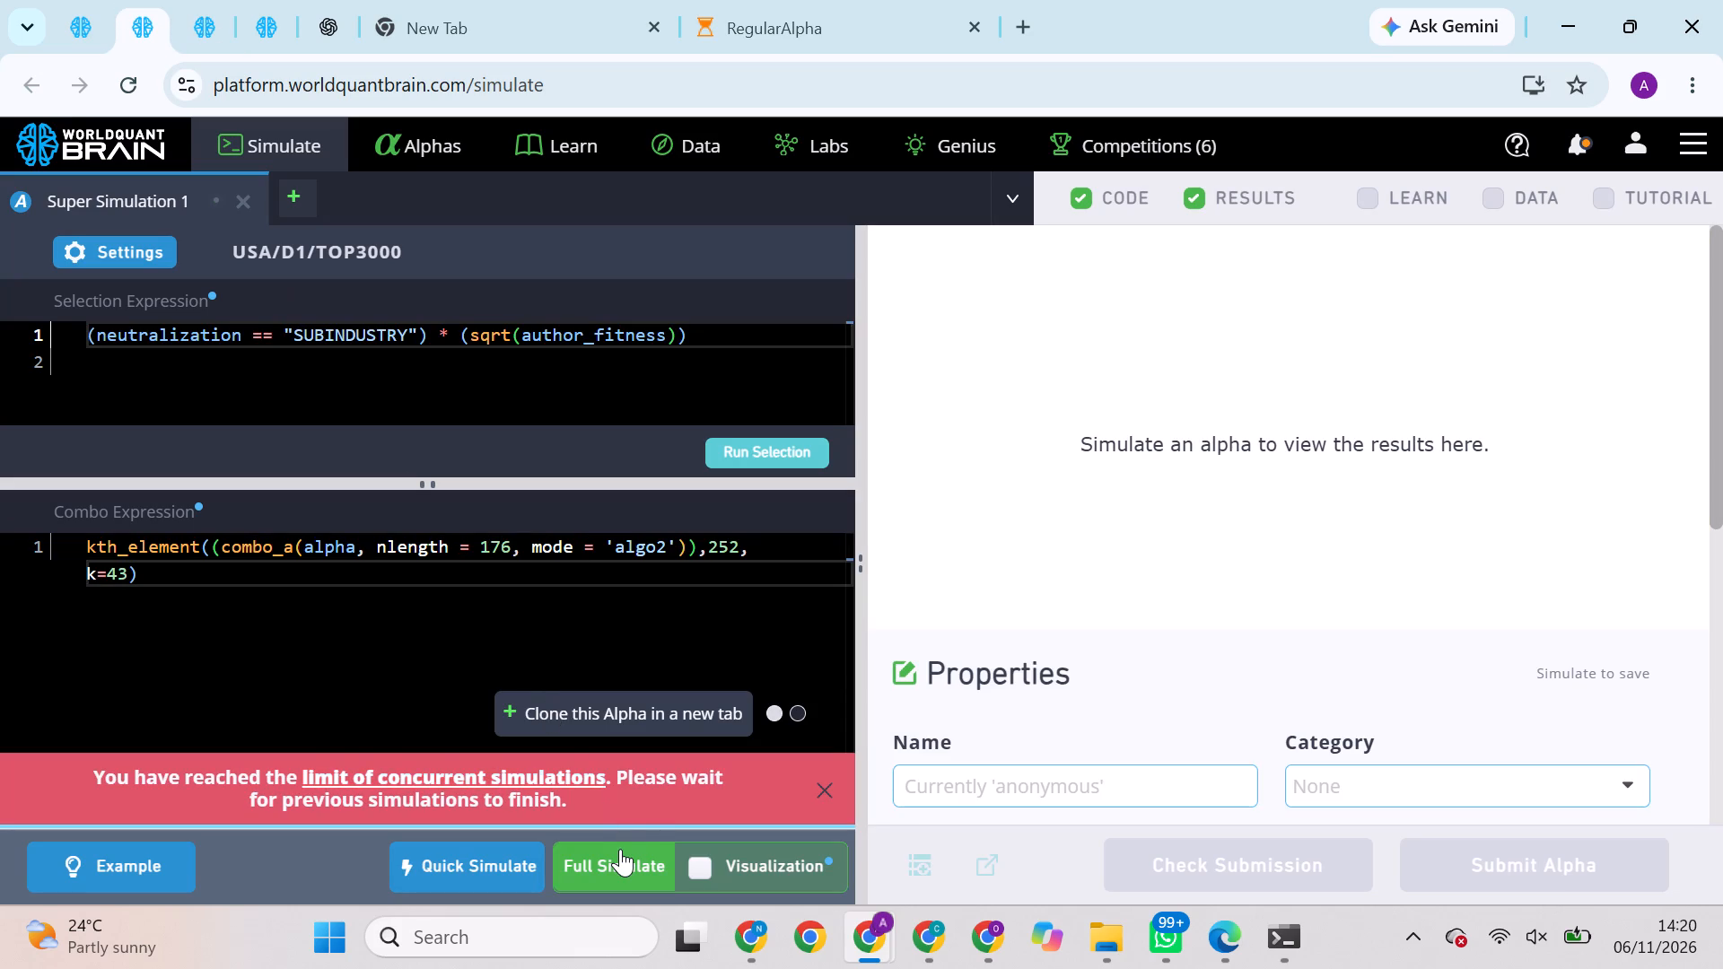
click(620, 849)
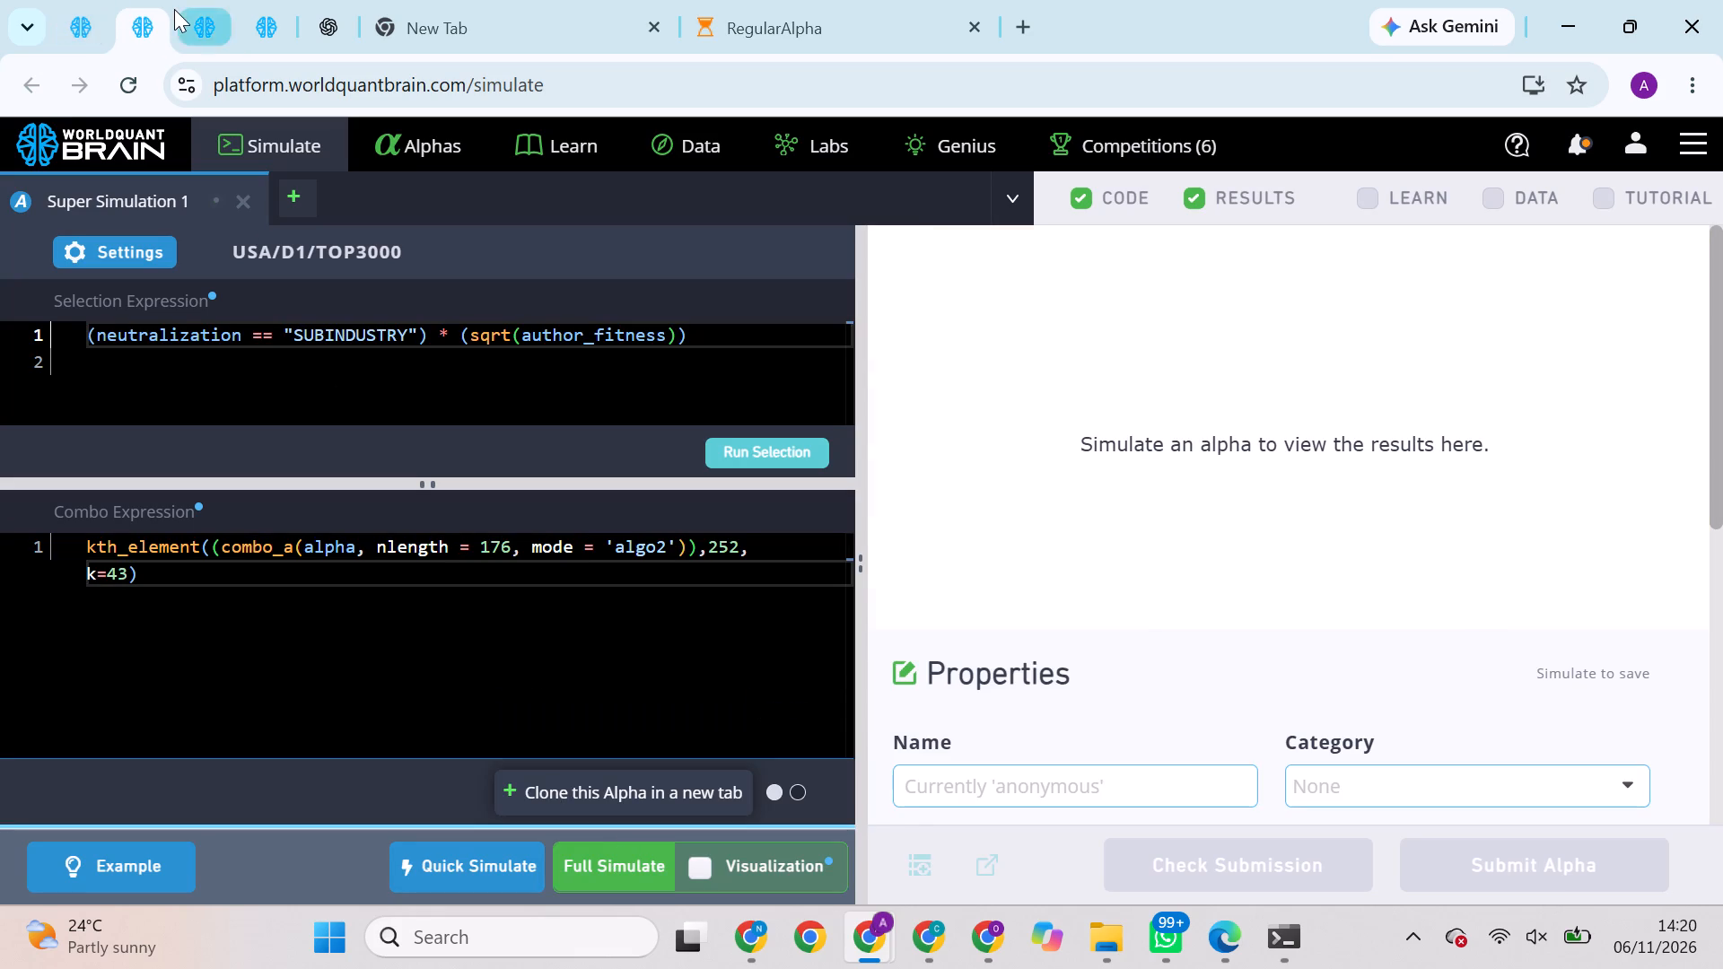
In the universe_size-based USA/D1/TOP3000 super simulation, set the combo expression's nlength to 286.
click(174, 9)
click(144, 255)
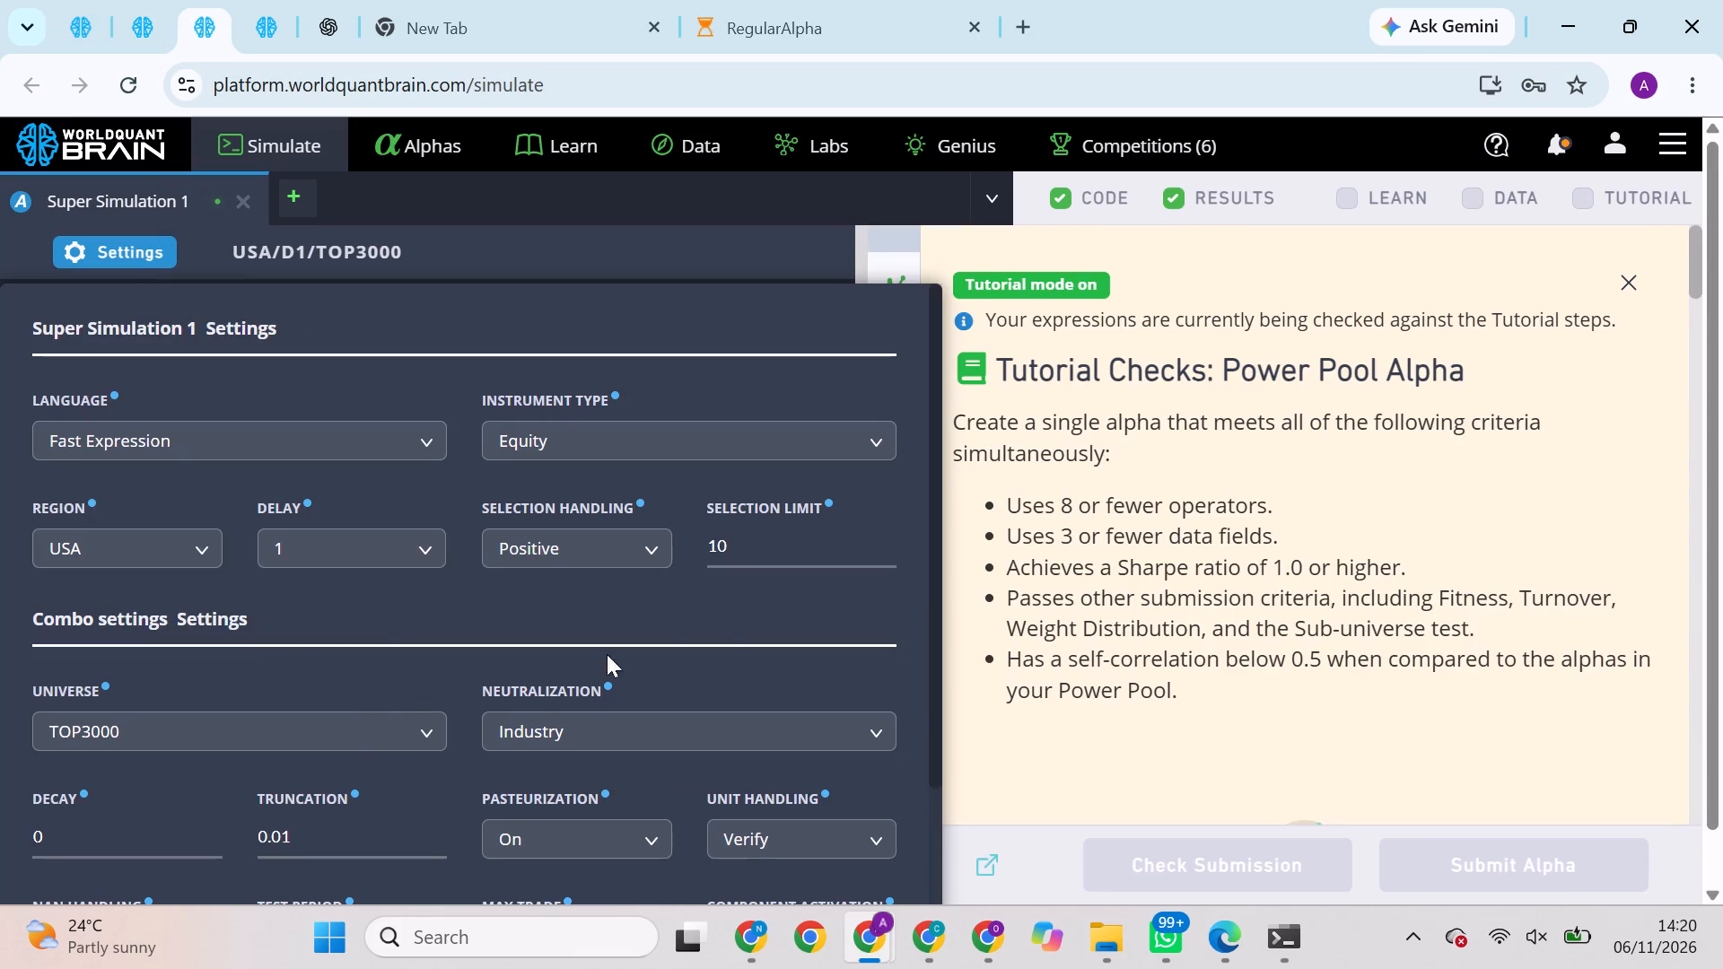
click(953, 779)
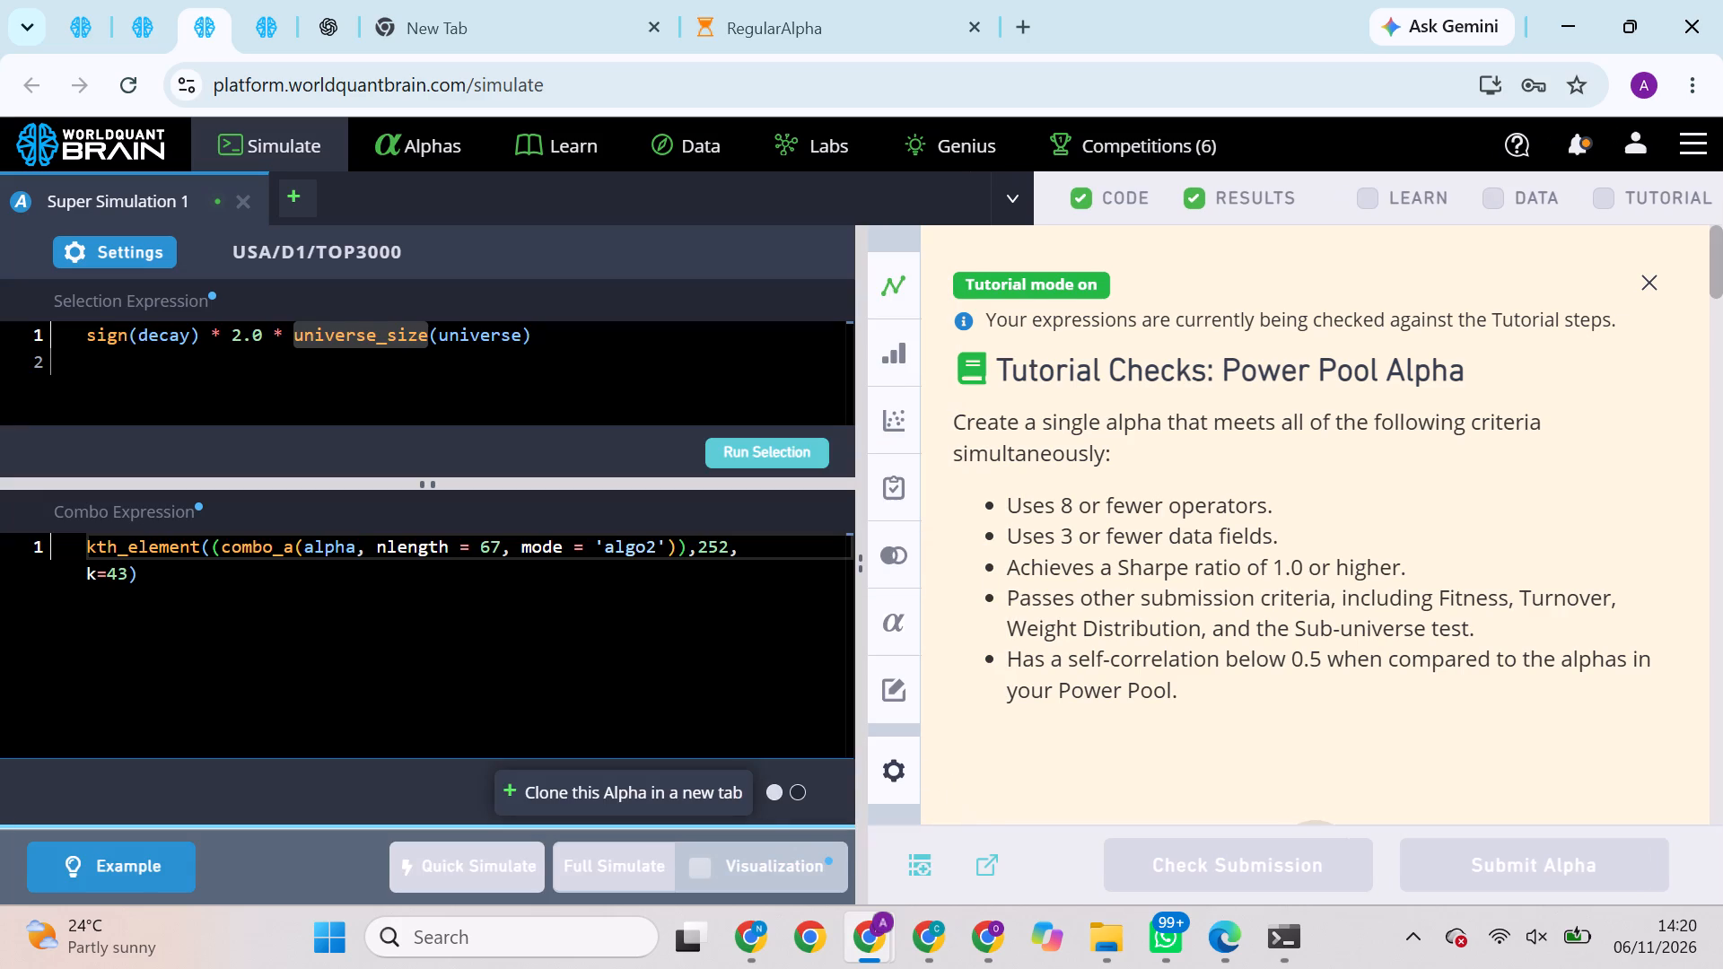
double_click(485, 545)
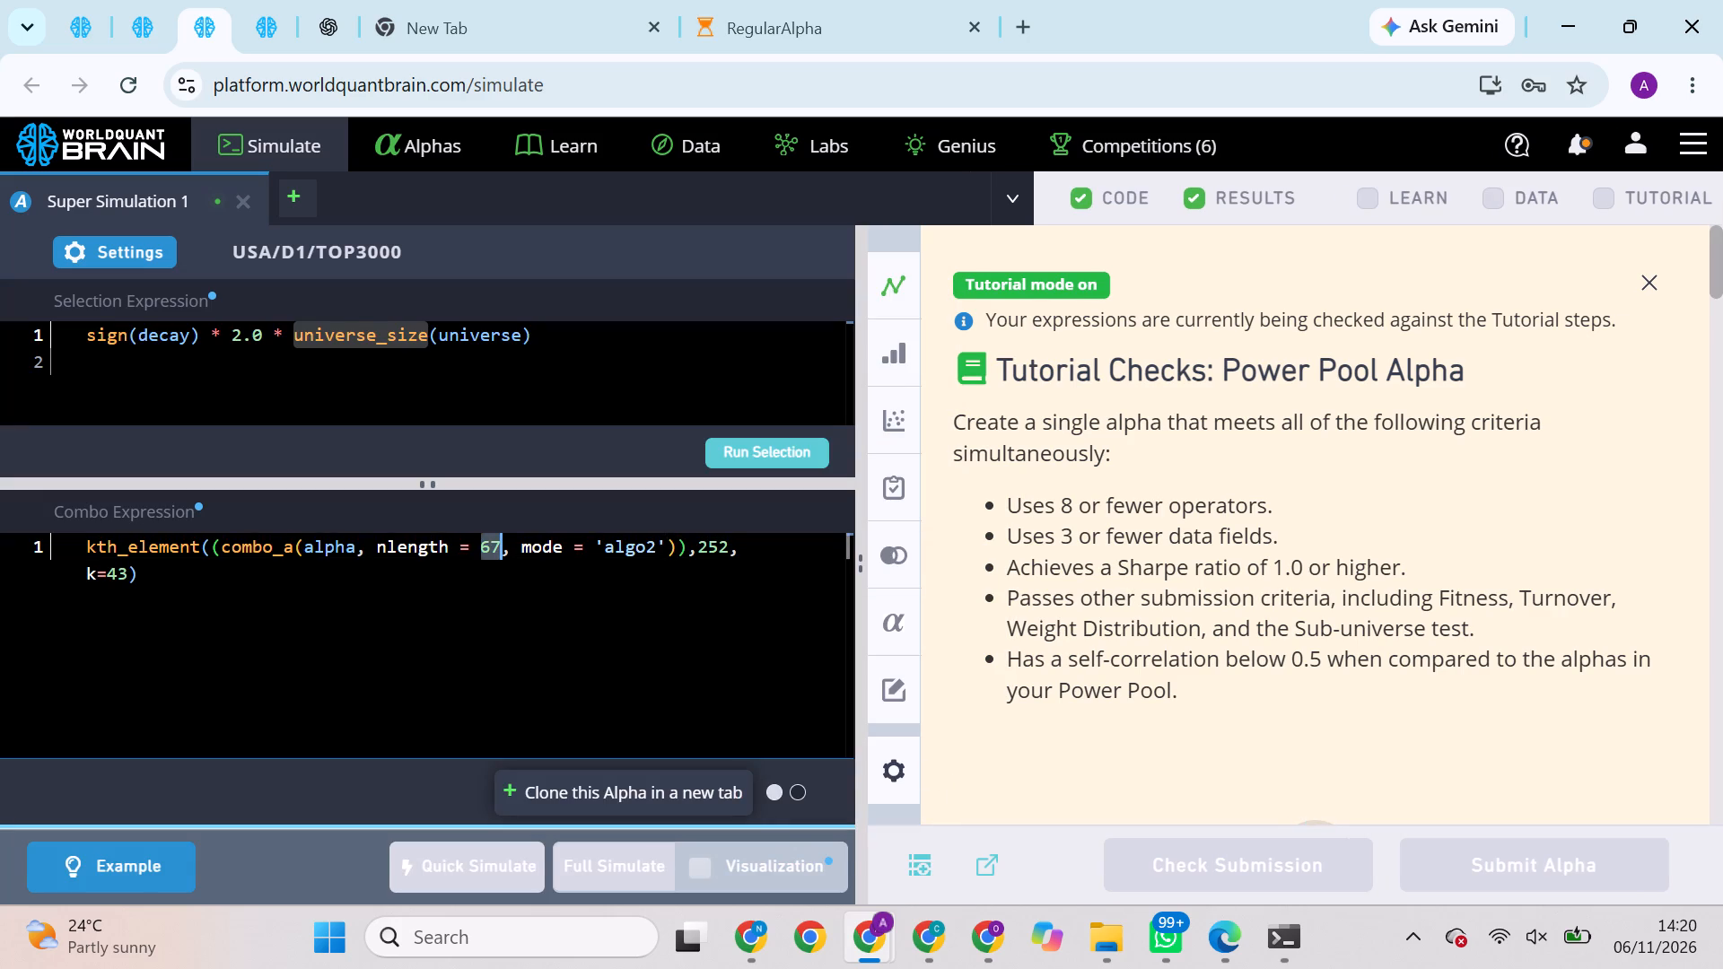
key(2)
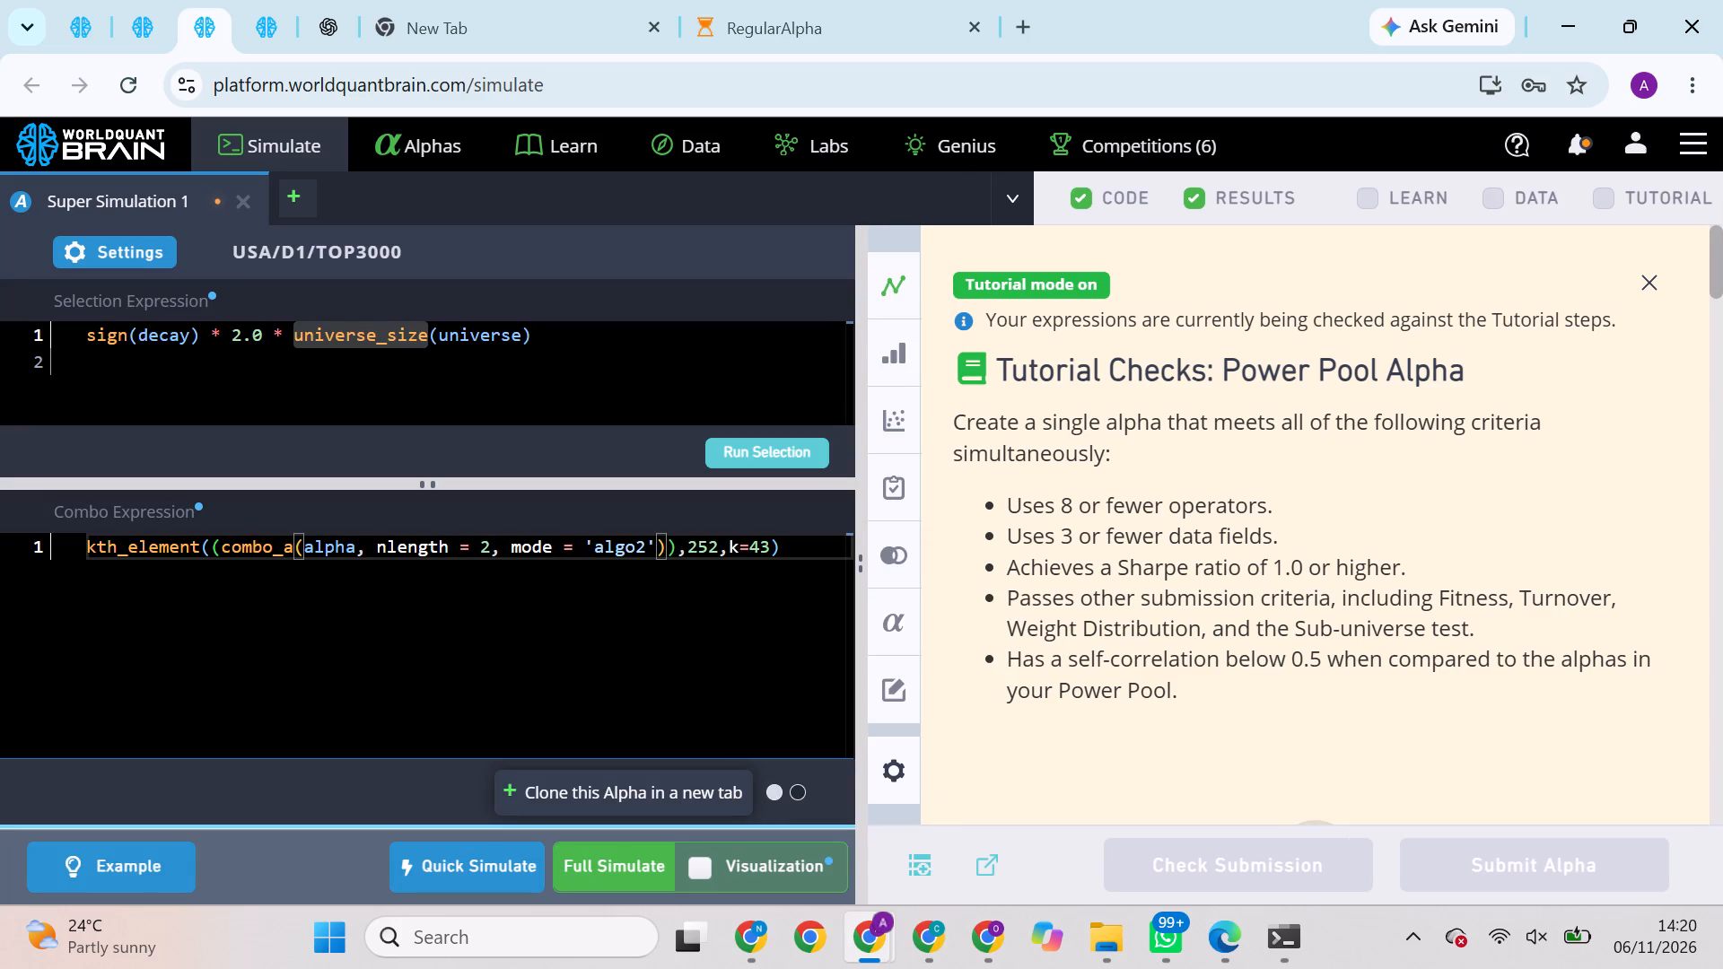
text(86)
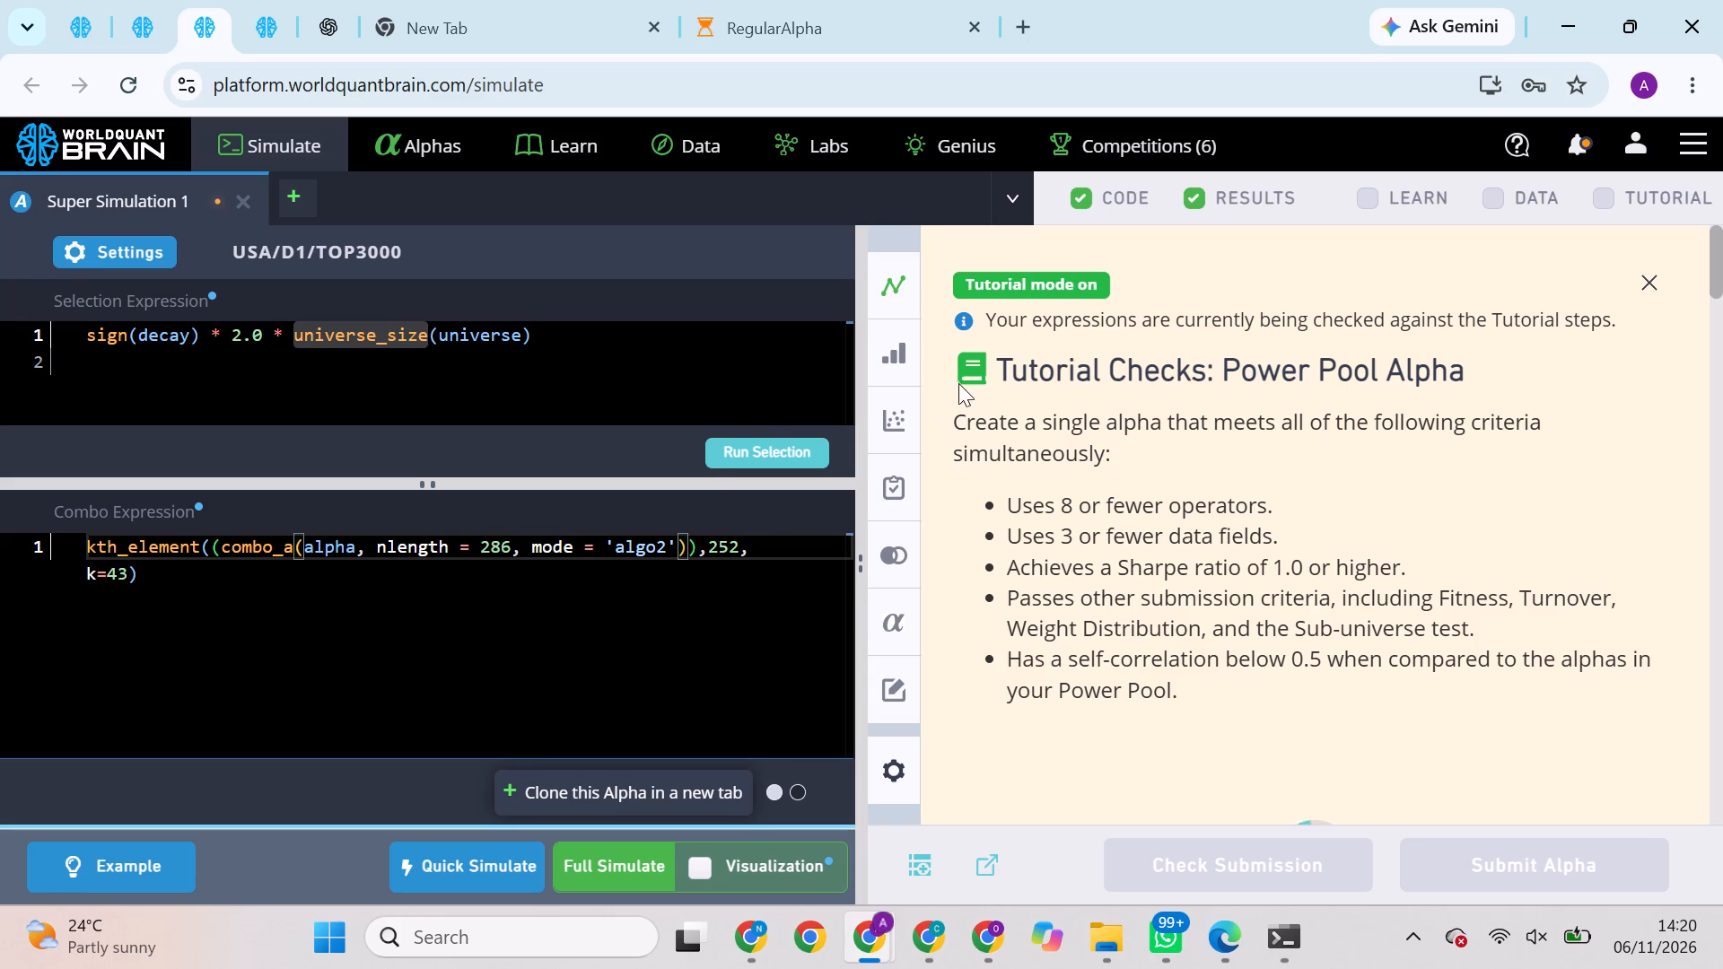
Run the selection and full simulation of the universe_size-based USA/D1/TOP3000 super simulation.
click(797, 456)
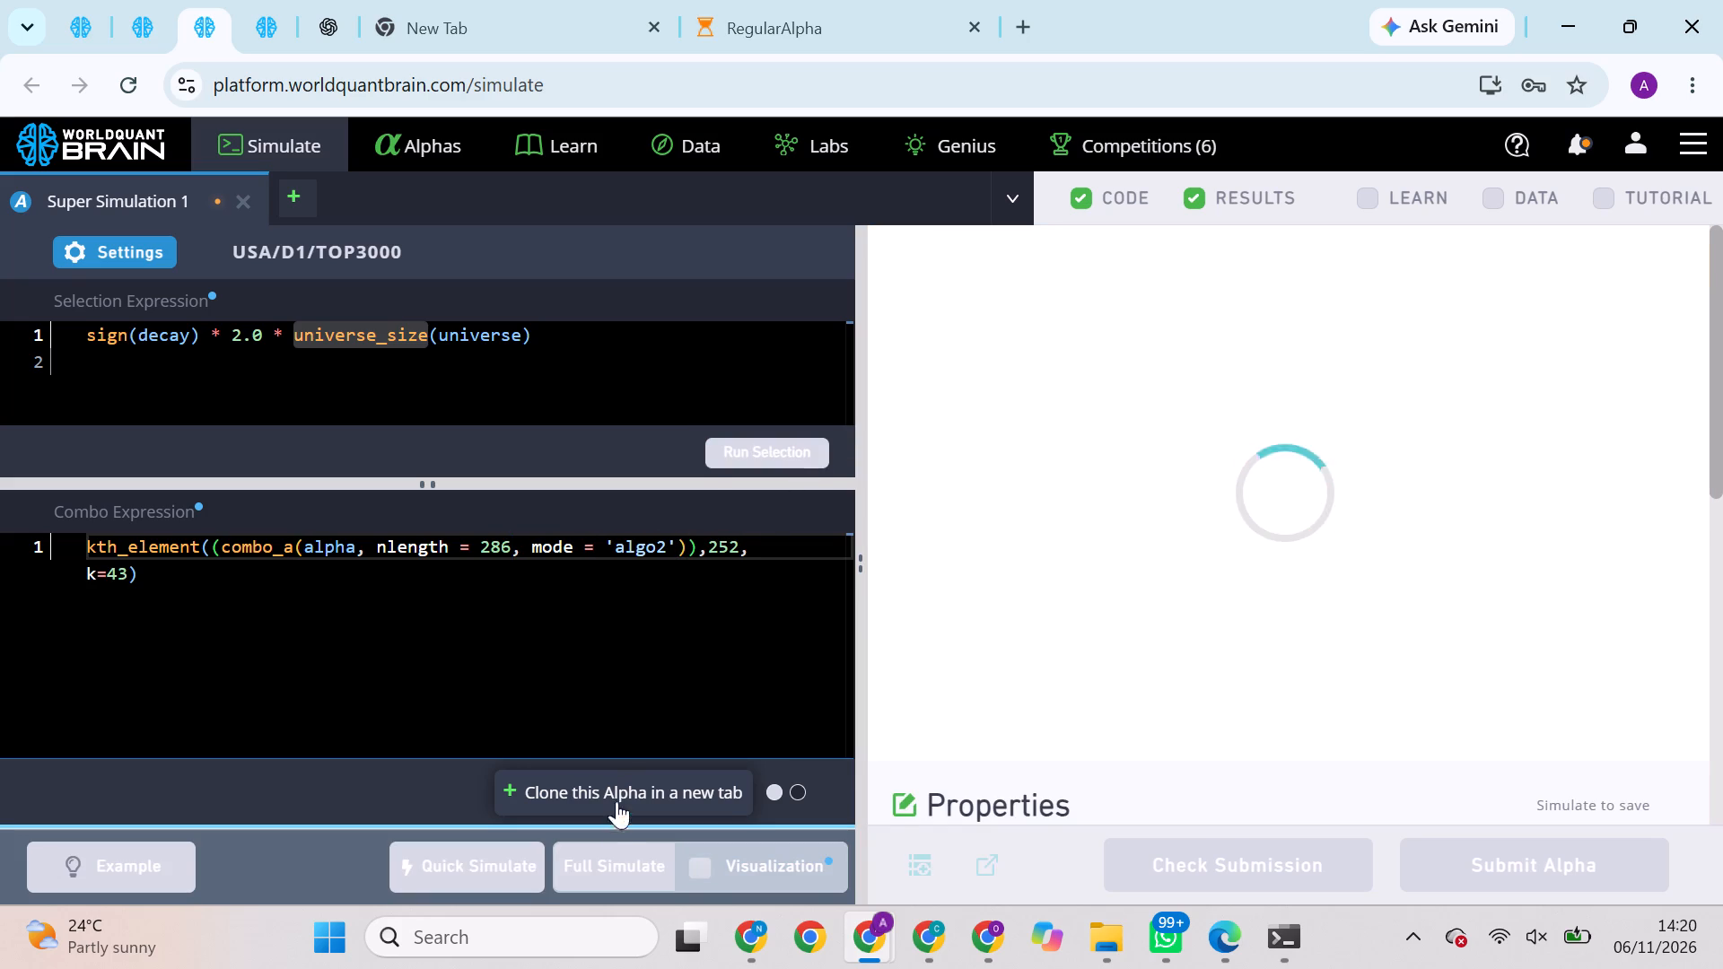
click(628, 865)
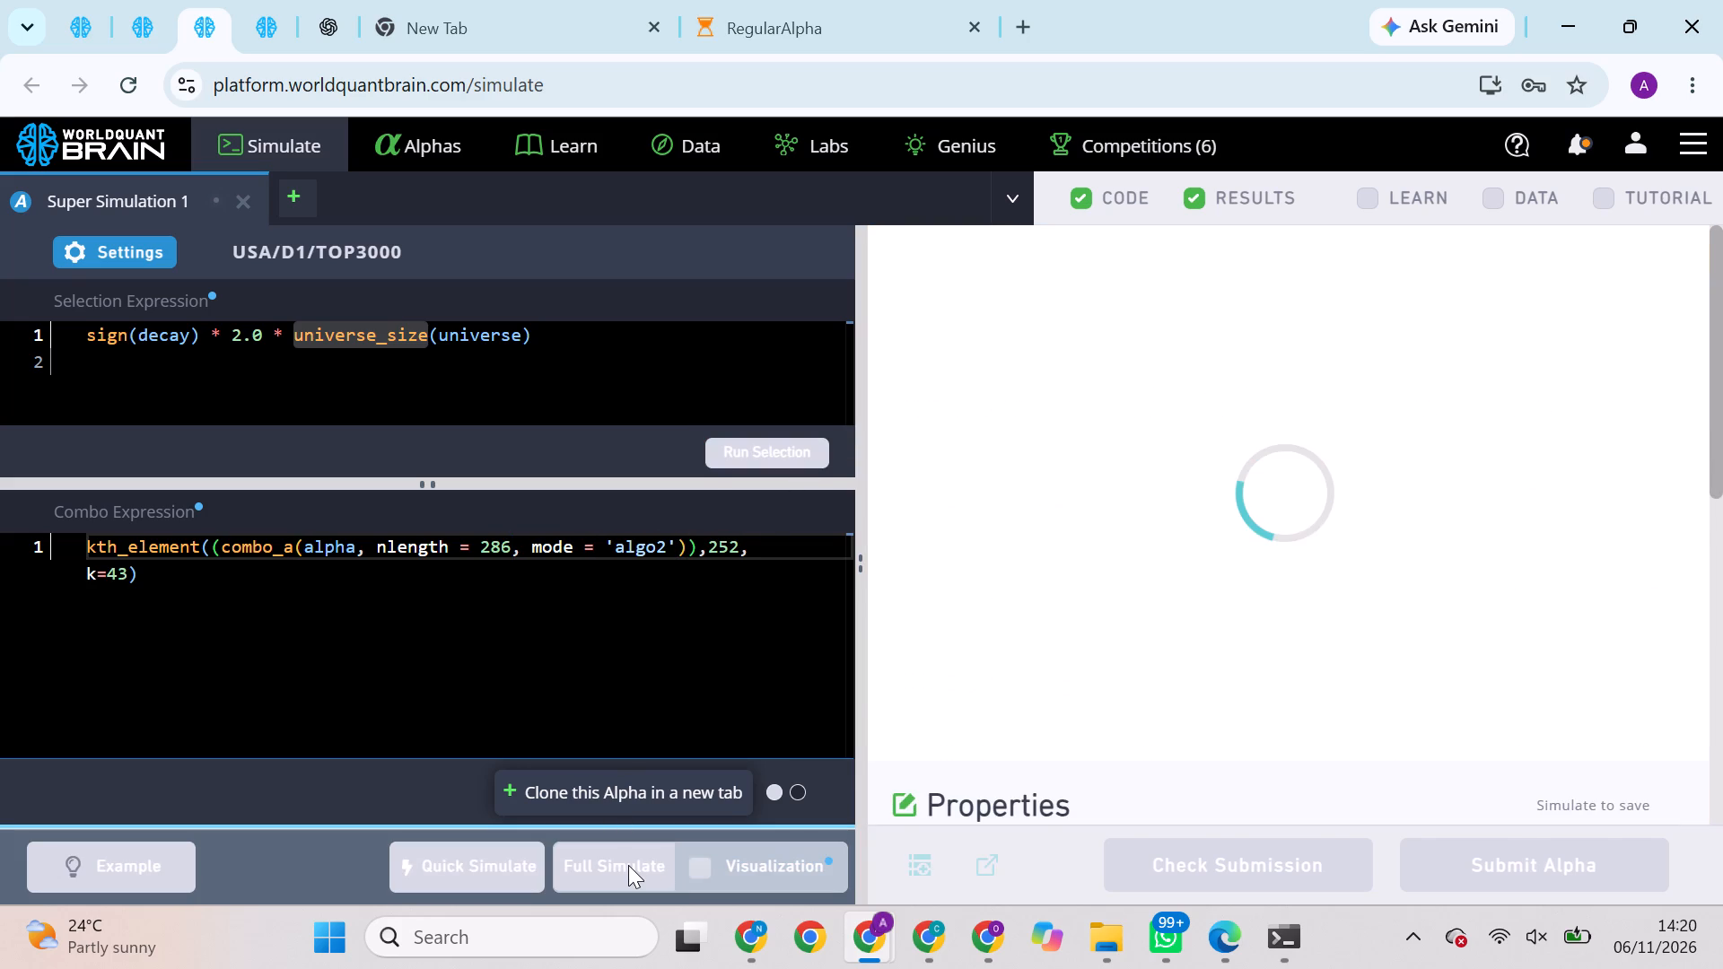
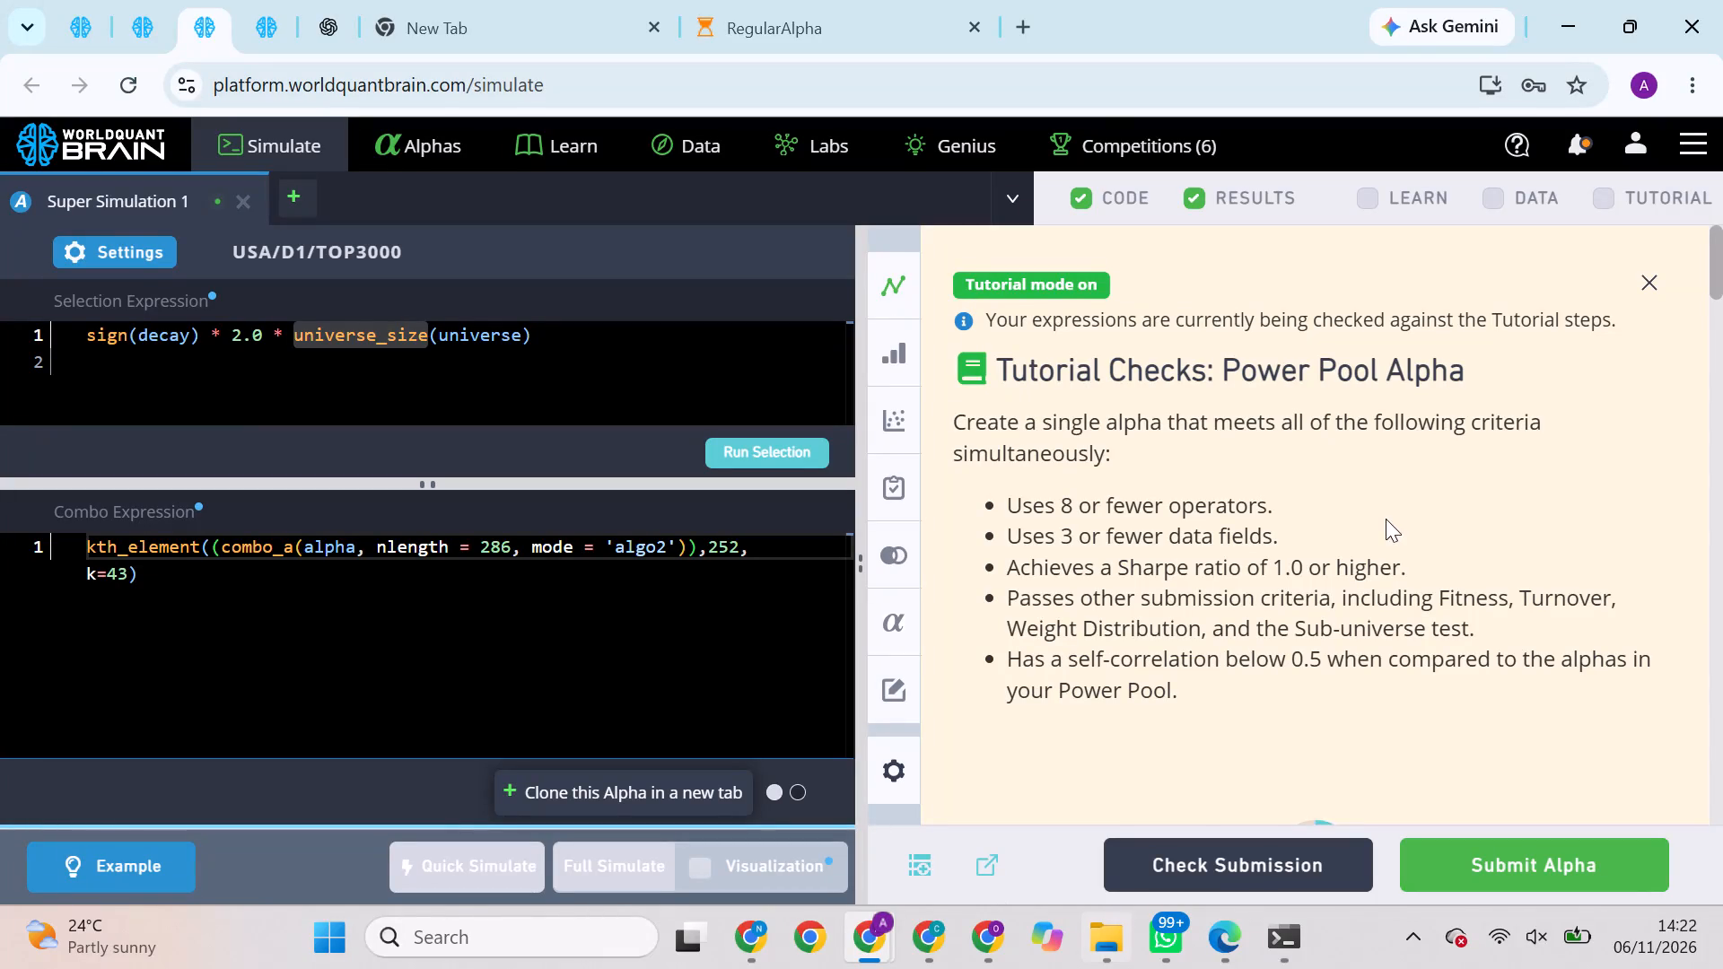
Check the prod correlation of the simulated universe_size-based USA/D1/TOP3000 super alpha.
click(1648, 278)
scroll(1536, 478, down, 2)
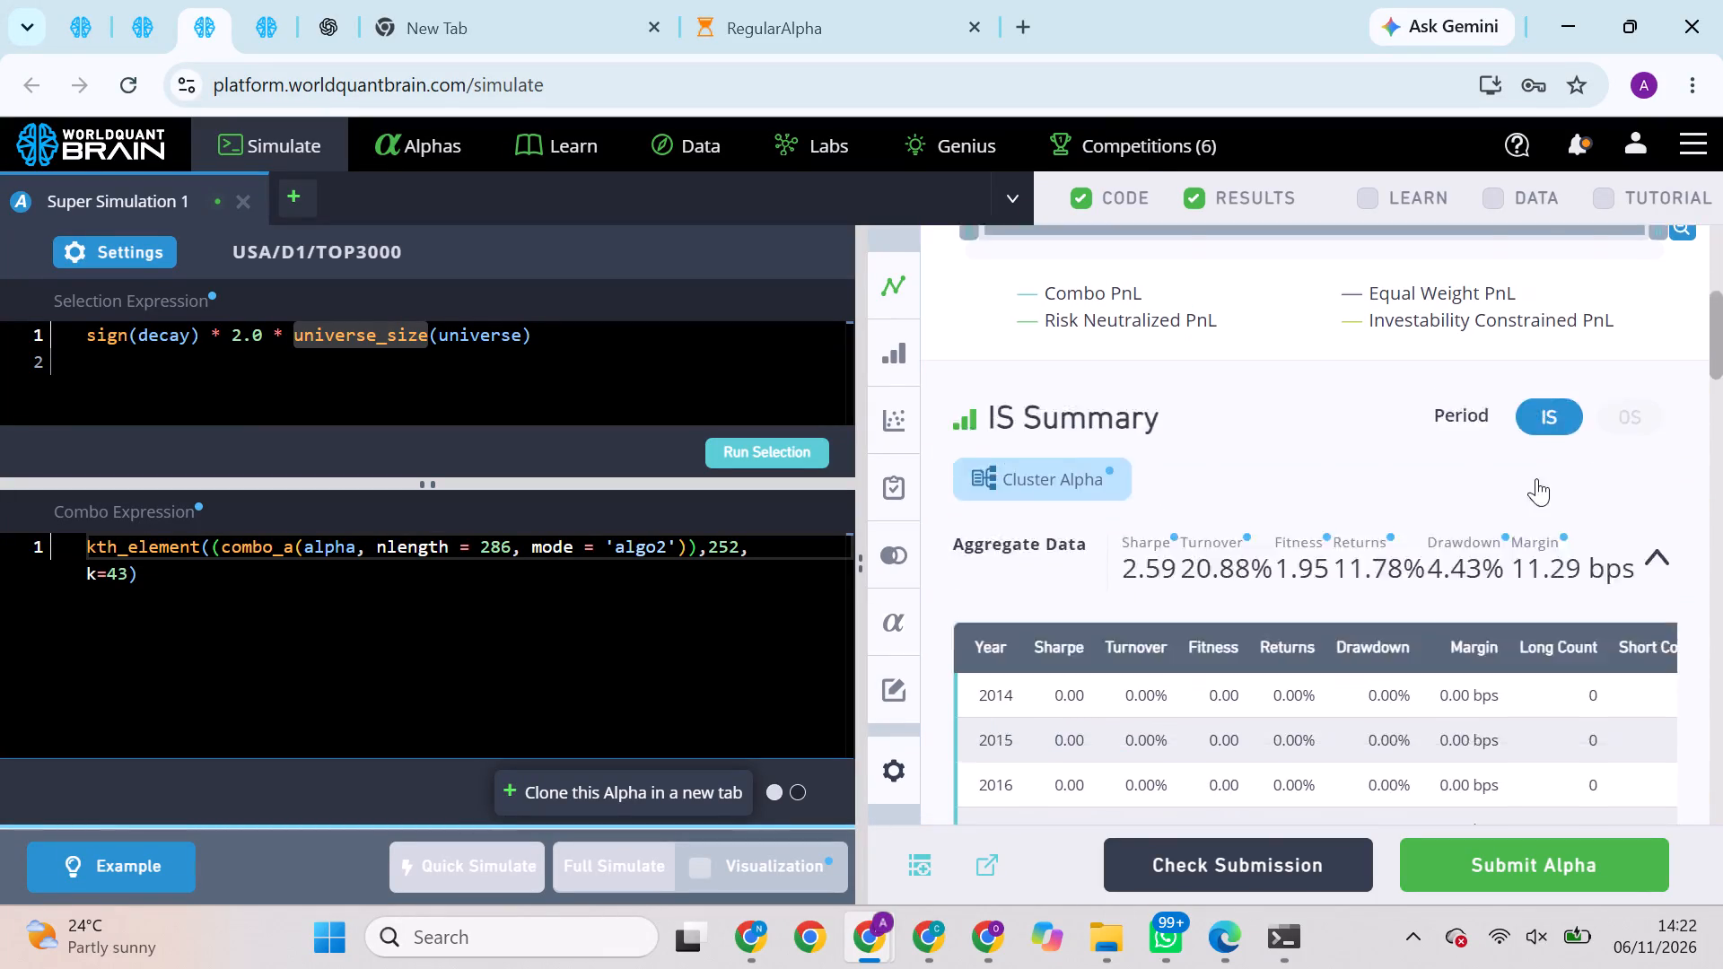
scroll(1536, 478, down, 2)
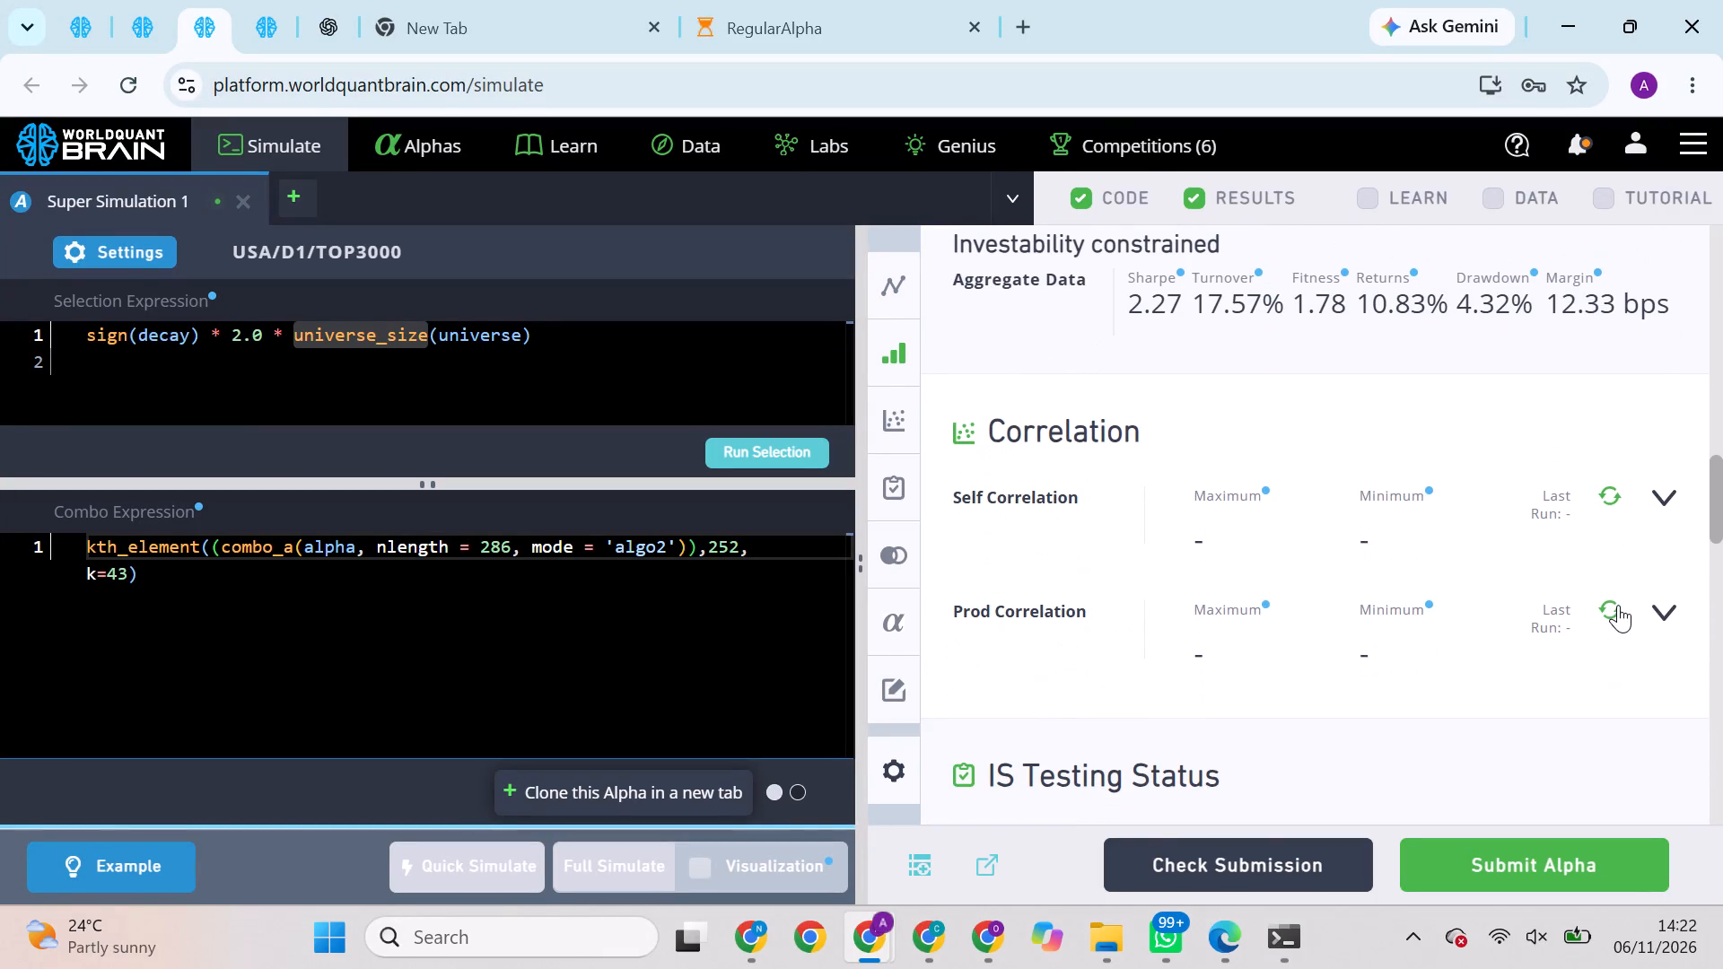
click(1618, 605)
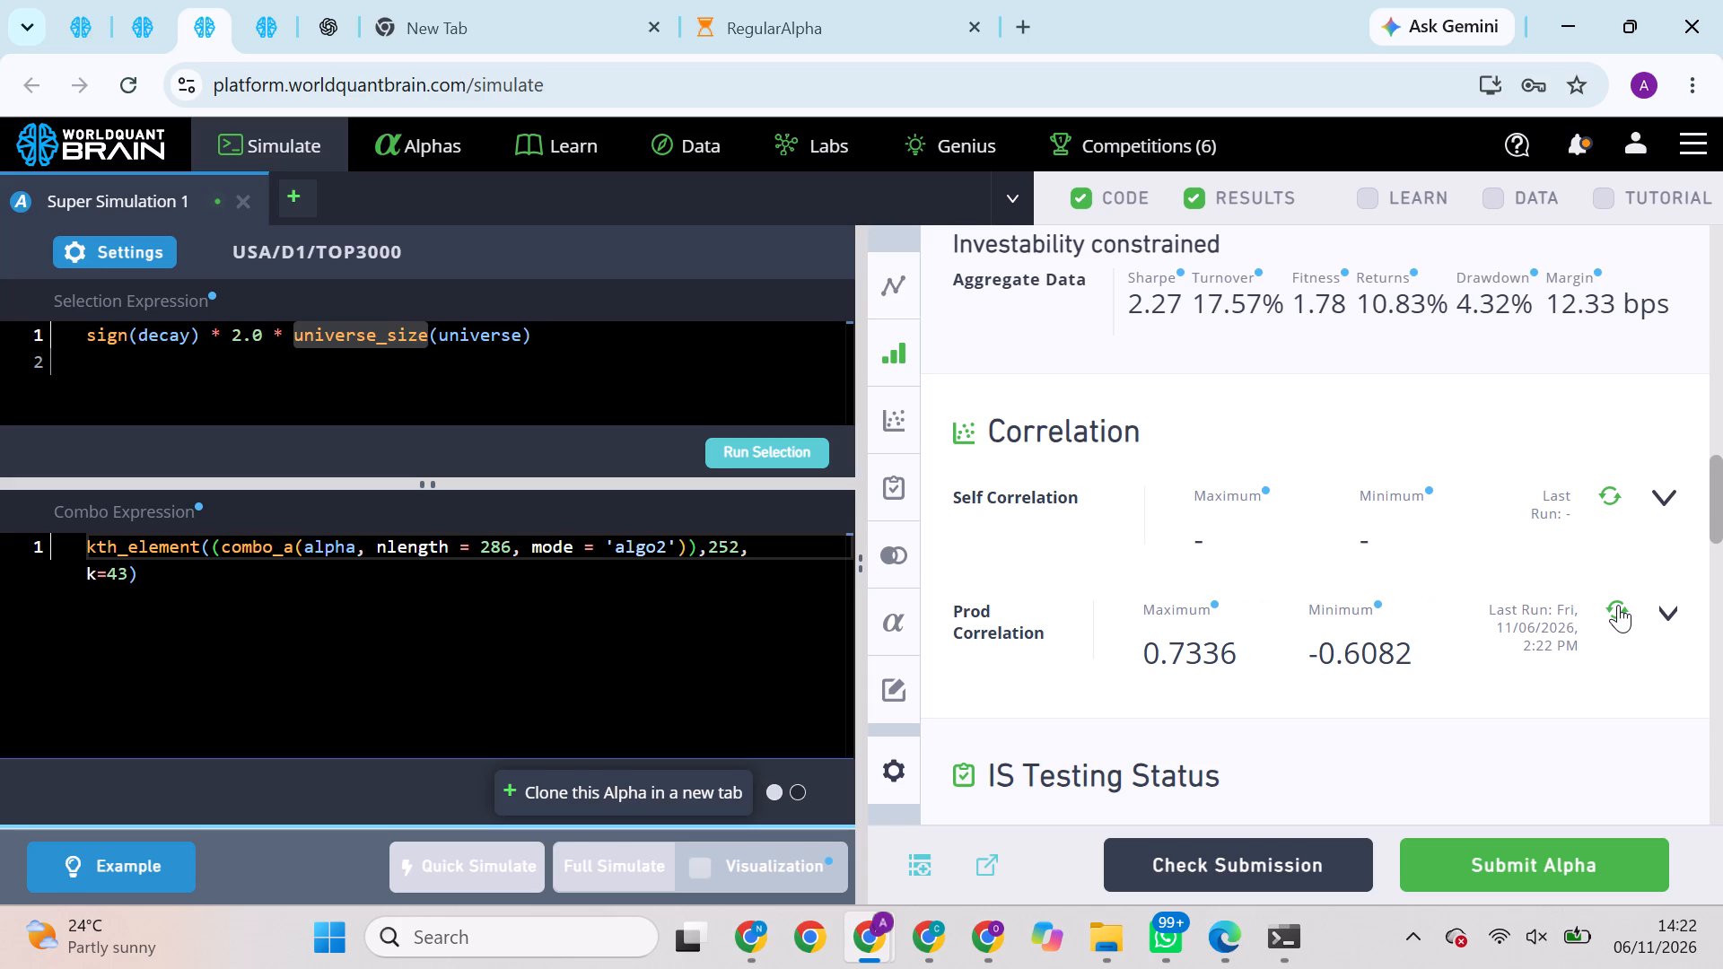
click(1618, 605)
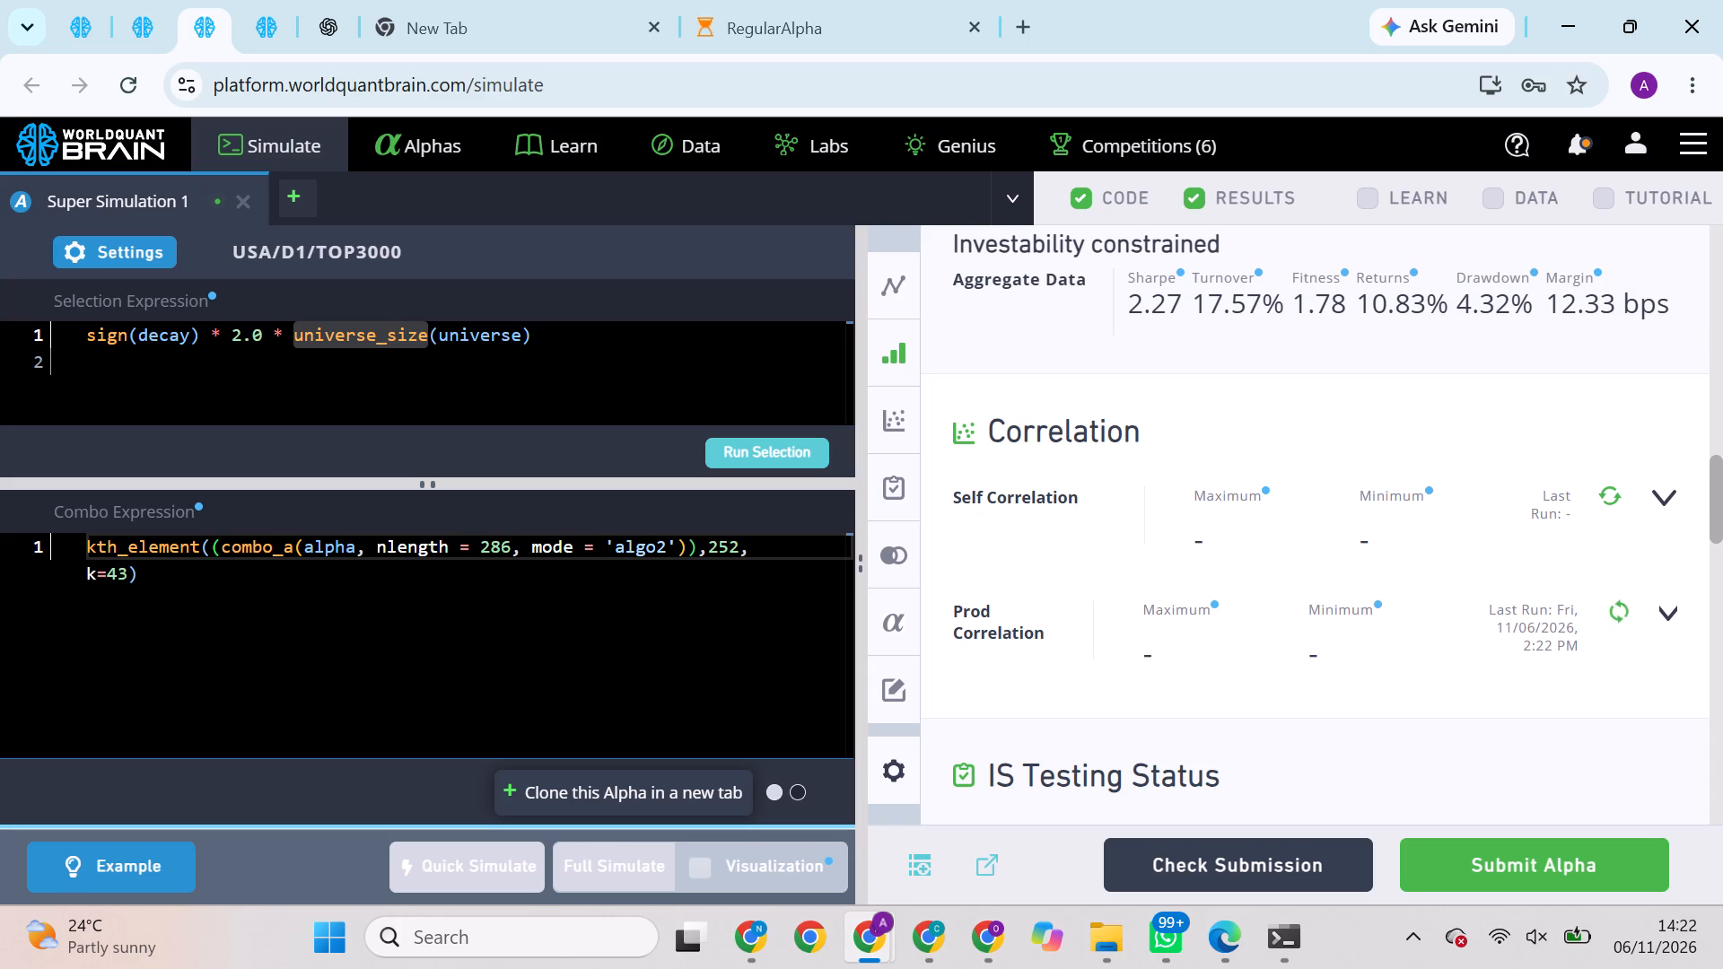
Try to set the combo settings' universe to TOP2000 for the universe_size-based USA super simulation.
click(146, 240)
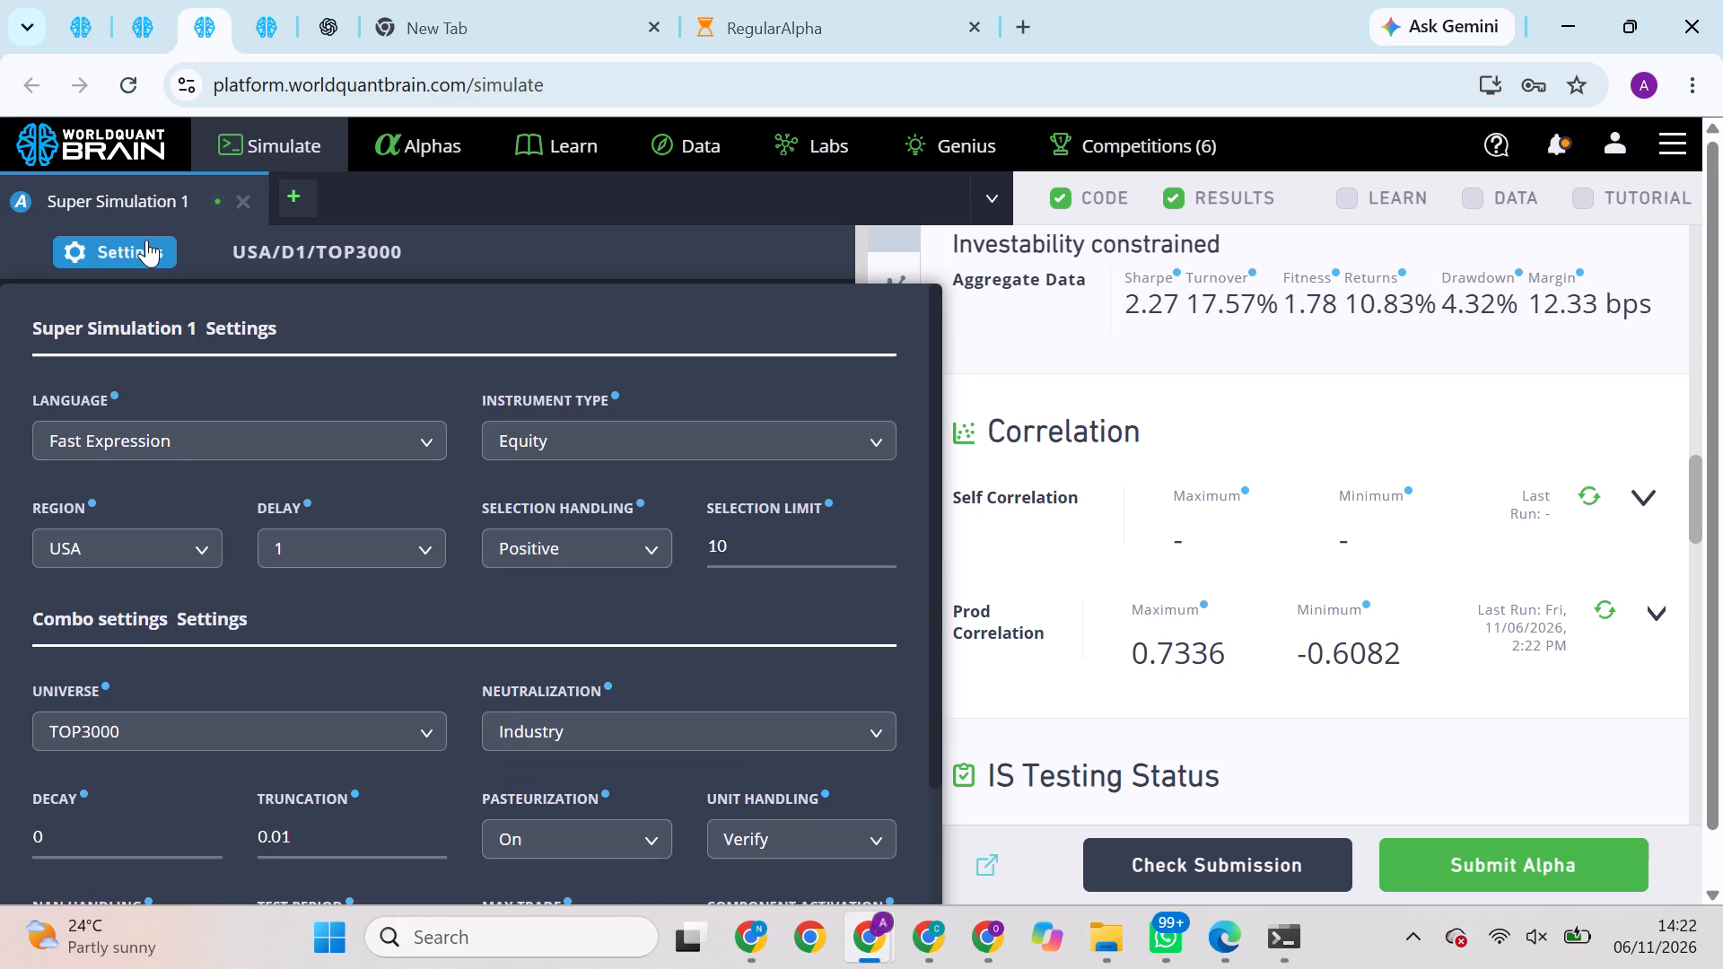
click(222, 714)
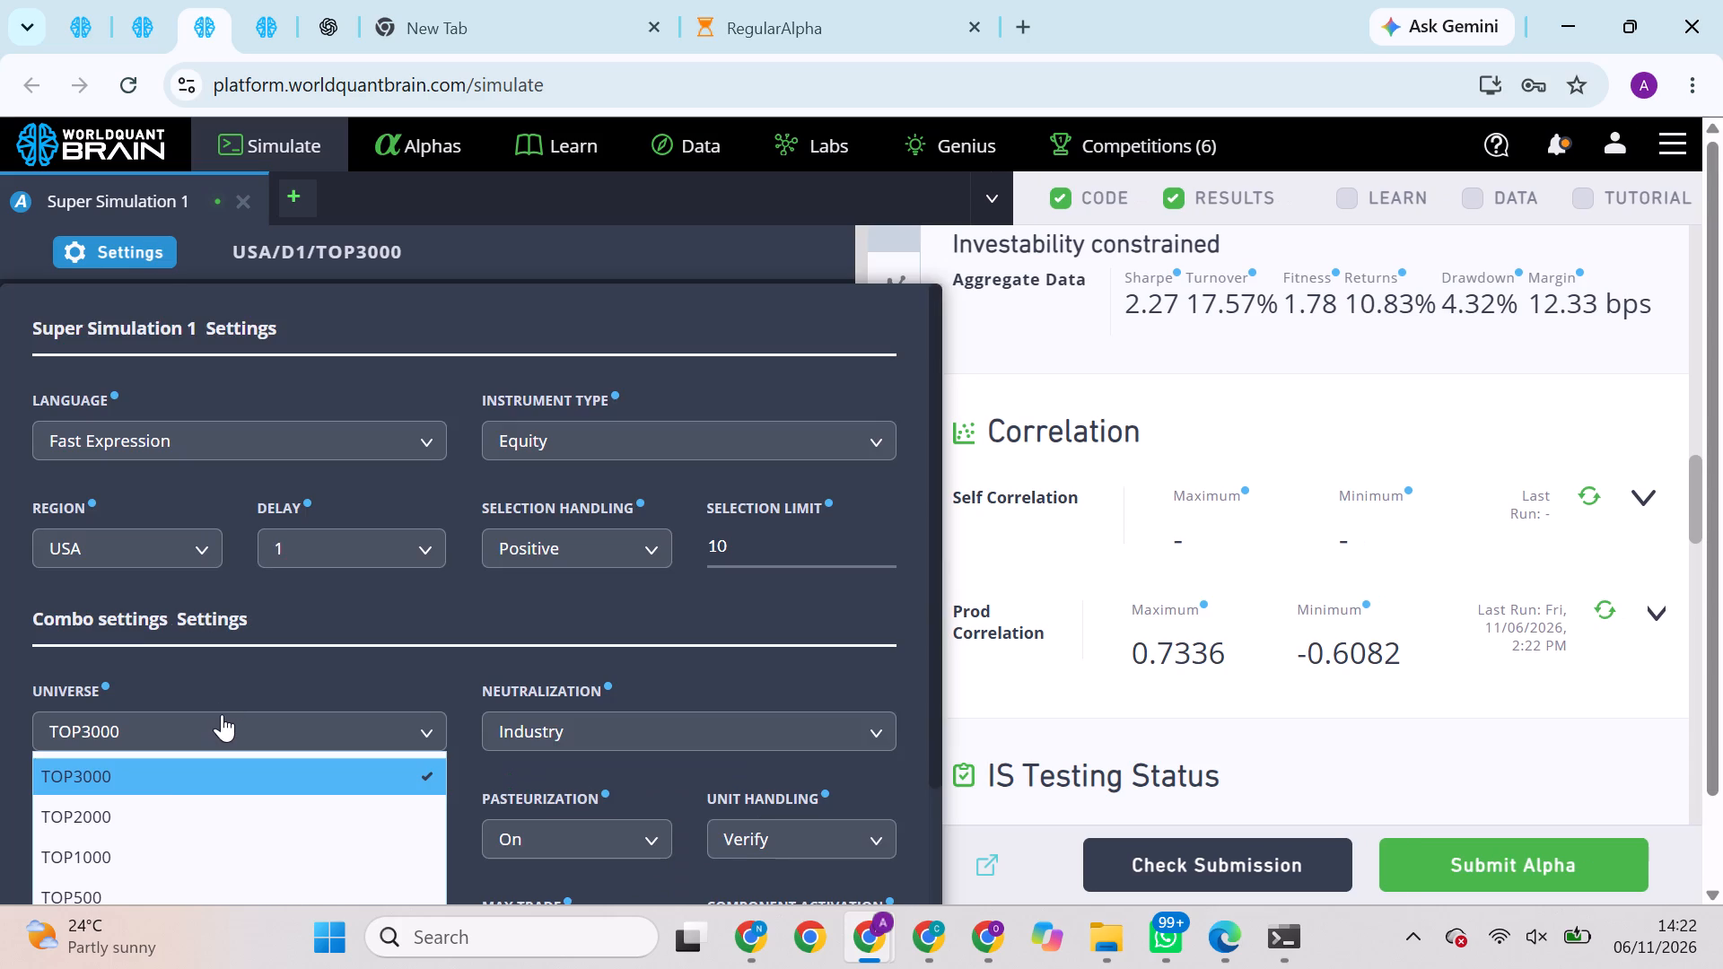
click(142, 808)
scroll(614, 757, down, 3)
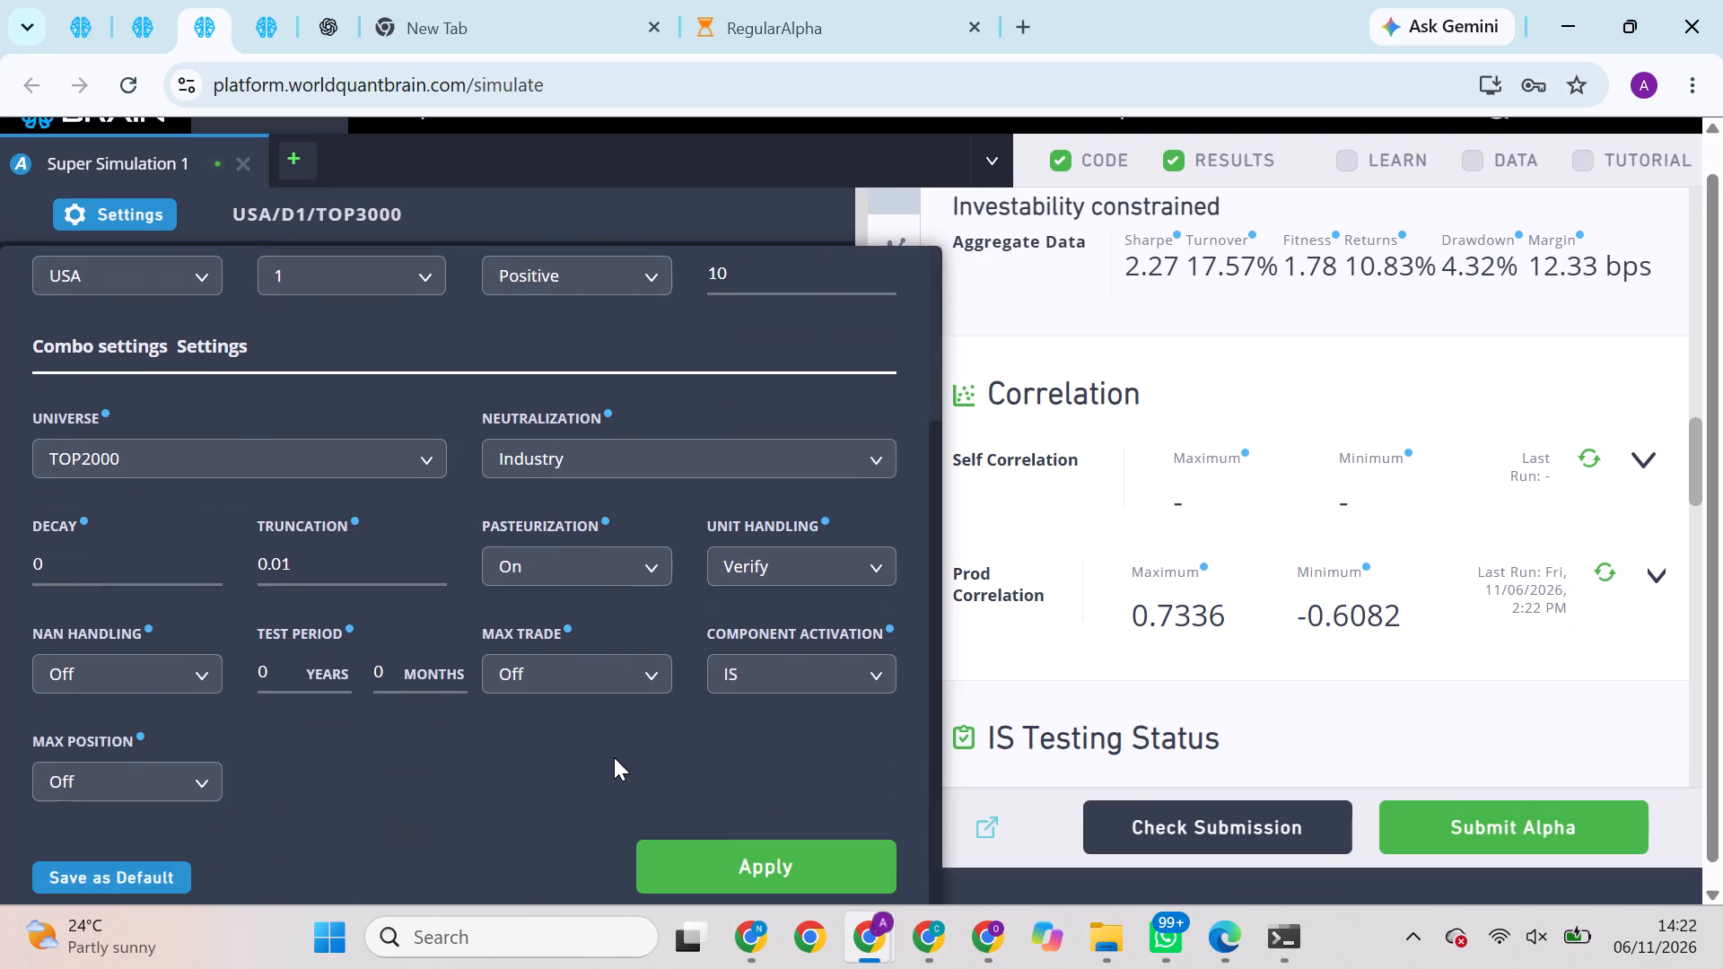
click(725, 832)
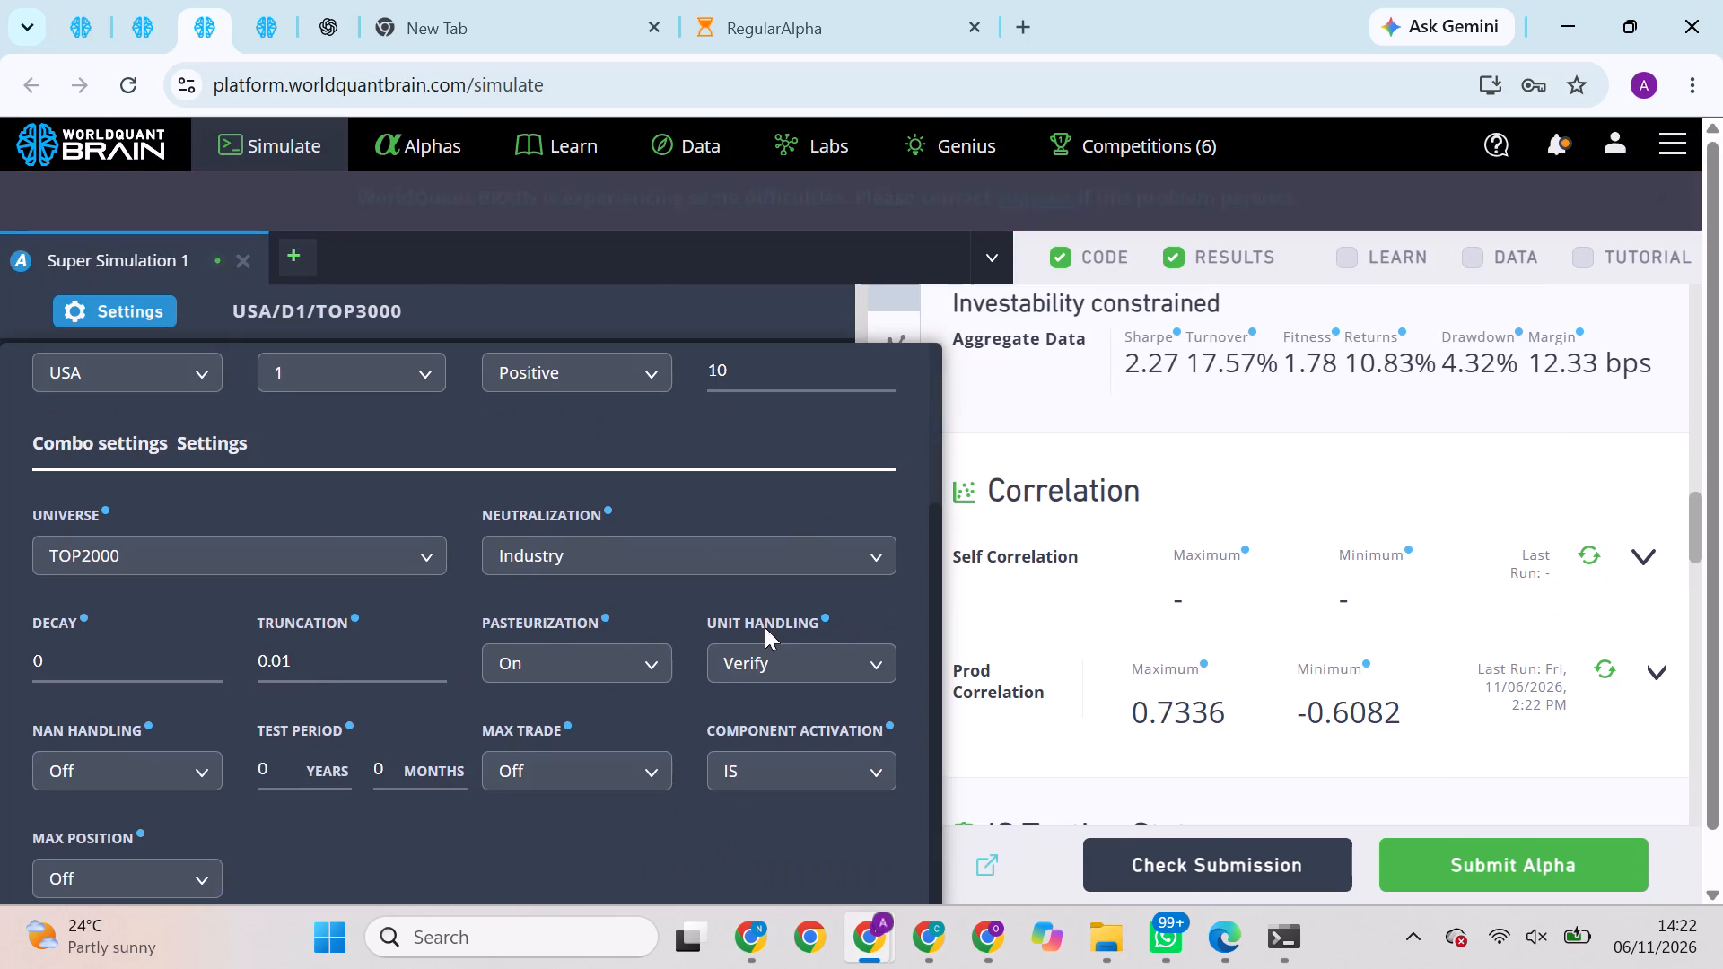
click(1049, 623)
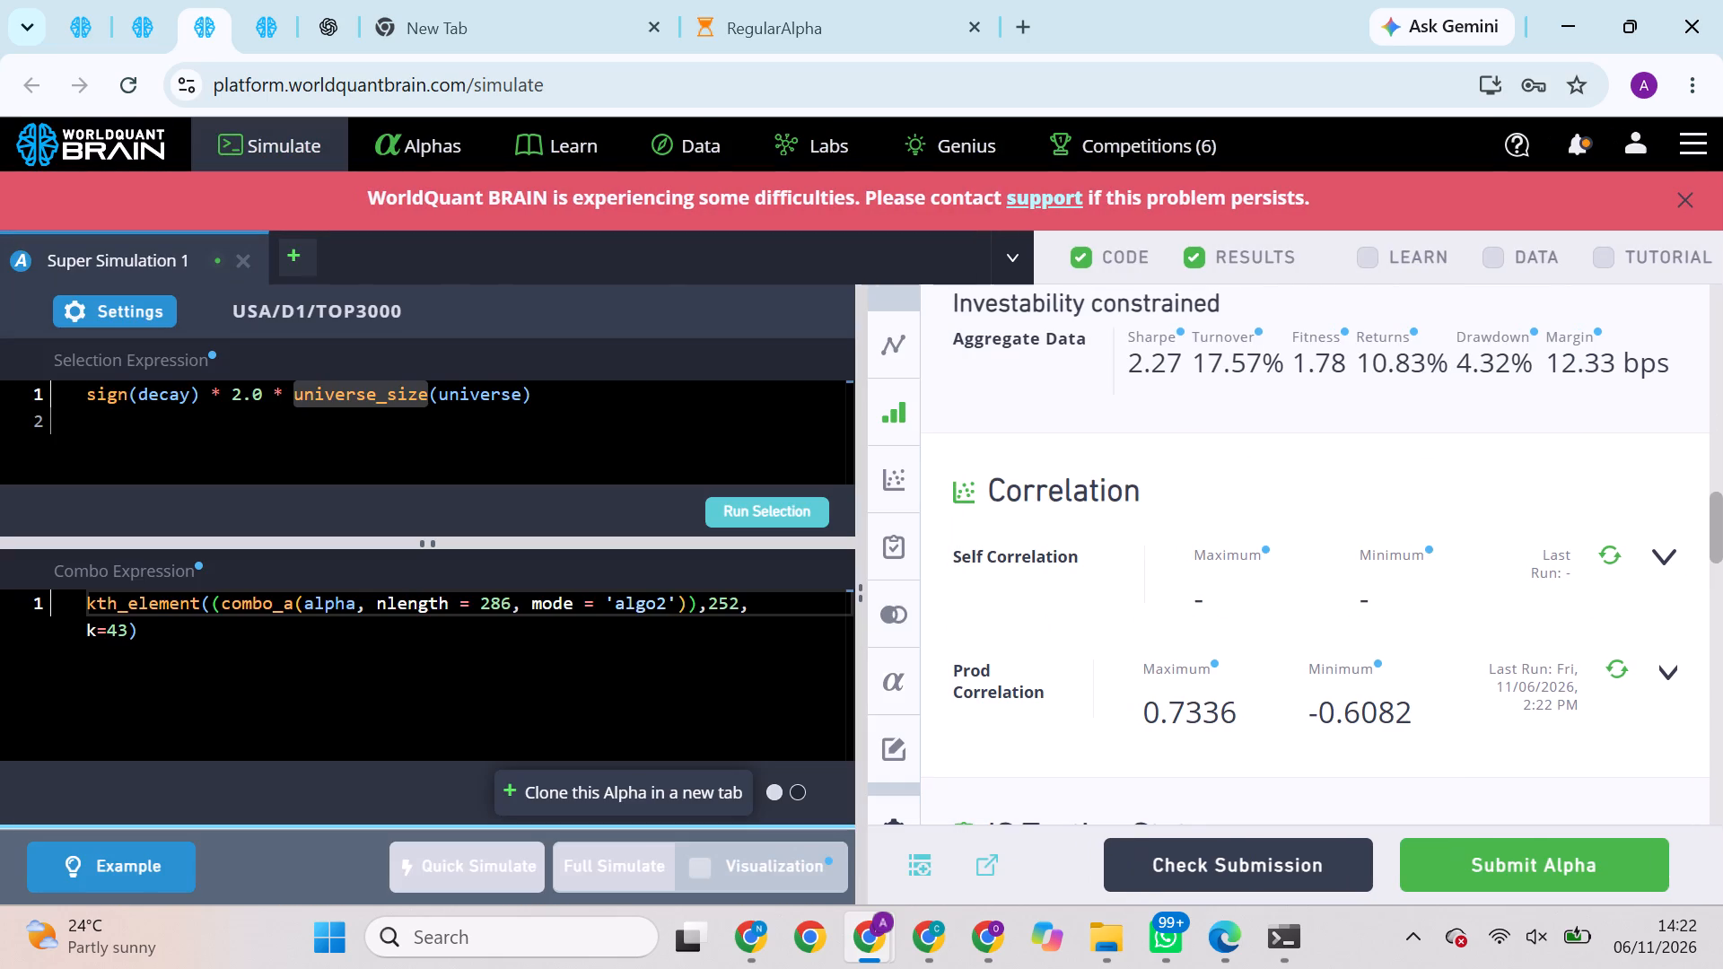
In the universe_size-based super simulation, set the combo expression's nlength to 331.
double_click(493, 607)
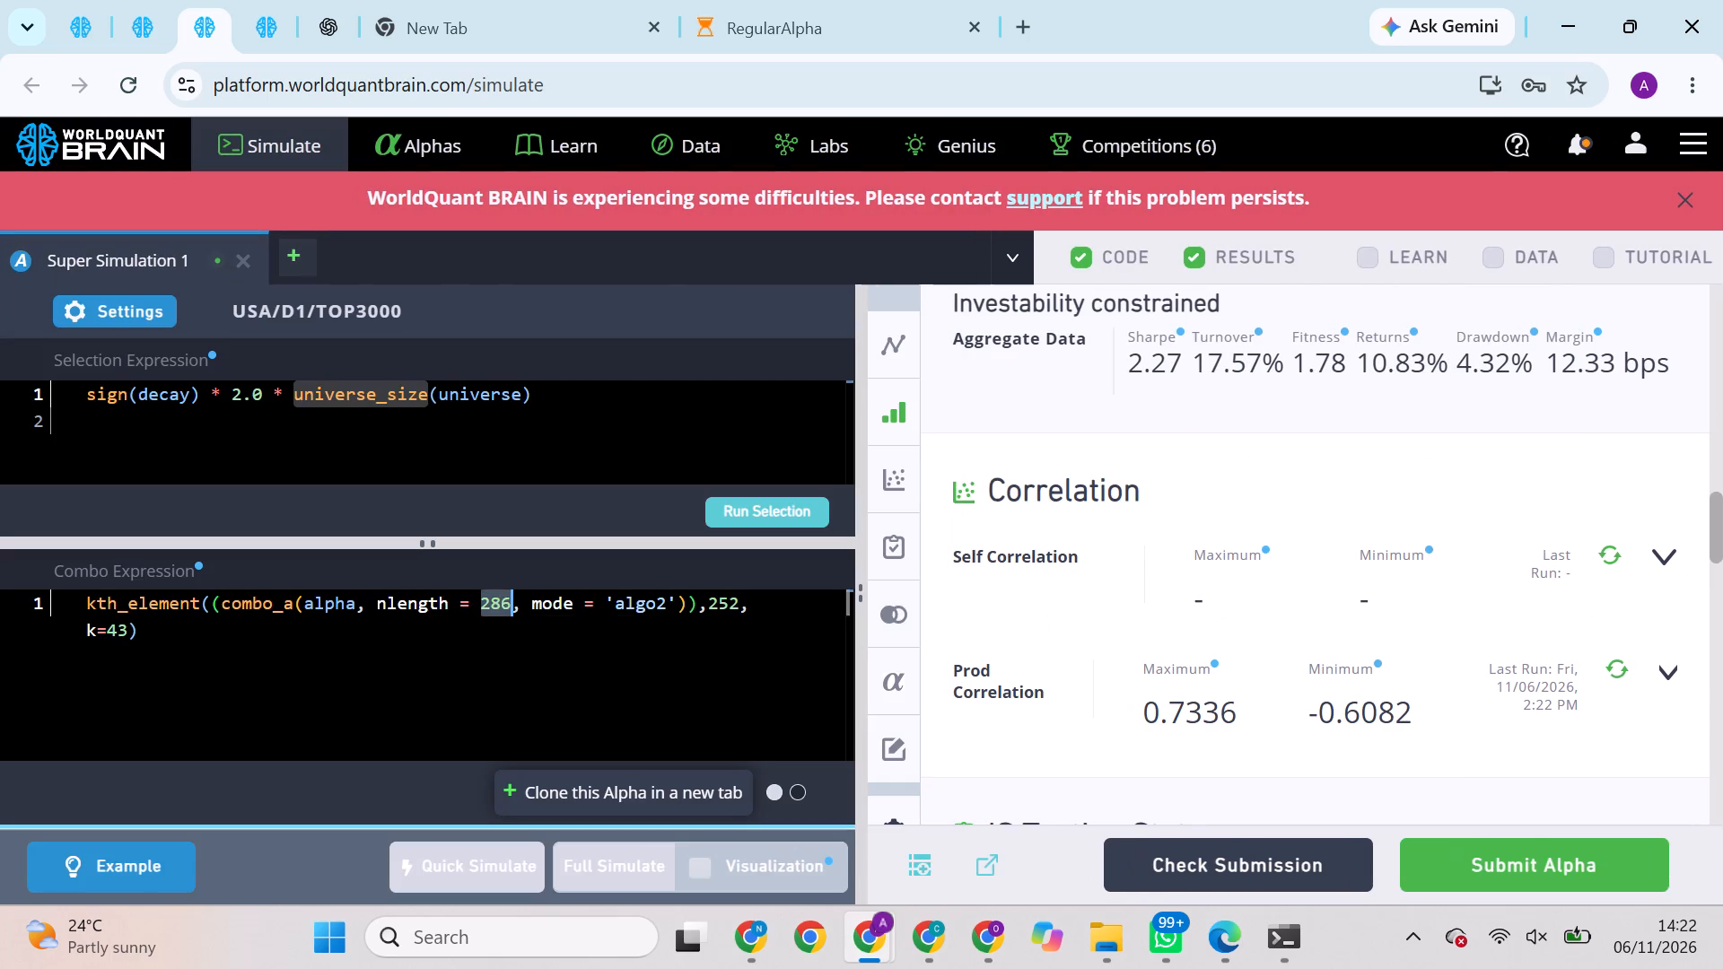
text(331)
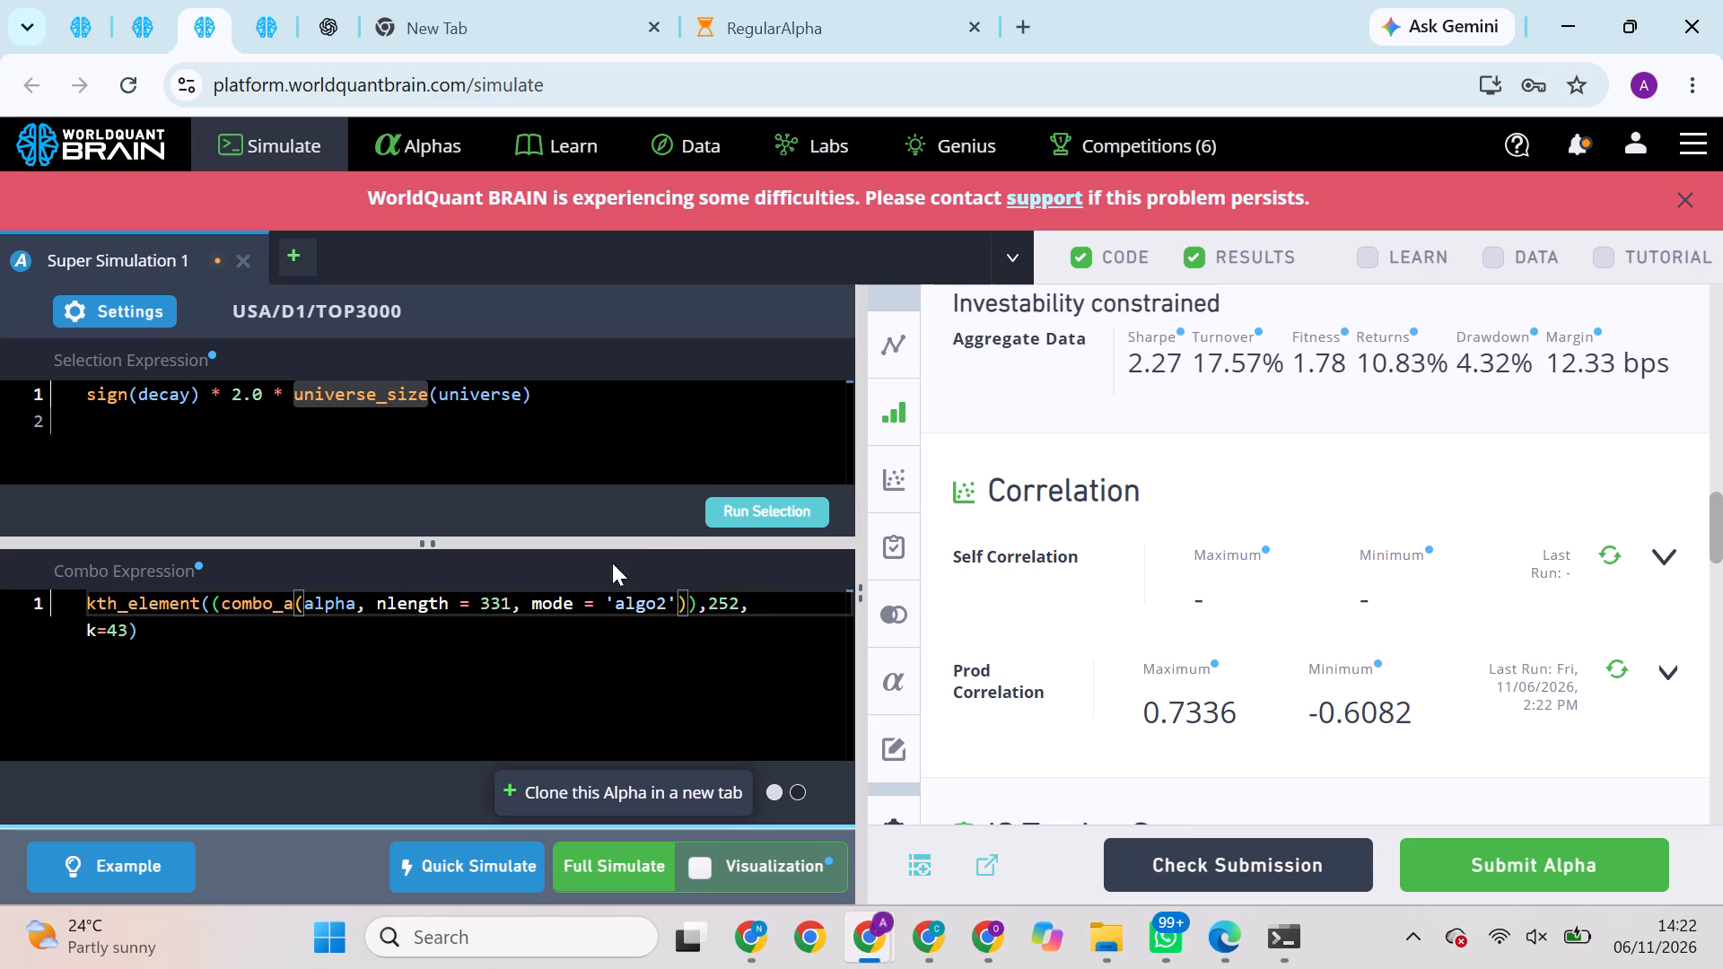
Run the selection and full simulation of the universe_size-based USA/D1/TOP3000 super simulation.
click(713, 504)
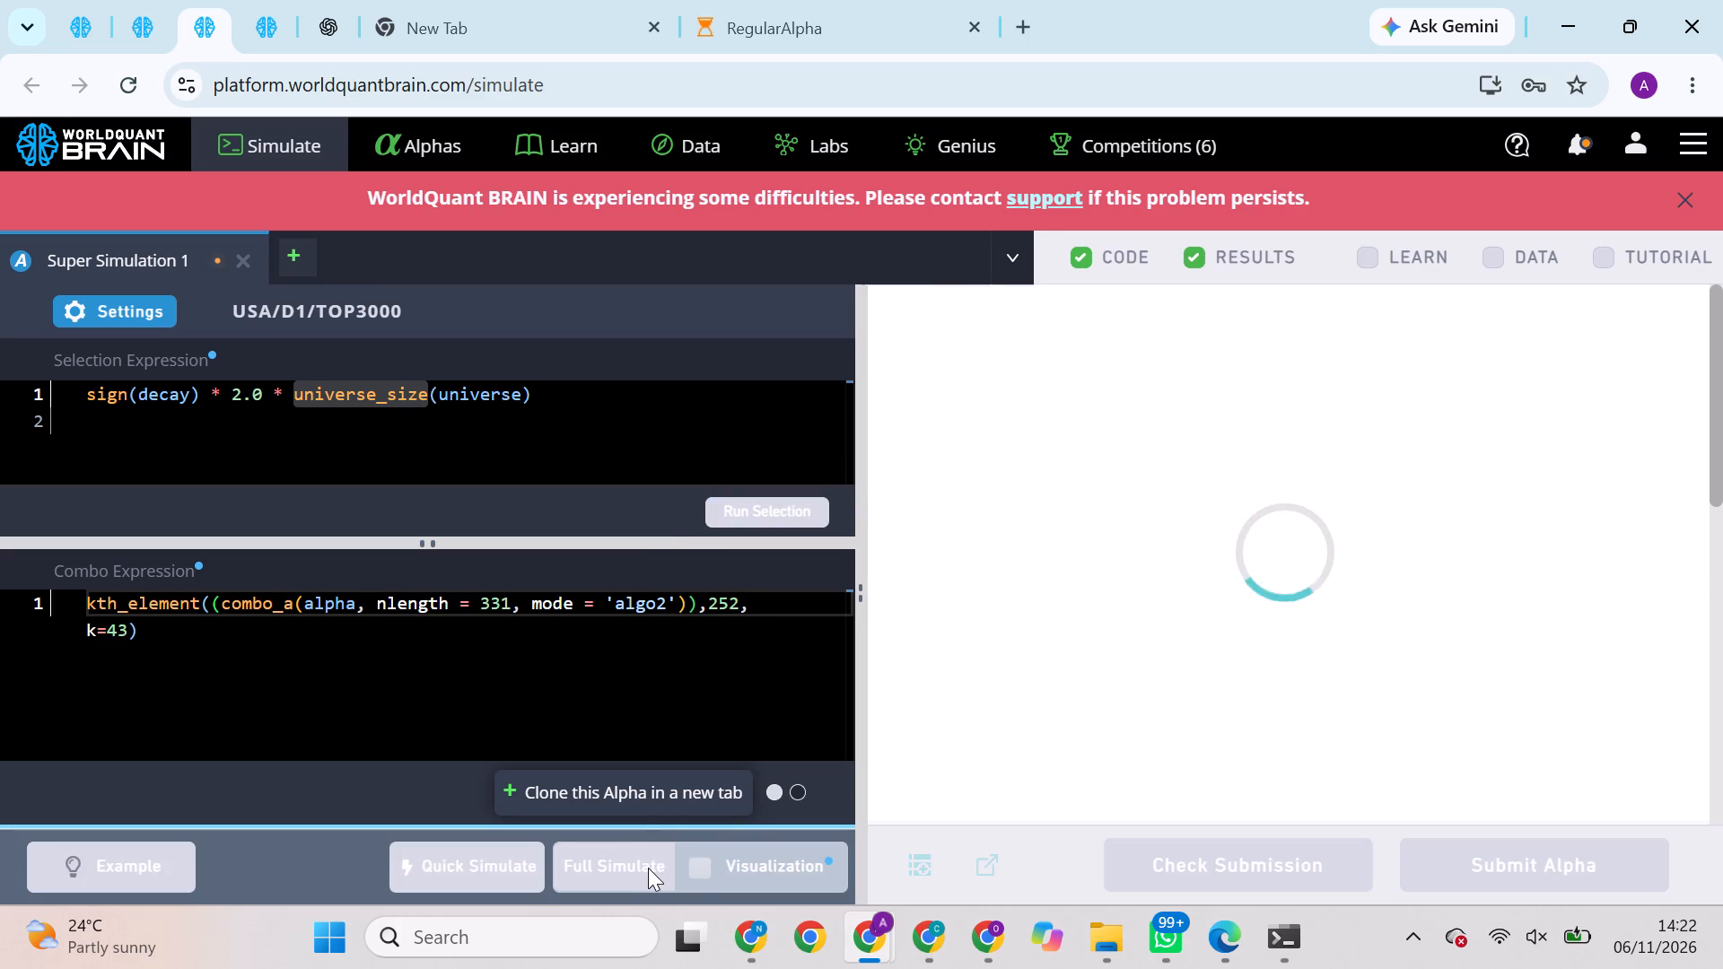
click(648, 869)
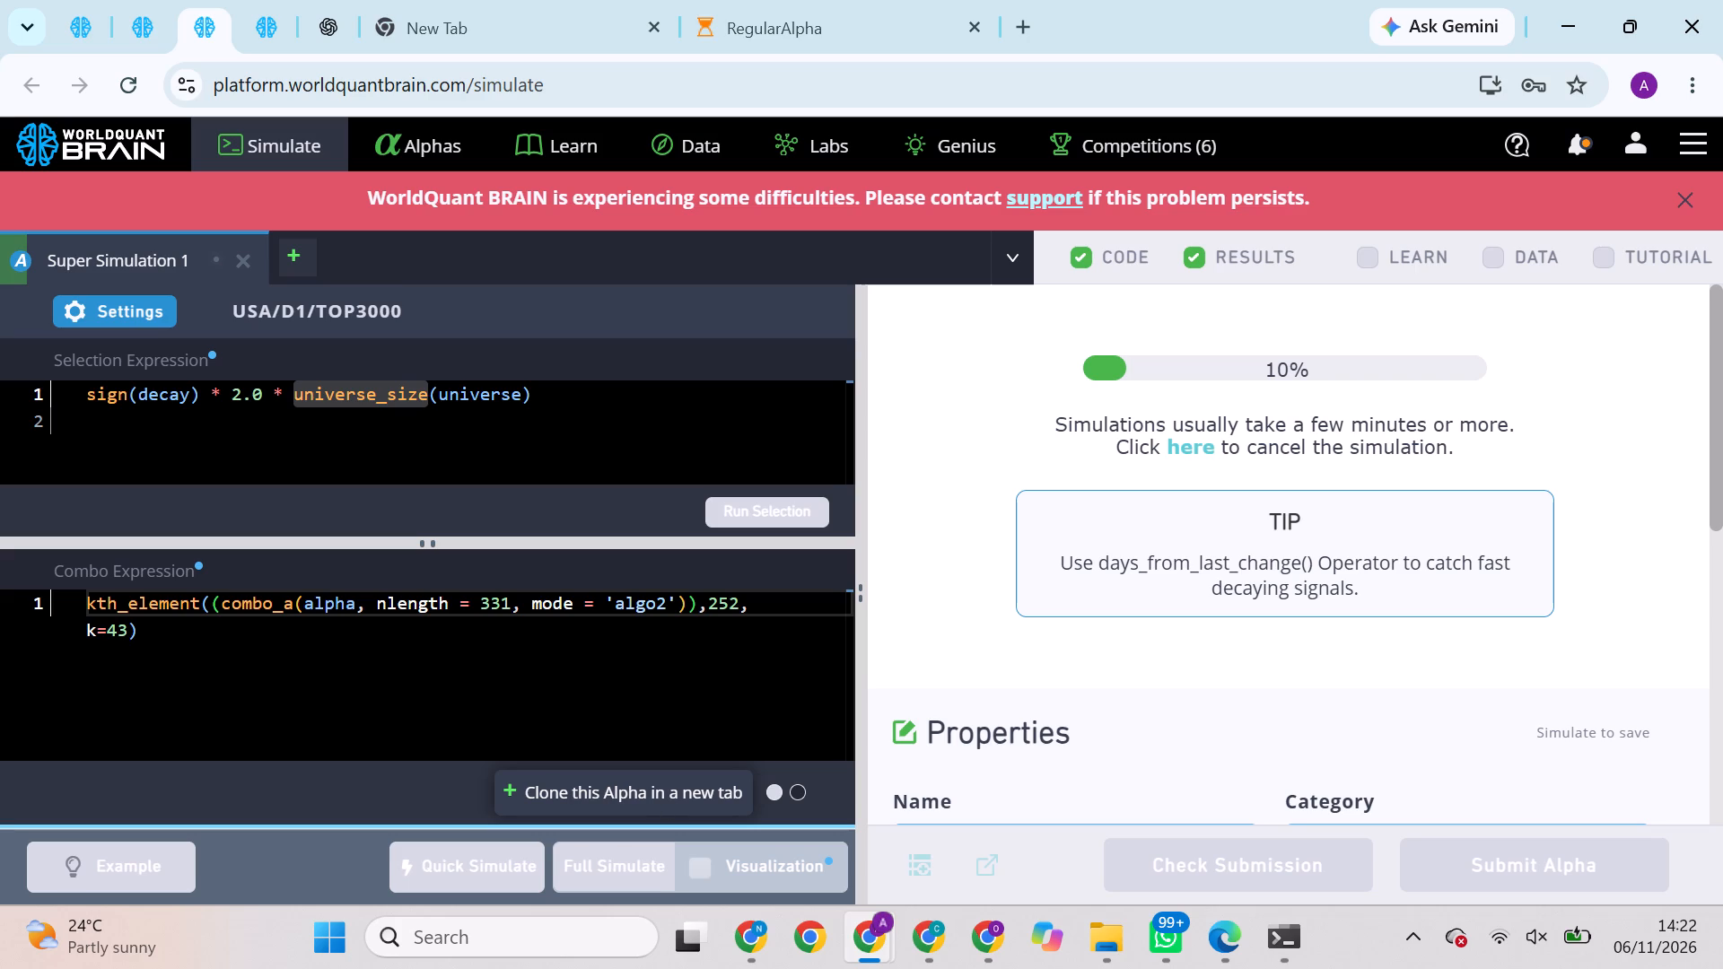
Try again to run the selection and full simulation of the SUBINDUSTRY-based USA/D1/TOP3000 super simulation.
click(130, 0)
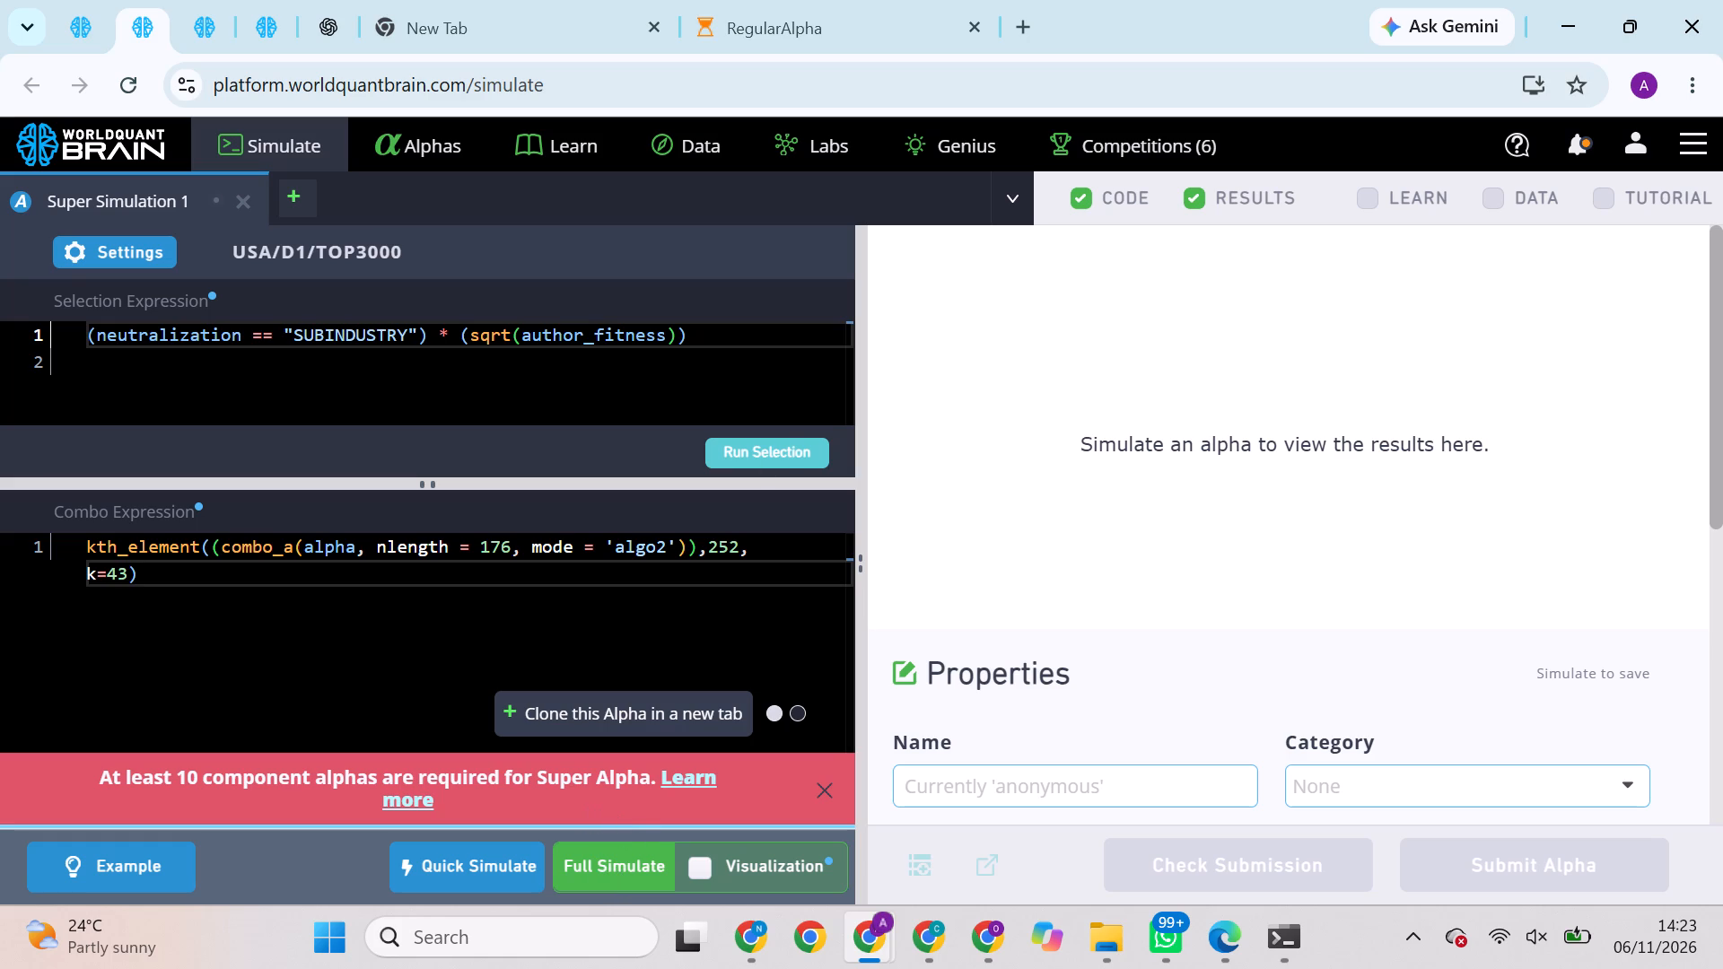
click(780, 443)
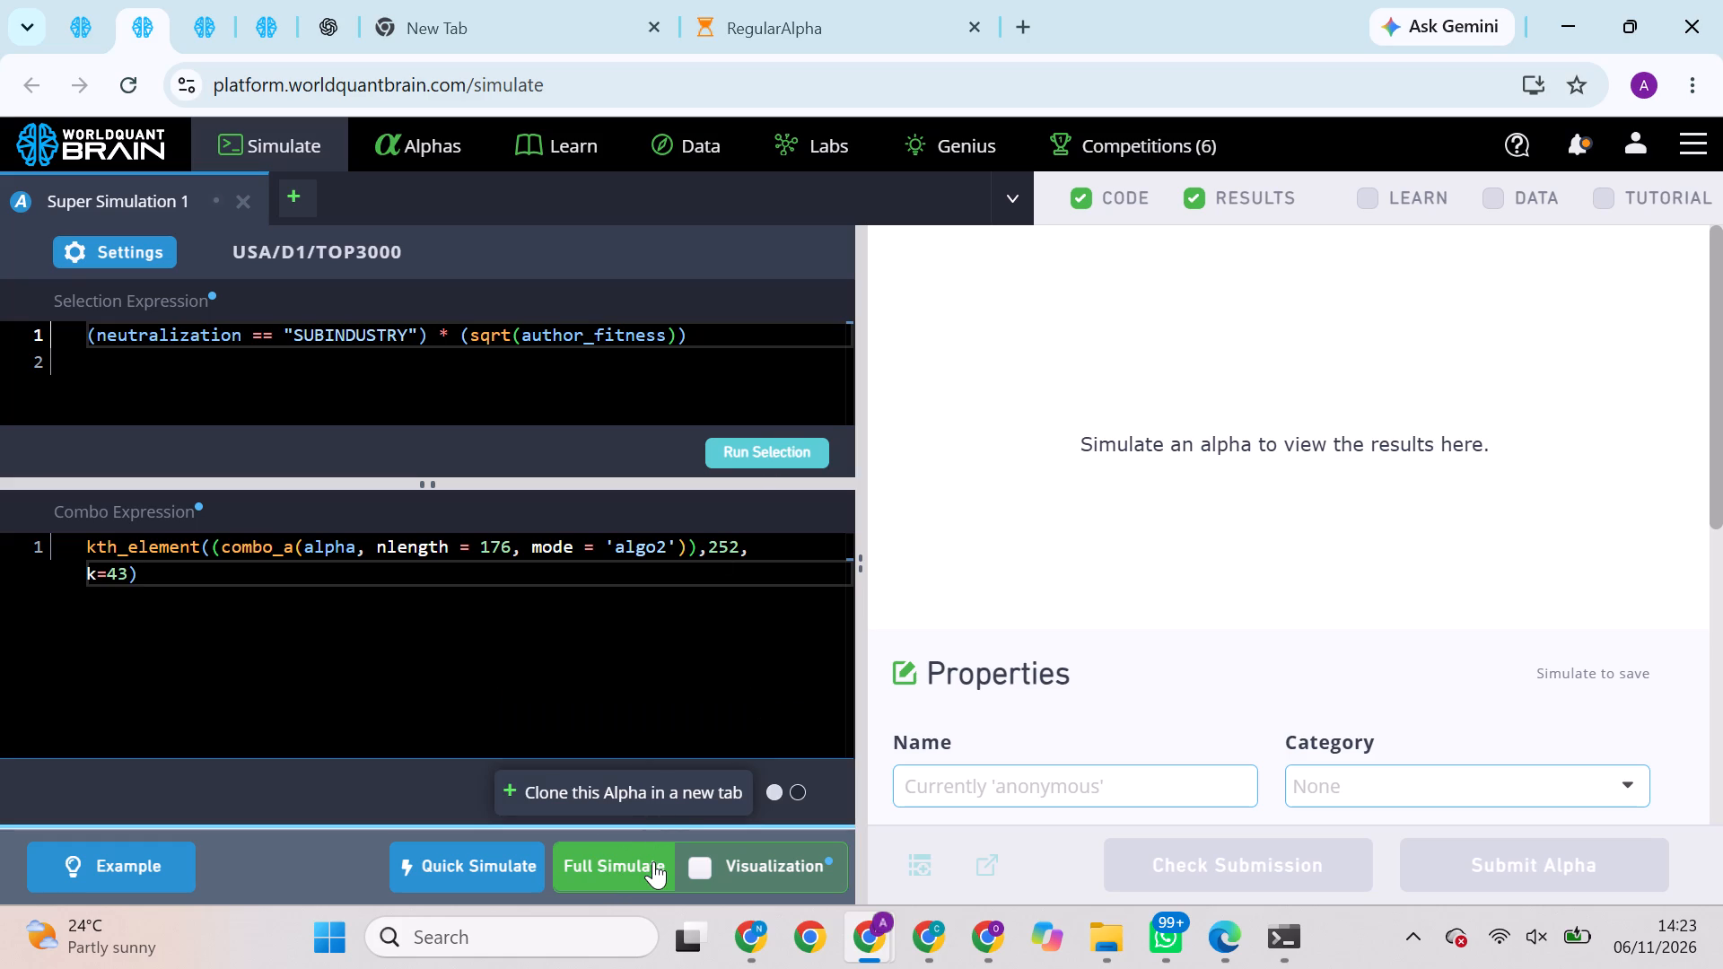
click(653, 861)
Dismiss the error banner on the universe_size-based simulation and check the progress of the GLB/D1/MINVOL1M super simulation.
click(204, 5)
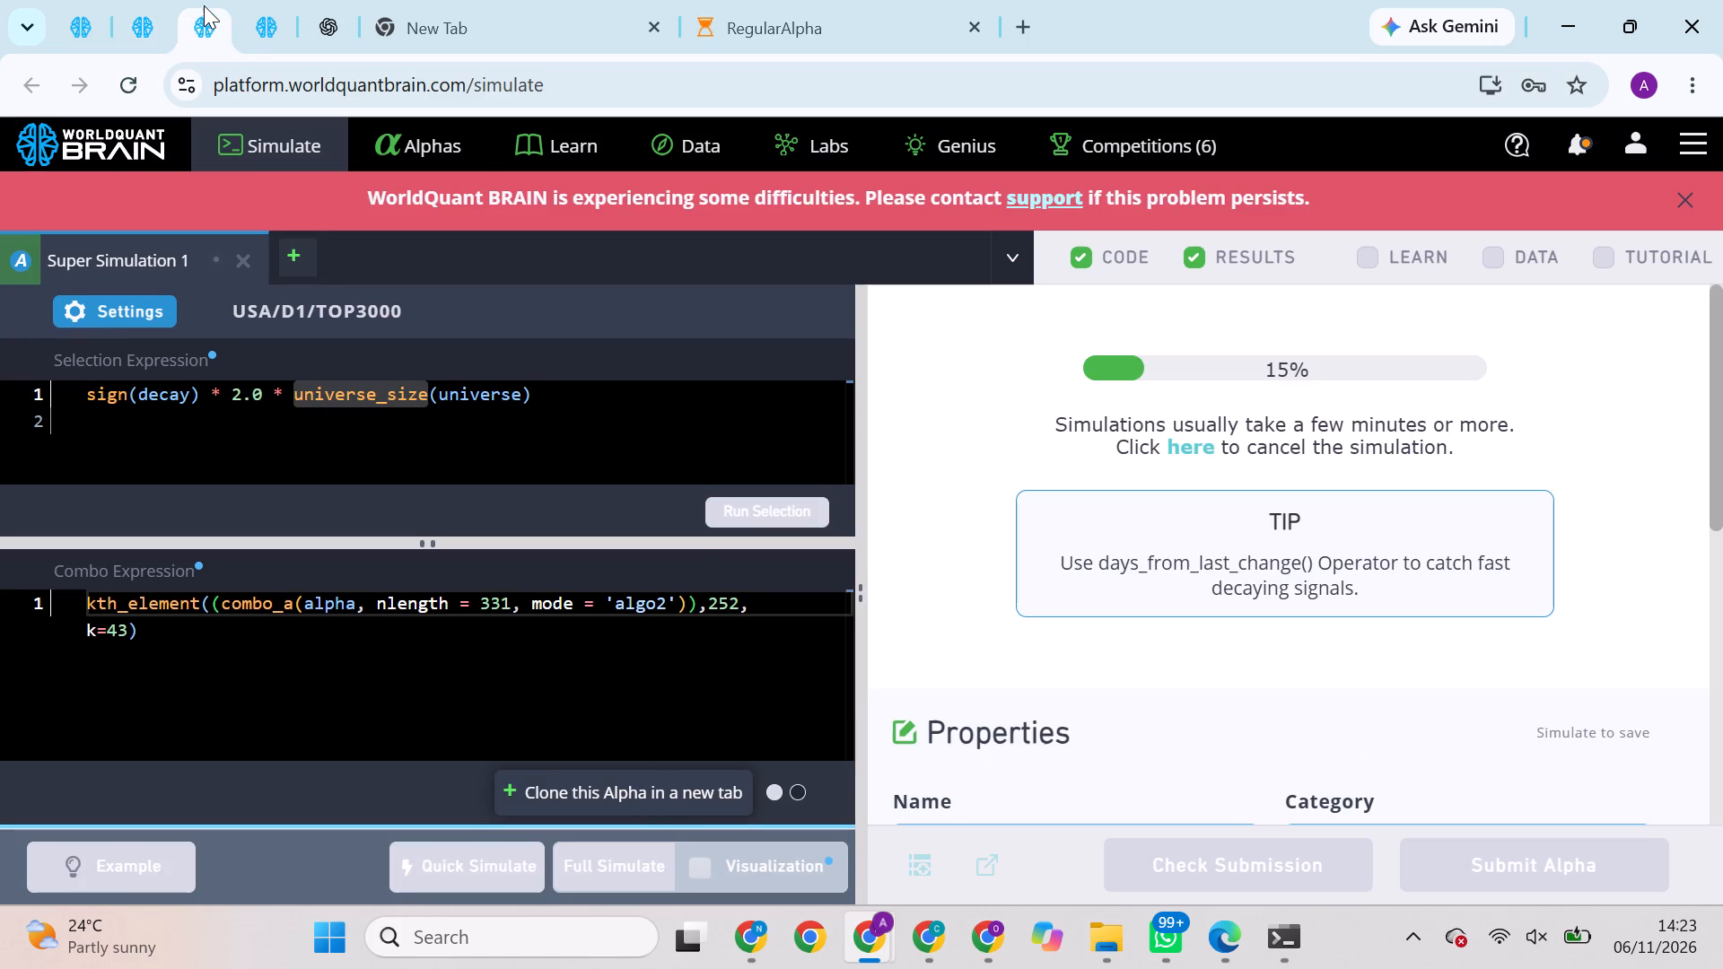
click(1687, 195)
click(254, 0)
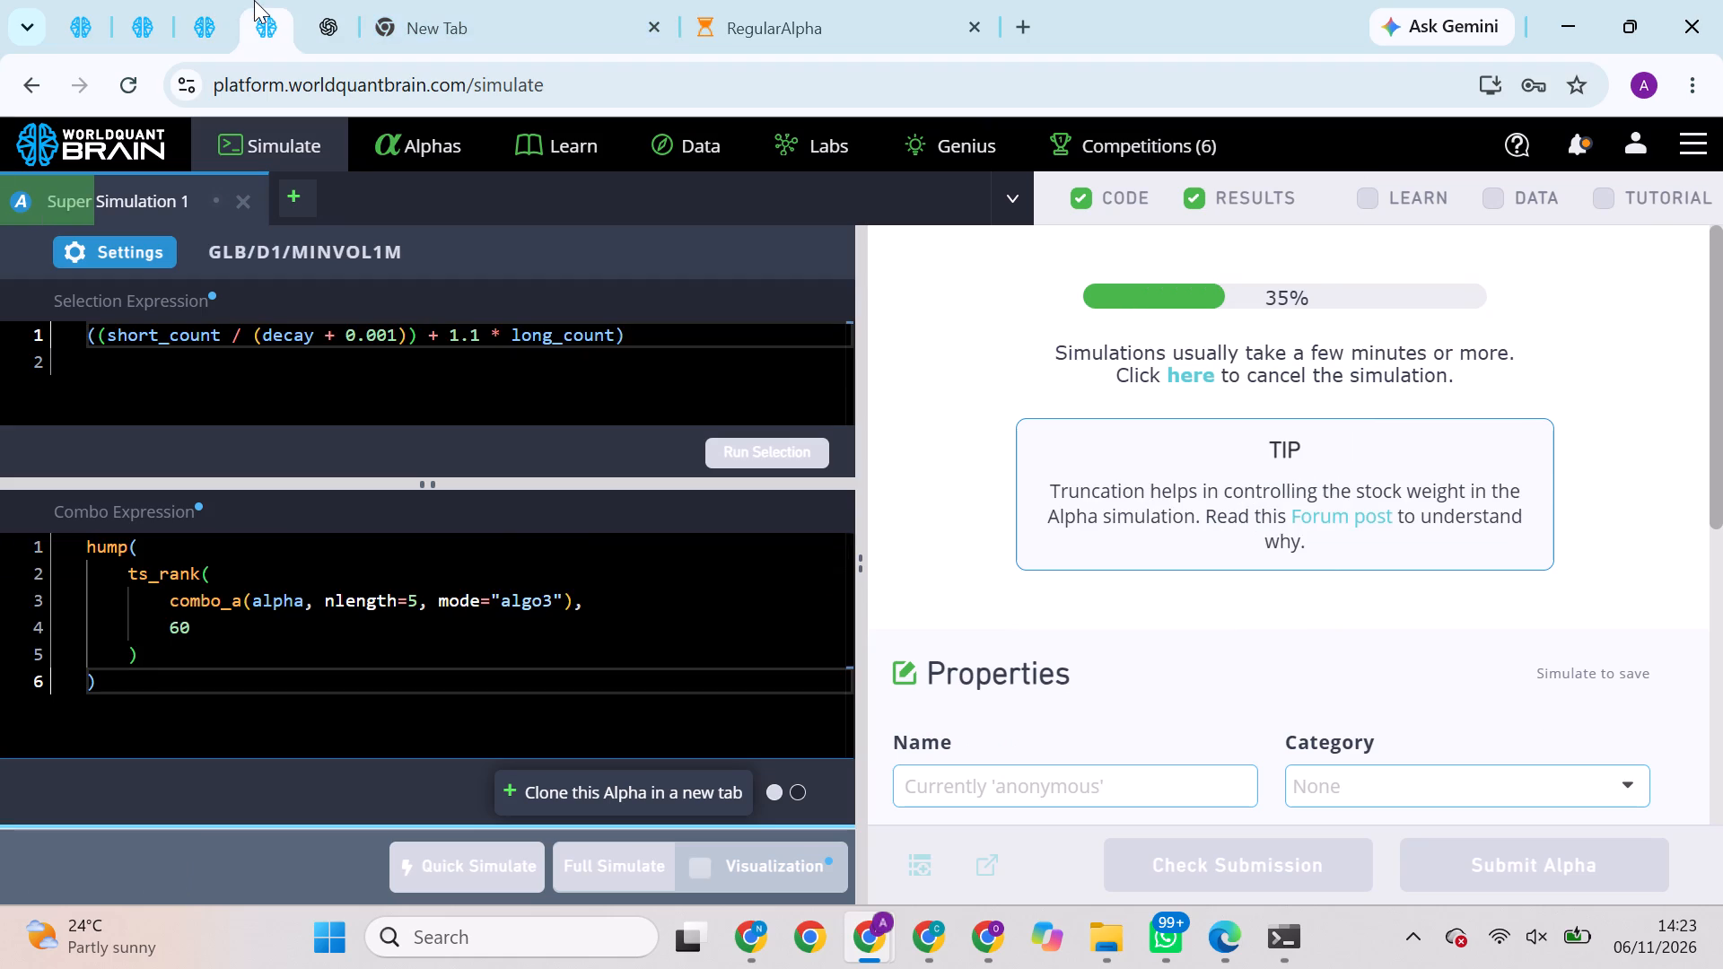
click(211, 13)
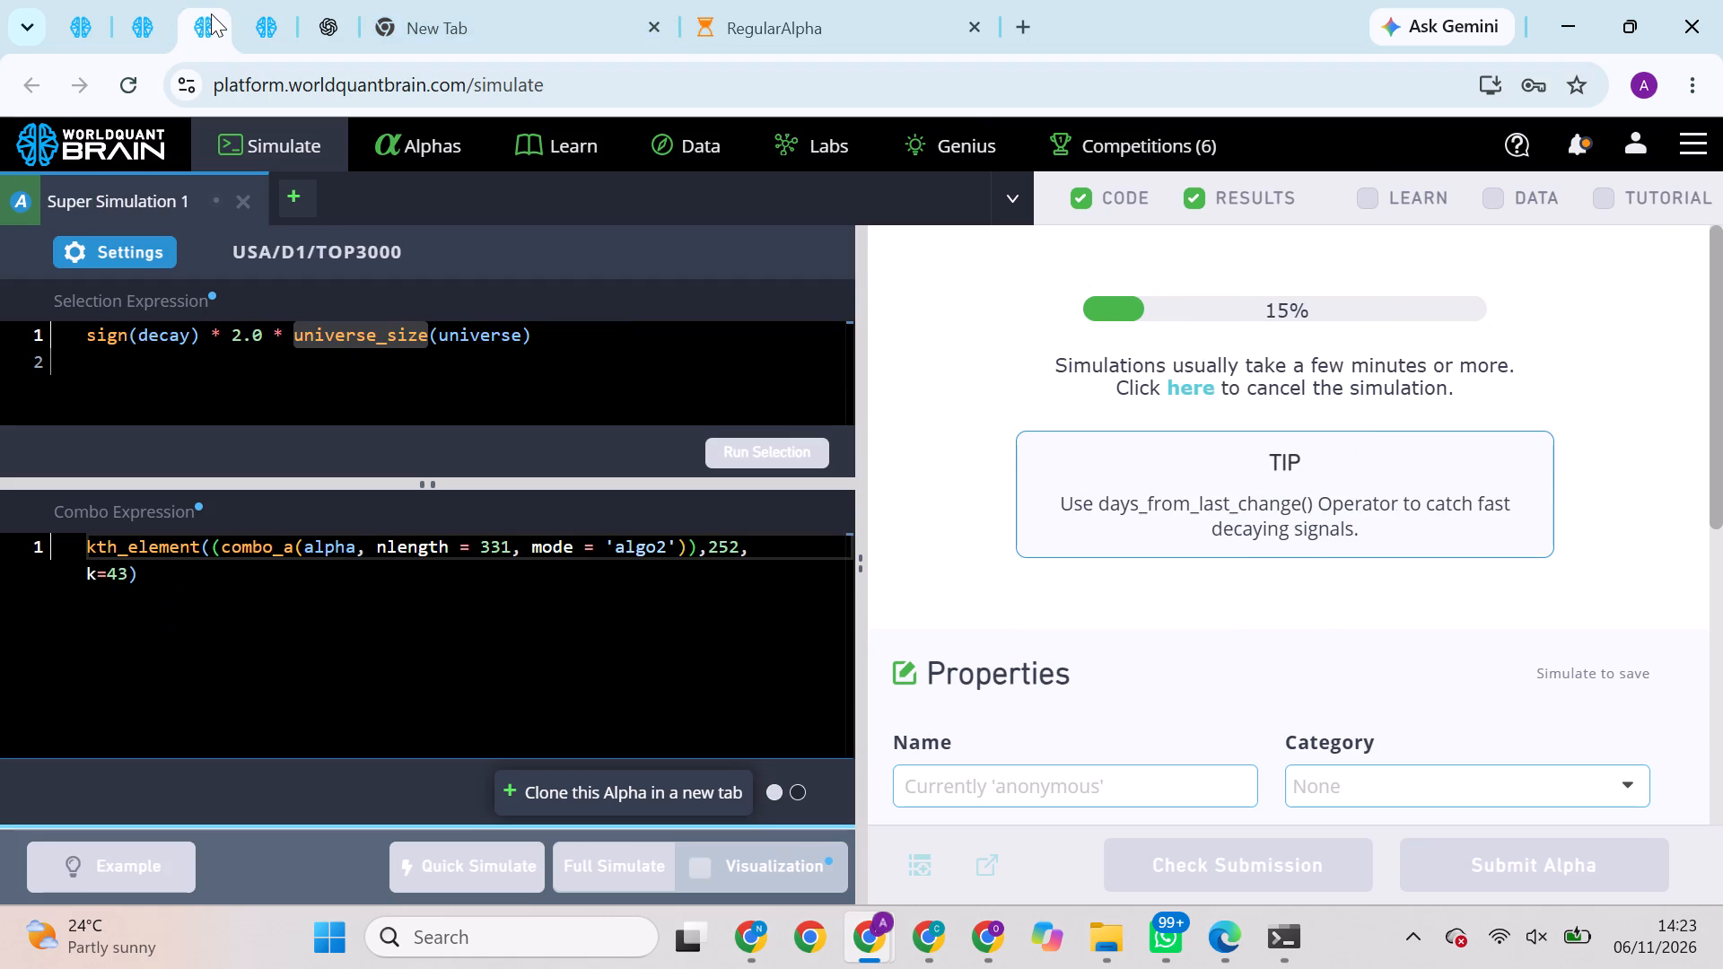
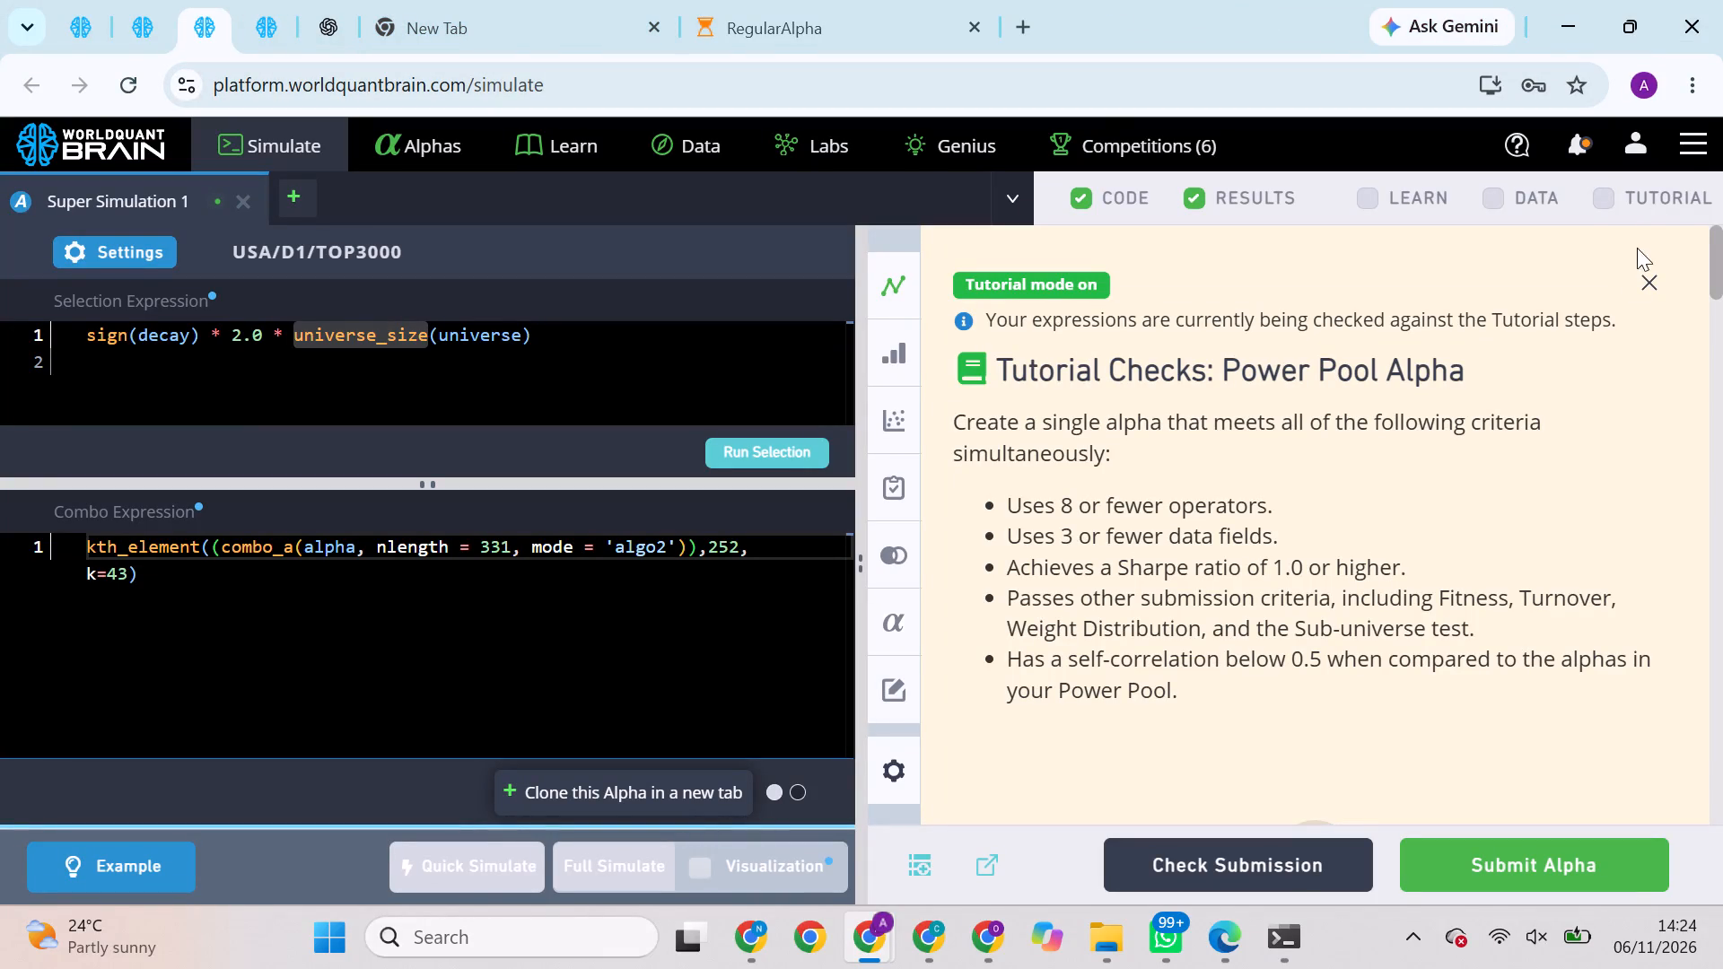
Dismiss the tutorial checks, review the universe_size-based super alpha's IS results, and run its prod correlation check.
click(1649, 282)
scroll(1628, 380, down, 1)
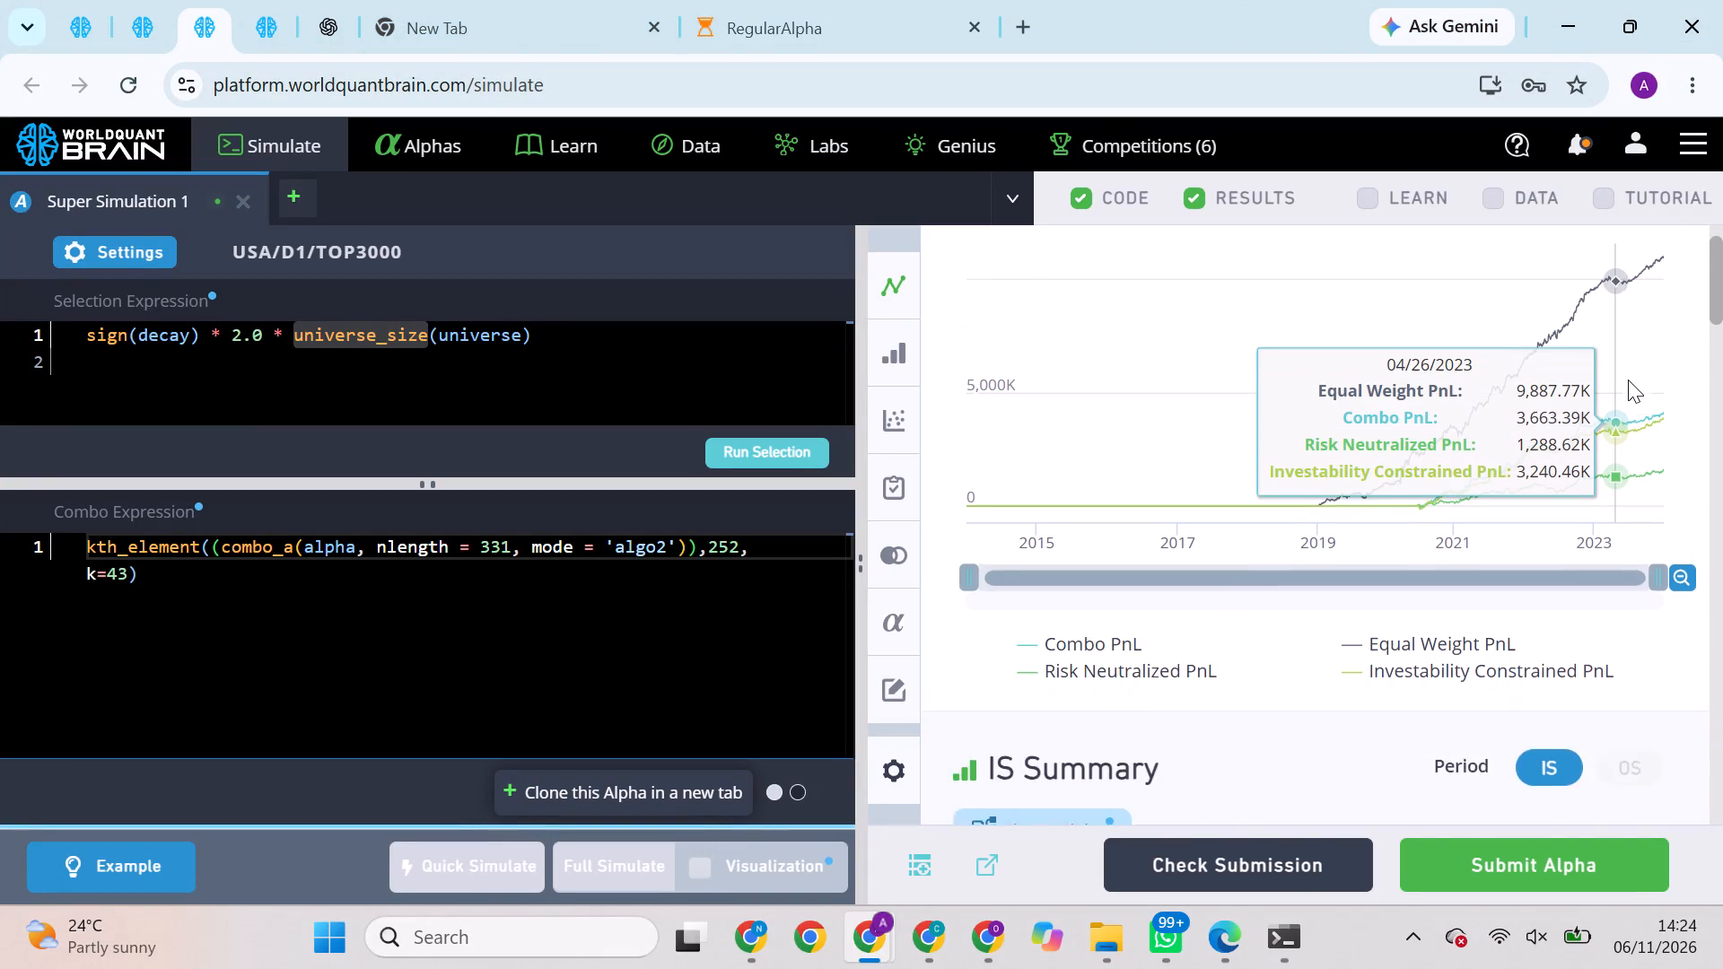
scroll(1628, 380, down, 1)
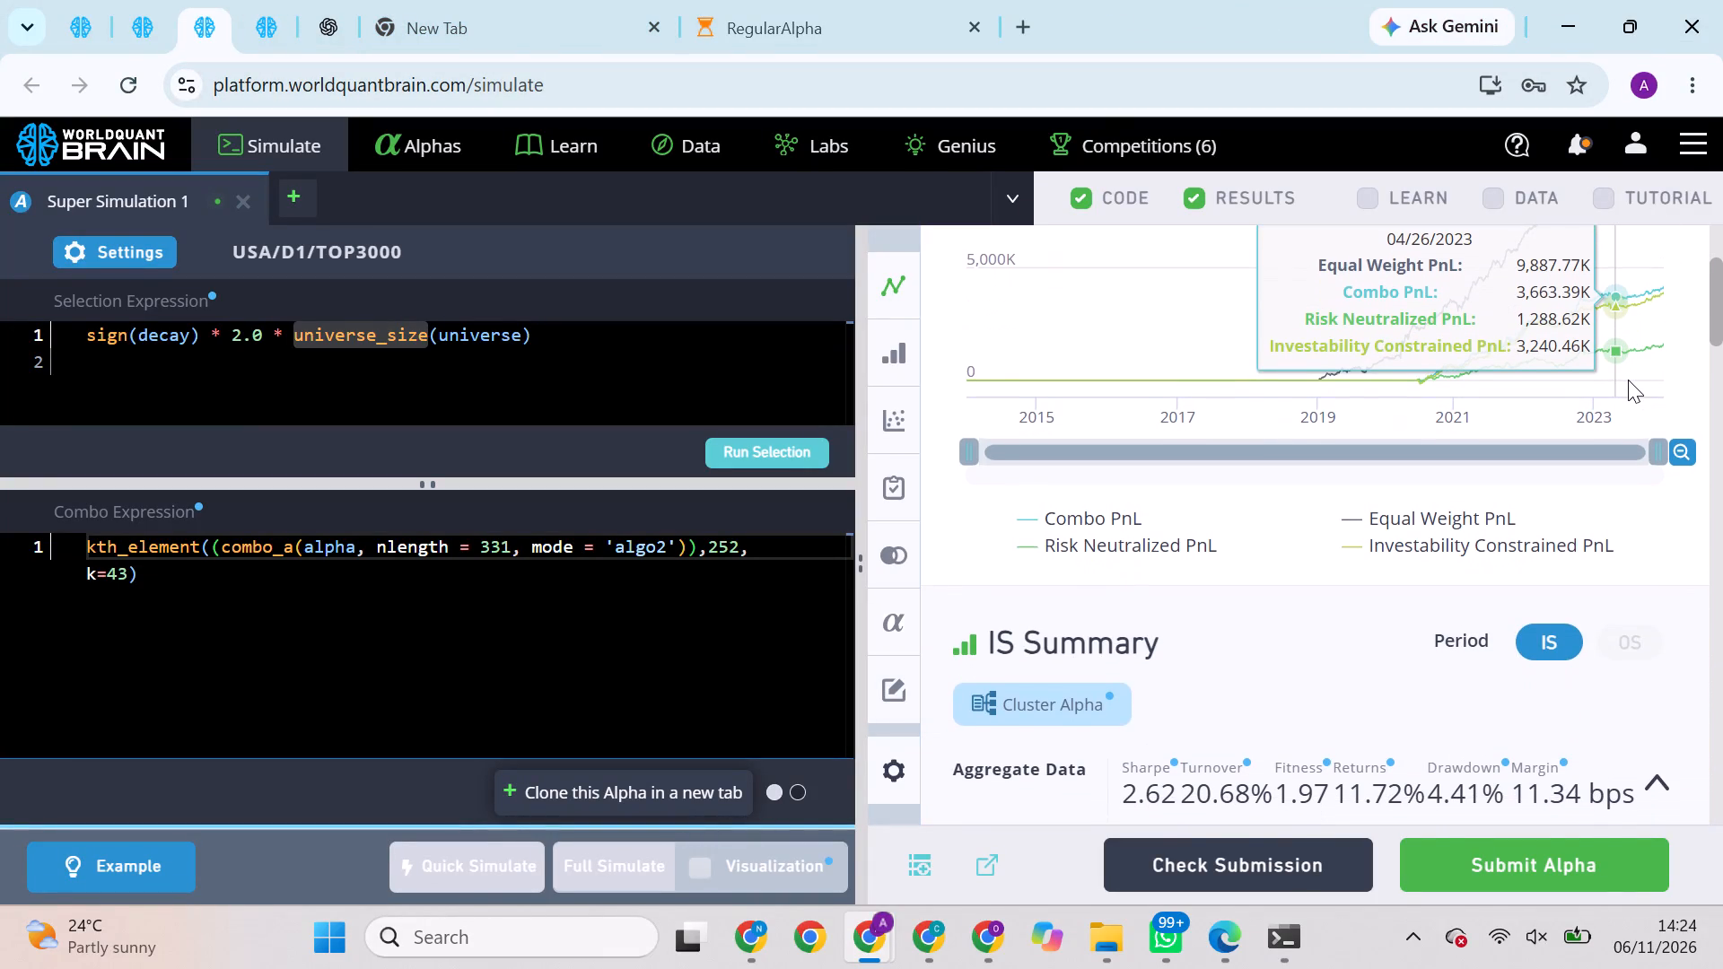
scroll(1588, 494, down, 1)
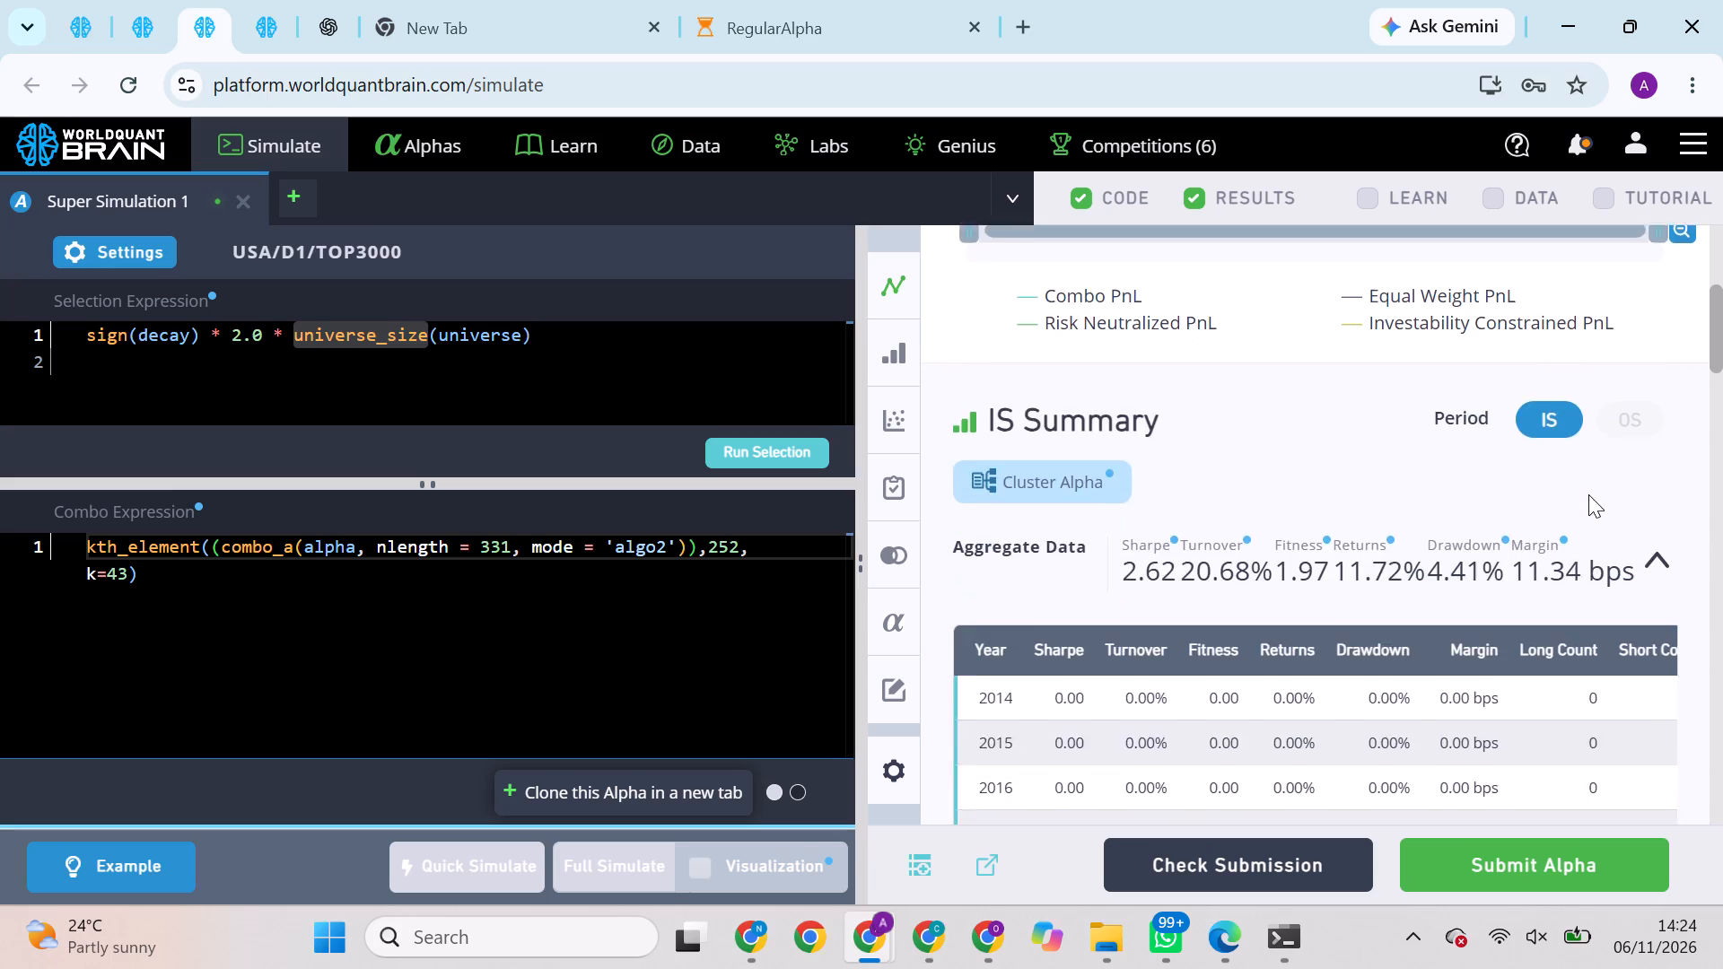
scroll(1588, 494, down, 4)
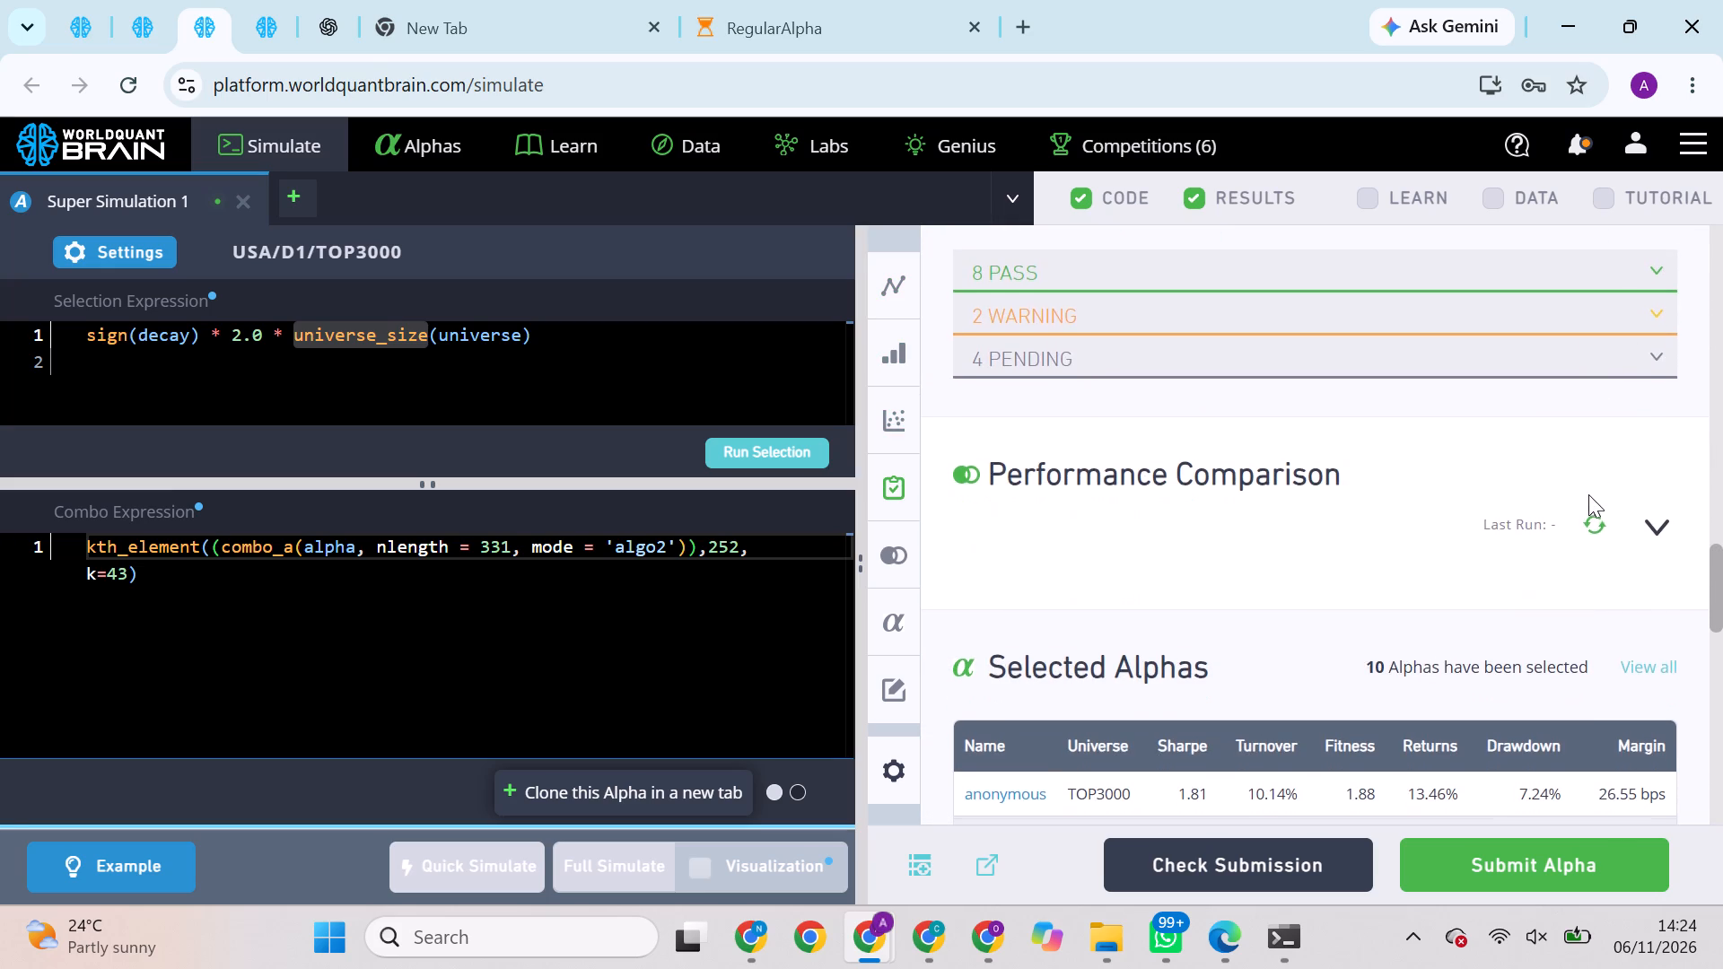
scroll(1595, 552, up, 1)
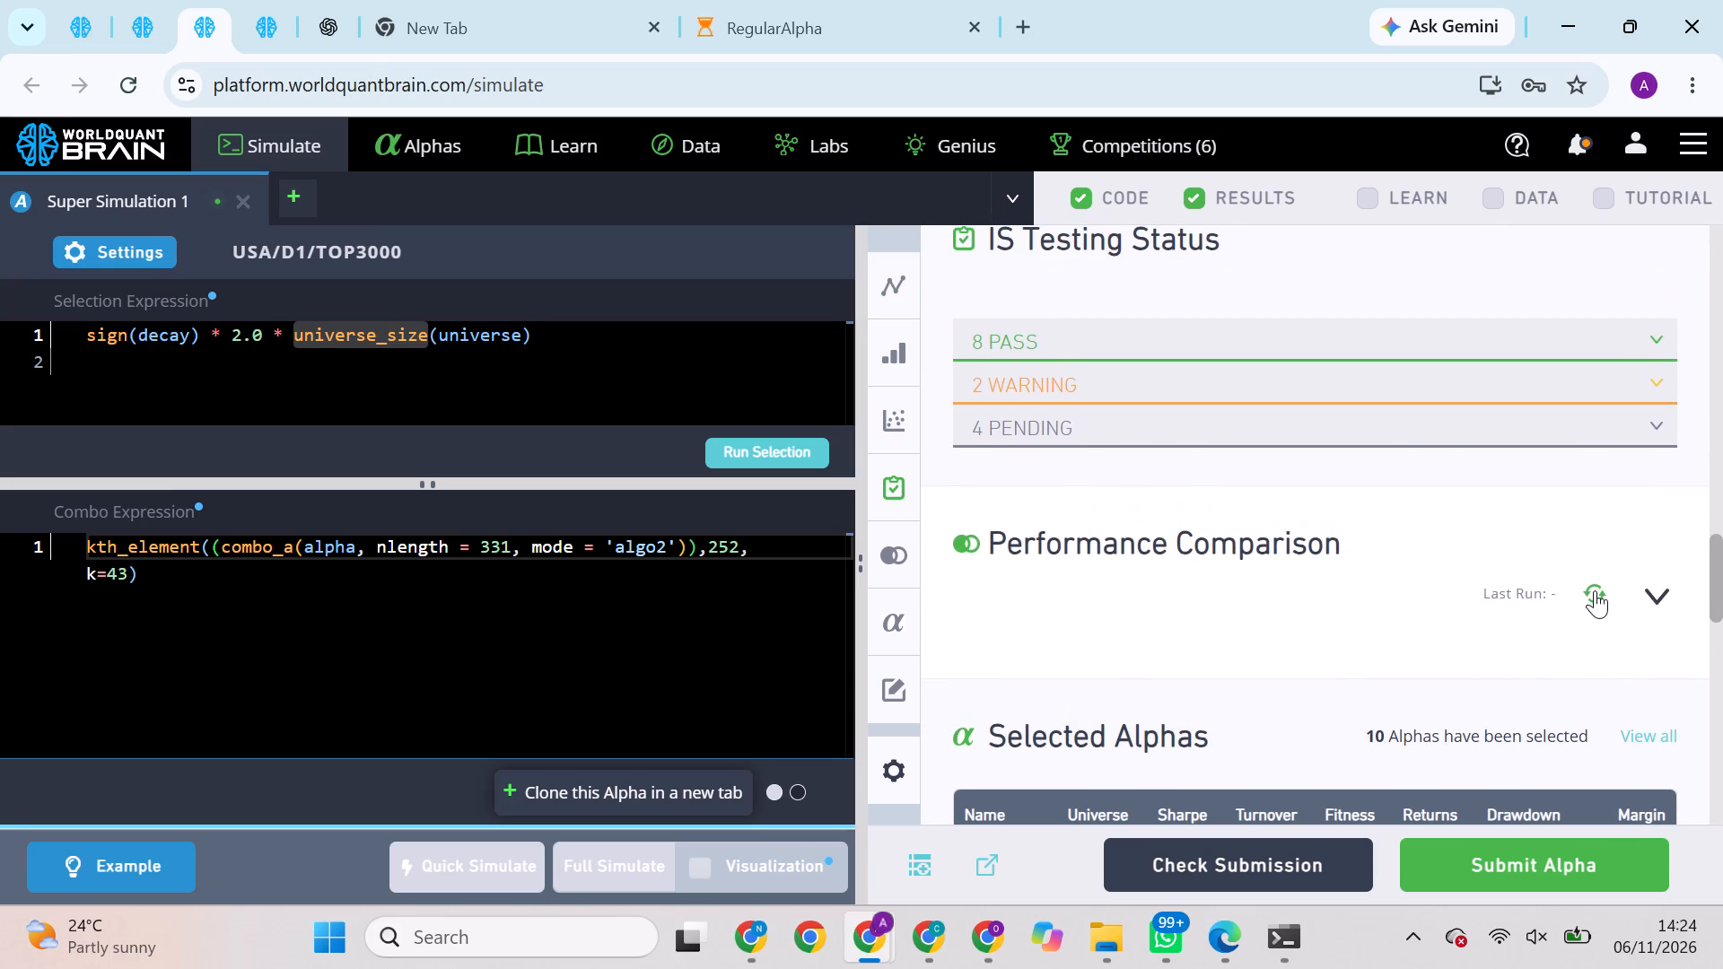
scroll(1595, 590, up, 1)
click(1618, 304)
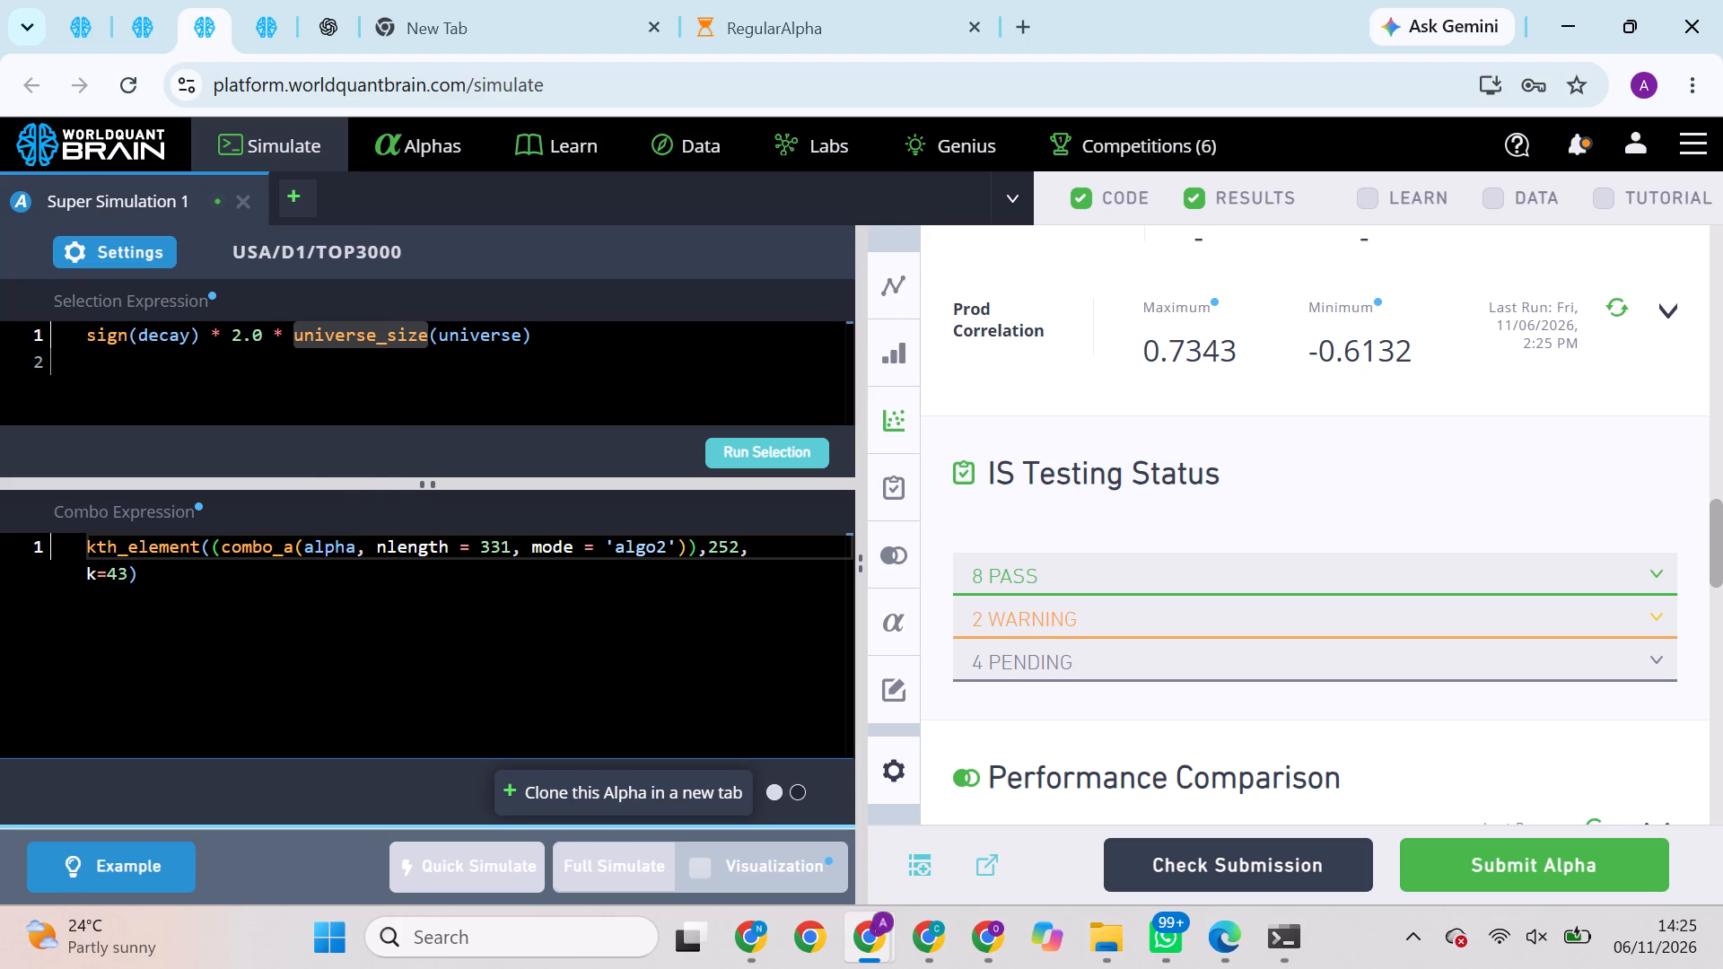
Append ^2 to the universe_size-based simulation's combo expression and run its selection and full simulation.
click(225, 581)
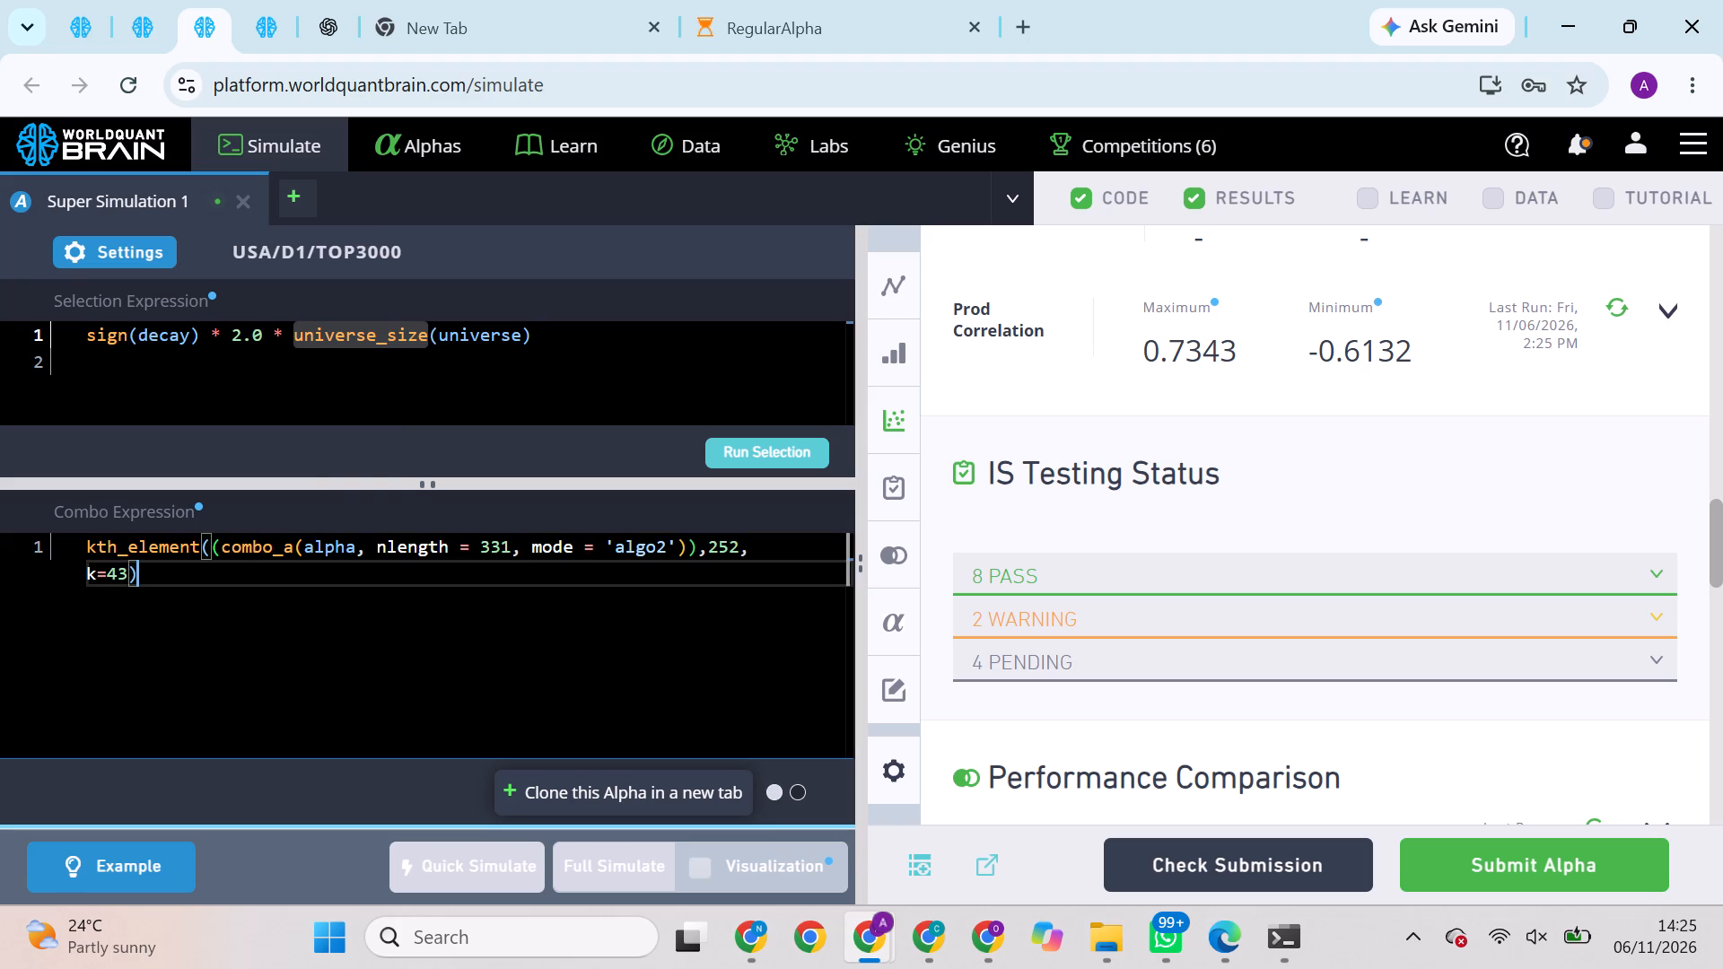
text(^2)
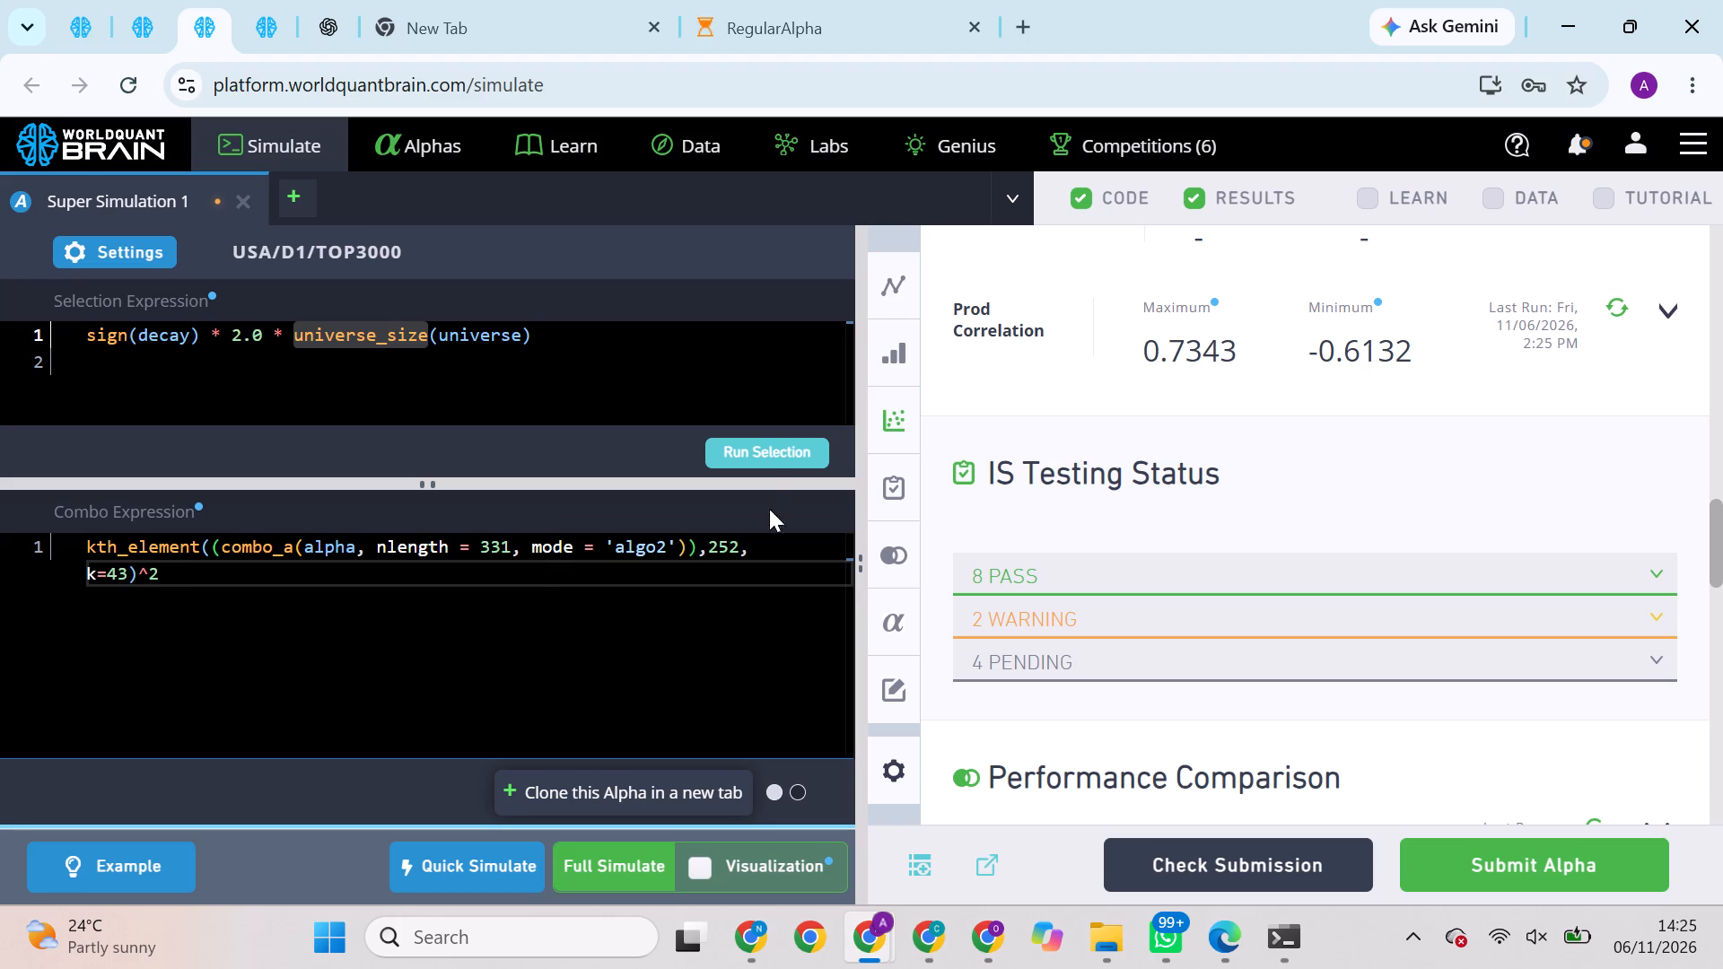
click(763, 447)
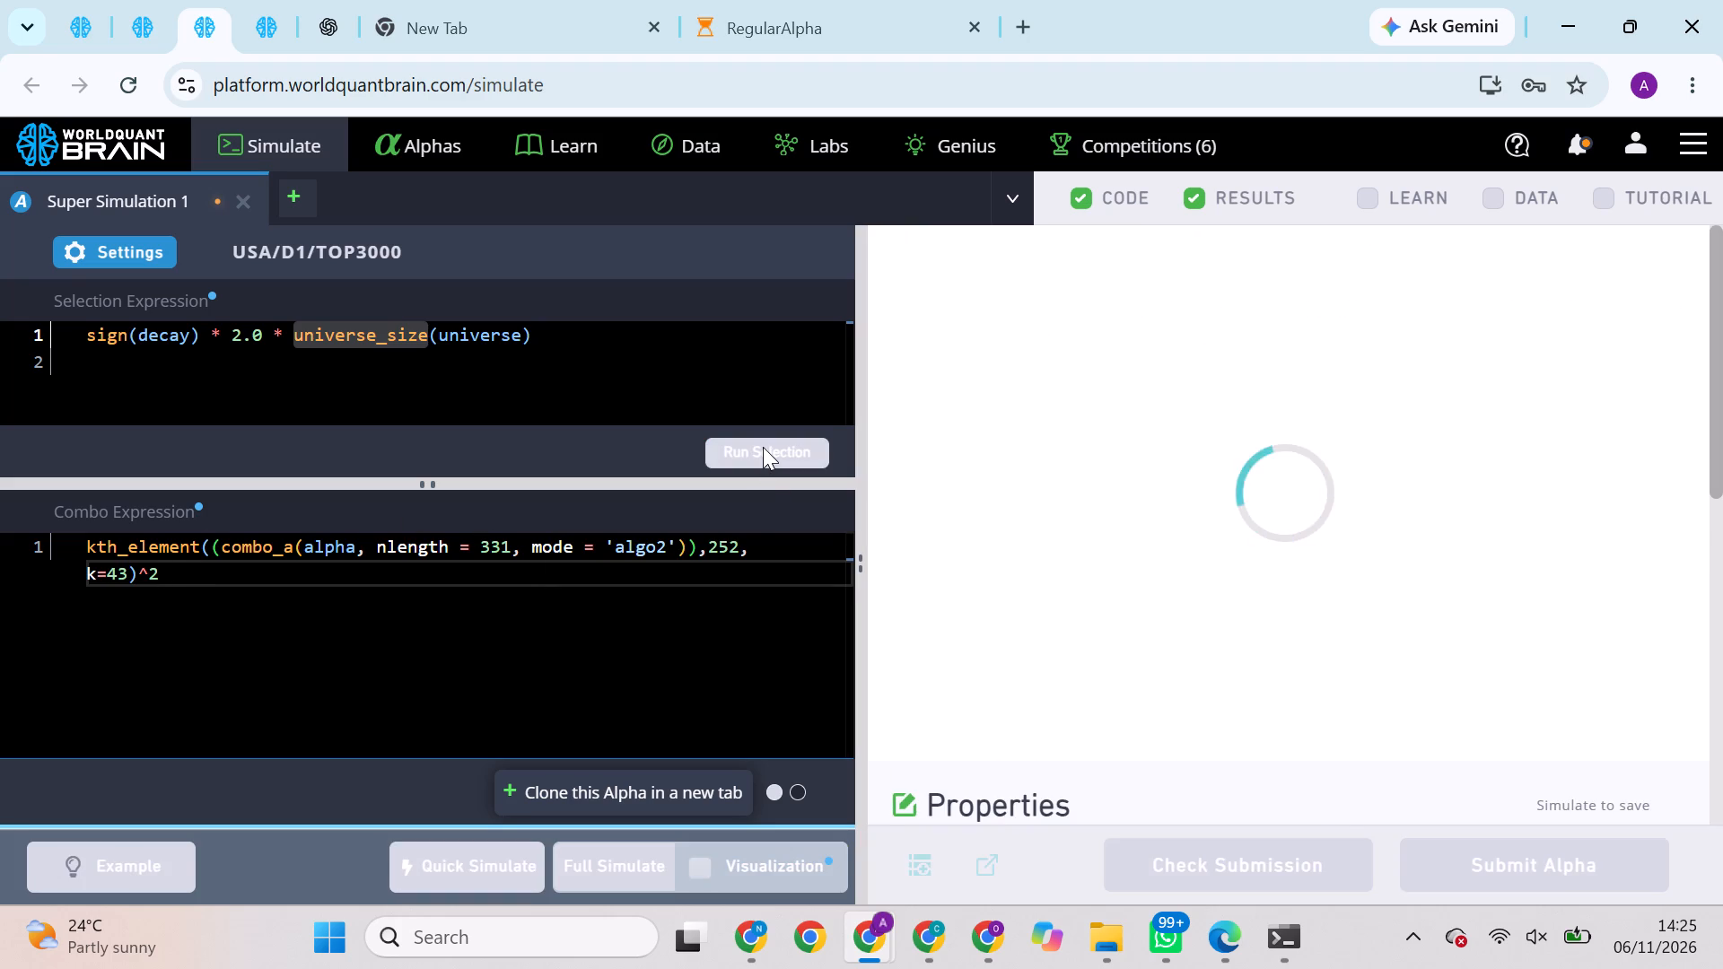
click(640, 868)
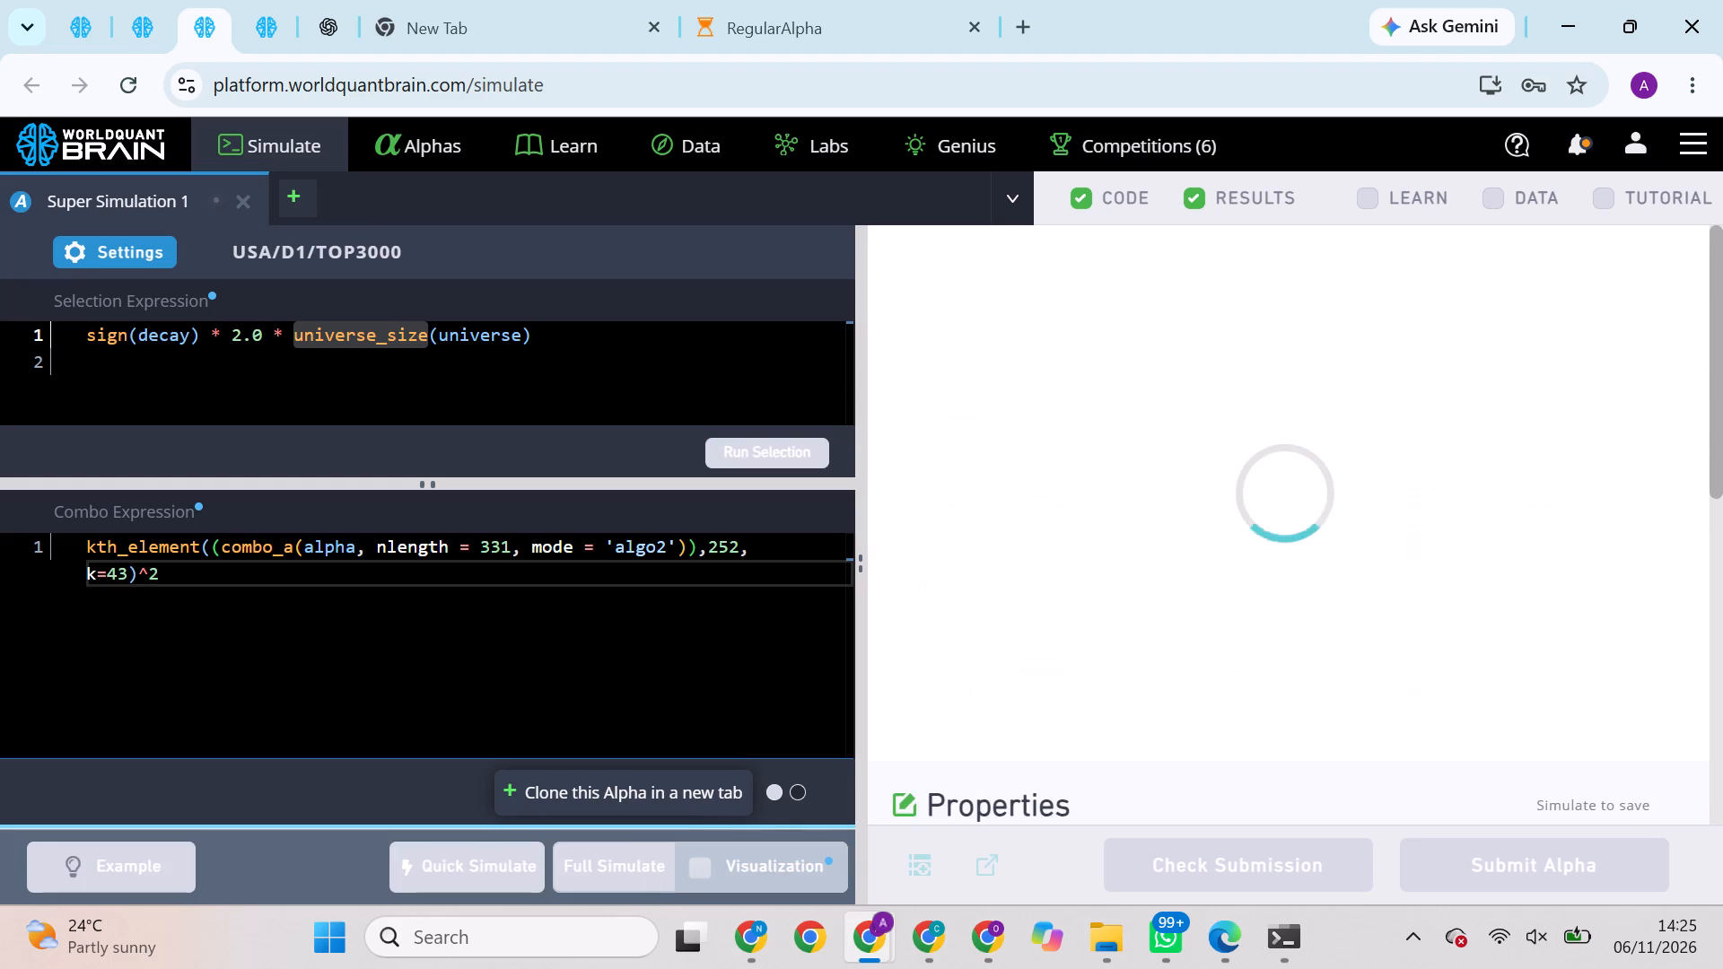
Check the status of the SUBINDUSTRY-based super simulation and return to the universe_size-based one.
click(139, 4)
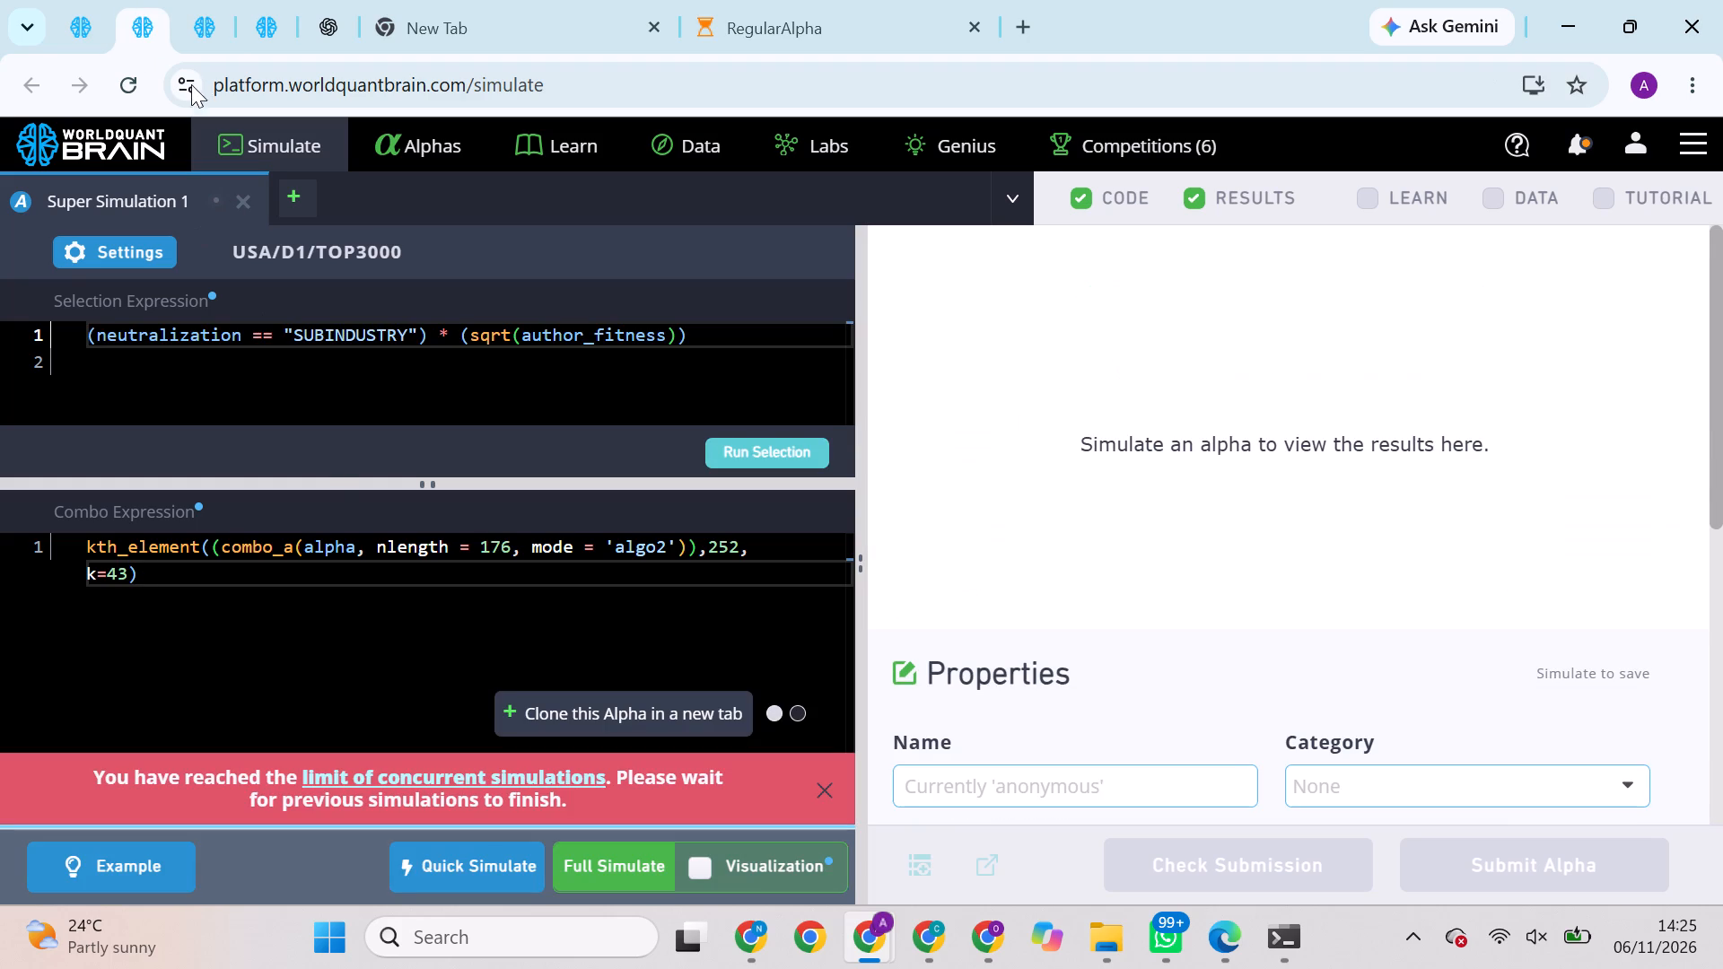
click(211, 21)
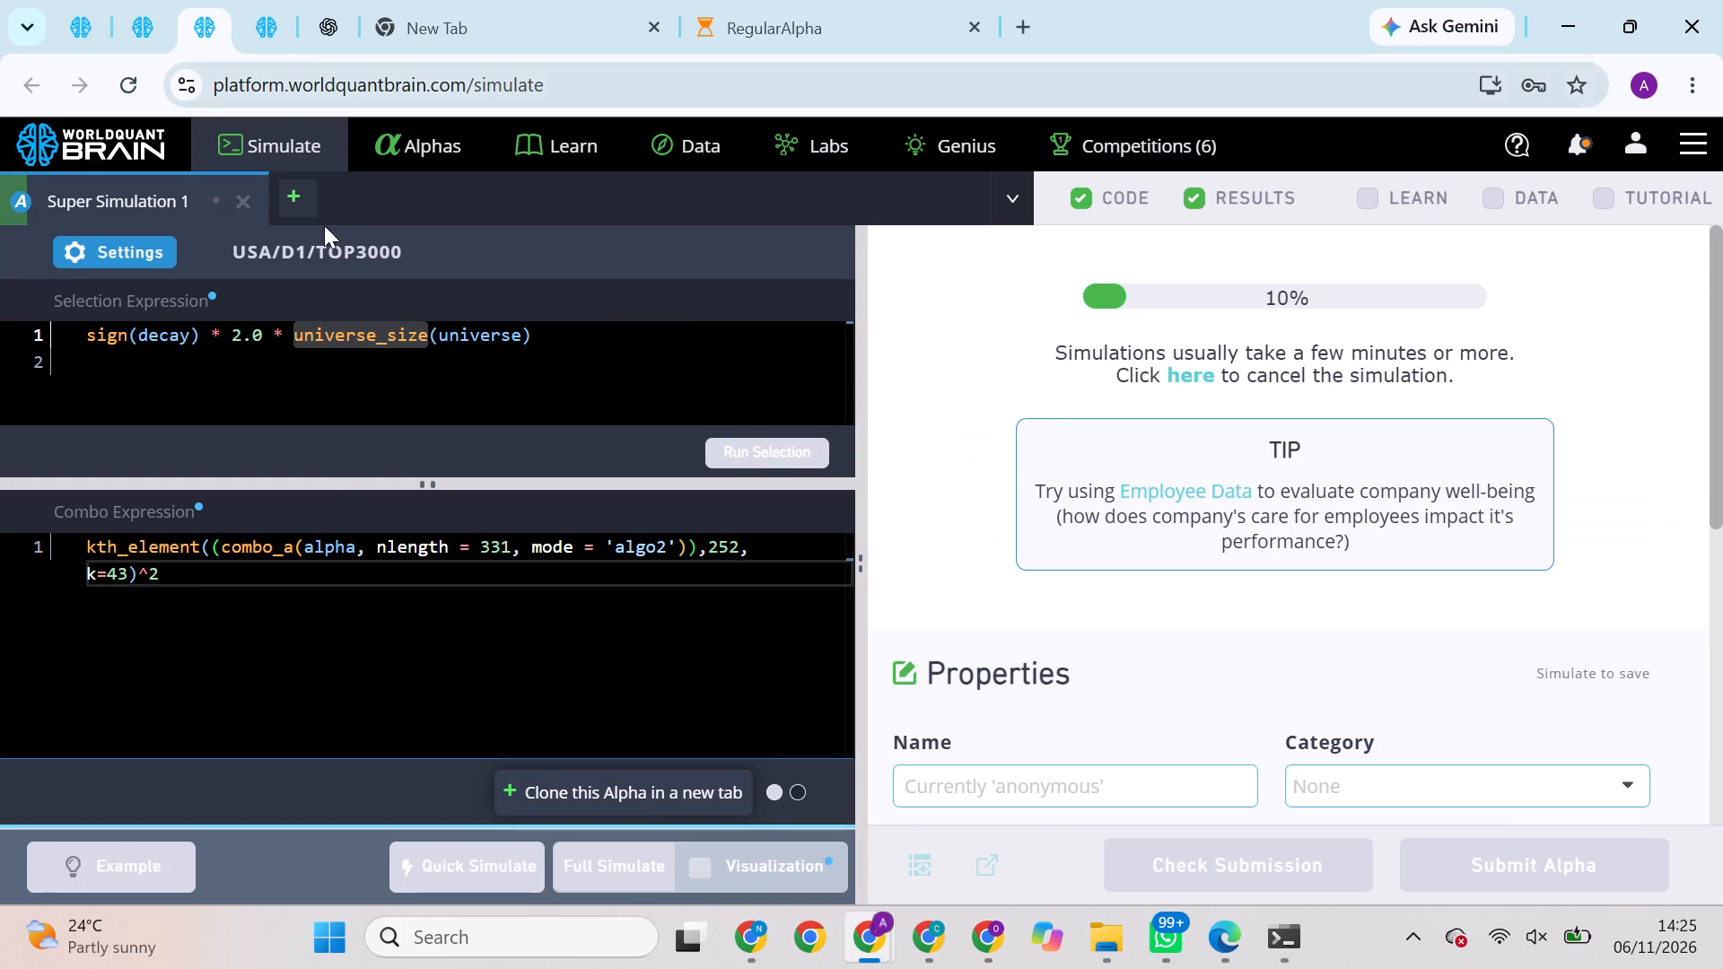
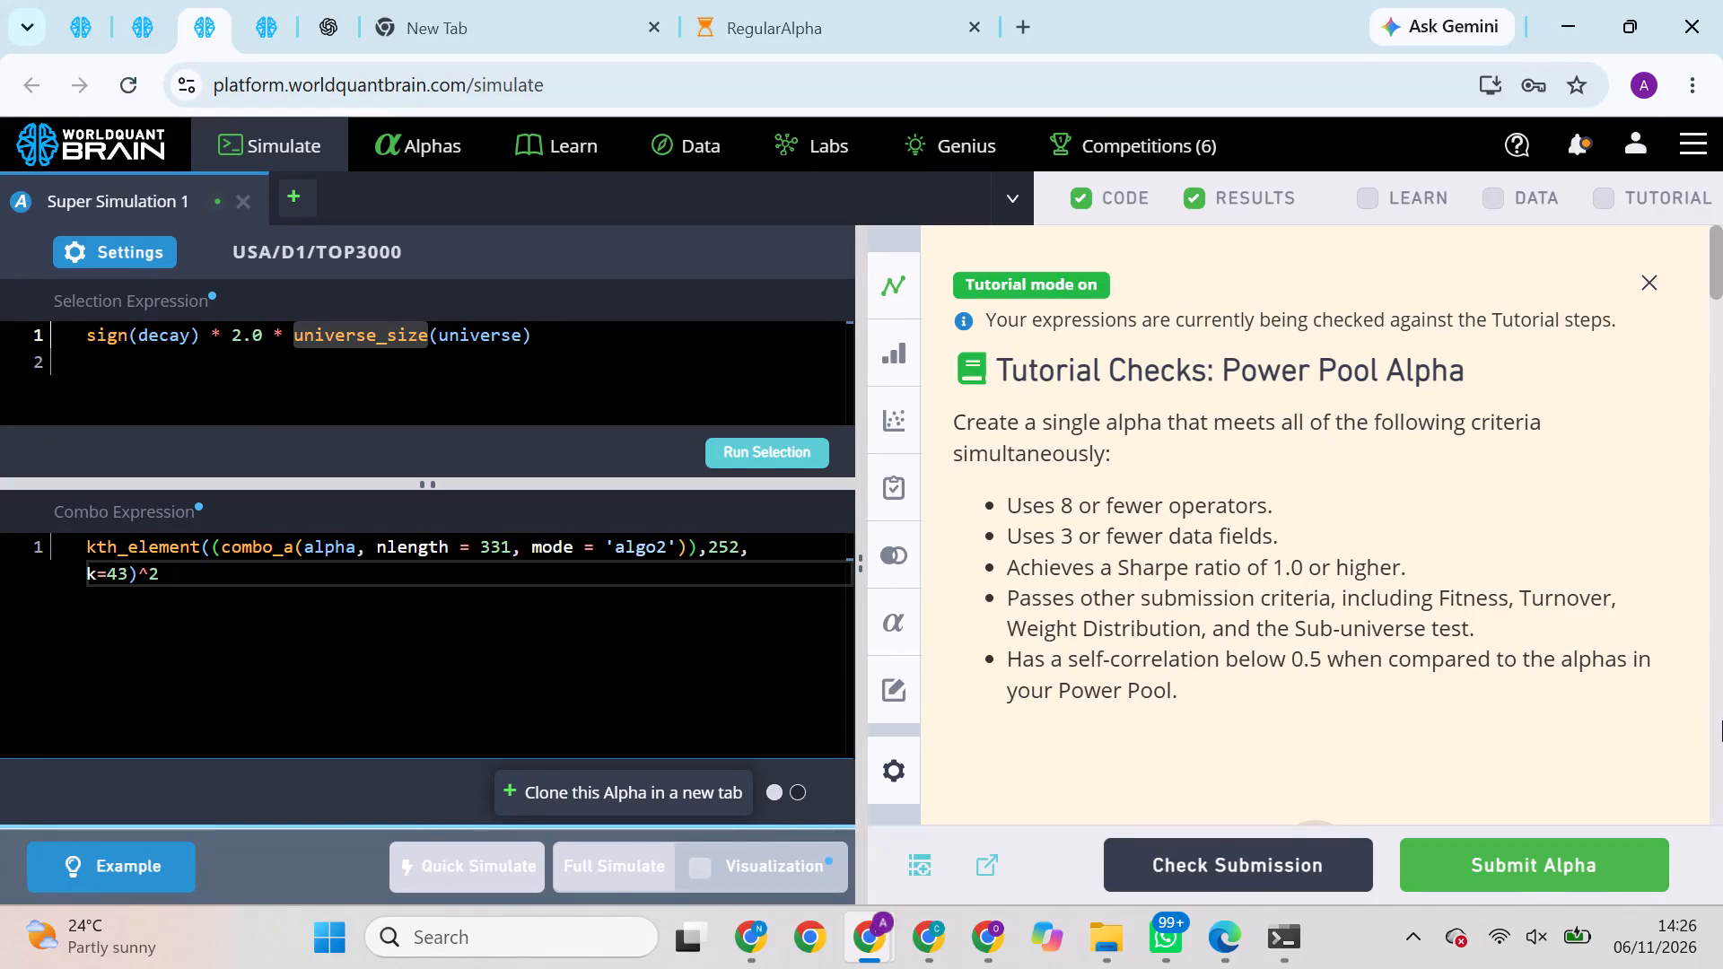
Dismiss the tutorial checks and run the prod correlation check on the universe_size-based super alpha.
click(1645, 279)
scroll(1451, 487, down, 5)
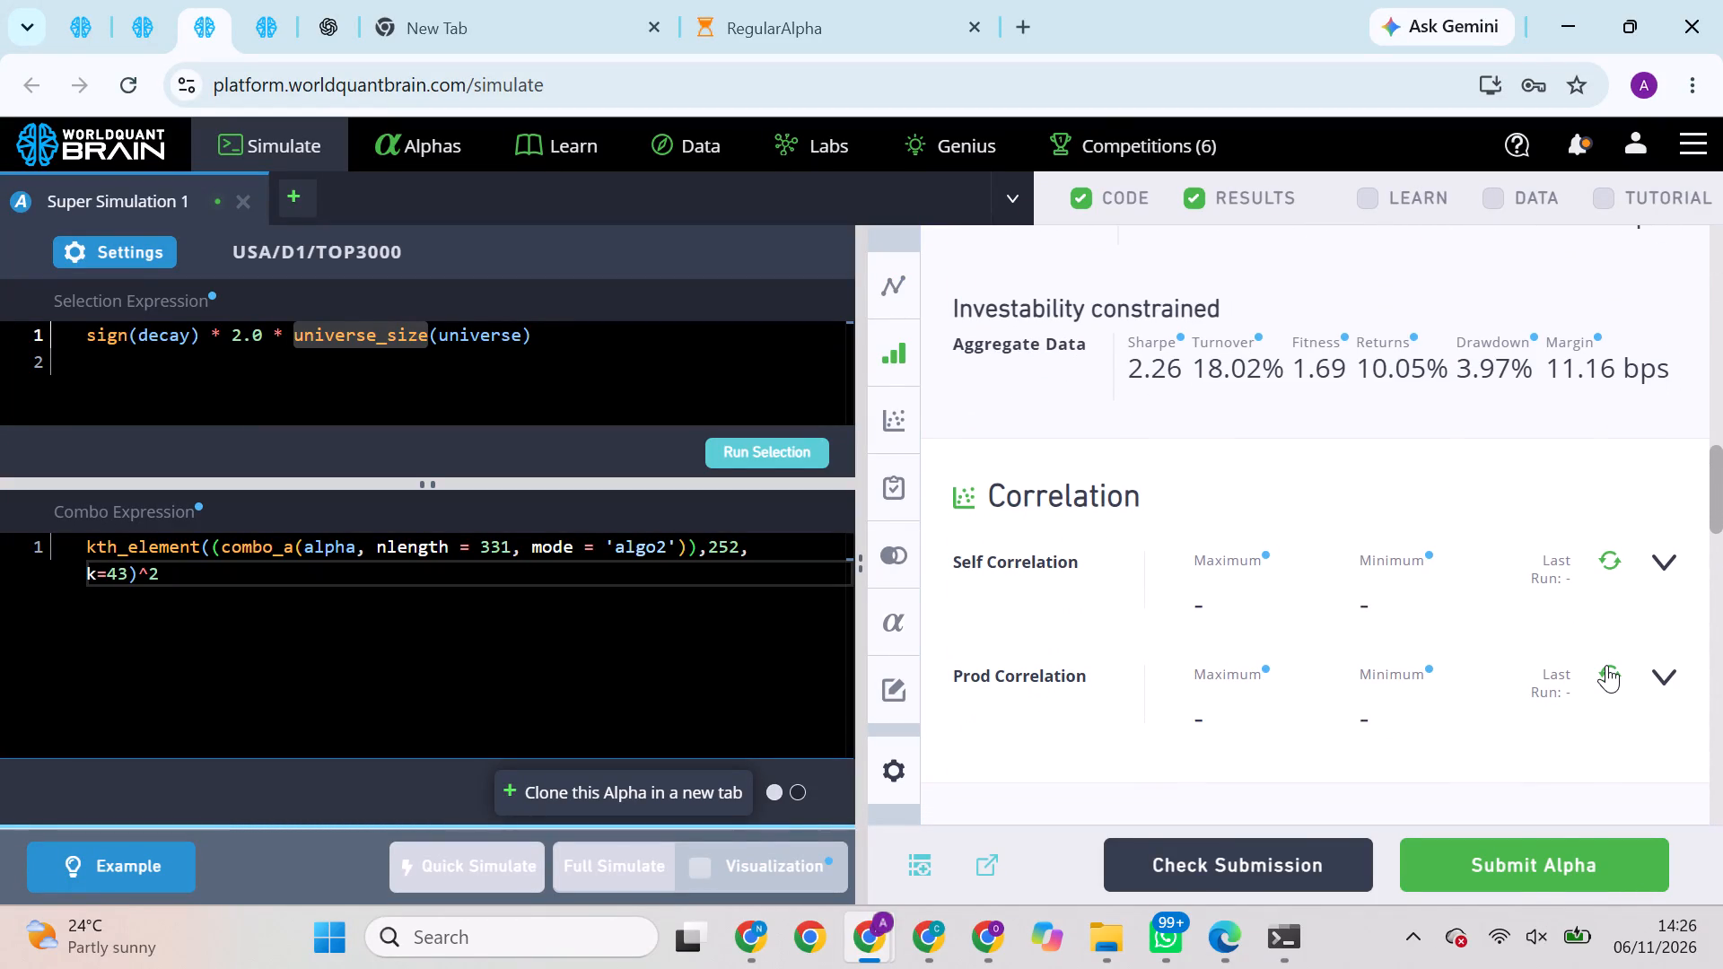
click(1606, 665)
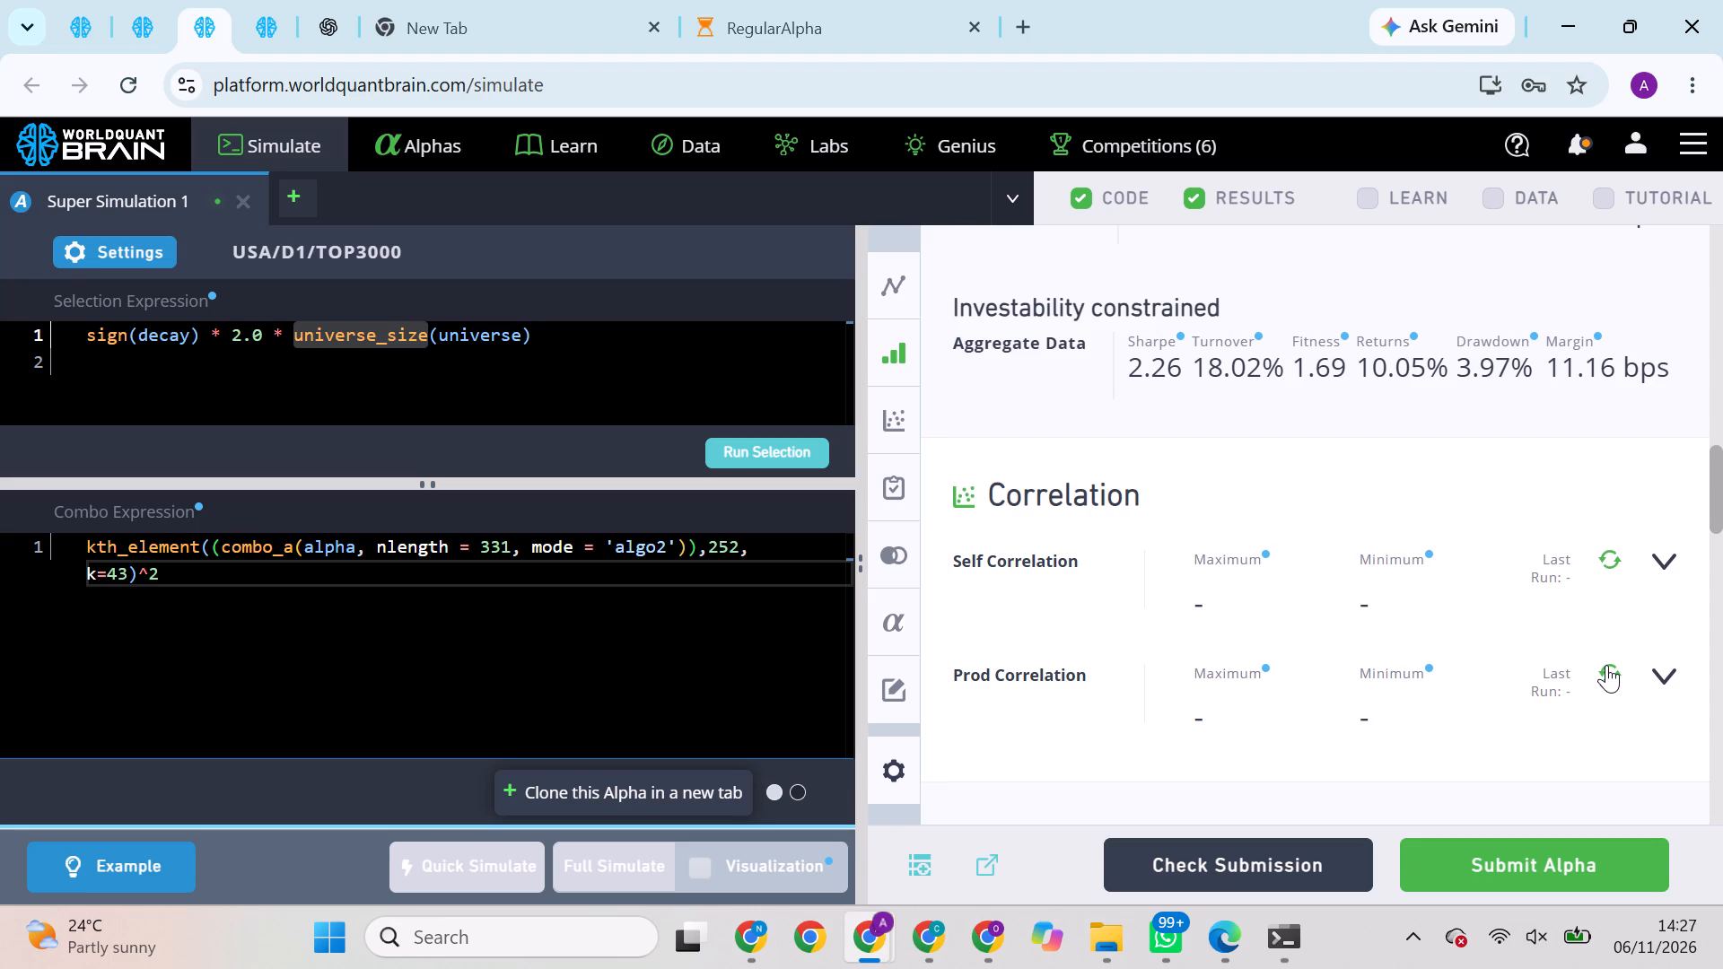
click(1606, 665)
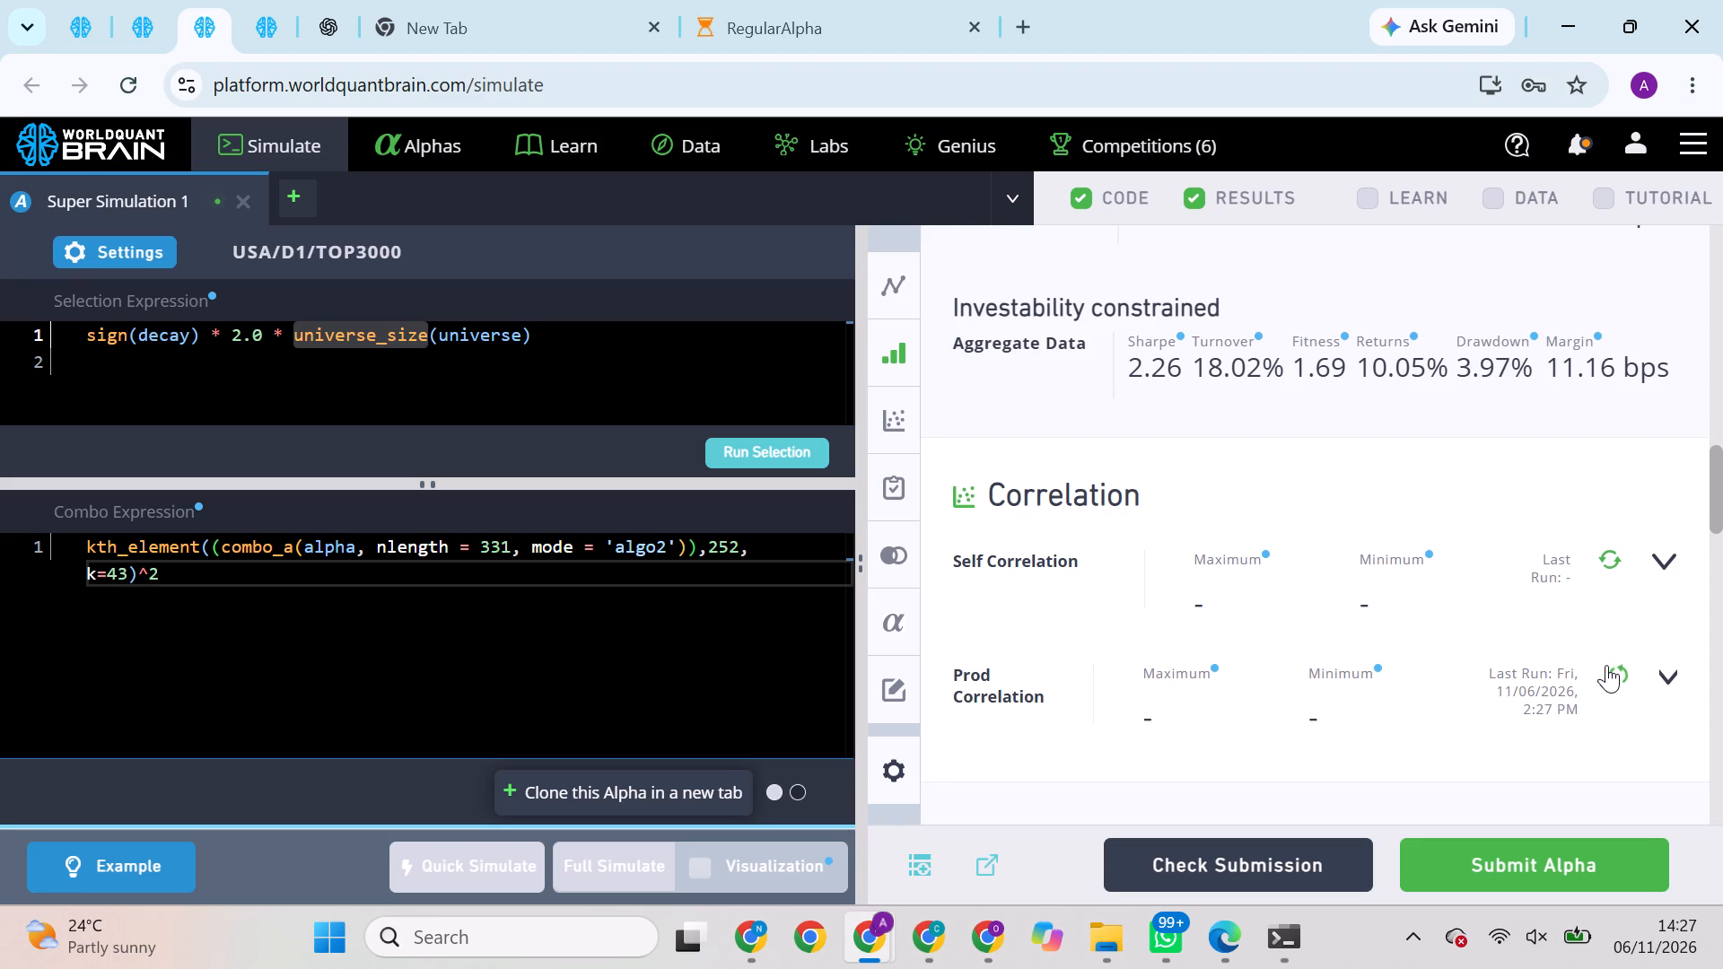
Set nlength to 553 and remove ^2 from the universe_size-based combo expression, and rerun its selection and full simulation.
double_click(503, 546)
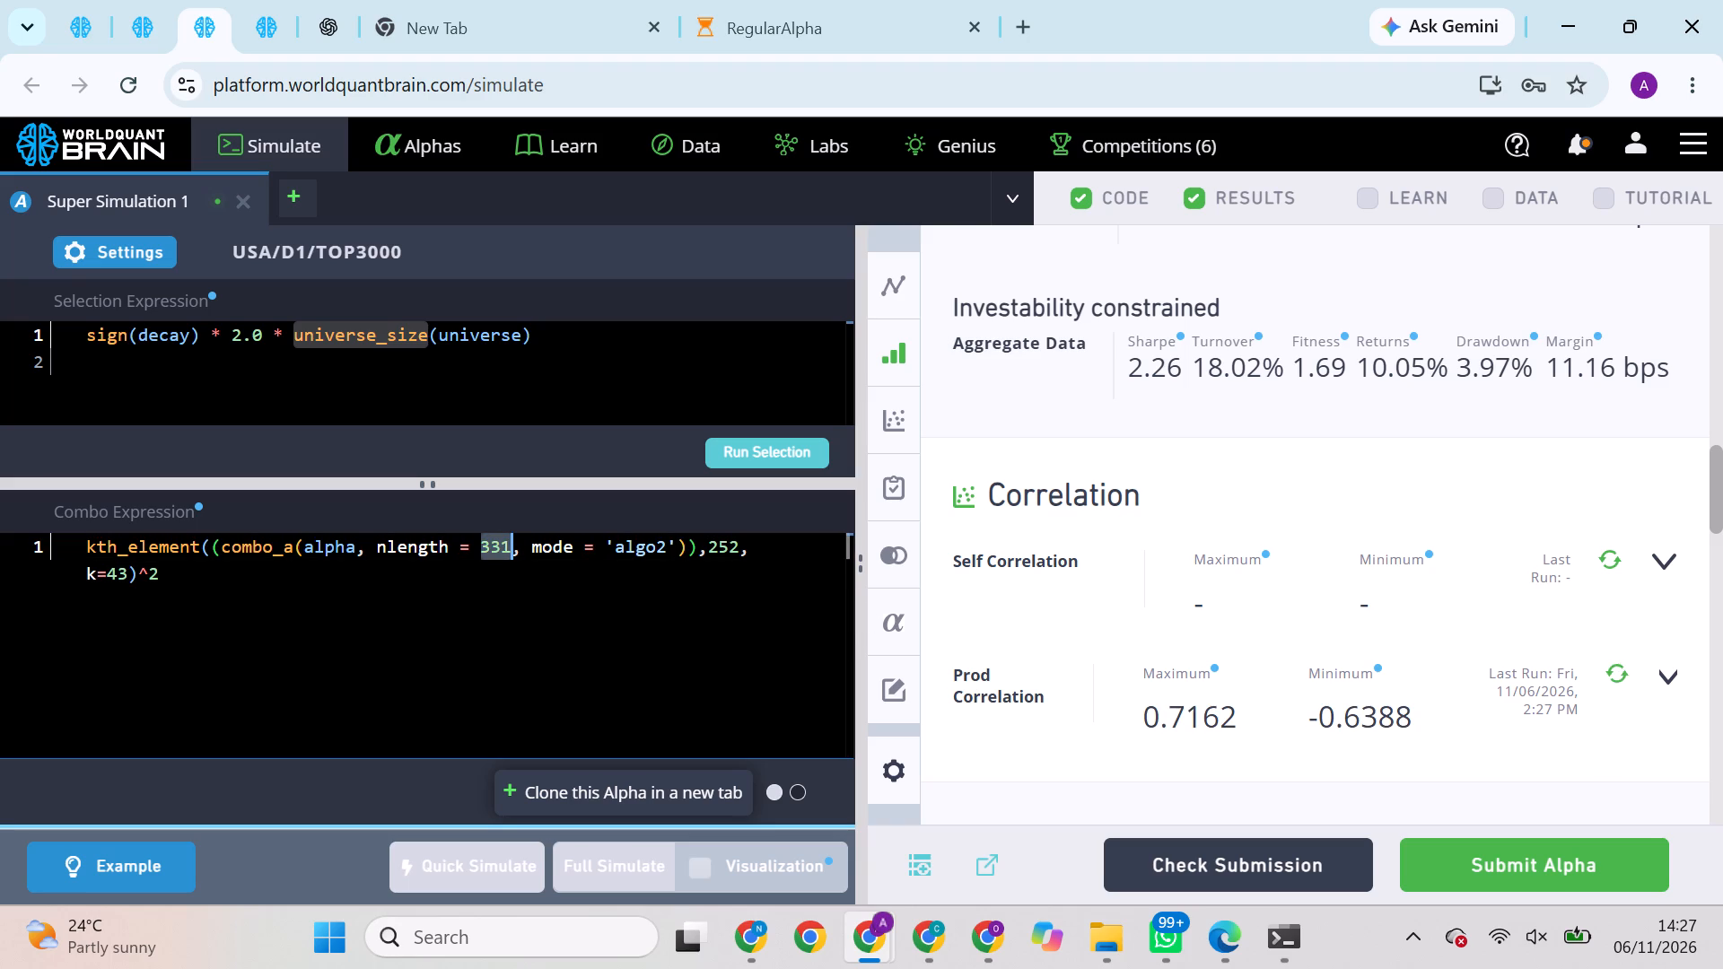
text(553)
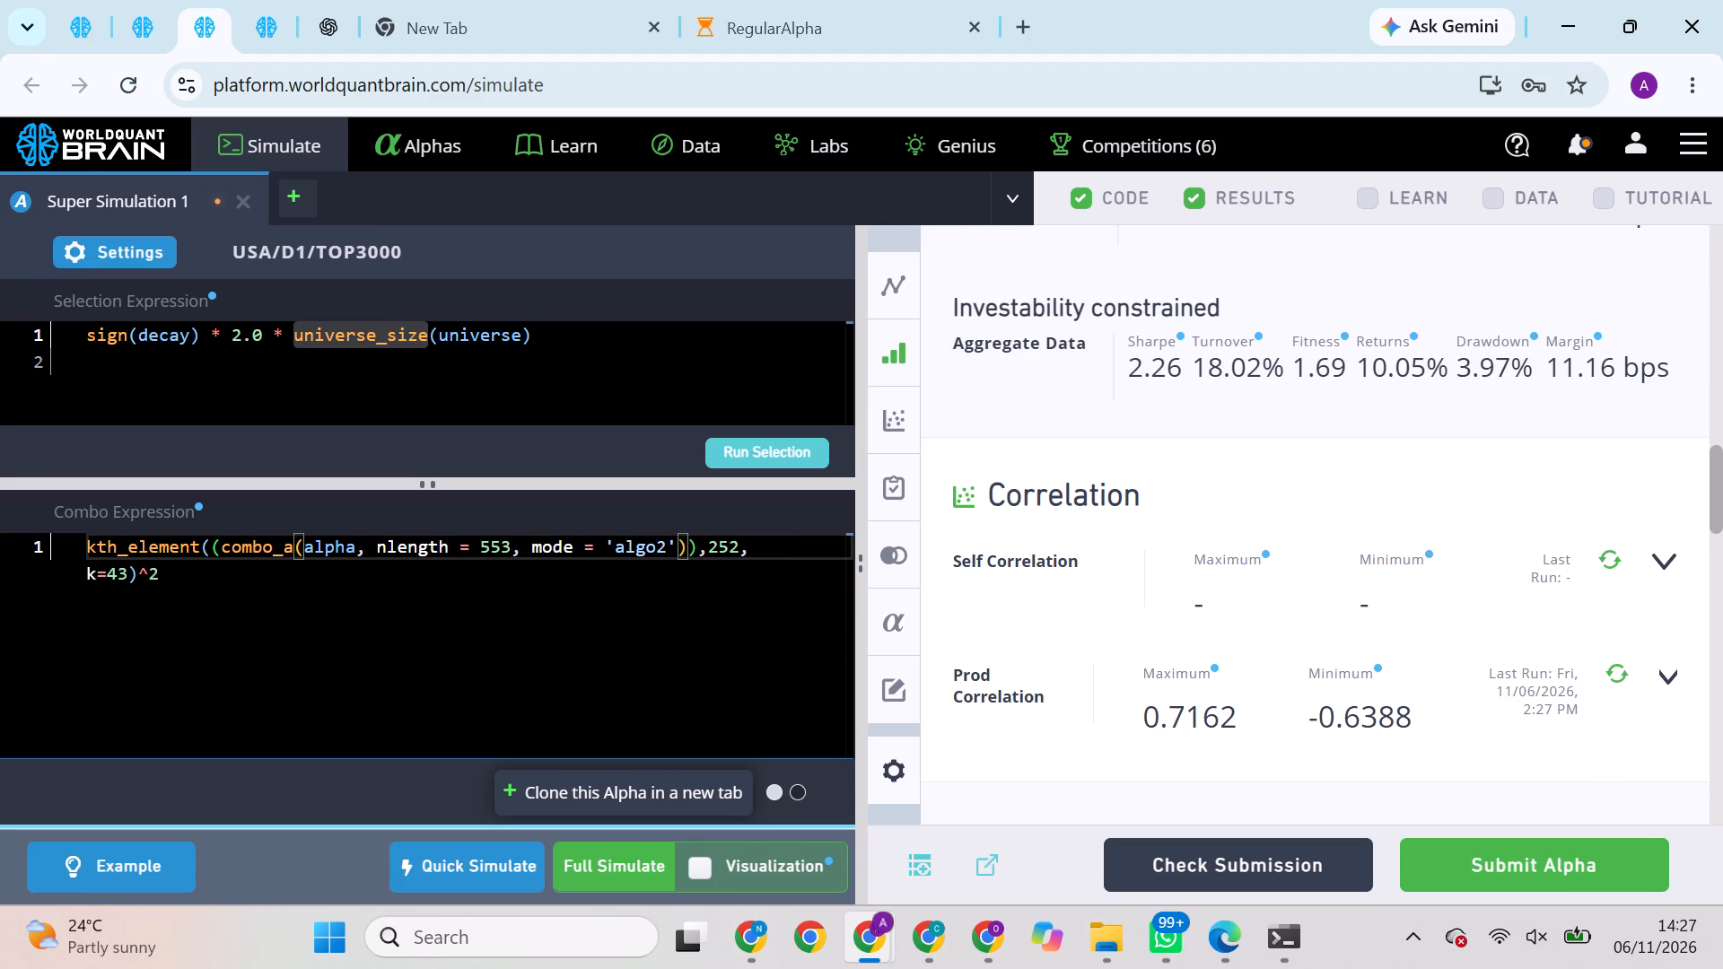
click(195, 585)
key(BackSpace)
key(BackSpace)
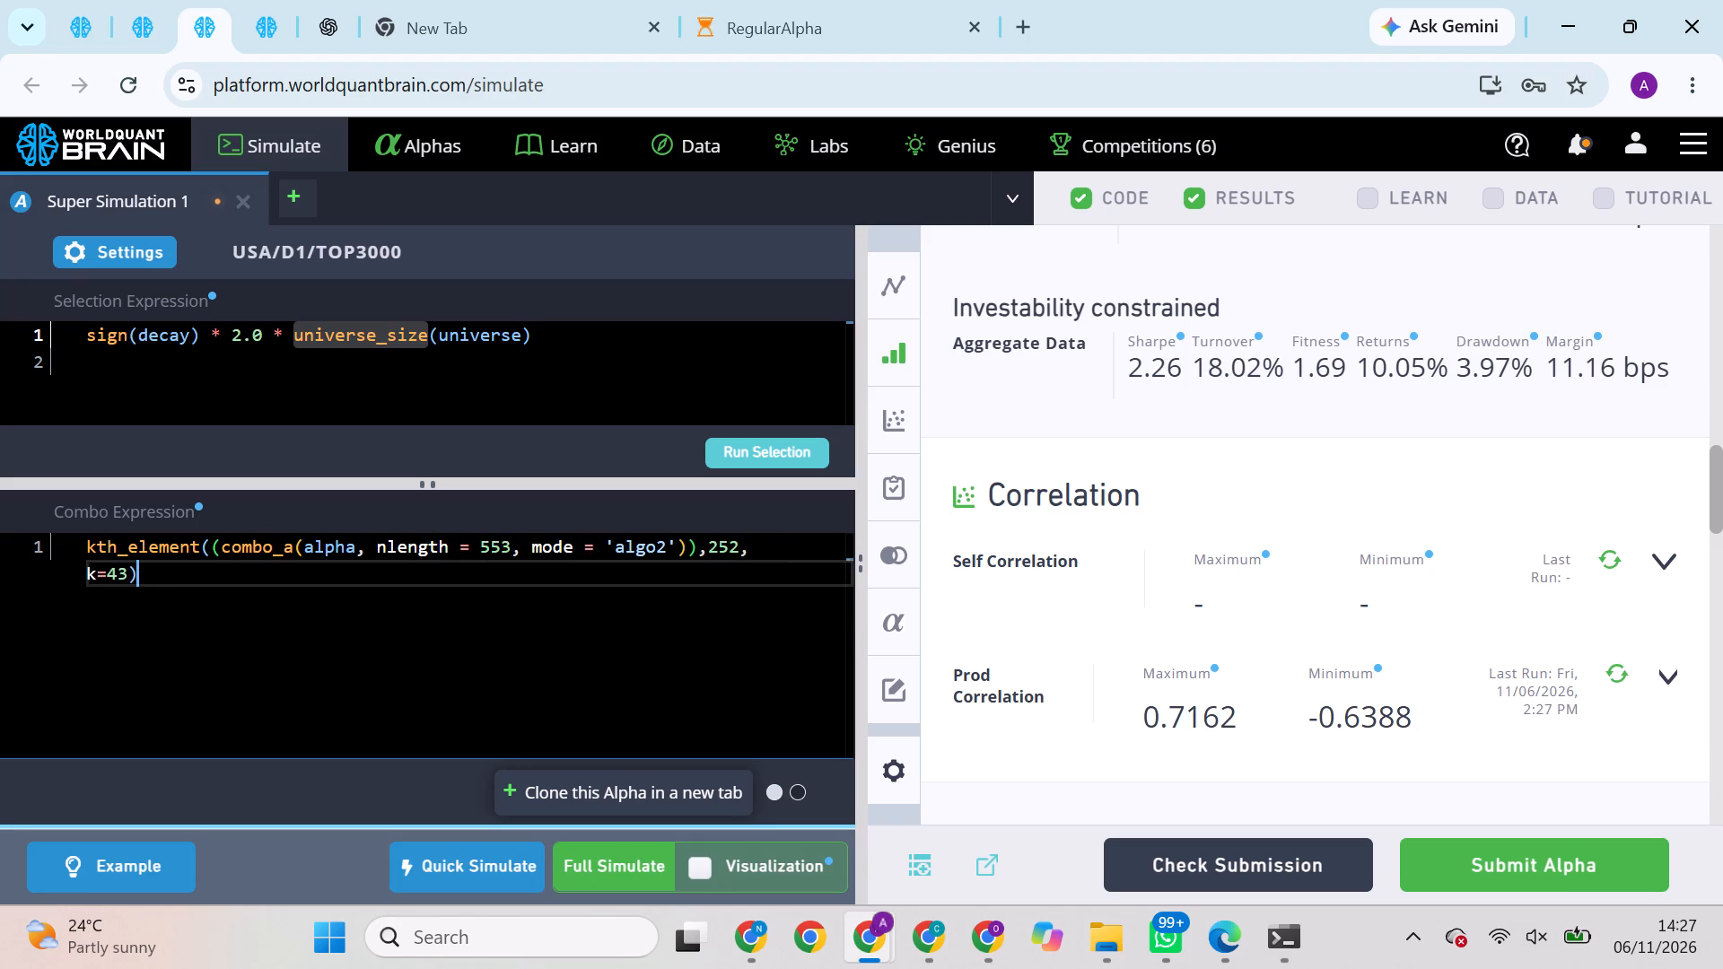
double_click(736, 431)
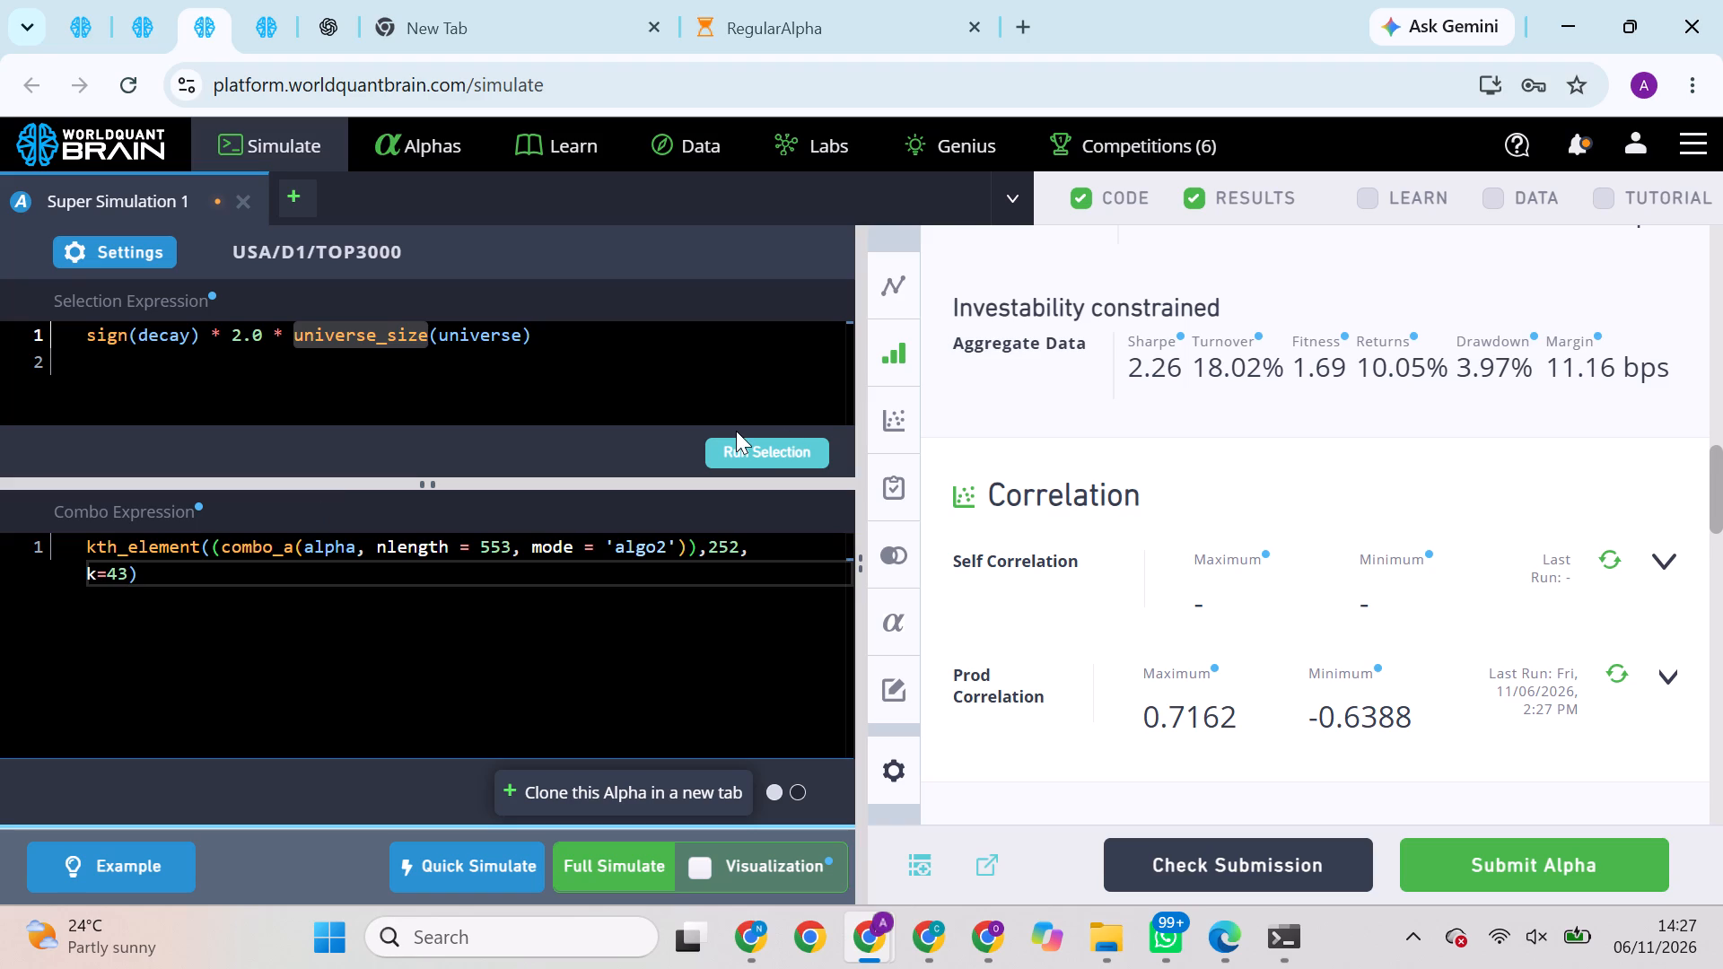
click(740, 443)
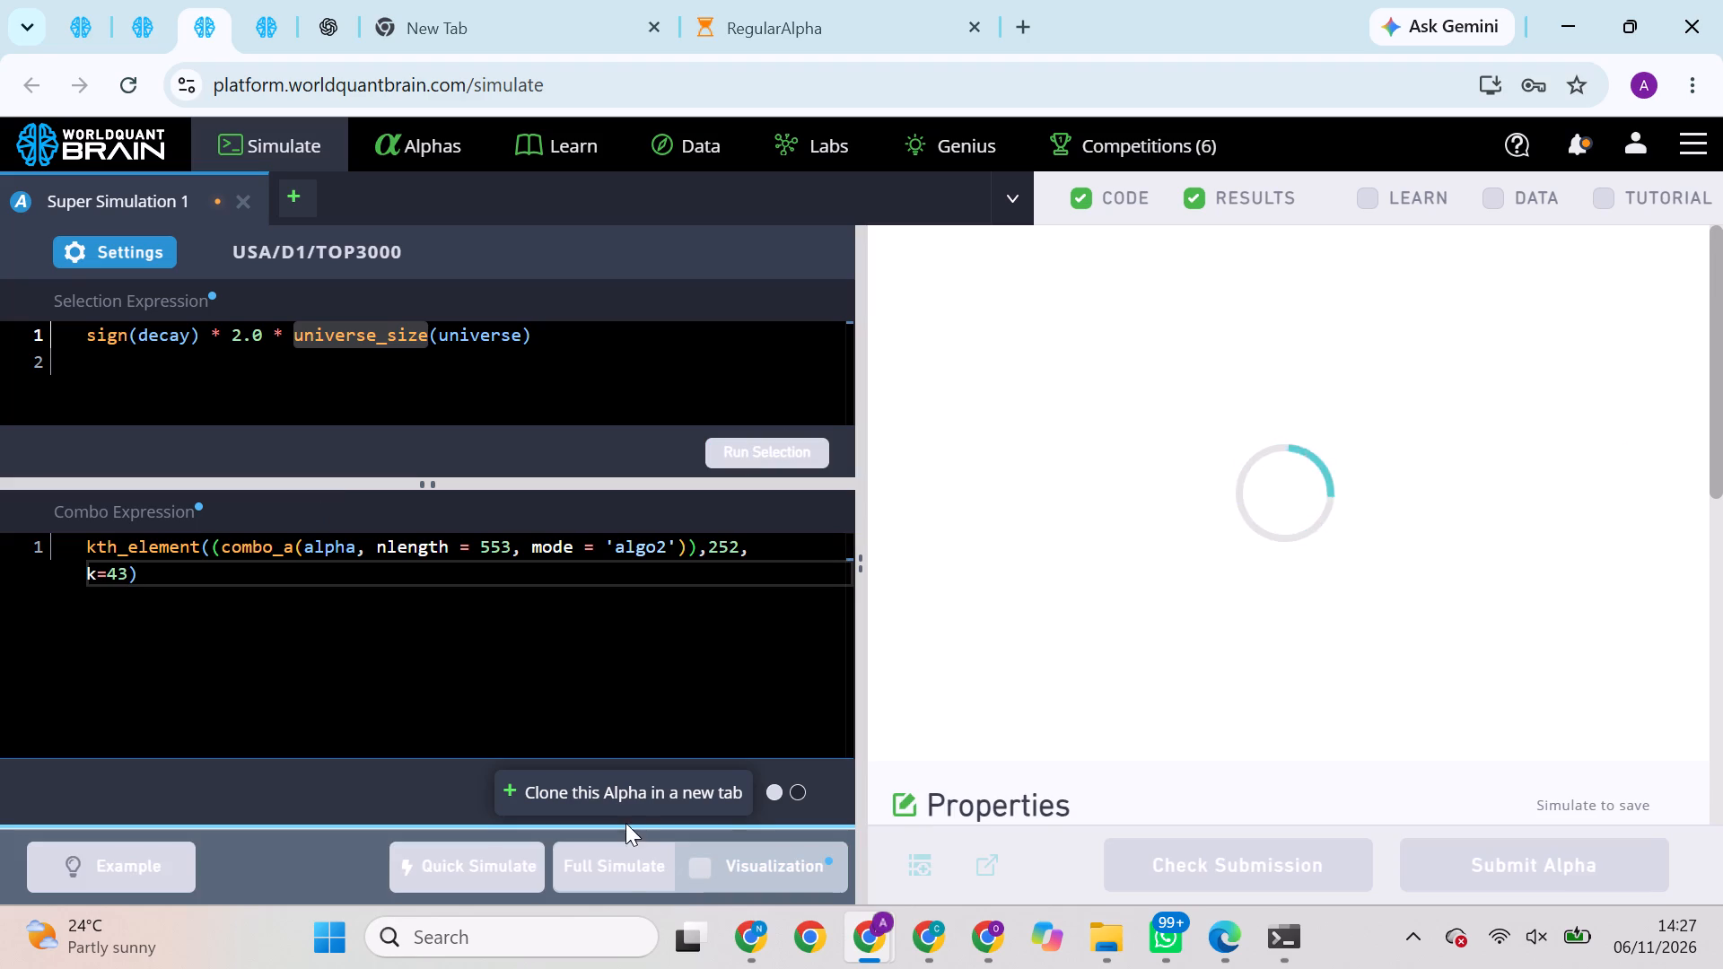
click(629, 870)
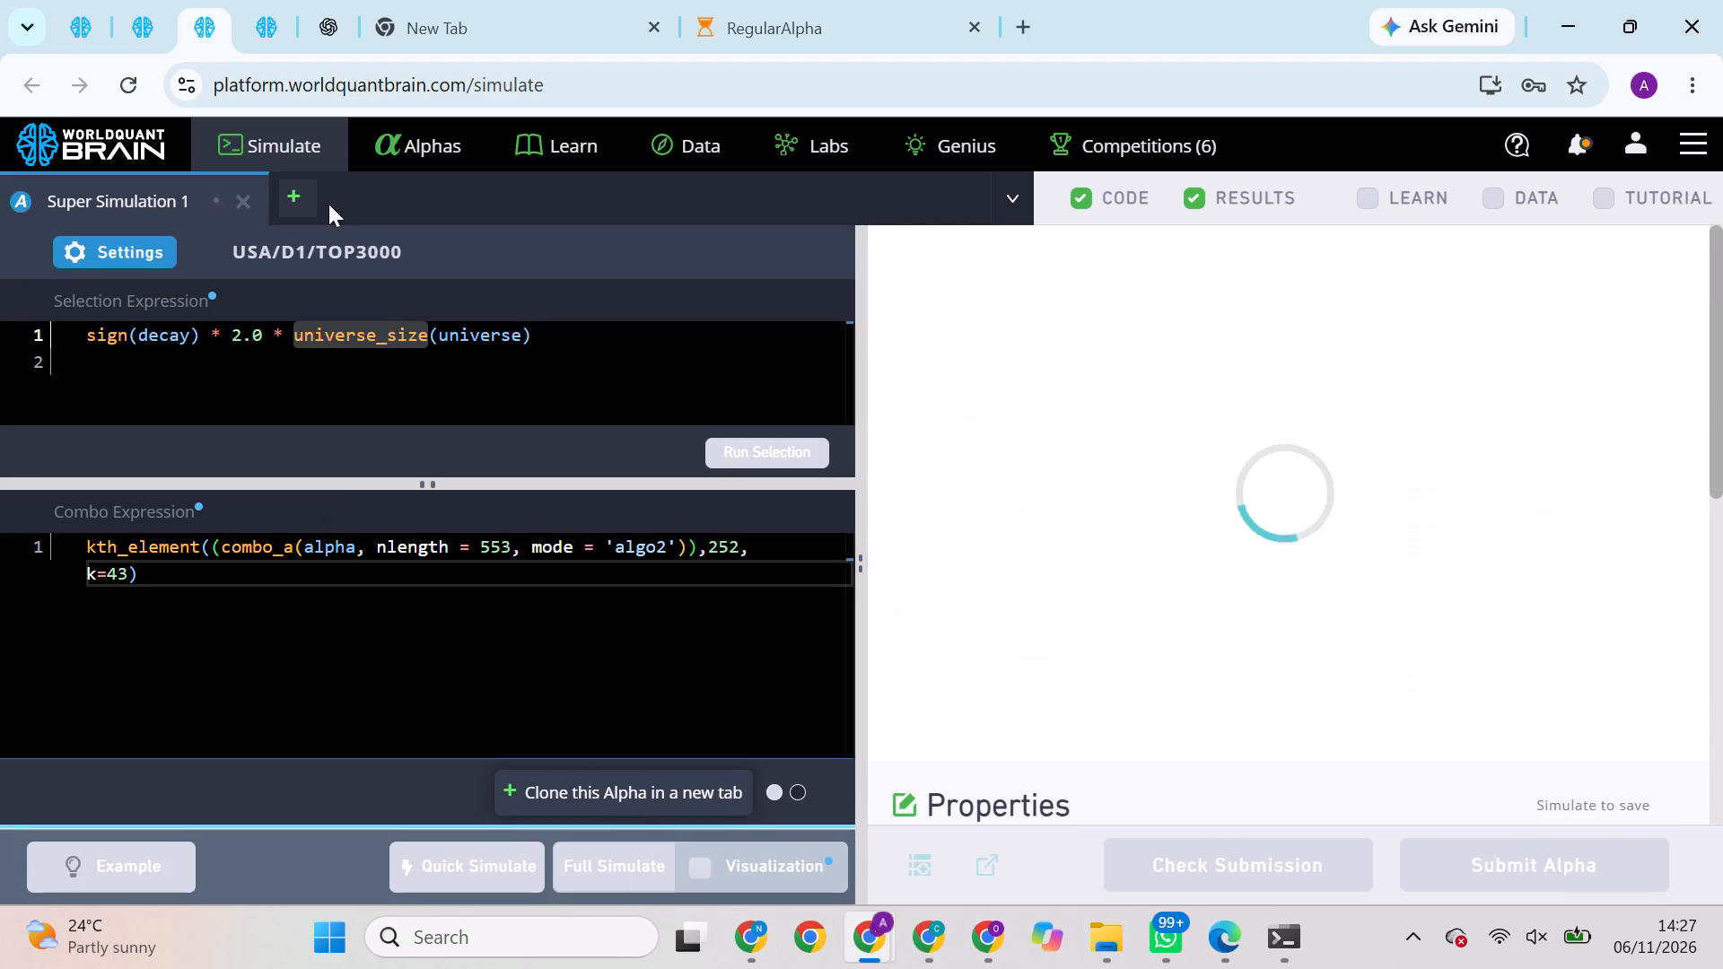
Review the GLB MINVOL1M super alpha's IS summary, dismissing the tutorial checks, and run its prod correlation check.
click(271, 20)
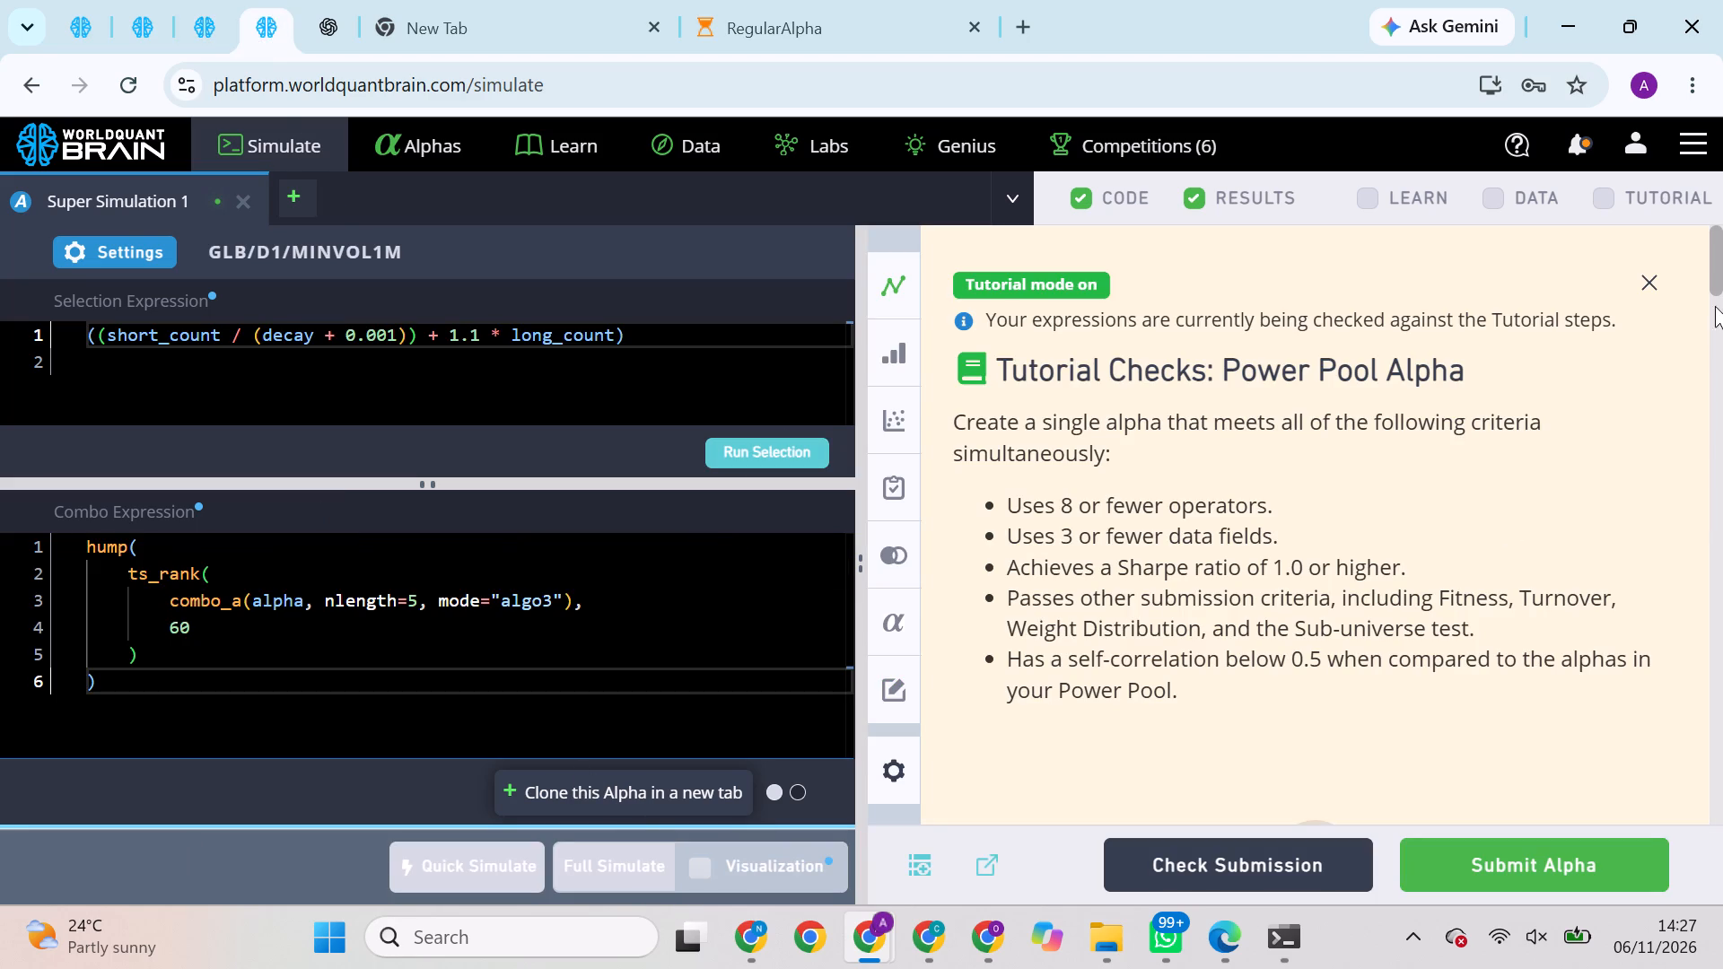
click(1656, 284)
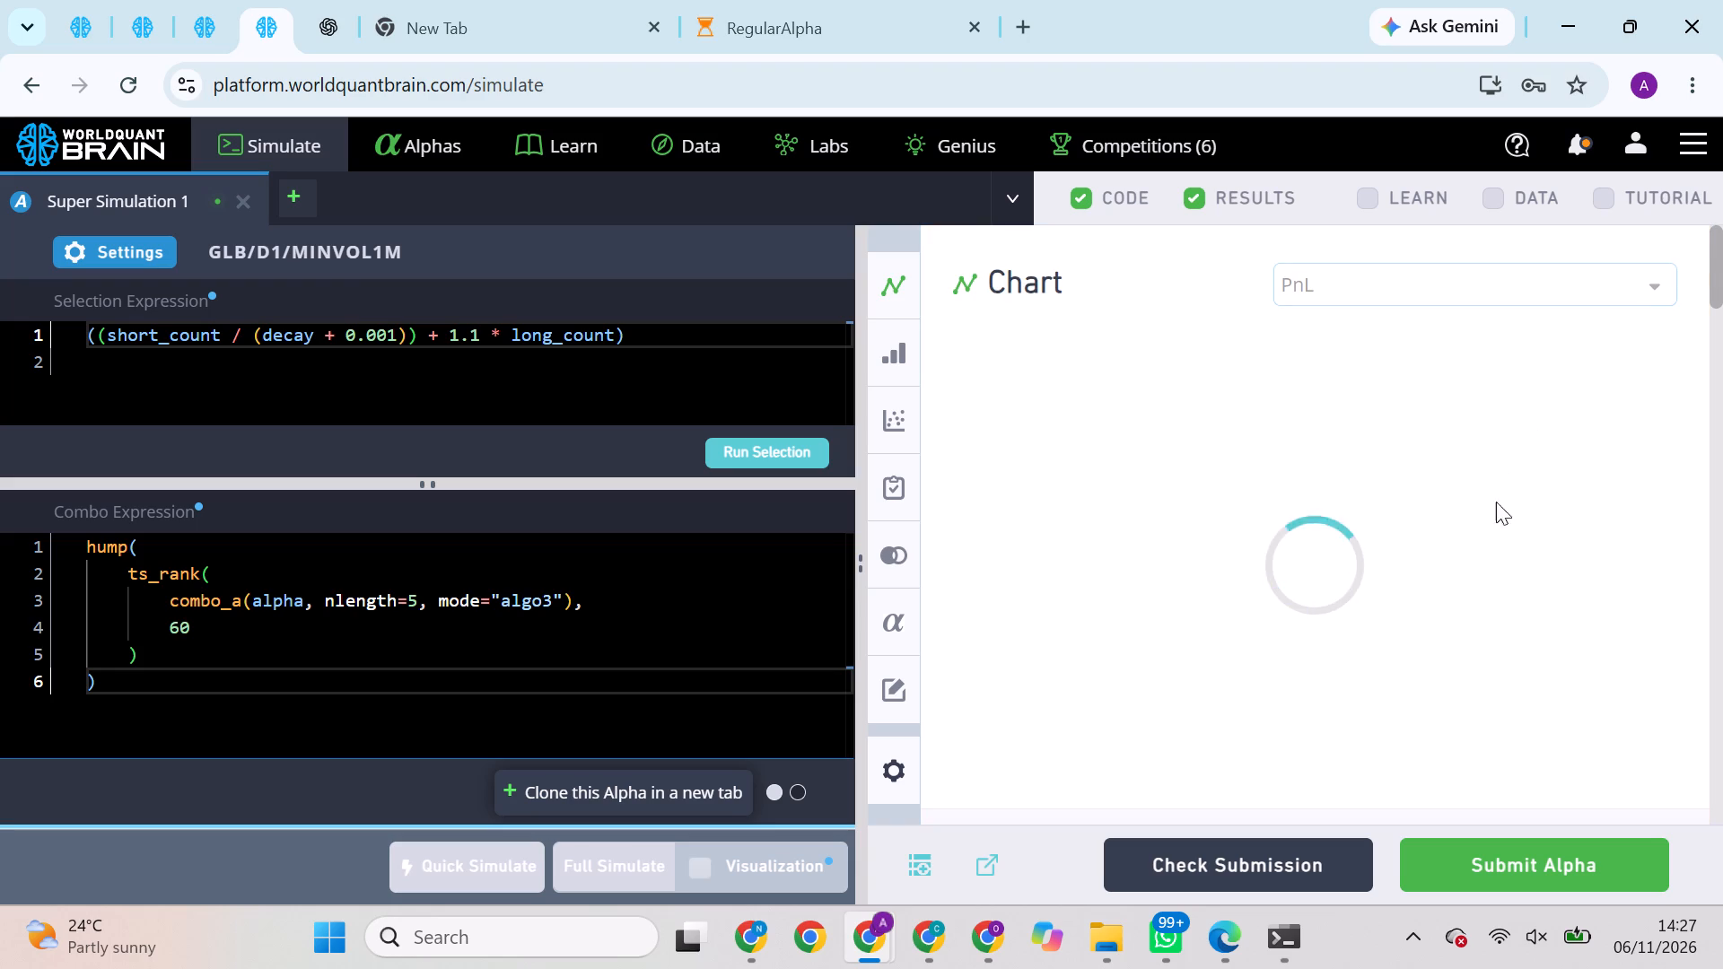
scroll(1493, 535, down, 5)
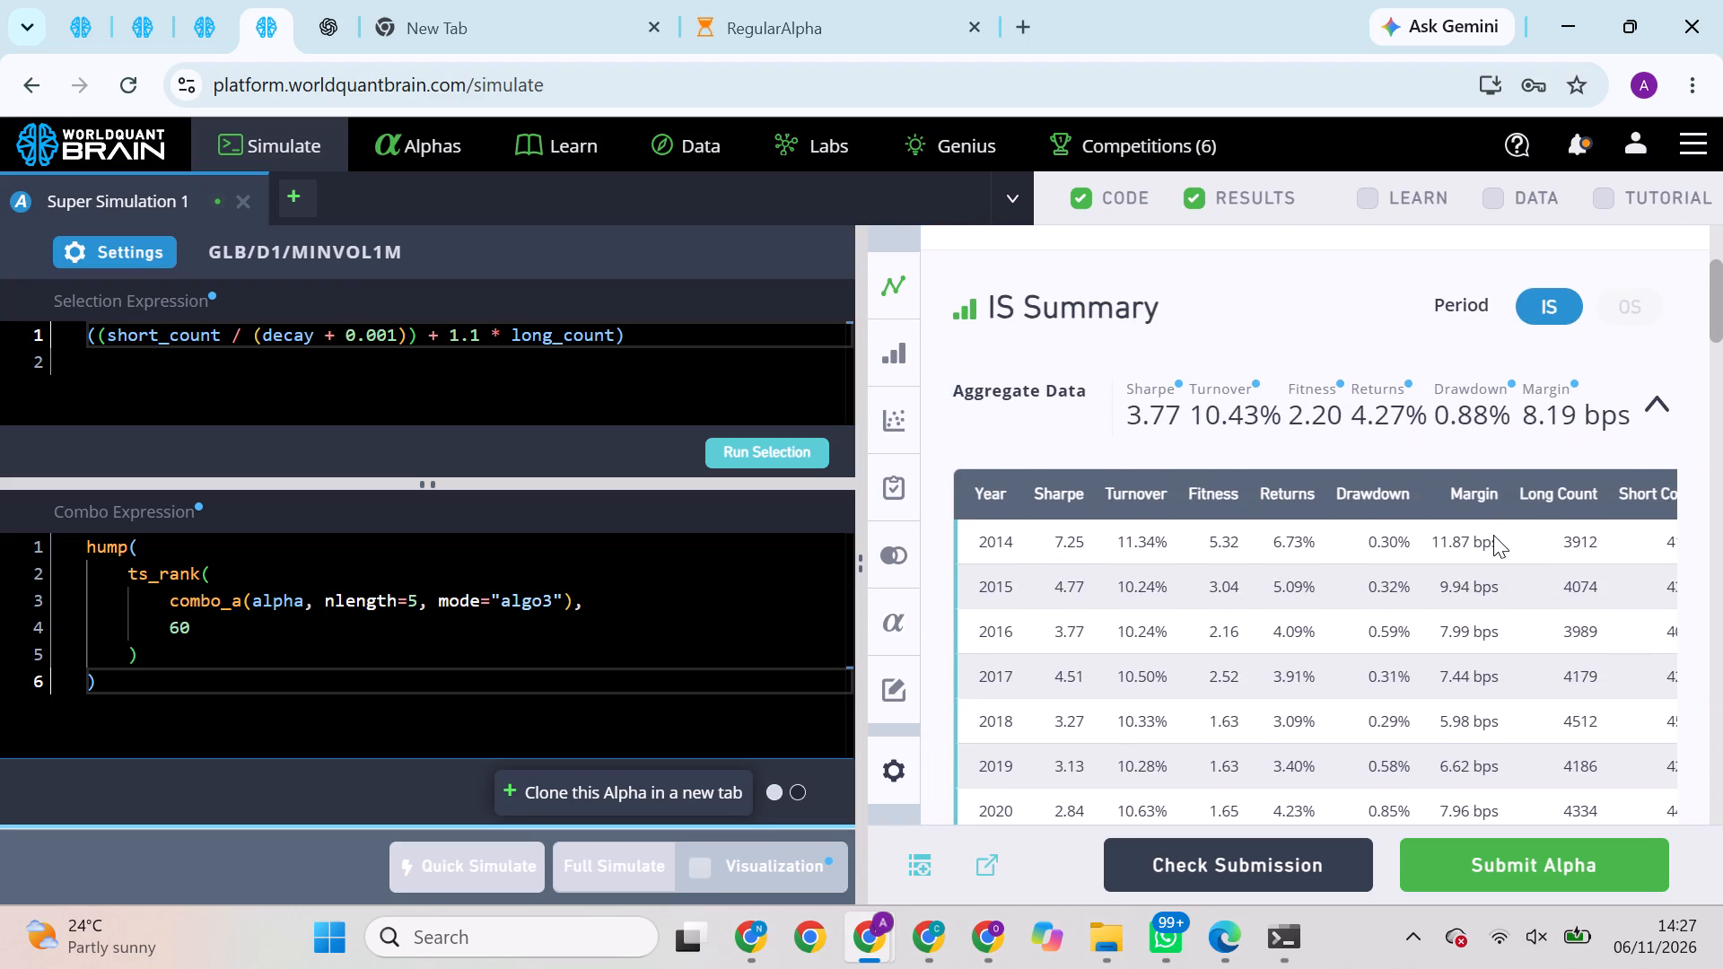
scroll(1325, 633, up, 5)
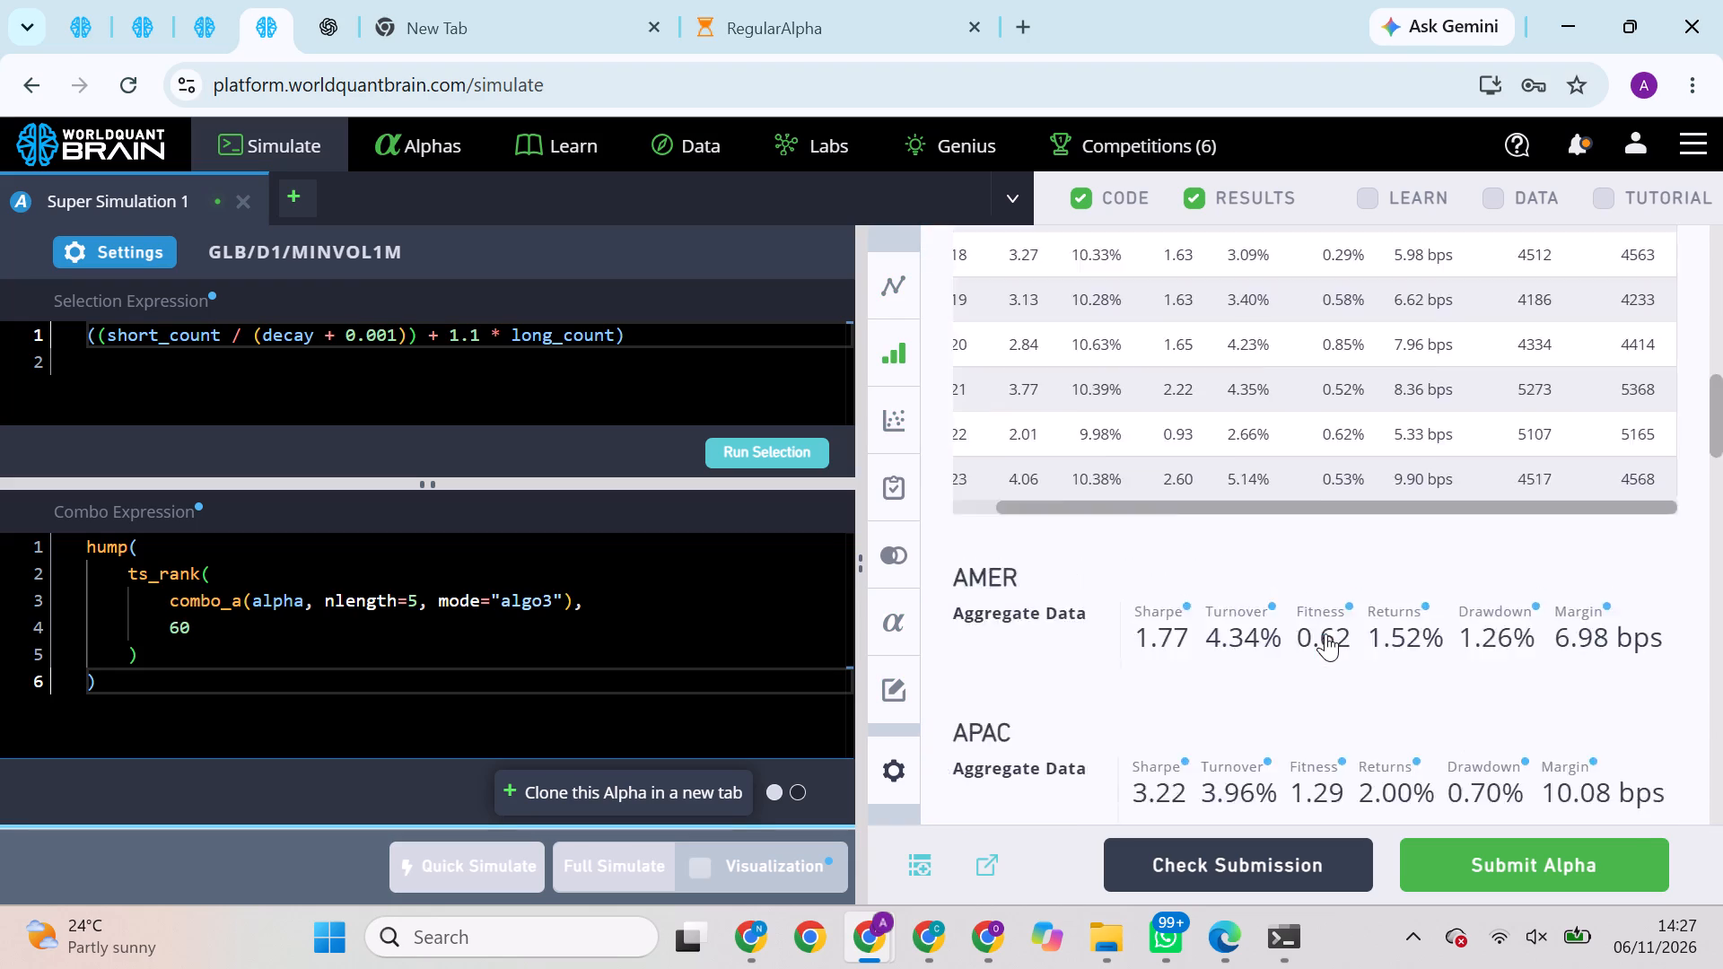
scroll(1369, 713, up, 3)
scroll(1315, 594, down, 2)
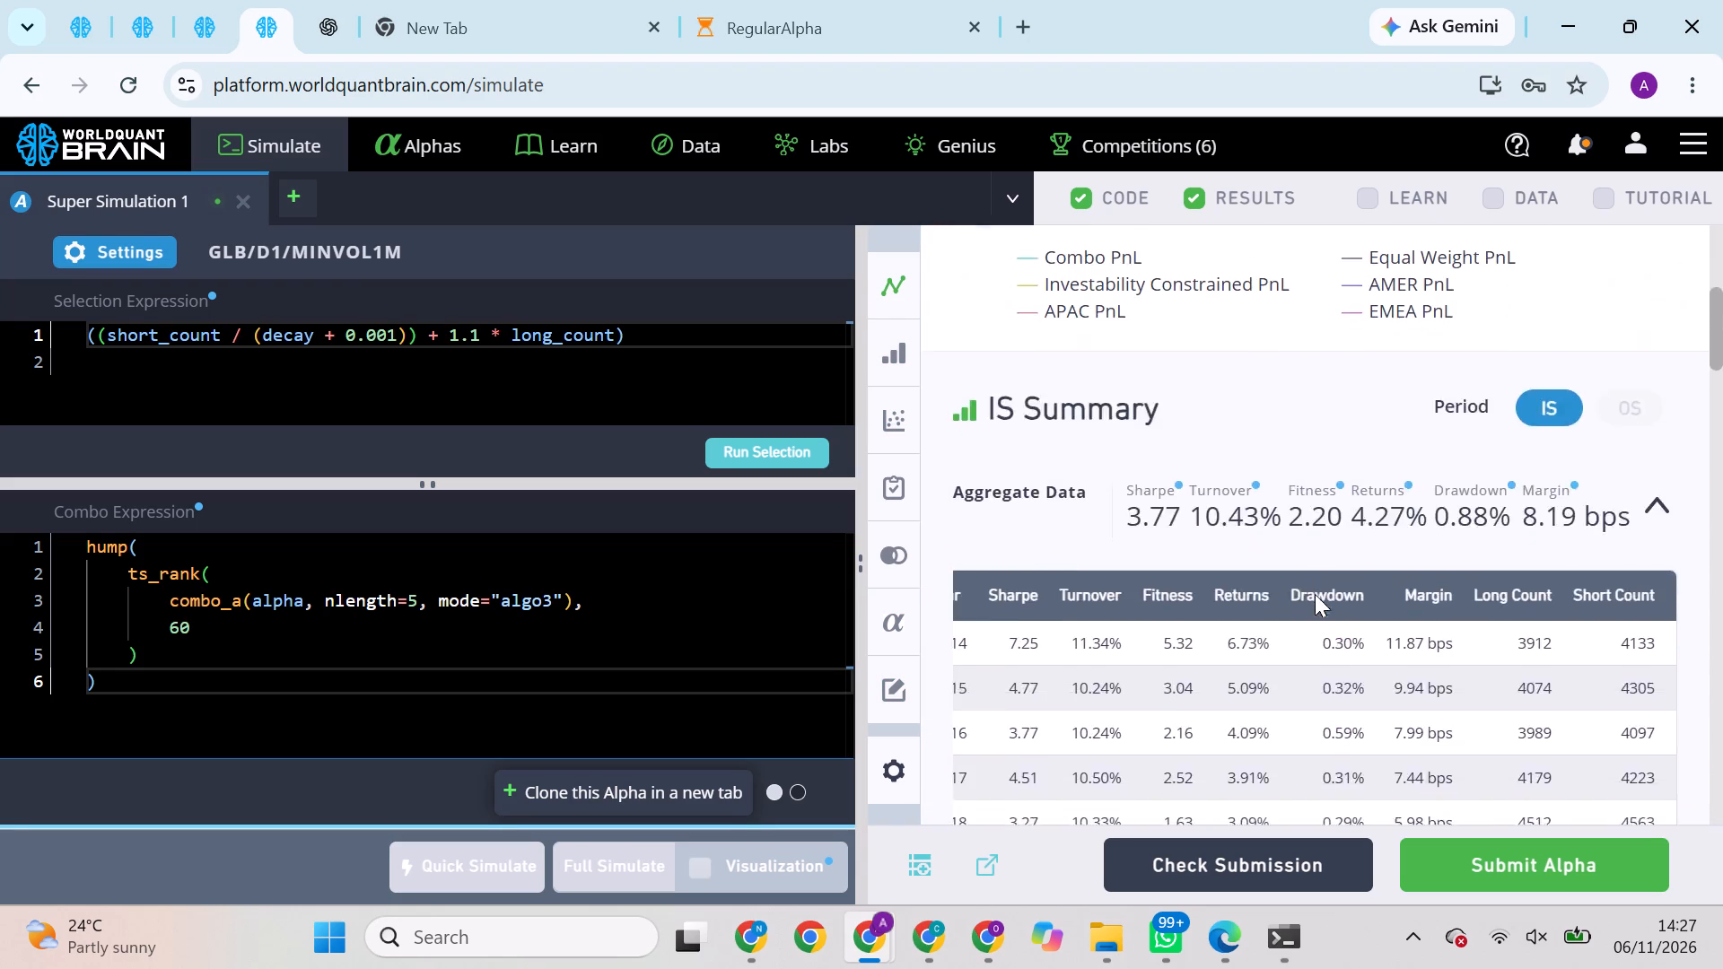
scroll(1315, 594, down, 4)
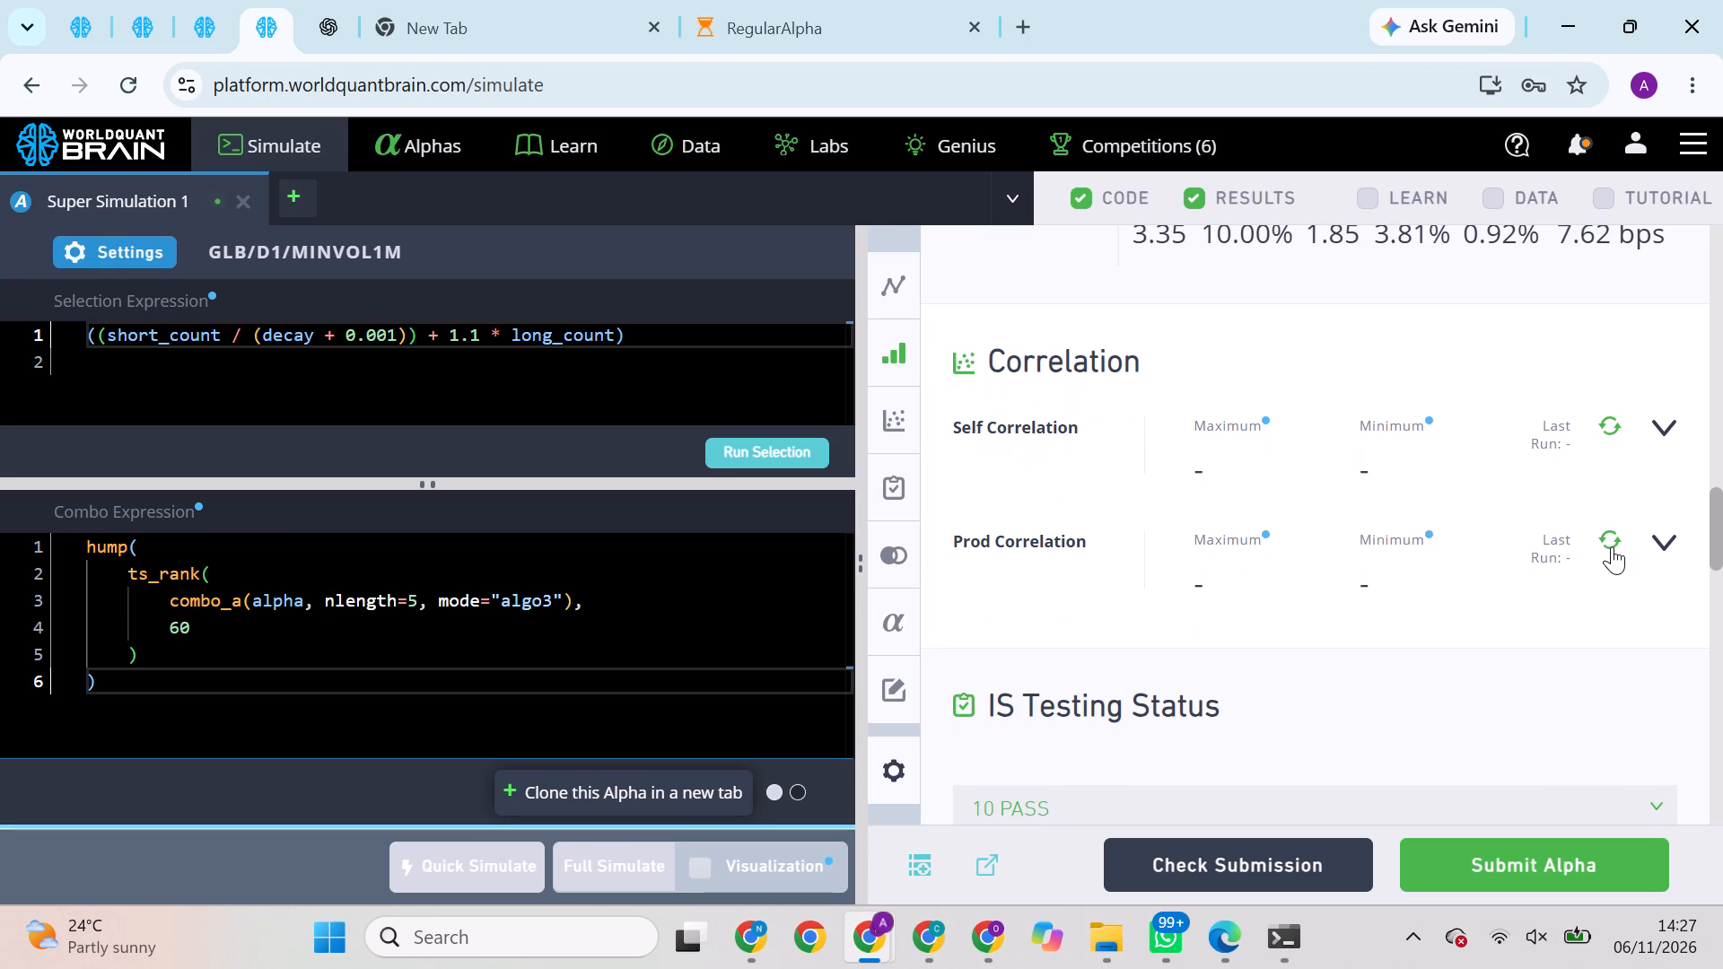
click(1612, 546)
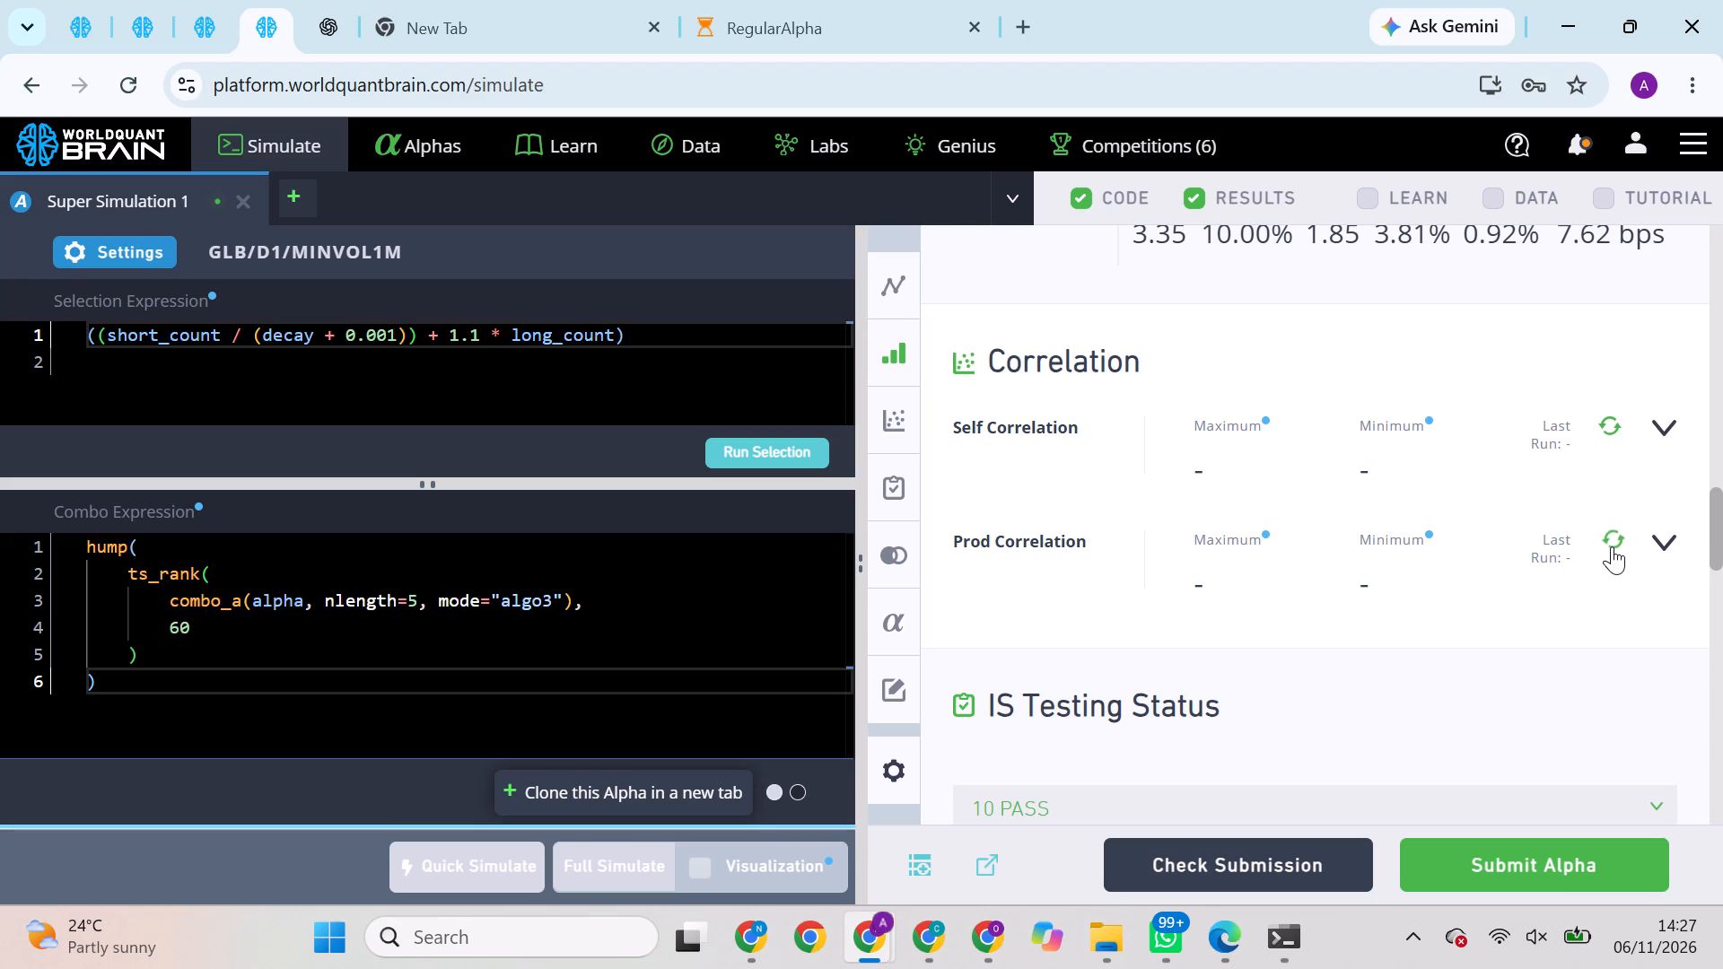
click(1612, 546)
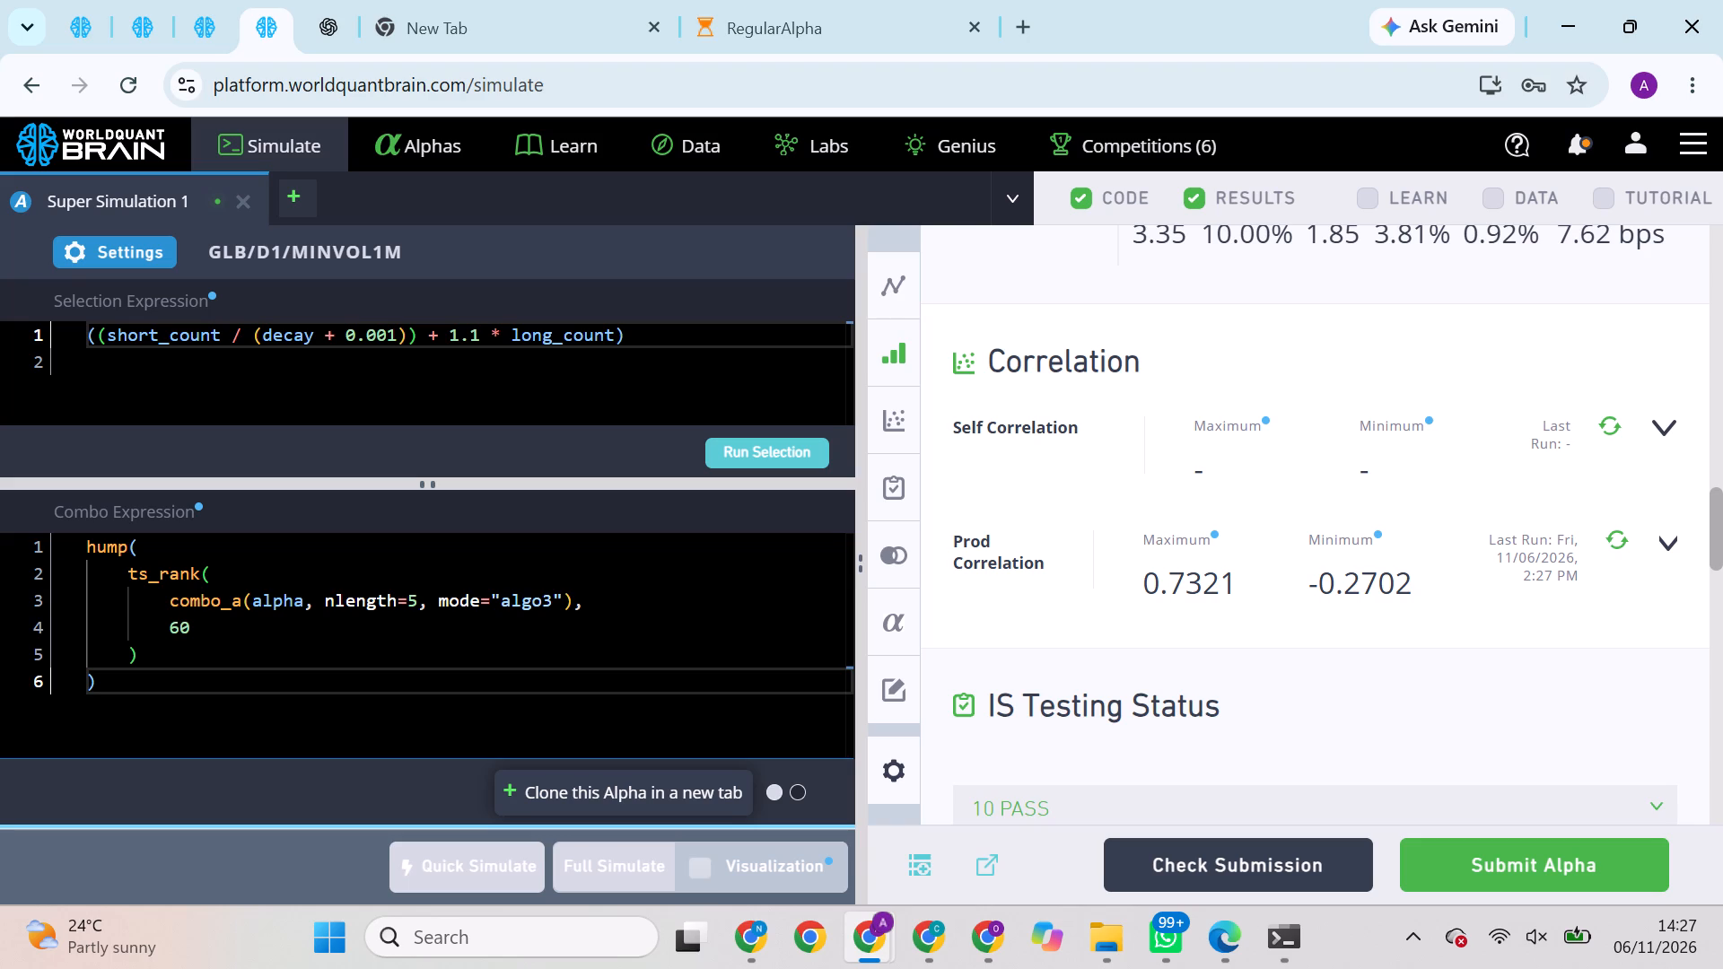
Apply truncation 0.08 and RAM neutralization in the GLB super simulation's settings.
click(153, 269)
click(153, 263)
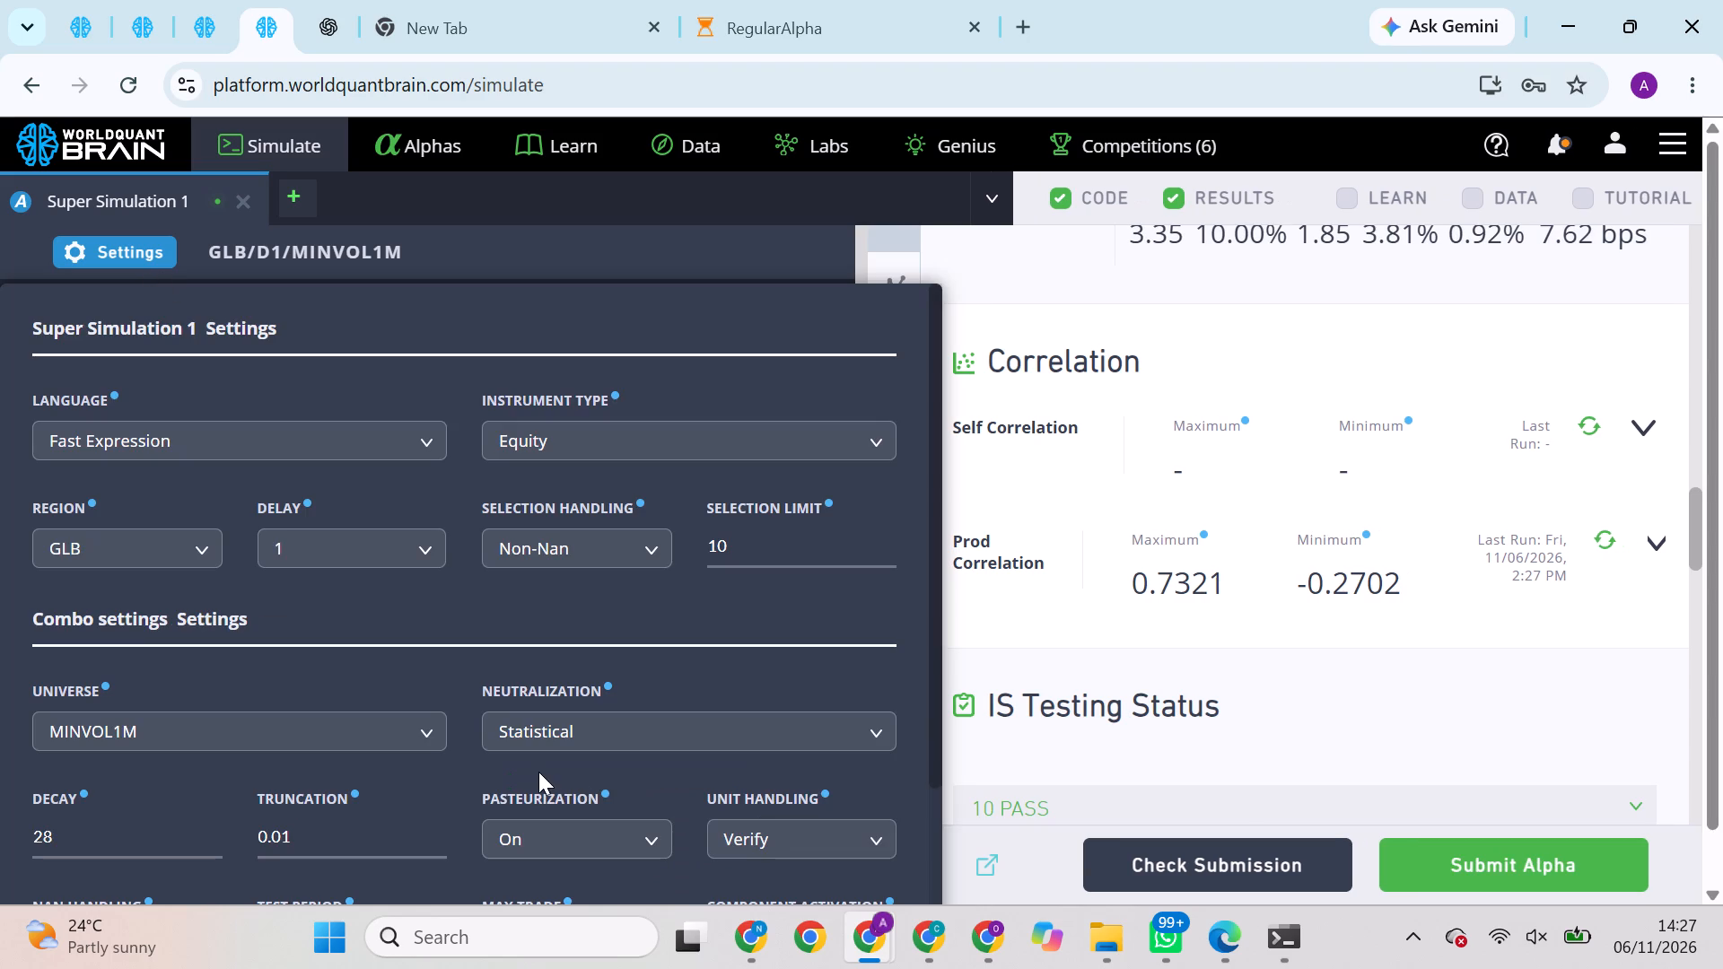
click(364, 845)
key(BackSpace)
key(8)
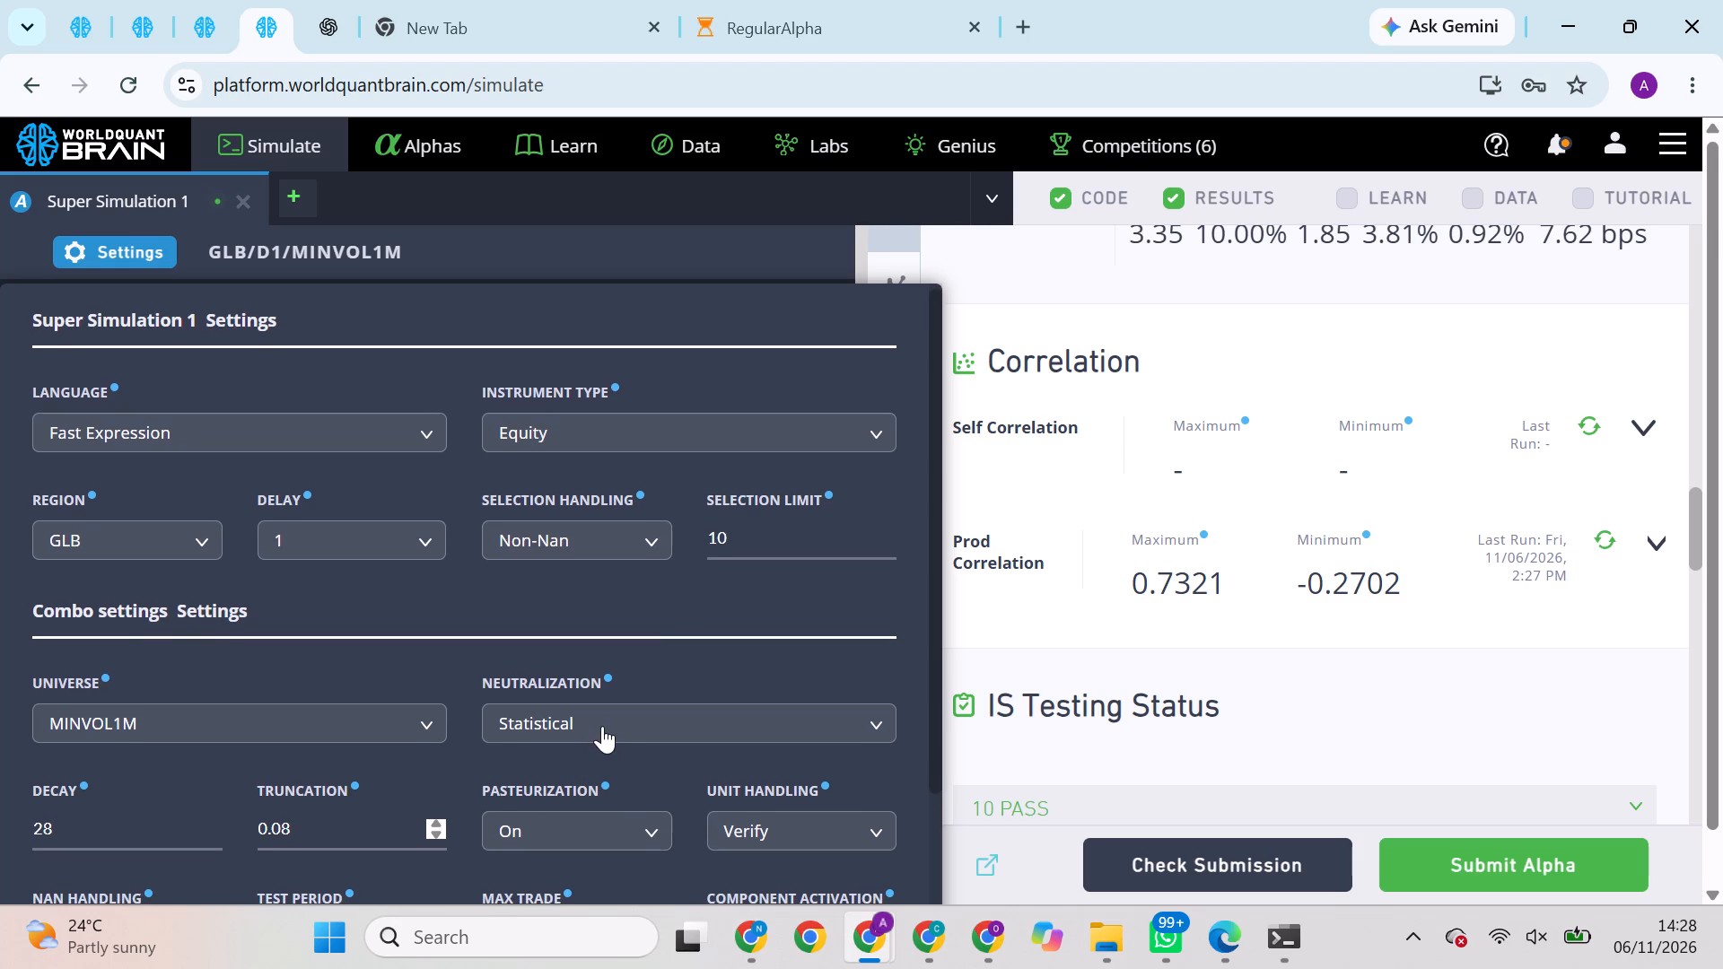
click(602, 726)
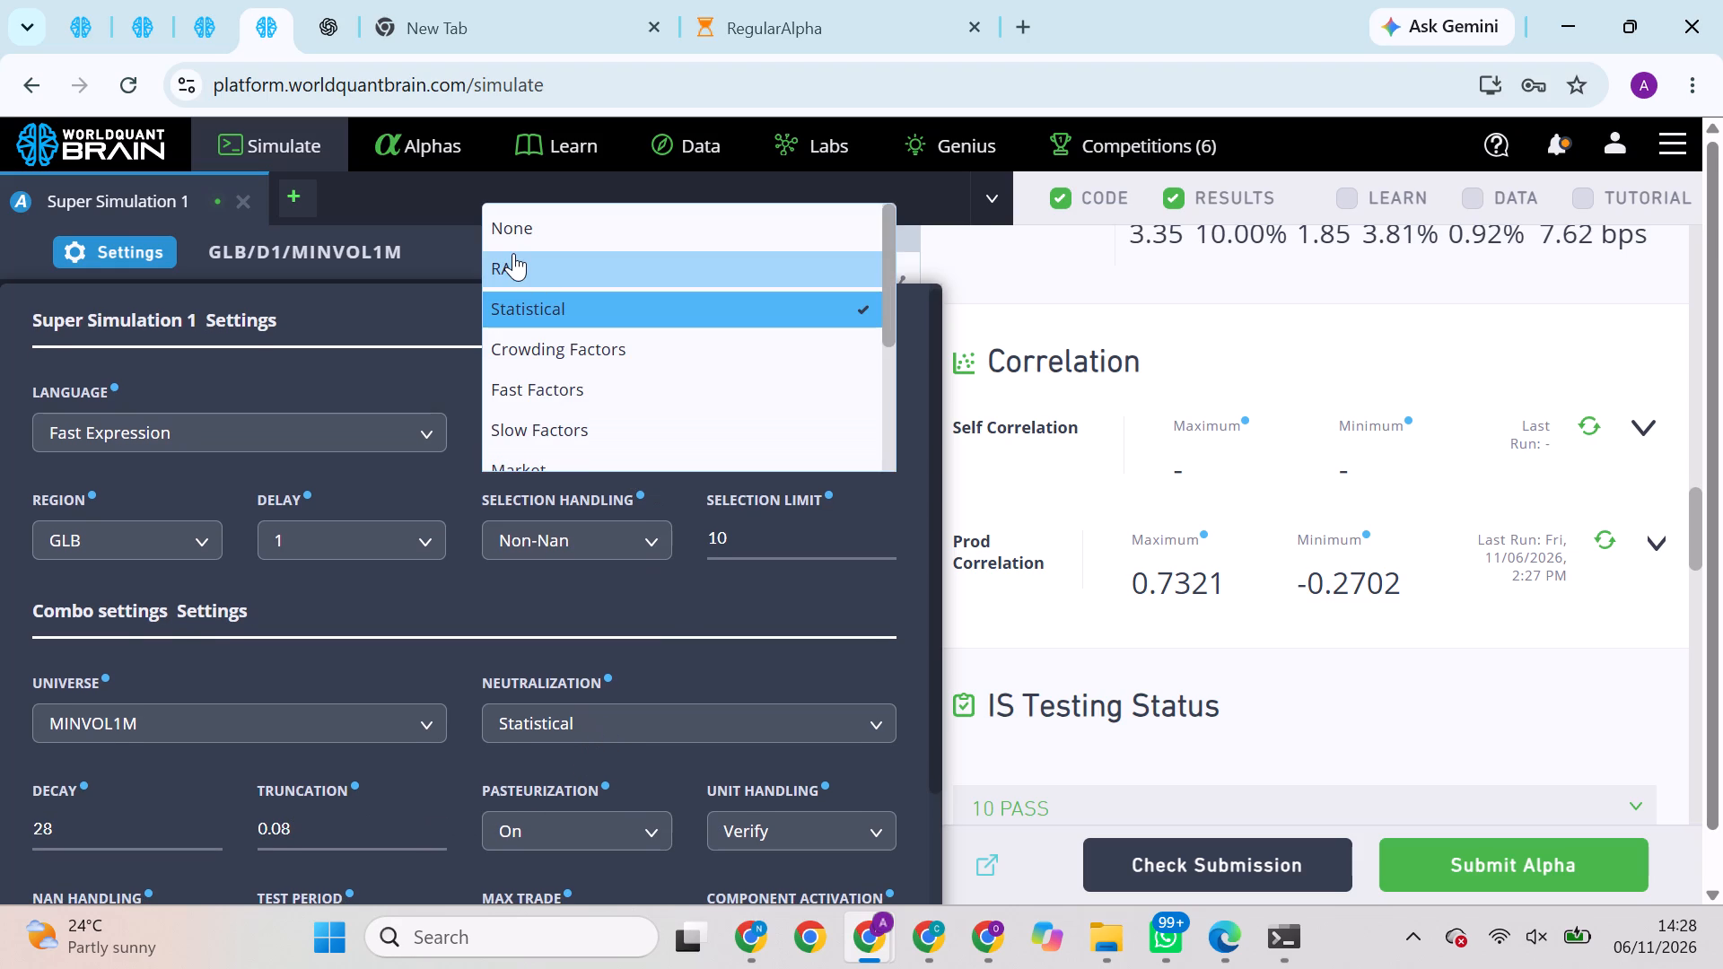
click(513, 253)
scroll(598, 520, down, 2)
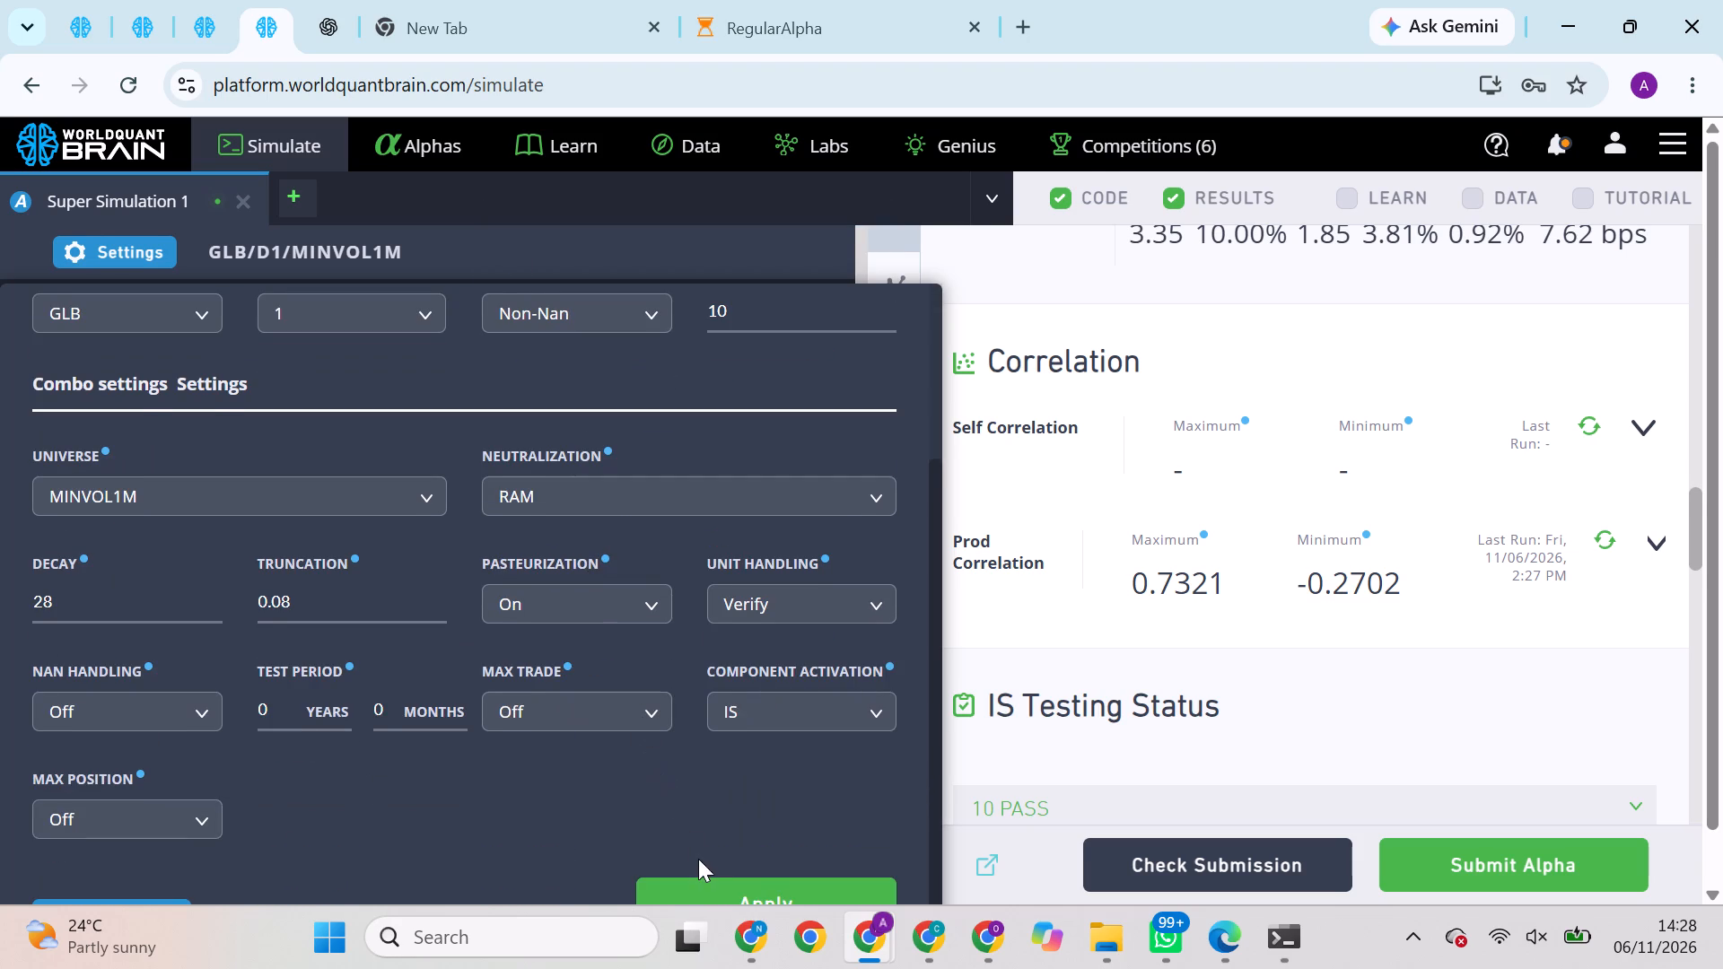
scroll(698, 859, down, 2)
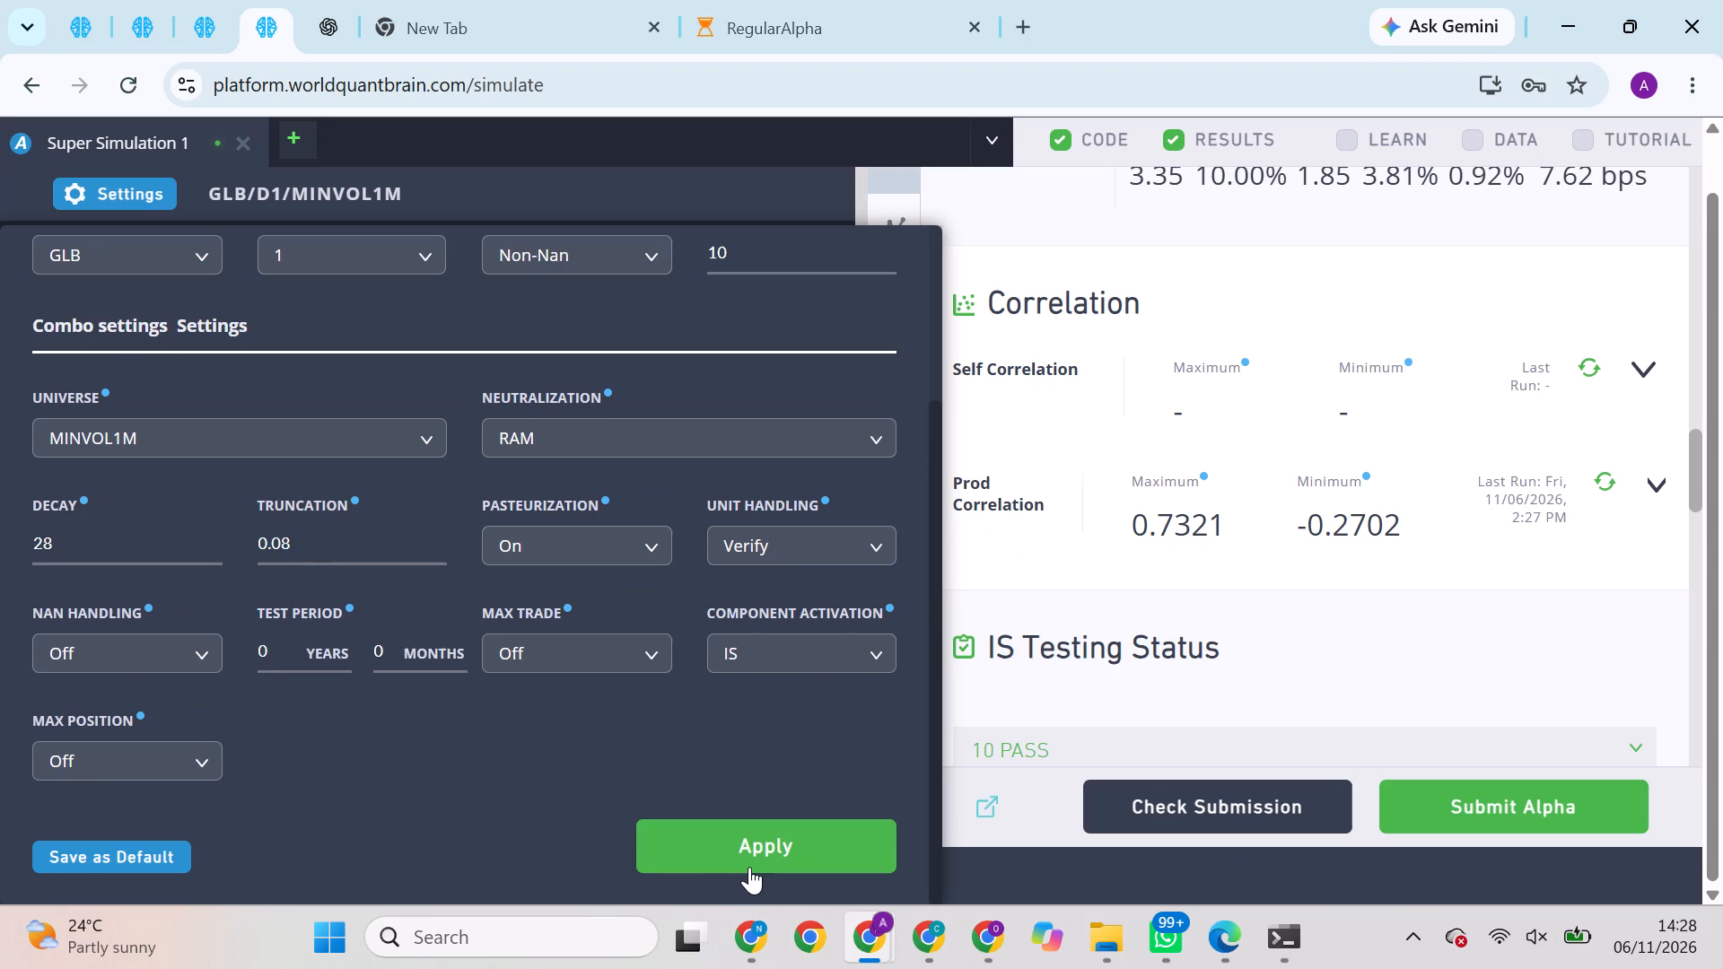
click(749, 867)
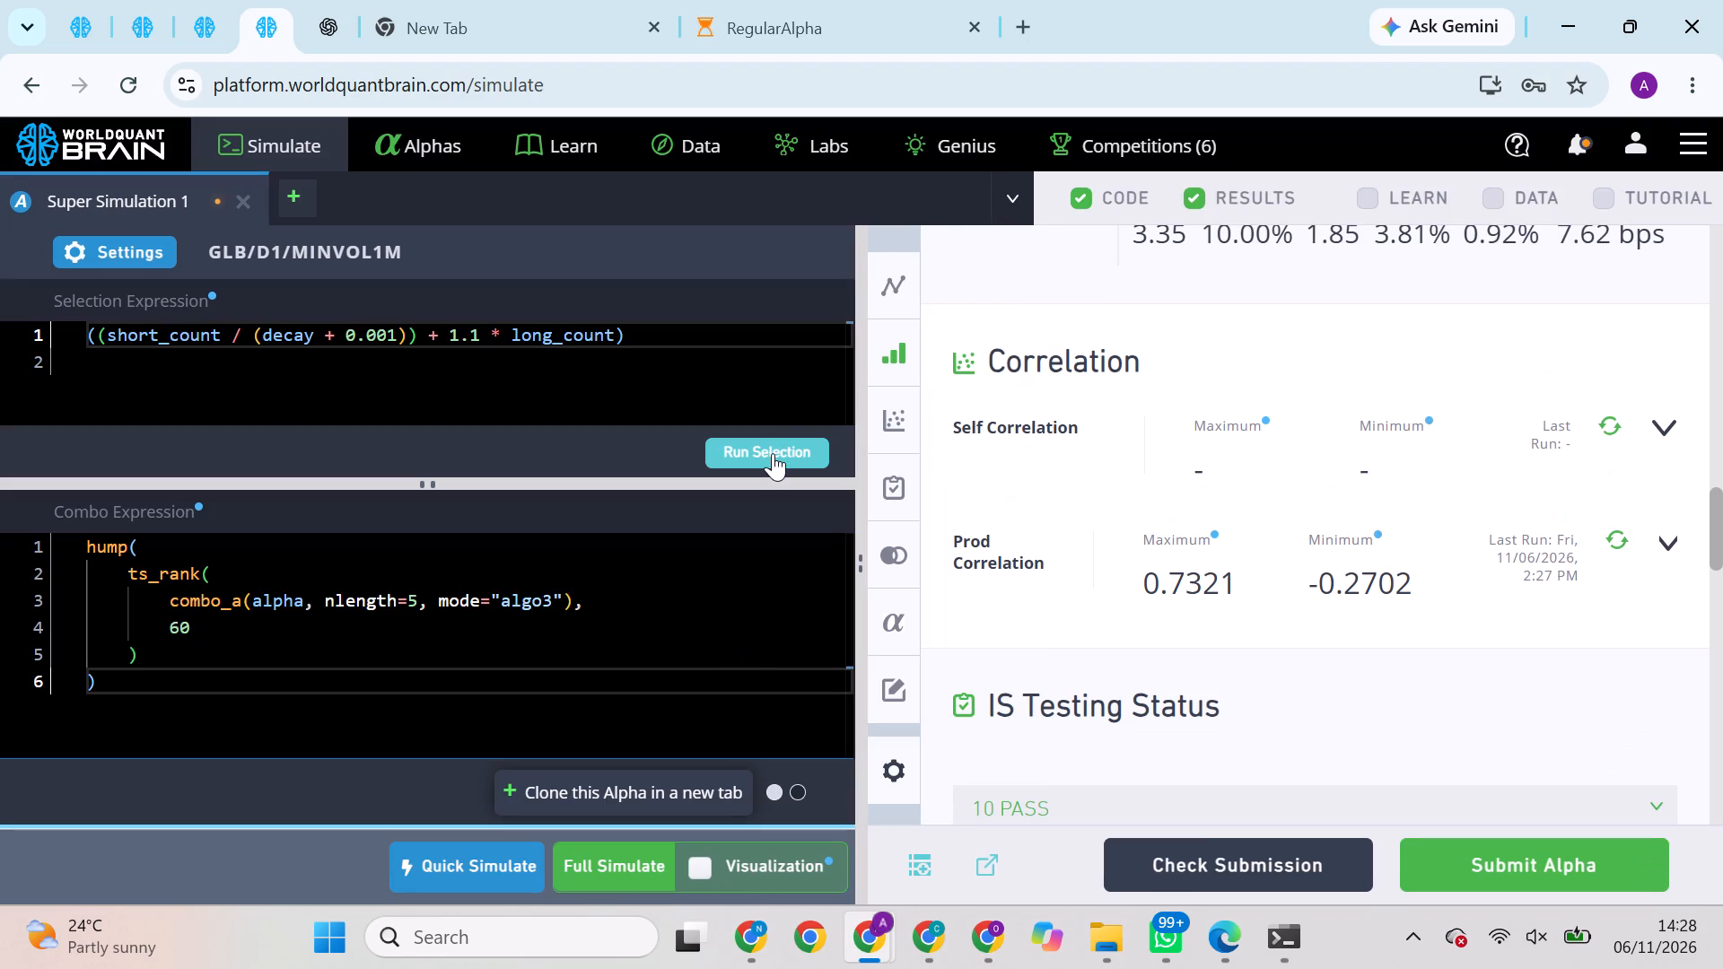
Run the selection and full simulation of the GLB MINVOL1M super alpha with the new settings.
click(773, 453)
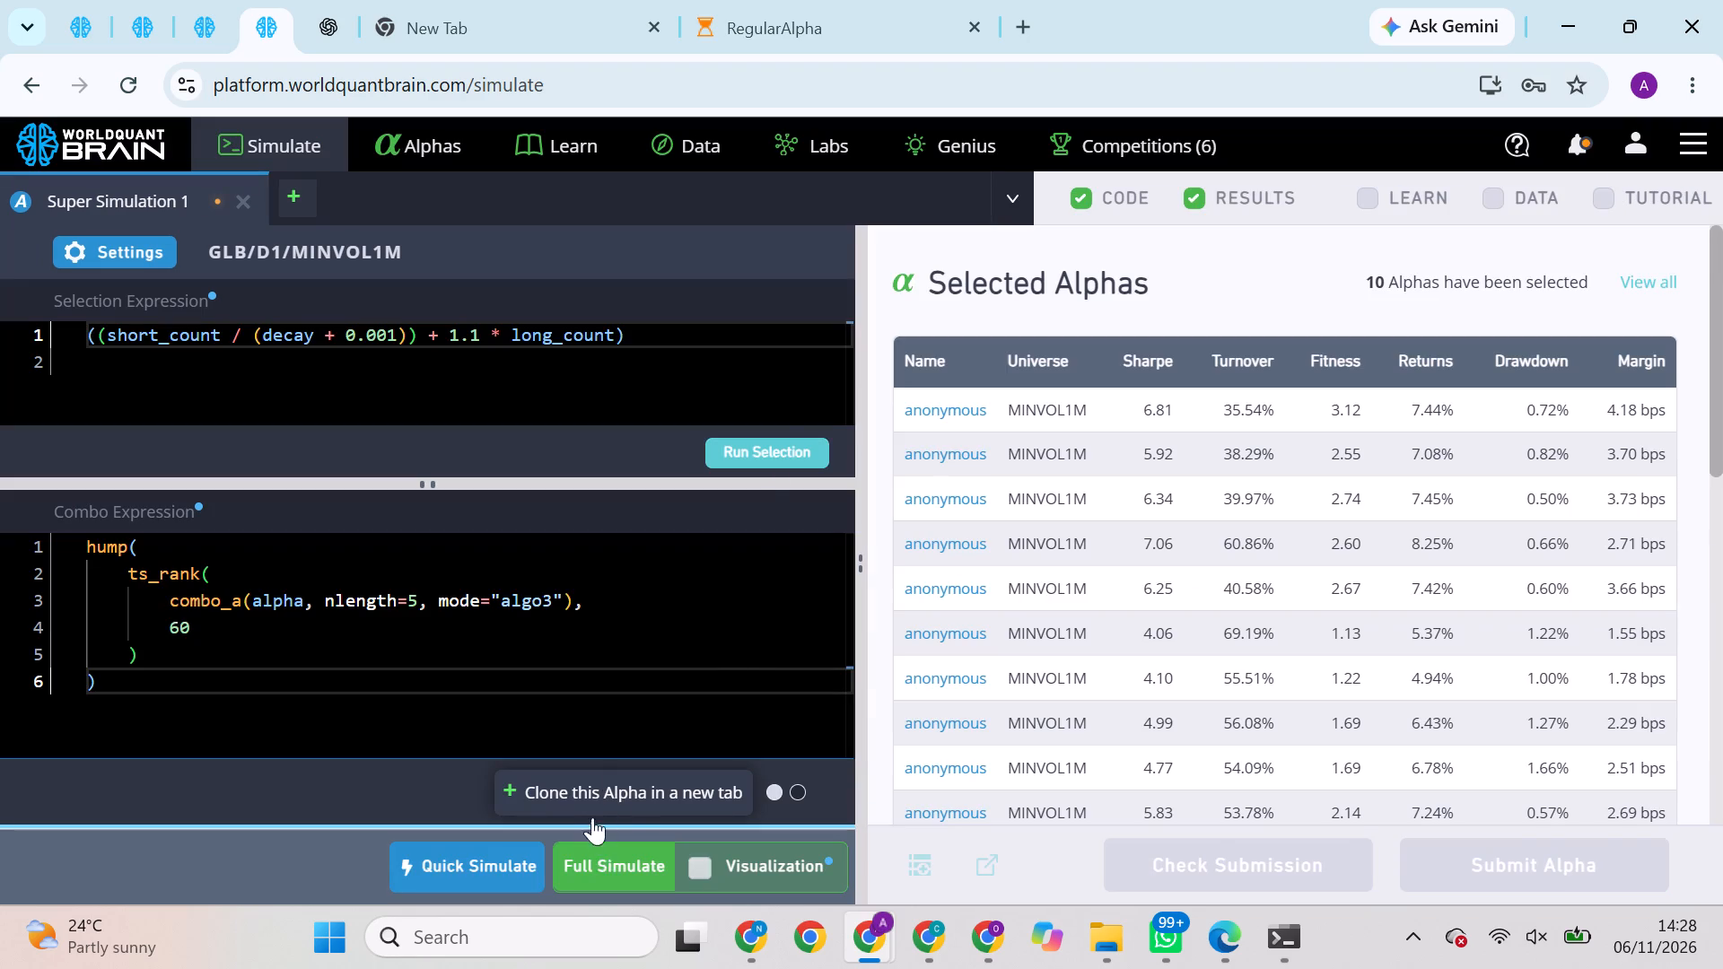
click(614, 879)
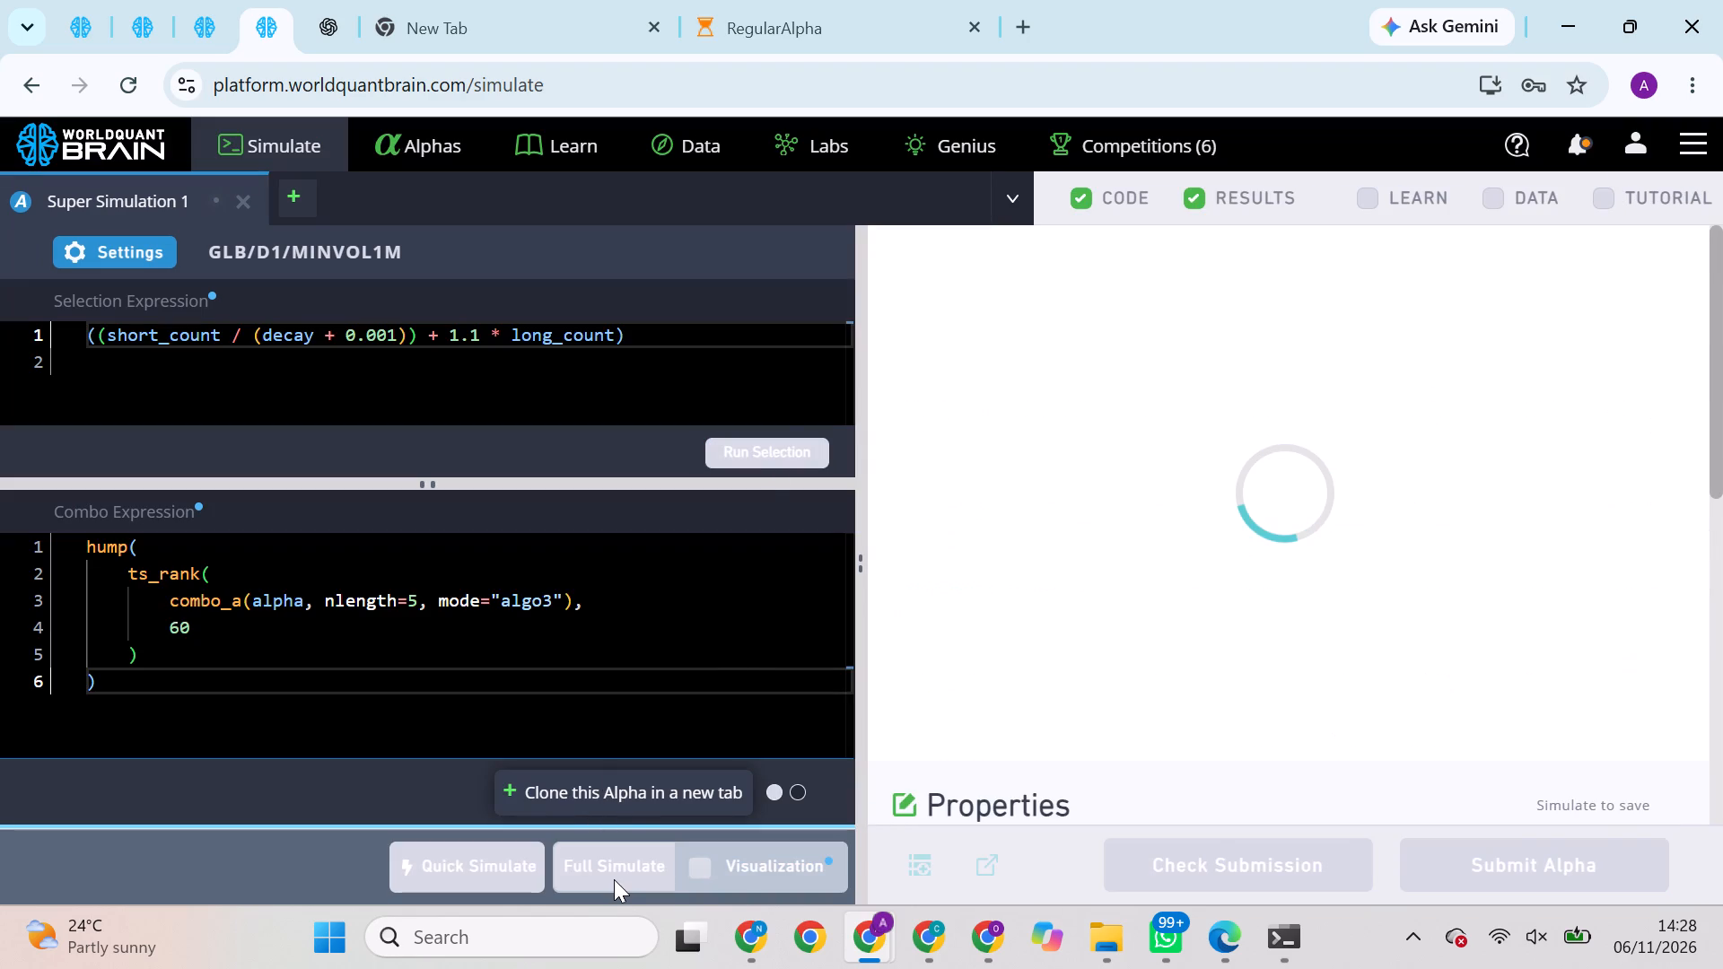
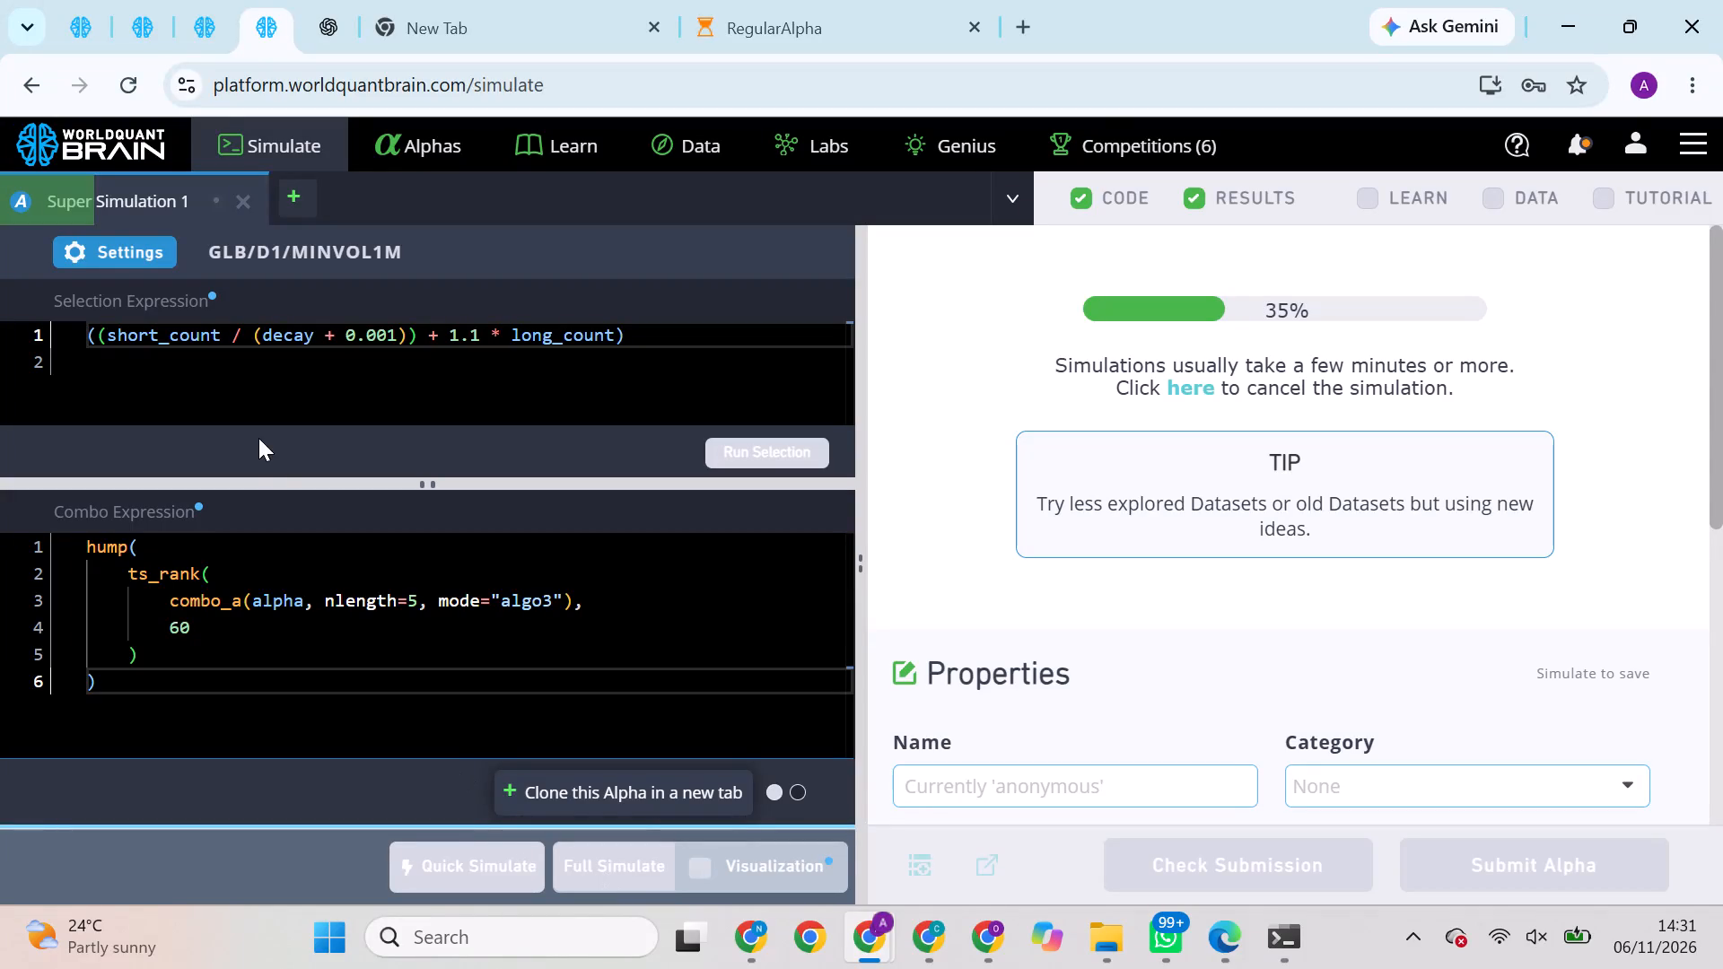
Review the universe_size-based USA TOP3000 super alpha's IS summary, dismissing the tutorial checks, and run its prod correlation check.
click(217, 31)
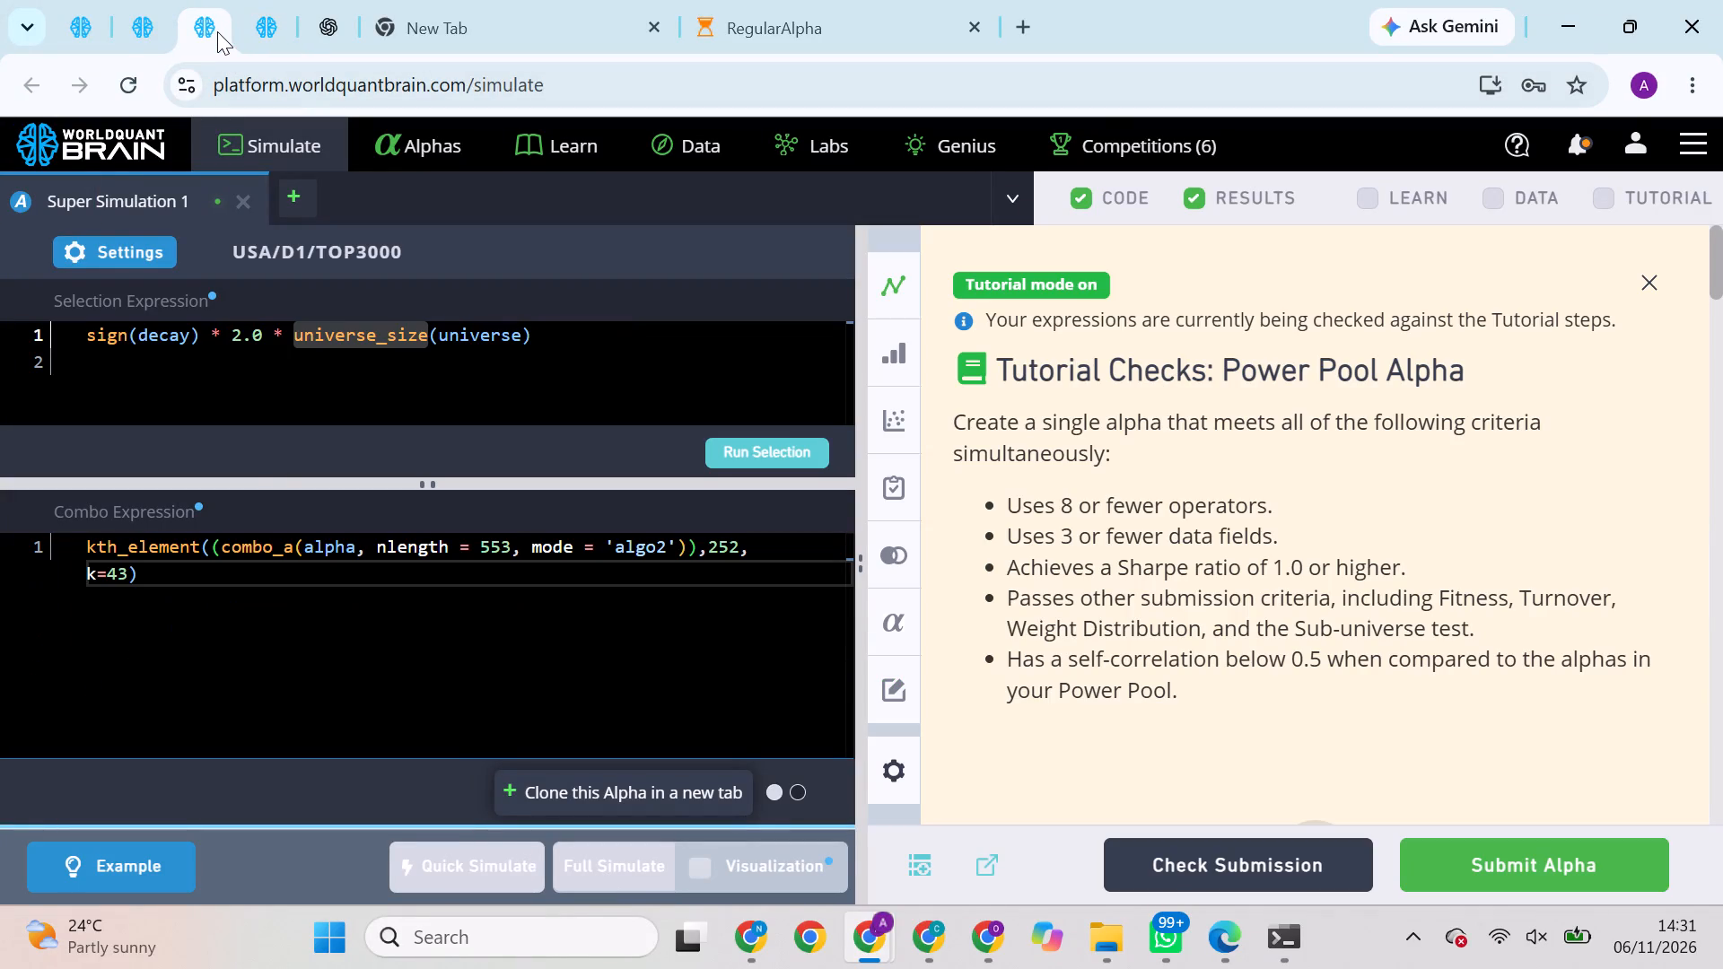
click(1649, 285)
scroll(1563, 405, down, 1)
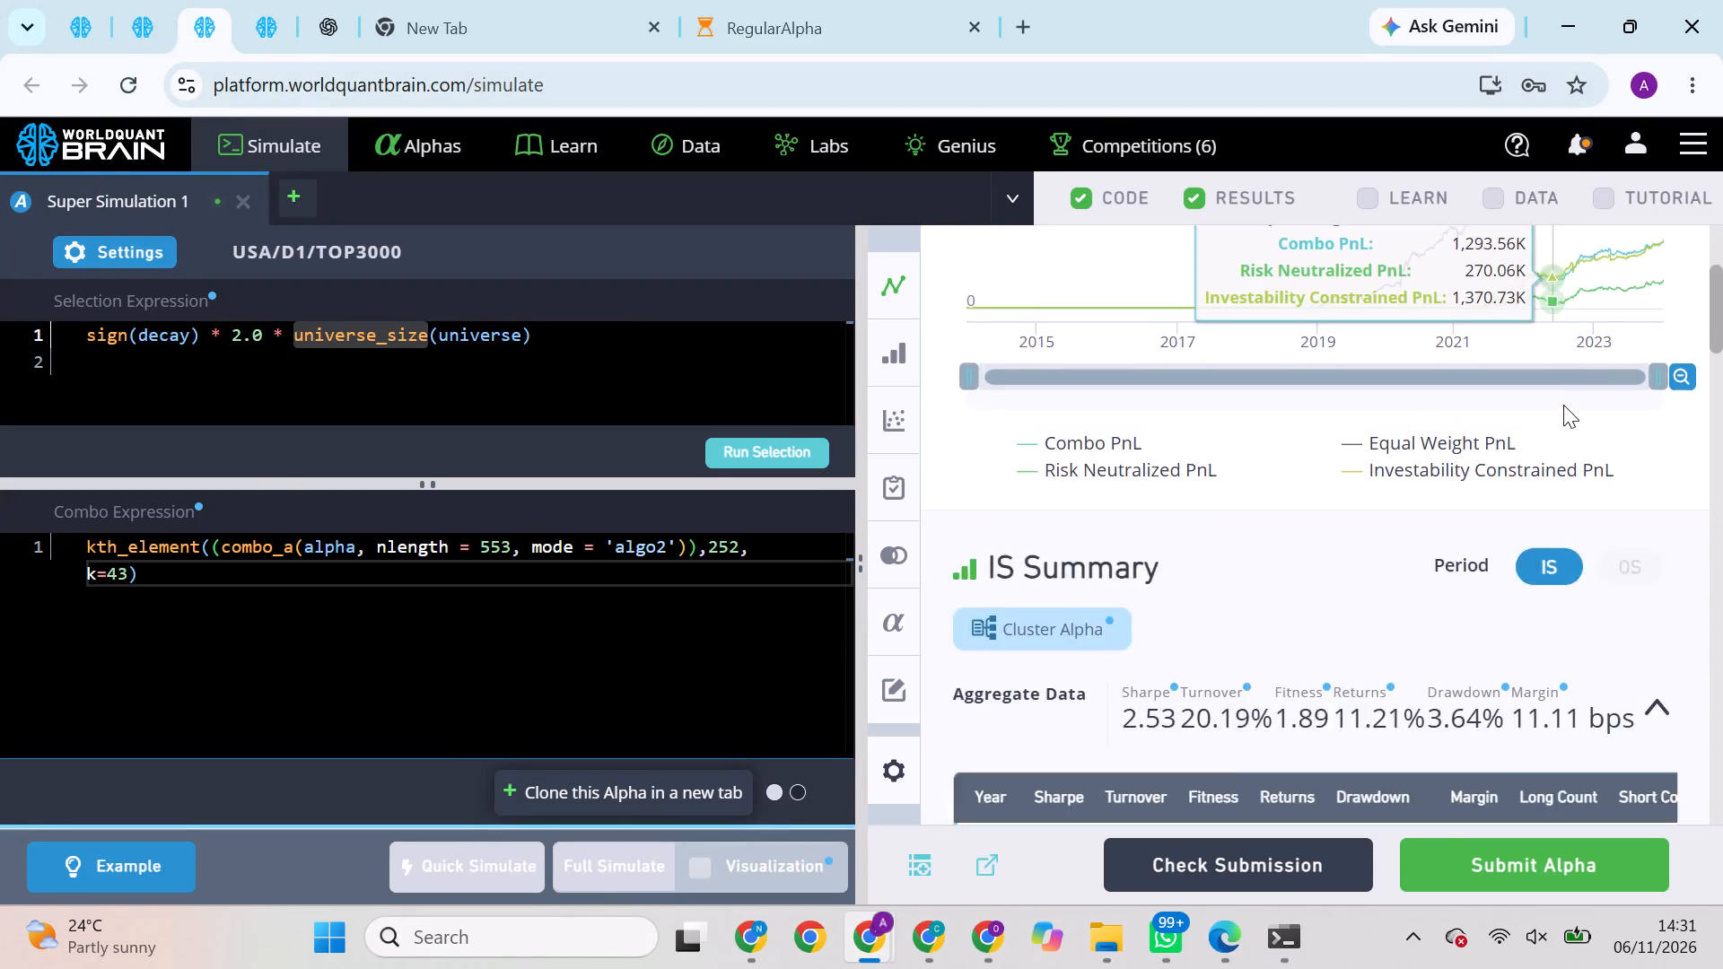
scroll(1563, 405, down, 3)
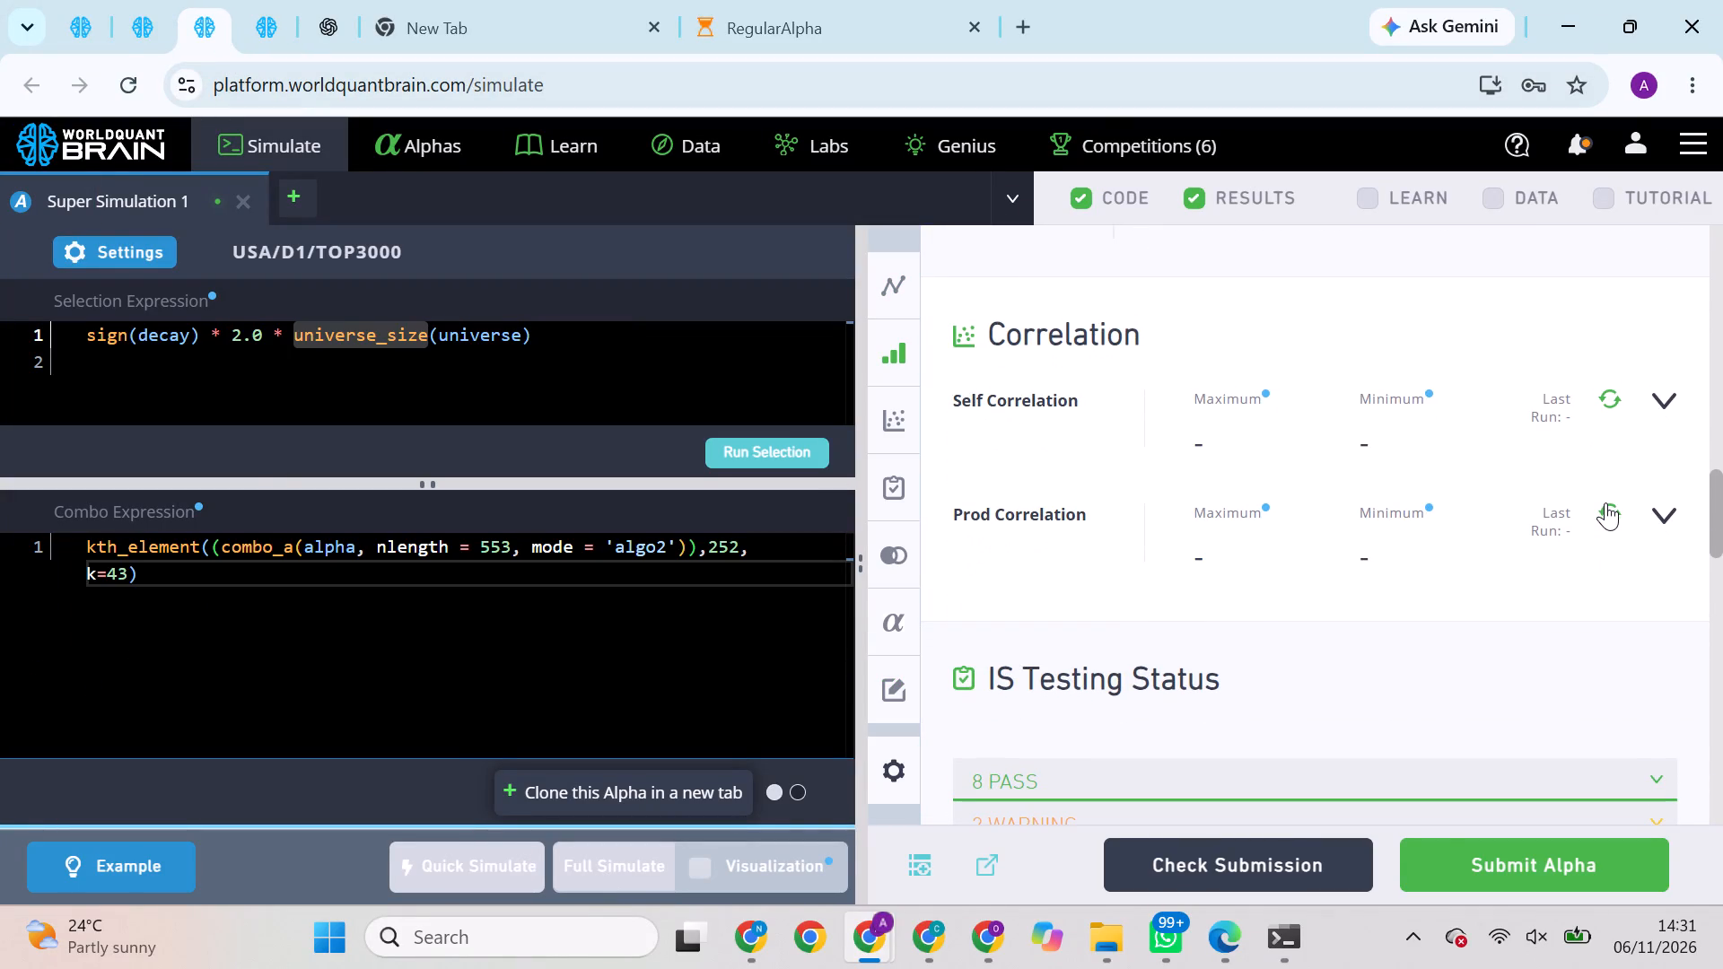
click(1605, 502)
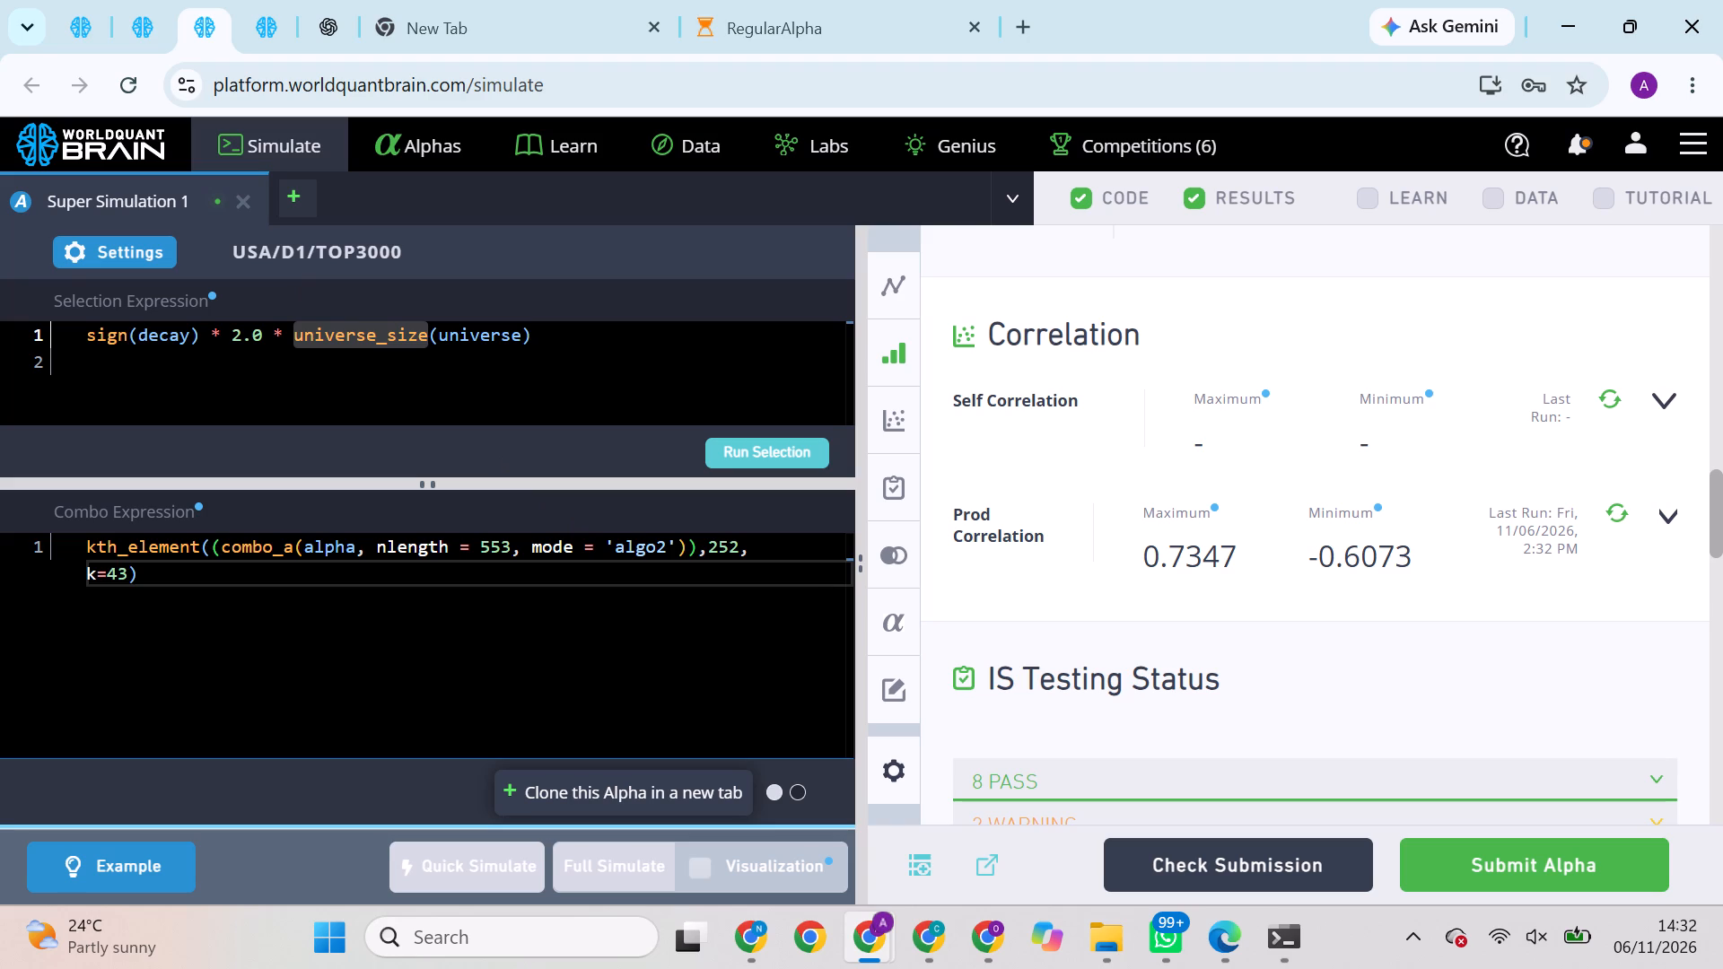
Set the selection expression's multiplier to 1.0, append ^2 to the combo expression, and rerun the selection and full simulation.
click(190, 582)
click(237, 334)
key(BackSpace)
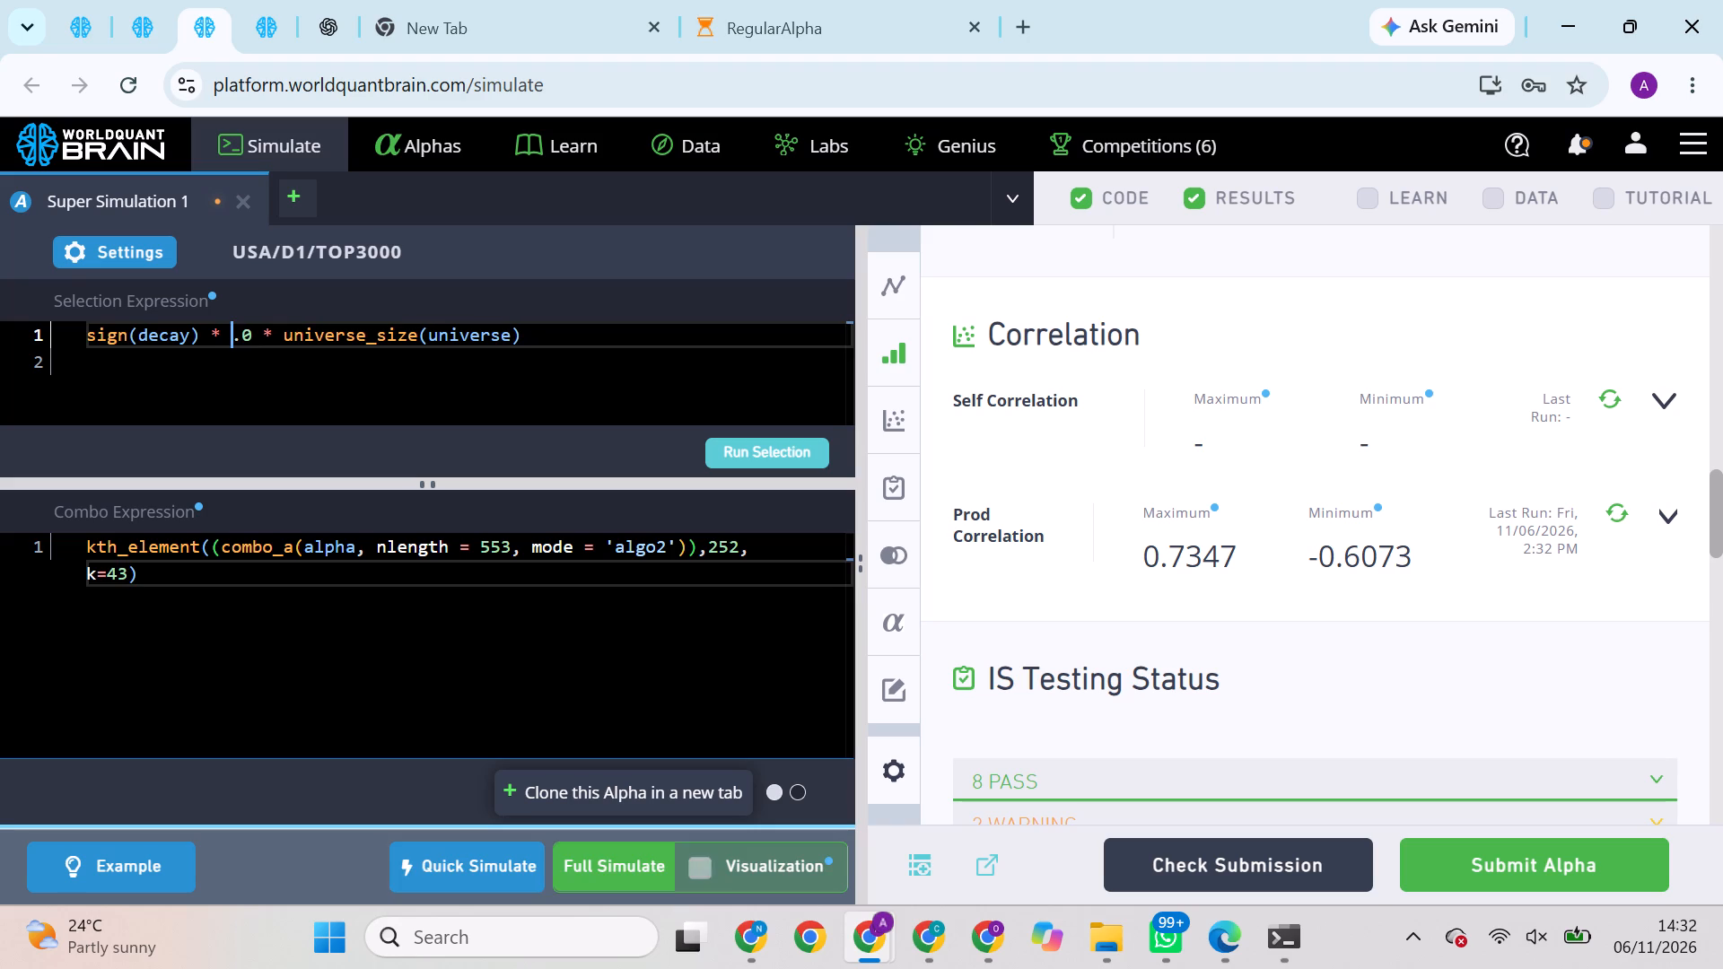
key(1)
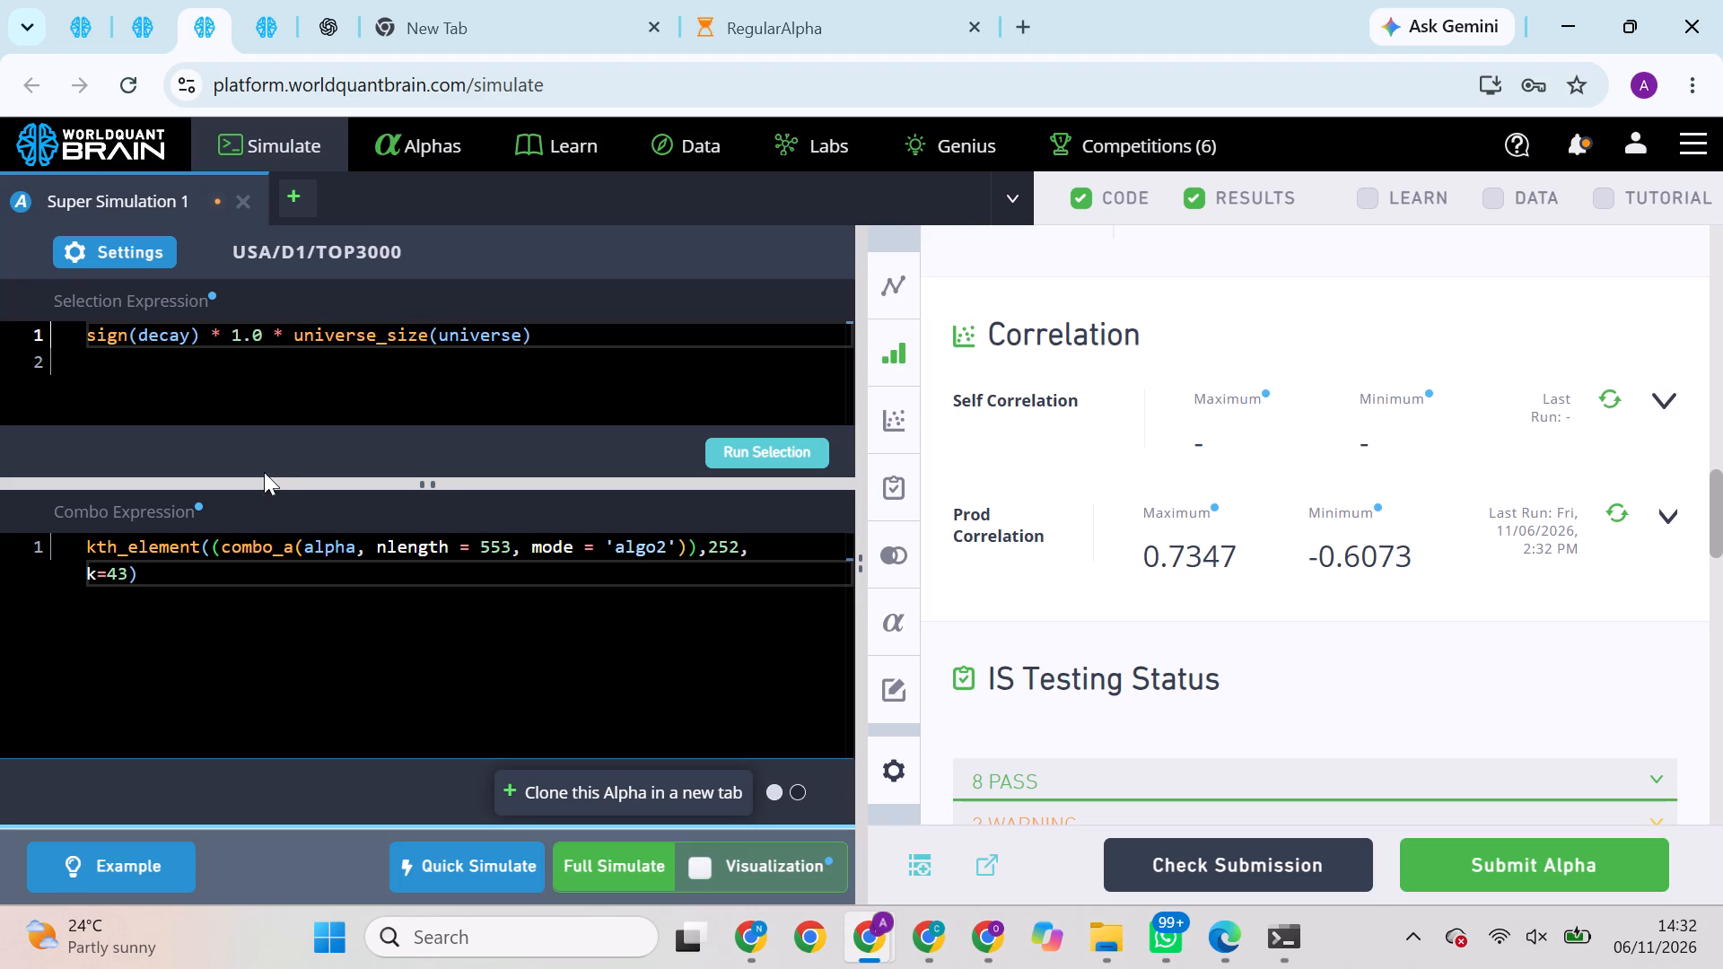
click(187, 571)
text(^2)
click(766, 455)
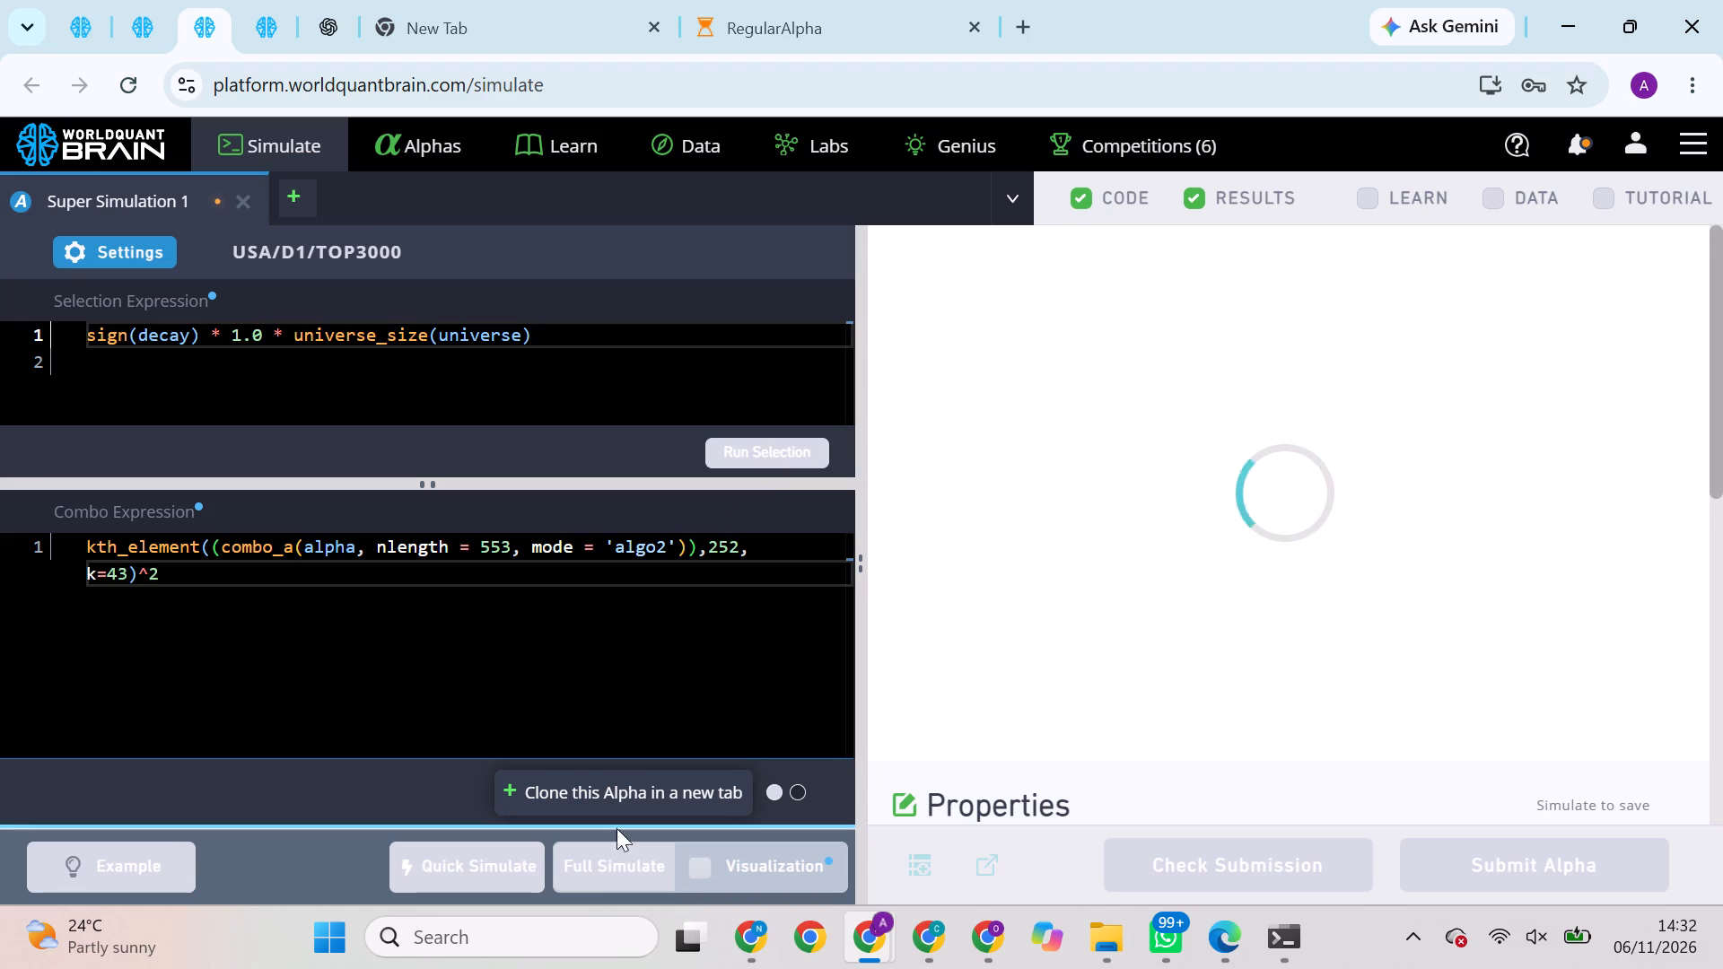
click(630, 865)
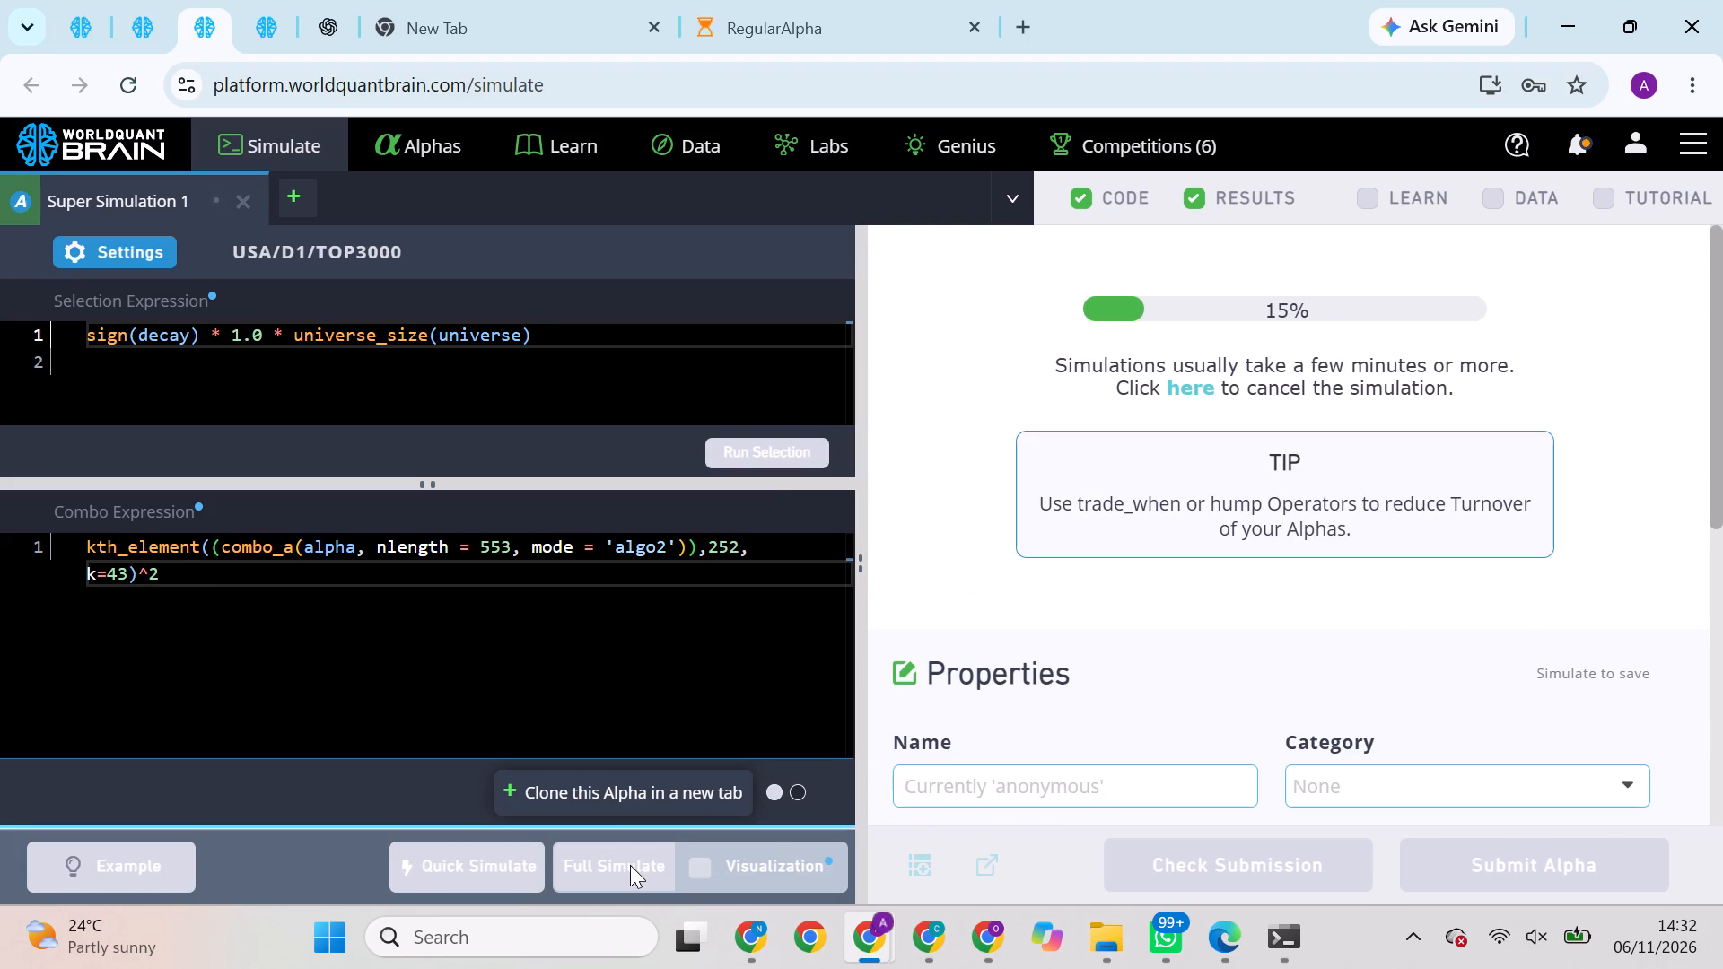
Apply Fast Factors neutralization in the GLB MINVOL1M super simulation's settings.
click(242, 52)
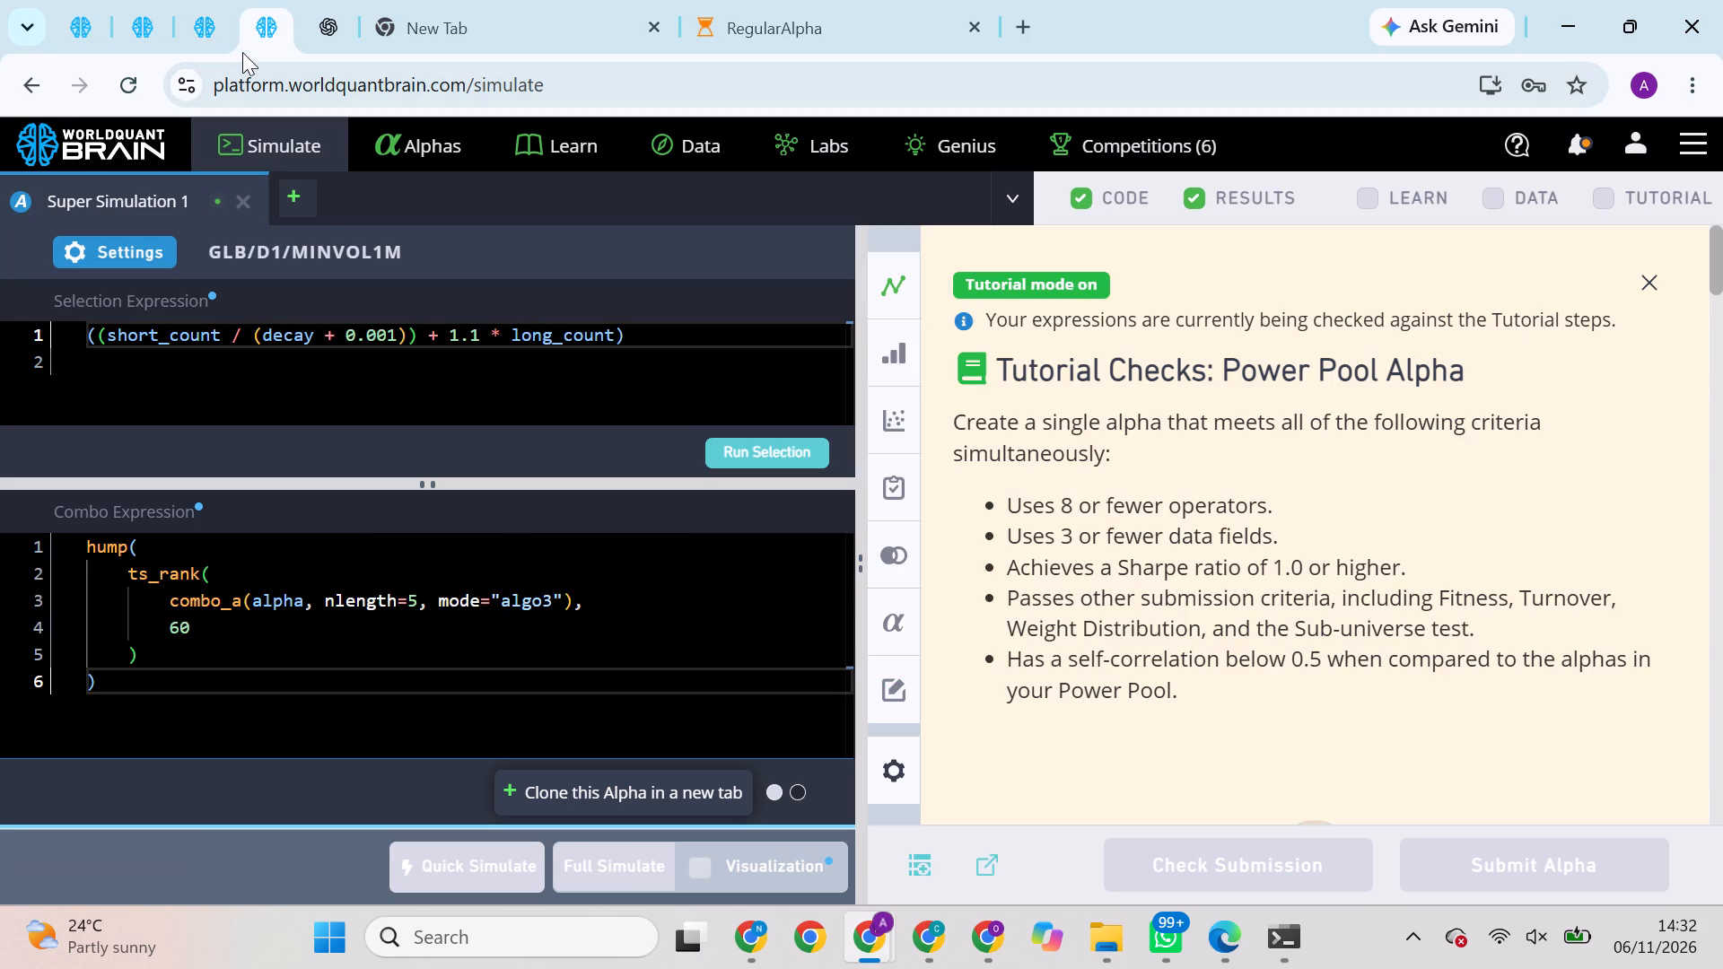
click(147, 258)
drag(147, 258, 440, 736)
click(149, 258)
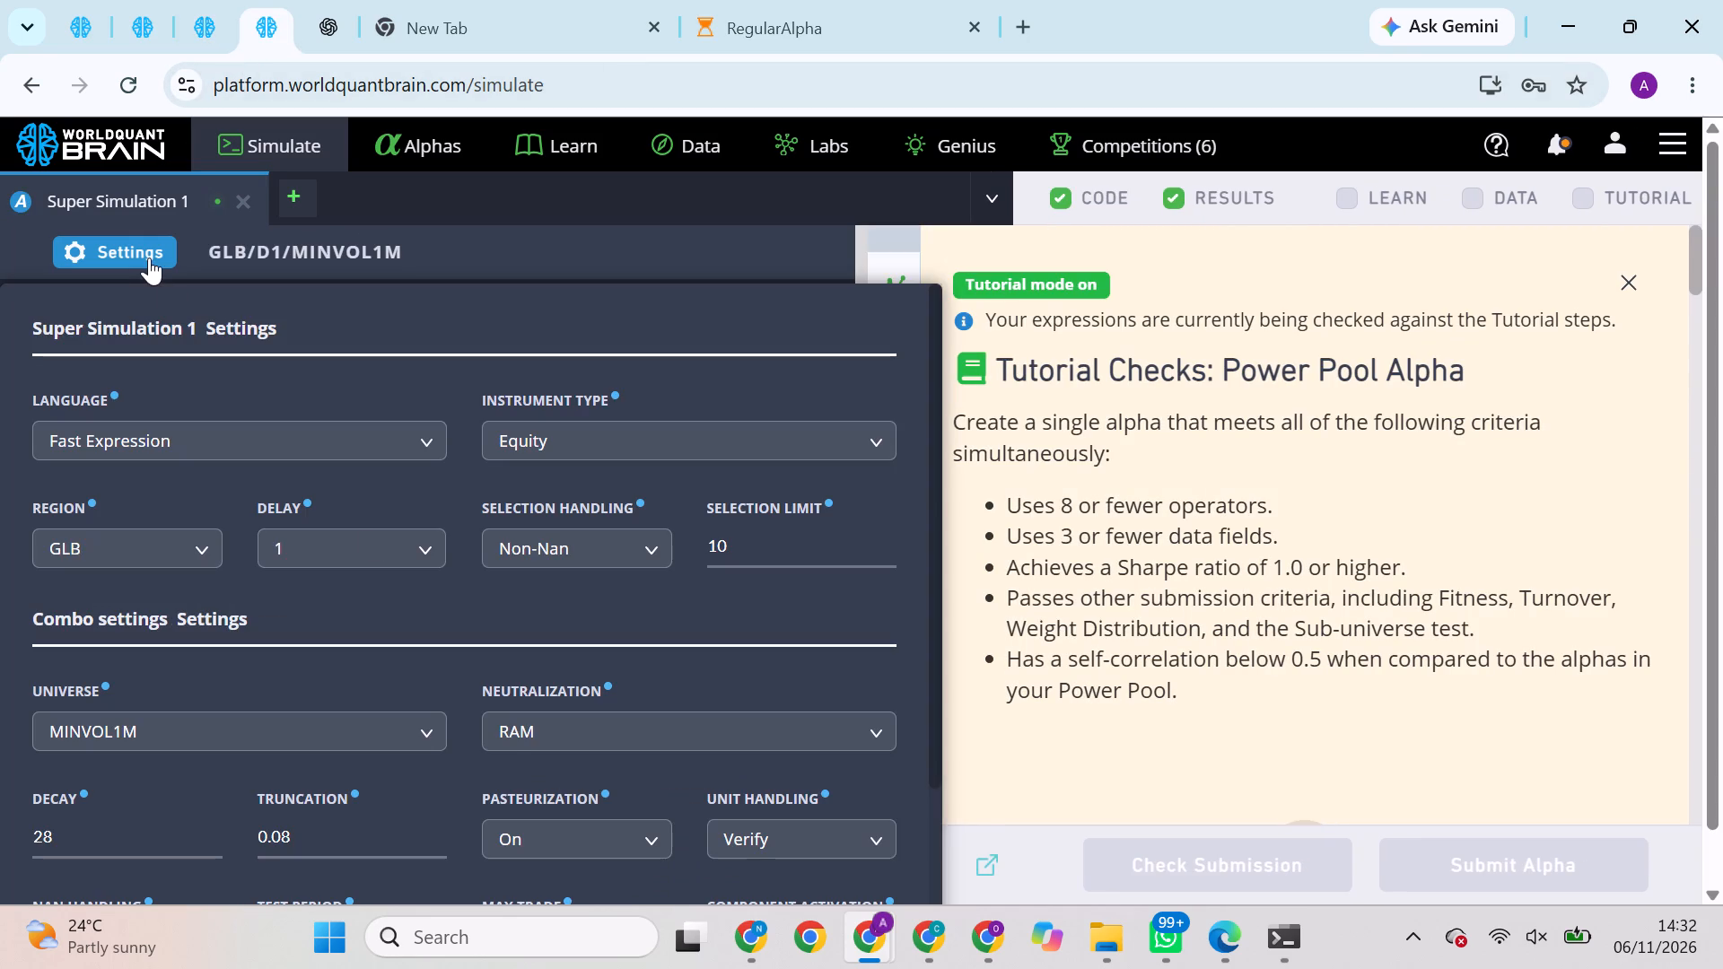
scroll(503, 733, down, 1)
click(567, 546)
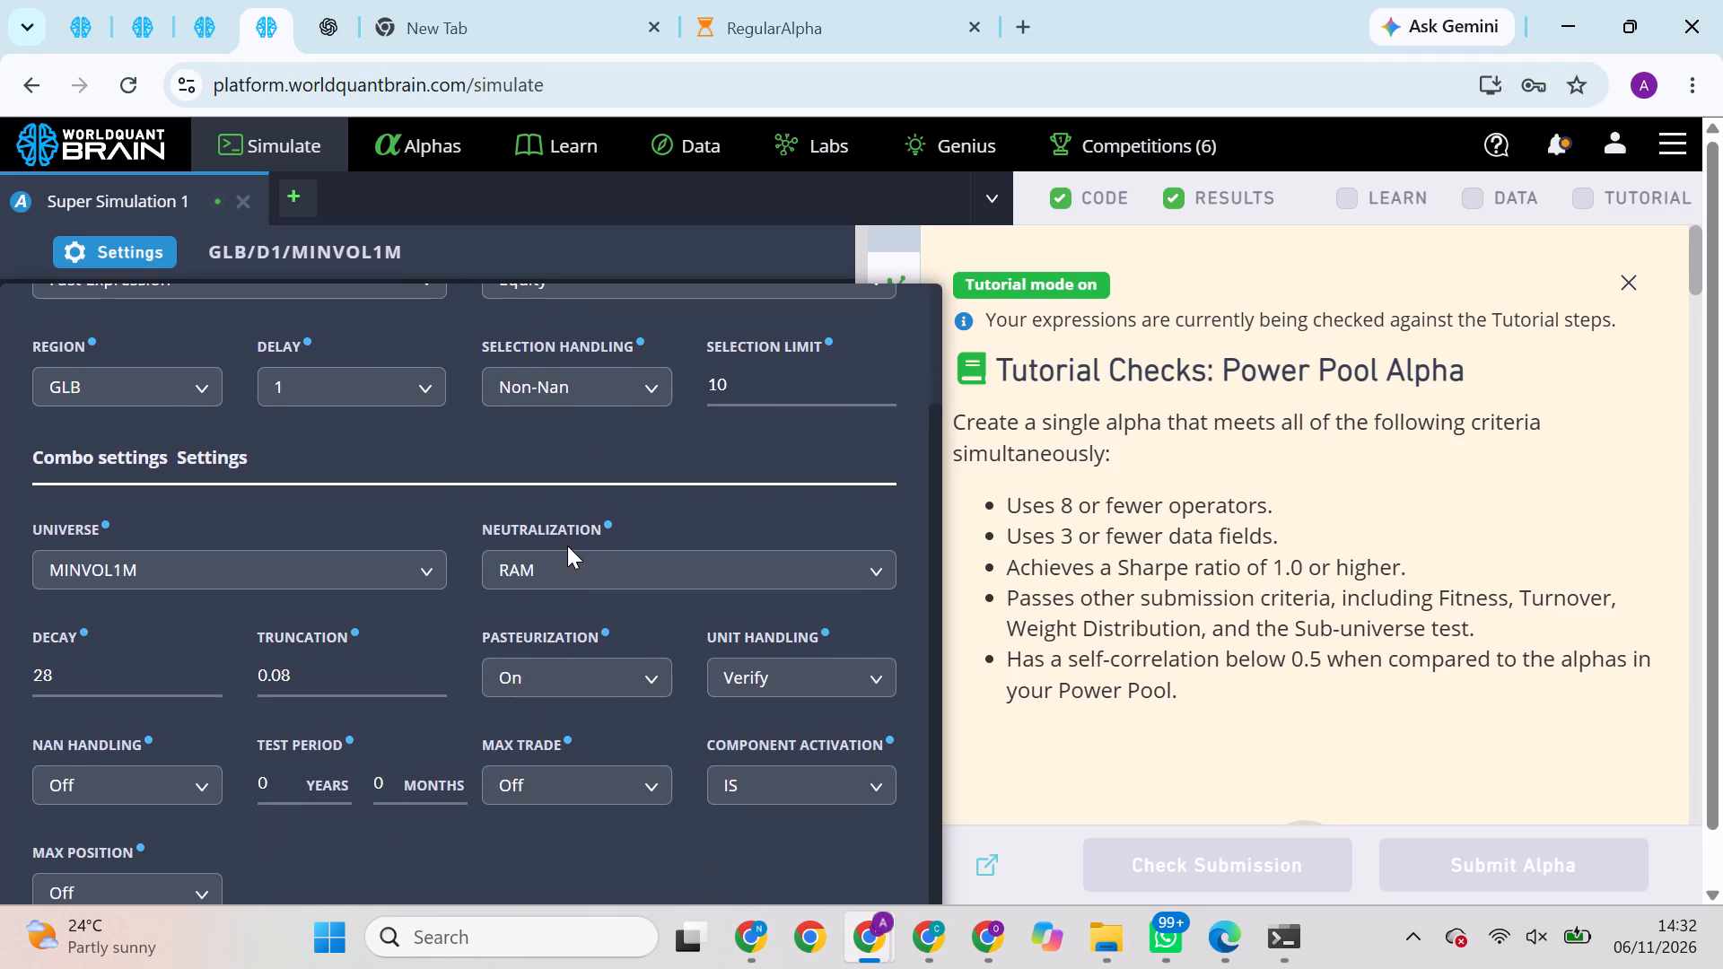
click(567, 562)
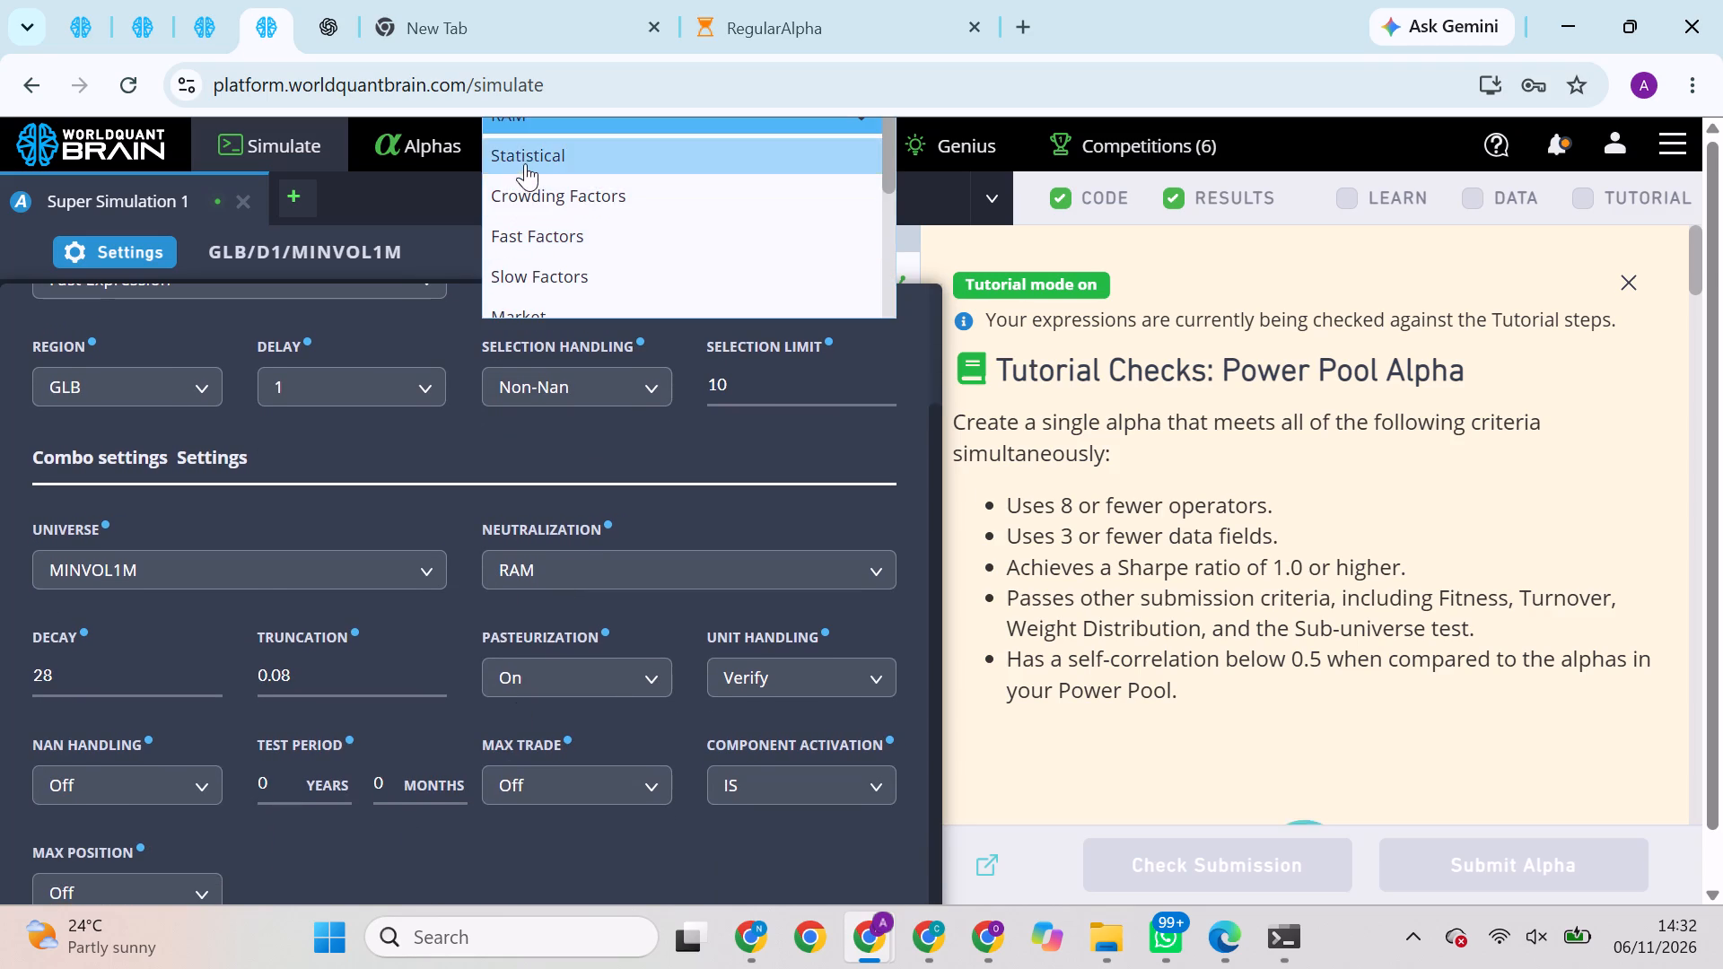
click(536, 240)
scroll(540, 414, down, 5)
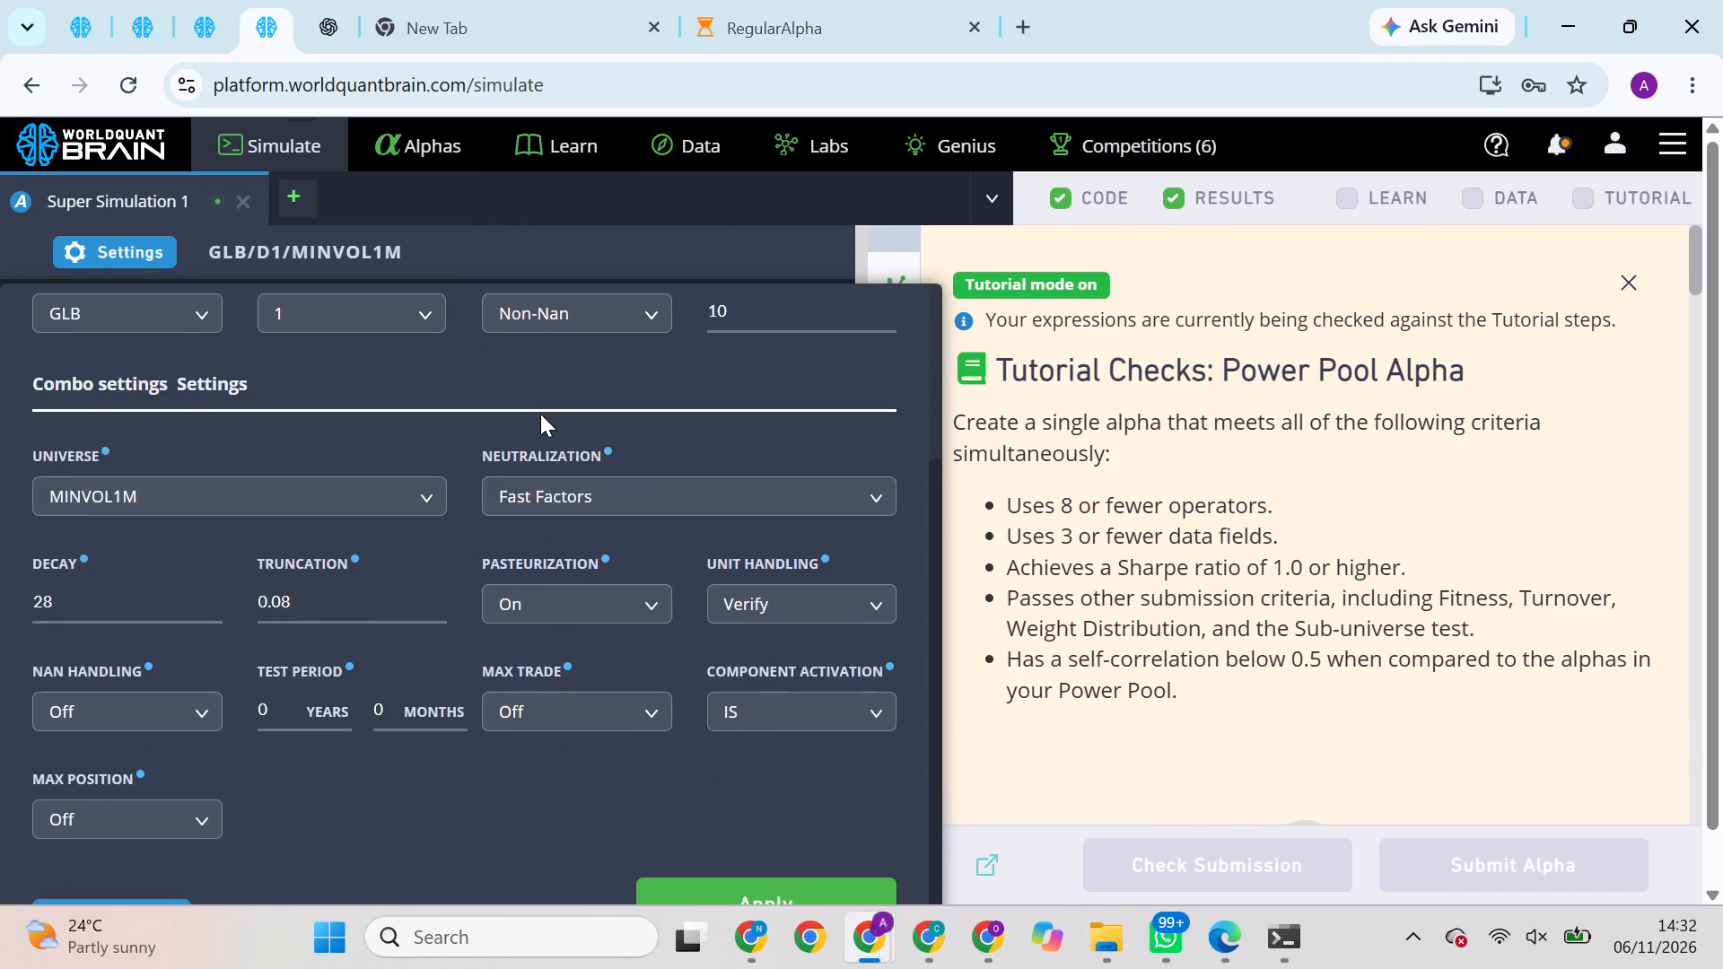
scroll(540, 414, down, 1)
click(760, 849)
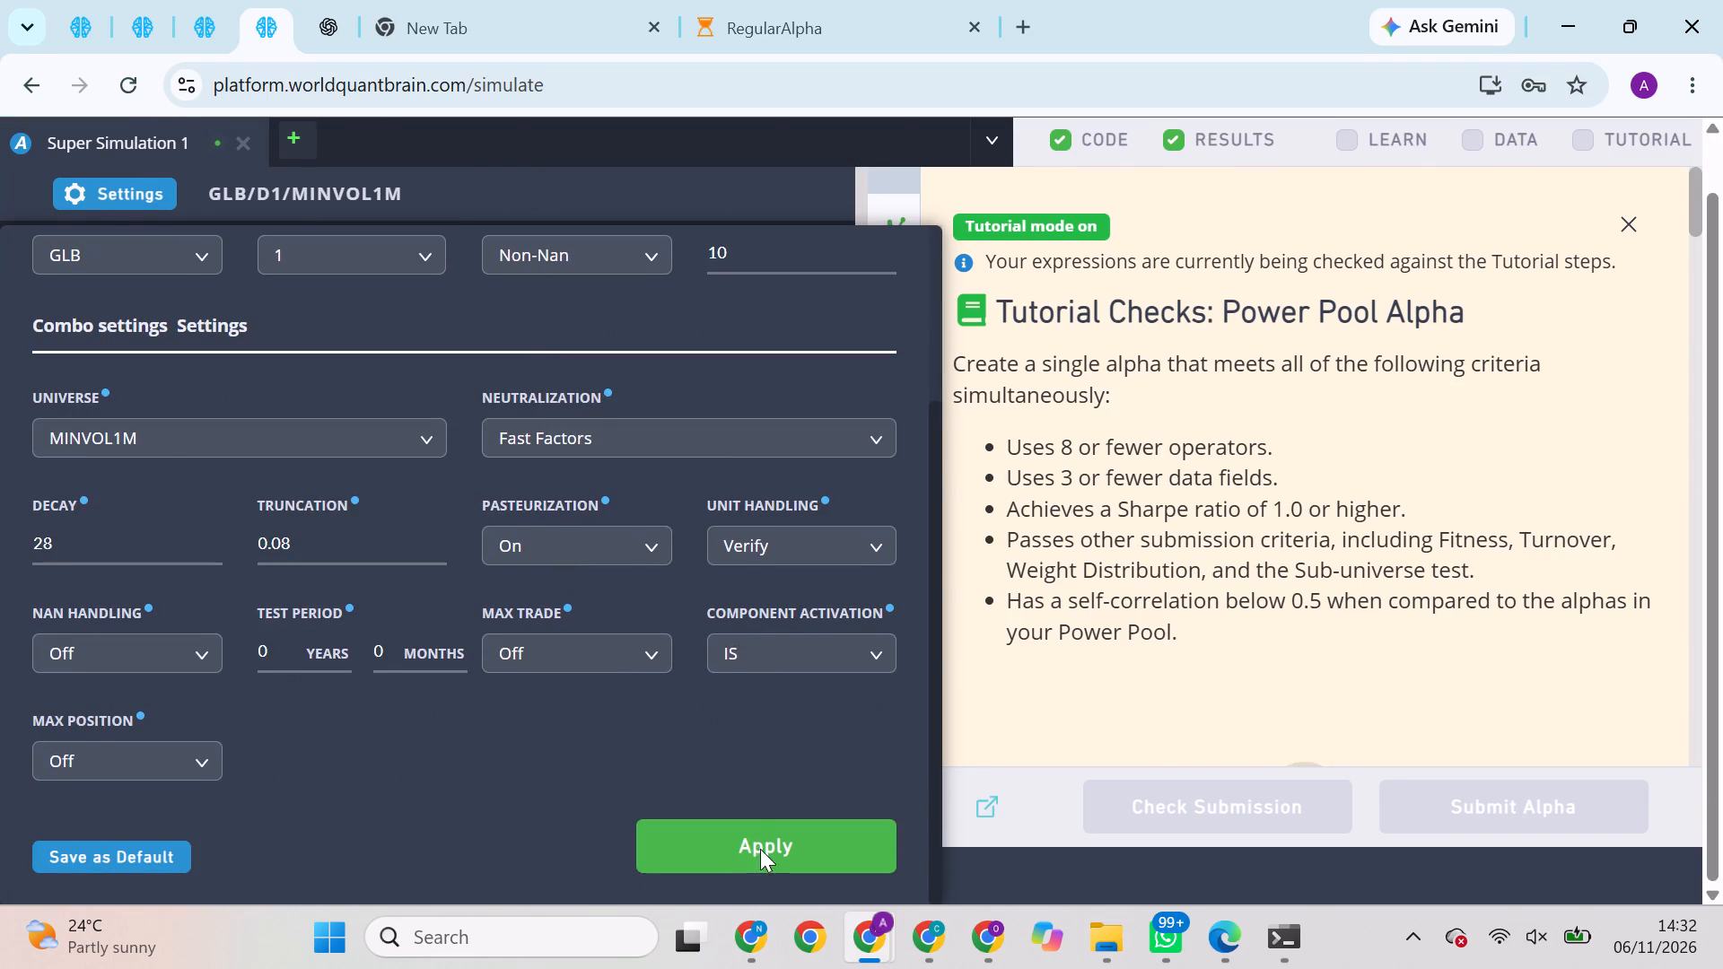
Run the selection and full simulation of the GLB MINVOL1M super alpha with the new neutralization.
click(787, 465)
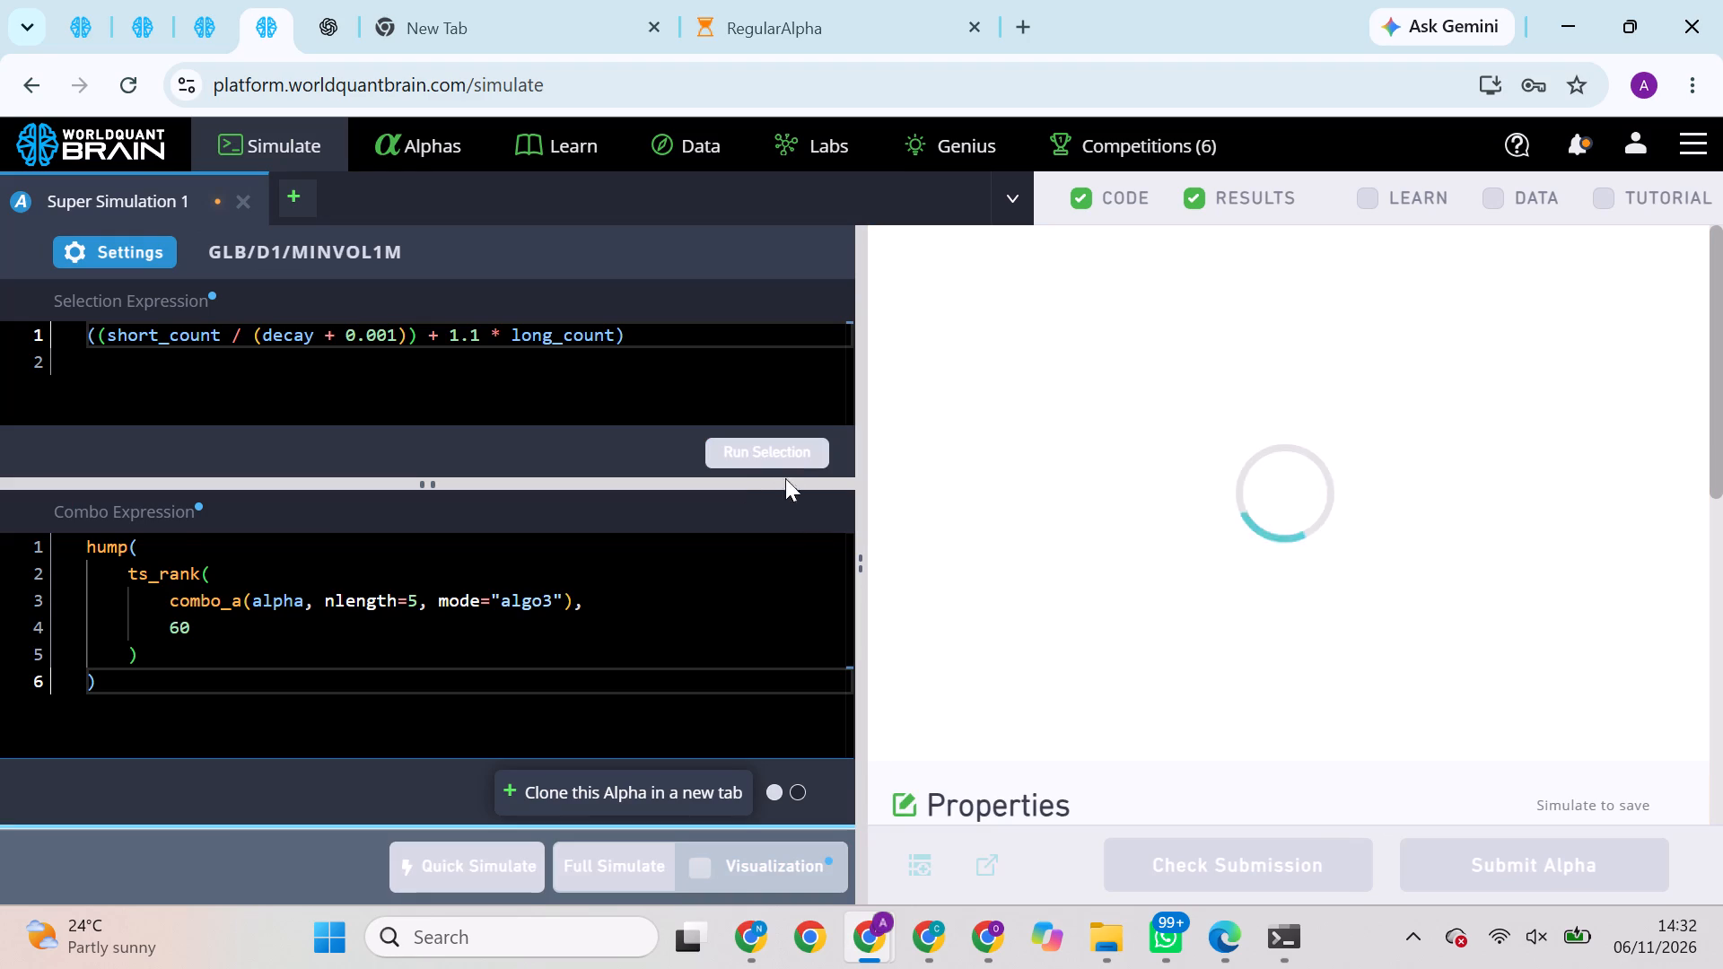
click(640, 864)
Switch to the other browser profile, review the USA TOP2000 super alpha's IS summary and run its prod correlation check.
click(199, 0)
click(169, 2)
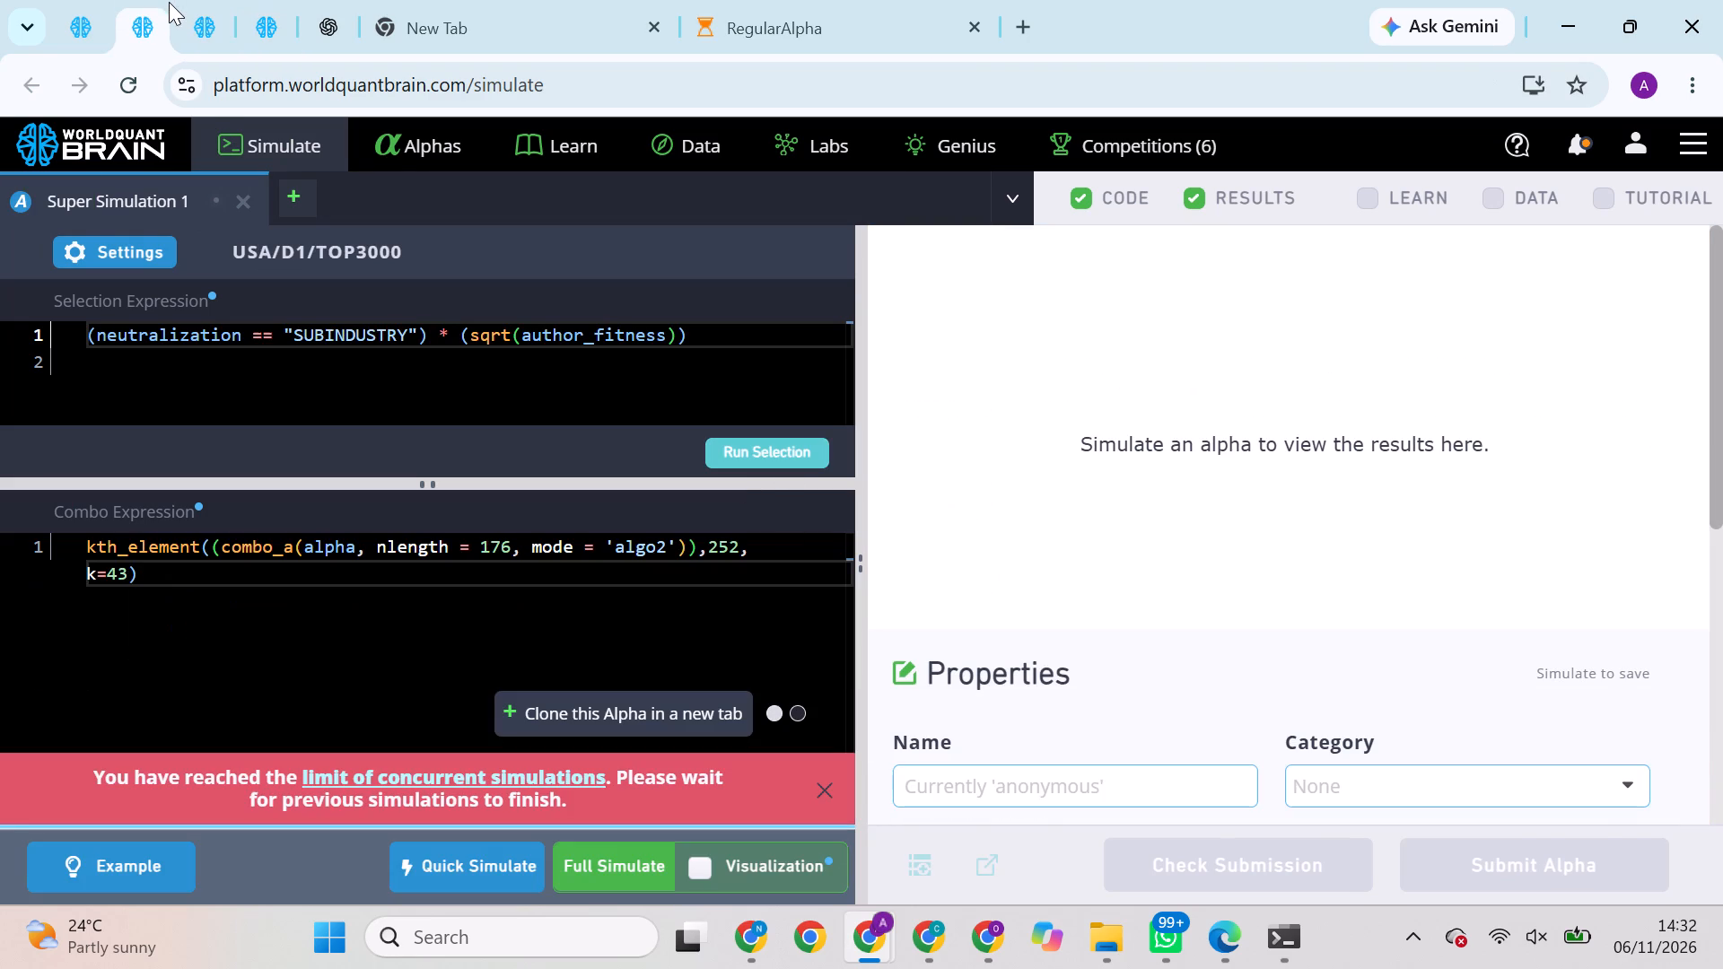
click(764, 924)
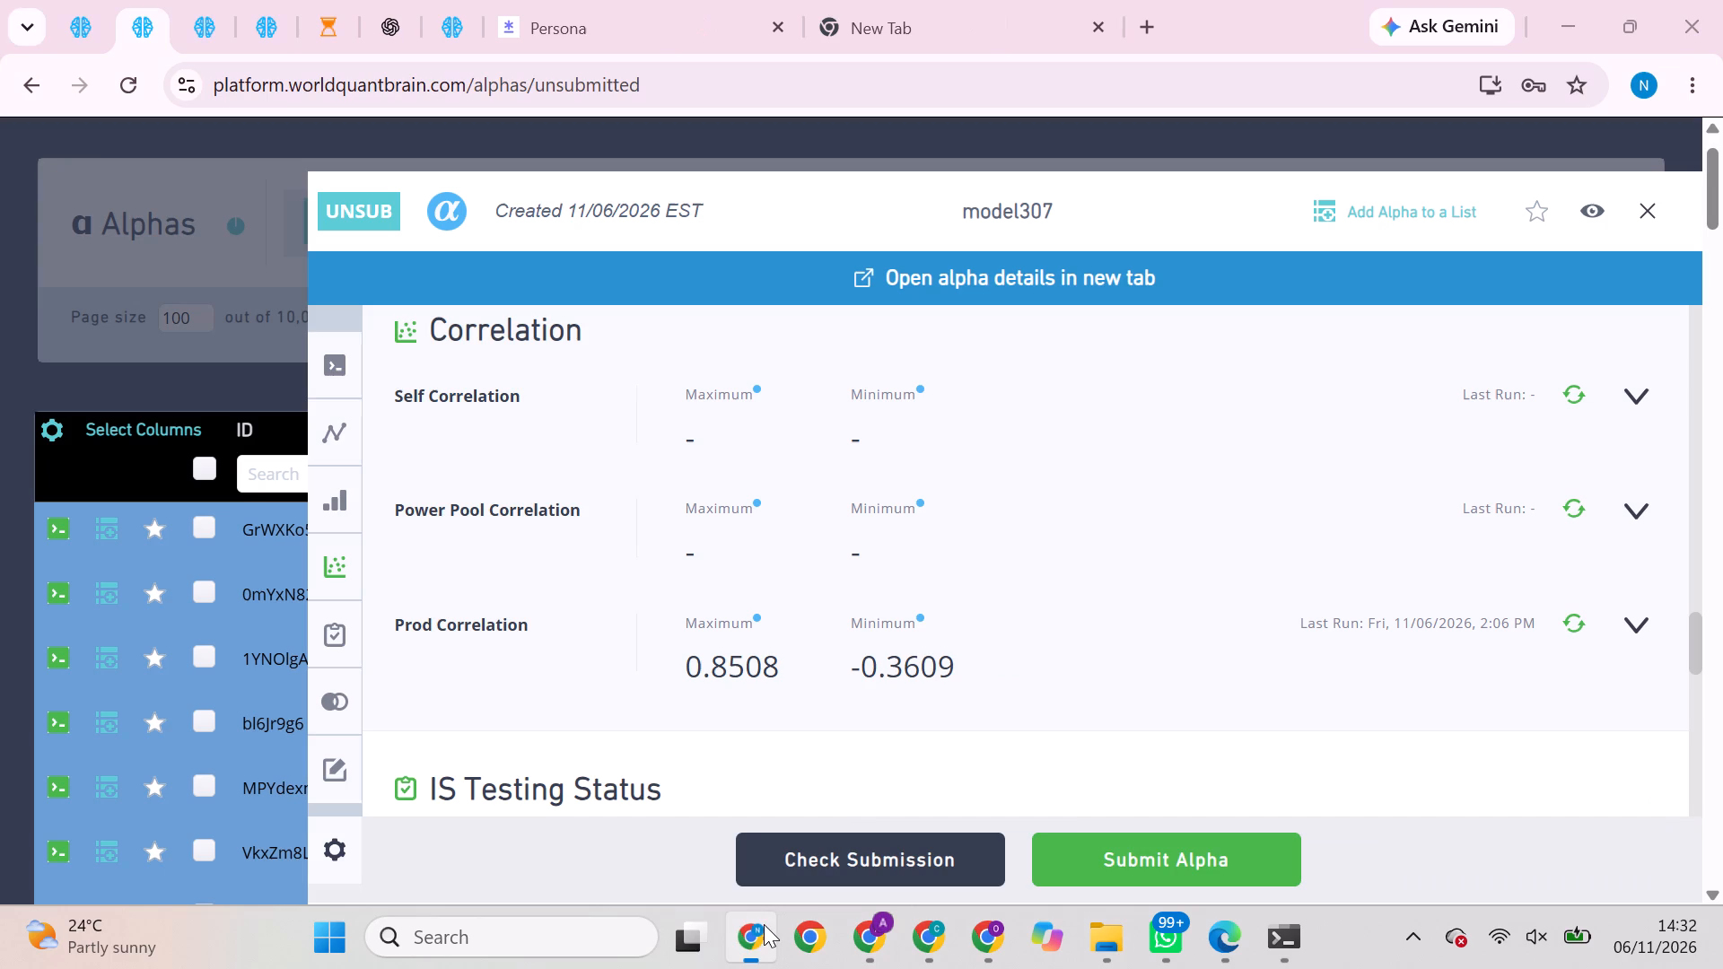
click(83, 42)
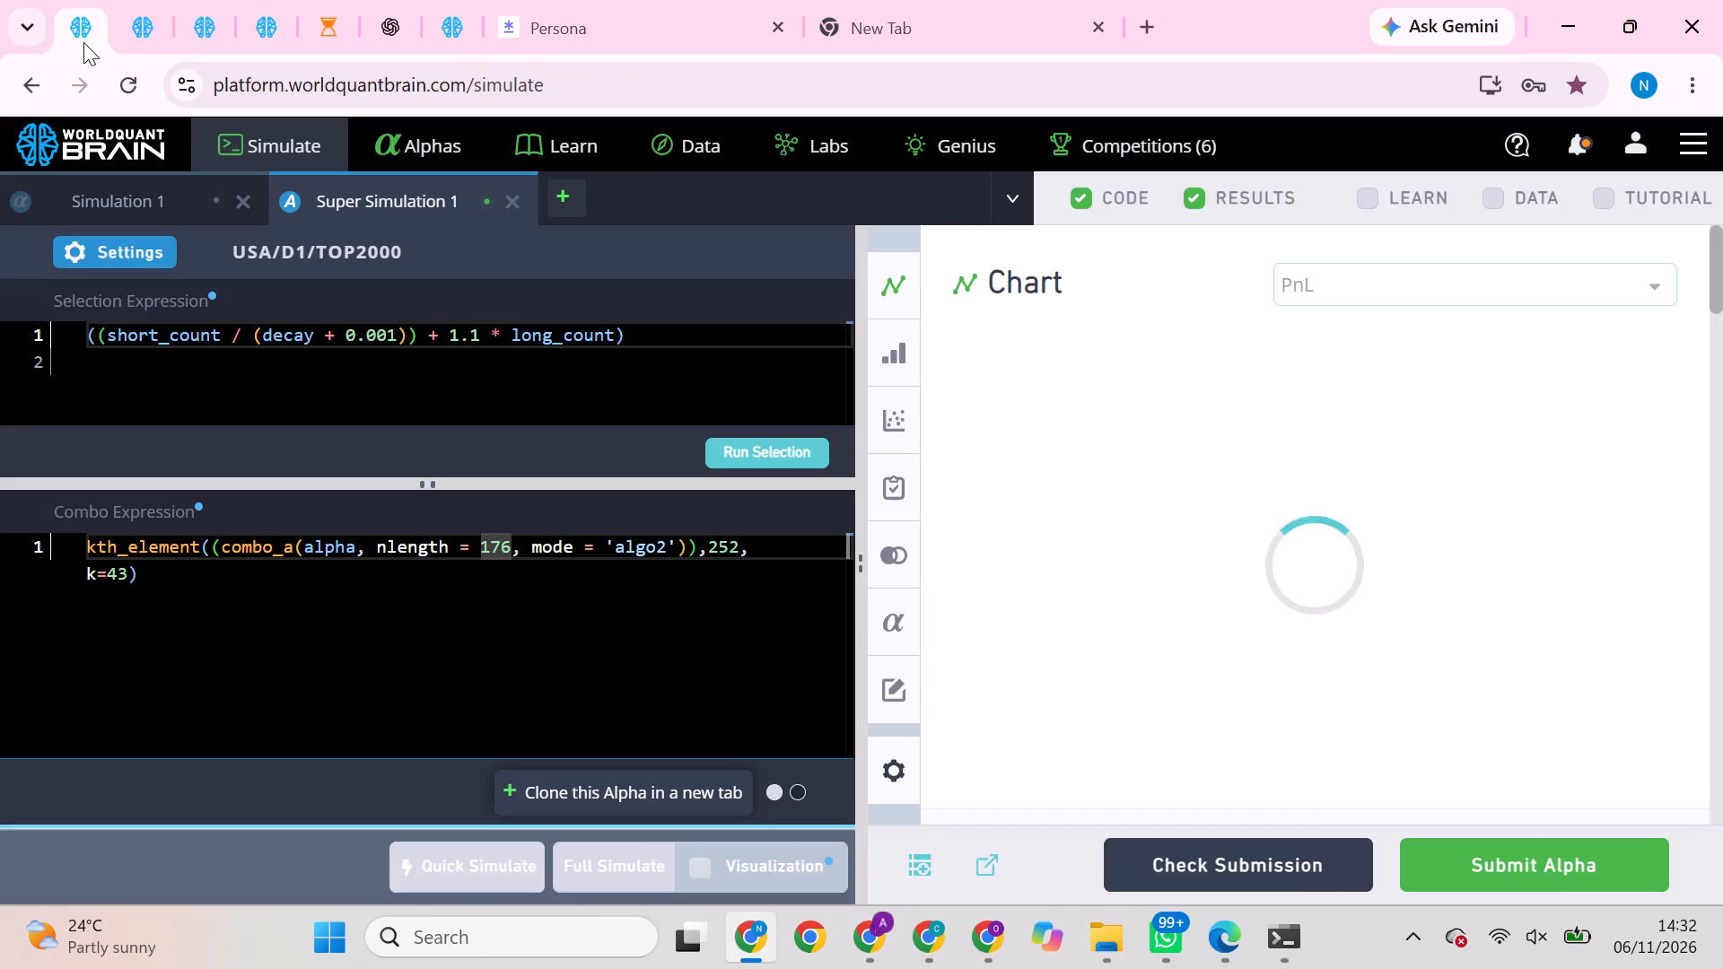
scroll(1467, 741, down, 2)
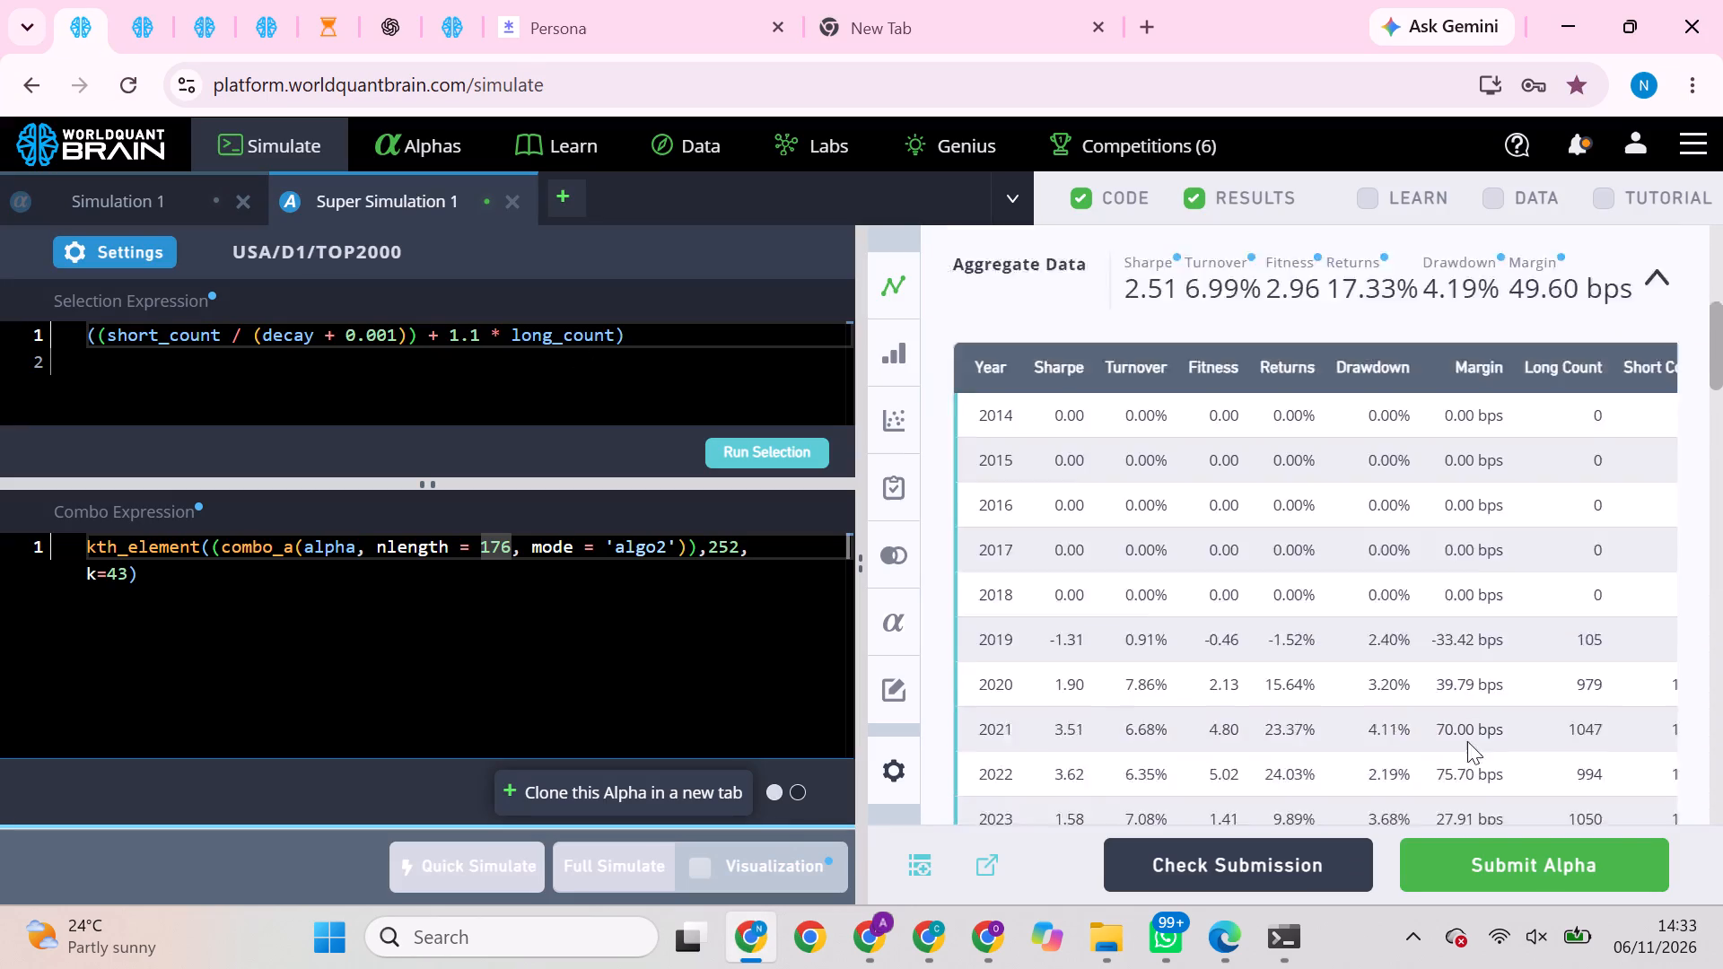
scroll(1467, 741, down, 4)
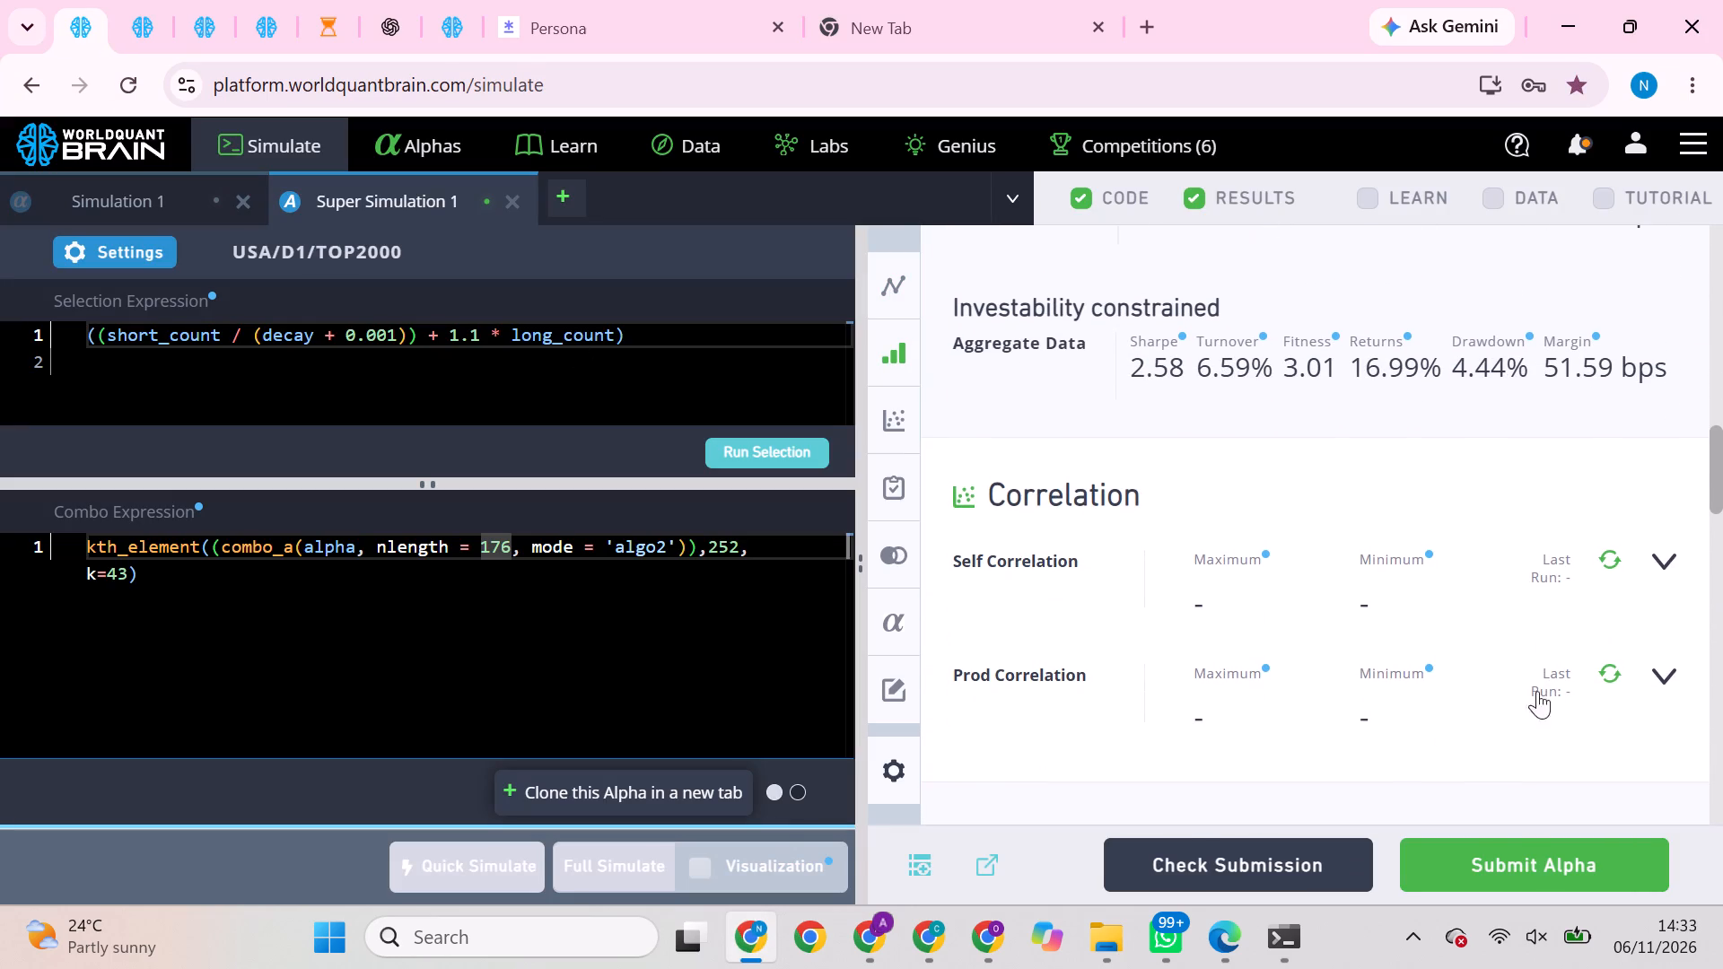
click(1625, 668)
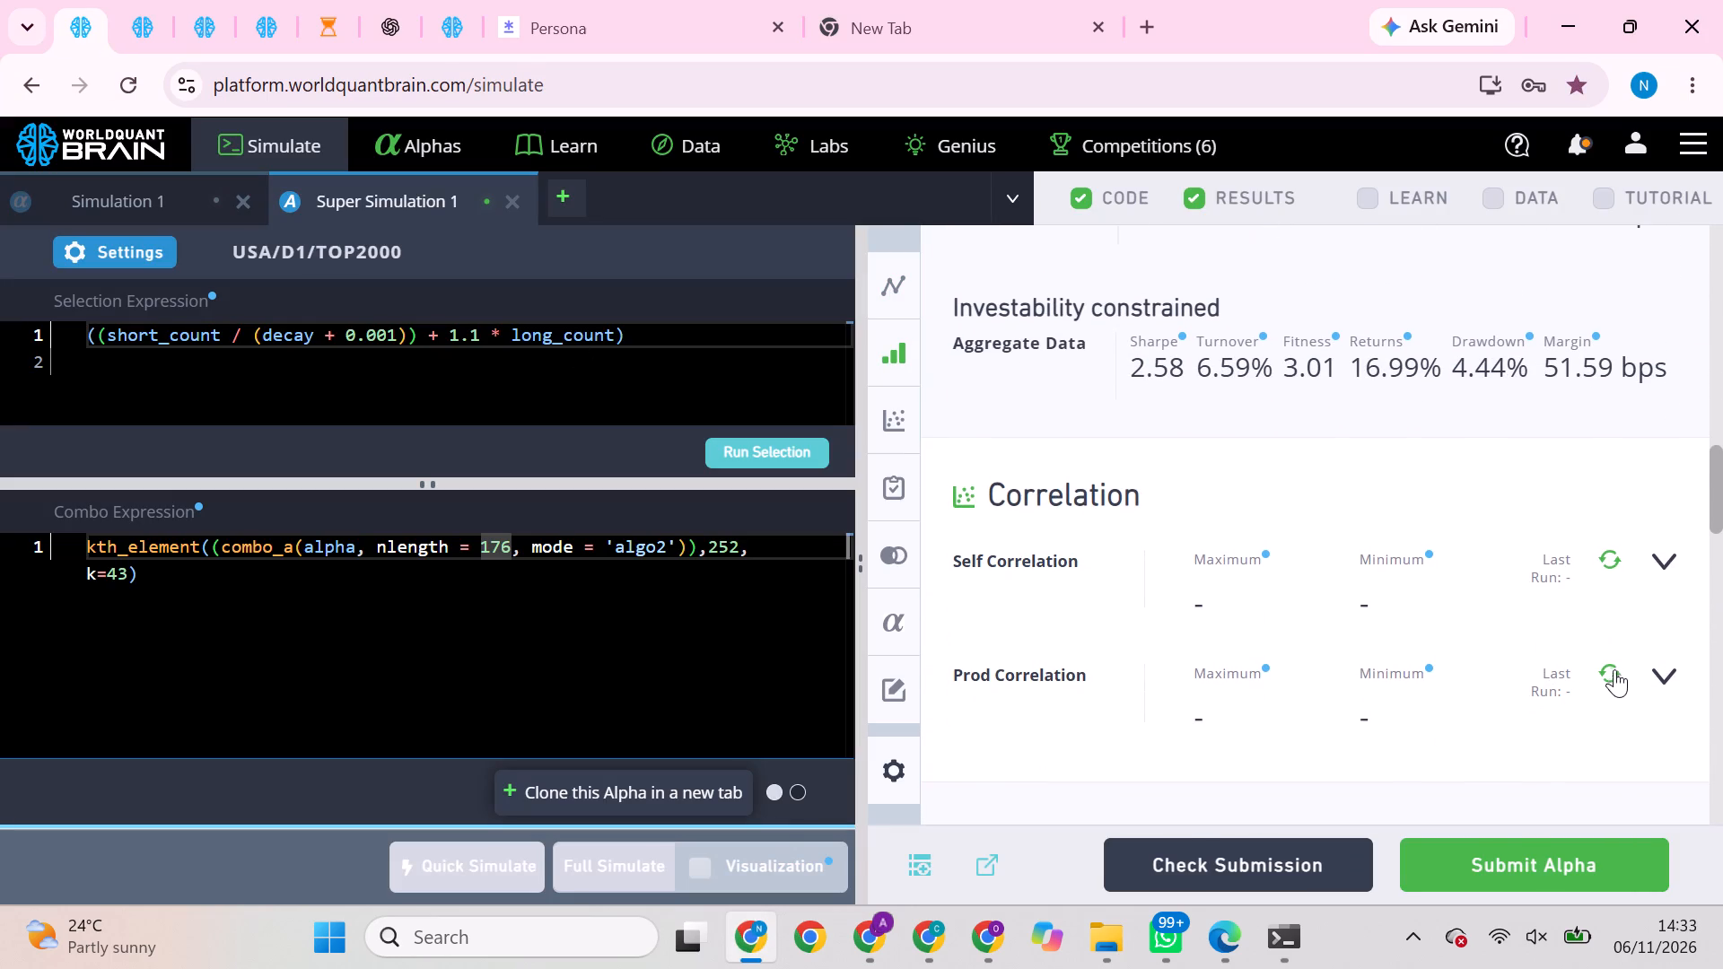
click(1608, 672)
Set nlength to 331 in the USA TOP2000 combo expression and rerun its selection and full simulation.
double_click(492, 545)
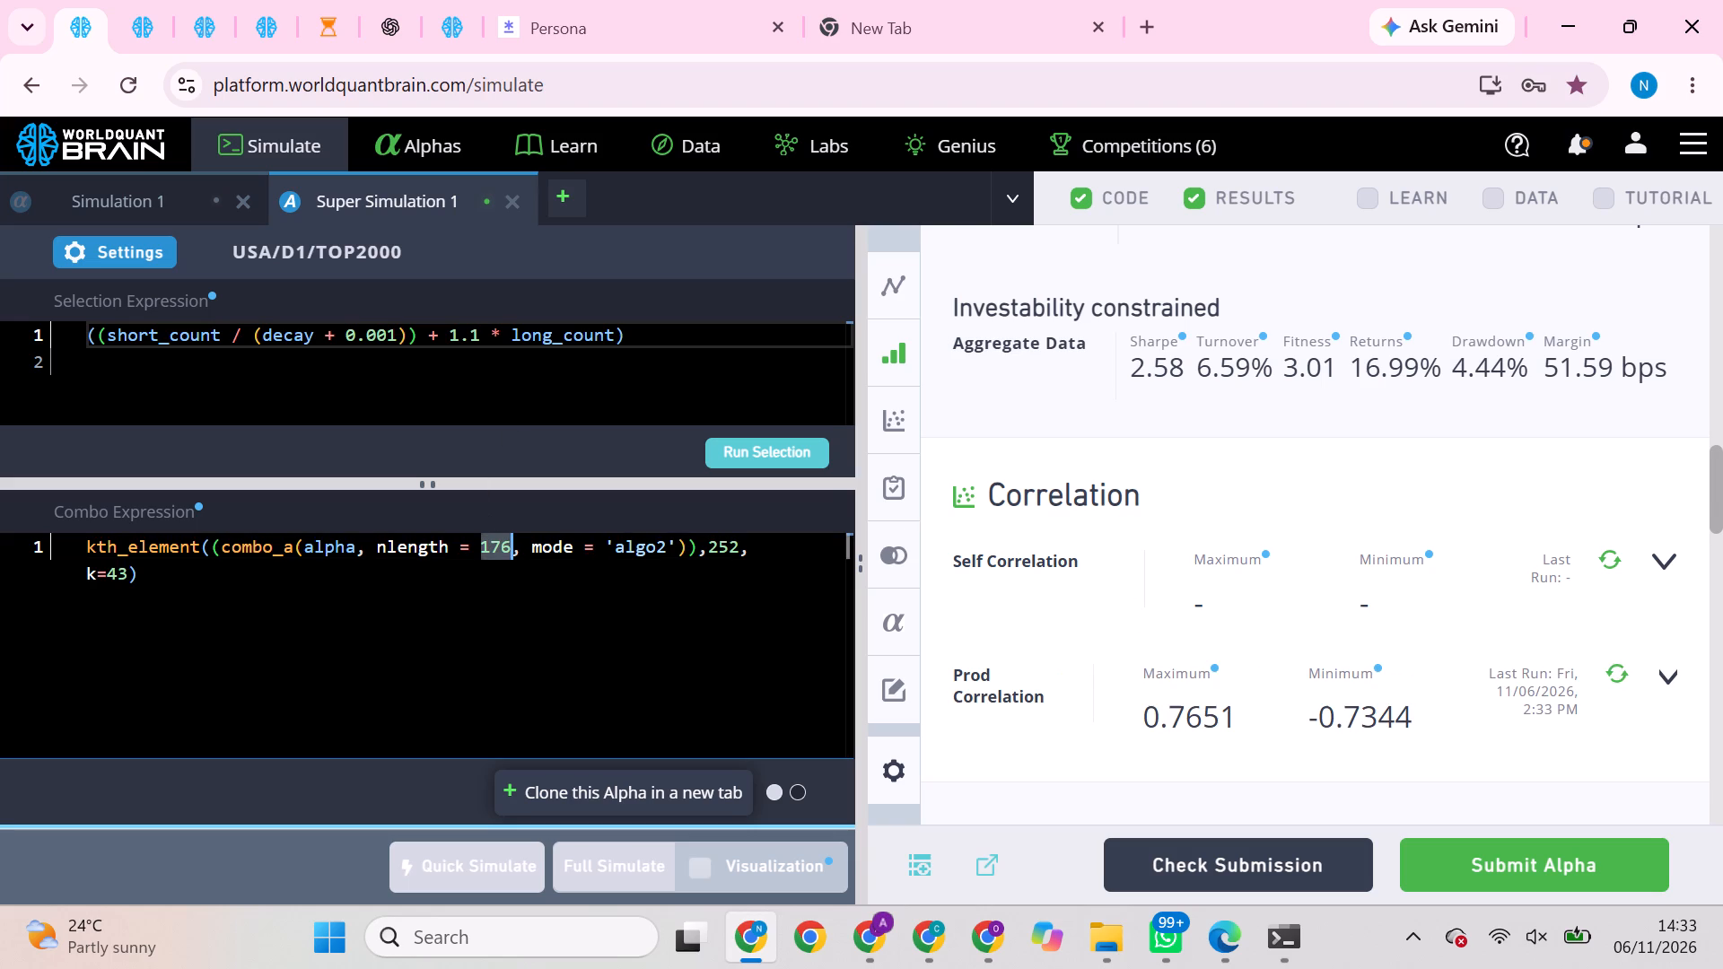
text(331)
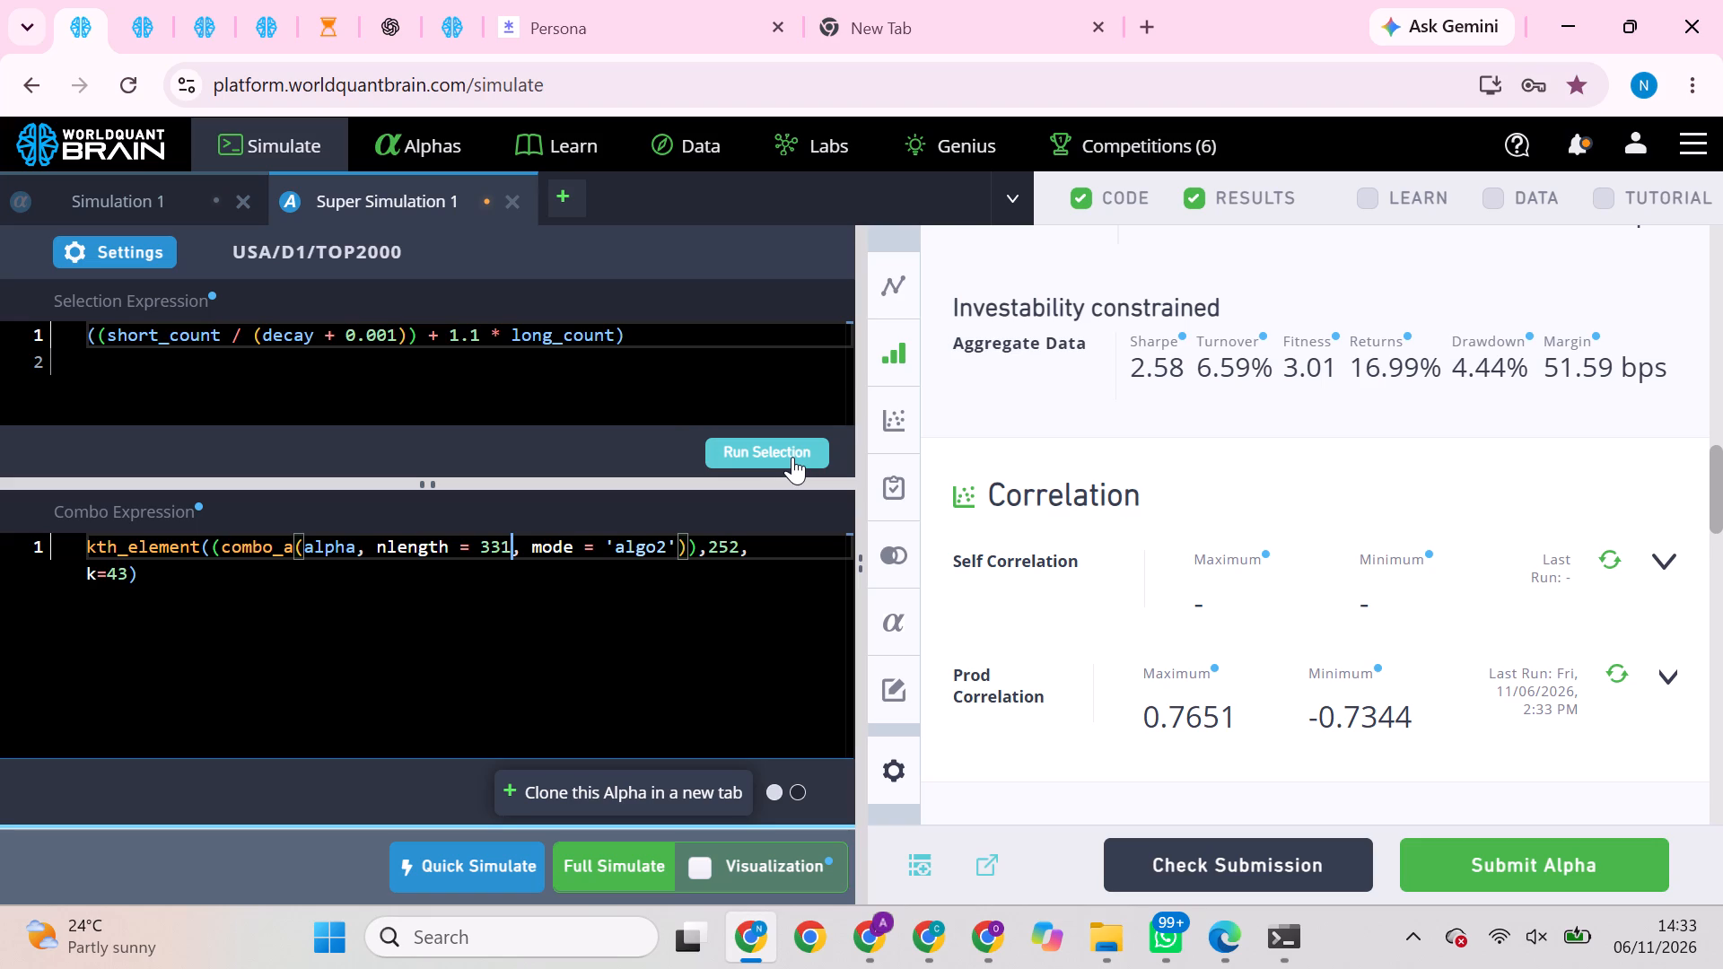
click(775, 462)
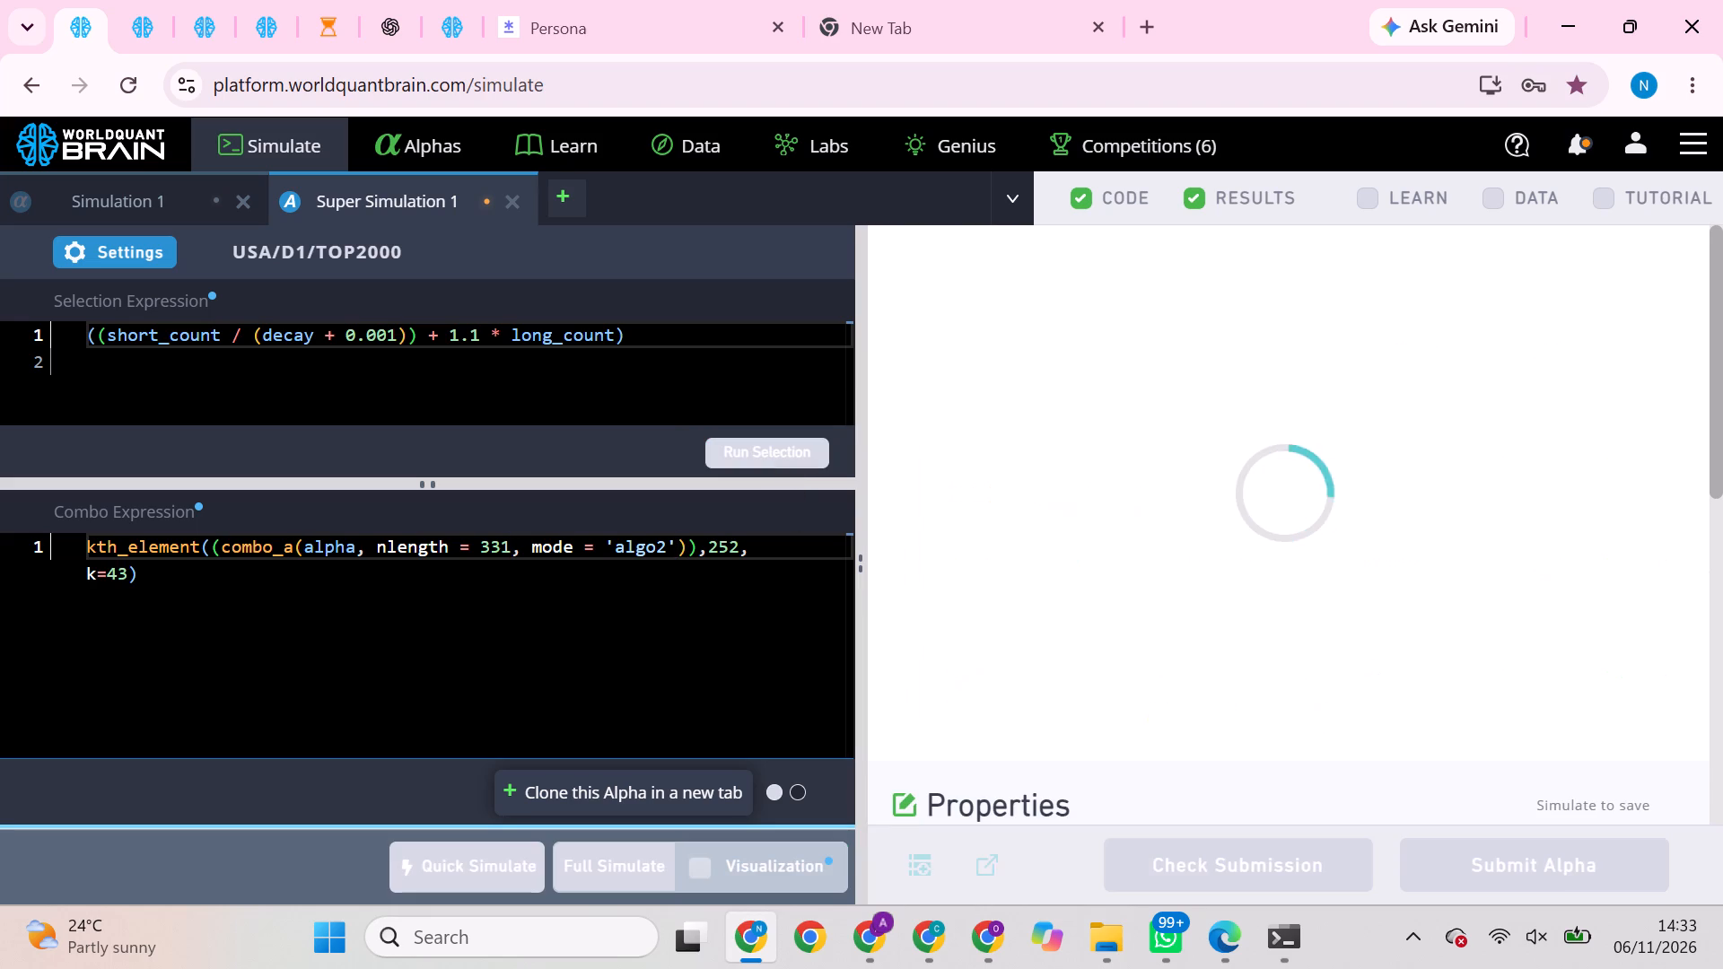
click(625, 859)
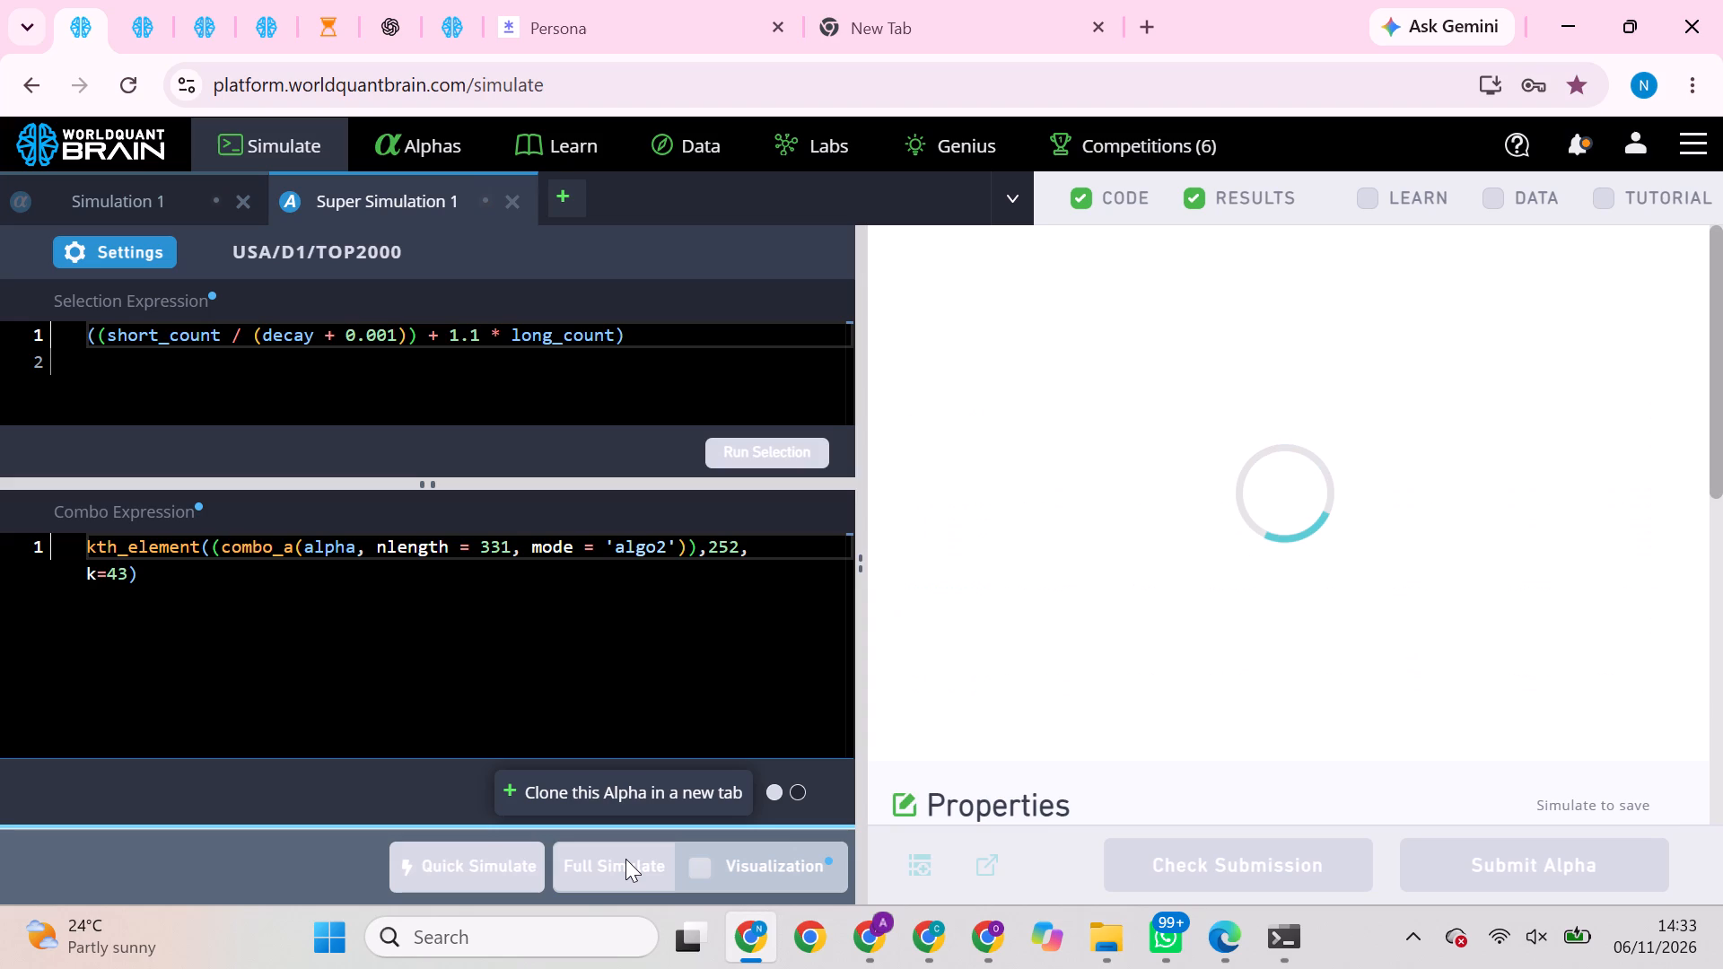
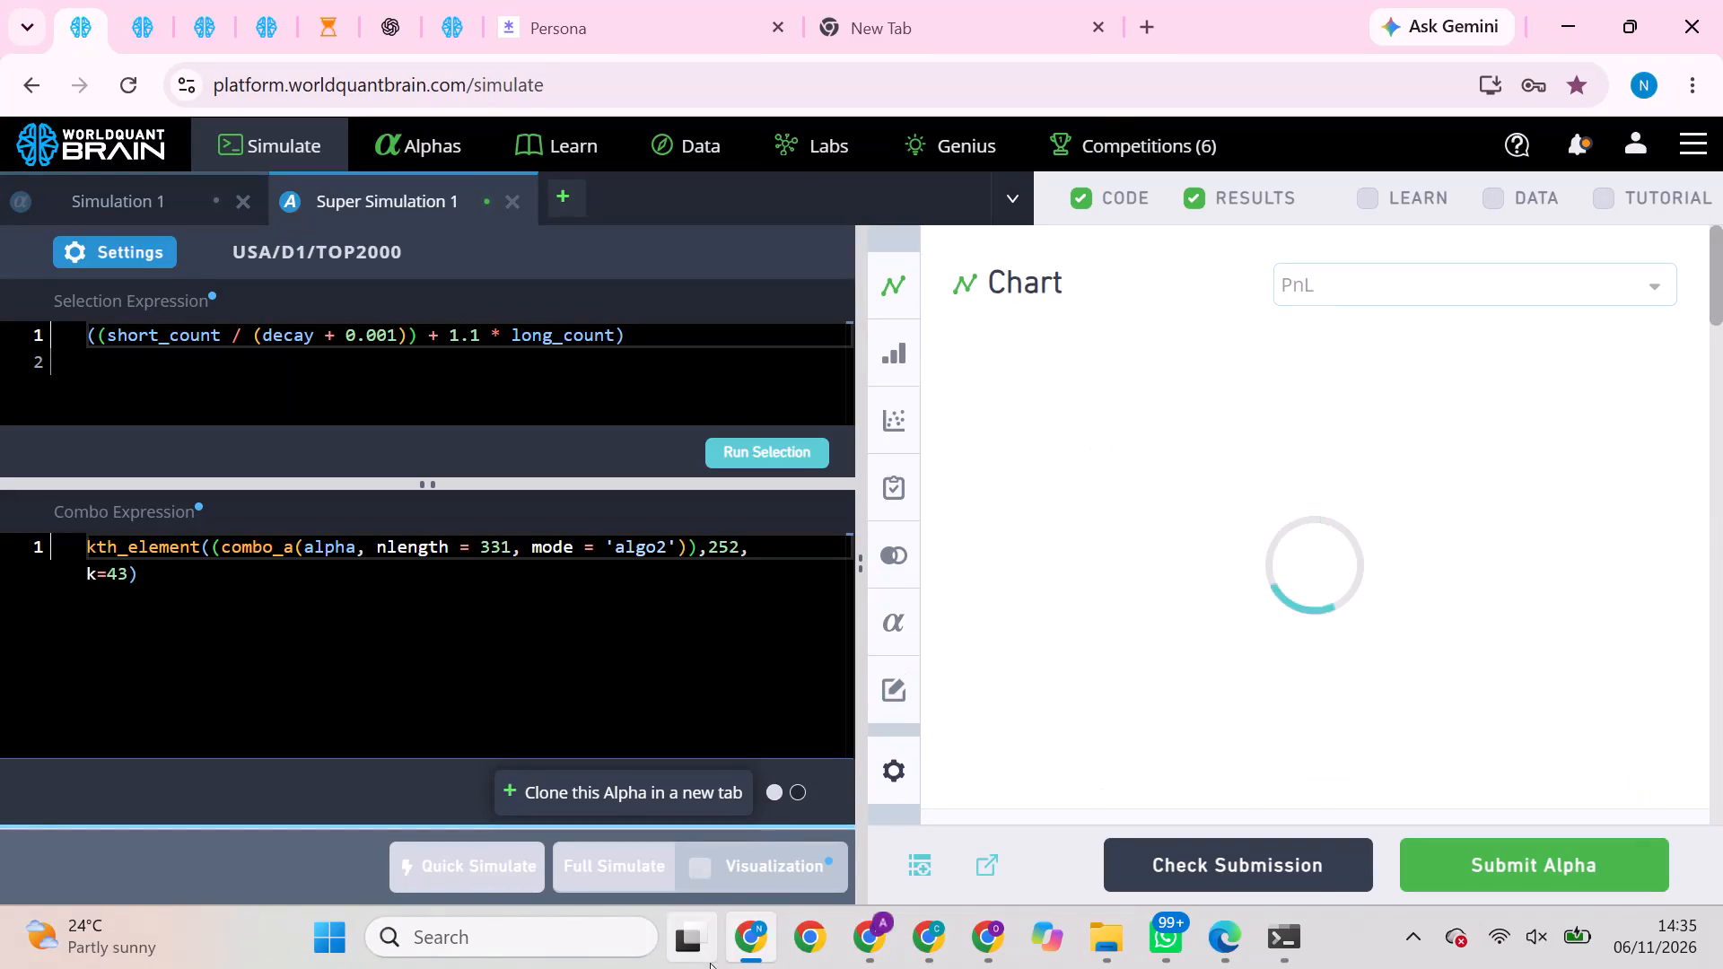
Run the performance comparison and the prod correlation check on the USA TOP2000 super alpha.
scroll(997, 660, down, 1)
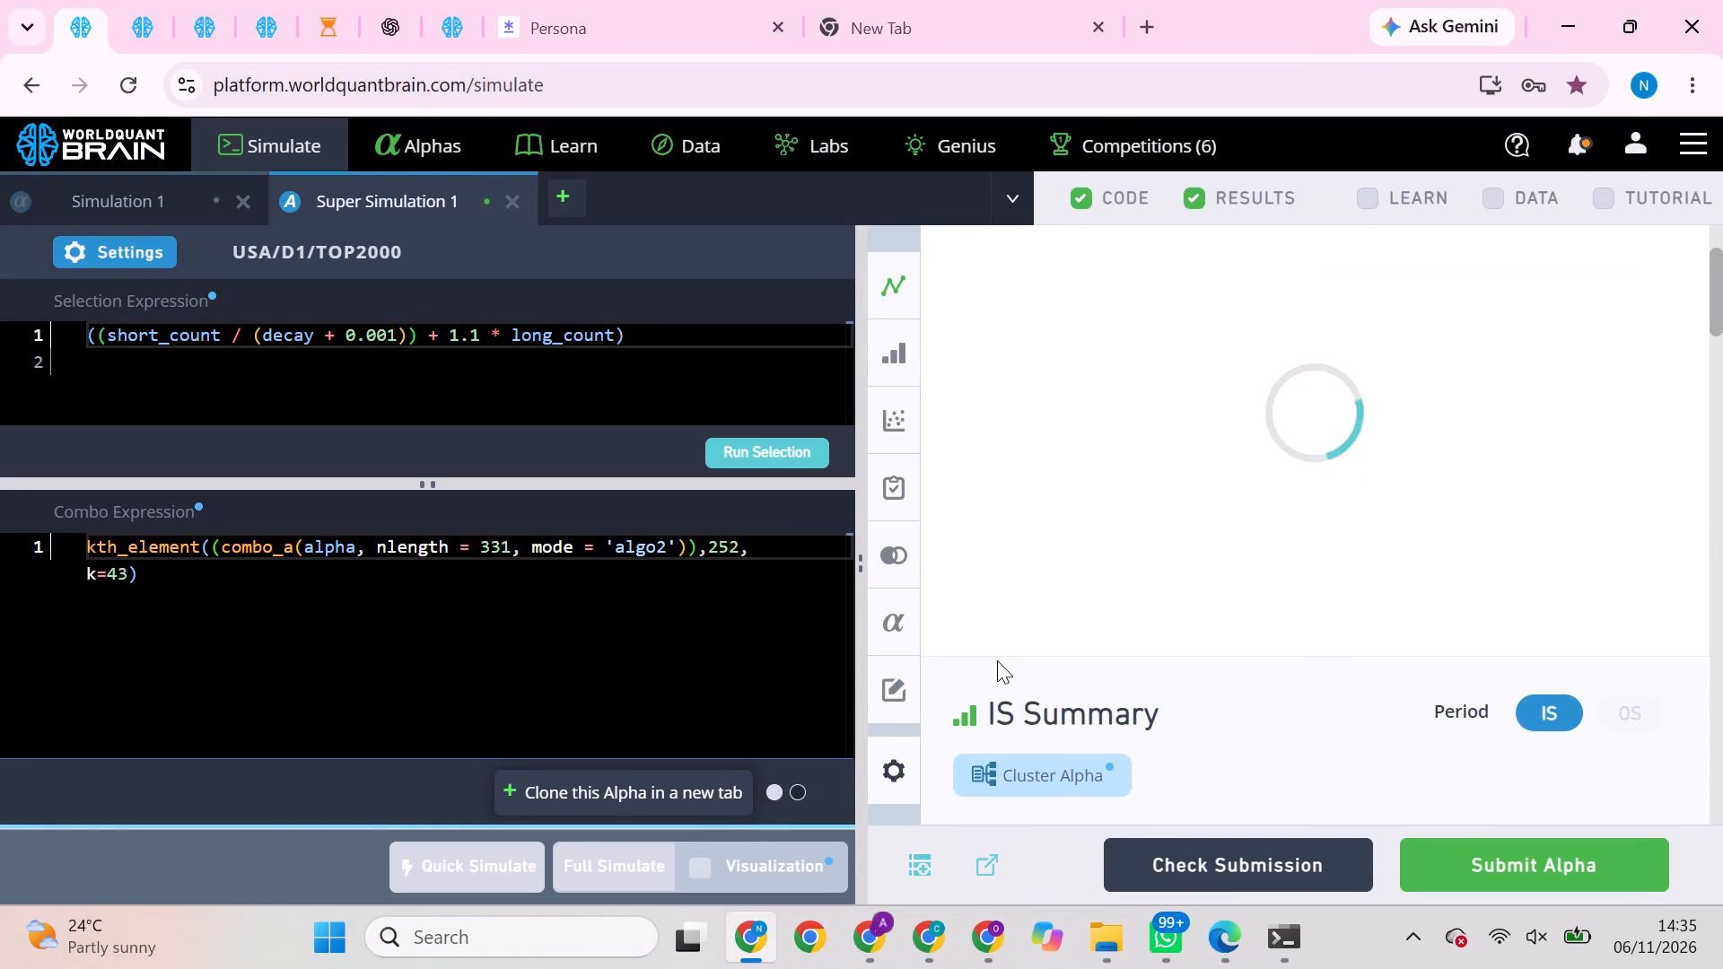
scroll(983, 548, down, 4)
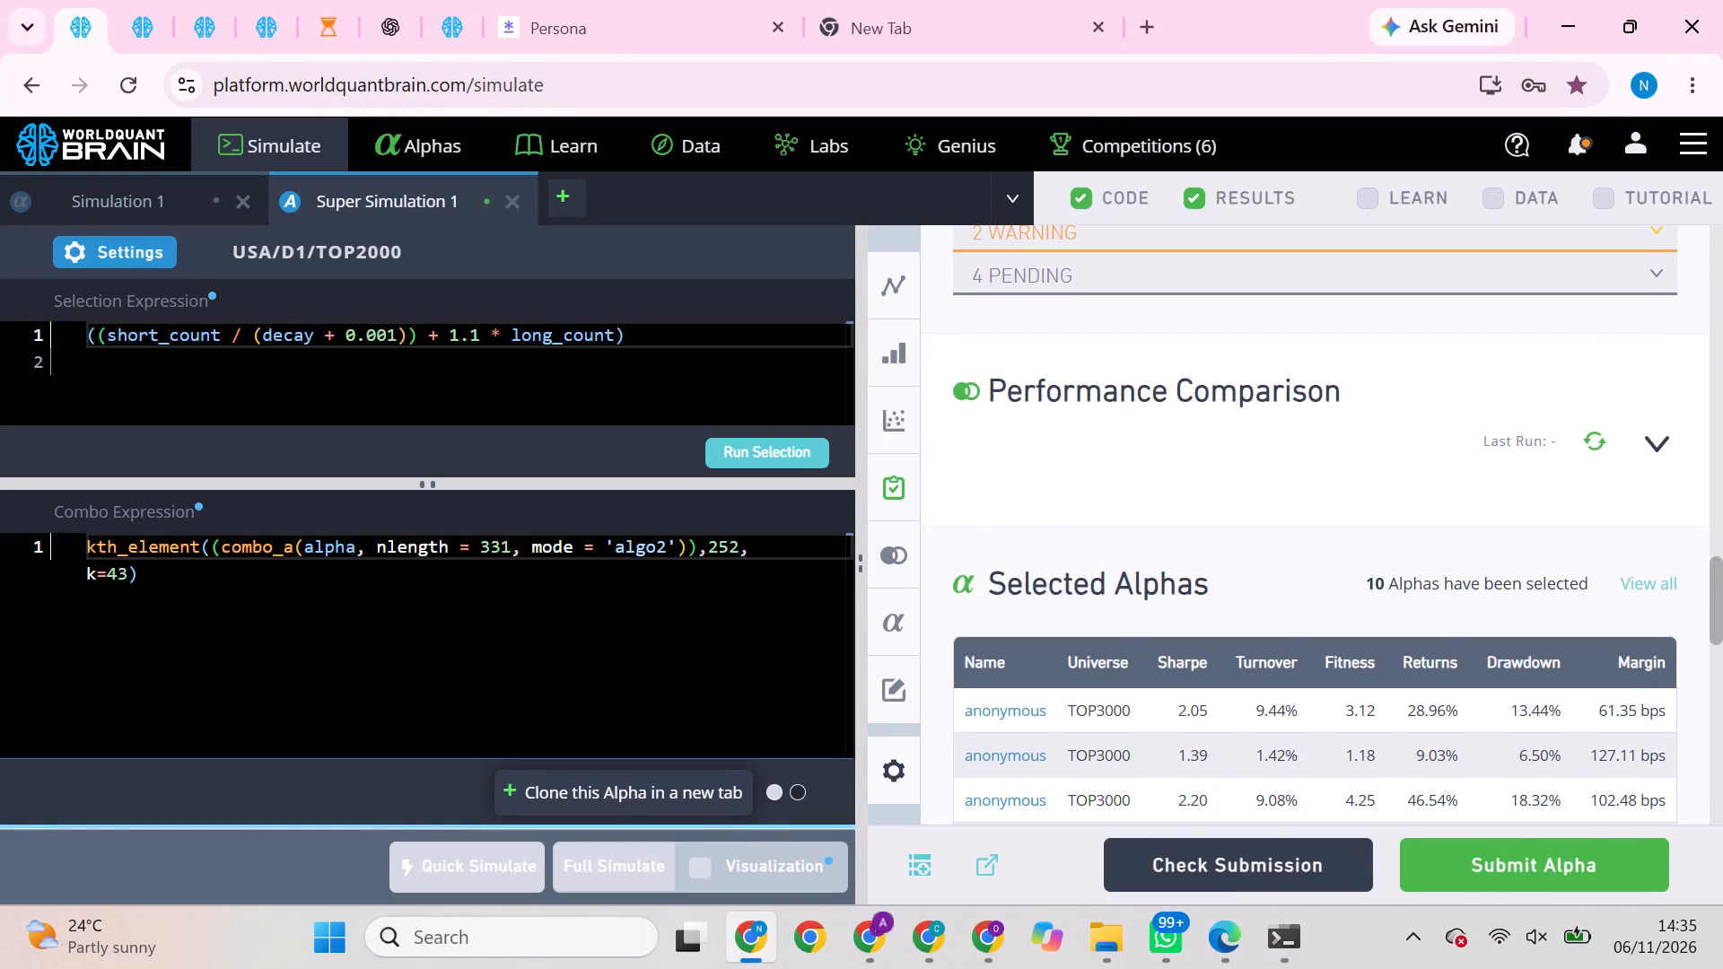
click(1602, 432)
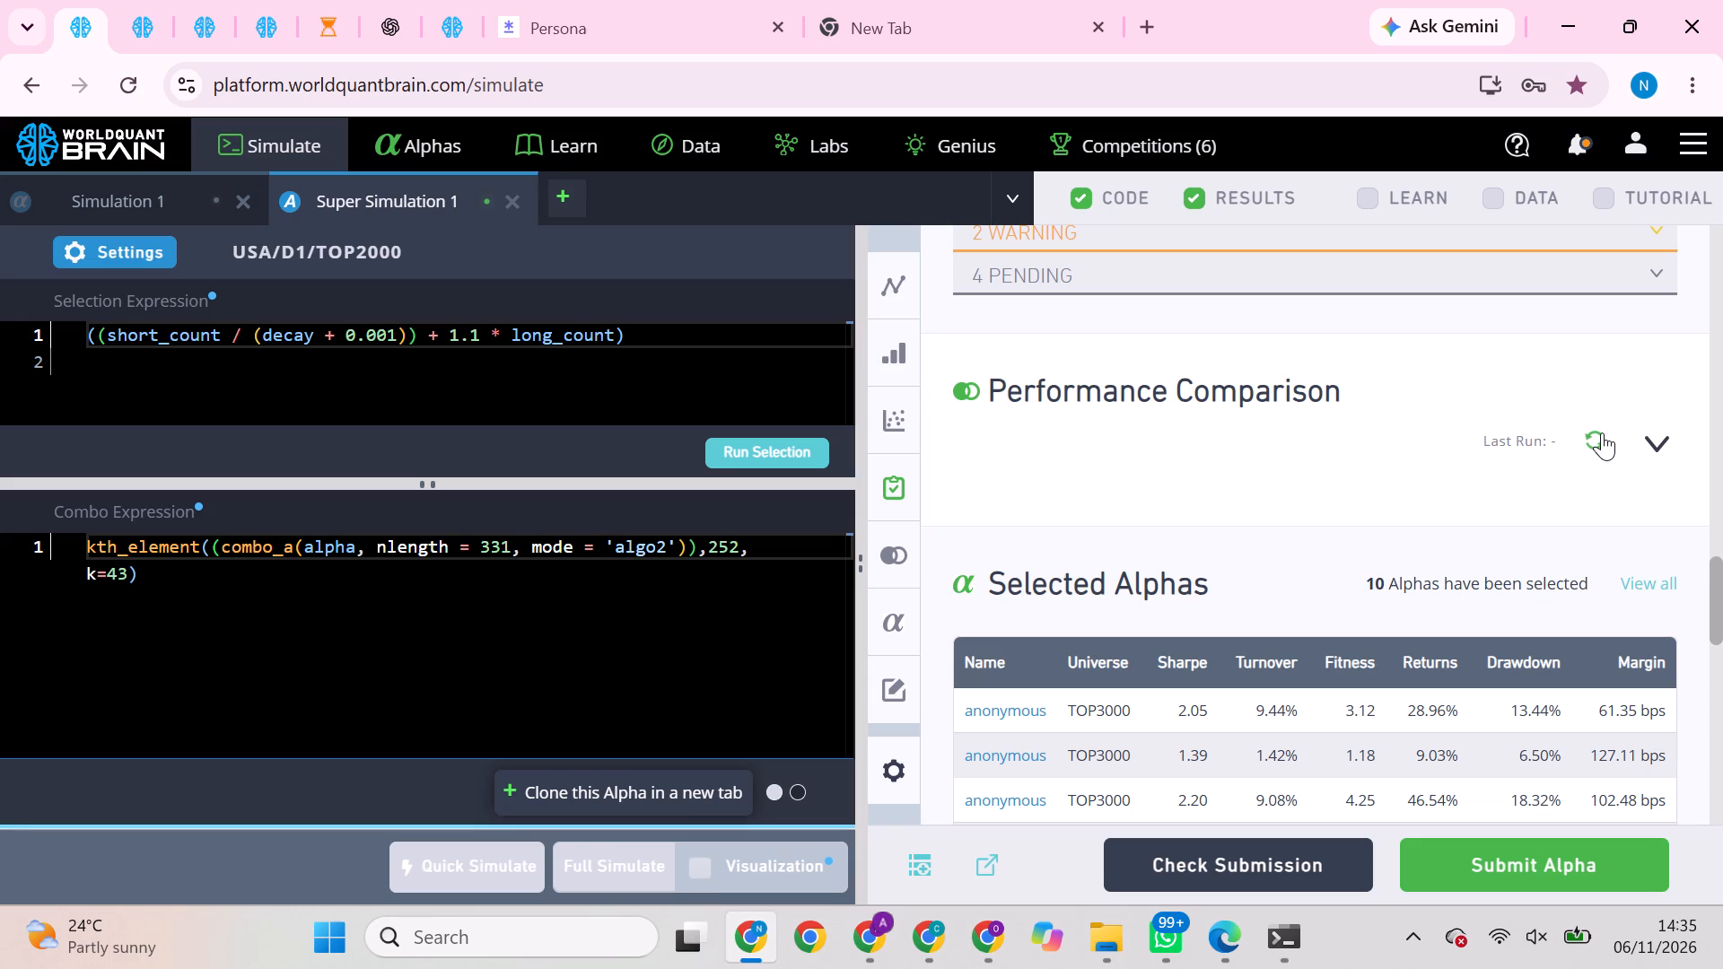
scroll(1602, 432, up, 3)
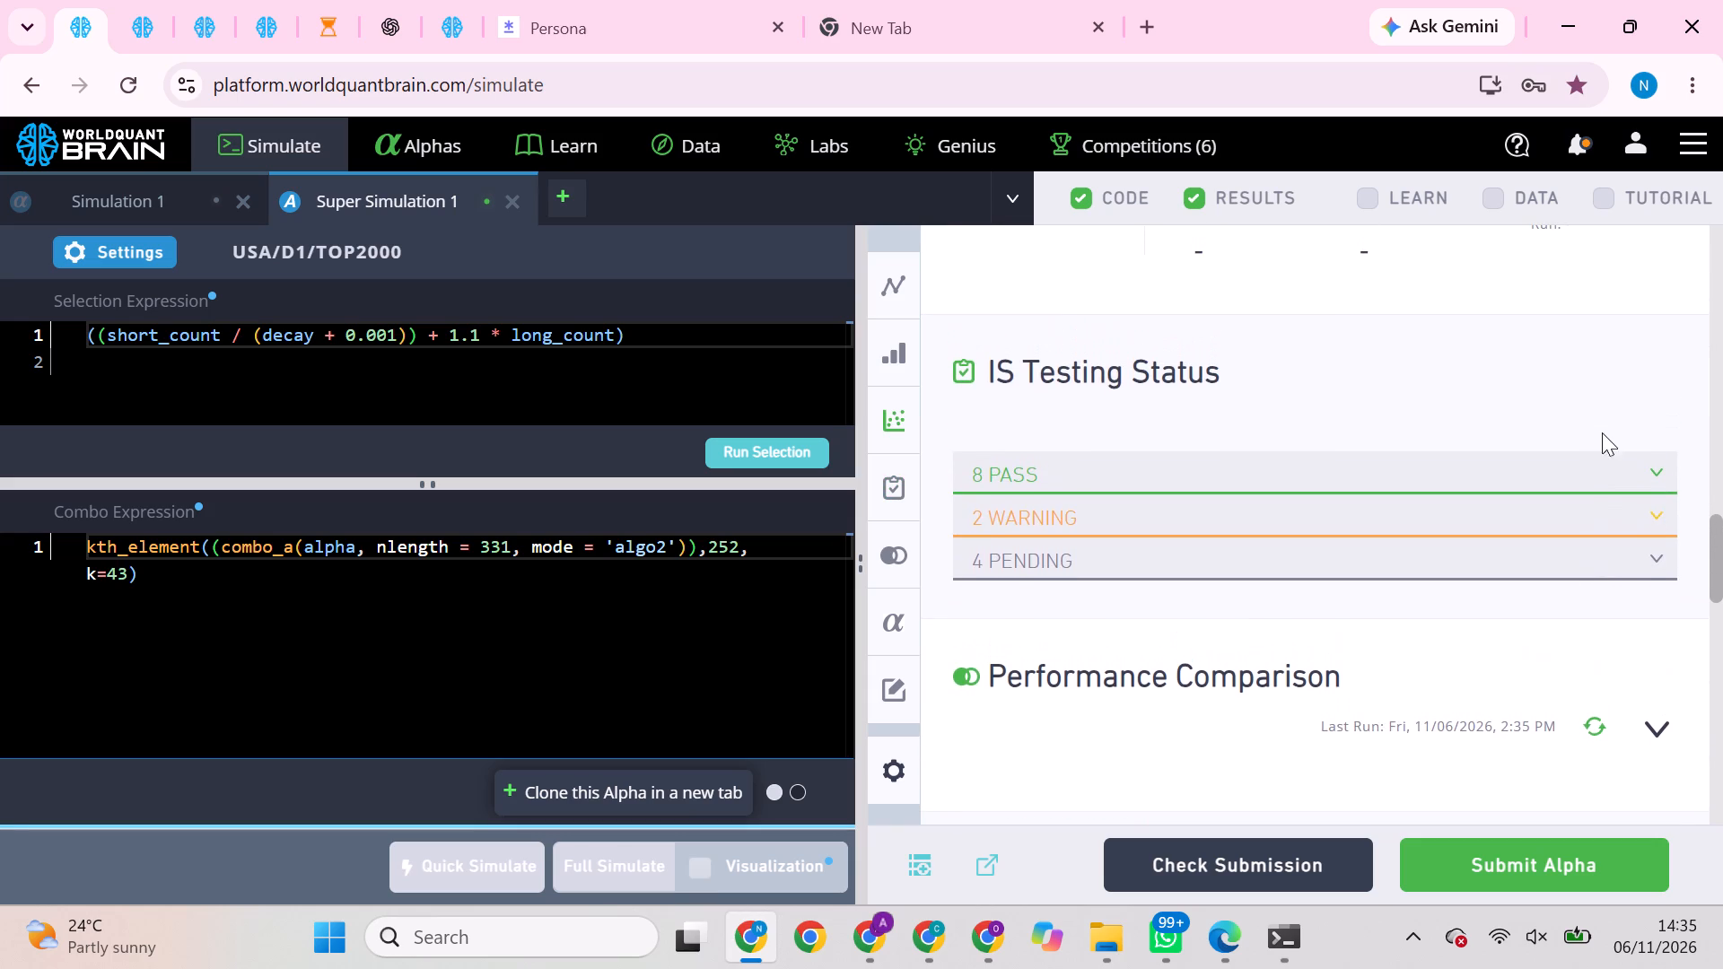
scroll(1580, 351, up, 2)
click(1618, 427)
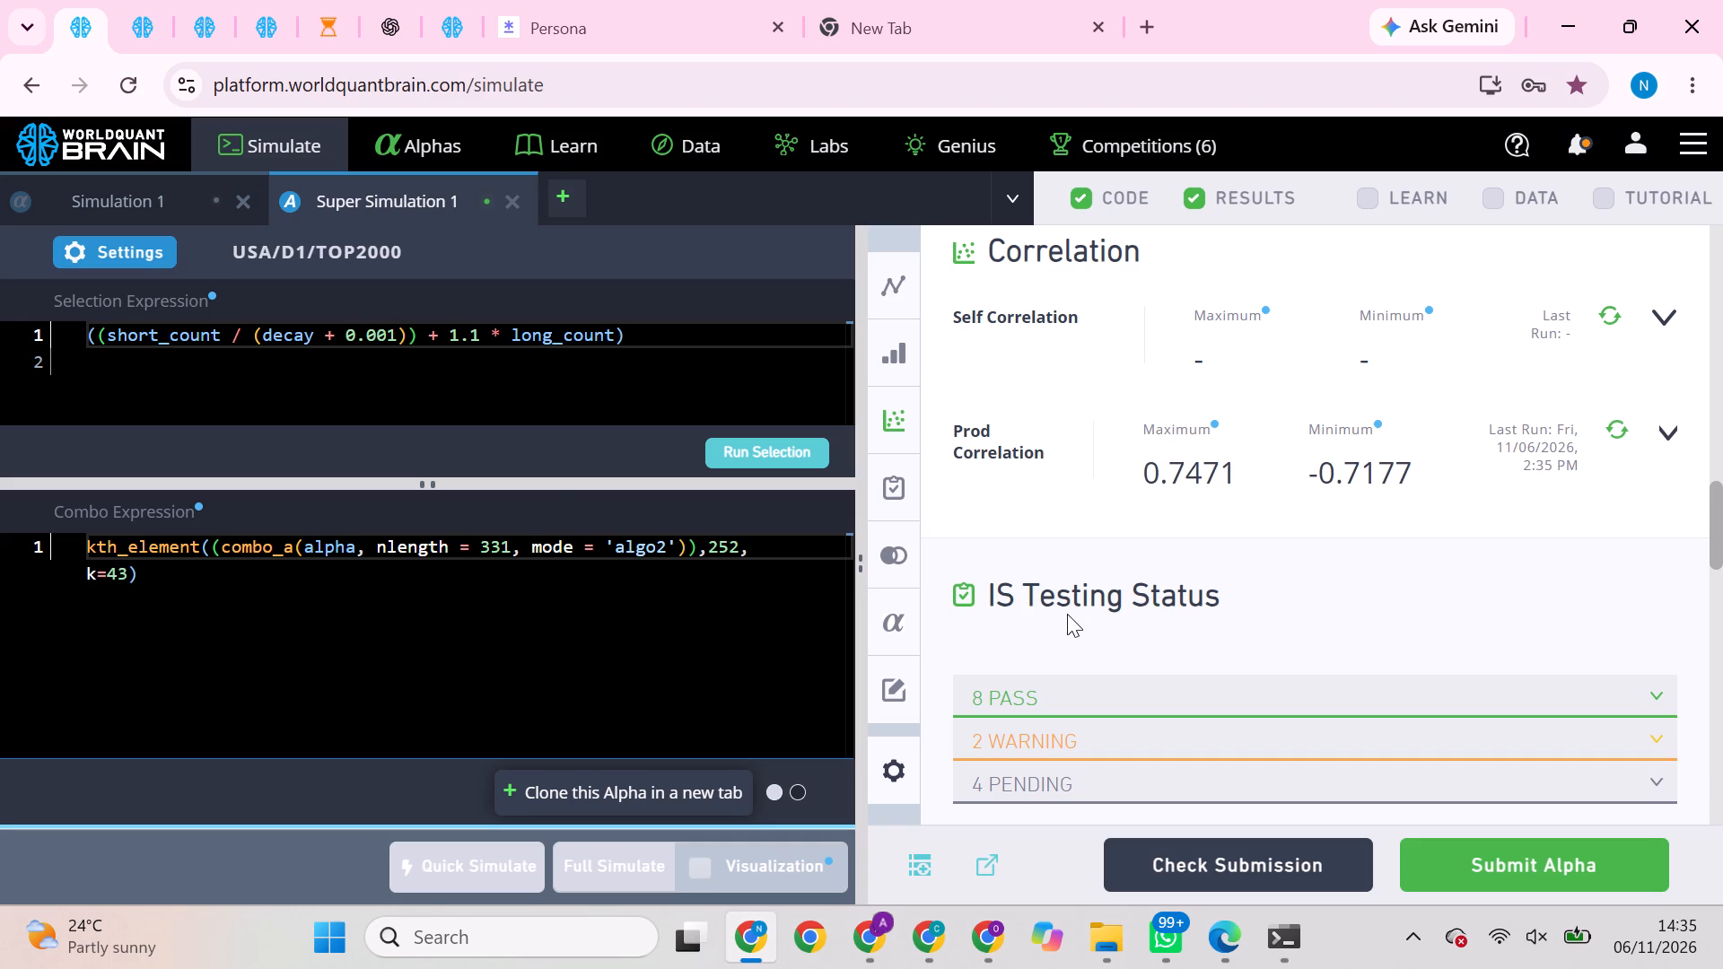
Switch to the other browser profile and retry the full simulation of the USA TOP3000 super alpha that selects on SUBINDUSTRY neutralization.
click(858, 926)
click(775, 795)
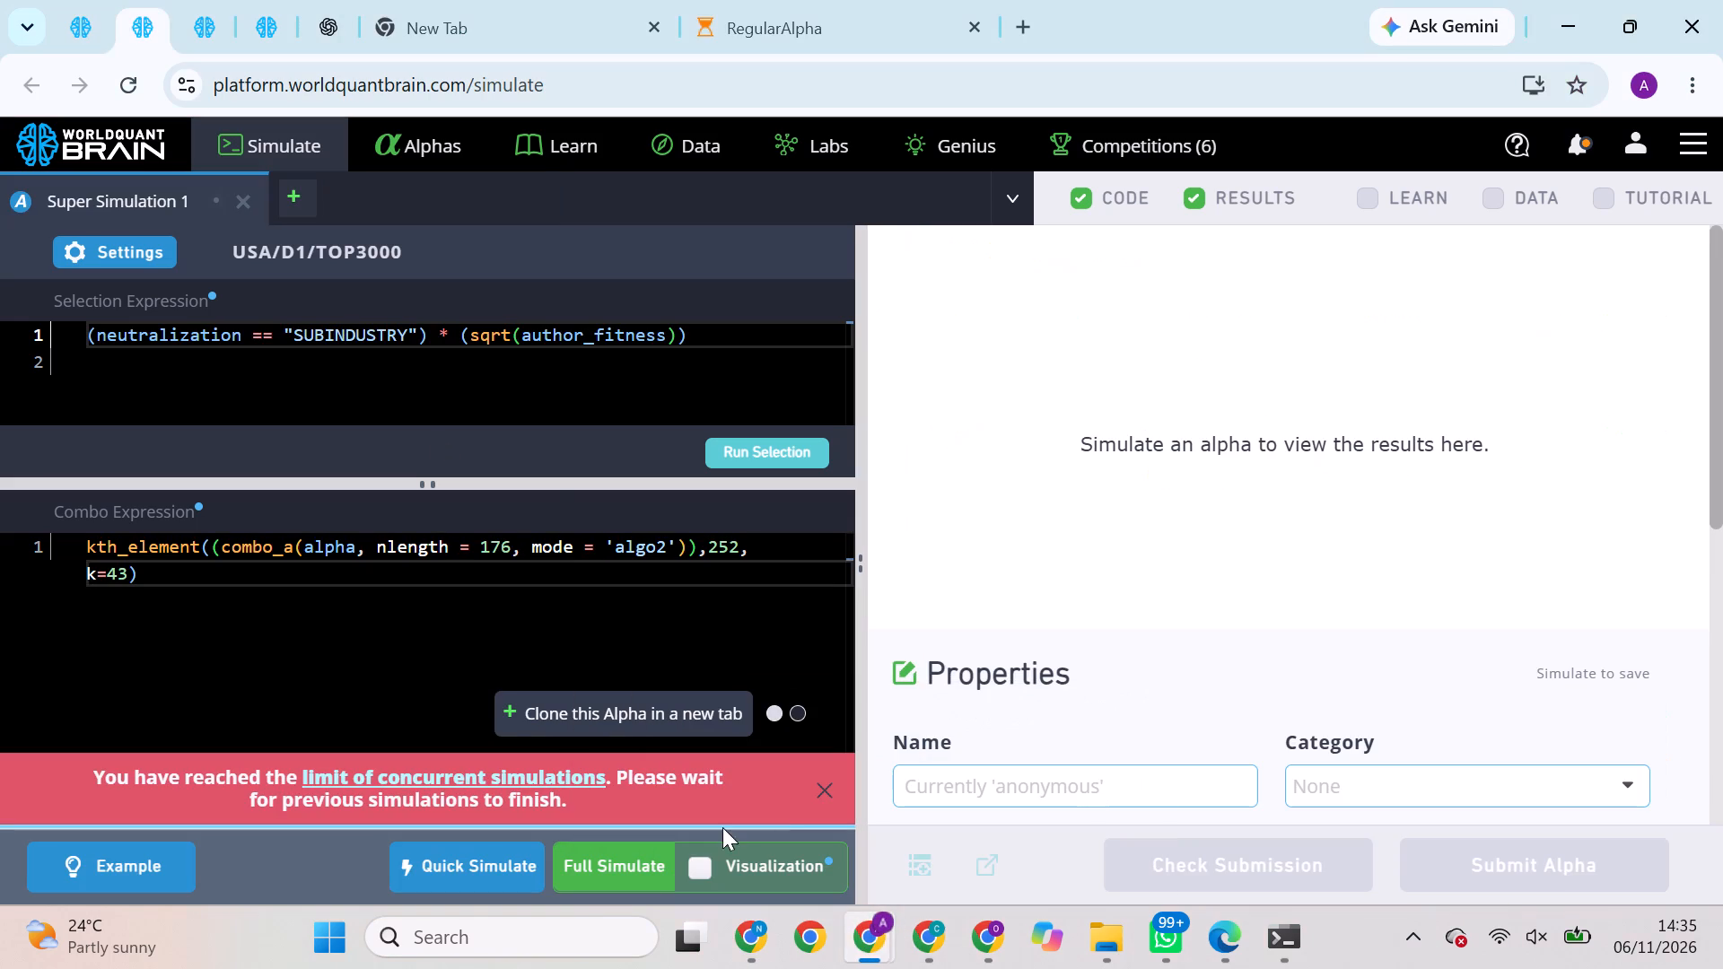
click(626, 860)
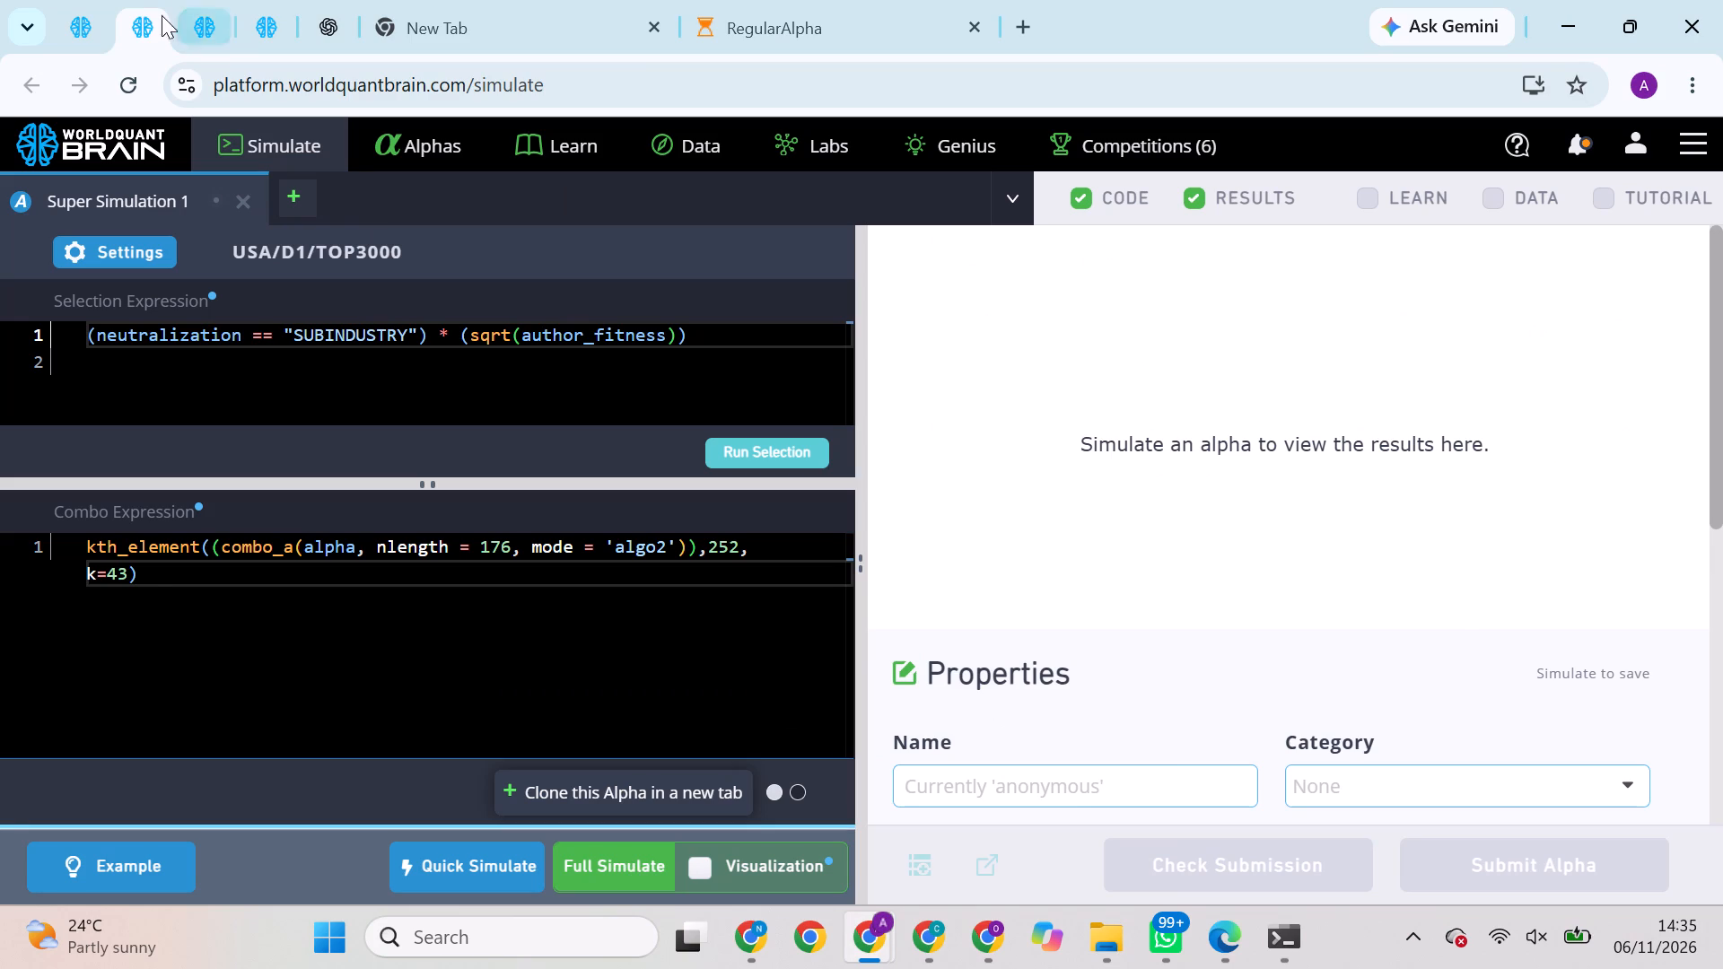
Open the USA TOP3000 super alpha with the universe_size selection and run its prod correlation check.
click(196, 3)
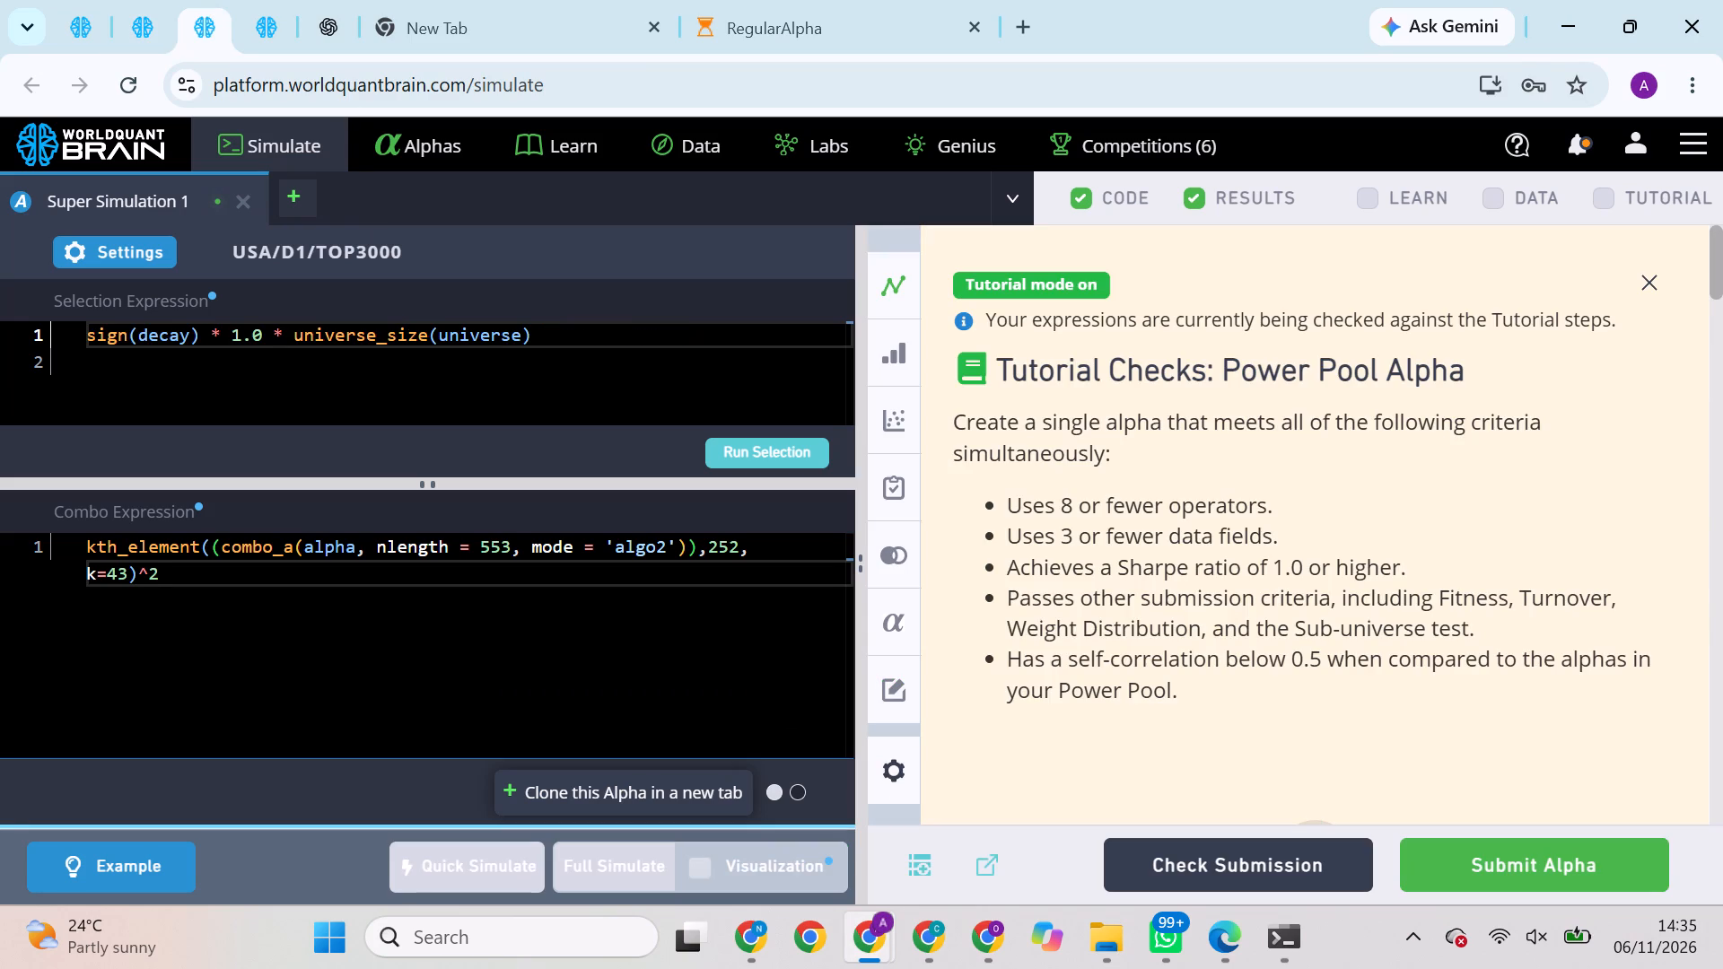
click(1652, 282)
scroll(1510, 455, down, 4)
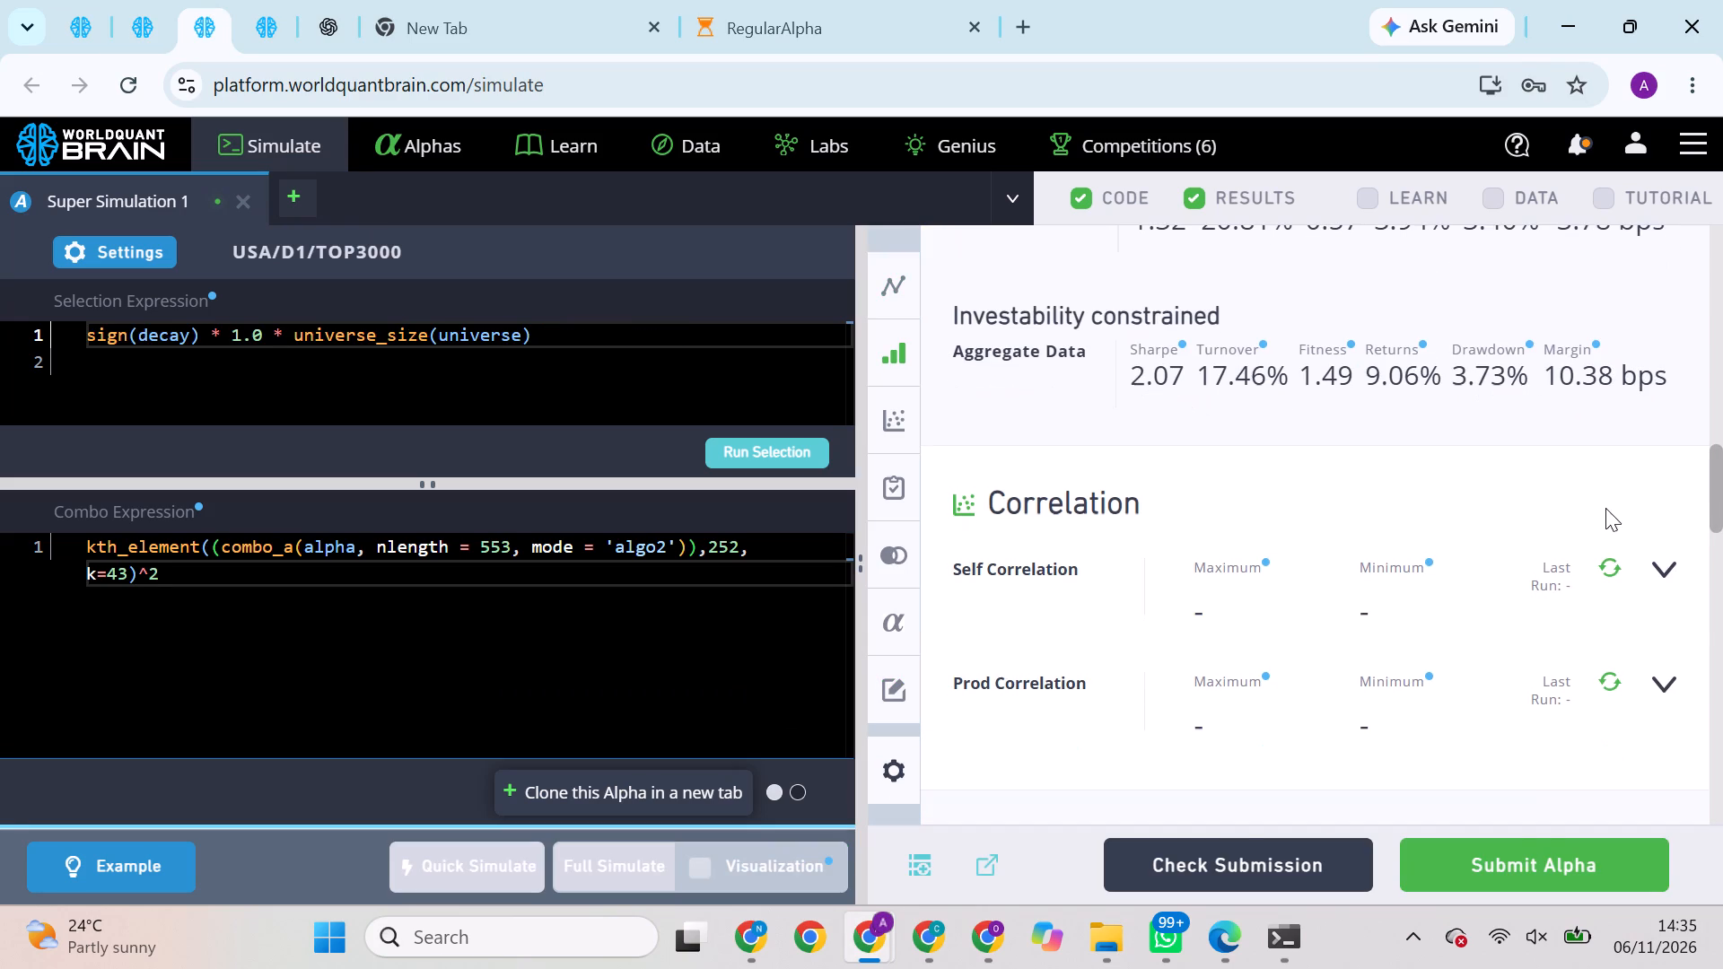
click(1616, 685)
Set nlength to 667 in this super alpha's combo expression.
triple_click(499, 548)
double_click(499, 548)
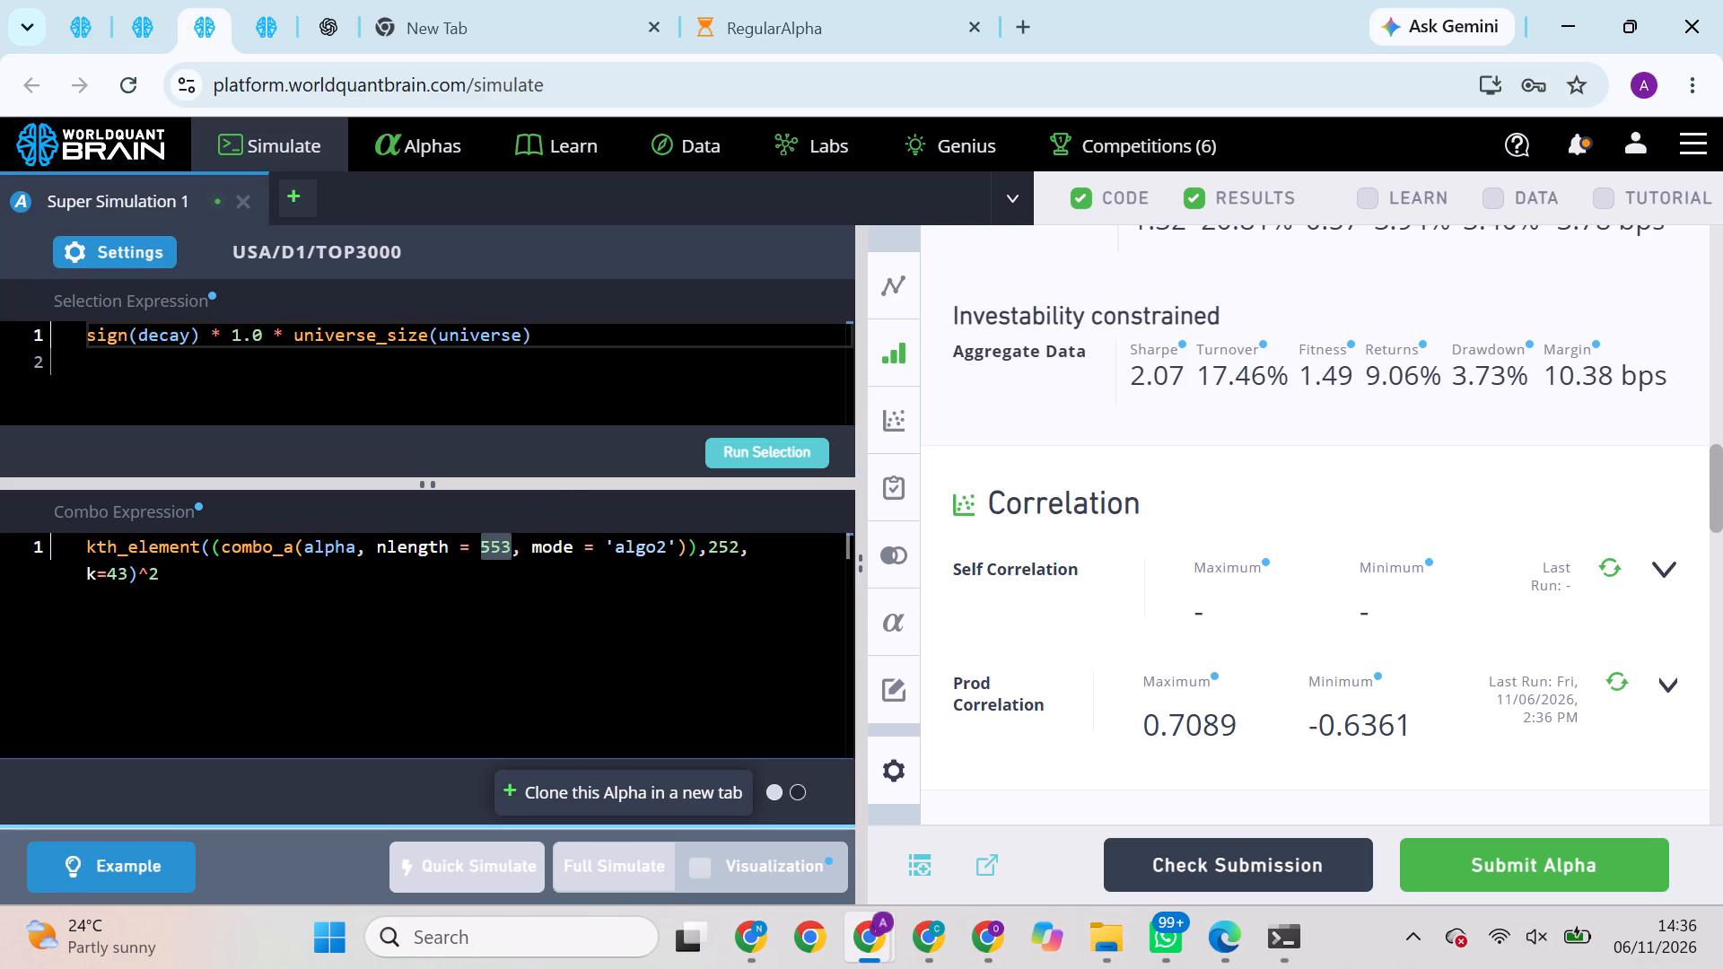
text(667)
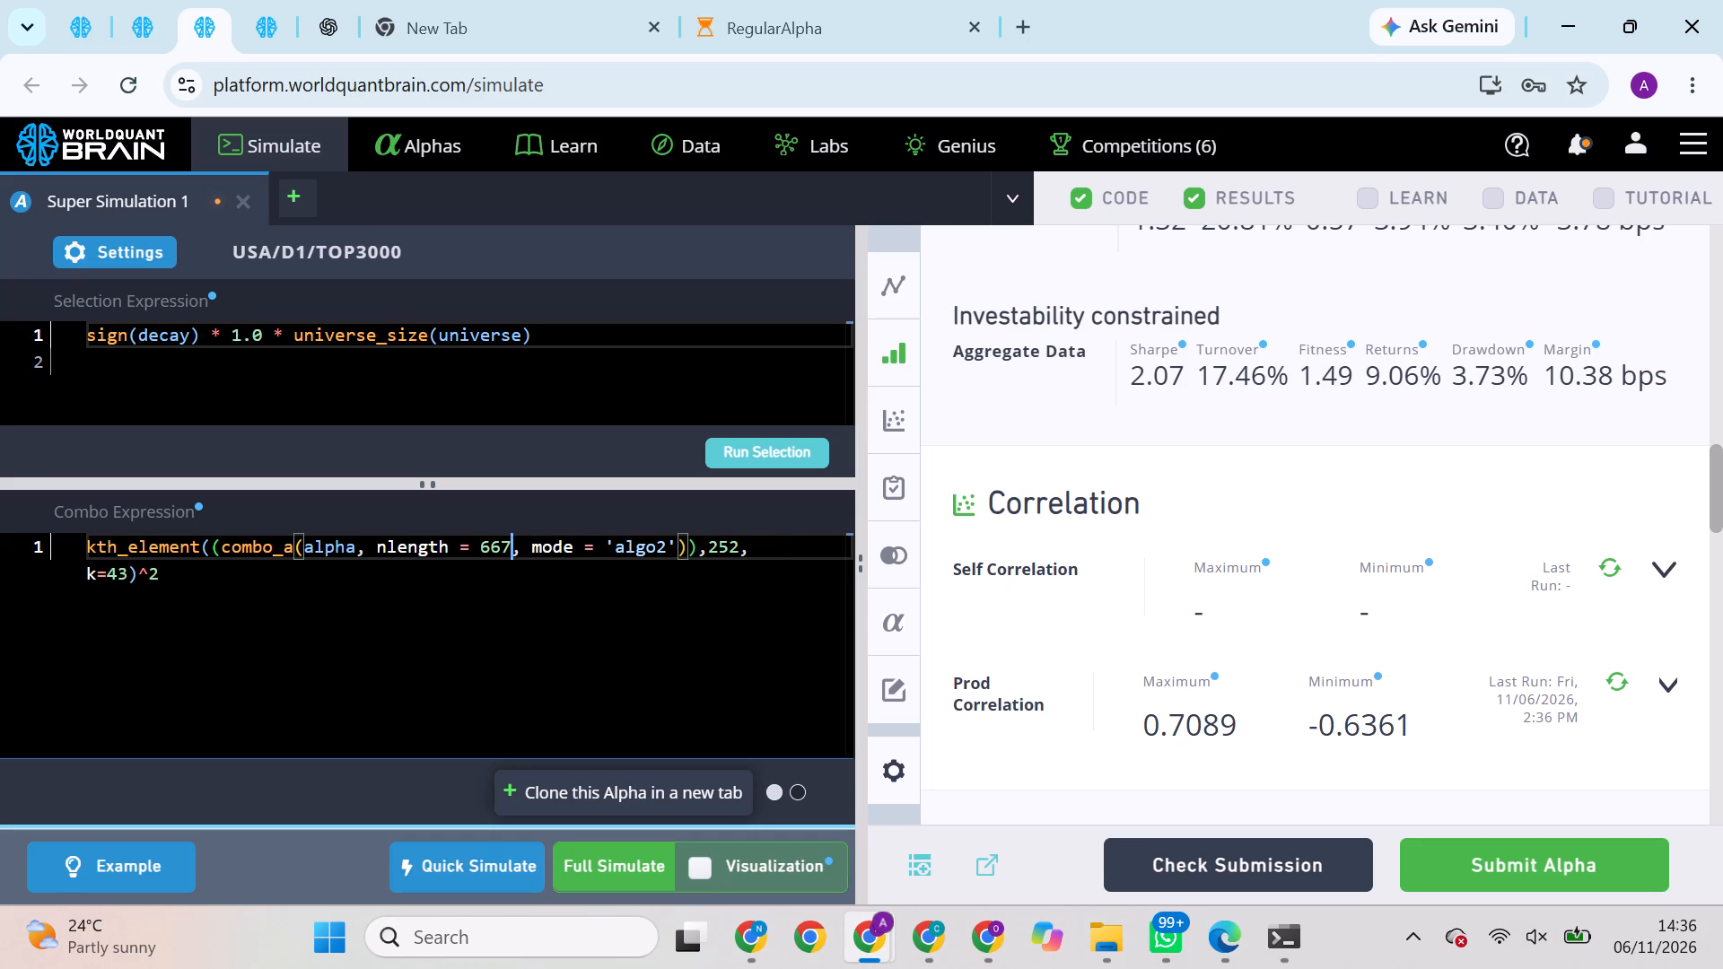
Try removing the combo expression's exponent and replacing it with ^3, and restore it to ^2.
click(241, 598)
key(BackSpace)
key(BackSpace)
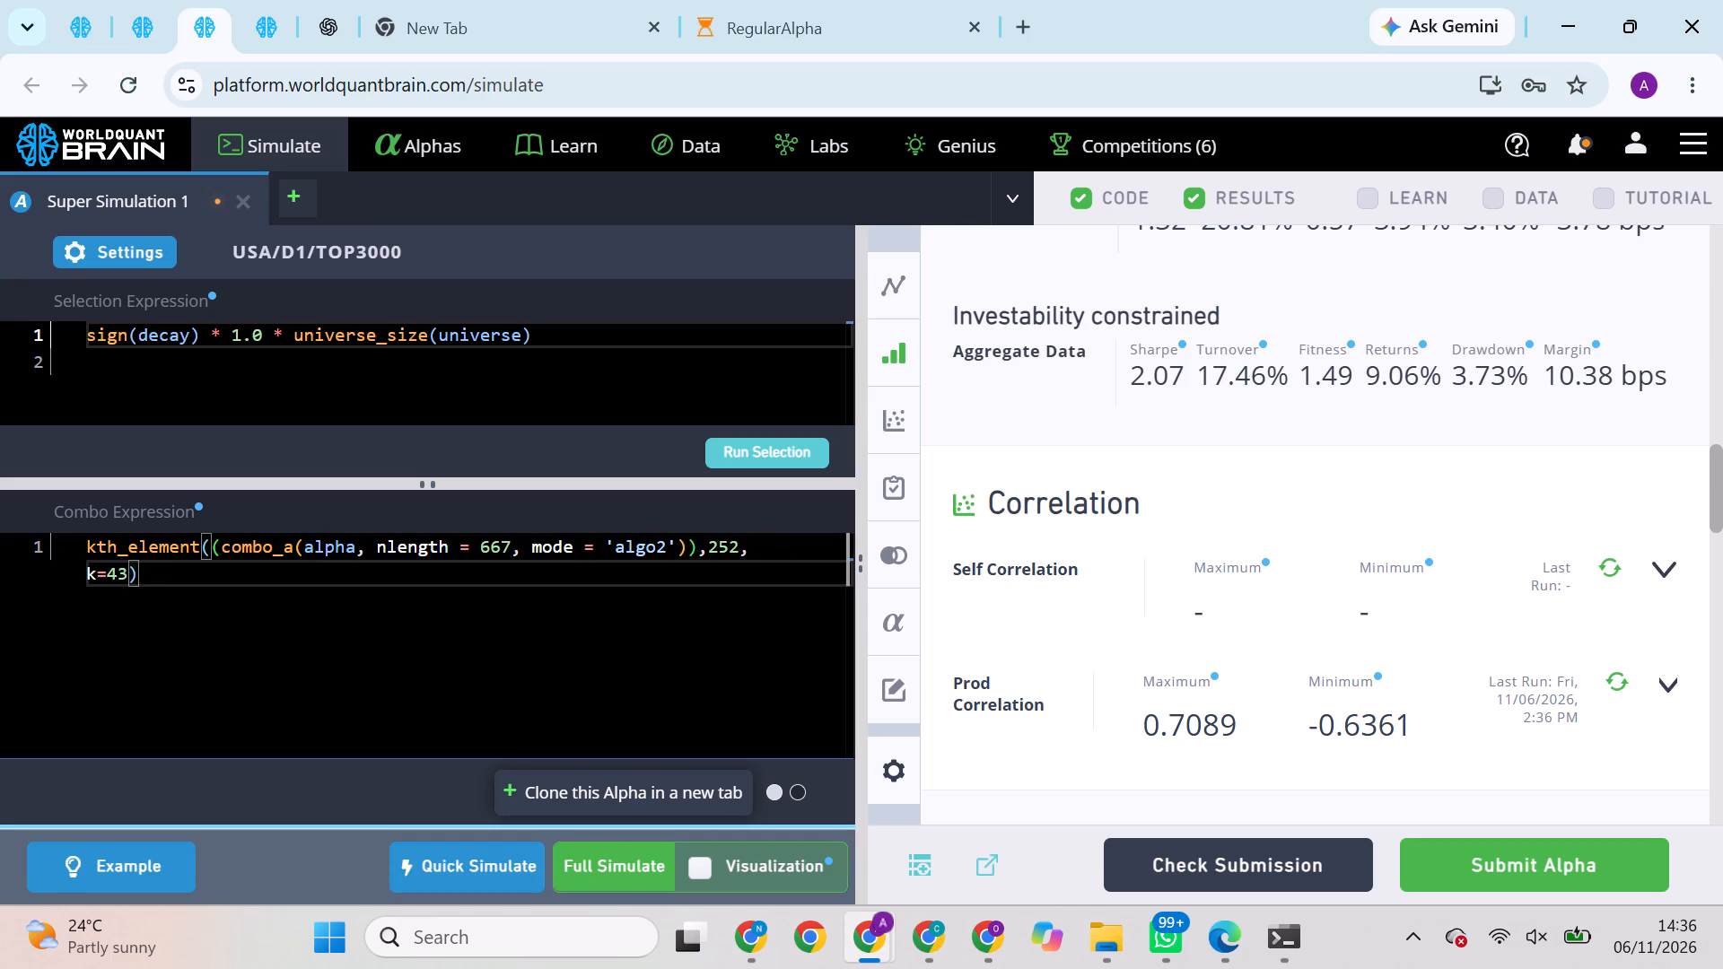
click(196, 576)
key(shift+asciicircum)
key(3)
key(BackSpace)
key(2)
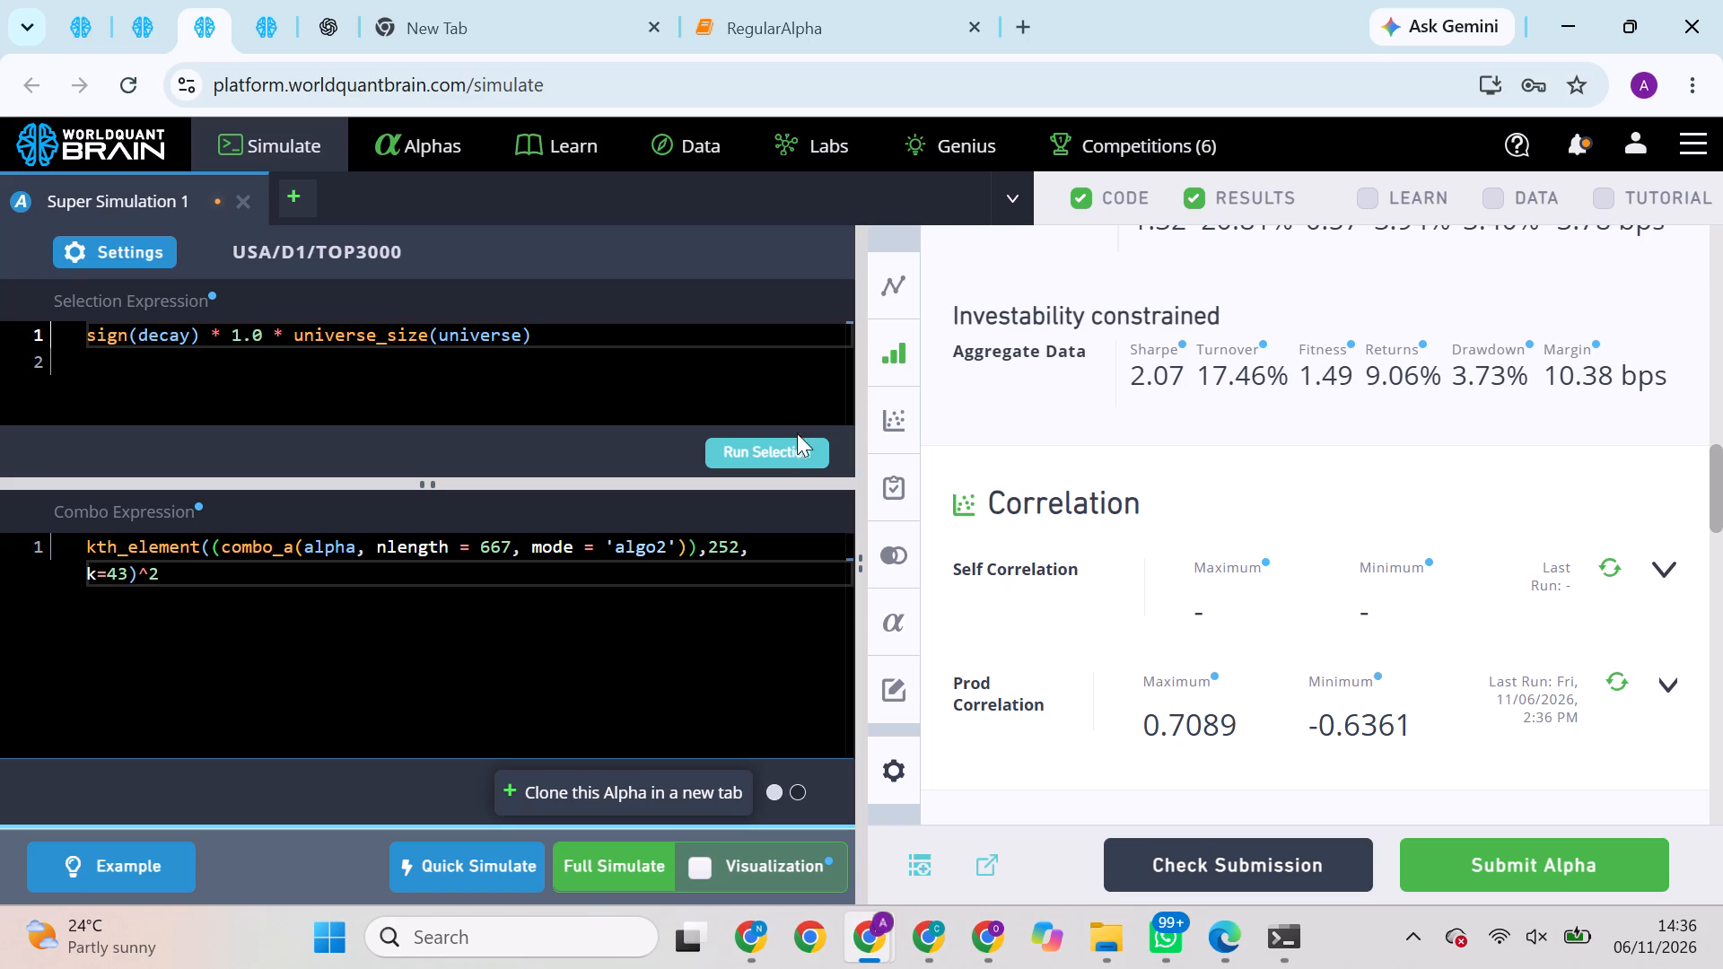
Rerun the selection and full simulation of the USA TOP3000 universe_size super alpha.
click(790, 449)
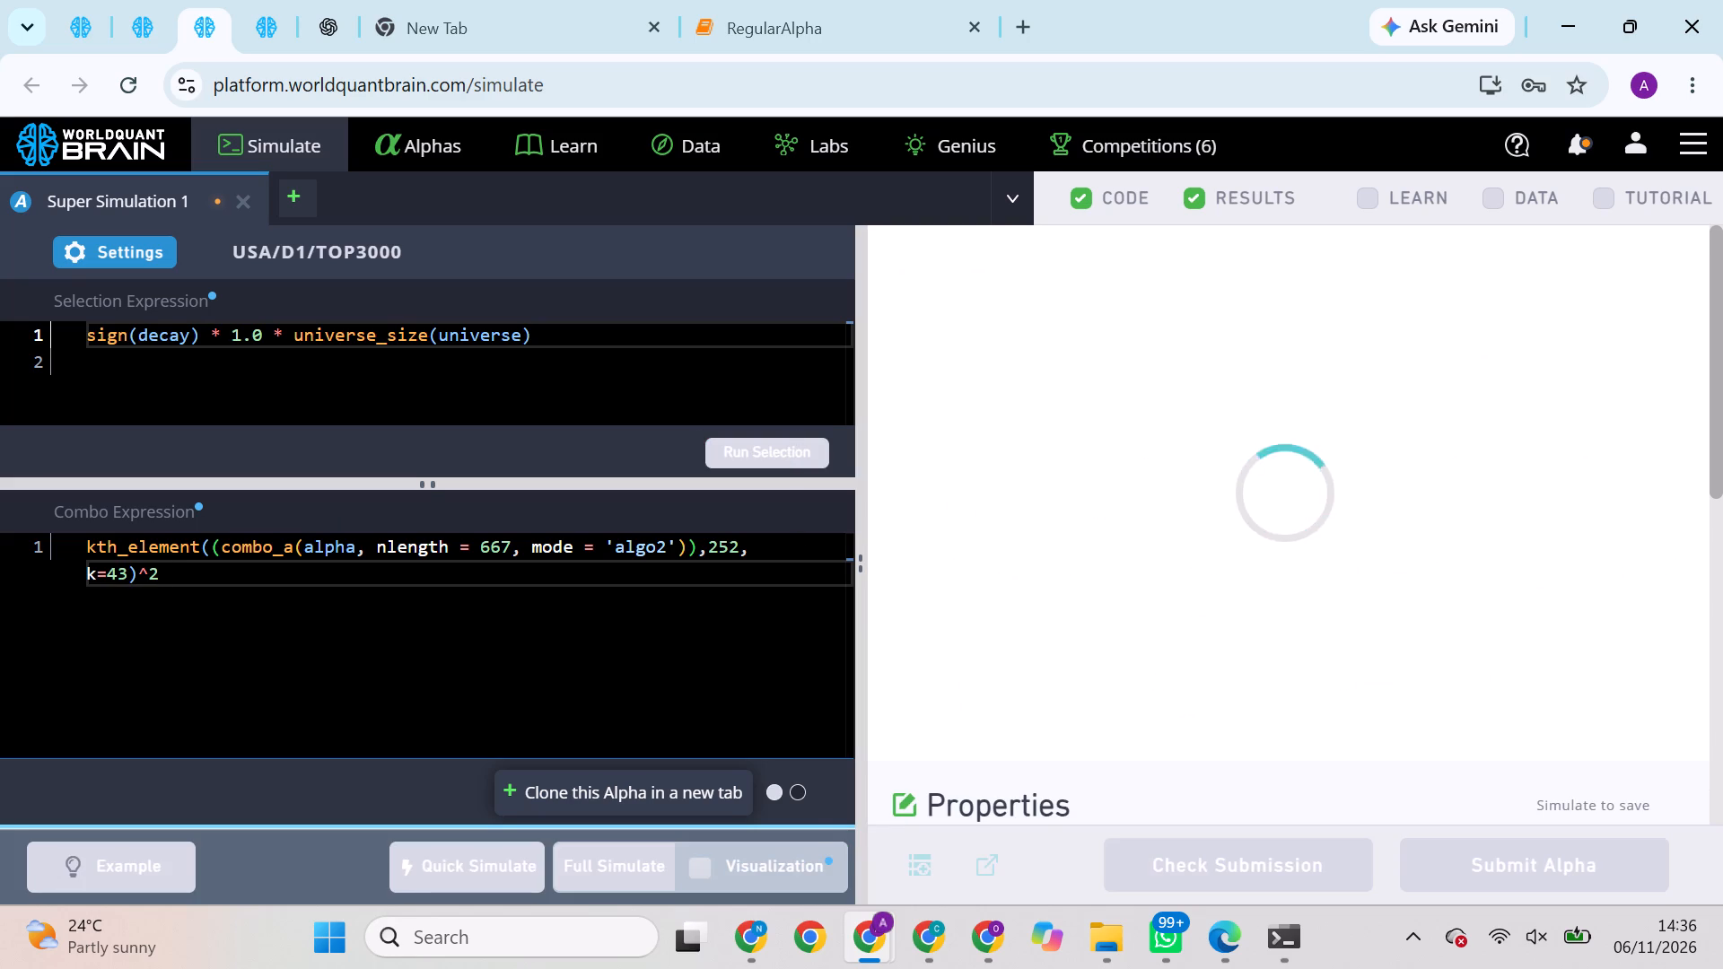
click(612, 855)
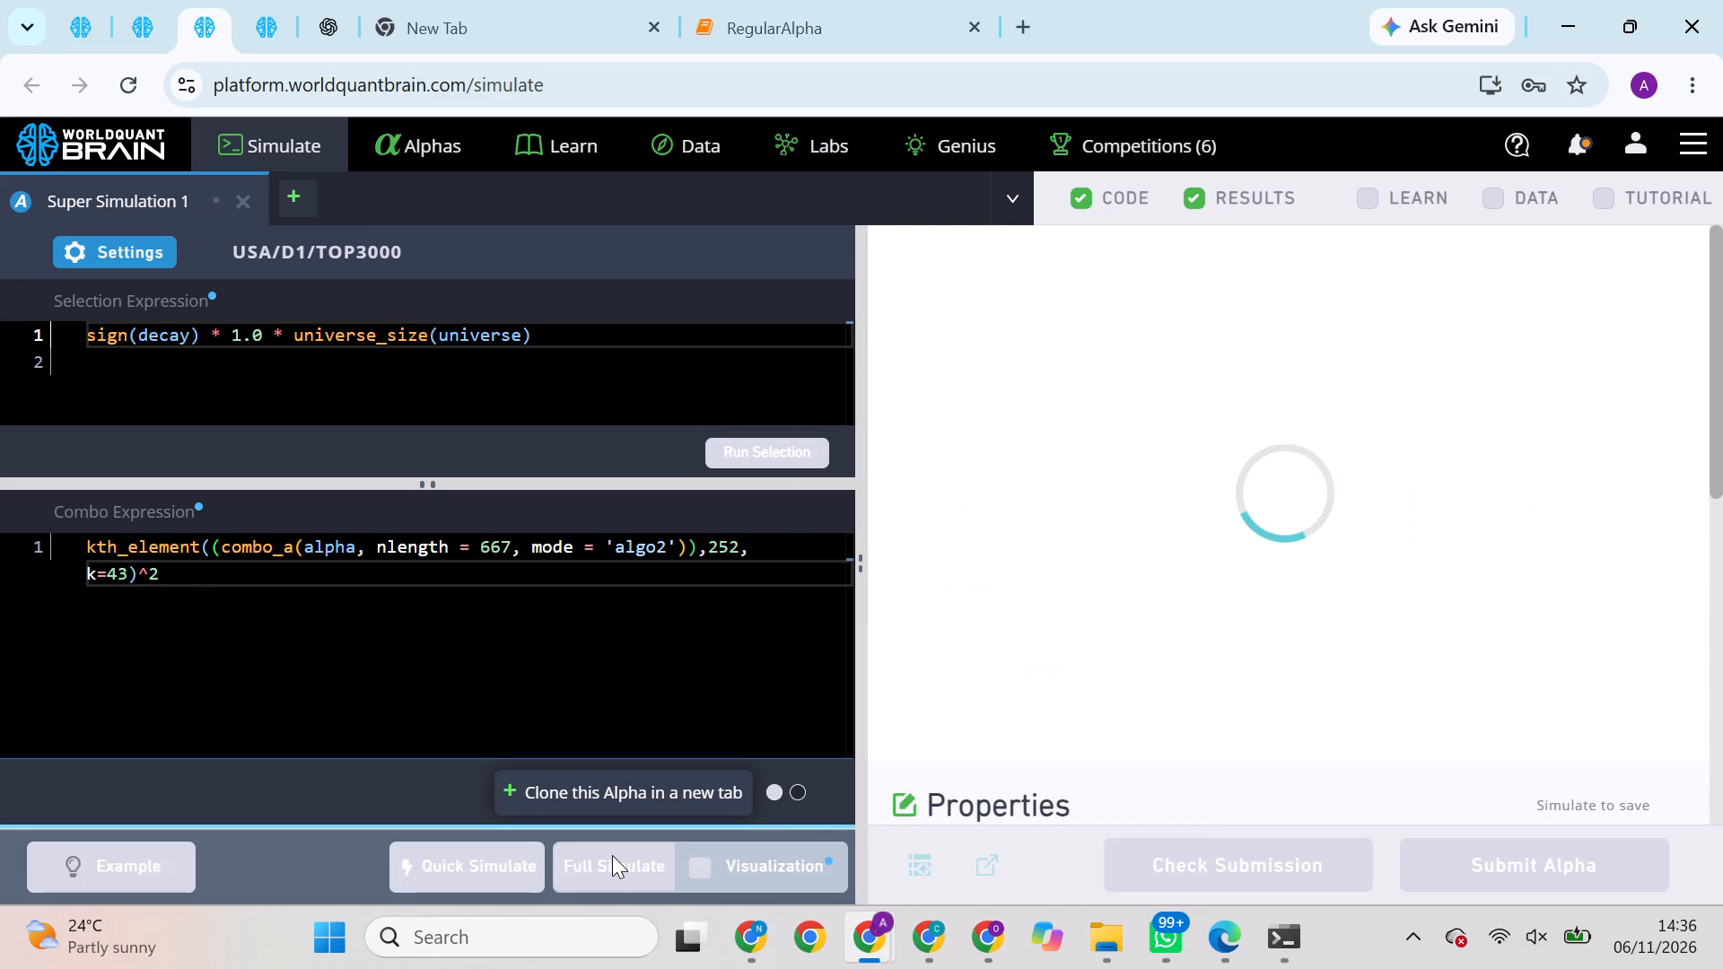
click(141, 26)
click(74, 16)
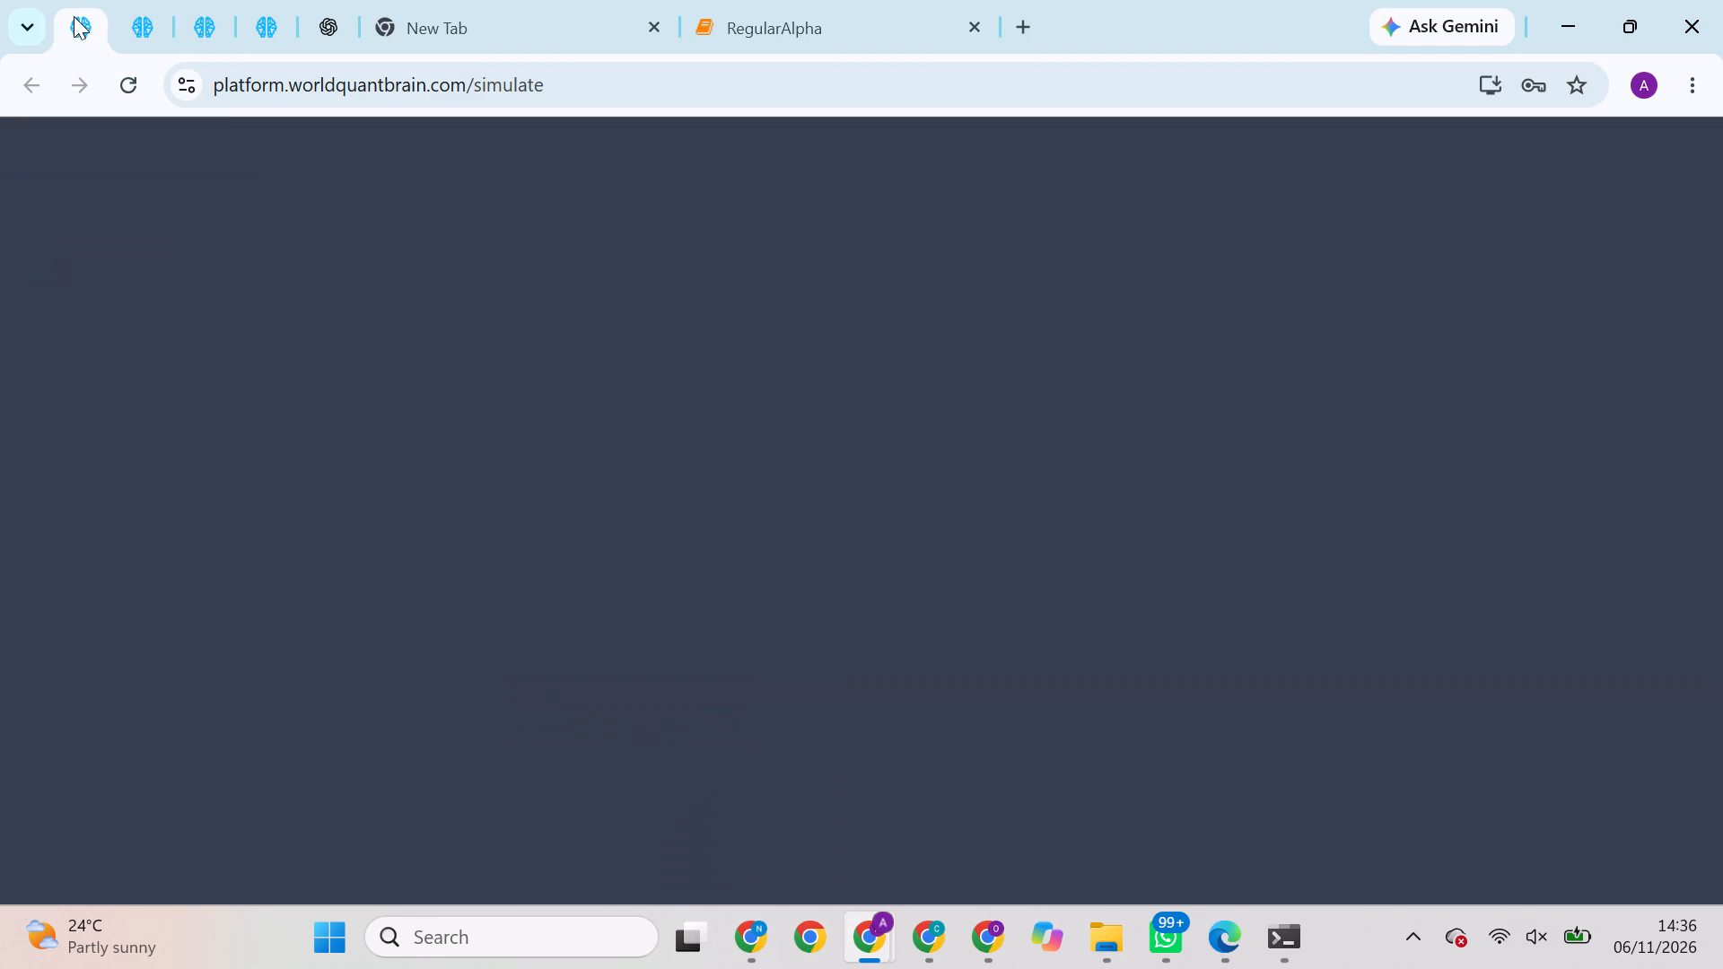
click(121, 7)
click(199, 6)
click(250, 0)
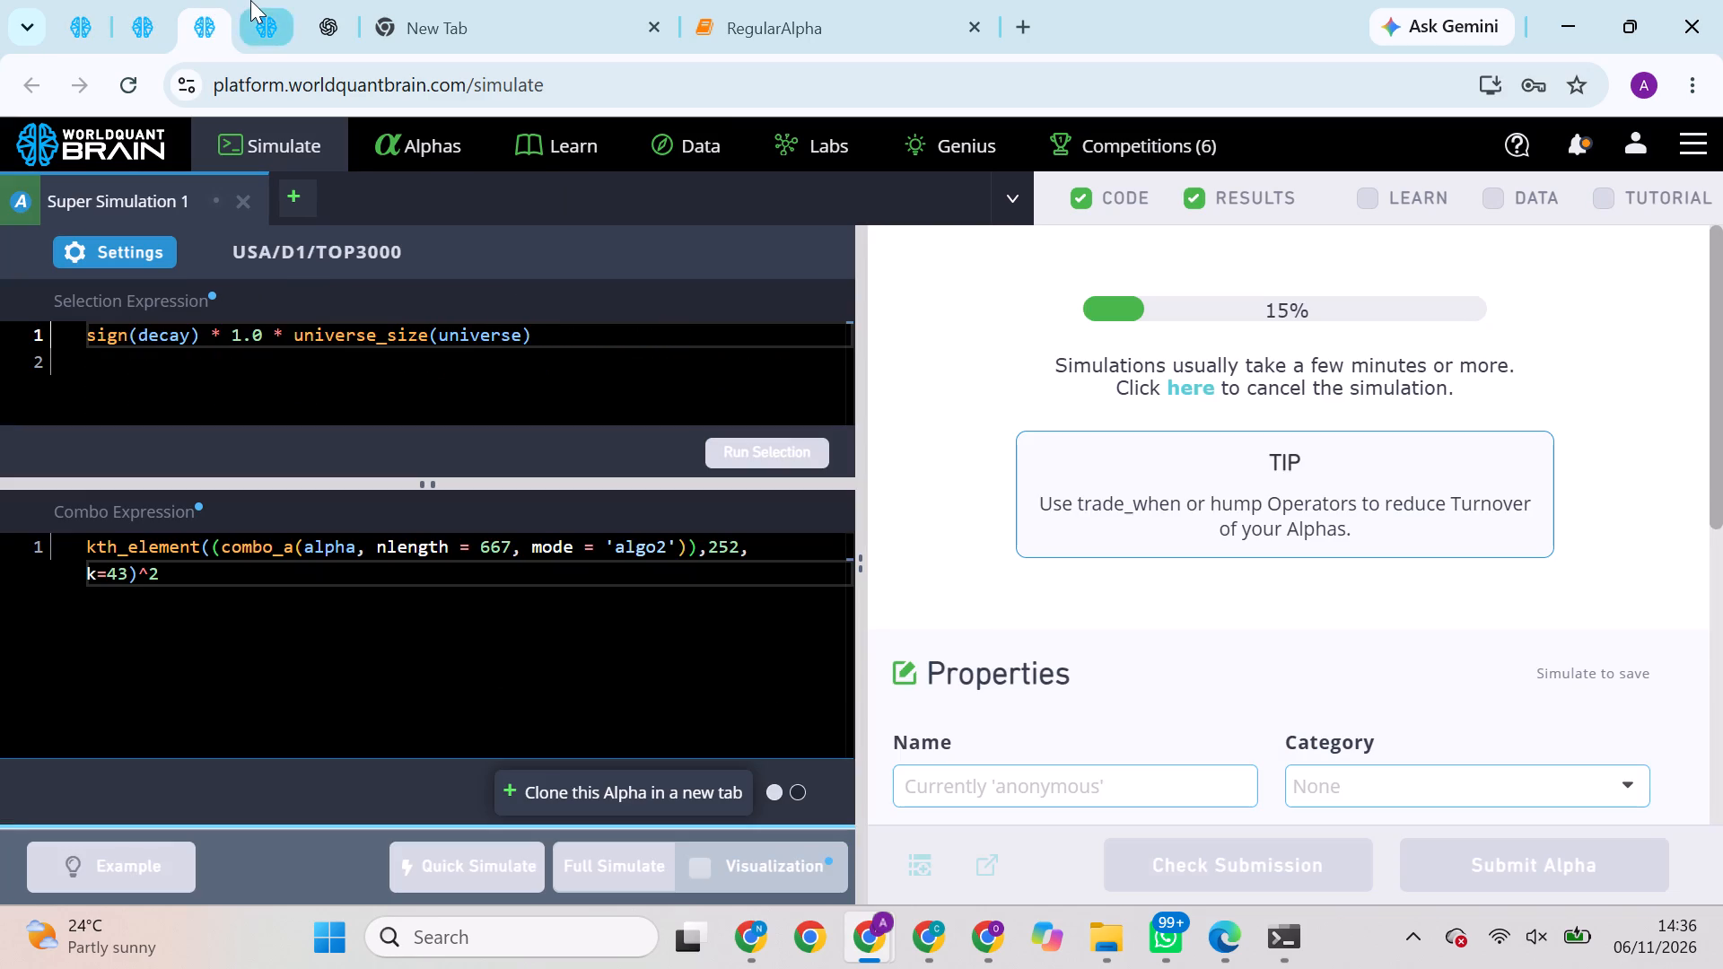
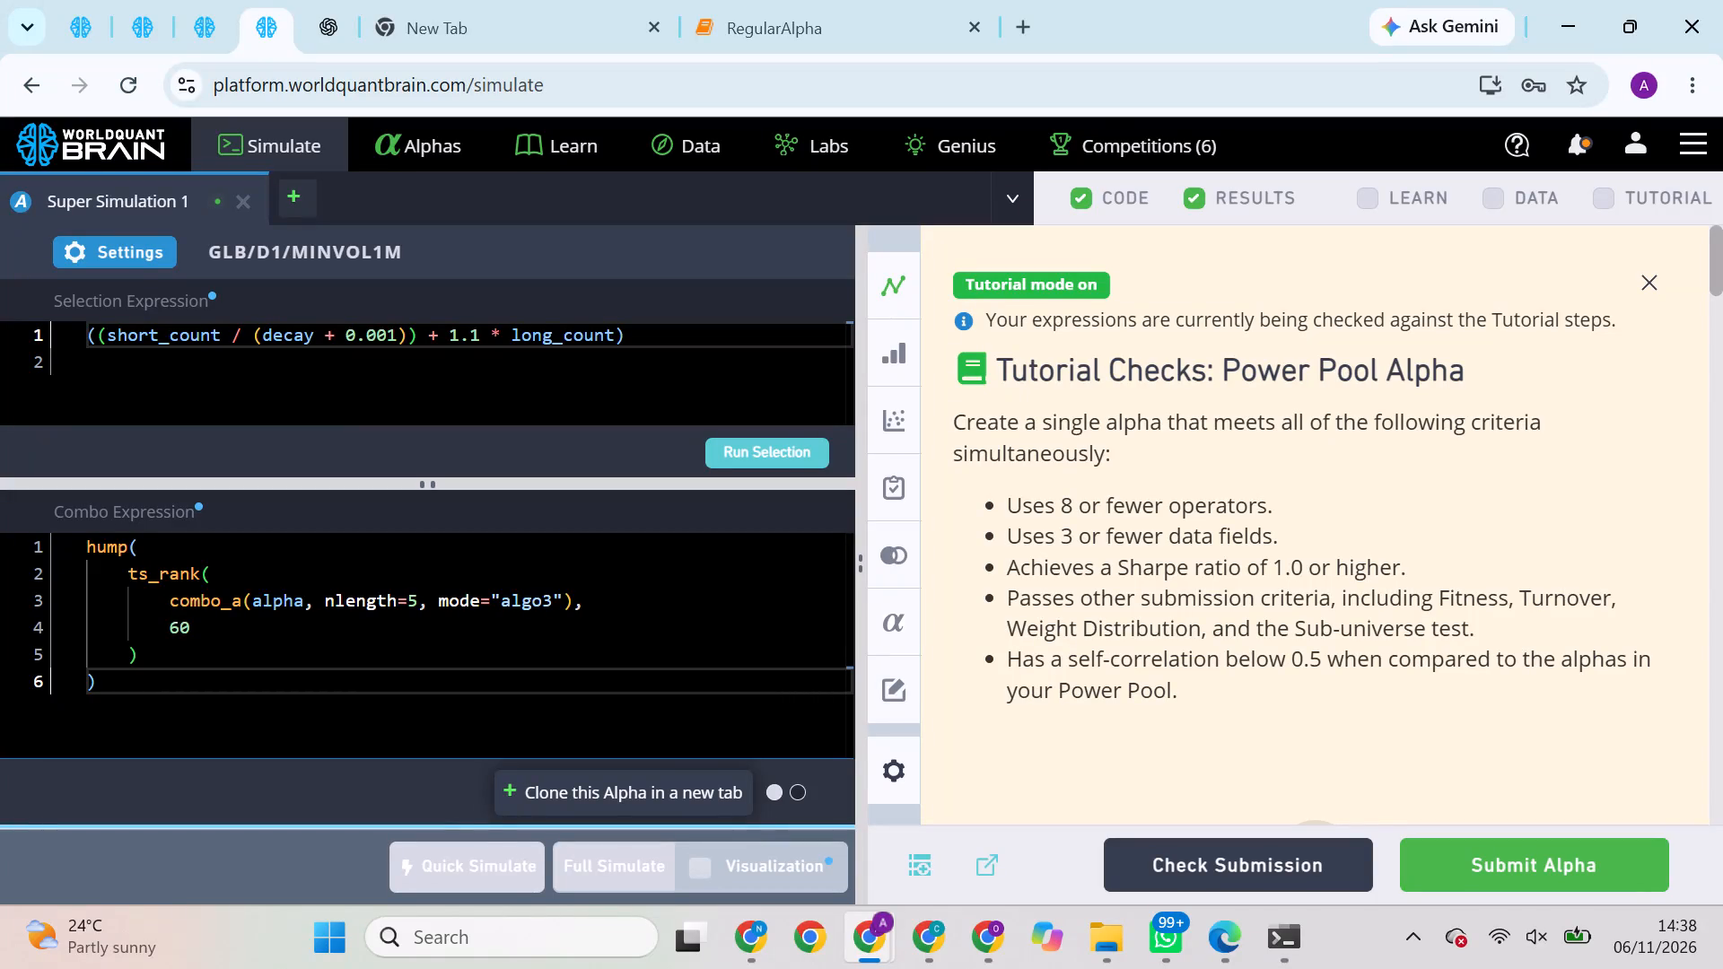
Dismiss the tutorial checks and run the prod correlation and self correlation checks of the GLB MINVOL1M super alpha.
click(1651, 284)
scroll(1536, 466, down, 2)
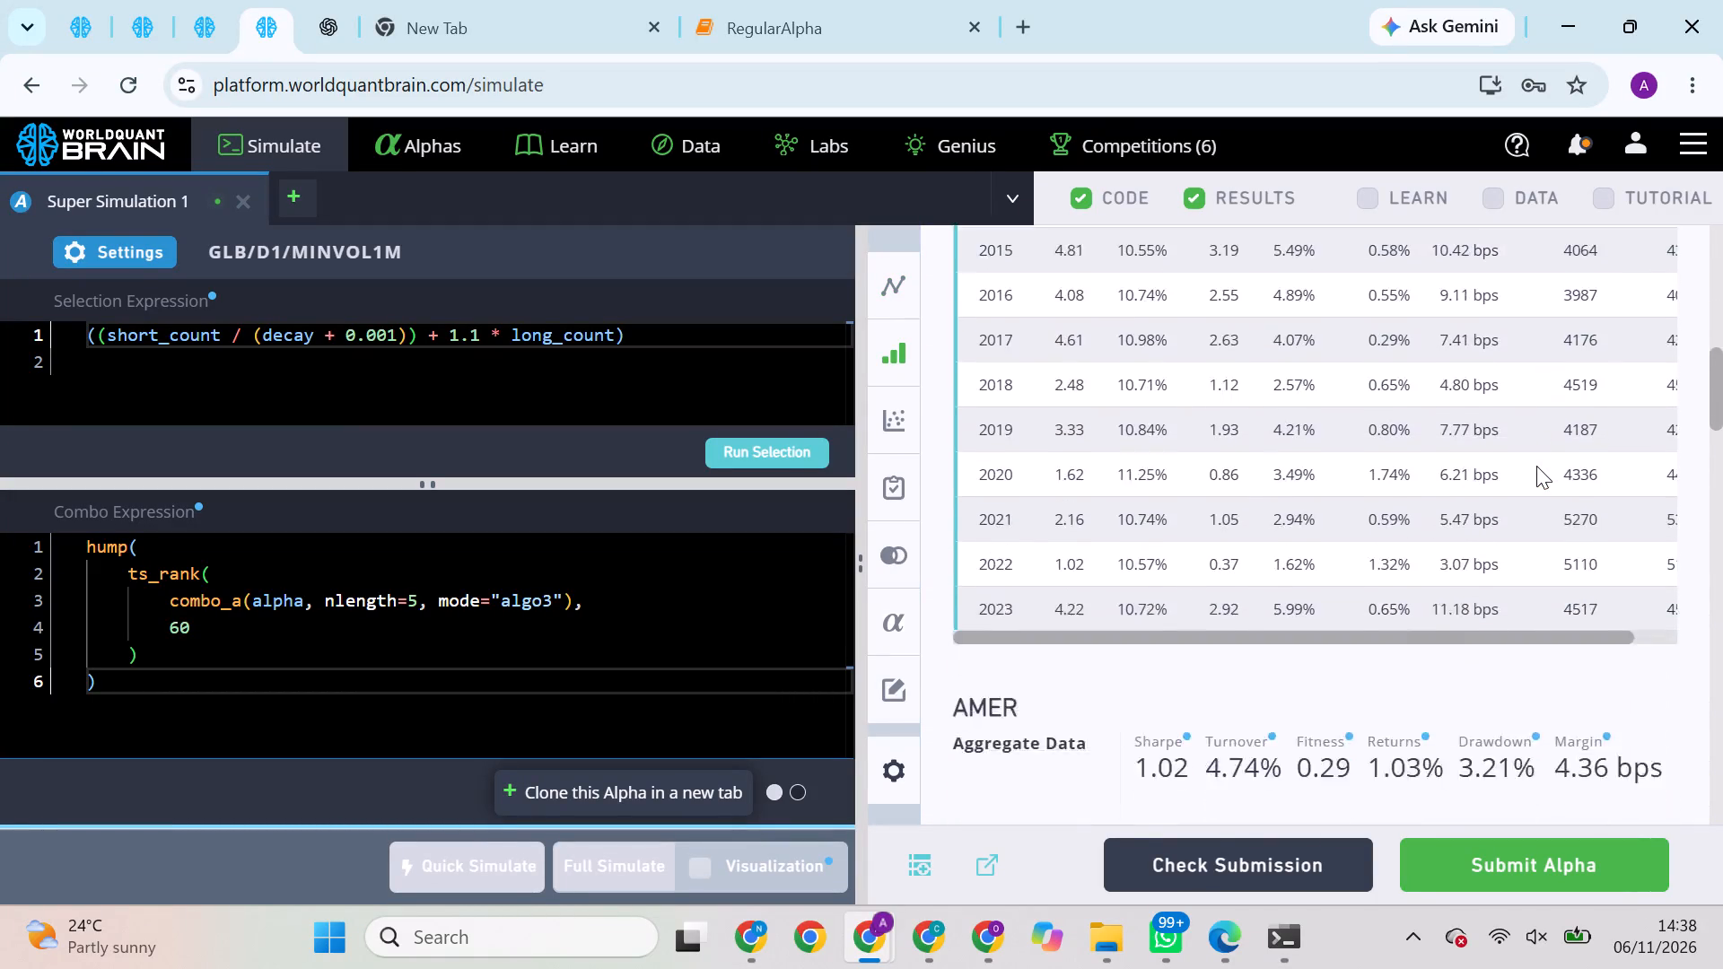
scroll(1536, 466, down, 2)
click(1616, 377)
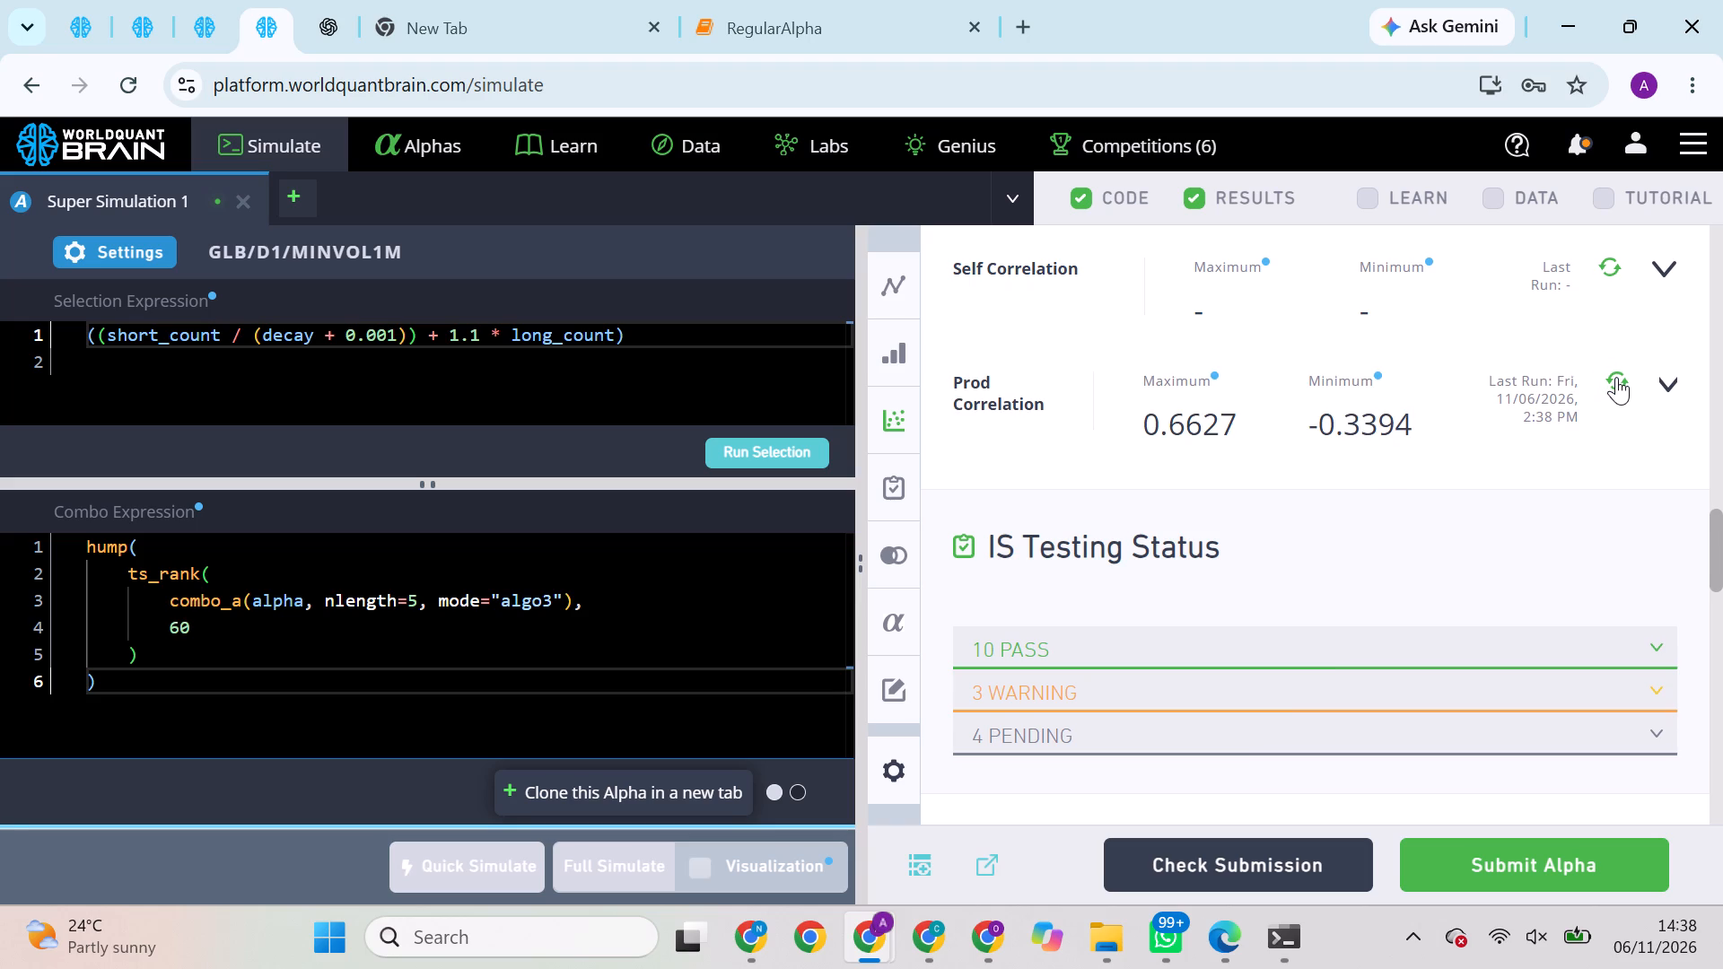
scroll(1616, 377, up, 2)
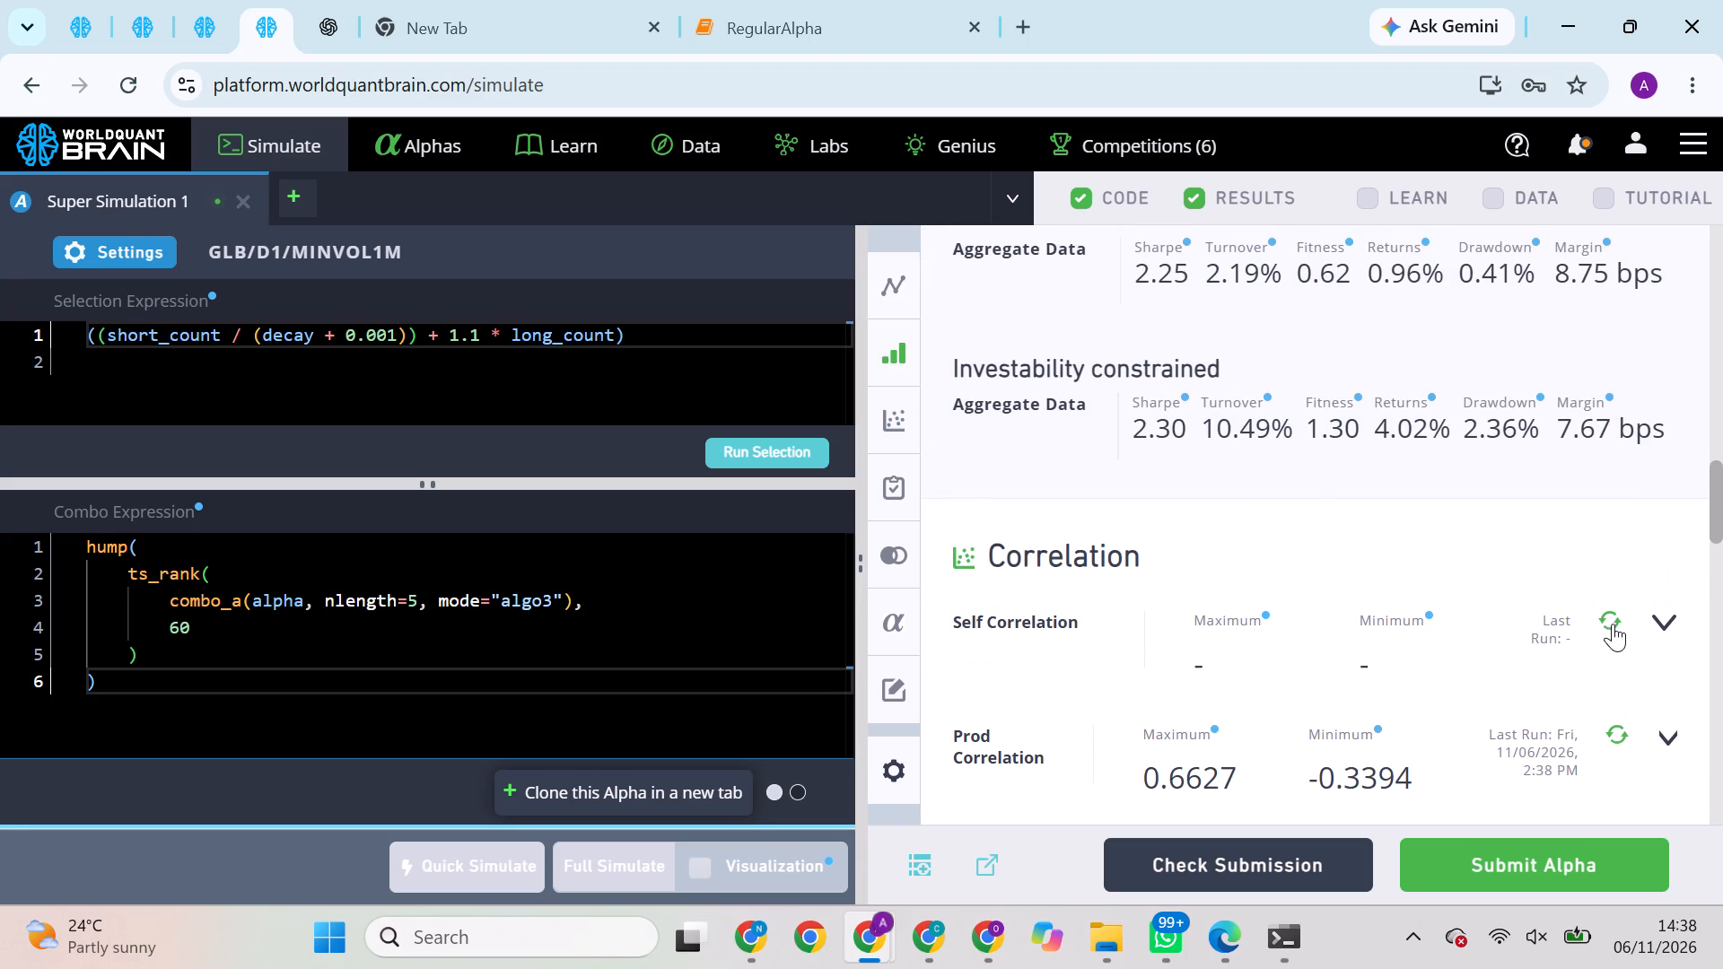
click(1613, 630)
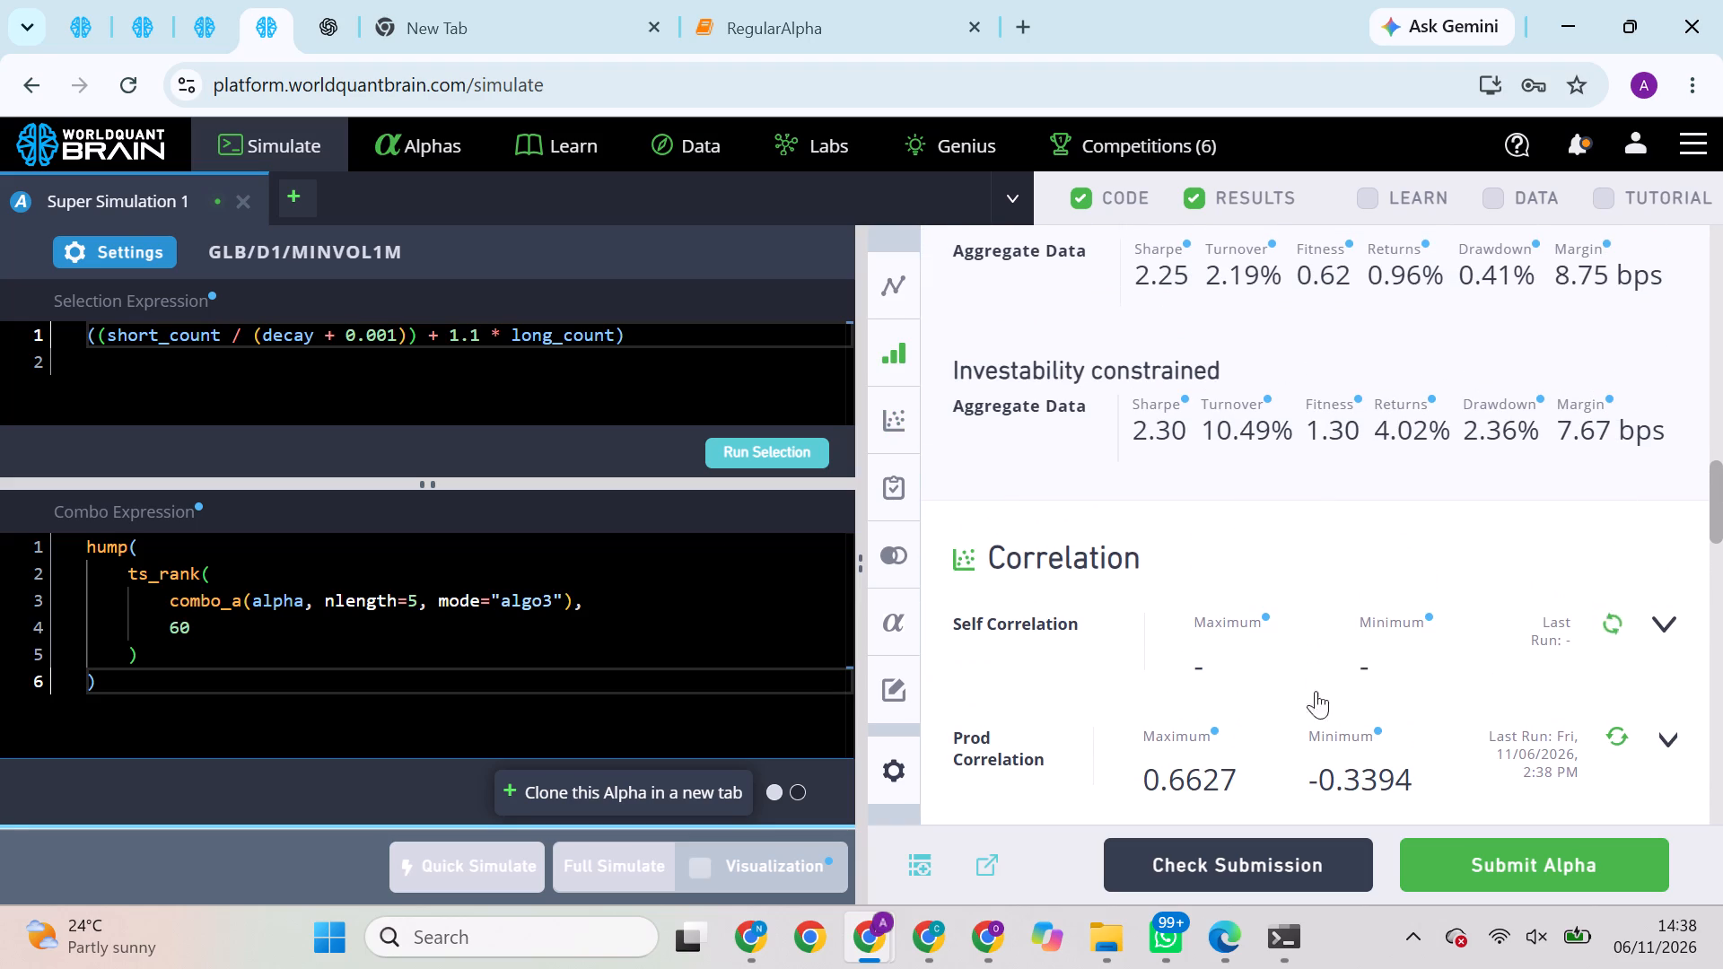
triple_click(269, 327)
double_click(269, 327)
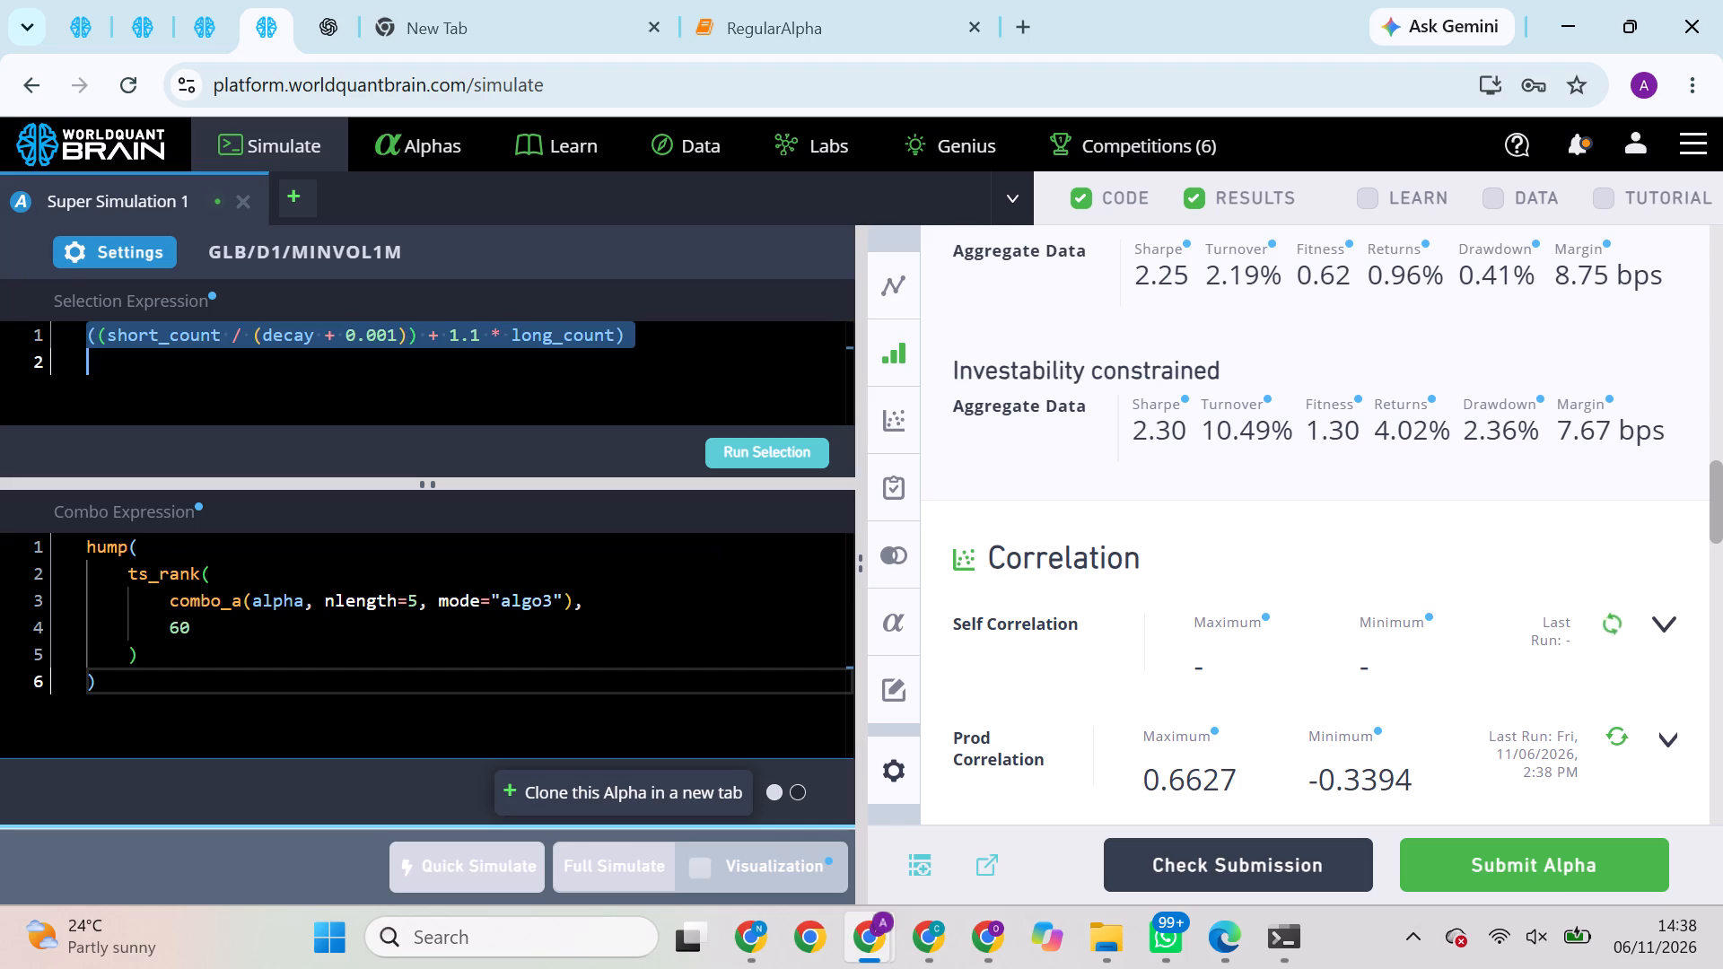
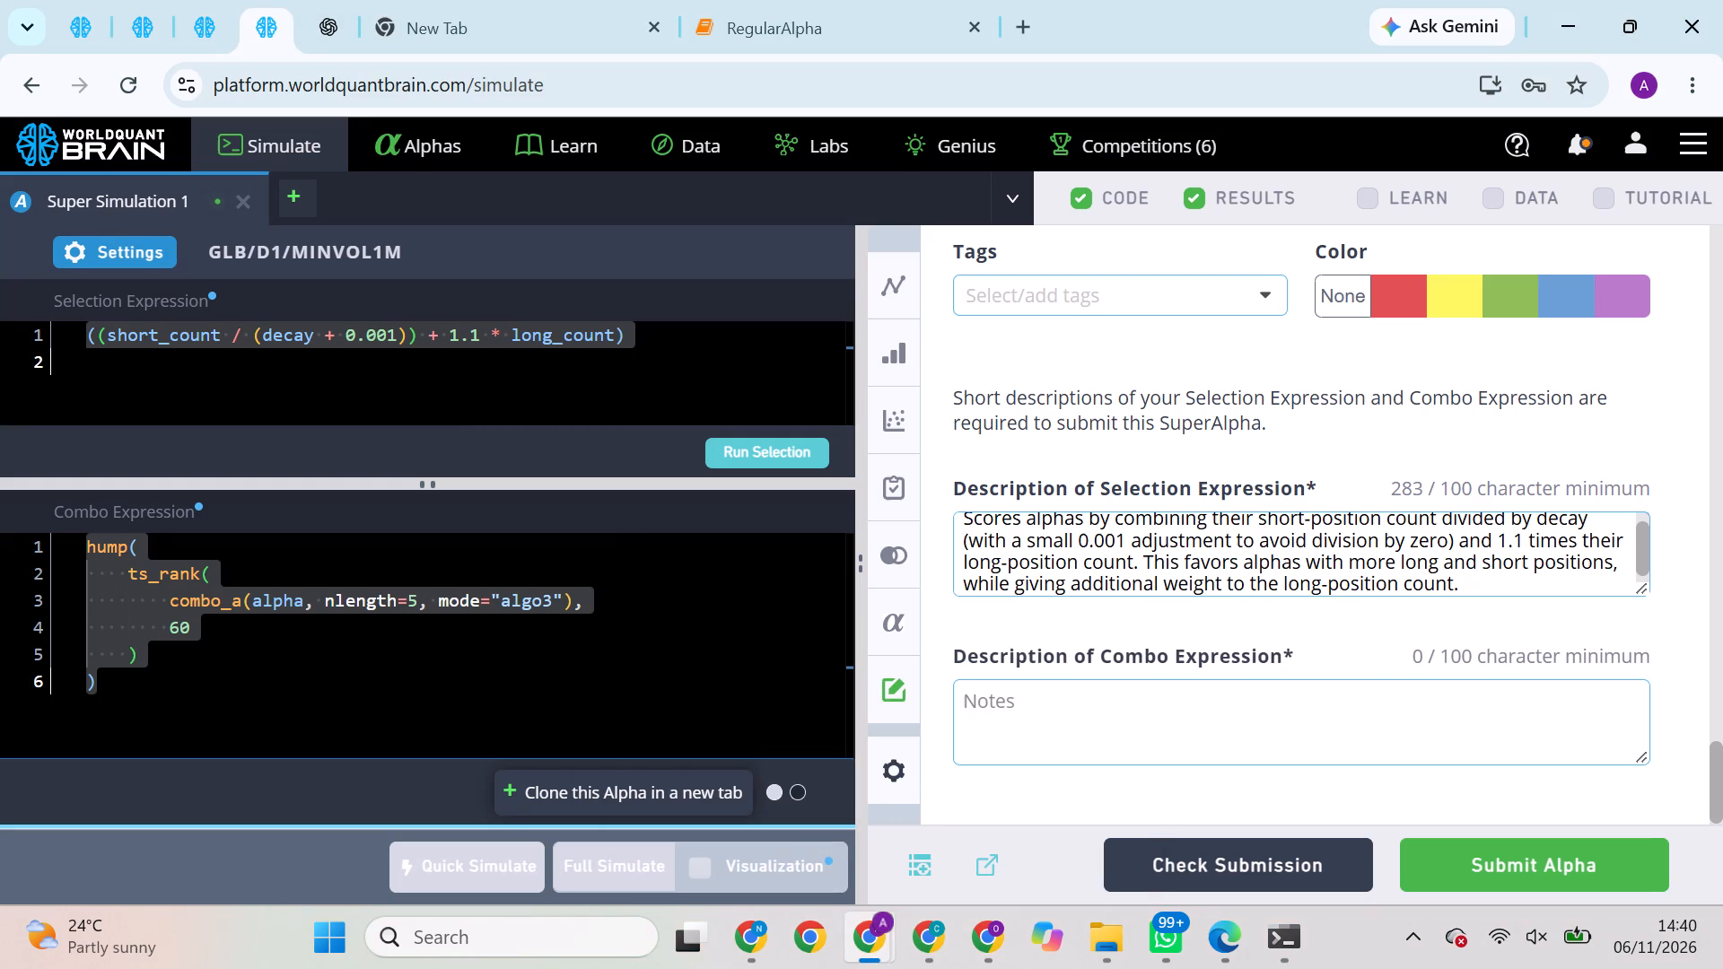
key(ctrl+v)
Submit the GLB/D1/MINVOL1M SuperAlpha.
click(1502, 846)
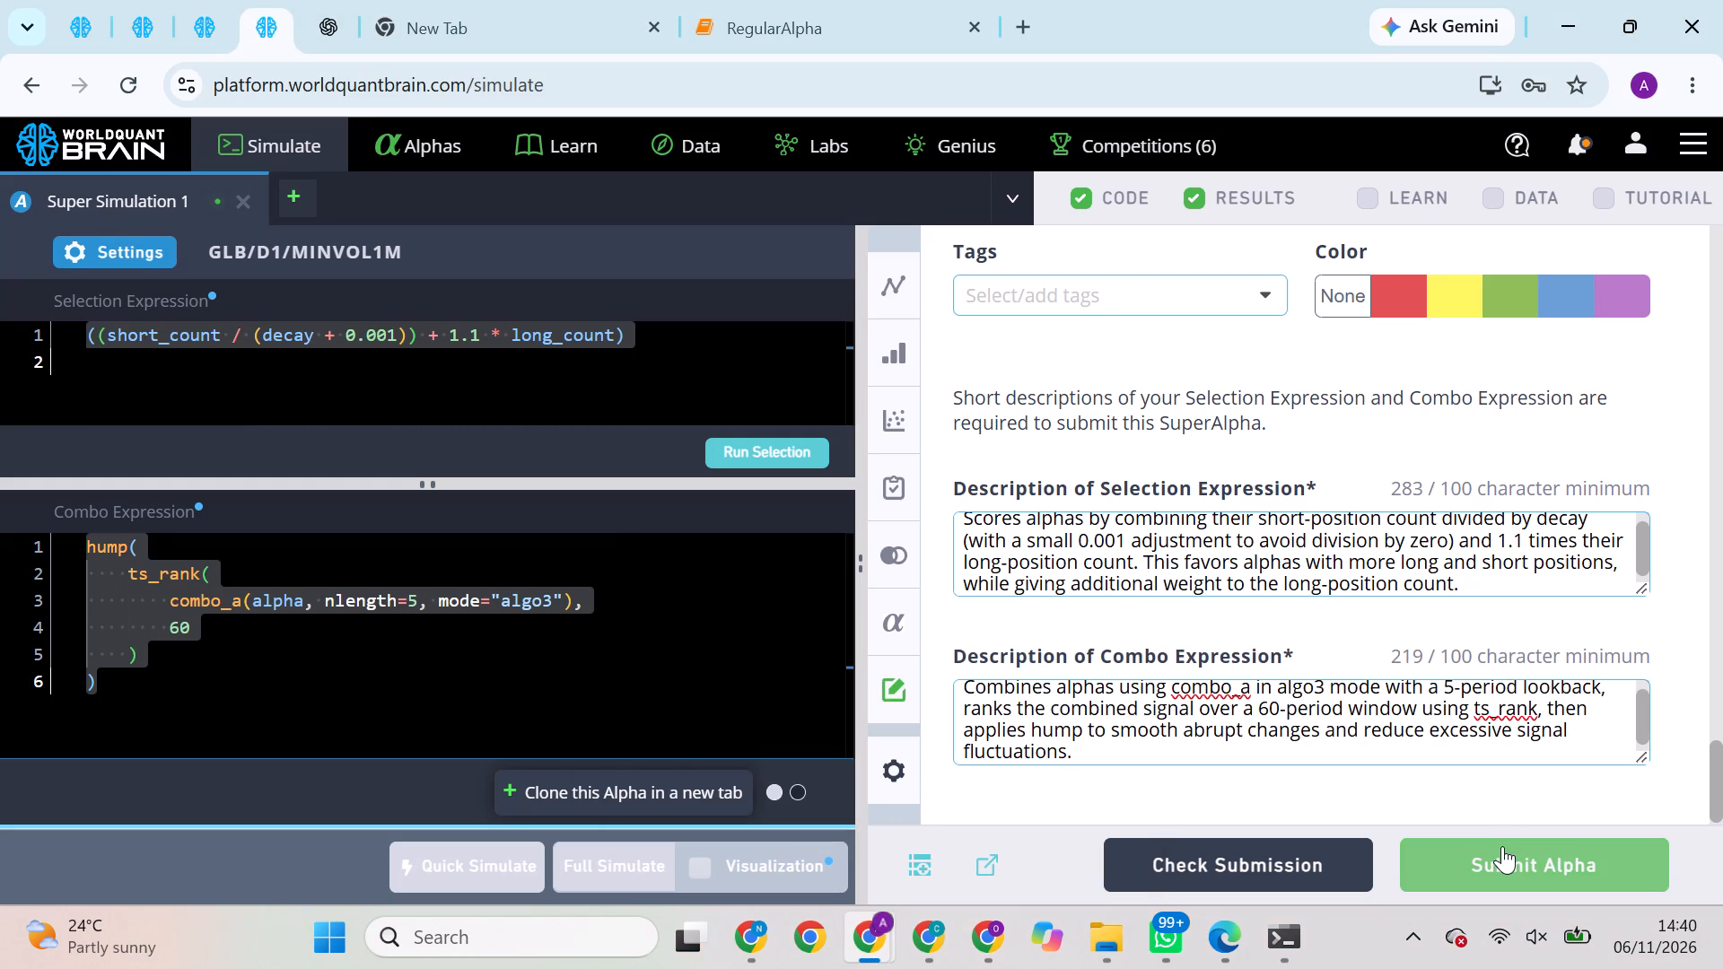
Open the Alphas page from the USA/D1/TOP3000 super simulation with the SUBINDUSTRY selection expression.
click(110, 0)
click(166, 14)
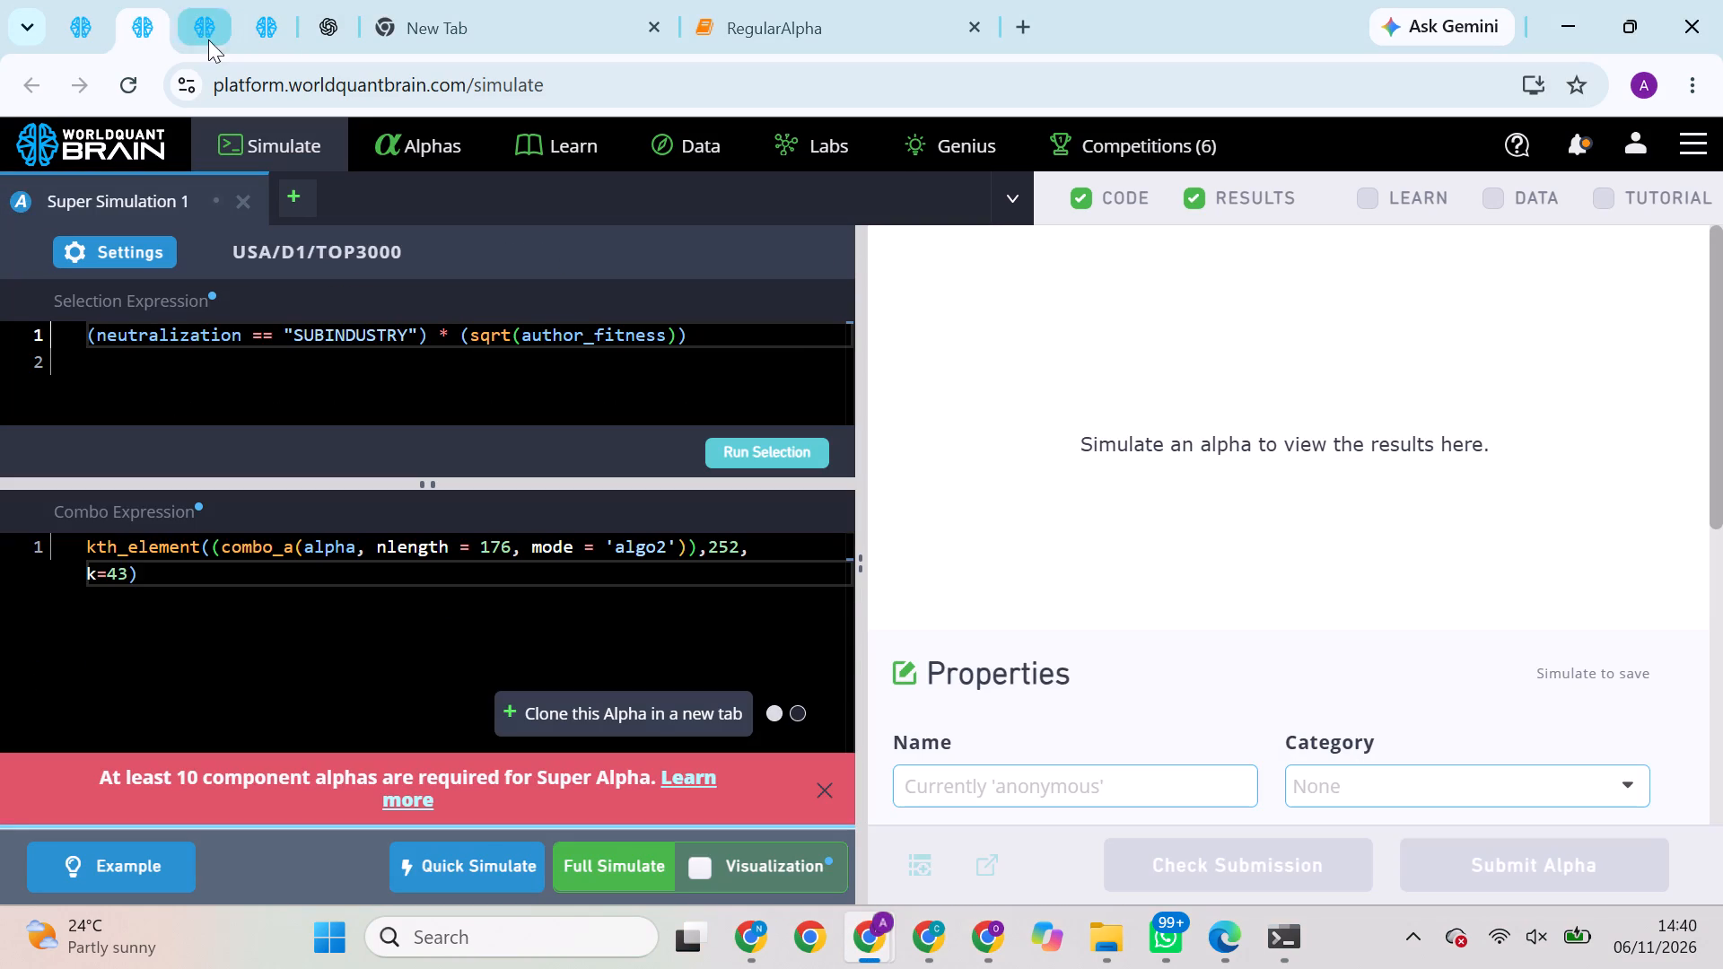
click(435, 148)
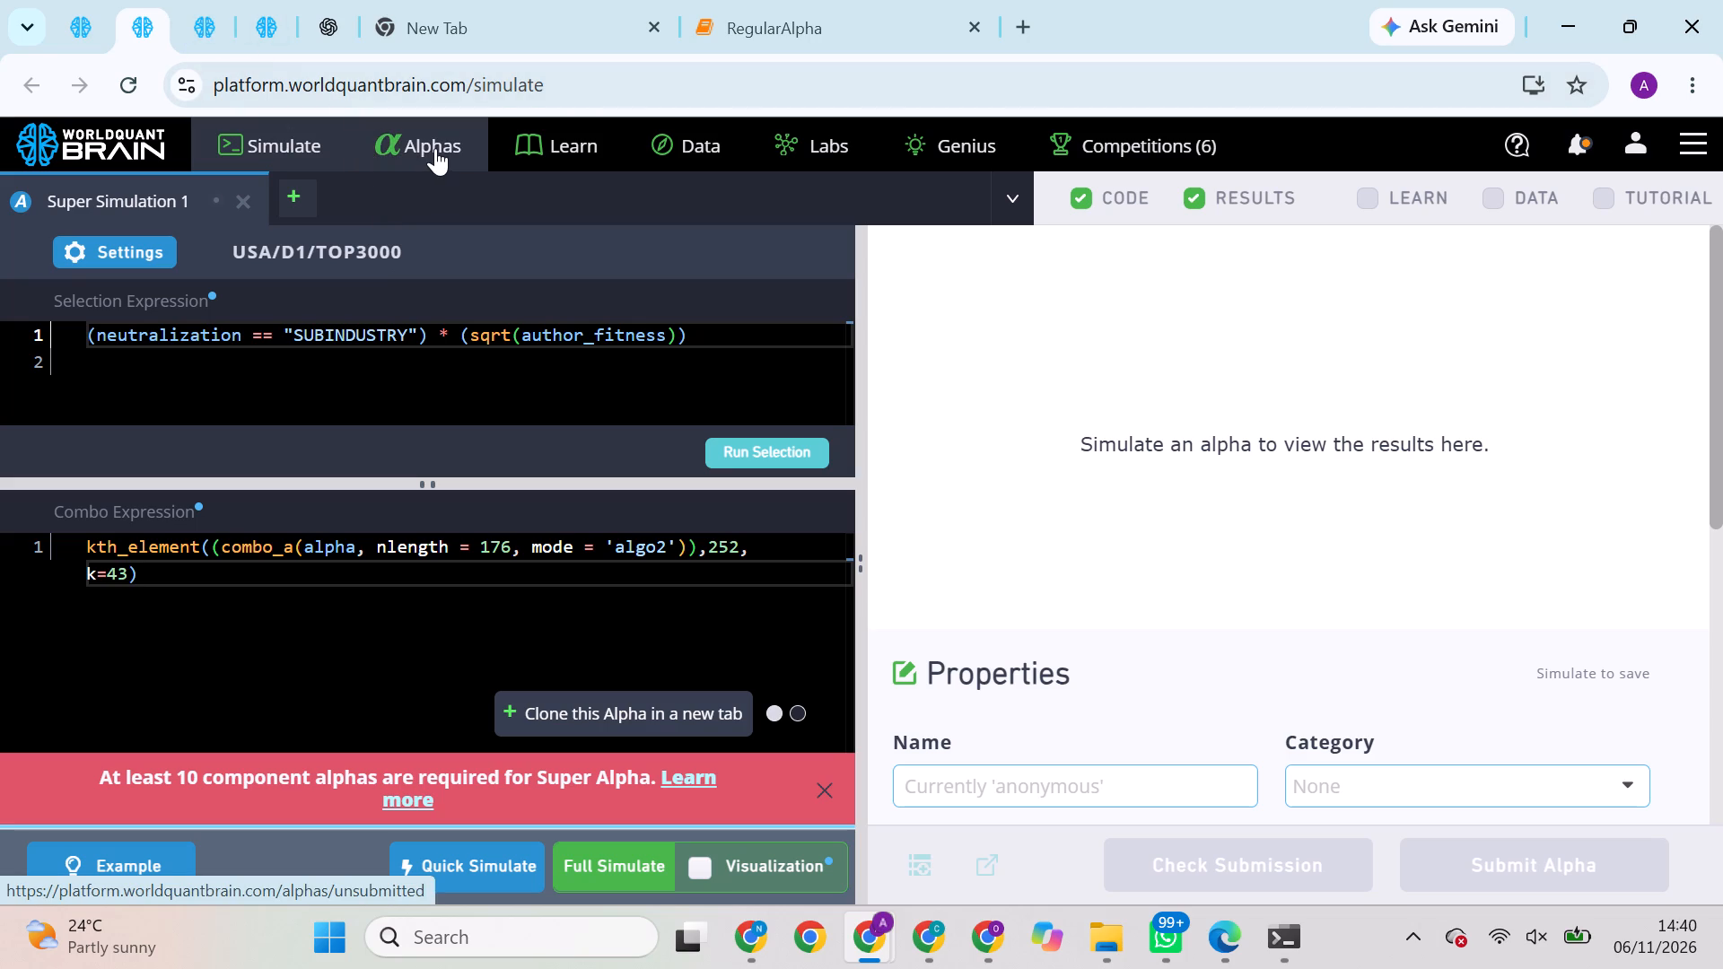
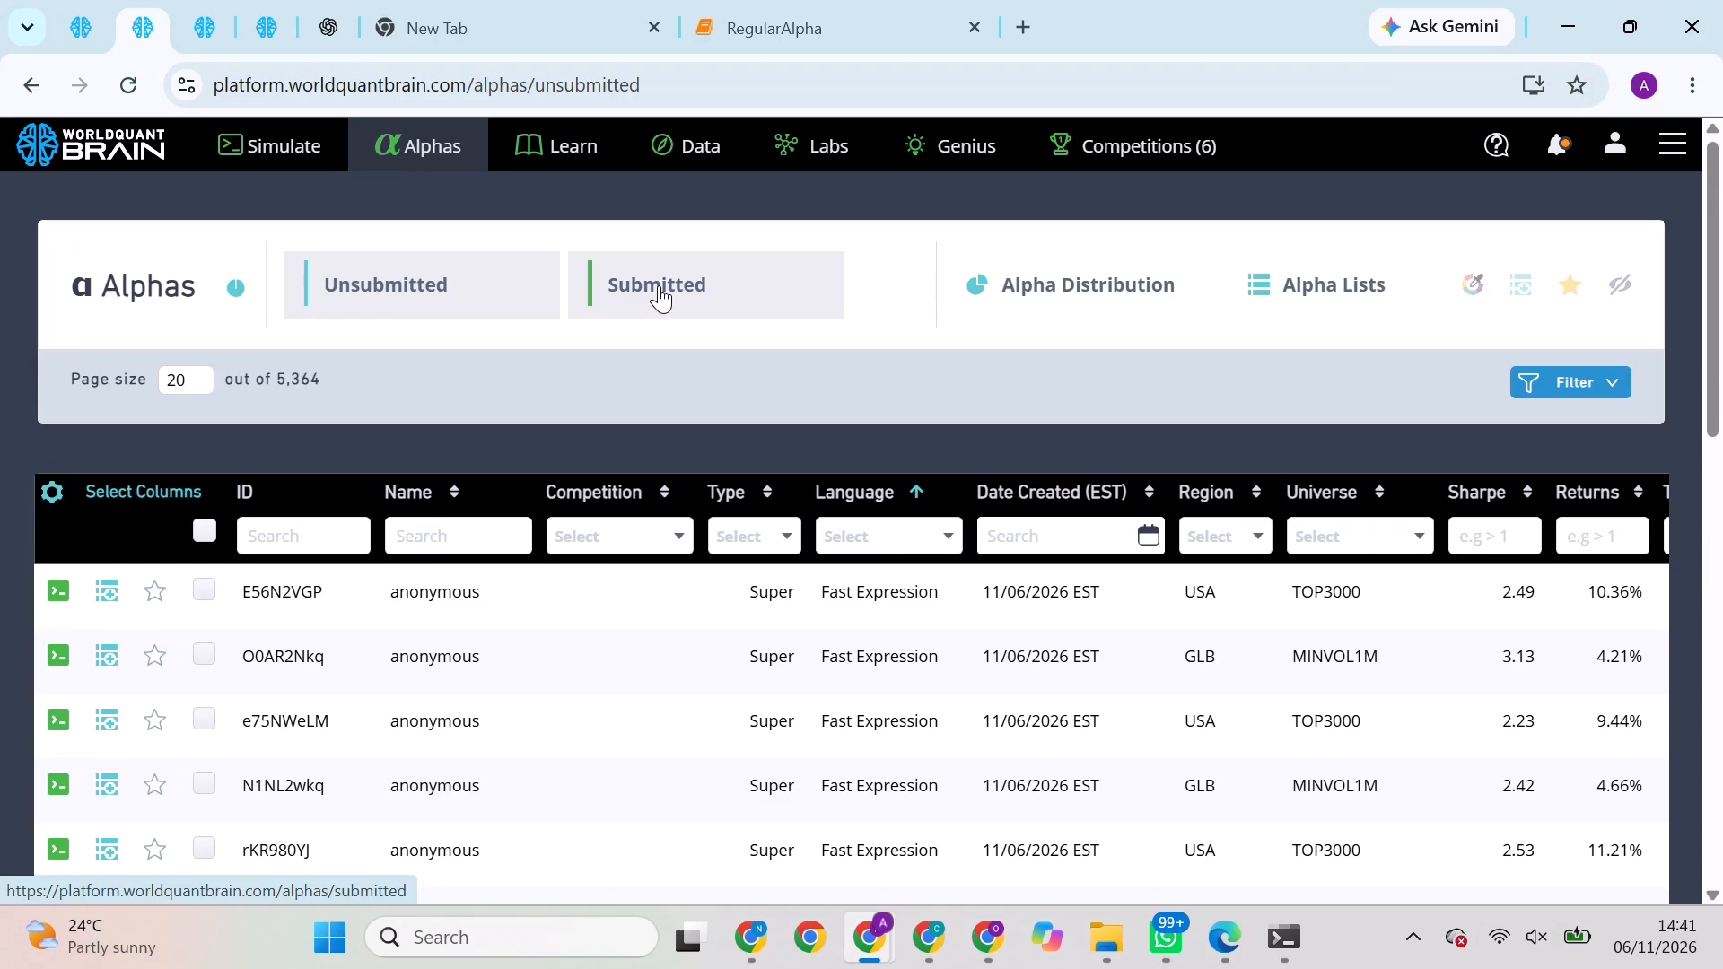
Open the list of submitted alphas and review its most recent entries.
triple_click(659, 285)
click(659, 285)
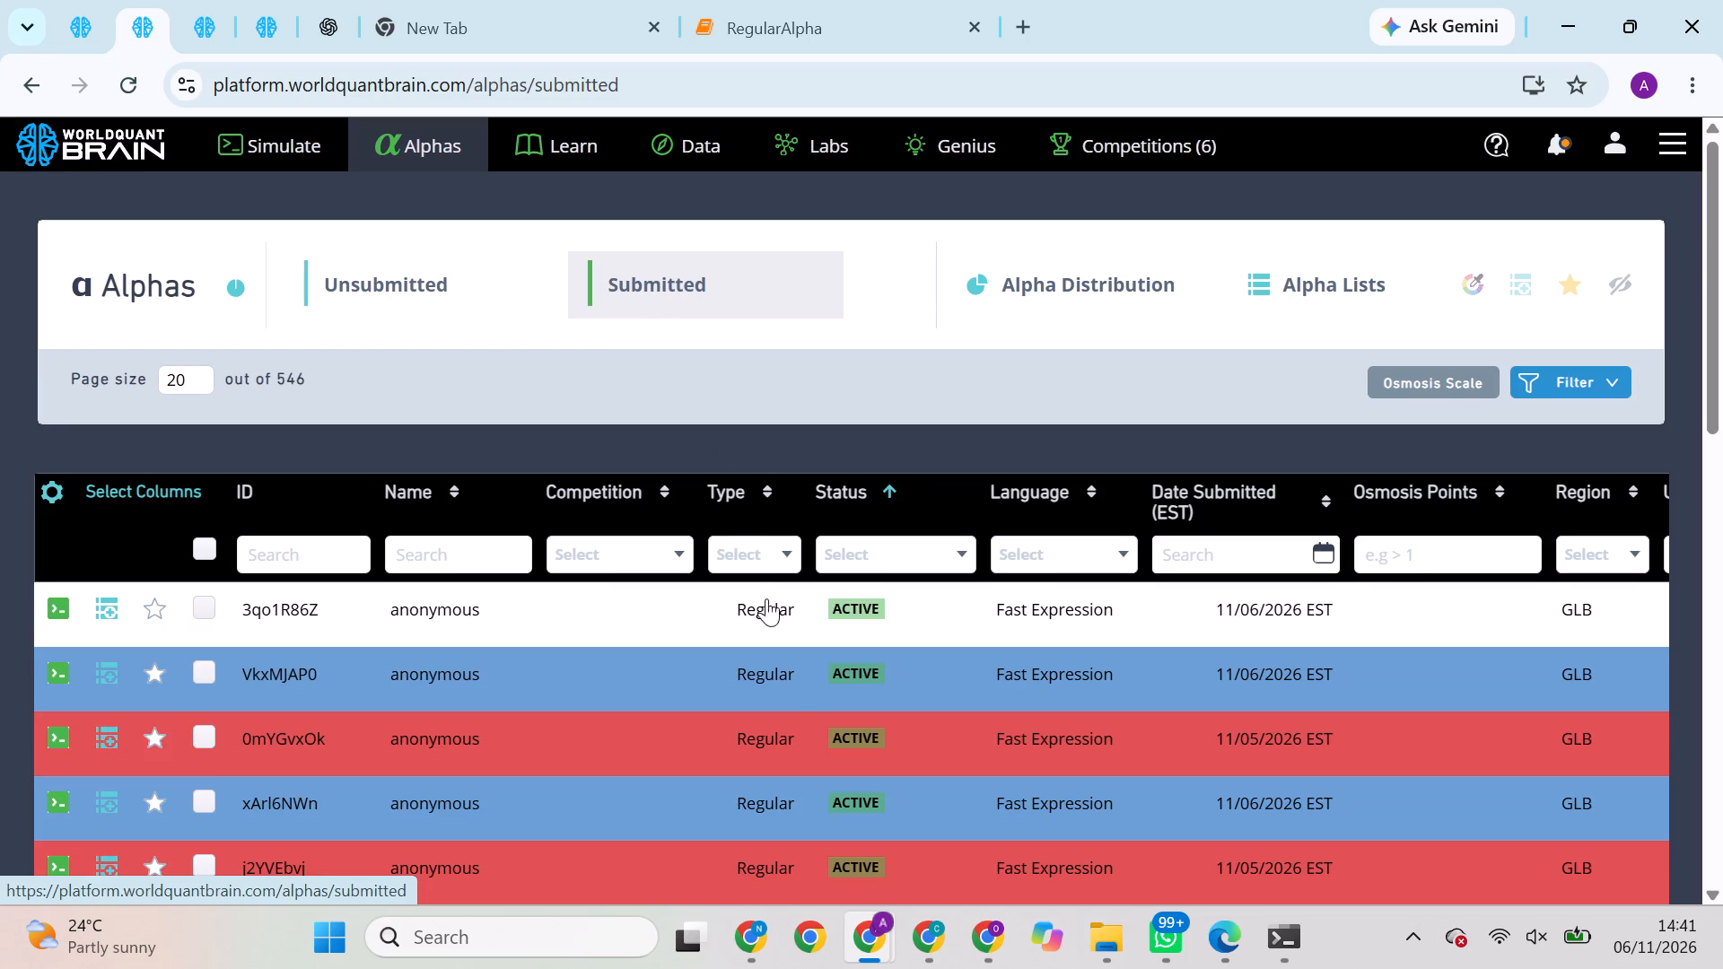
scroll(795, 683, down, 1)
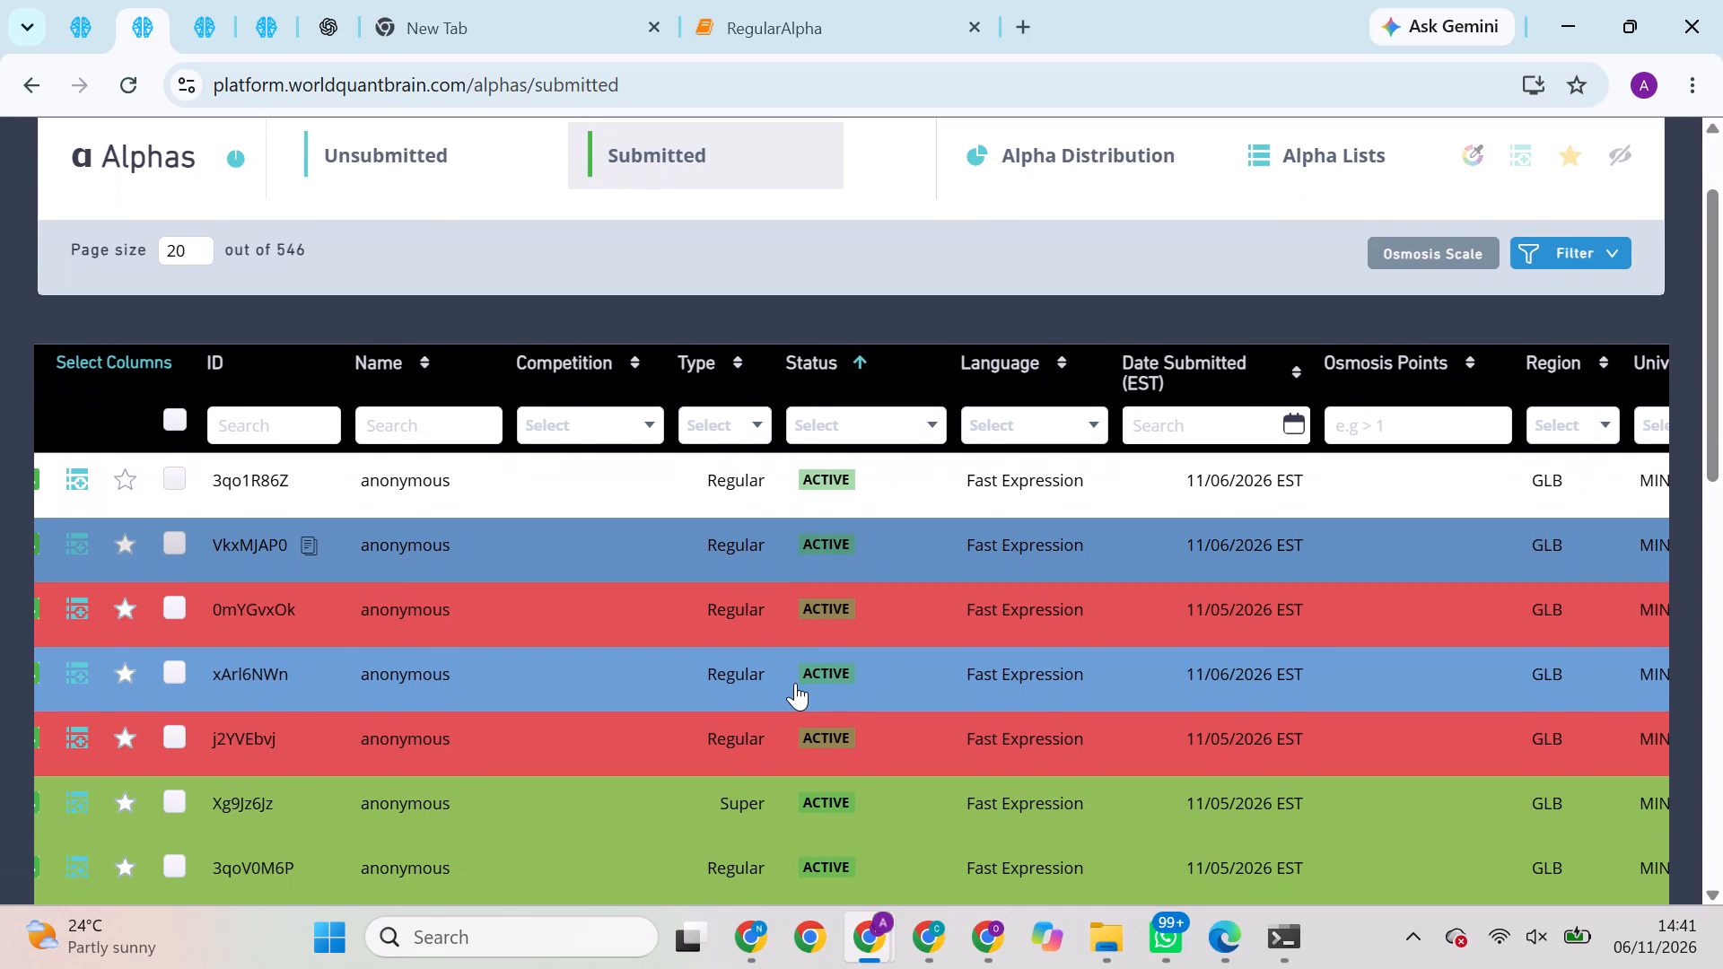
scroll(795, 683, down, 1)
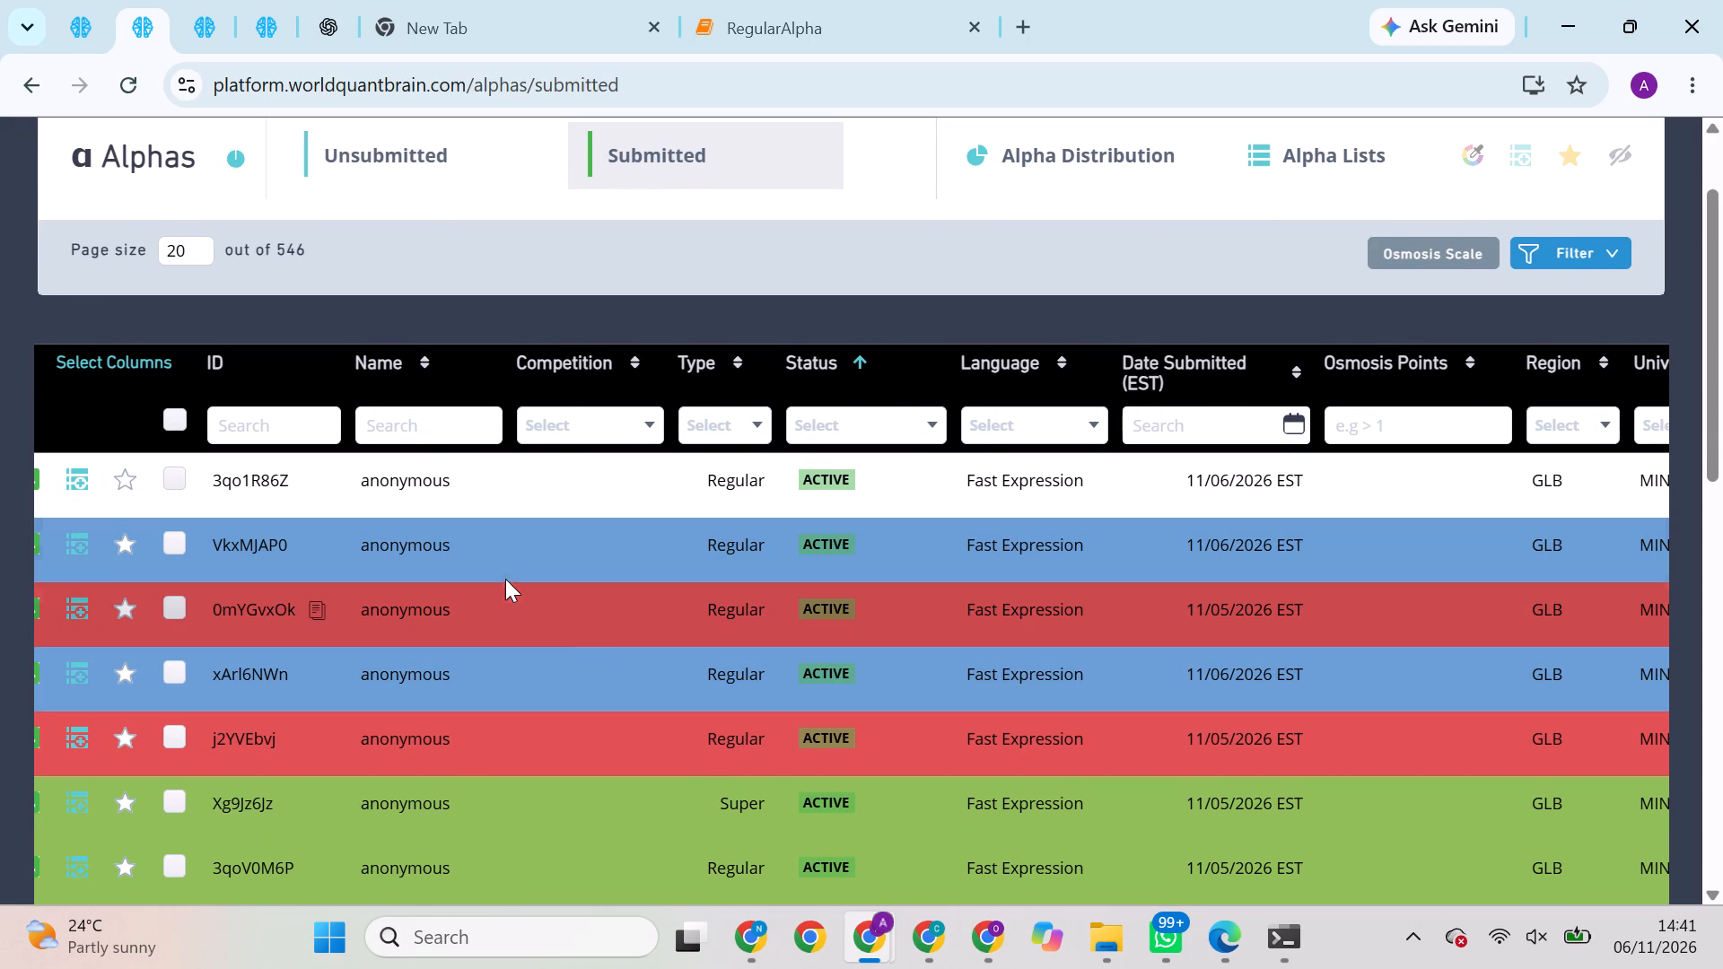
scroll(505, 579, up, 3)
In the USA/D1/TOP3000 super simulation with the sign(decay) selection expression, dismiss the tutorial checks and run the Prod and Self Correlation checks.
click(193, 21)
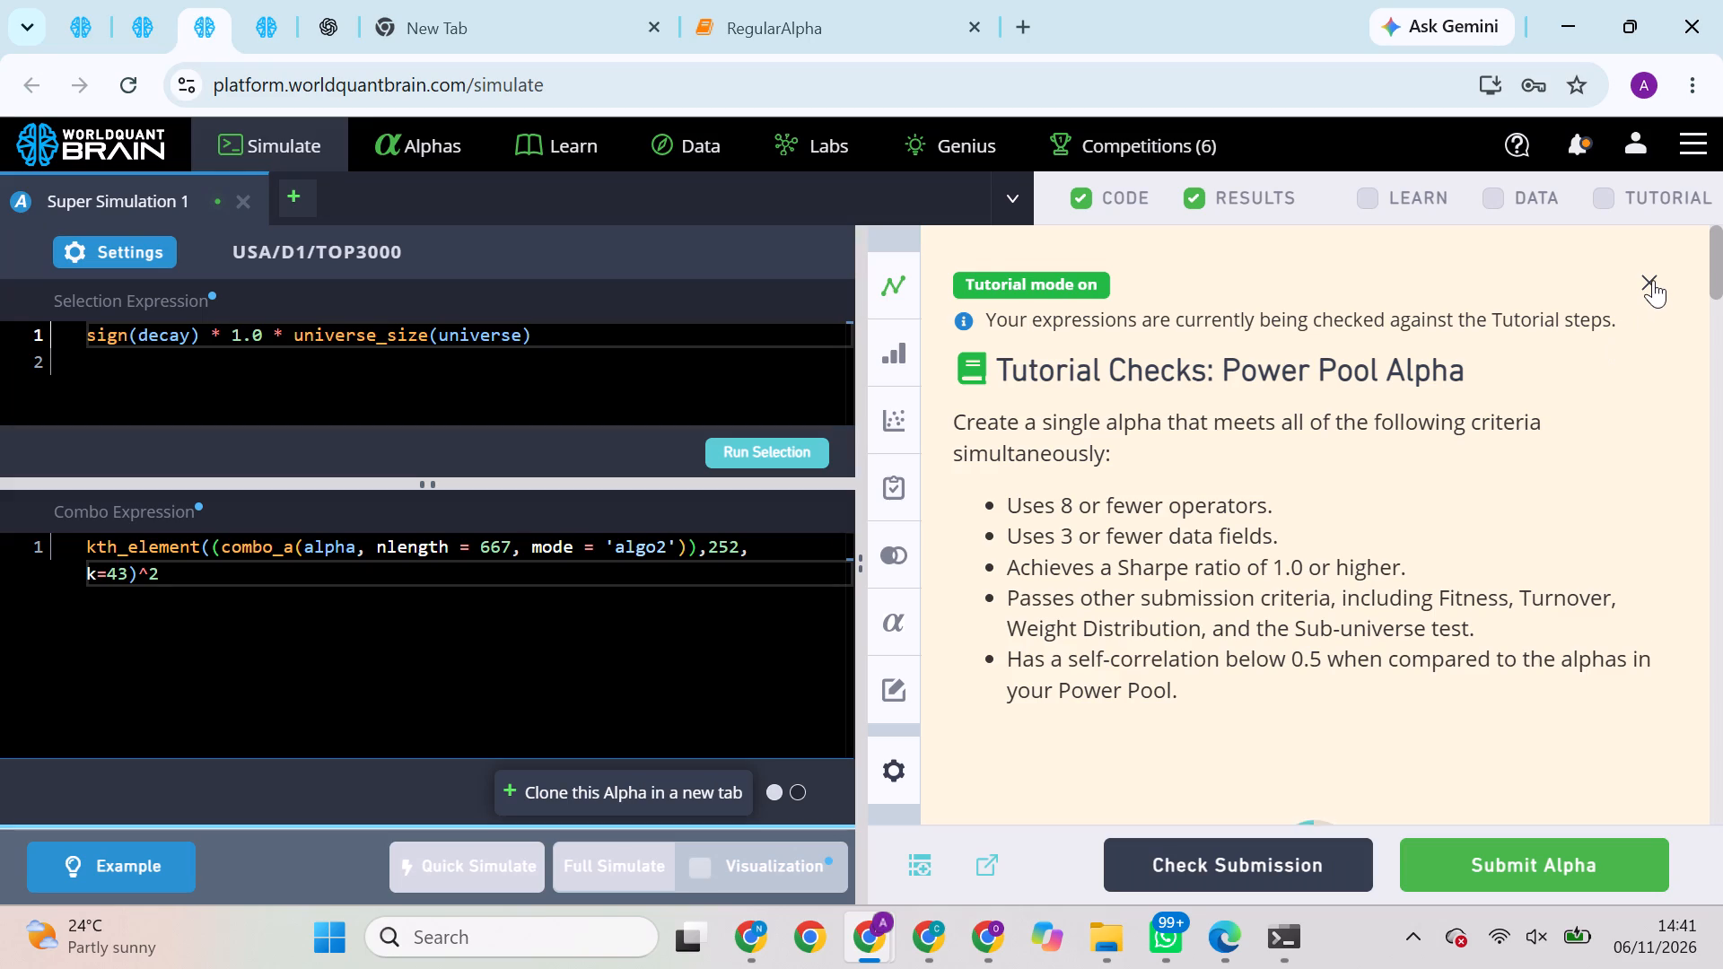
click(1653, 280)
scroll(1466, 475, down, 3)
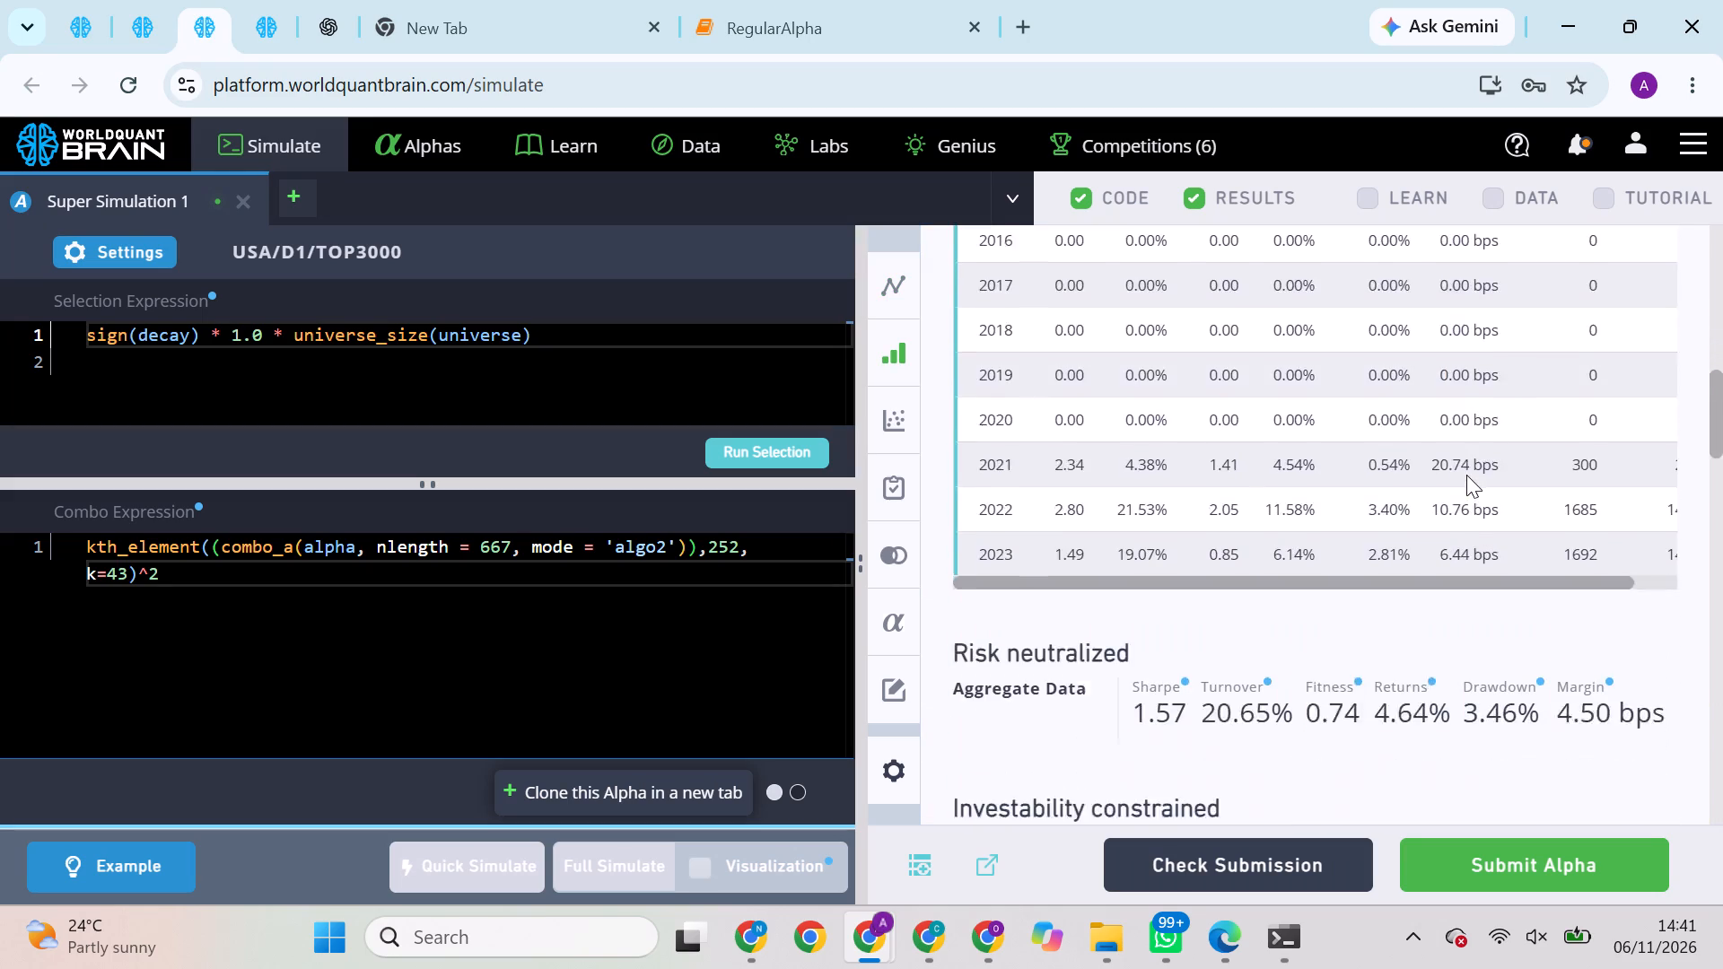
scroll(1466, 475, down, 1)
click(1618, 655)
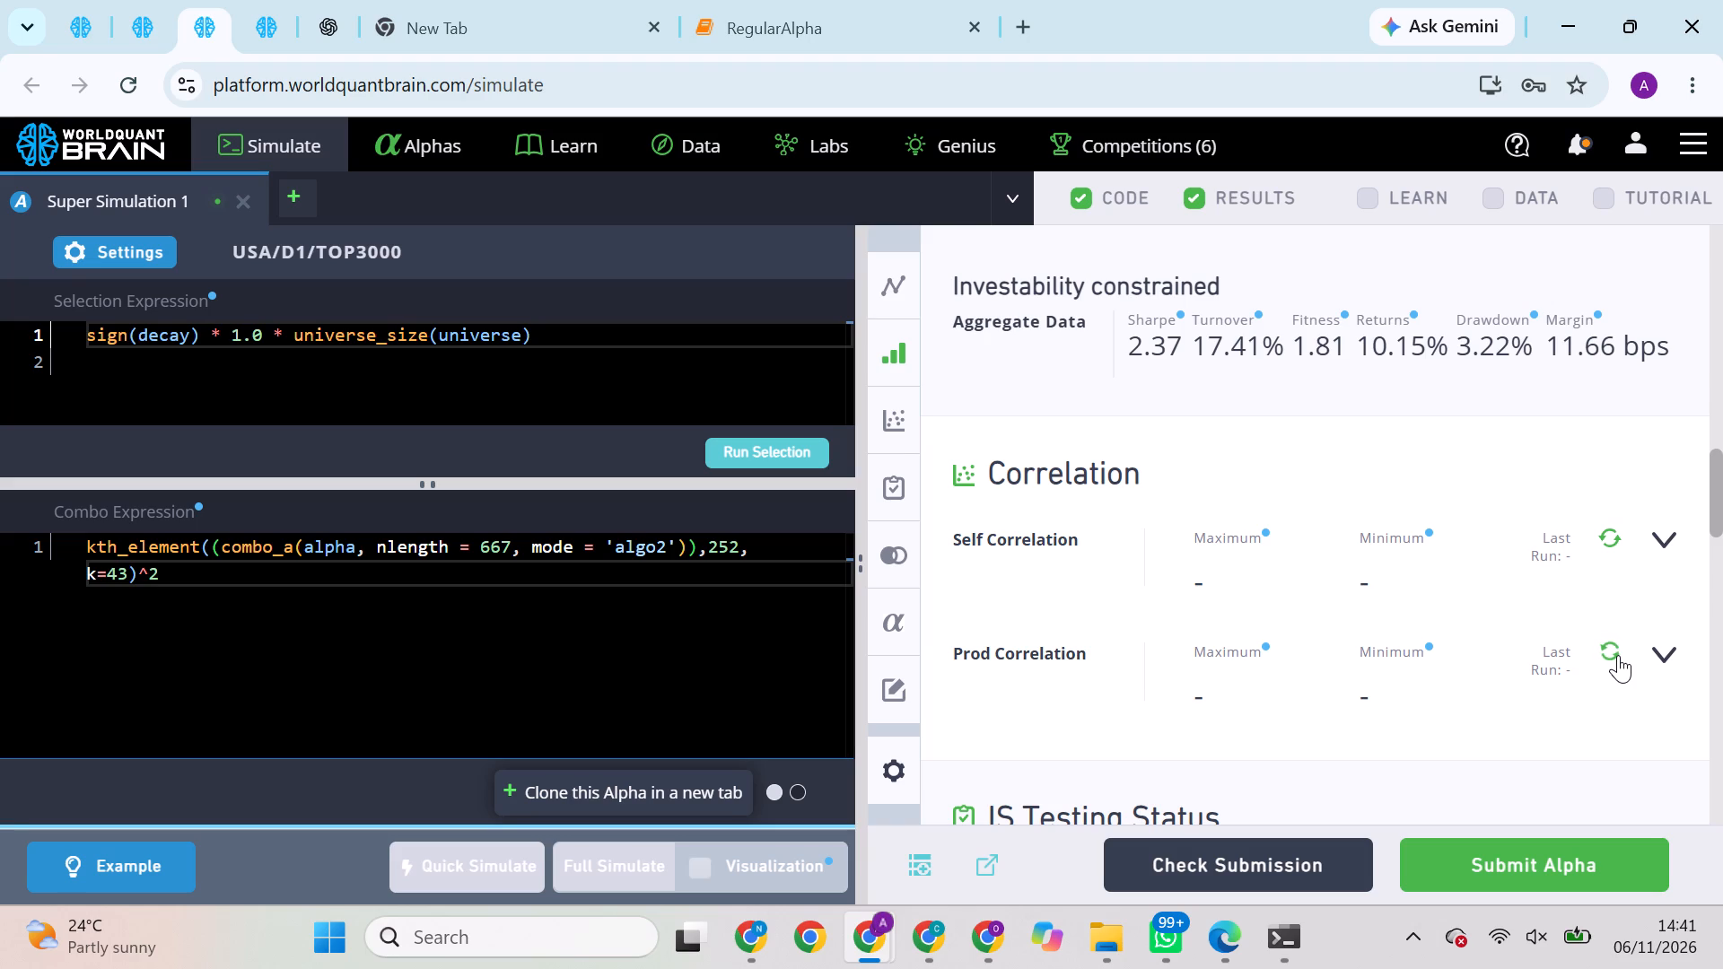
click(1620, 549)
click(1610, 527)
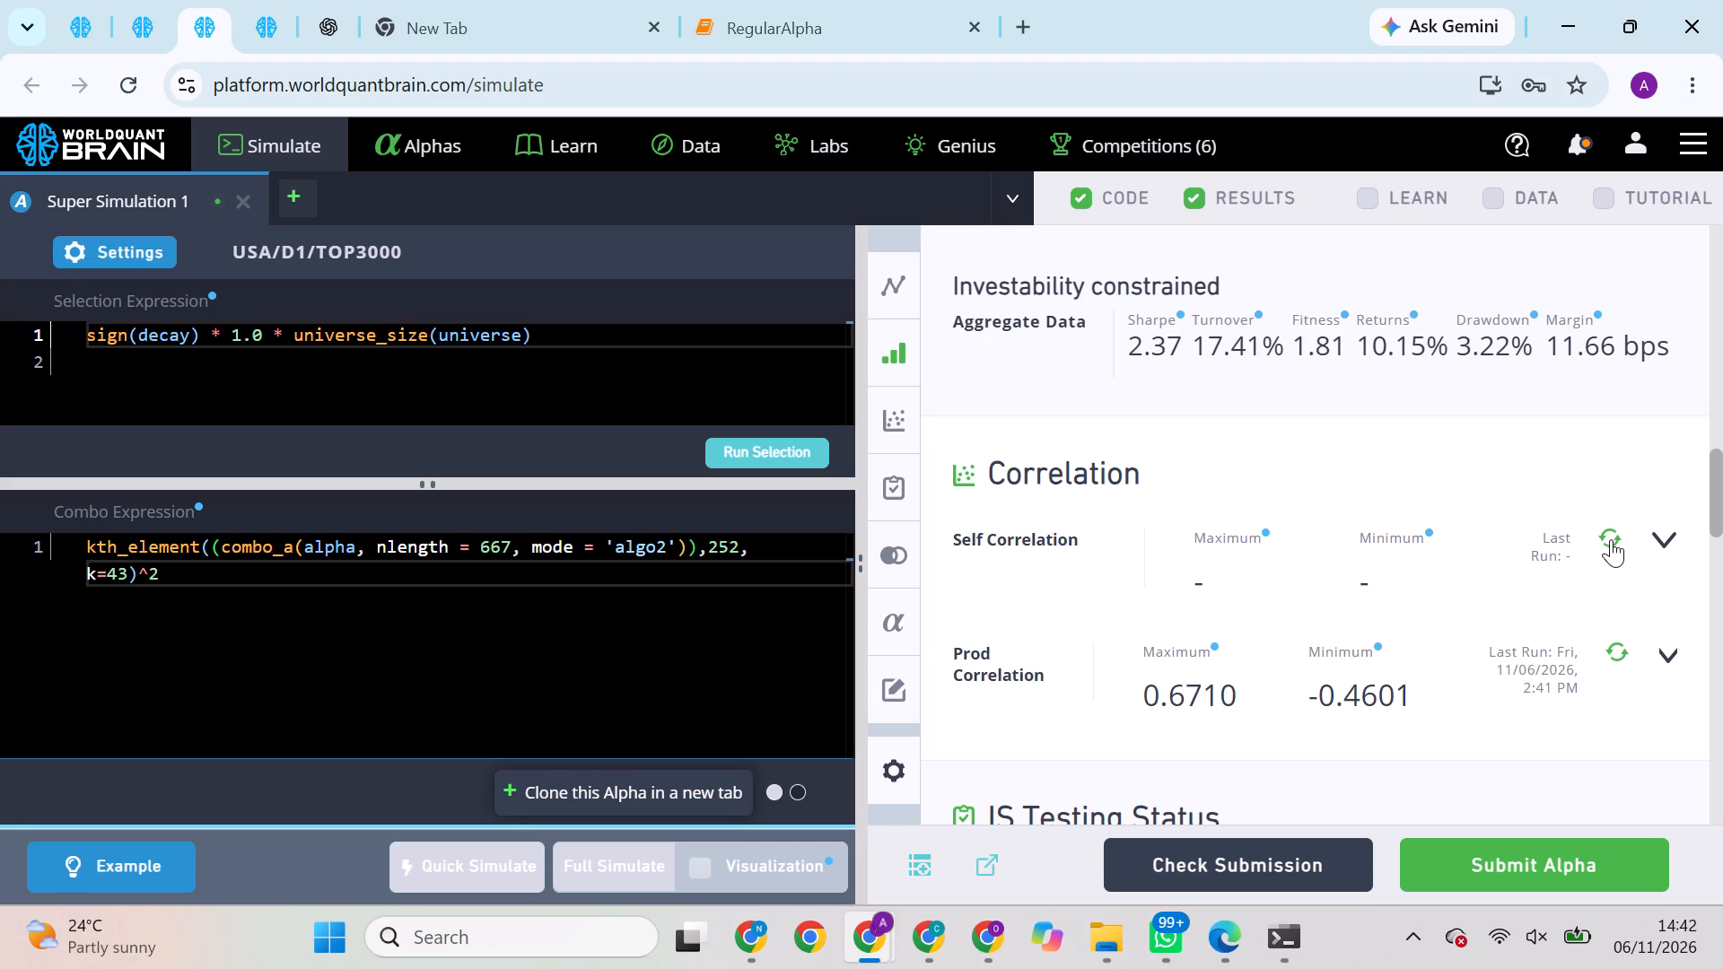
click(1611, 539)
Go to the color and description properties of the USA/D1/TOP3000 SuperAlpha with the sign(decay) selection expression.
scroll(1579, 572, down, 4)
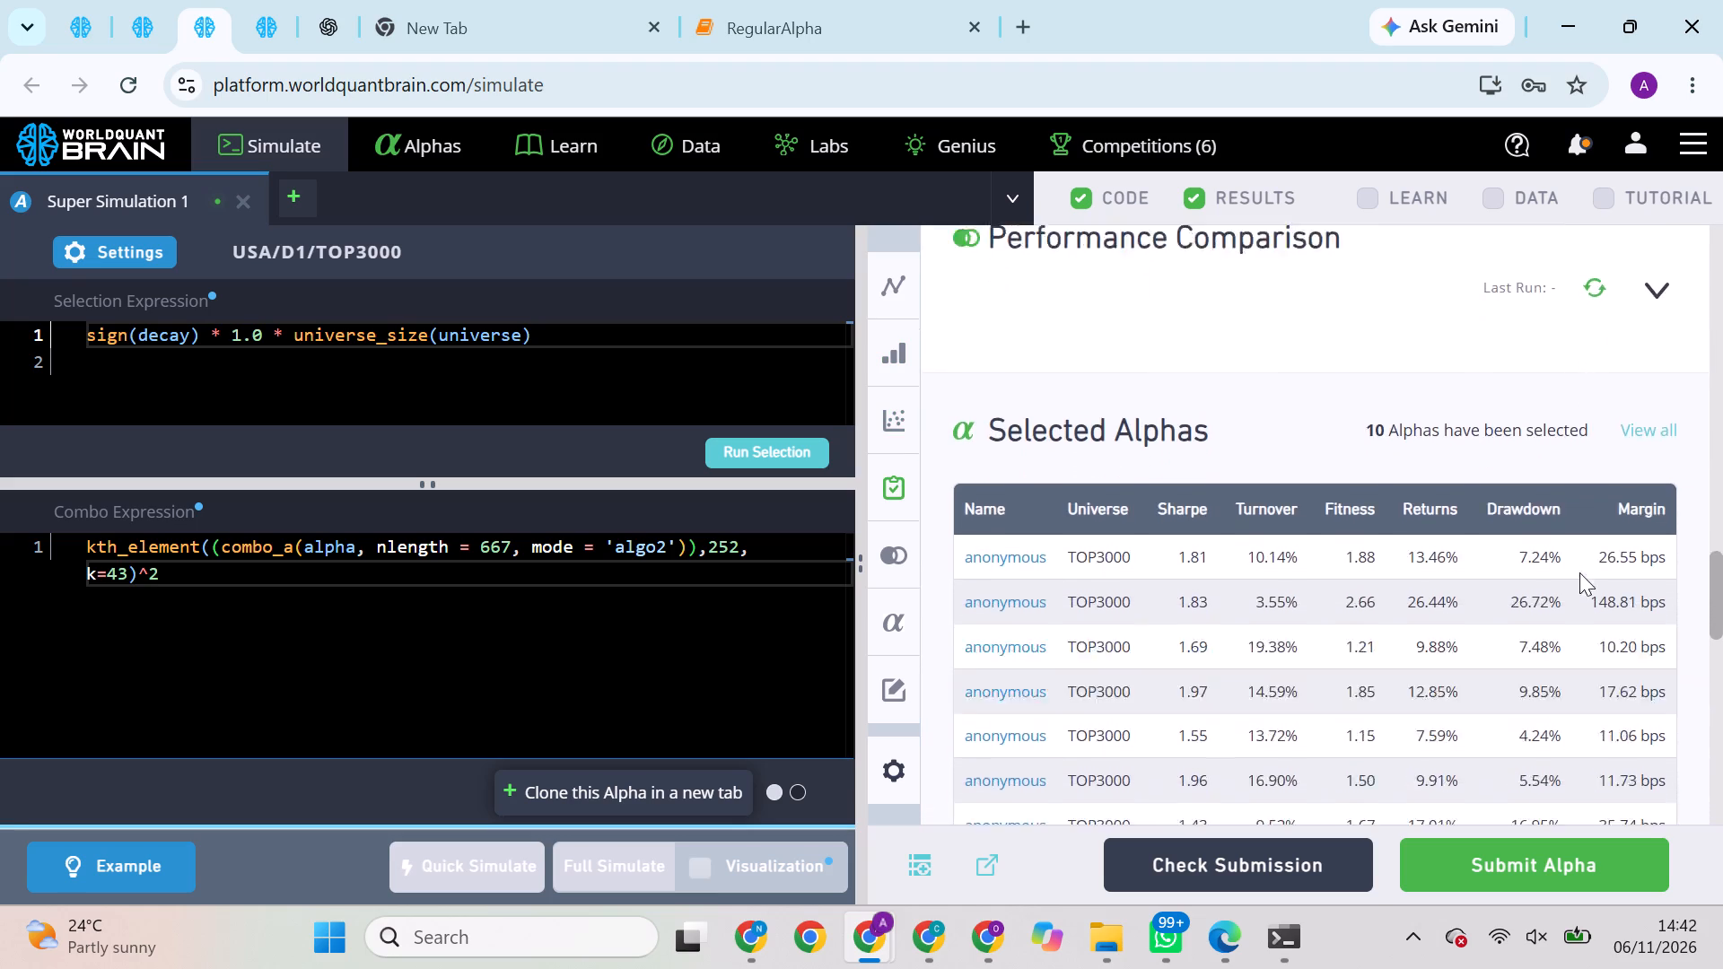
scroll(1579, 572, down, 1)
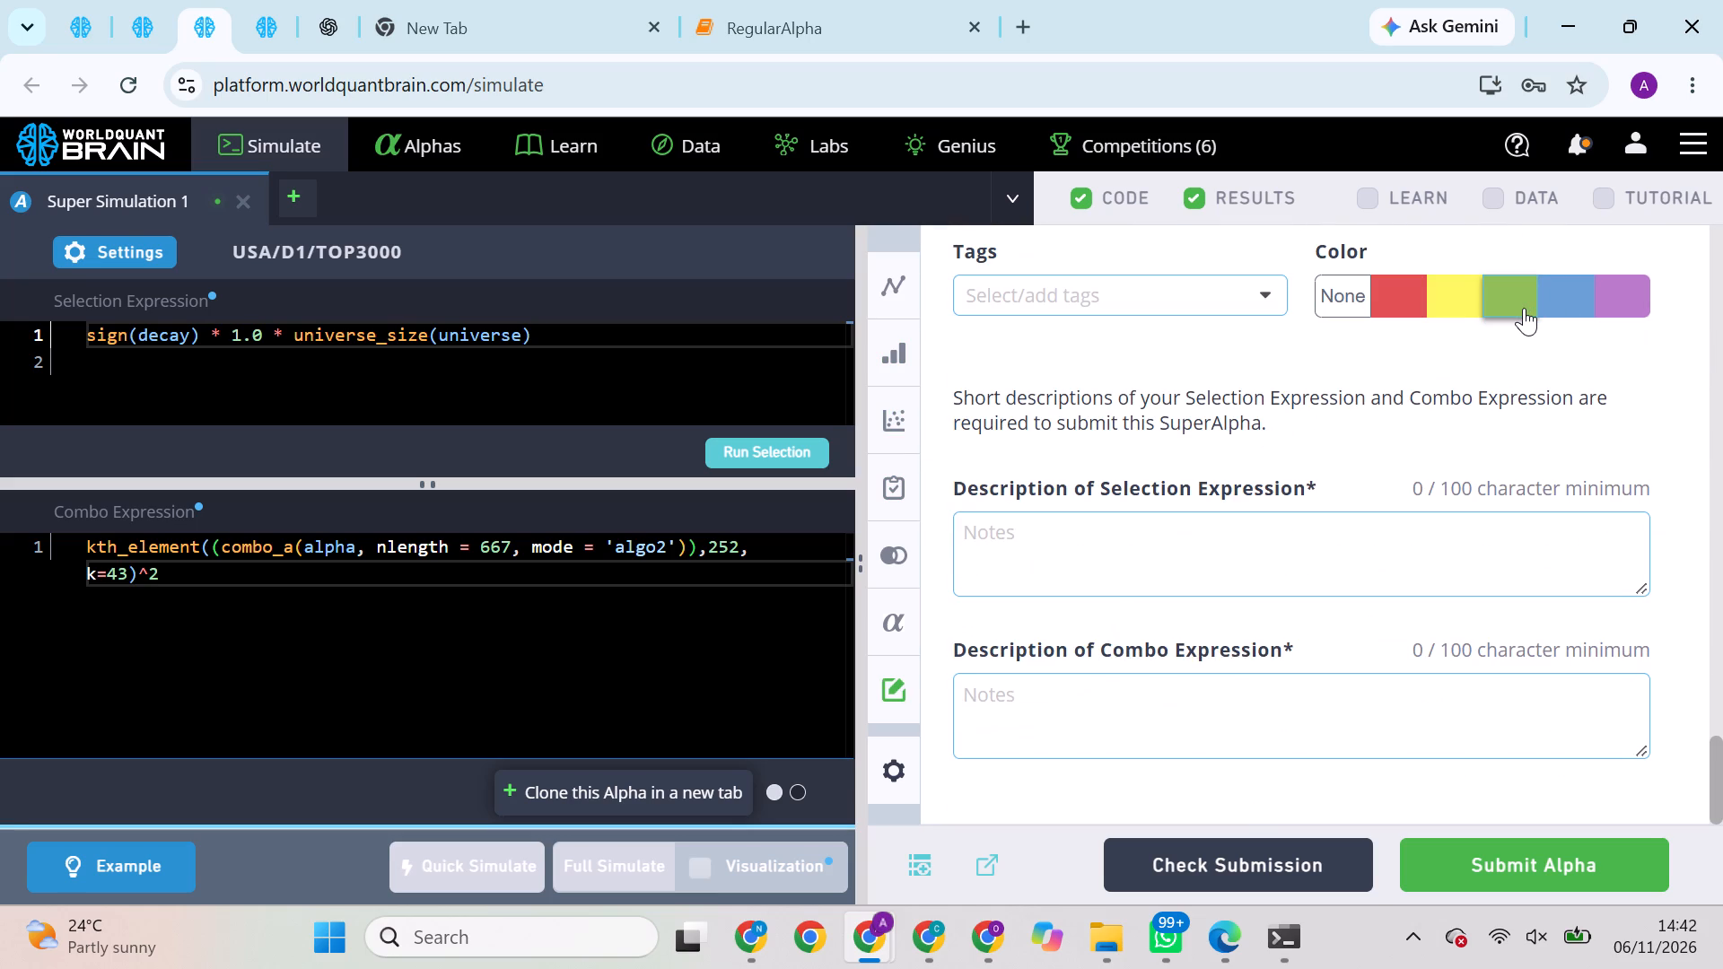
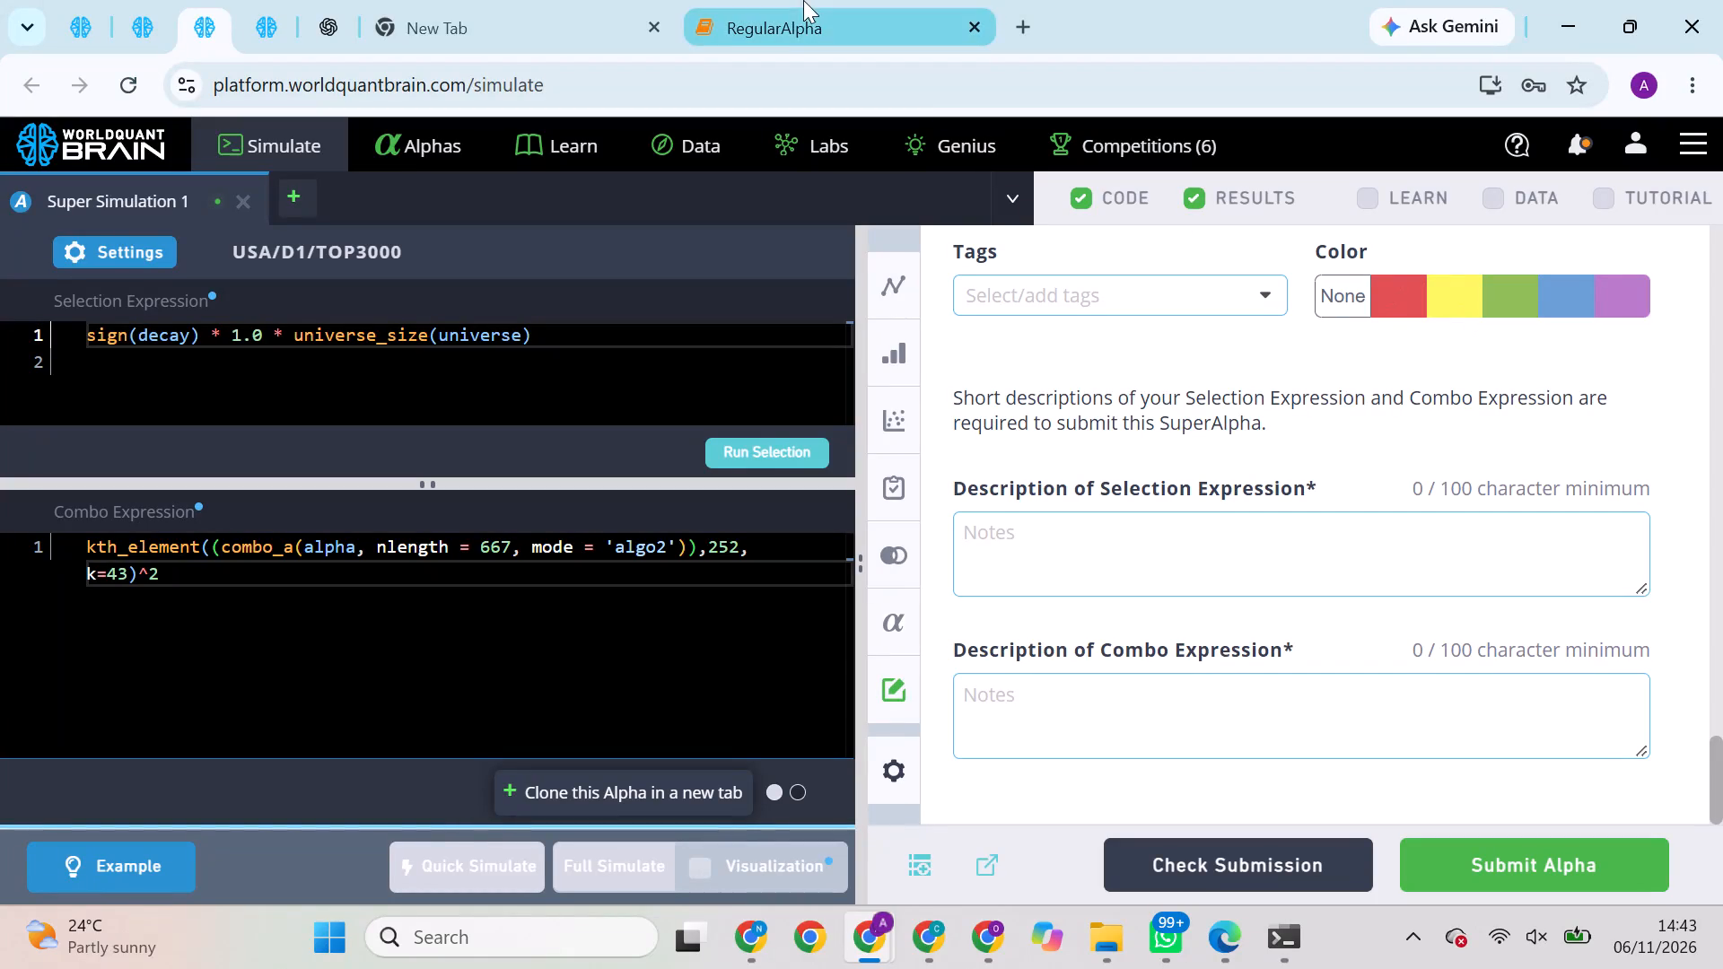
Check the submission progress of the GLB/D1/MINVOL1M SuperAlpha with the short_count and long_count selection expression.
click(134, 0)
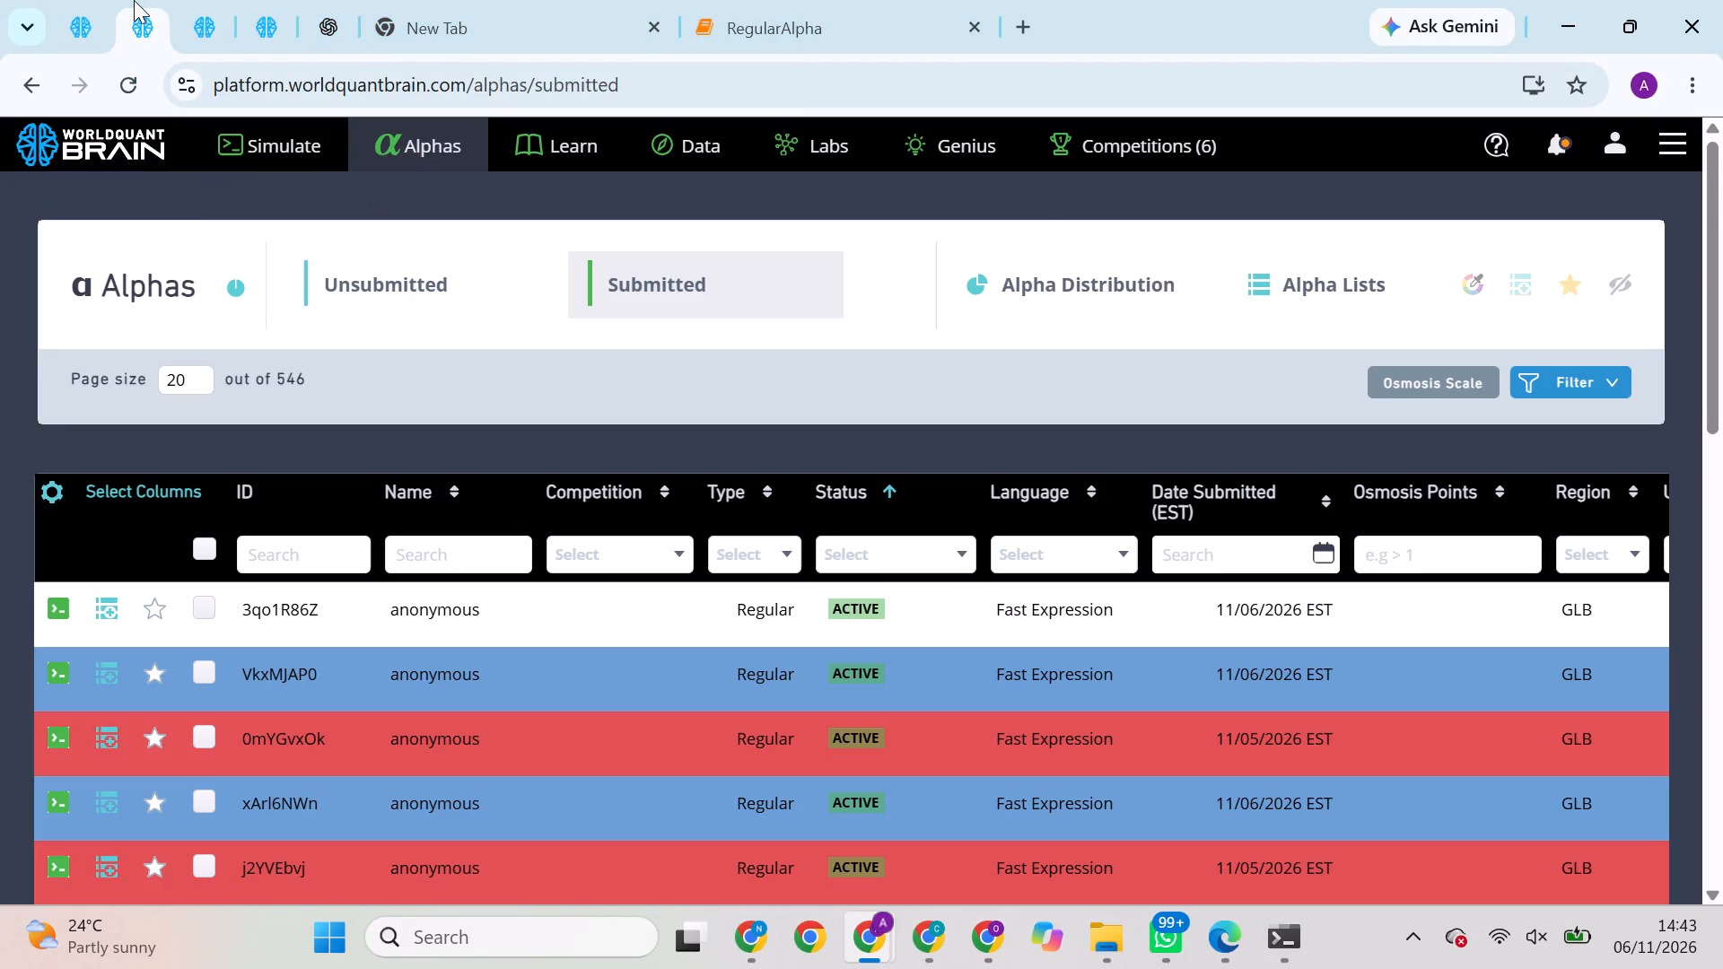
click(189, 0)
click(269, 1)
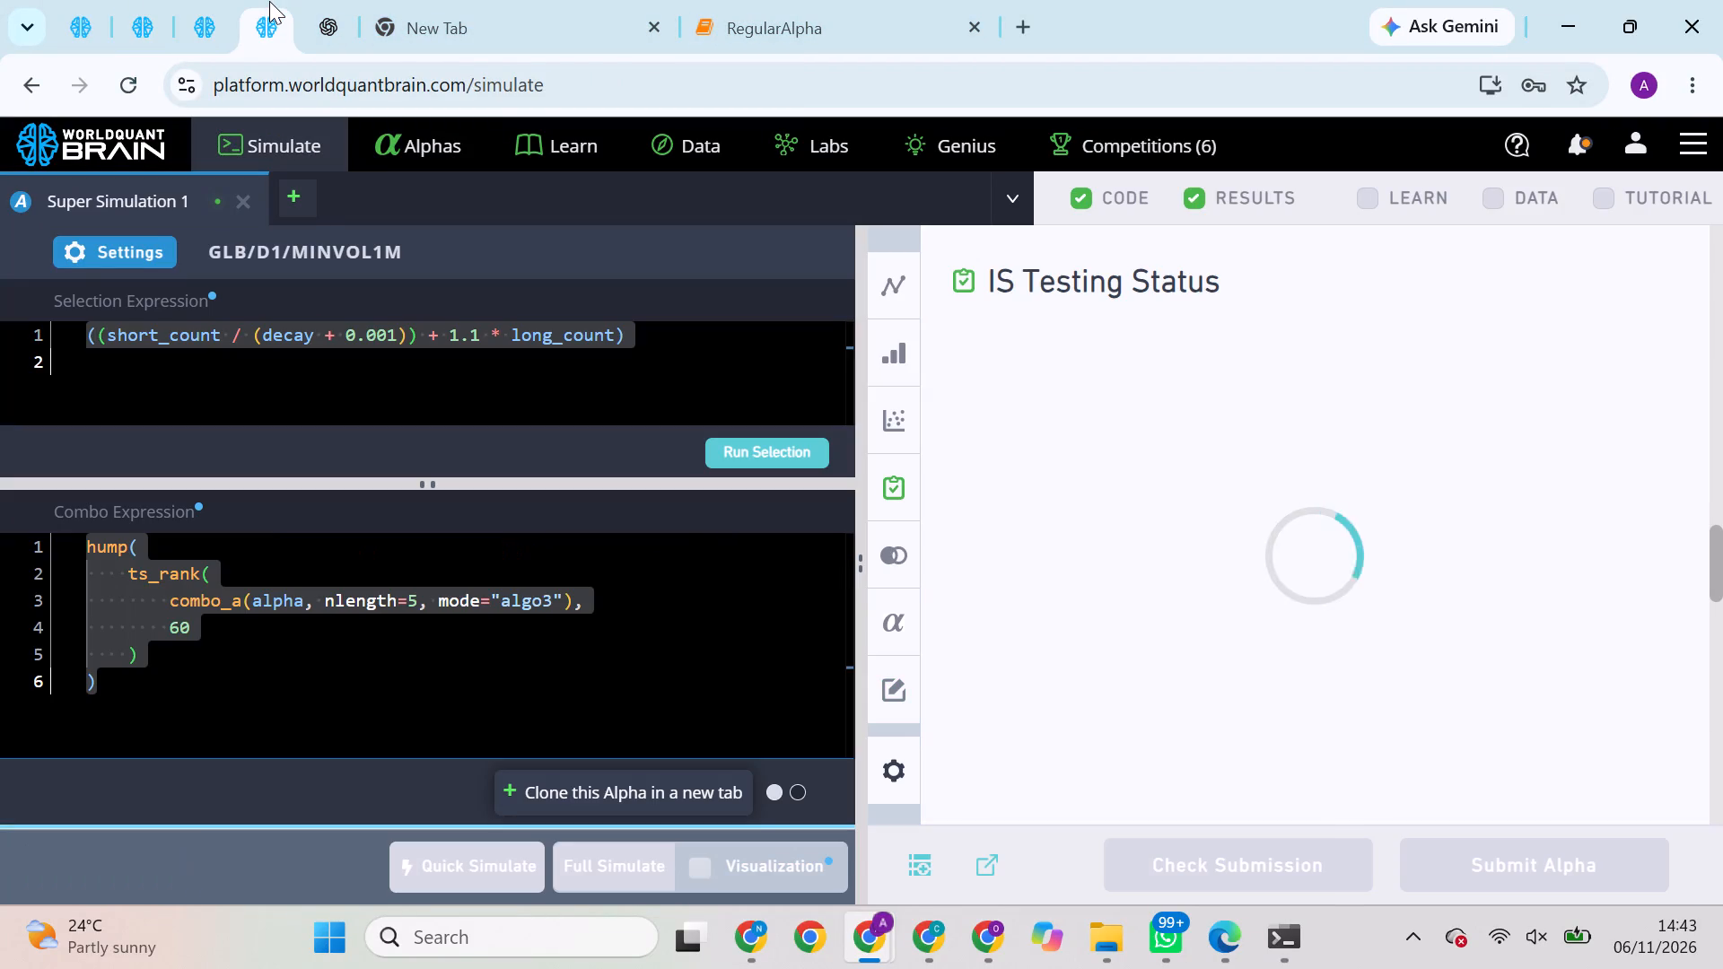
Open an up-to-date list of submitted alphas in the tab holding the regular GLB simulations and compare it with the earlier list.
click(78, 26)
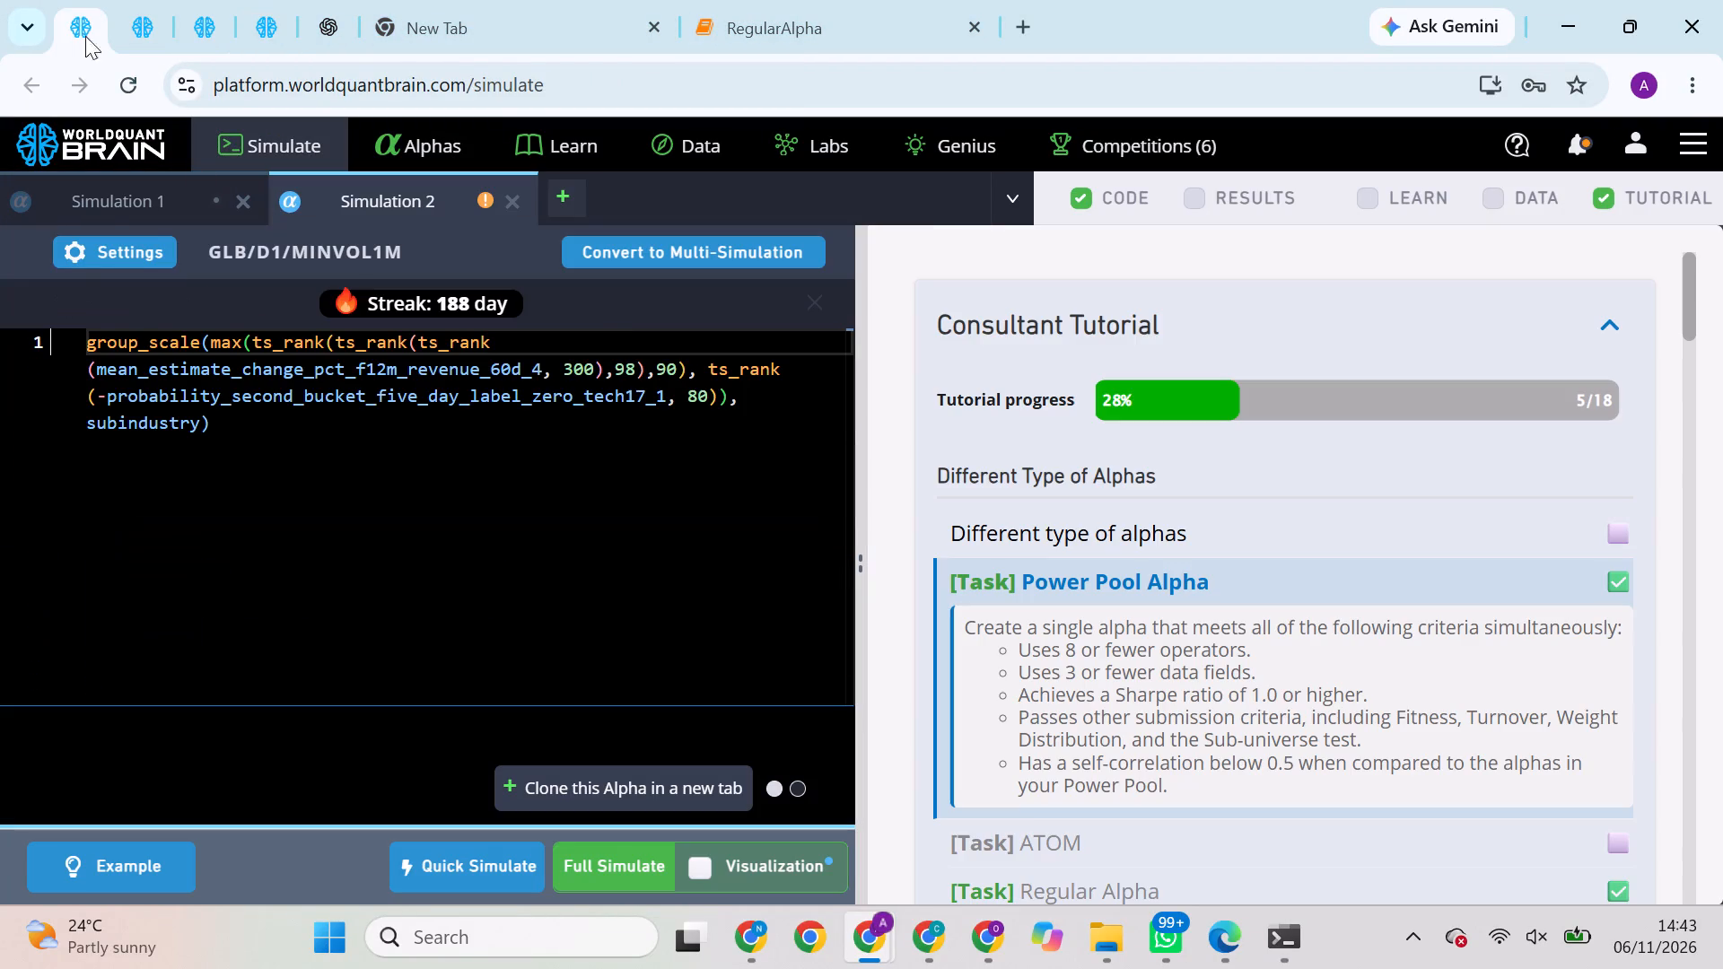
click(427, 138)
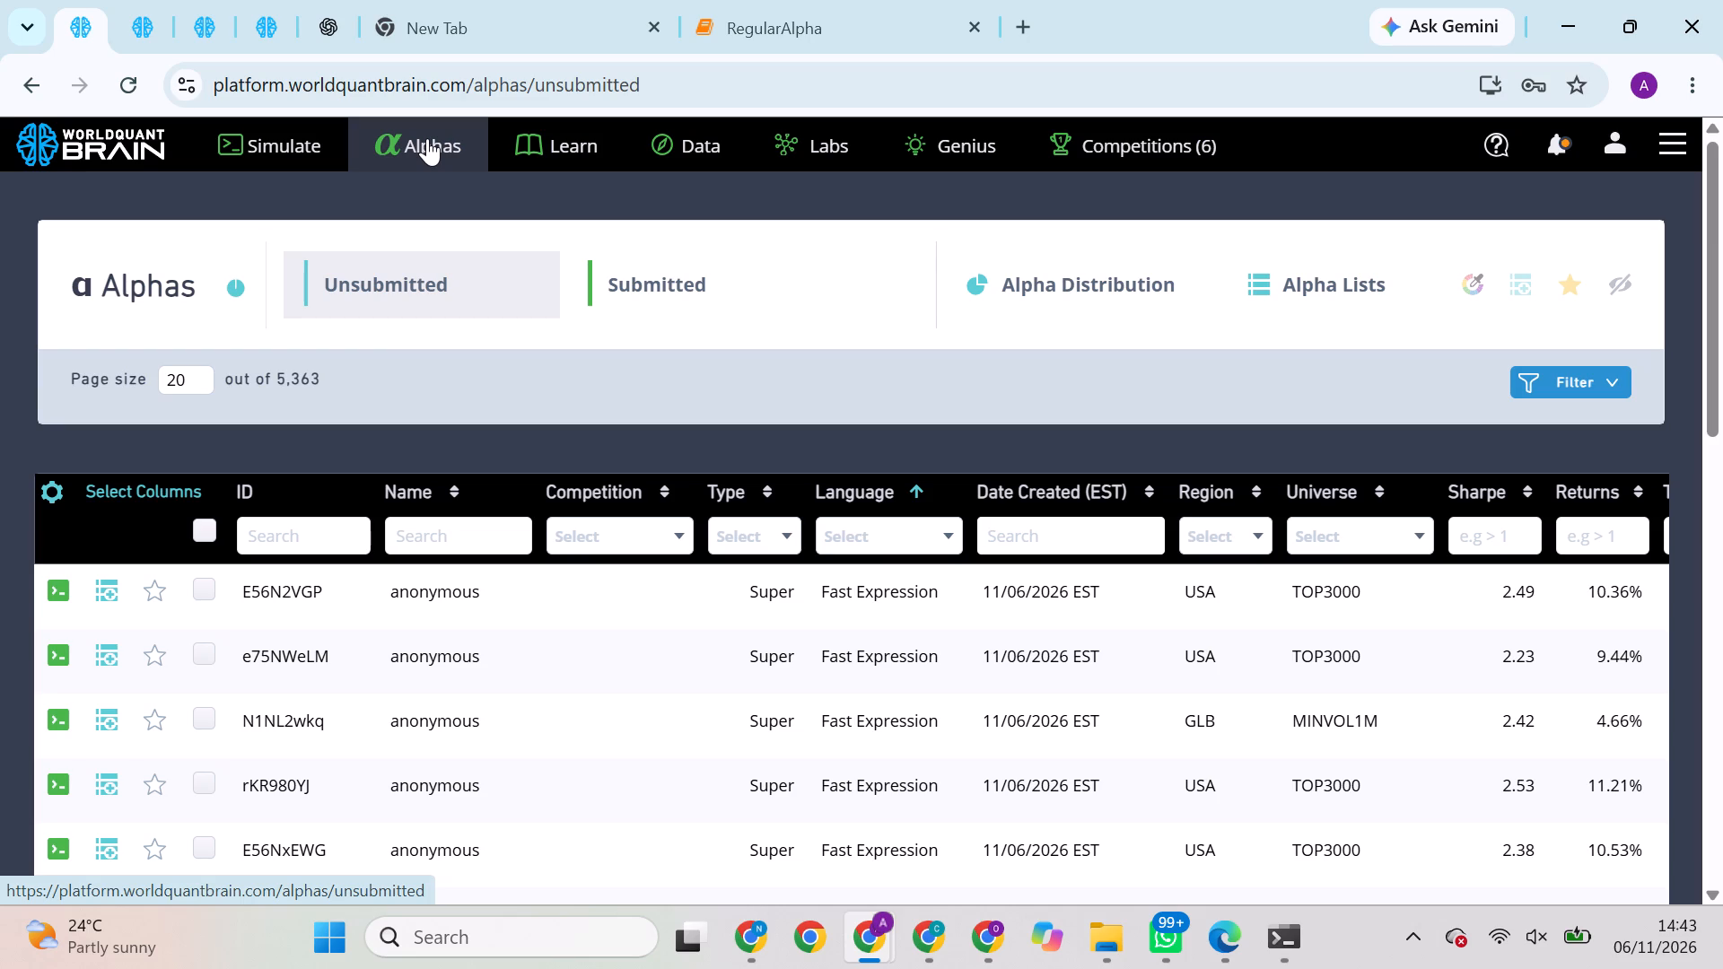
click(641, 312)
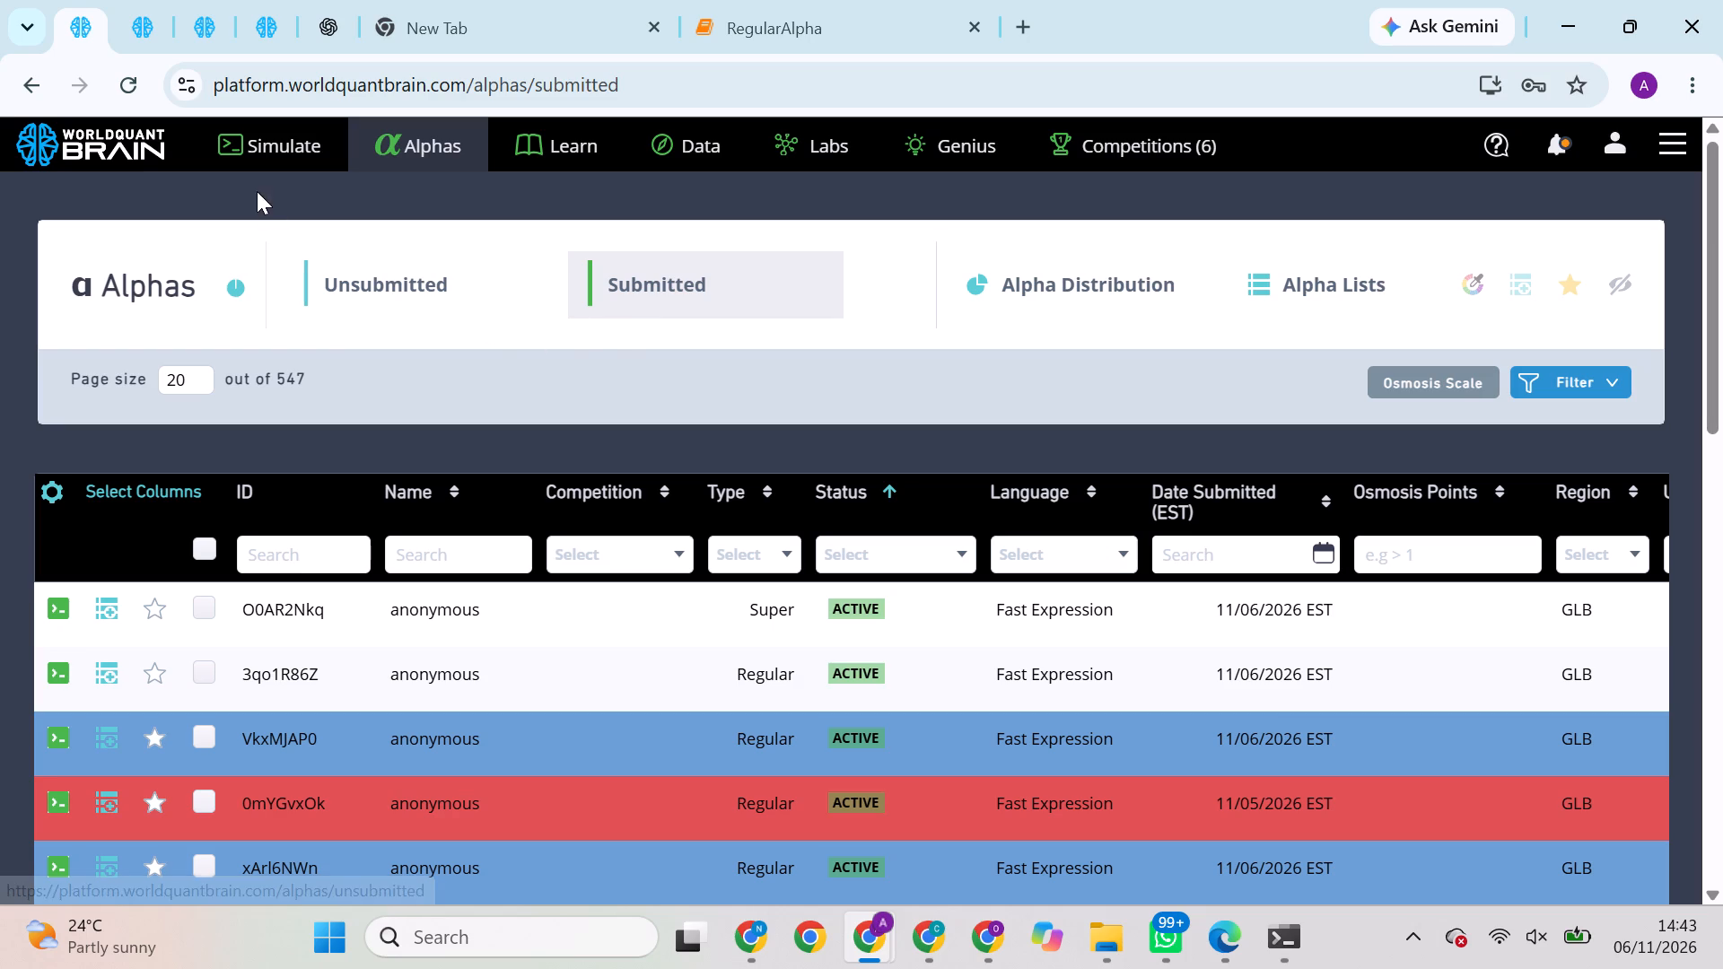
click(148, 0)
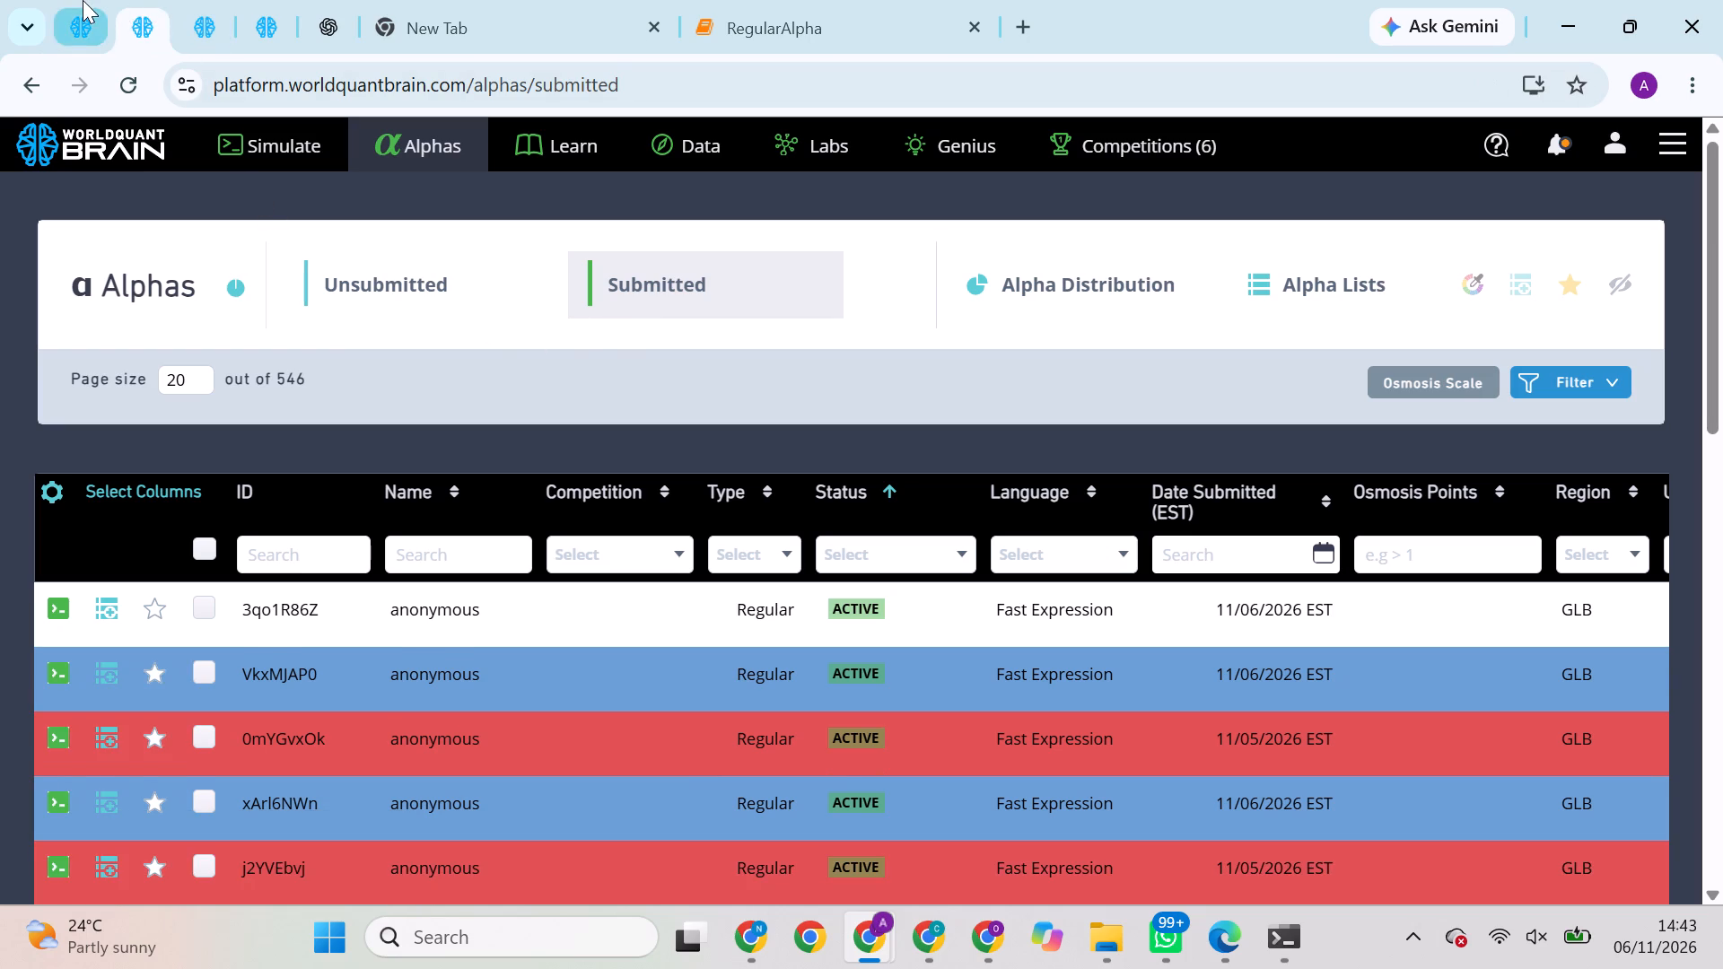
click(83, 0)
Open the submitted regular alpha 3qo1R86Z and clone it into a new simulation.
click(717, 658)
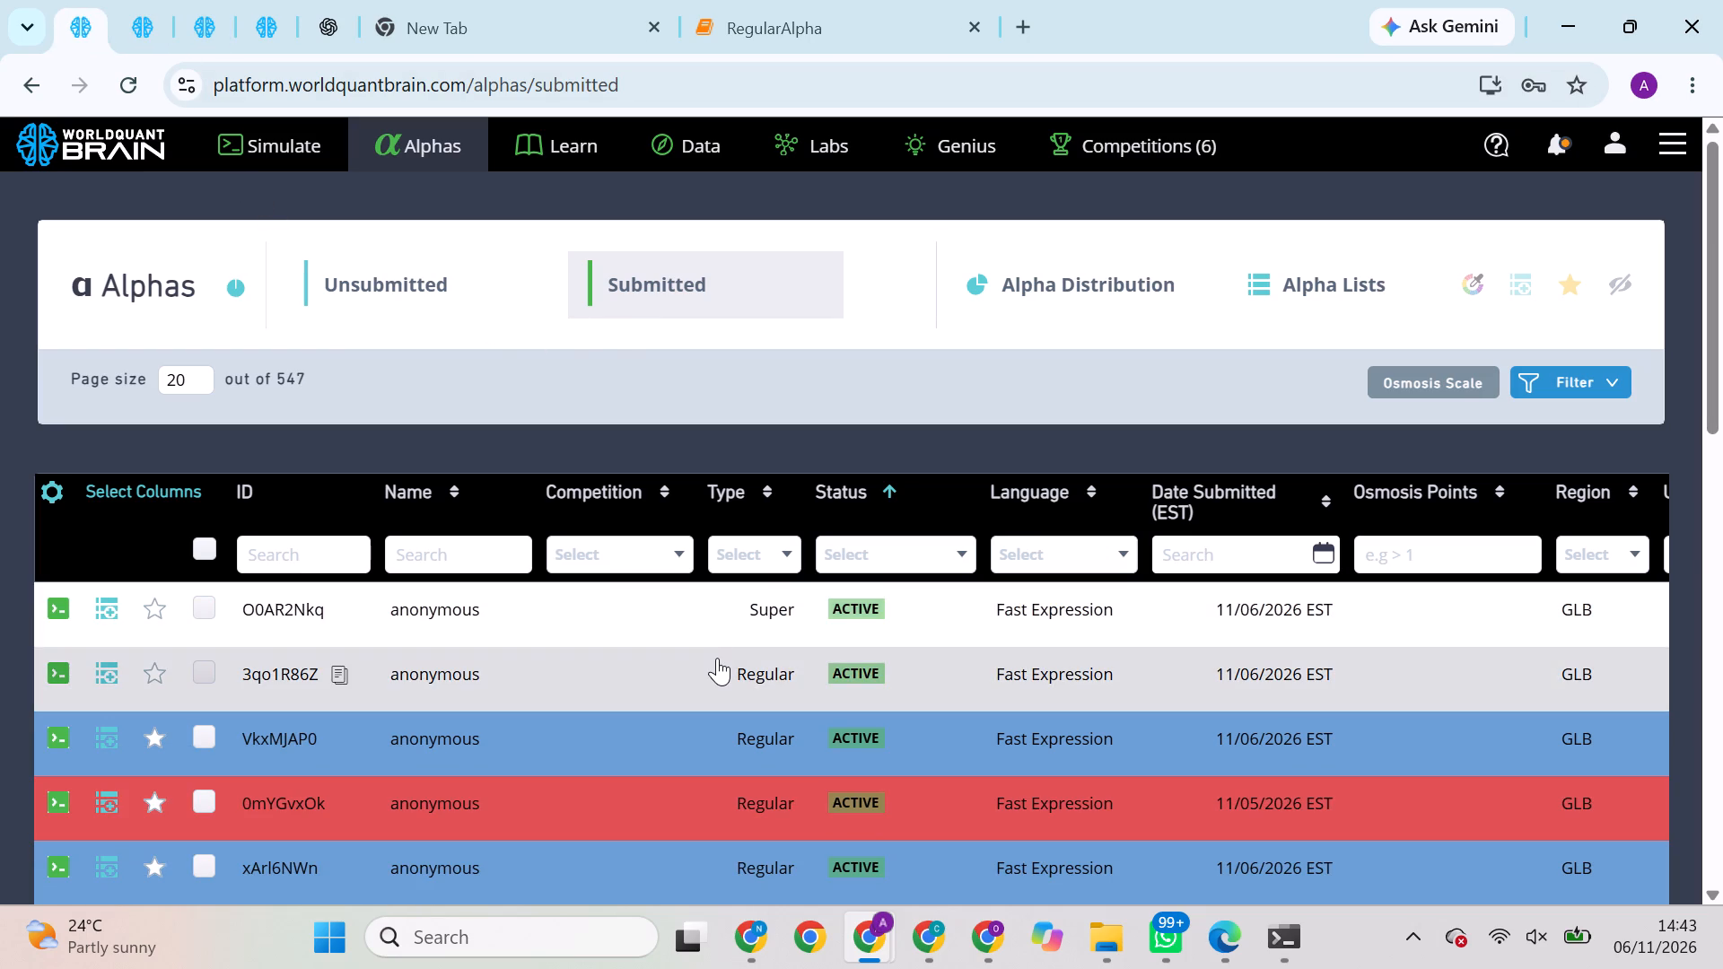
click(1600, 778)
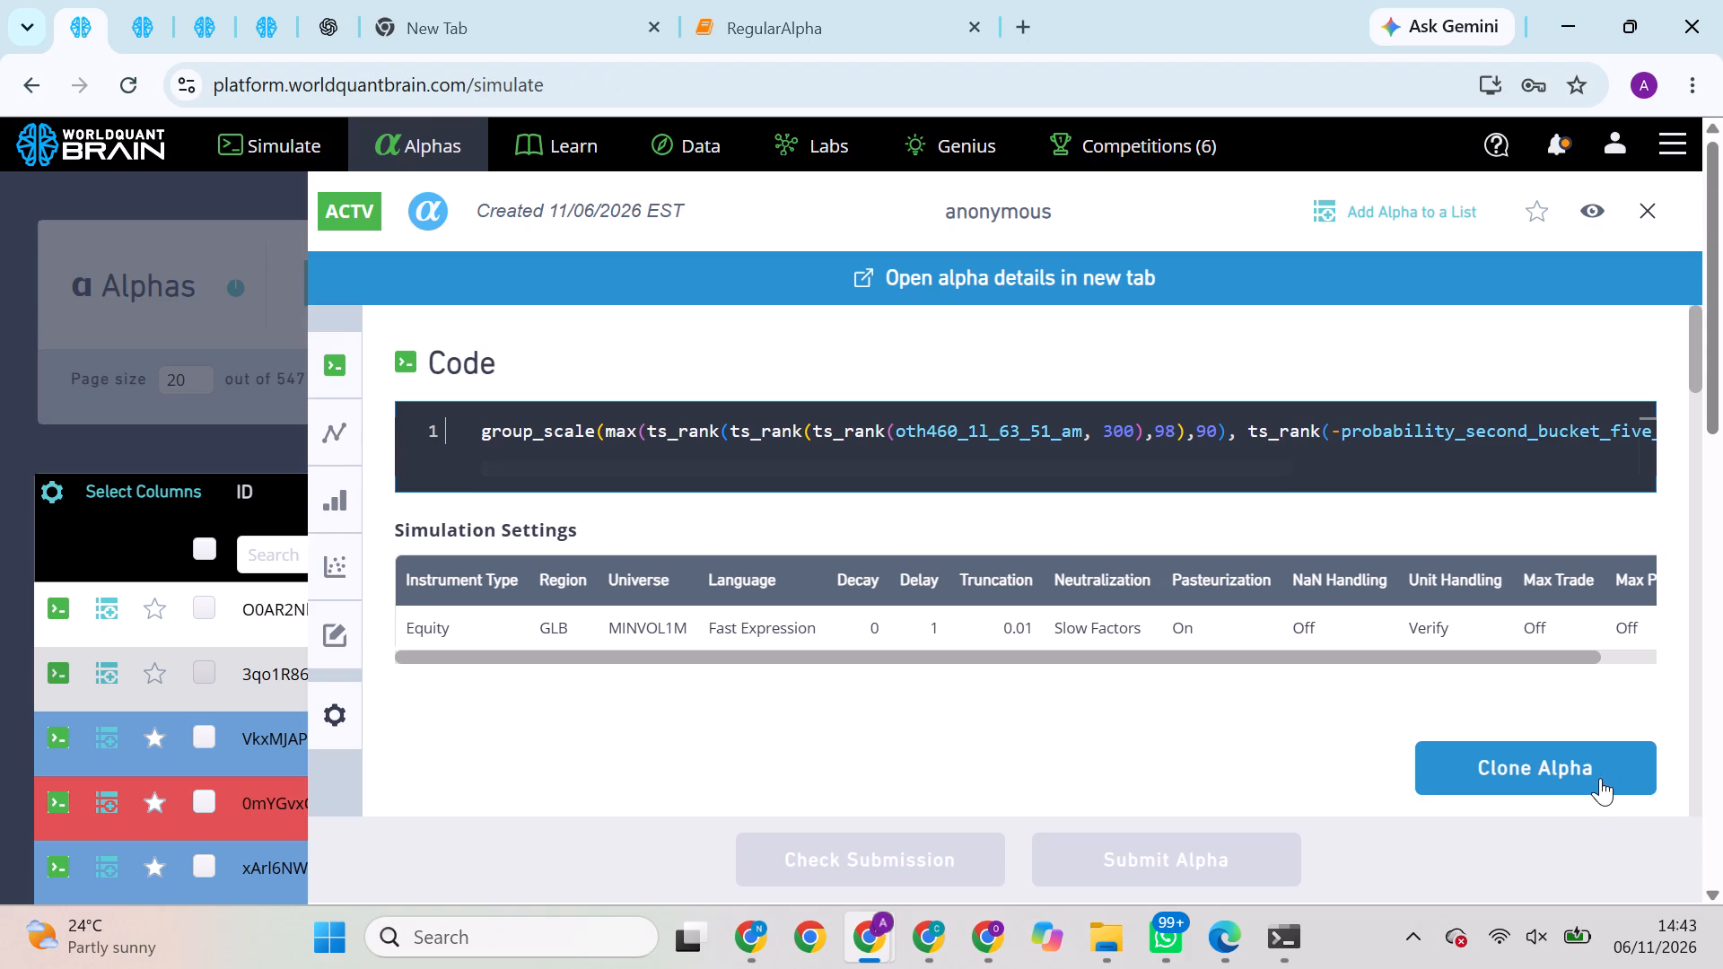
From the other submitted alphas list, open the regular alpha VkxMJAP0 and clone it into a new simulation.
click(148, 0)
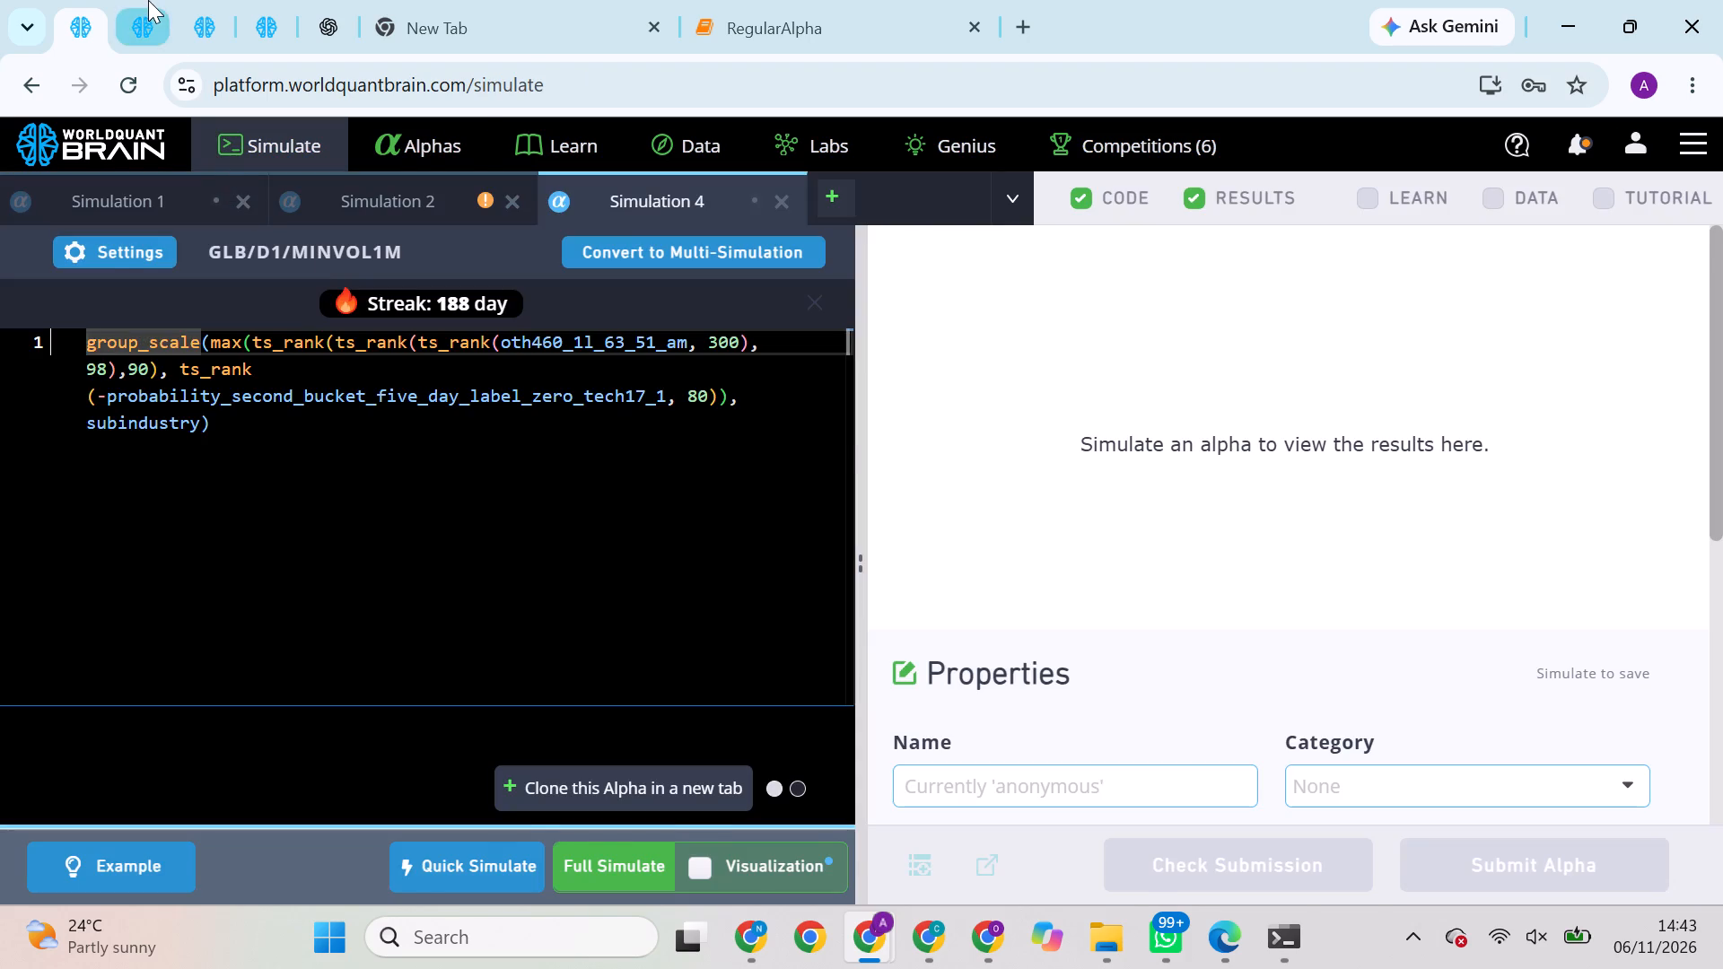
click(663, 665)
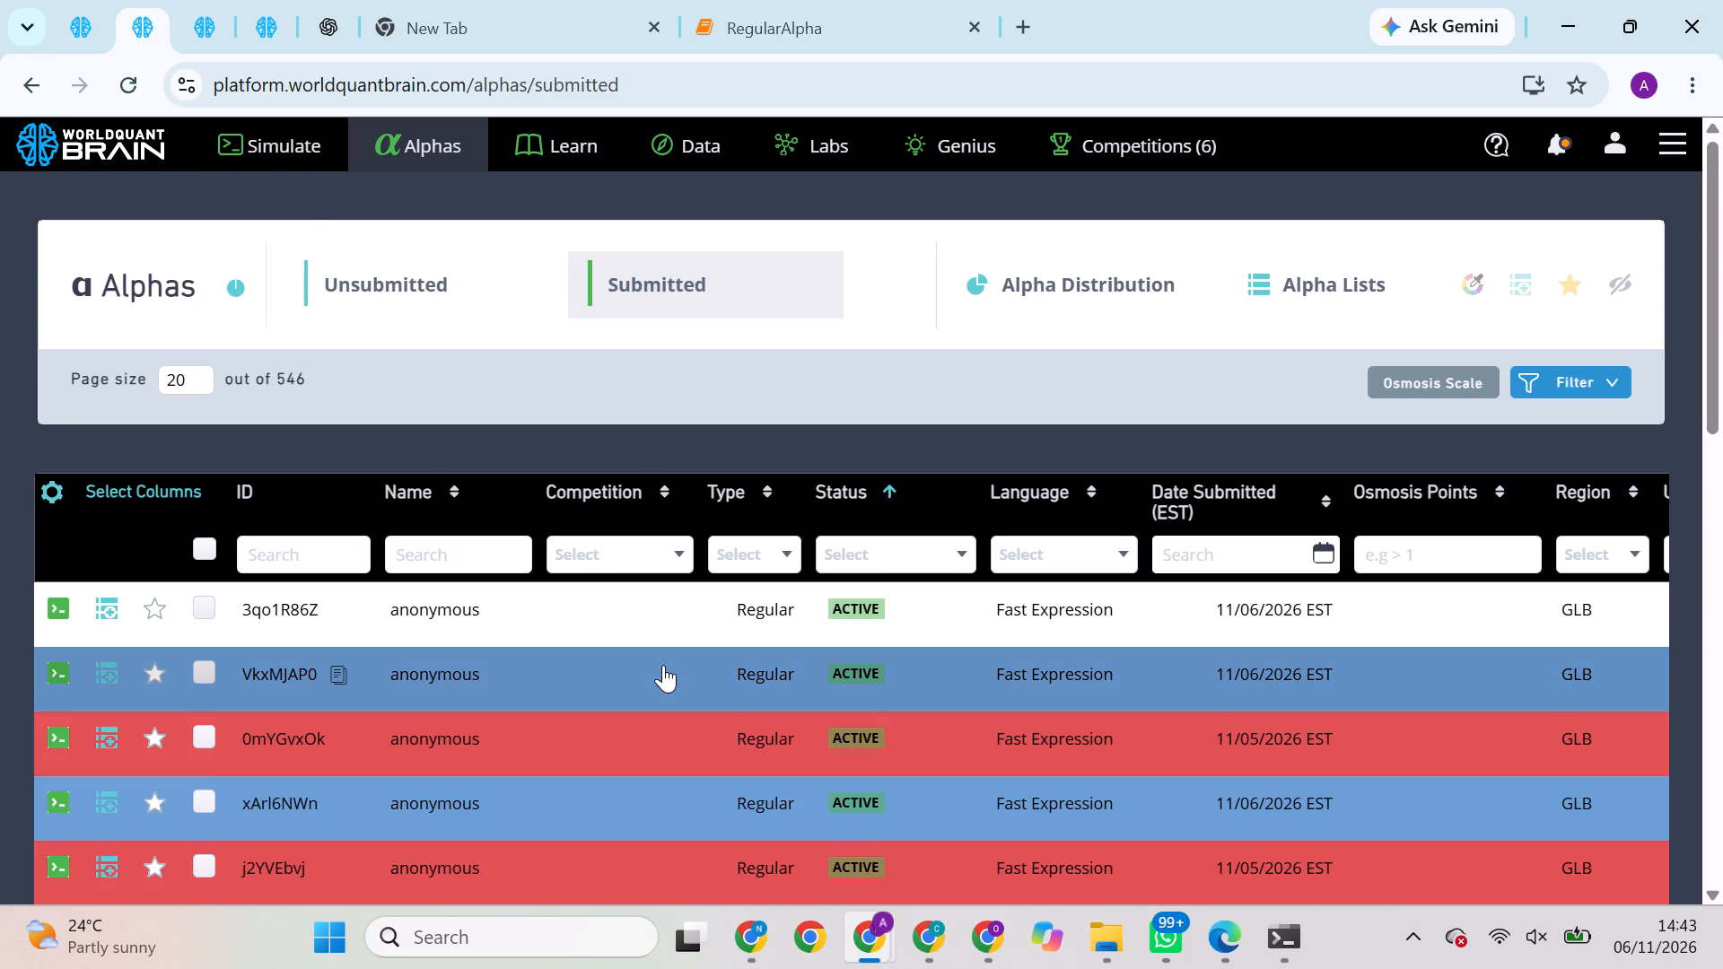
click(1466, 762)
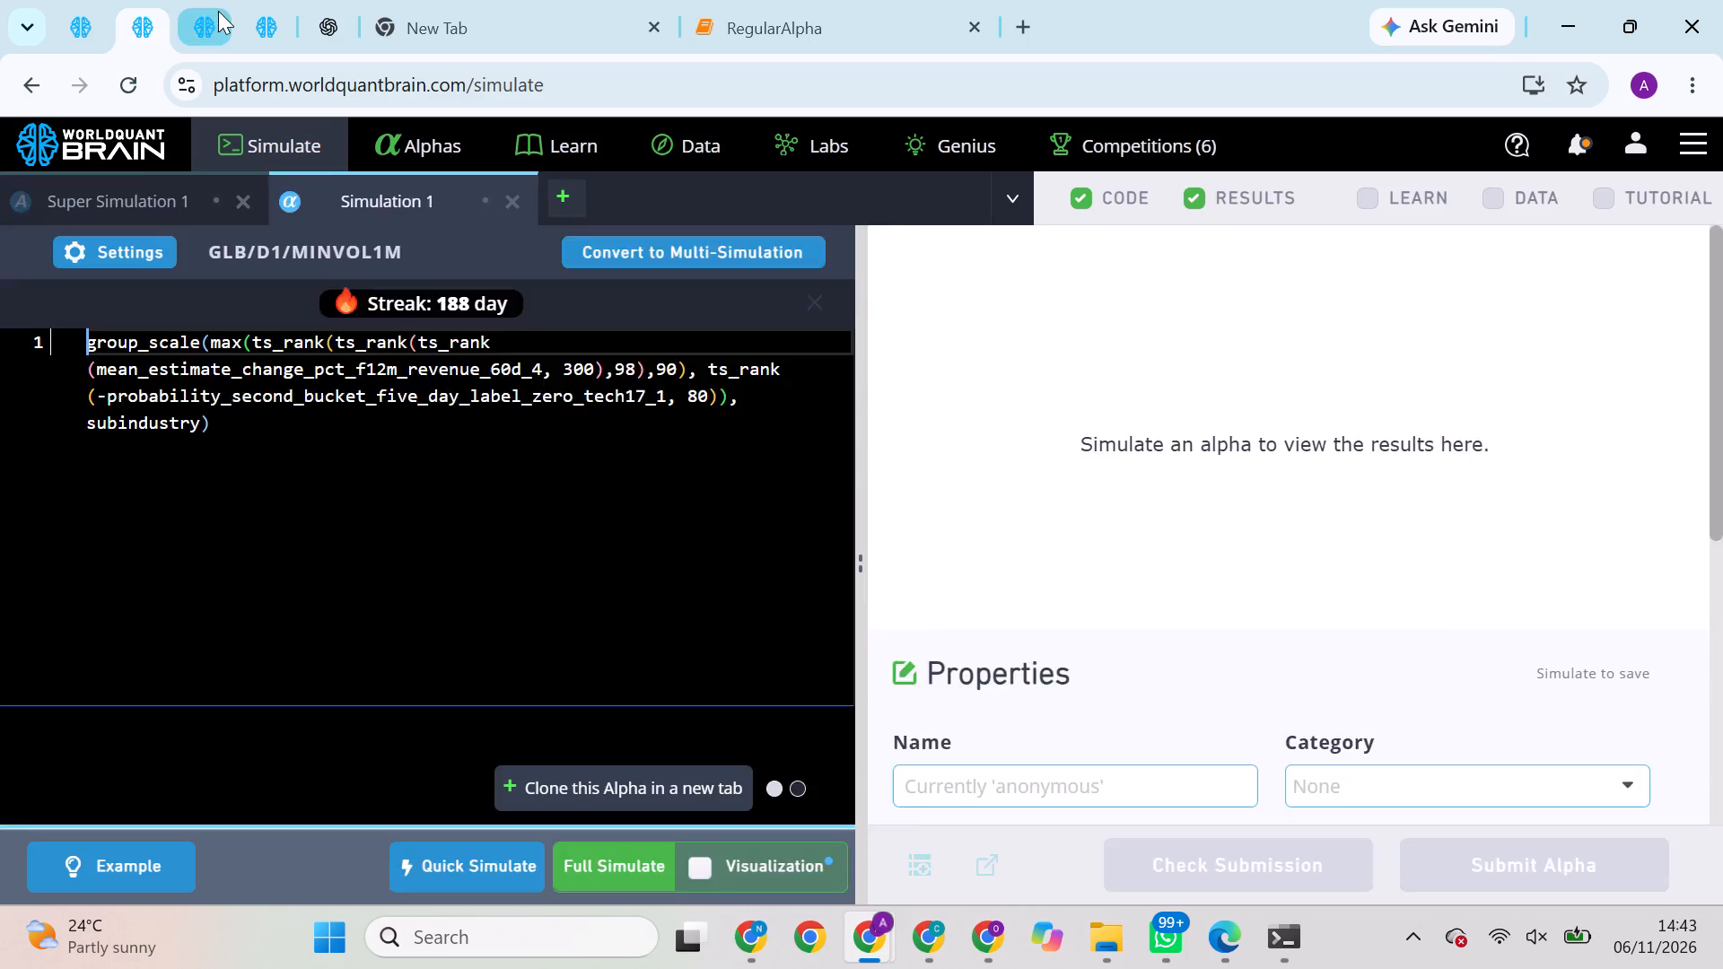
Return to the submitted GLB/D1/MINVOL1M super simulation and open the data search page in its place.
click(218, 11)
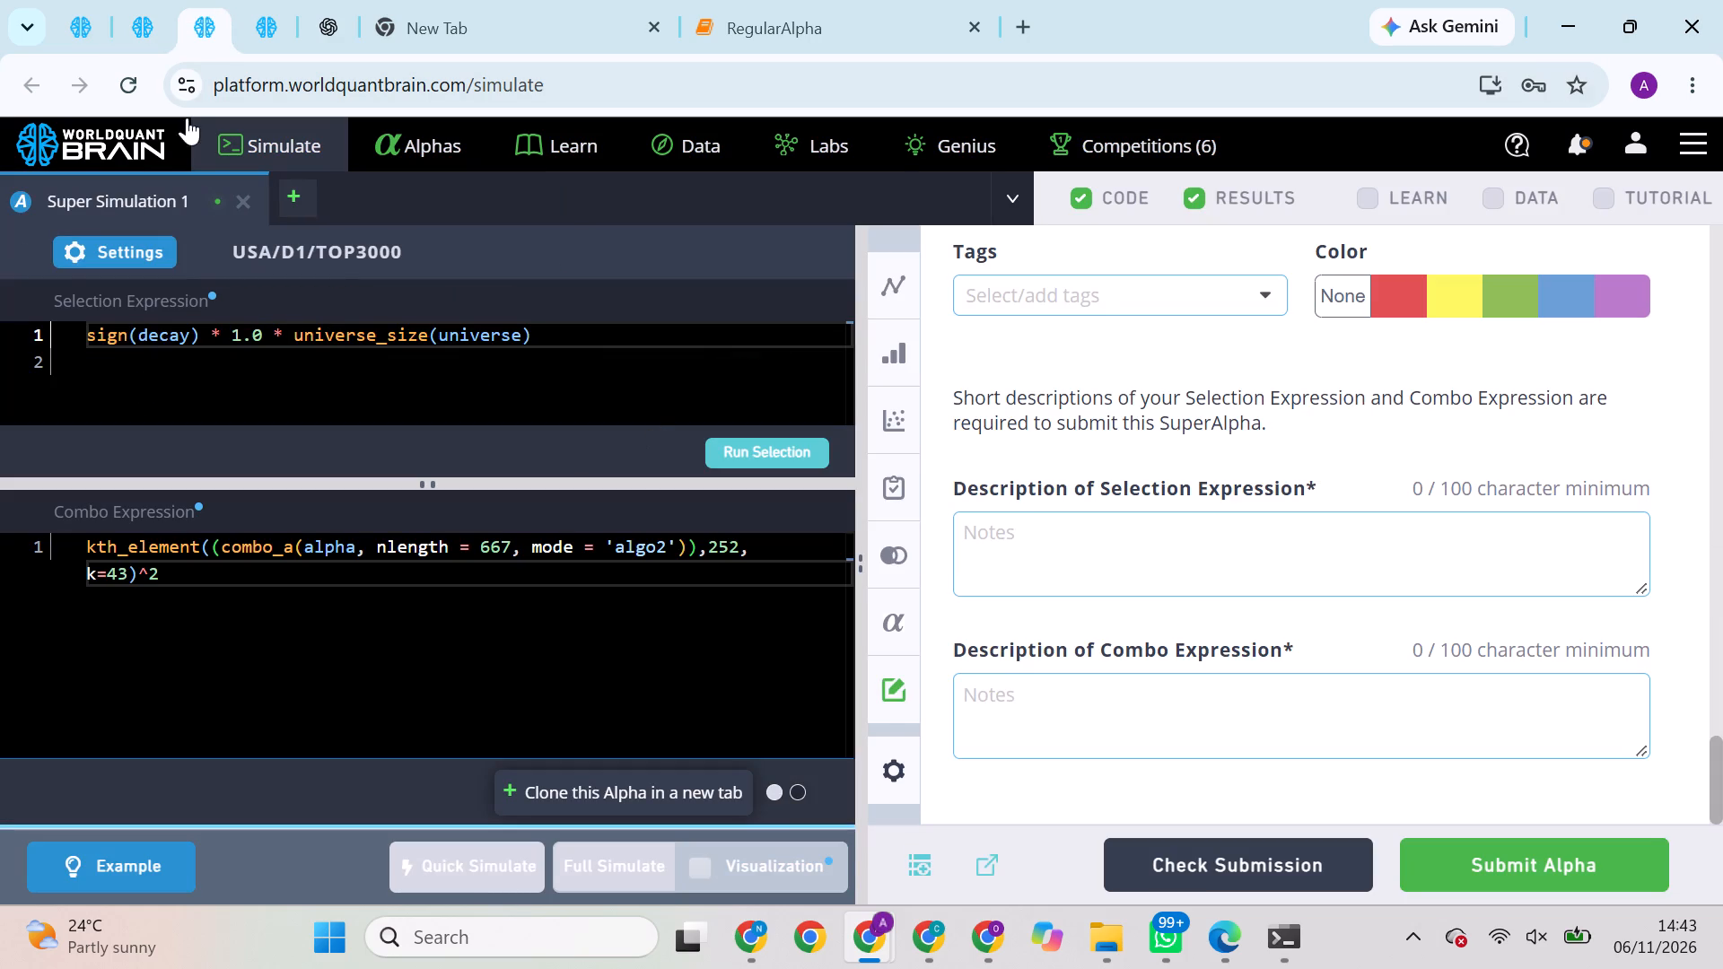
click(147, 16)
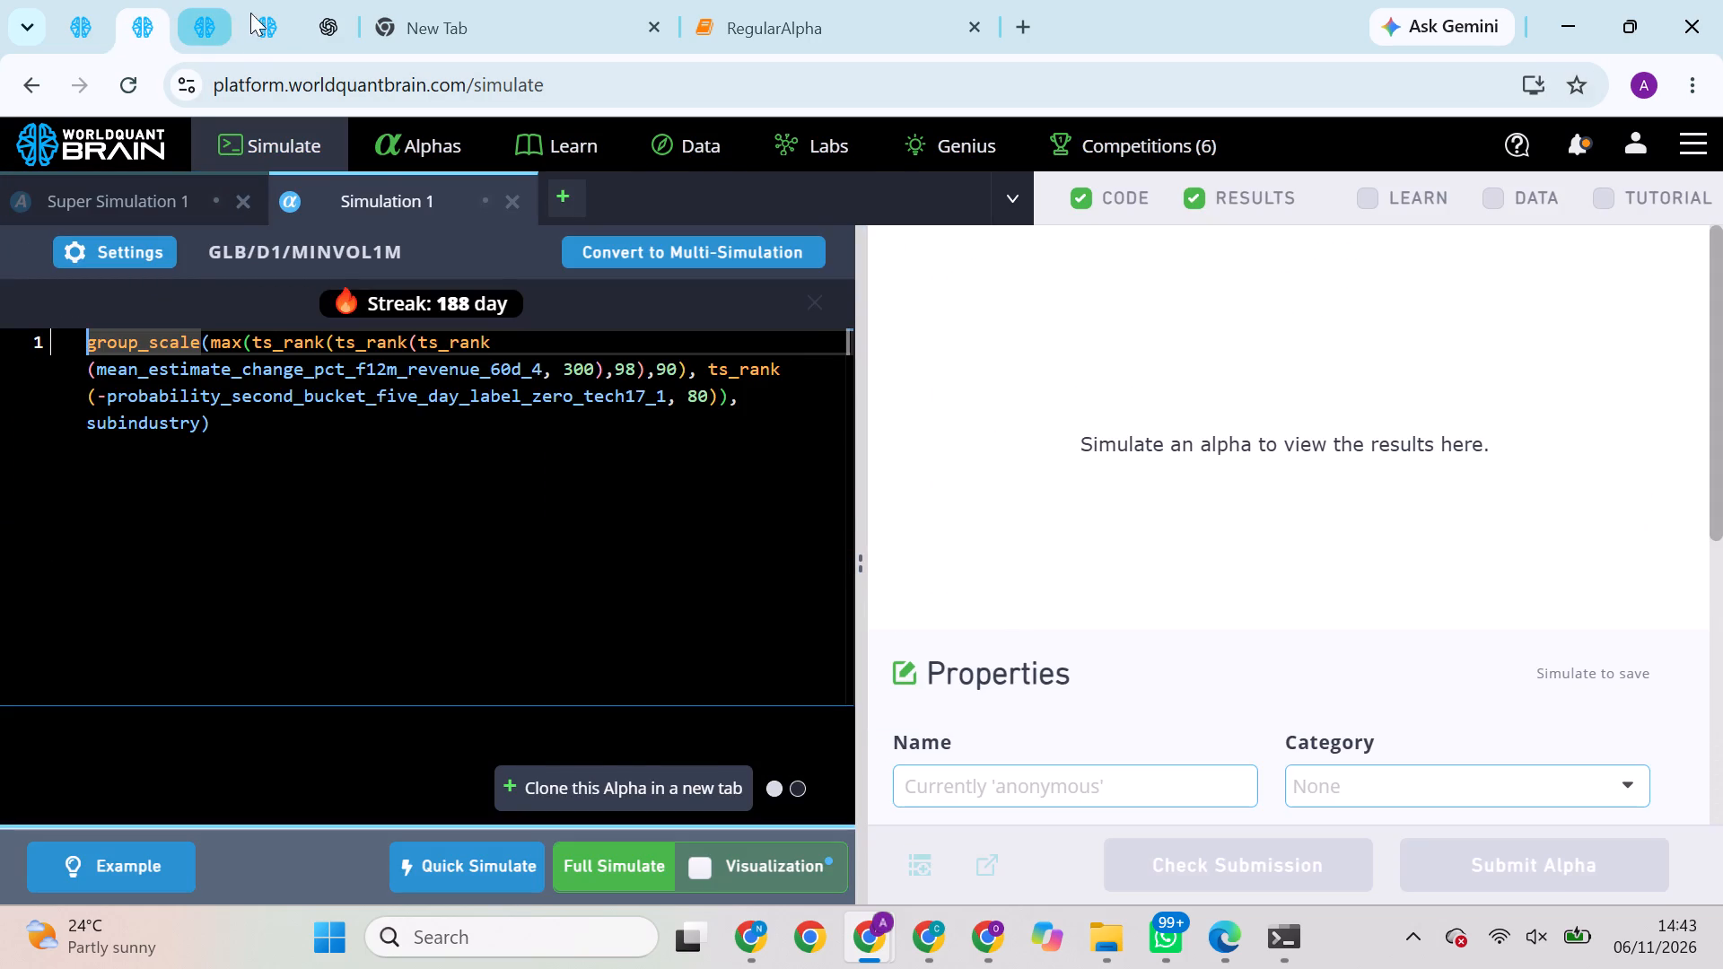
click(258, 13)
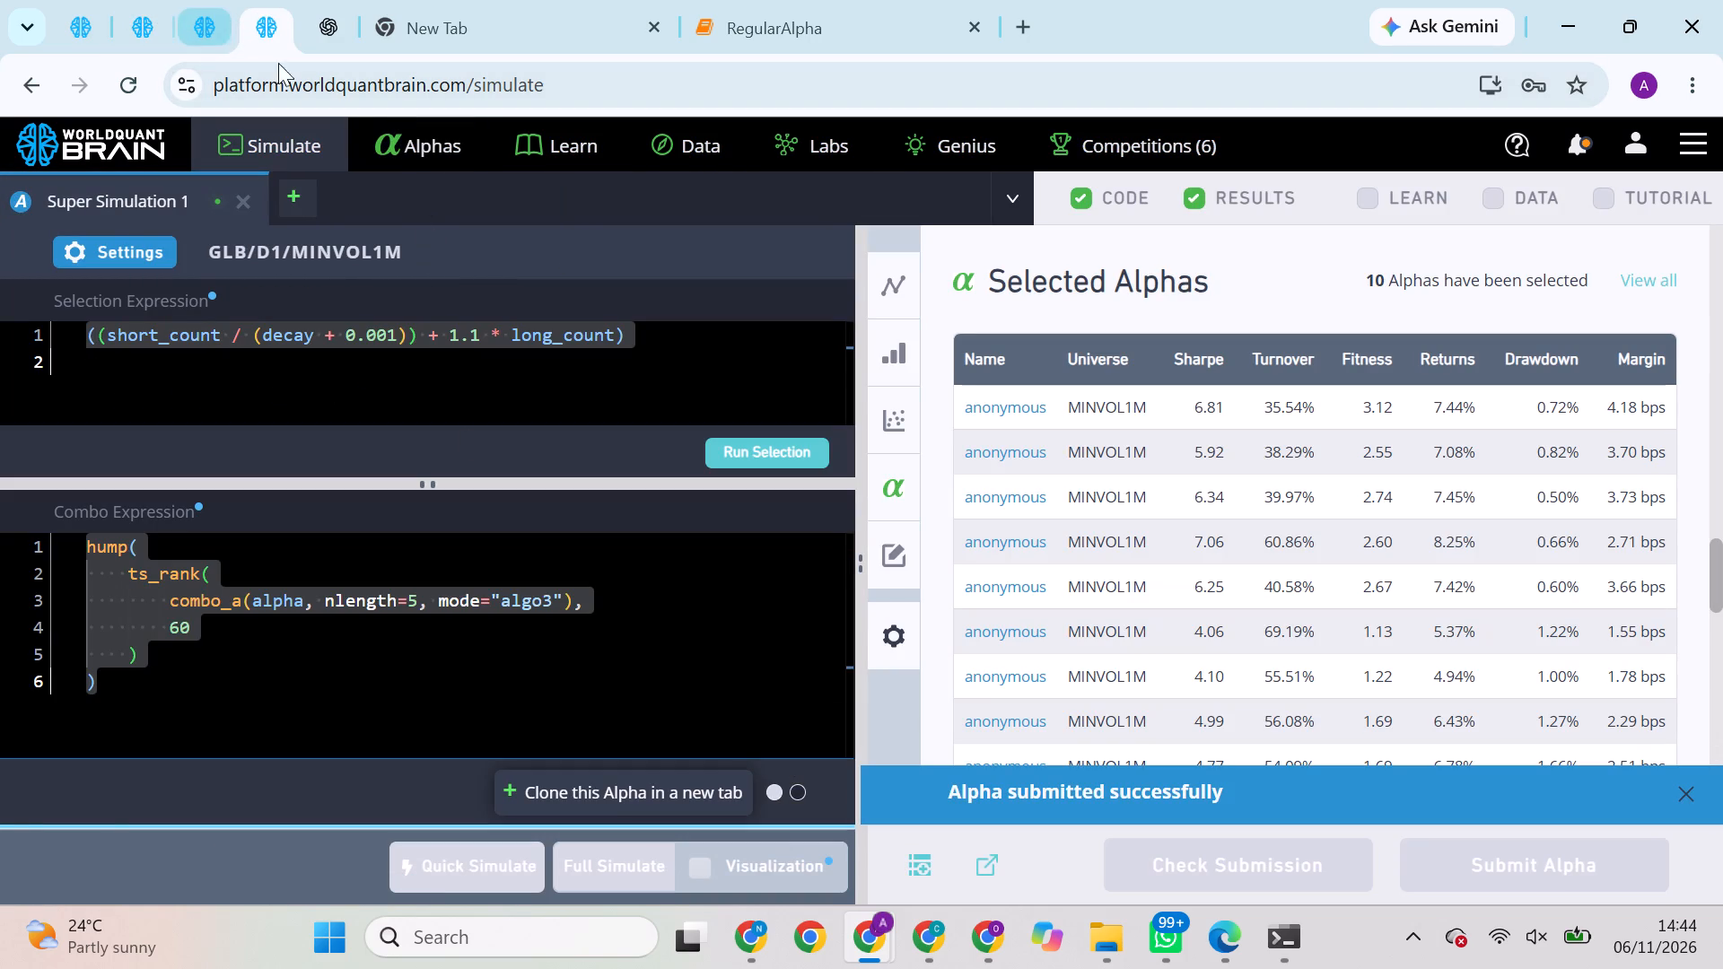
click(716, 129)
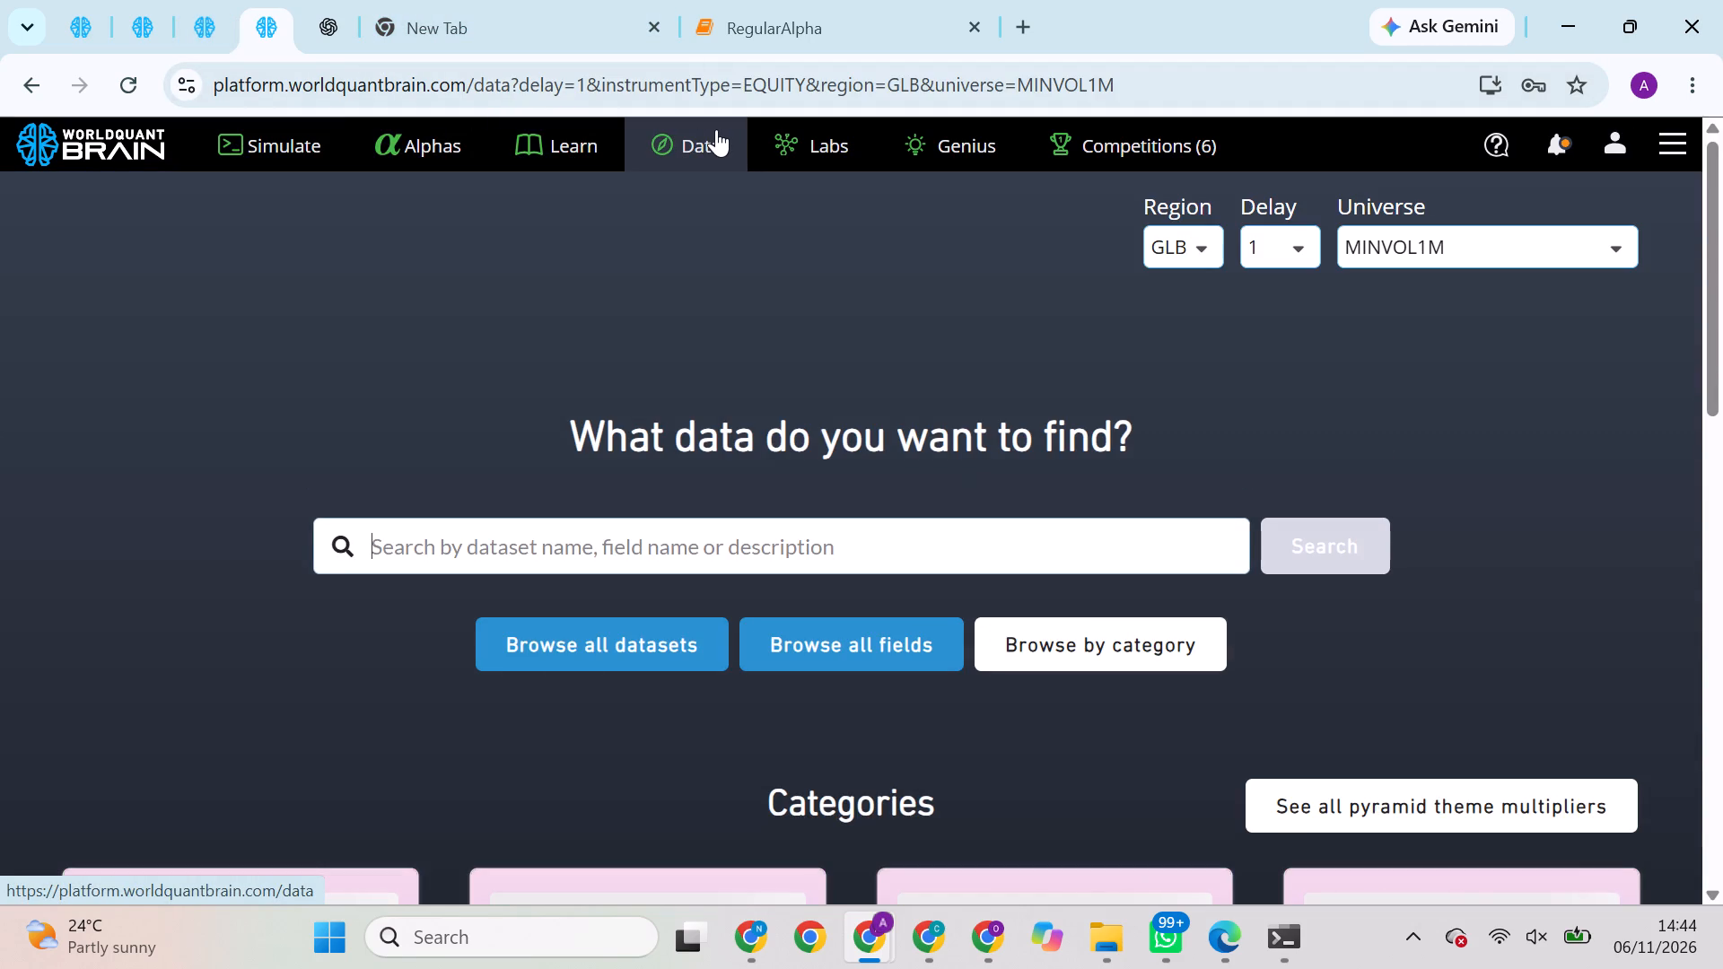
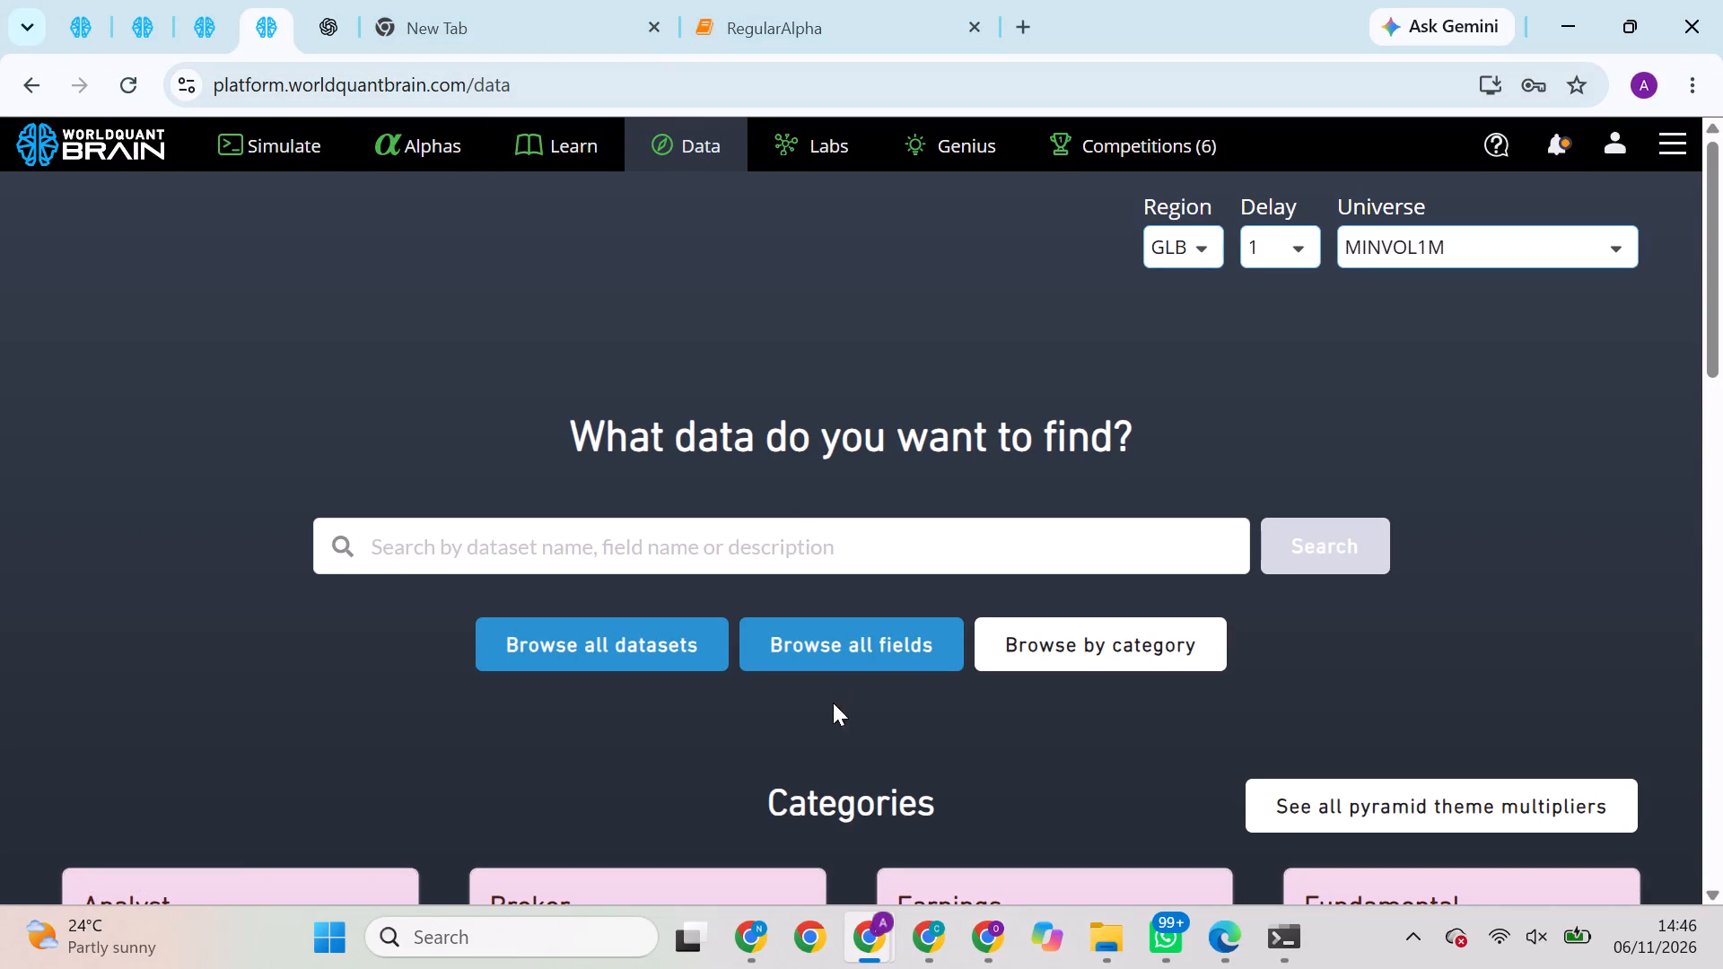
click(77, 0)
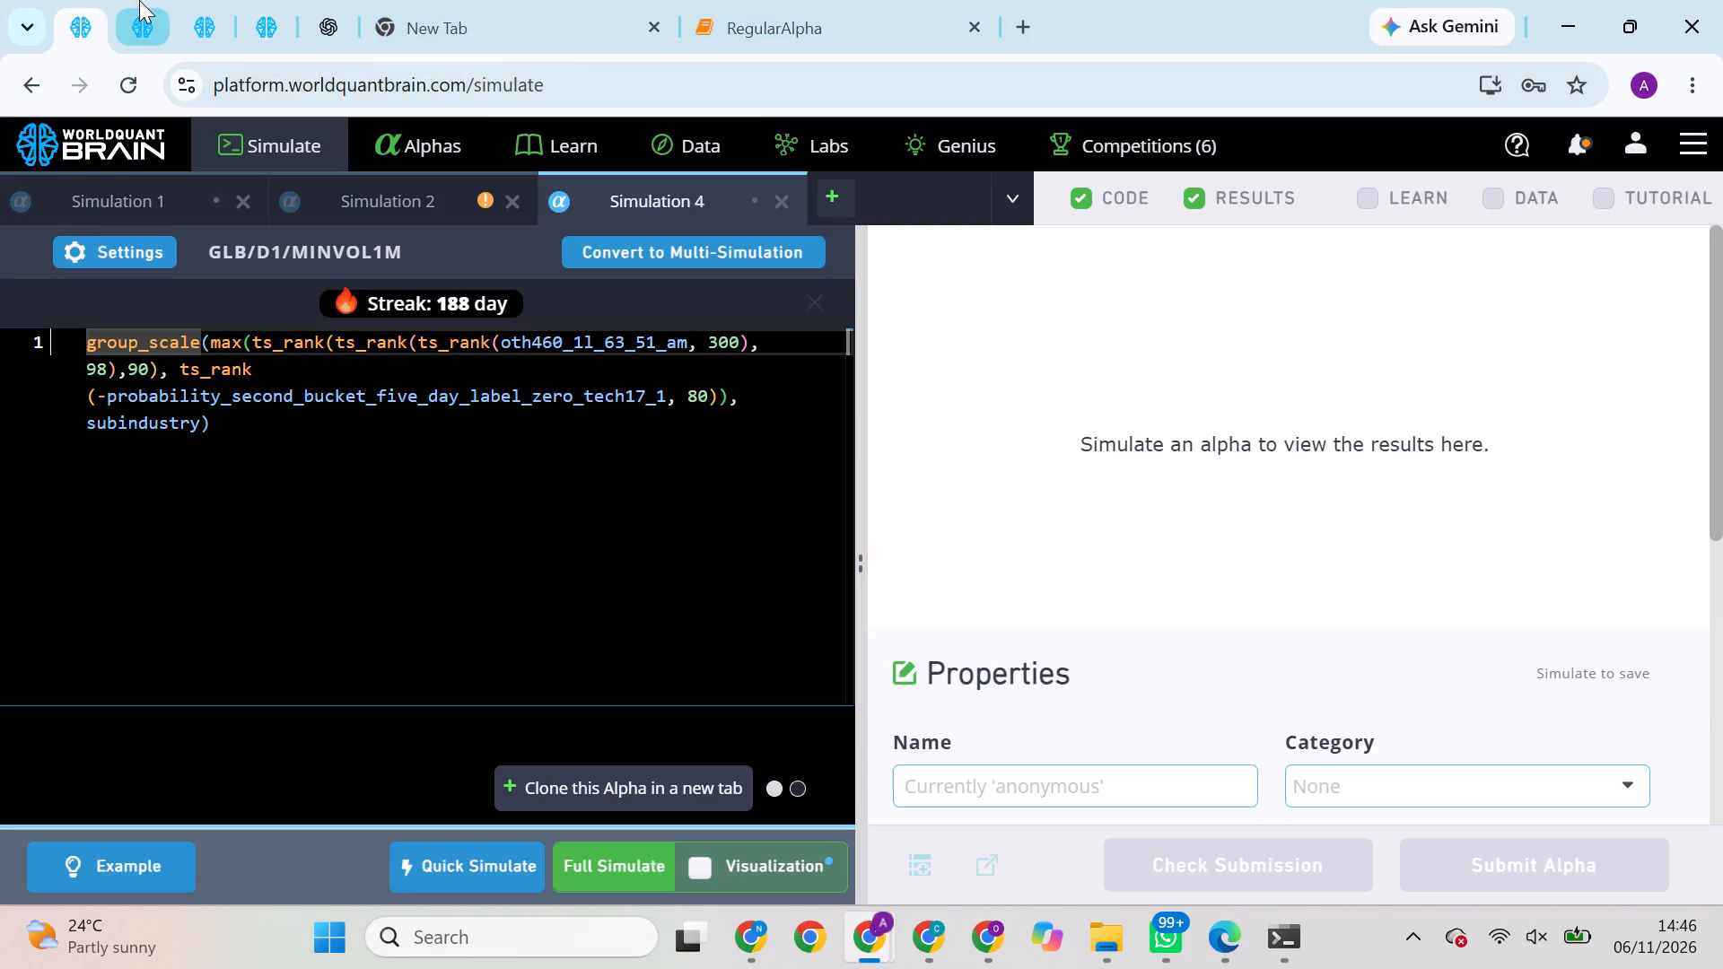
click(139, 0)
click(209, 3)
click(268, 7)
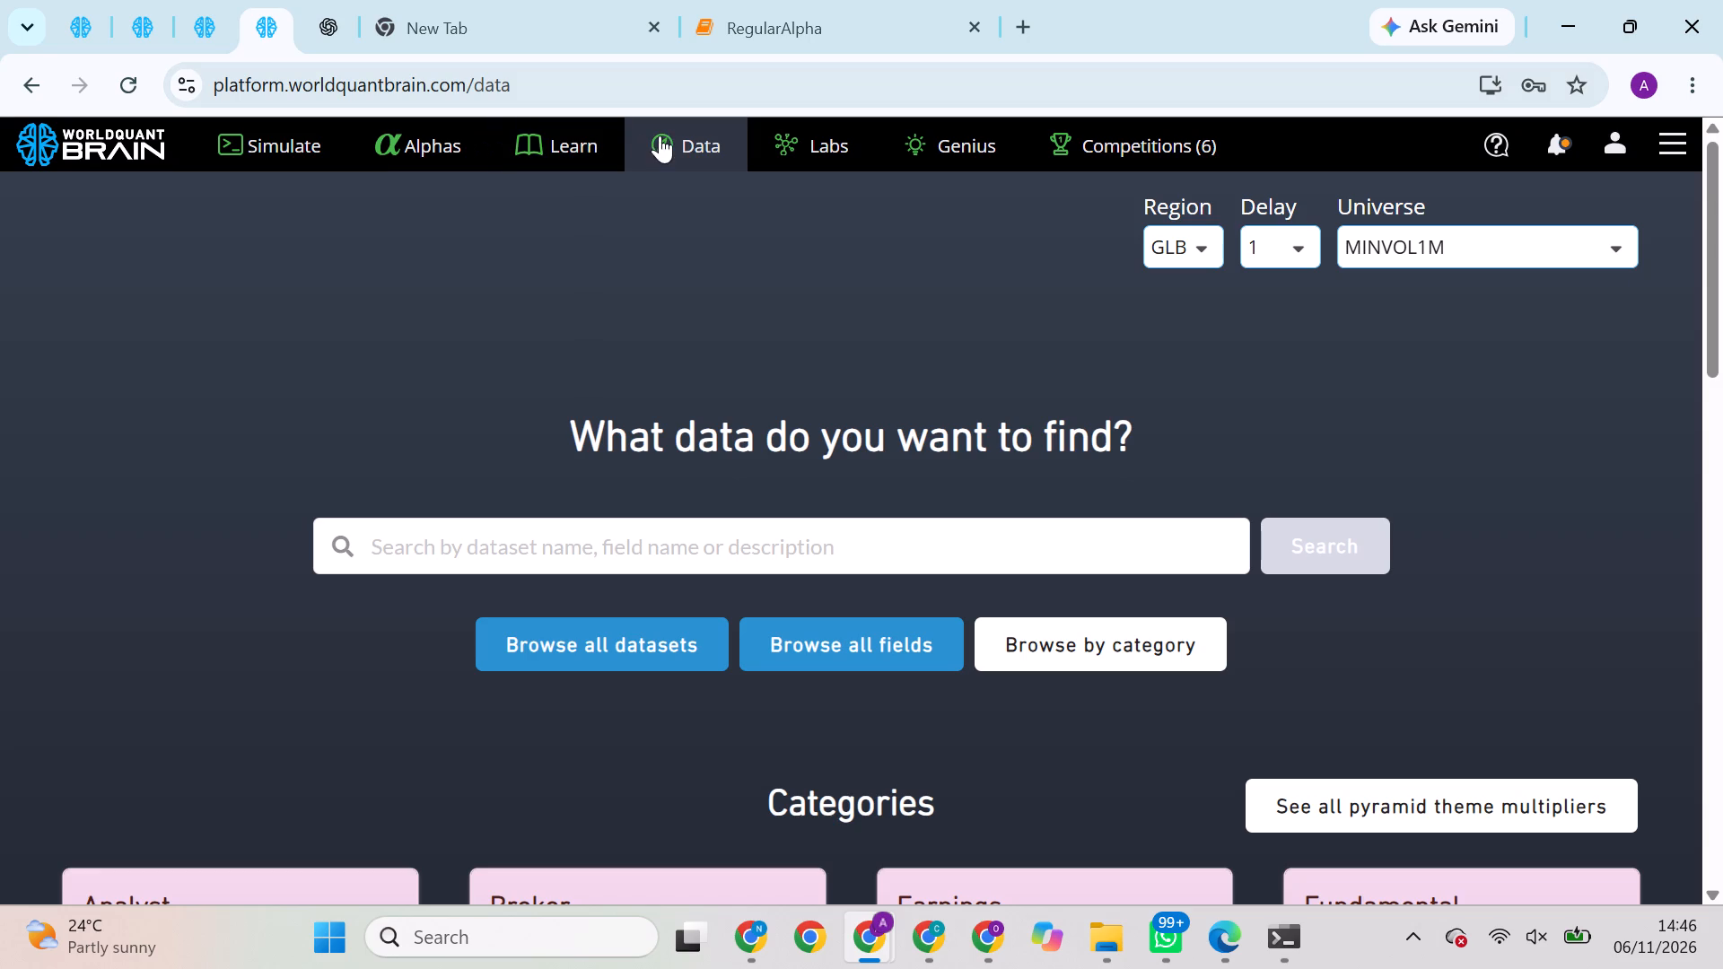
Open the Model category's datasets for GLB, delay 1, MINVOL1M from the data page.
click(709, 153)
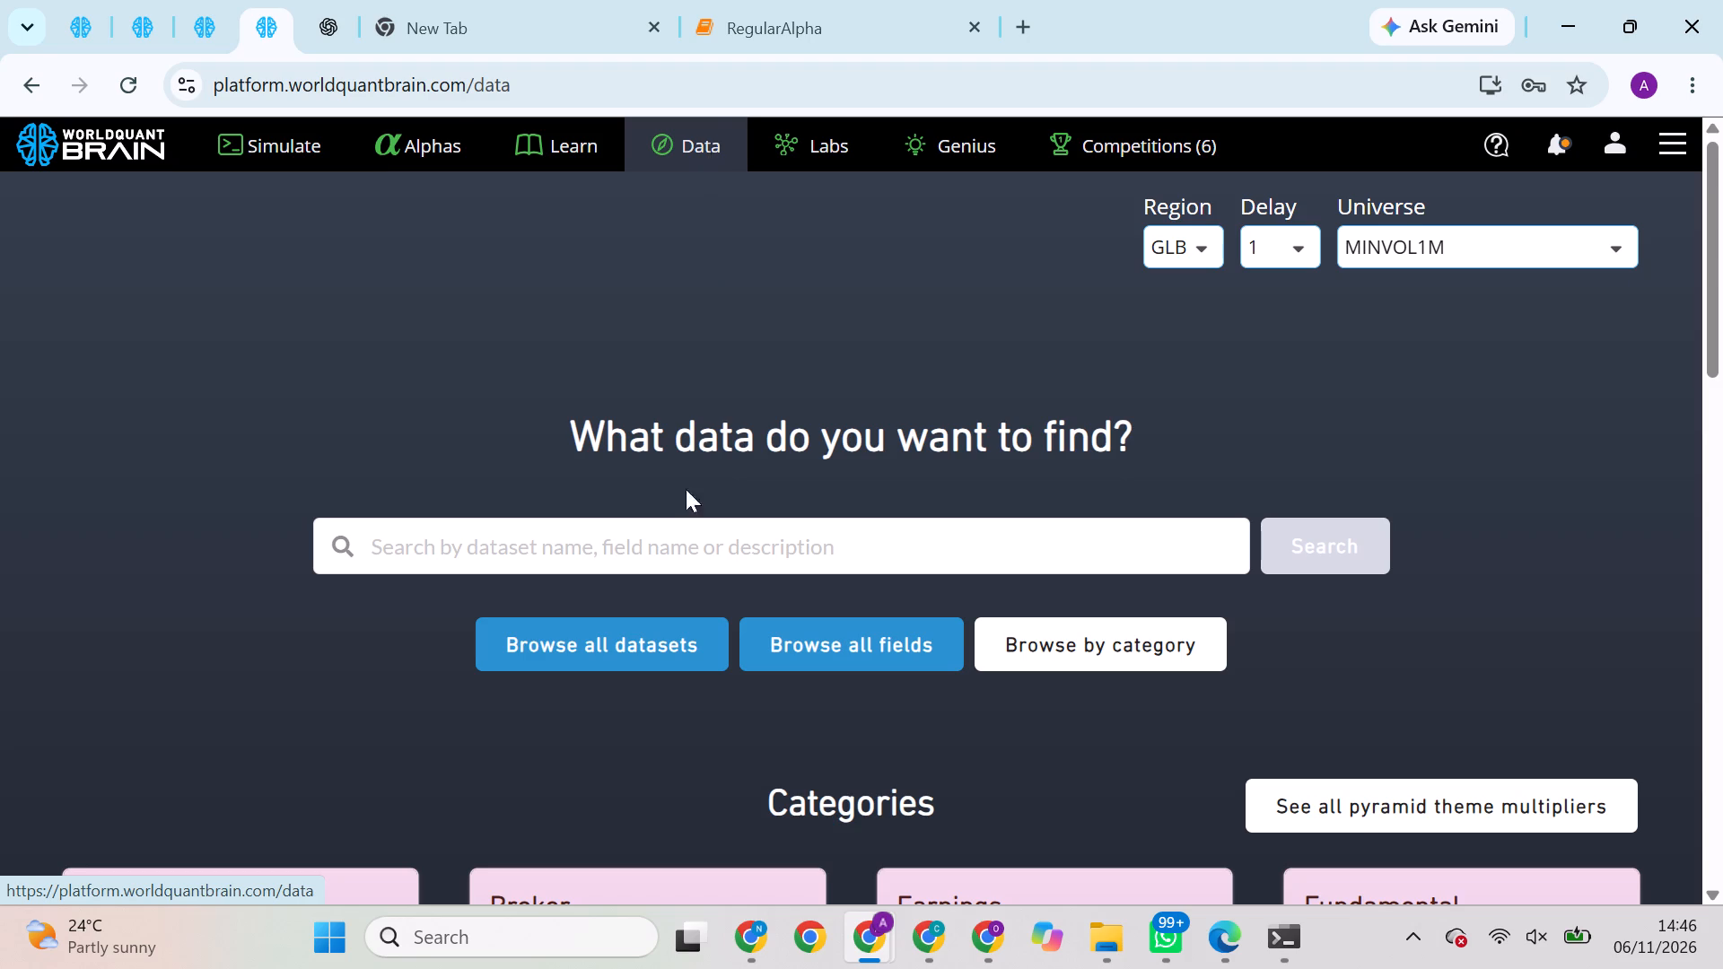
scroll(687, 532, down, 3)
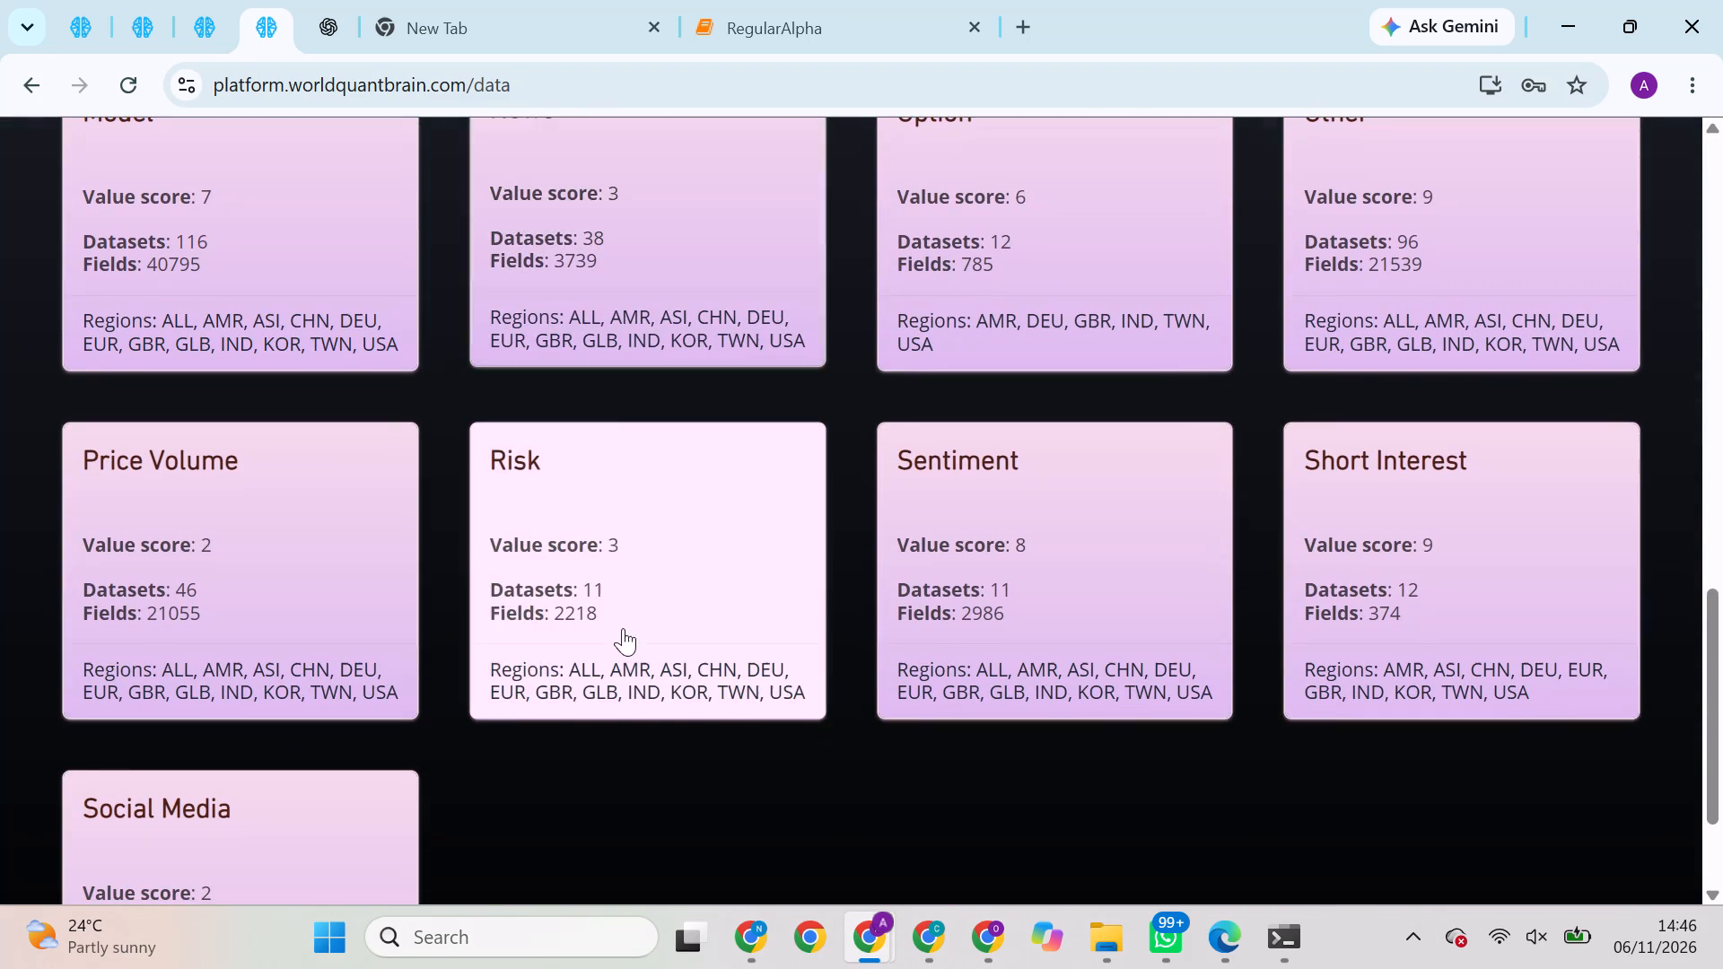
scroll(487, 646, down, 1)
scroll(302, 583, up, 2)
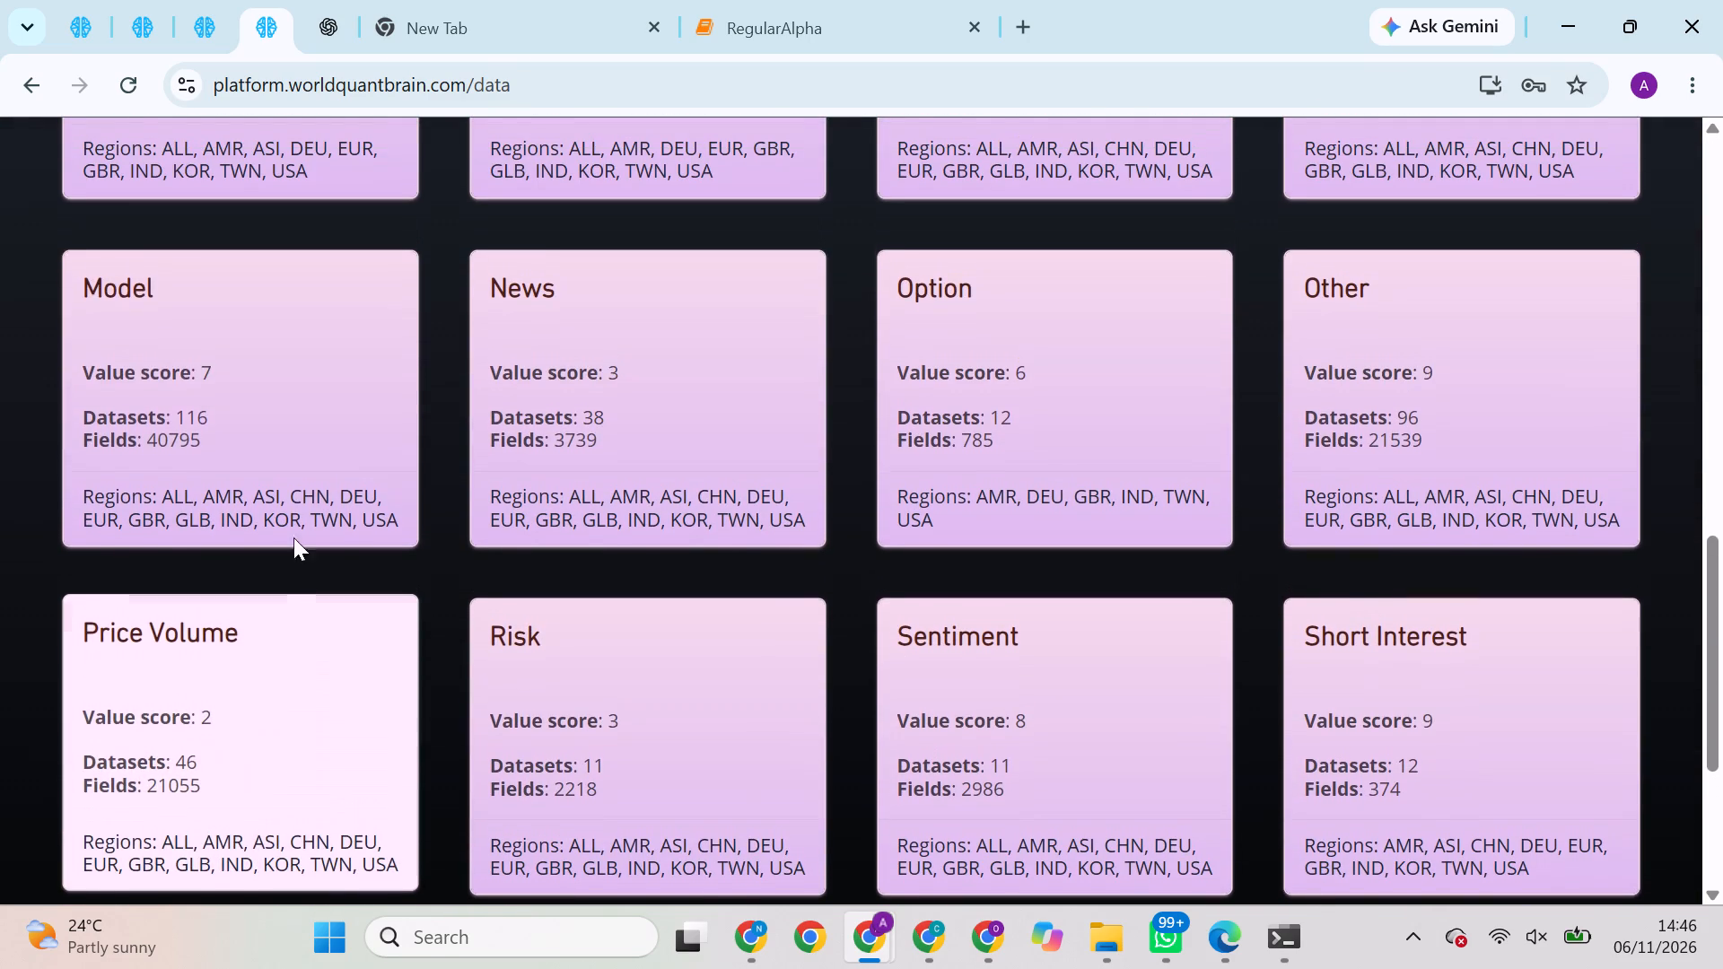
click(284, 426)
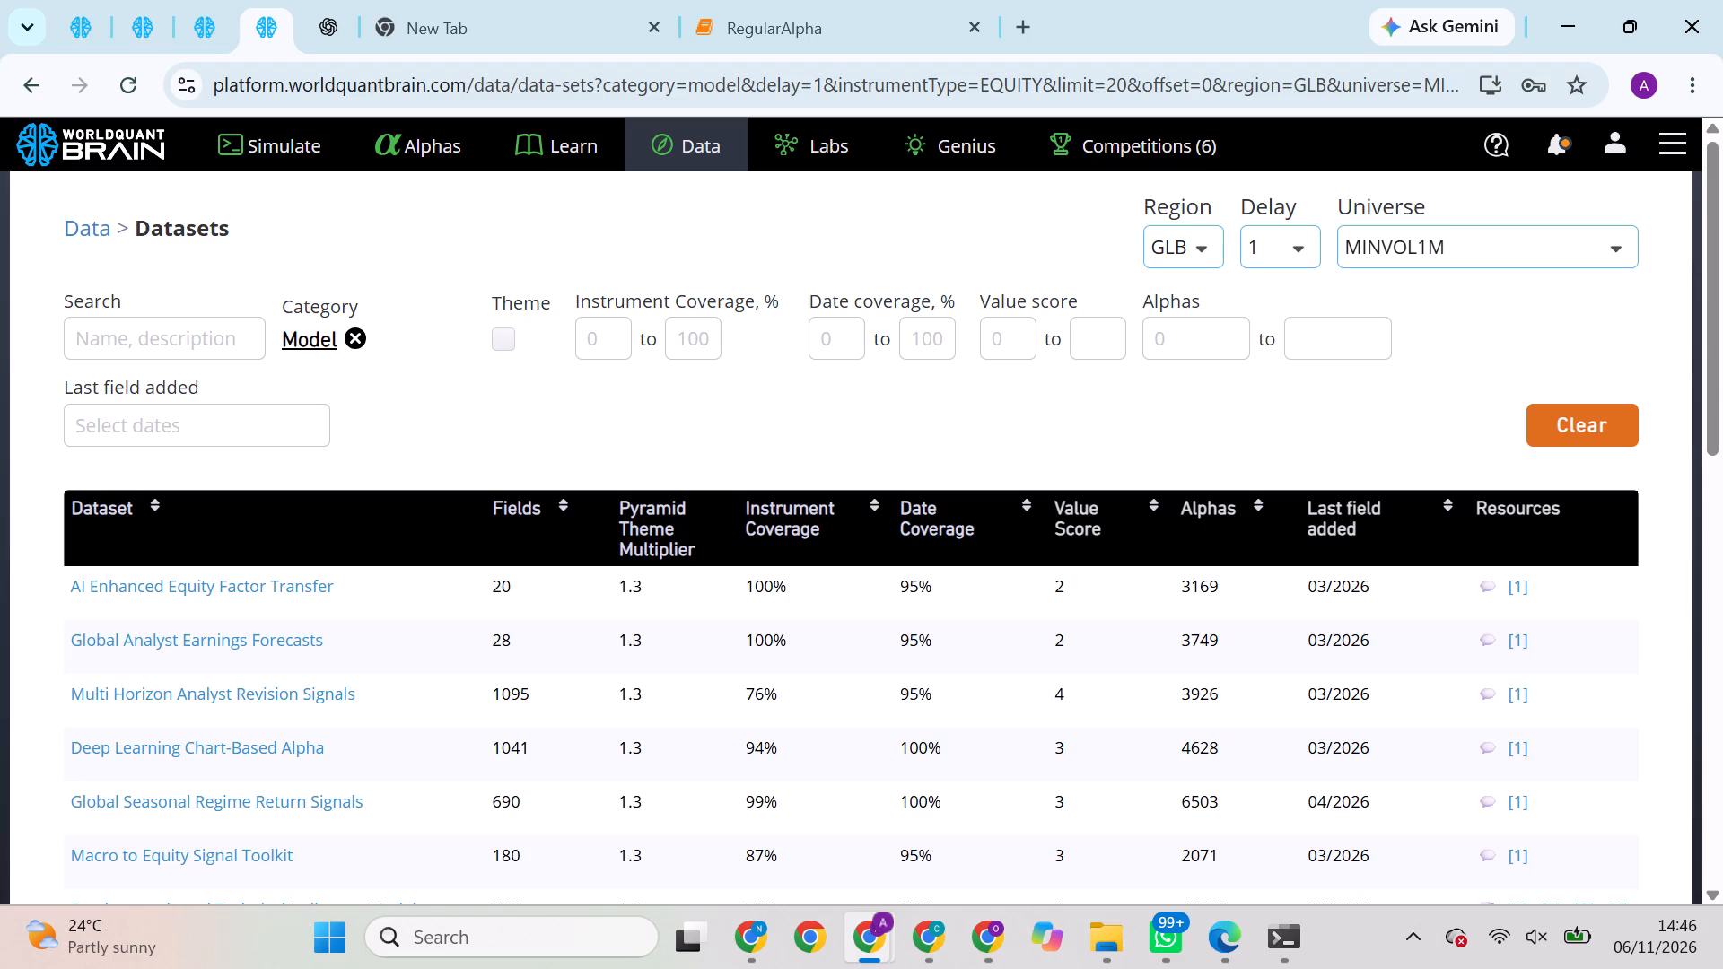
Look through both pages of the Model datasets and open Technical Indicator Chart Prediction.
scroll(361, 713, down, 5)
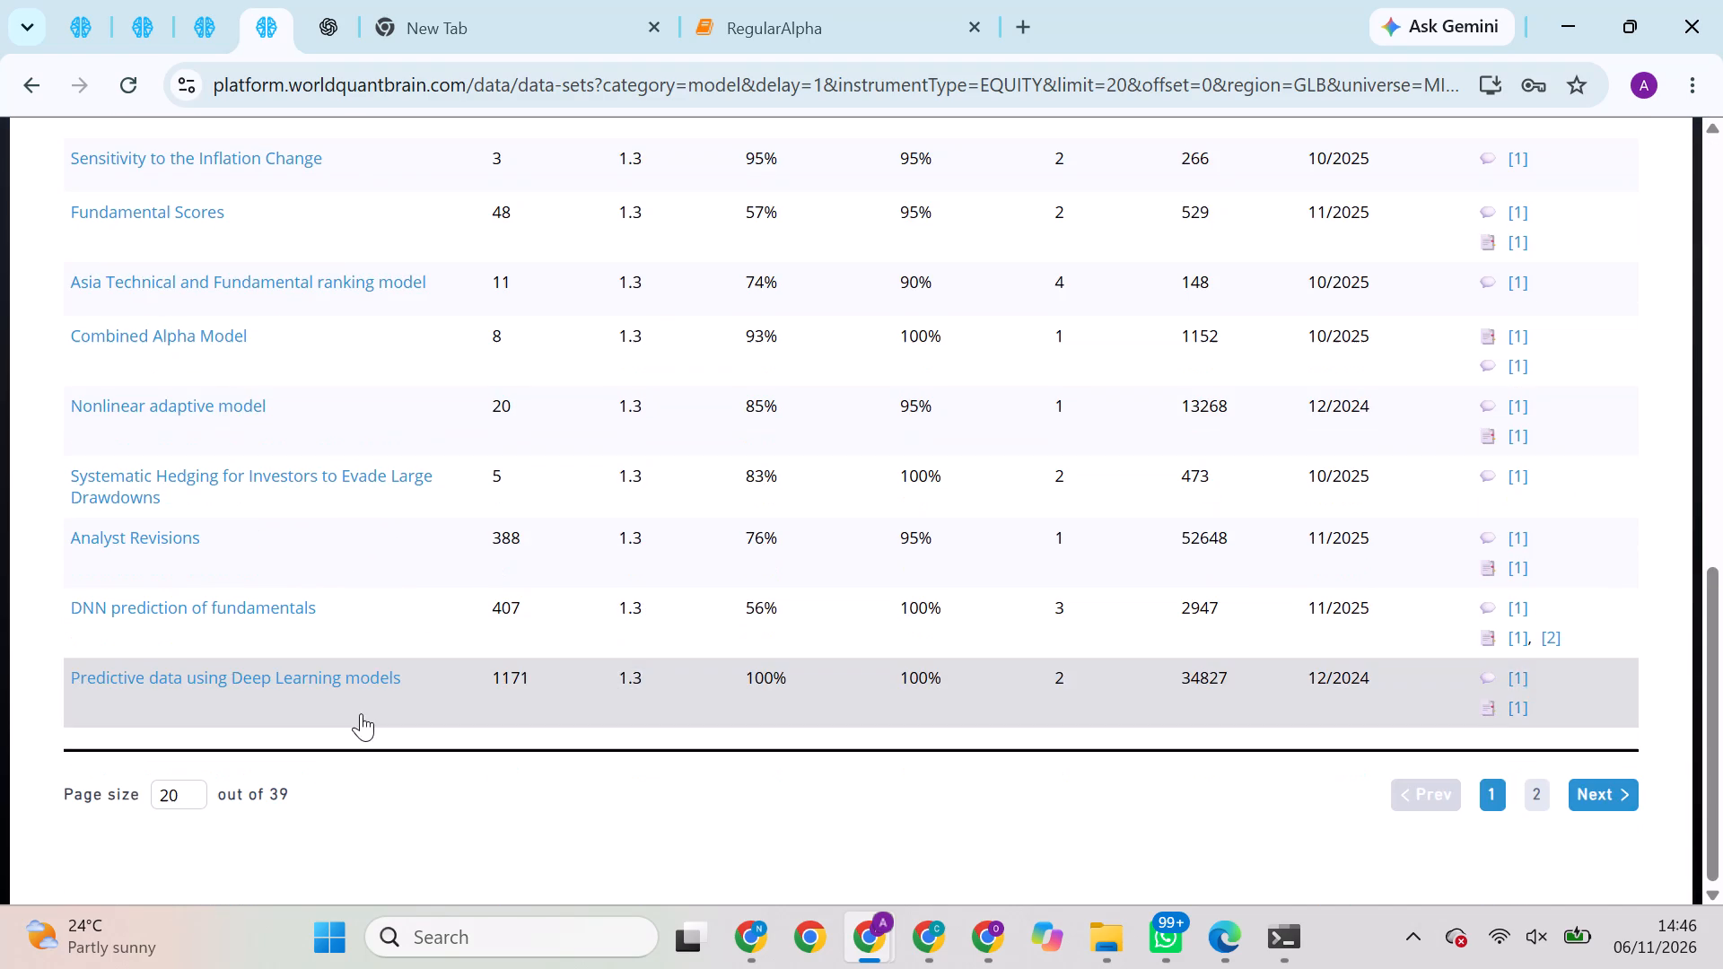
scroll(361, 713, down, 1)
click(1541, 798)
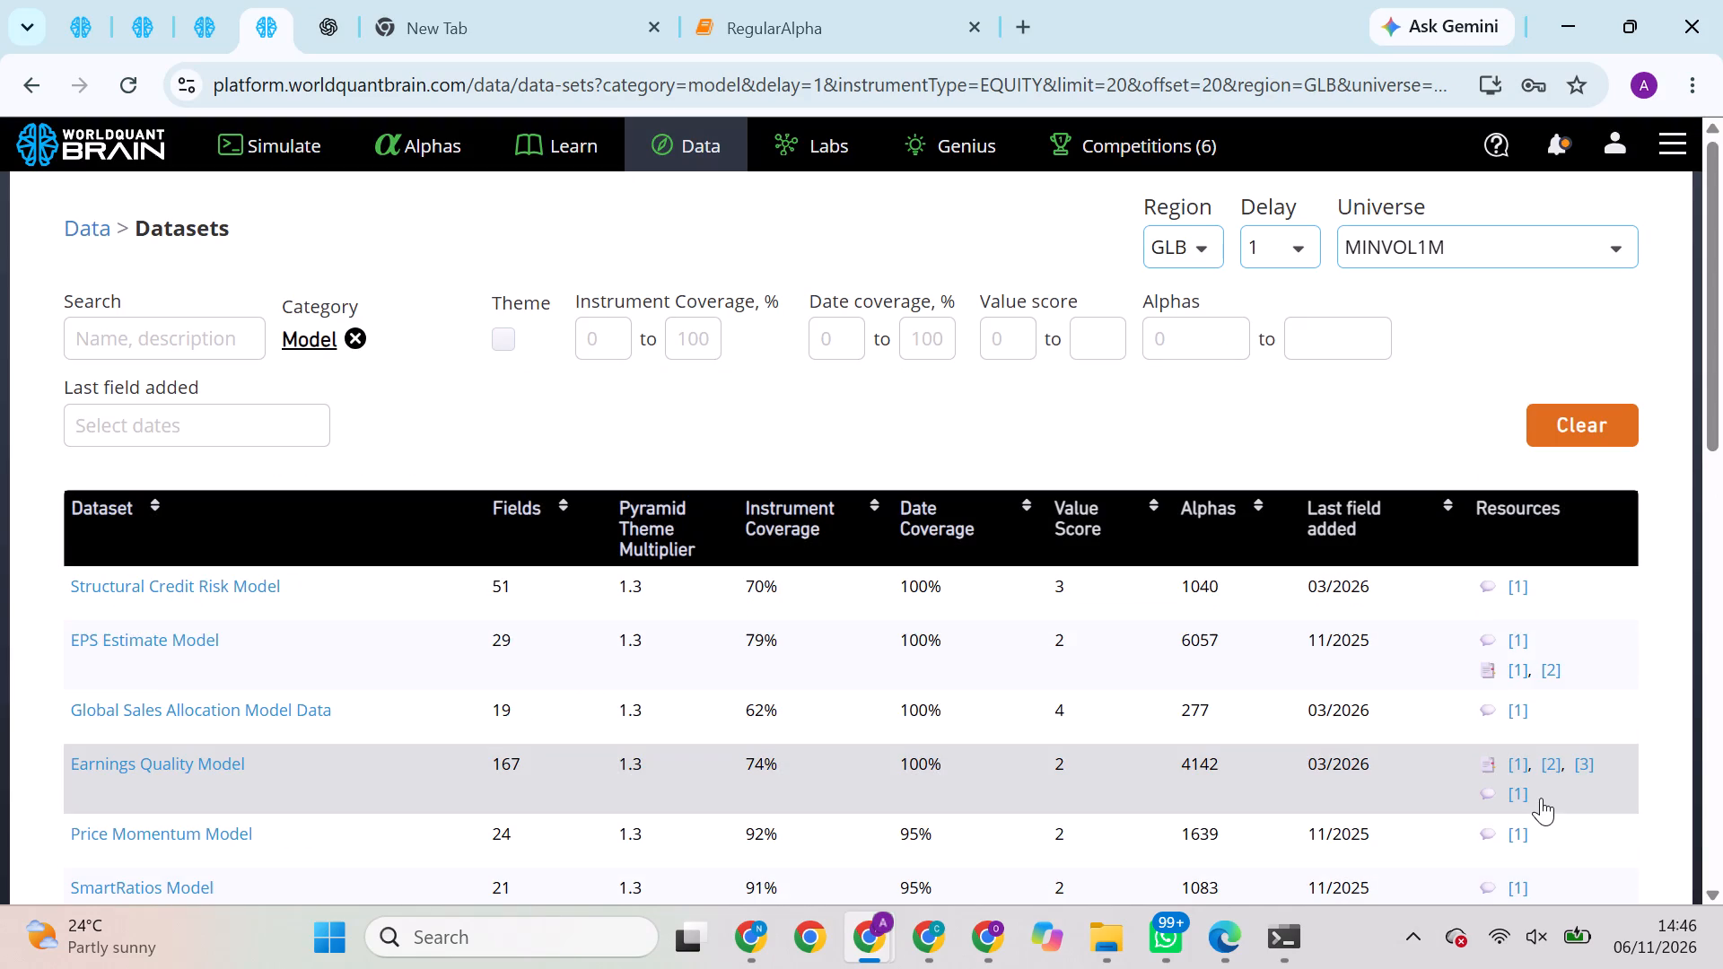
scroll(1351, 967, down, 1)
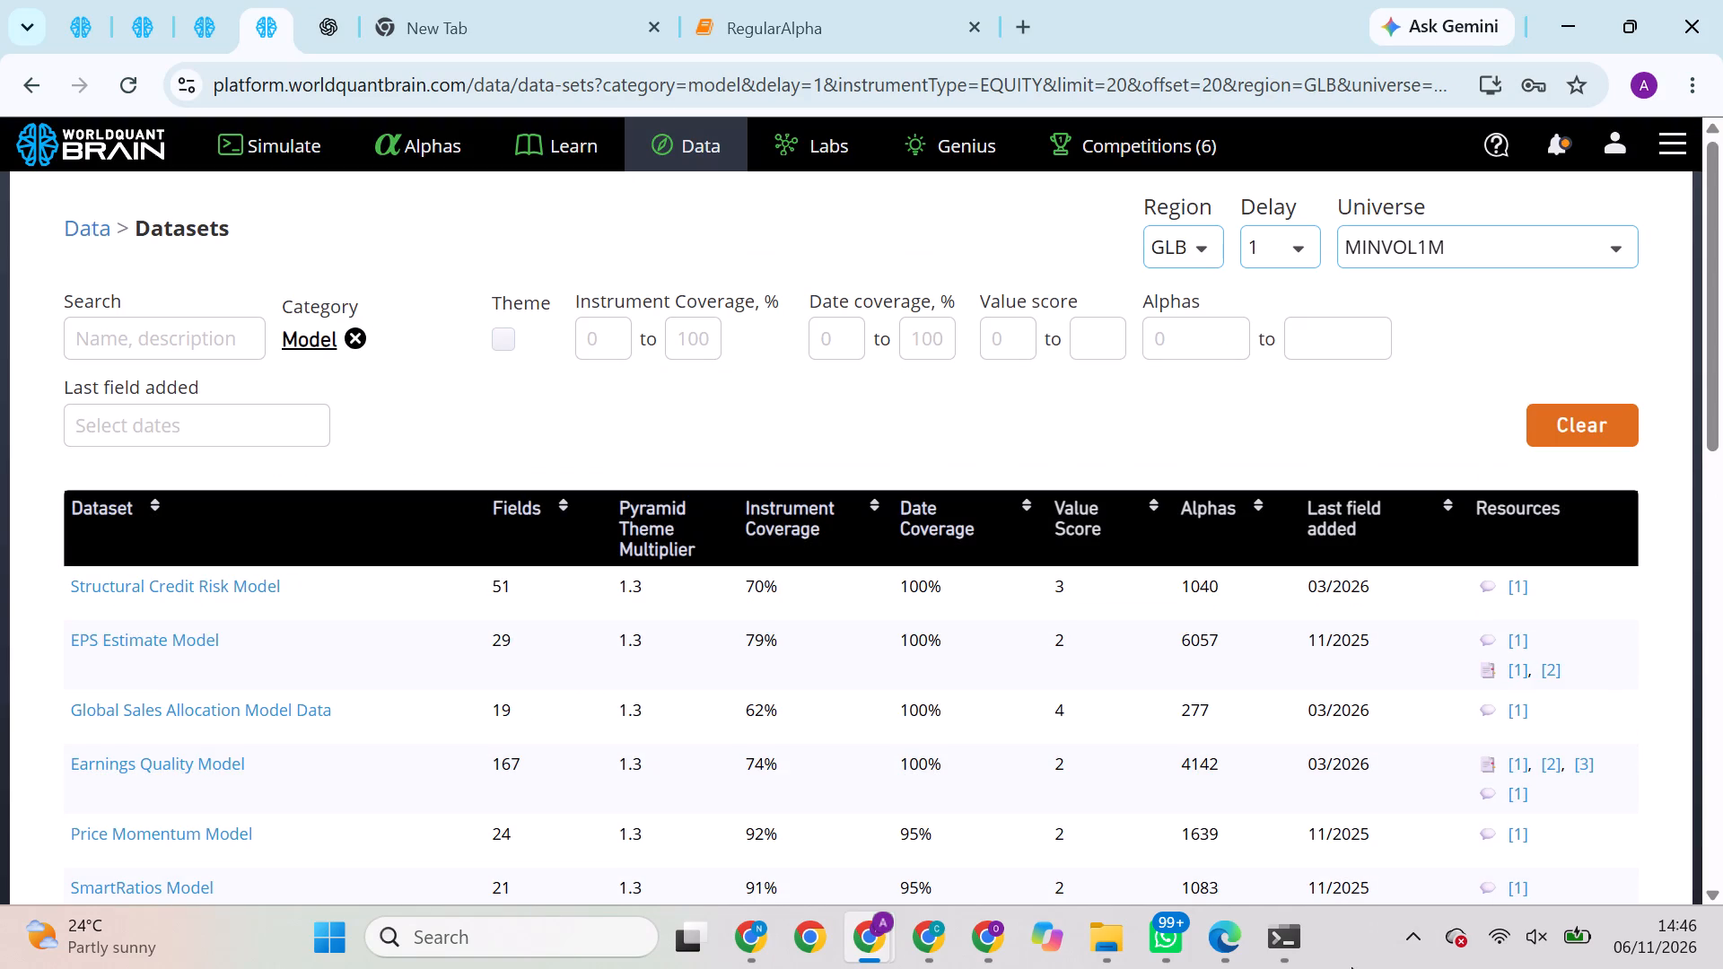
scroll(1351, 967, down, 3)
scroll(1158, 740, down, 2)
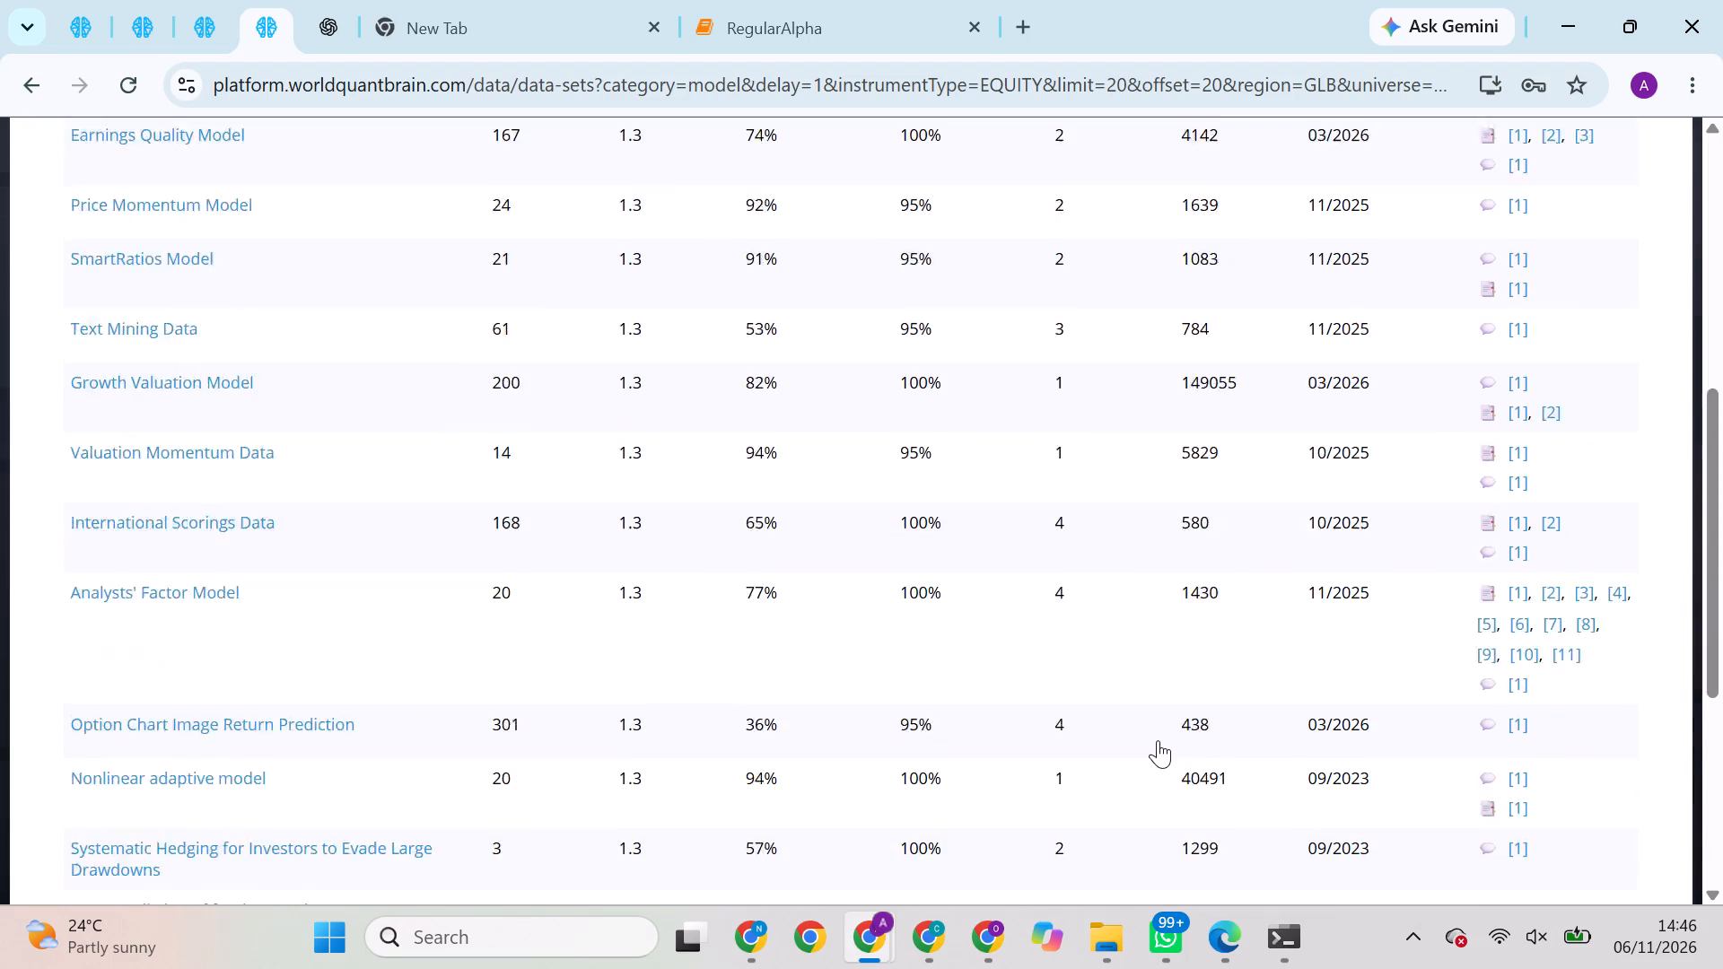
scroll(1158, 740, down, 3)
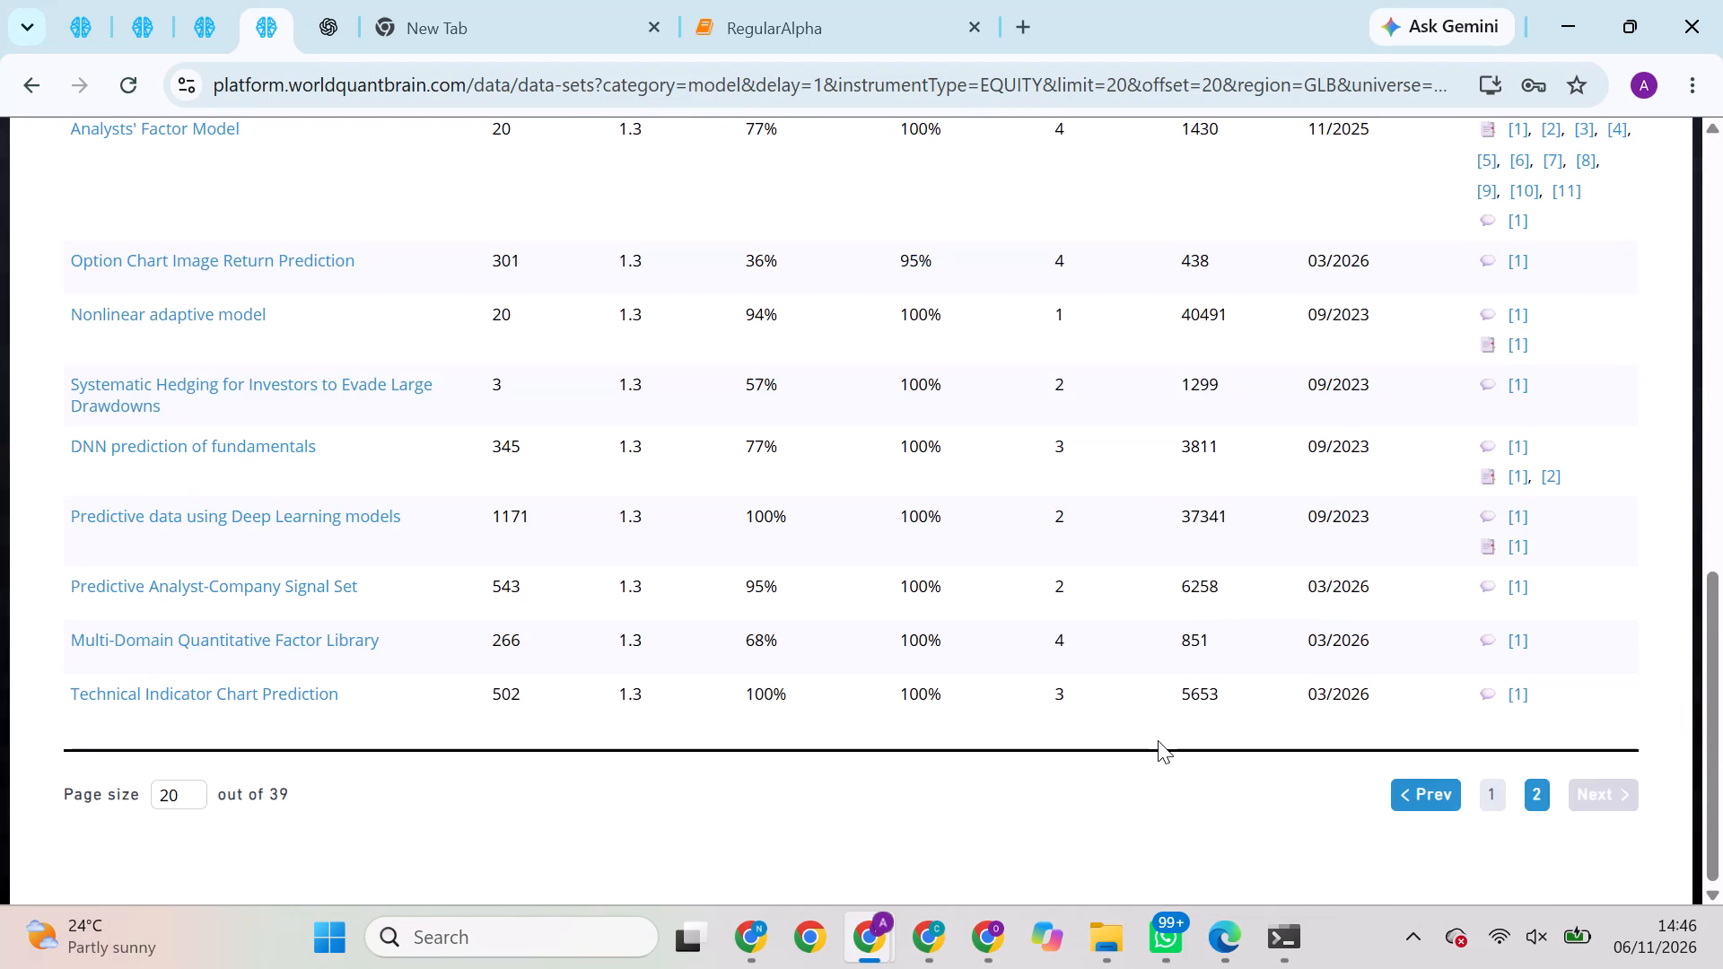
drag(1158, 740, 807, 676)
click(807, 676)
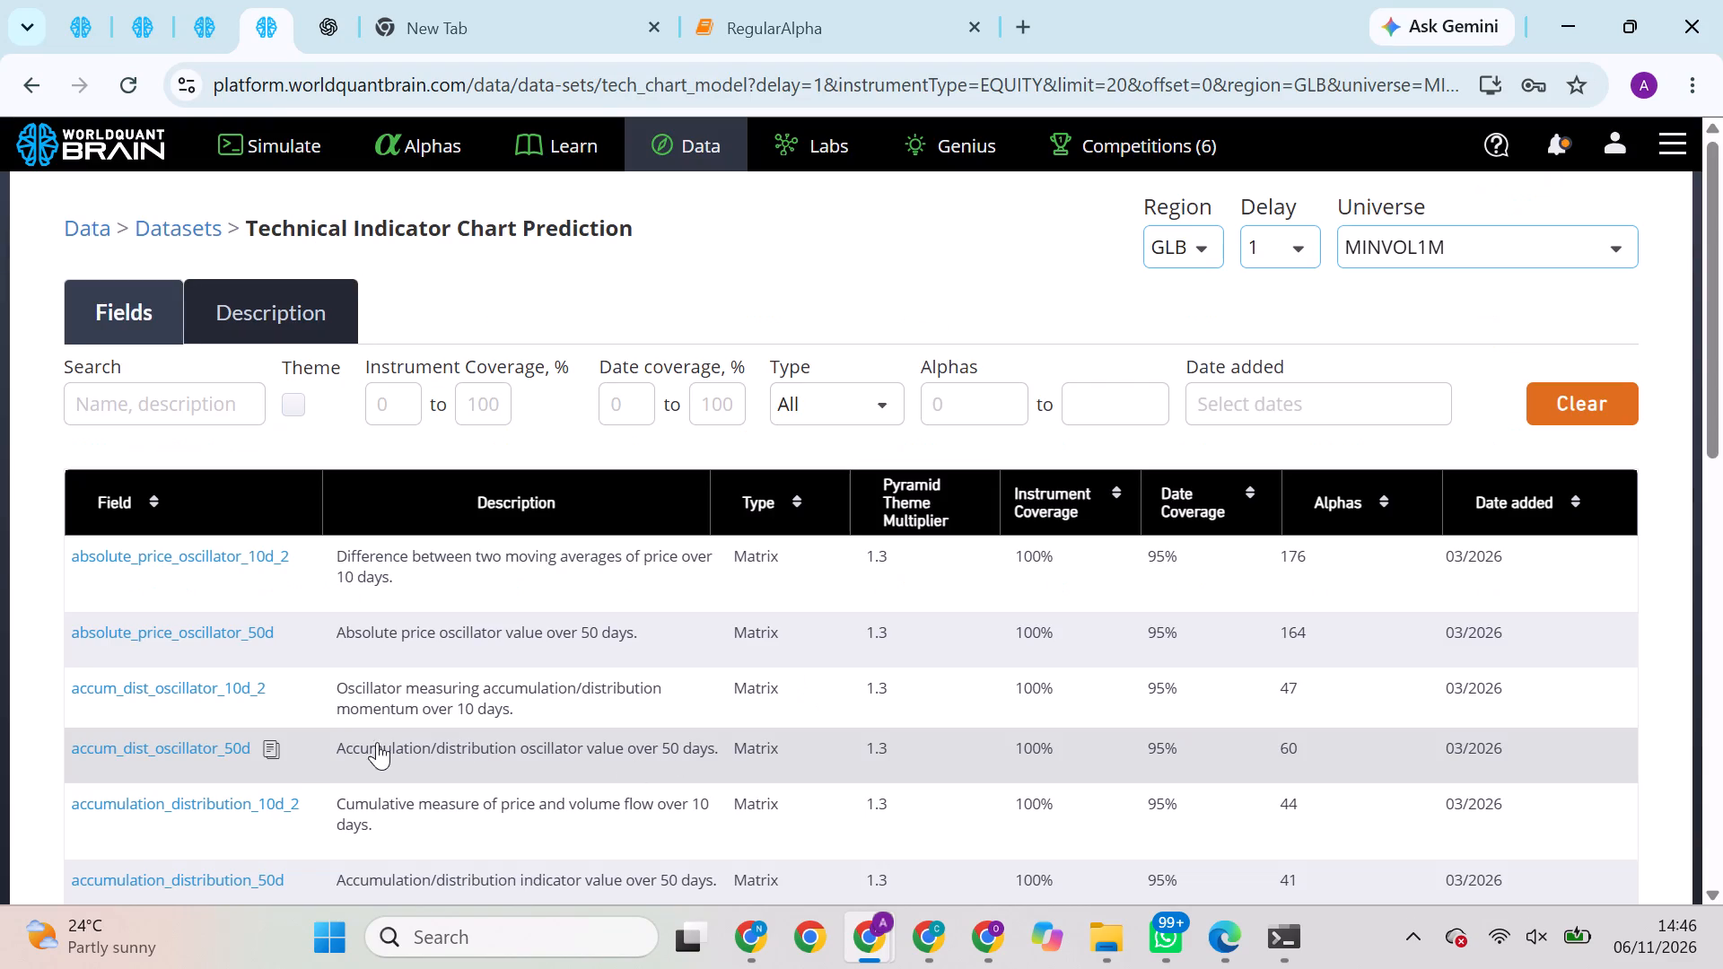
Copy bollinger_band_lower_10d_2 over the innermost ts_rank field of the cloned alpha beside Super Simulation 1 and run a full simulation.
scroll(274, 755, down, 4)
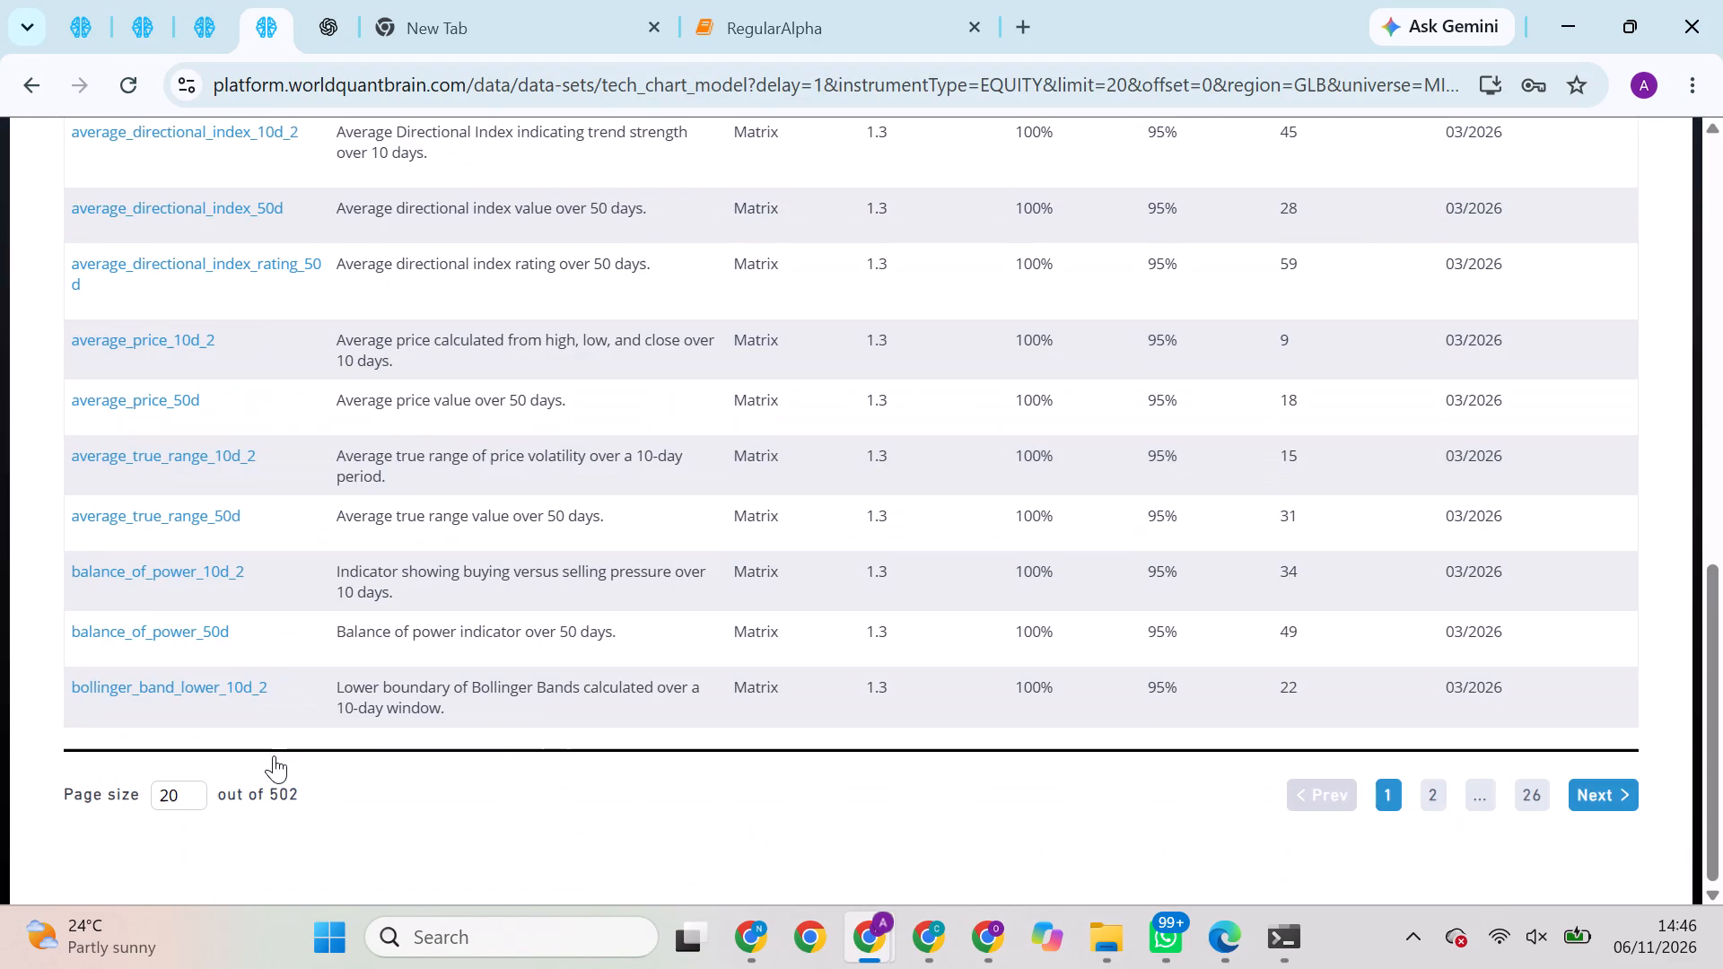
click(293, 690)
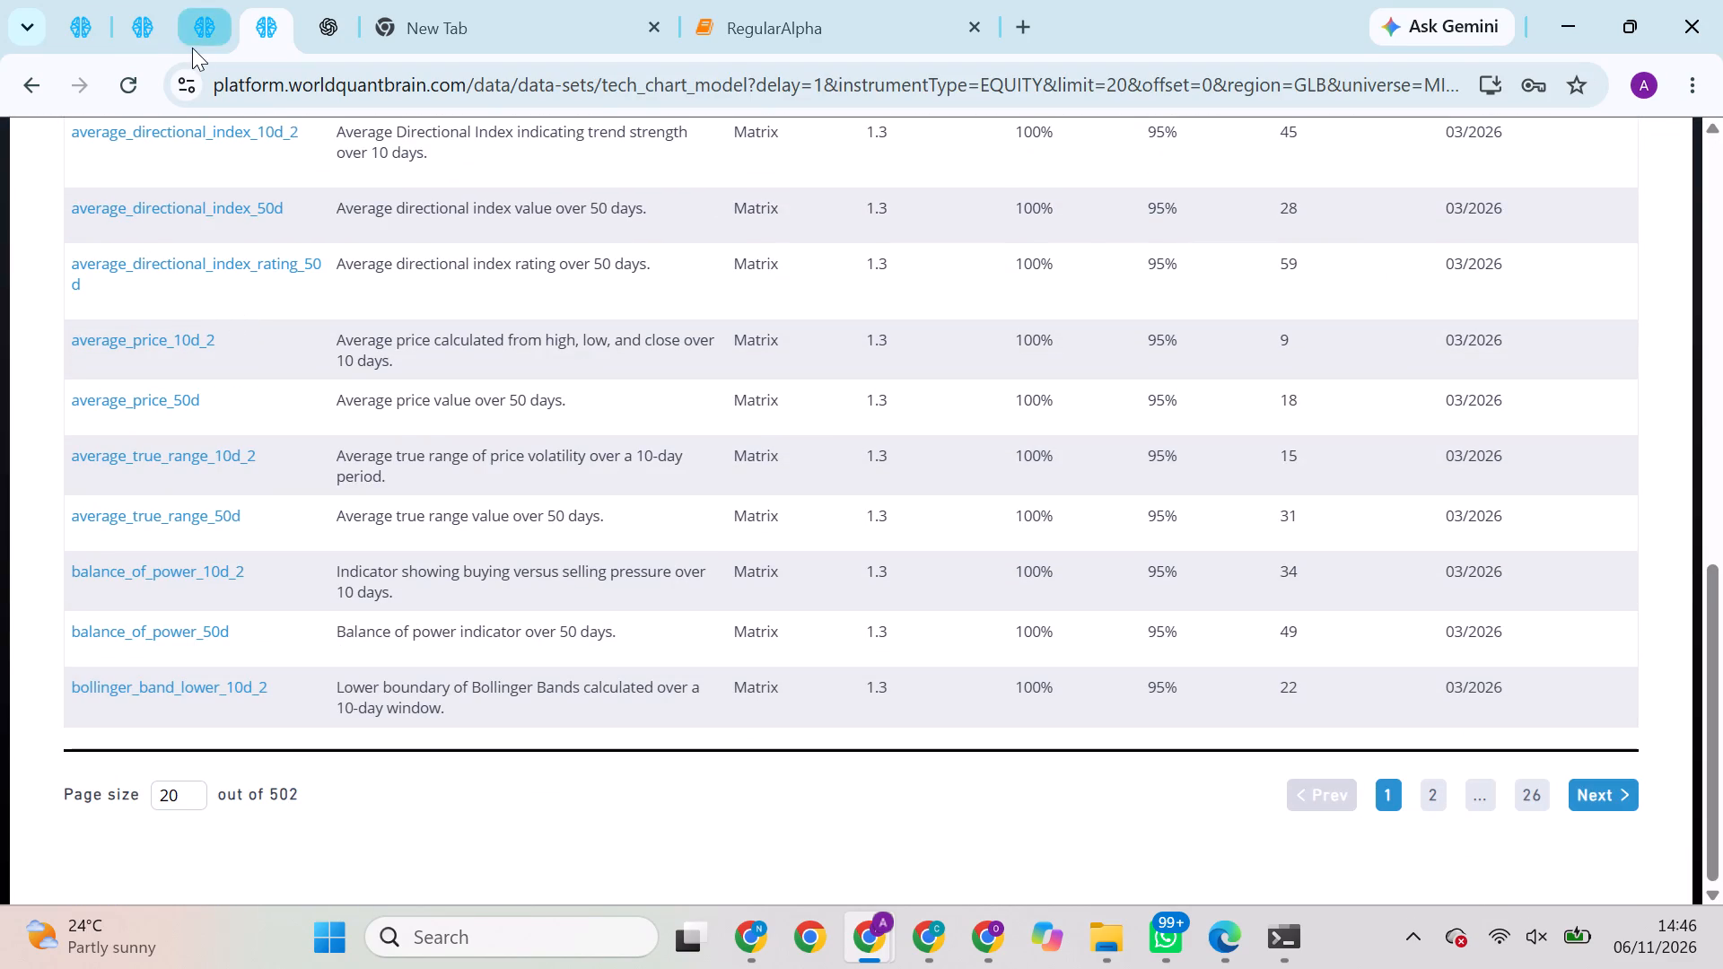
click(144, 0)
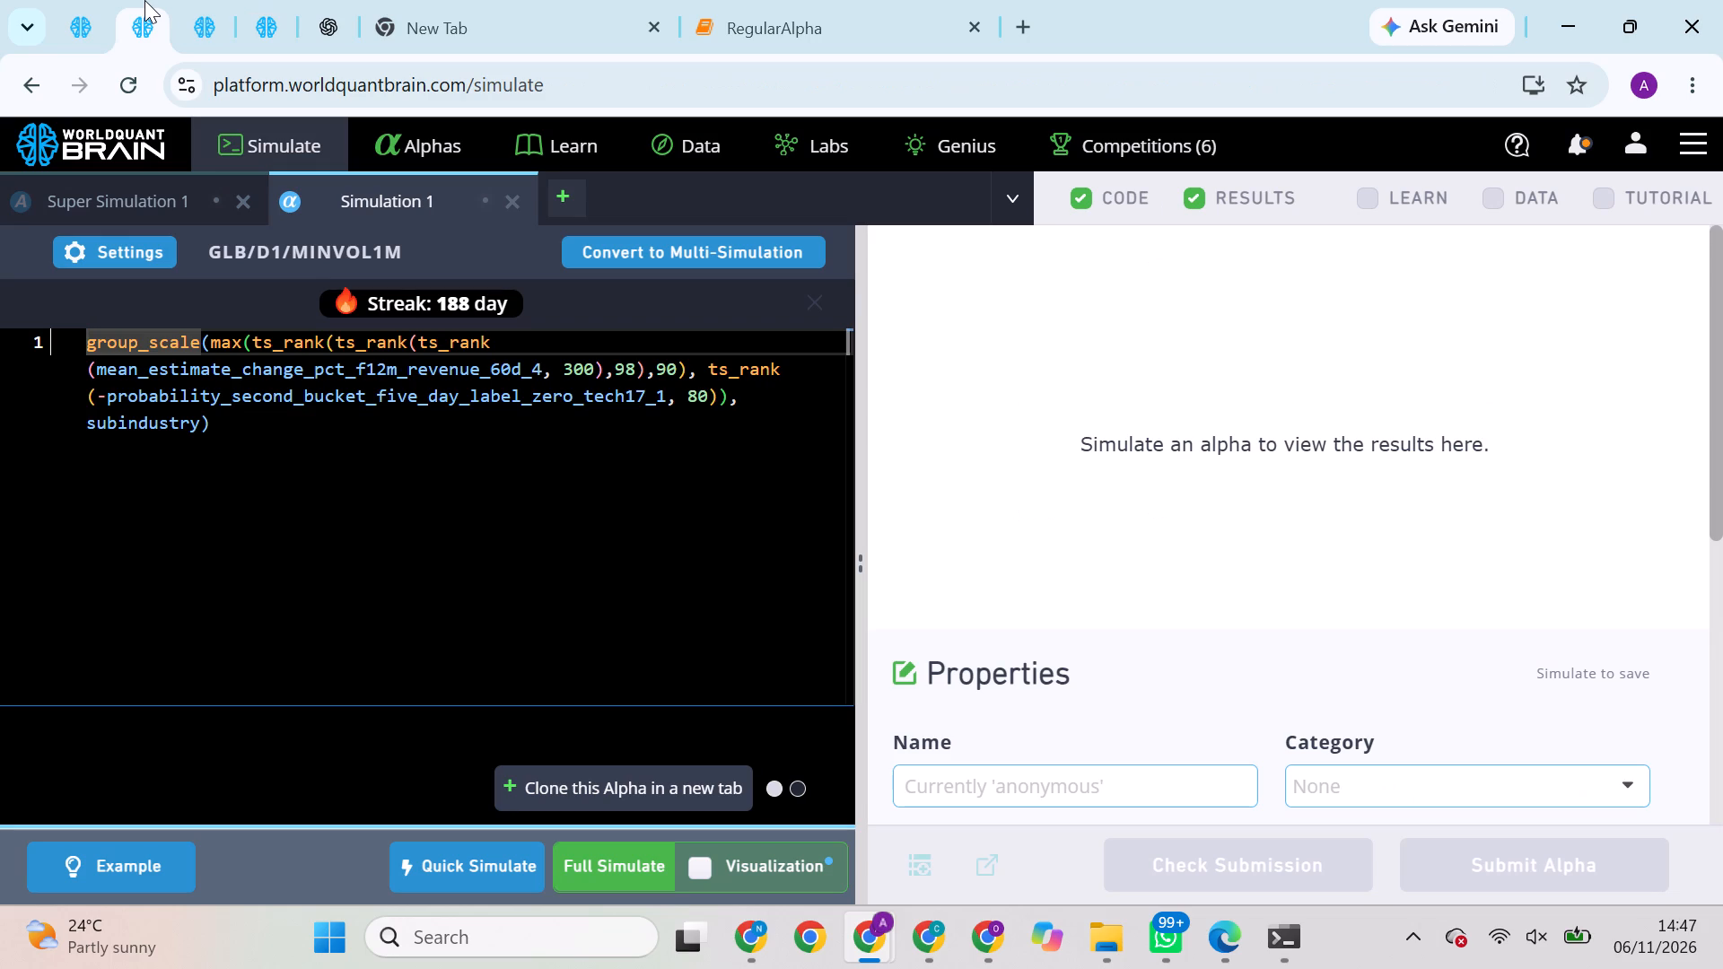
click(83, 0)
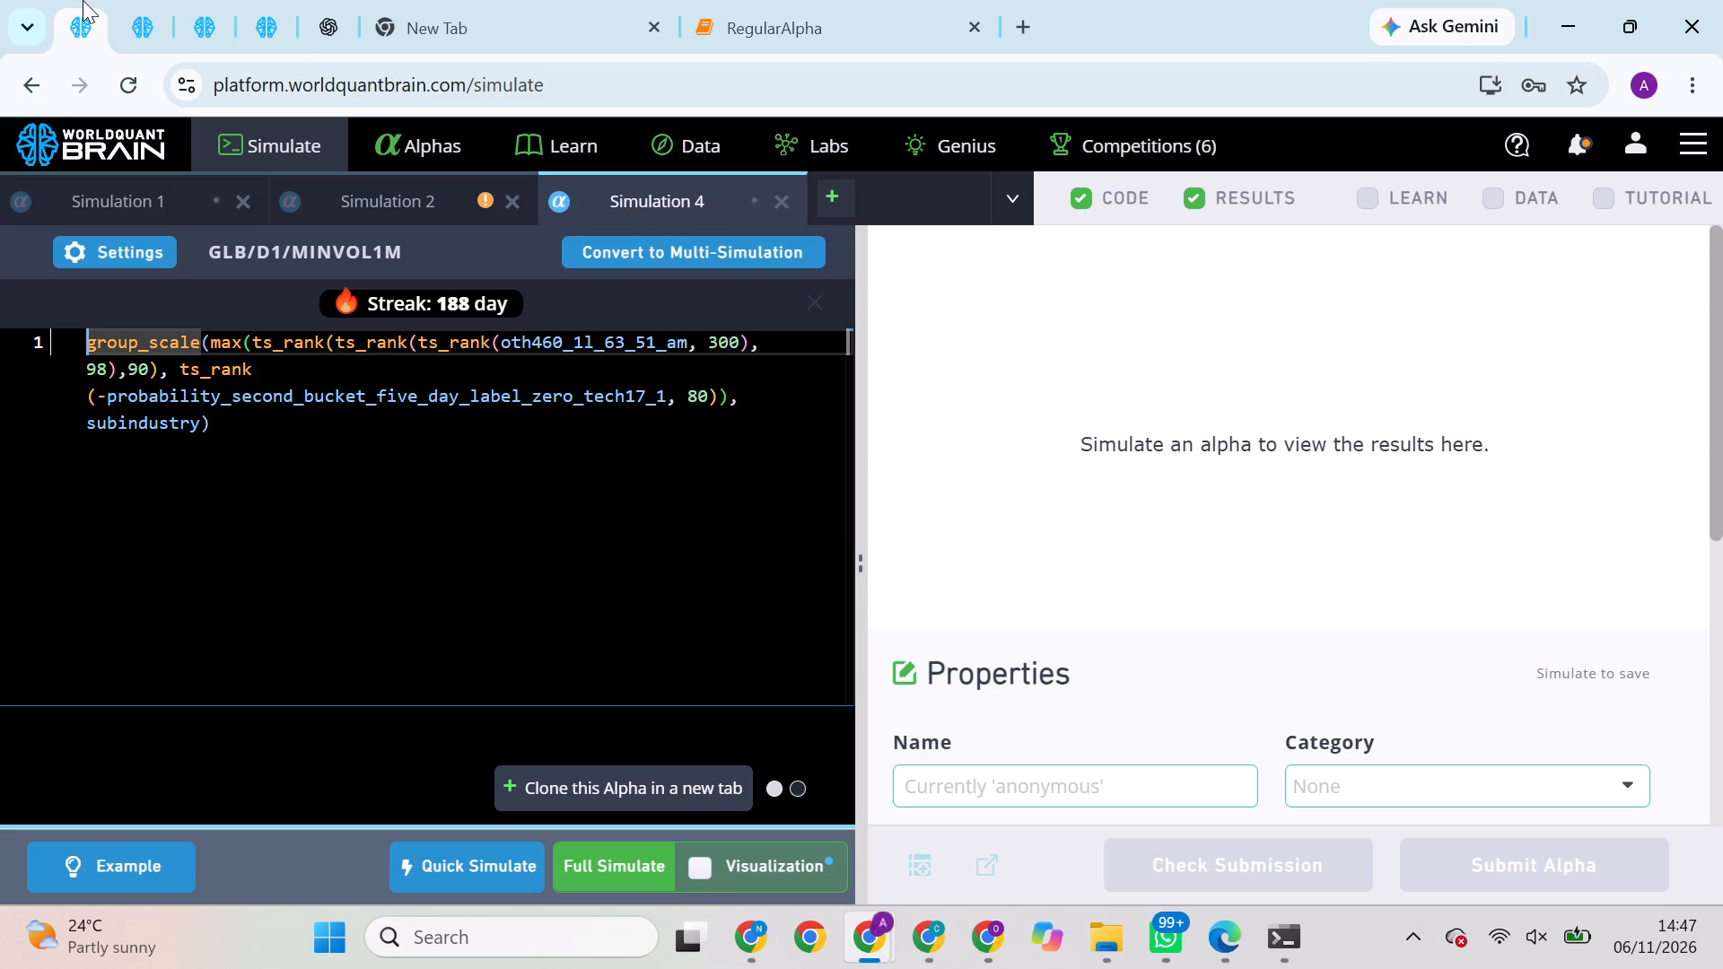
double_click(195, 47)
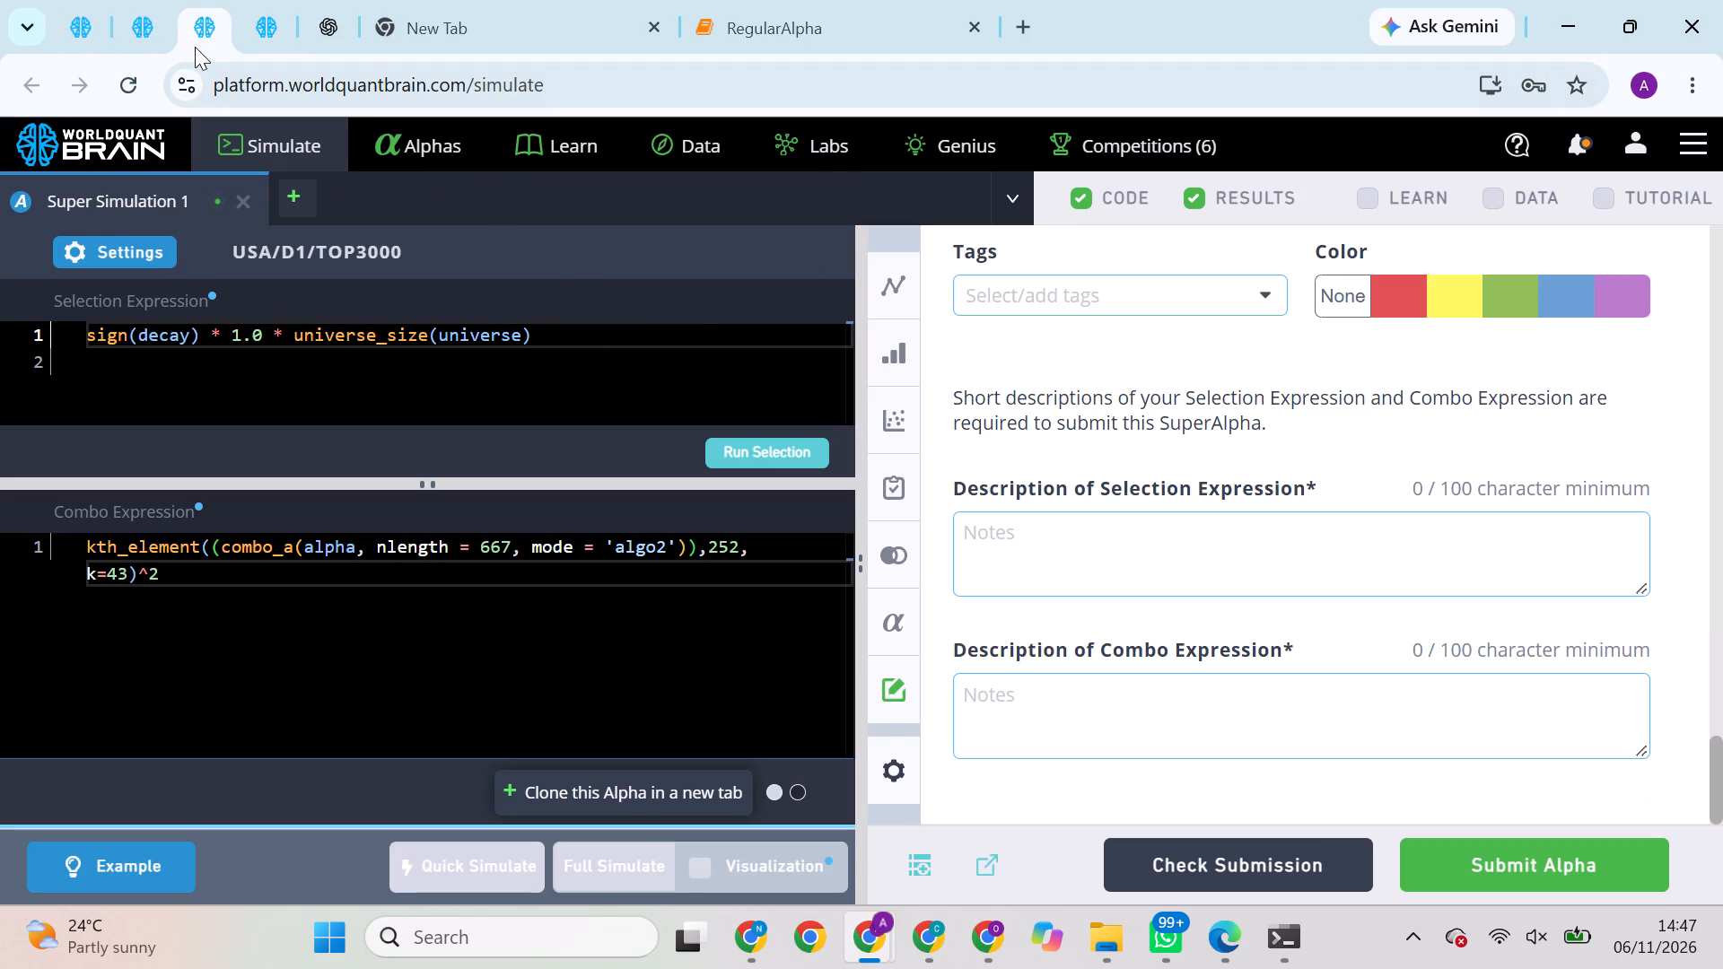
click(156, 21)
double_click(380, 366)
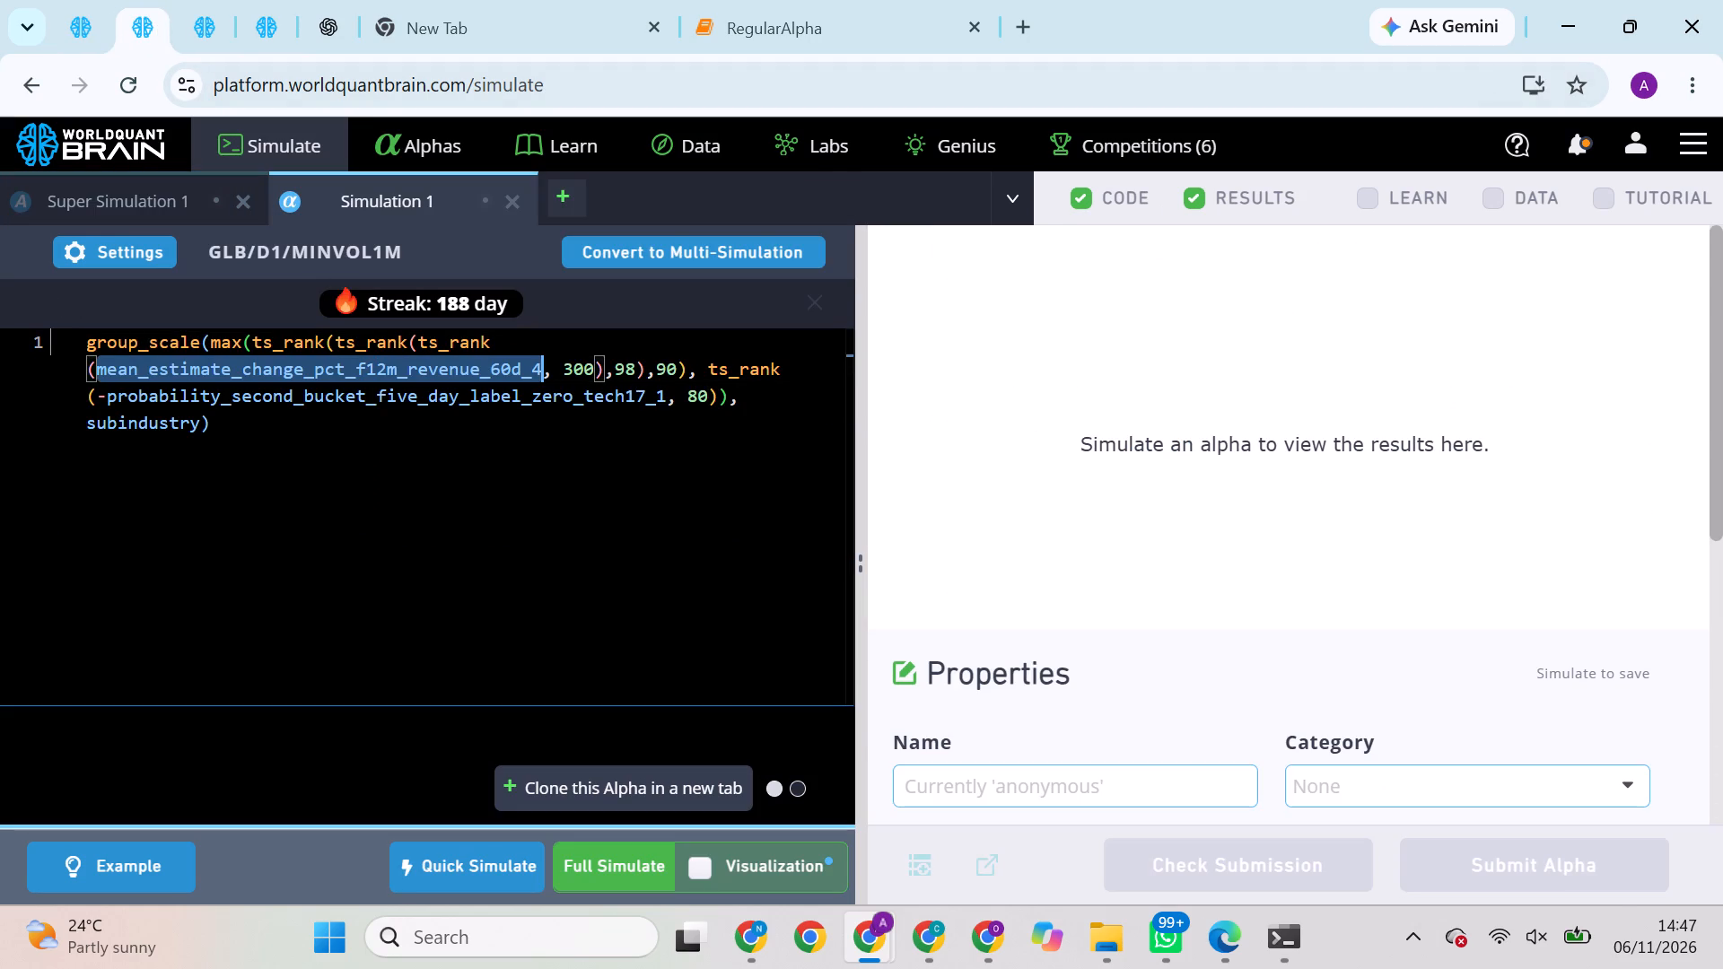
key(ctrl+v)
click(632, 860)
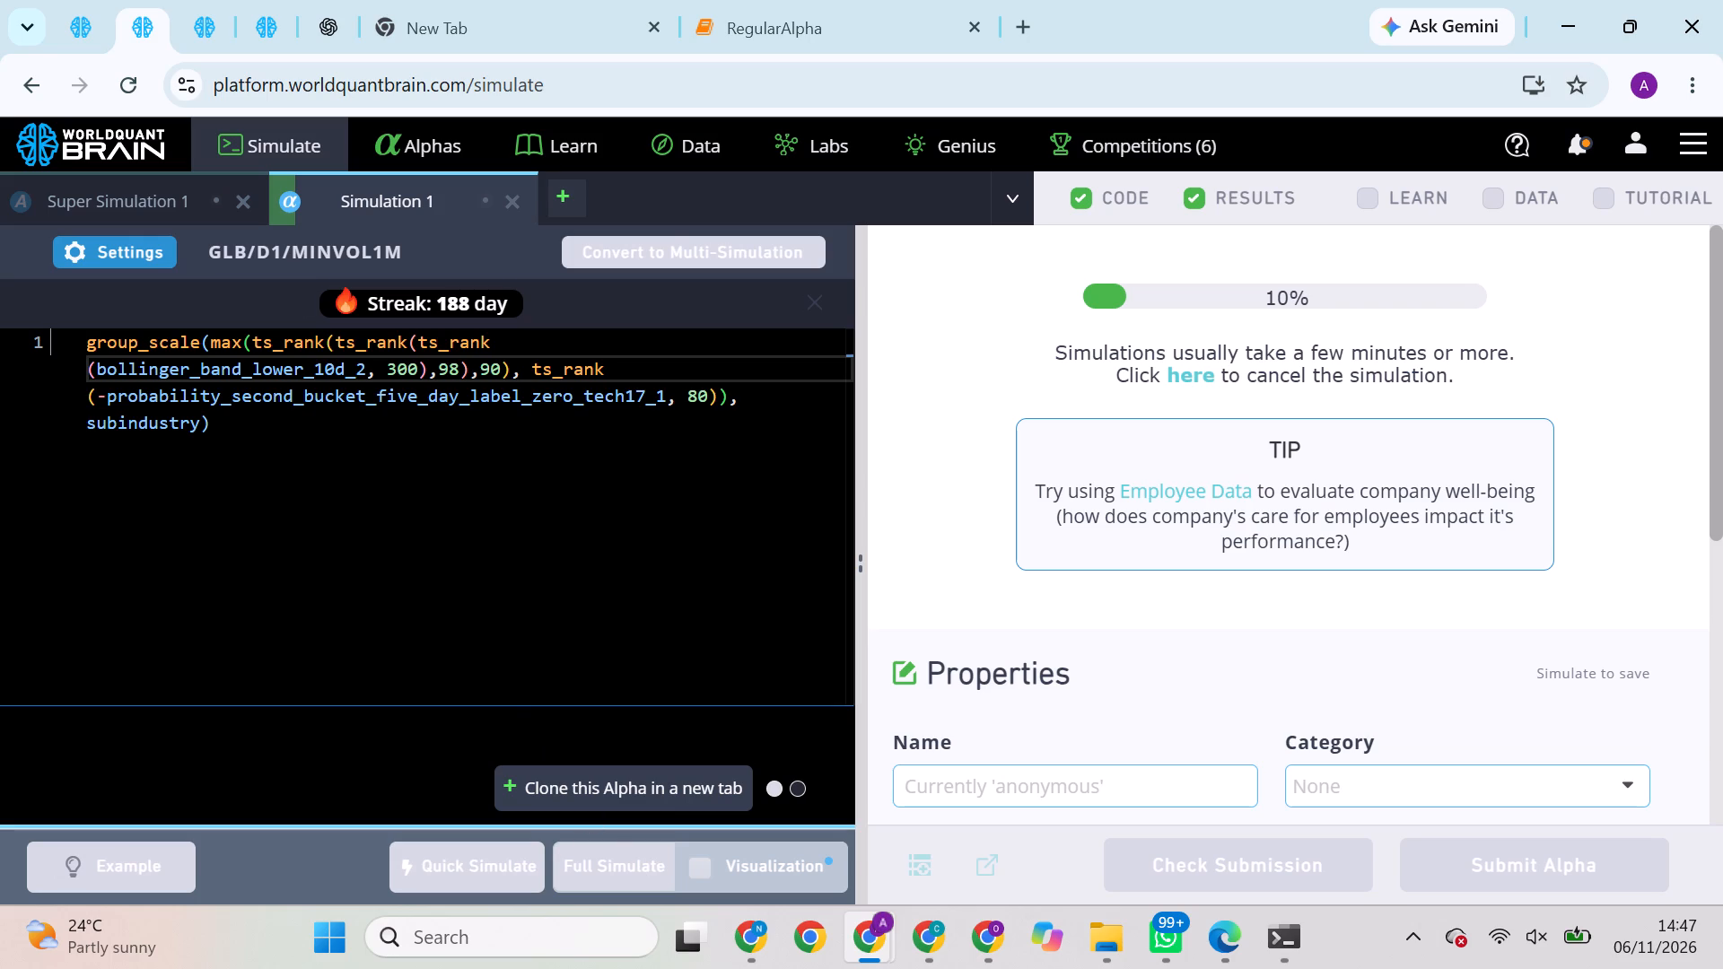
Copy average_true_range_10d_2 from the dataset over the innermost ts_rank field in Simulation 4 and run a full simulation.
click(265, 22)
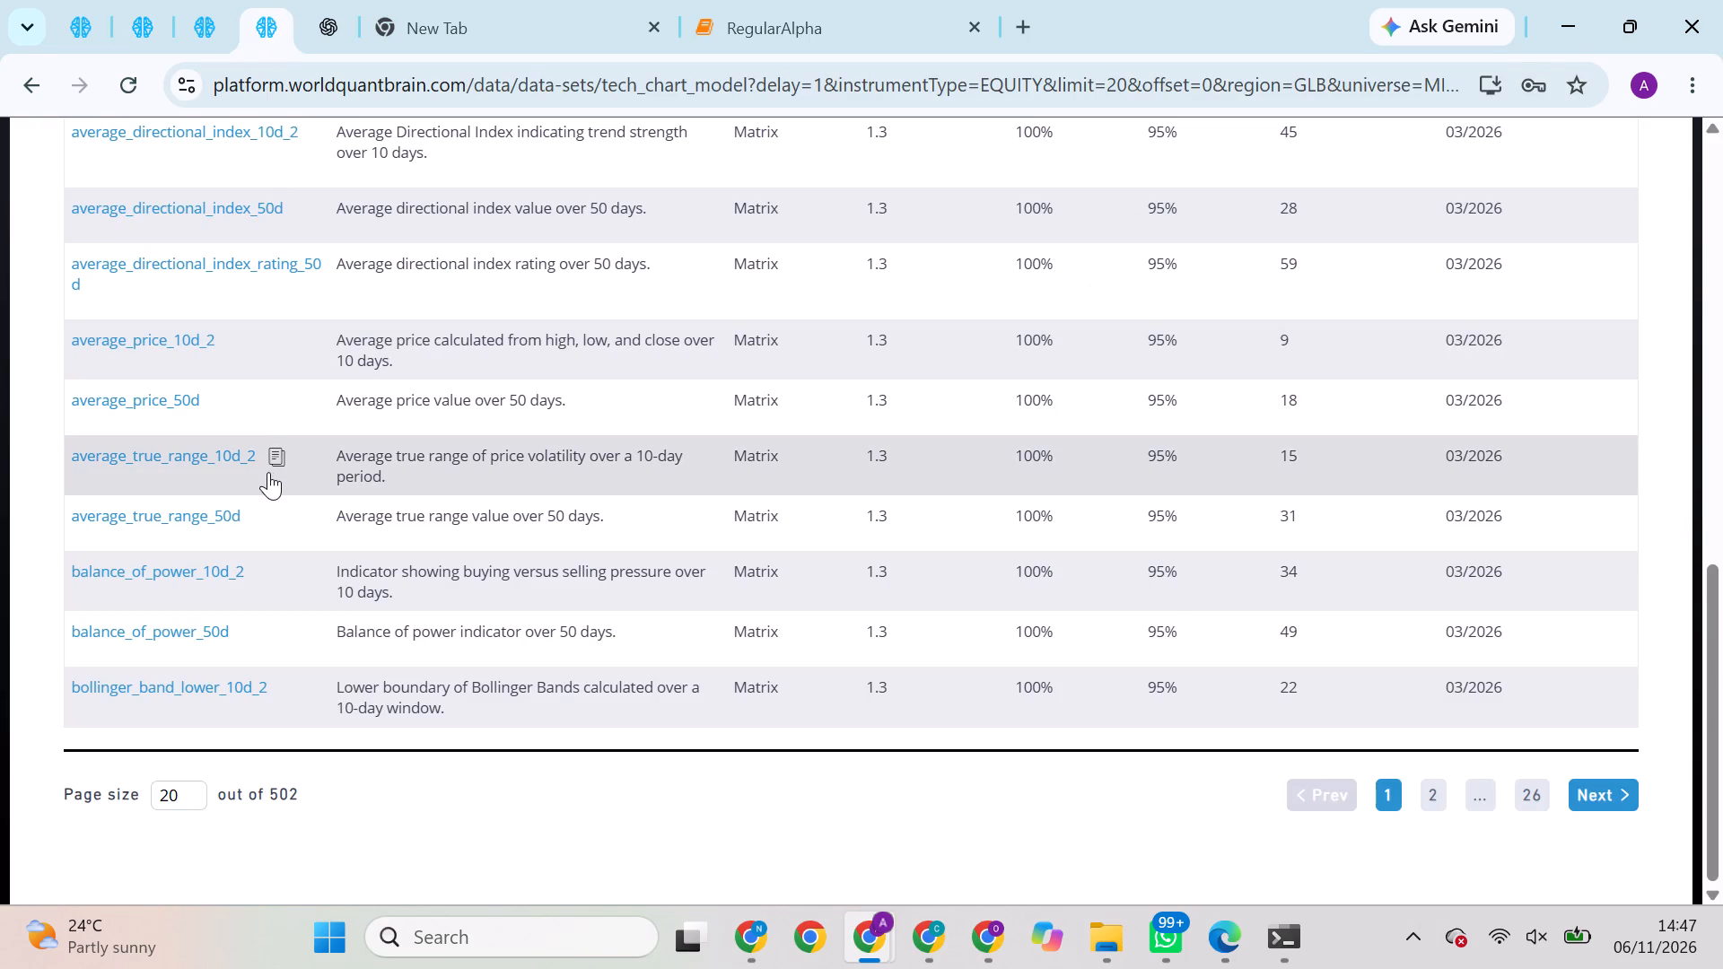
click(271, 462)
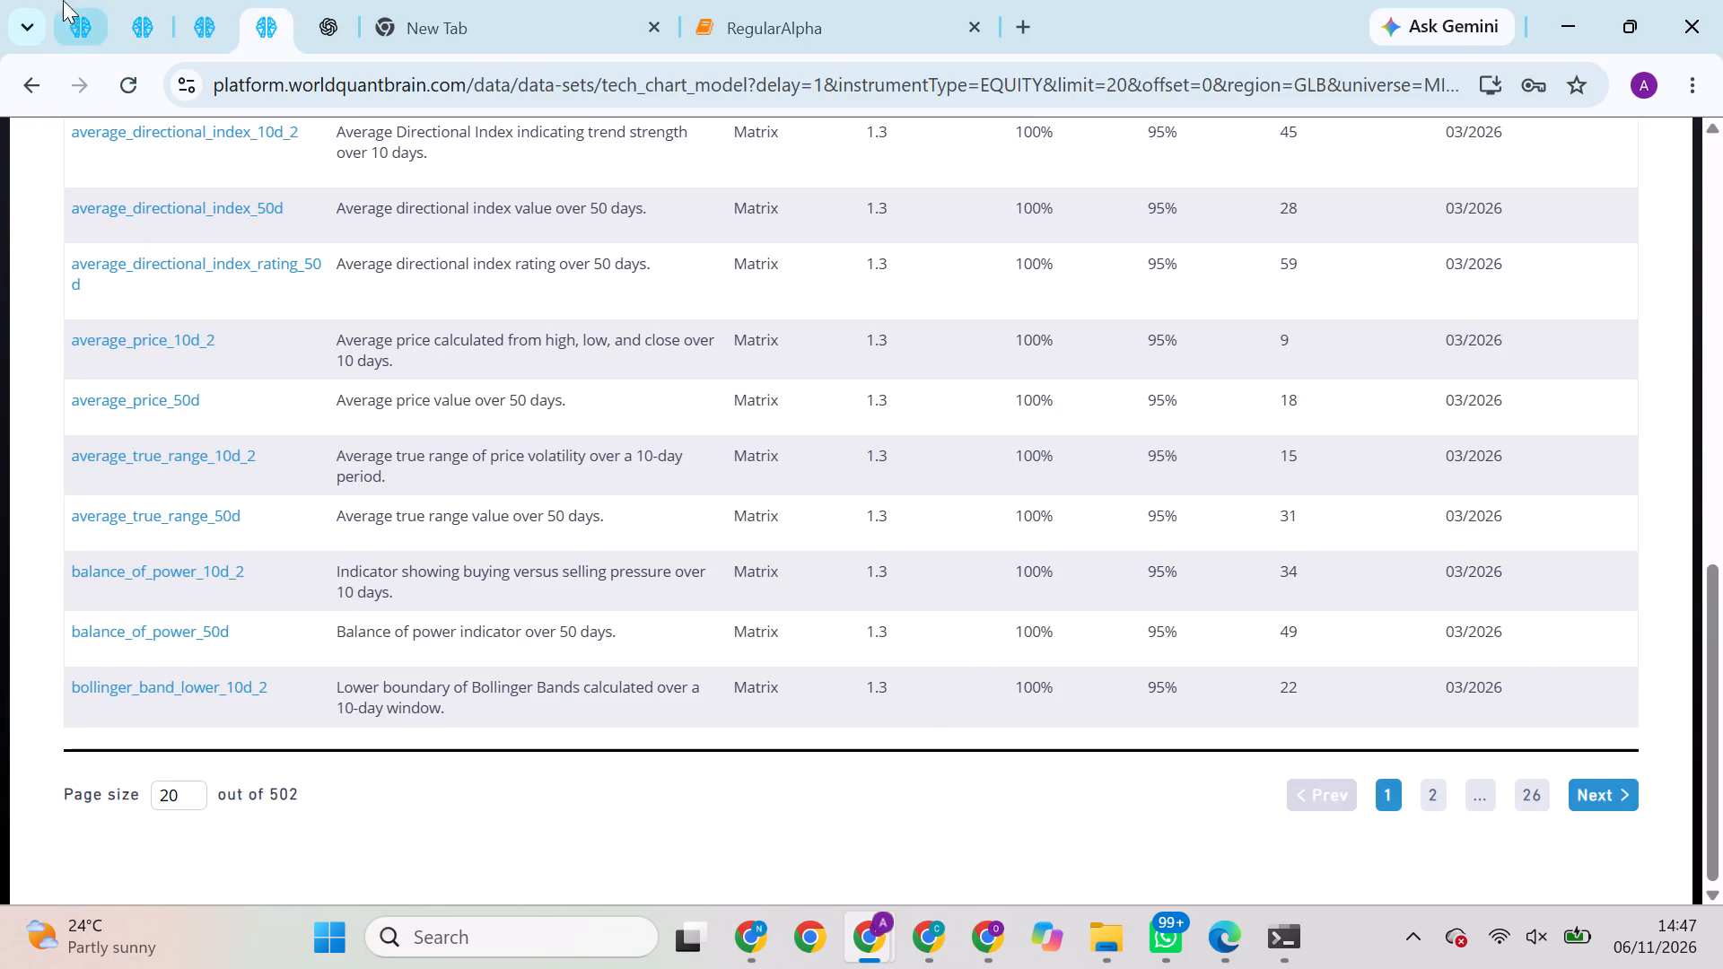
click(75, 5)
triple_click(541, 332)
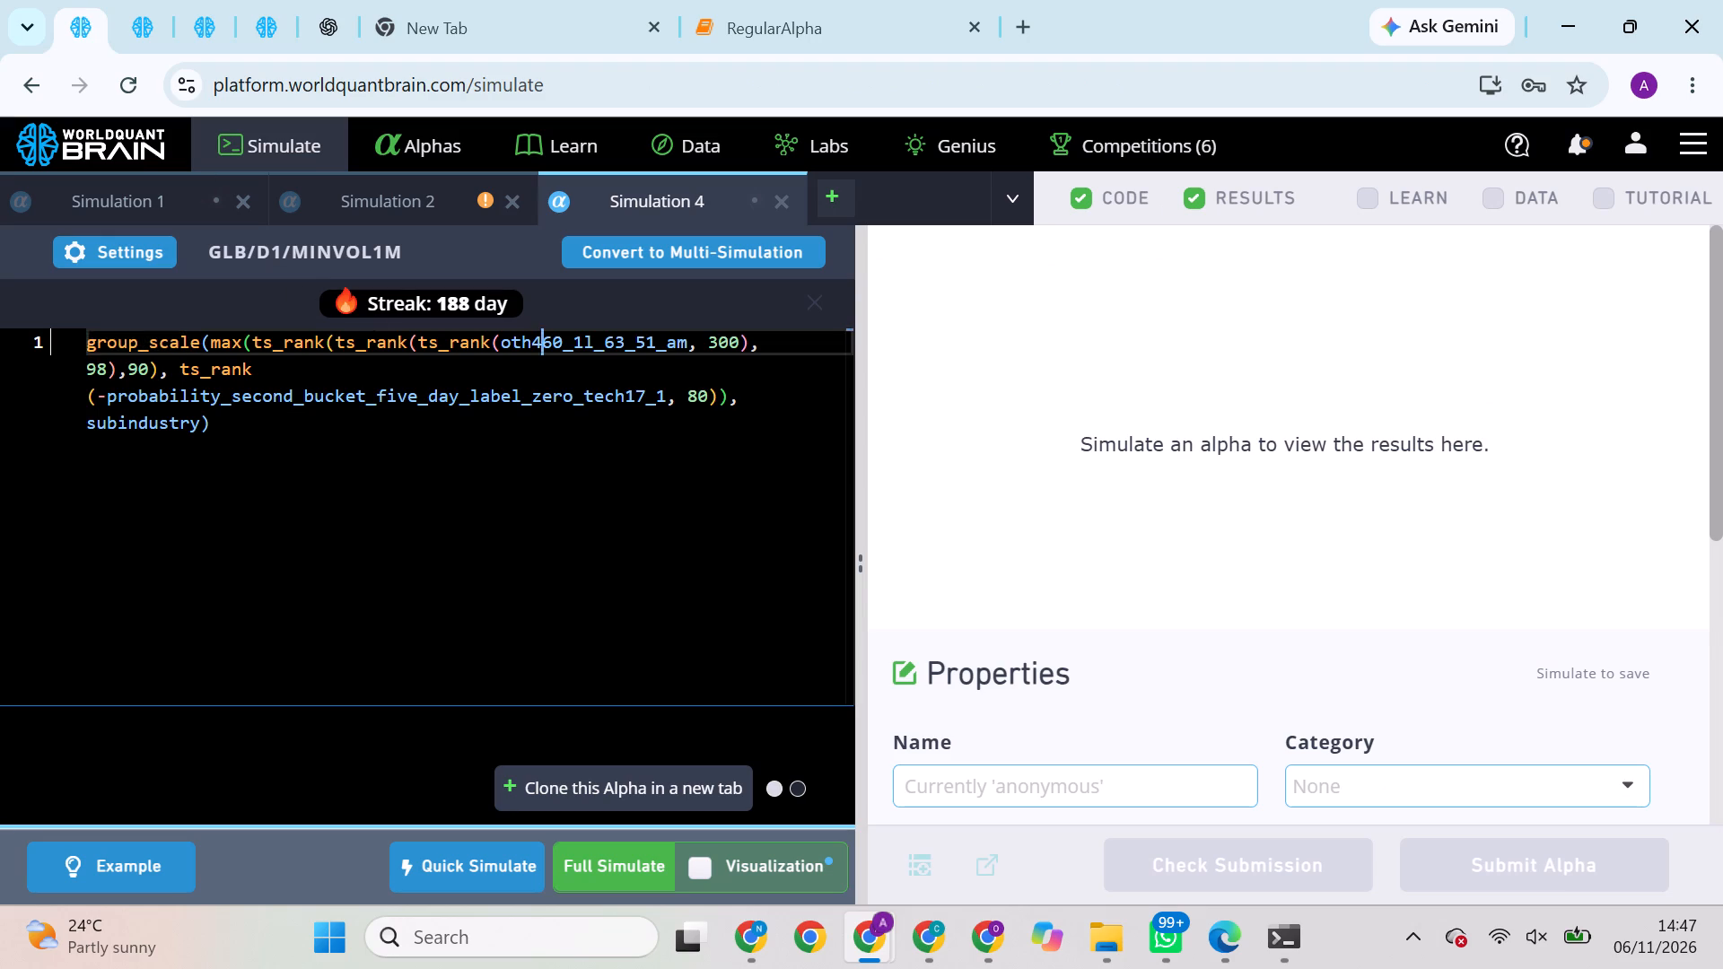
double_click(541, 332)
key(ctrl+v)
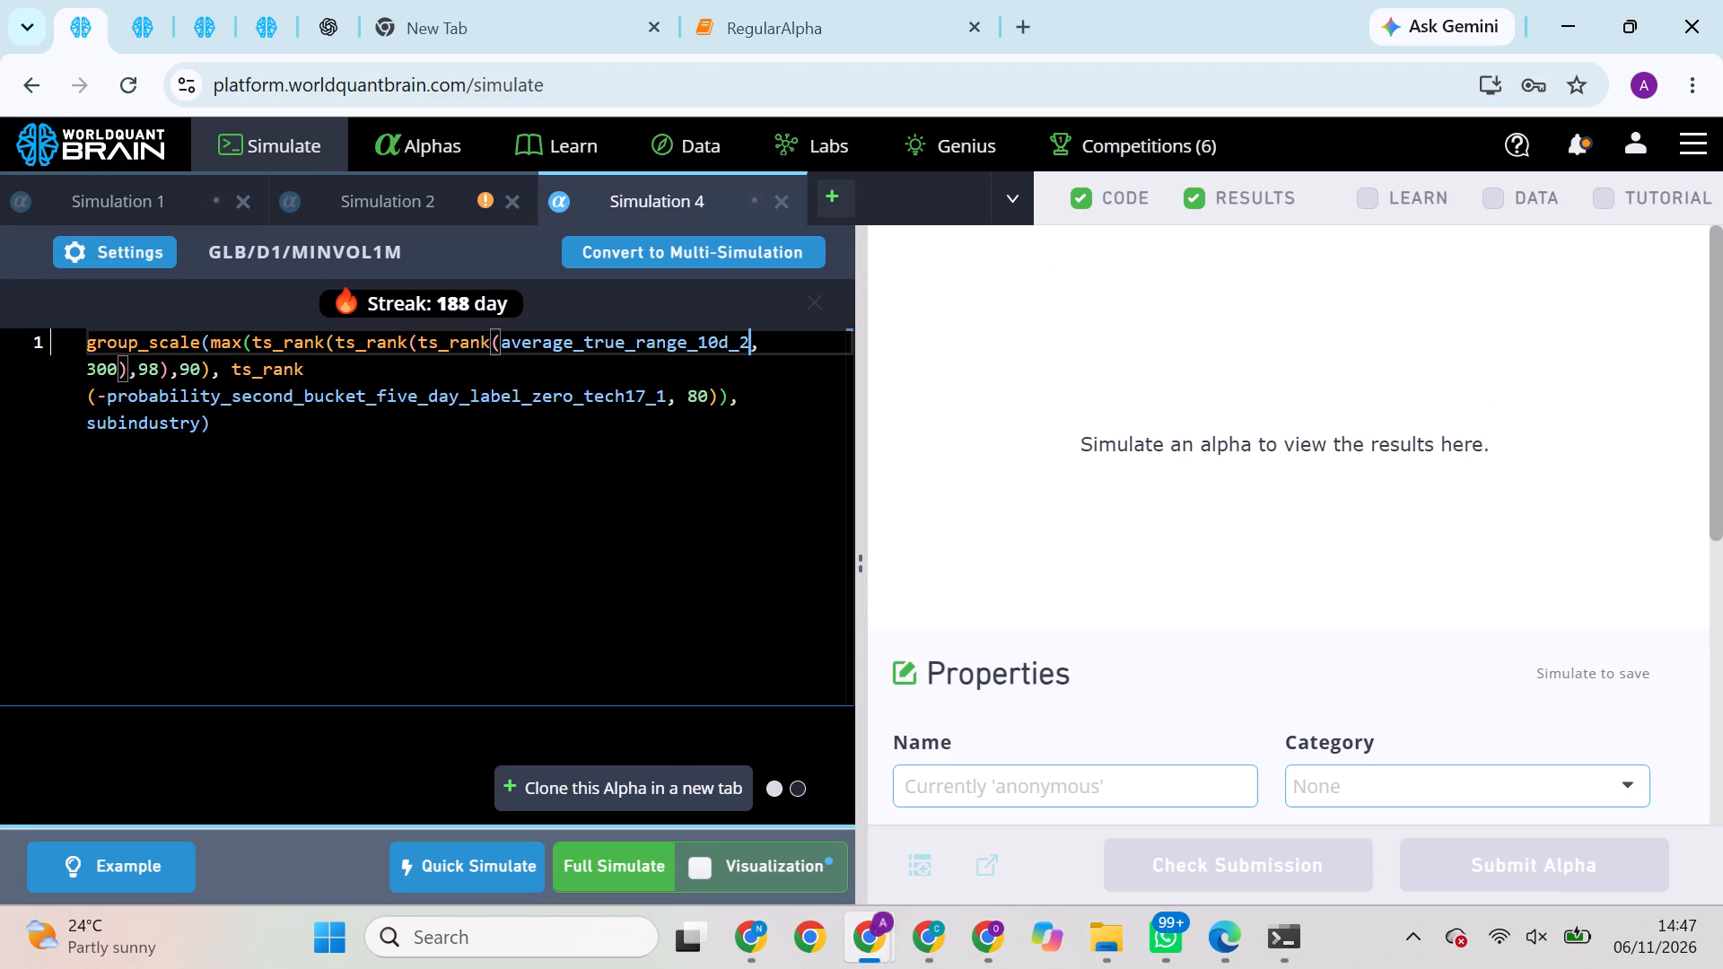
click(655, 845)
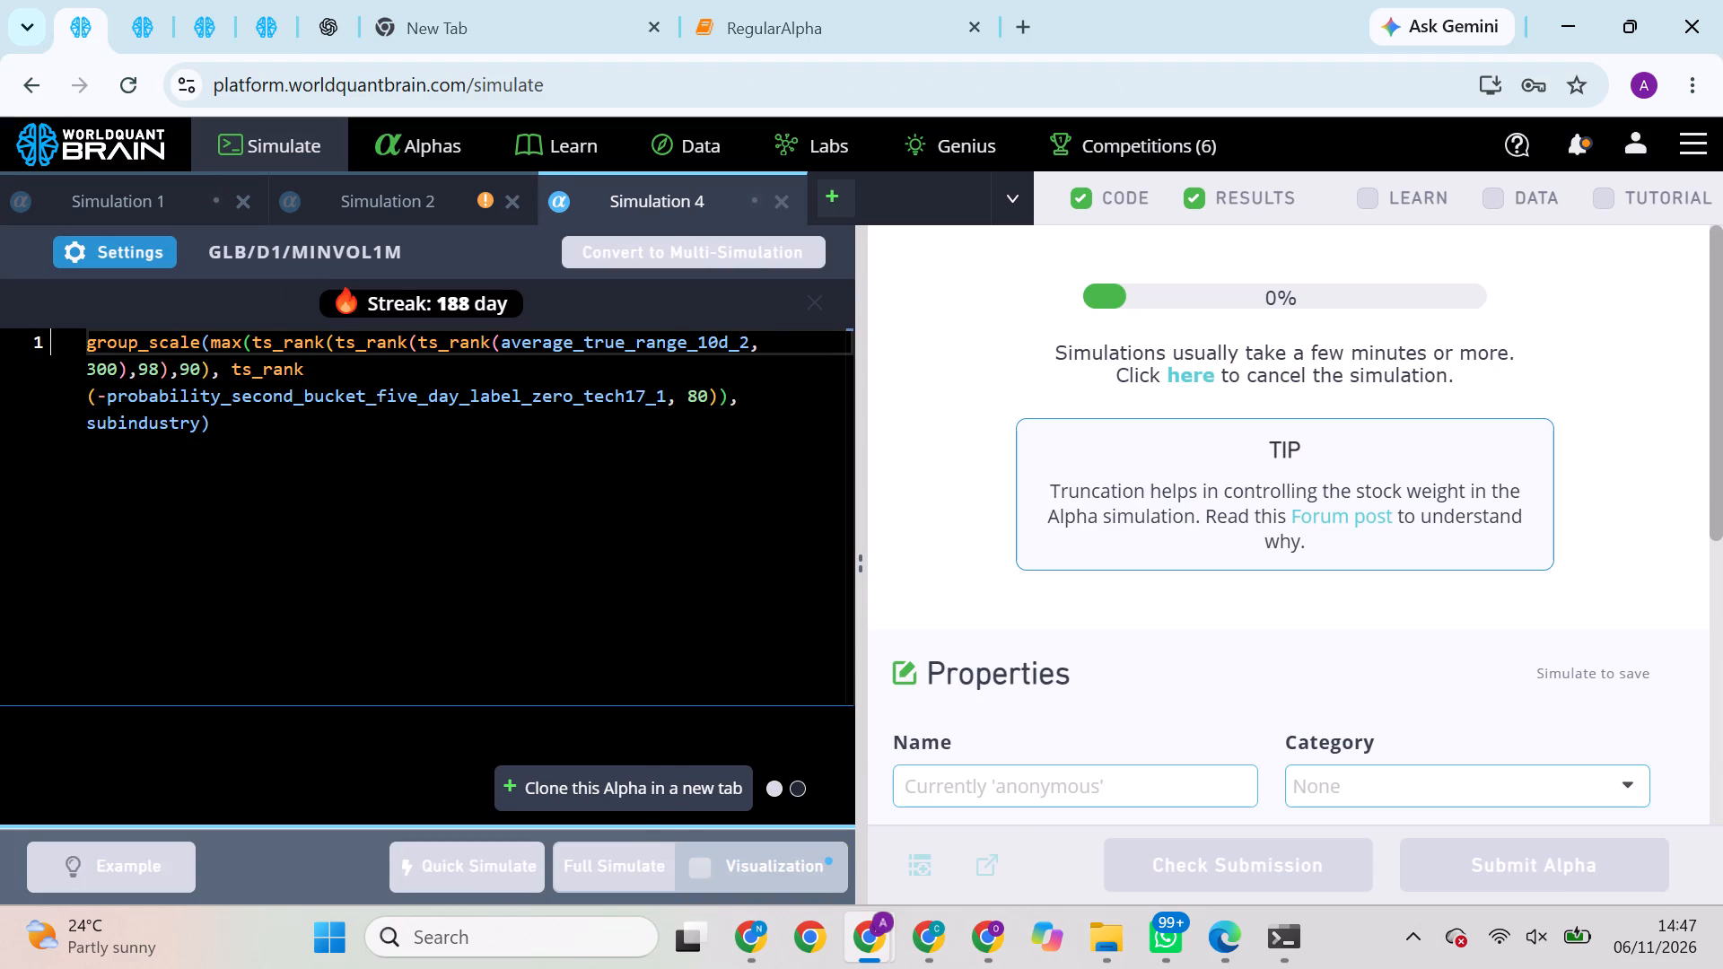
Check the progress of the running simulations and return to the Technical Indicator Chart Prediction field list.
click(173, 0)
click(203, 4)
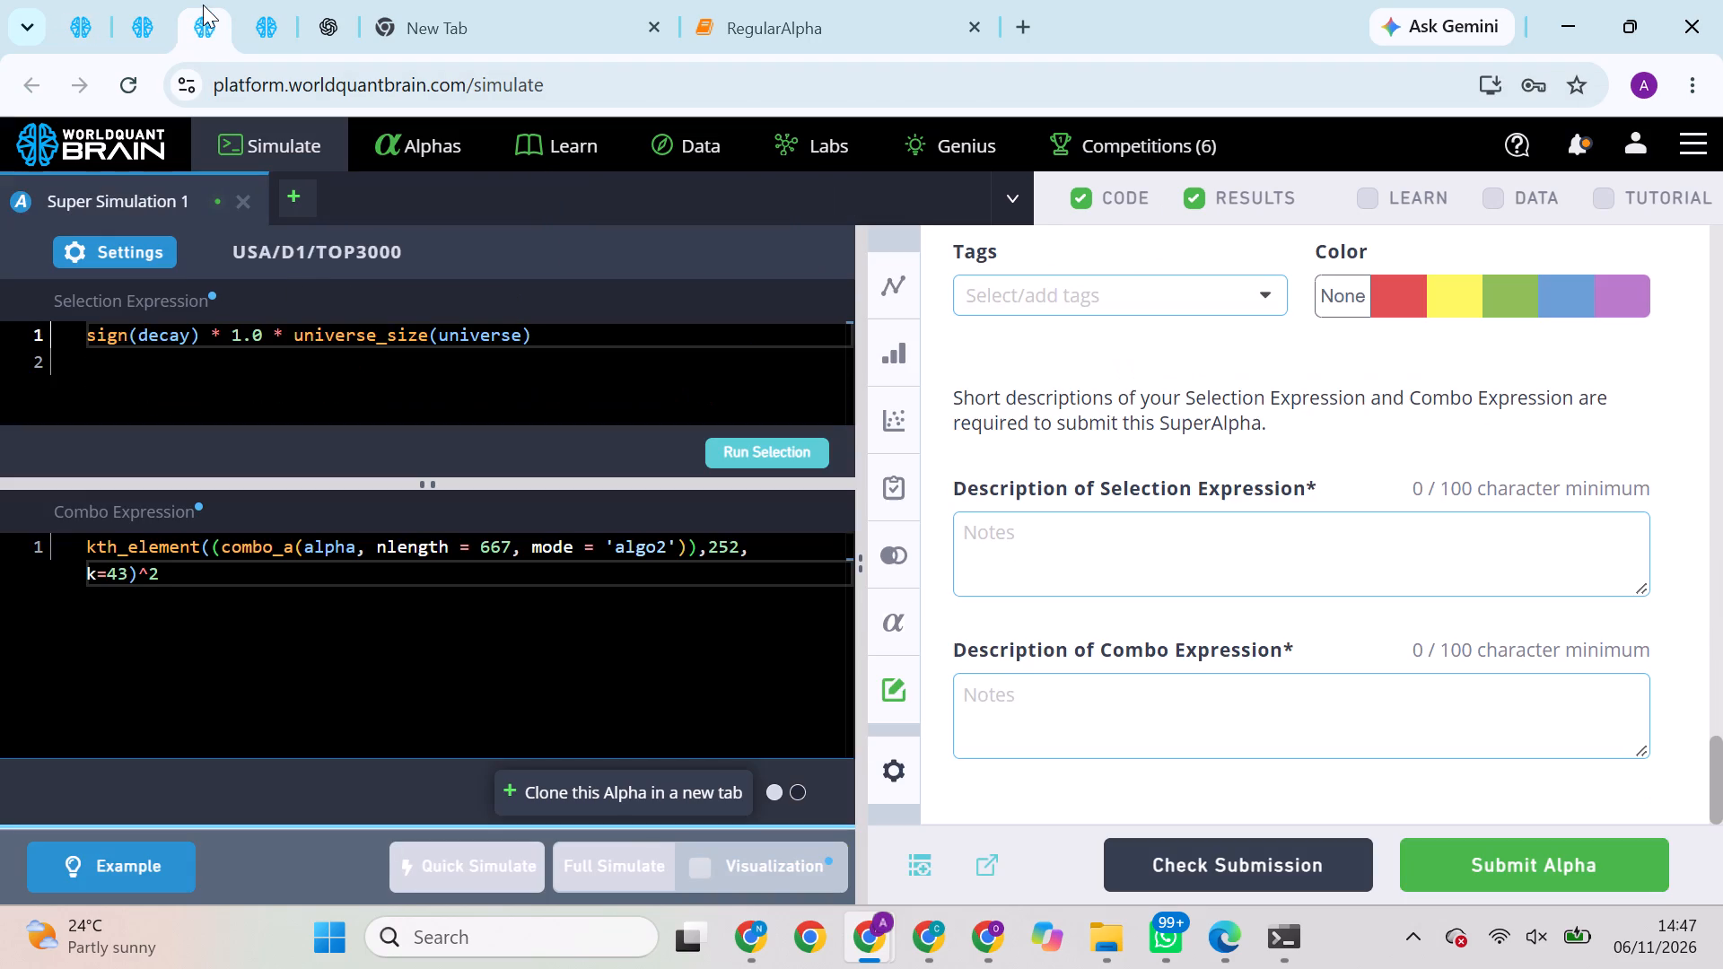
click(188, 5)
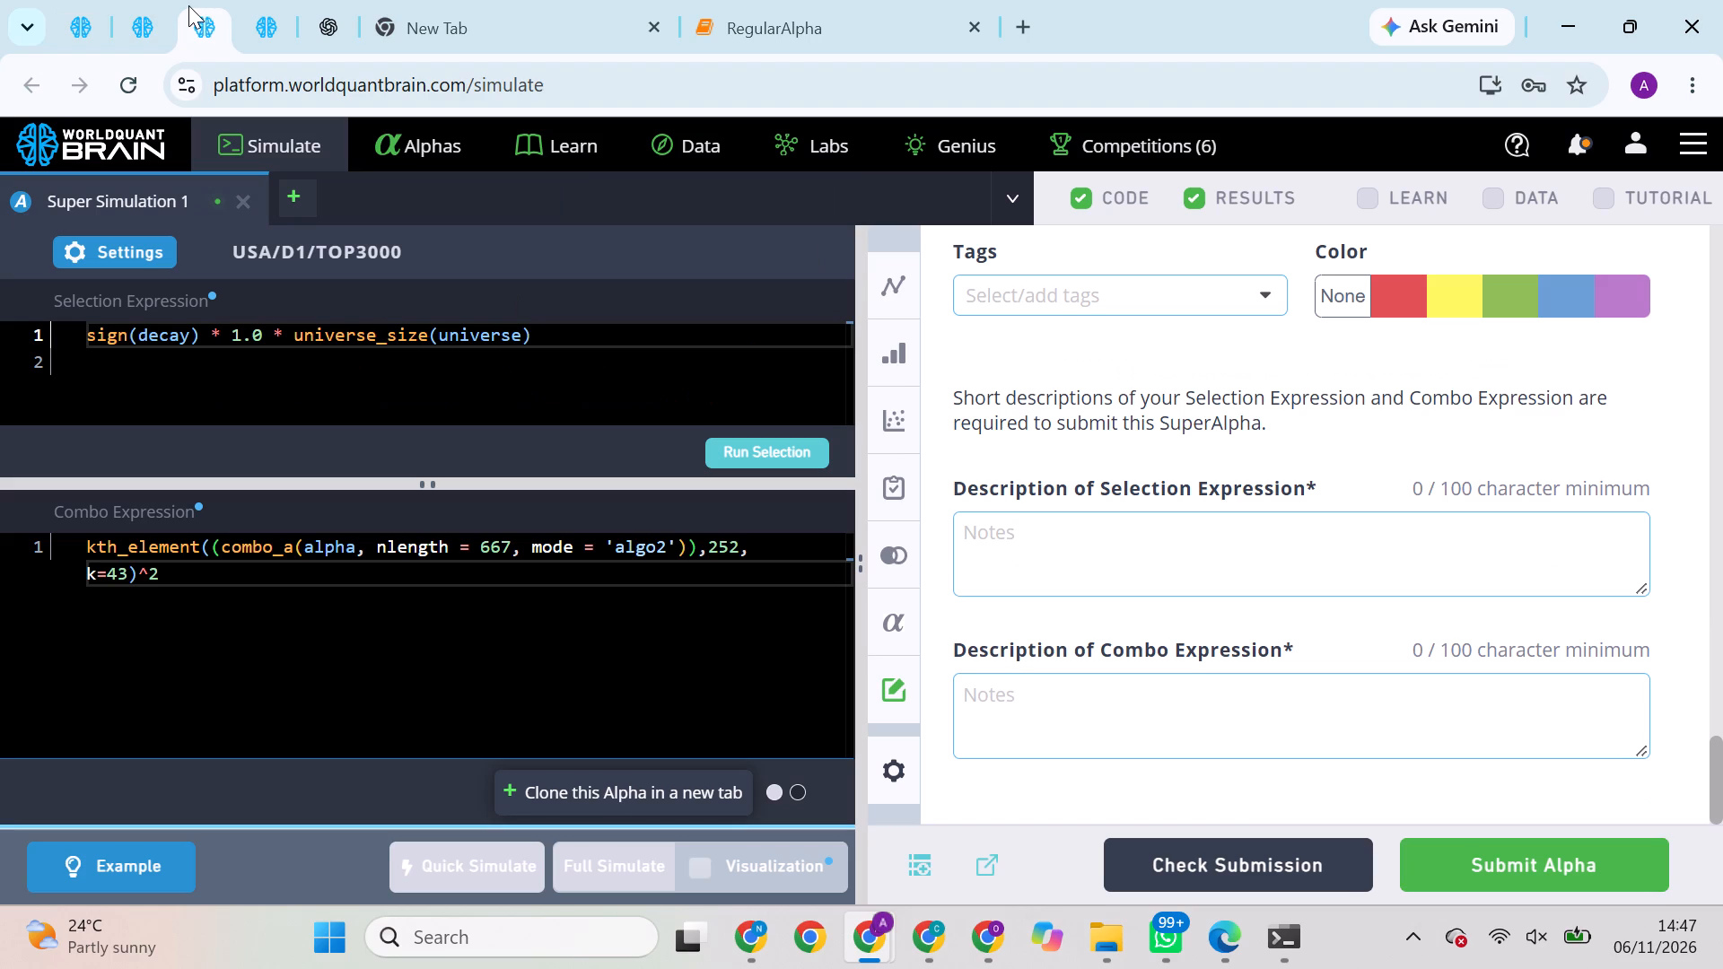
click(171, 5)
click(108, 5)
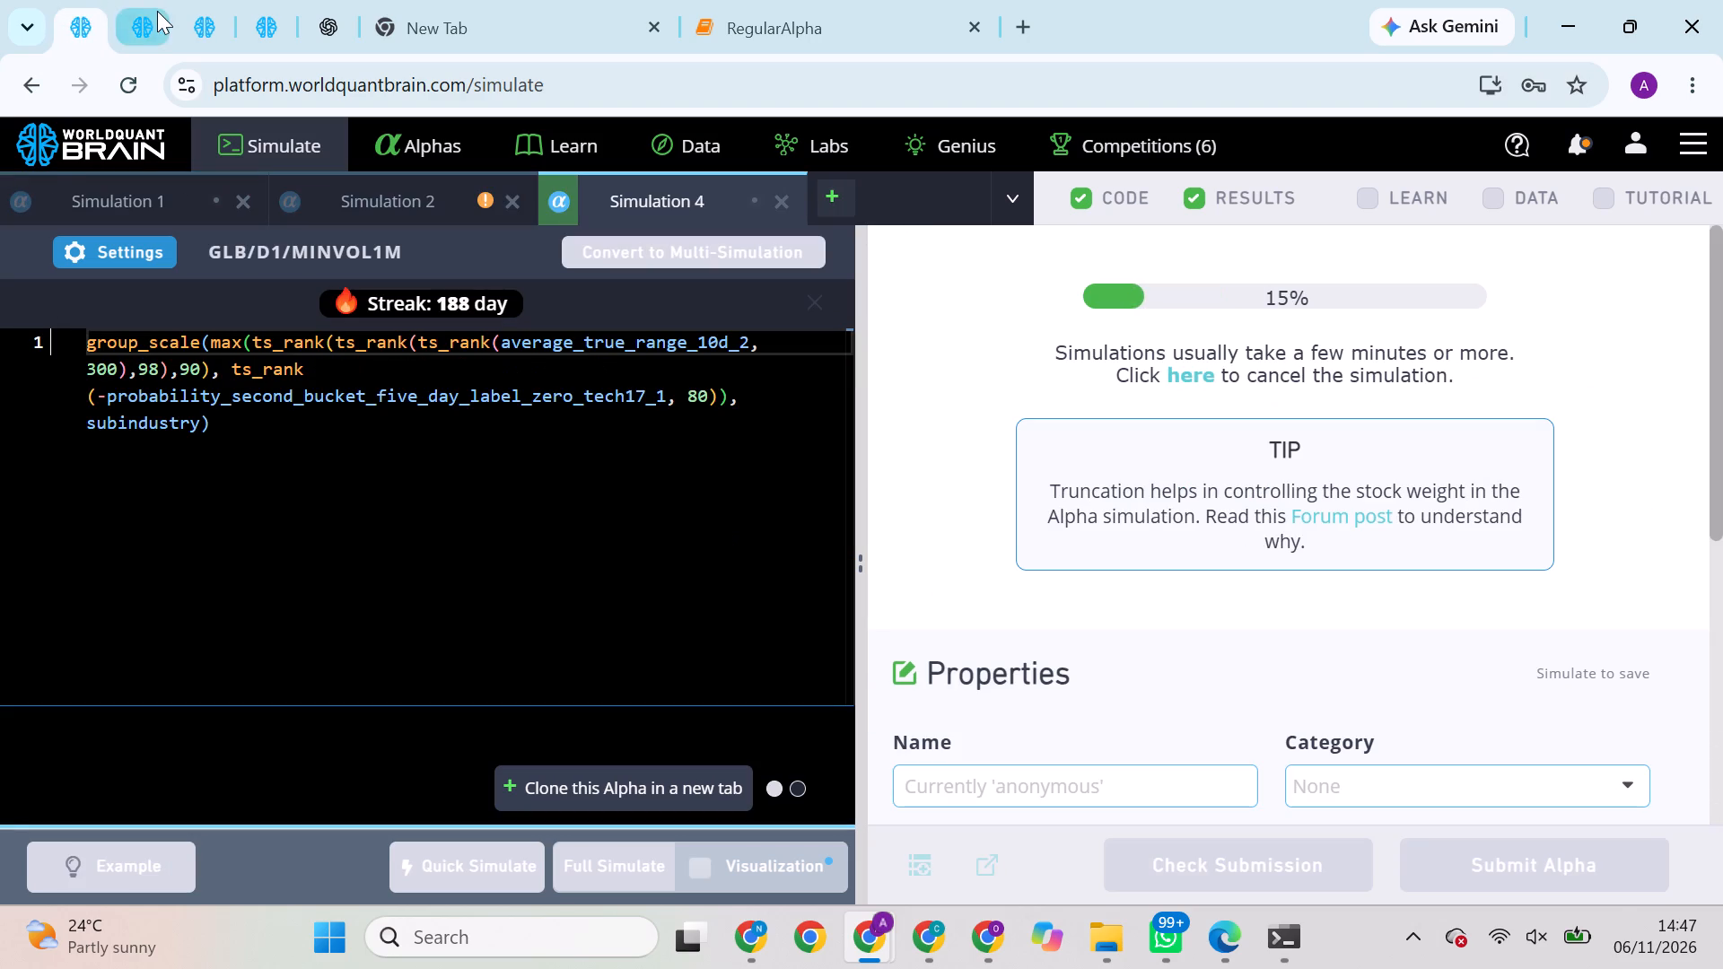
click(157, 11)
click(186, 8)
click(271, 6)
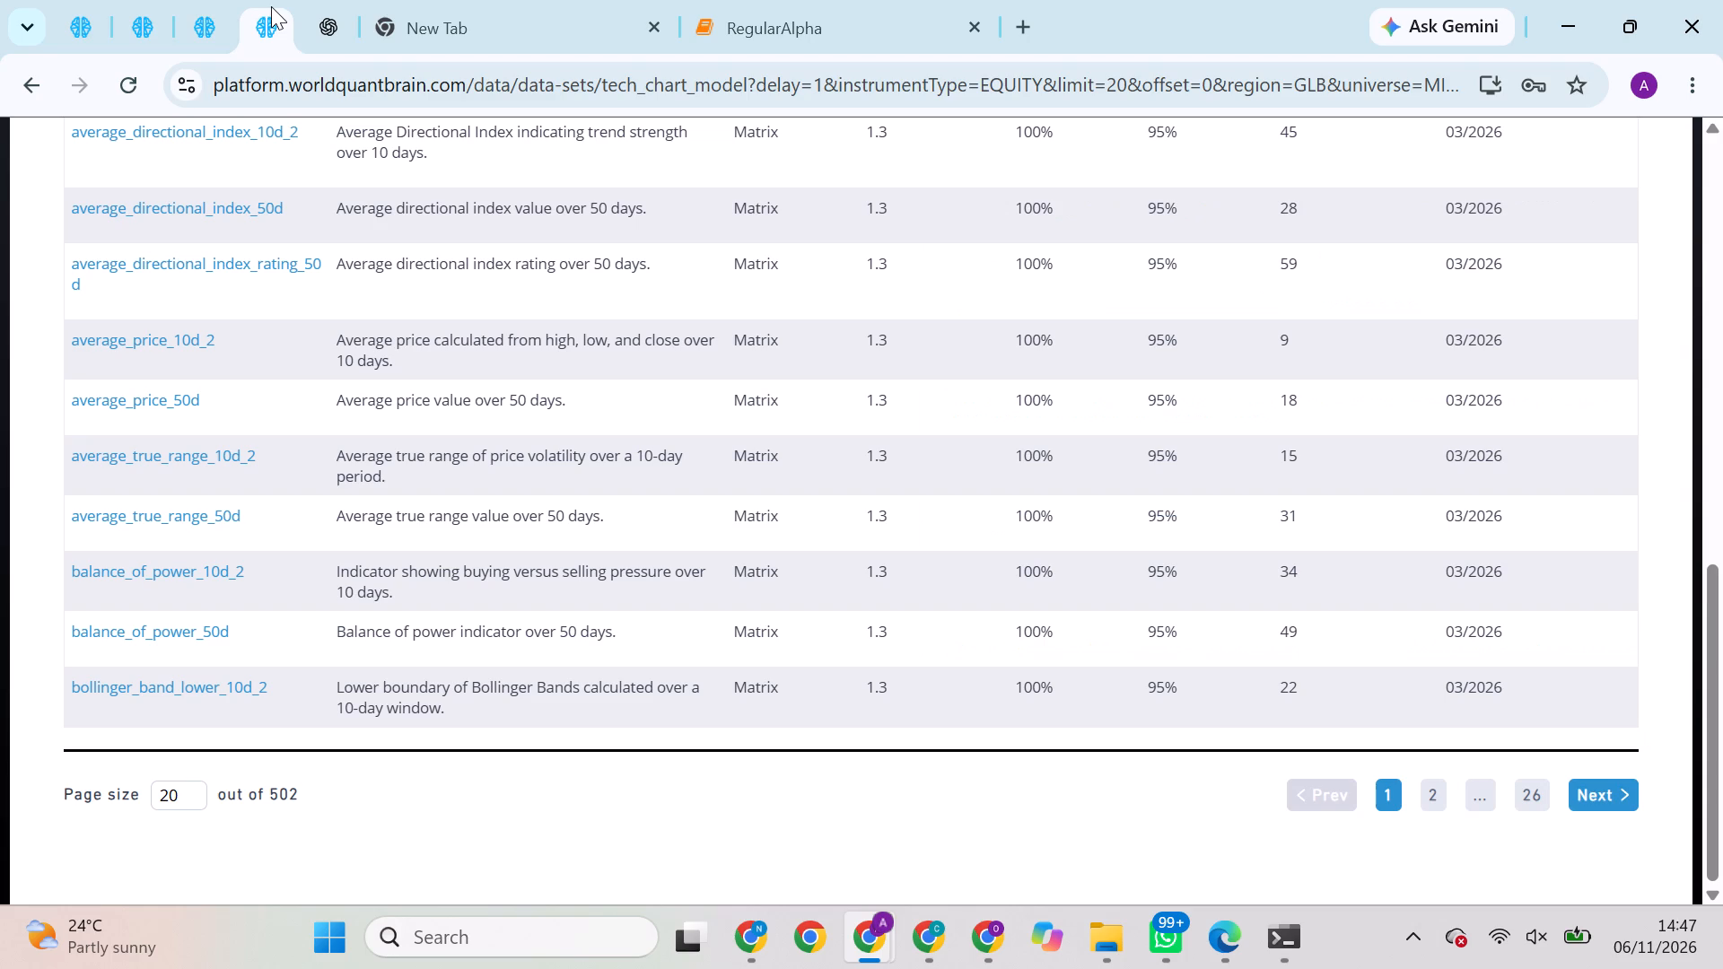
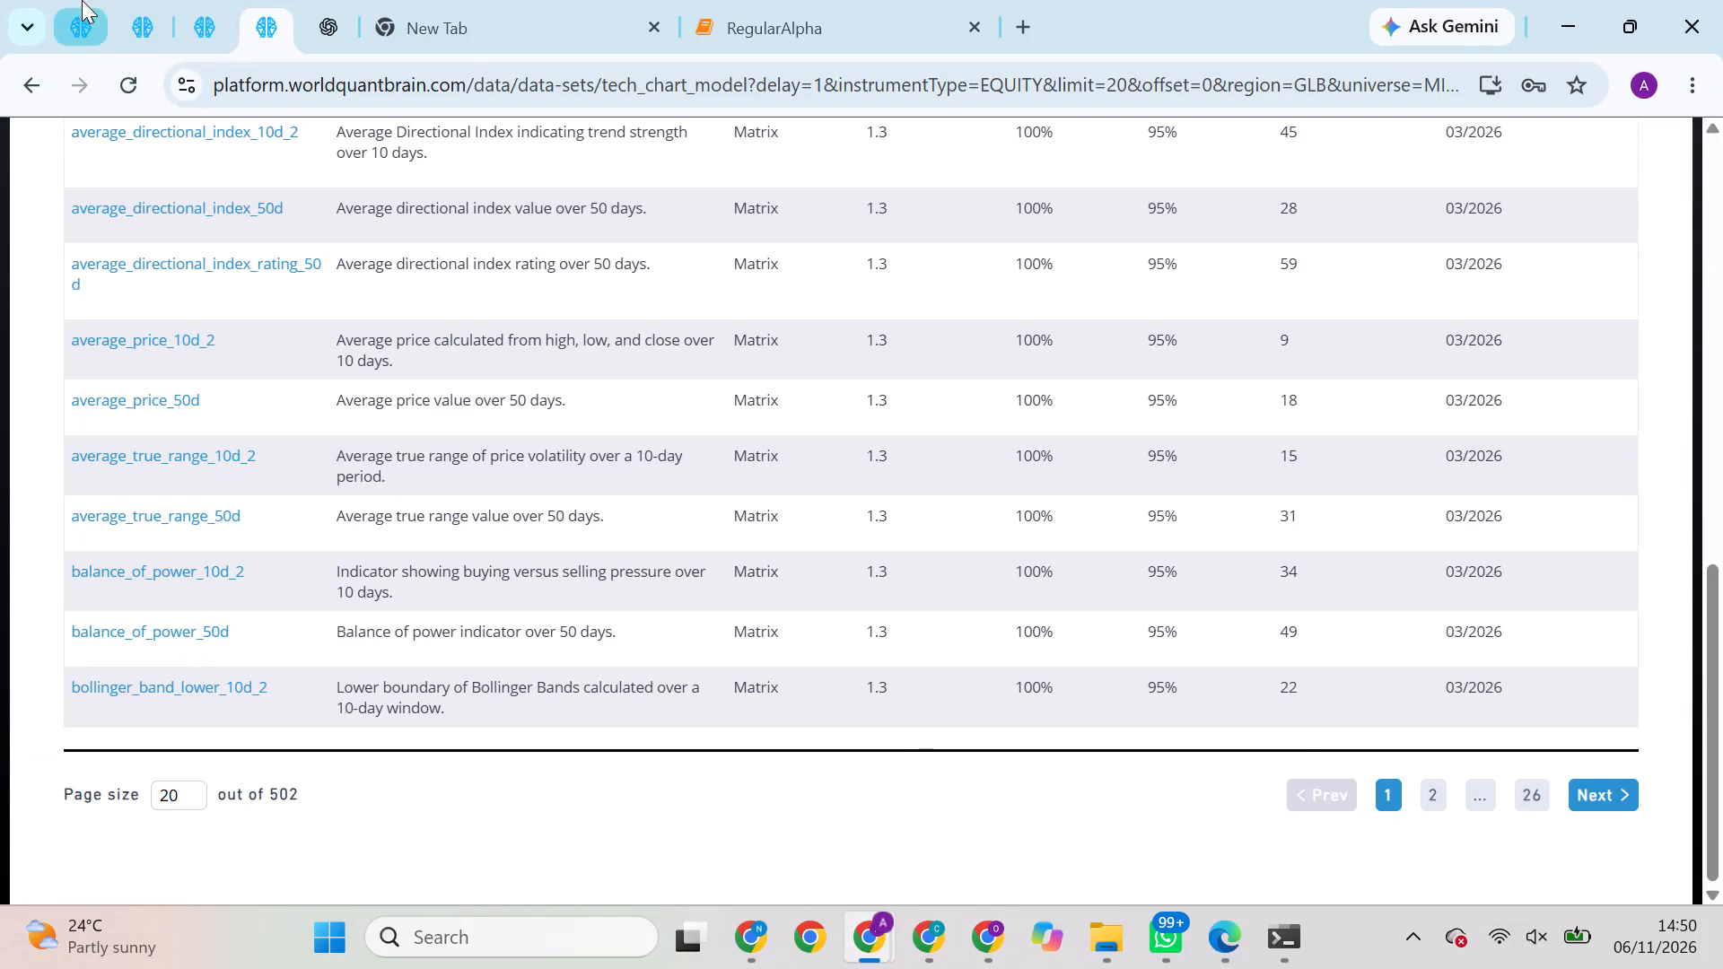
Check the progress of the running average_true_range_10d_2 and bollinger_band_lower_10d_2 simulations.
click(103, 1)
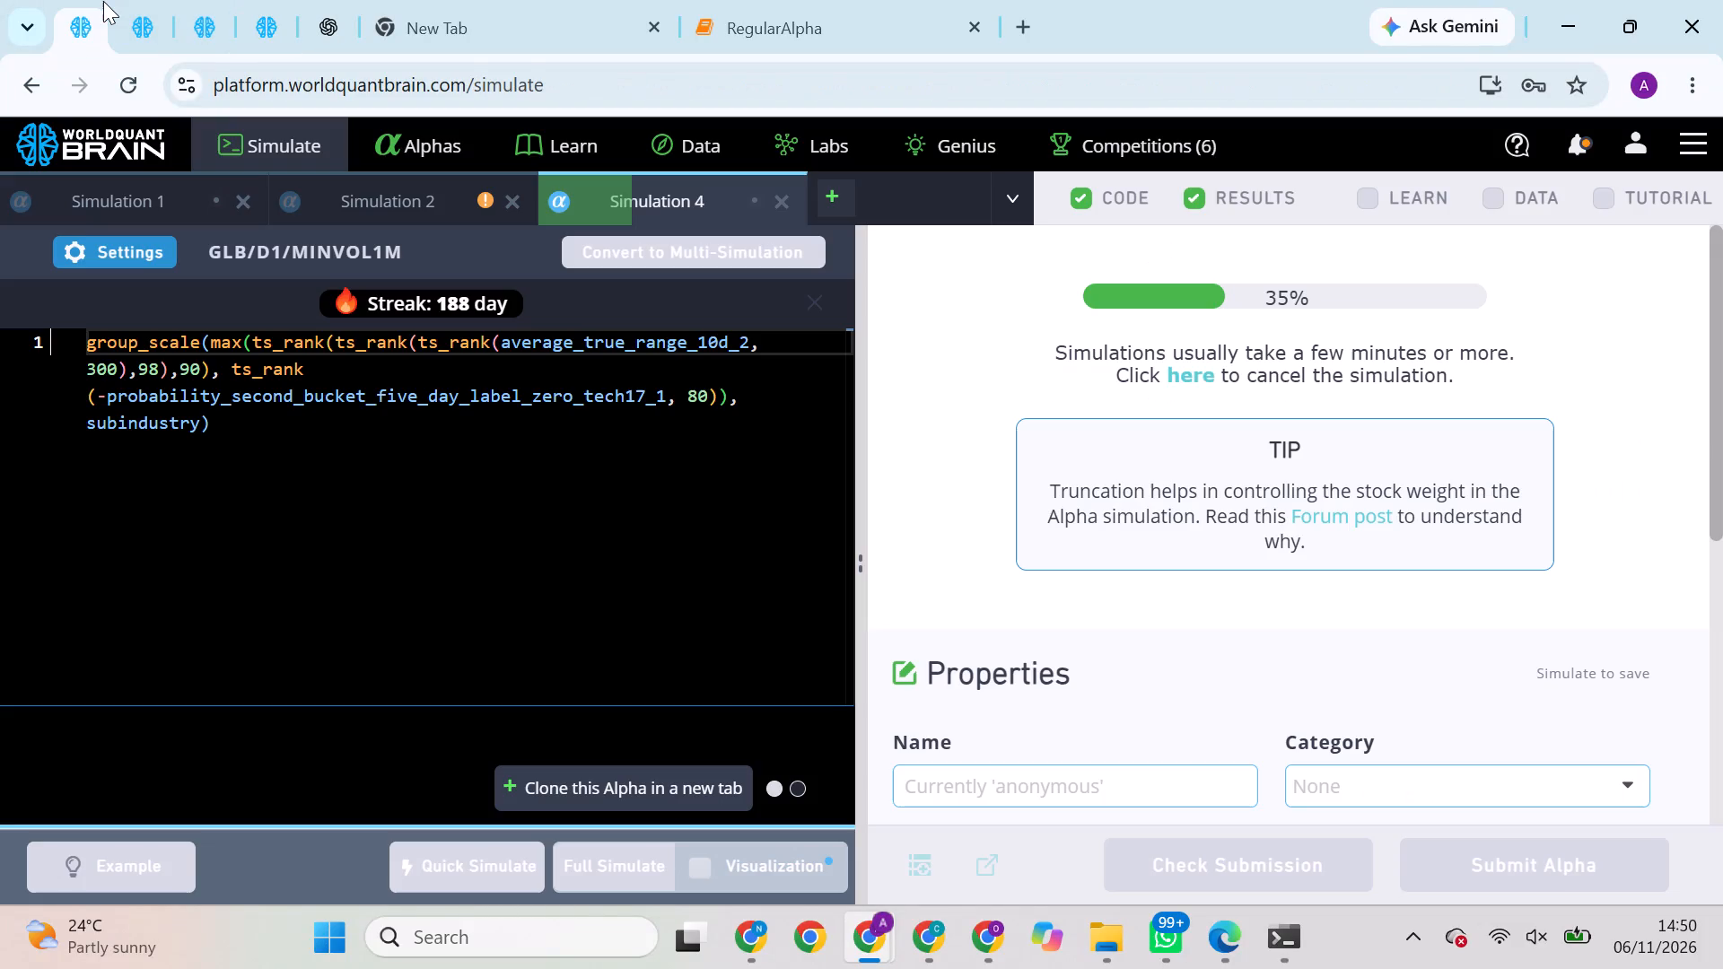
click(145, 0)
click(186, 0)
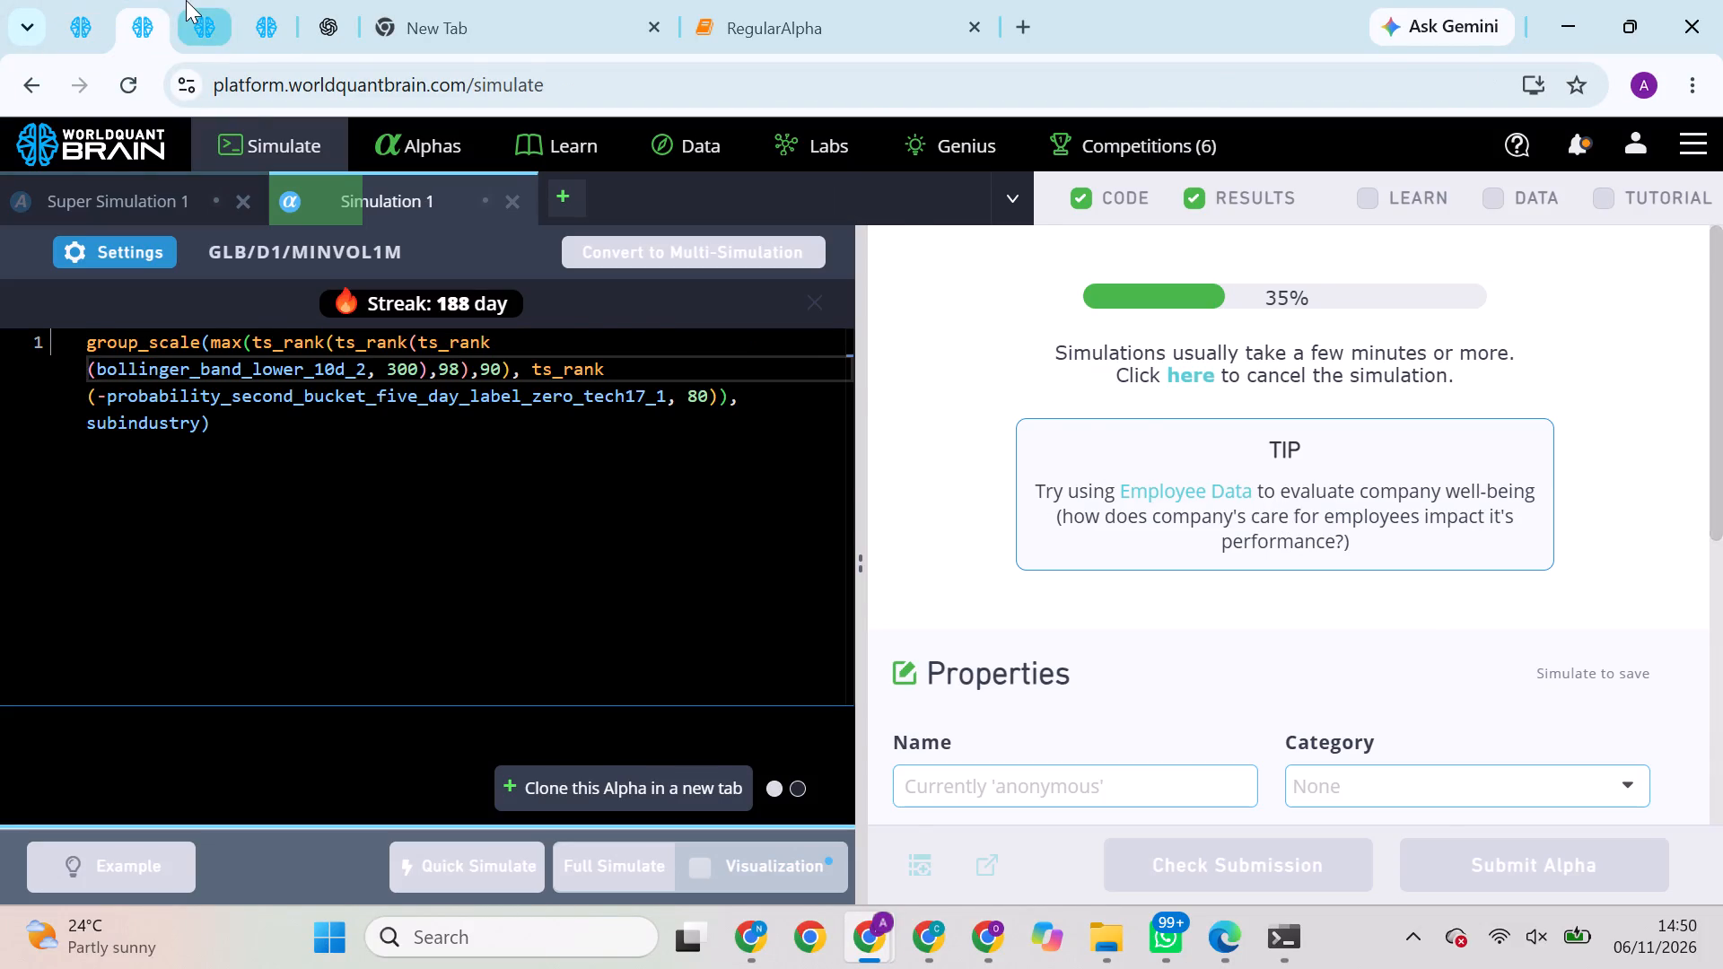
click(140, 18)
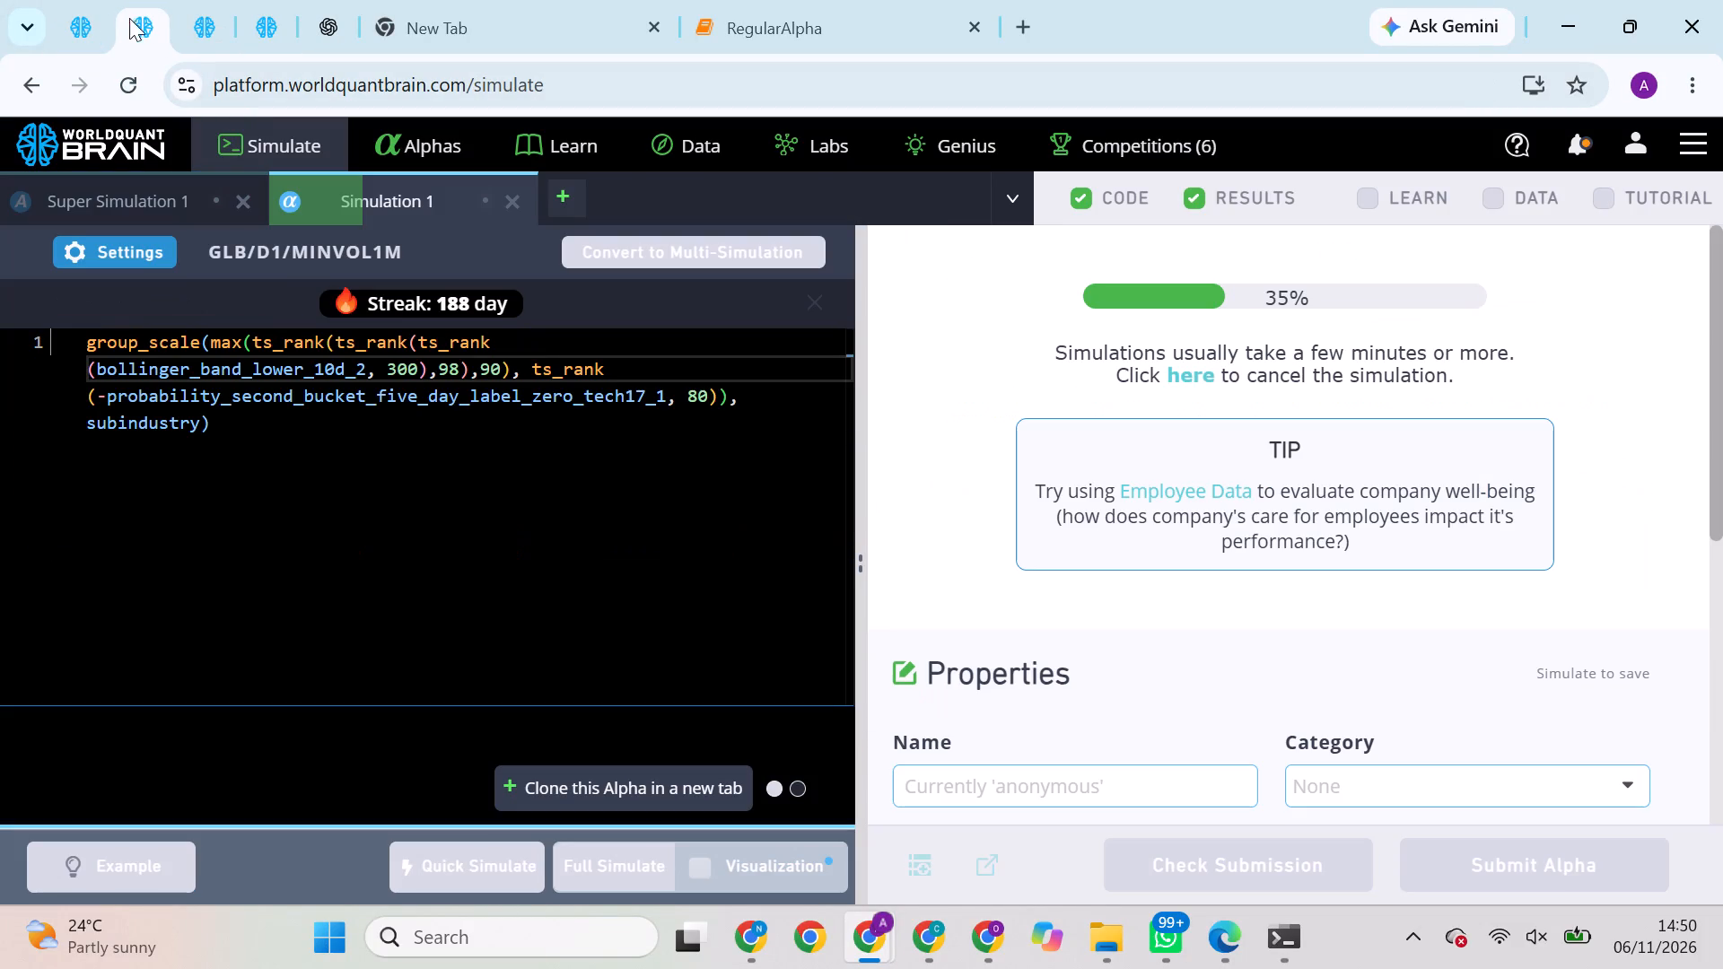
click(120, 15)
click(101, 18)
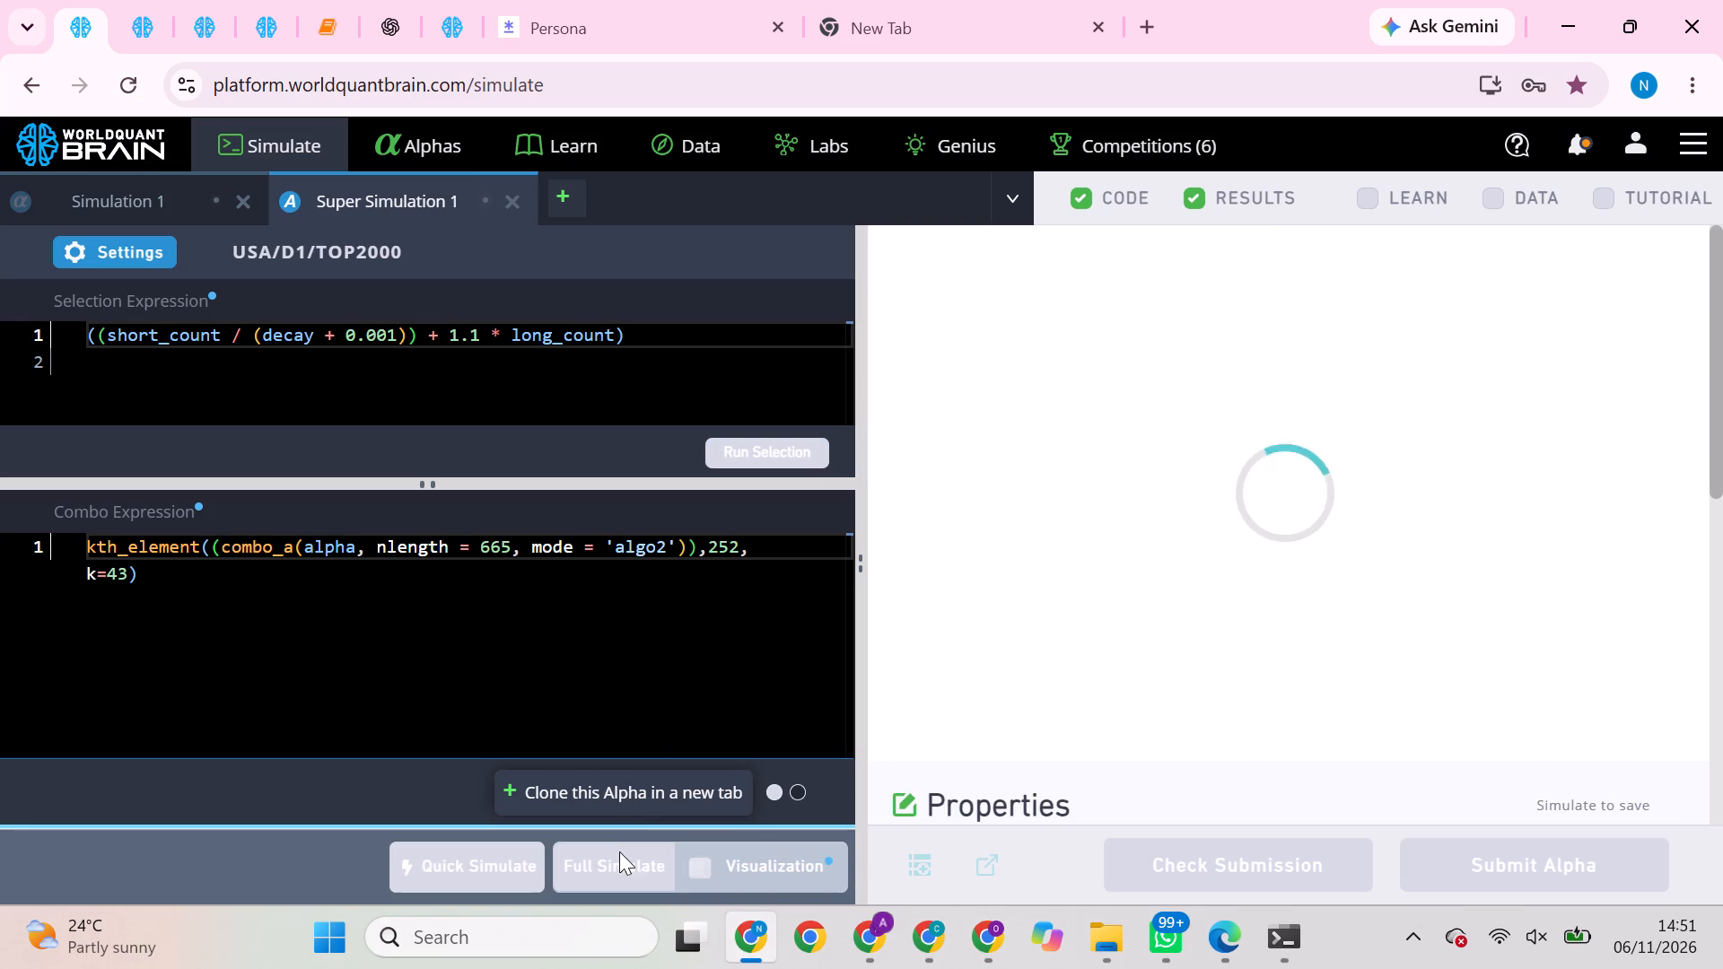
Dismiss the streak pop-up in the blank Simulation 2 tab and open the unsubmitted model37 alpha mLodQrYK.
click(144, 0)
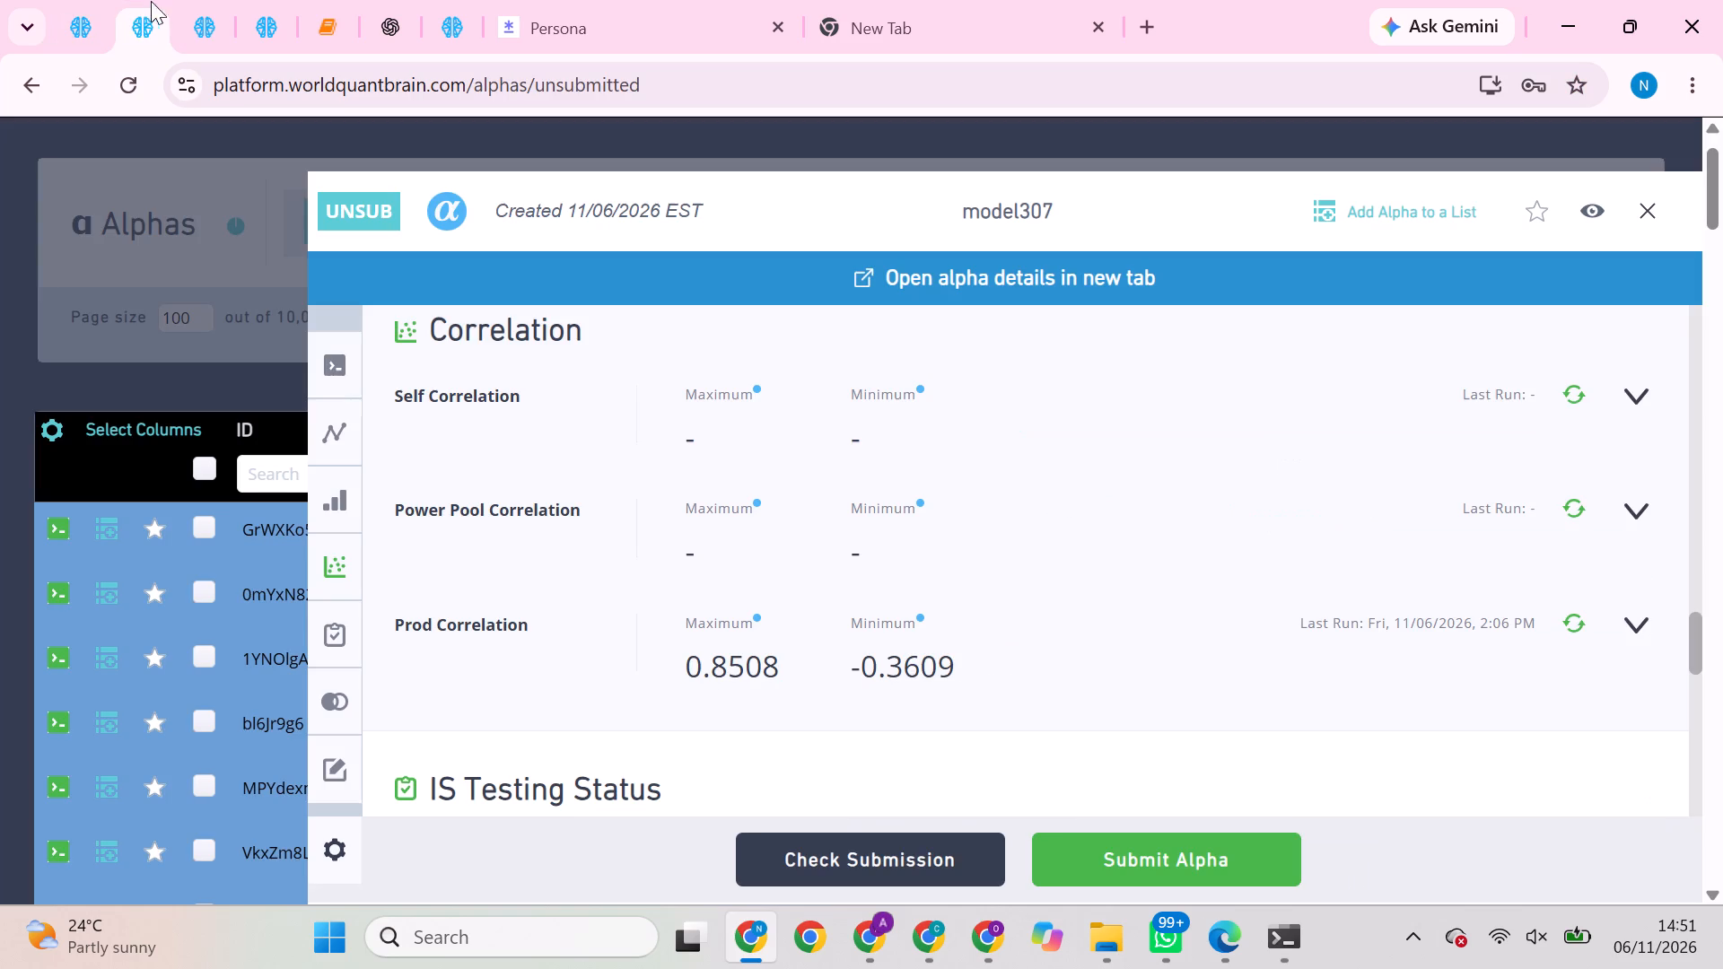
click(200, 0)
click(293, 32)
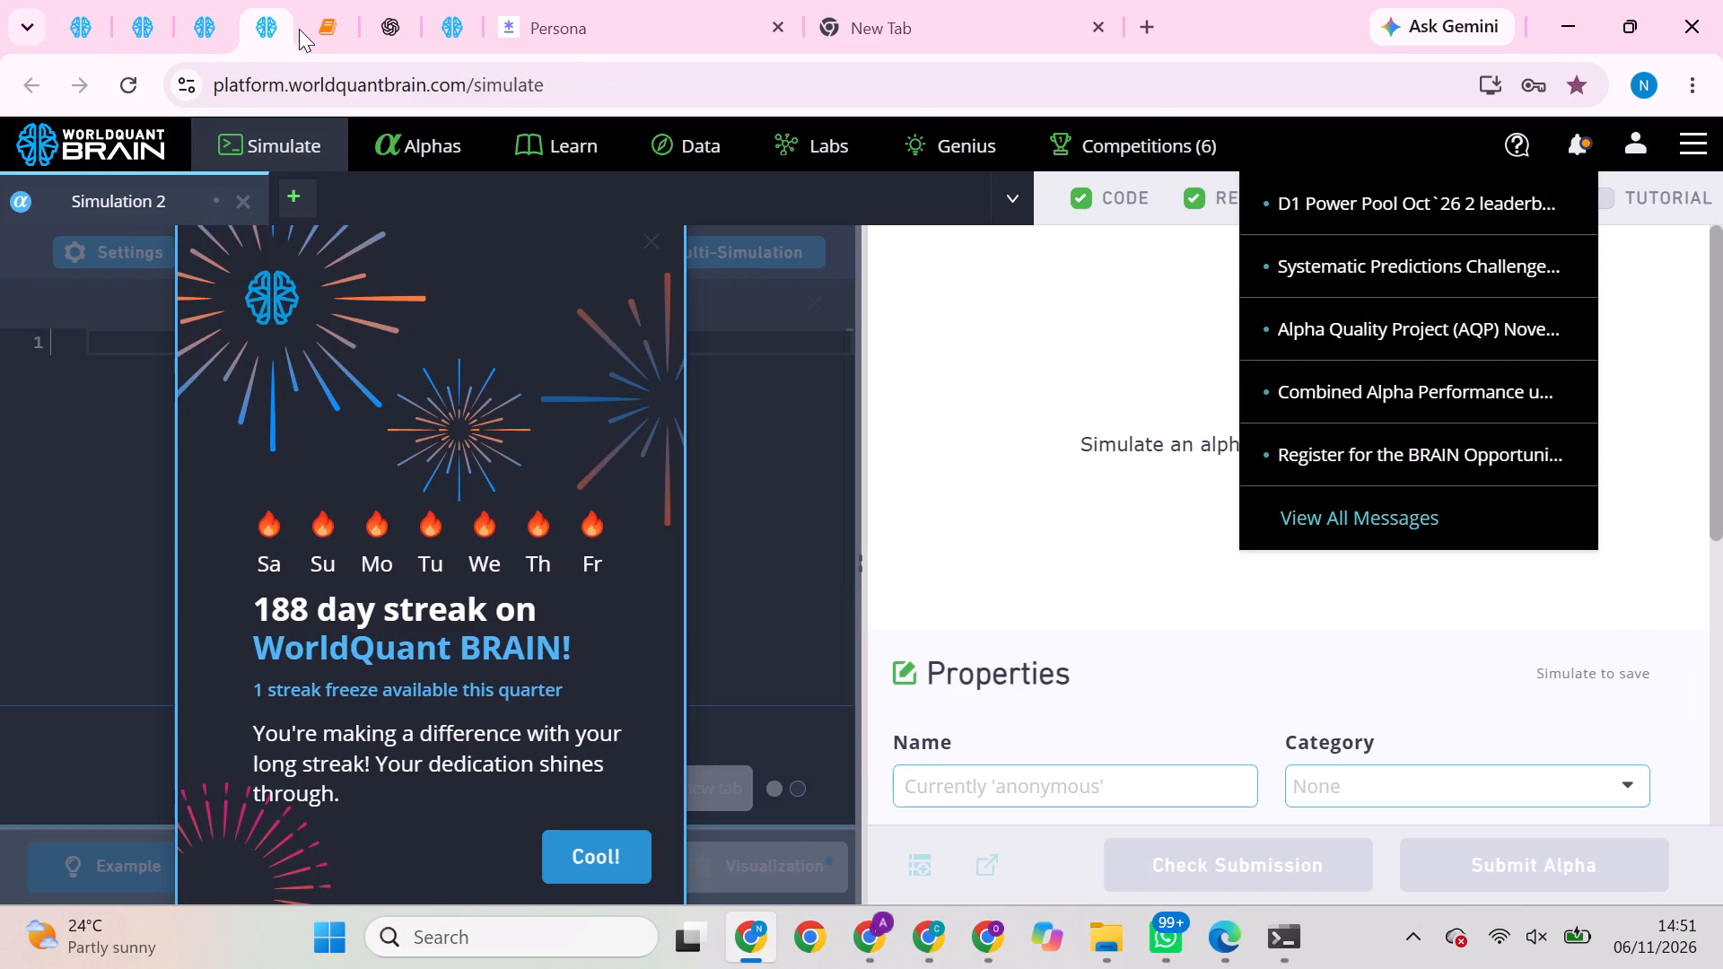
click(634, 862)
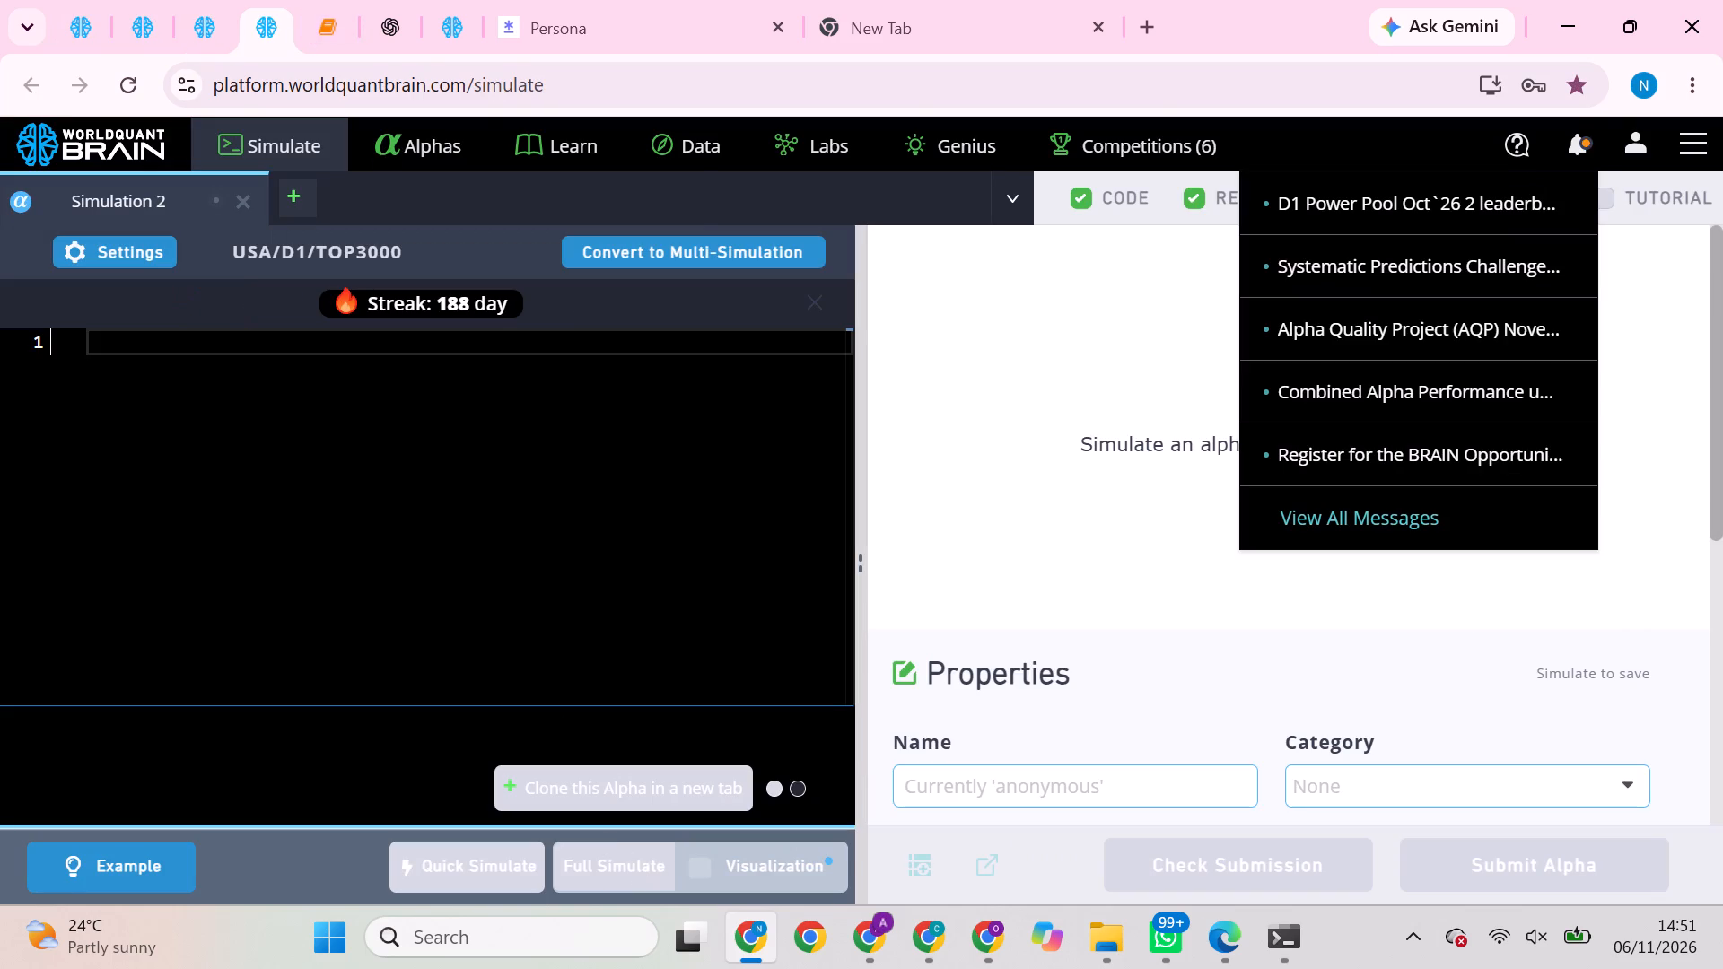
click(458, 148)
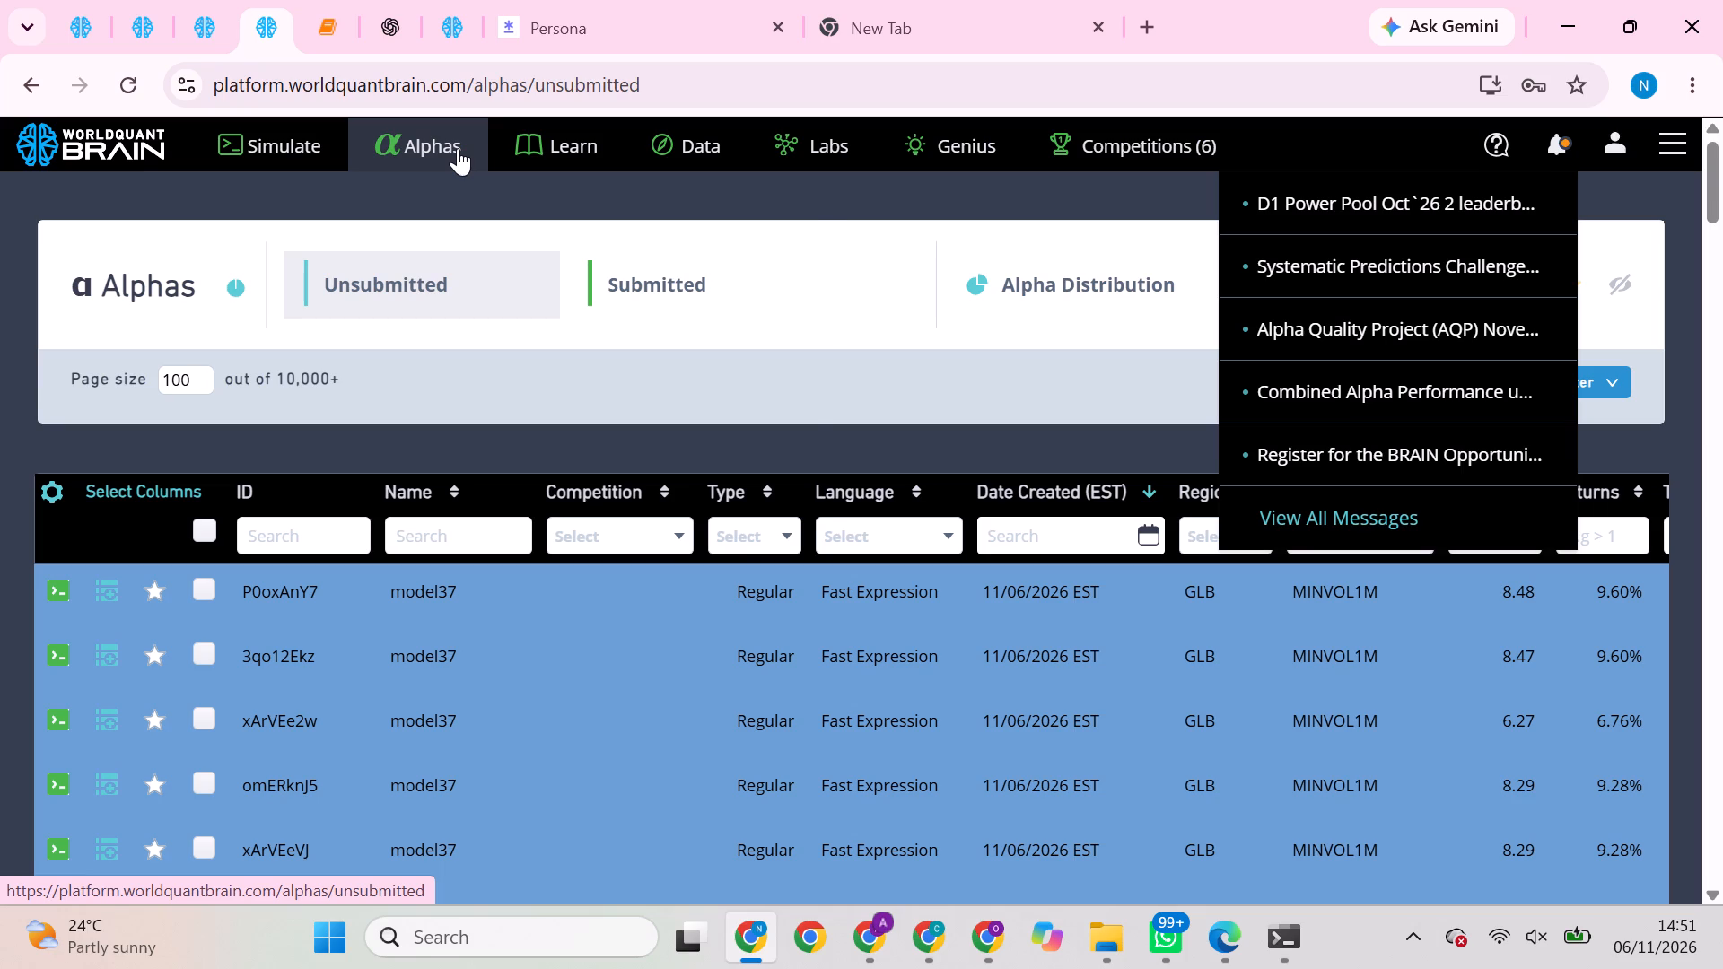
right_click(458, 148)
scroll(589, 681, down, 1)
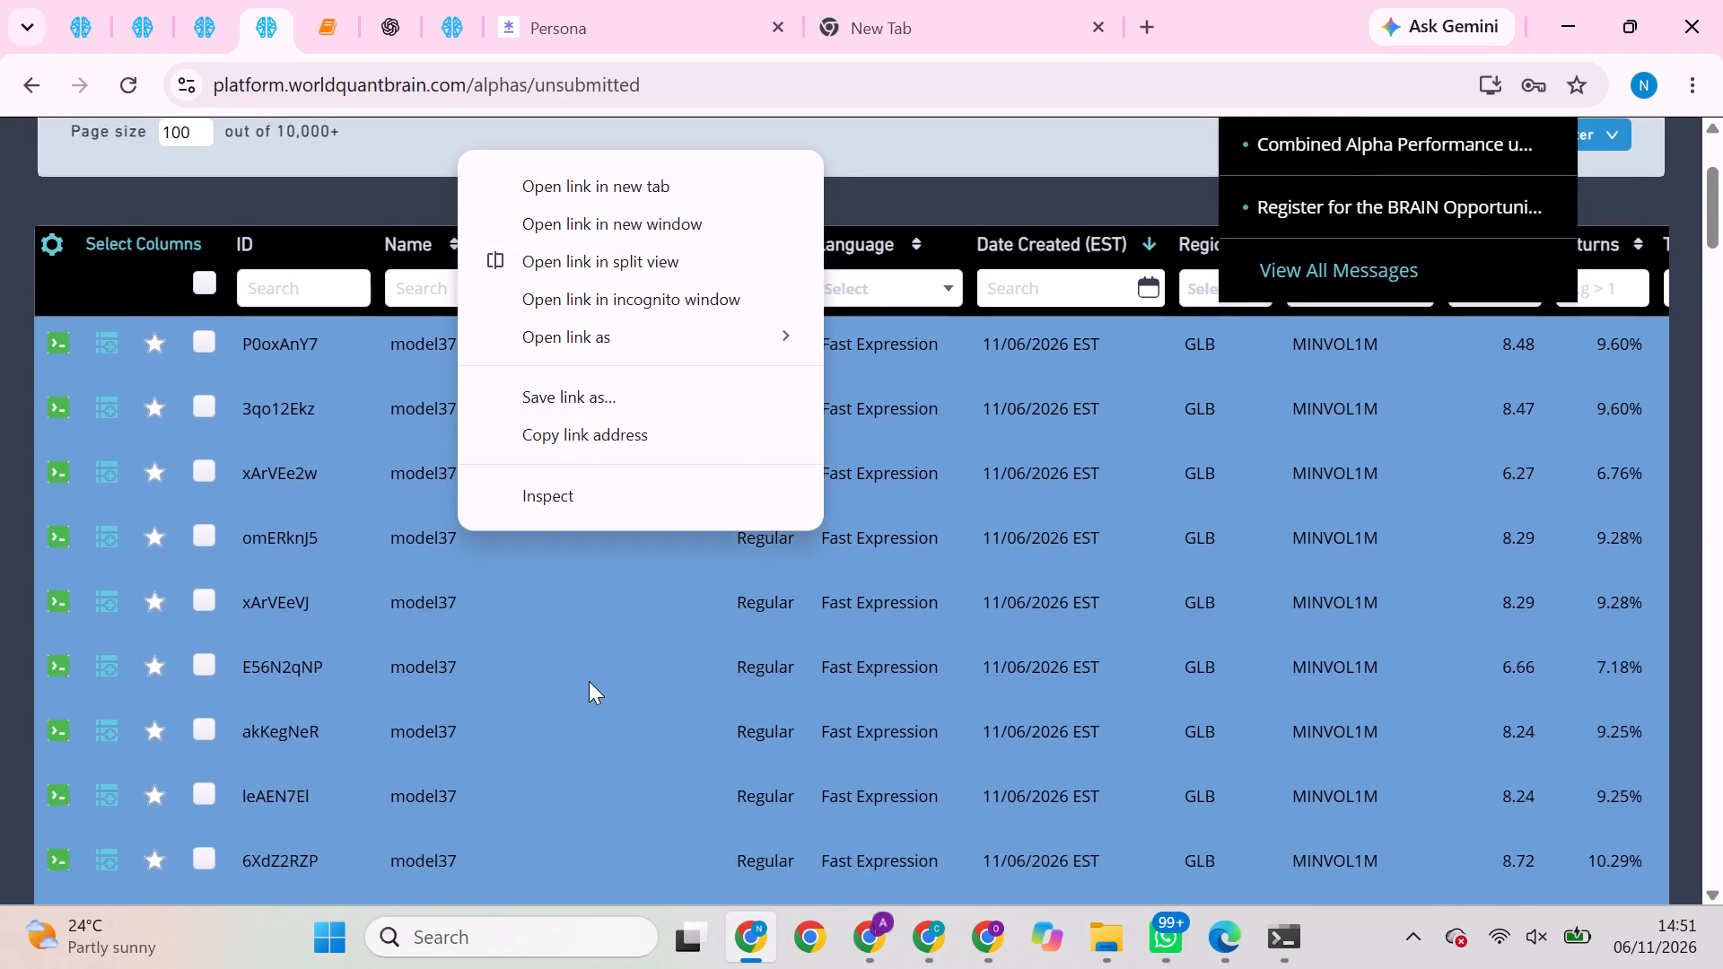
scroll(589, 681, down, 5)
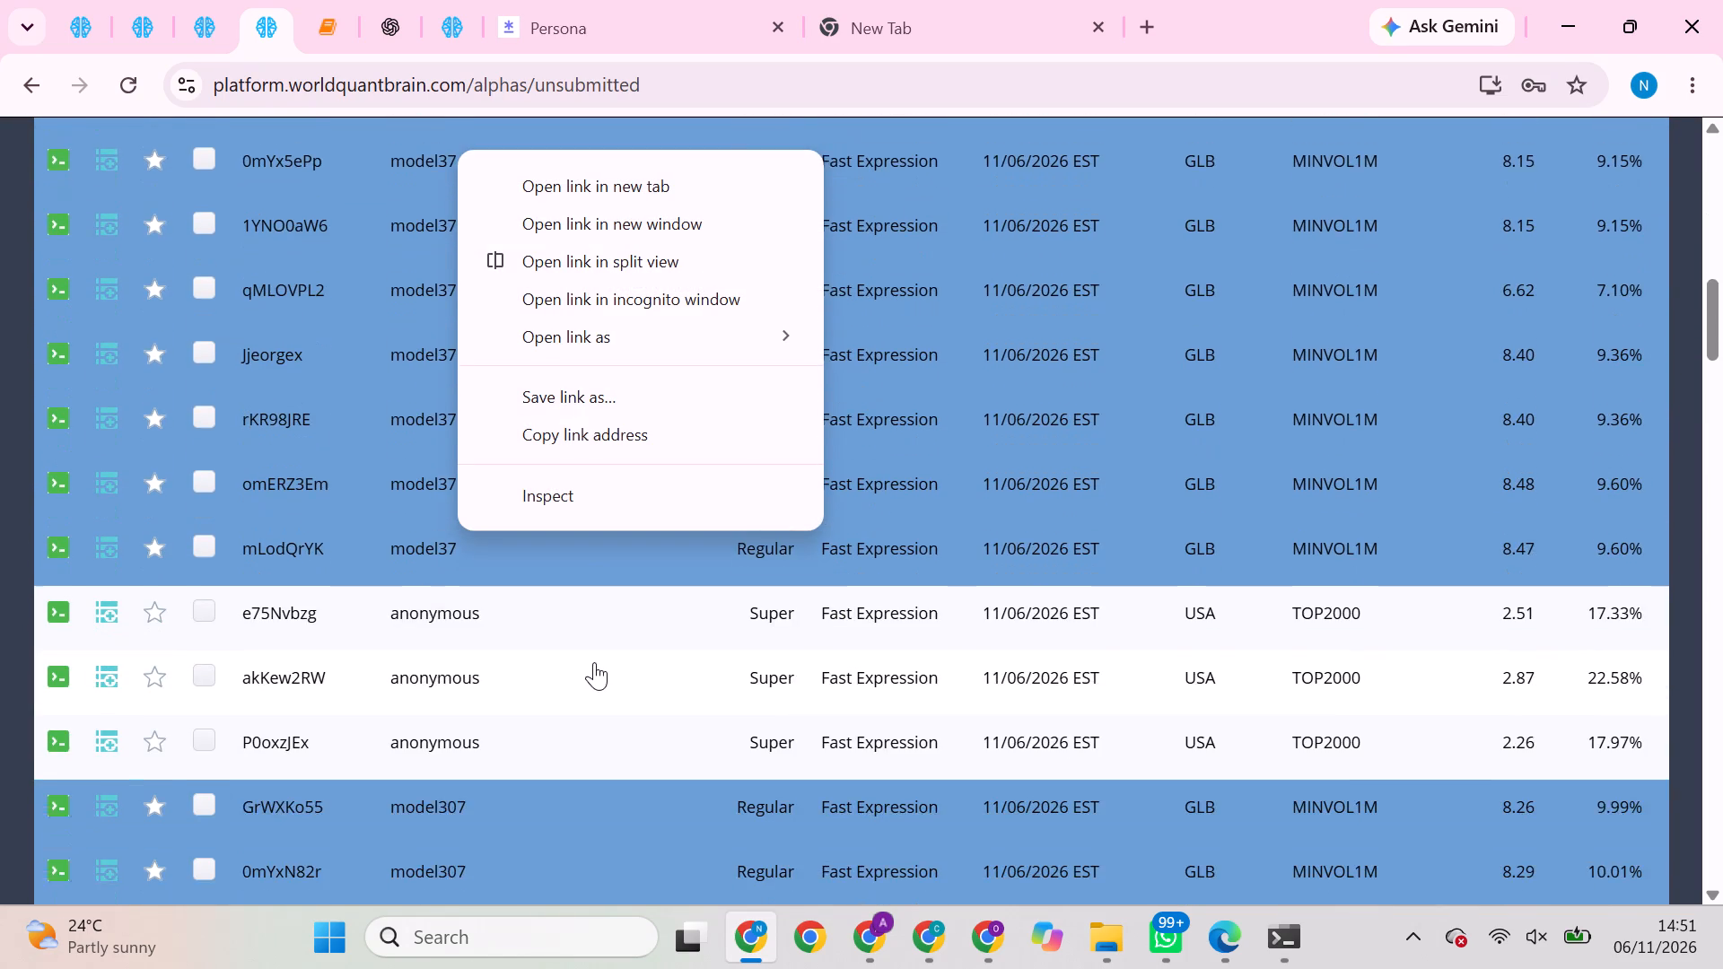
scroll(594, 662, down, 1)
scroll(594, 662, up, 2)
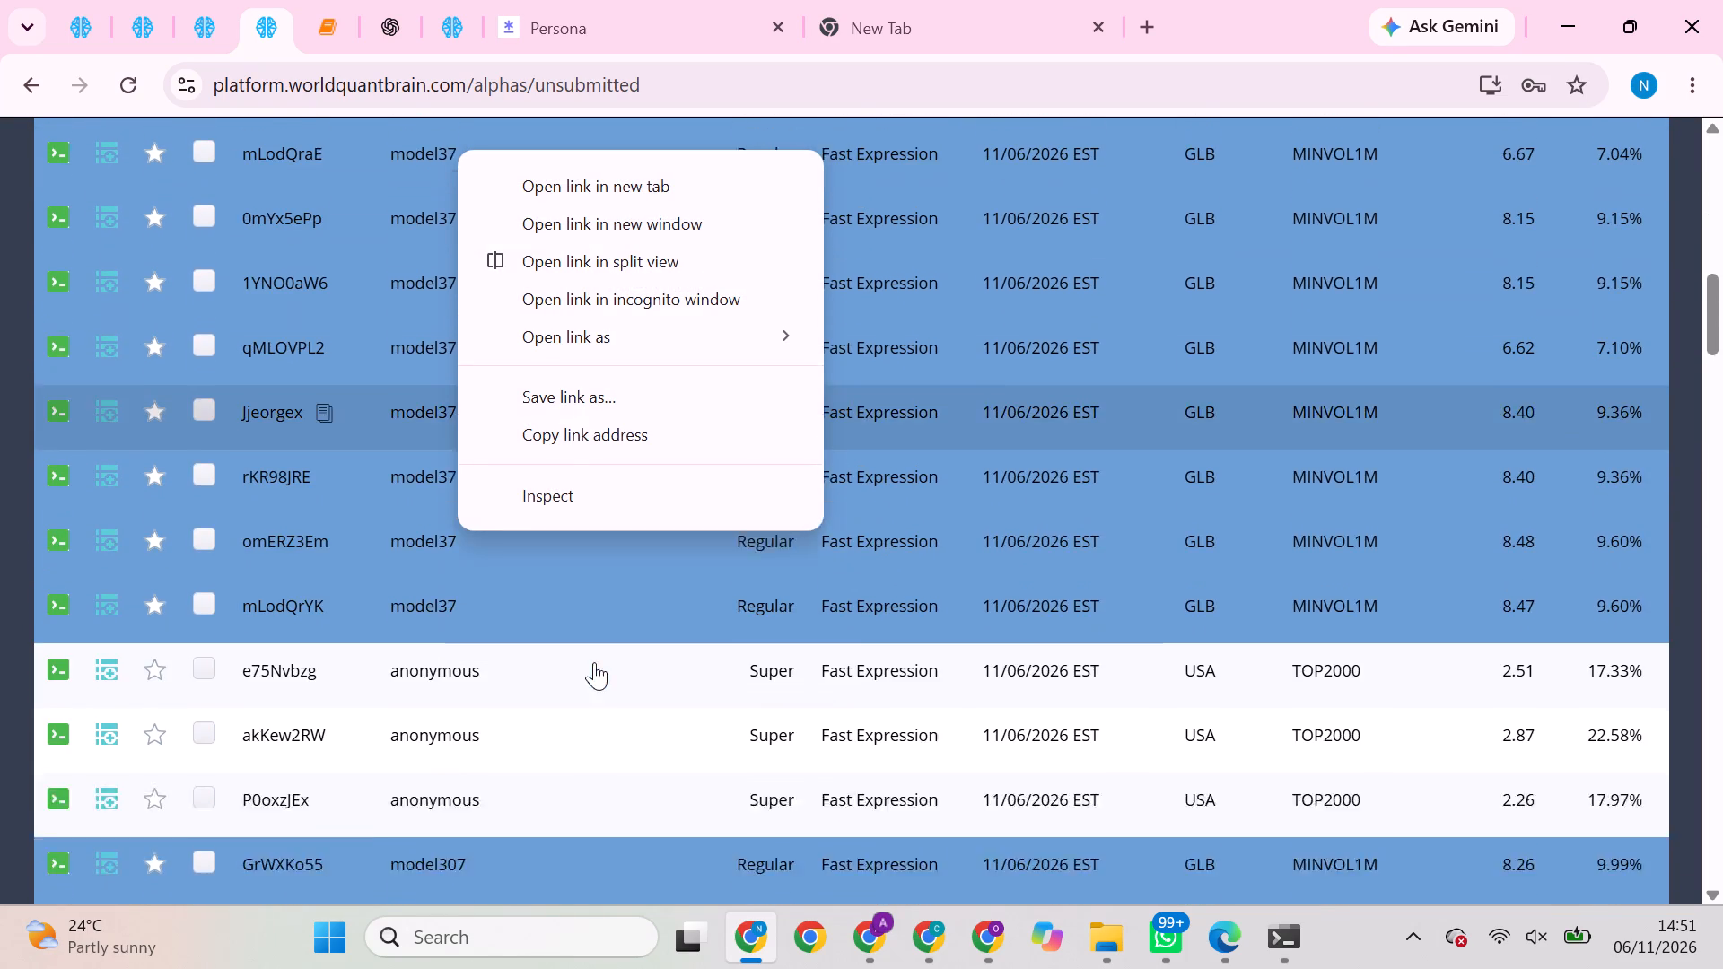
scroll(594, 662, up, 1)
click(678, 708)
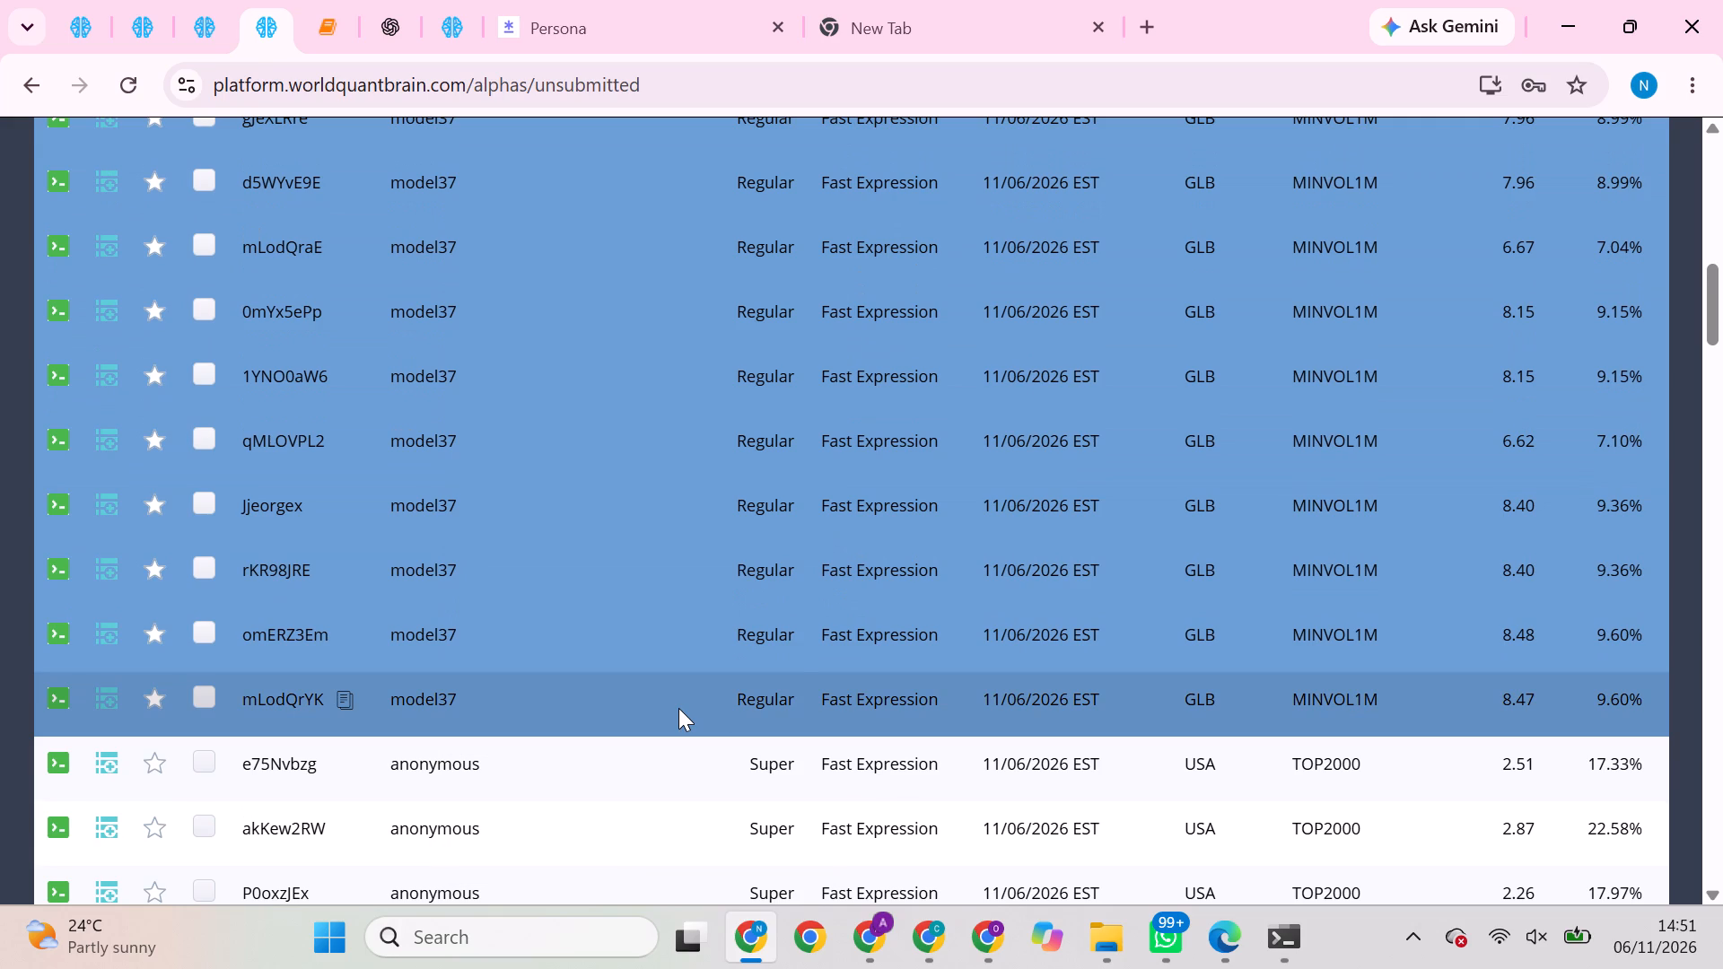
click(812, 677)
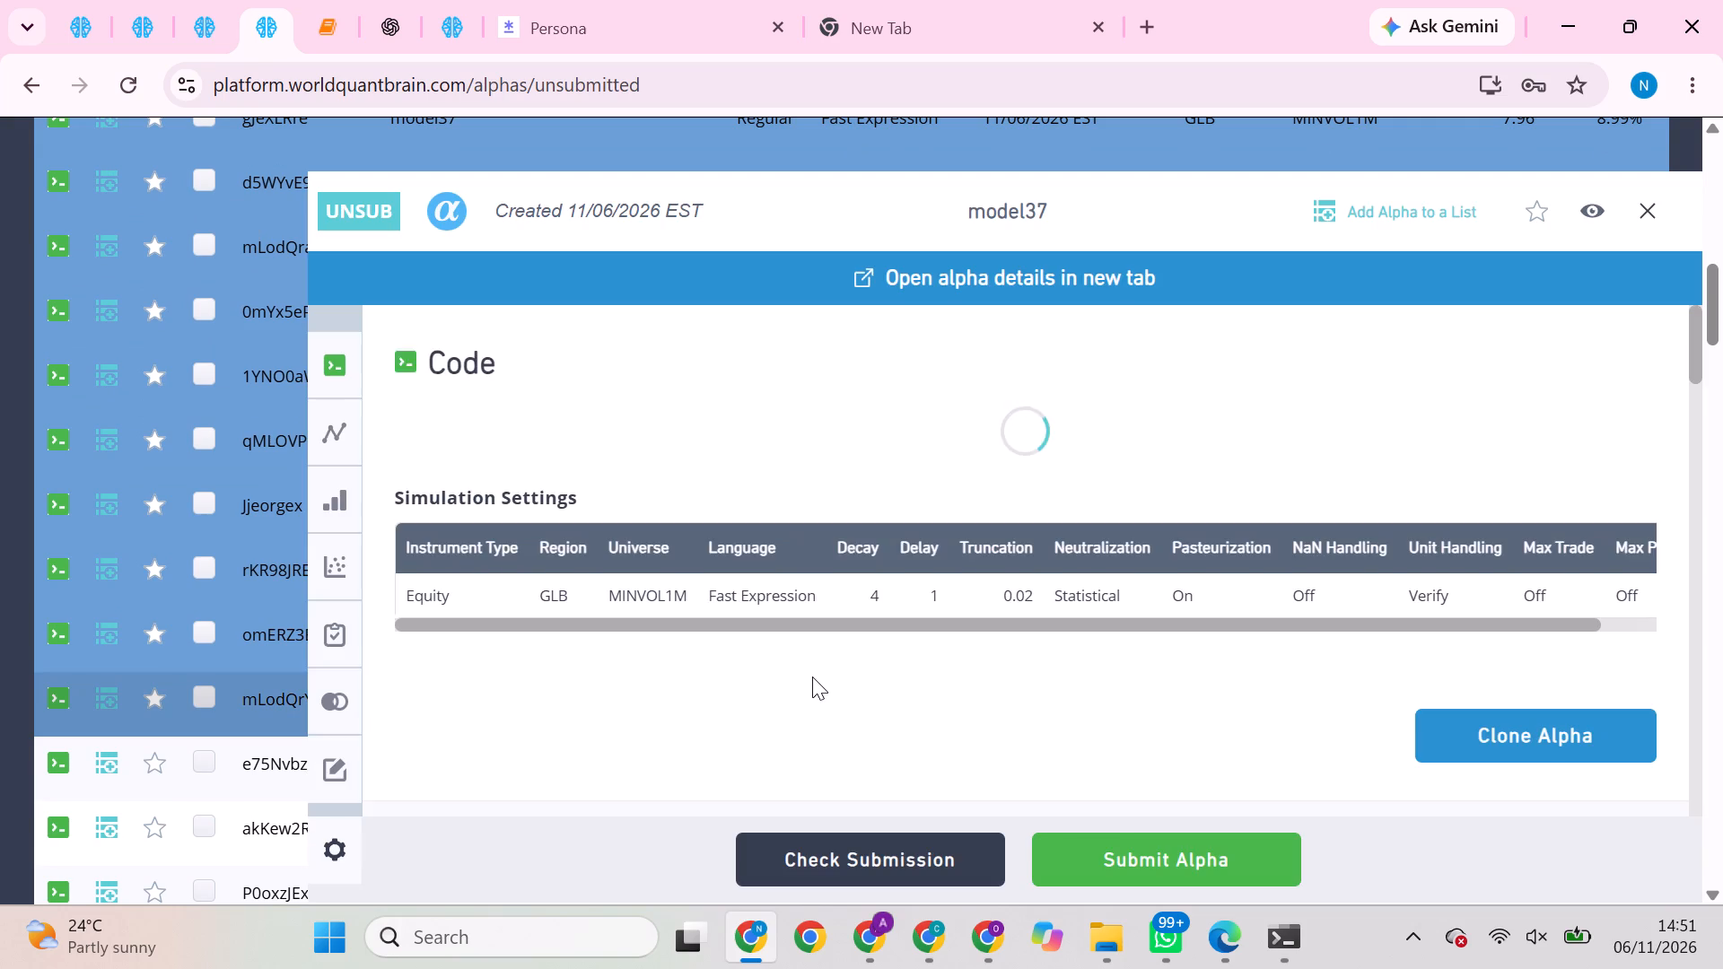
Run the Prod Correlation check for alpha mLodQrYK.
scroll(812, 677, down, 6)
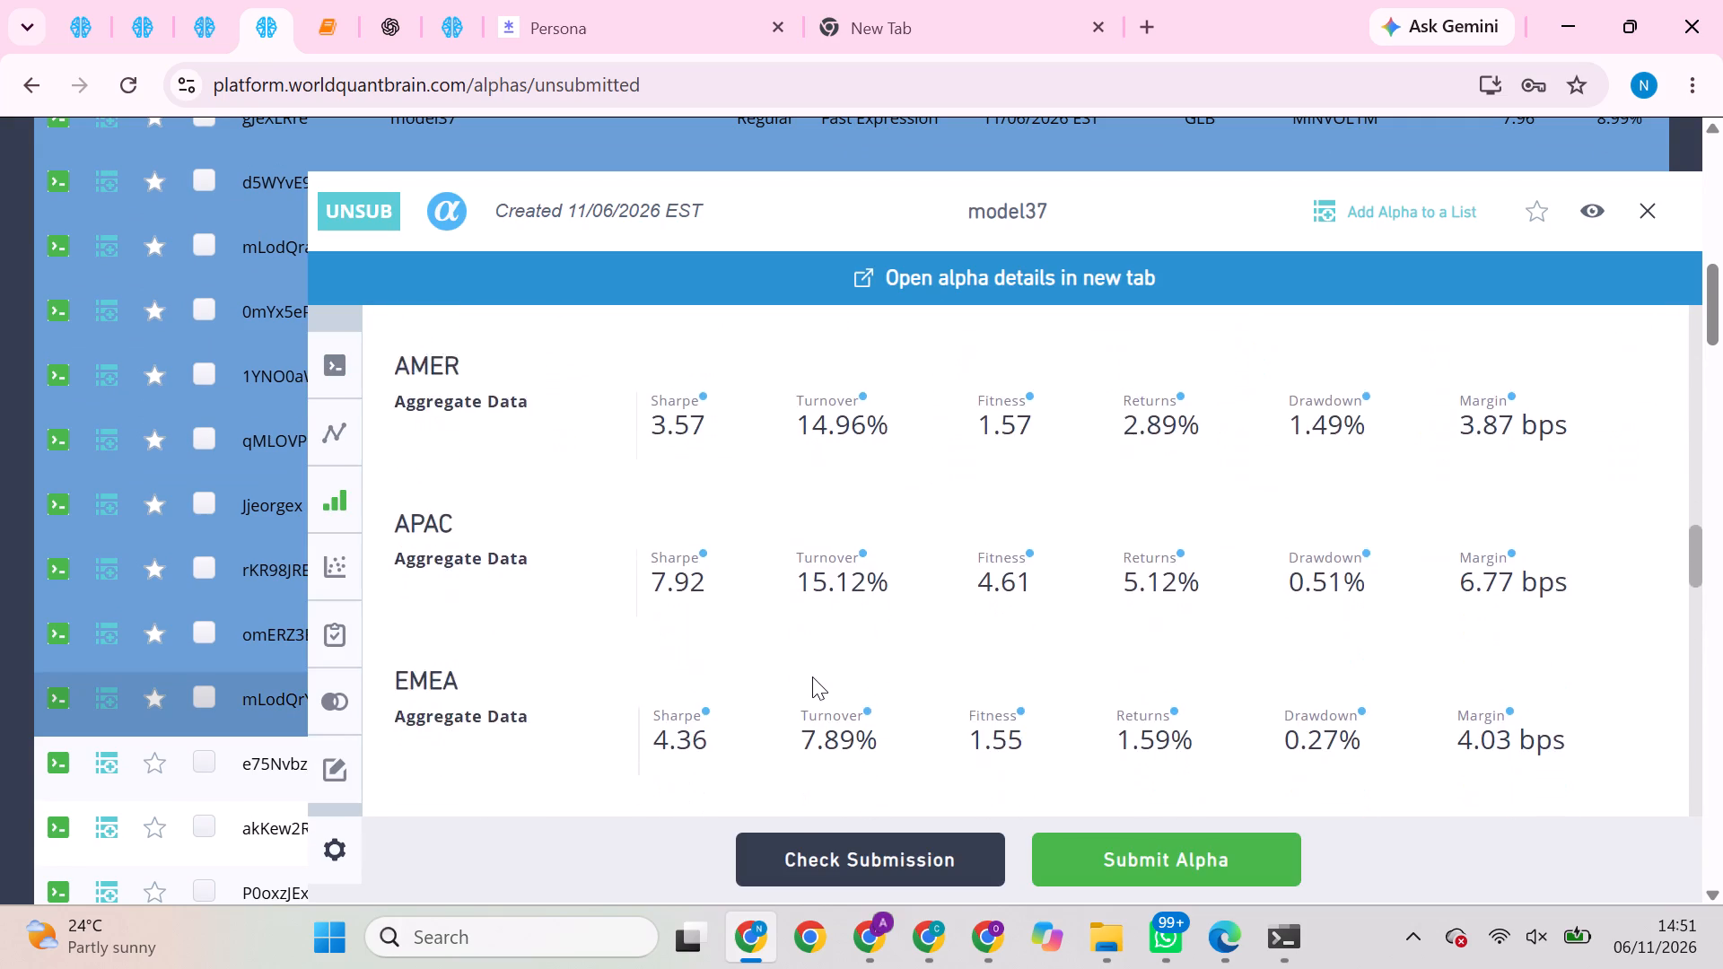
scroll(812, 677, down, 2)
scroll(1026, 648, up, 2)
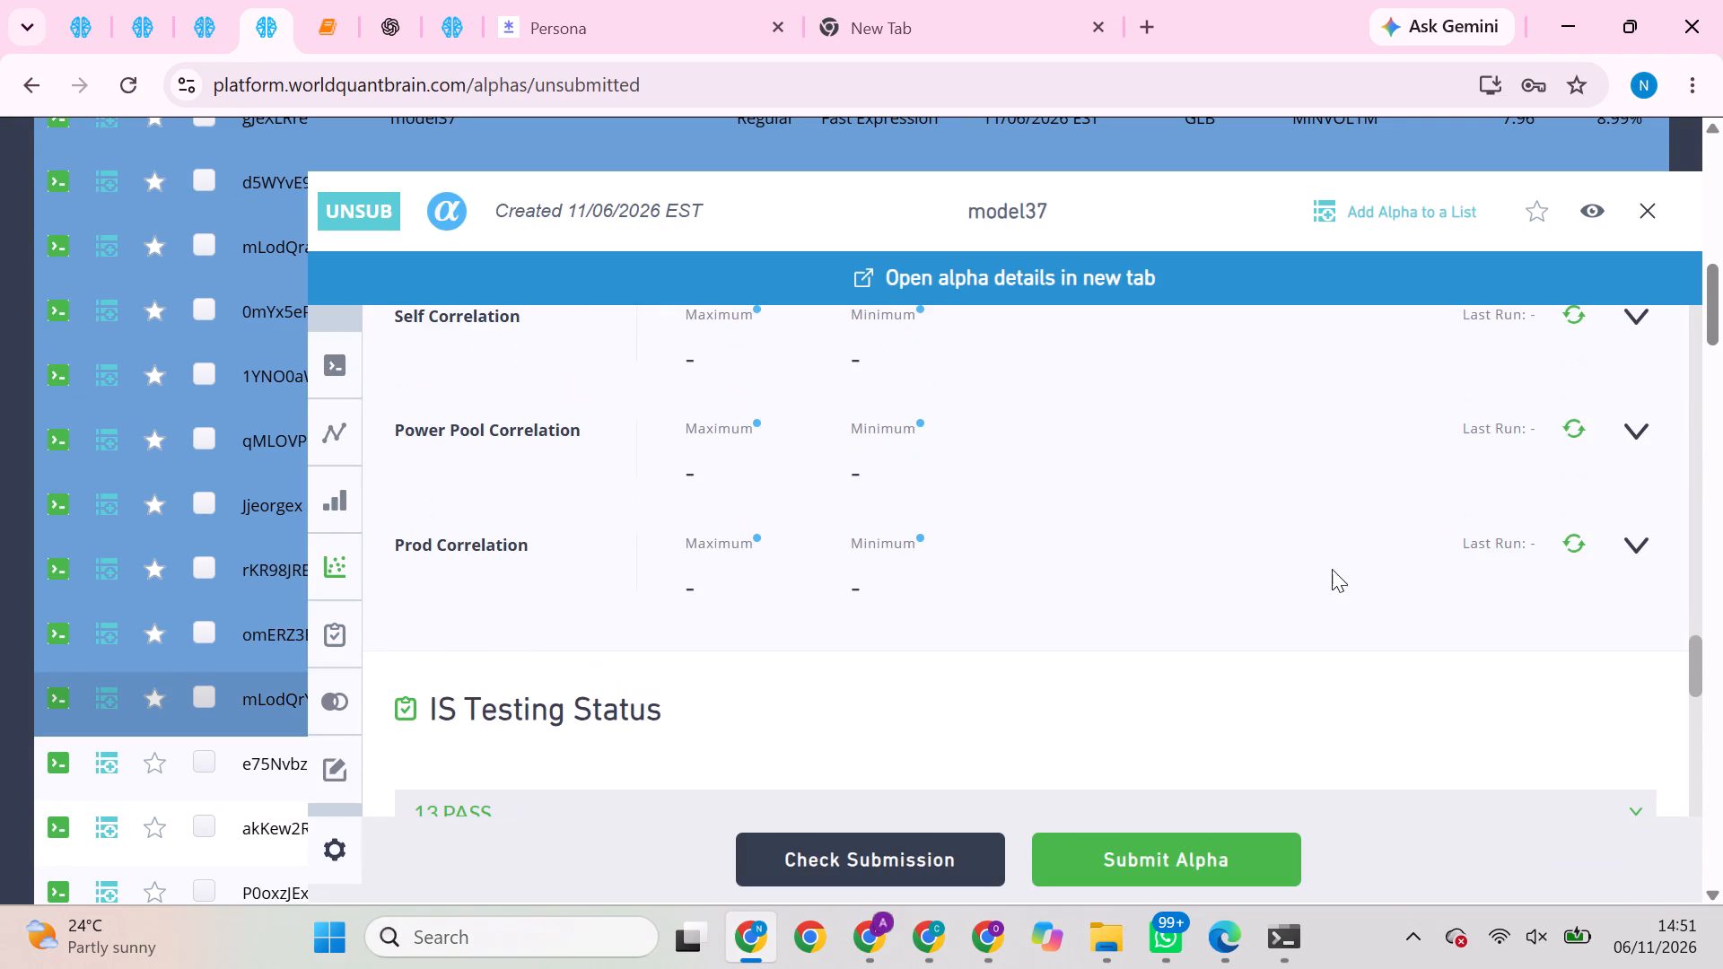
click(1580, 541)
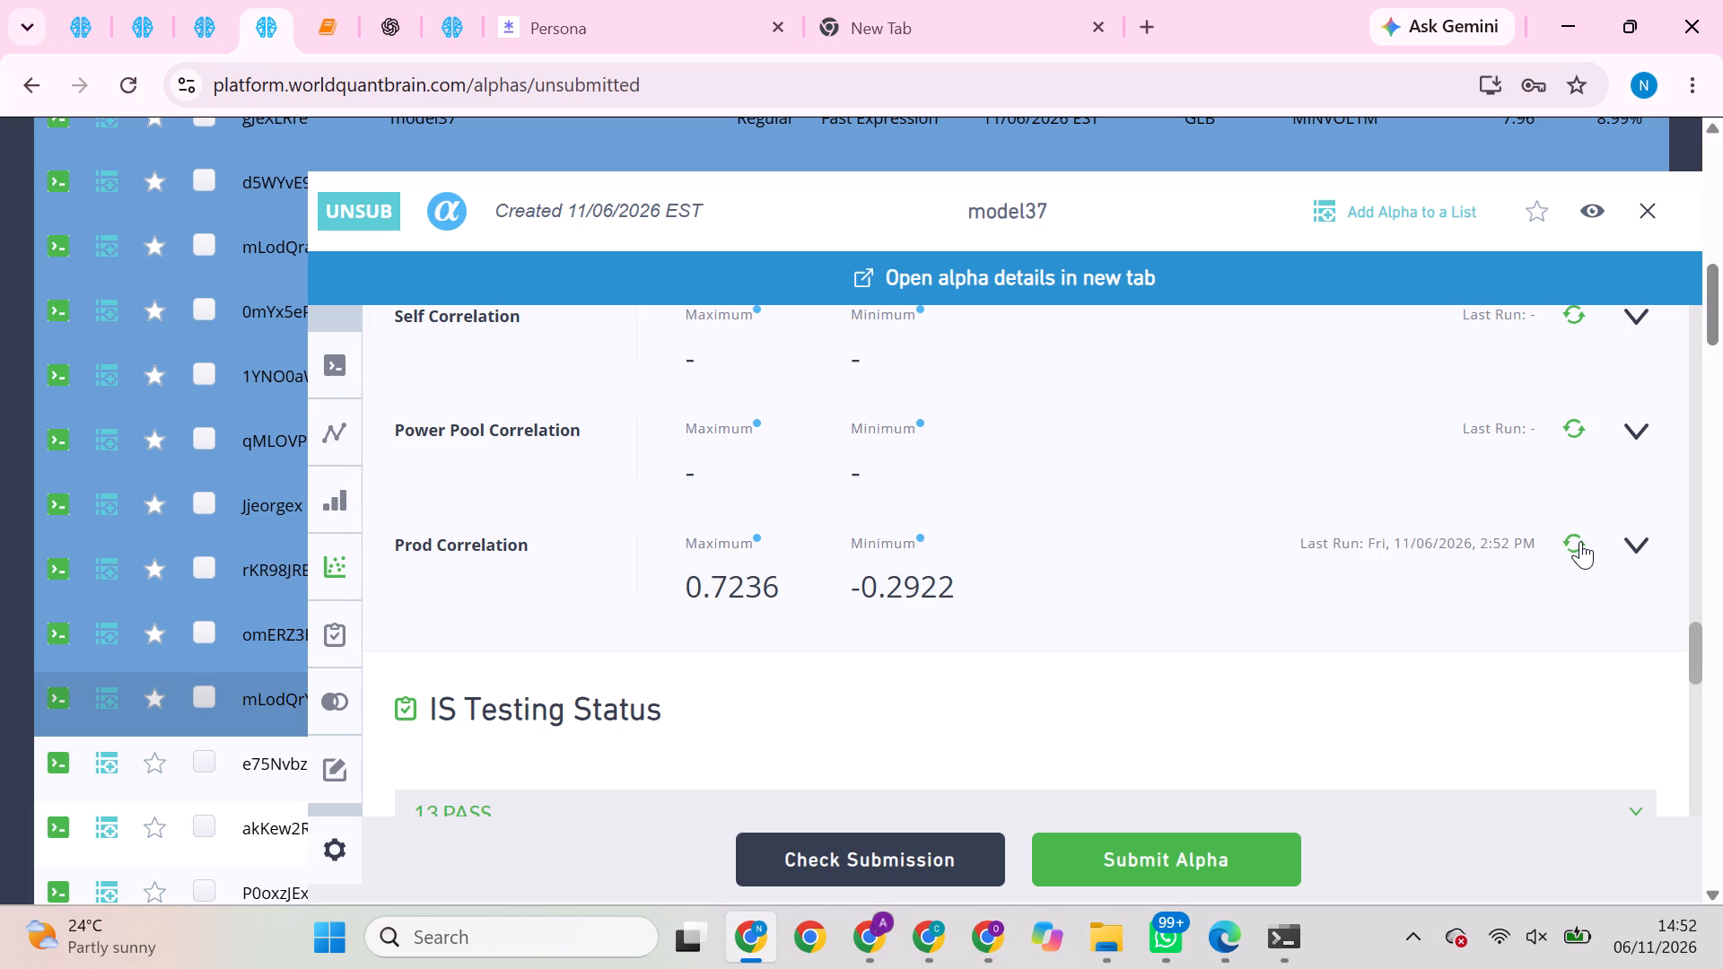
triple_click(1580, 541)
Open alpha omERZ3Em and run its Prod Correlation check.
click(247, 645)
click(1576, 548)
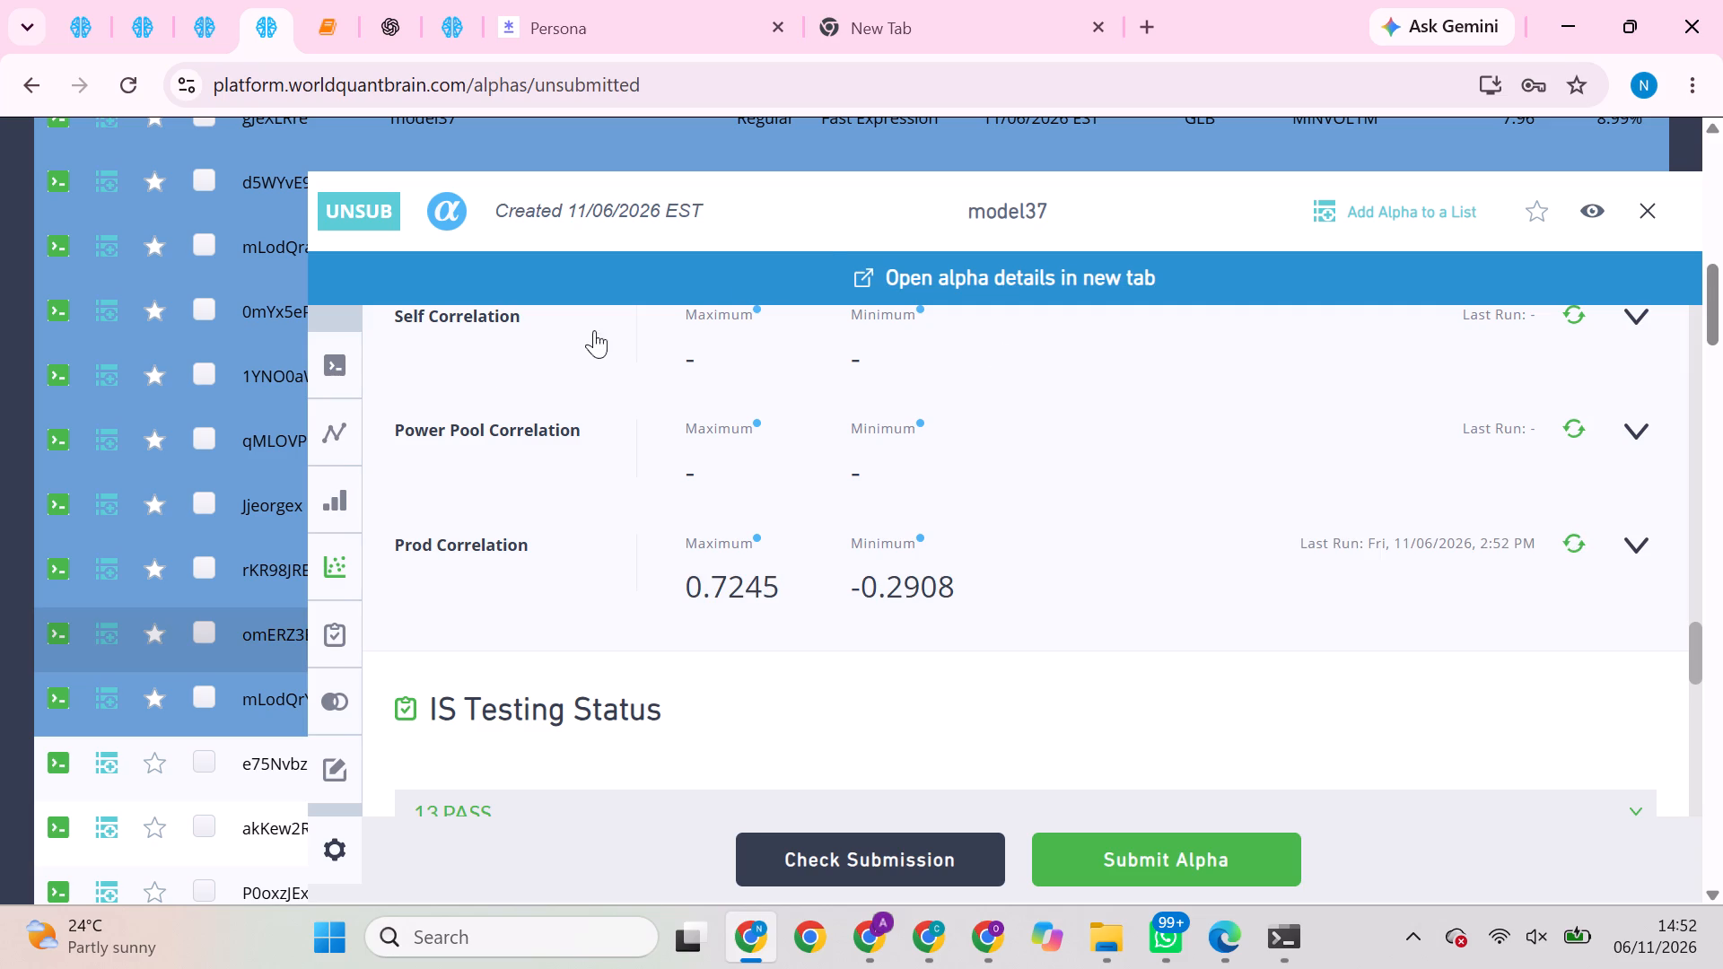
Open alpha 1YNO0aW6 and run its Prod, Power Pool and Self Correlation checks.
click(257, 371)
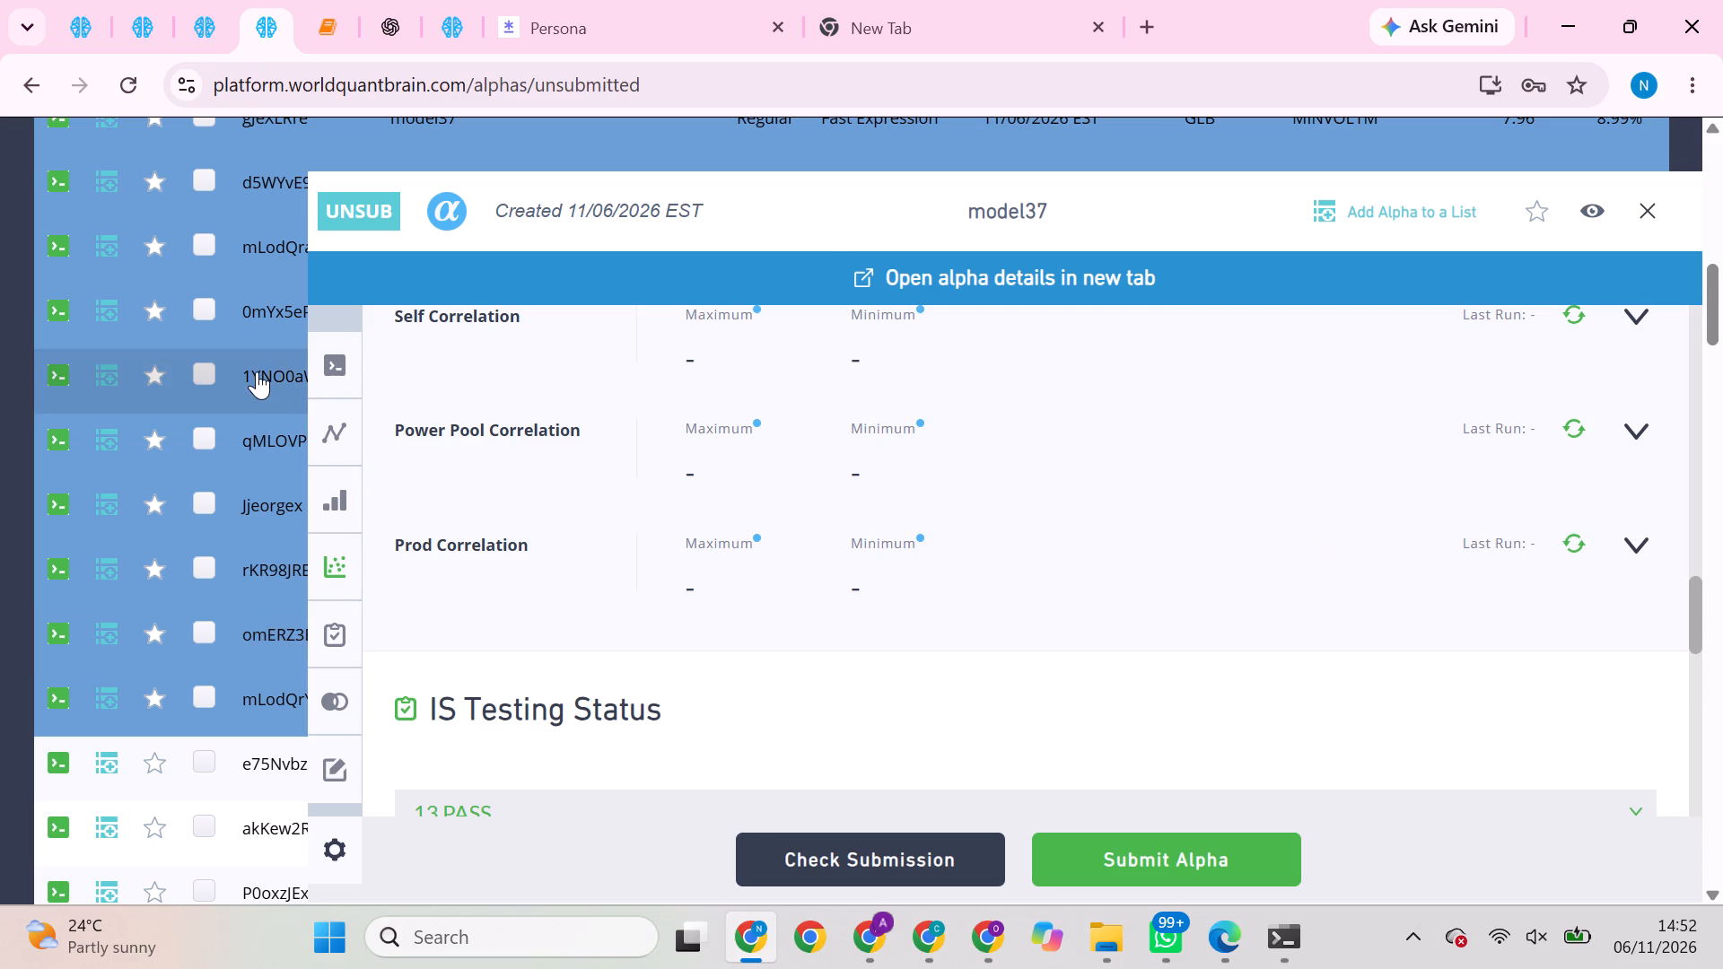
click(1204, 448)
click(1500, 555)
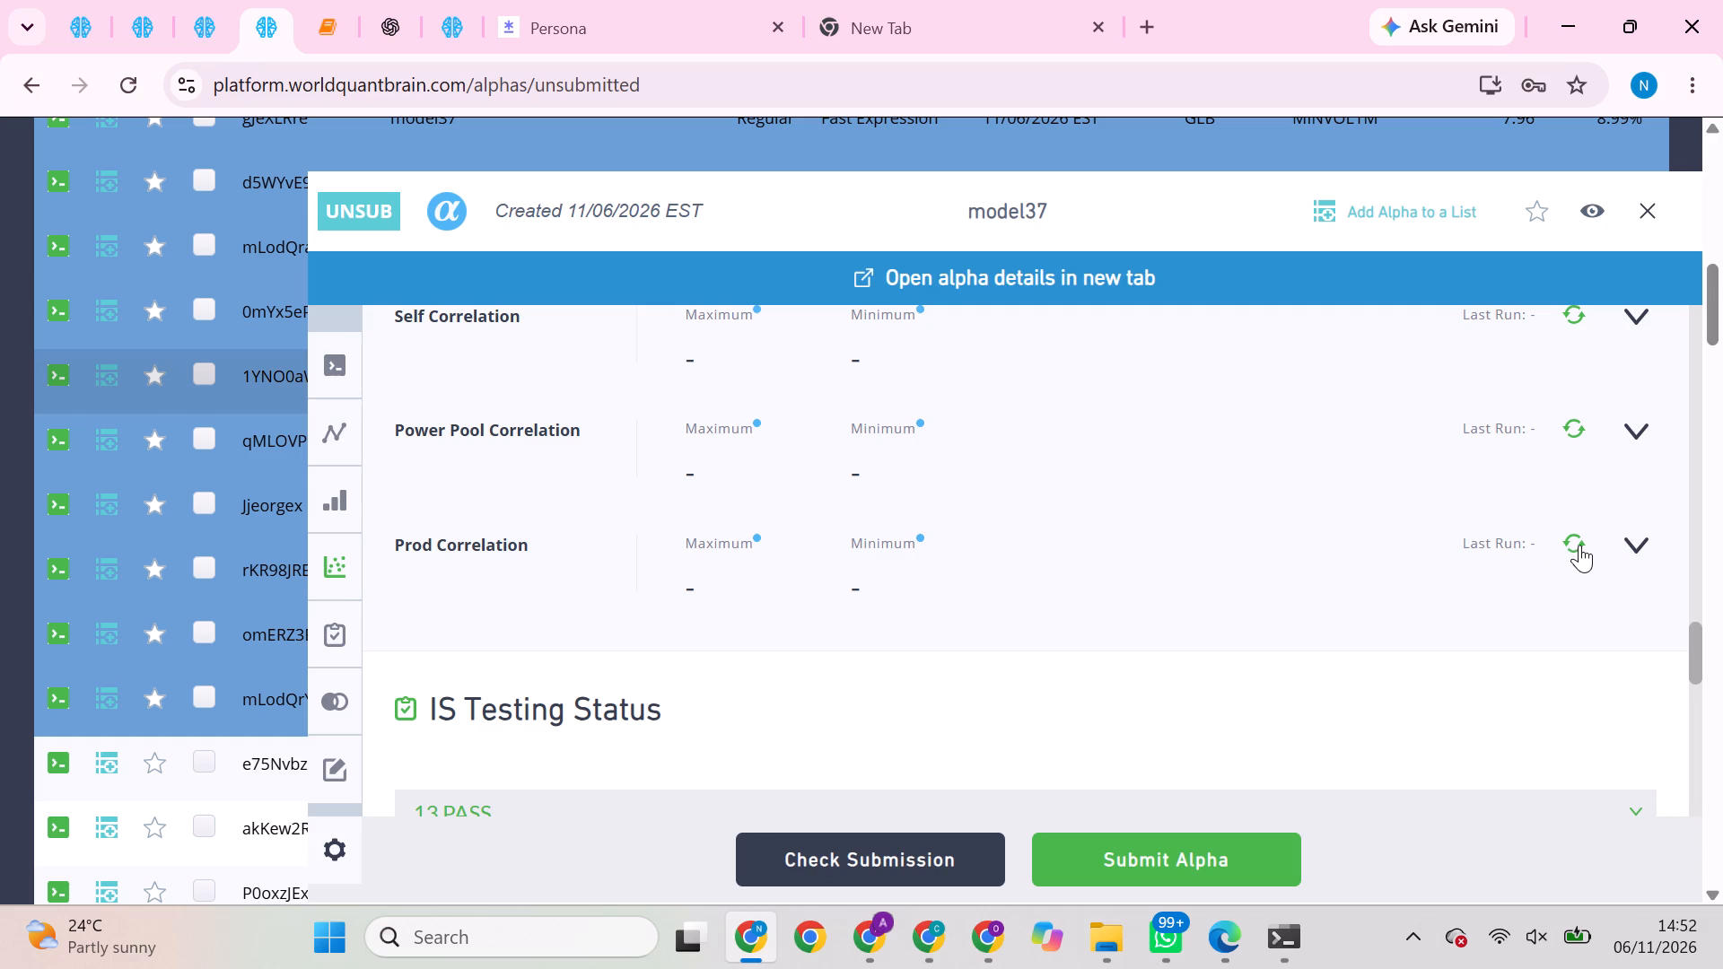
click(1580, 545)
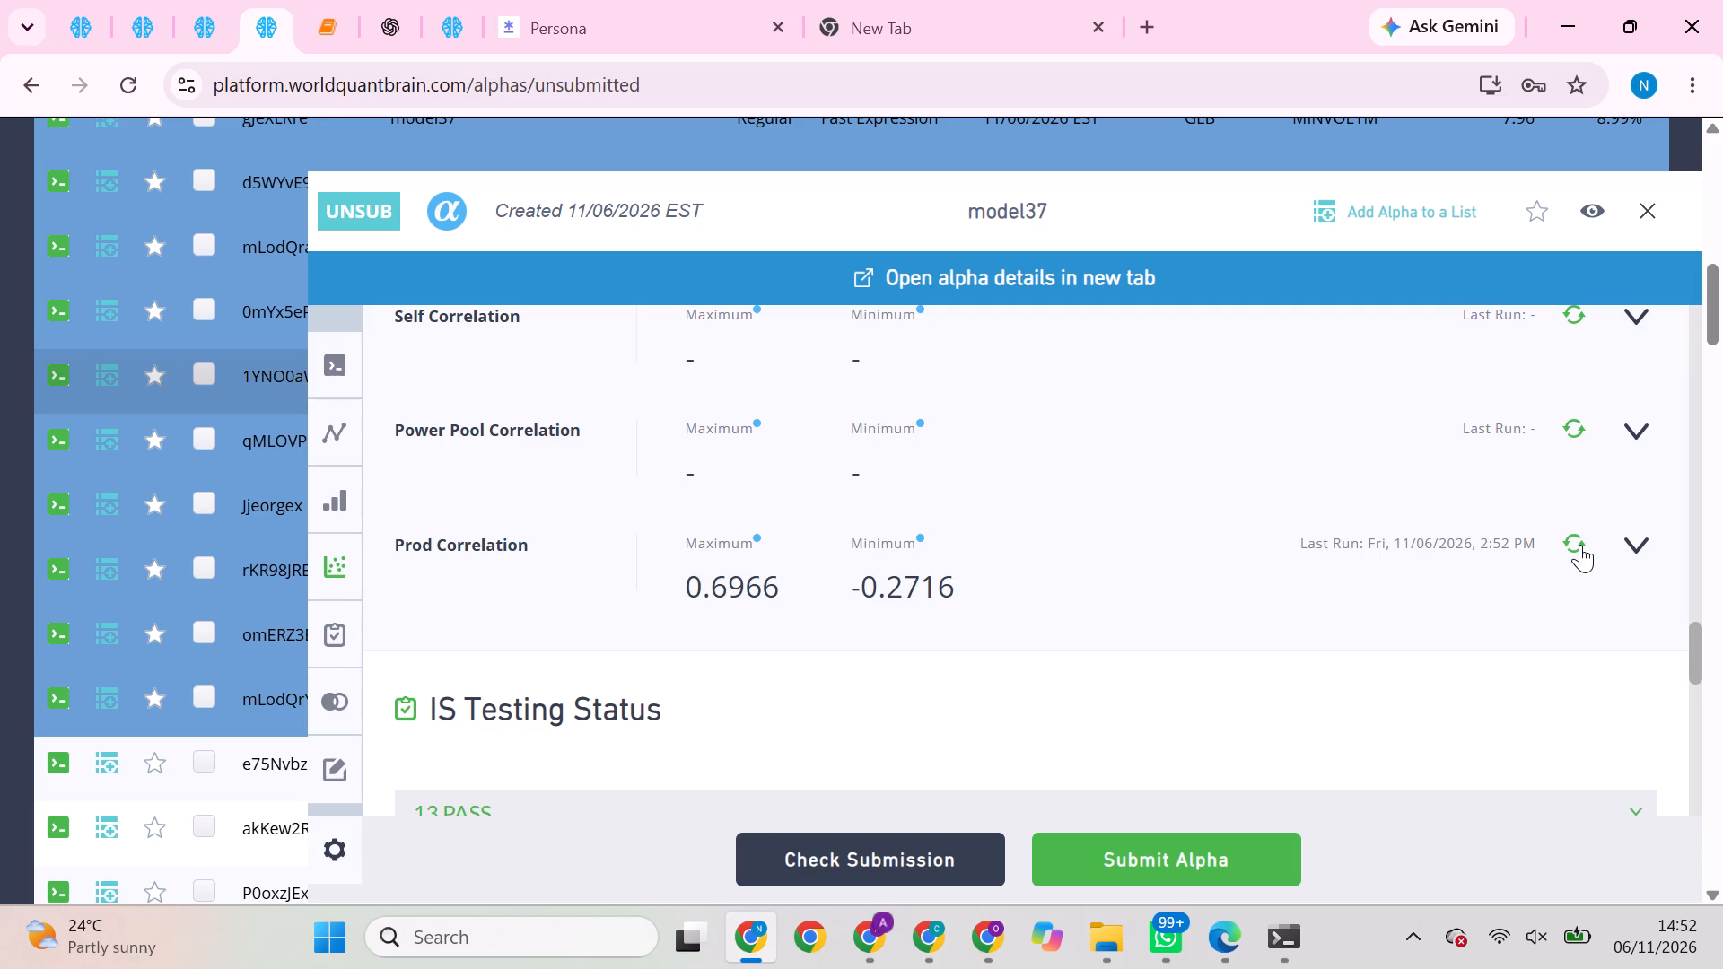
click(1581, 427)
scroll(1581, 427, up, 1)
click(1579, 414)
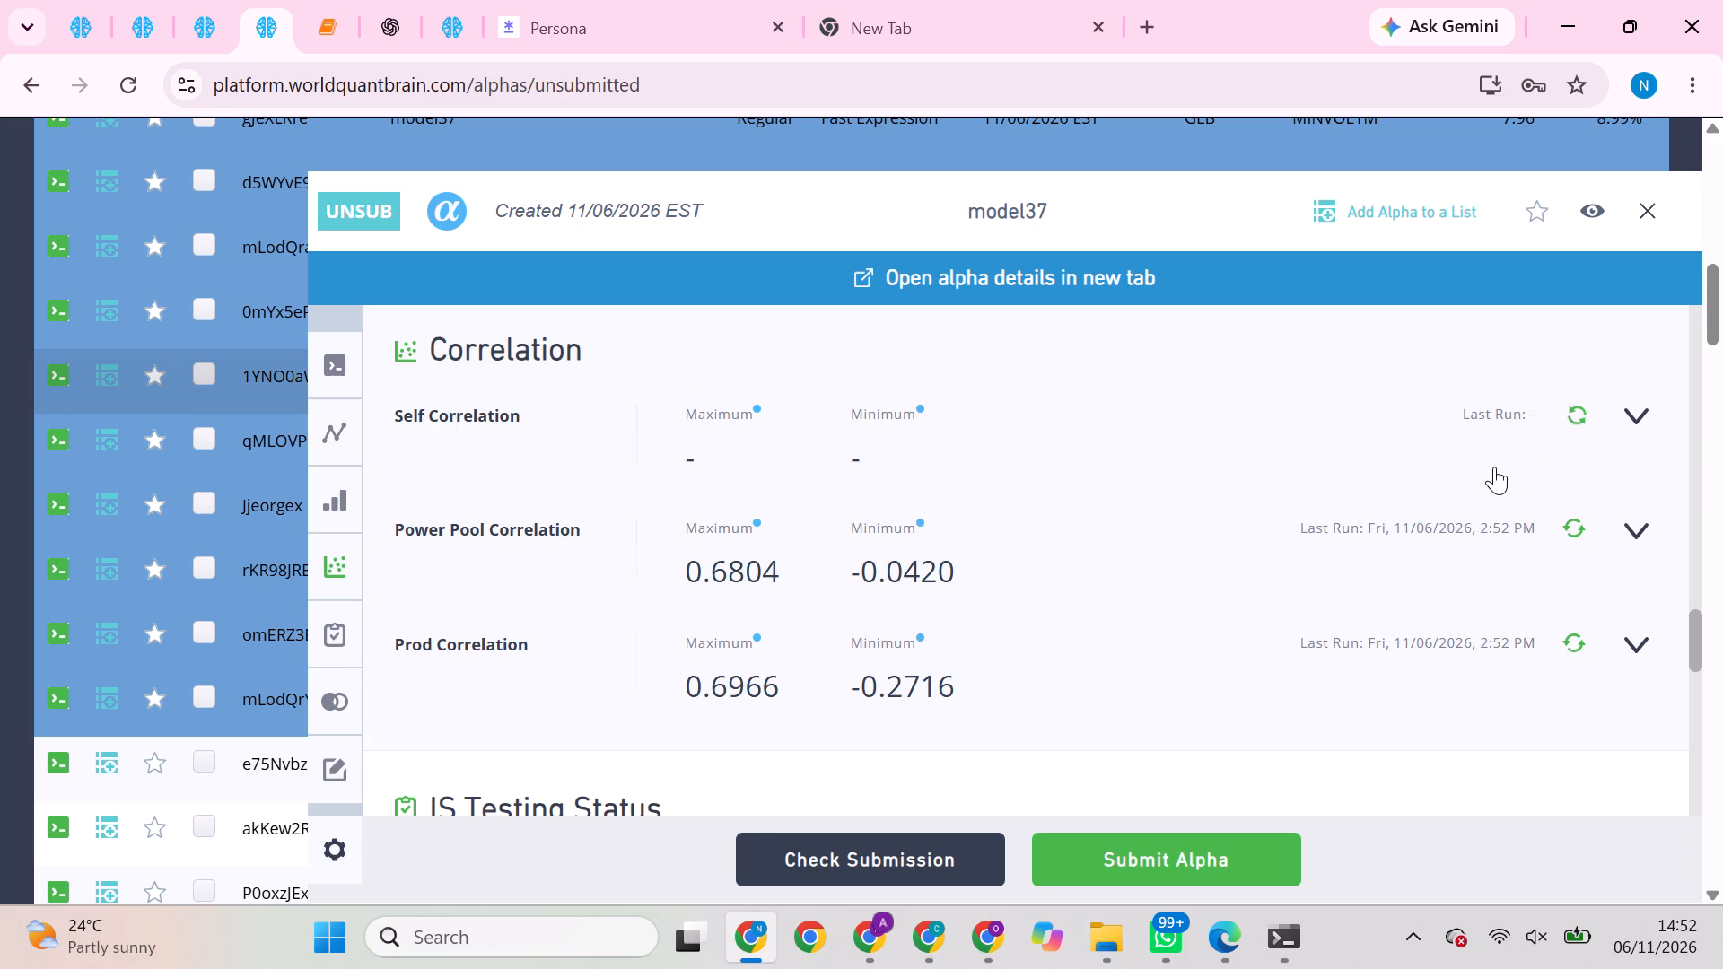
Run the Performance Comparison for alpha 1YNO0aW6 and examine the combined results after submission.
scroll(1494, 467, down, 2)
click(1630, 764)
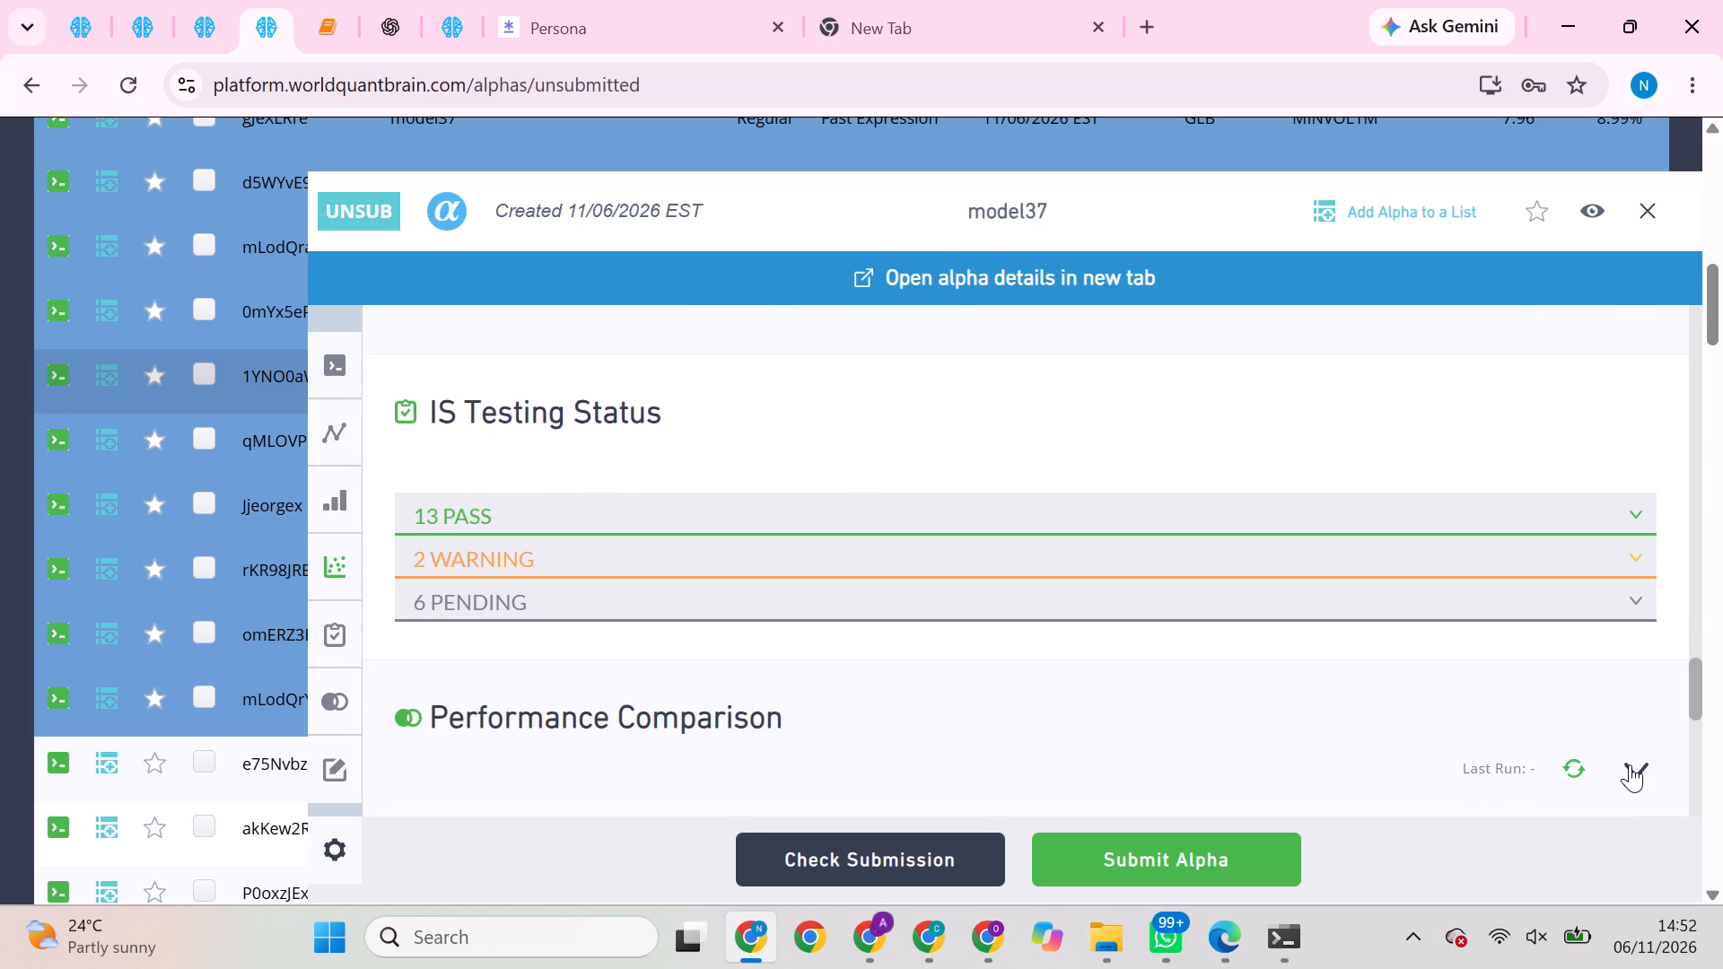
scroll(1624, 761, down, 1)
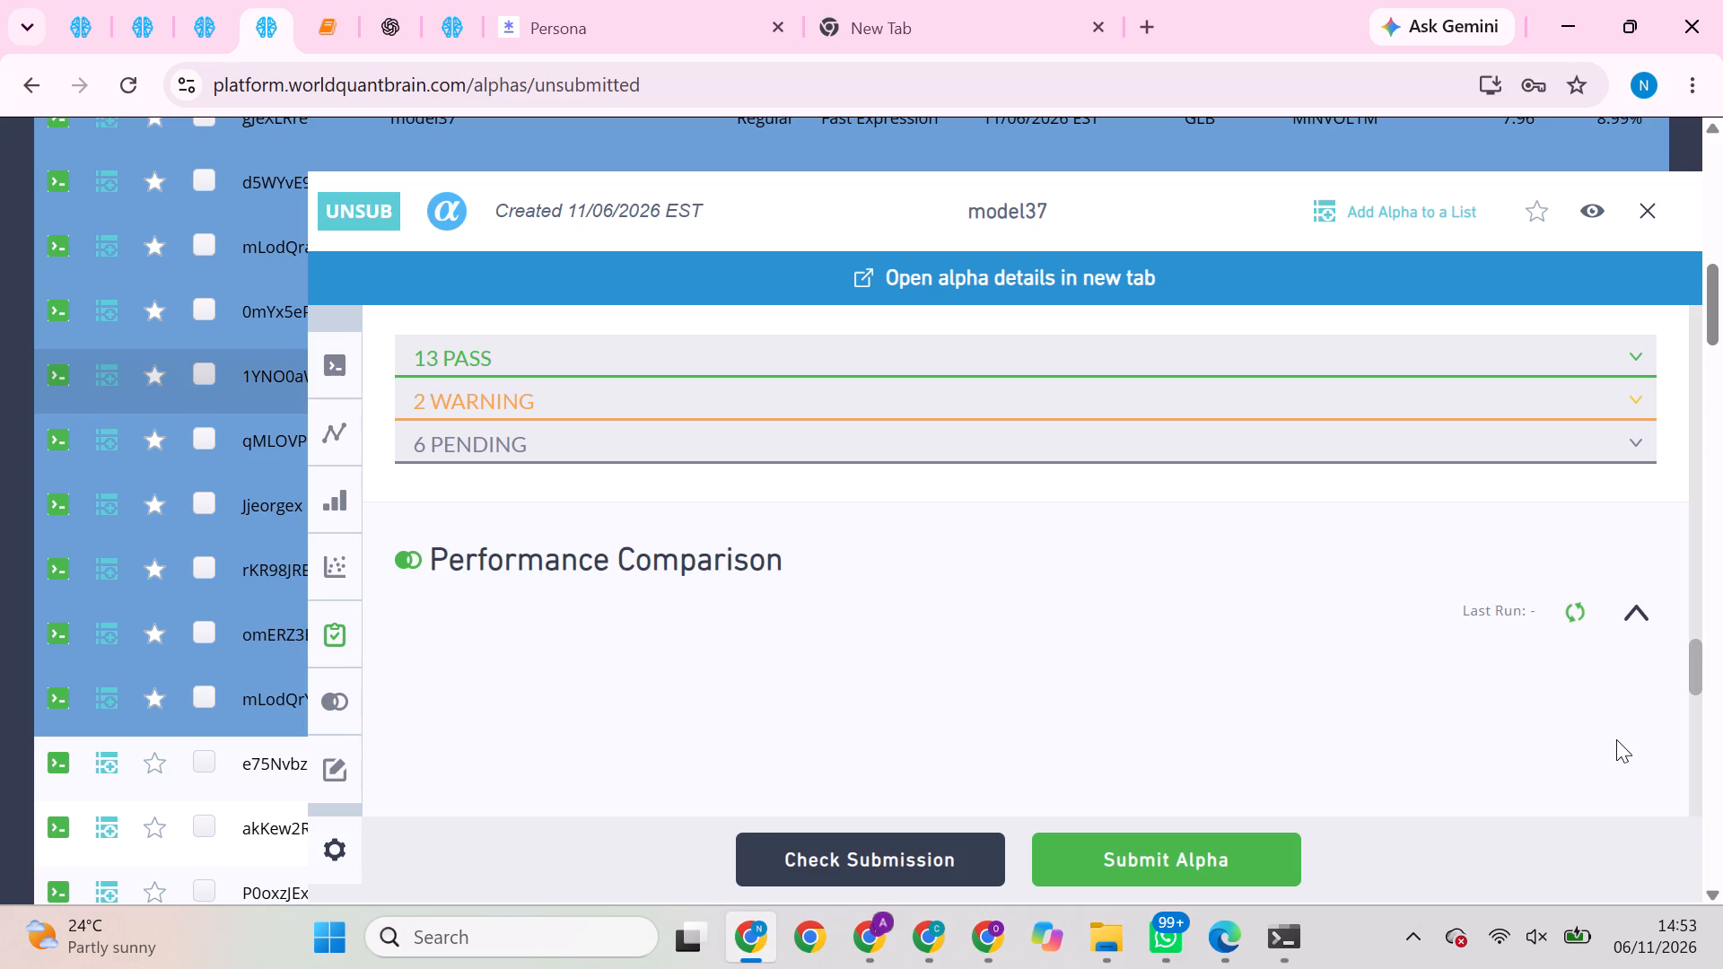
scroll(1616, 739, down, 1)
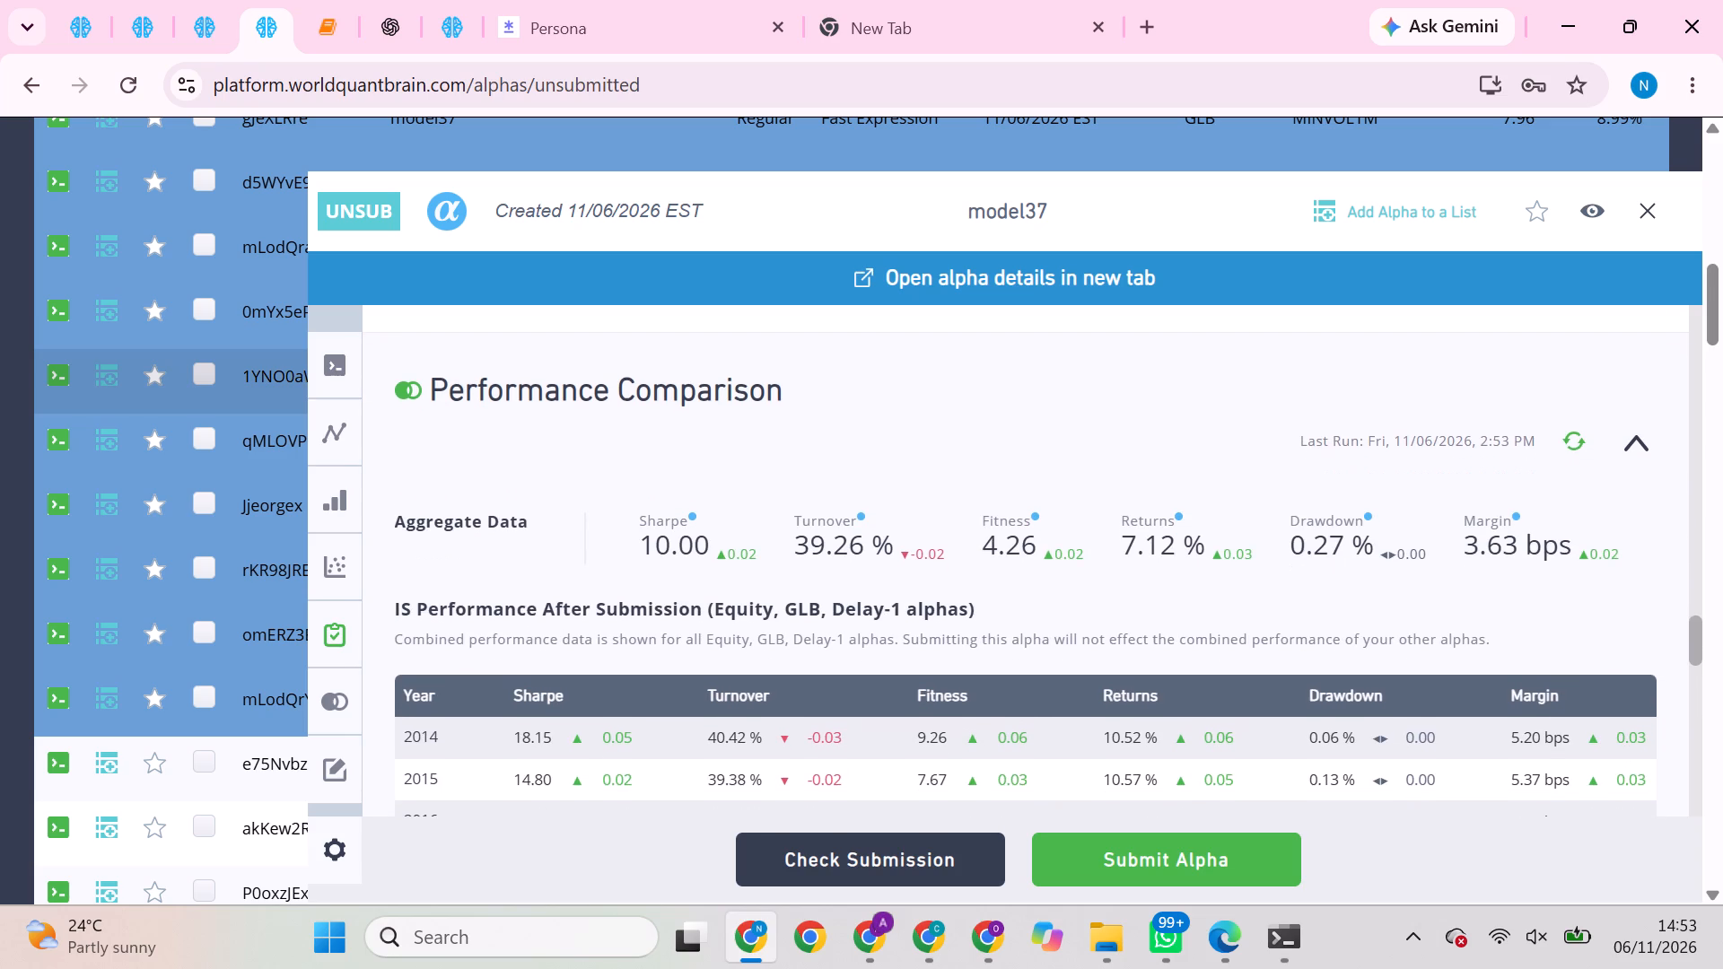
Copy the full code expression of alpha 1YNO0aW6.
scroll(1390, 702, up, 7)
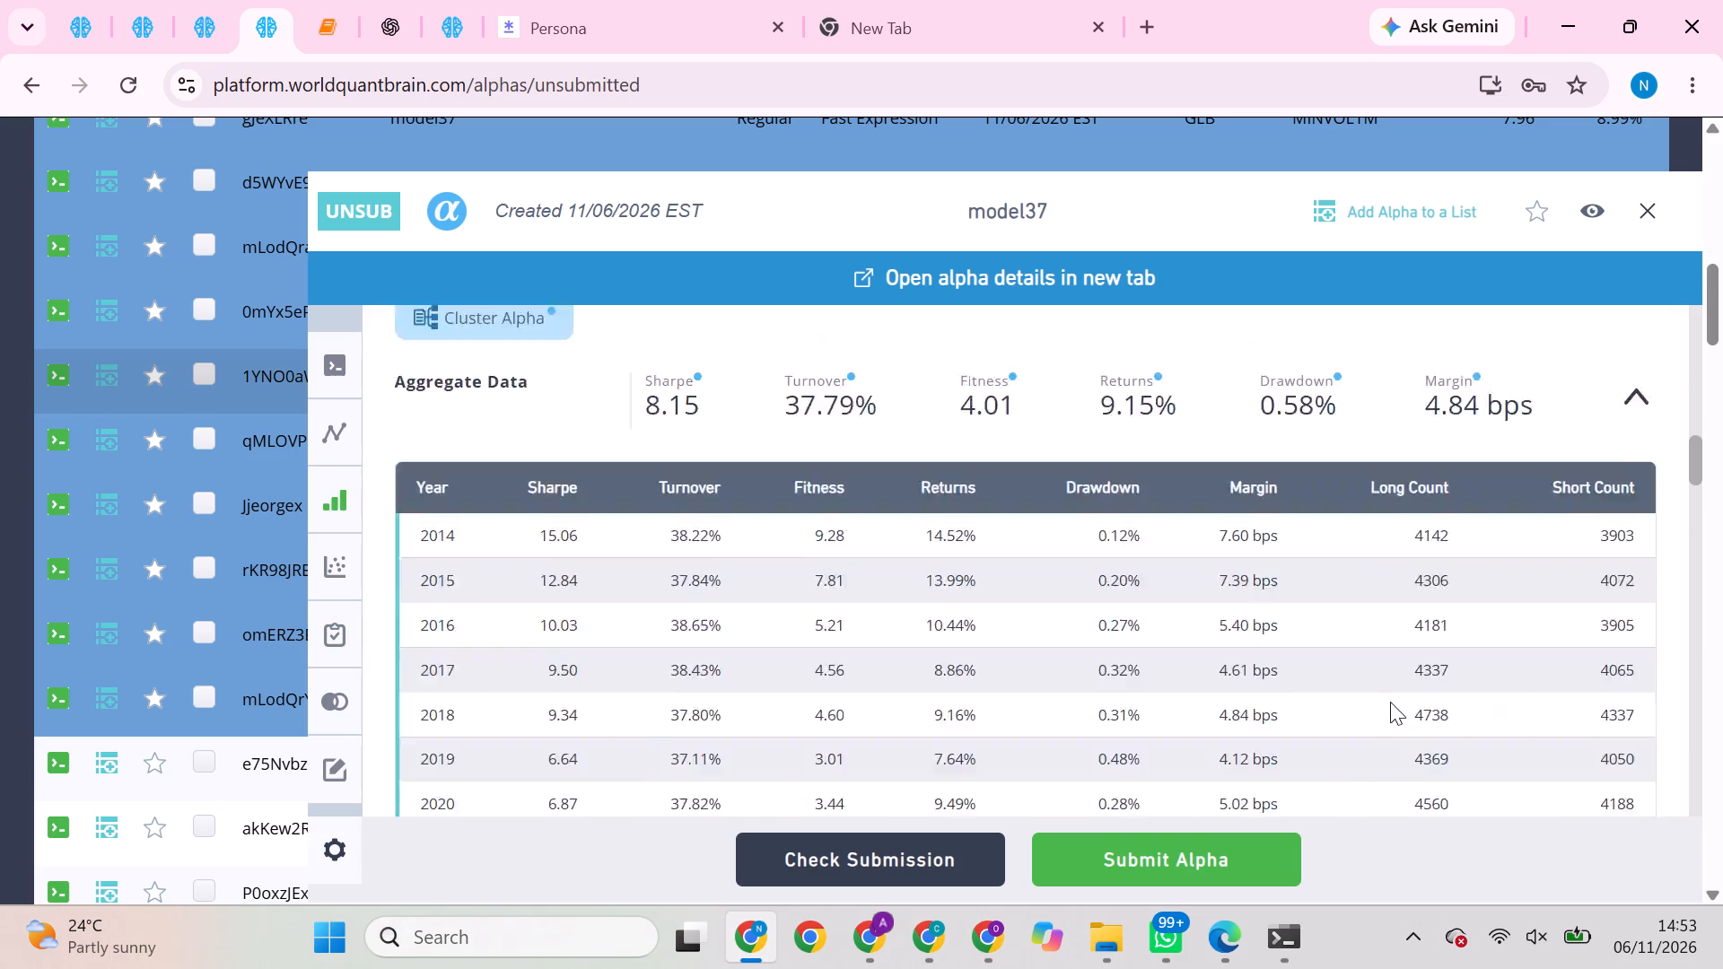
scroll(1094, 636, up, 4)
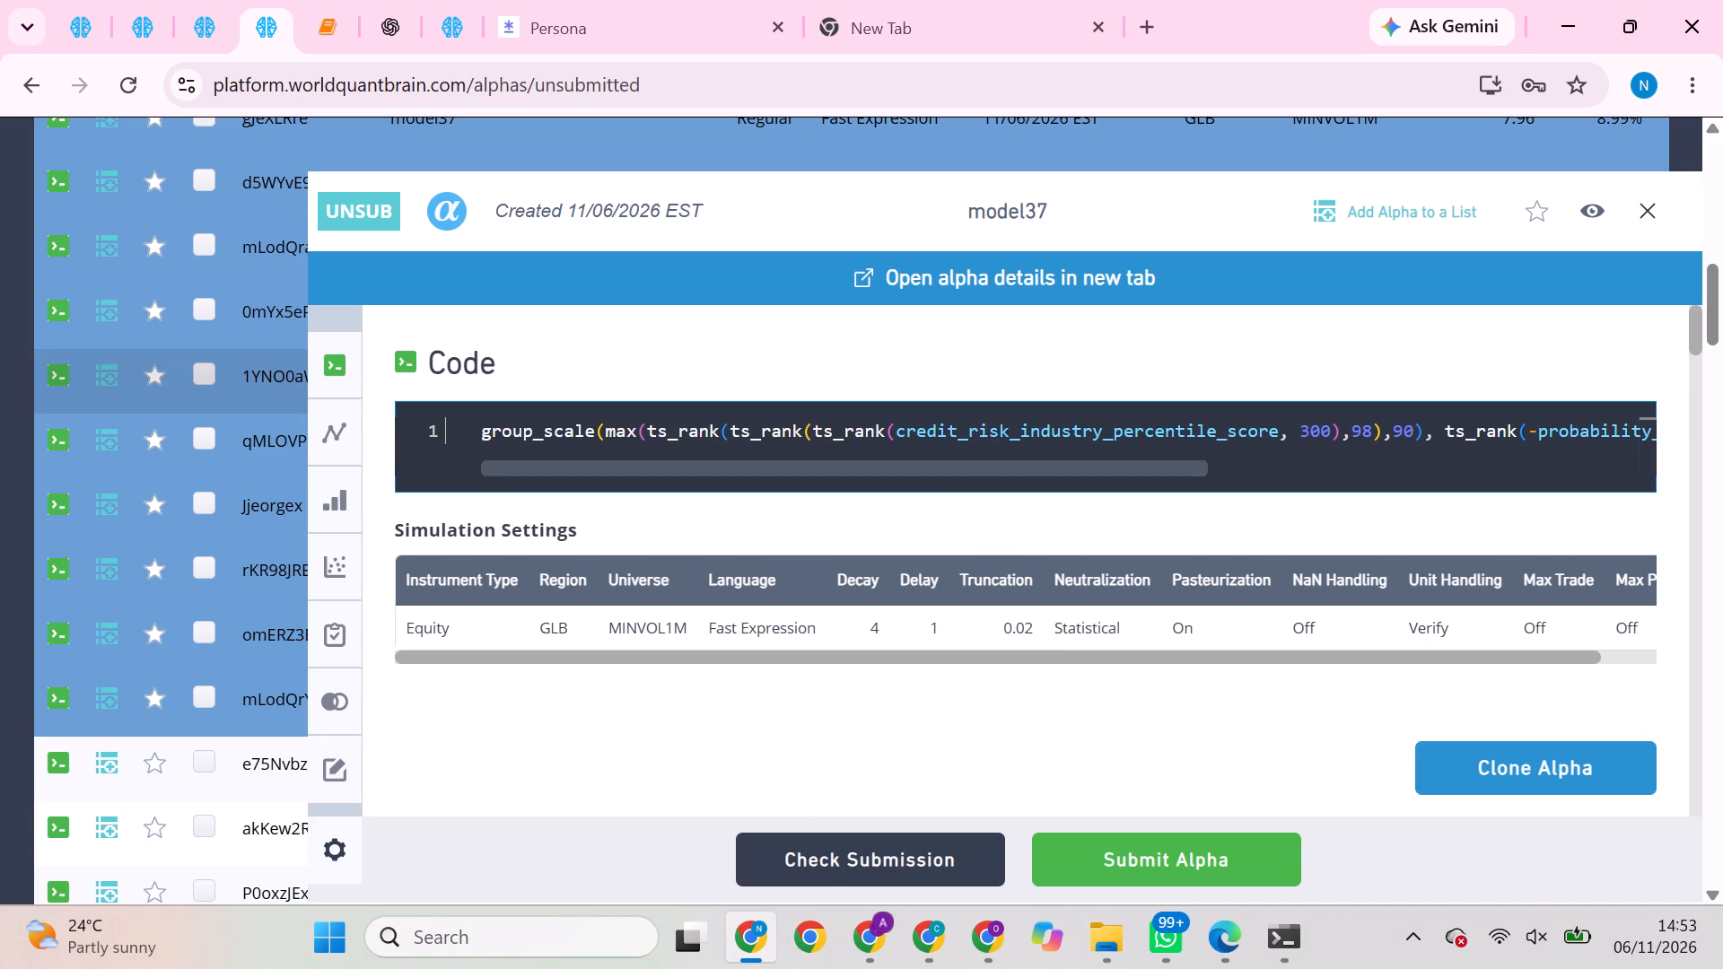
triple_click(933, 432)
double_click(933, 432)
key(ctrl+c)
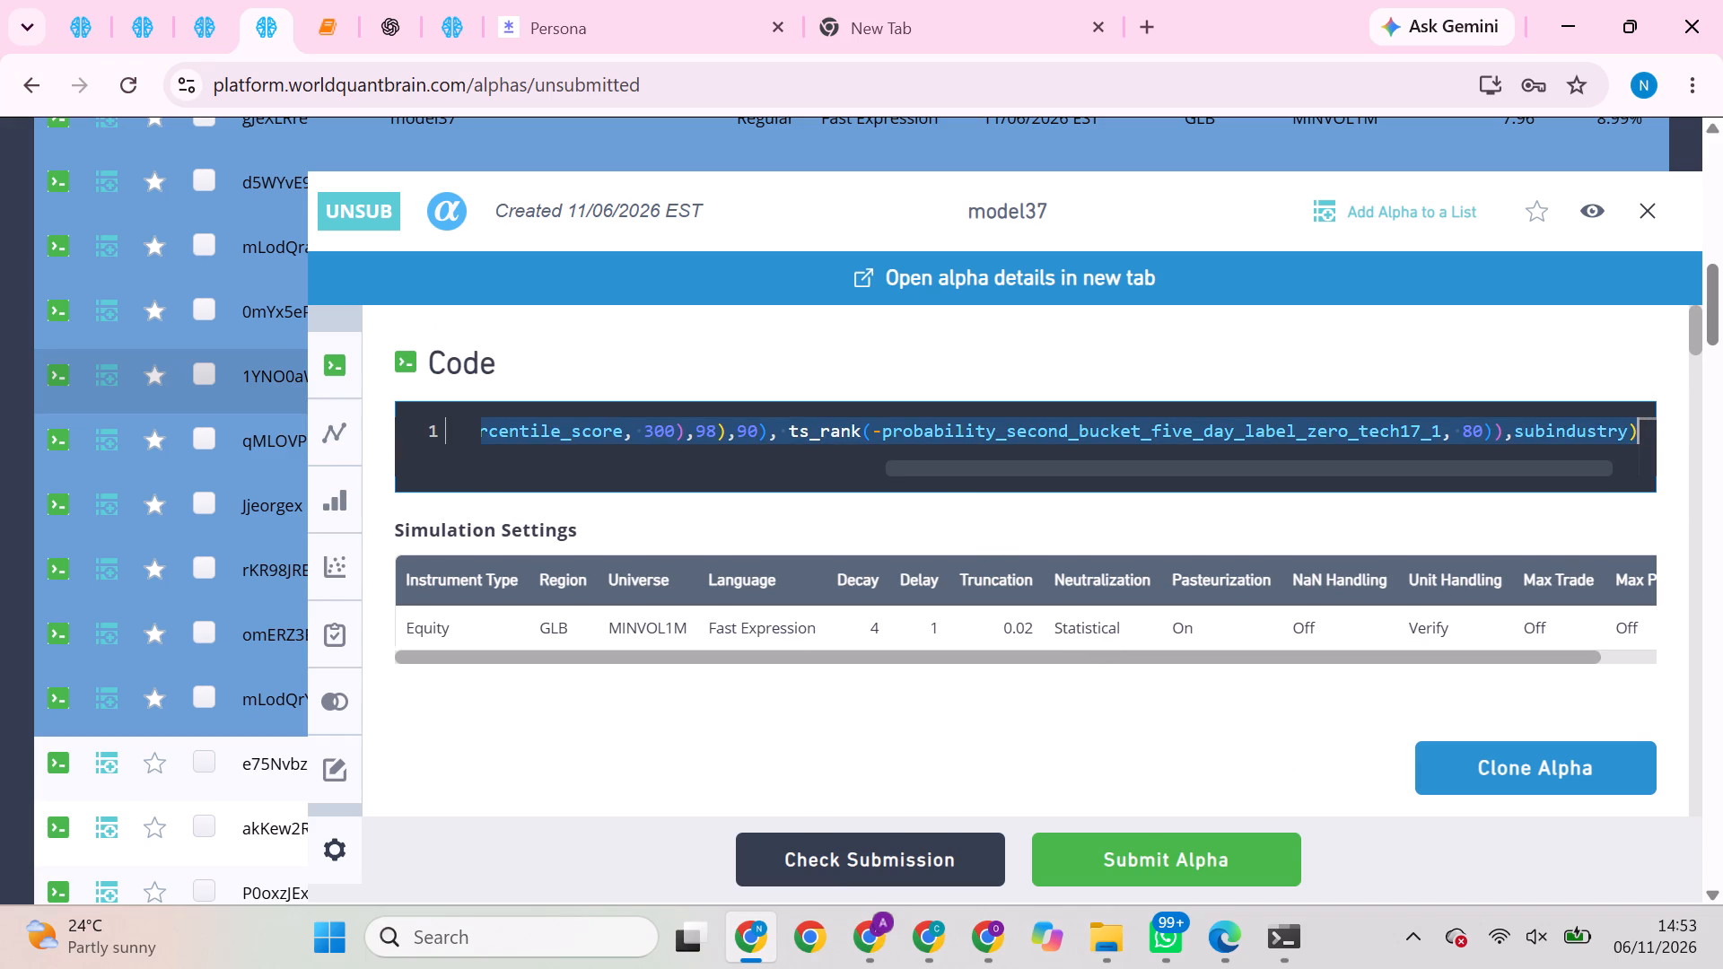
click(877, 912)
click(818, 843)
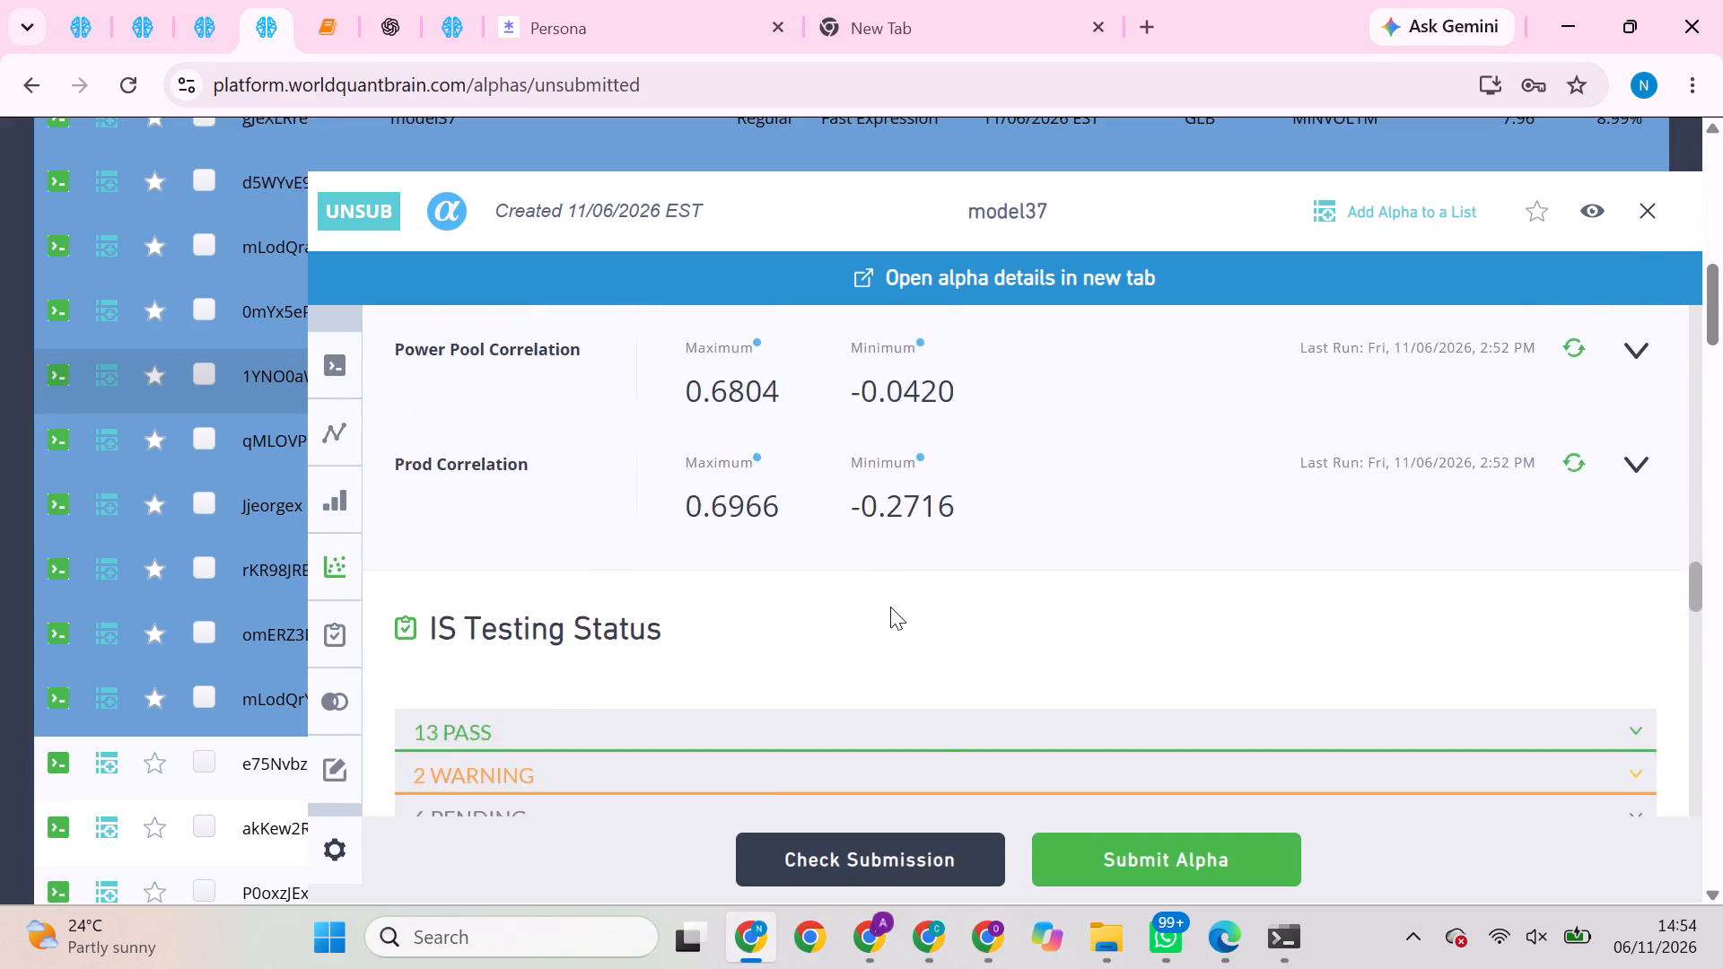
scroll(890, 607, down, 3)
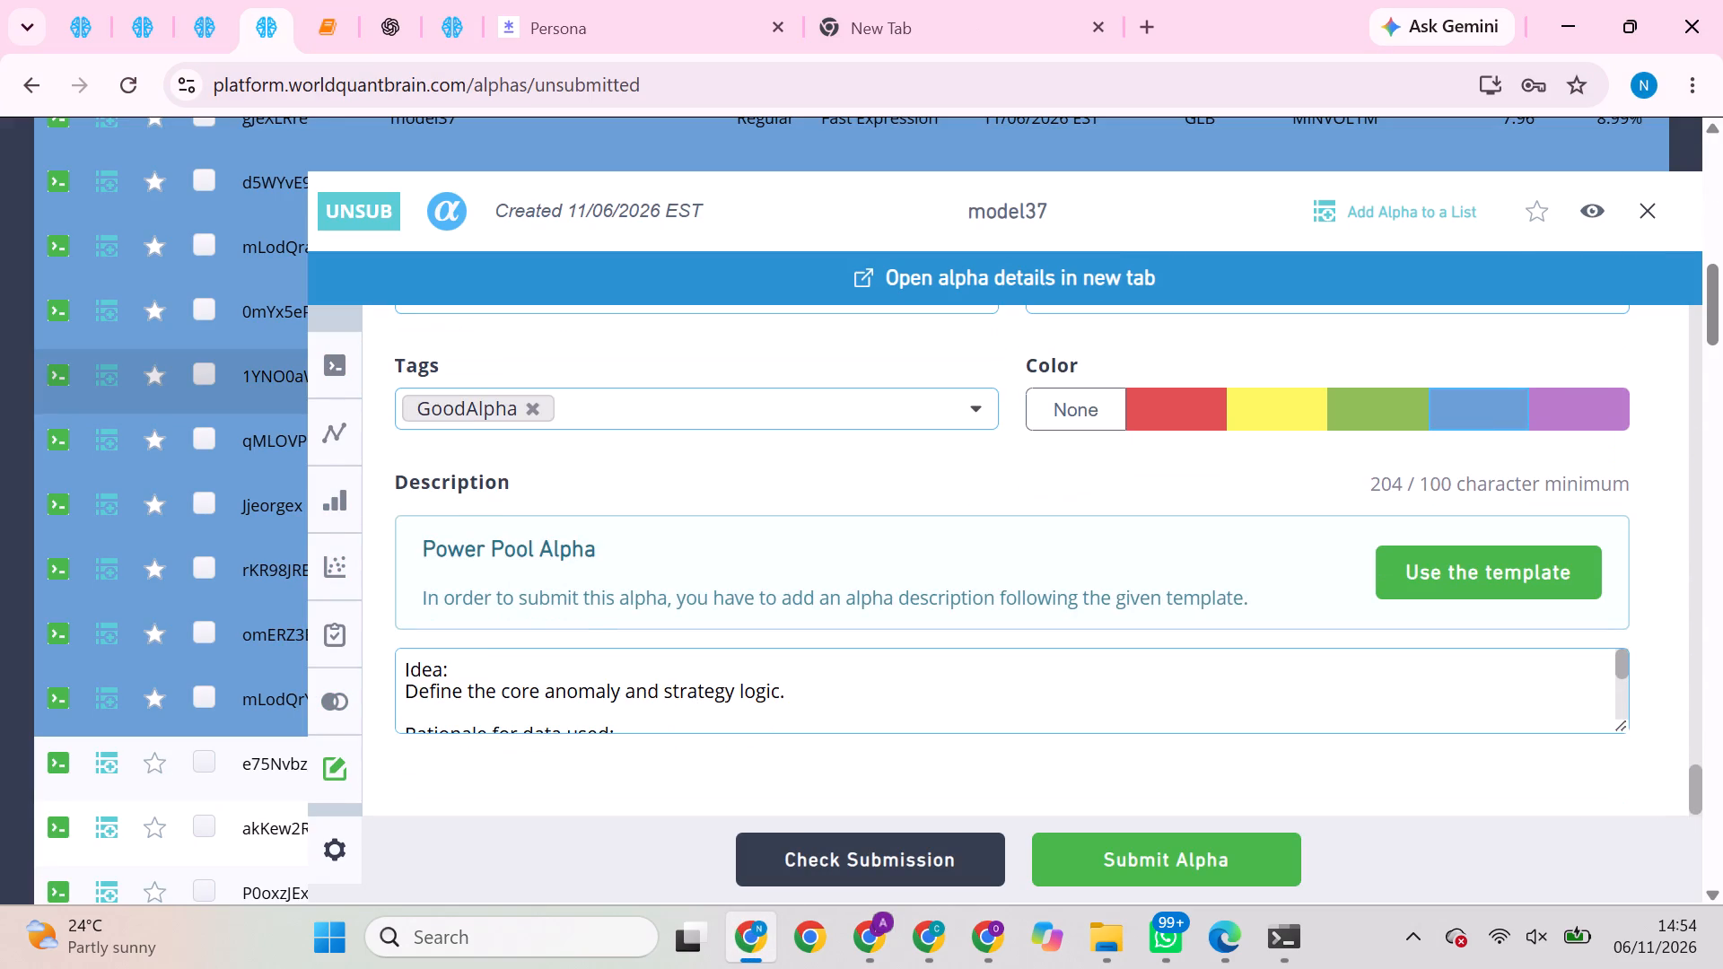
drag(398, 673, 1069, 701)
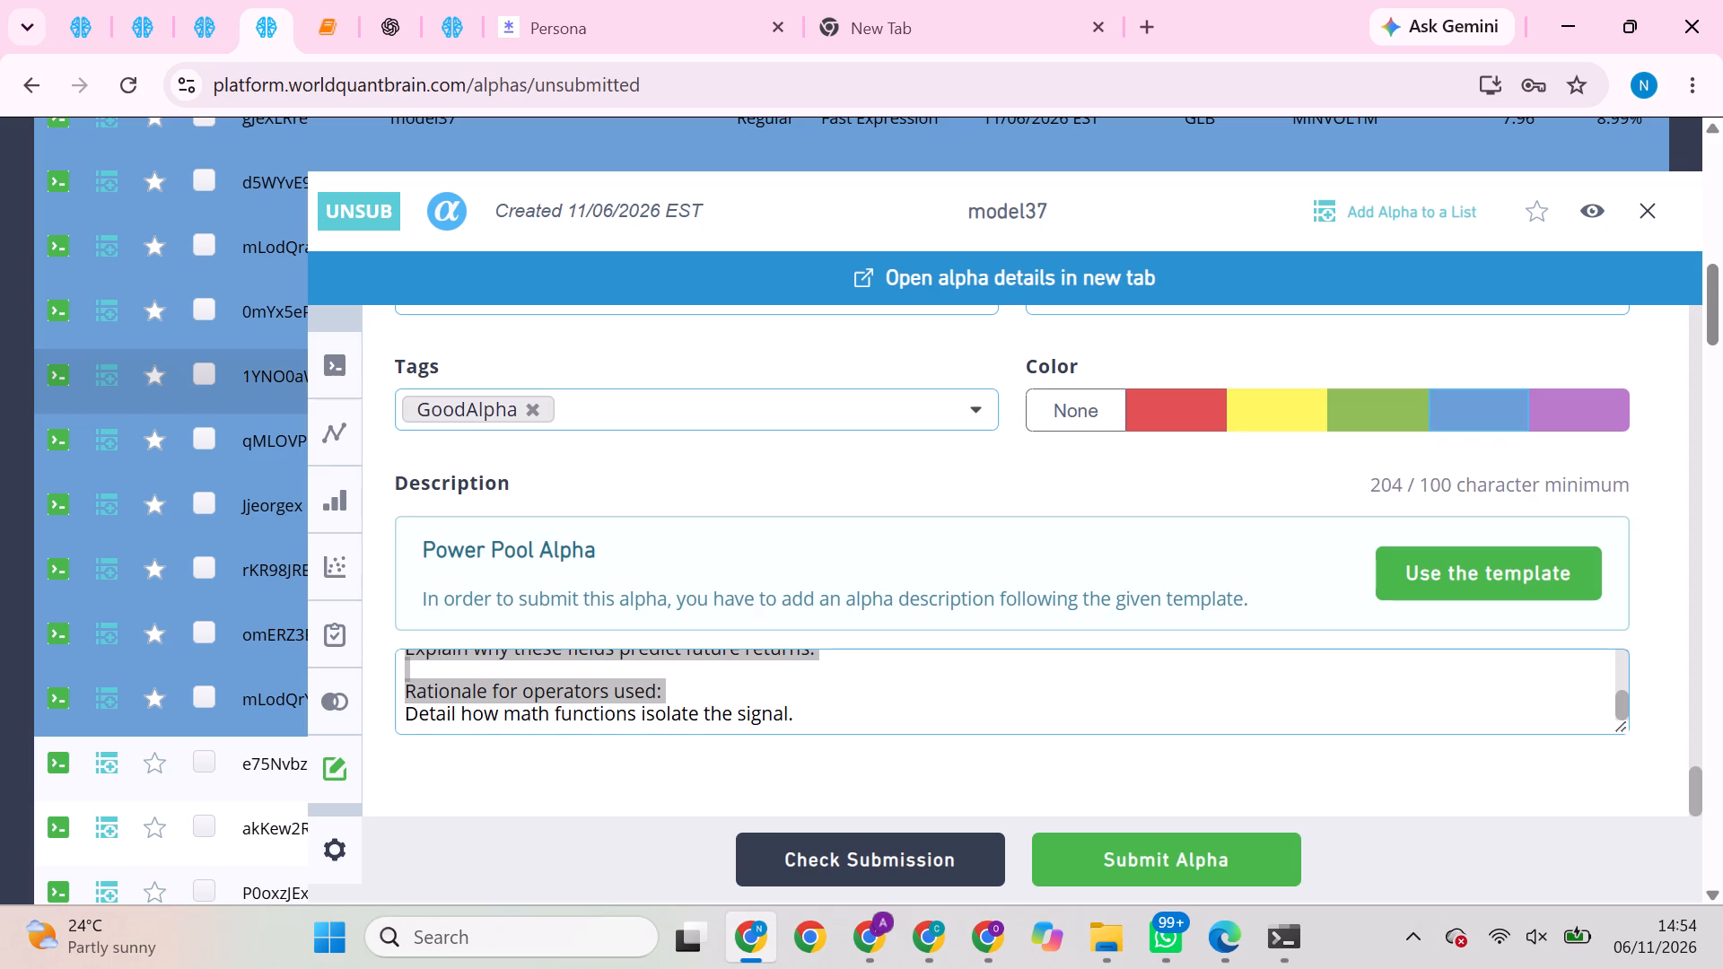
key(ctrl+v)
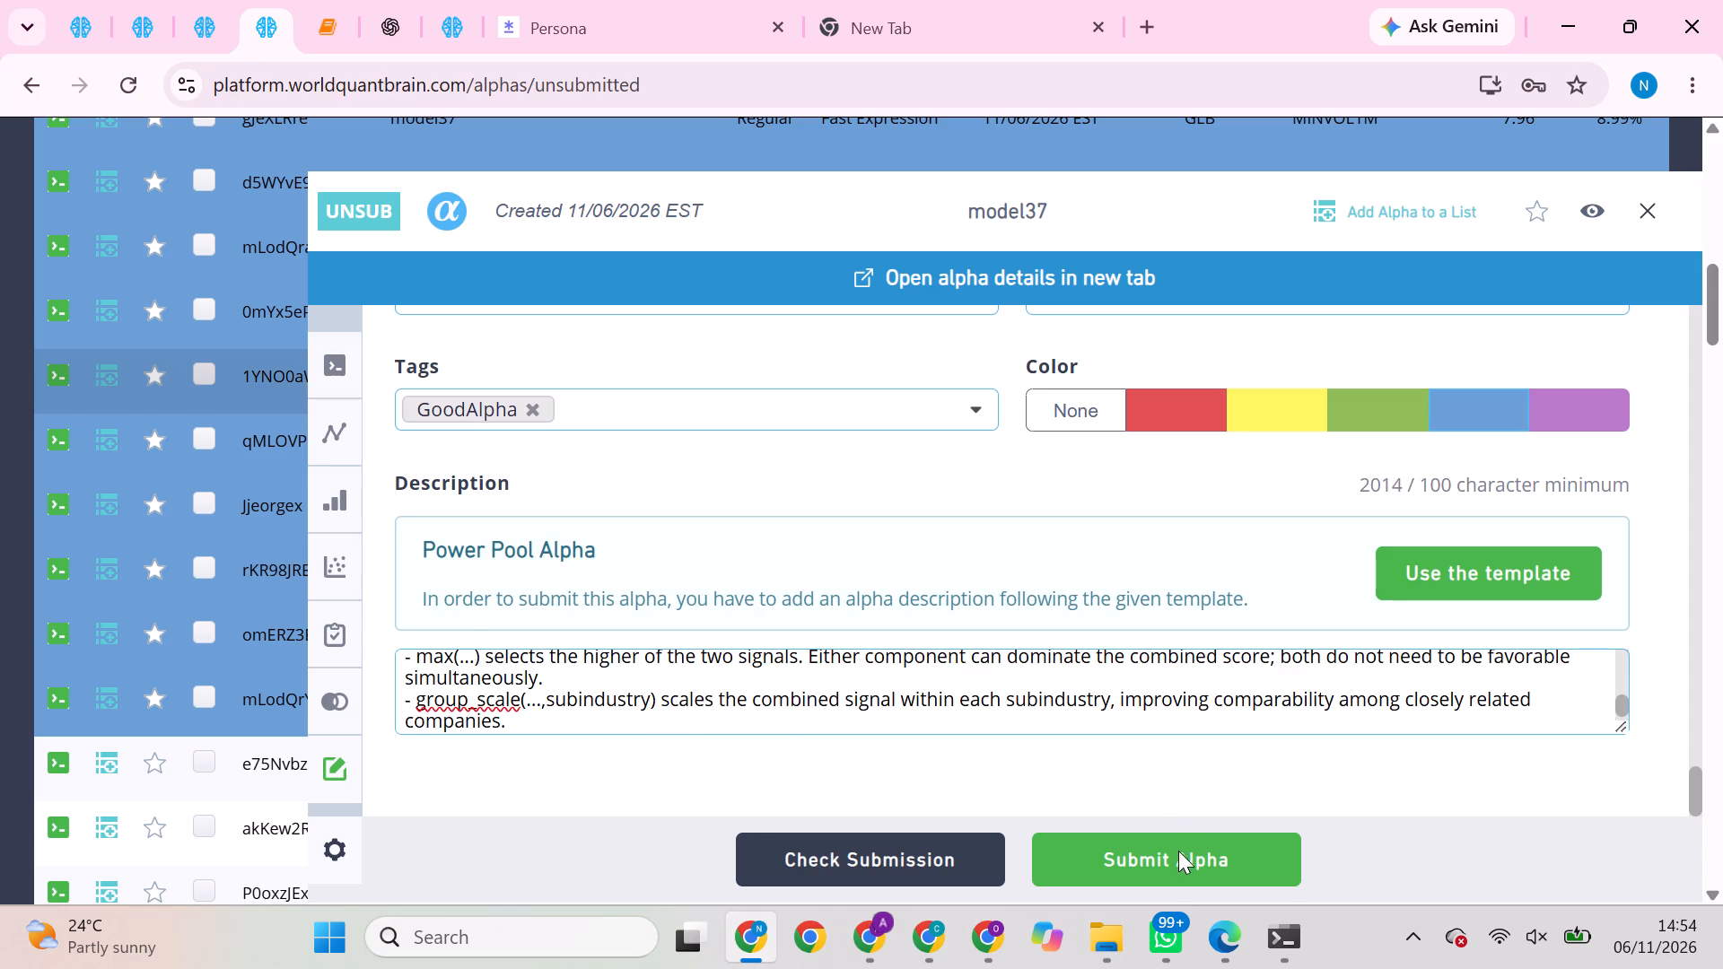
click(1182, 859)
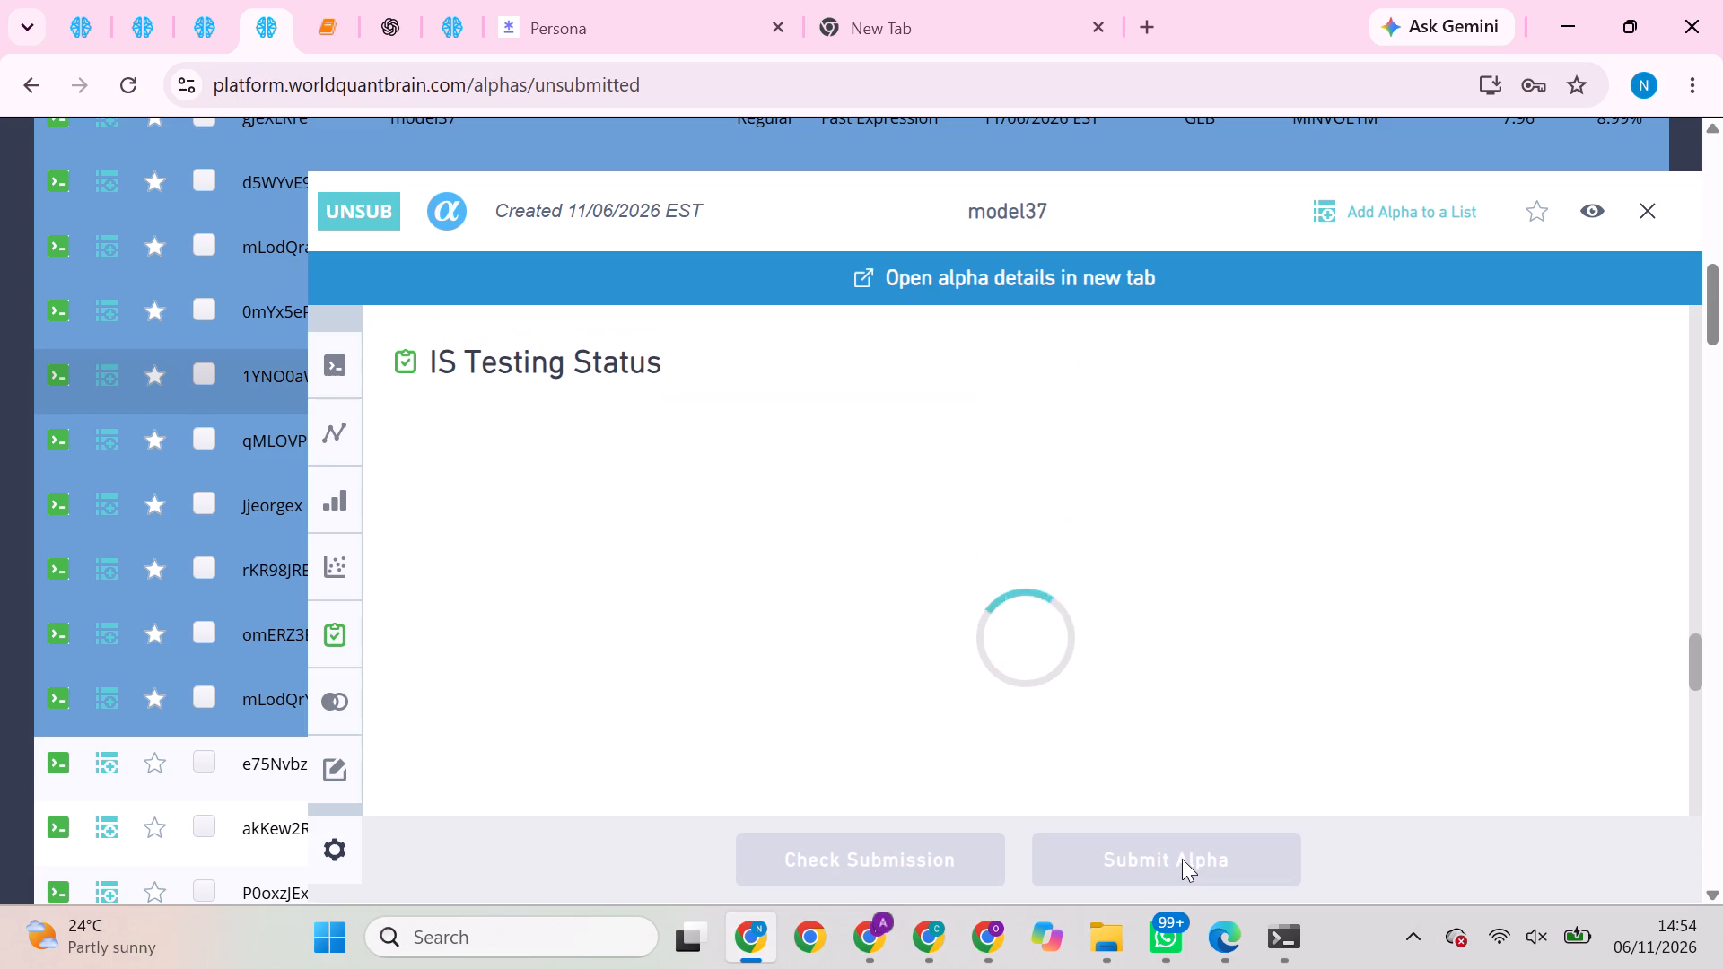
Review the results of the USA/D1/TOP2000 Super Simulation 1 and run its Prod Correlation check.
click(80, 9)
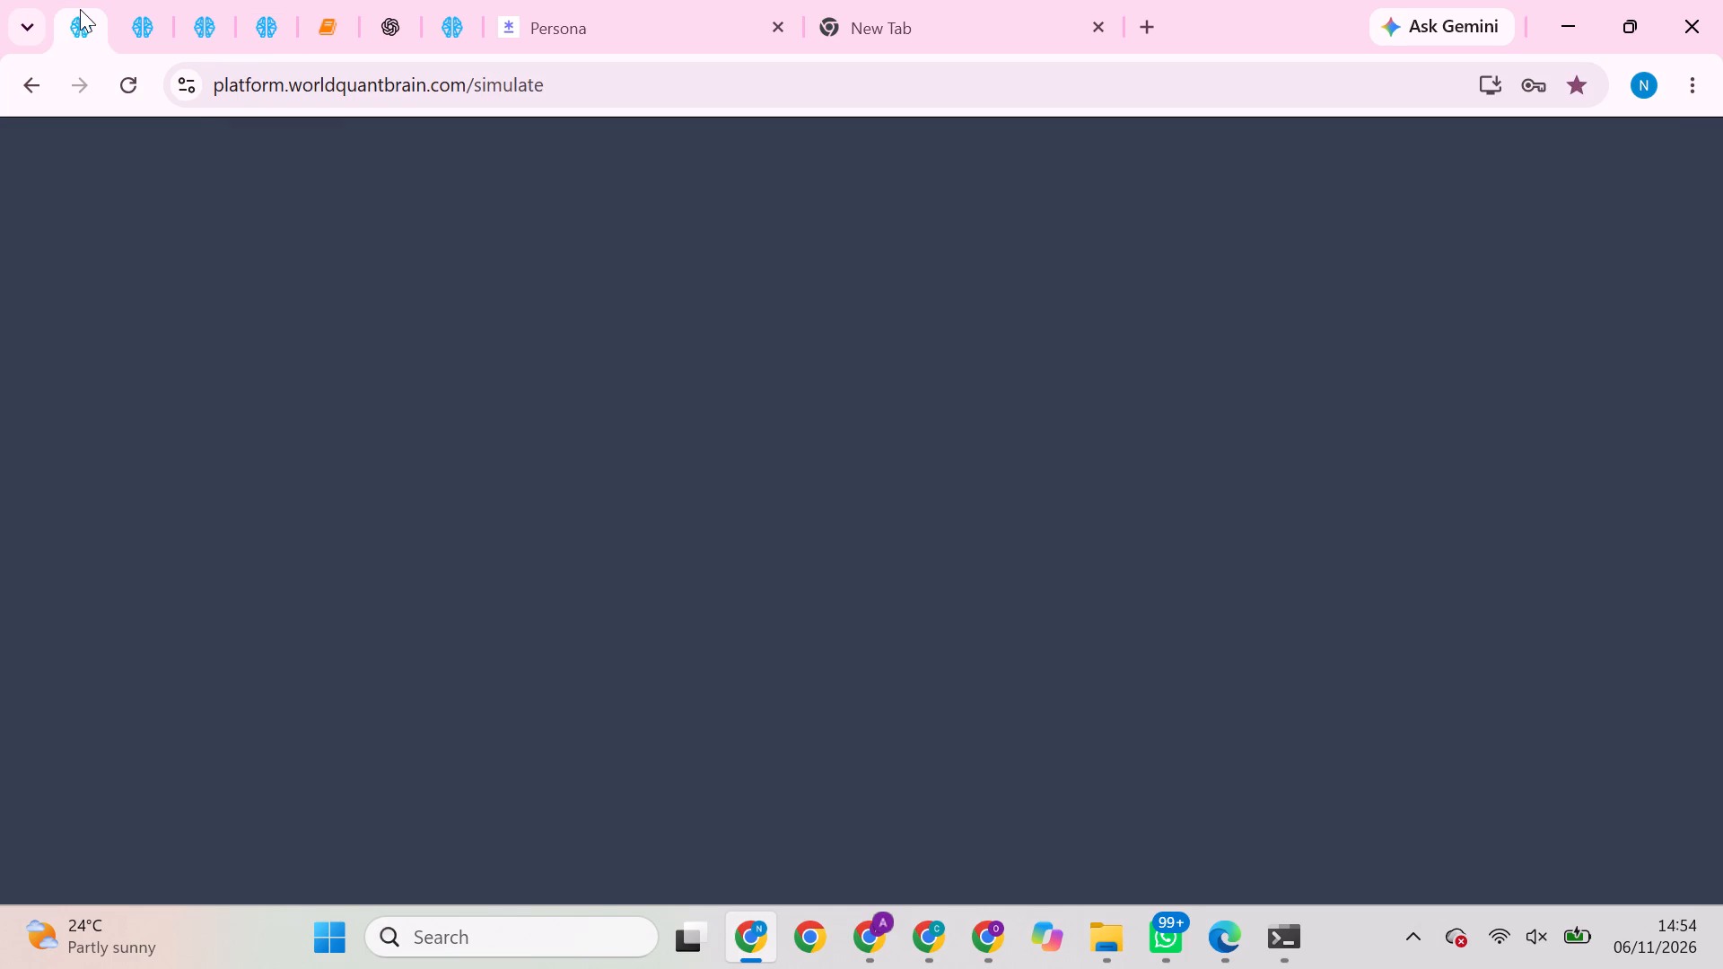
scroll(1240, 513, down, 3)
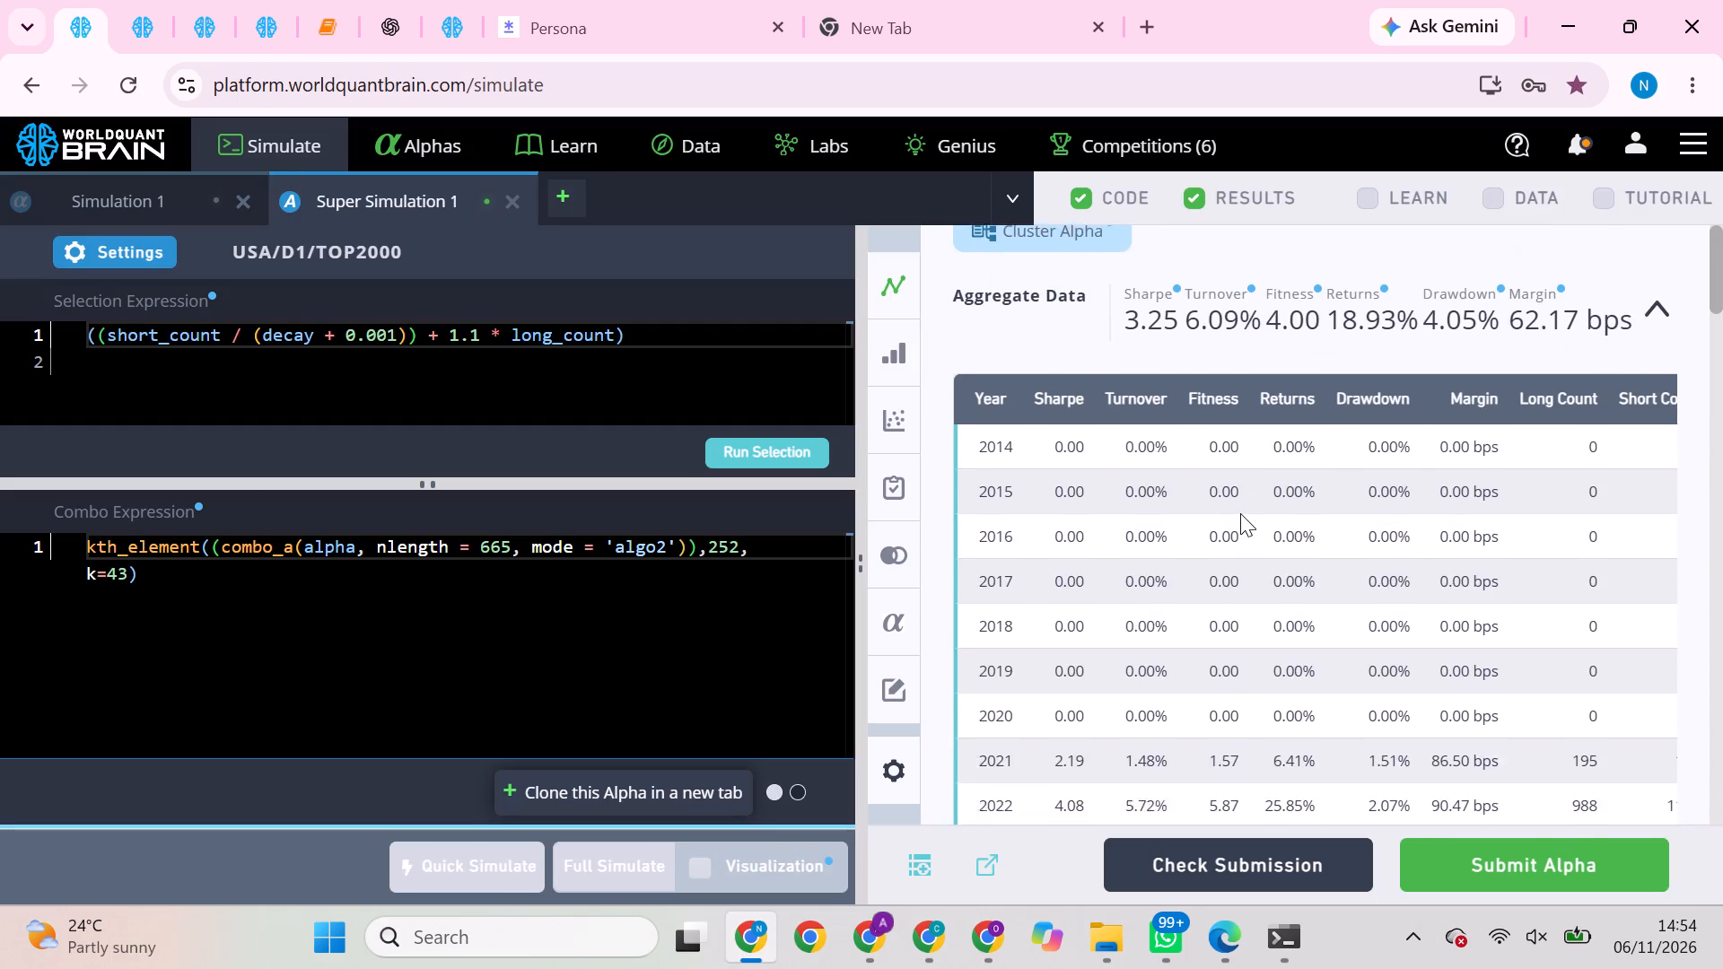
scroll(1240, 513, down, 3)
scroll(1273, 574, up, 3)
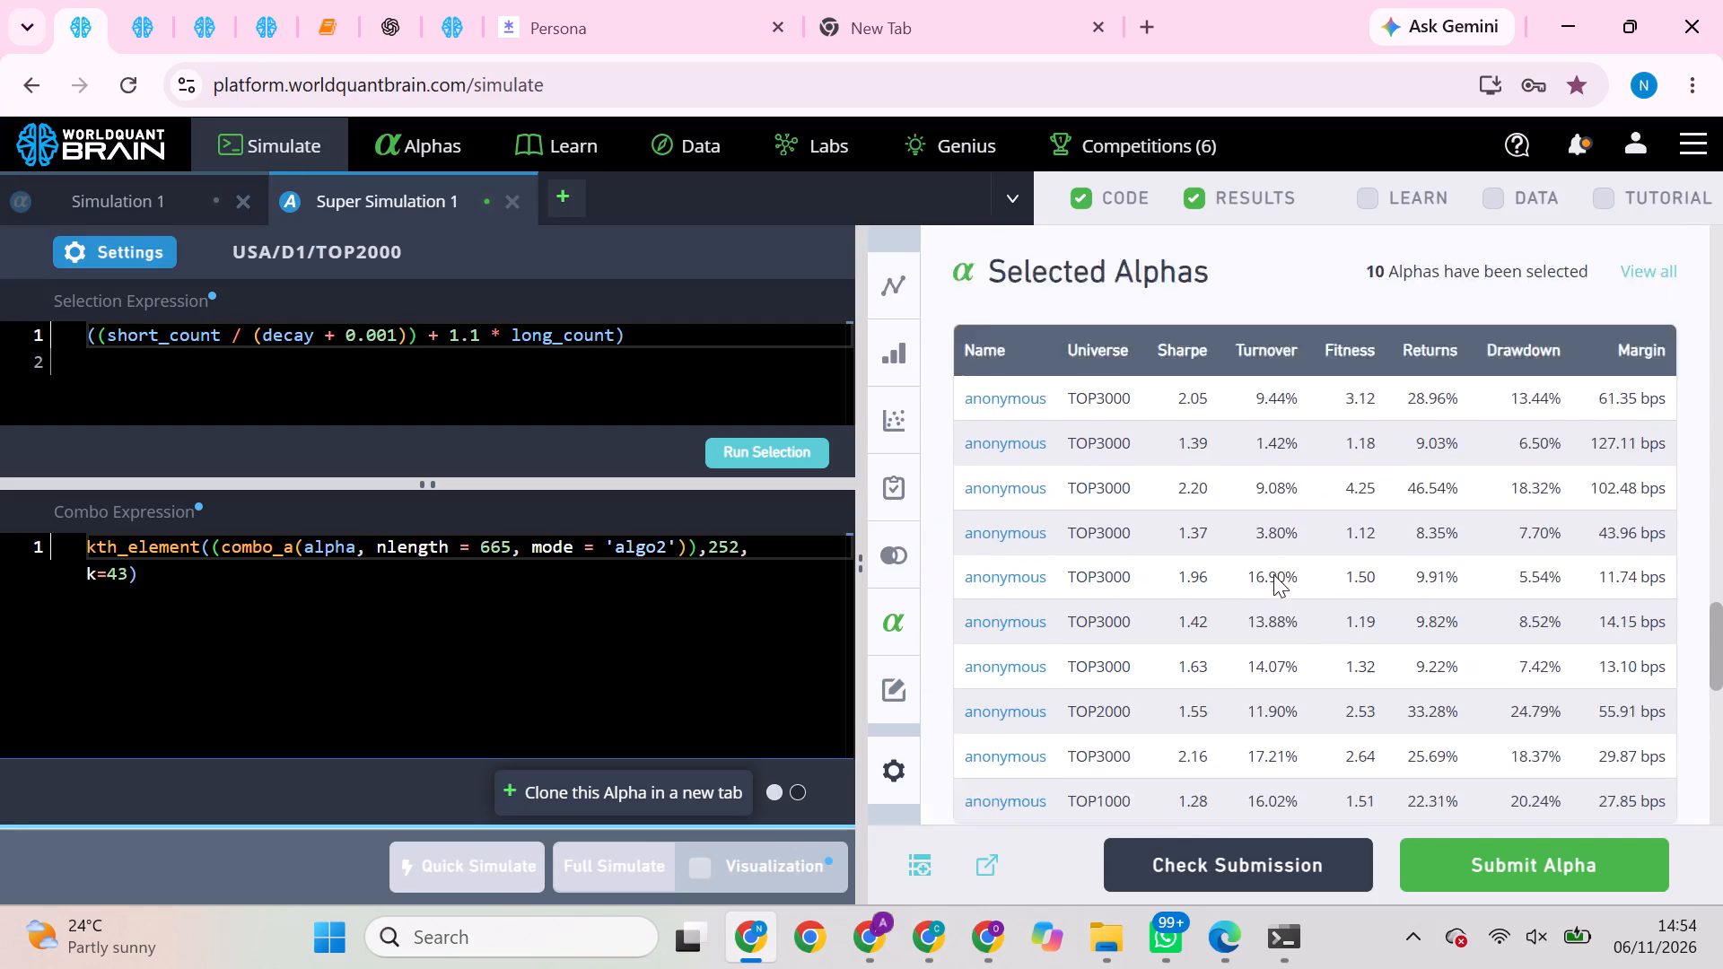
scroll(1273, 574, up, 5)
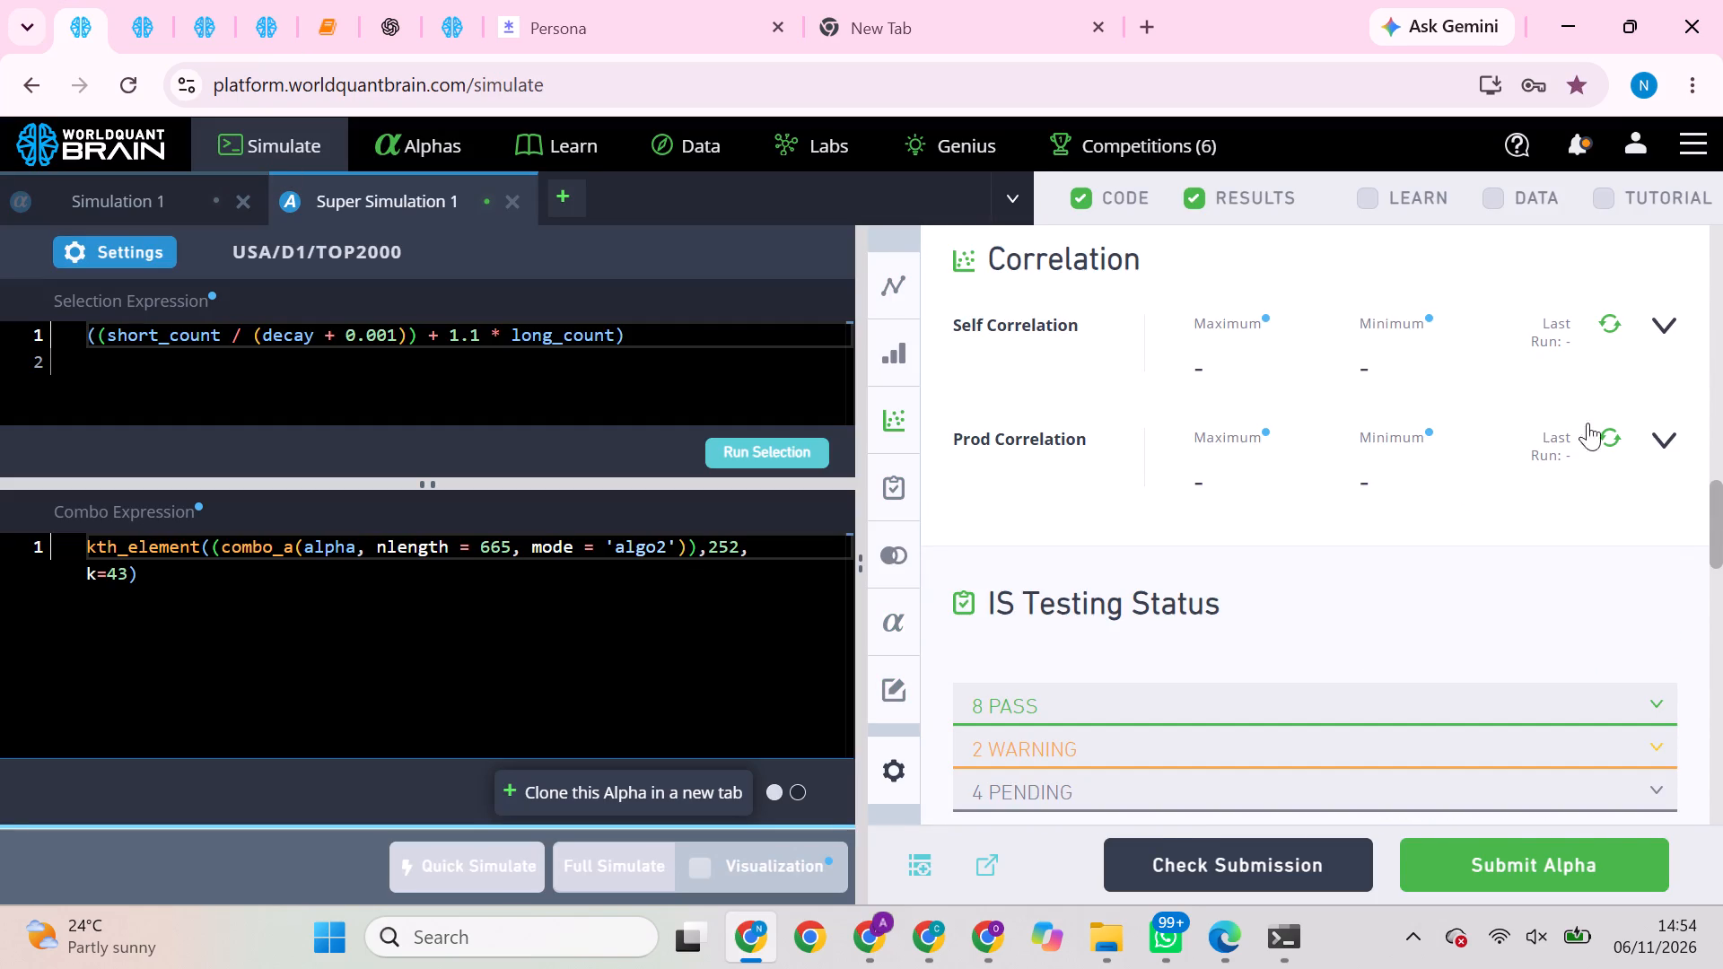
click(1607, 433)
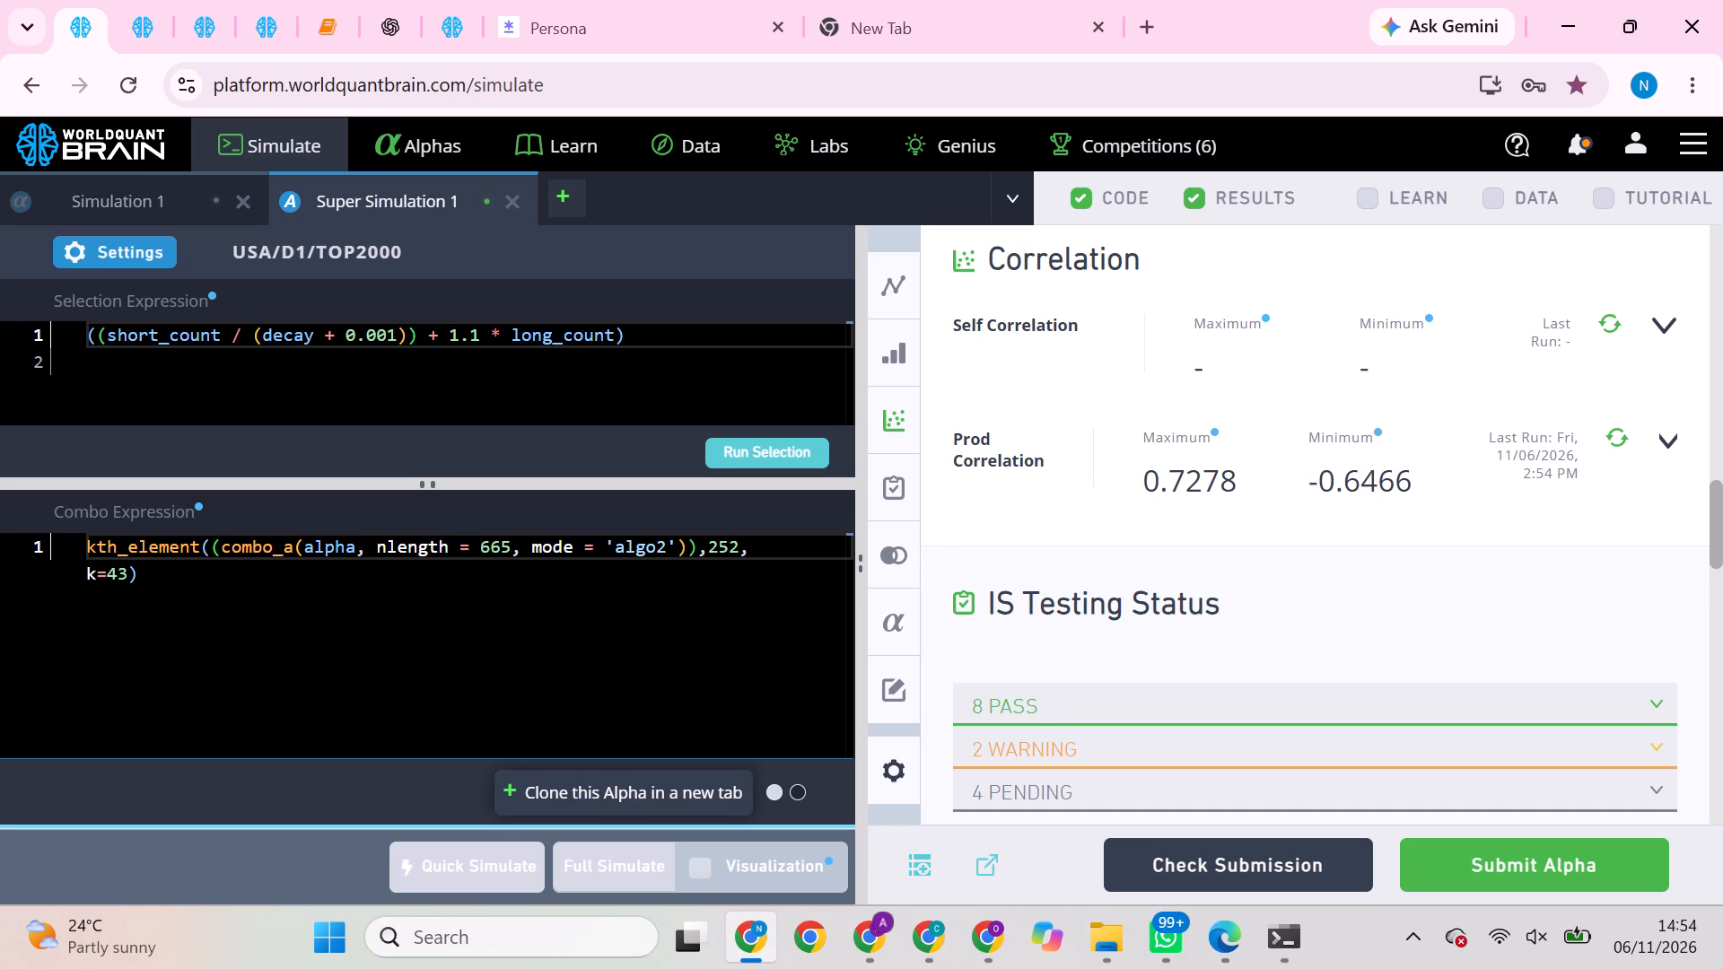
Append ^2 to the combo expression of Super Simulation 1, then run the selection and a full simulation.
click(227, 560)
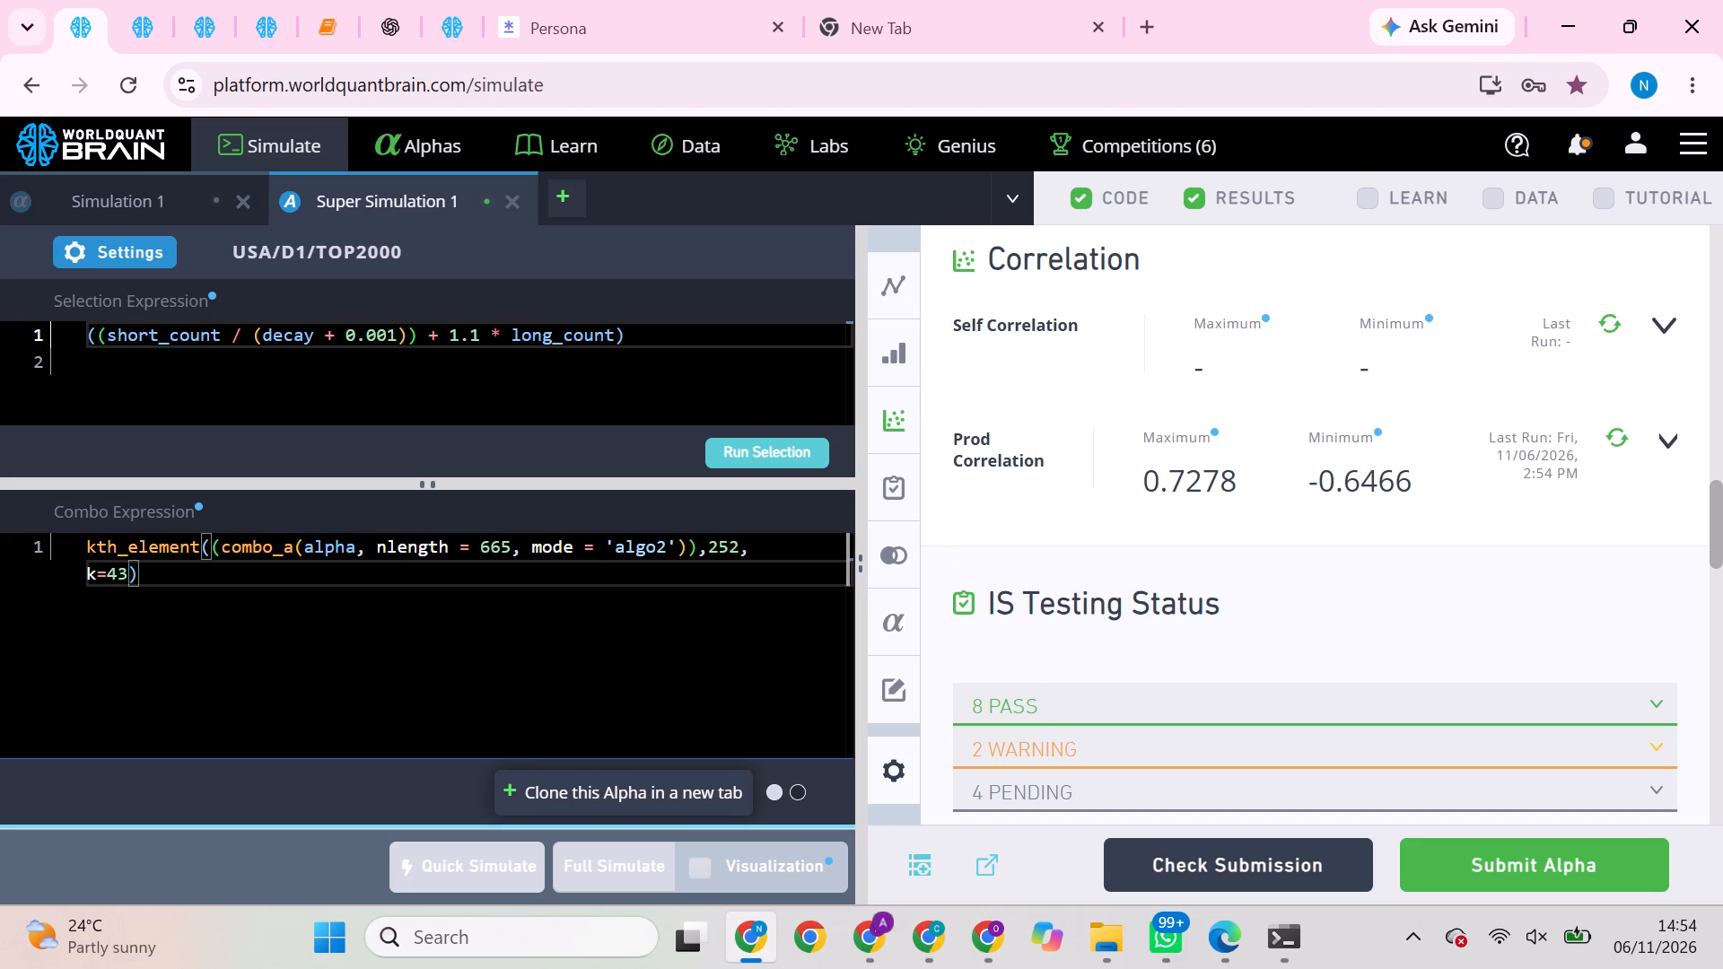
click(223, 569)
text(^2)
click(781, 456)
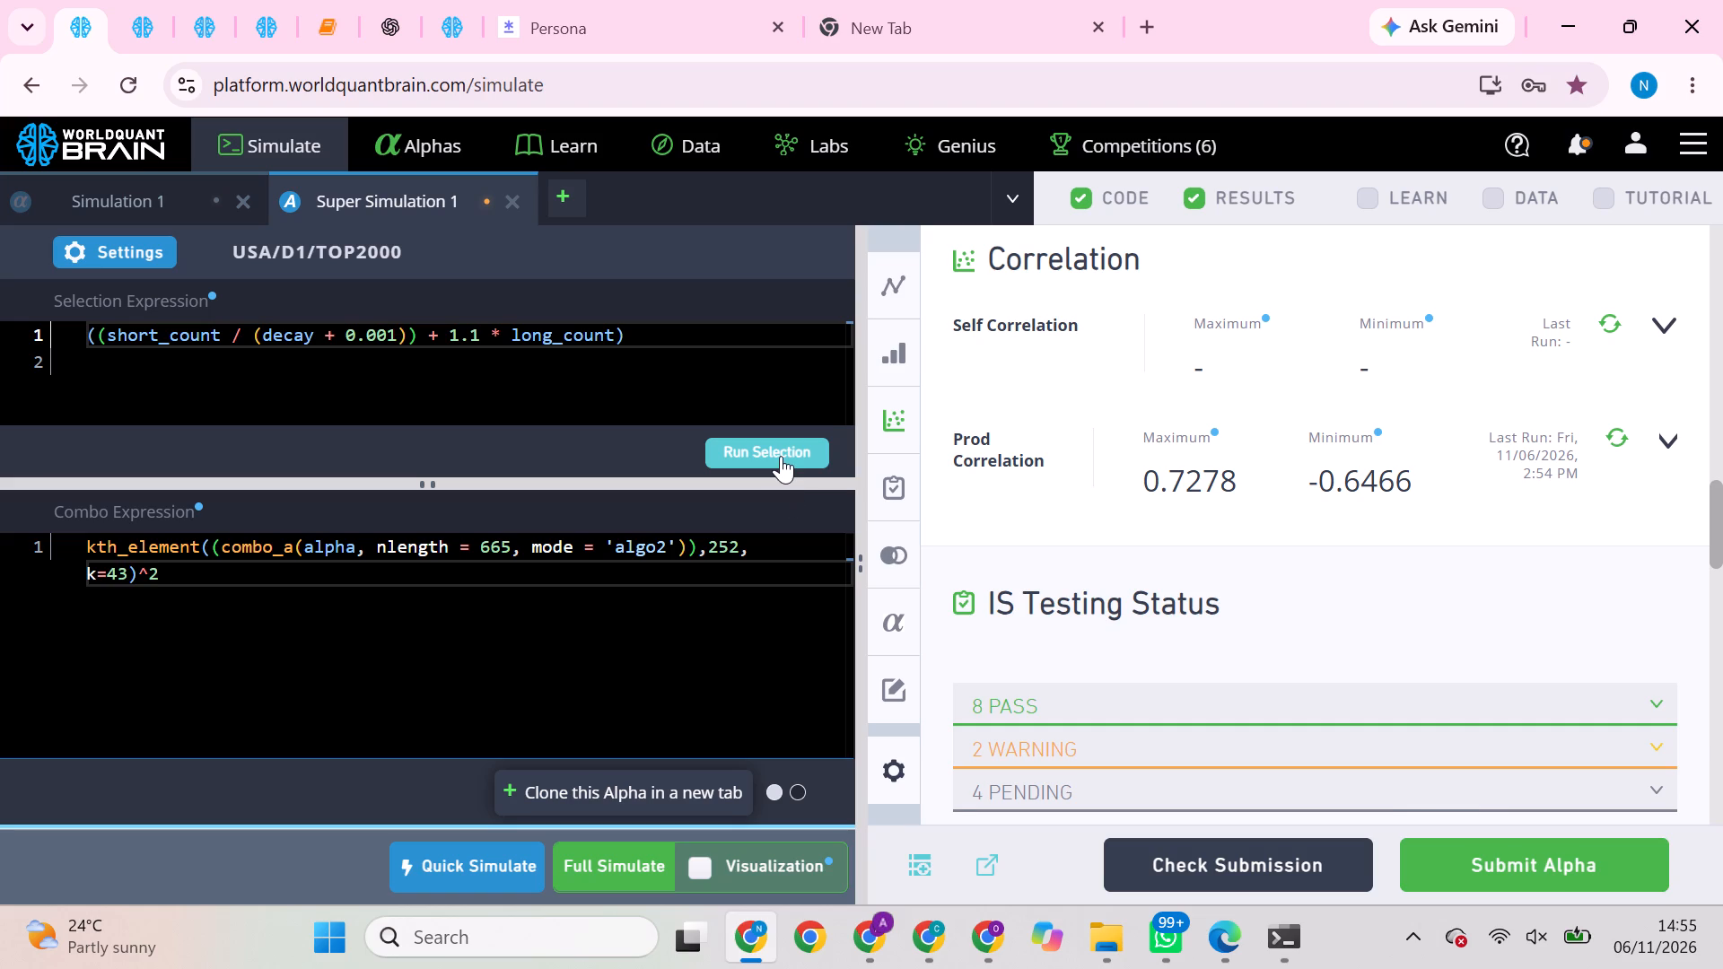
click(617, 857)
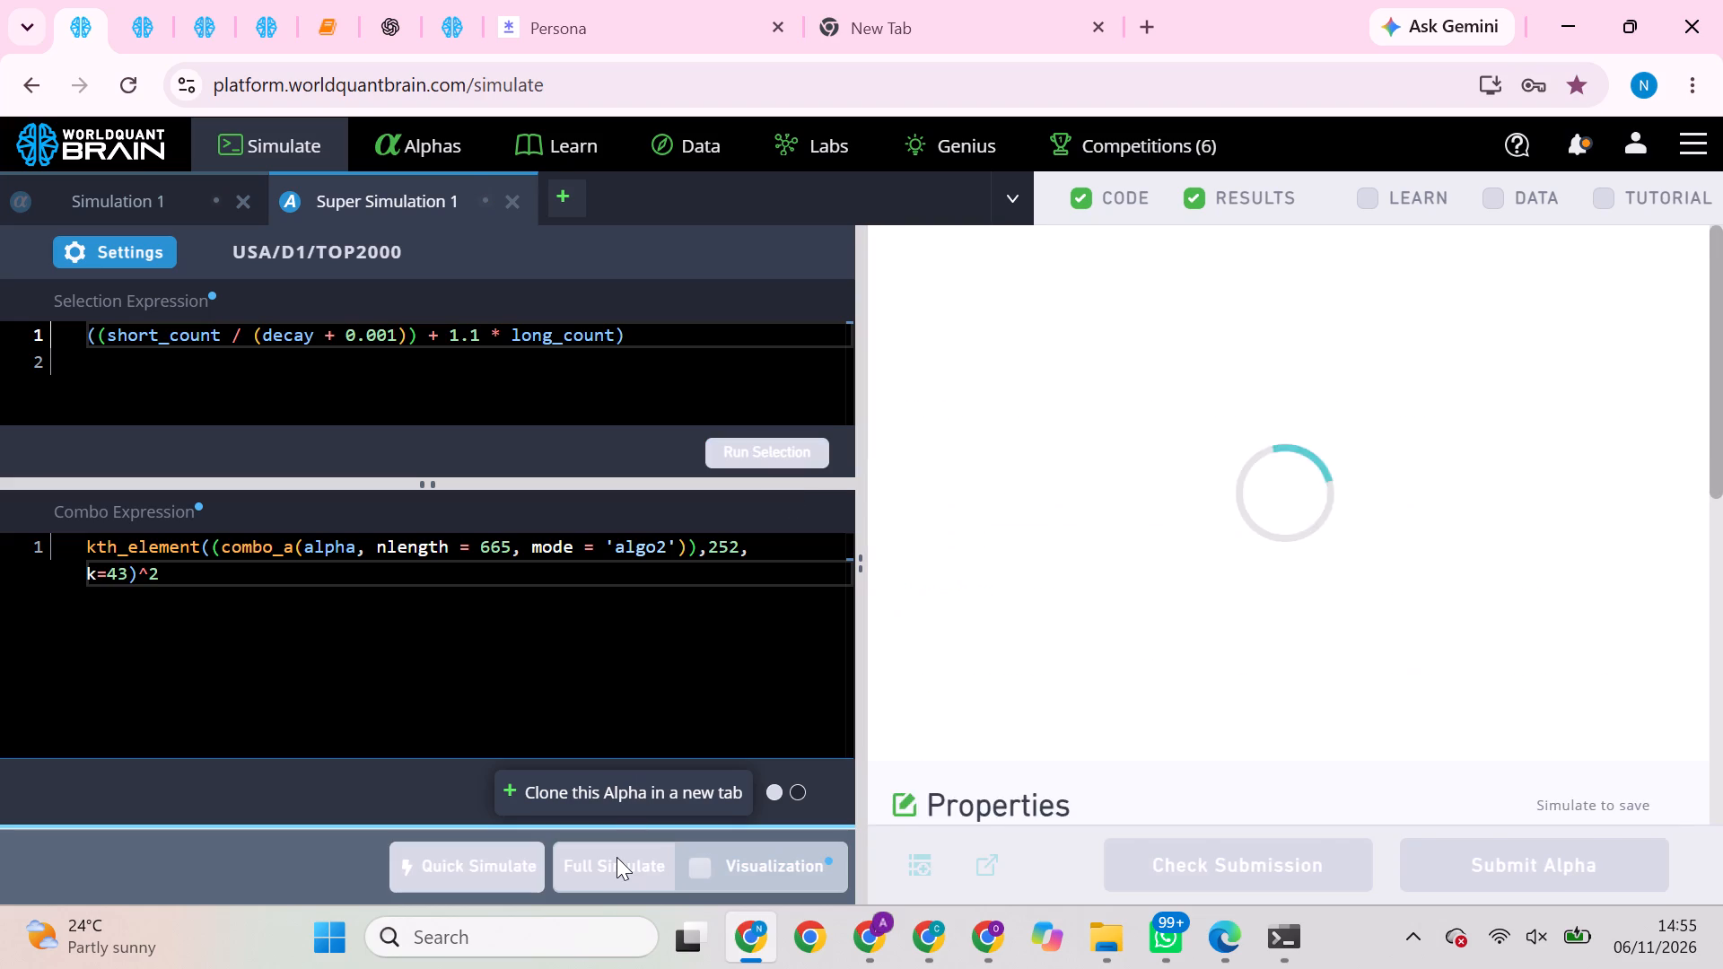
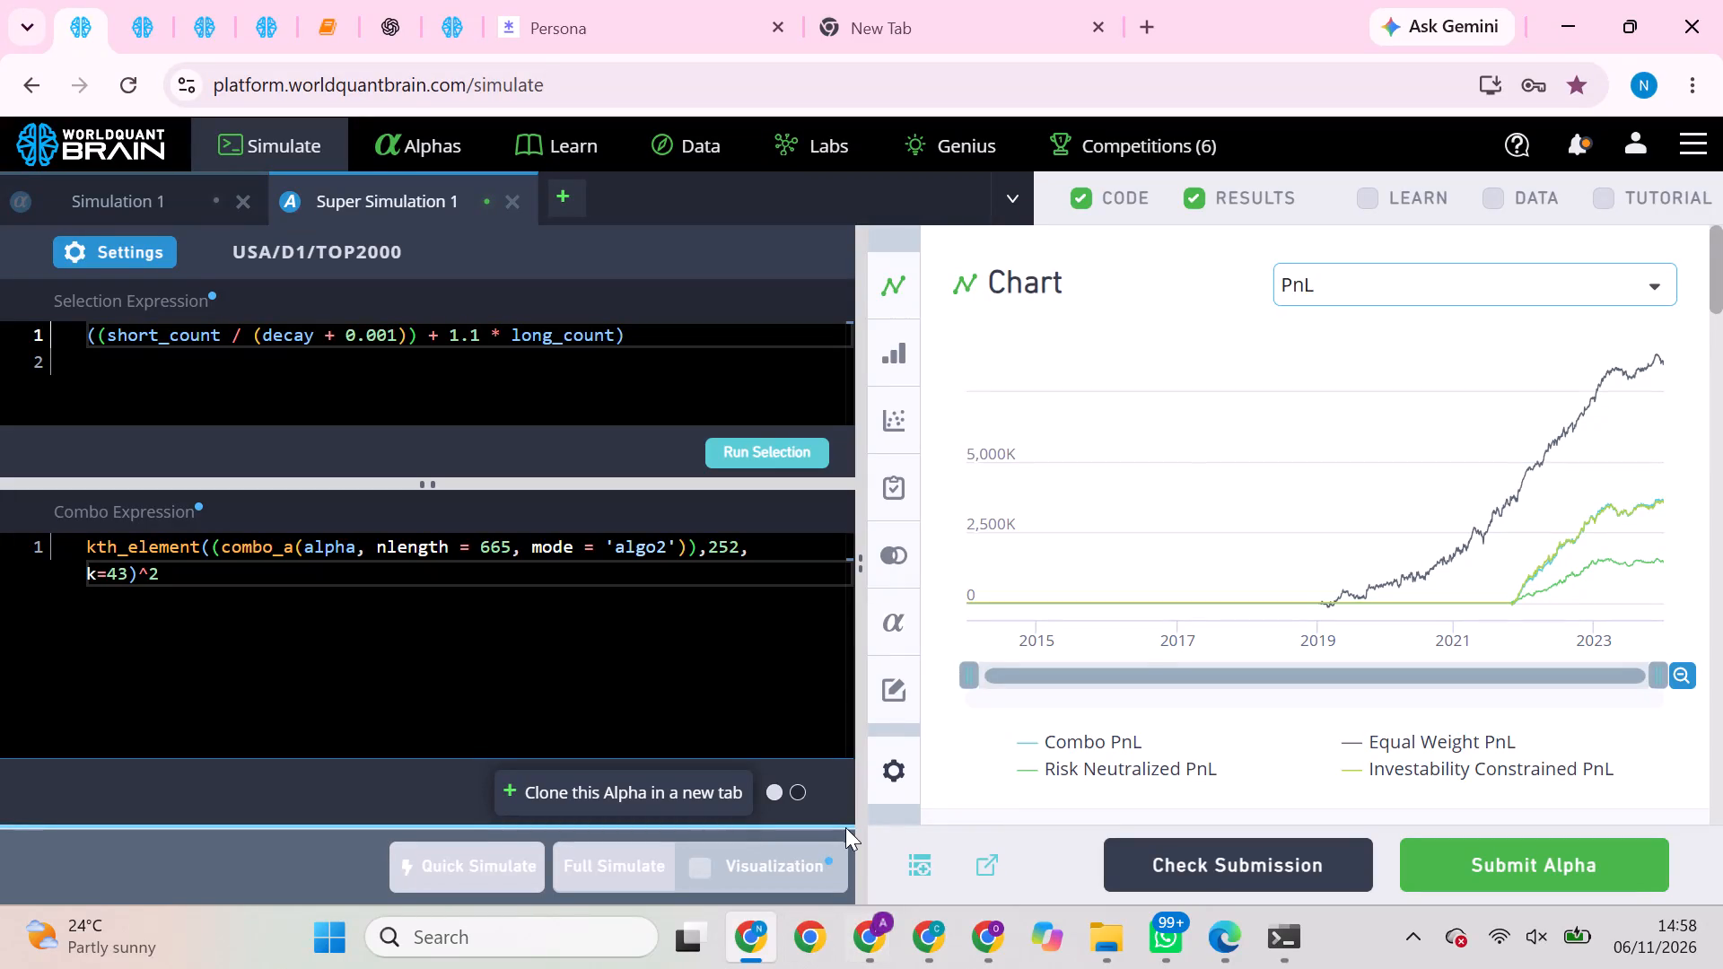
Run the Prod Correlation and Self Correlation checks on Super Simulation 1 and review its yearly and aggregate IS Summary figures.
scroll(1185, 613, down, 4)
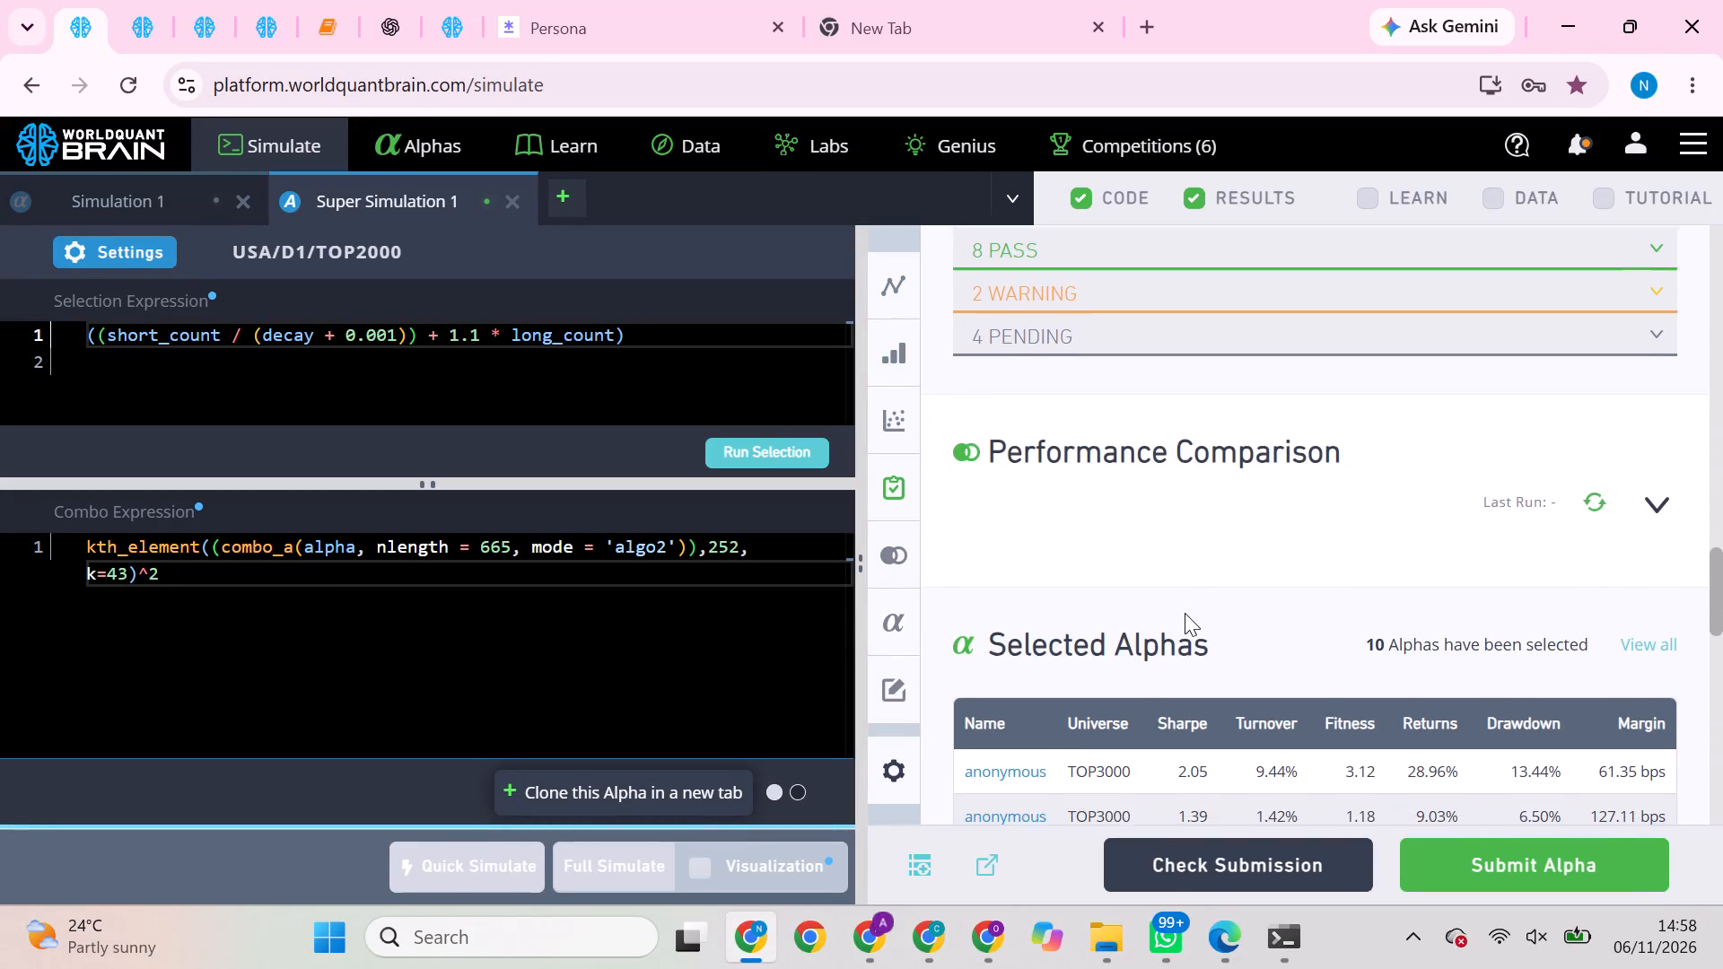
scroll(1185, 613, up, 3)
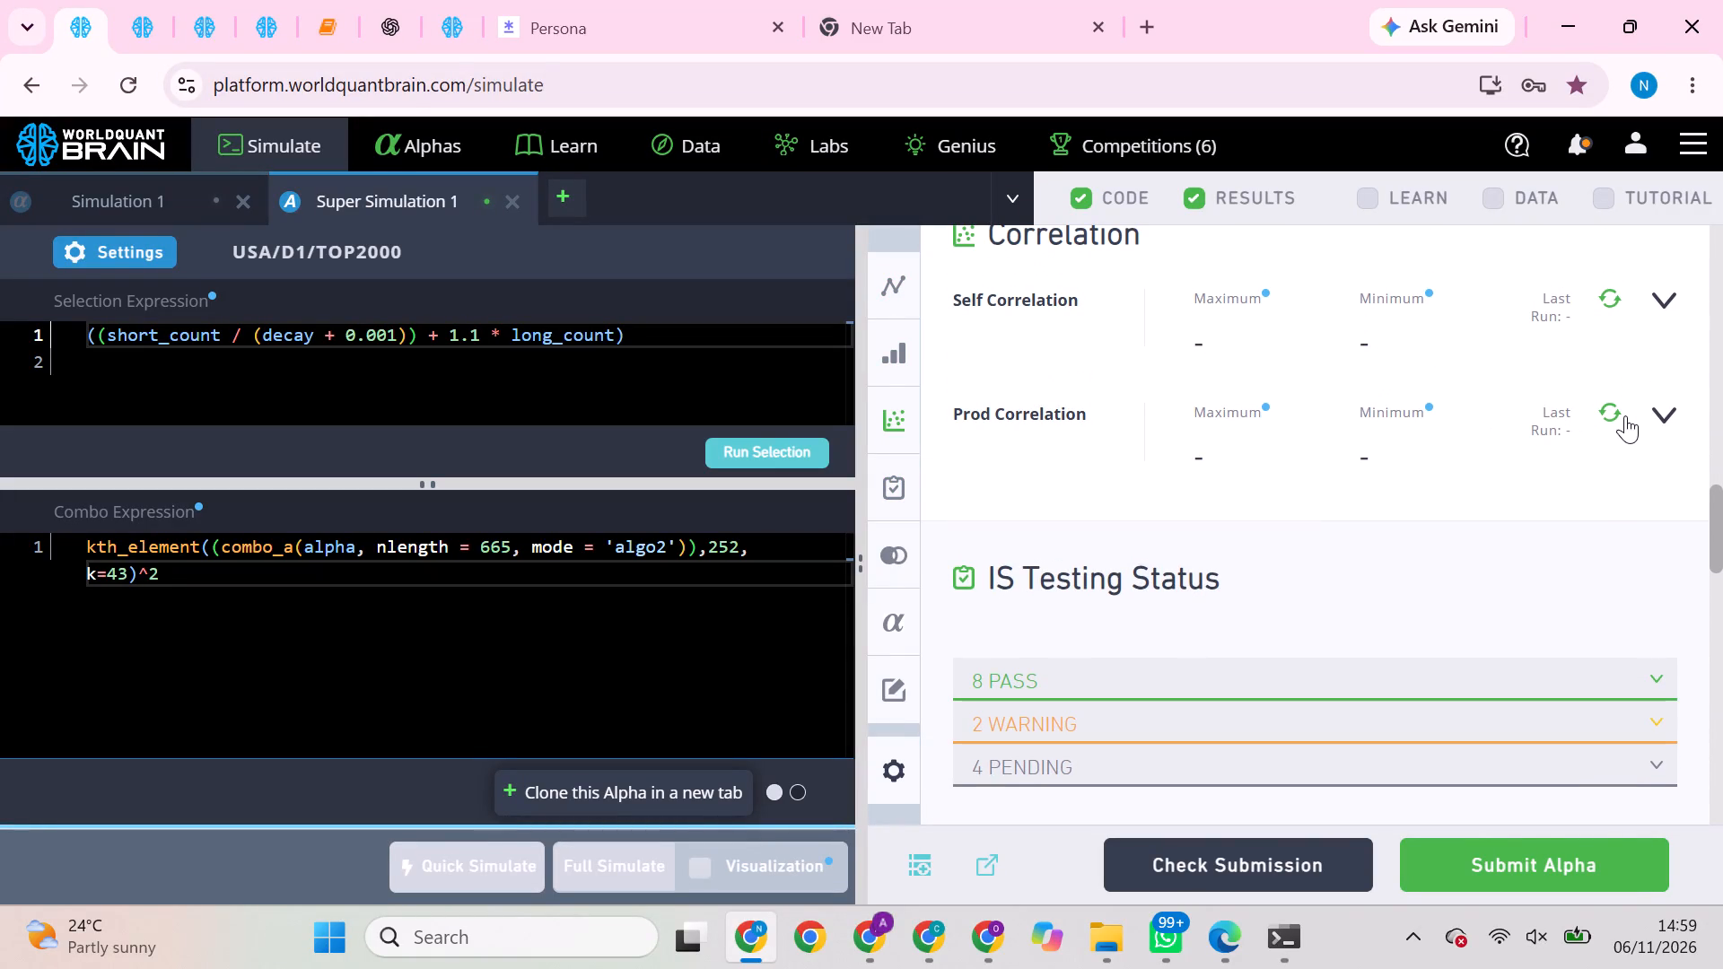
click(1618, 416)
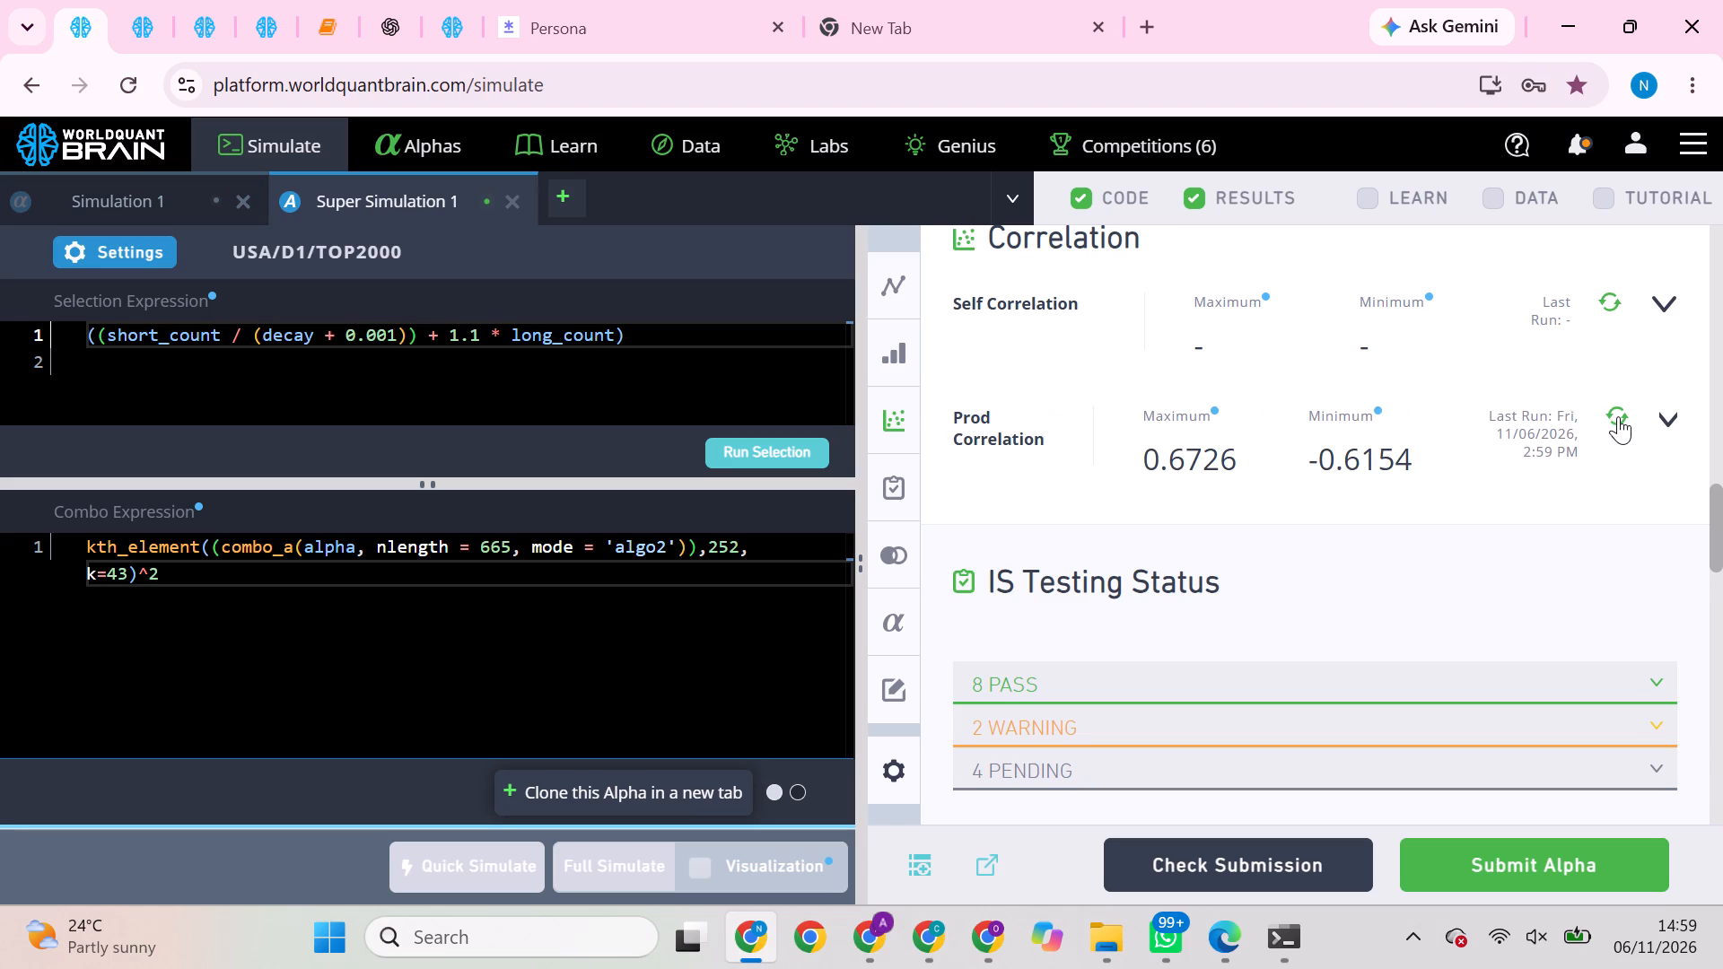
scroll(1618, 416, up, 1)
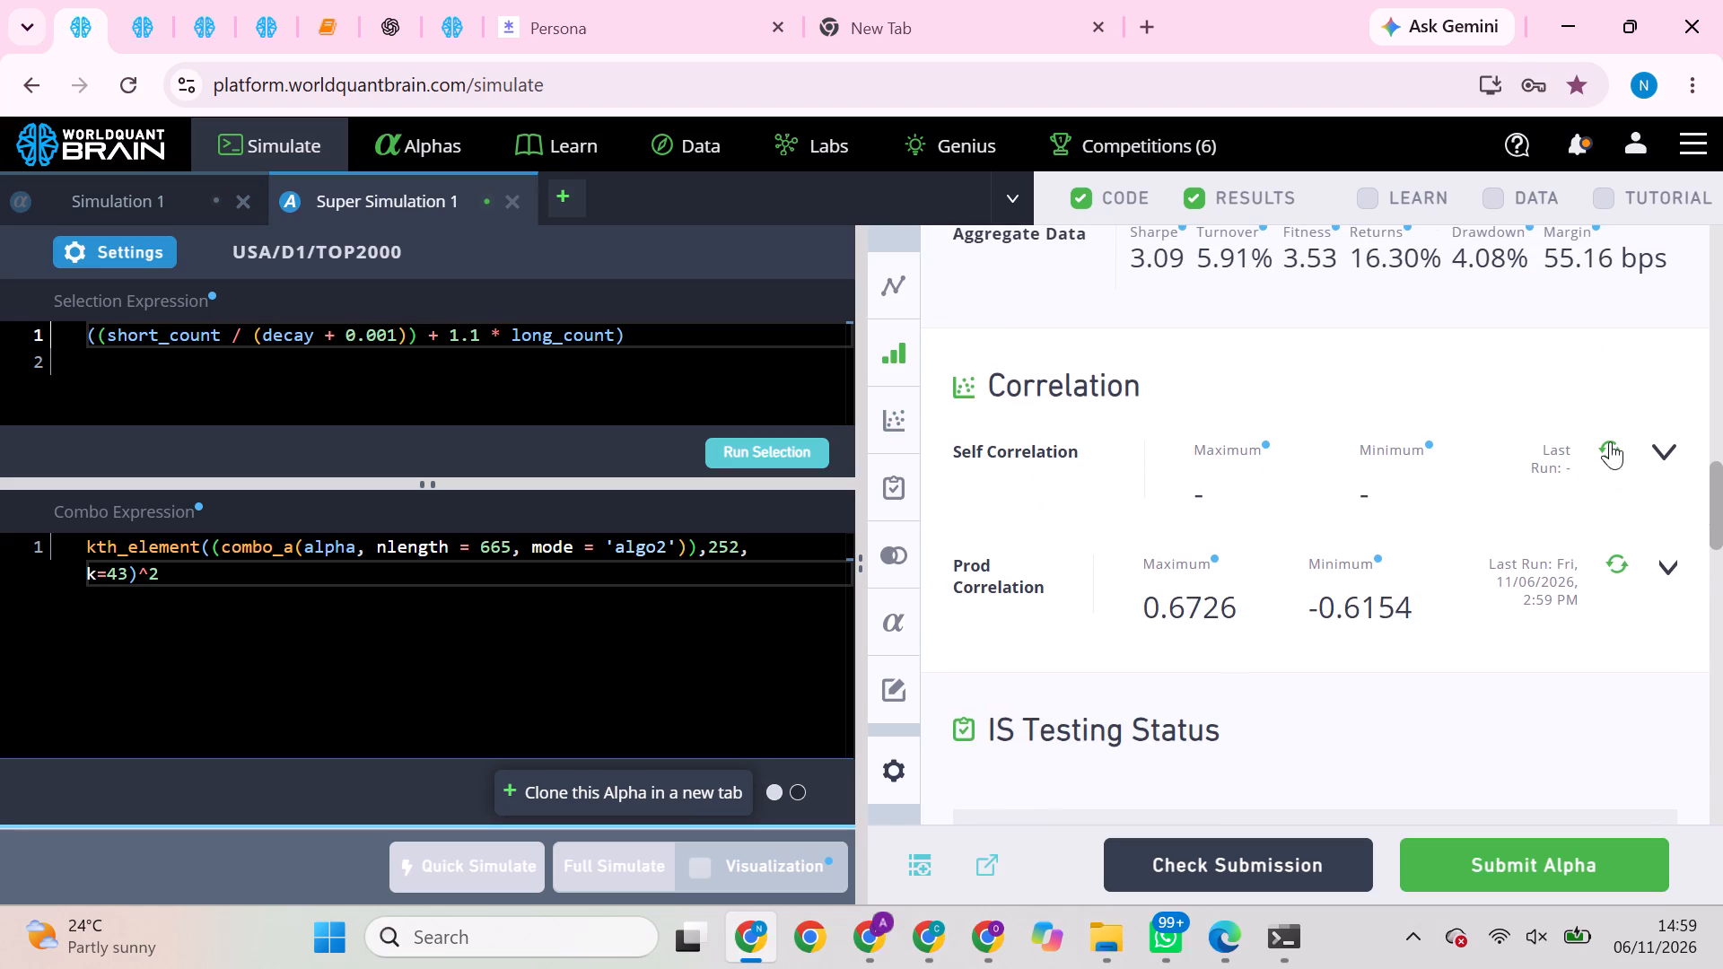
click(1610, 452)
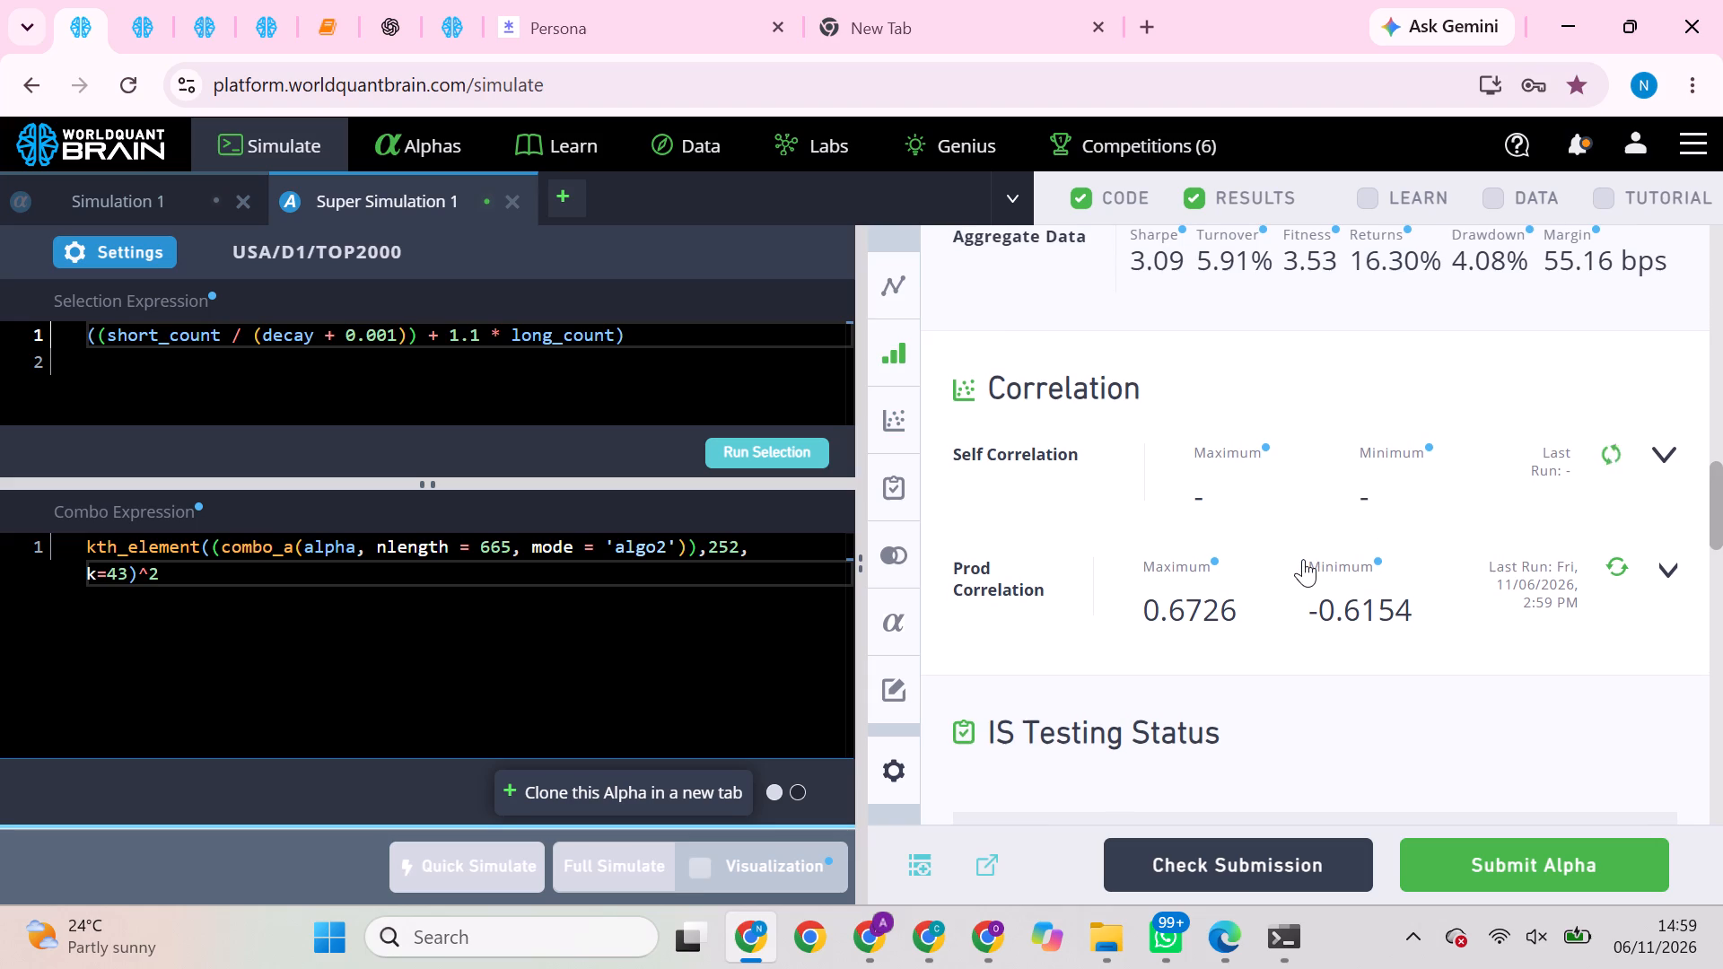
scroll(1303, 559, up, 3)
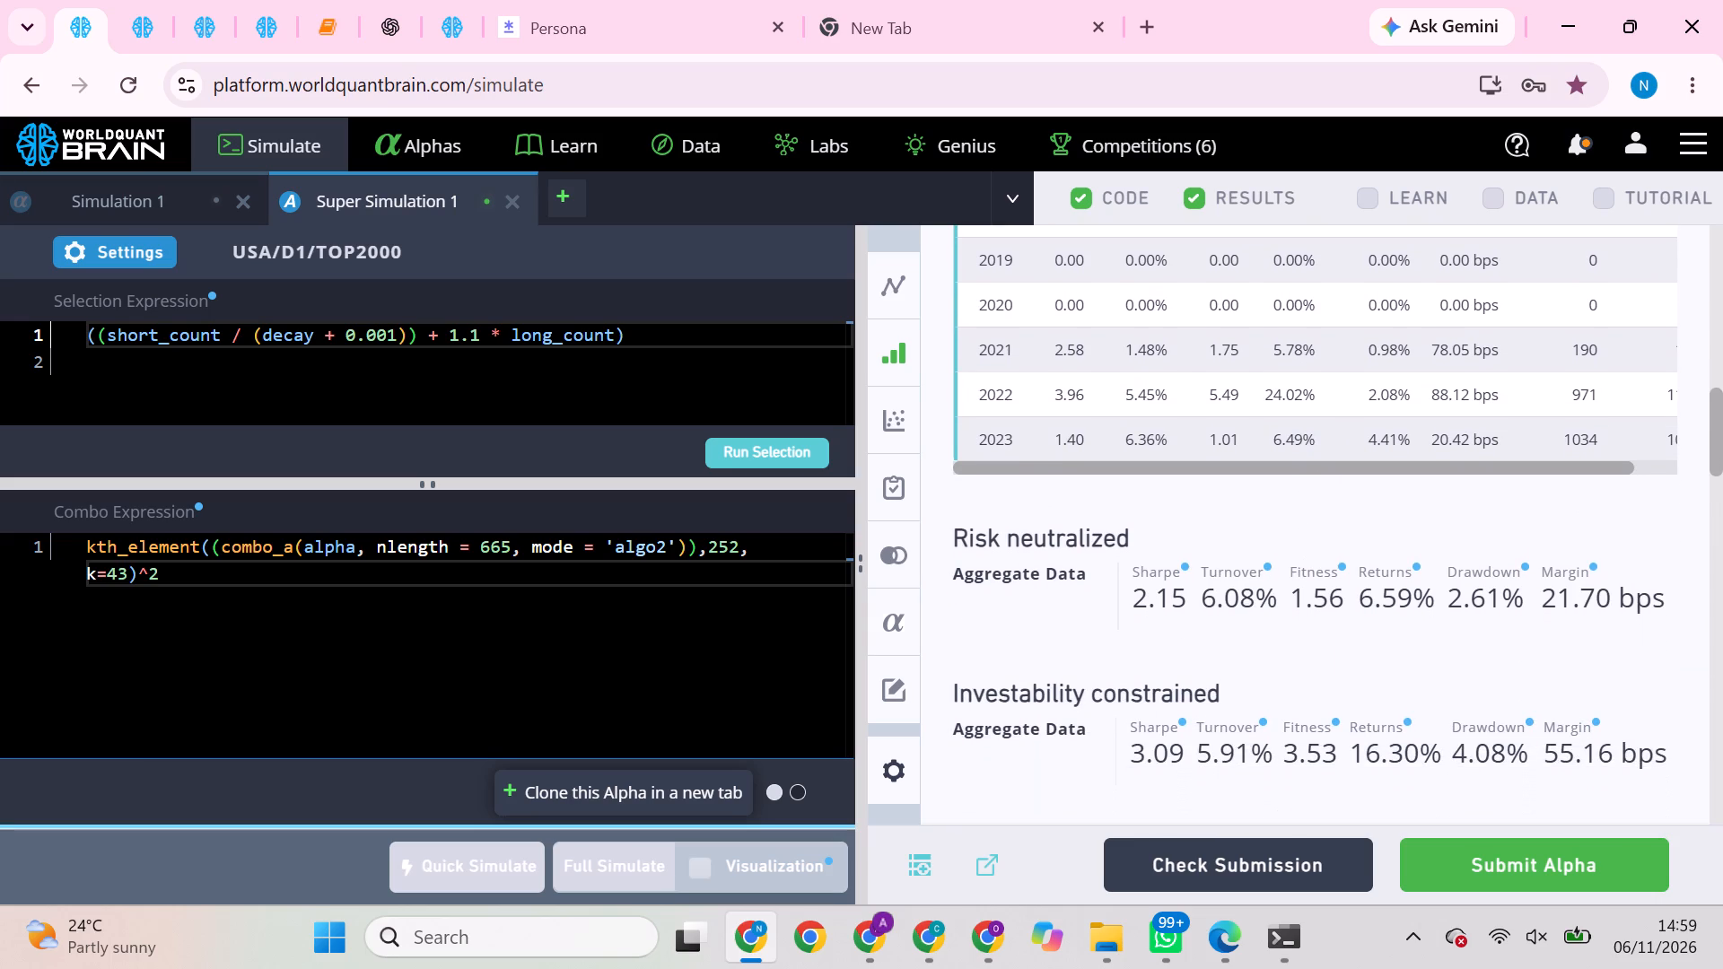
scroll(1334, 629, up, 1)
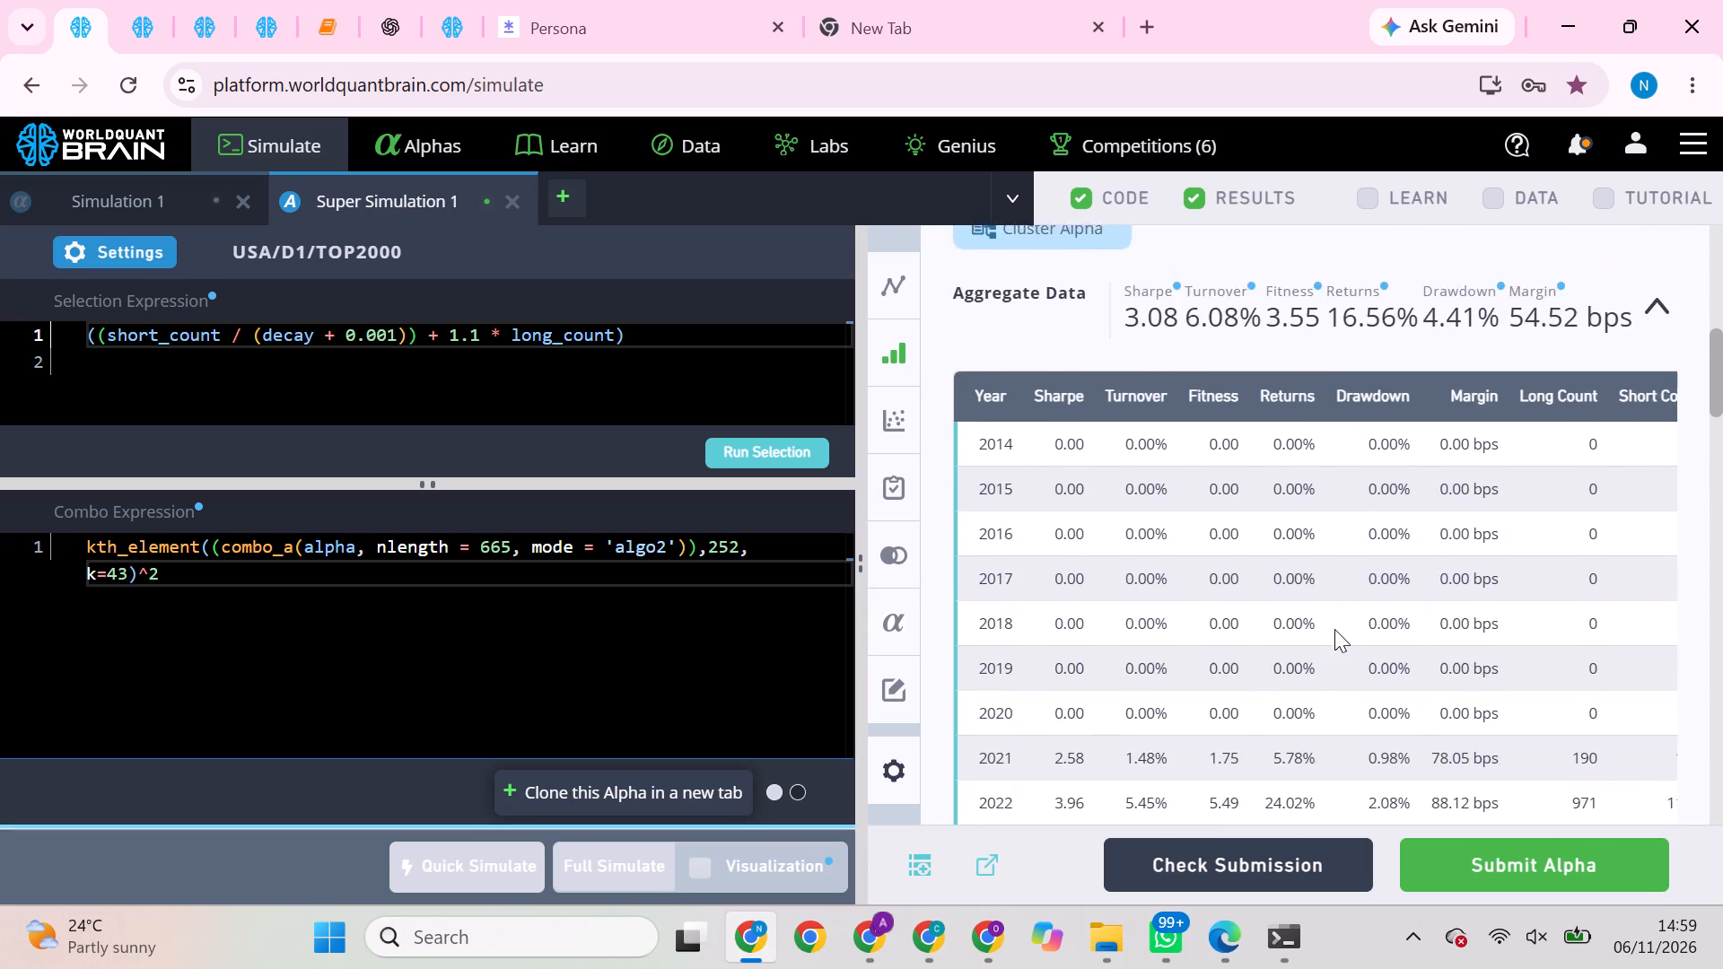
scroll(1334, 629, up, 2)
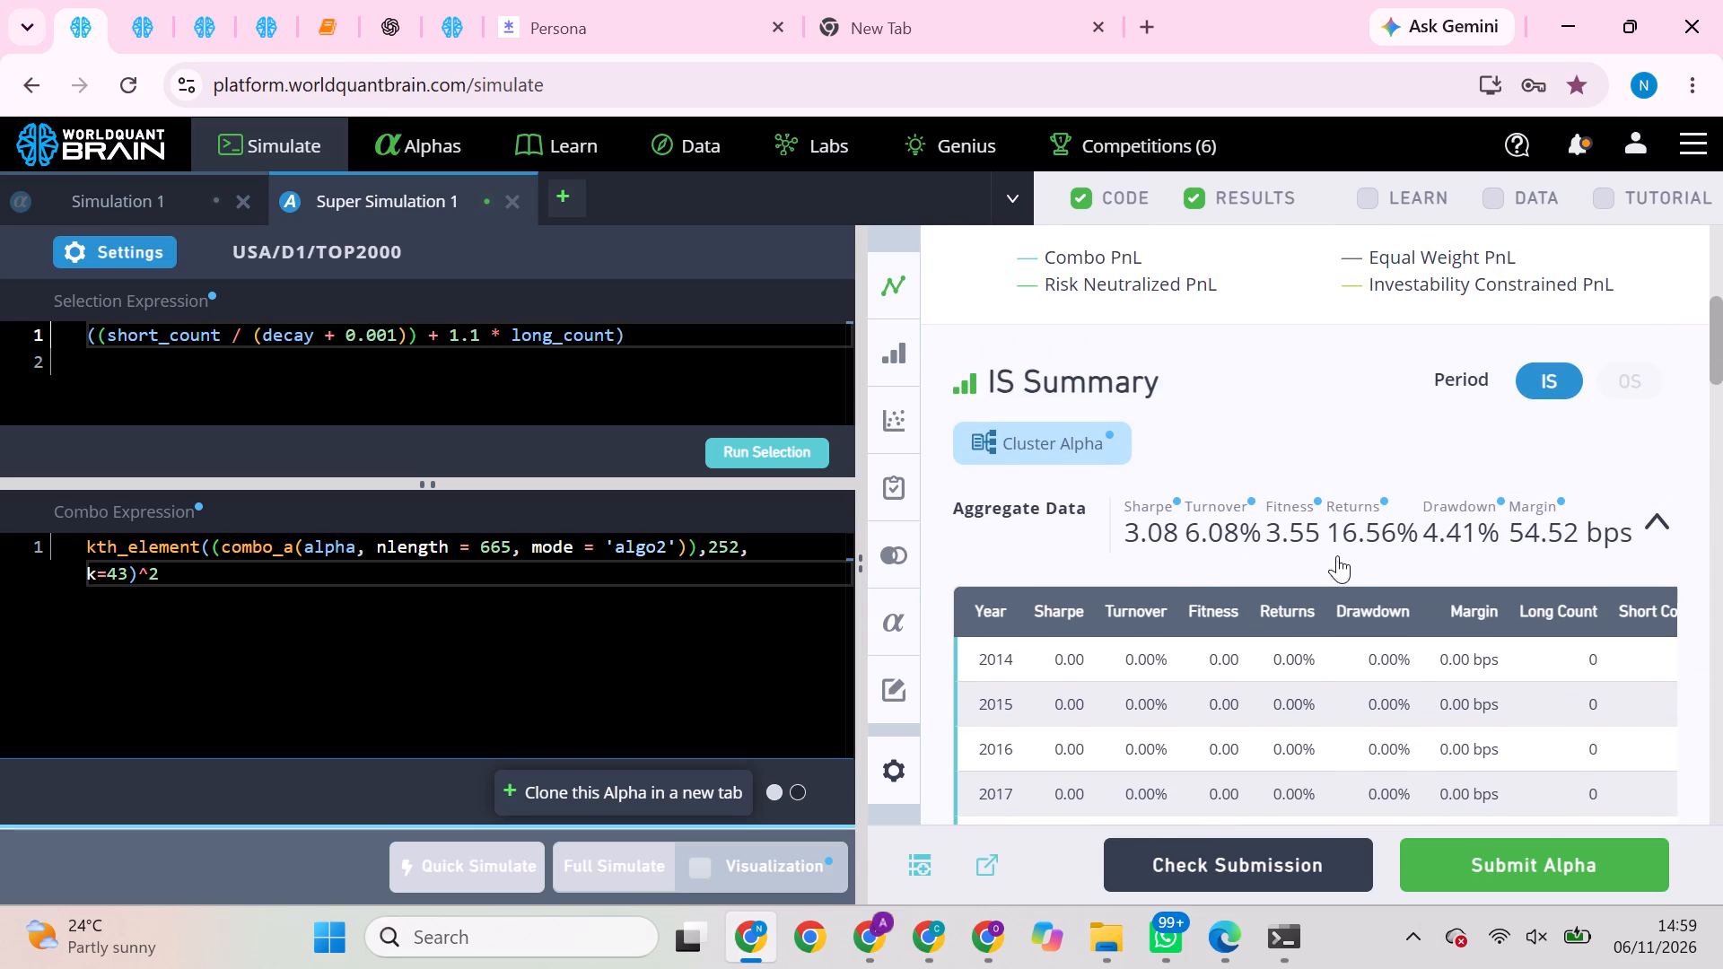
scroll(1485, 552, down, 4)
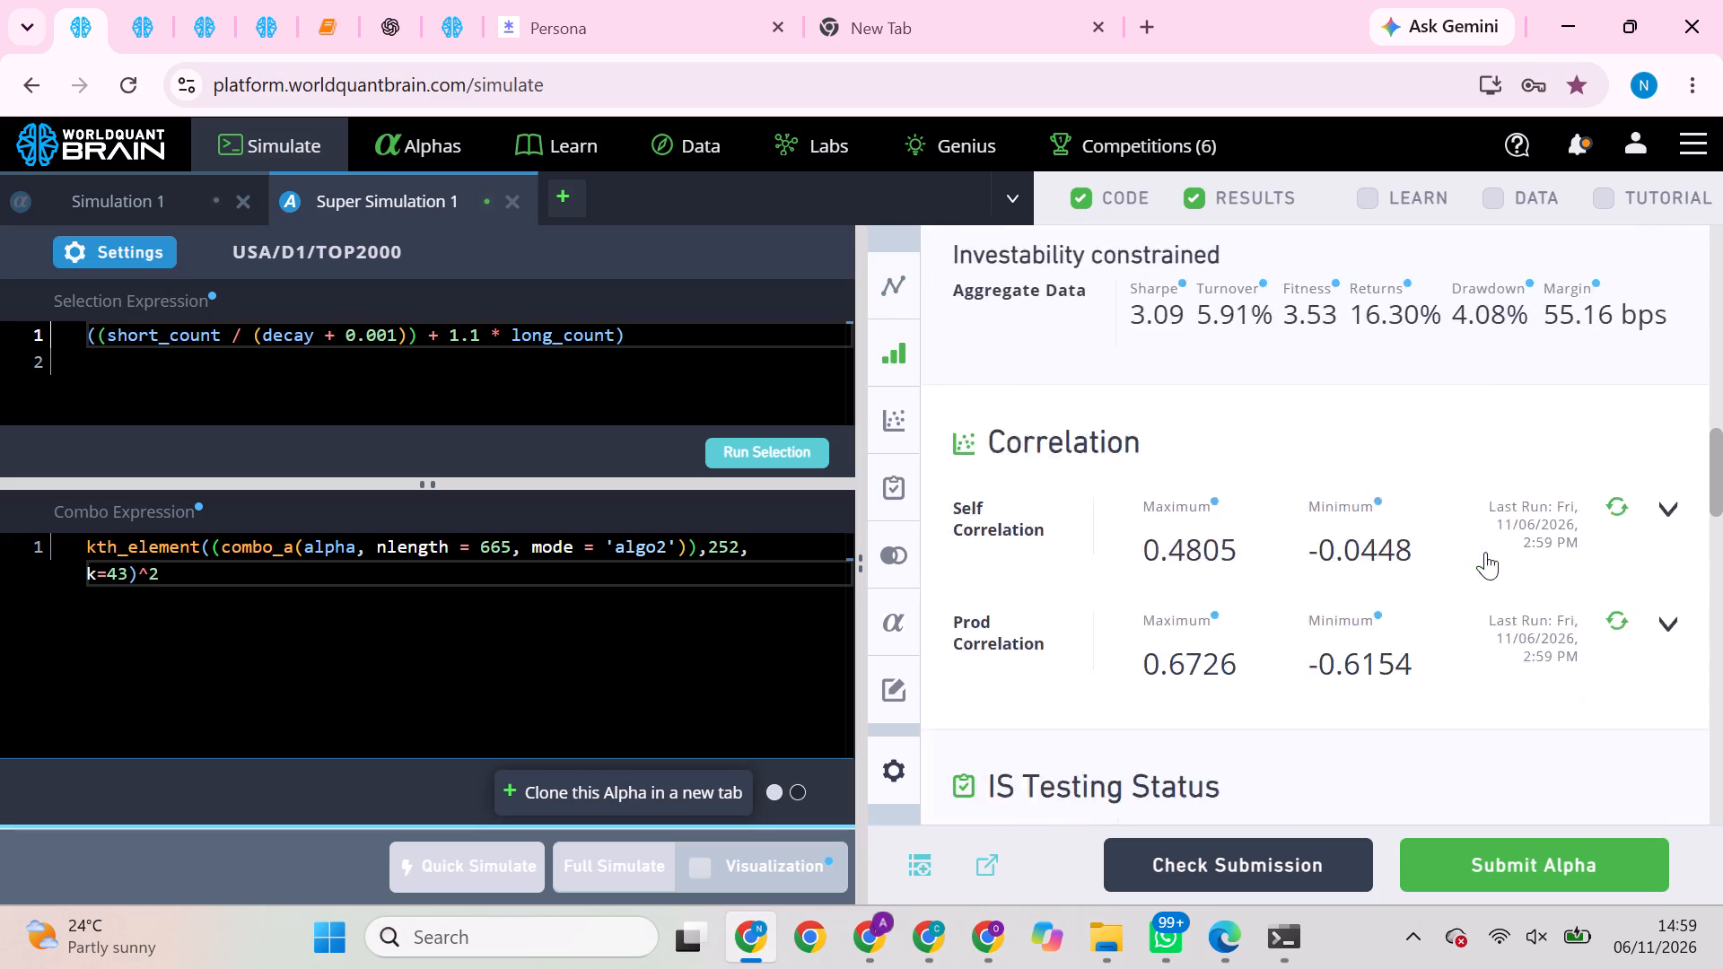
scroll(1477, 525, up, 2)
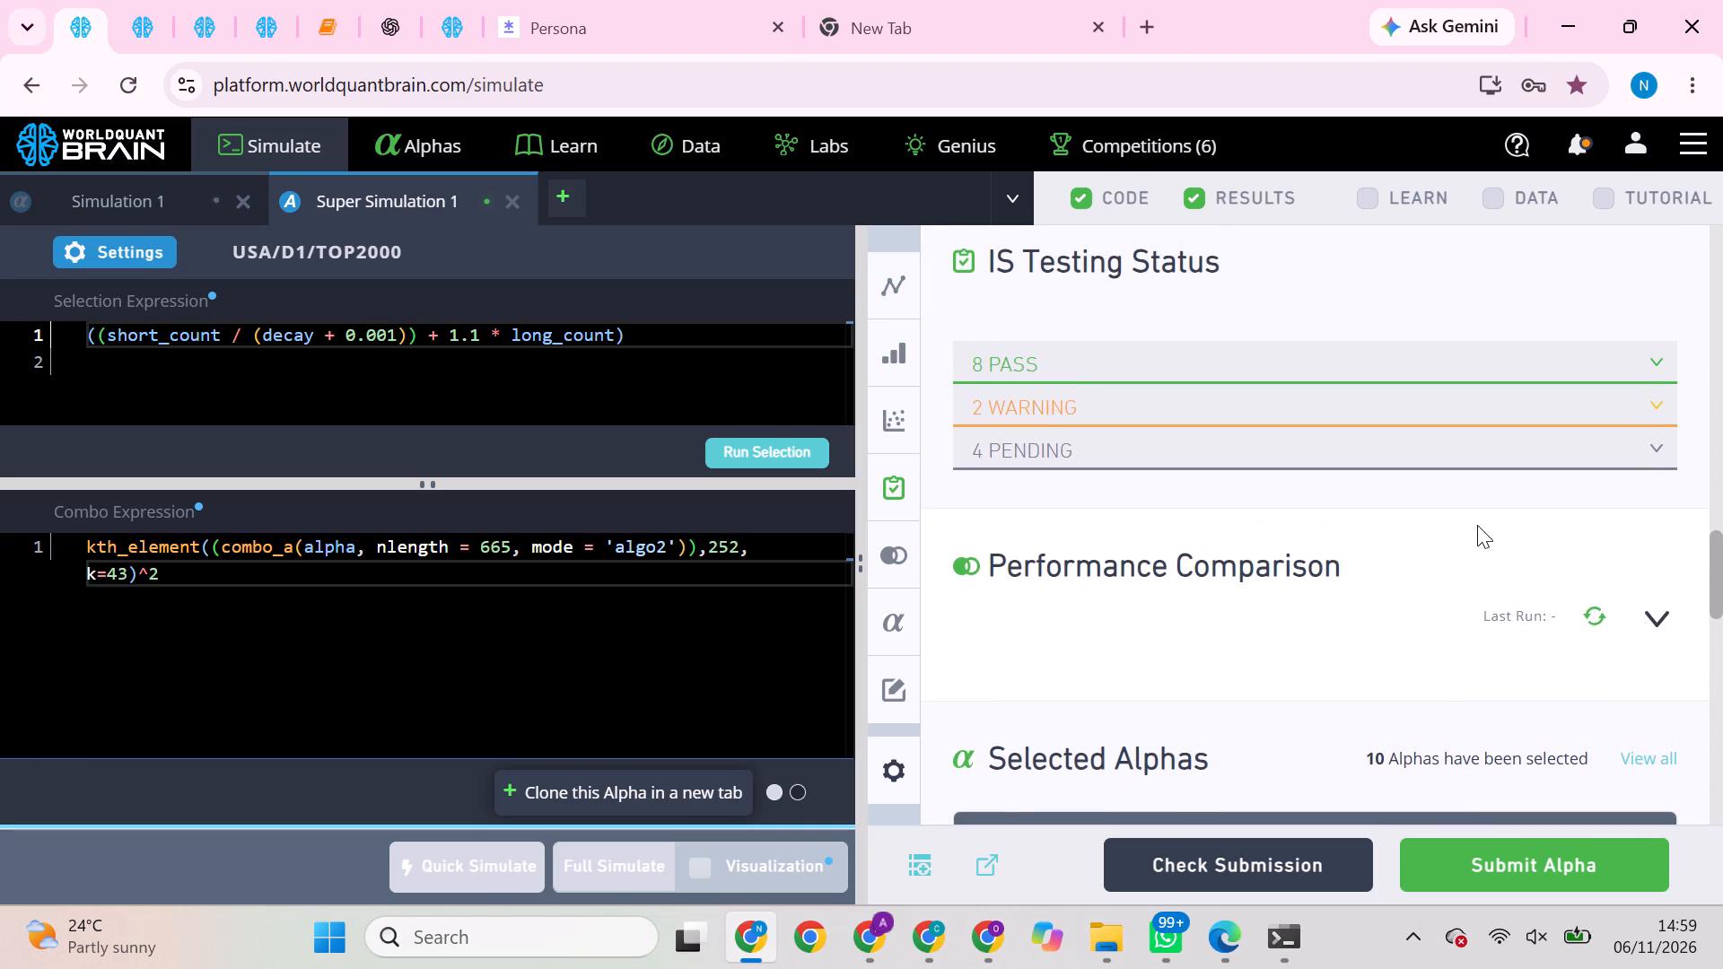
Run the Performance Comparison for Super Simulation 1 and examine its aggregate and yearly after-submission figures.
click(1601, 617)
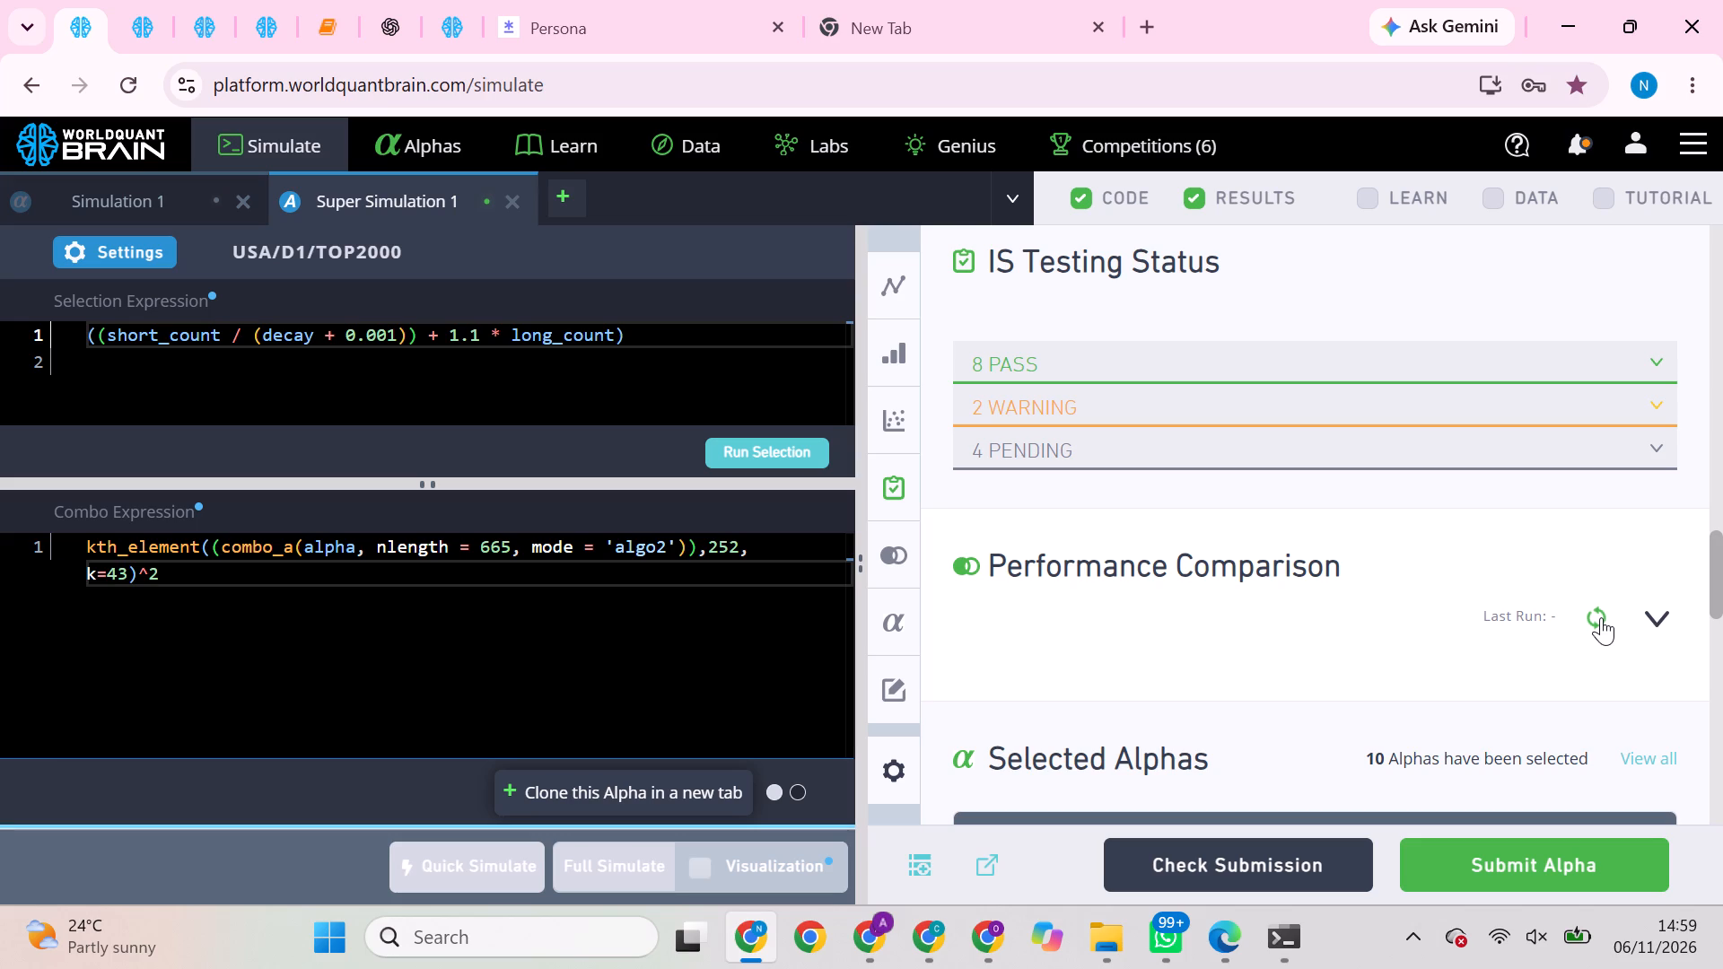
double_click(1601, 617)
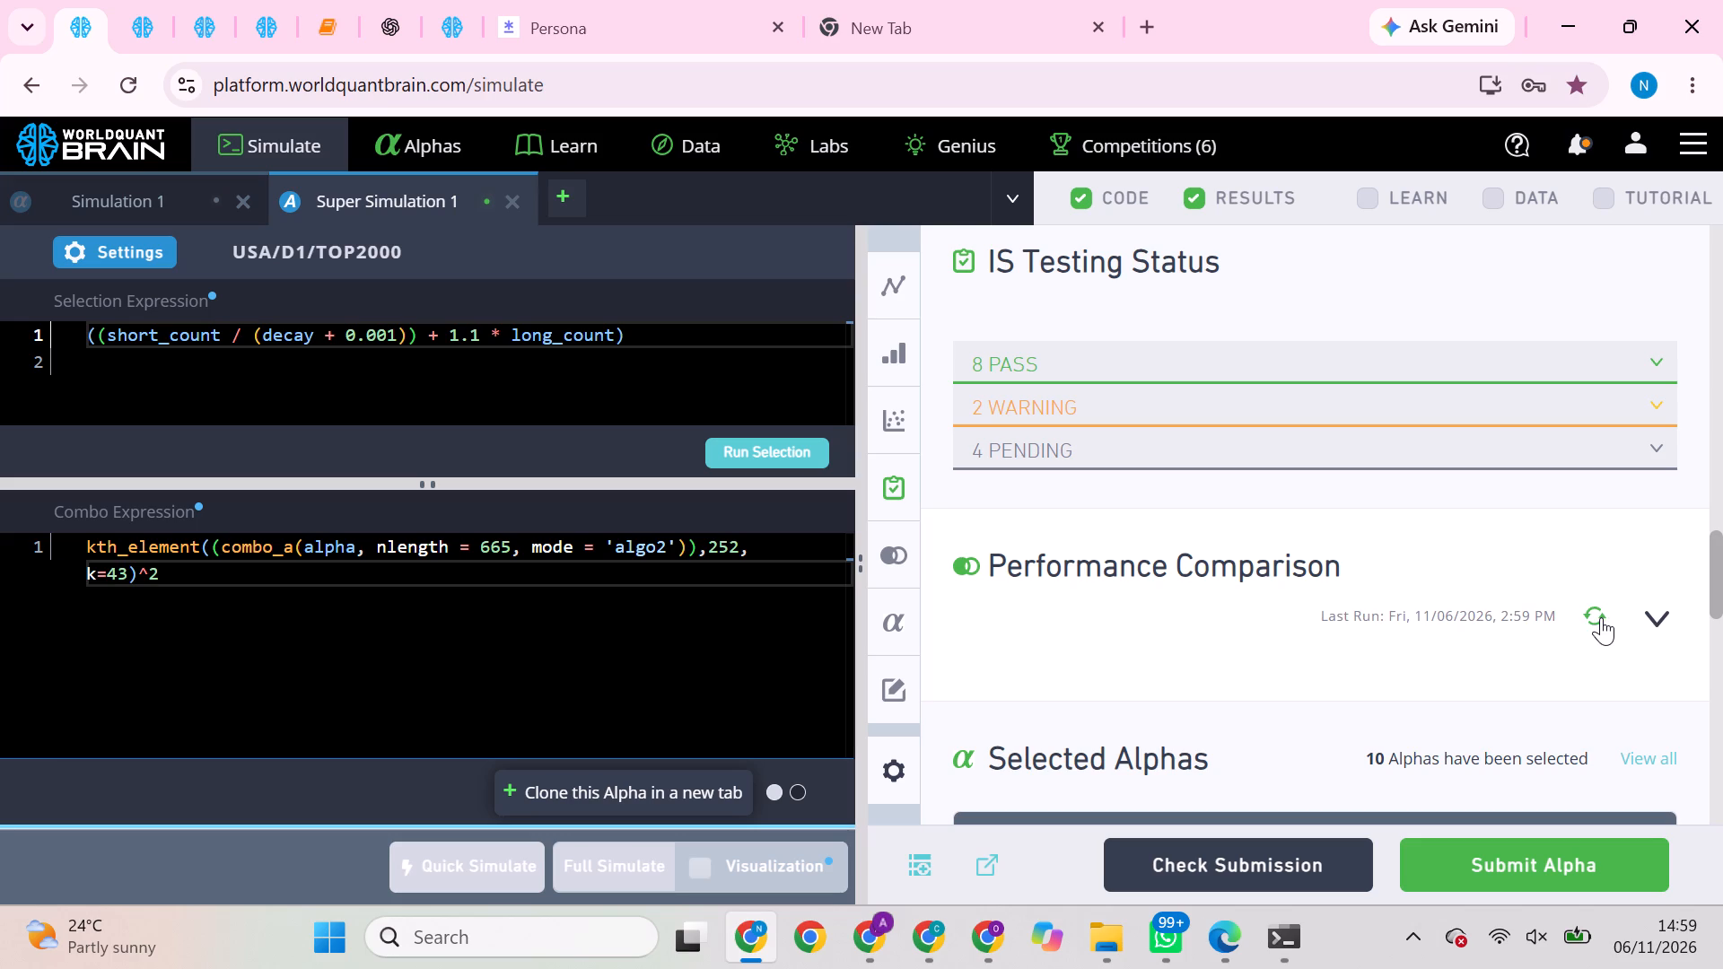
click(1601, 617)
double_click(1601, 617)
scroll(1607, 617, up, 1)
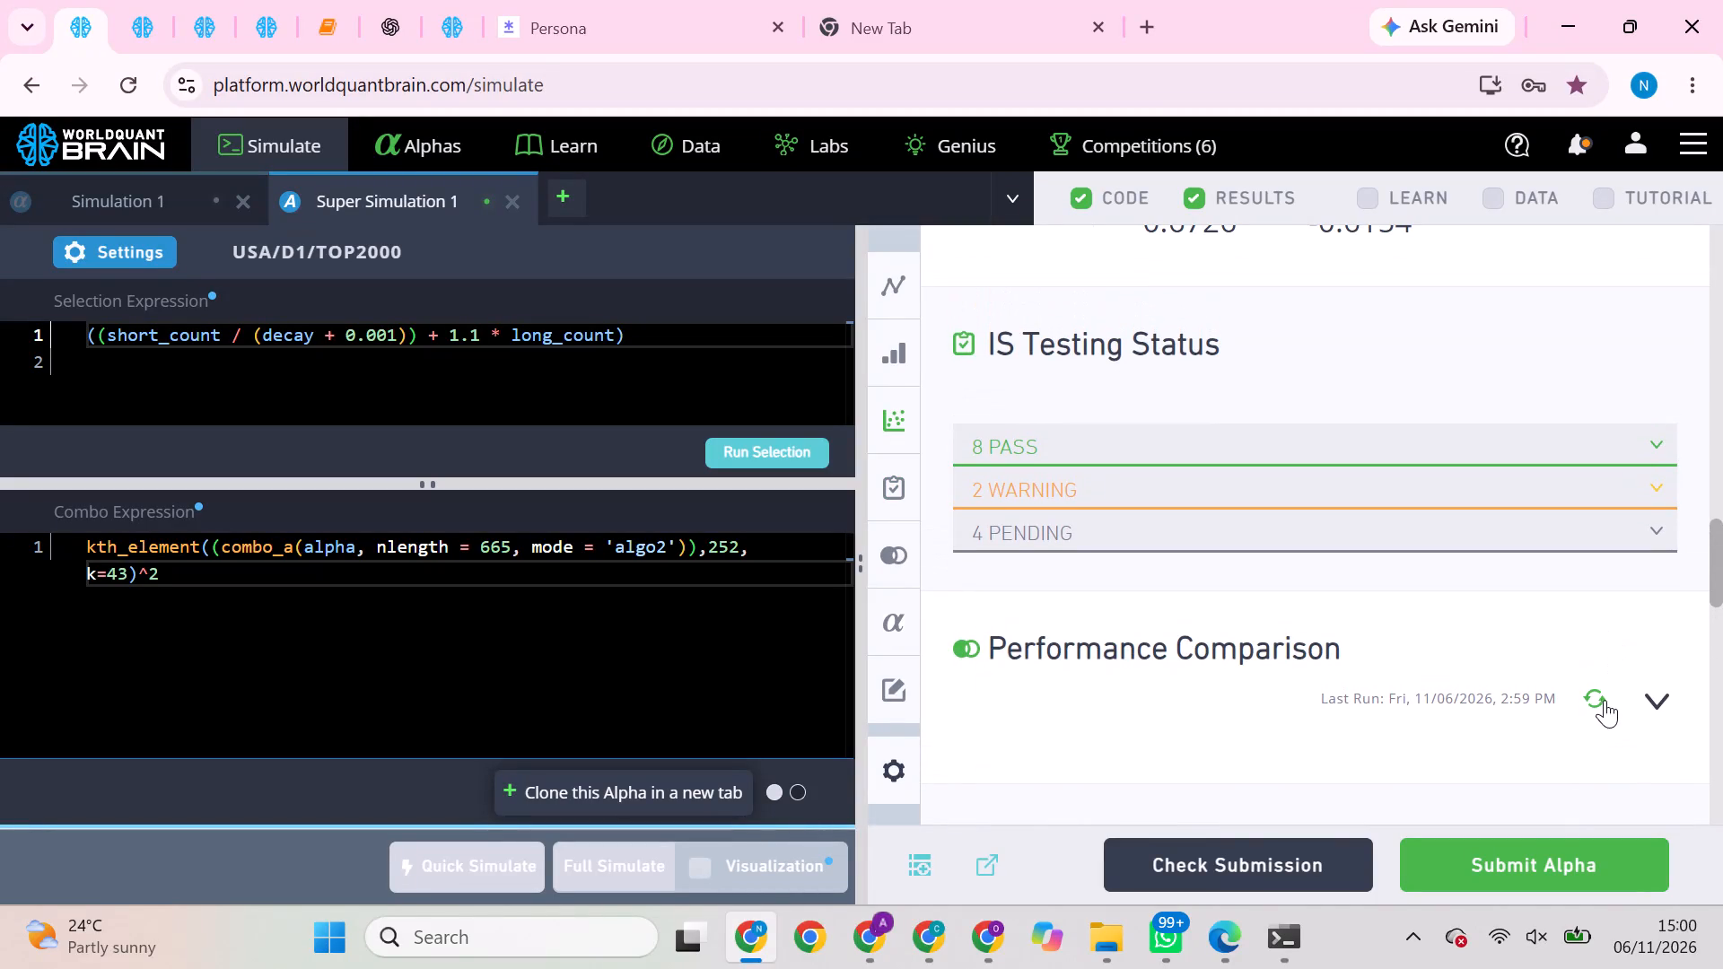
click(1603, 701)
drag(1655, 711, 1657, 695)
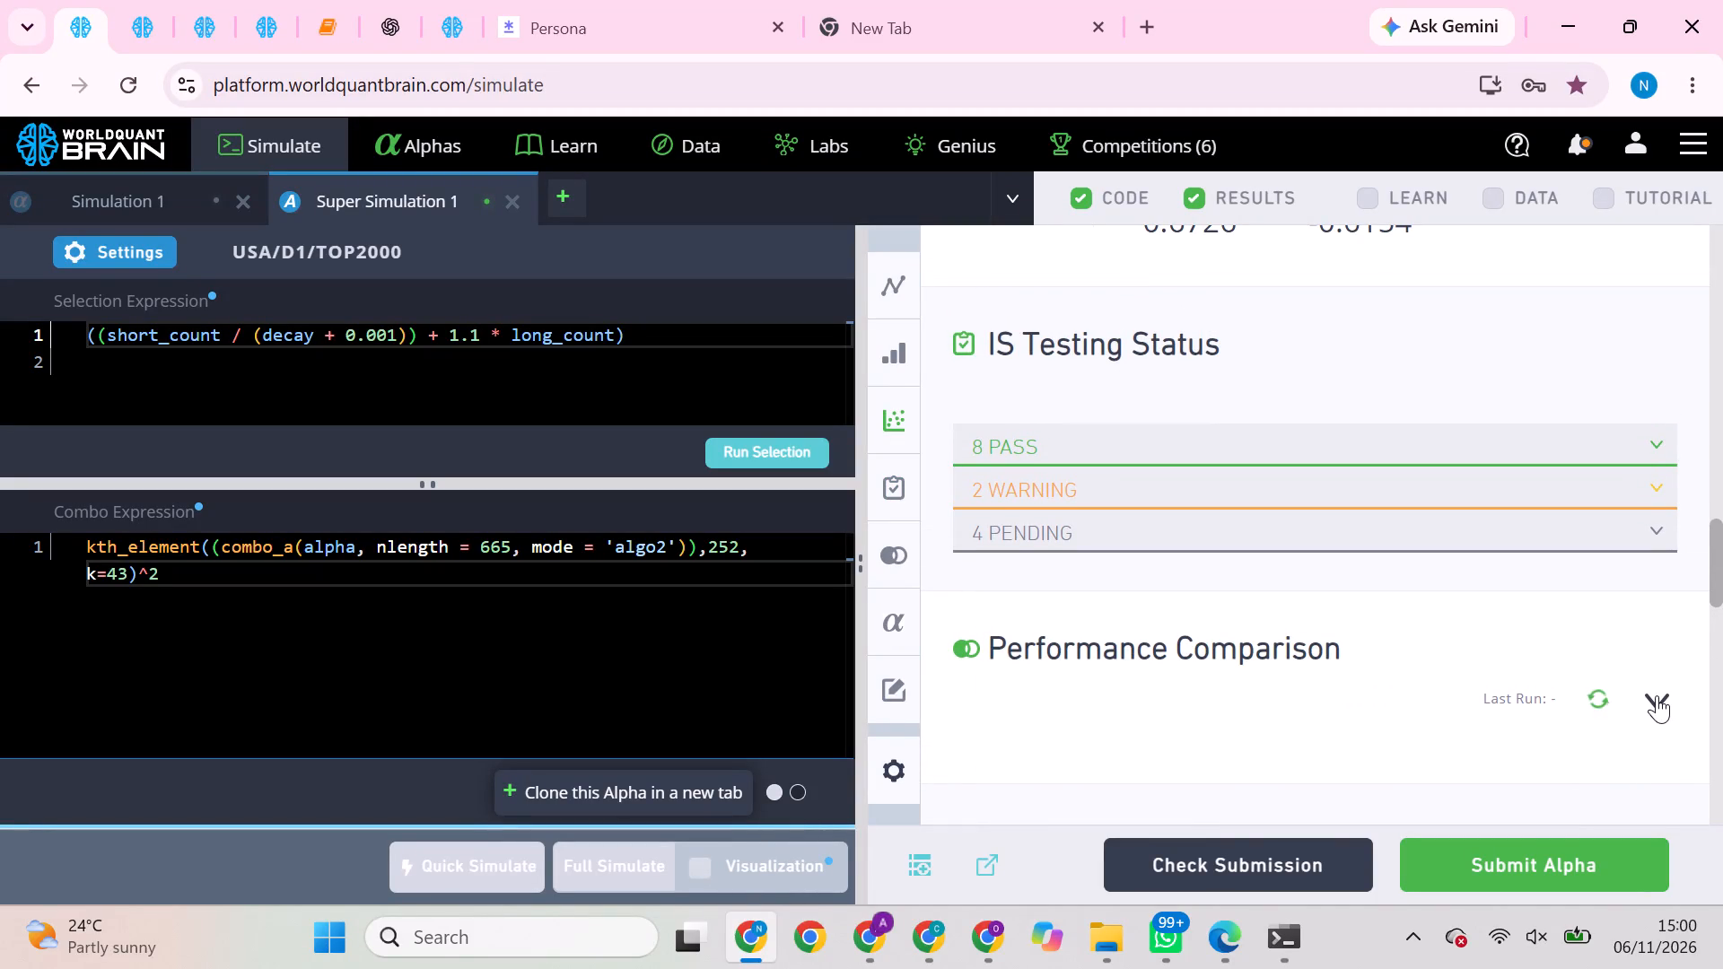
click(1657, 695)
scroll(1438, 689, down, 1)
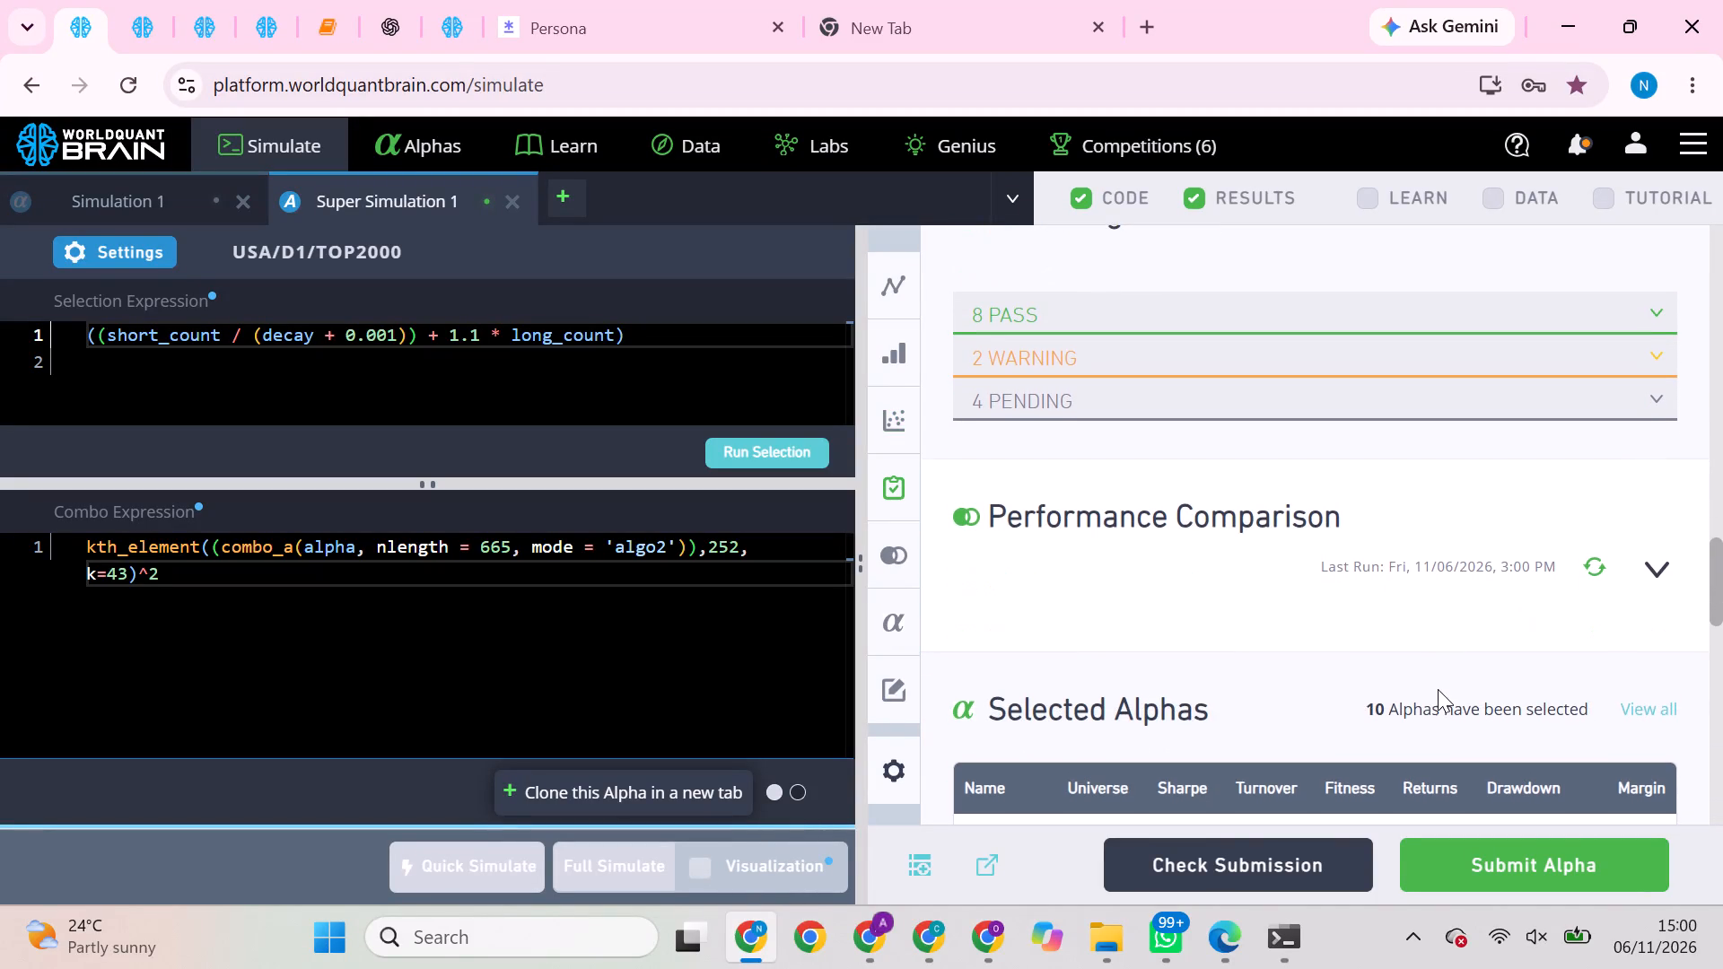
click(1651, 562)
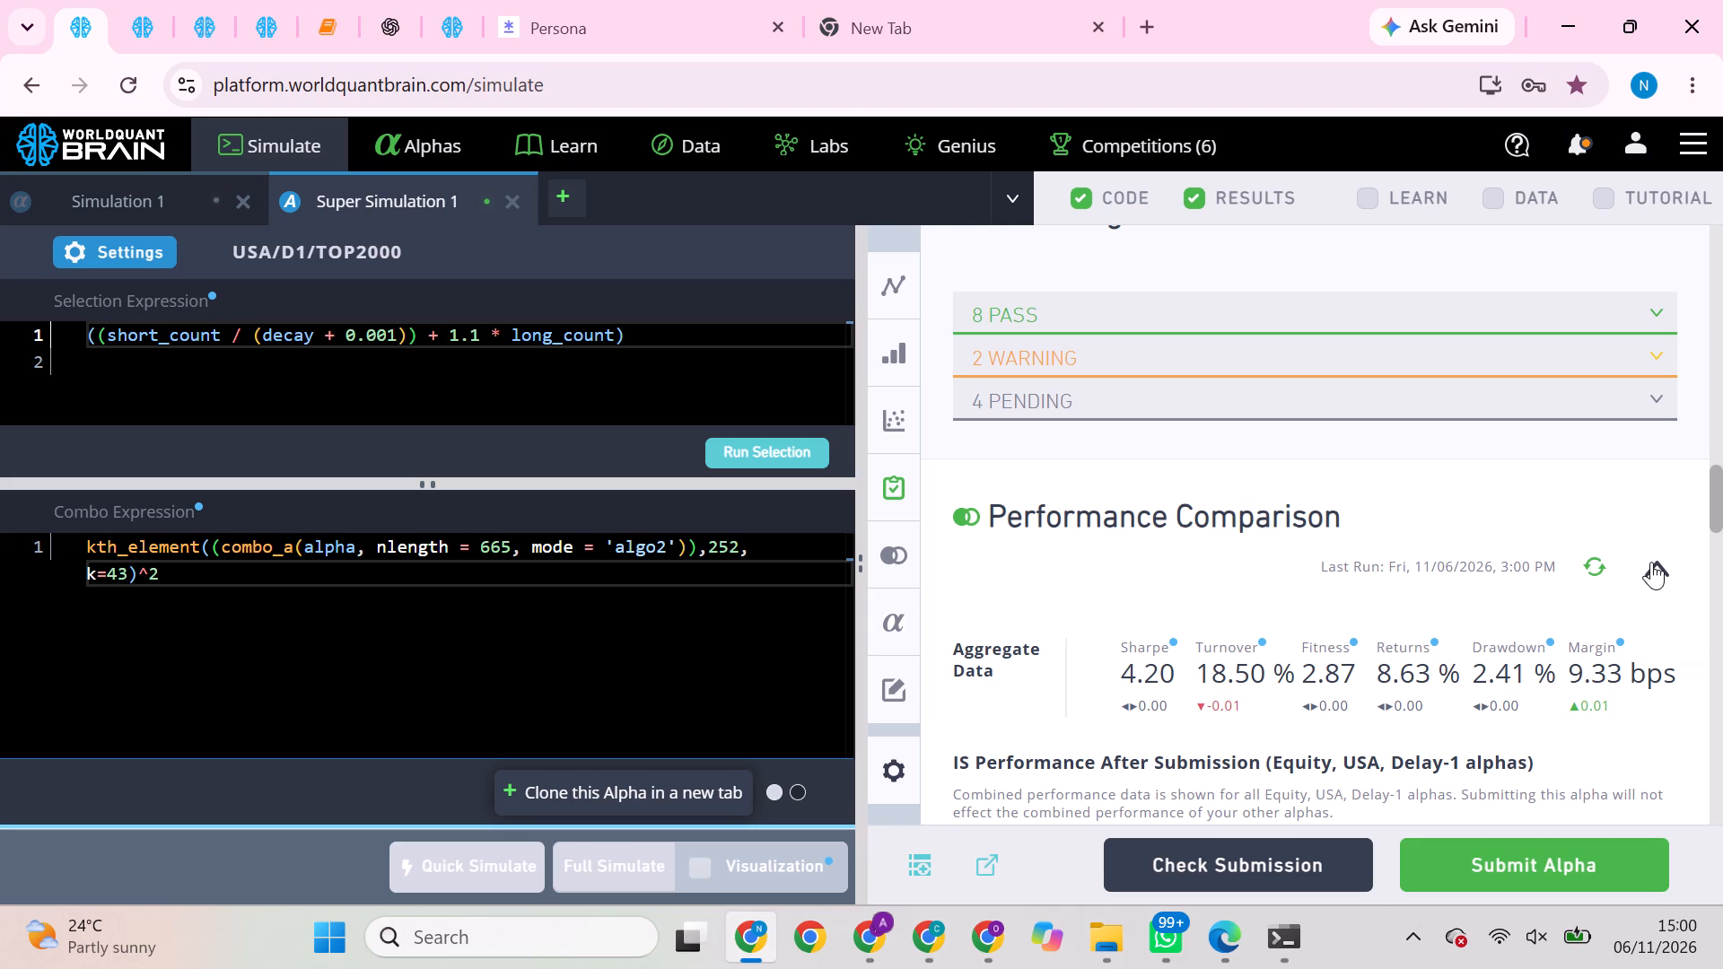
scroll(1468, 694, down, 4)
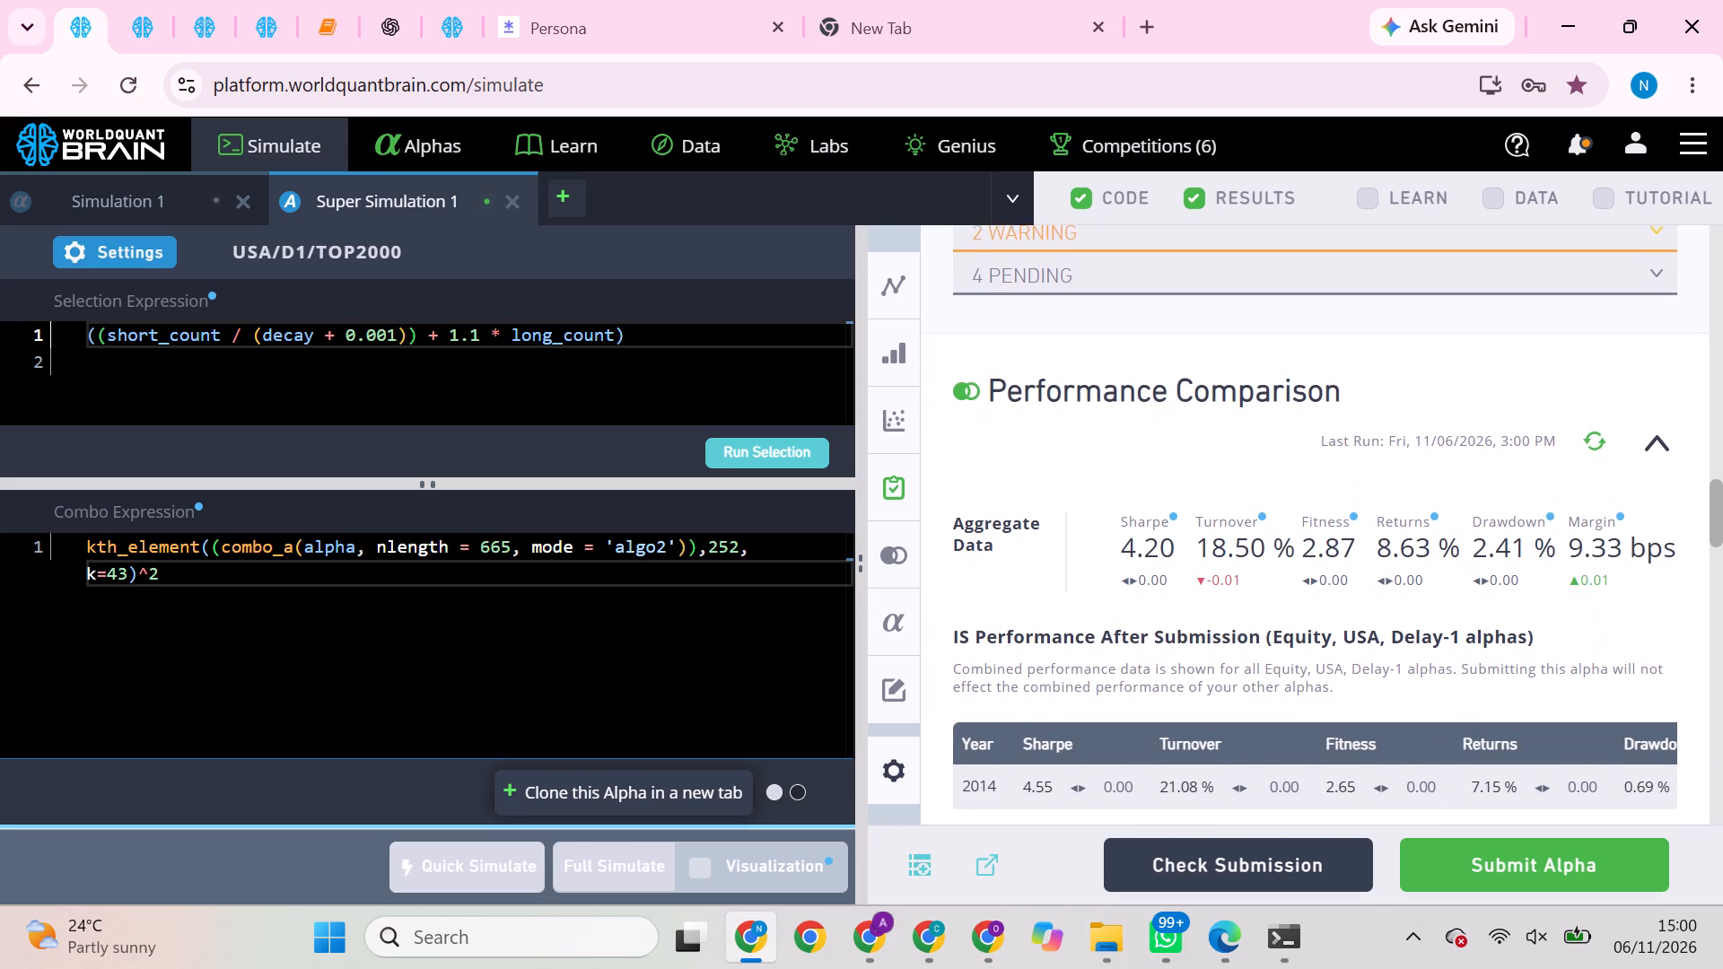
scroll(1468, 694, down, 1)
scroll(1325, 589, down, 2)
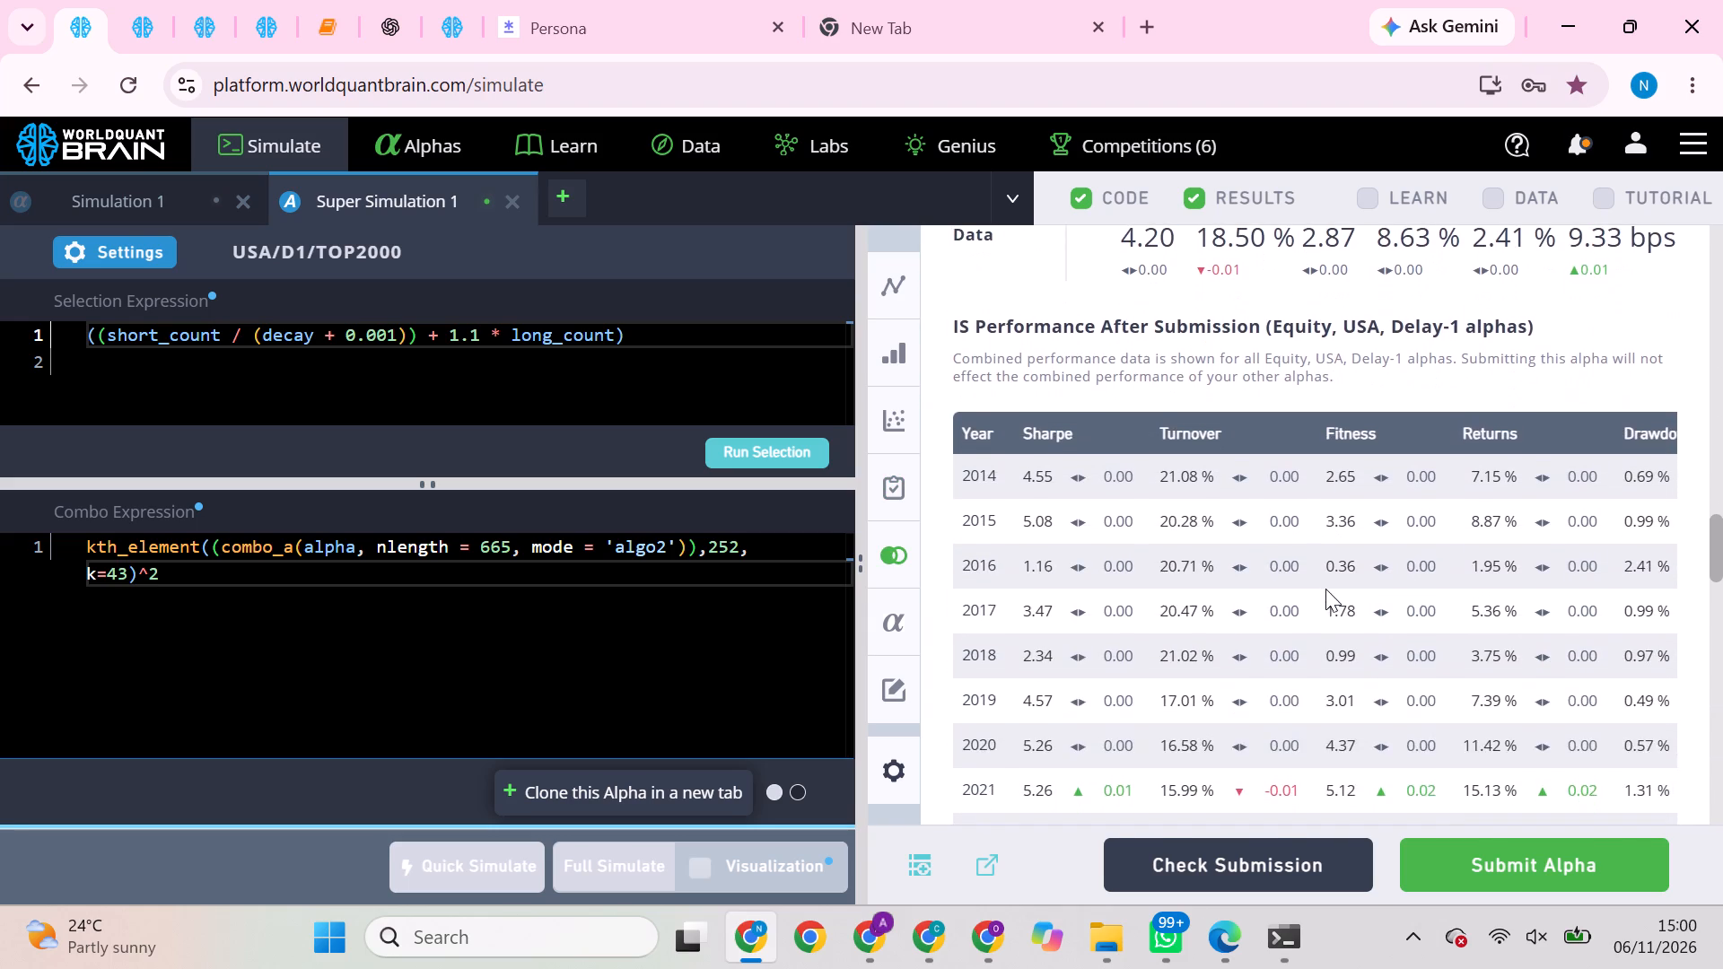
Set the super alpha's colour label to blue in its properties.
scroll(1325, 589, down, 4)
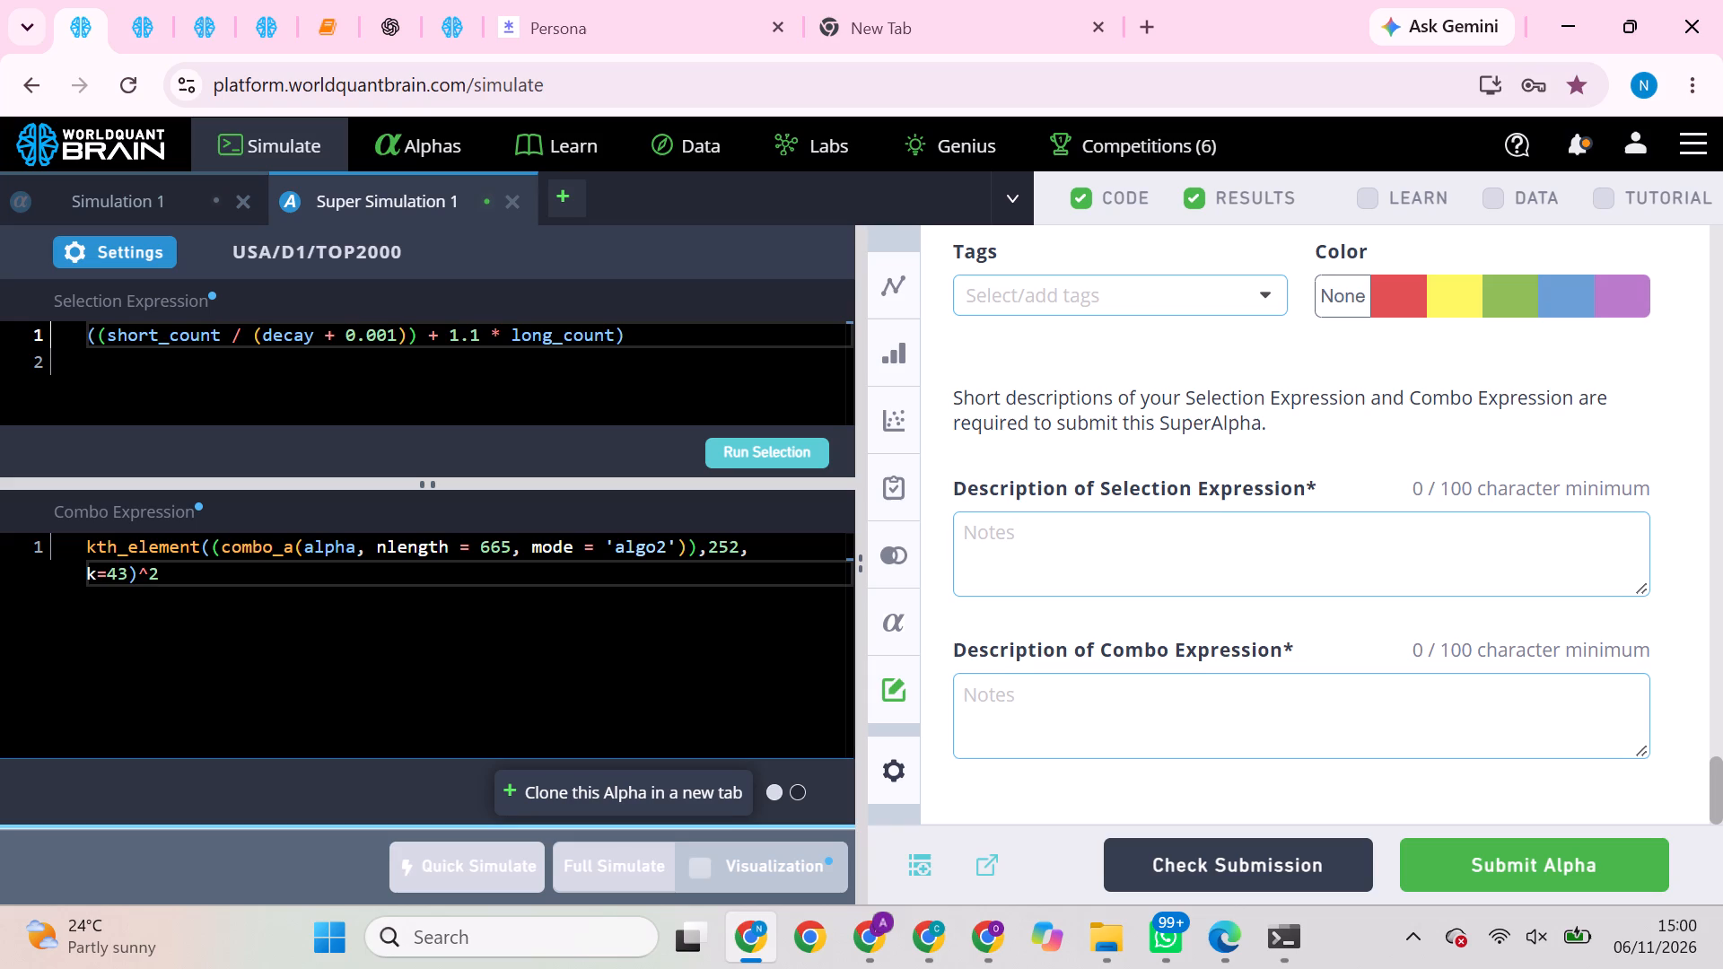
scroll(1325, 589, up, 1)
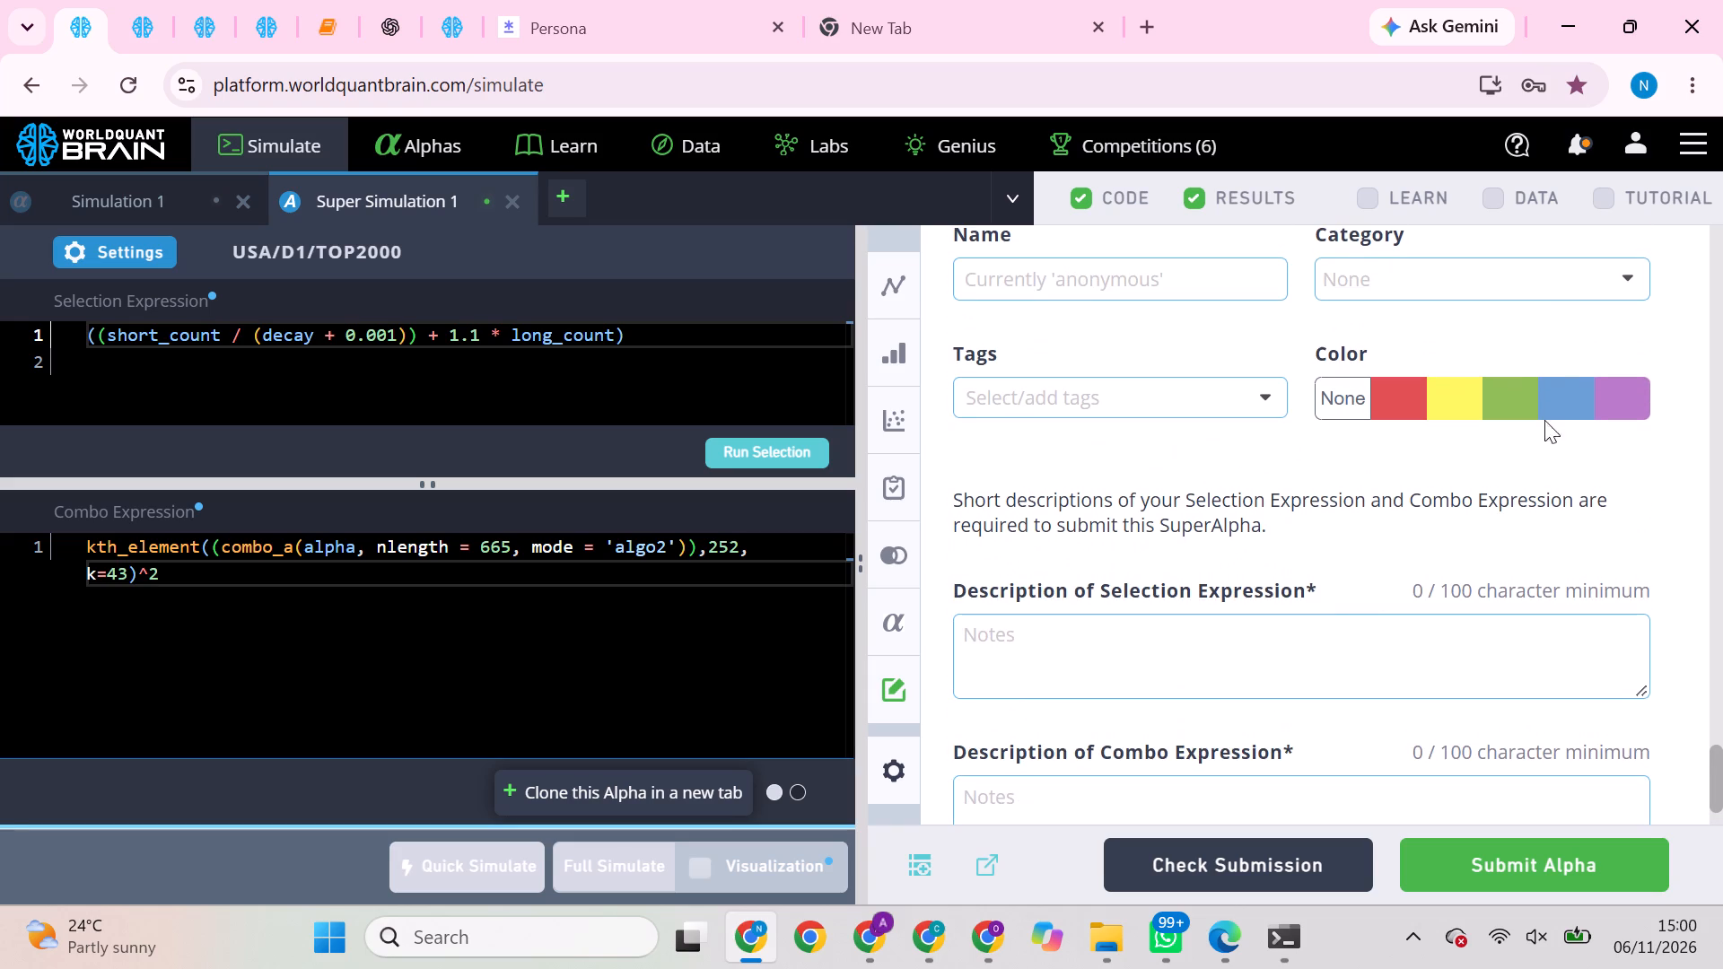
click(1562, 388)
Switch to the unsubmitted alphas page showing the open model307 alpha.
click(121, 19)
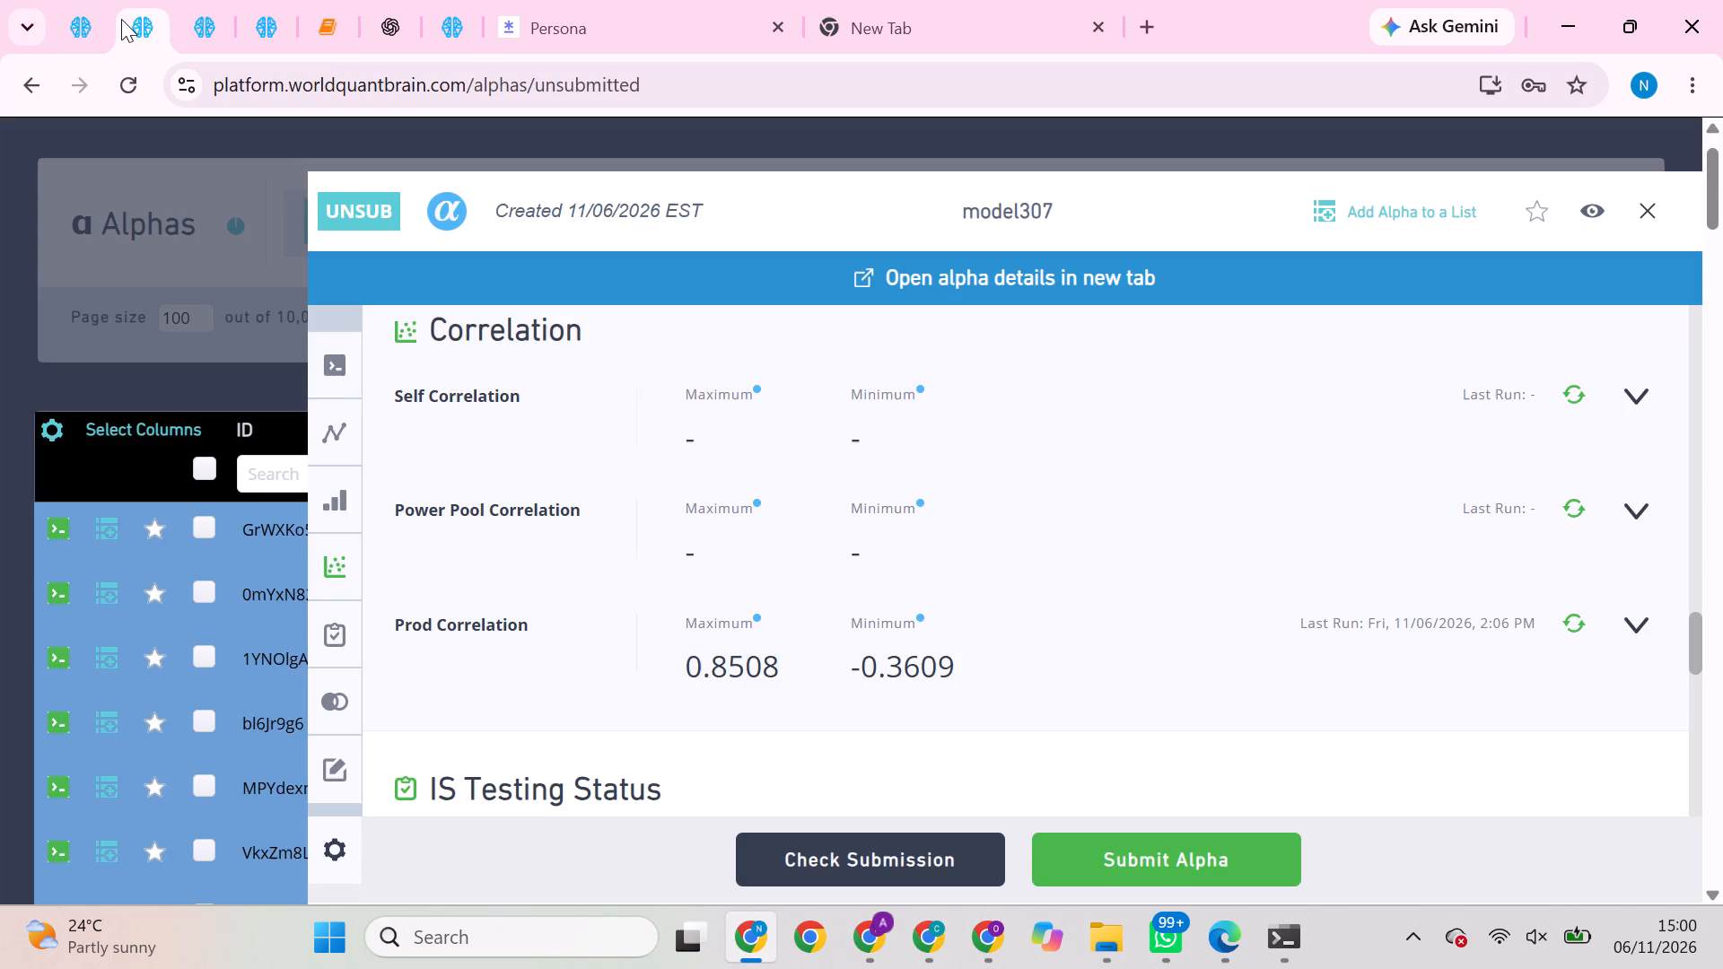
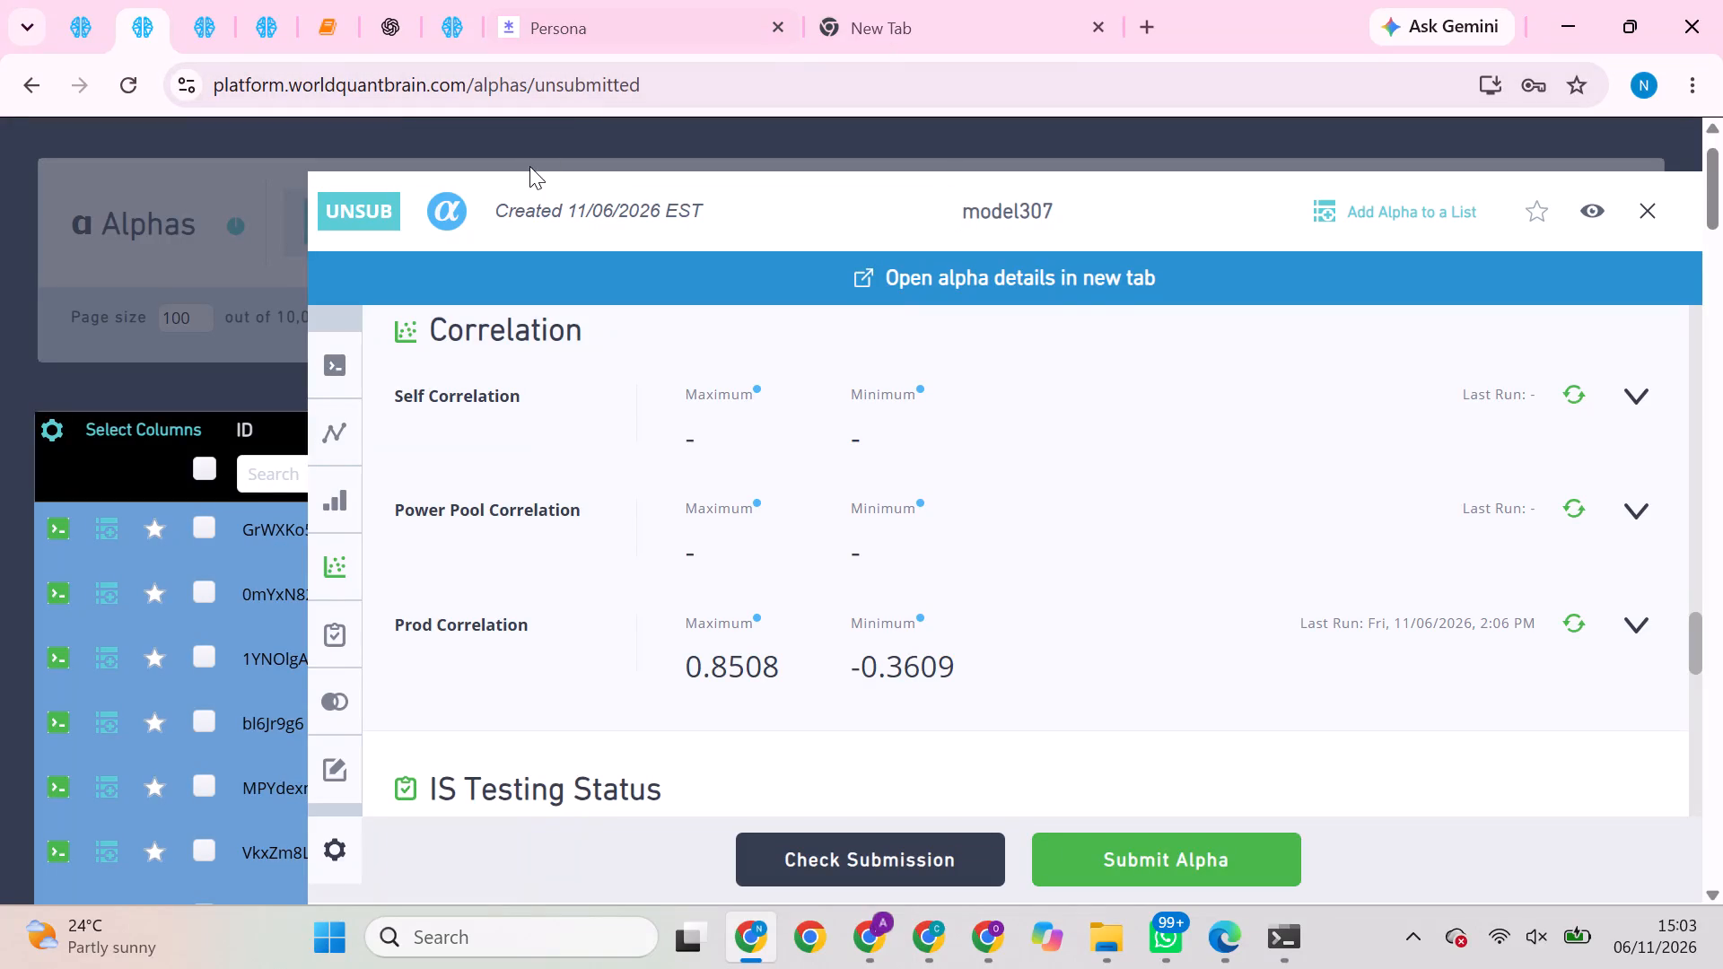
In the other browser window's Simulate page, run the Prod, Power Pool and Self Correlation checks on Simulation 4's average_true_range_10d_2 alpha.
click(81, 0)
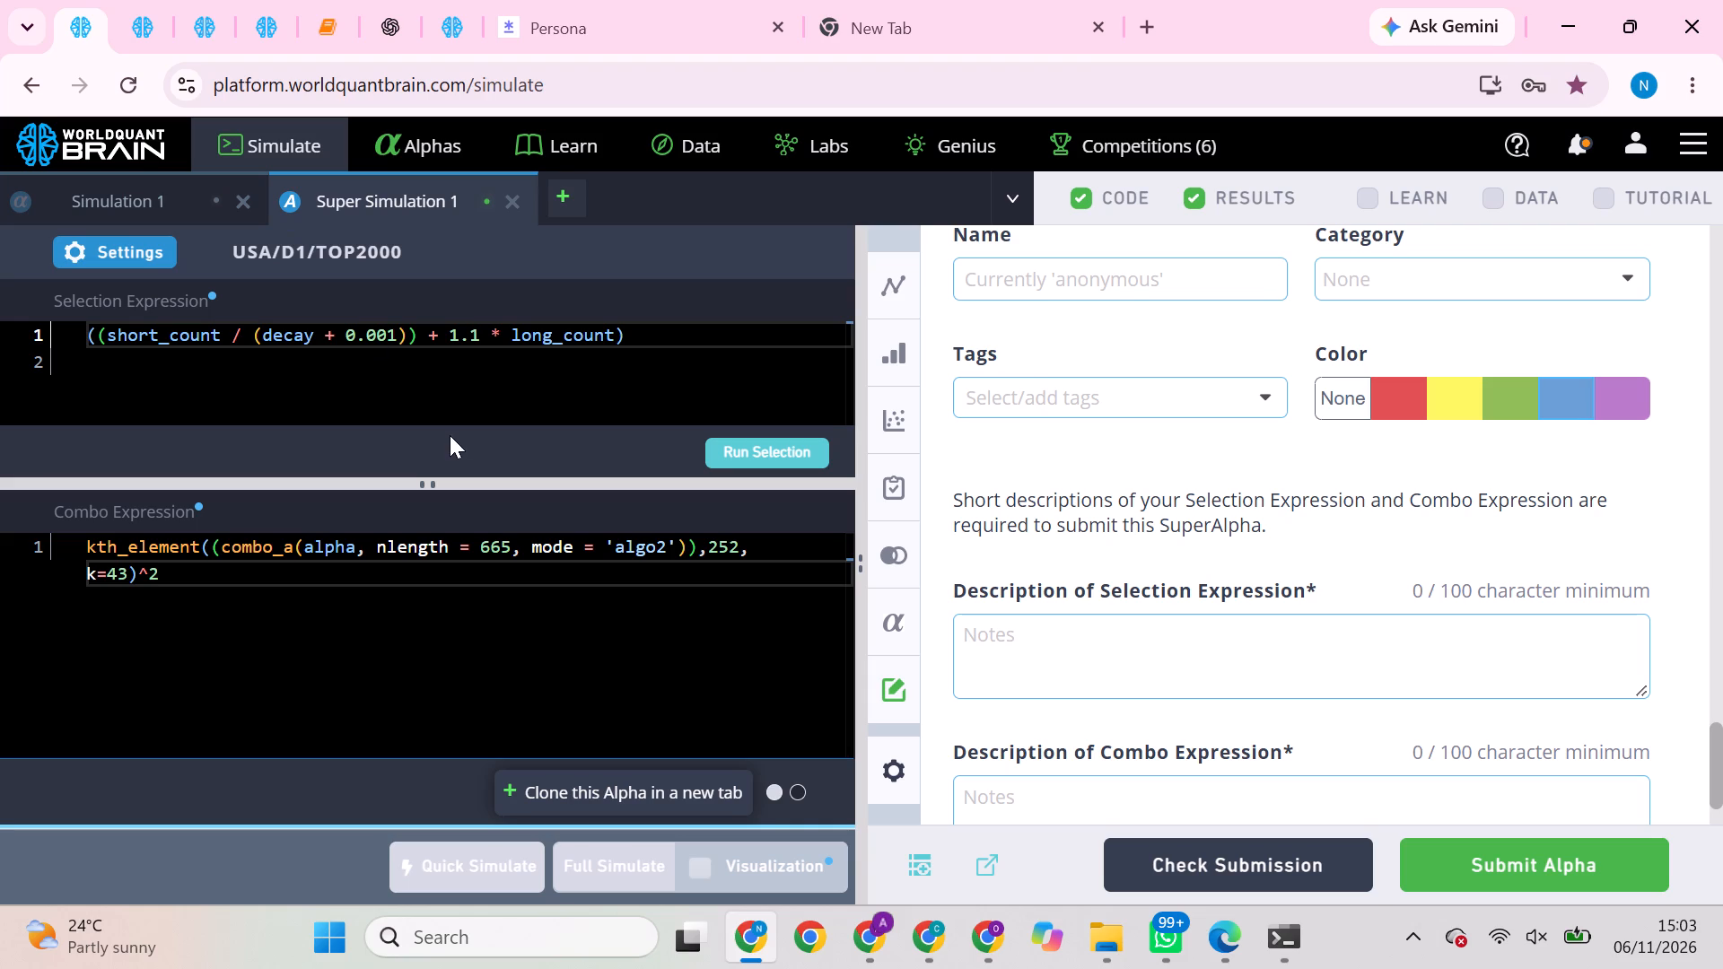
click(882, 911)
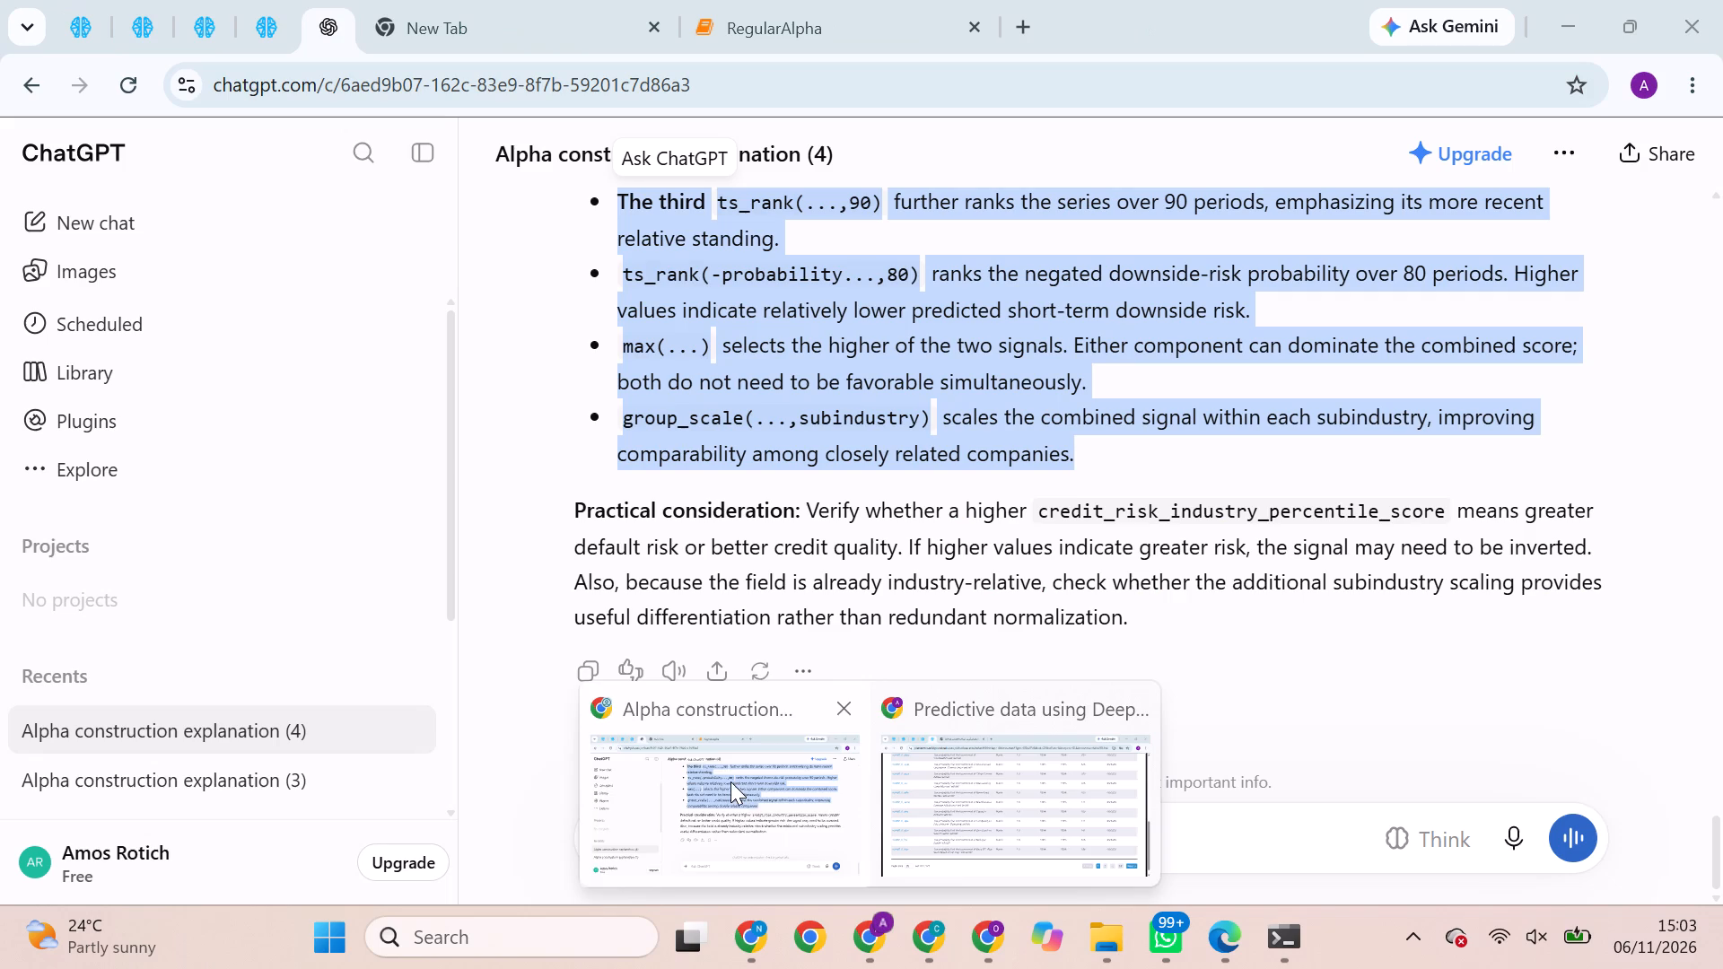
click(730, 781)
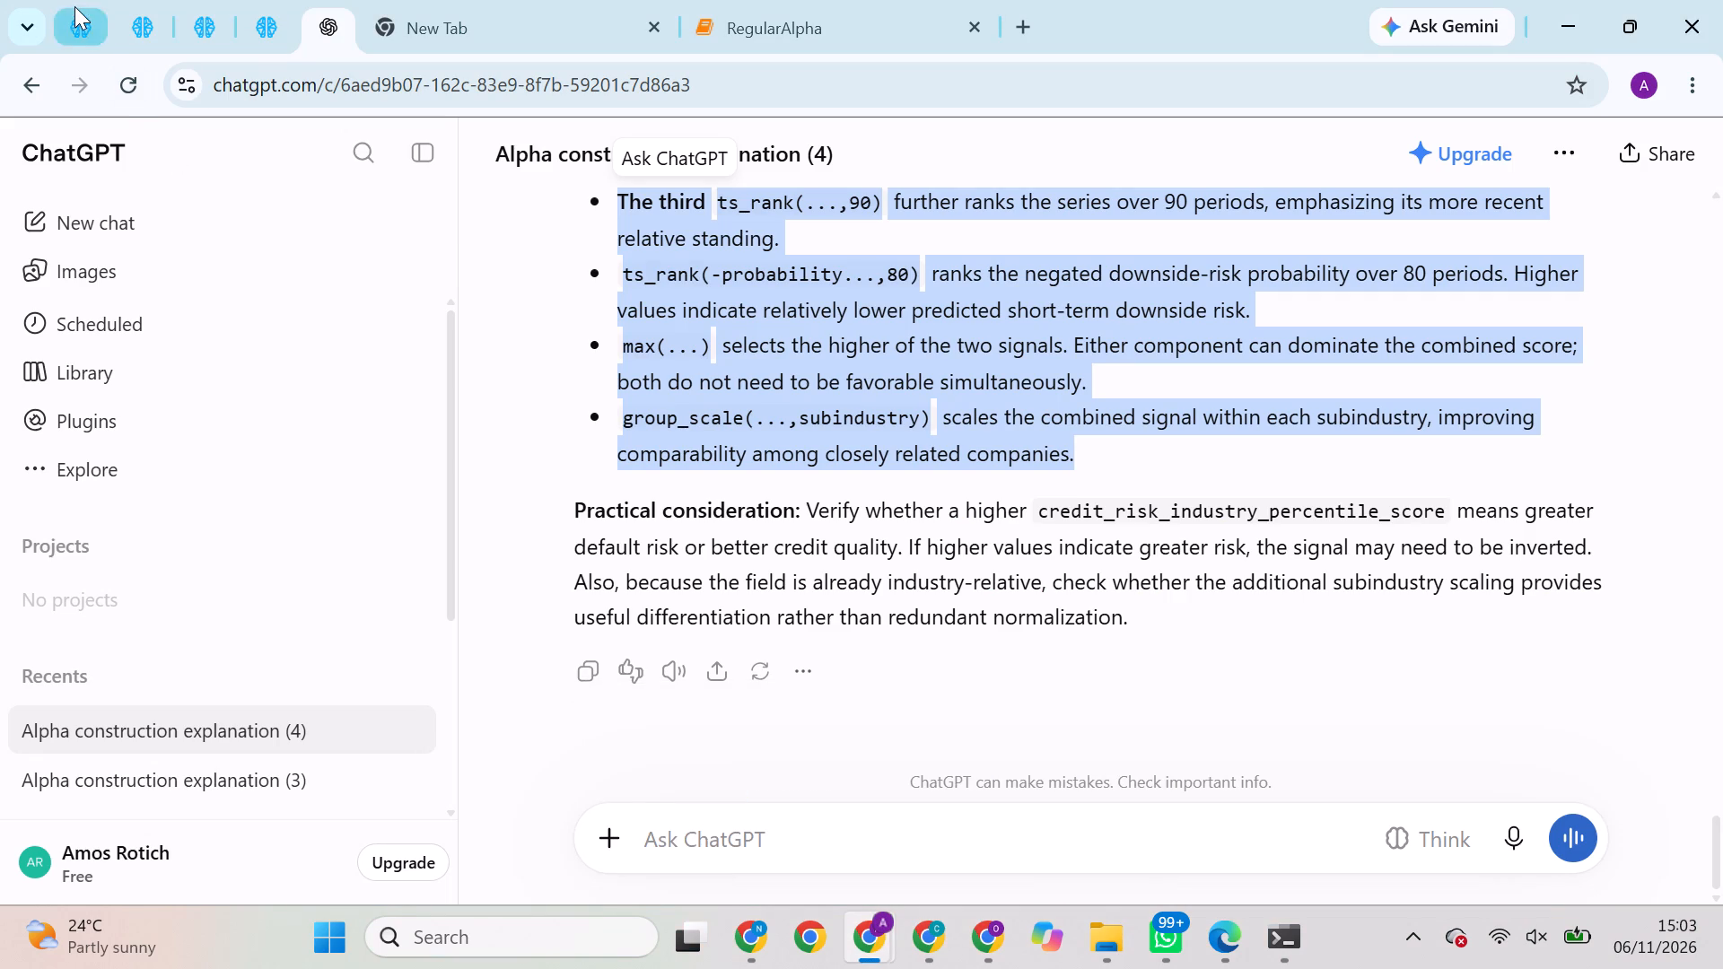
click(74, 6)
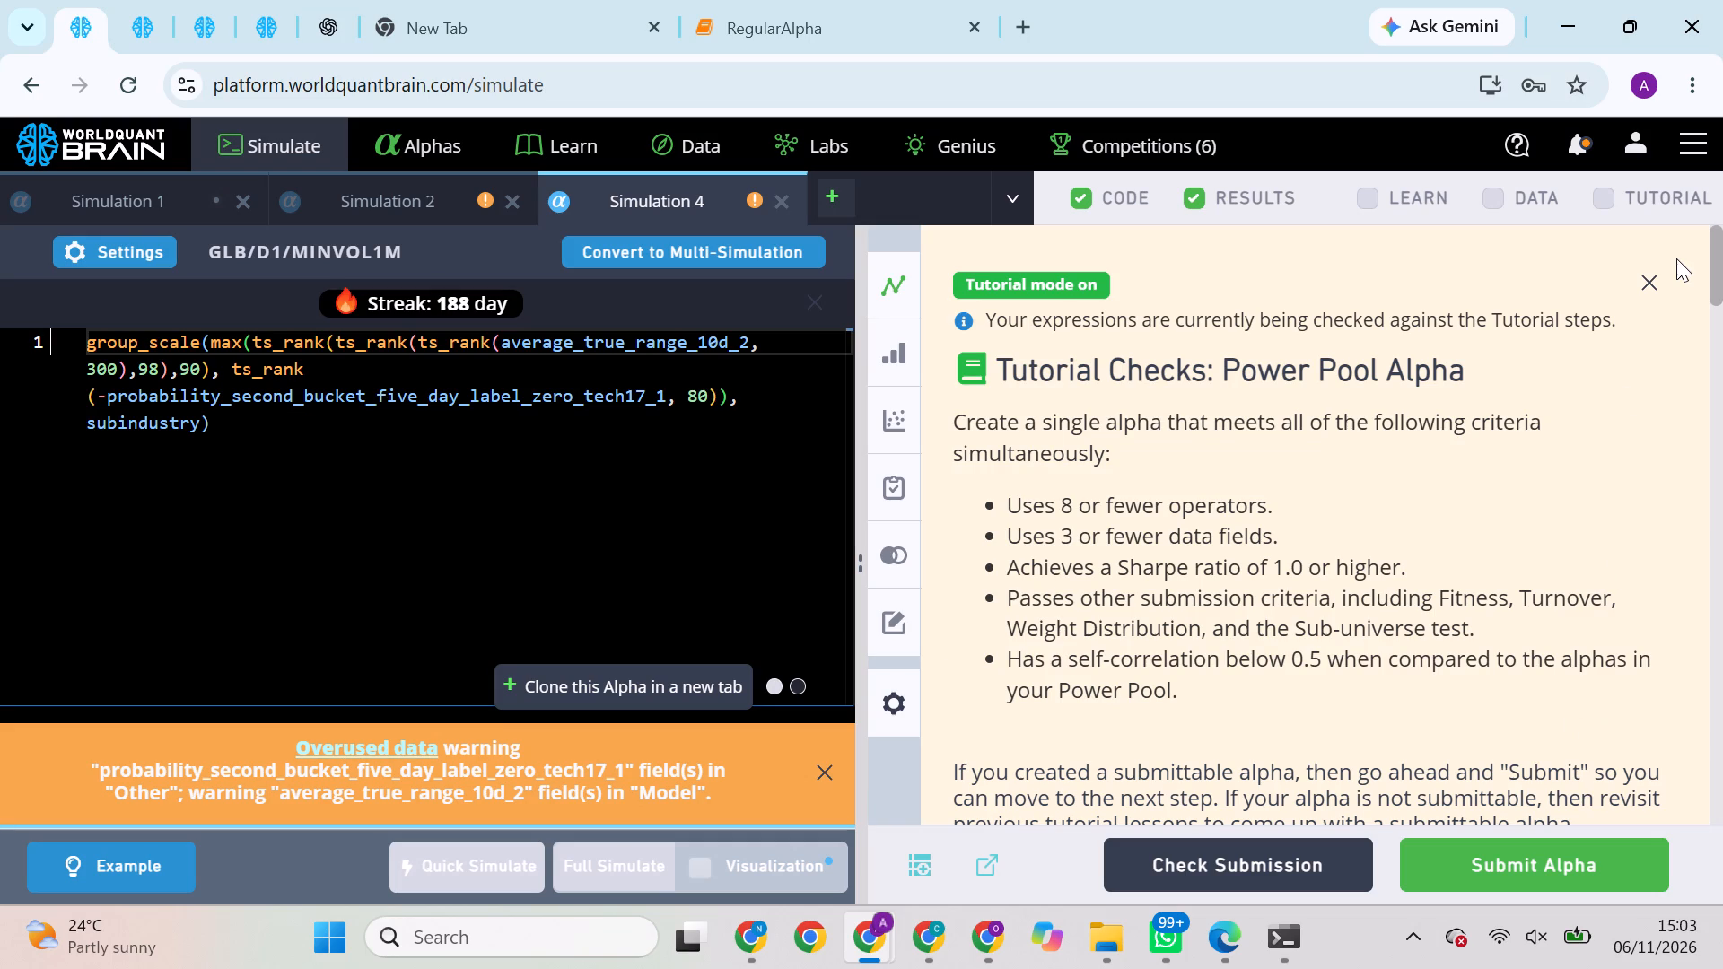
click(1649, 281)
scroll(1539, 410, down, 2)
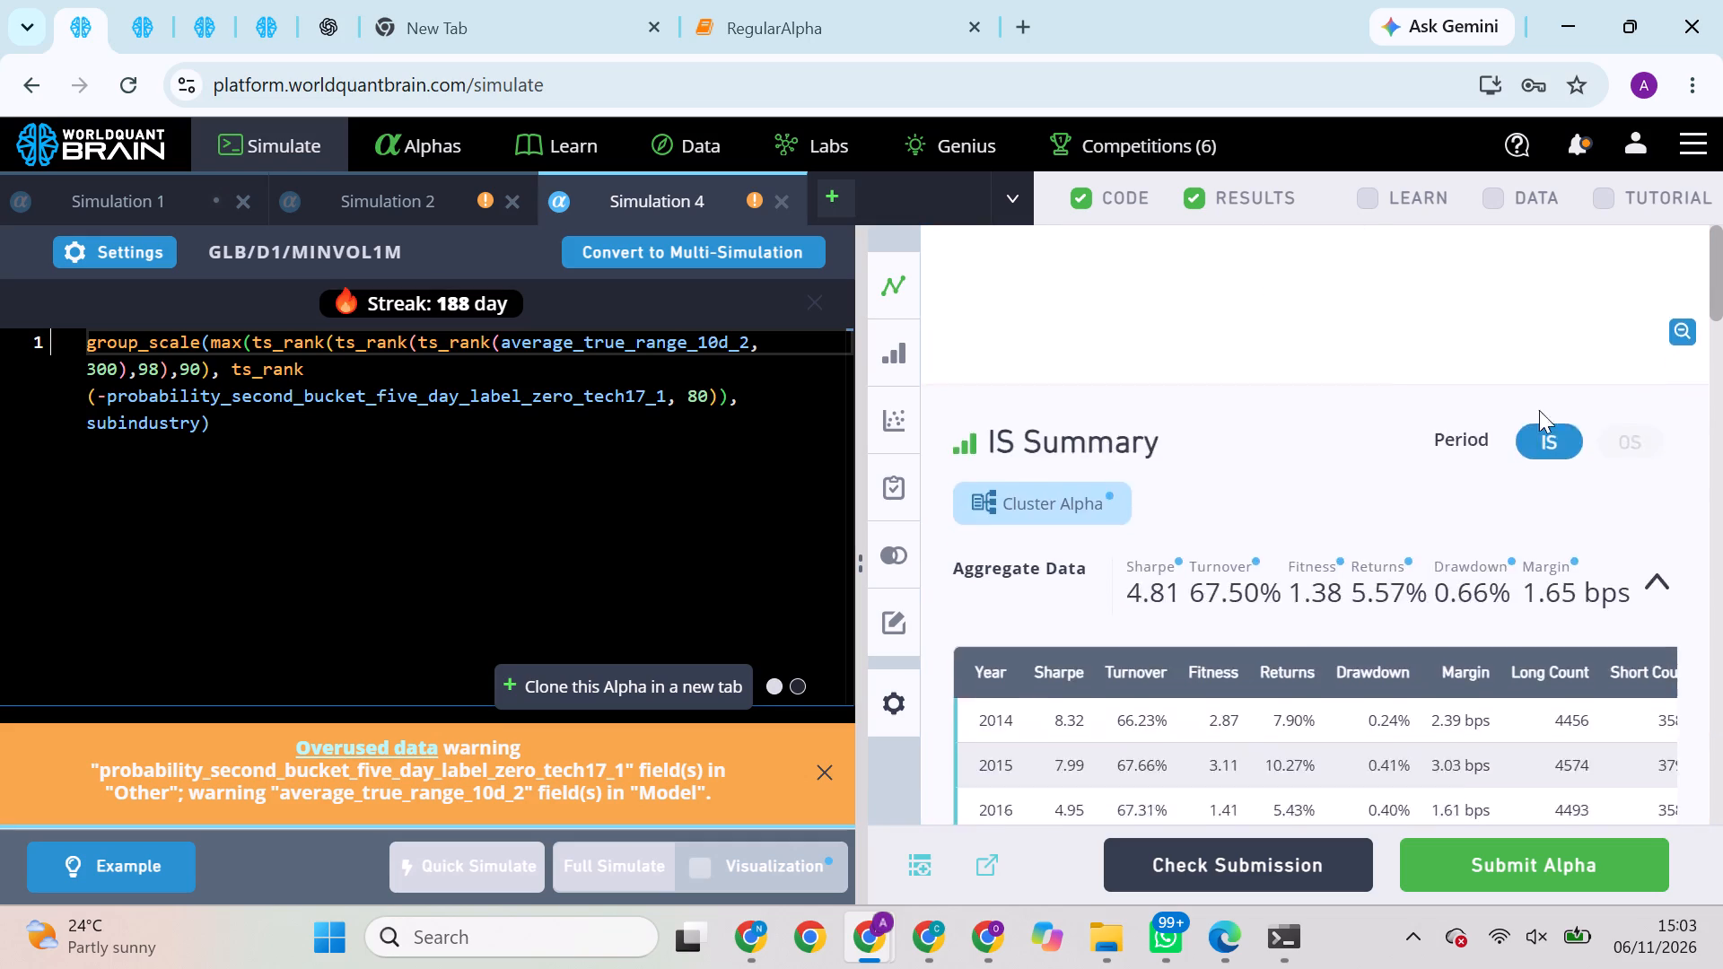
scroll(1539, 410, down, 3)
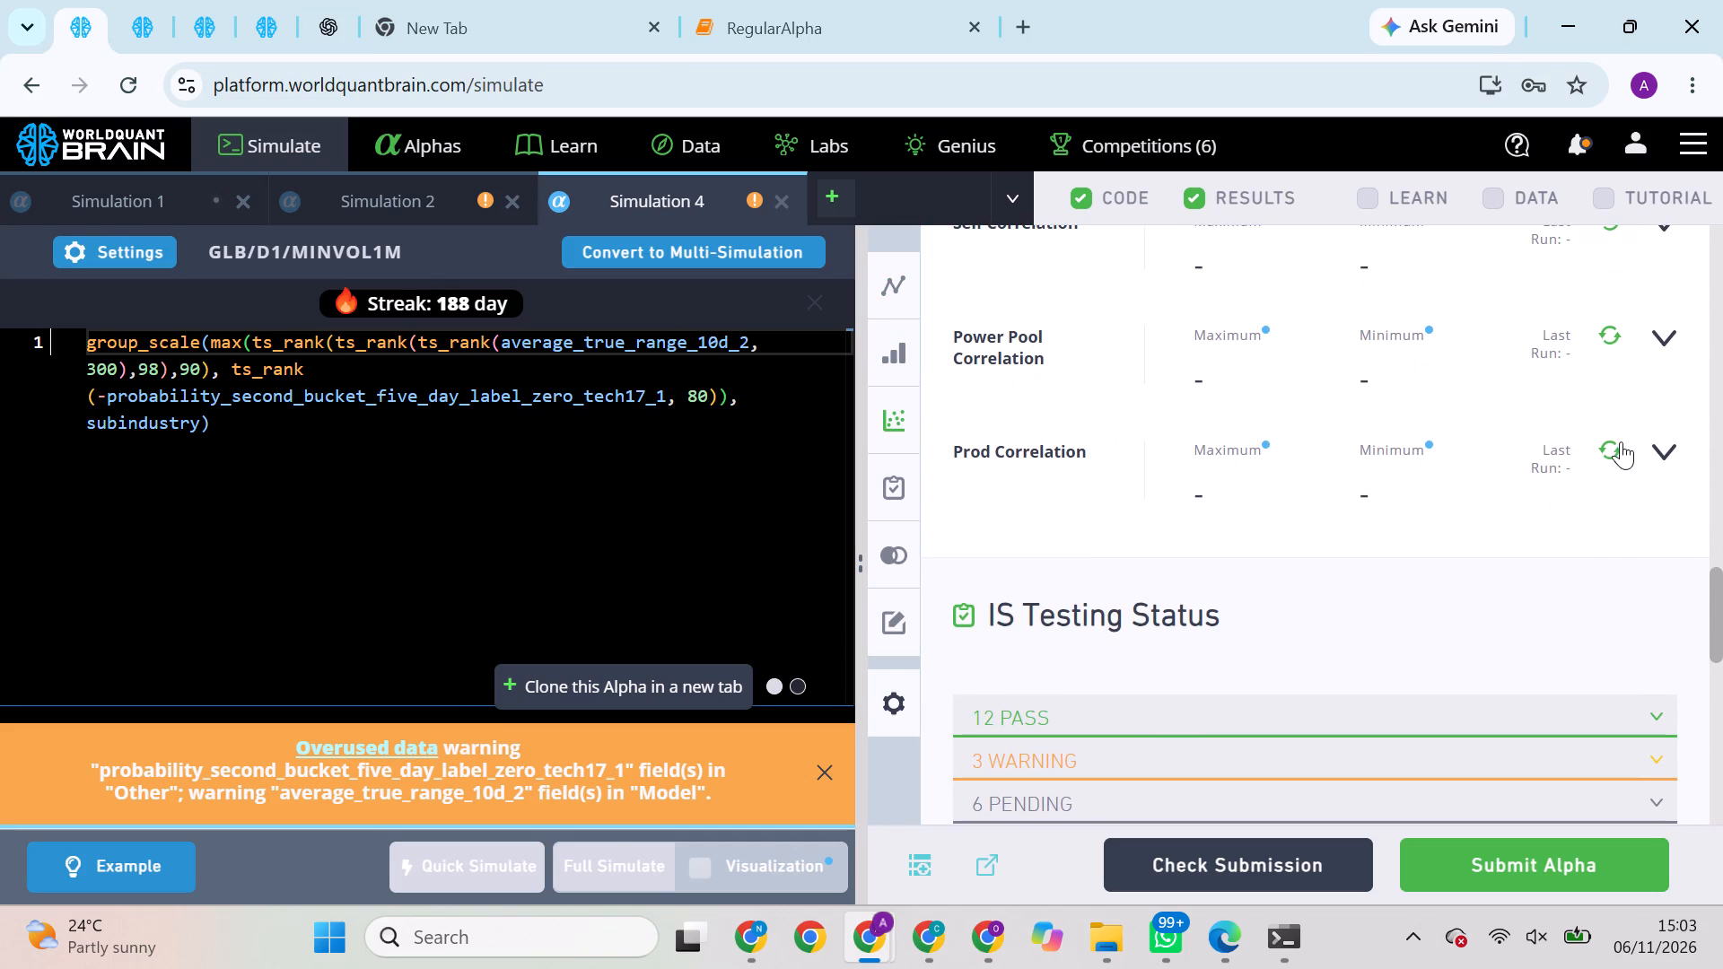
click(1621, 452)
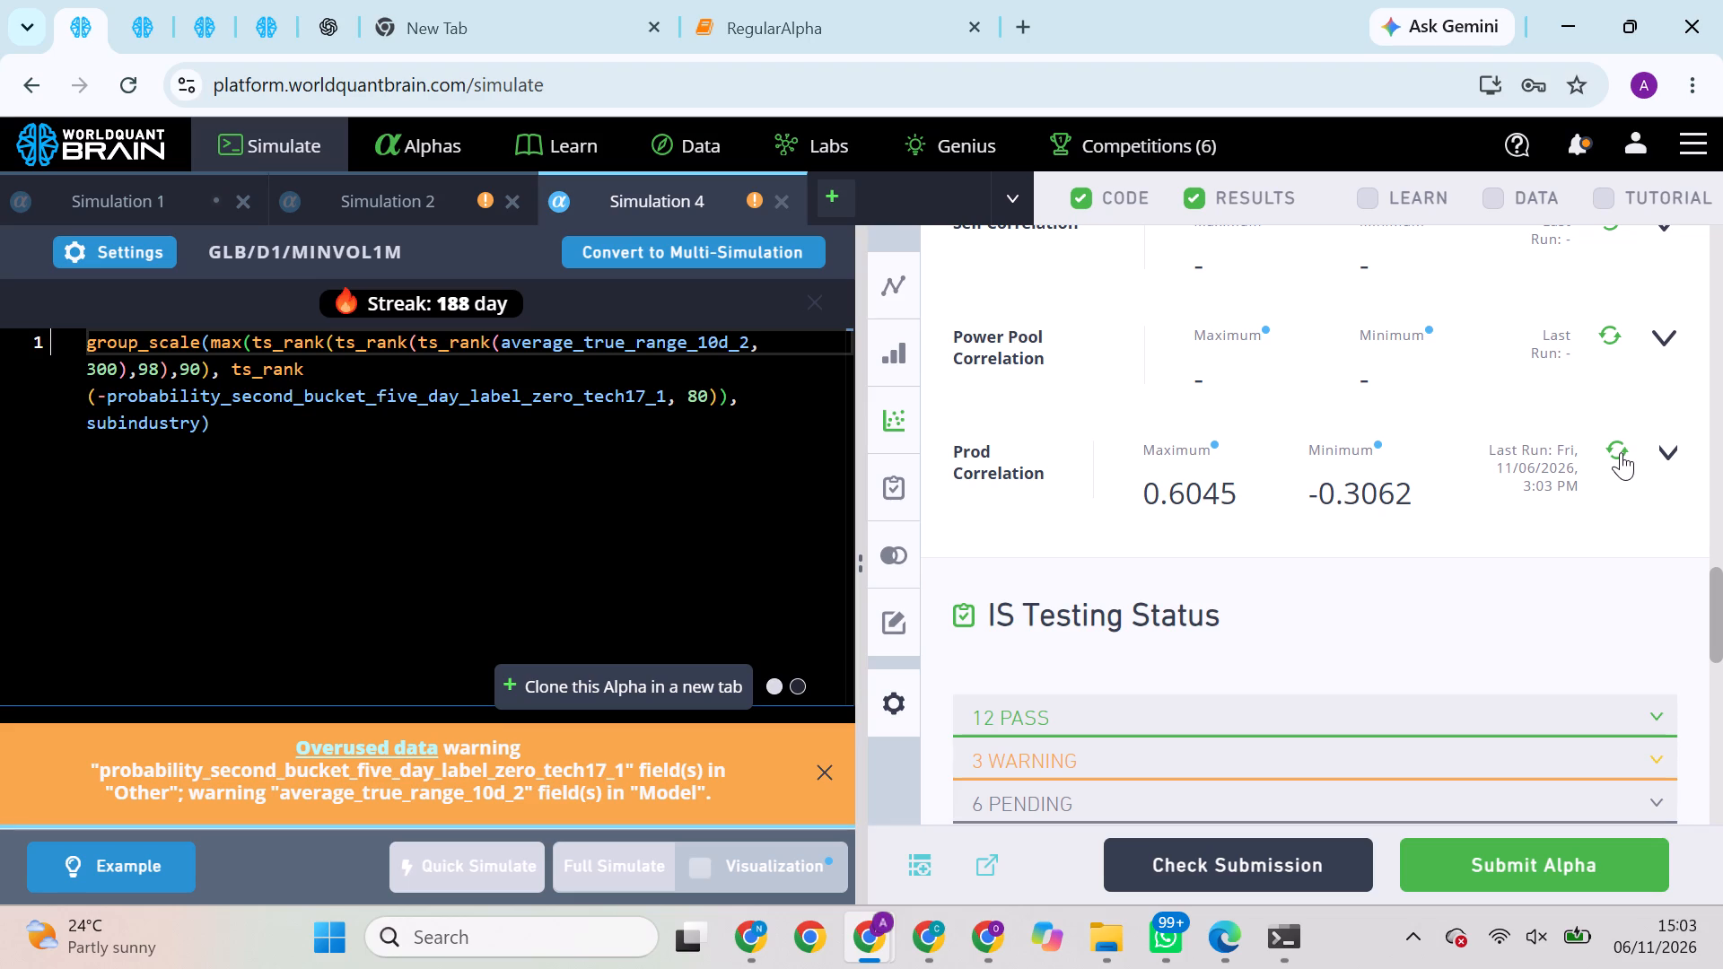
scroll(1621, 452, up, 1)
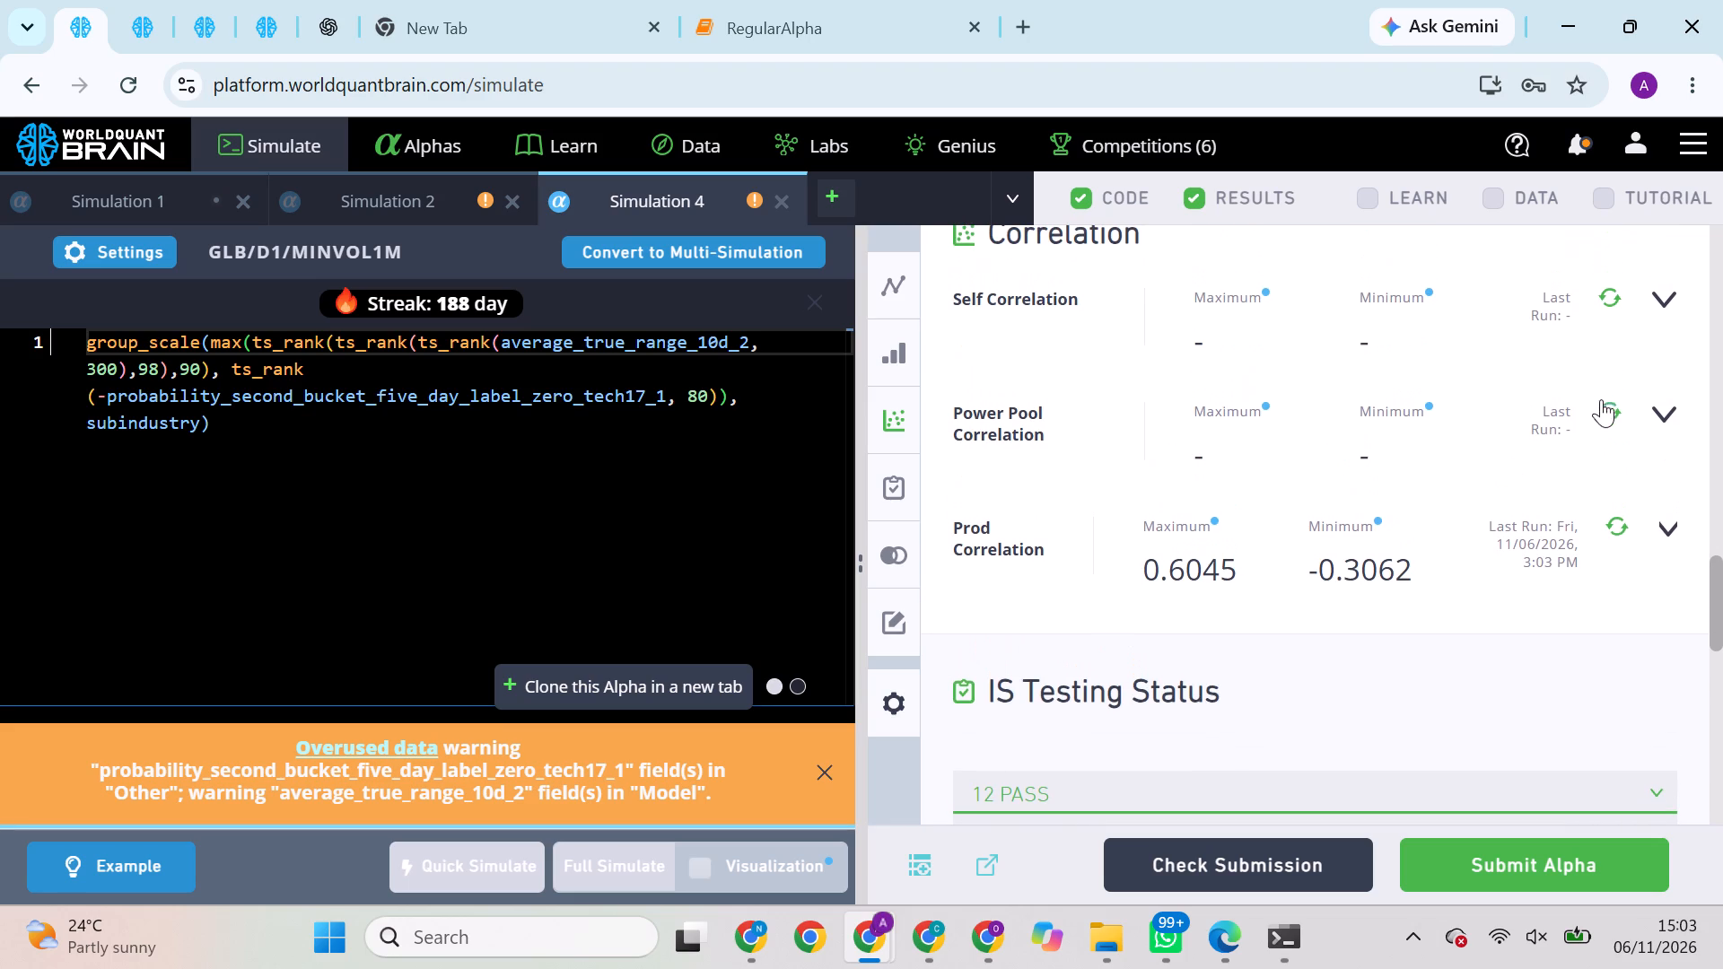
click(1605, 405)
click(1608, 302)
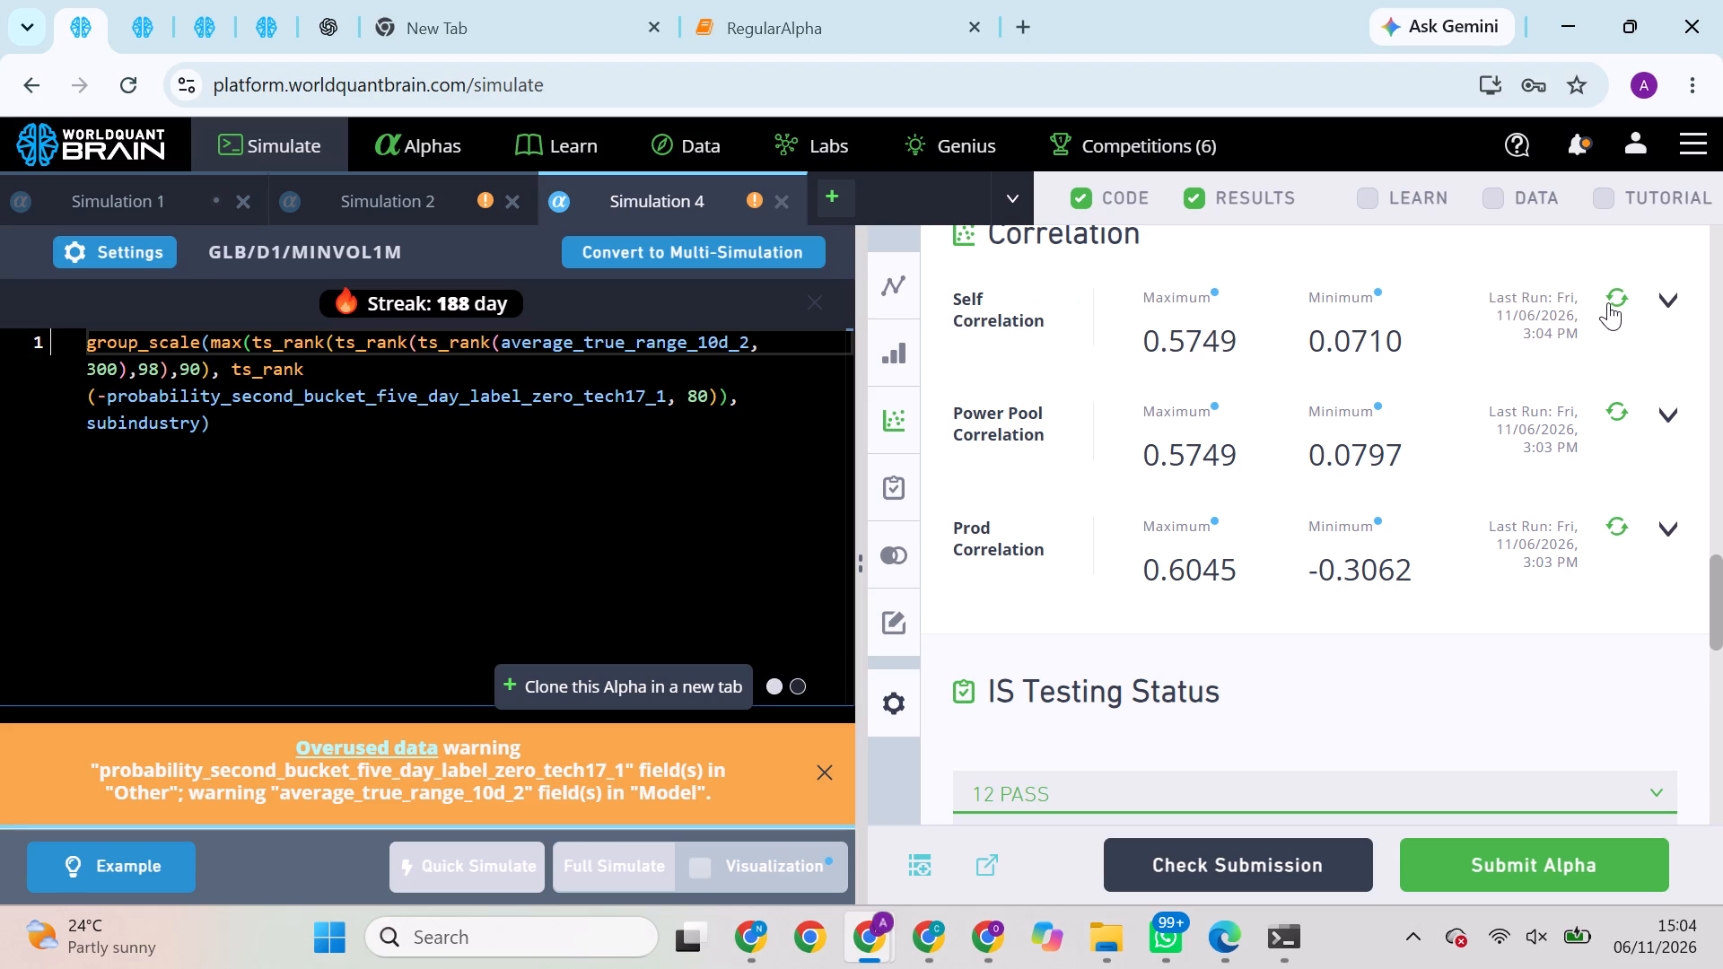
Run the Performance Comparison for Simulation 4 and examine its aggregate and yearly after-submission figures.
scroll(1533, 513, down, 2)
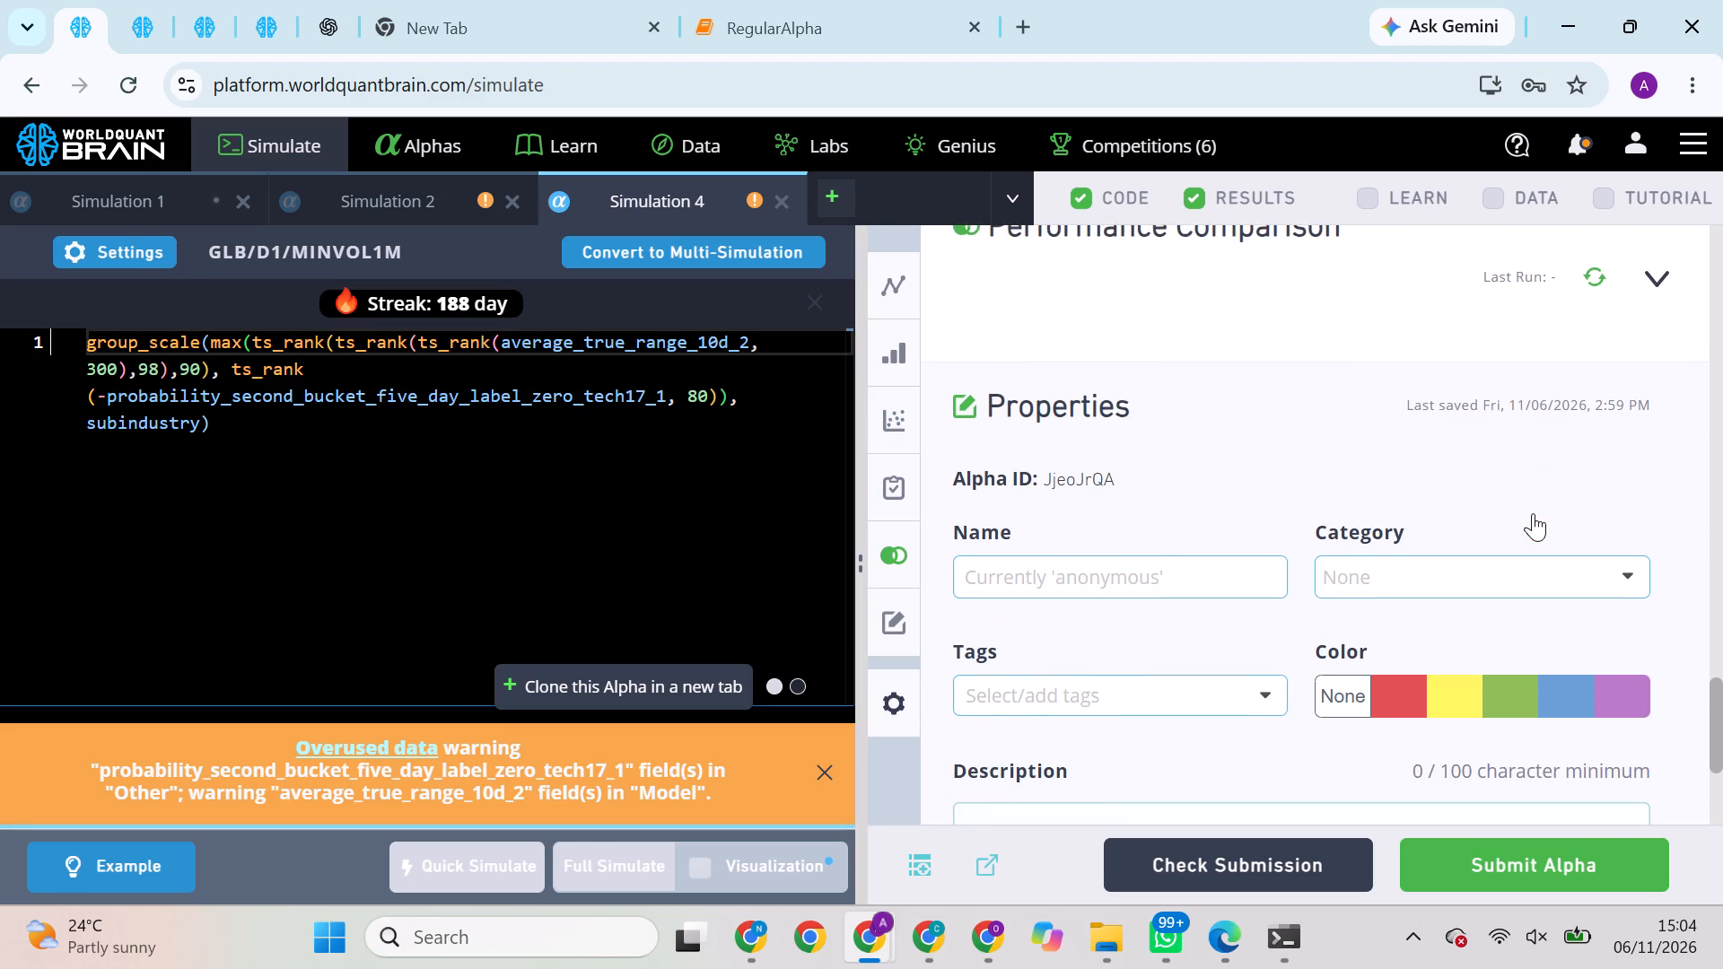
click(1601, 272)
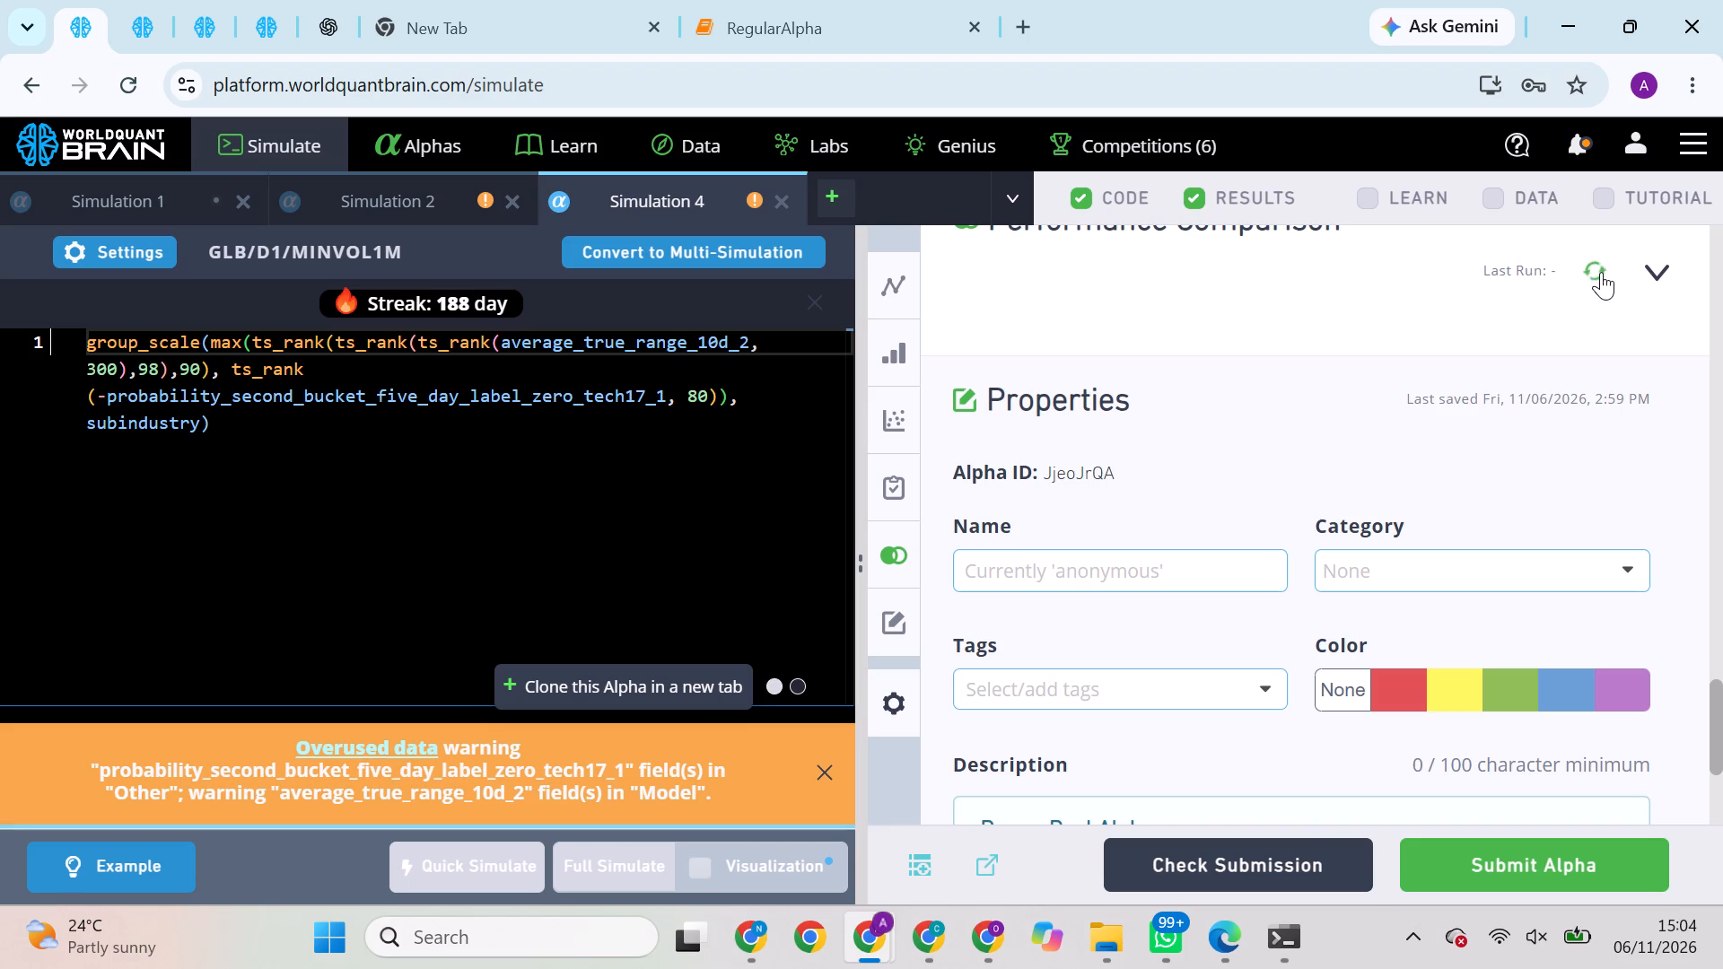
scroll(1601, 272, up, 2)
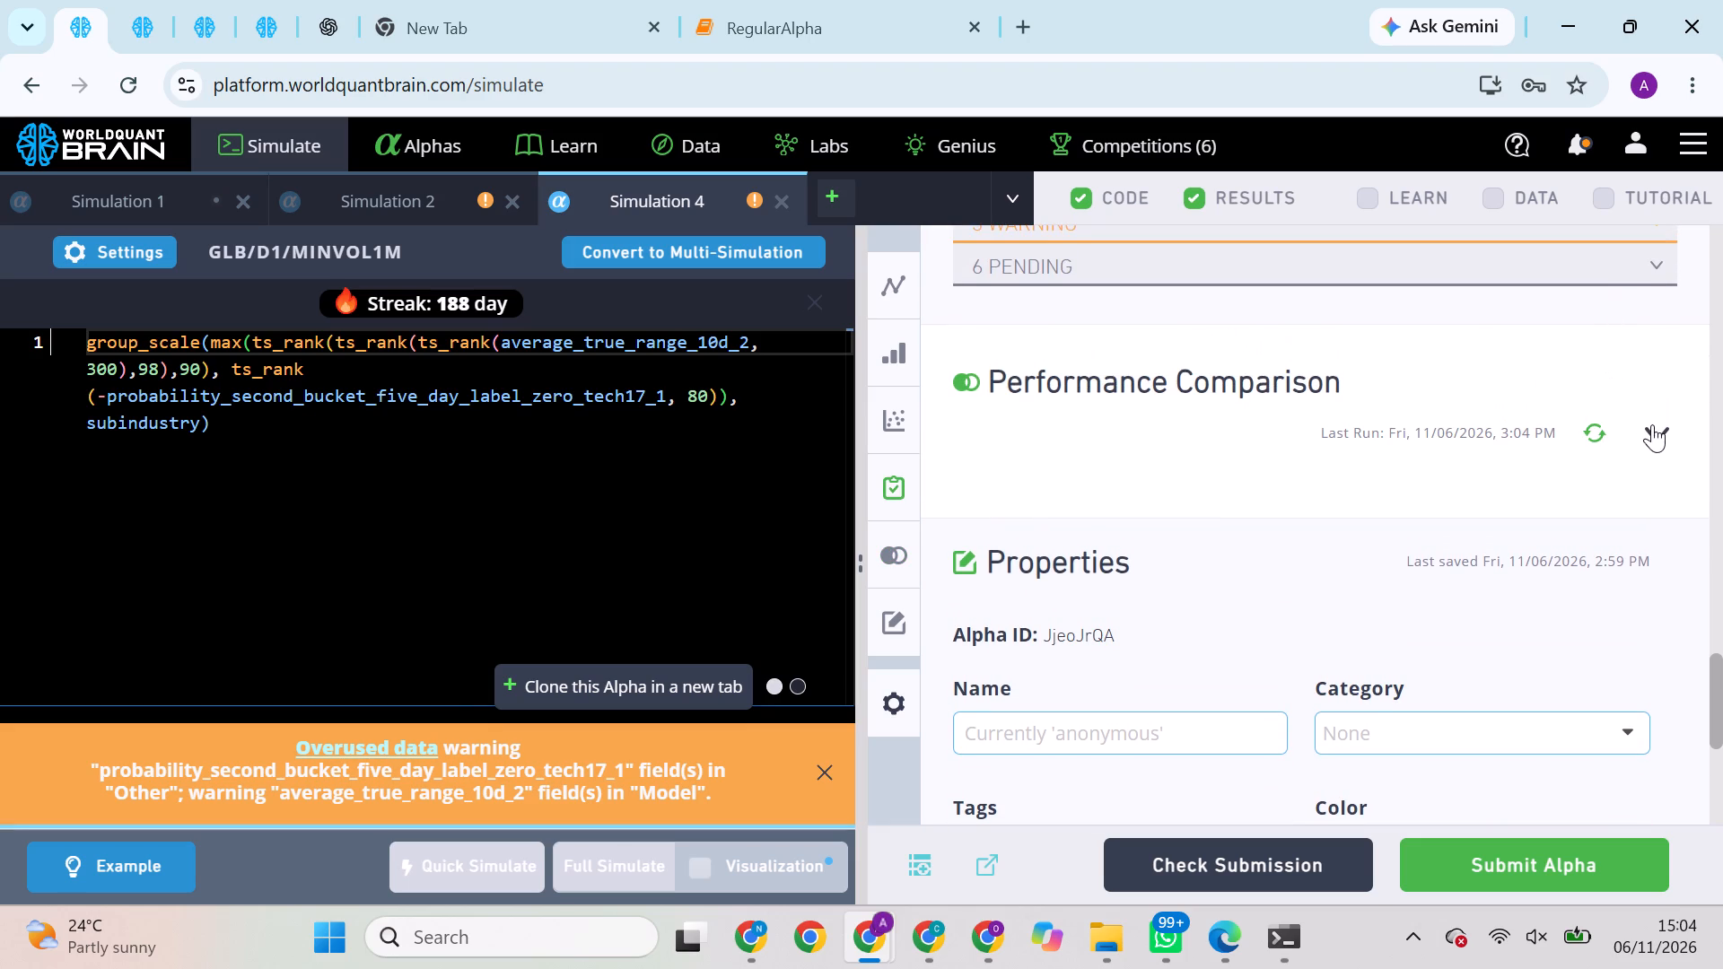
click(1654, 426)
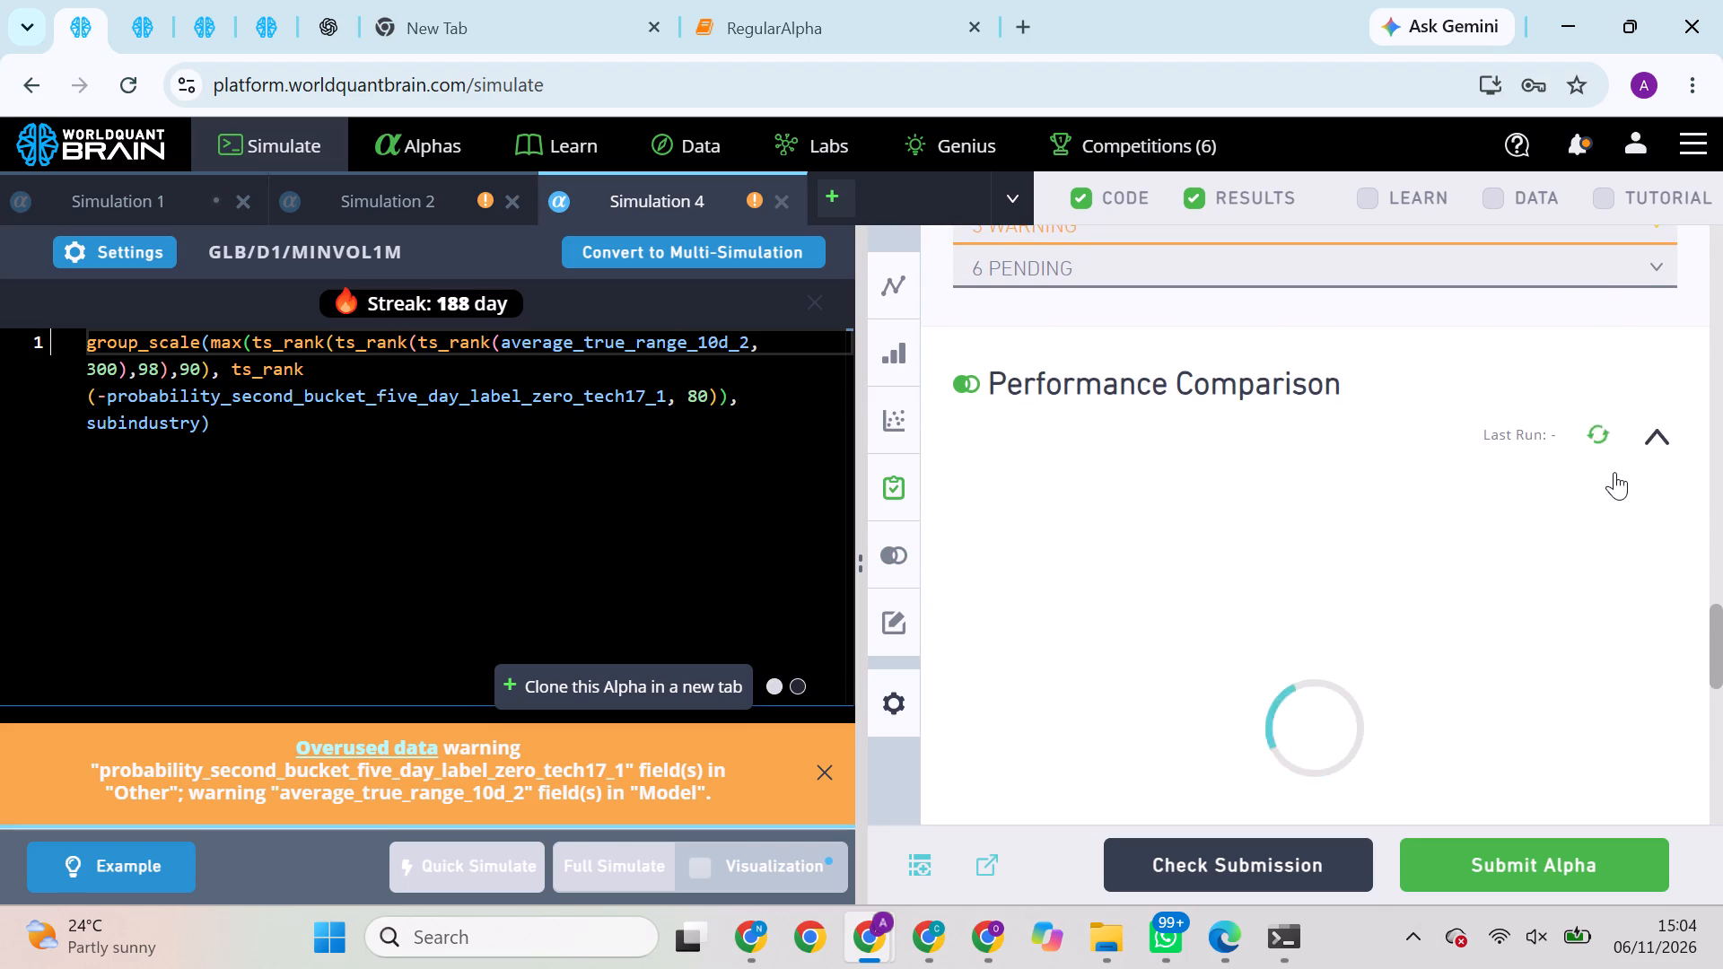
scroll(1614, 472, down, 1)
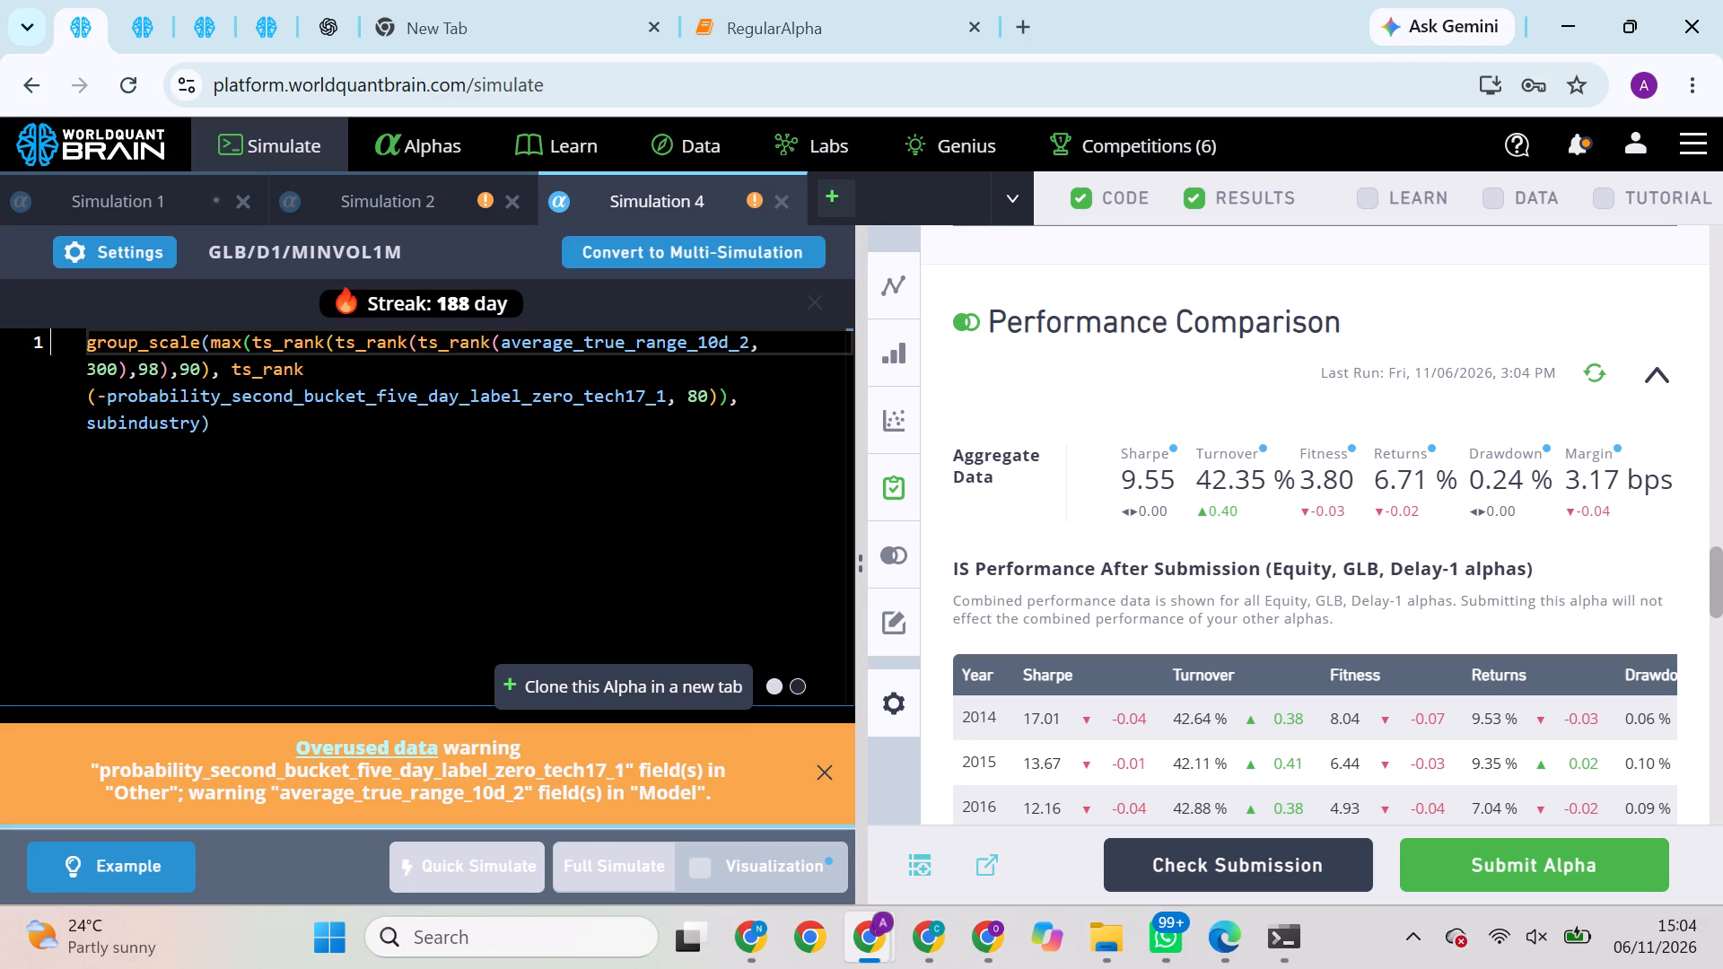
click(1614, 472)
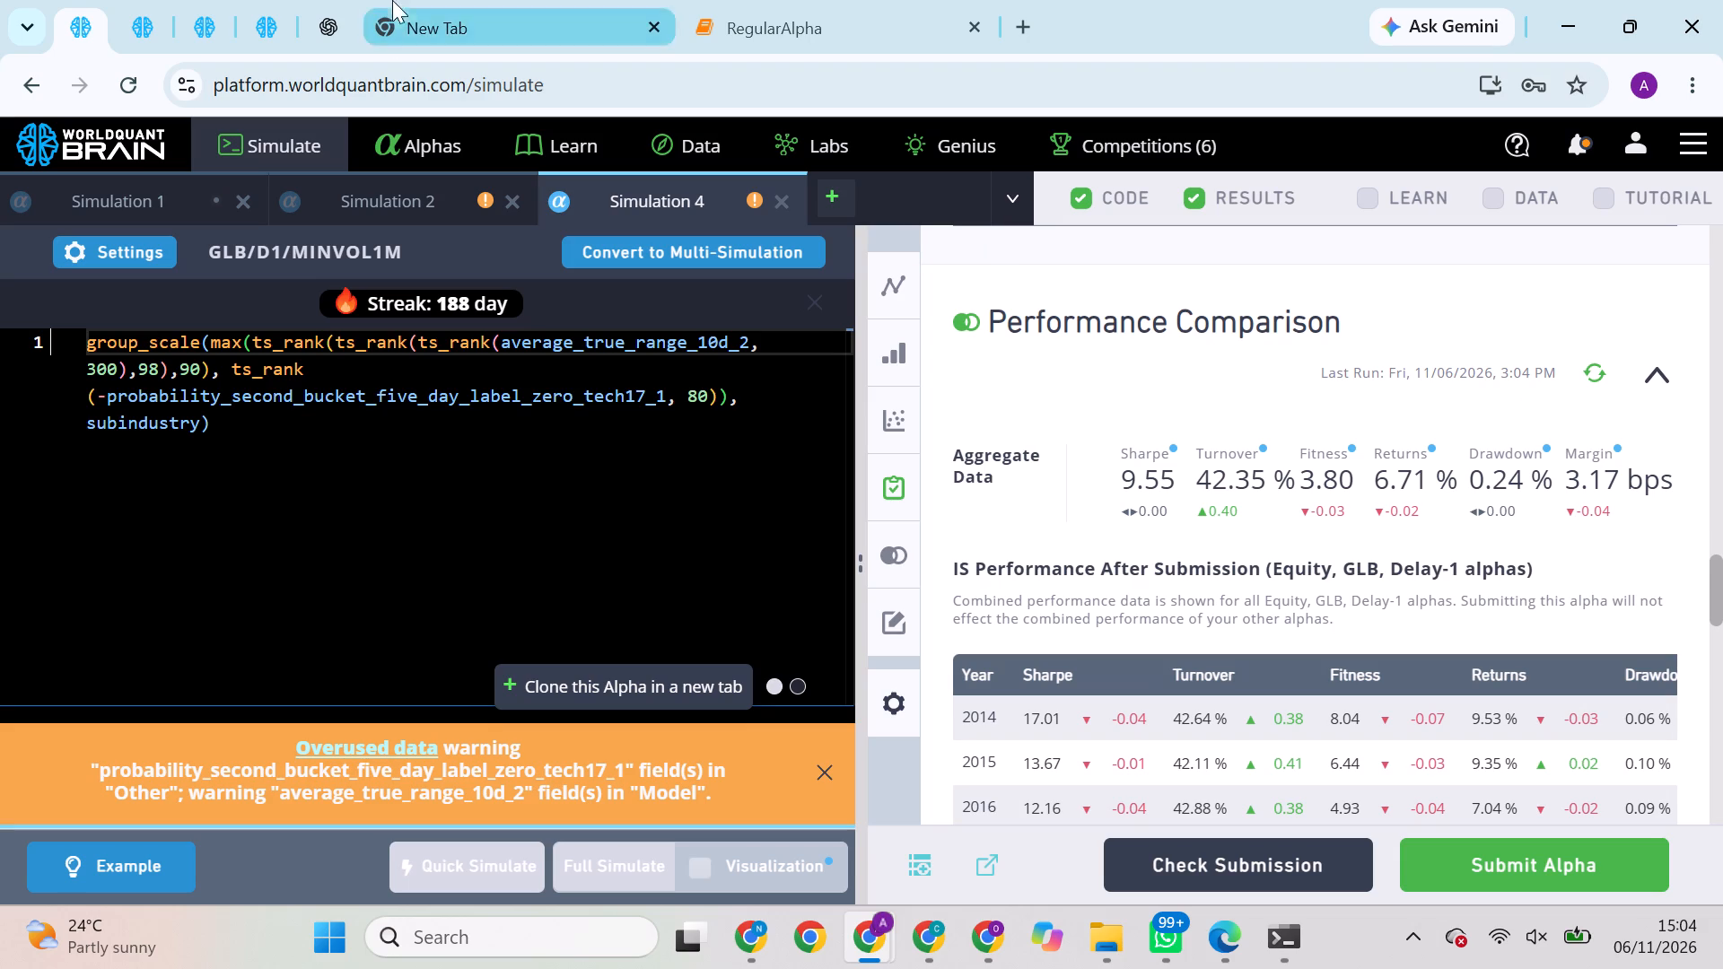
Replace average_true_range_10d_2 in Simulation 4 with bollinger_band_lower_10d_2 copied from the tech chart dataset, and run a full simulation.
click(276, 0)
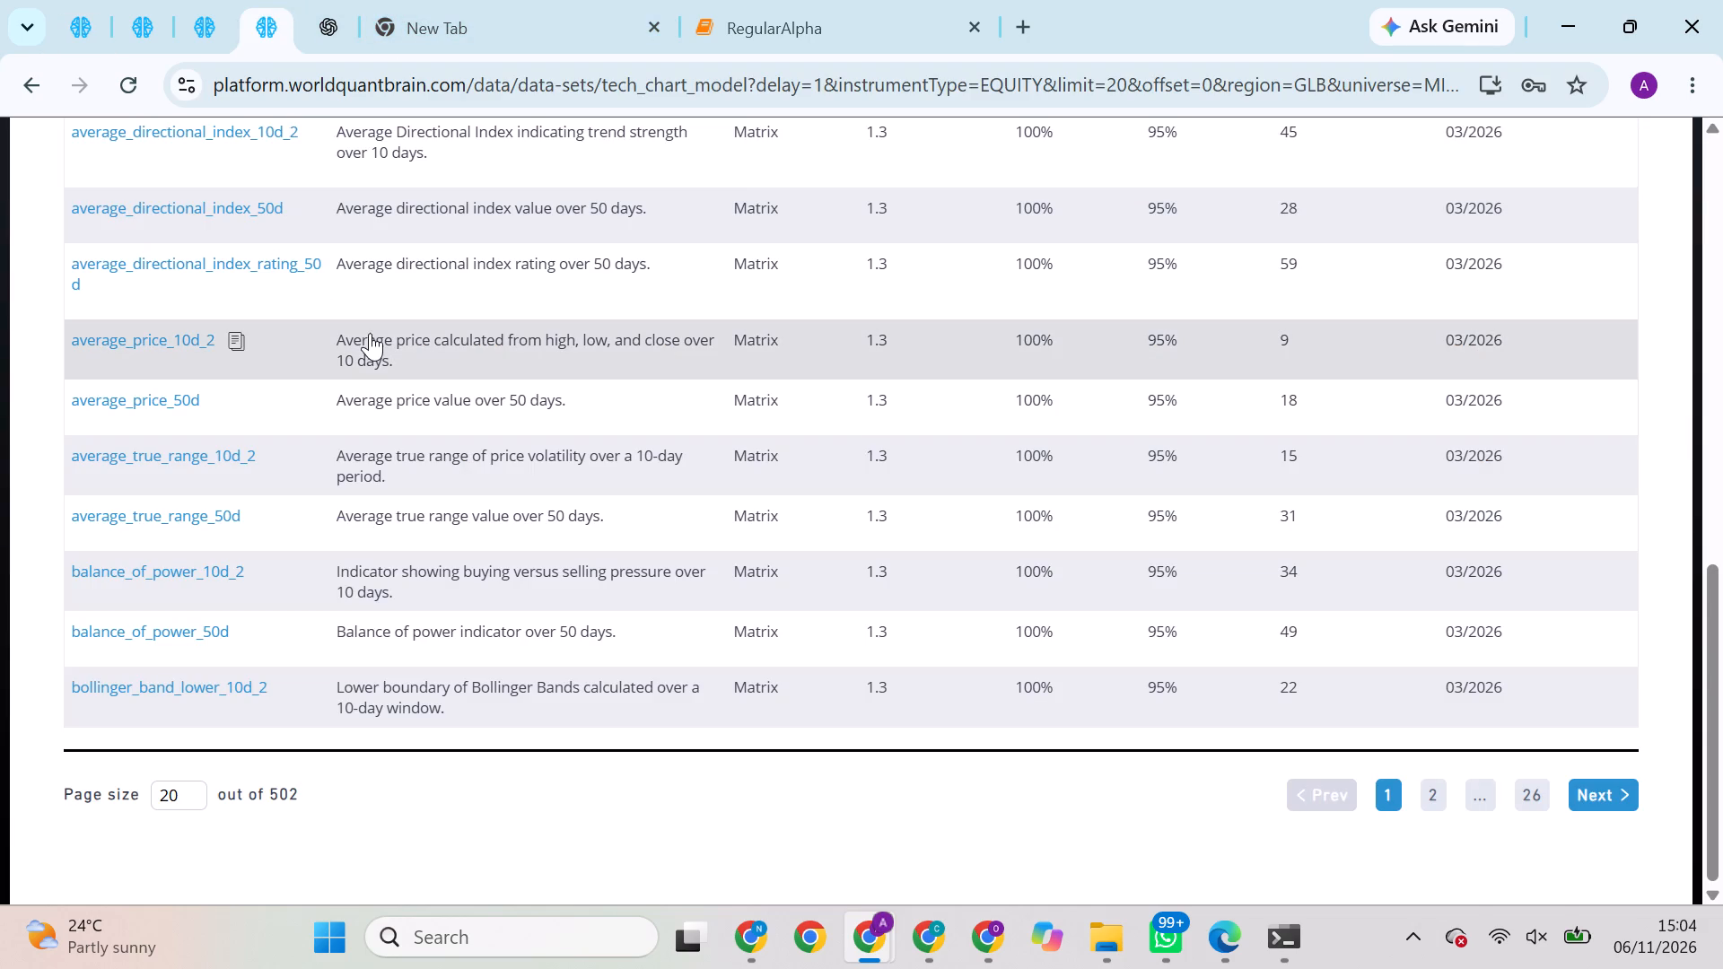
scroll(588, 510, down, 1)
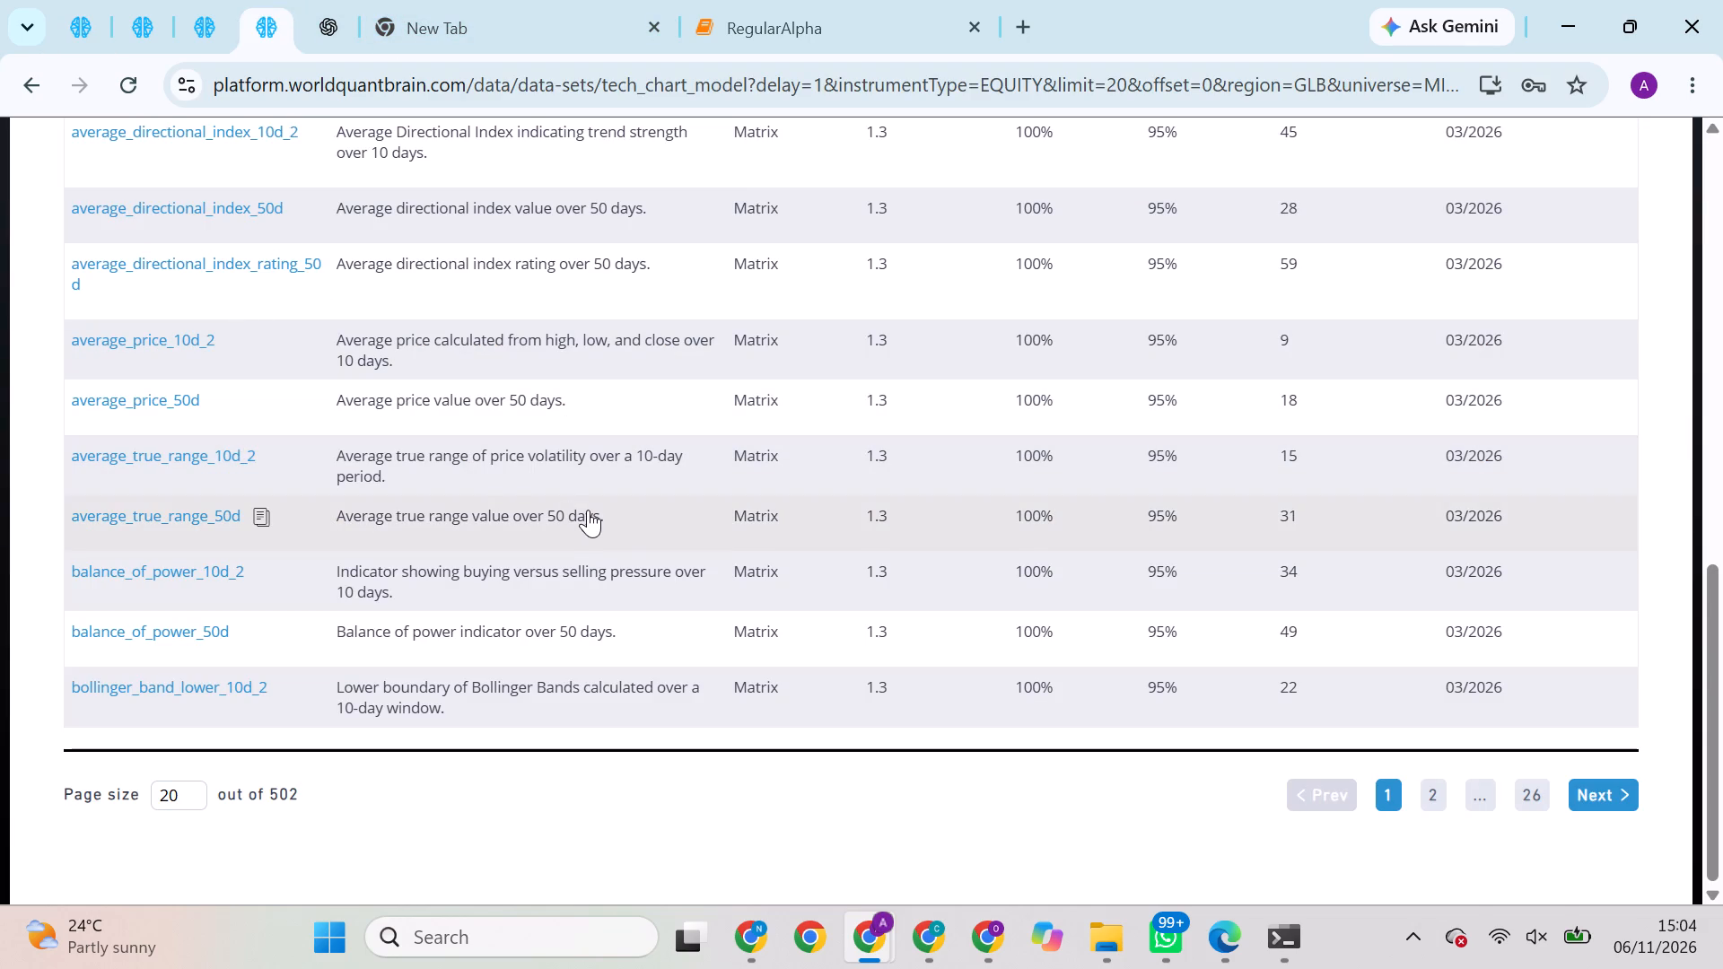
click(289, 681)
click(100, 4)
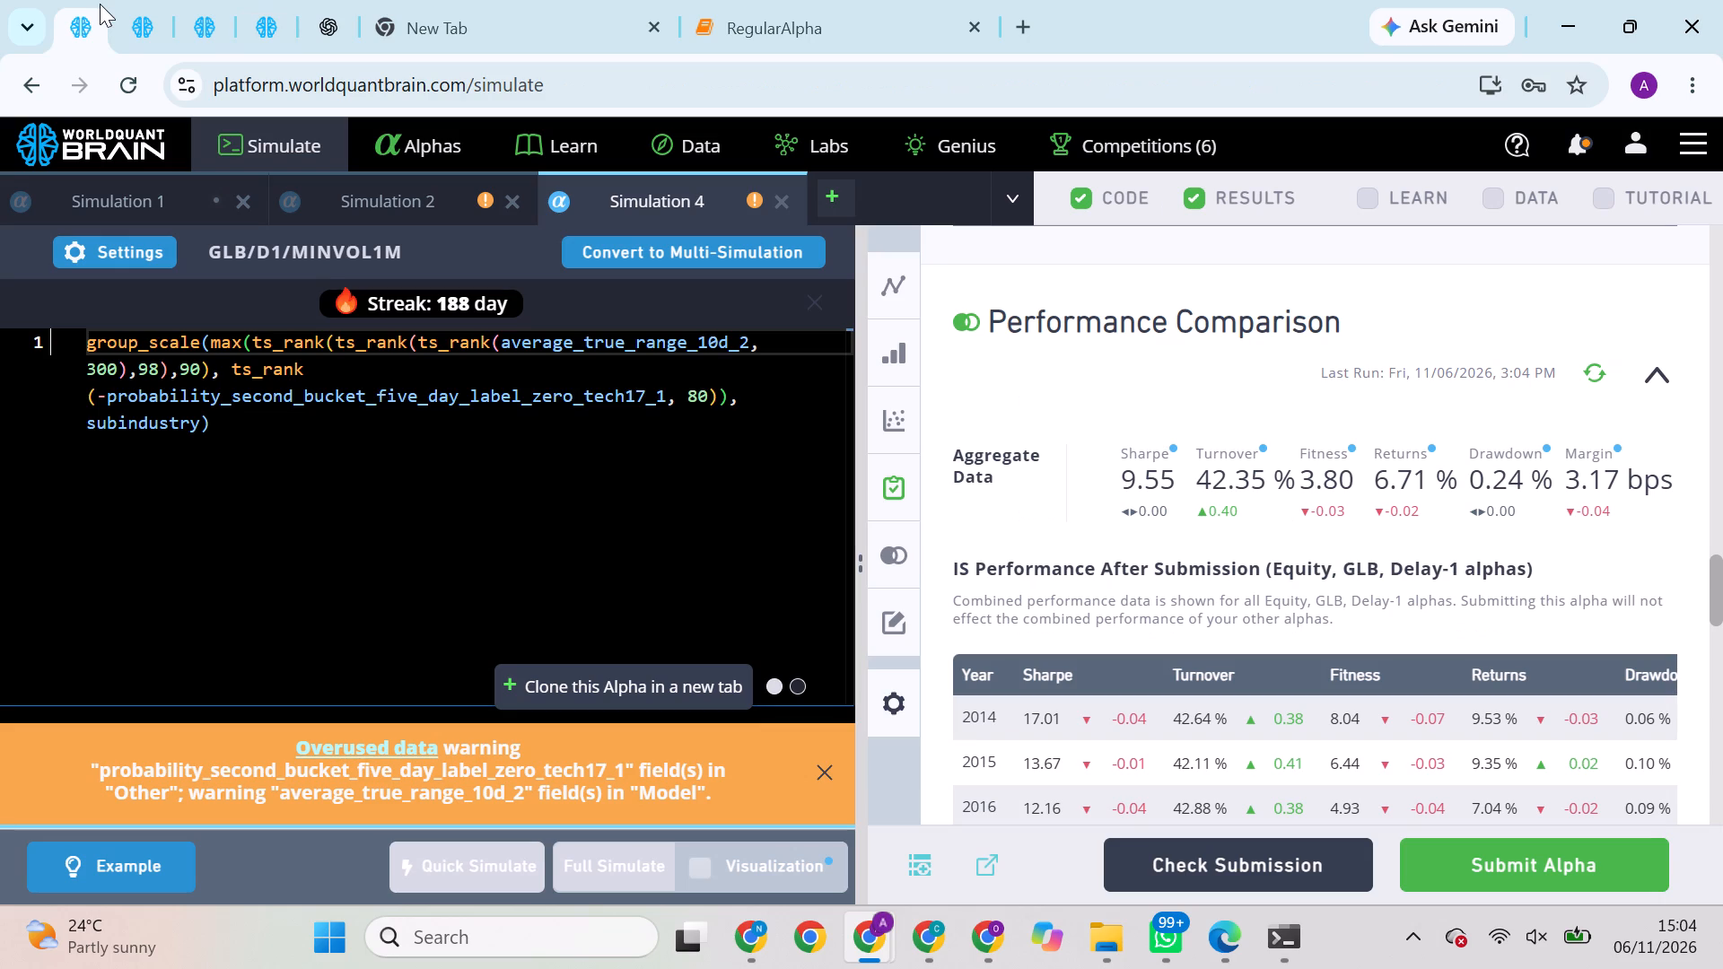
double_click(531, 340)
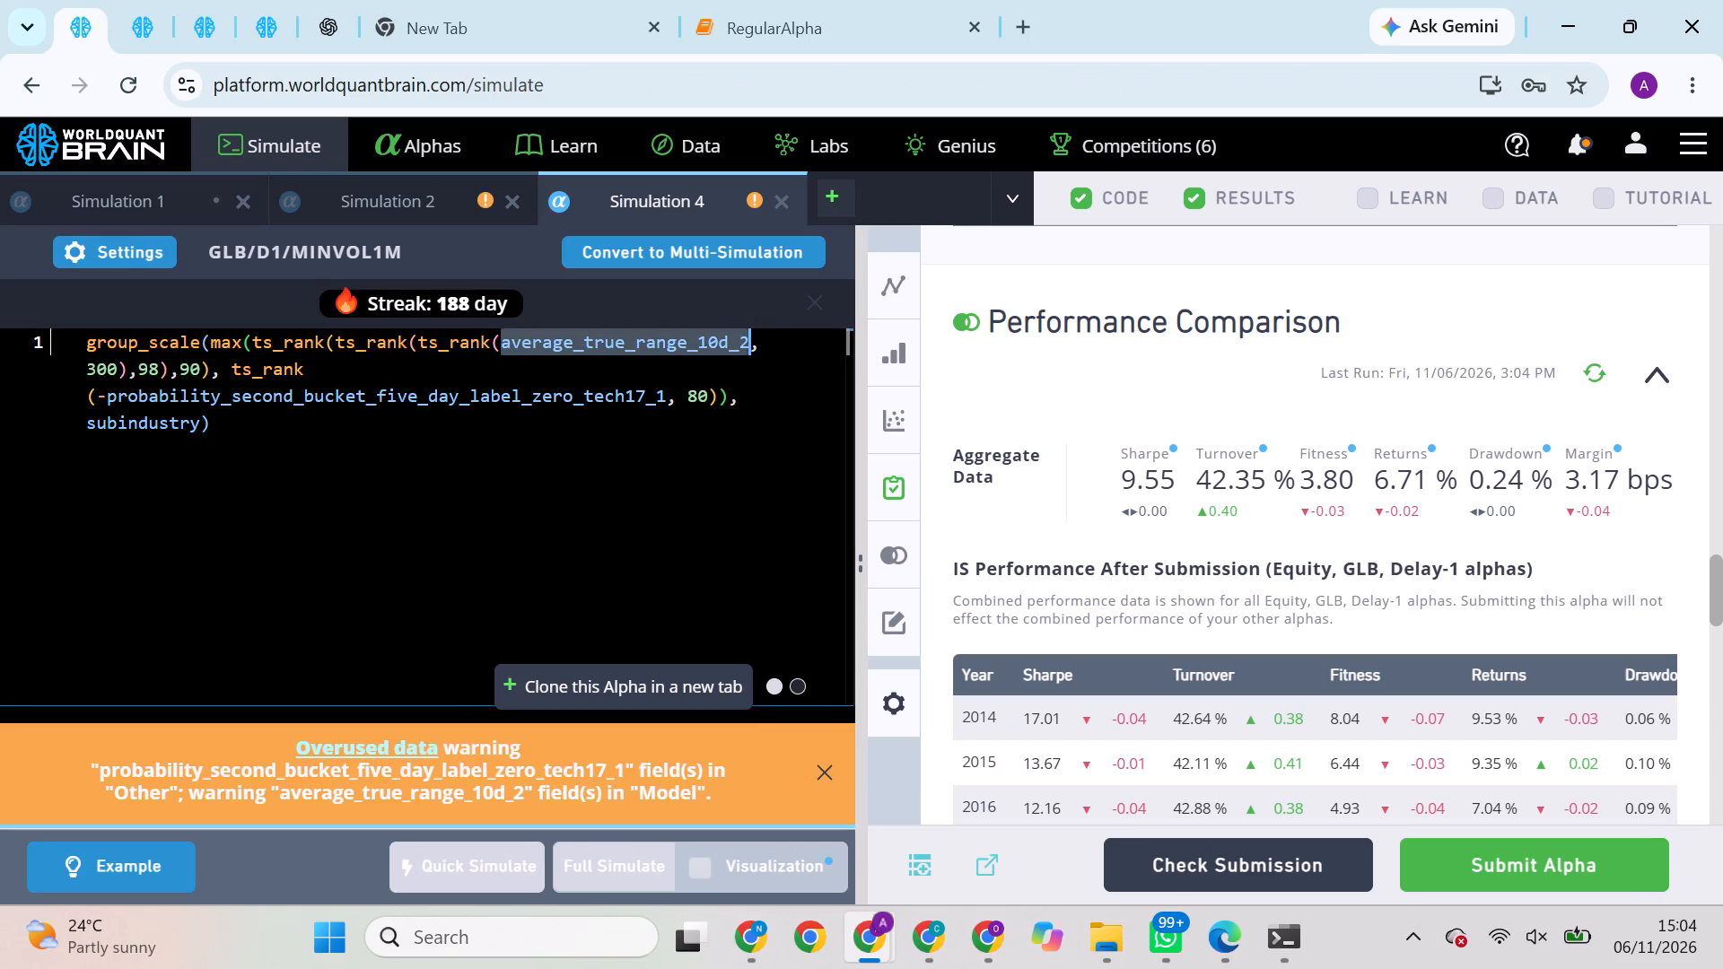
key(ctrl+v)
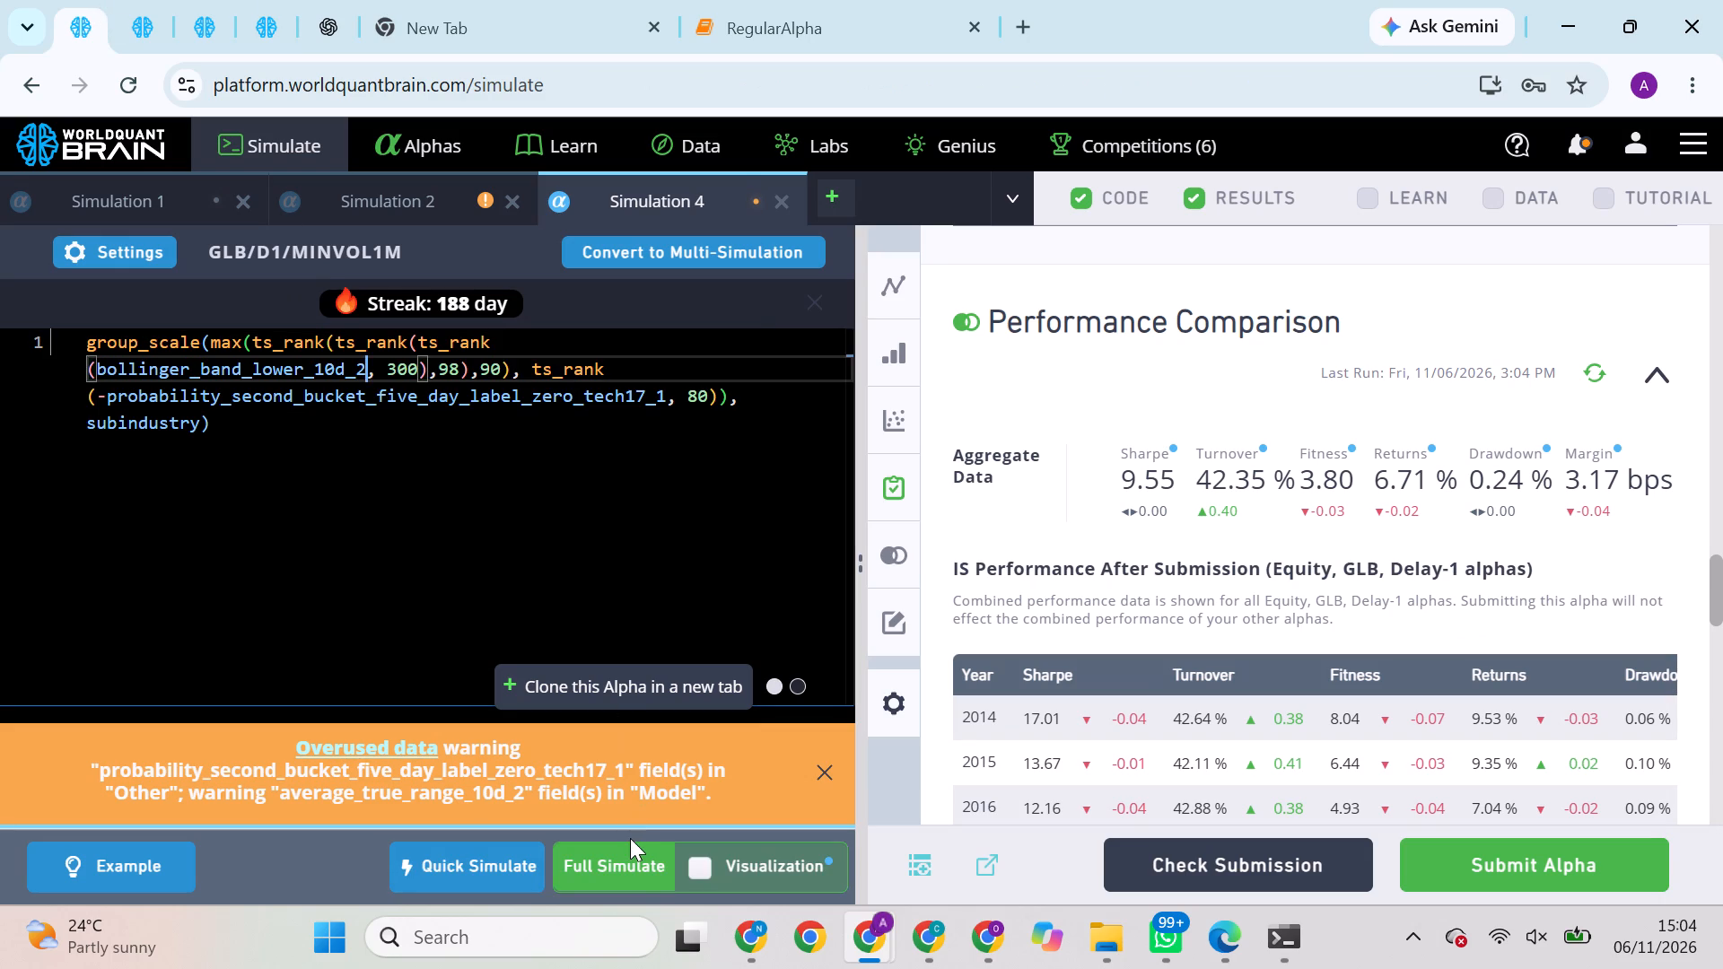
click(630, 838)
click(633, 869)
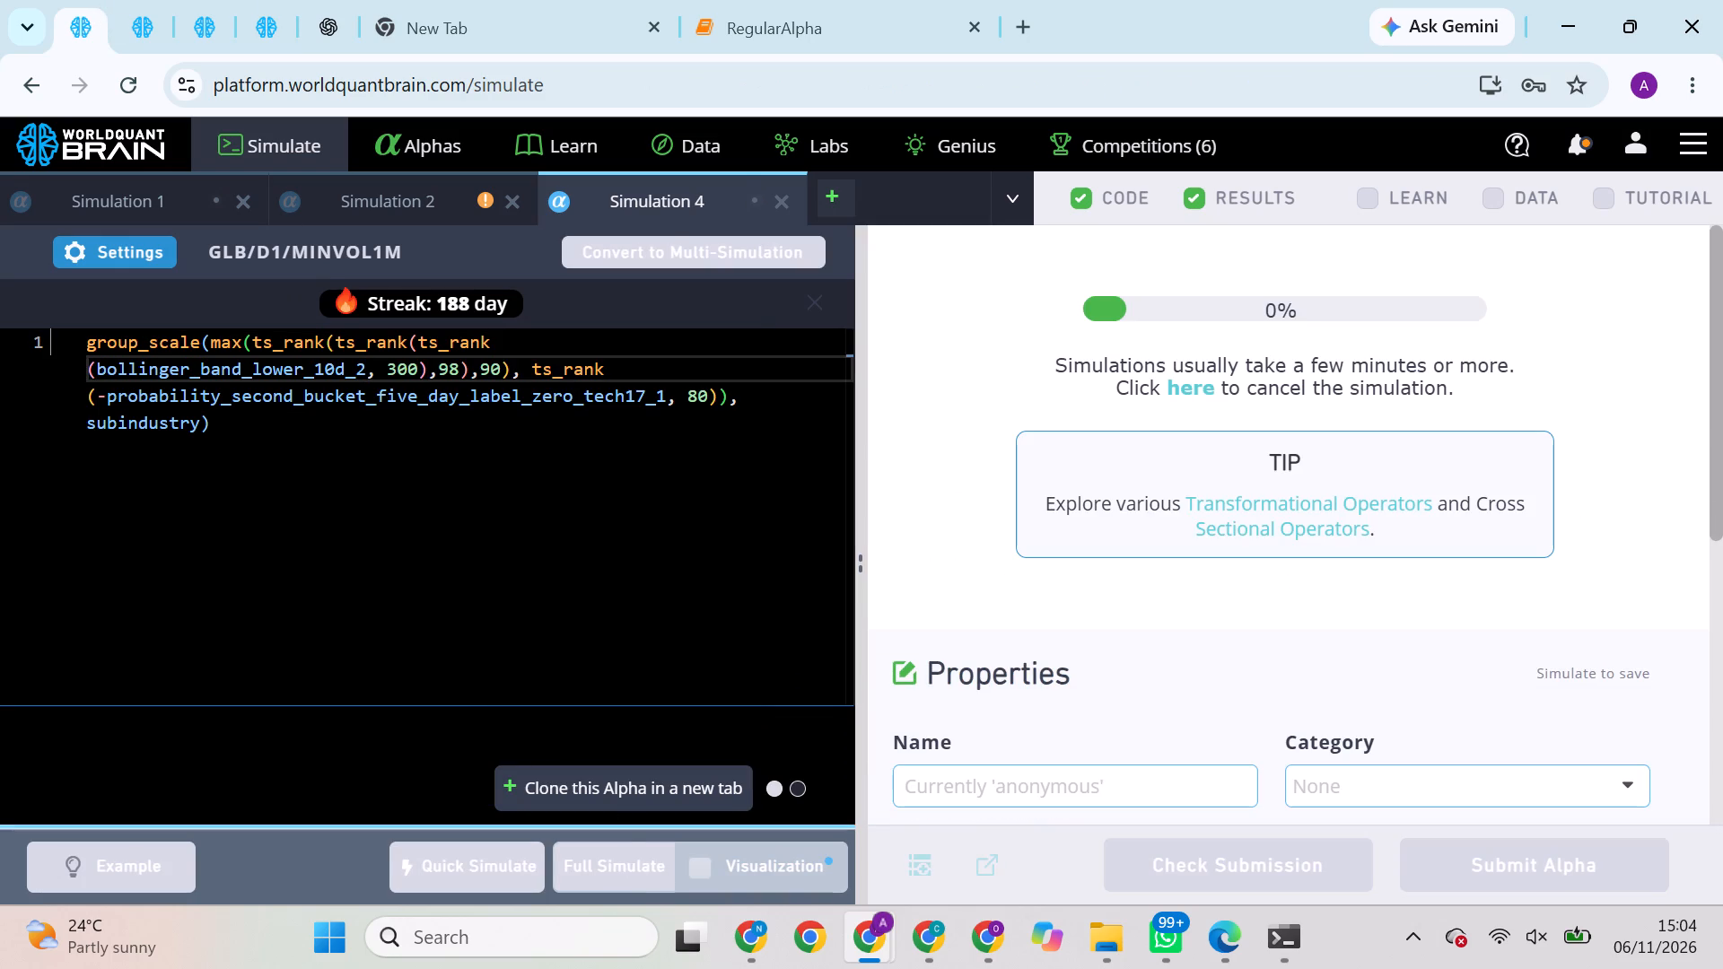
Run the Prod, Power Pool and Self Correlation checks on Simulation 1's bollinger_band_lower_10d_2 alpha in the second Simulate page.
click(145, 0)
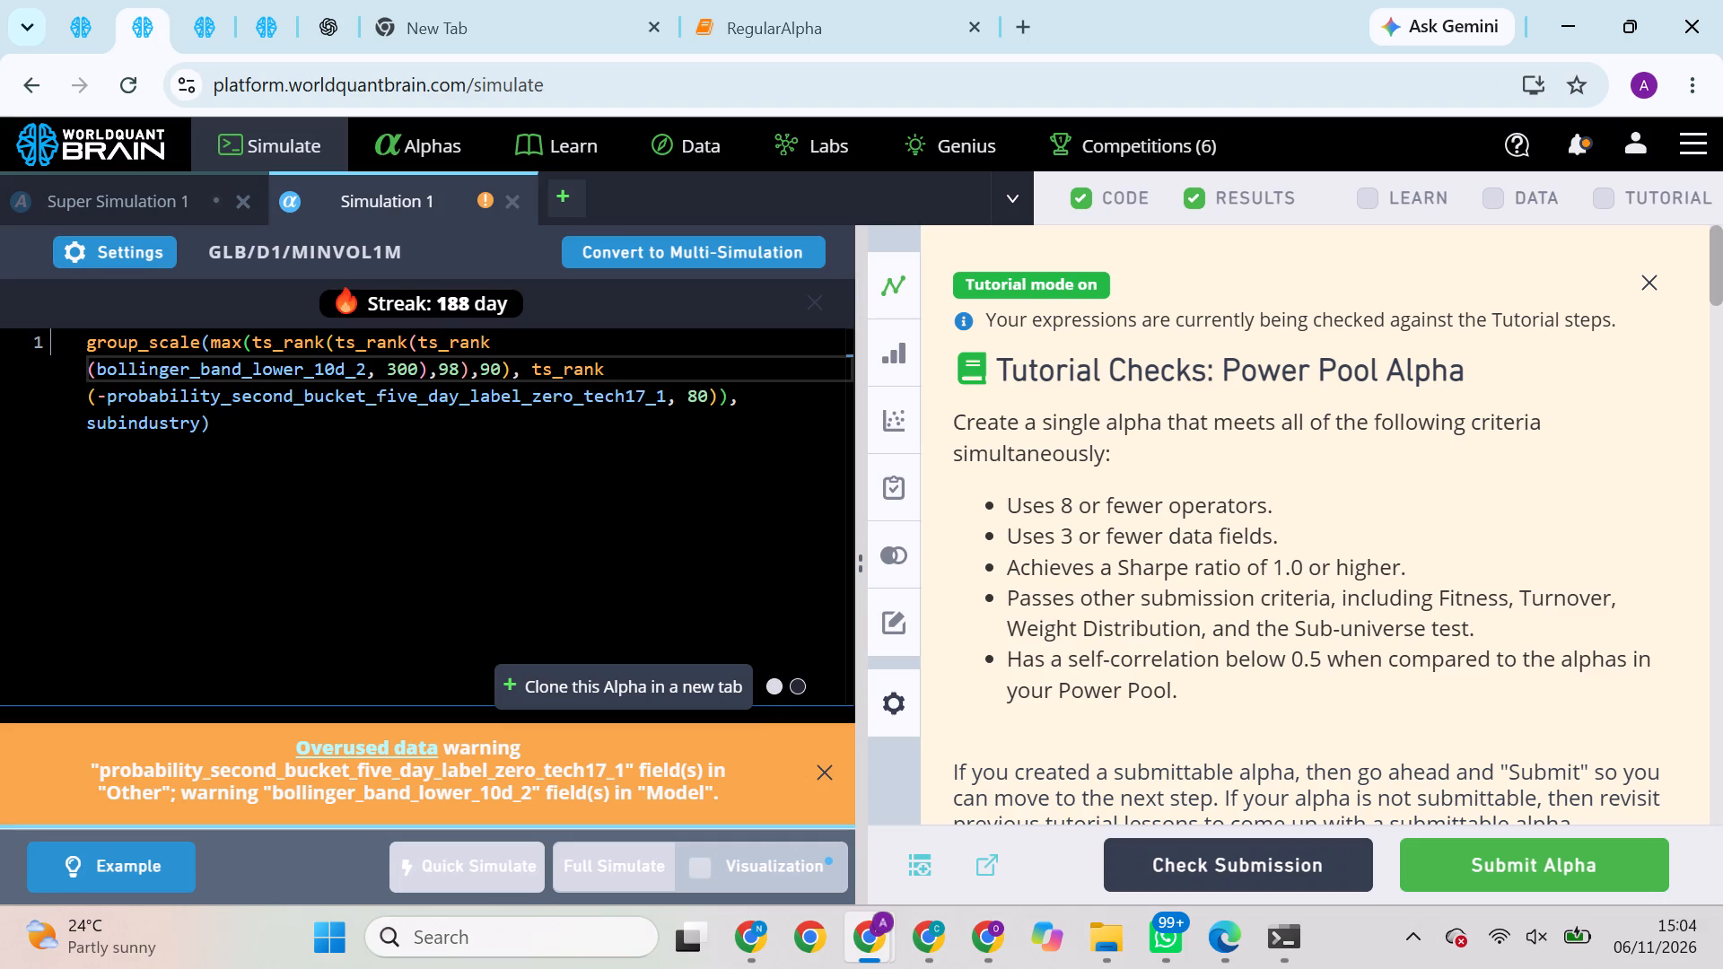
click(1649, 291)
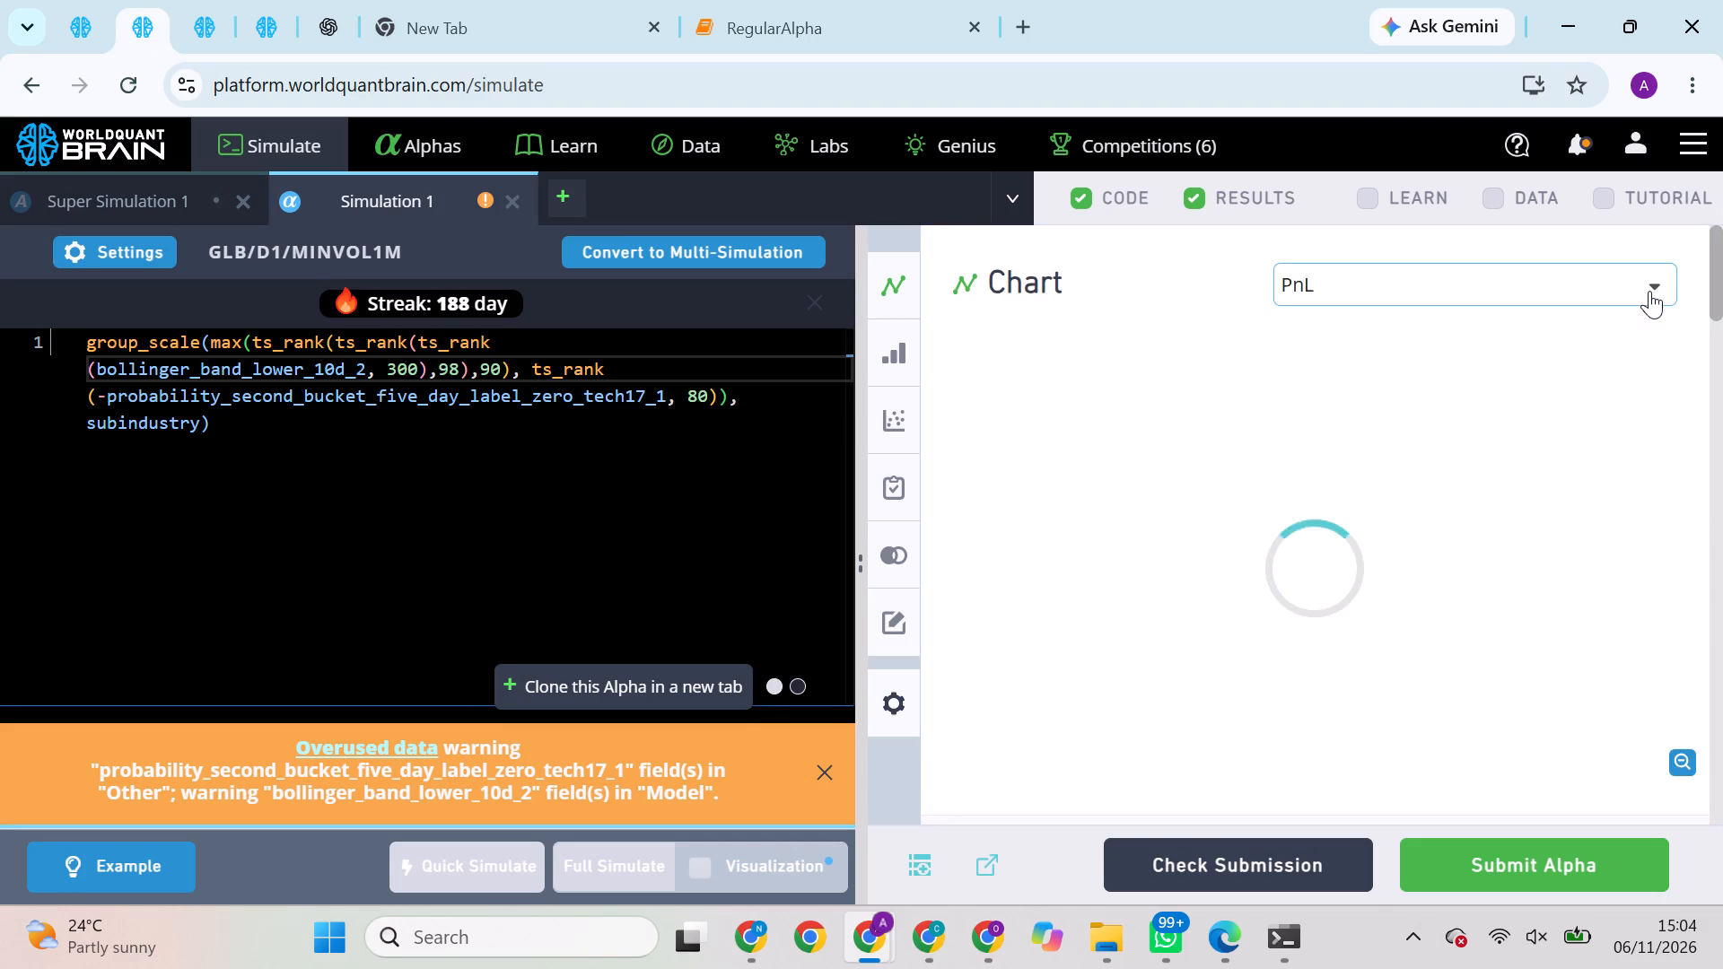
scroll(1579, 415, down, 4)
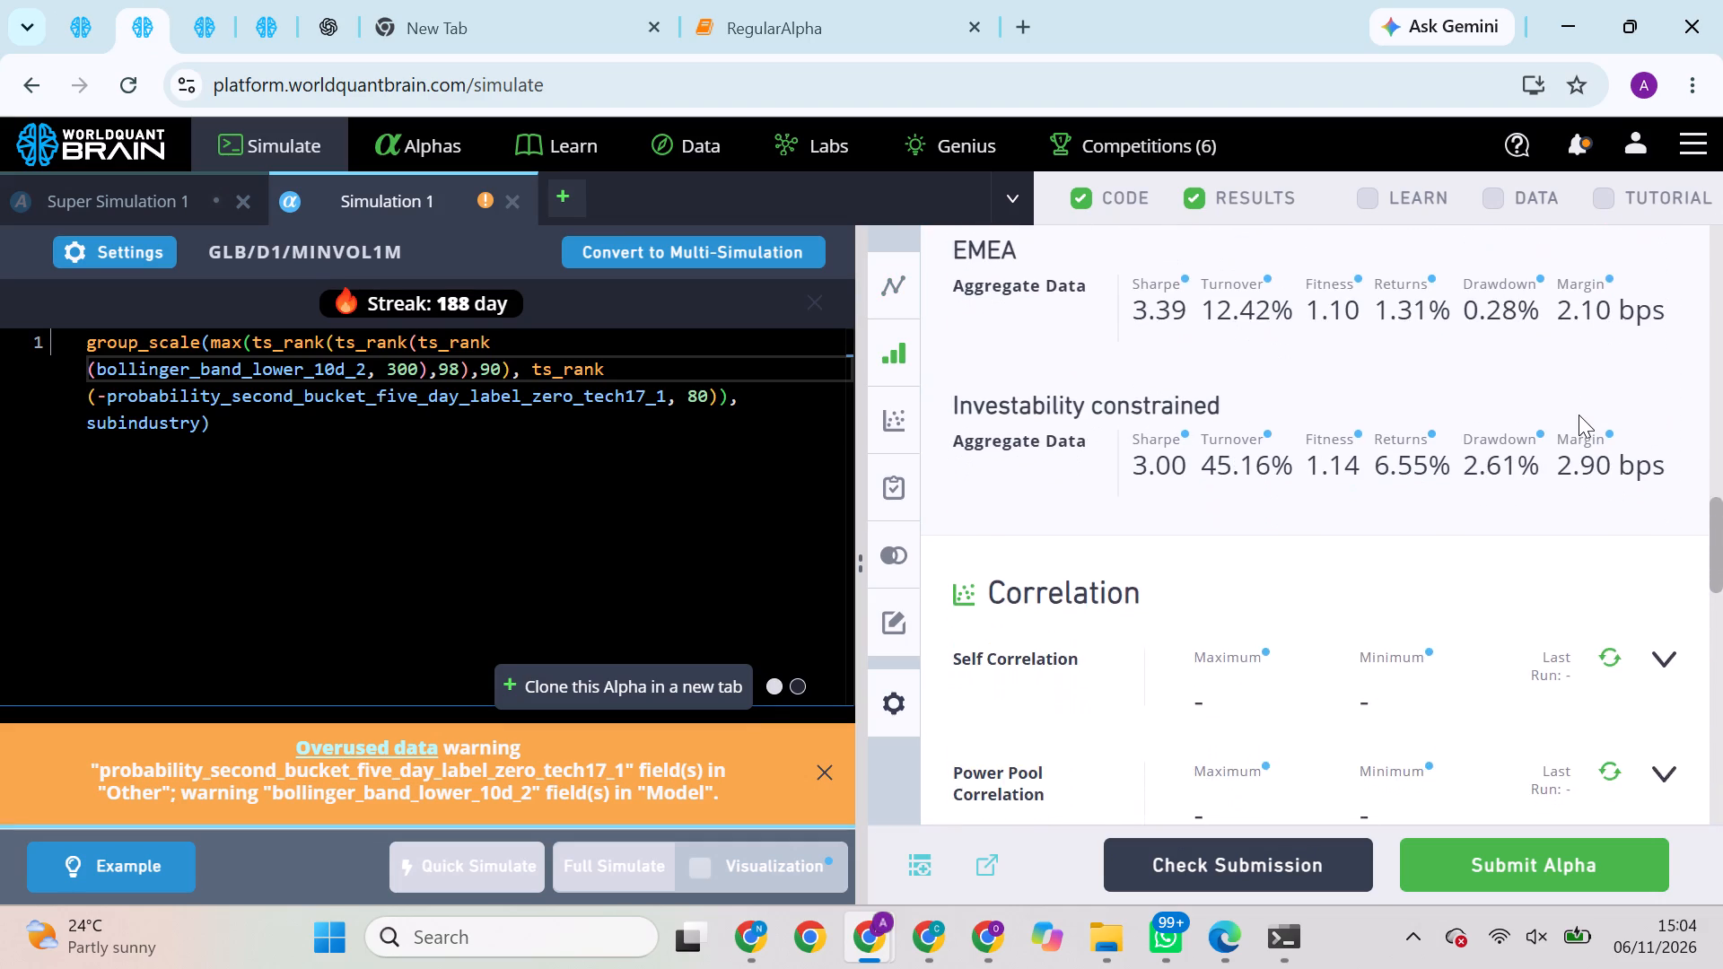
scroll(1579, 415, down, 1)
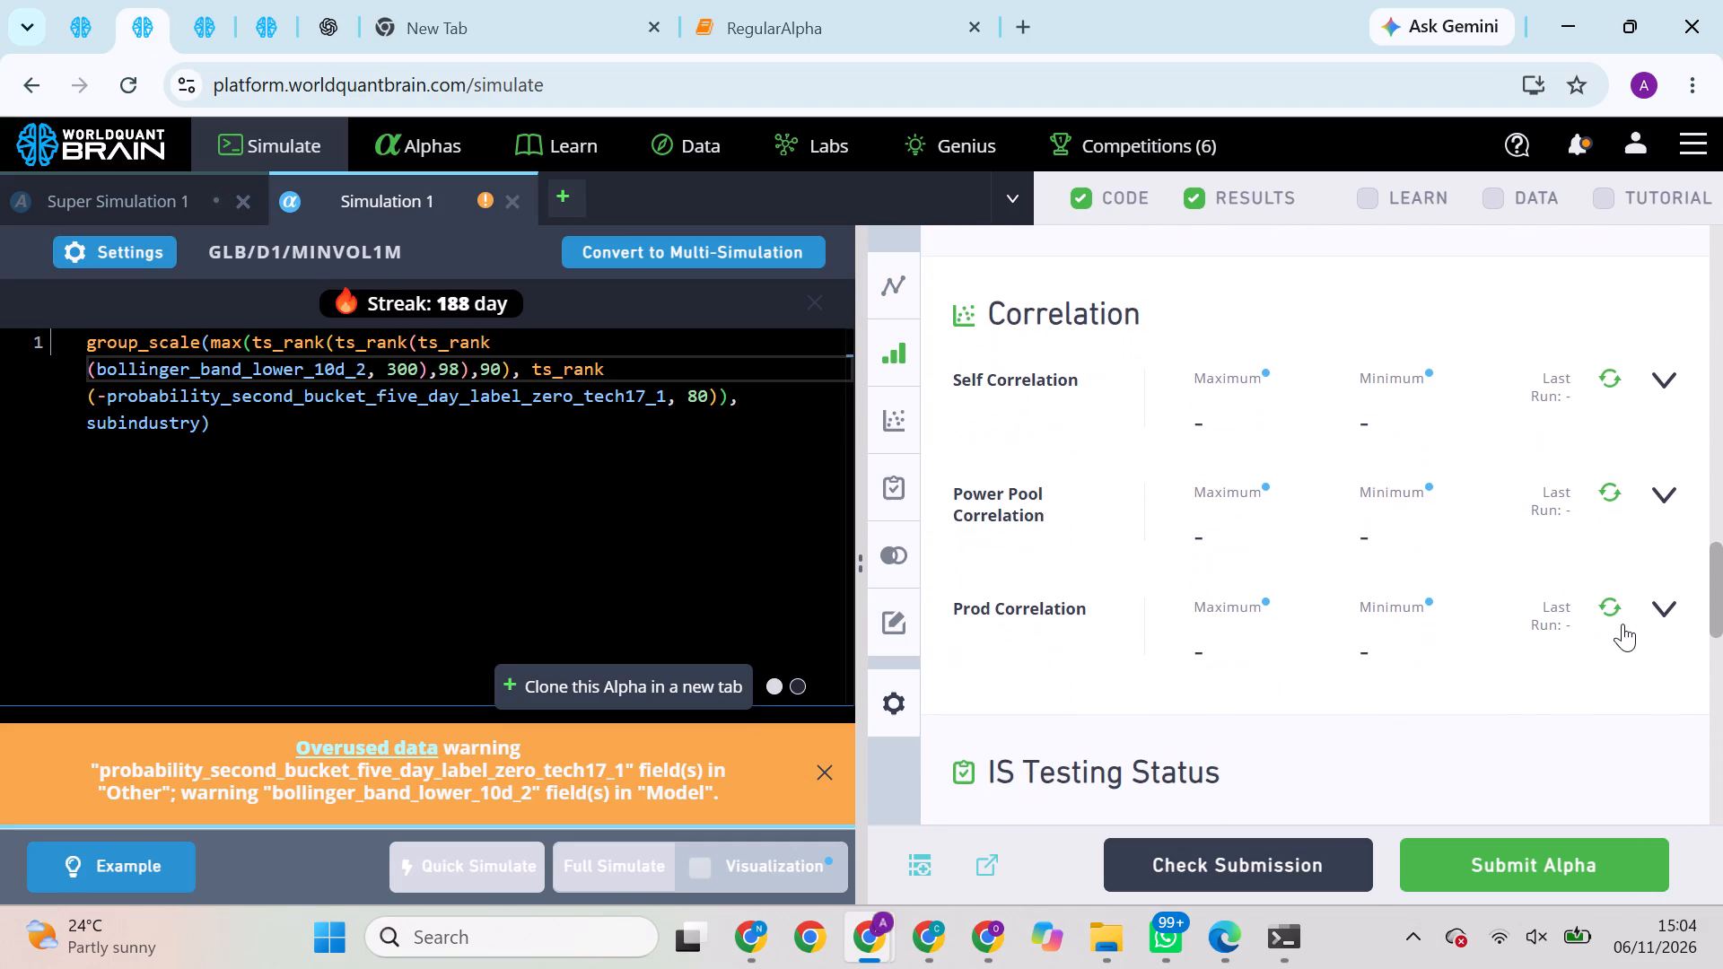
click(1612, 611)
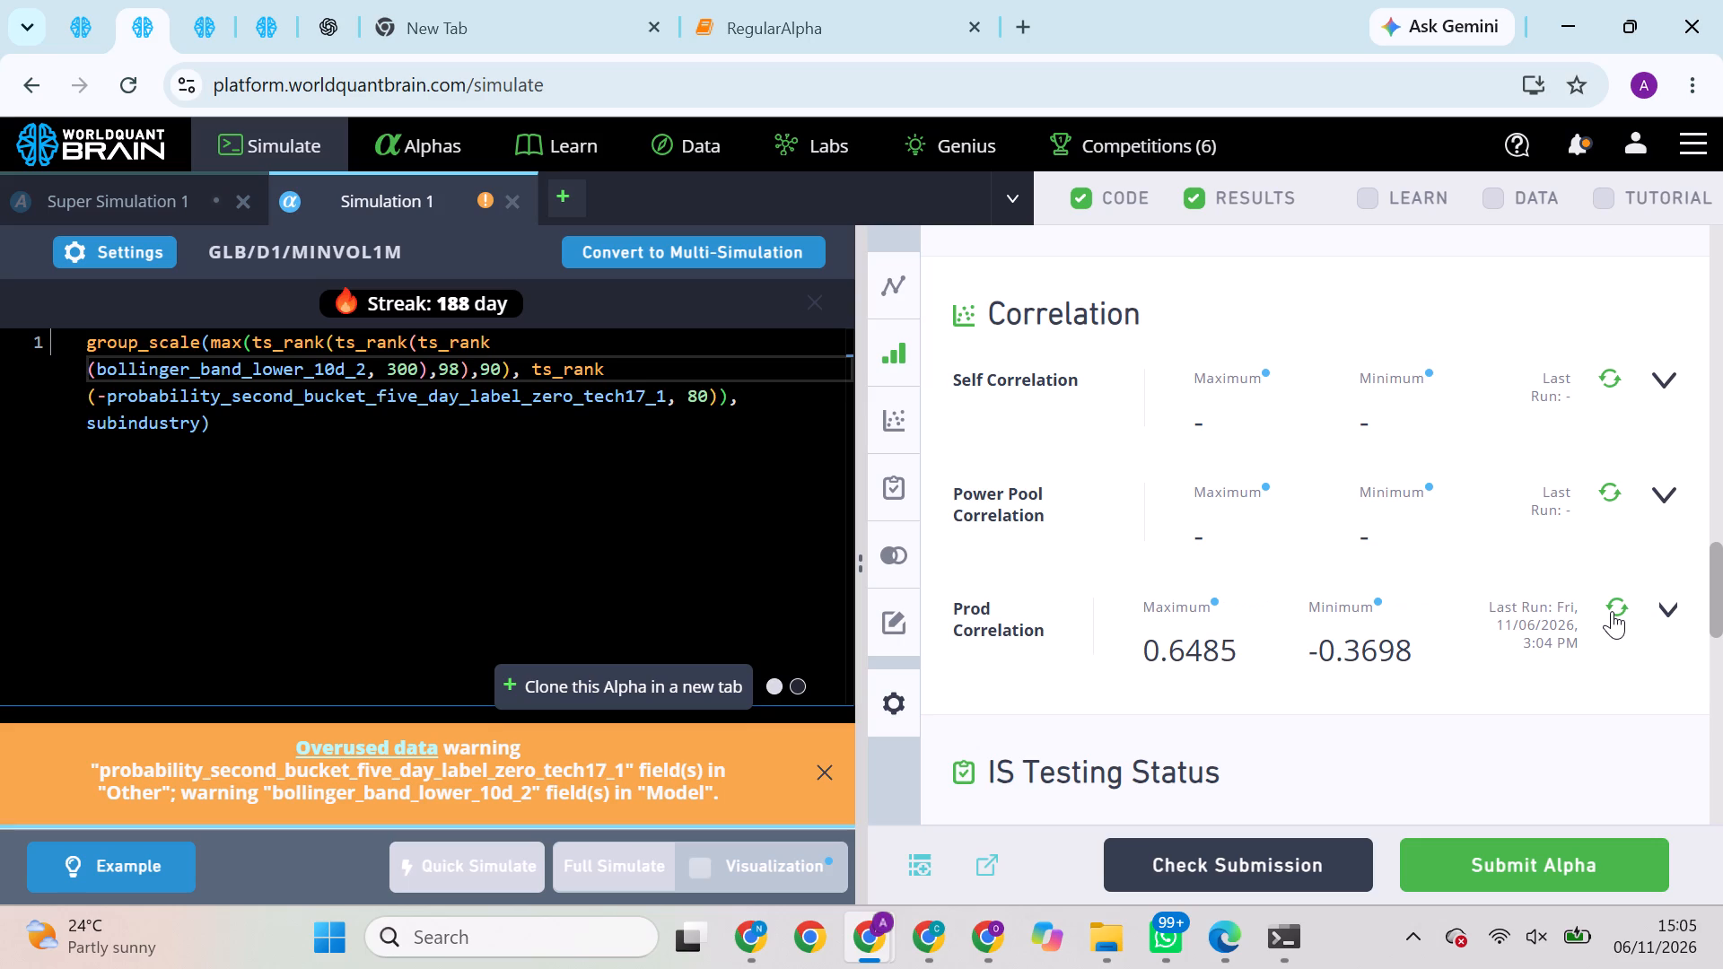
click(1612, 492)
click(1616, 374)
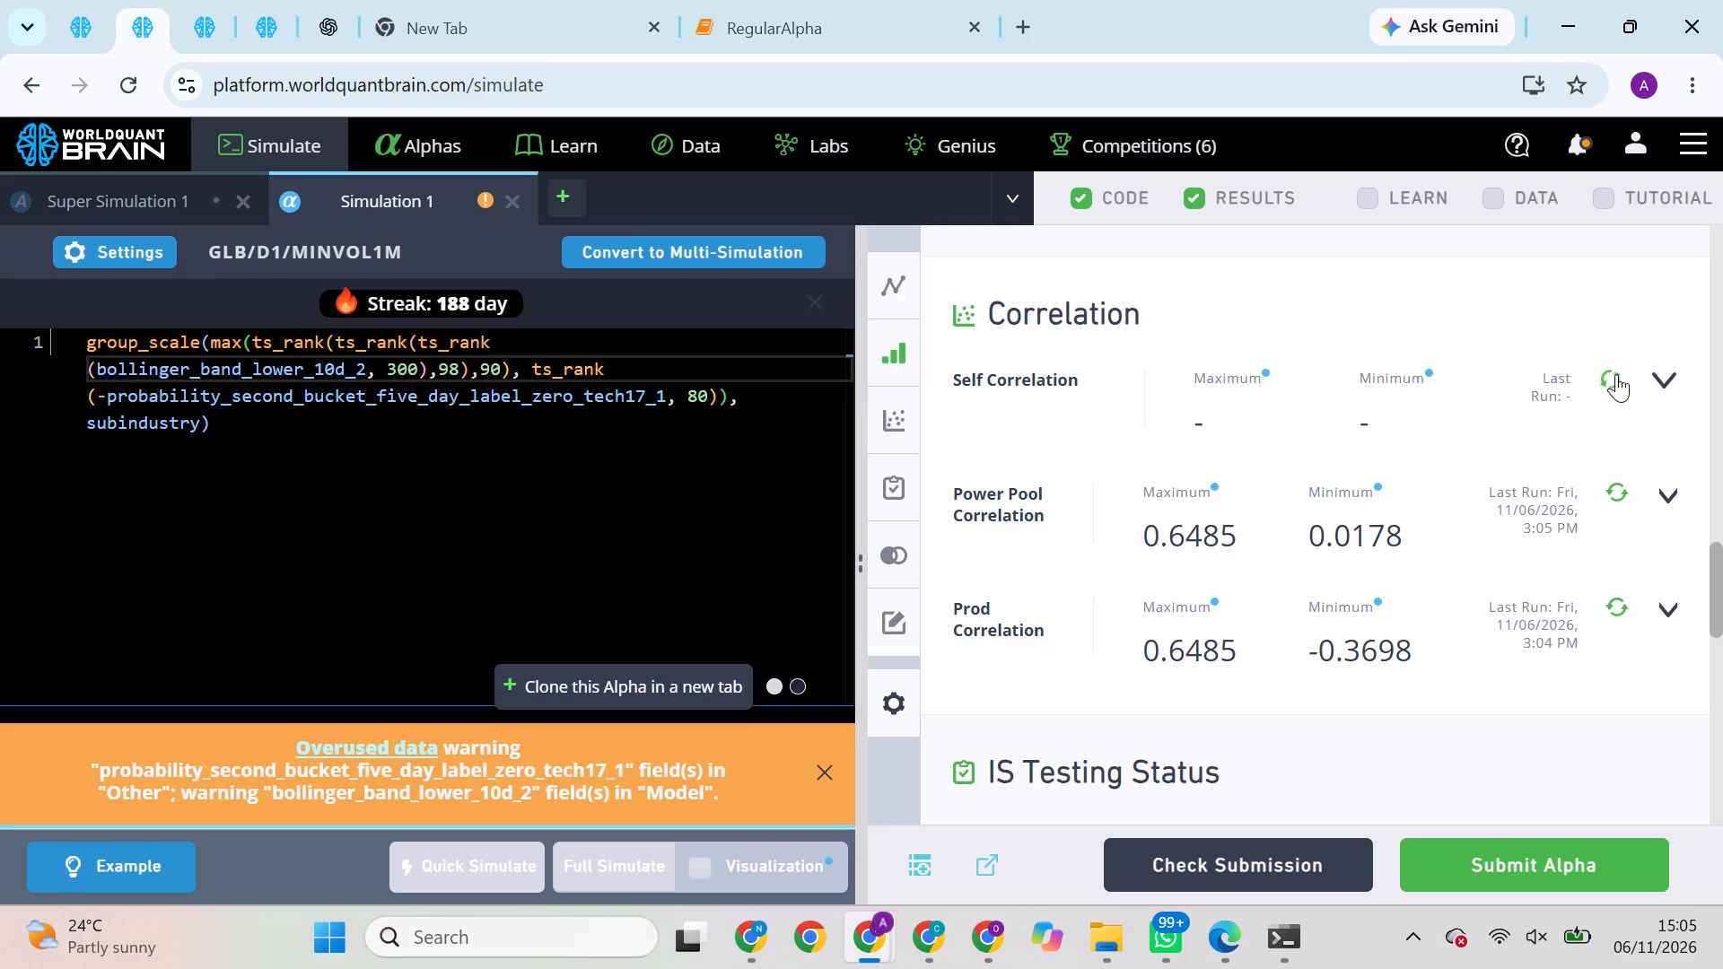
scroll(1548, 590, down, 3)
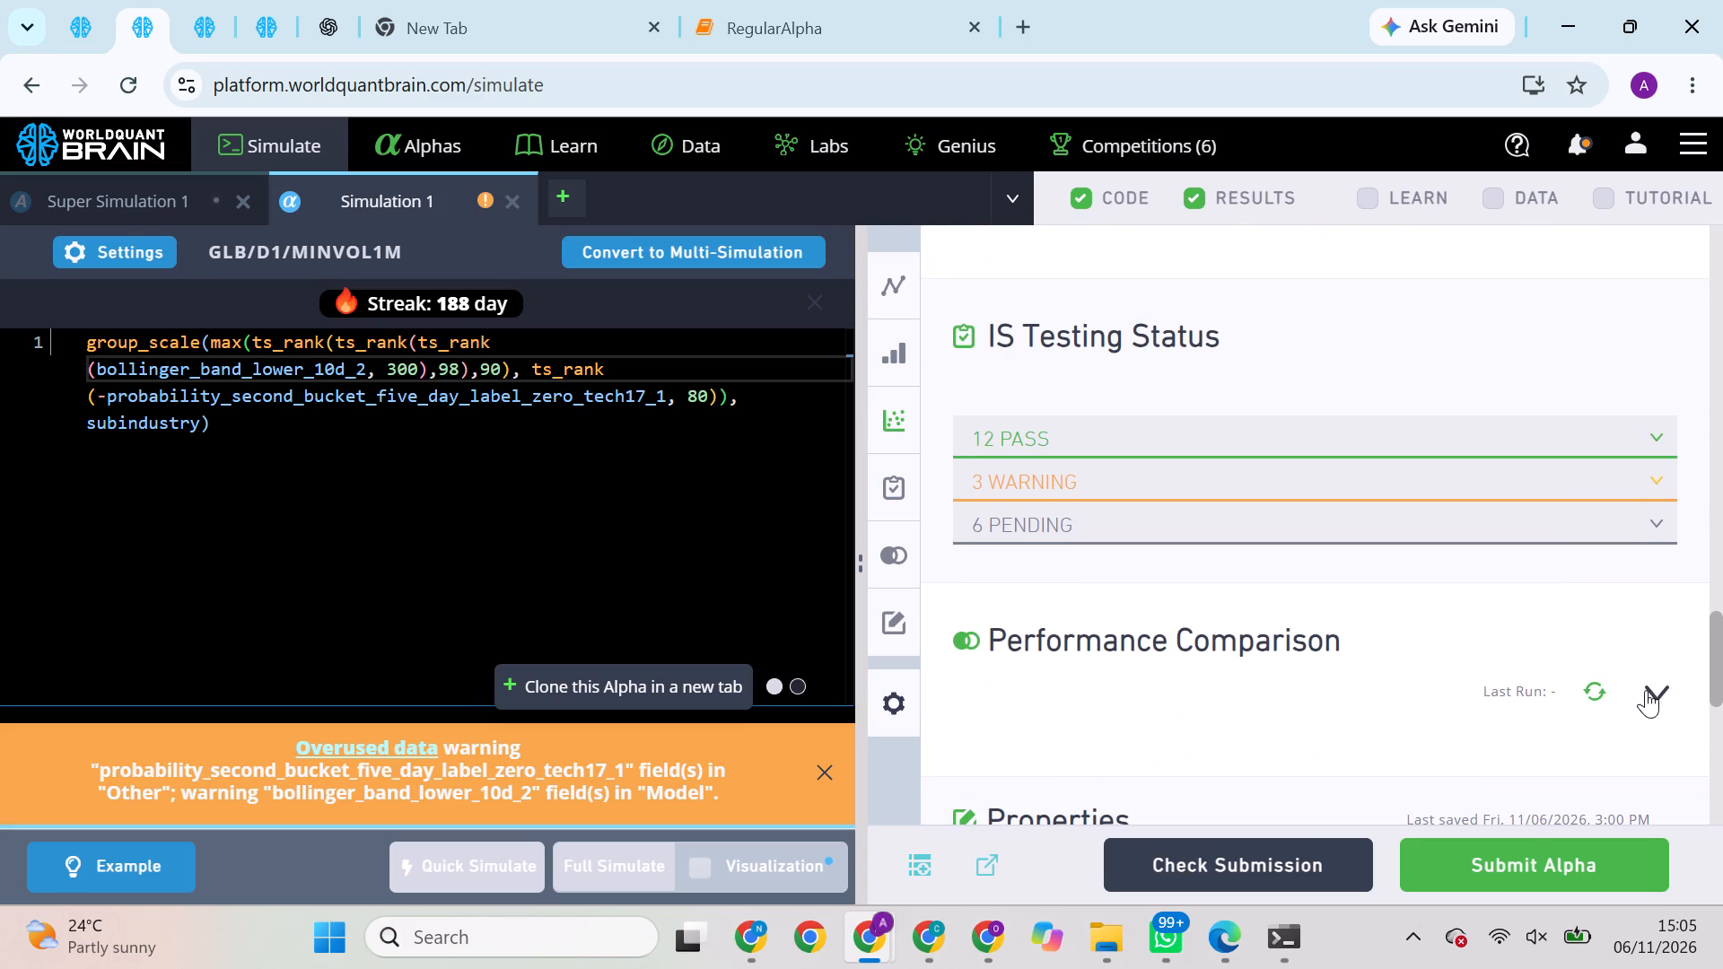
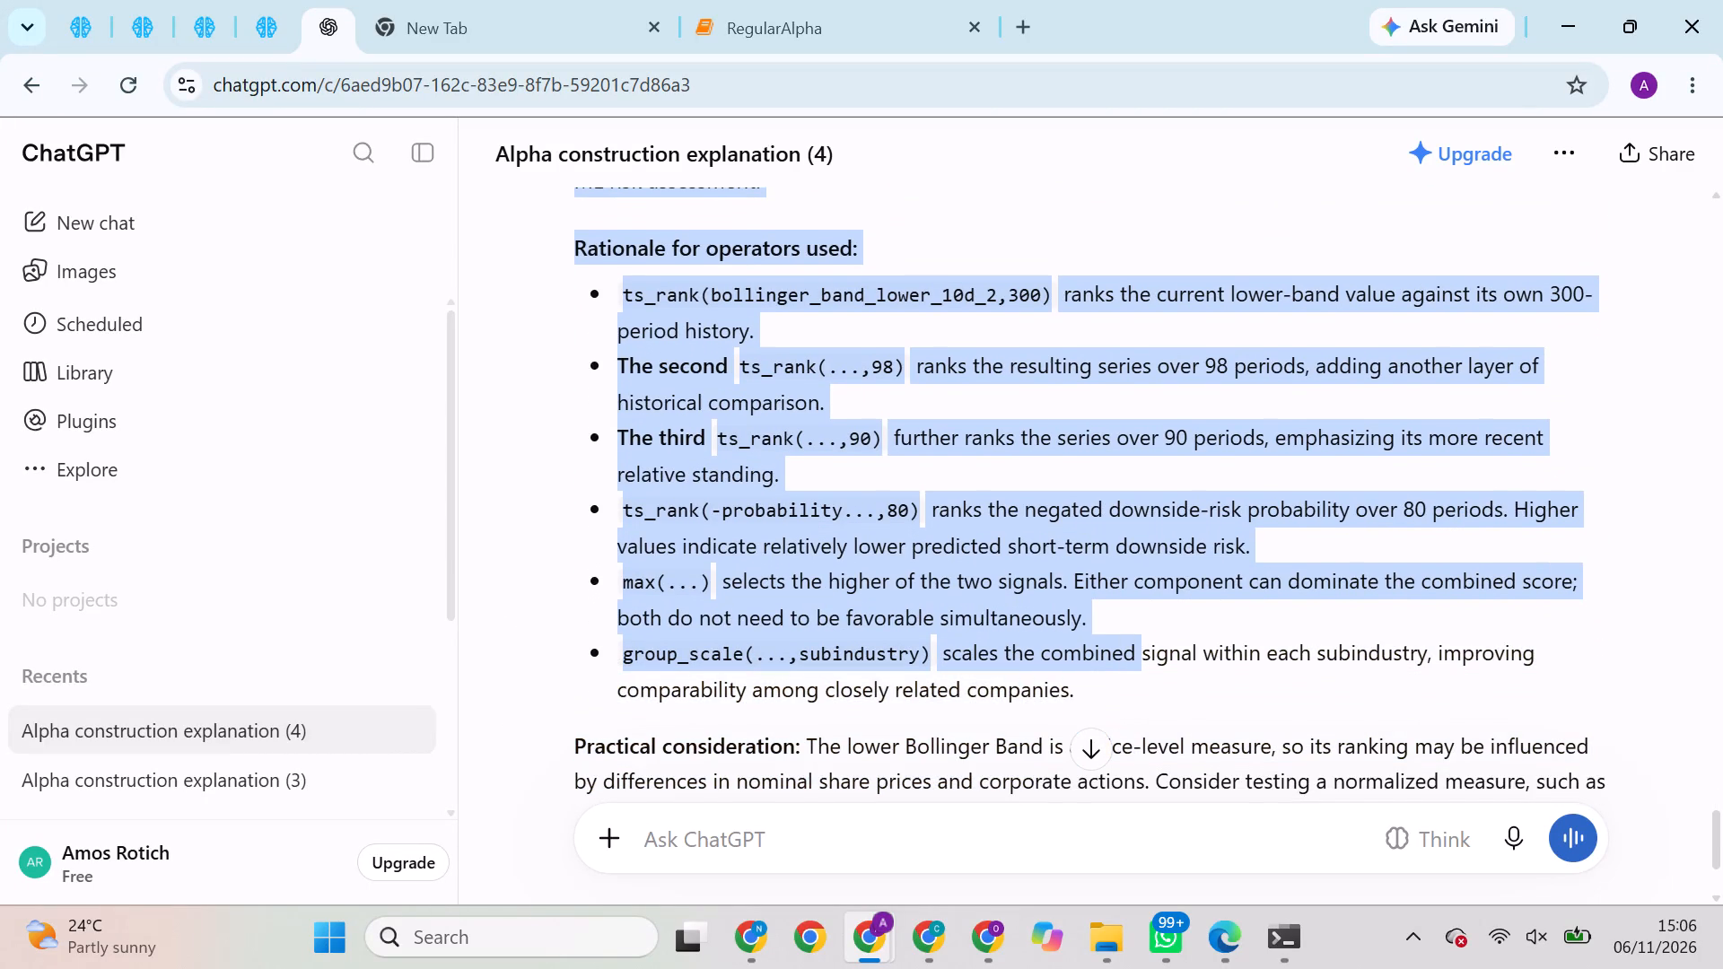
drag(1155, 664, 1171, 689)
key(ctrl+c)
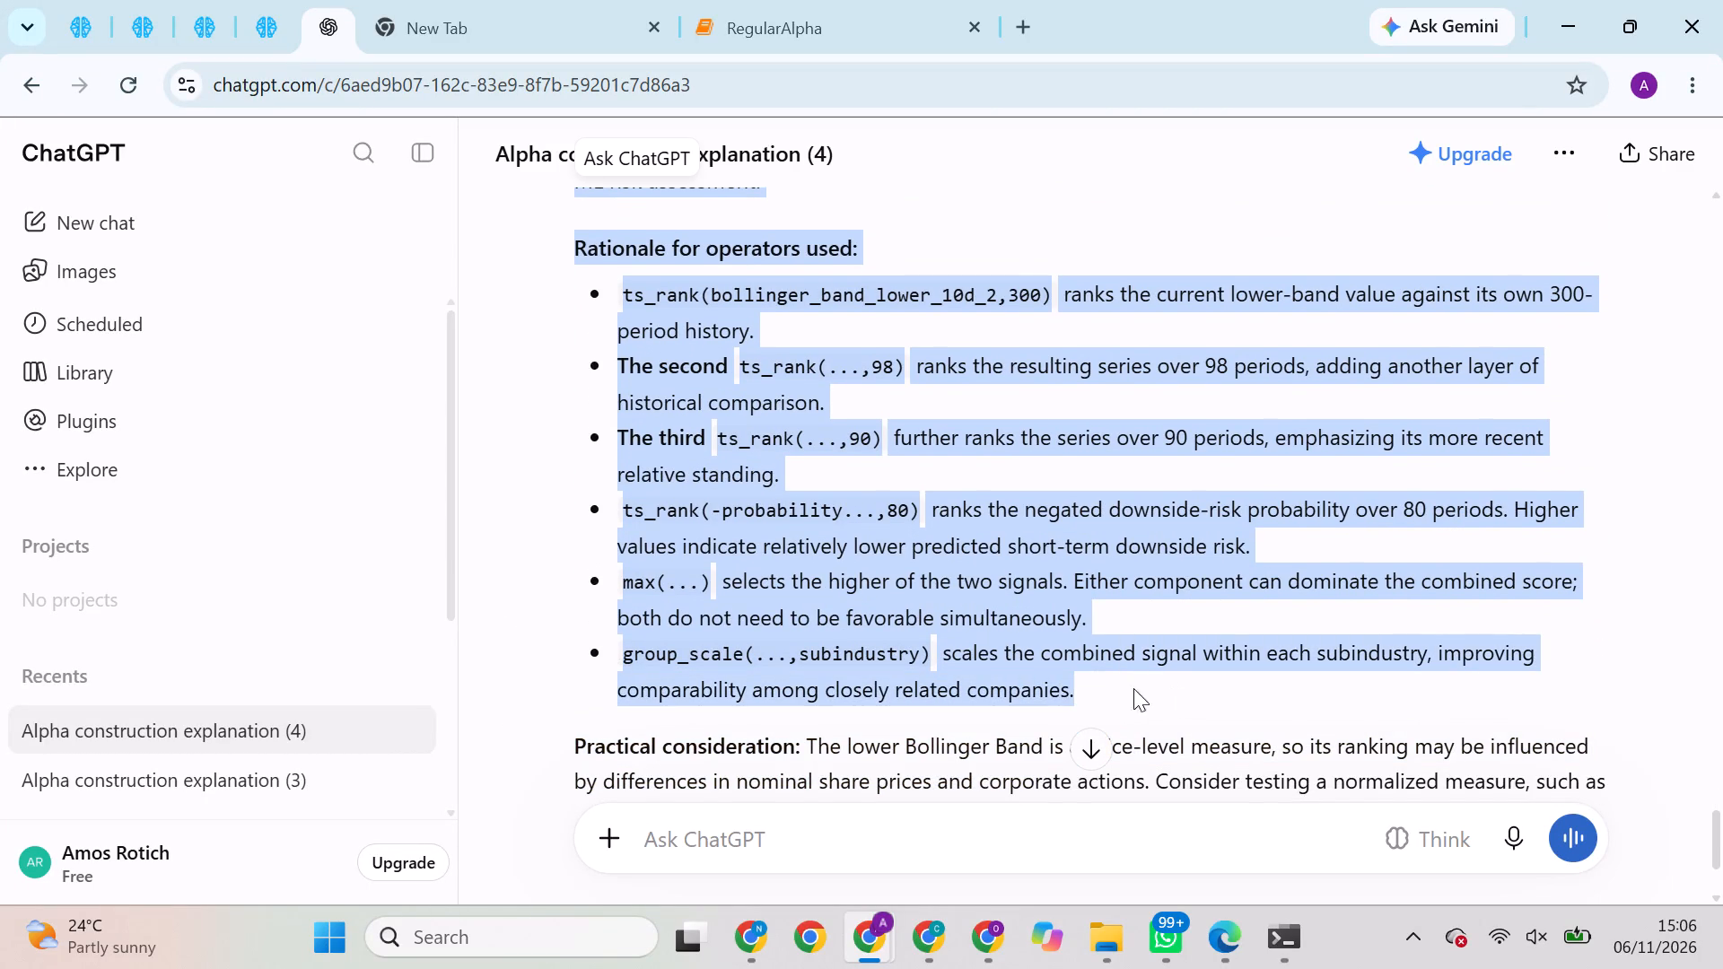
Paste the explanation as the description of Simulation 1's bollinger_band_lower_10d_2 alpha in the second Simulate page and submit the alpha.
click(76, 6)
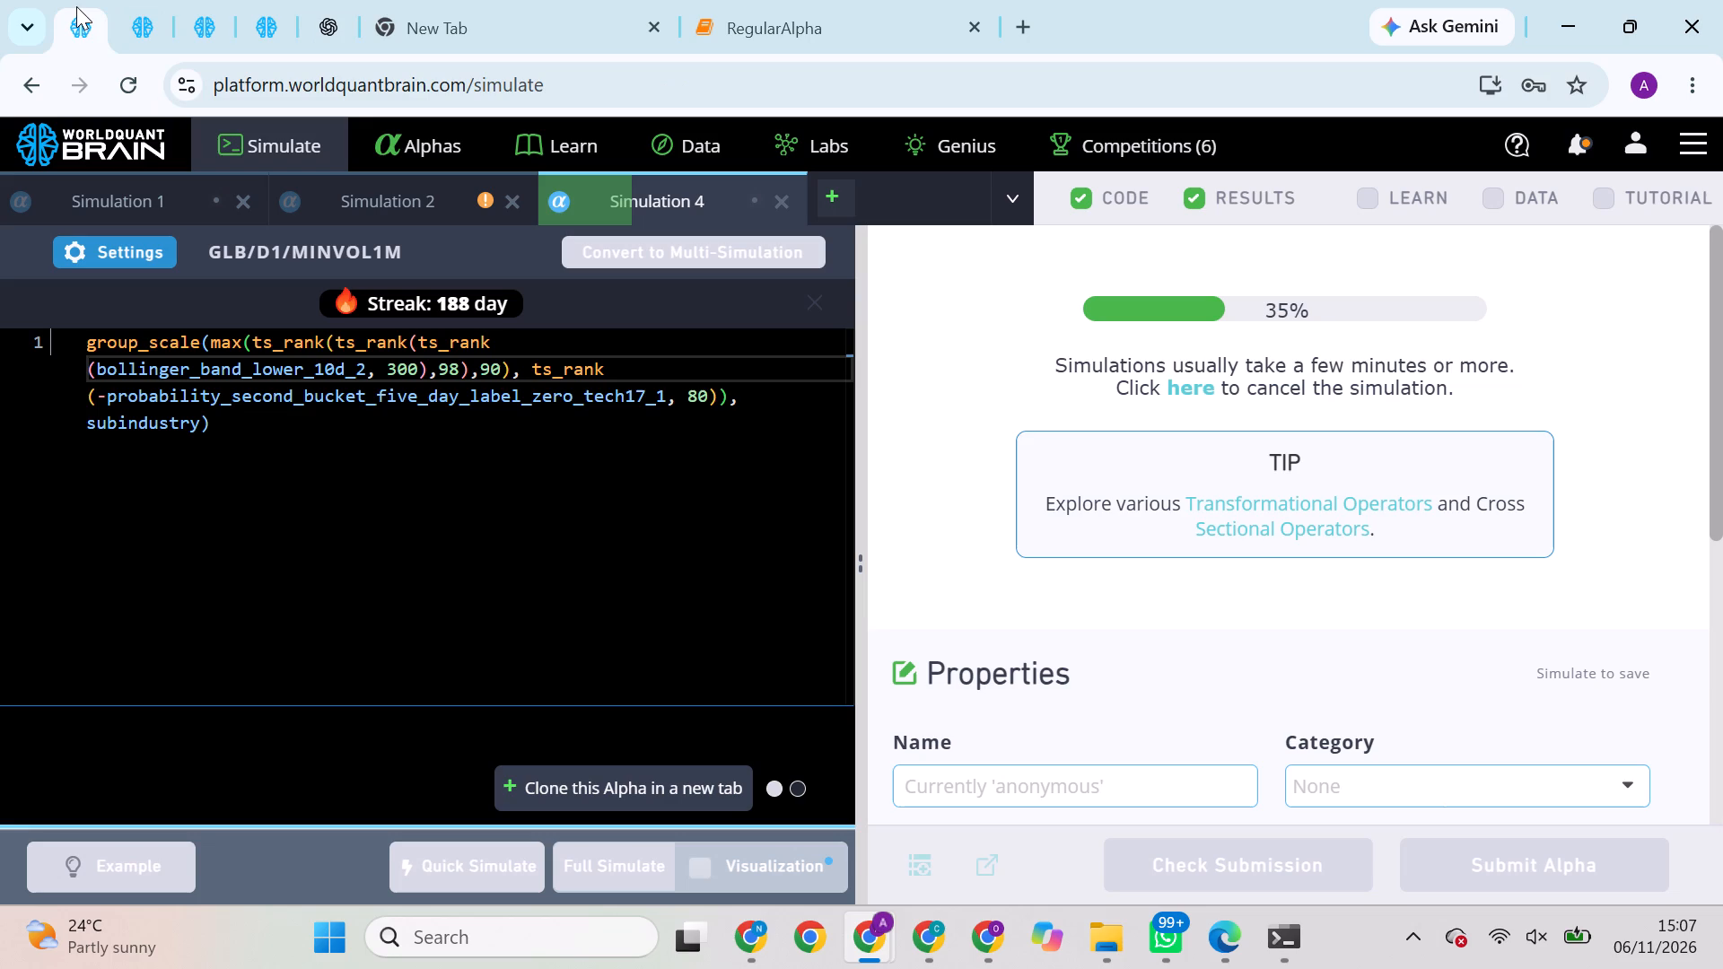
click(136, 0)
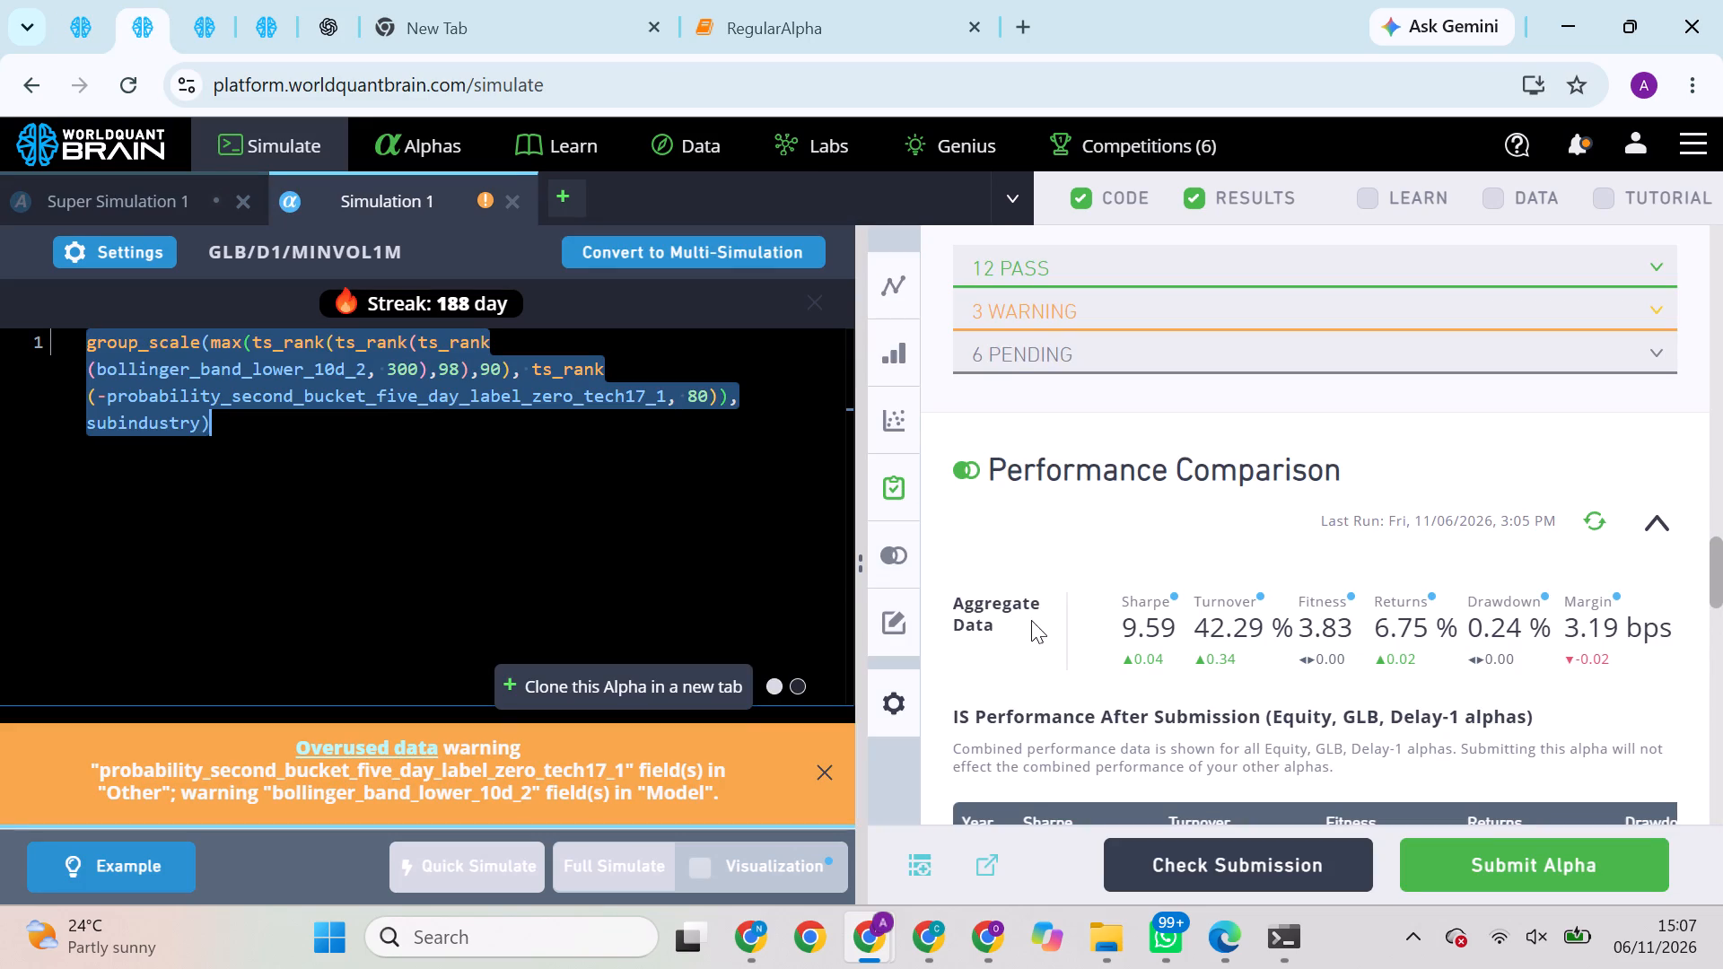
scroll(1031, 620, down, 7)
click(1023, 709)
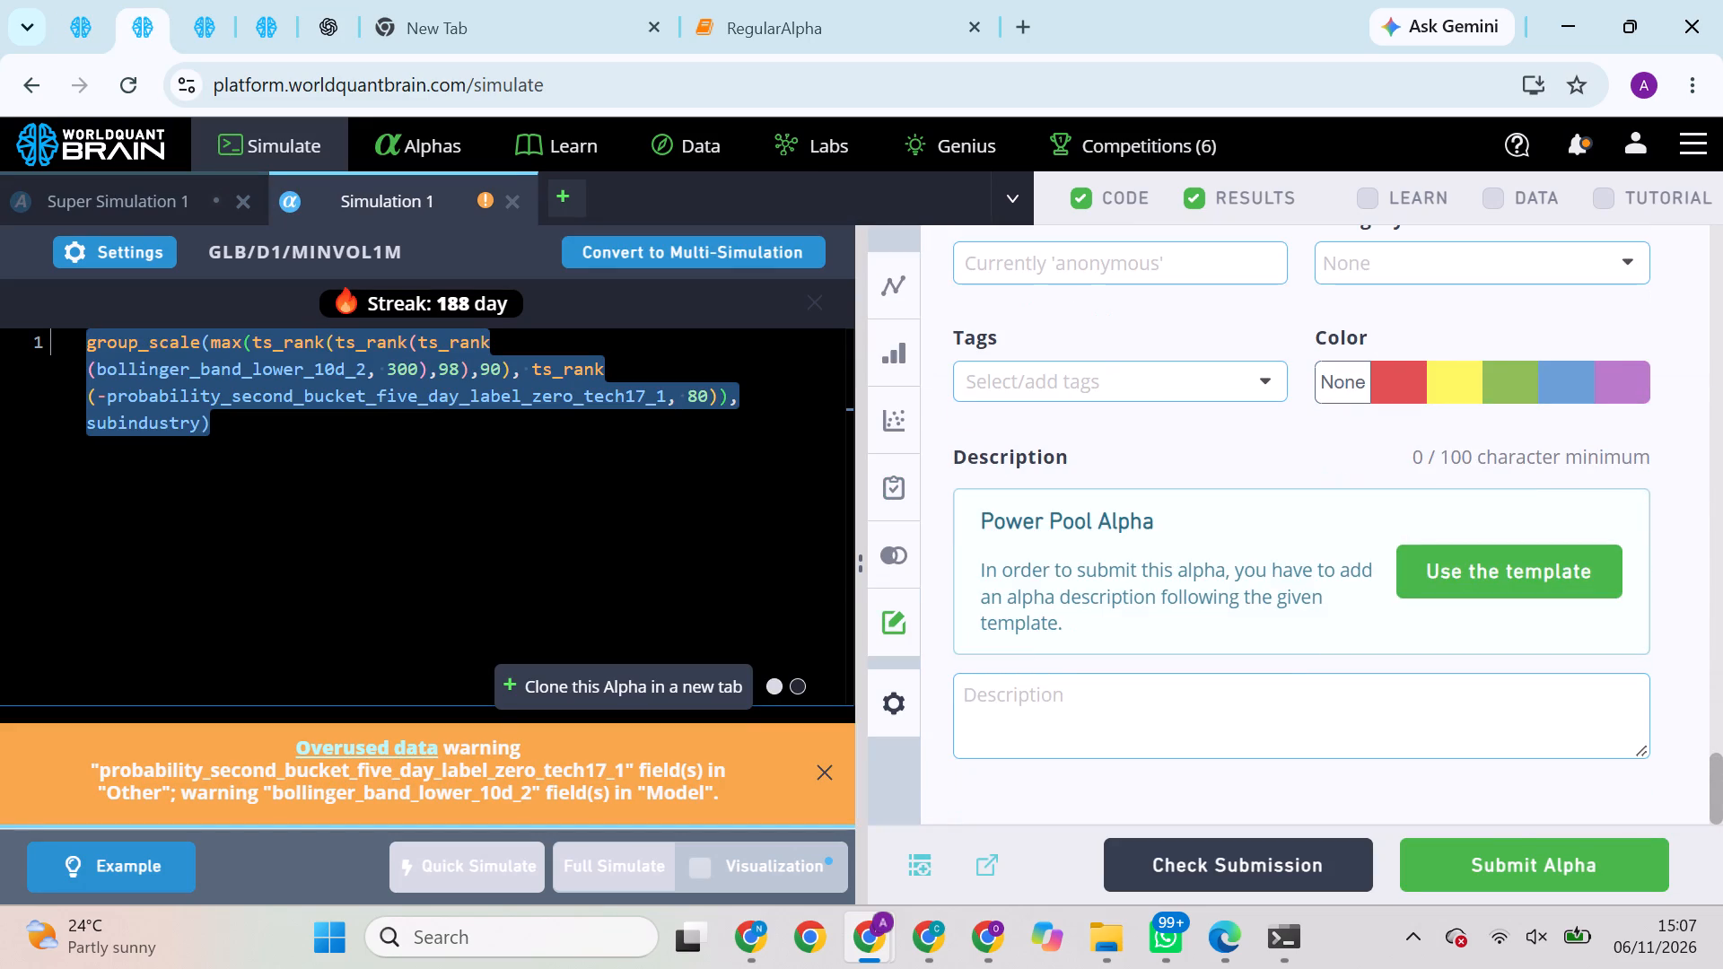
key(ctrl+v)
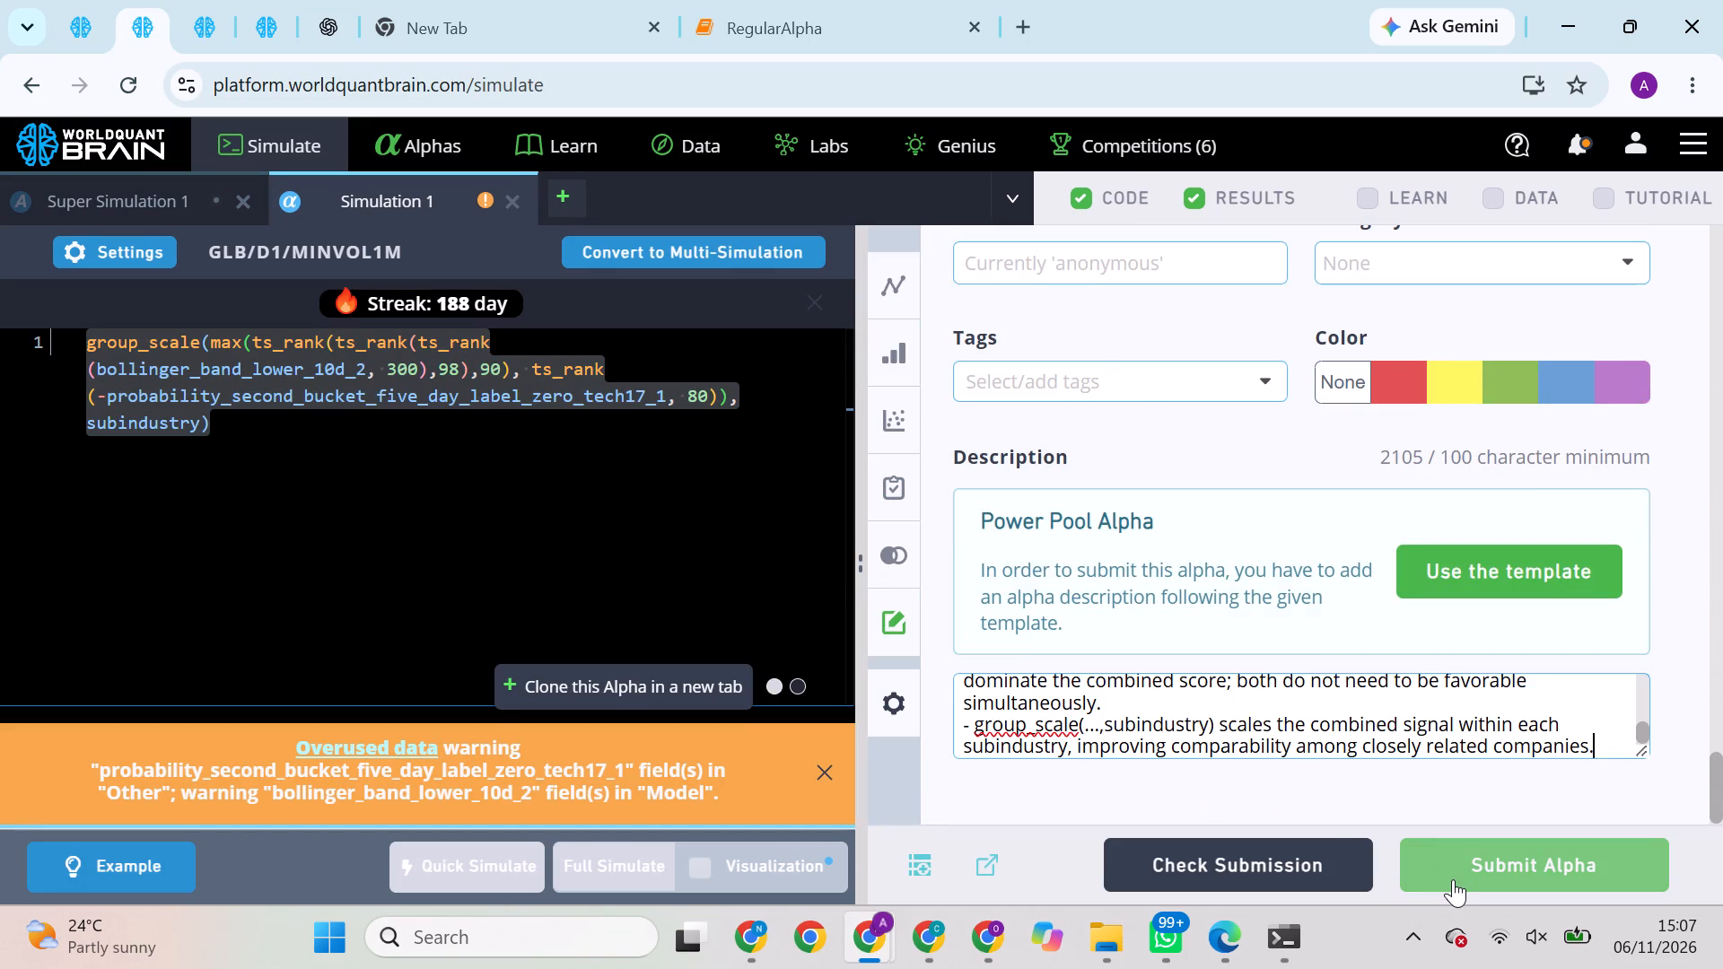
click(1453, 879)
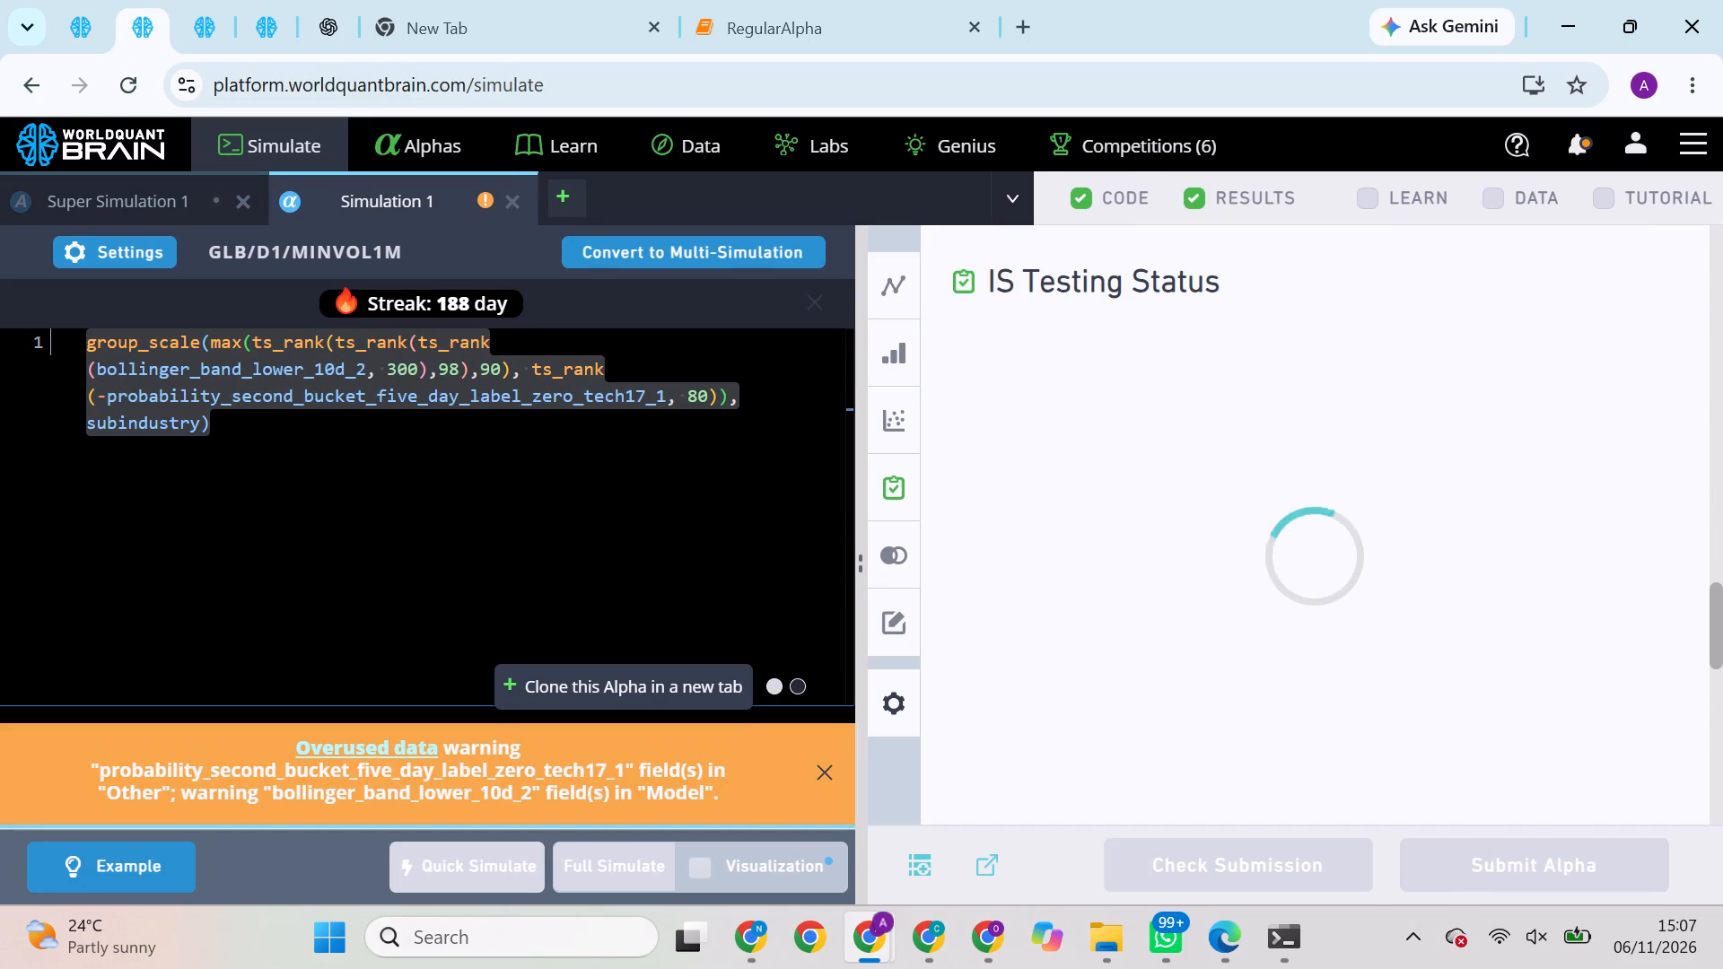
In the other Chrome profile's unsubmitted alphas list, open the model37 alpha starting 0mYx5e and run its Prod Correlation check.
click(209, 0)
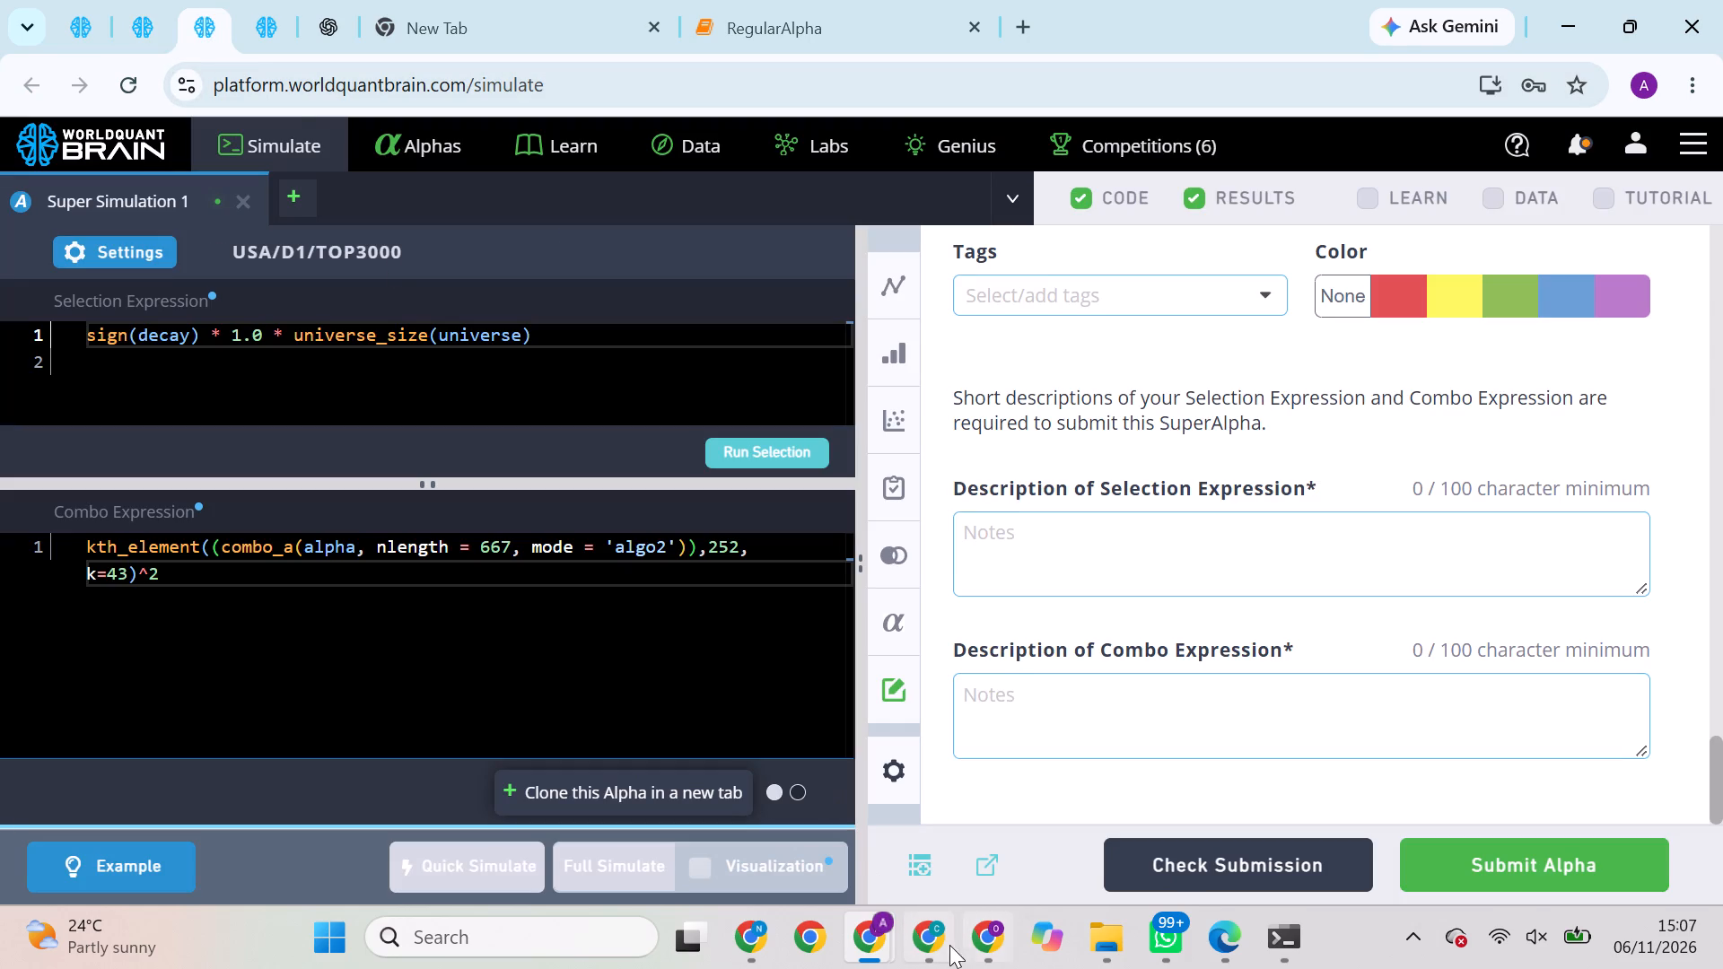
click(778, 931)
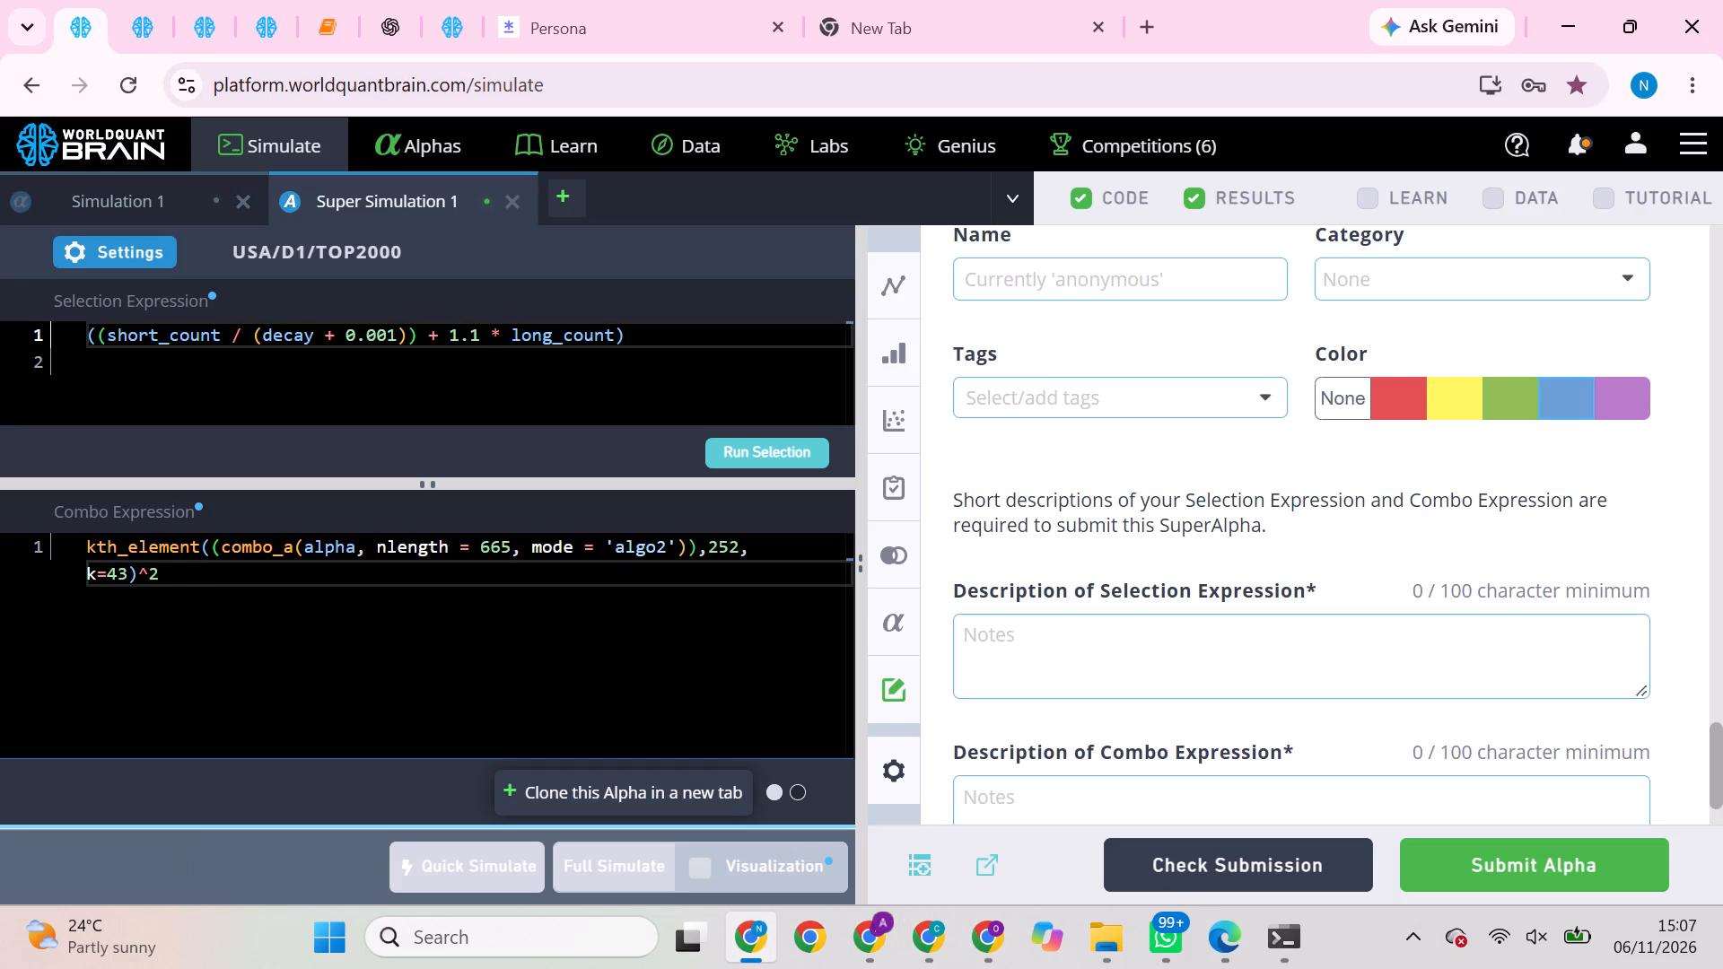
click(129, 3)
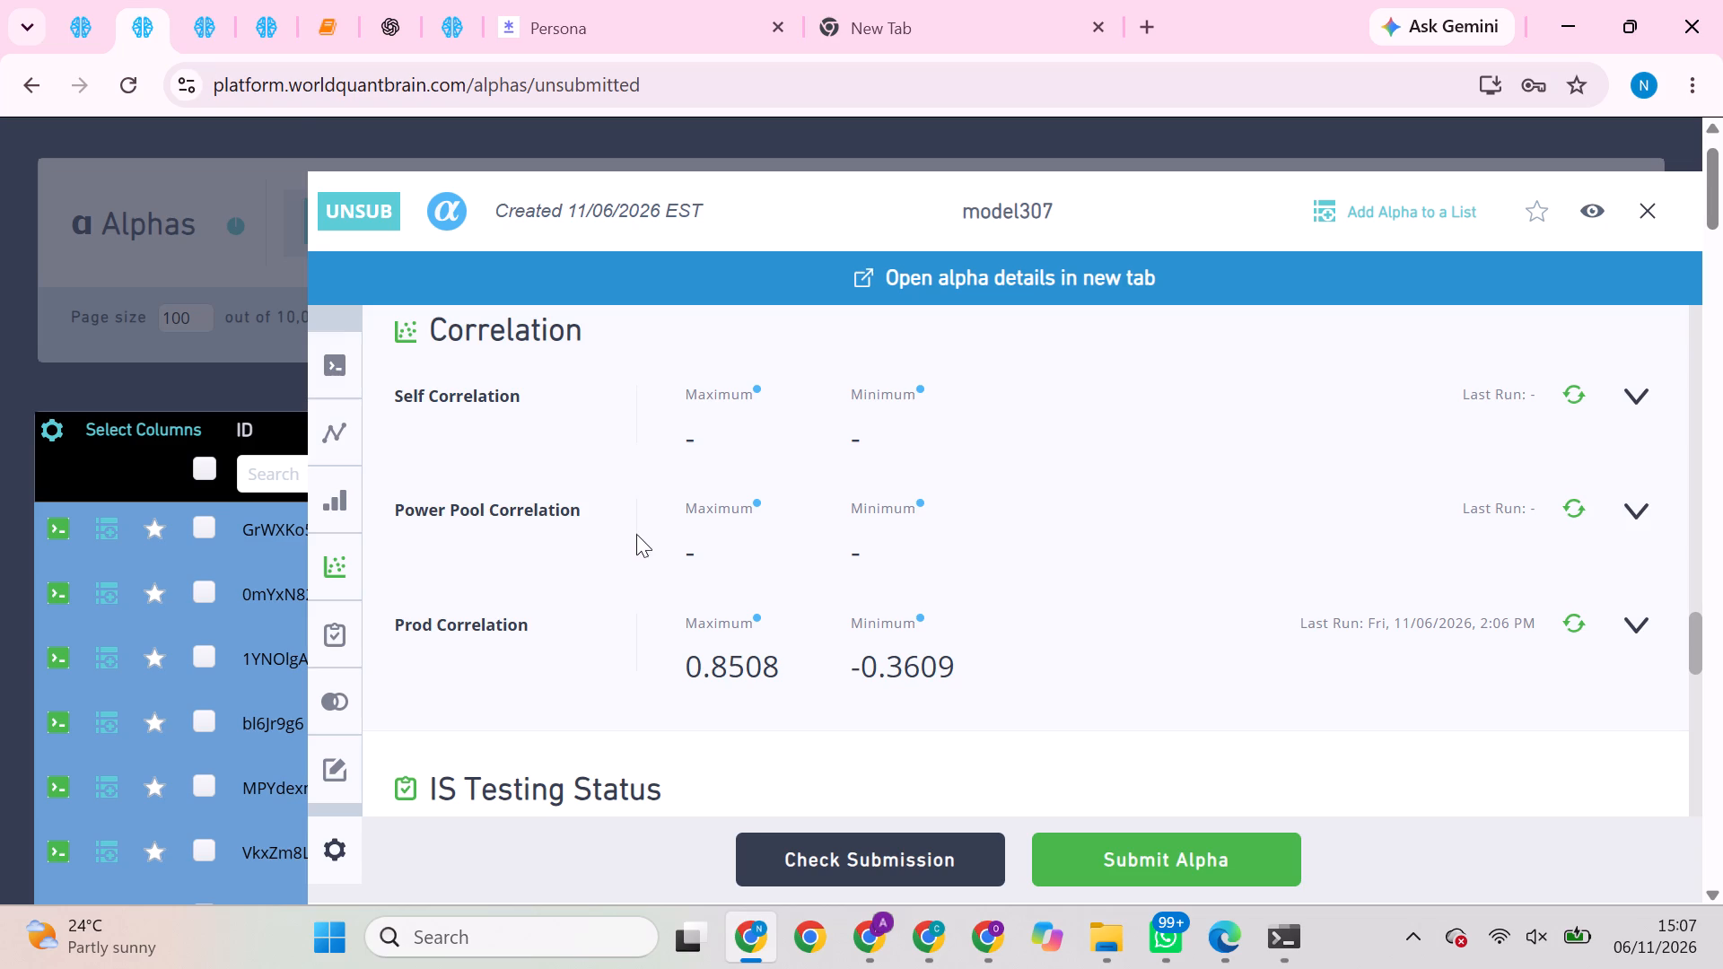
click(173, 0)
click(193, 10)
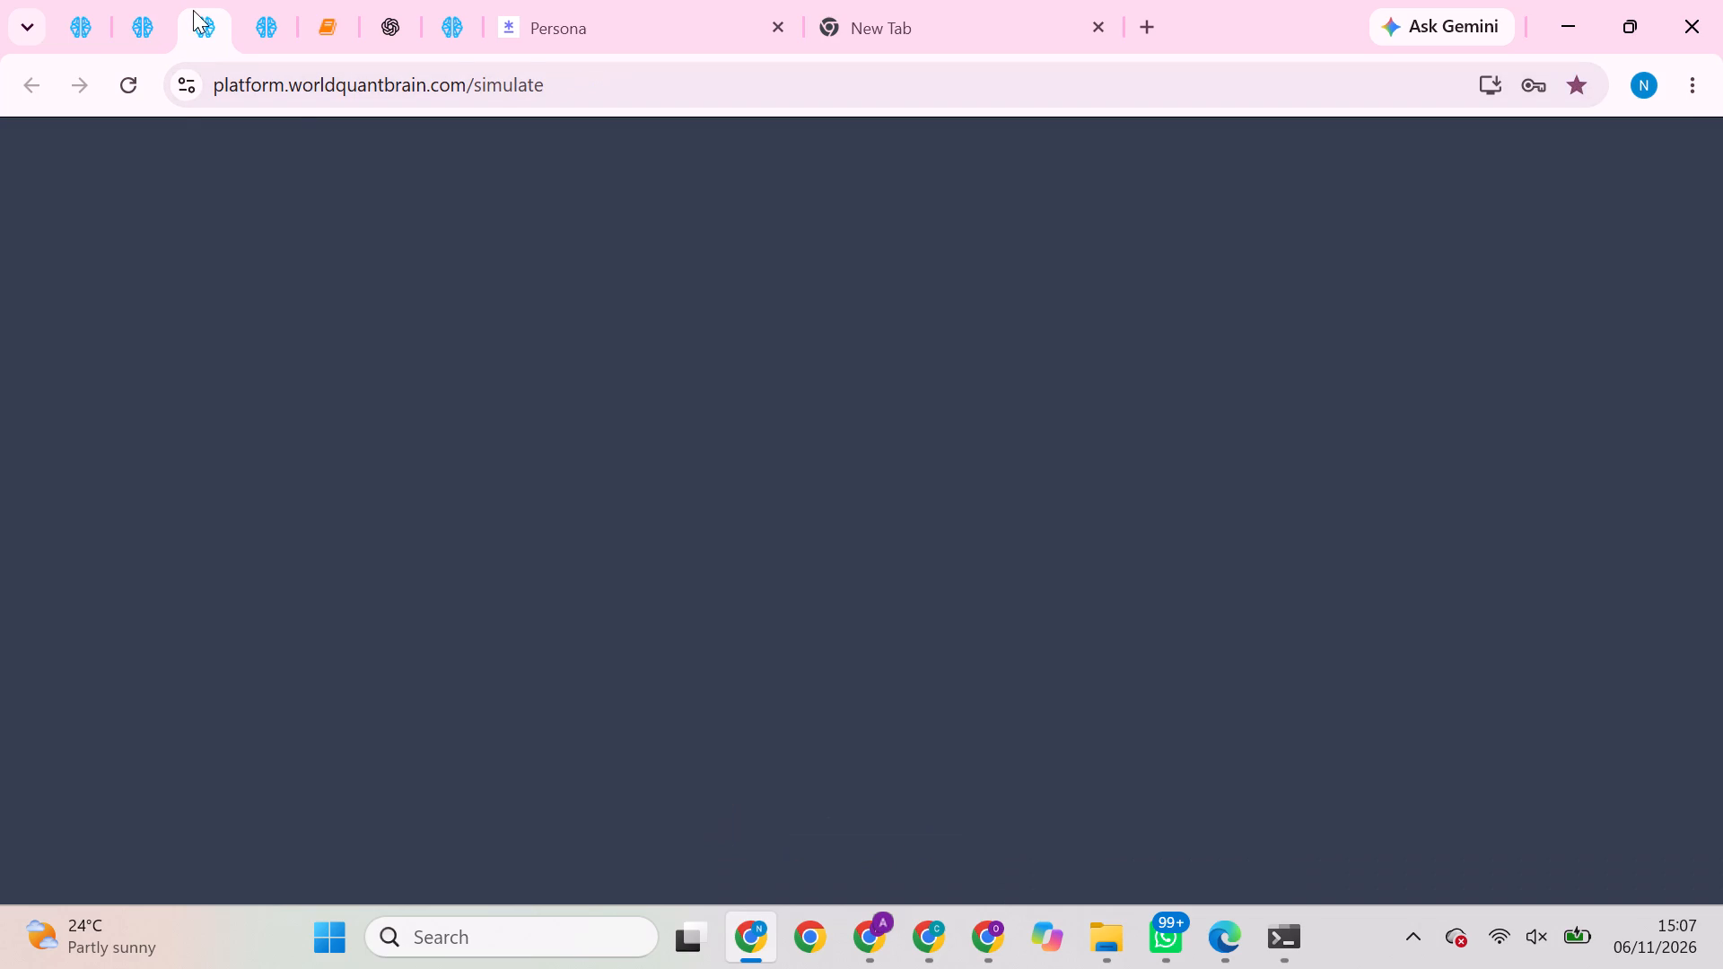
click(270, 5)
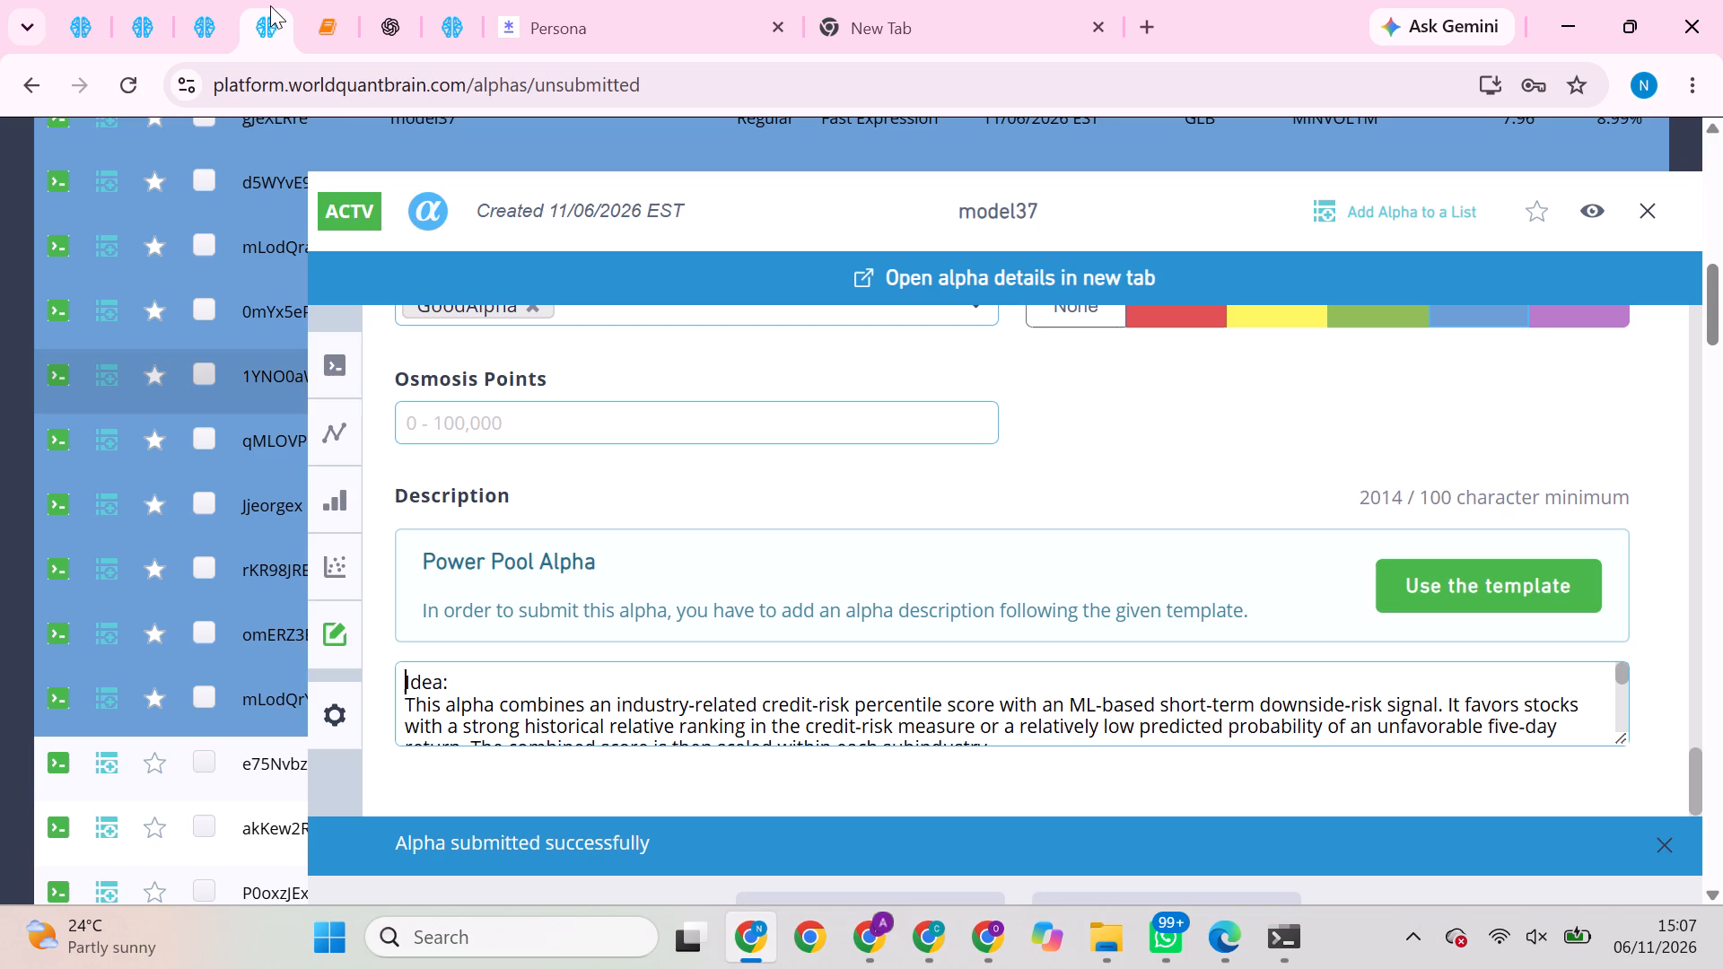
click(276, 321)
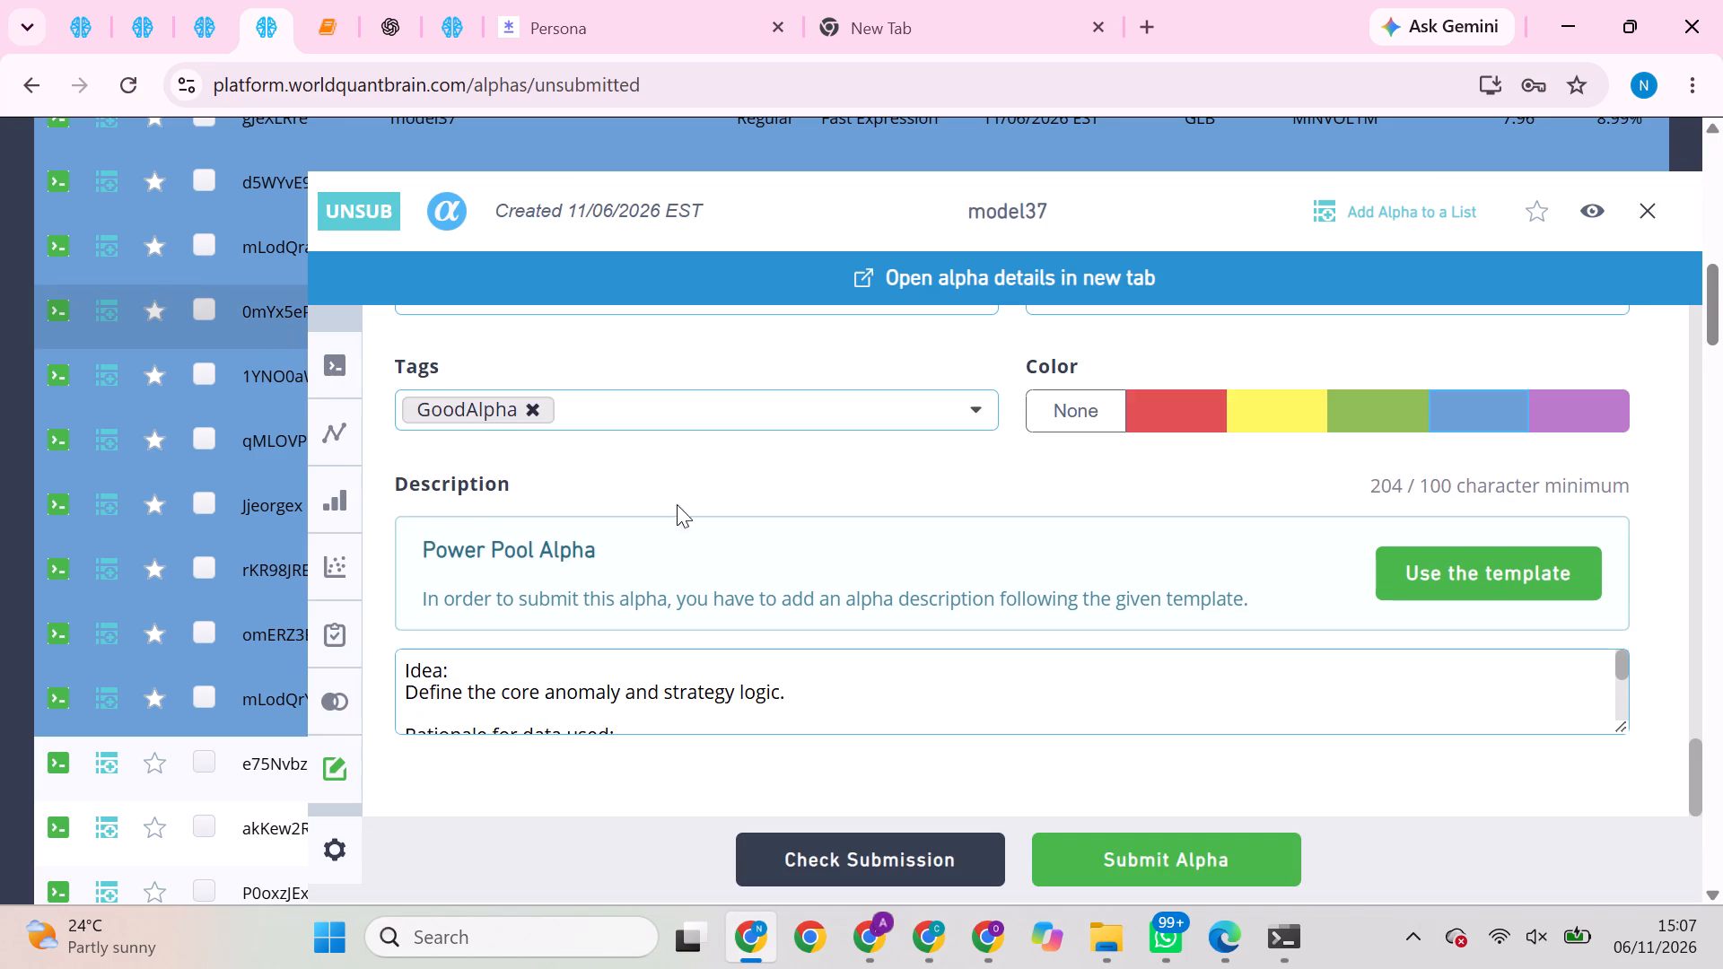
scroll(698, 521, up, 4)
scroll(1113, 451, up, 2)
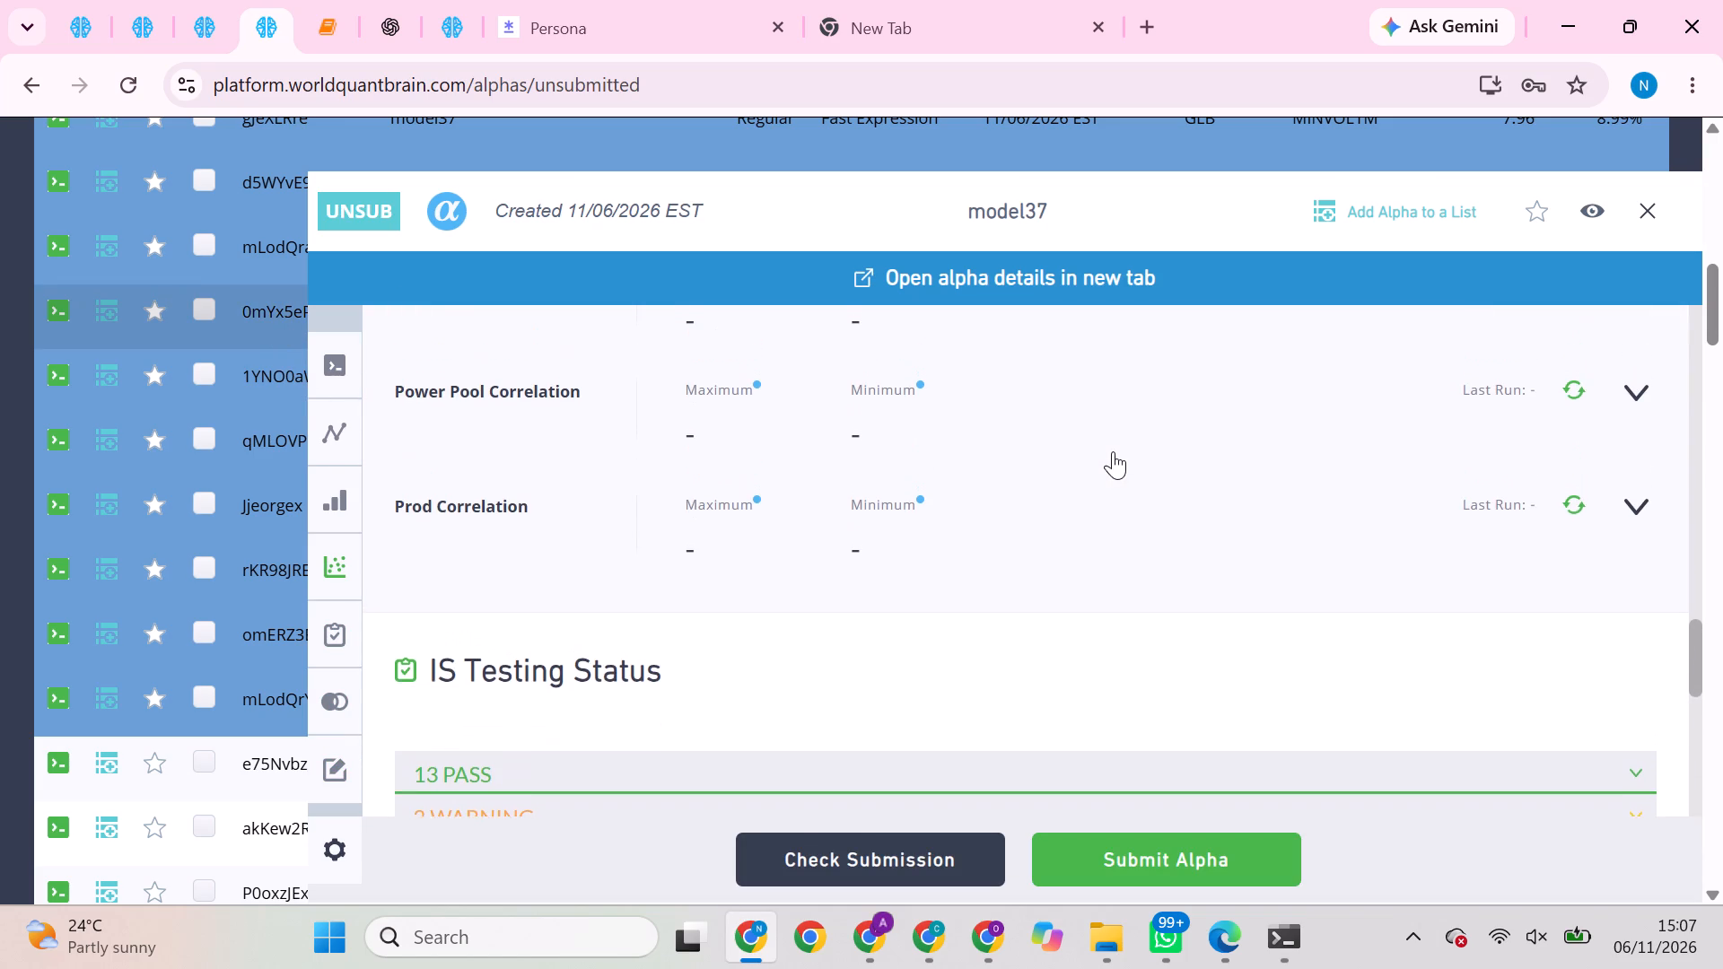
click(1575, 511)
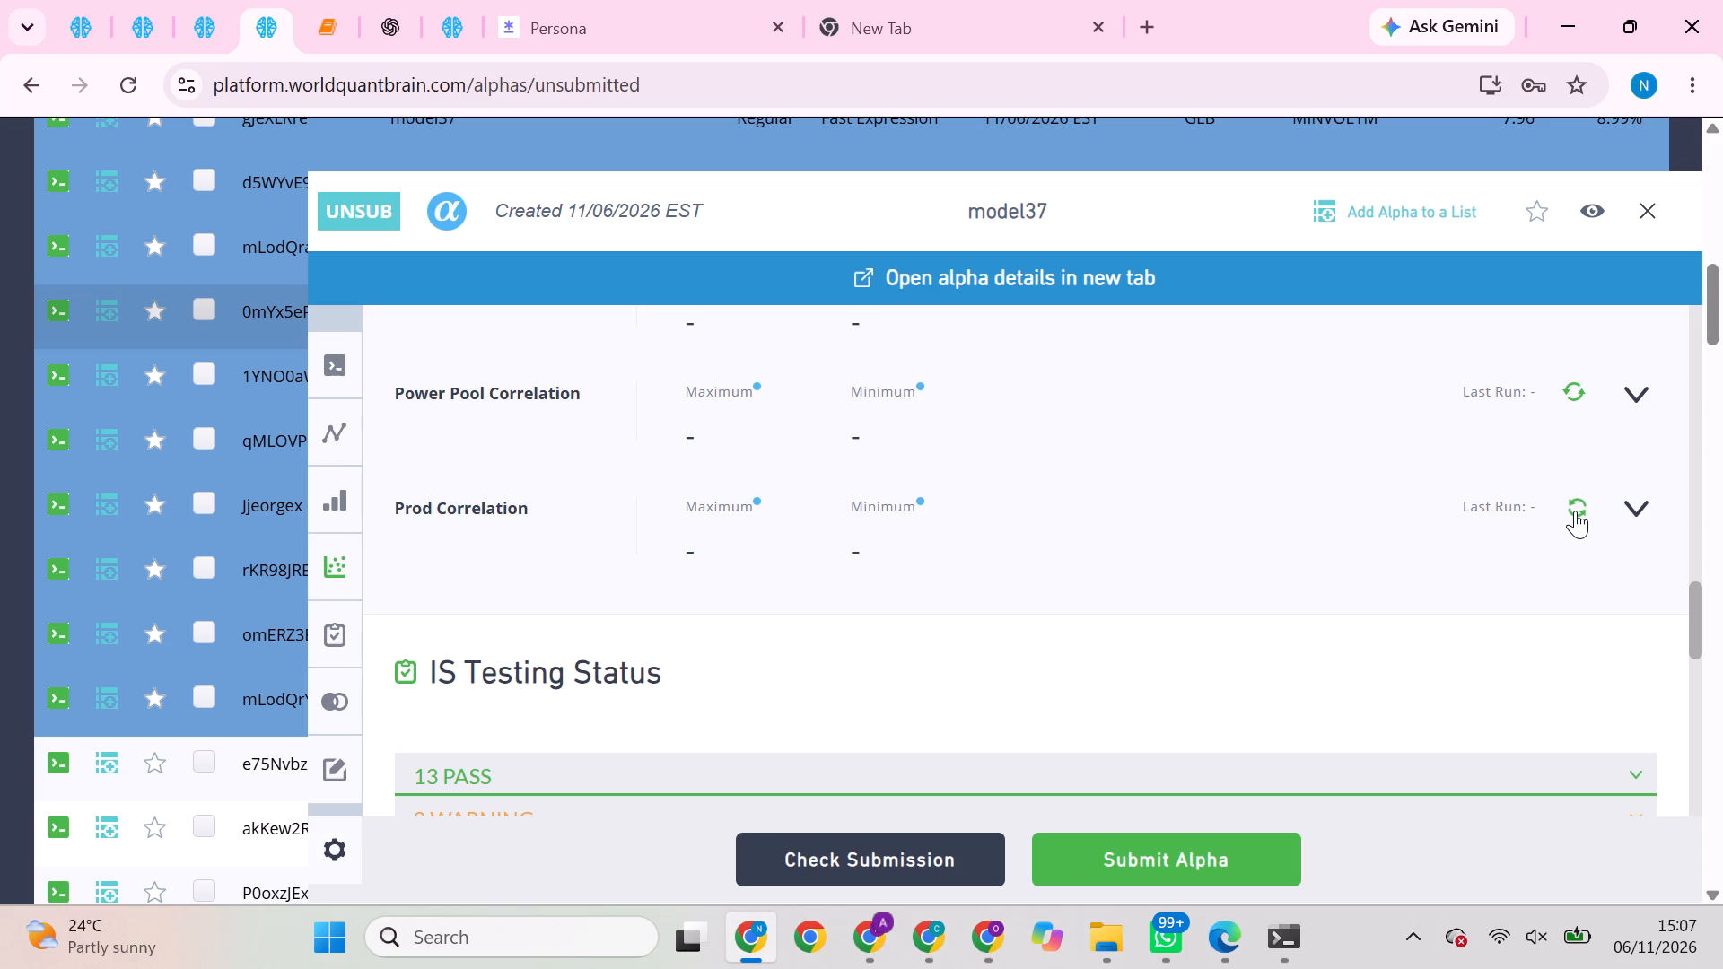
click(1575, 511)
Run the Prod Correlation check on the unsubmitted model37 alphas starting mLodQra and d5WYvE9.
click(253, 226)
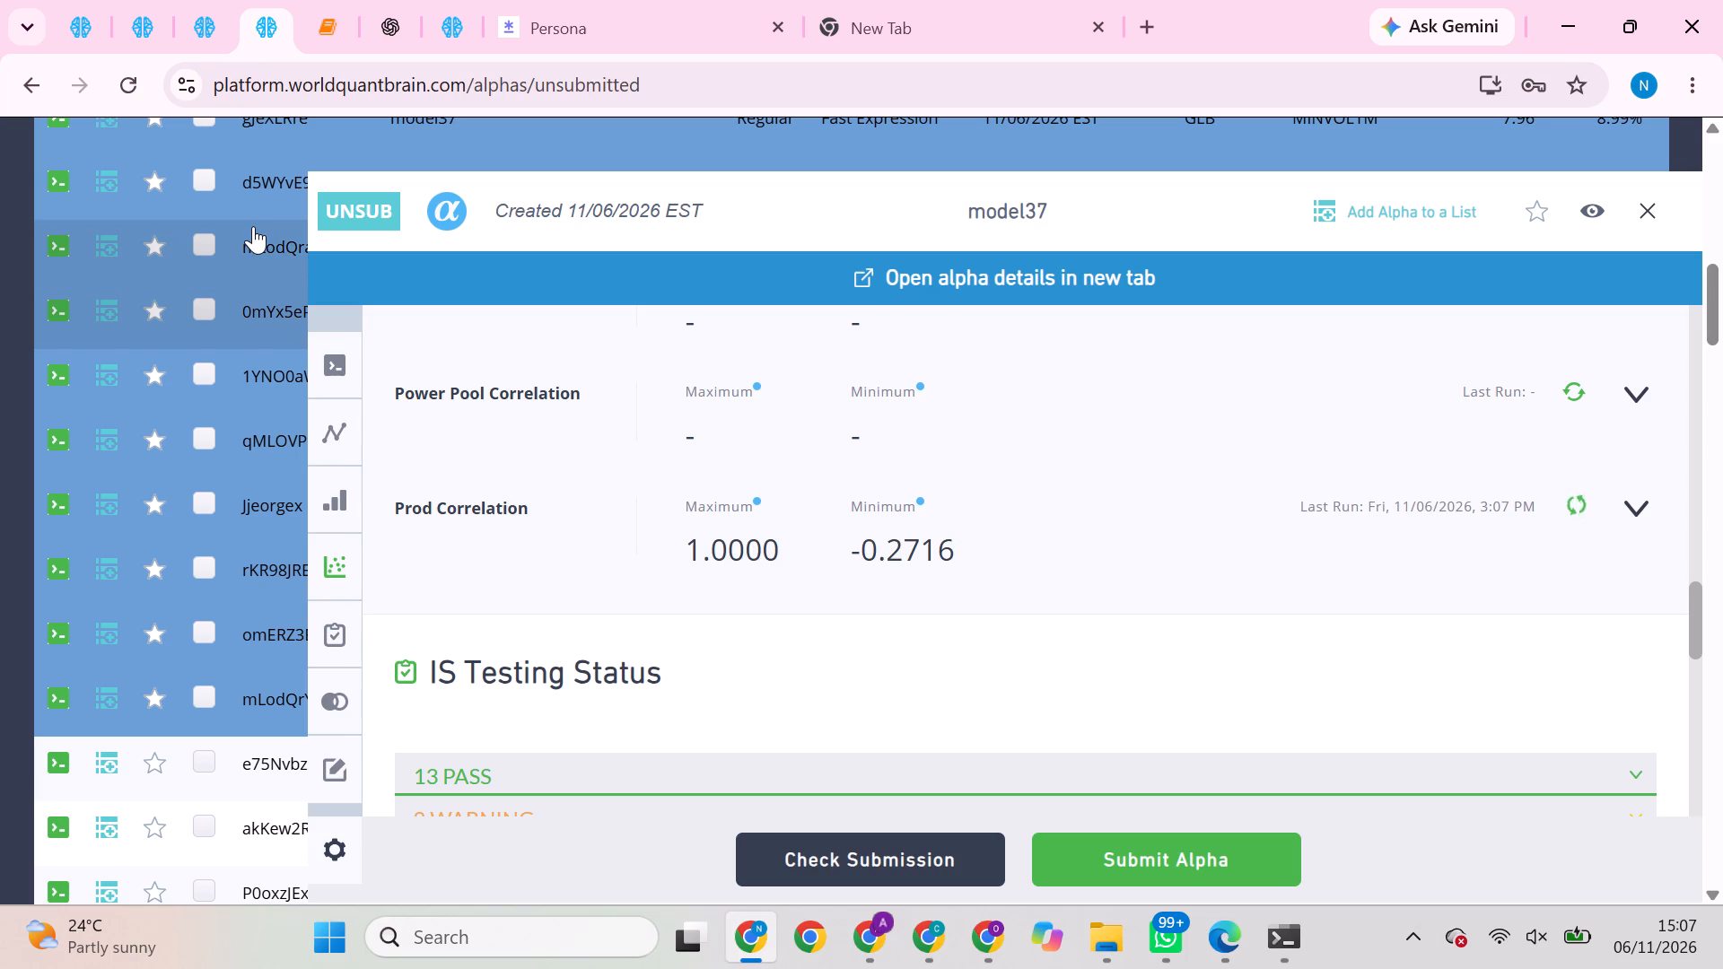
double_click(253, 226)
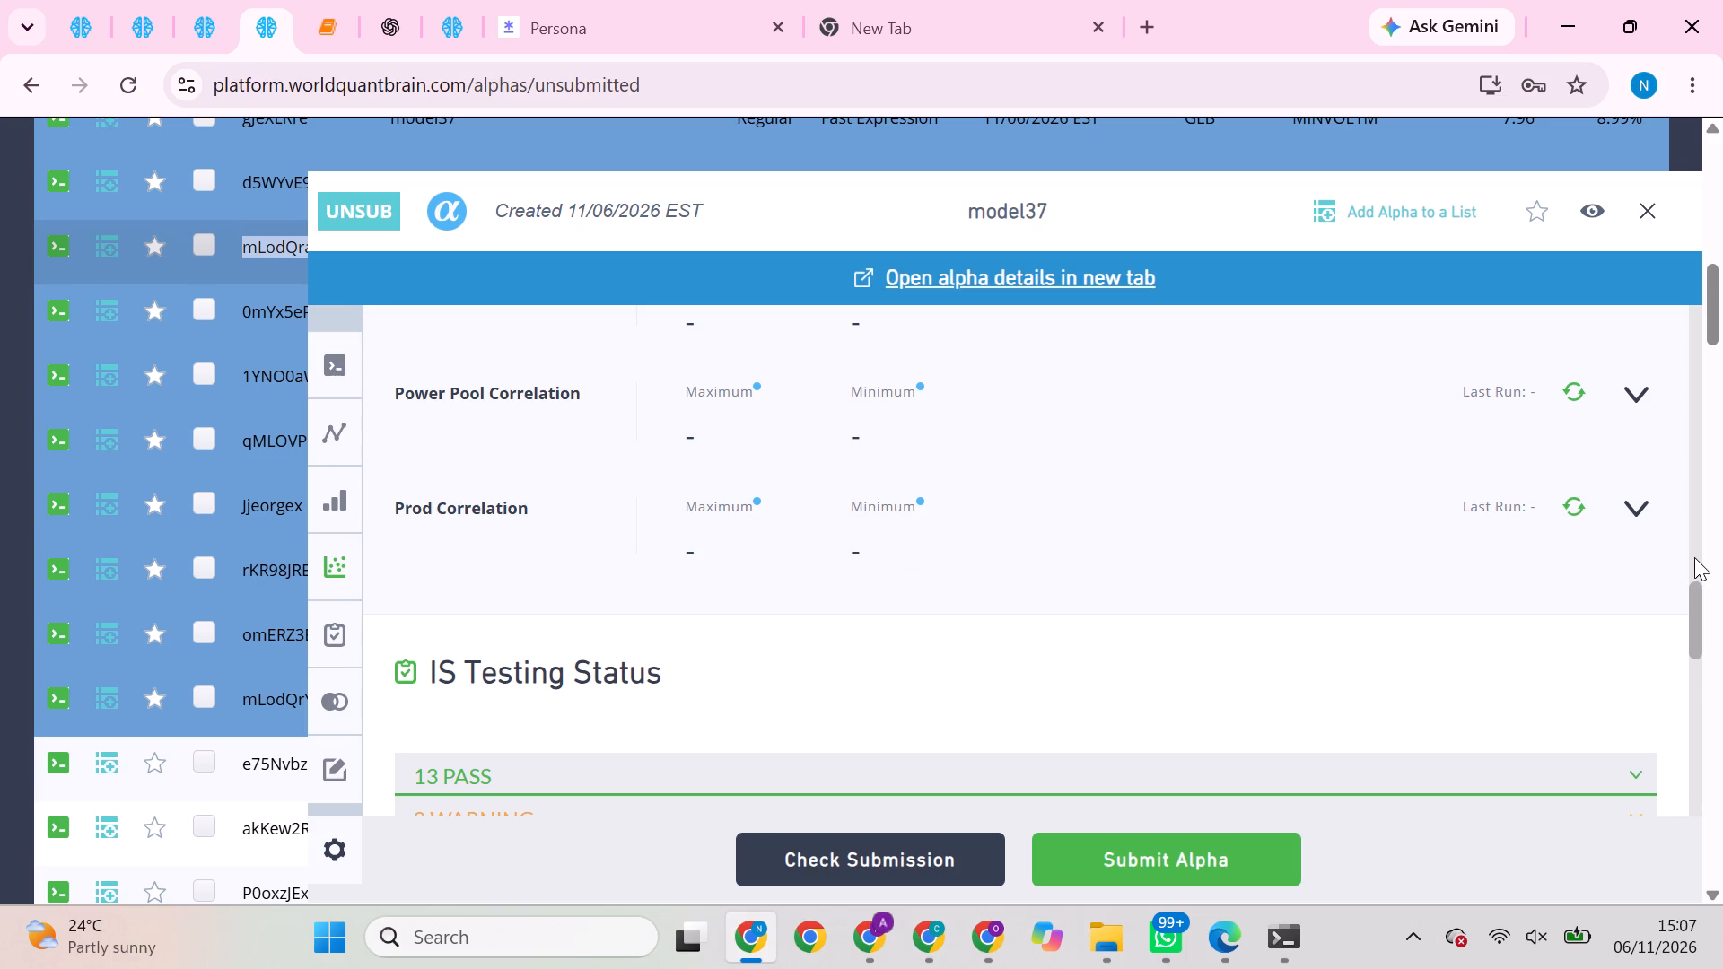
click(1582, 501)
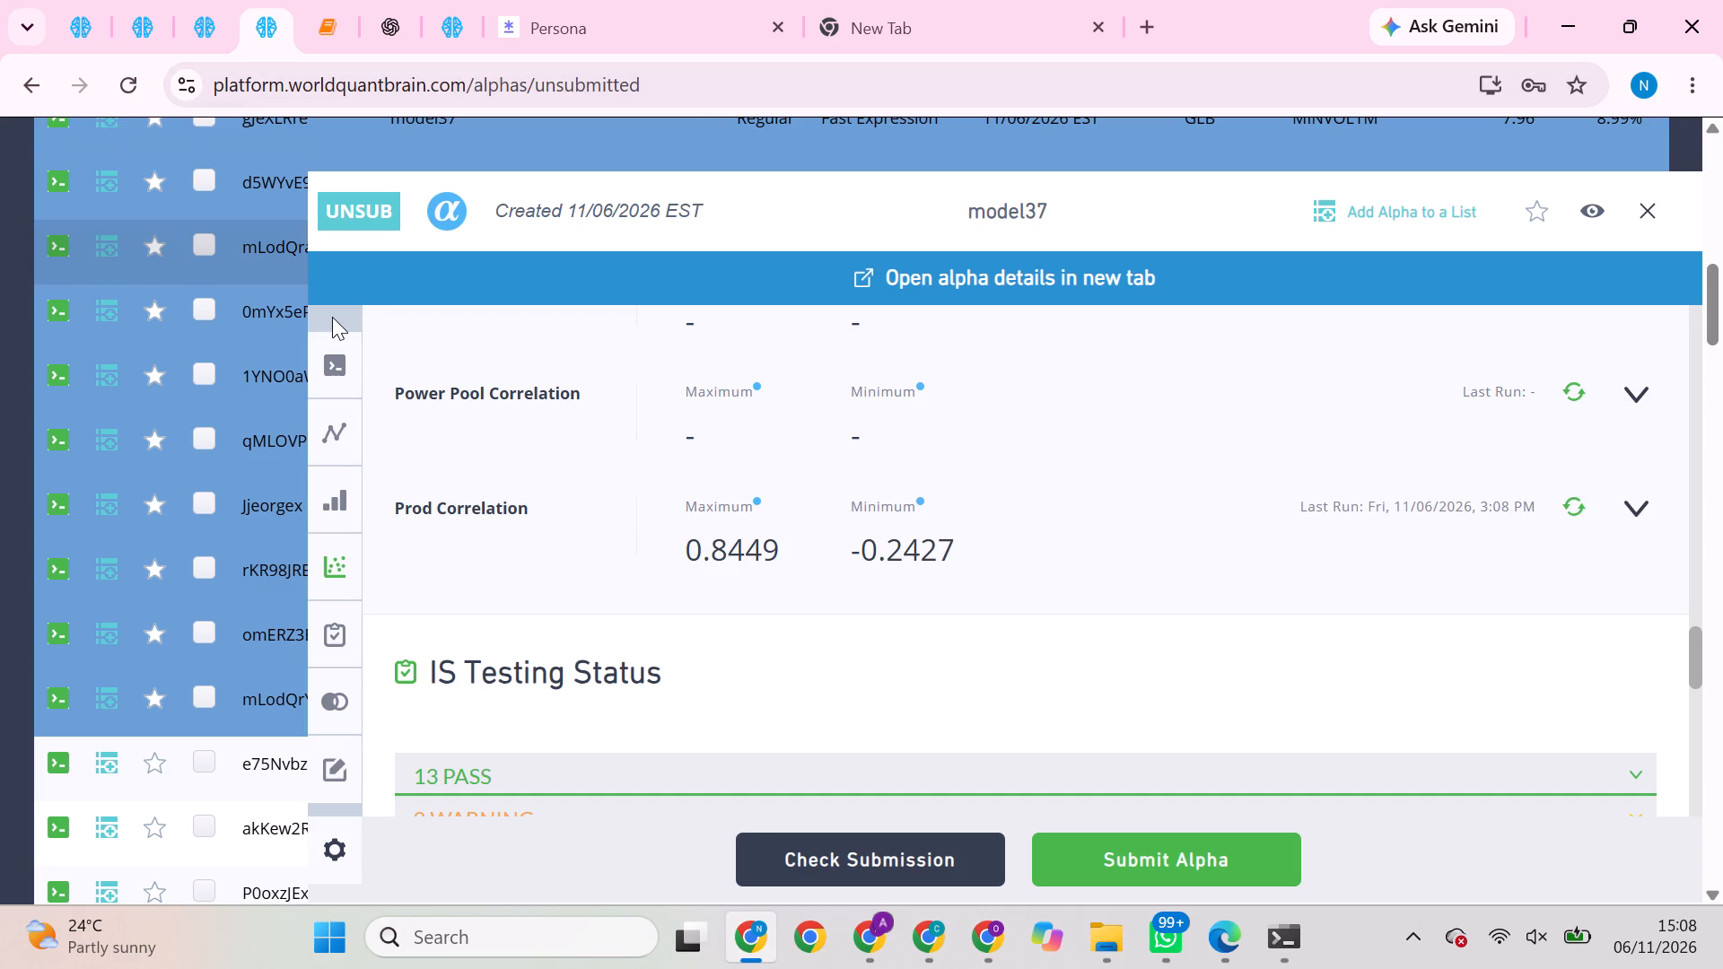
scroll(332, 317, up, 2)
click(252, 382)
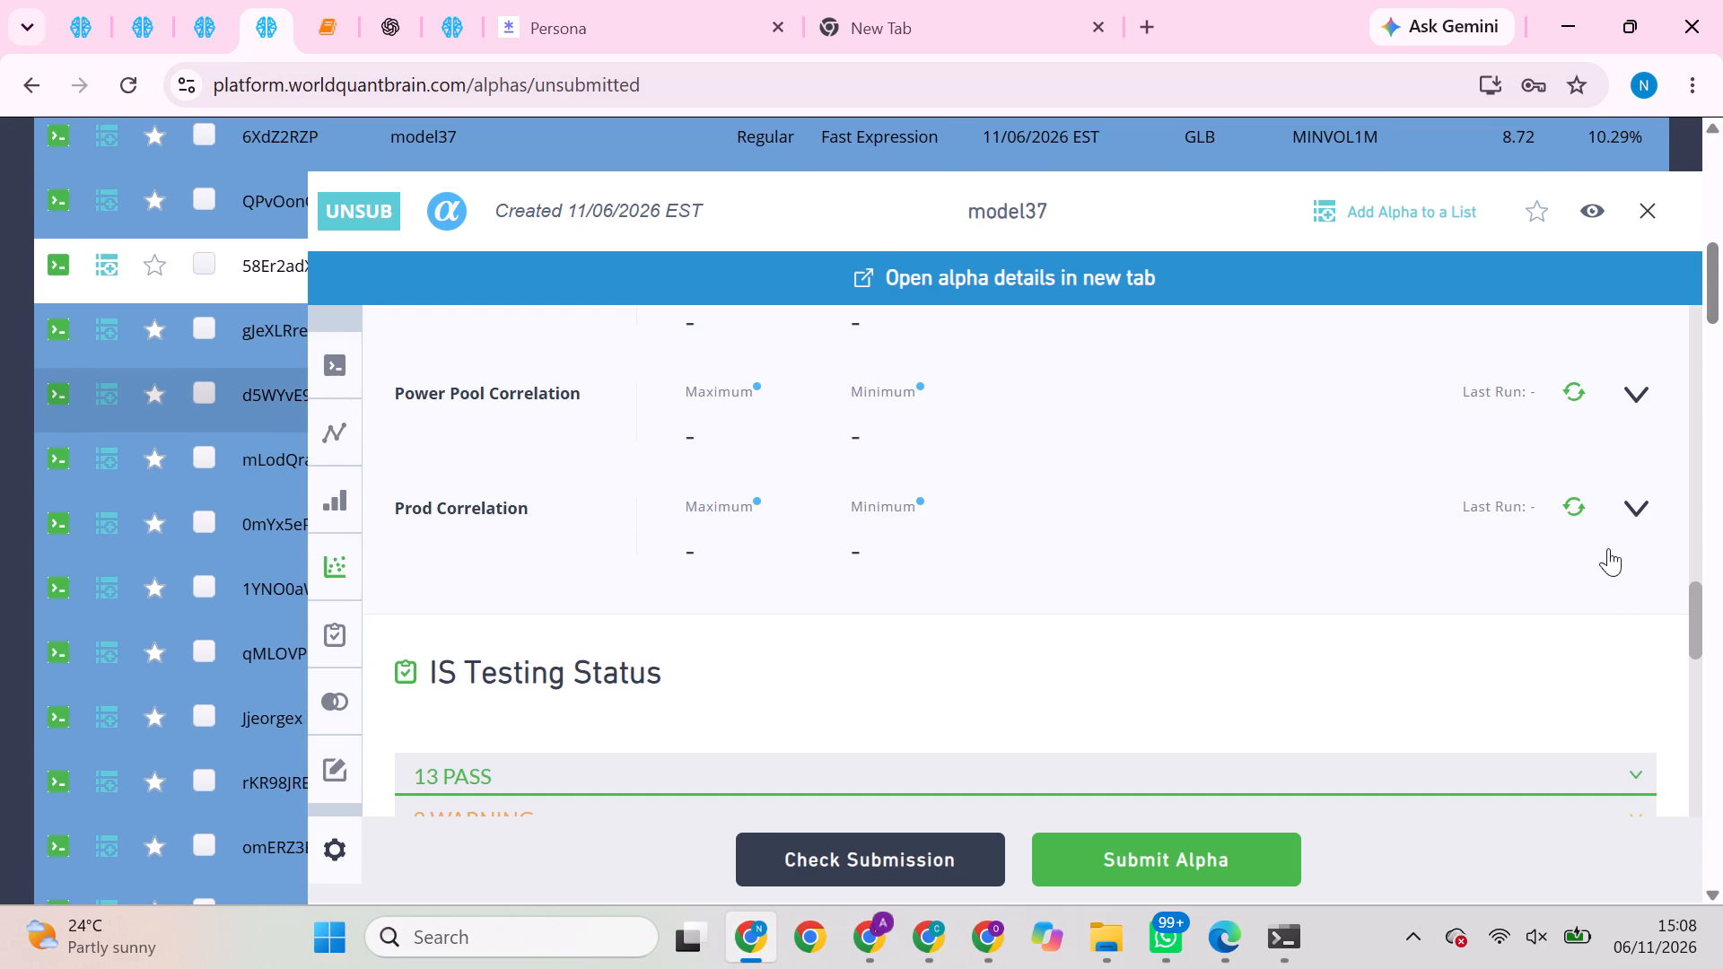
click(1570, 503)
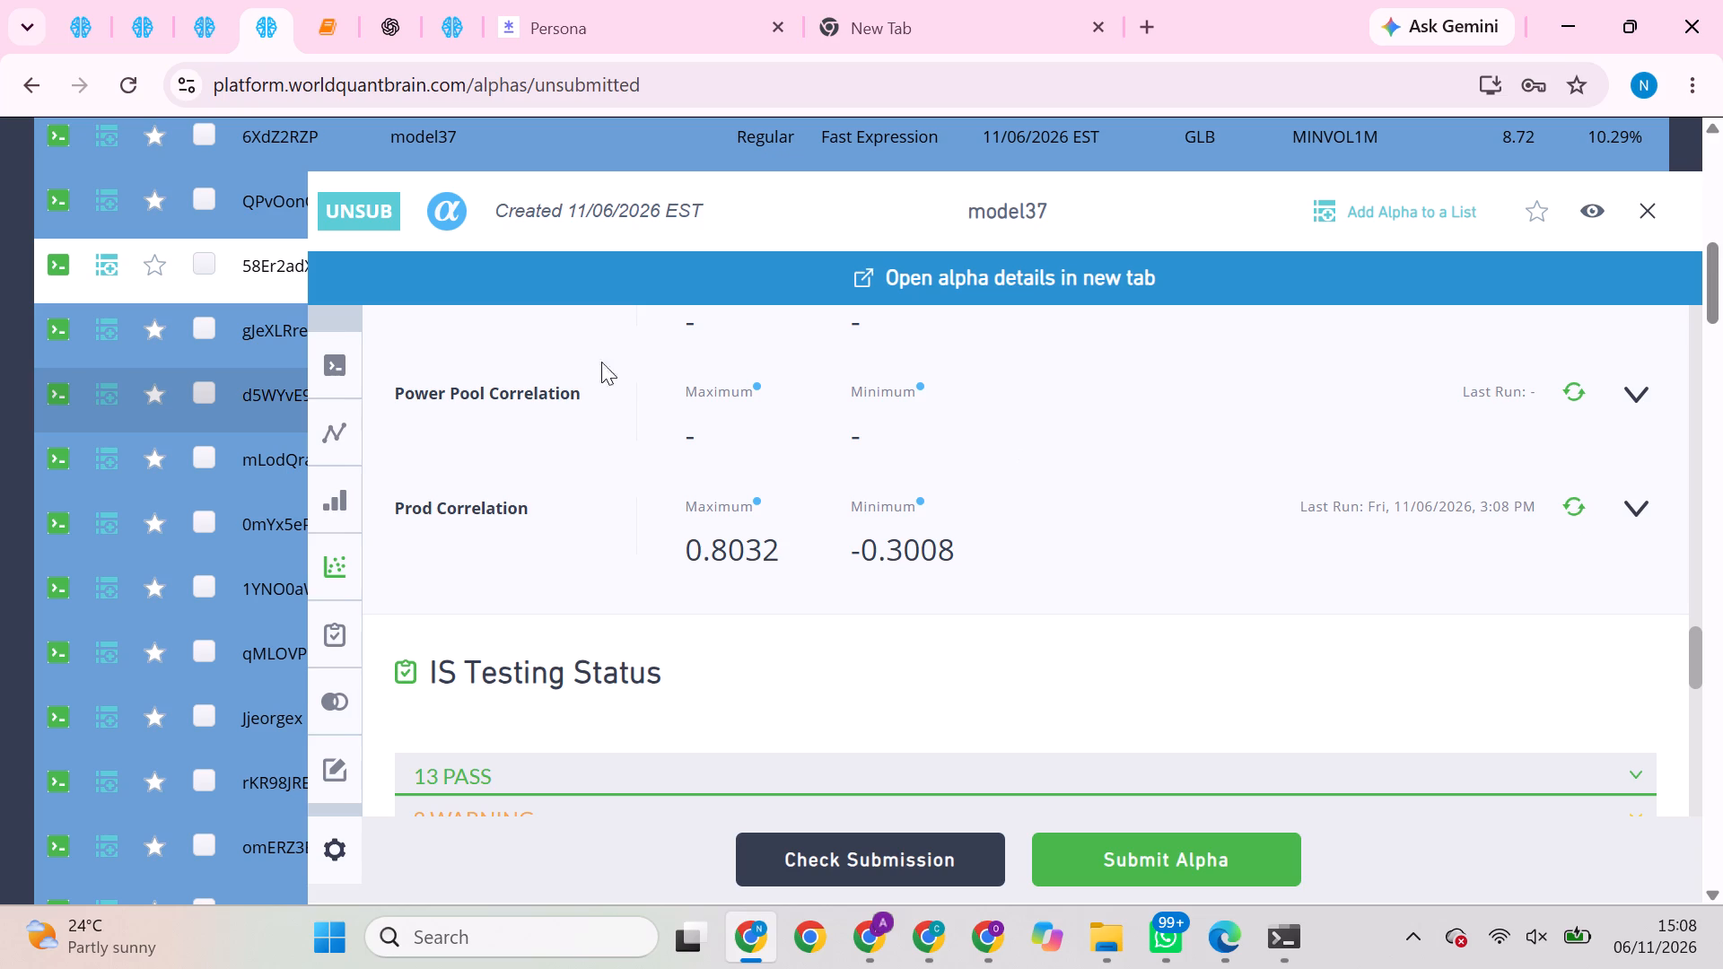
Run the Prod Correlation check on the unsubmitted model37 alphas akKegNe (ID start) and omERknJ5.
scroll(140, 354, up, 4)
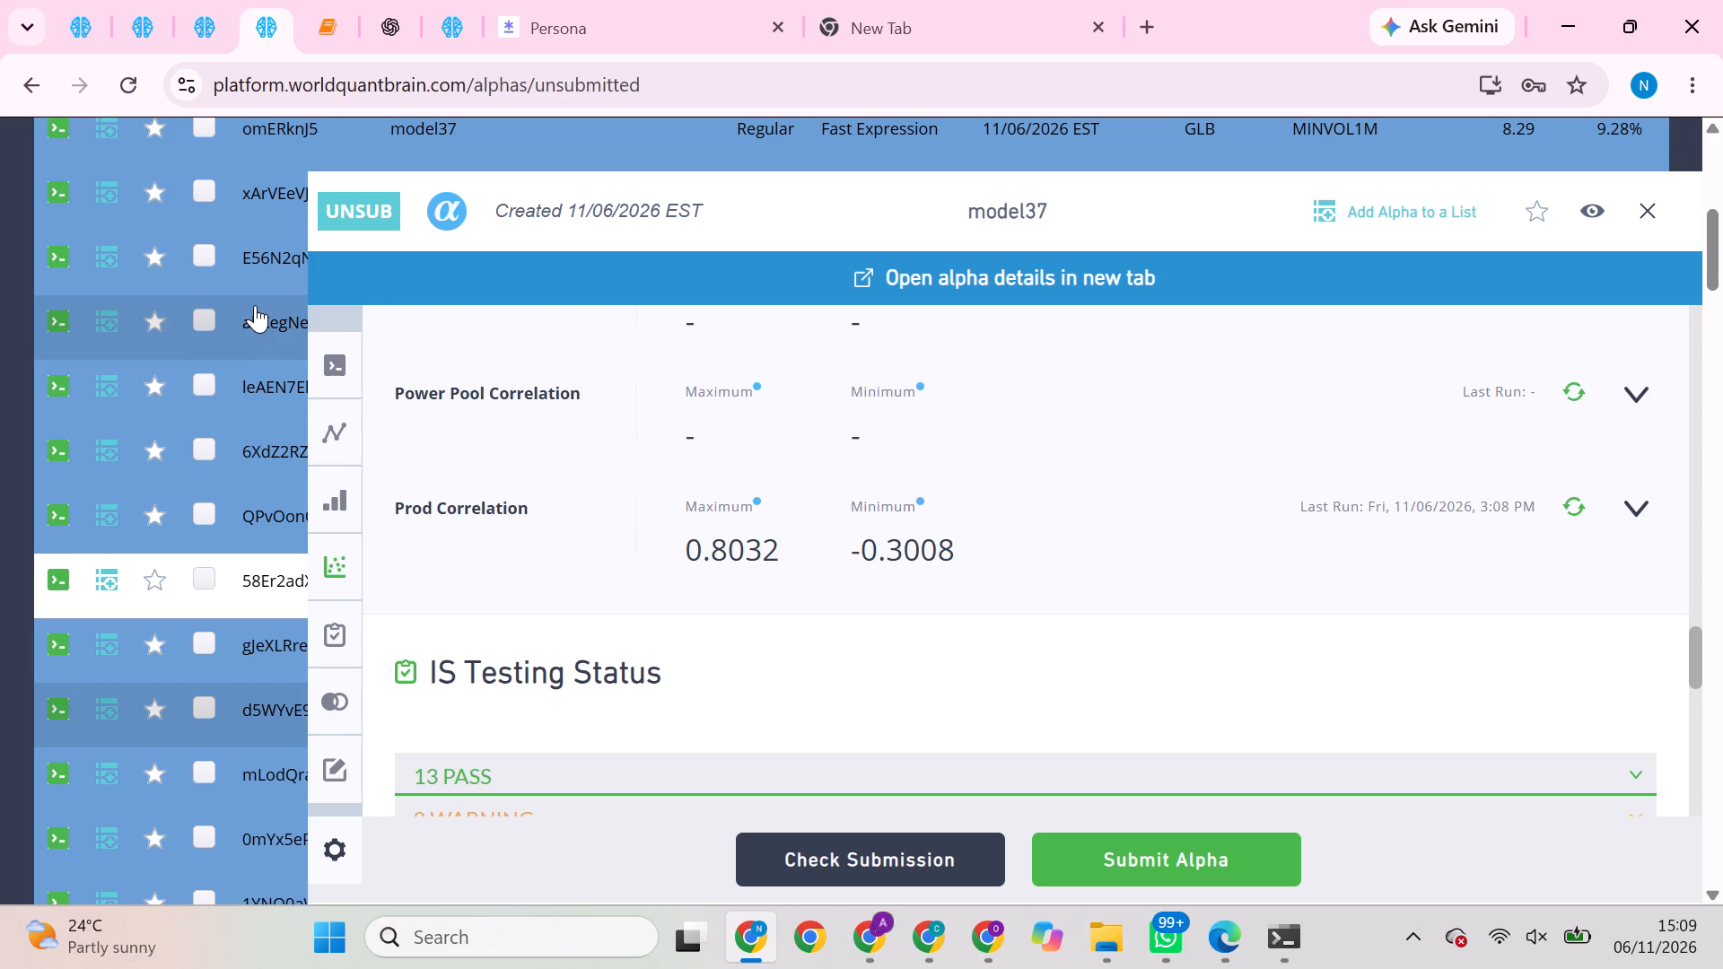
click(255, 305)
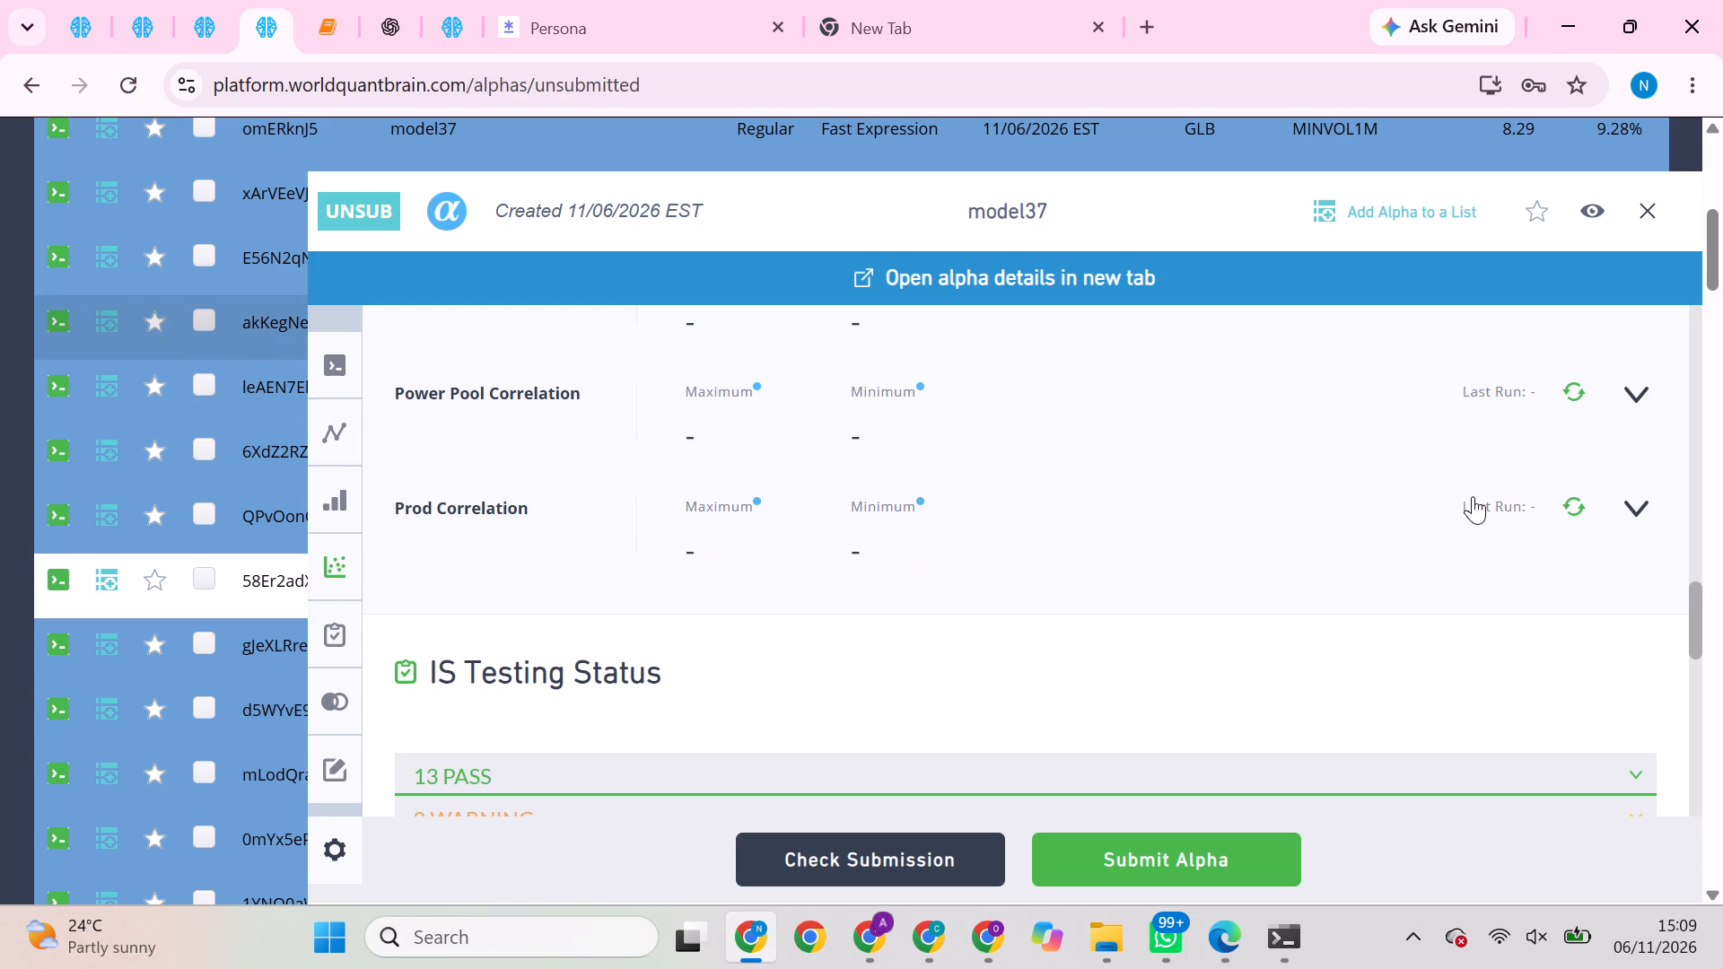
click(1567, 510)
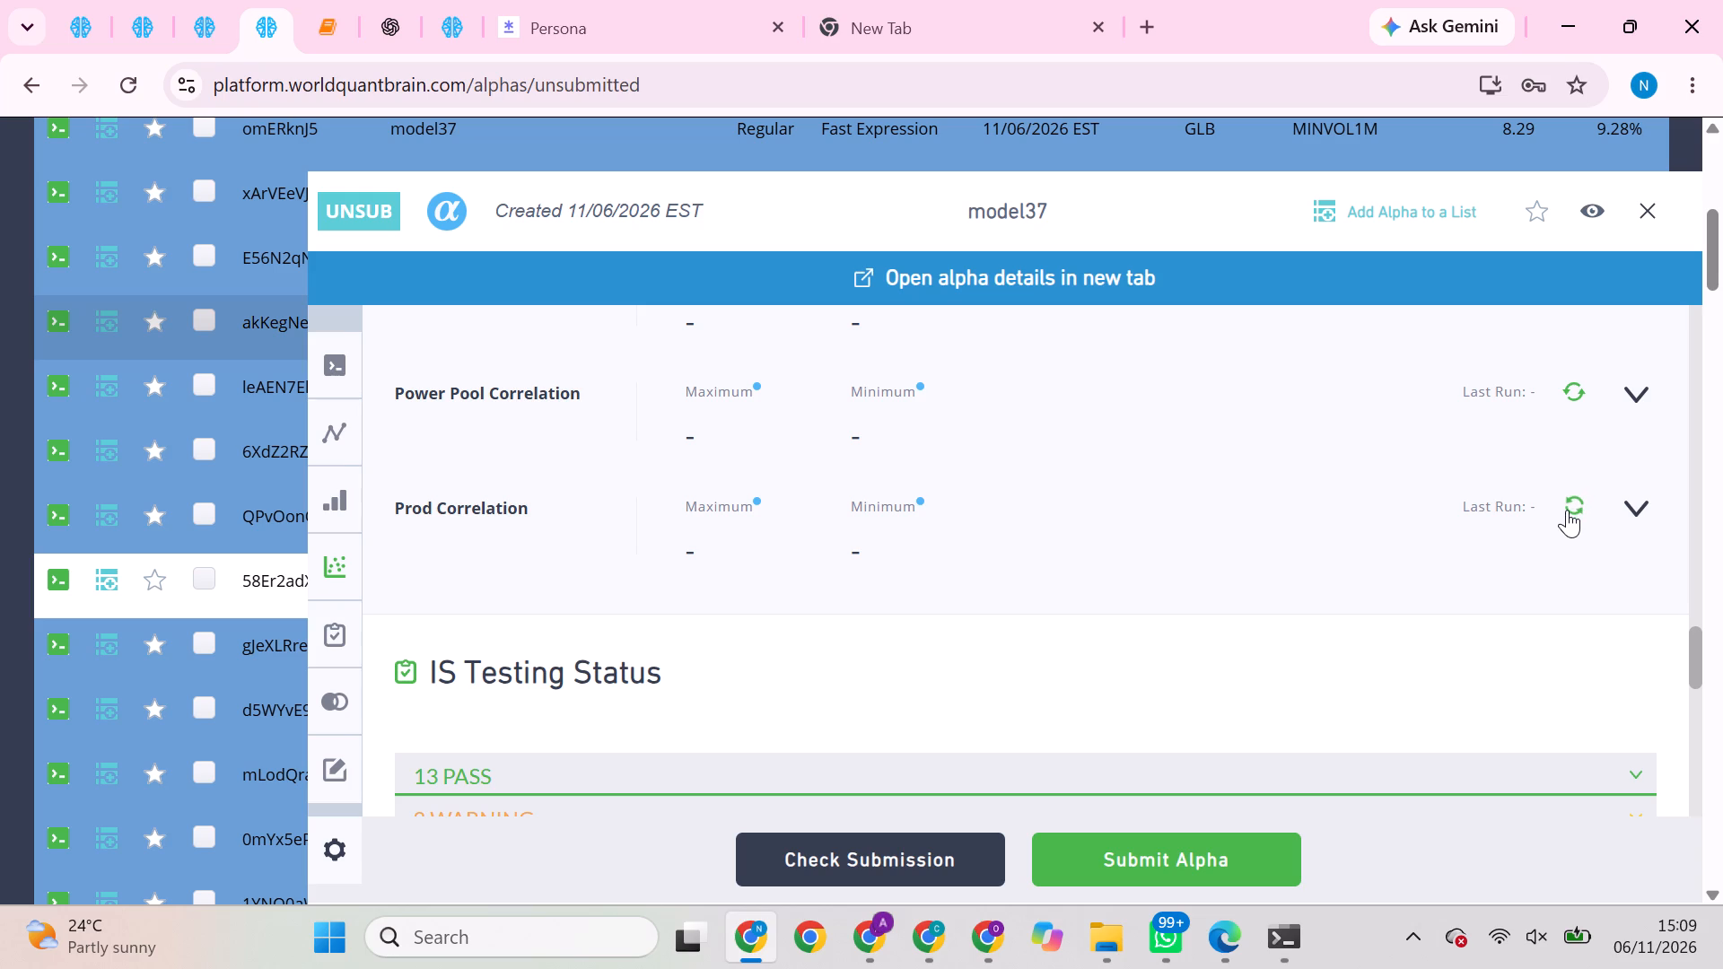
scroll(218, 363, up, 2)
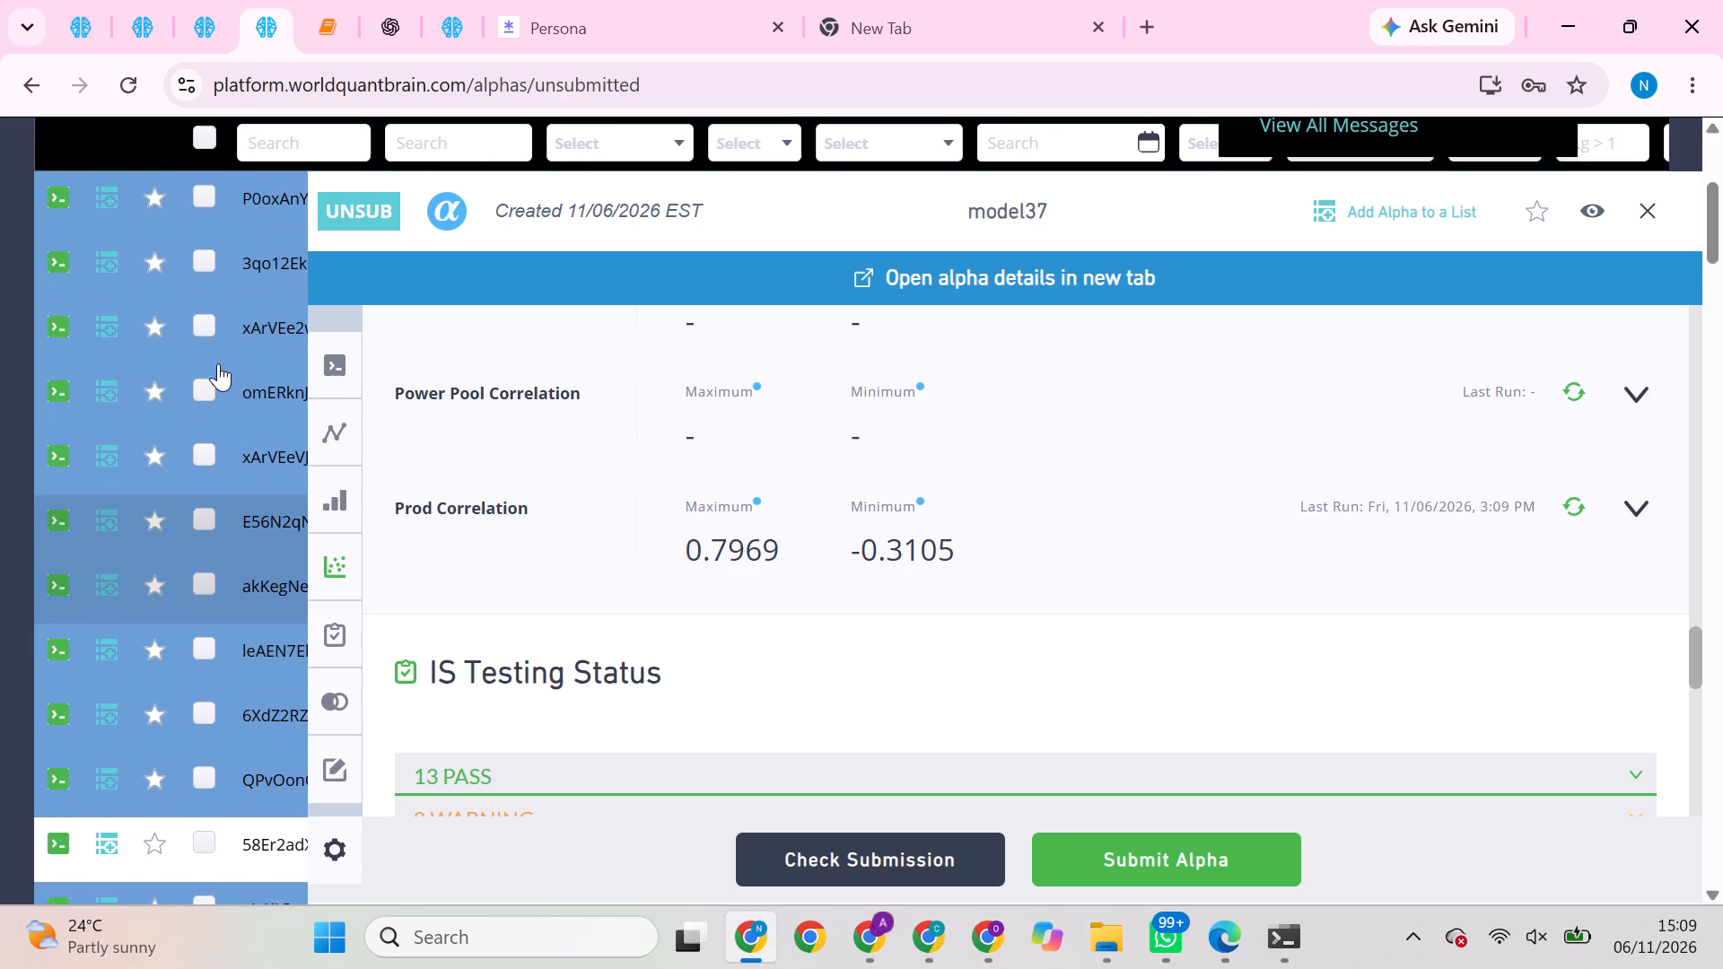
scroll(218, 363, up, 1)
click(253, 404)
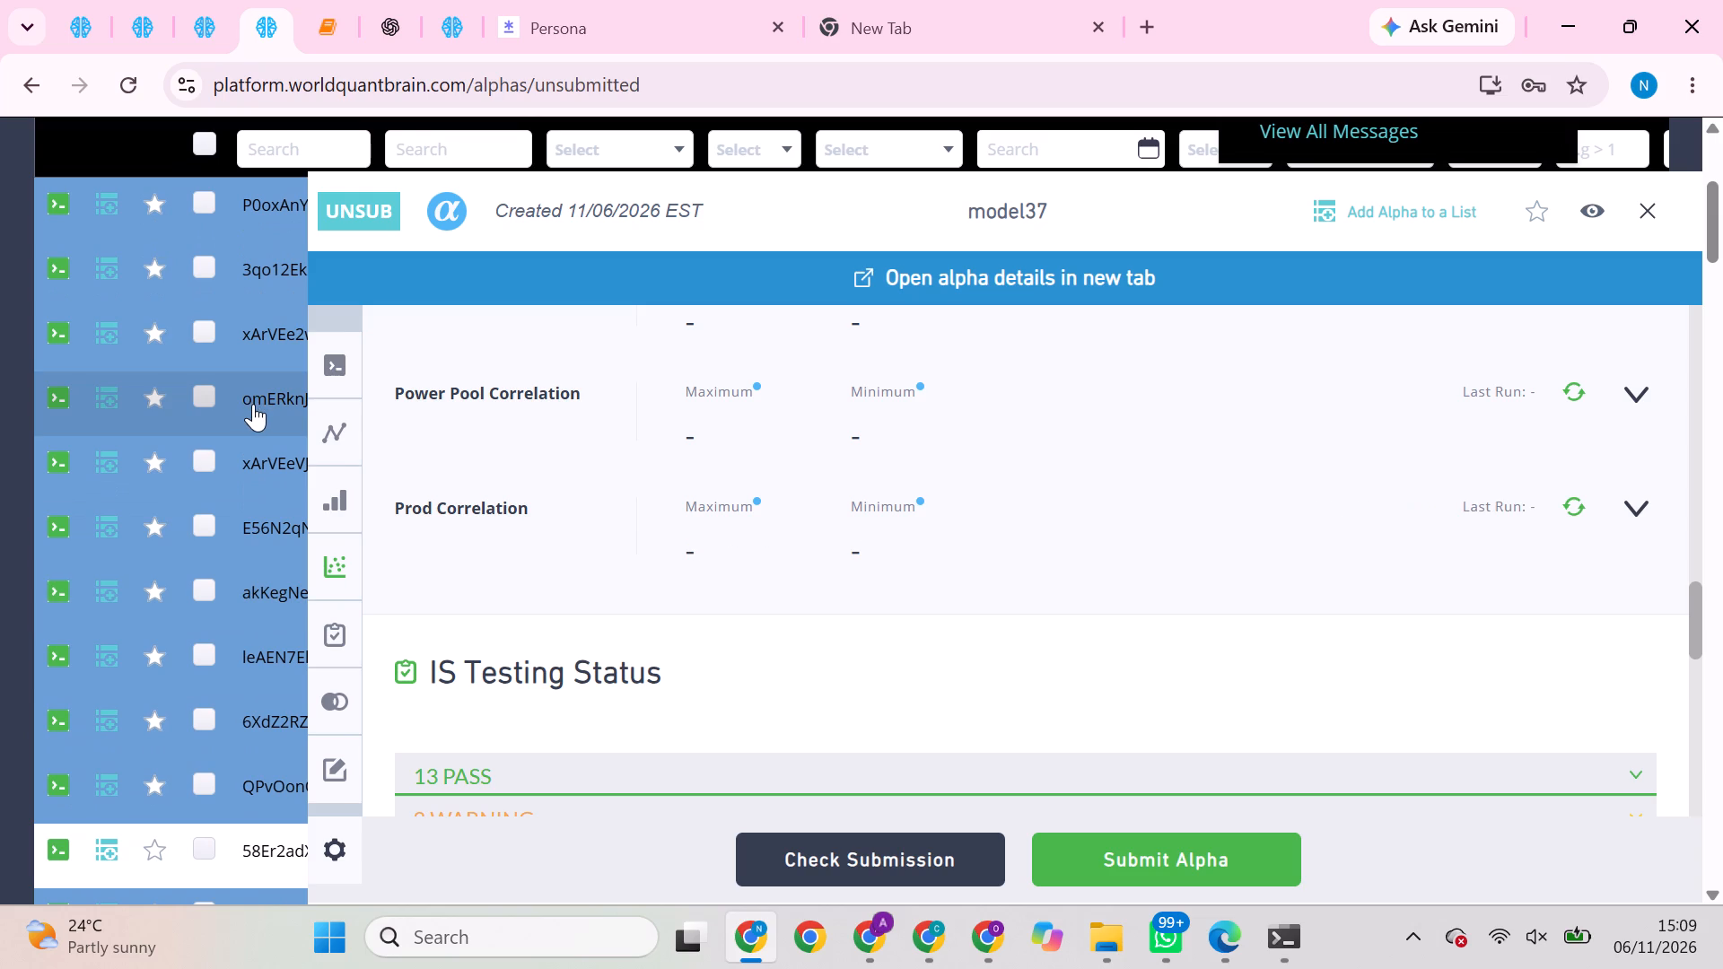
click(1576, 504)
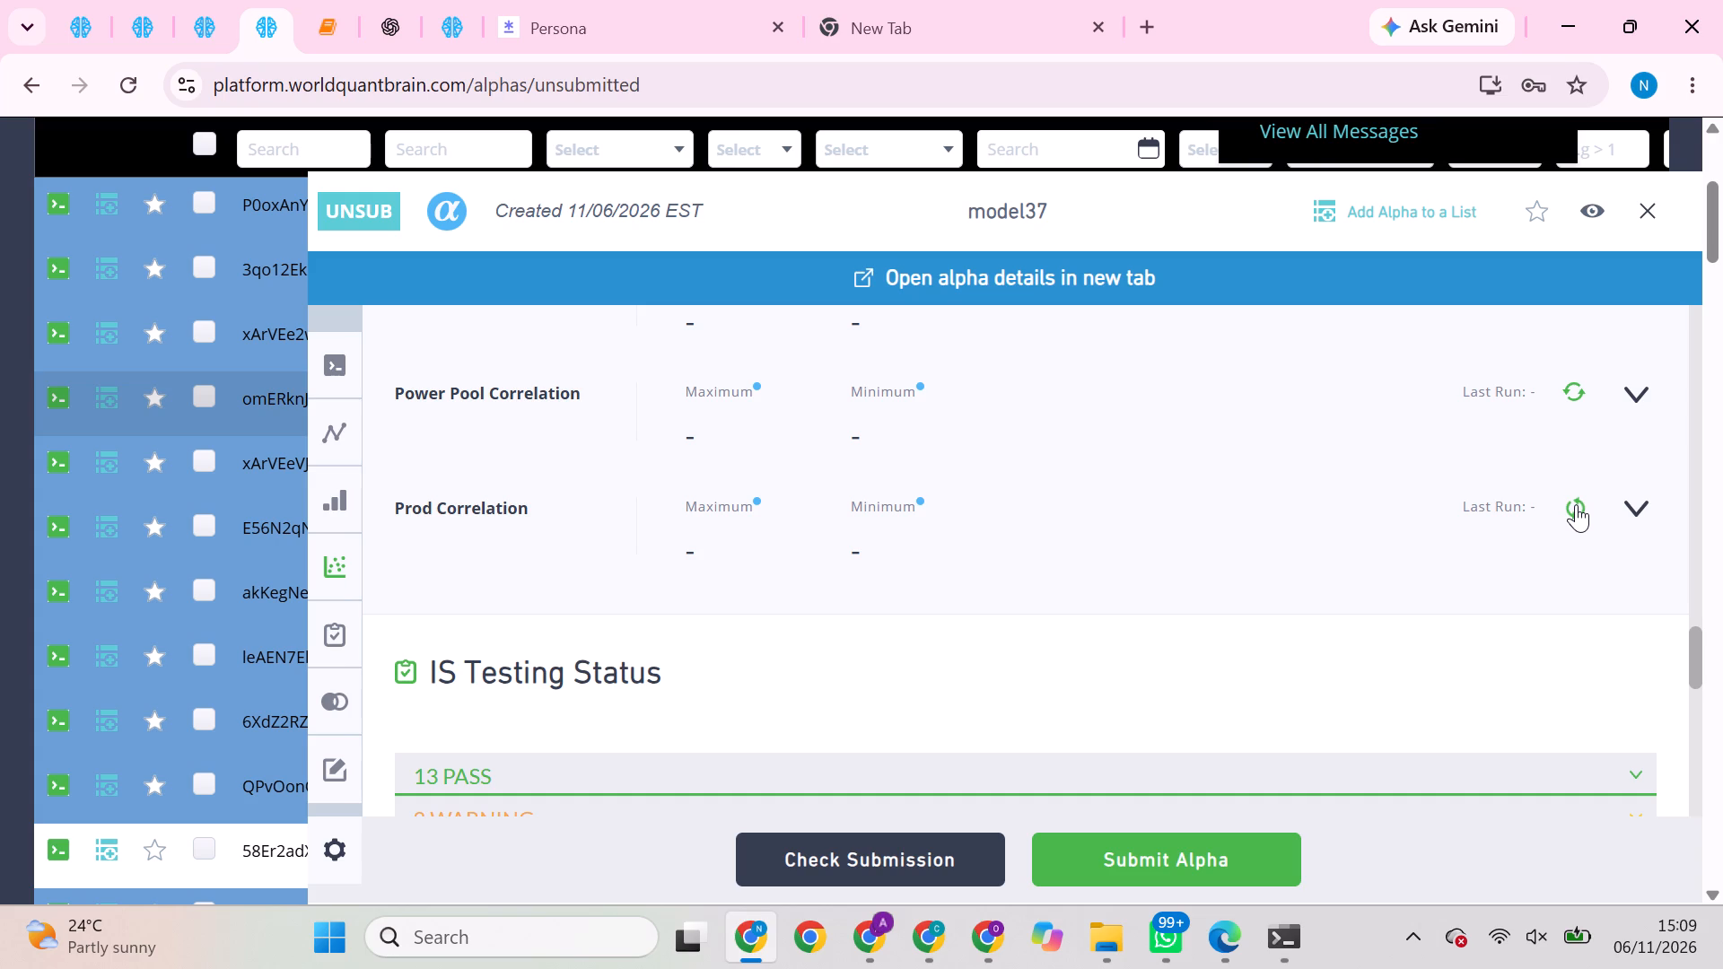
Run the Prod Correlation check on the model37 alpha starting P0oxAnY, the first row of the unsubmitted list.
click(255, 212)
click(255, 212)
click(255, 212)
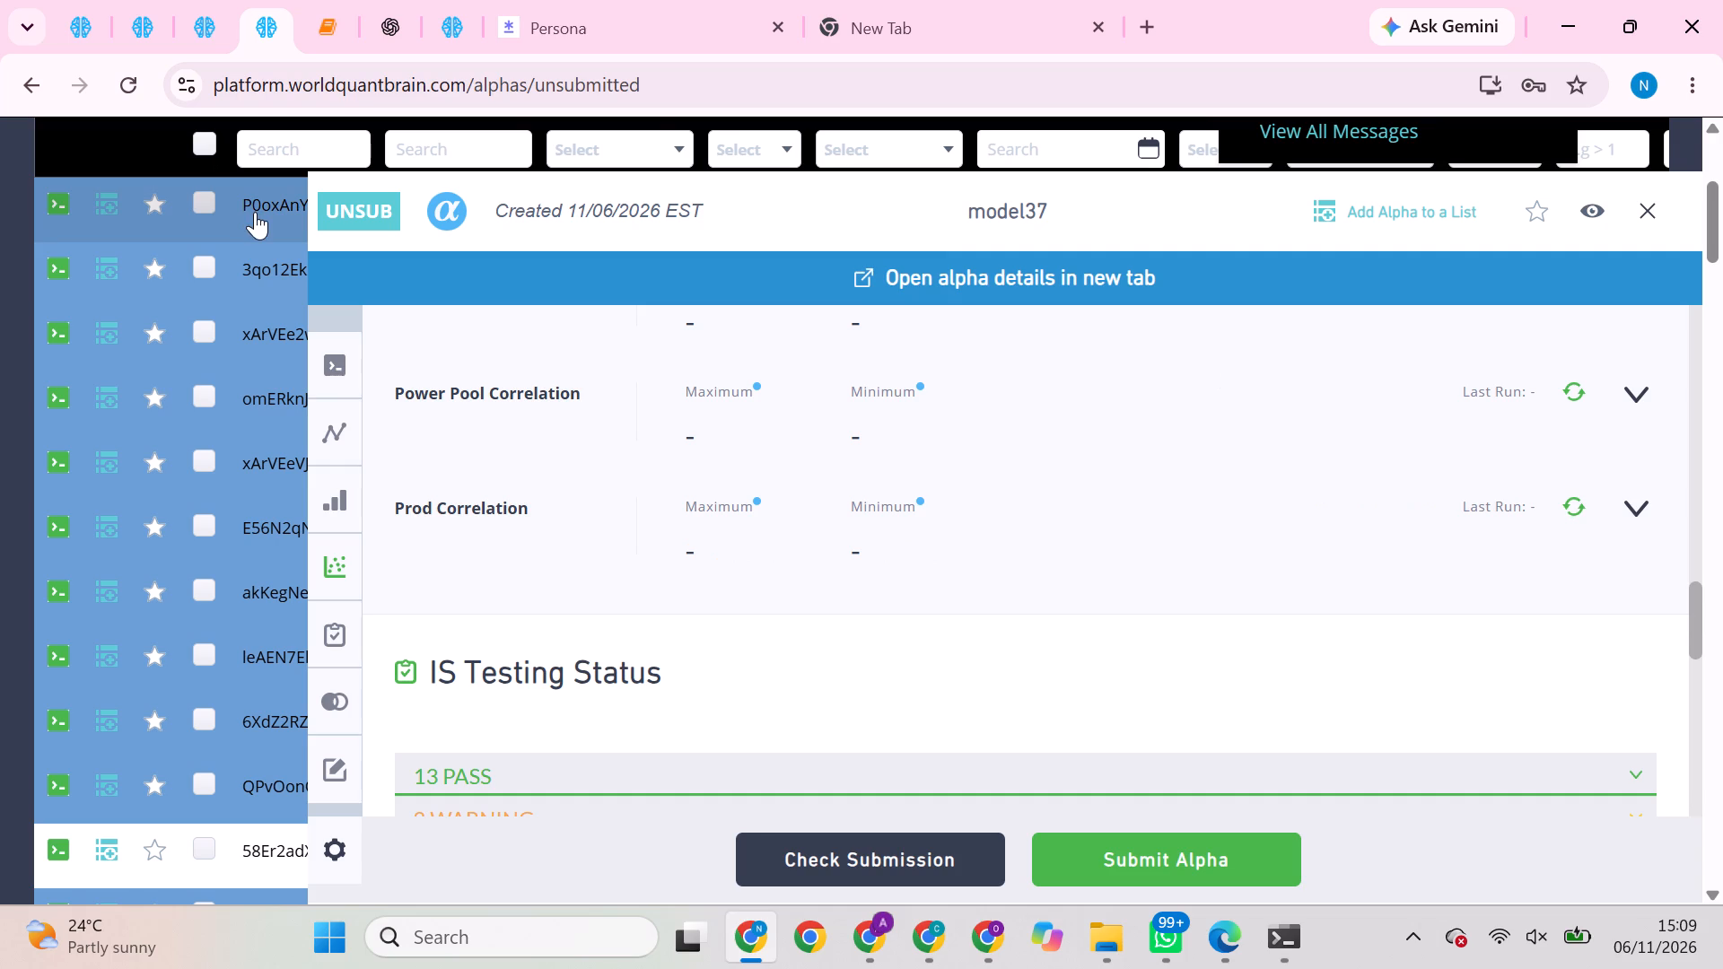
click(1584, 511)
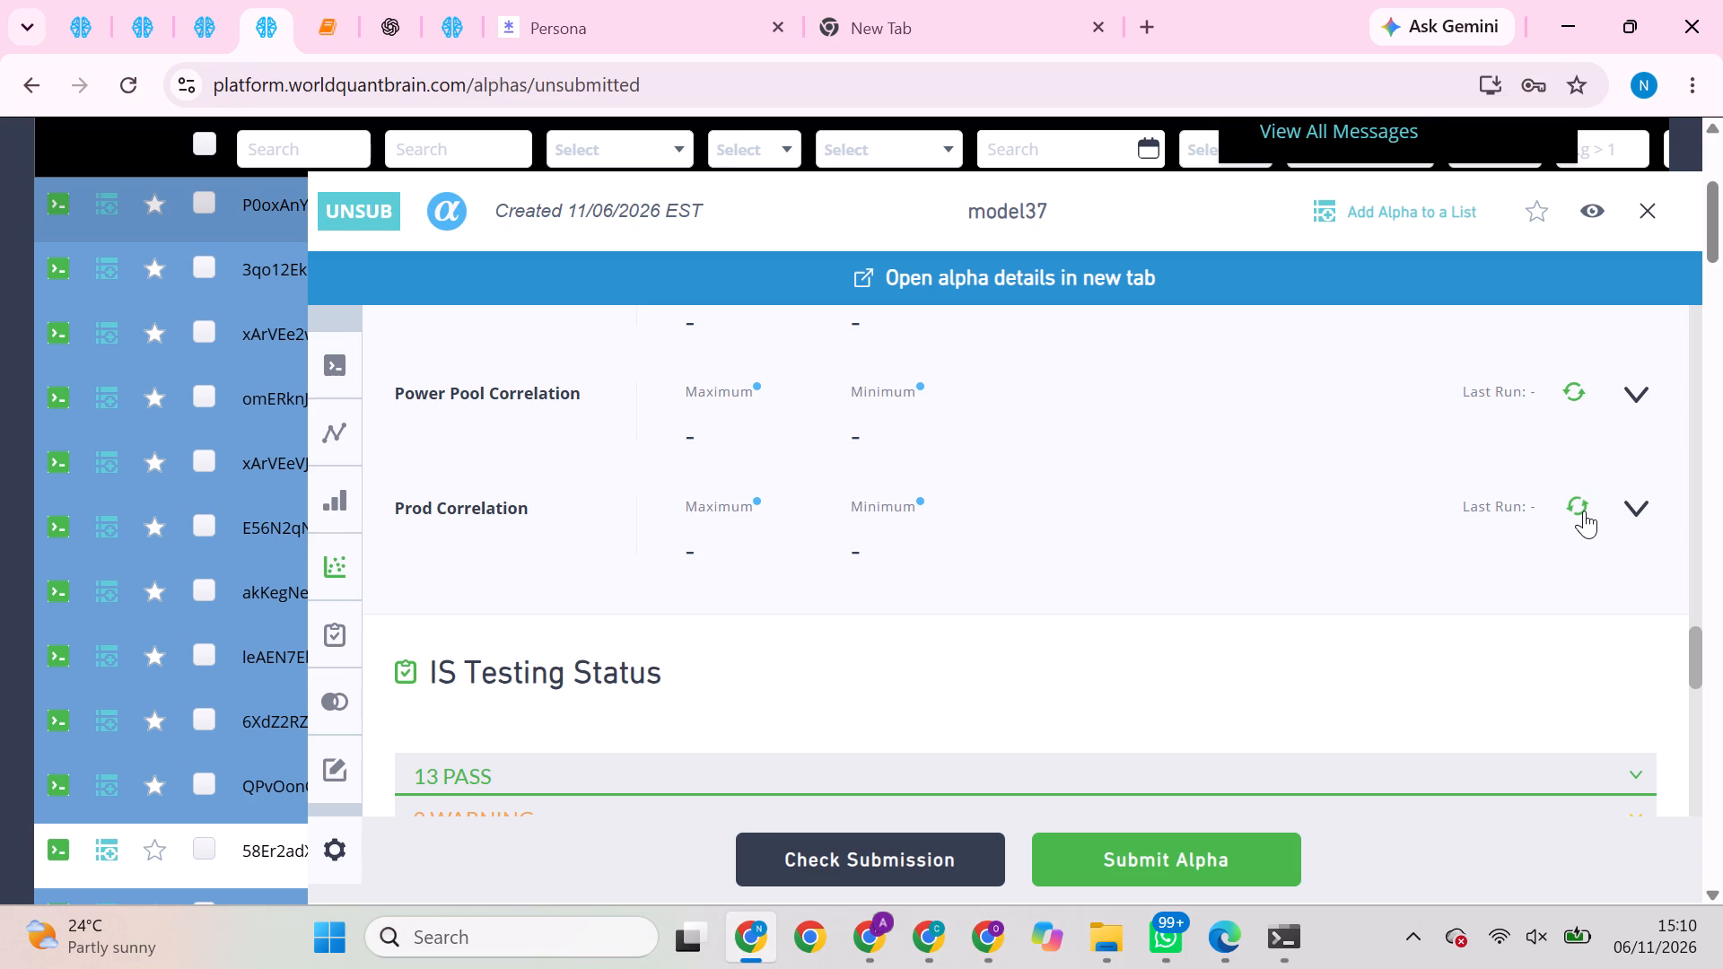
double_click(1584, 511)
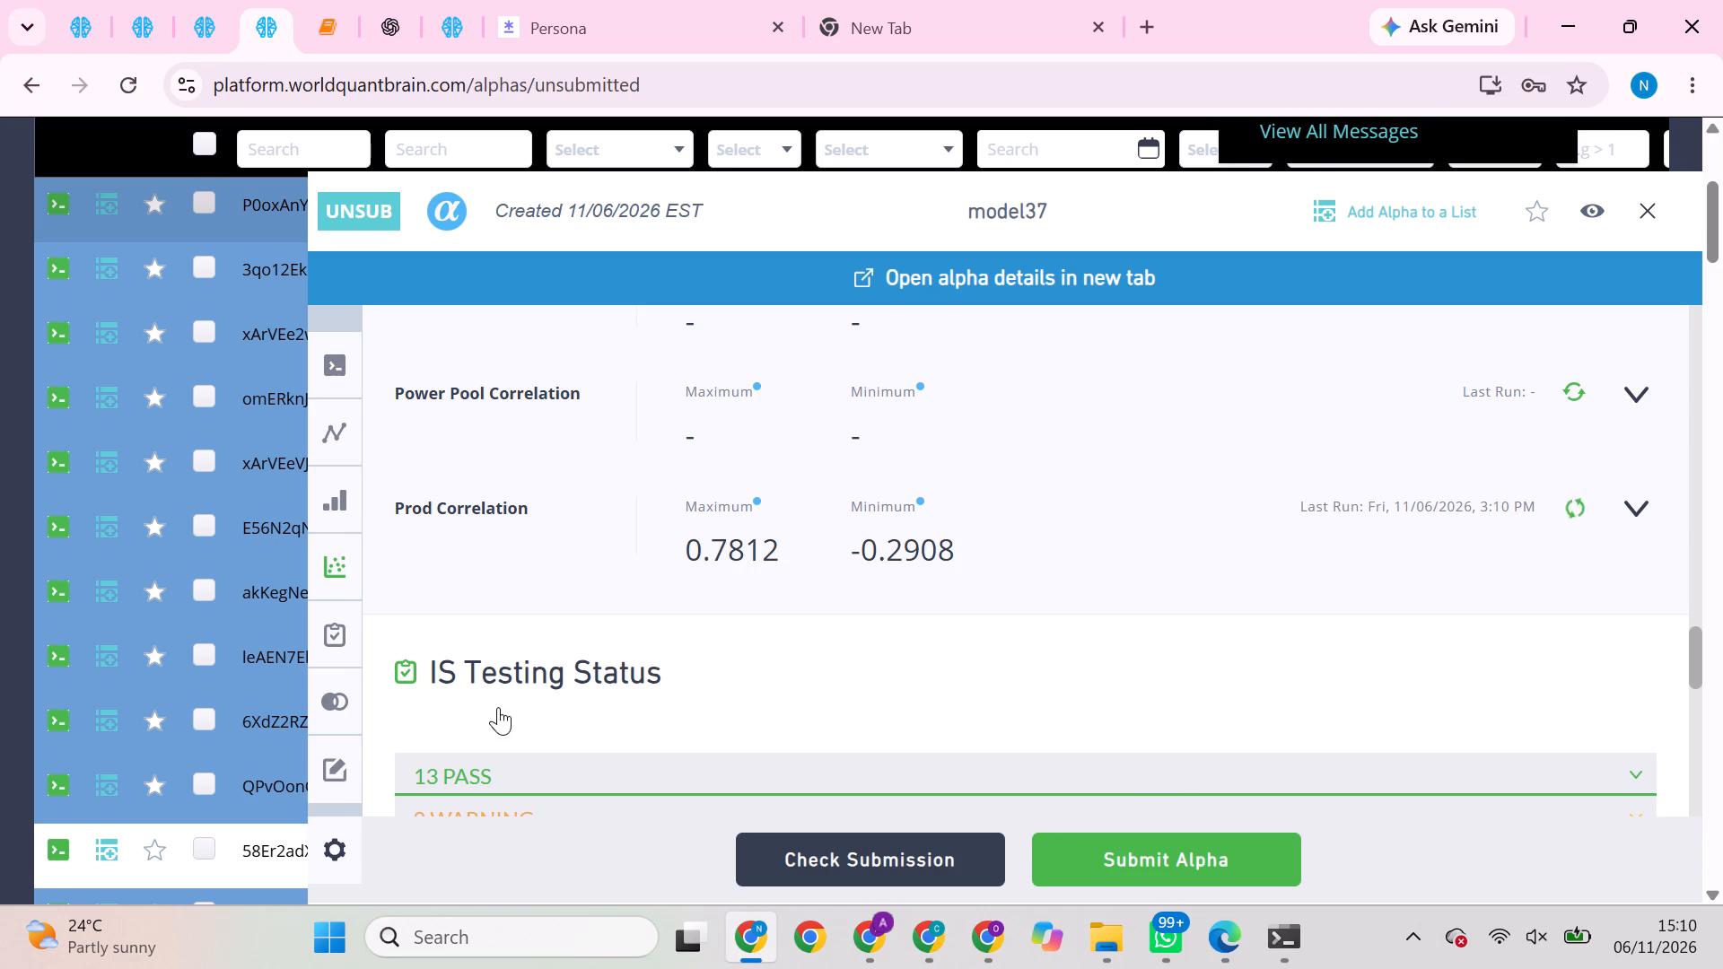
Run the Prod Correlation check on the unsubmitted model37 alpha whose ID starts leAEN7E.
click(266, 643)
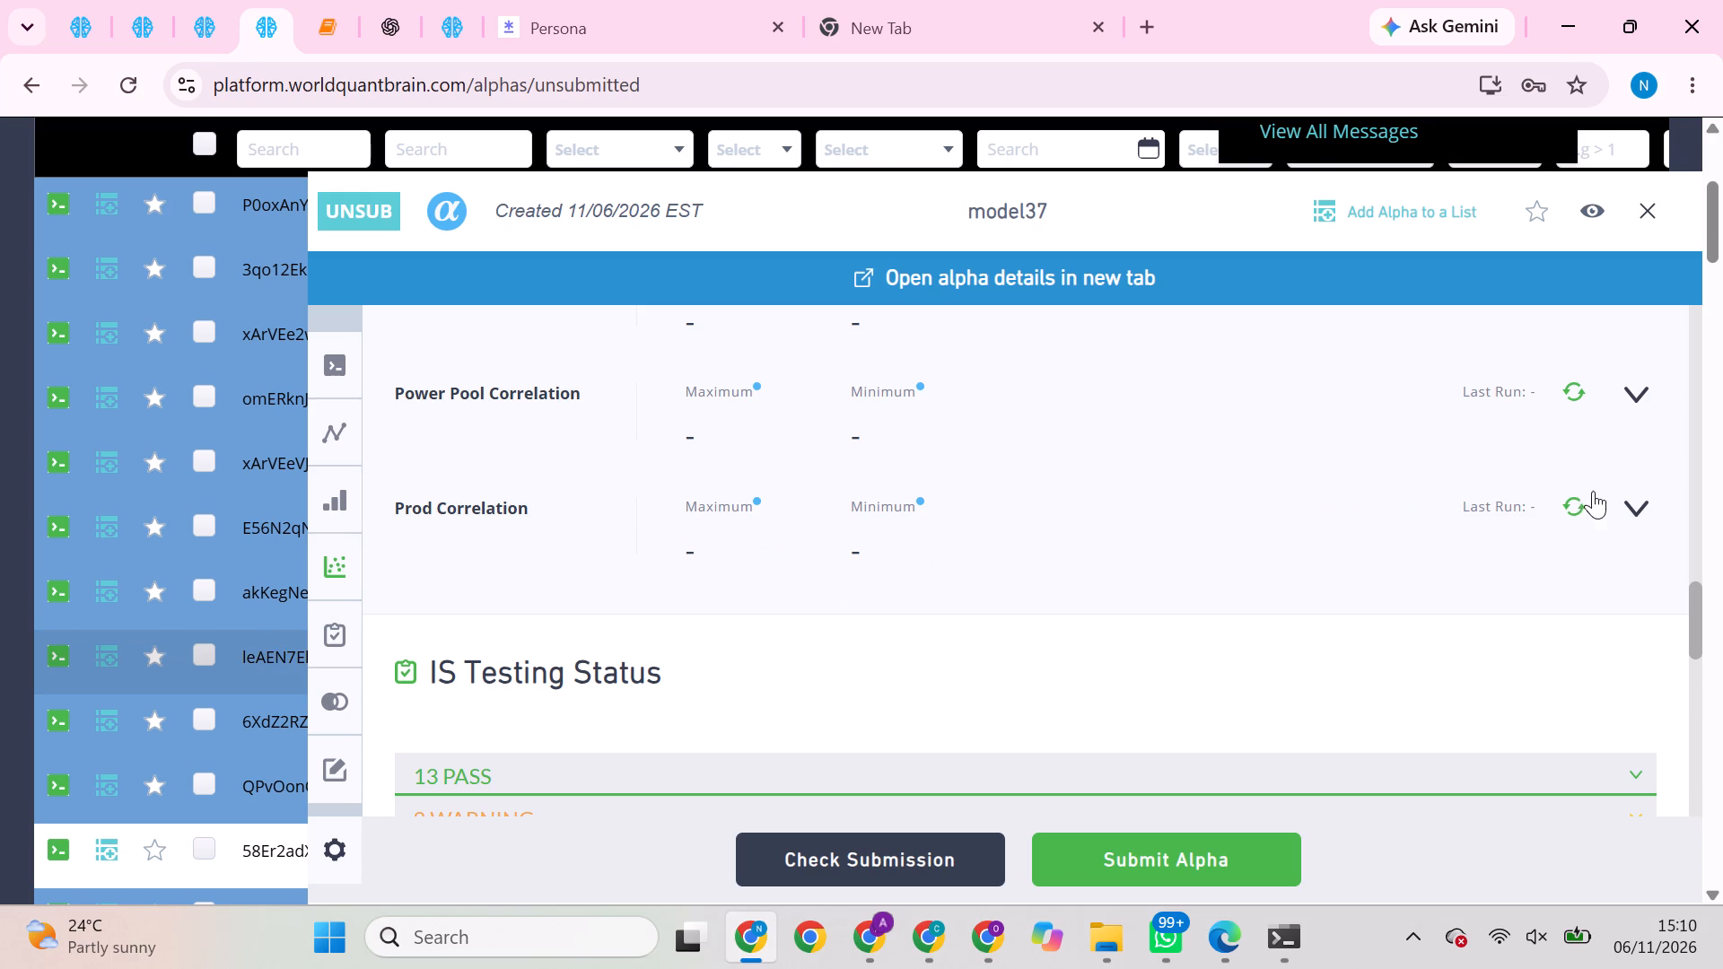
click(1575, 505)
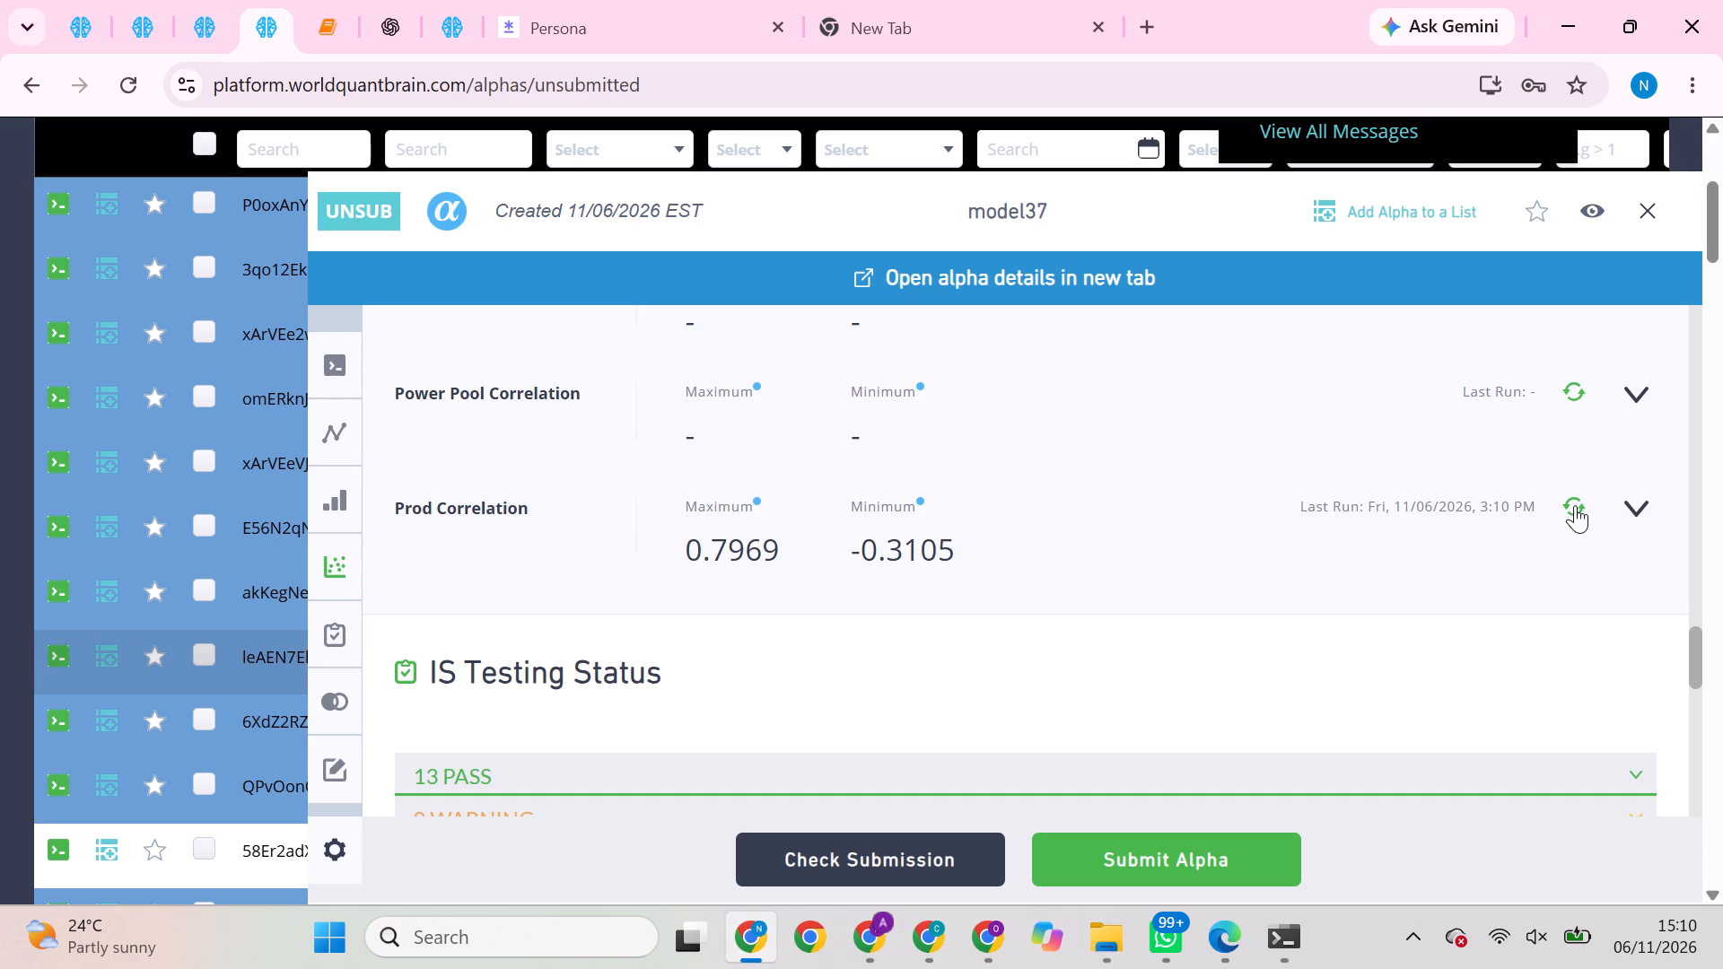
click(1575, 505)
Run the Prod Correlation check on the unsubmitted model37 alphas 6XdZ2RZP and E56N2qNP, and close the alpha details.
click(247, 718)
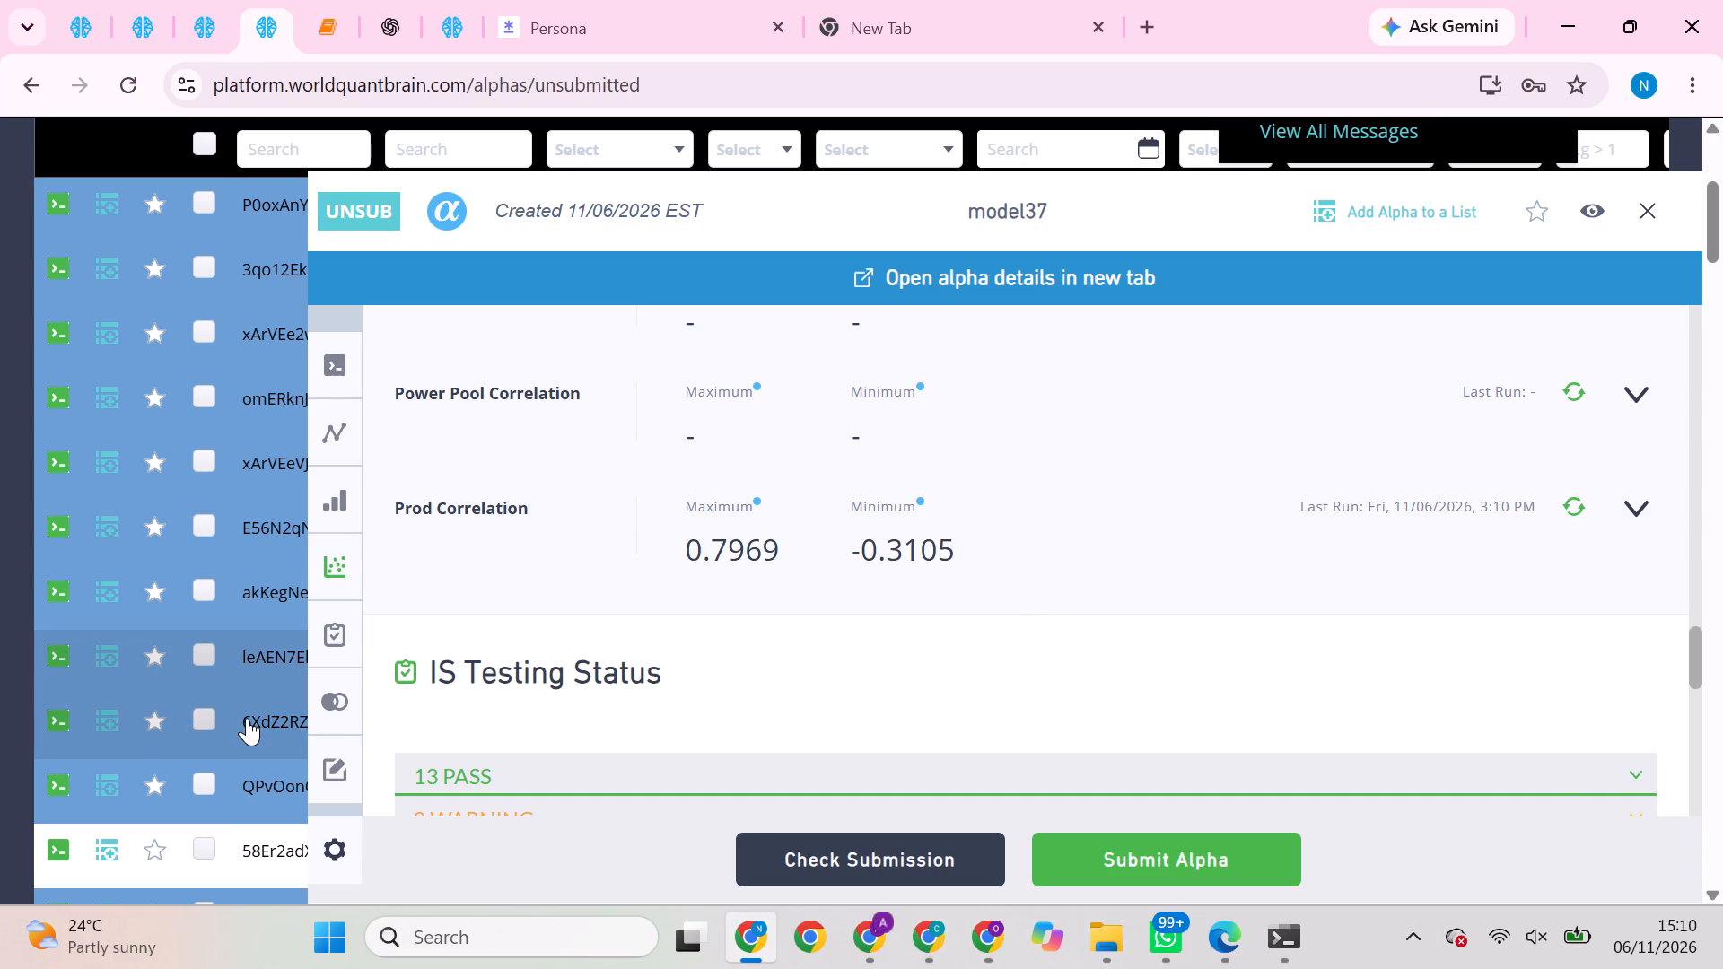
click(1567, 511)
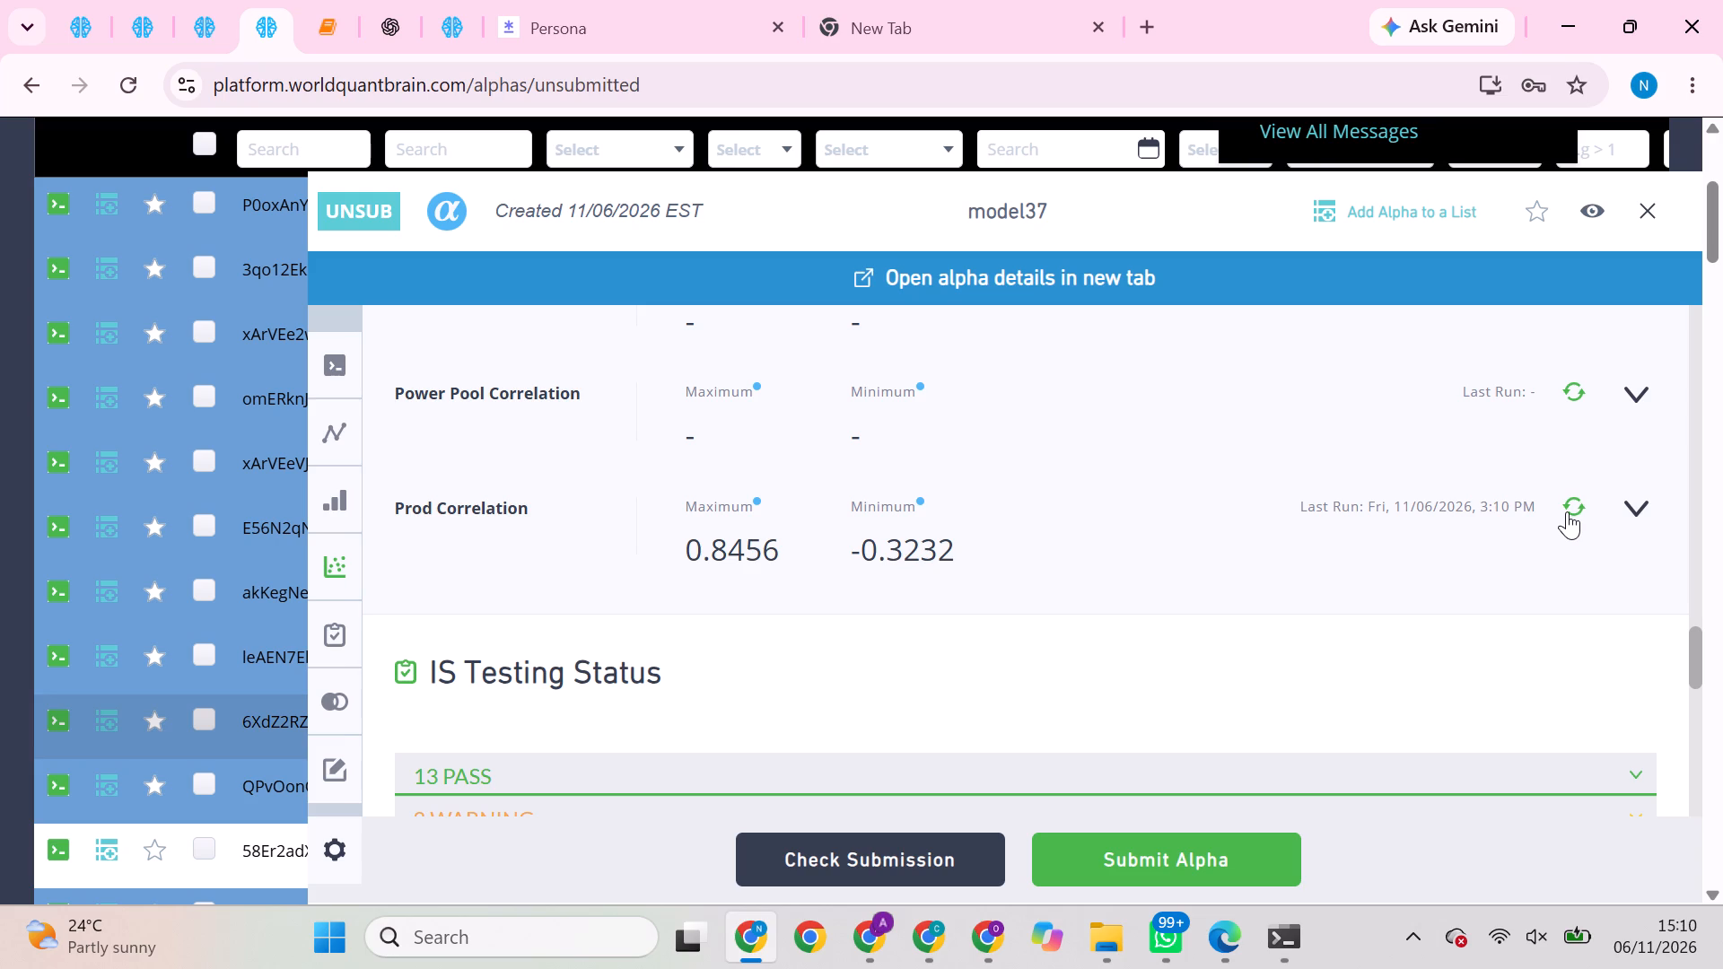
scroll(279, 605, down, 1)
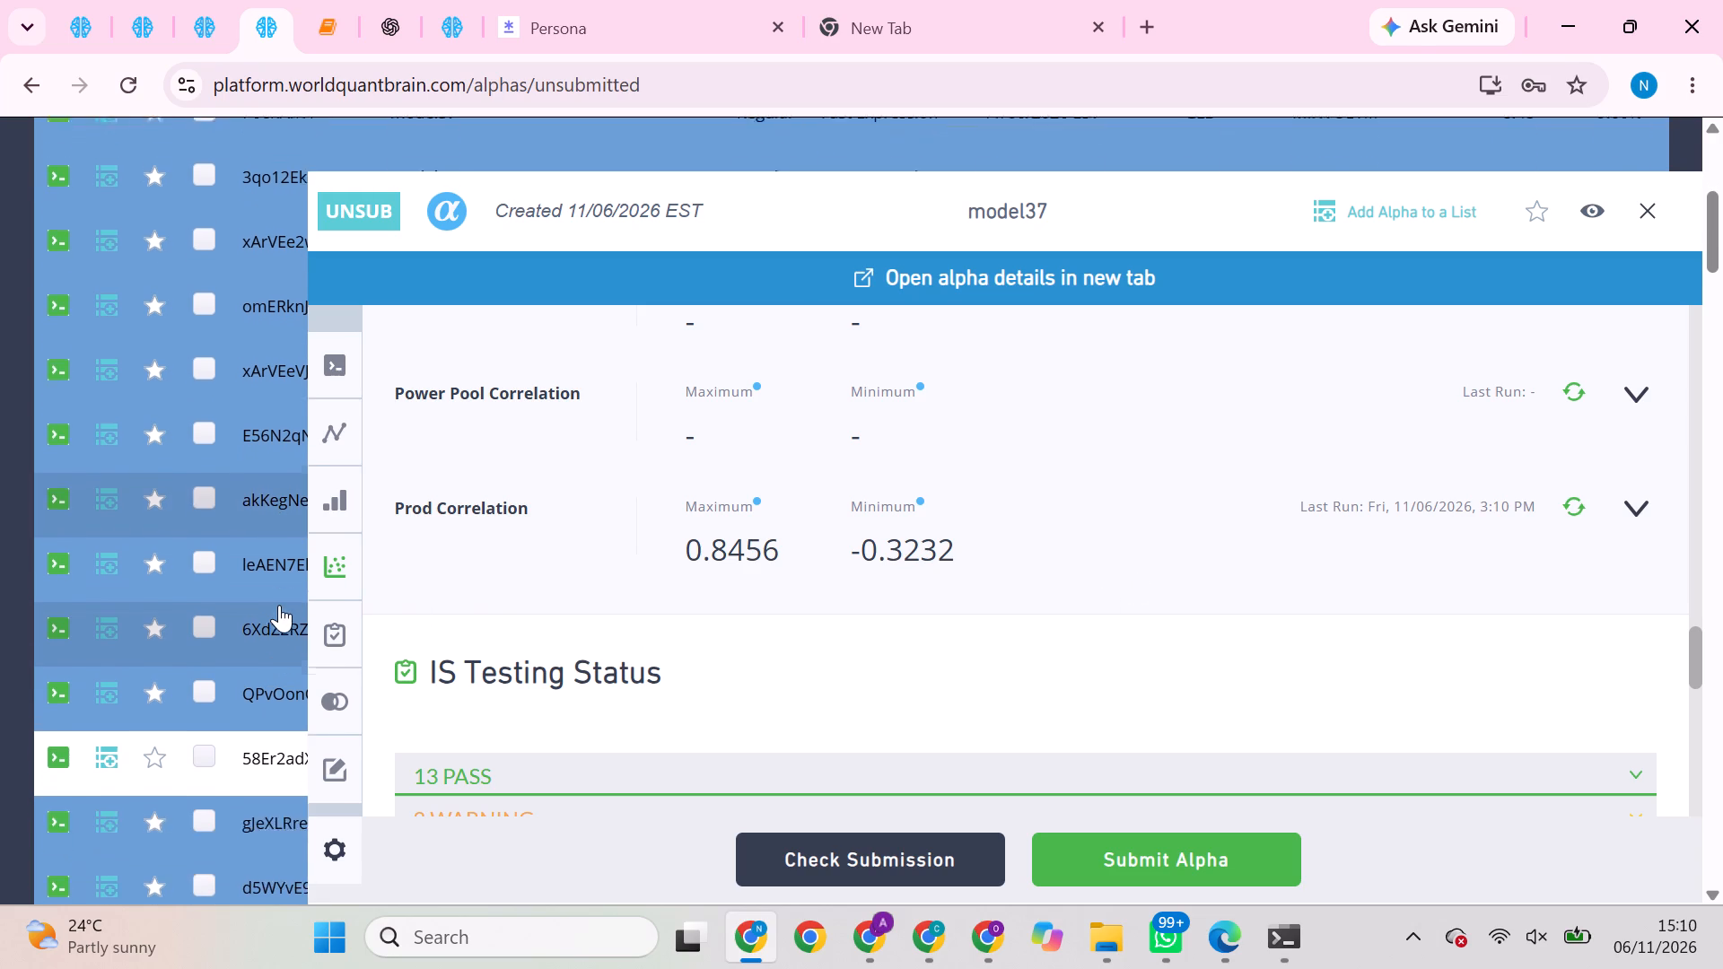
scroll(279, 605, down, 1)
click(270, 403)
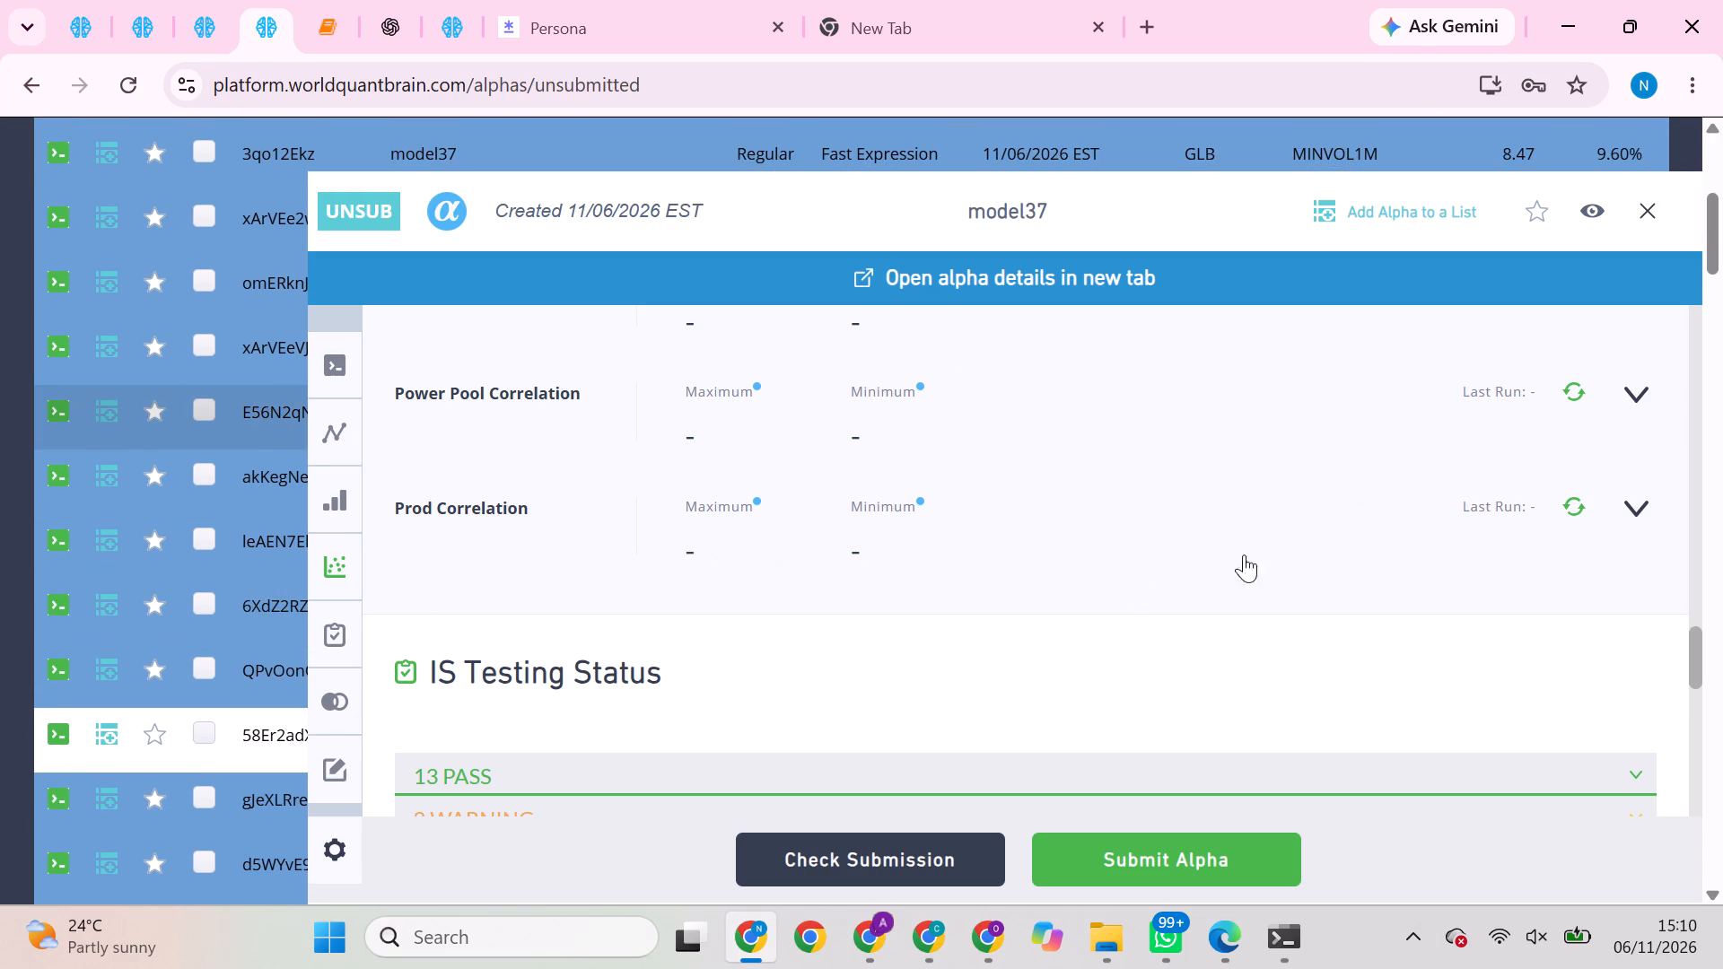
click(1575, 513)
click(658, 614)
scroll(242, 735, down, 2)
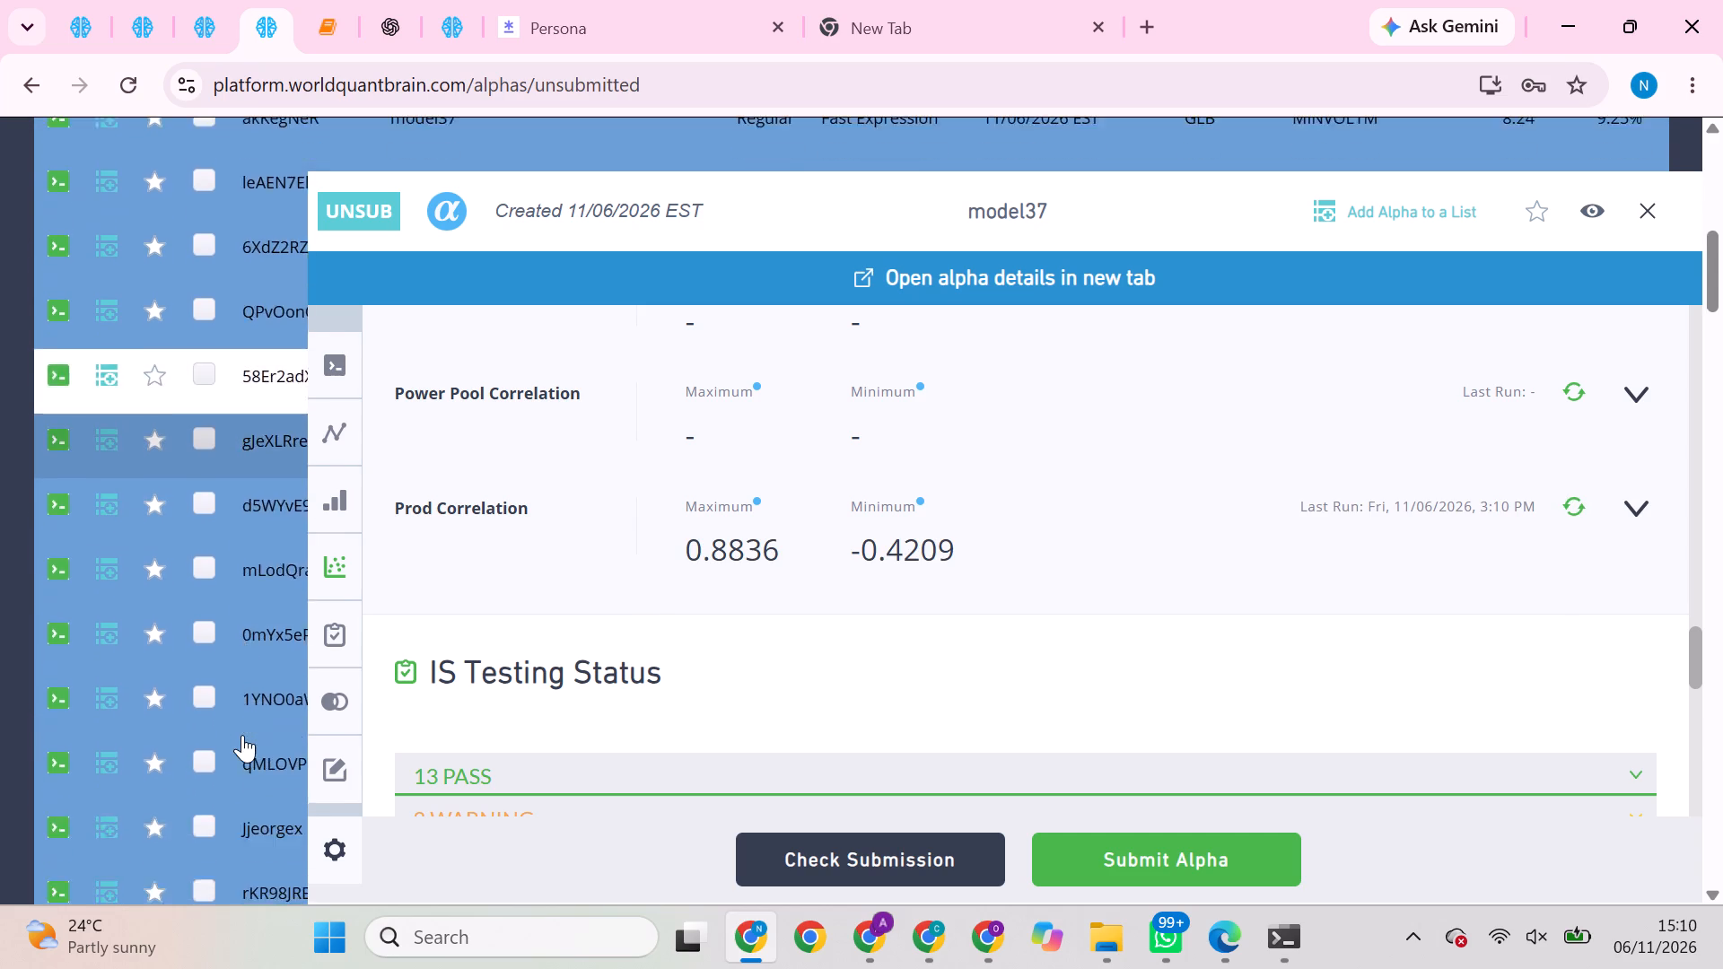
scroll(242, 735, down, 1)
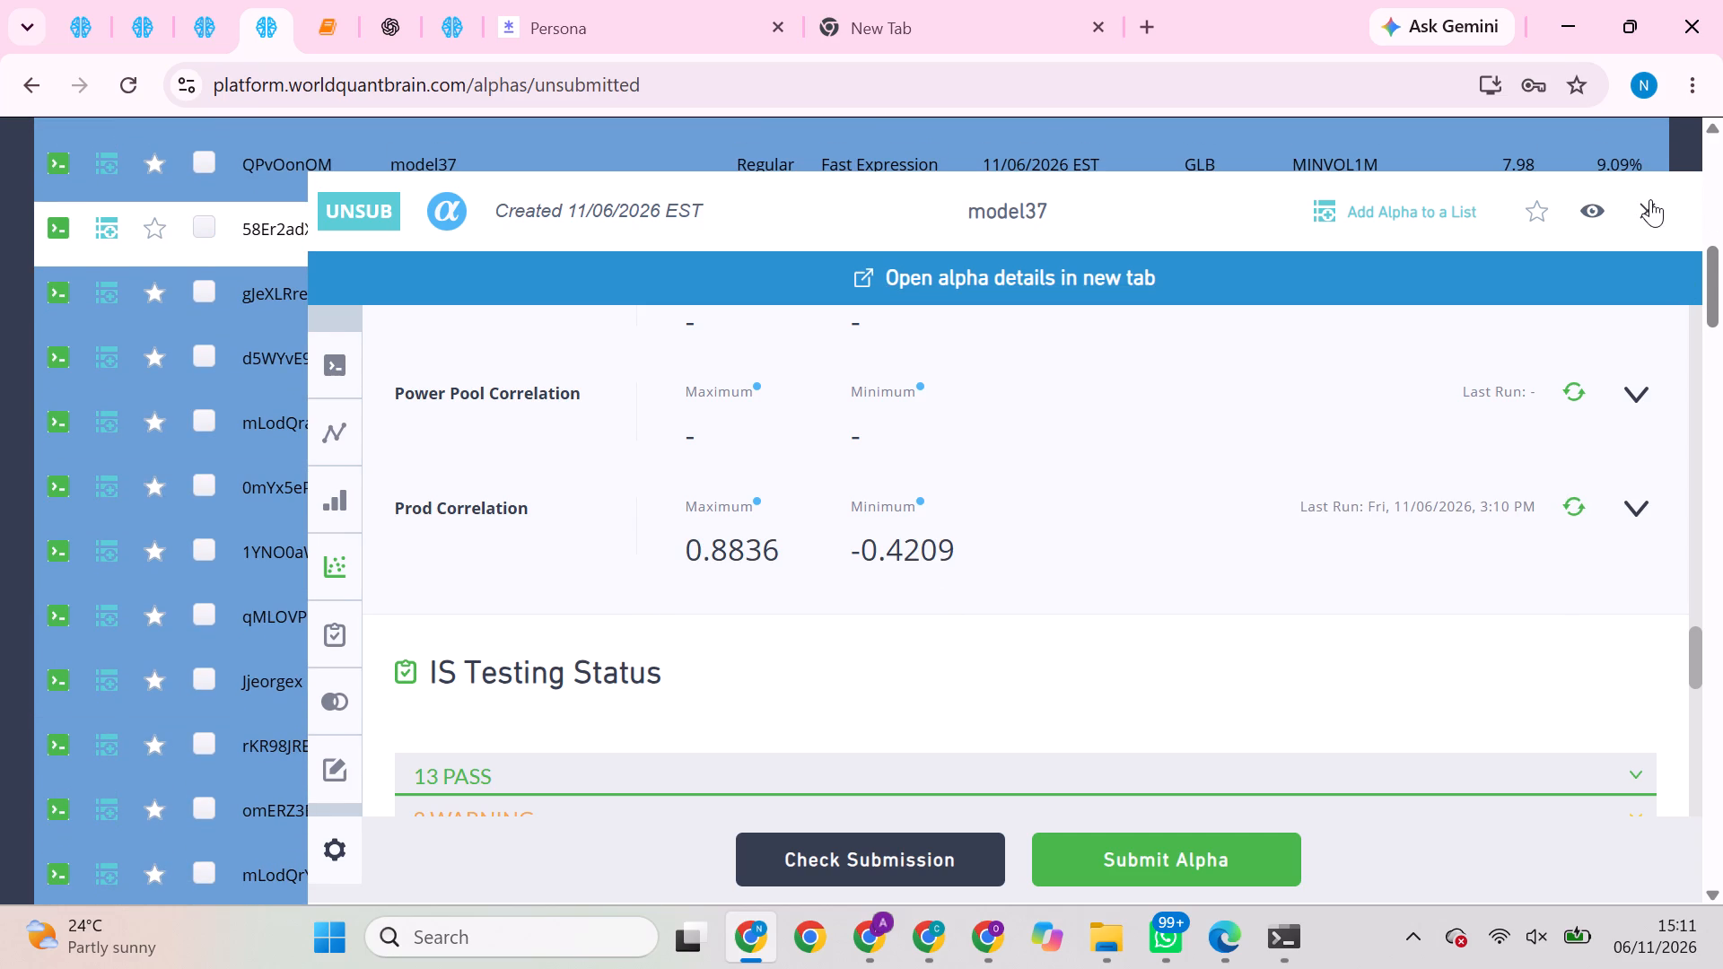
click(1650, 210)
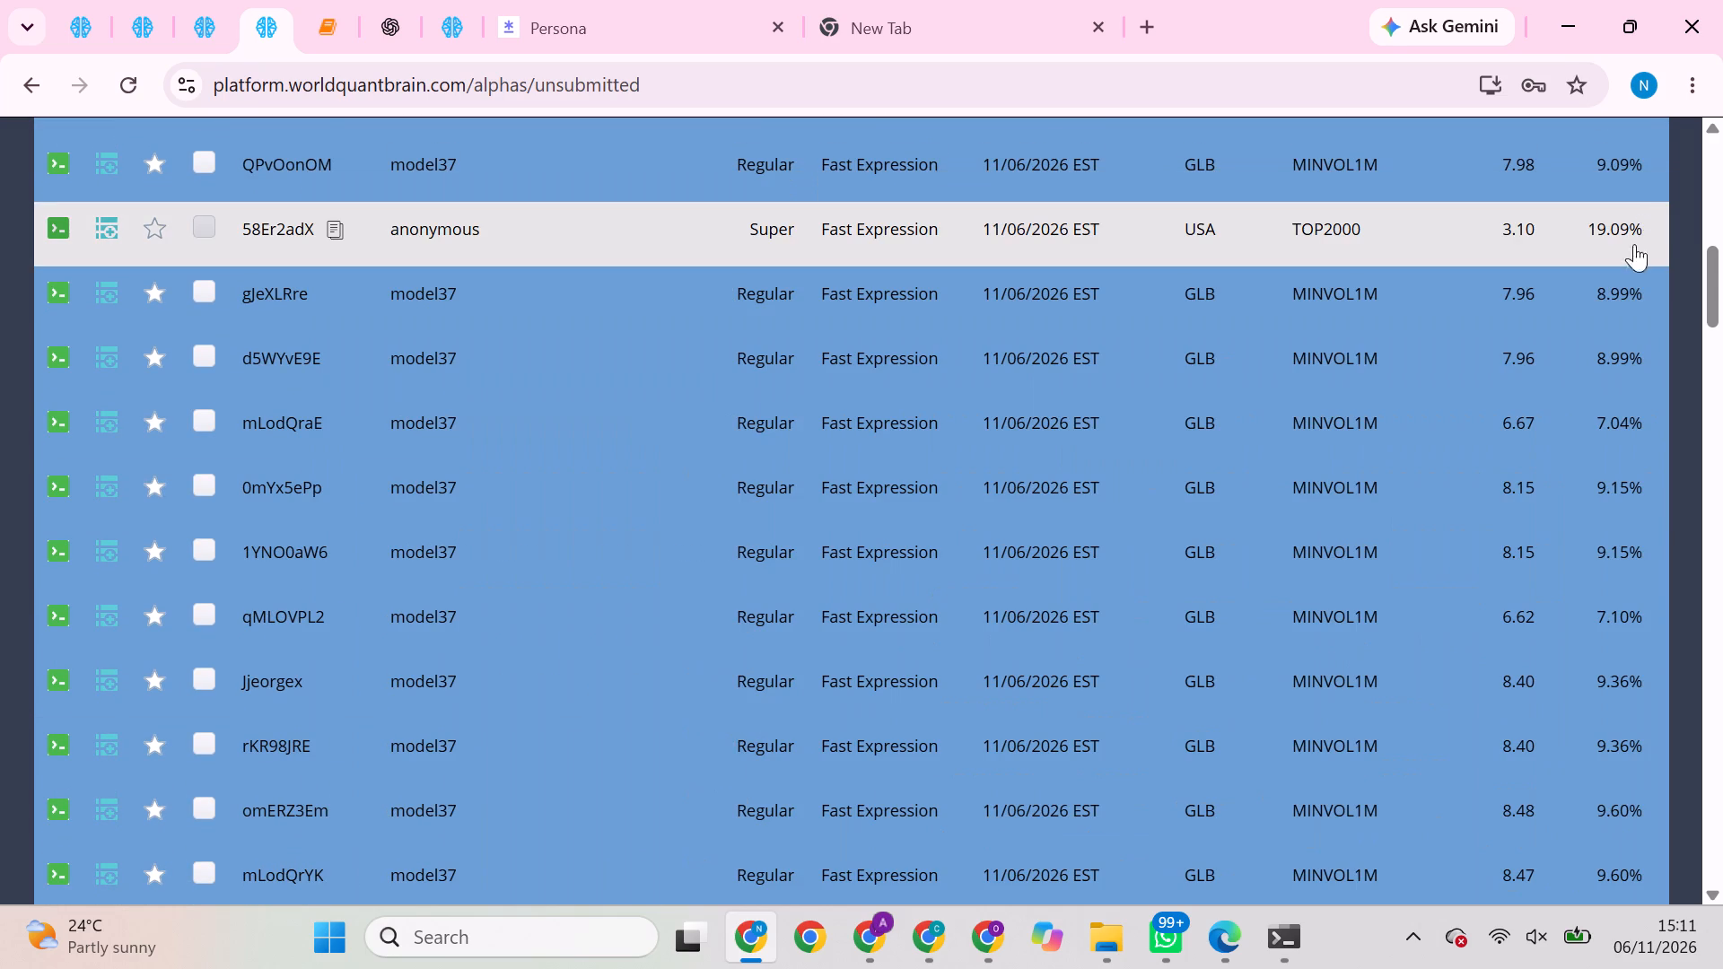
Look into the model37 alphas 1YNO0aW6 and d5WYvE9E, and run the Prod Correlation check on gJeXLRre.
scroll(1230, 515, down, 2)
scroll(1067, 467, up, 1)
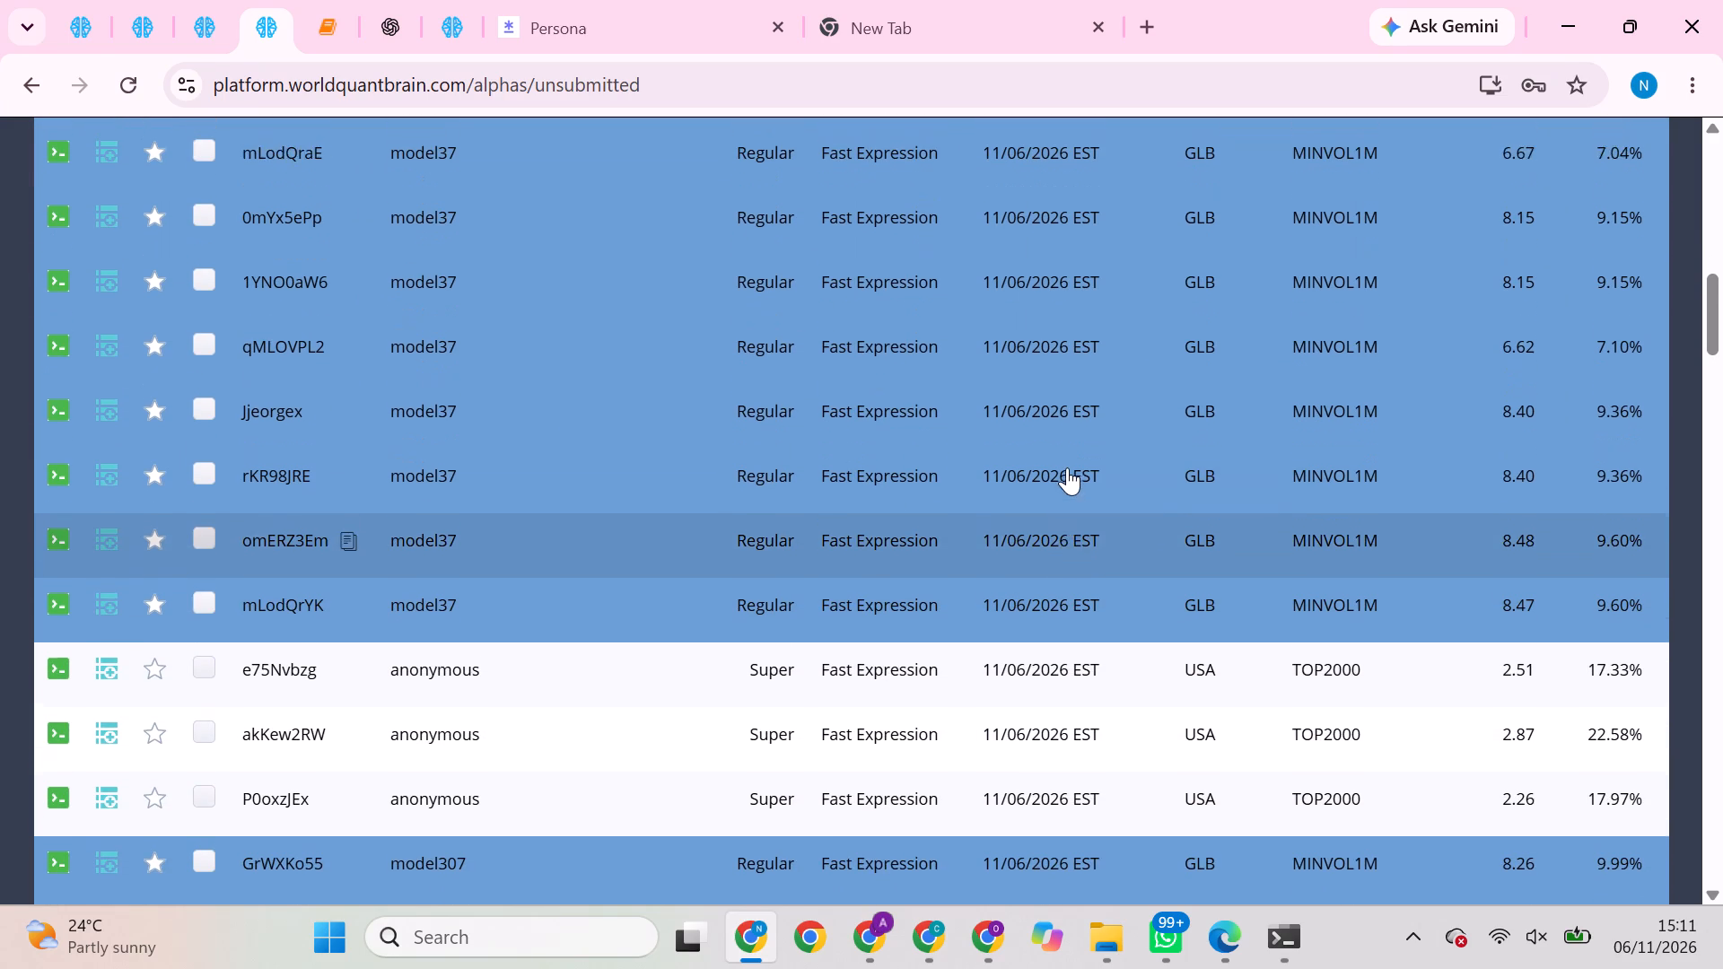
scroll(1067, 467, up, 2)
click(976, 544)
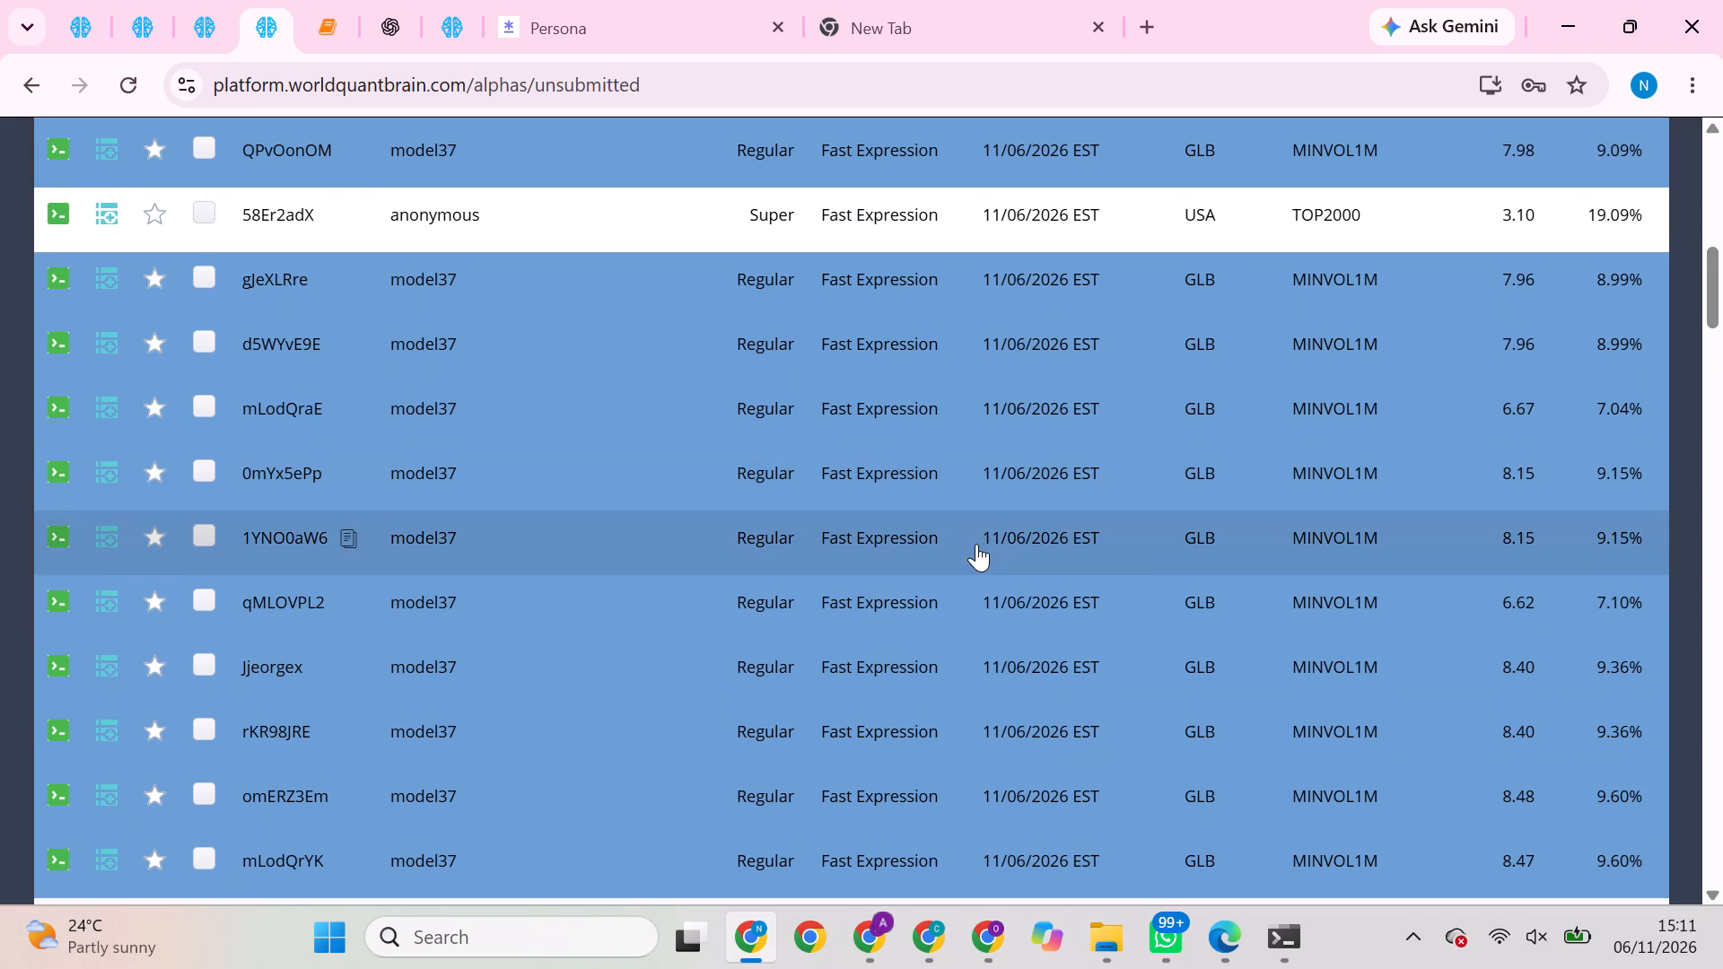
scroll(1126, 628, down, 2)
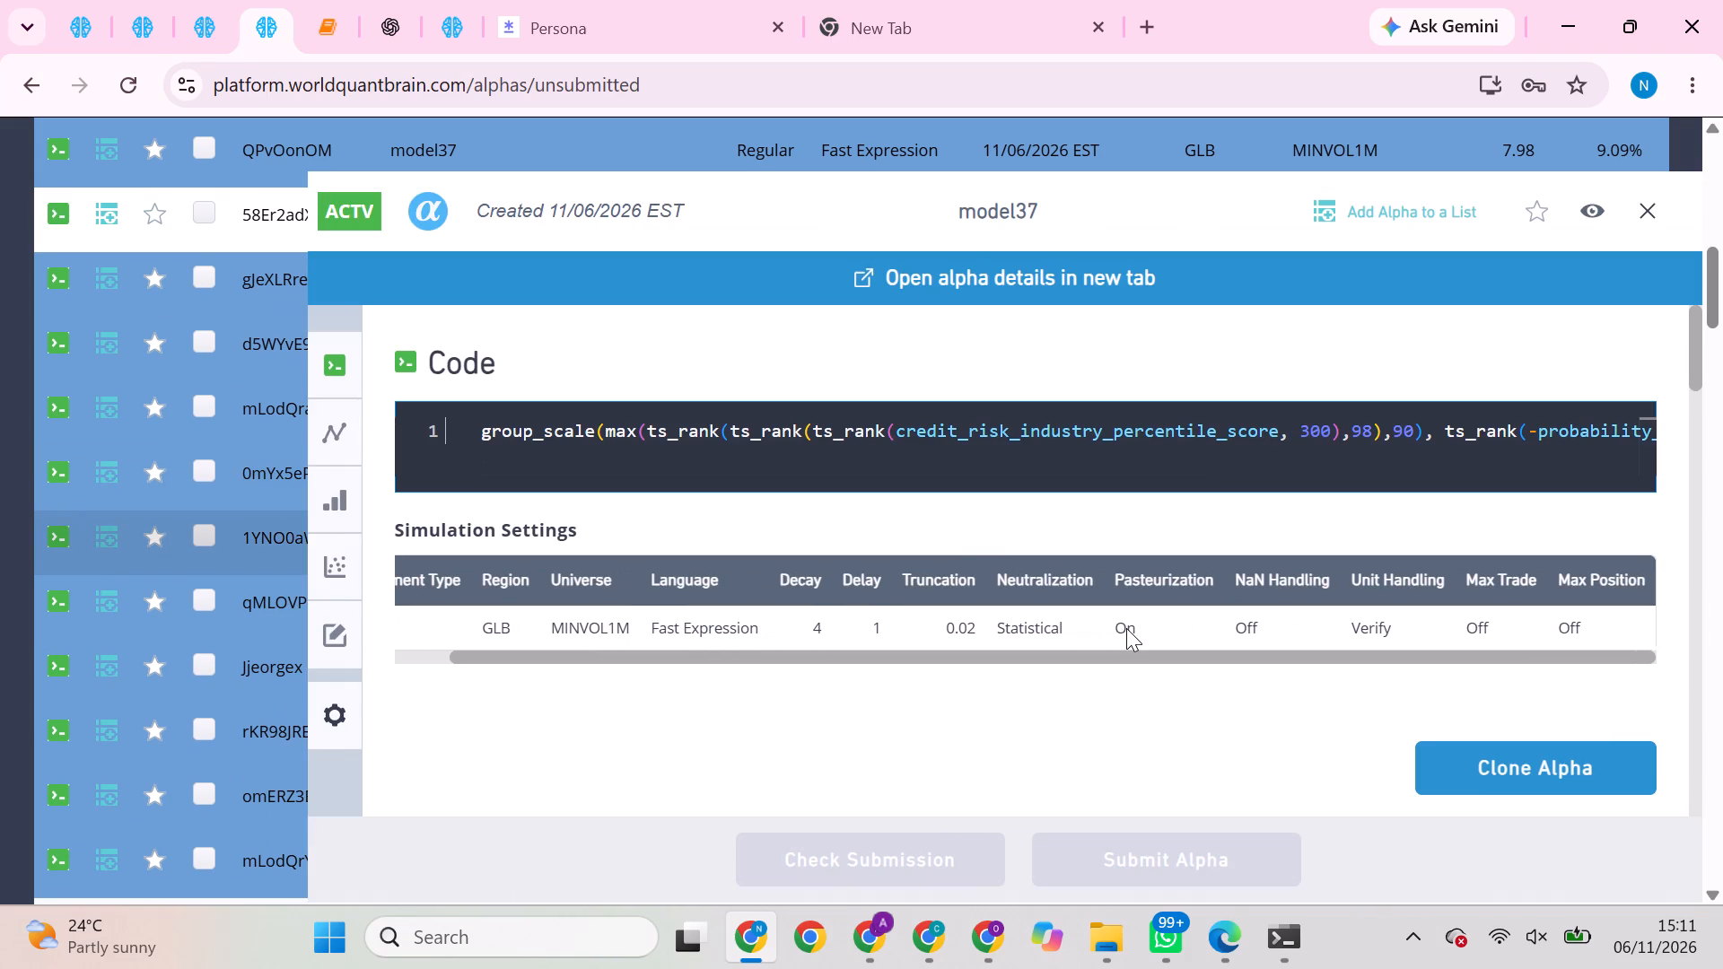
click(264, 349)
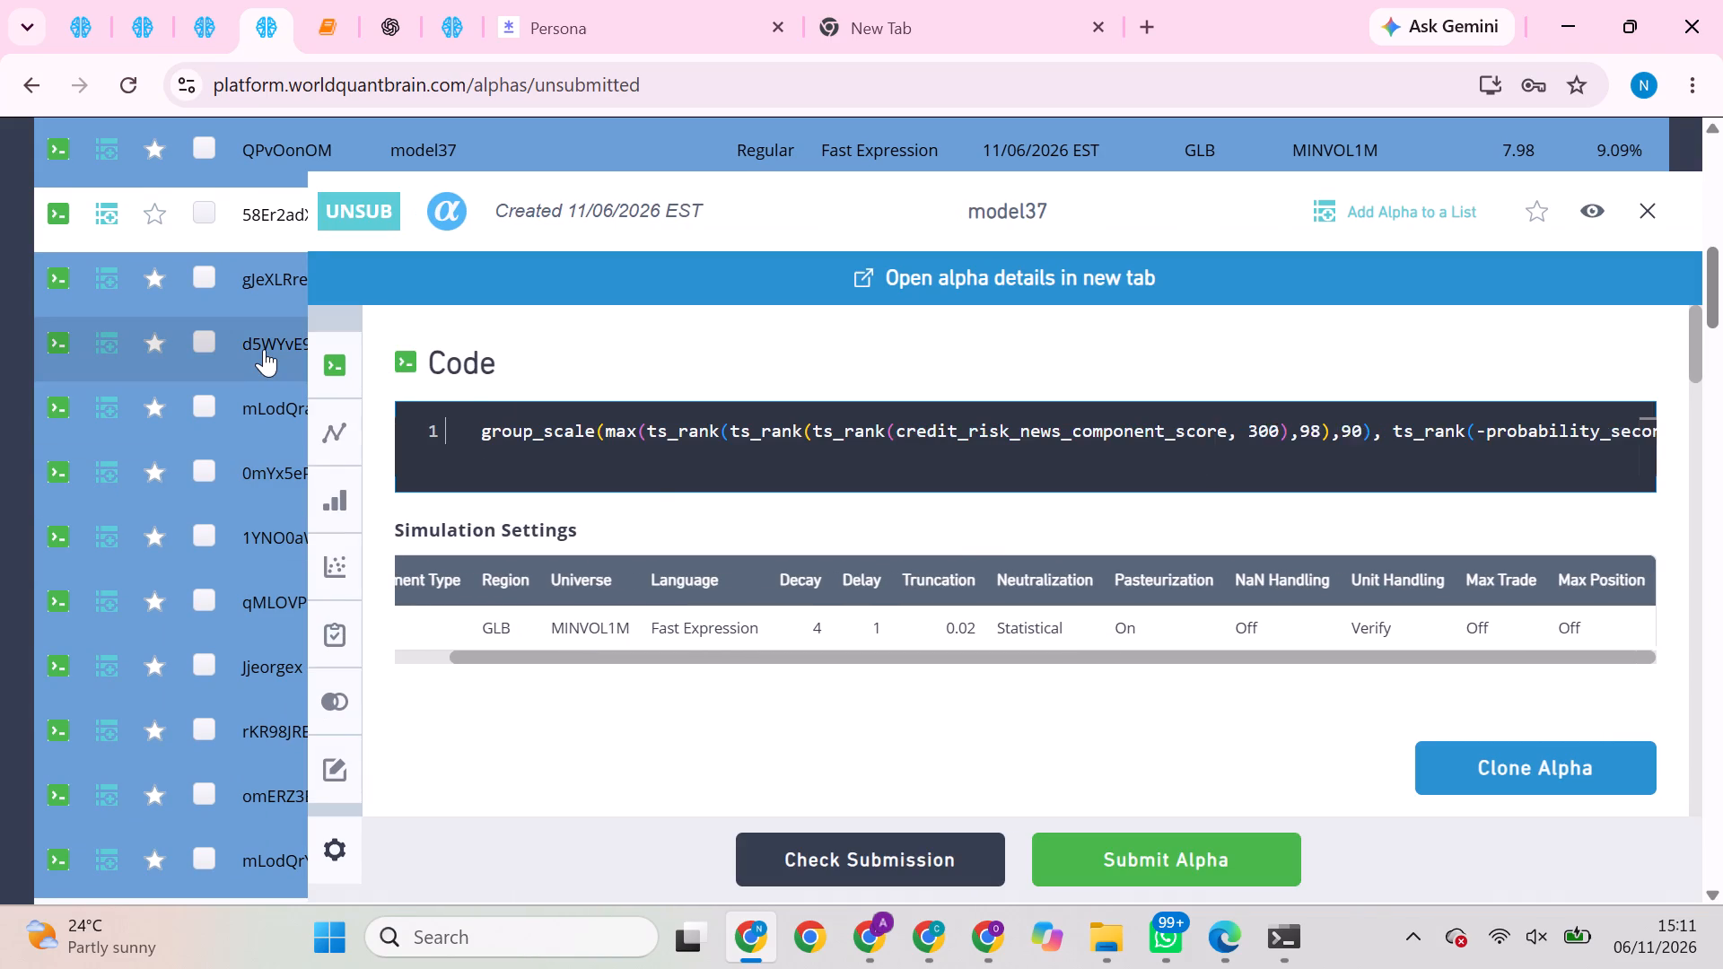
scroll(859, 613, down, 1)
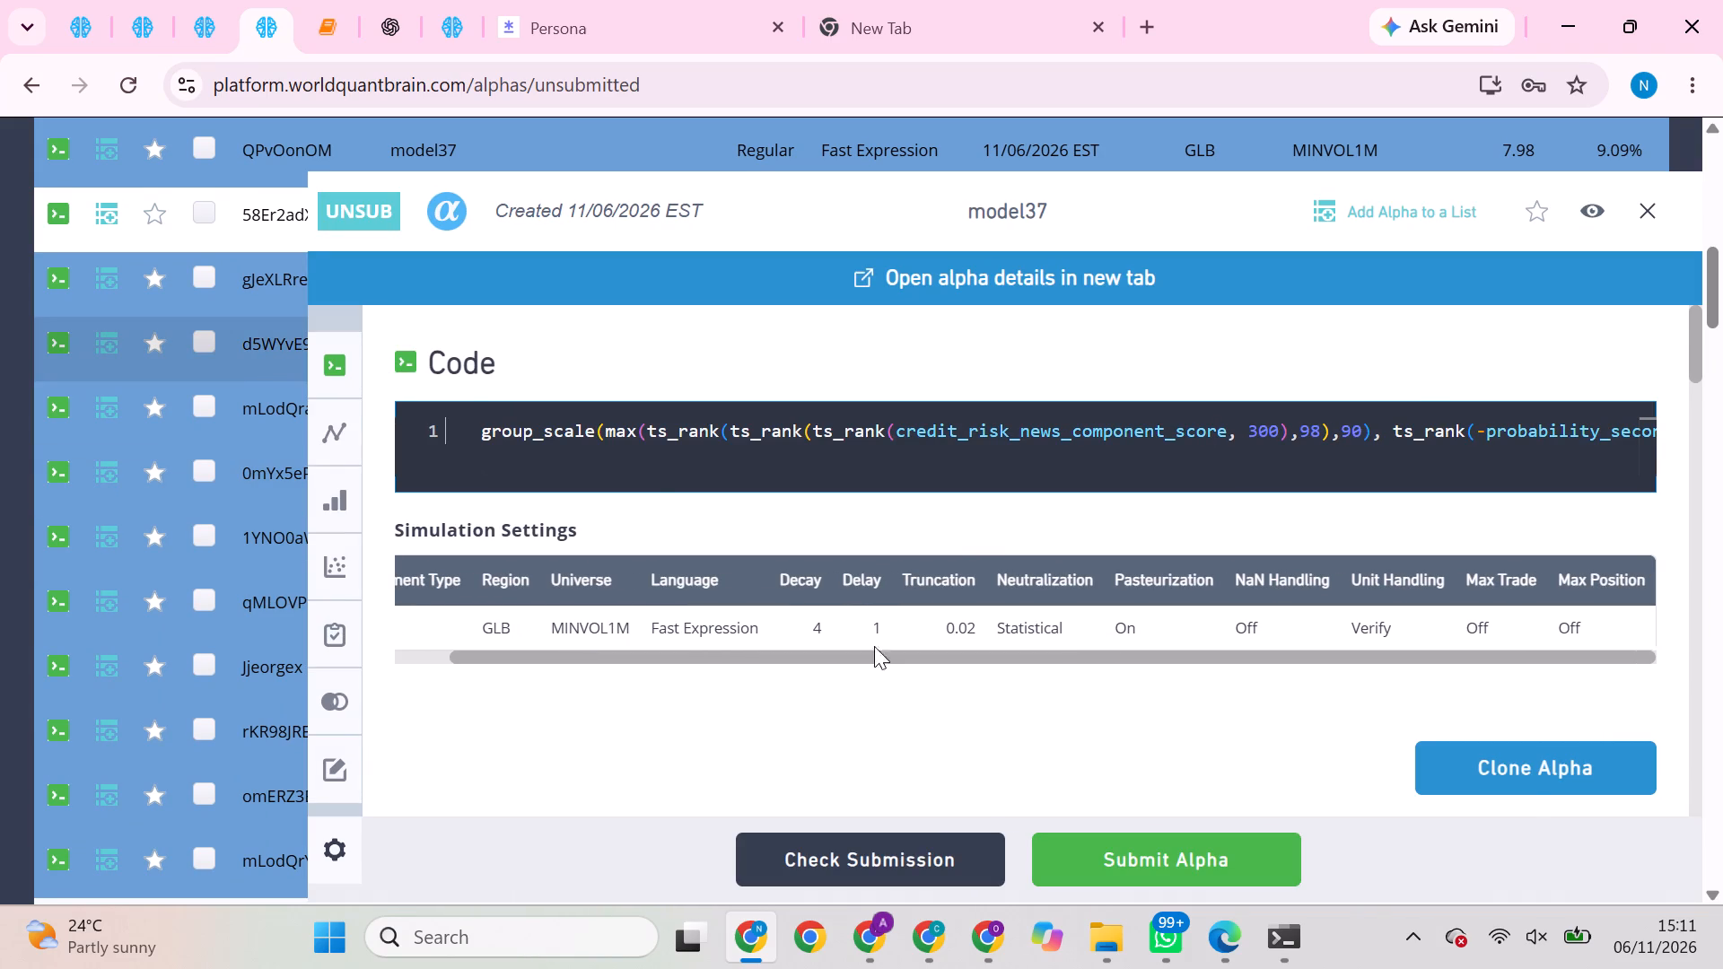
click(905, 730)
scroll(905, 730, down, 4)
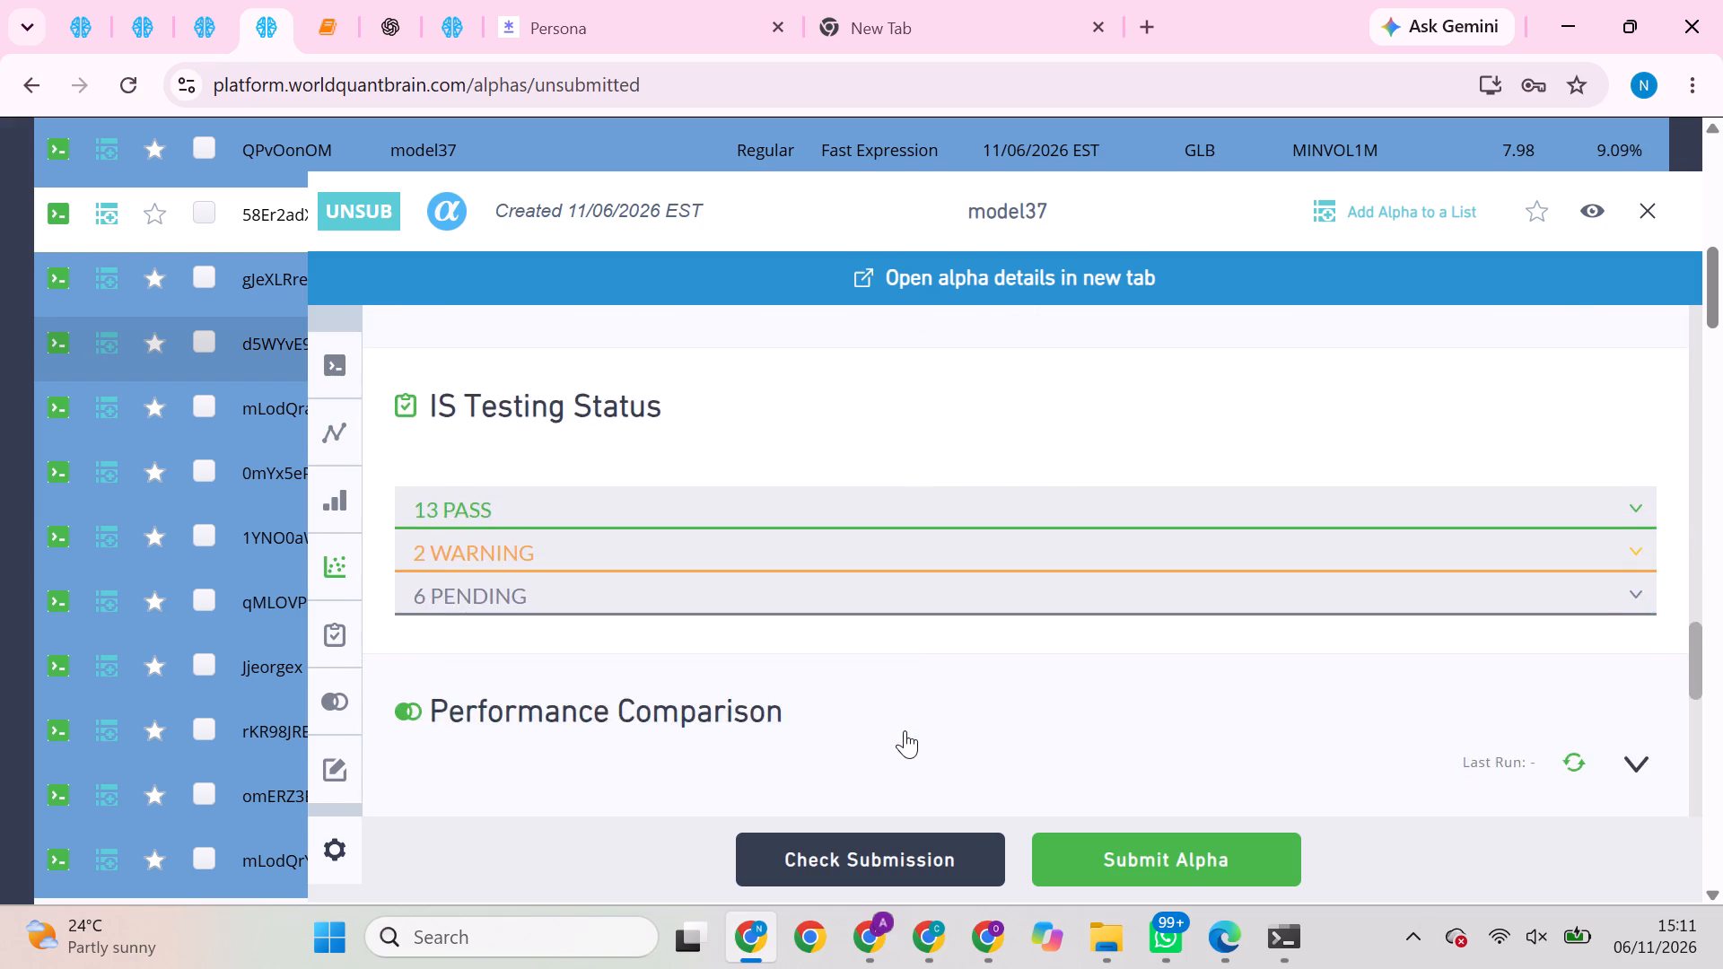
click(269, 261)
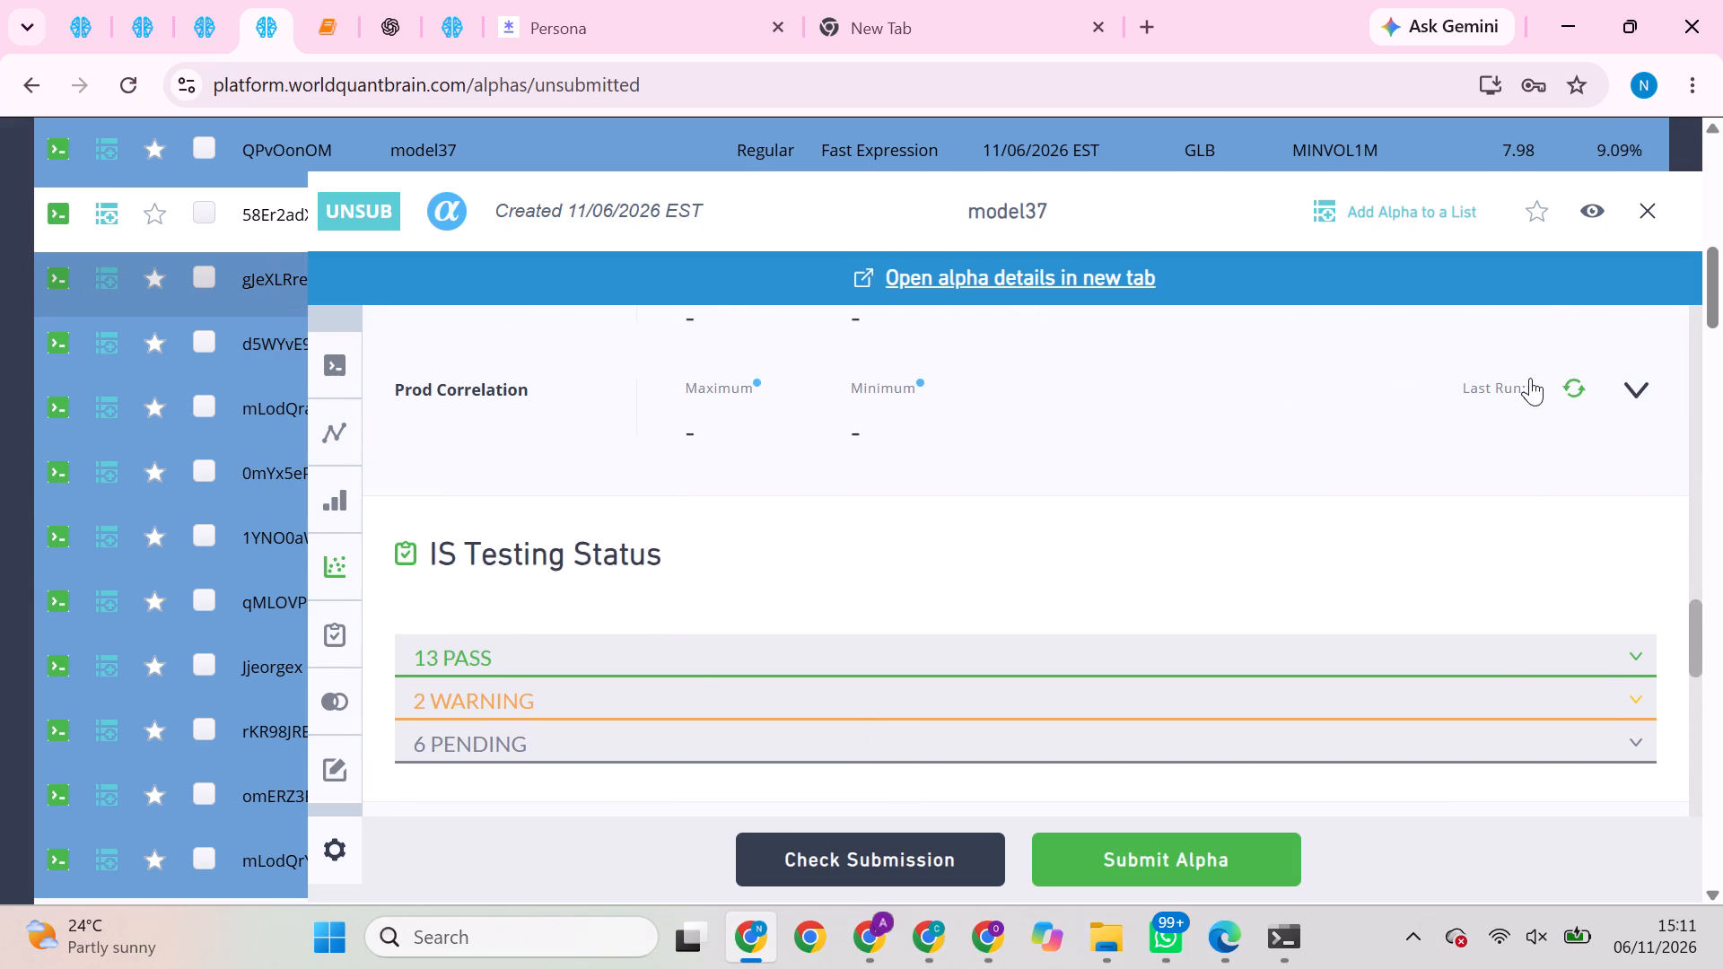
click(1577, 386)
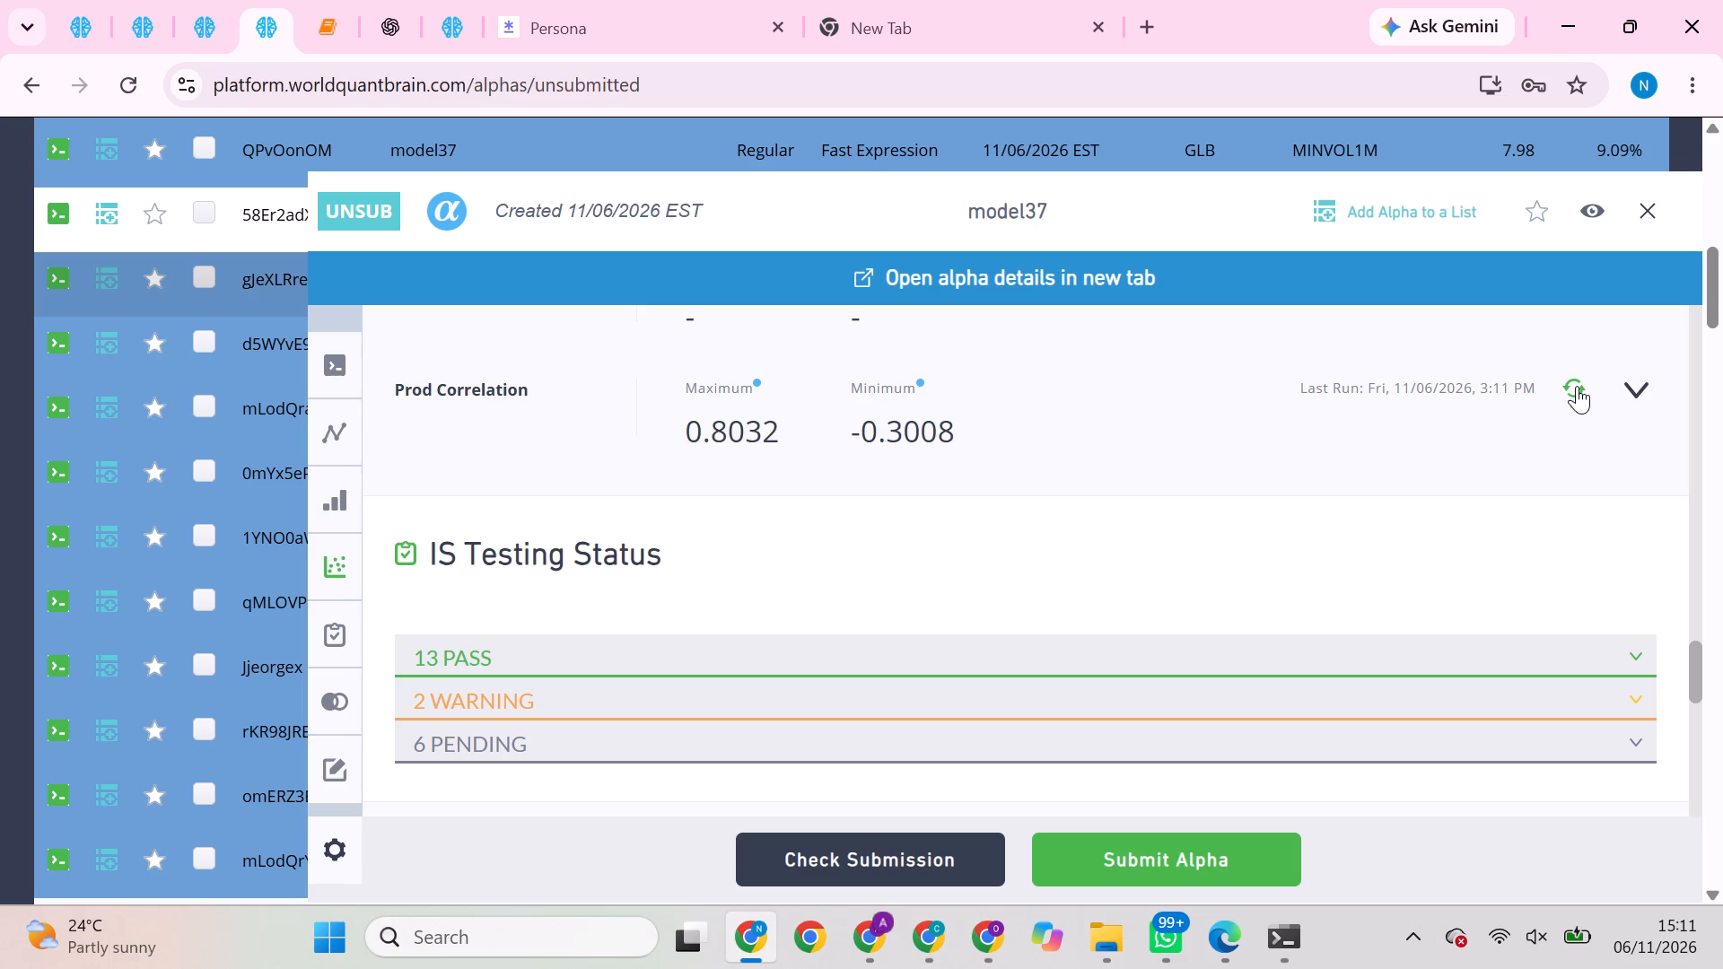
View the Prod Correlation of model37 alpha mLodQrYK, and run the check on rKR98JRE before closing the details.
scroll(196, 538, down, 1)
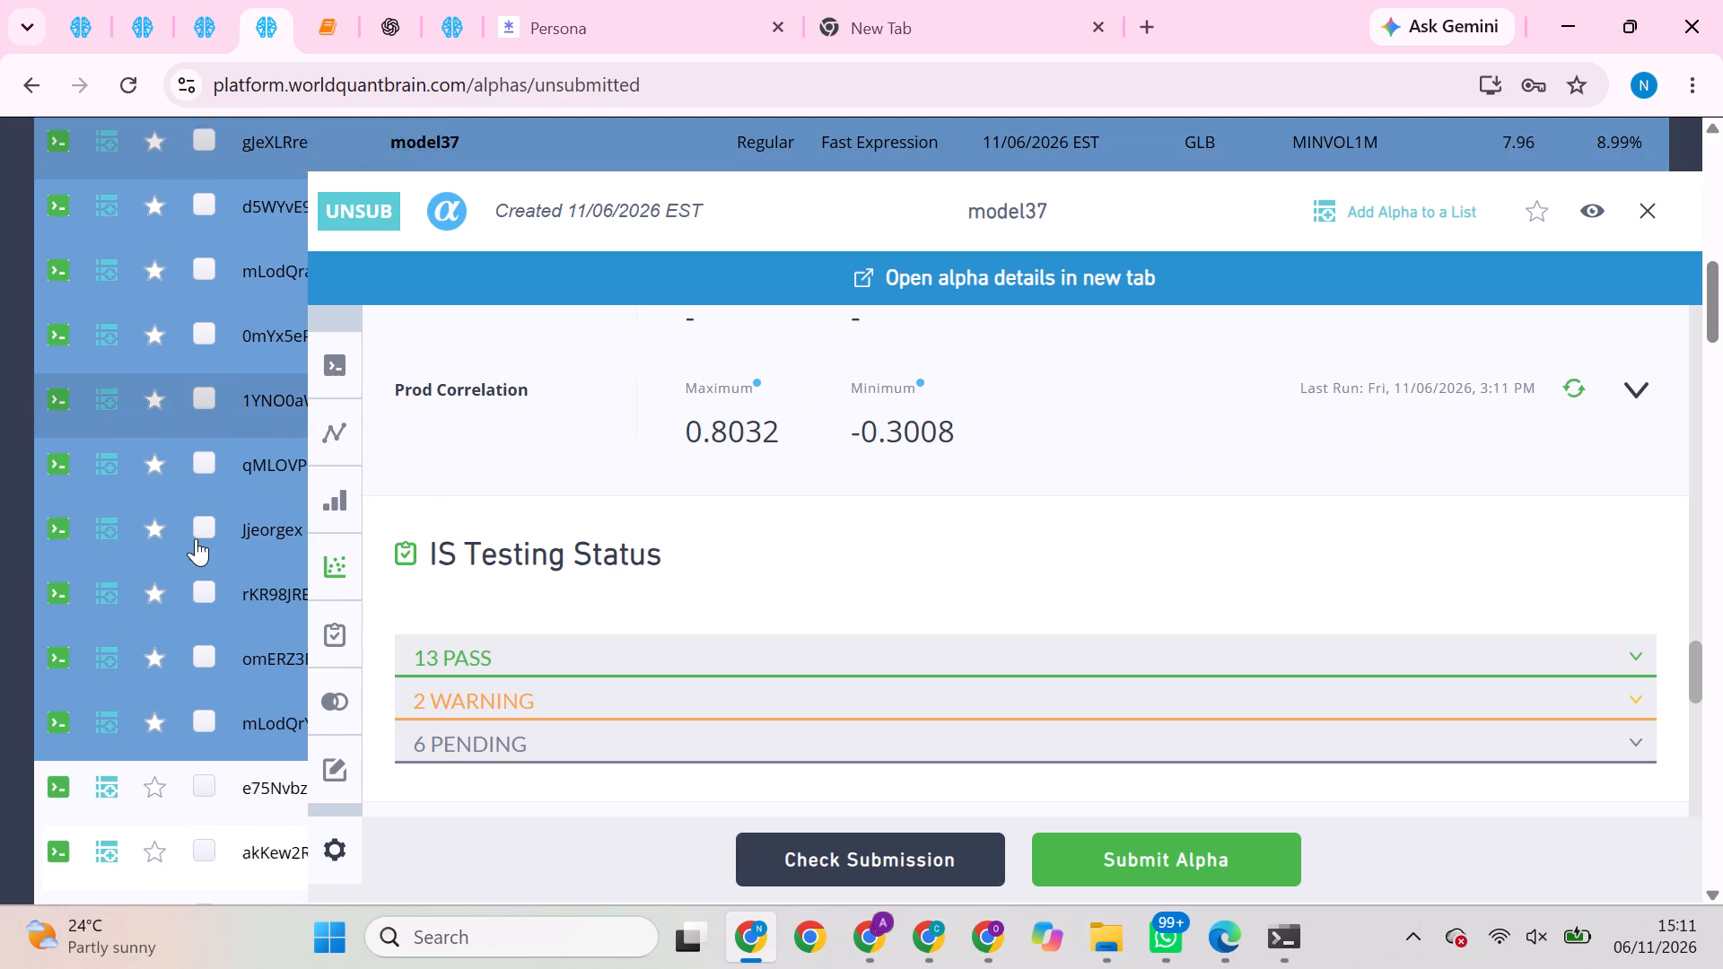
scroll(196, 538, down, 1)
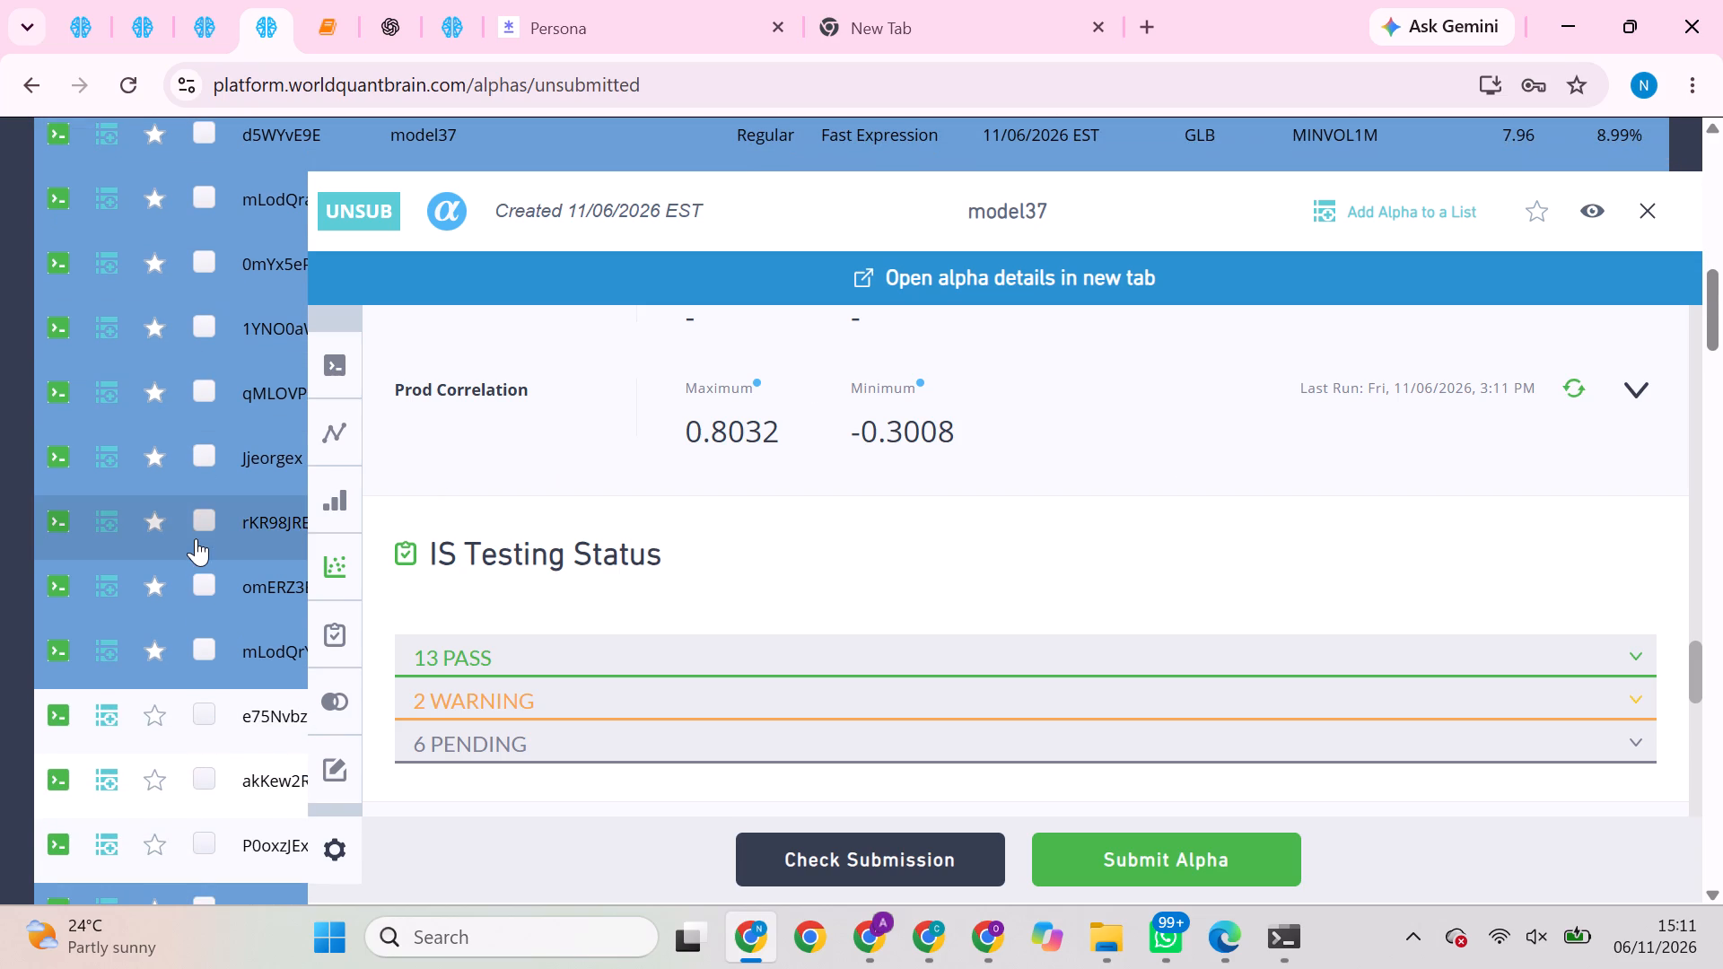
scroll(154, 654, down, 1)
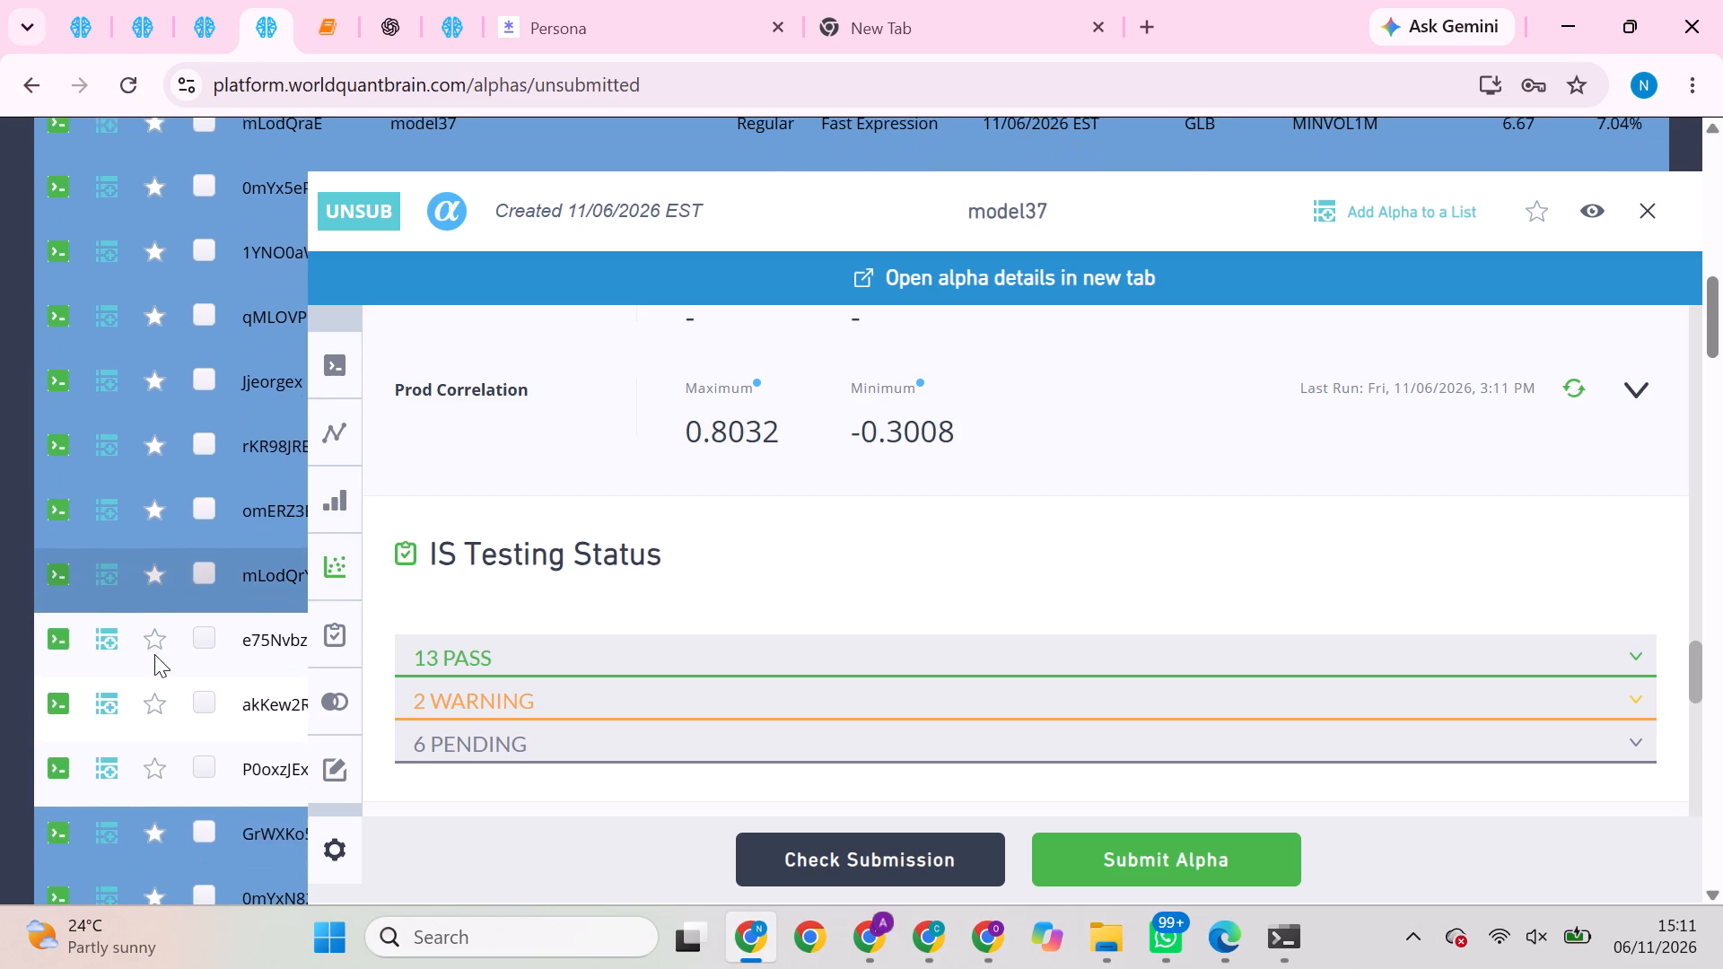
click(267, 587)
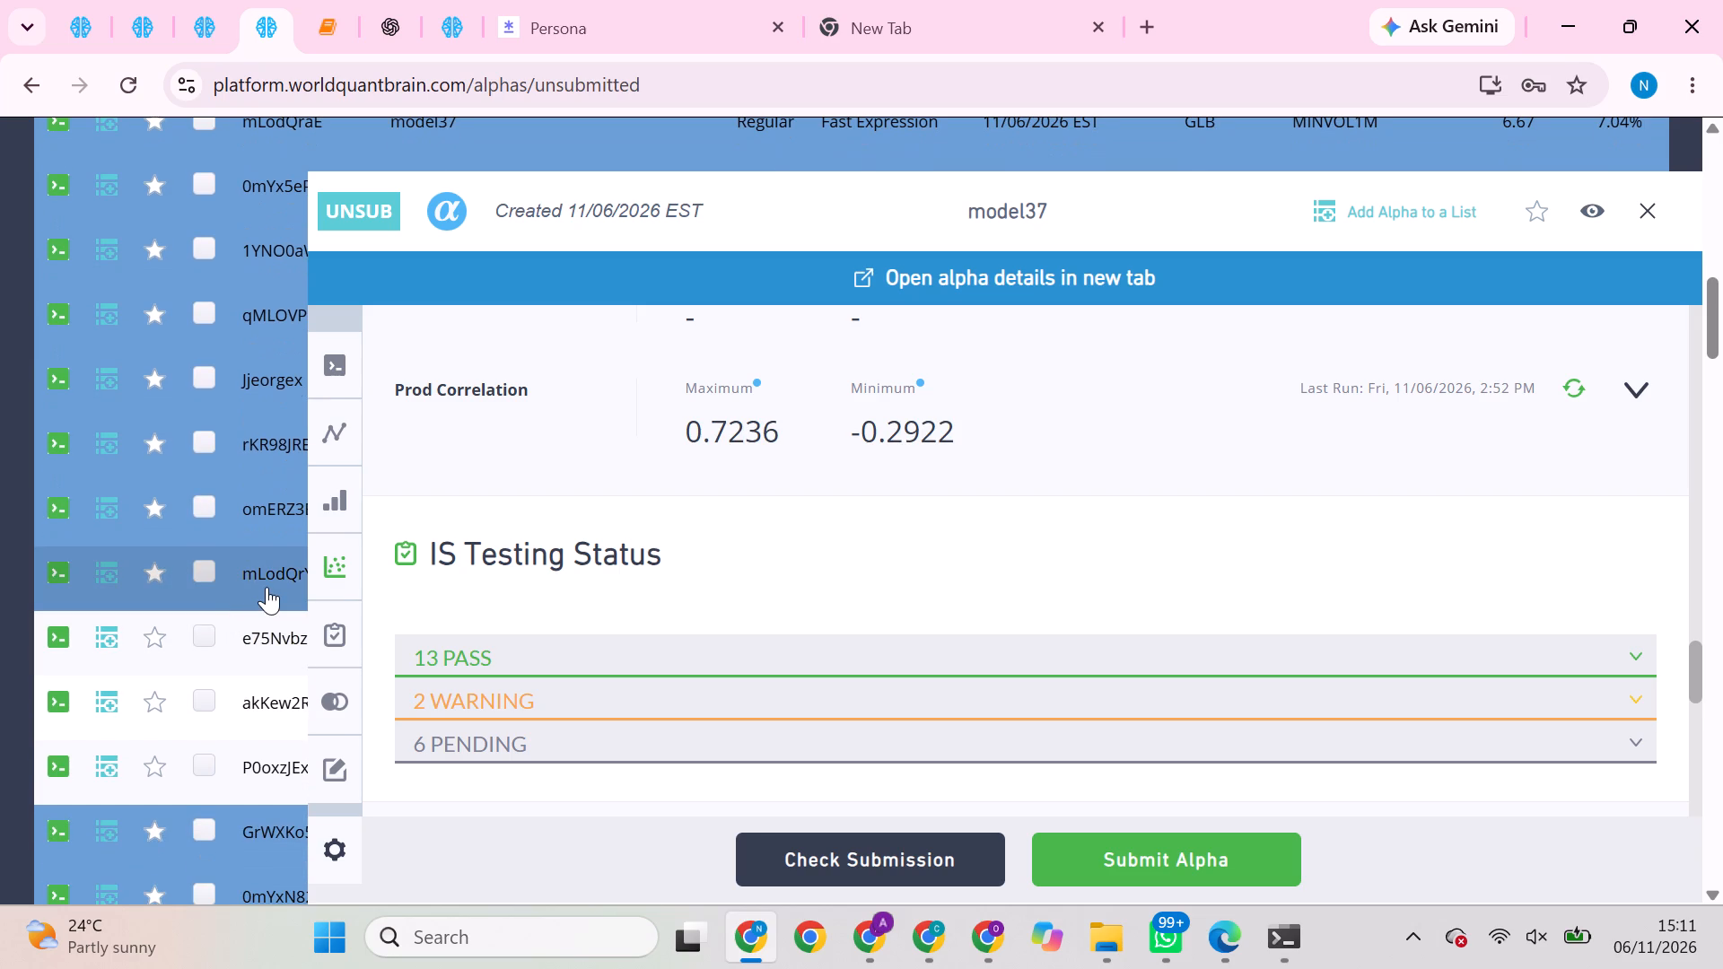
click(263, 489)
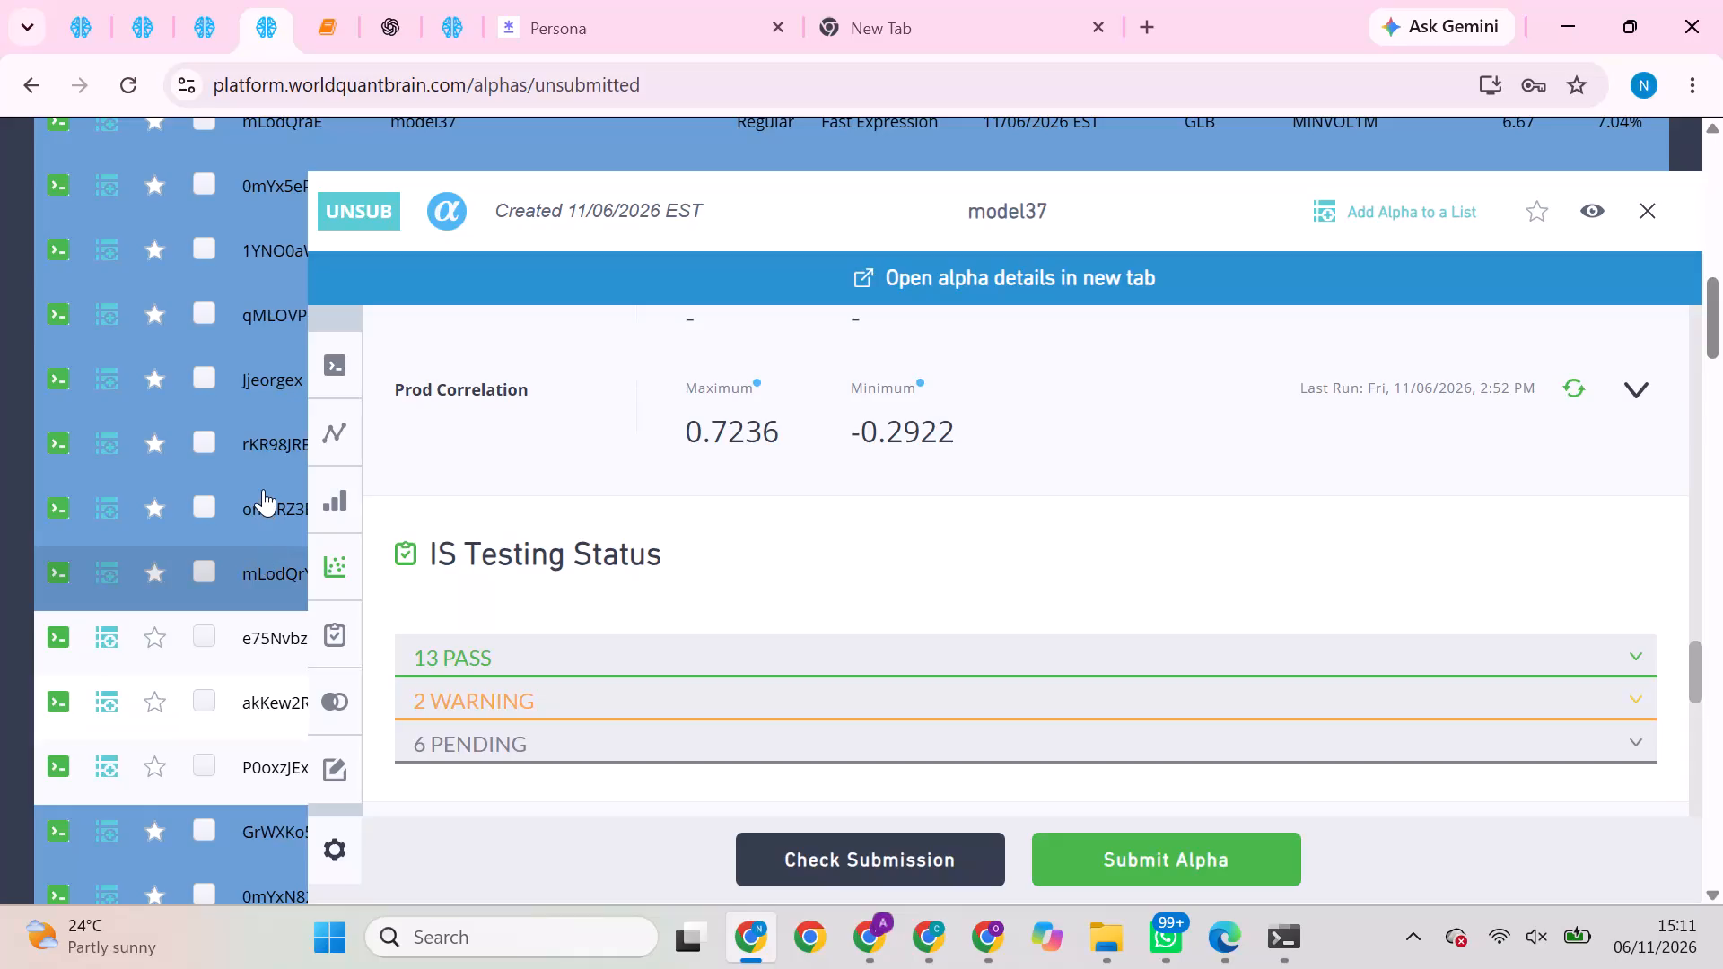
click(257, 439)
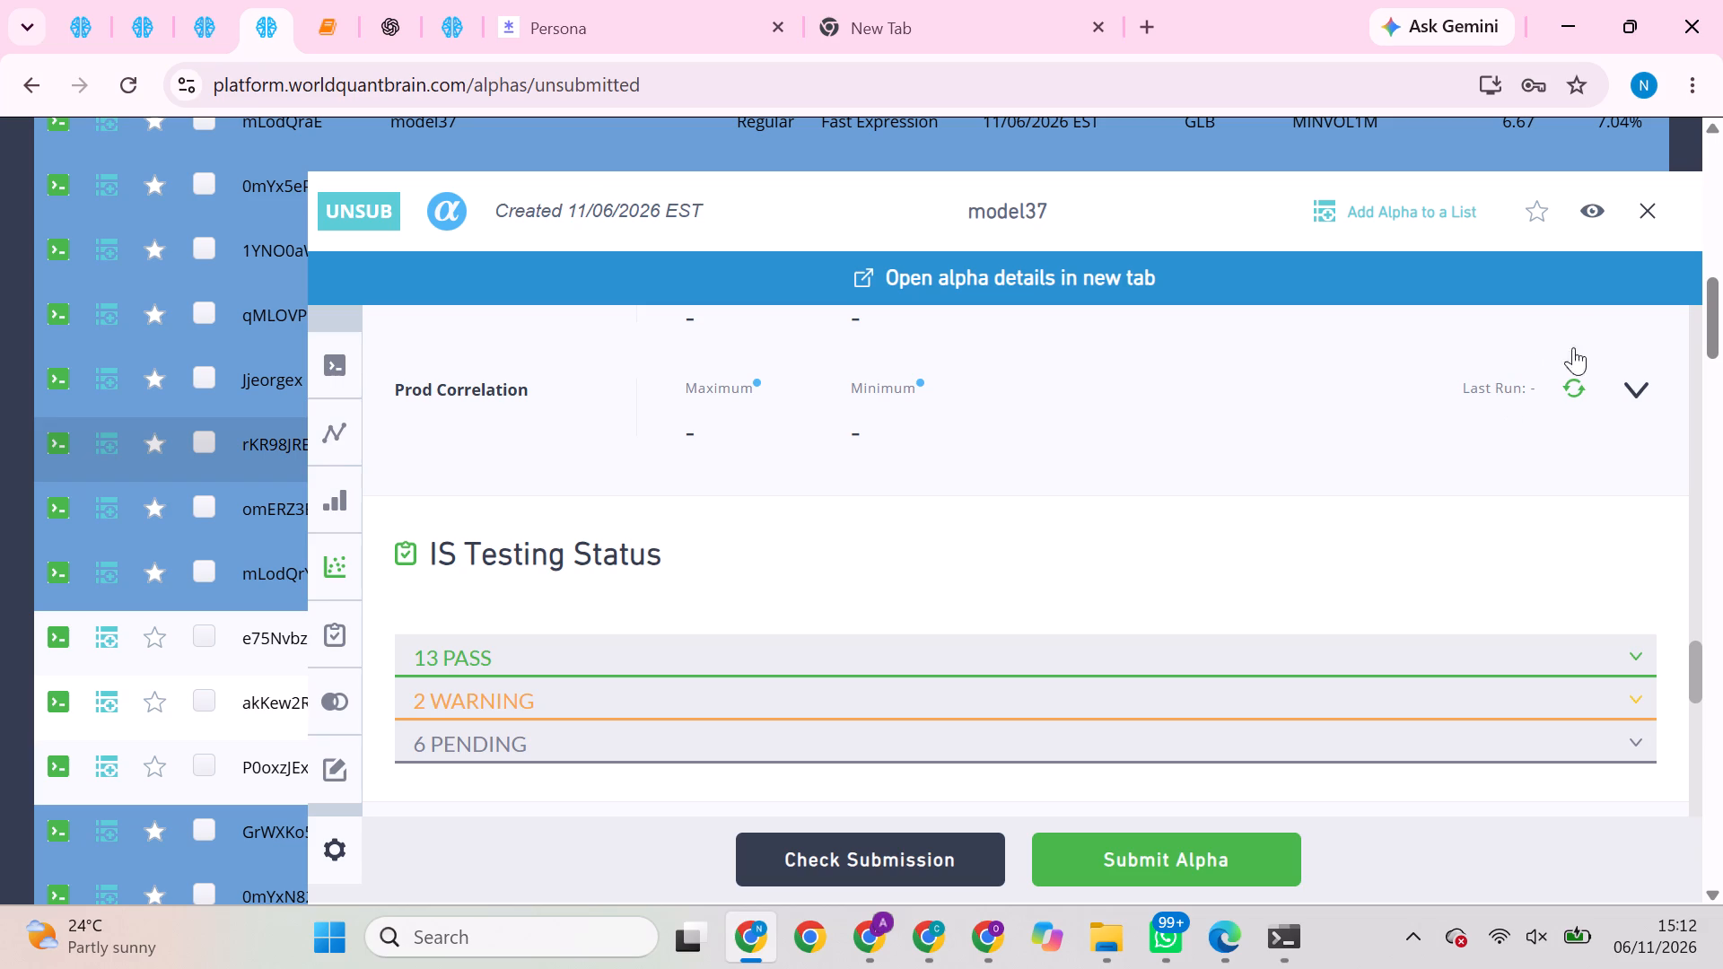
click(1567, 388)
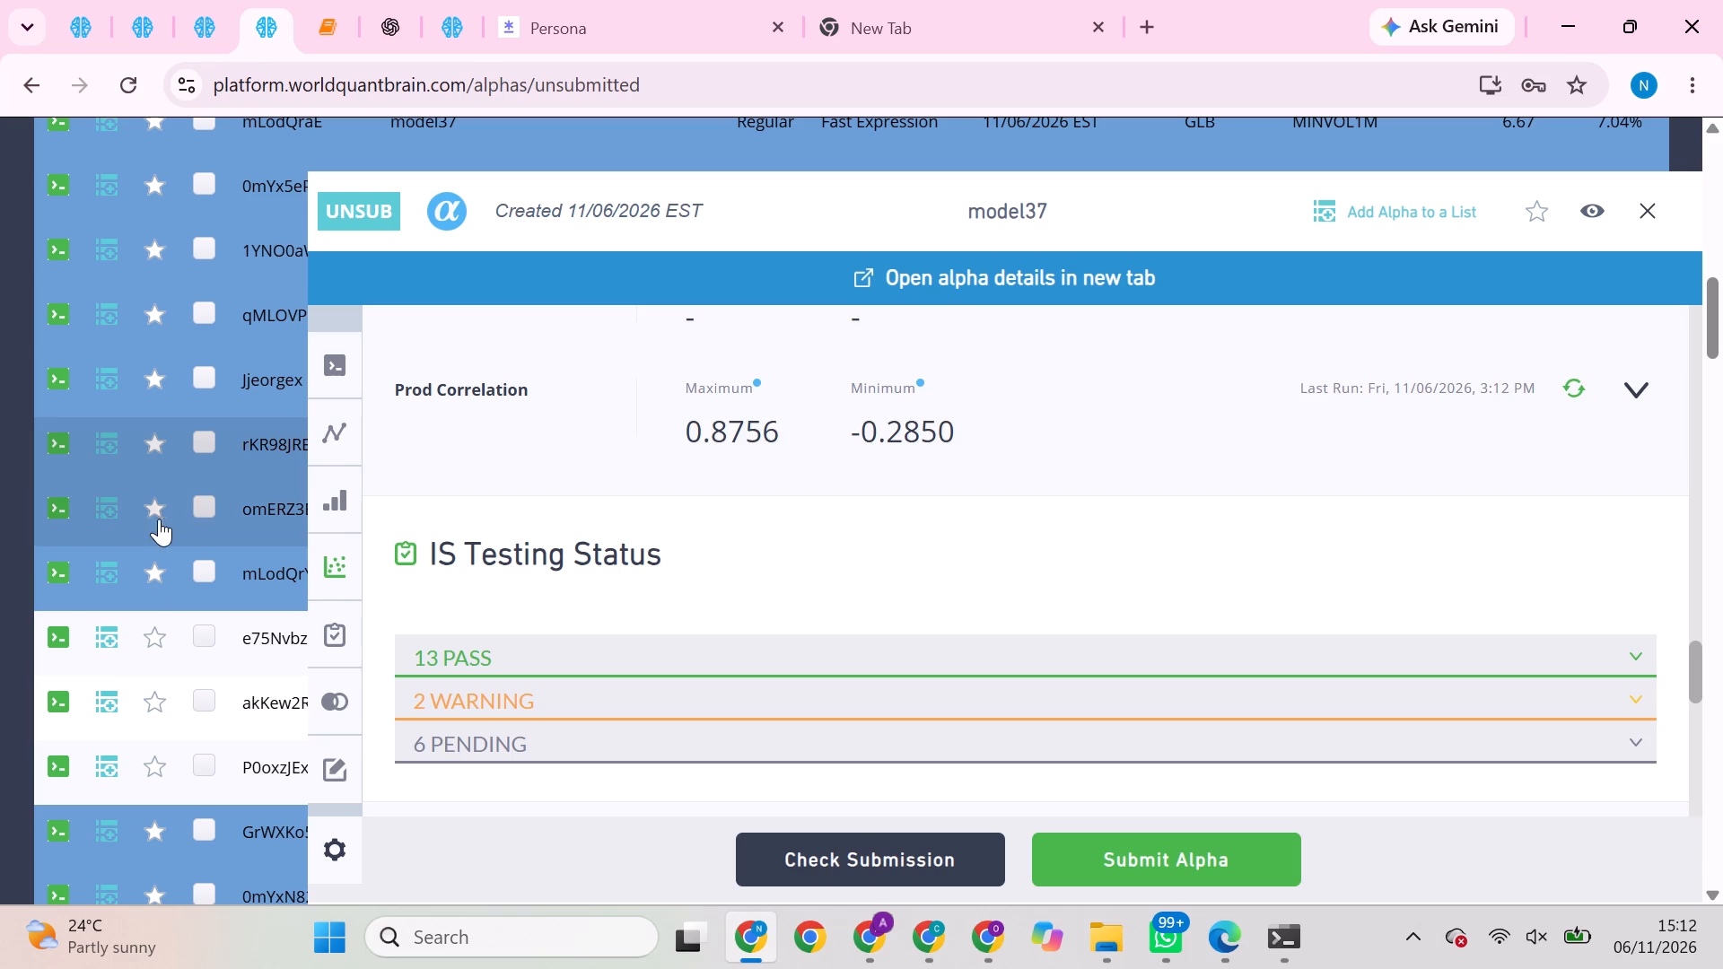
click(1647, 214)
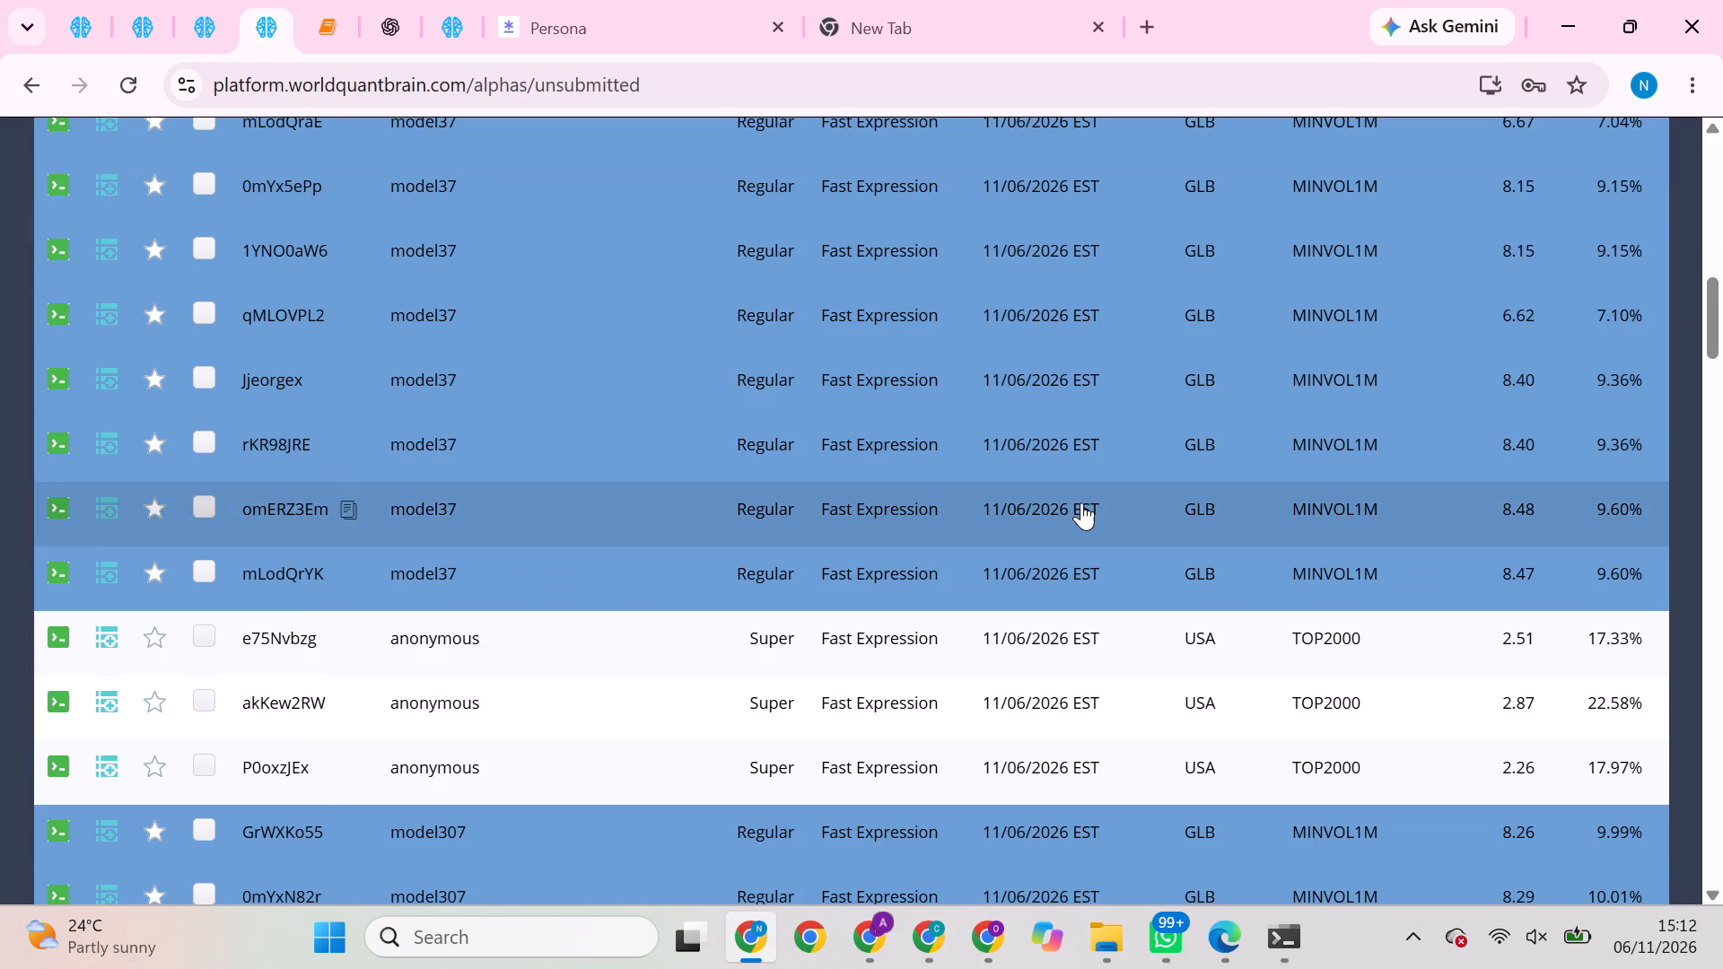
Examine the unsubmitted alpha list from the model37 rows down to the model307 rows, opening and closing one model307 alpha.
scroll(1081, 502, up, 6)
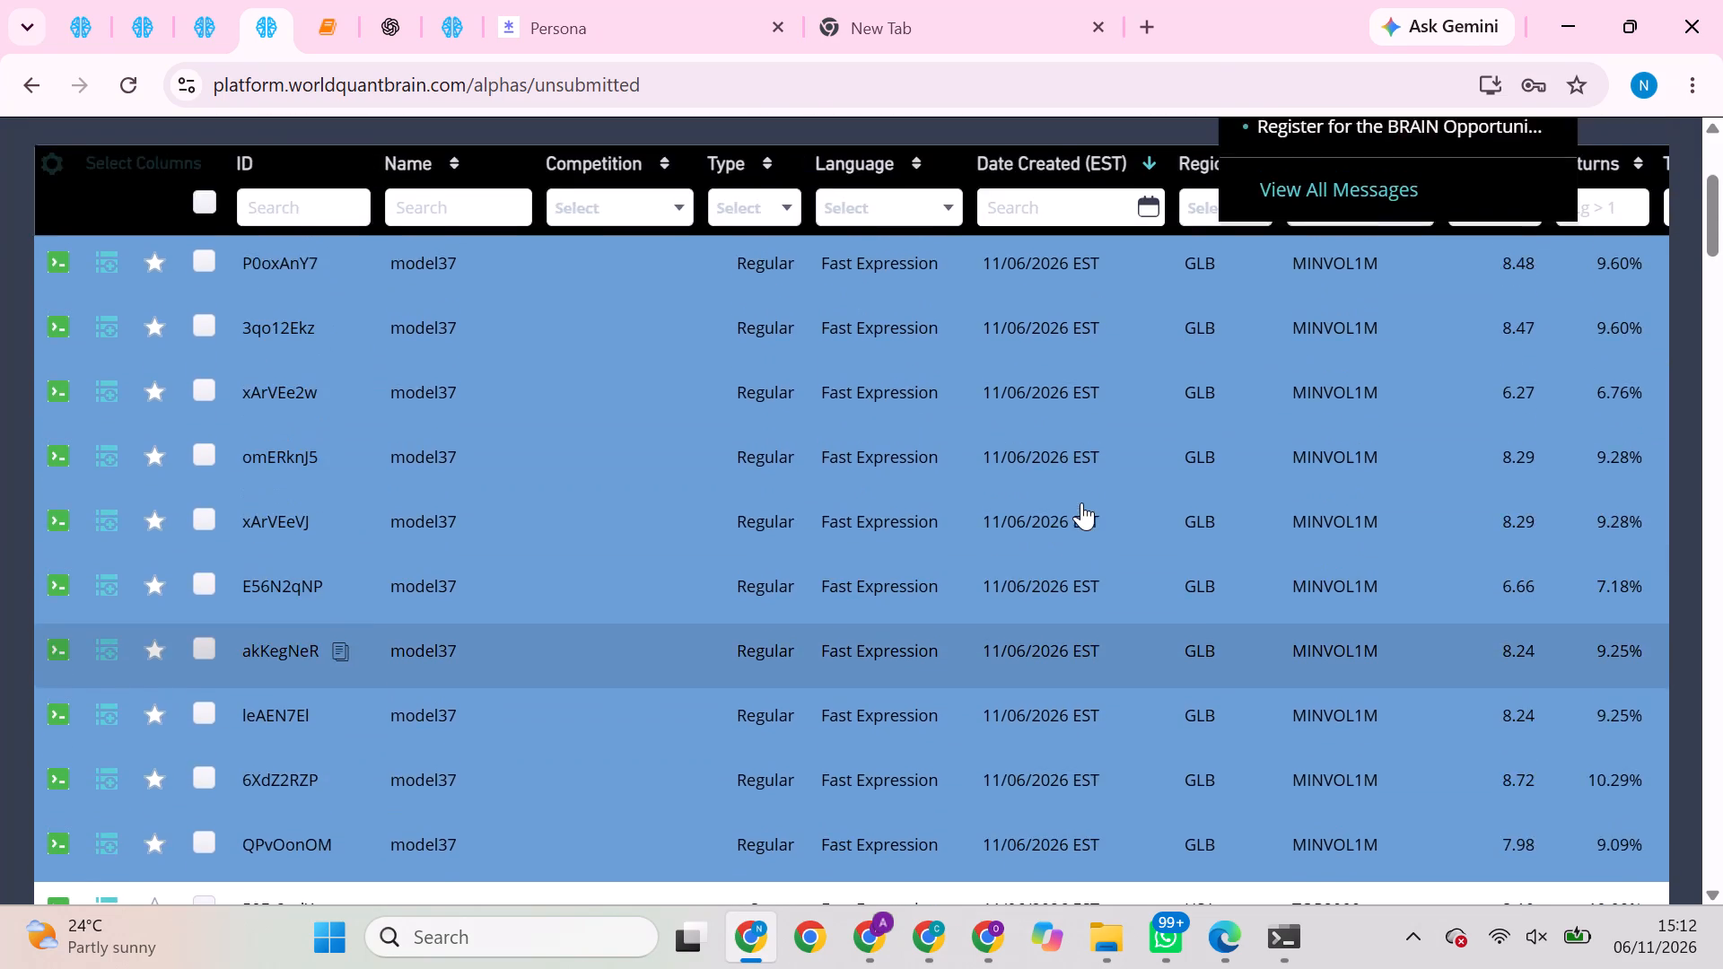
scroll(1081, 502, down, 6)
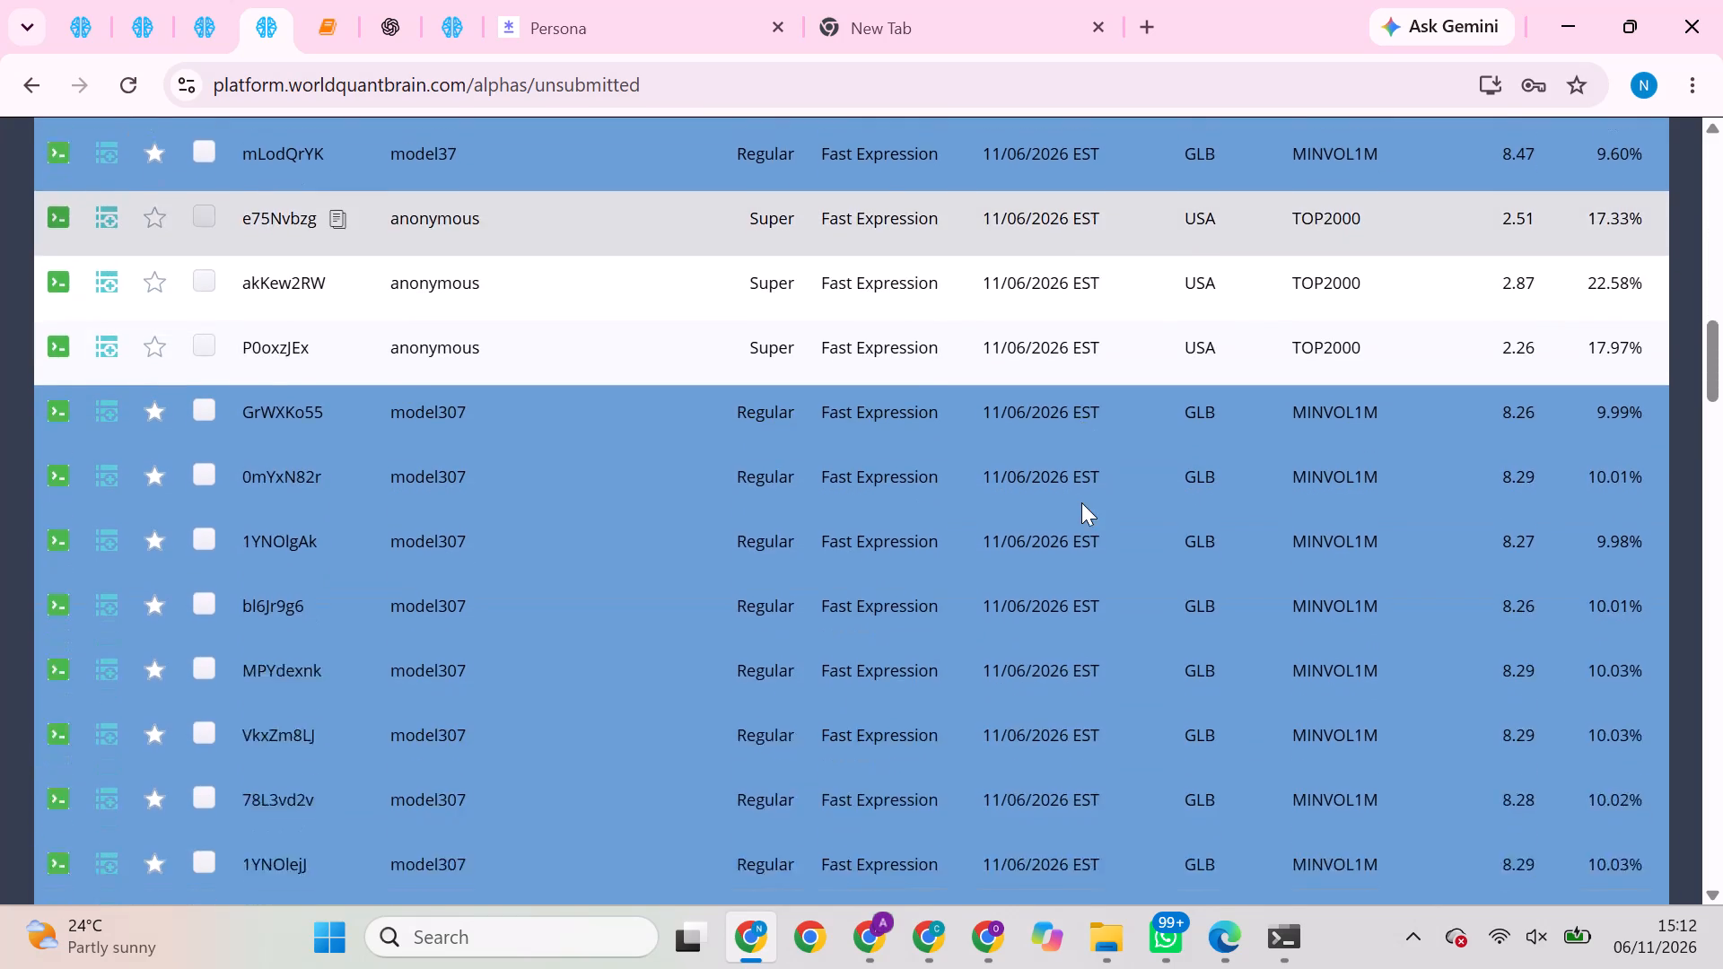
scroll(1081, 502, down, 2)
click(1081, 502)
scroll(1081, 502, up, 6)
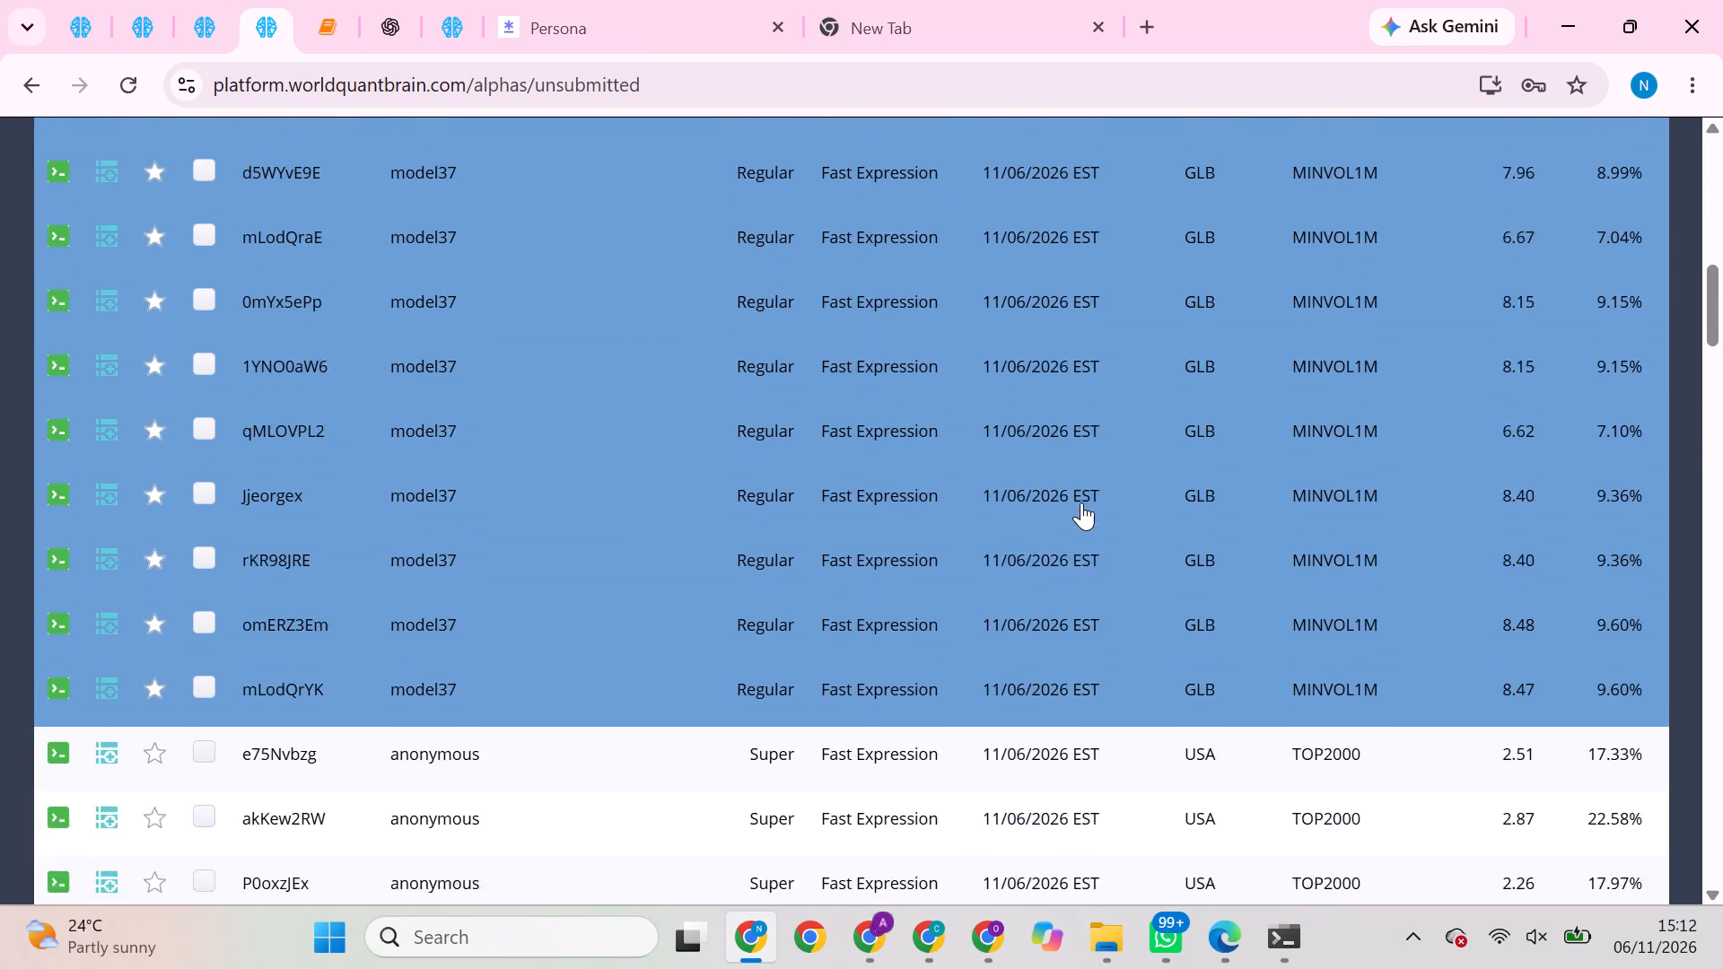
scroll(1081, 502, up, 2)
scroll(1081, 502, down, 1)
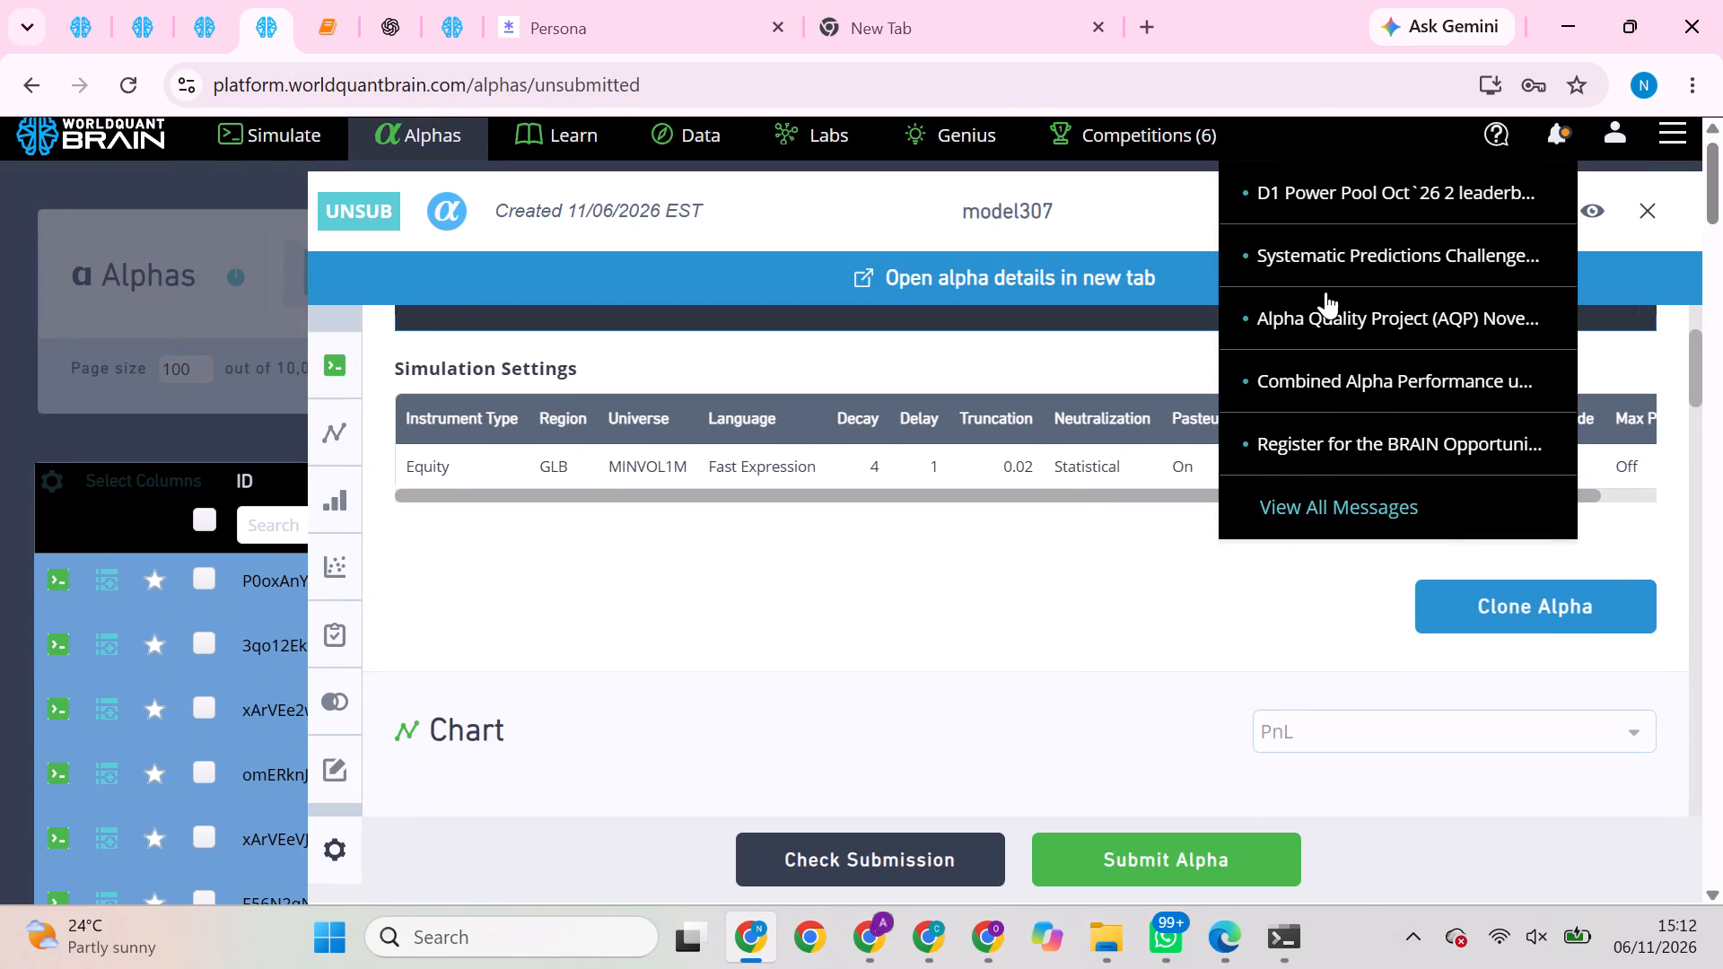
click(1651, 219)
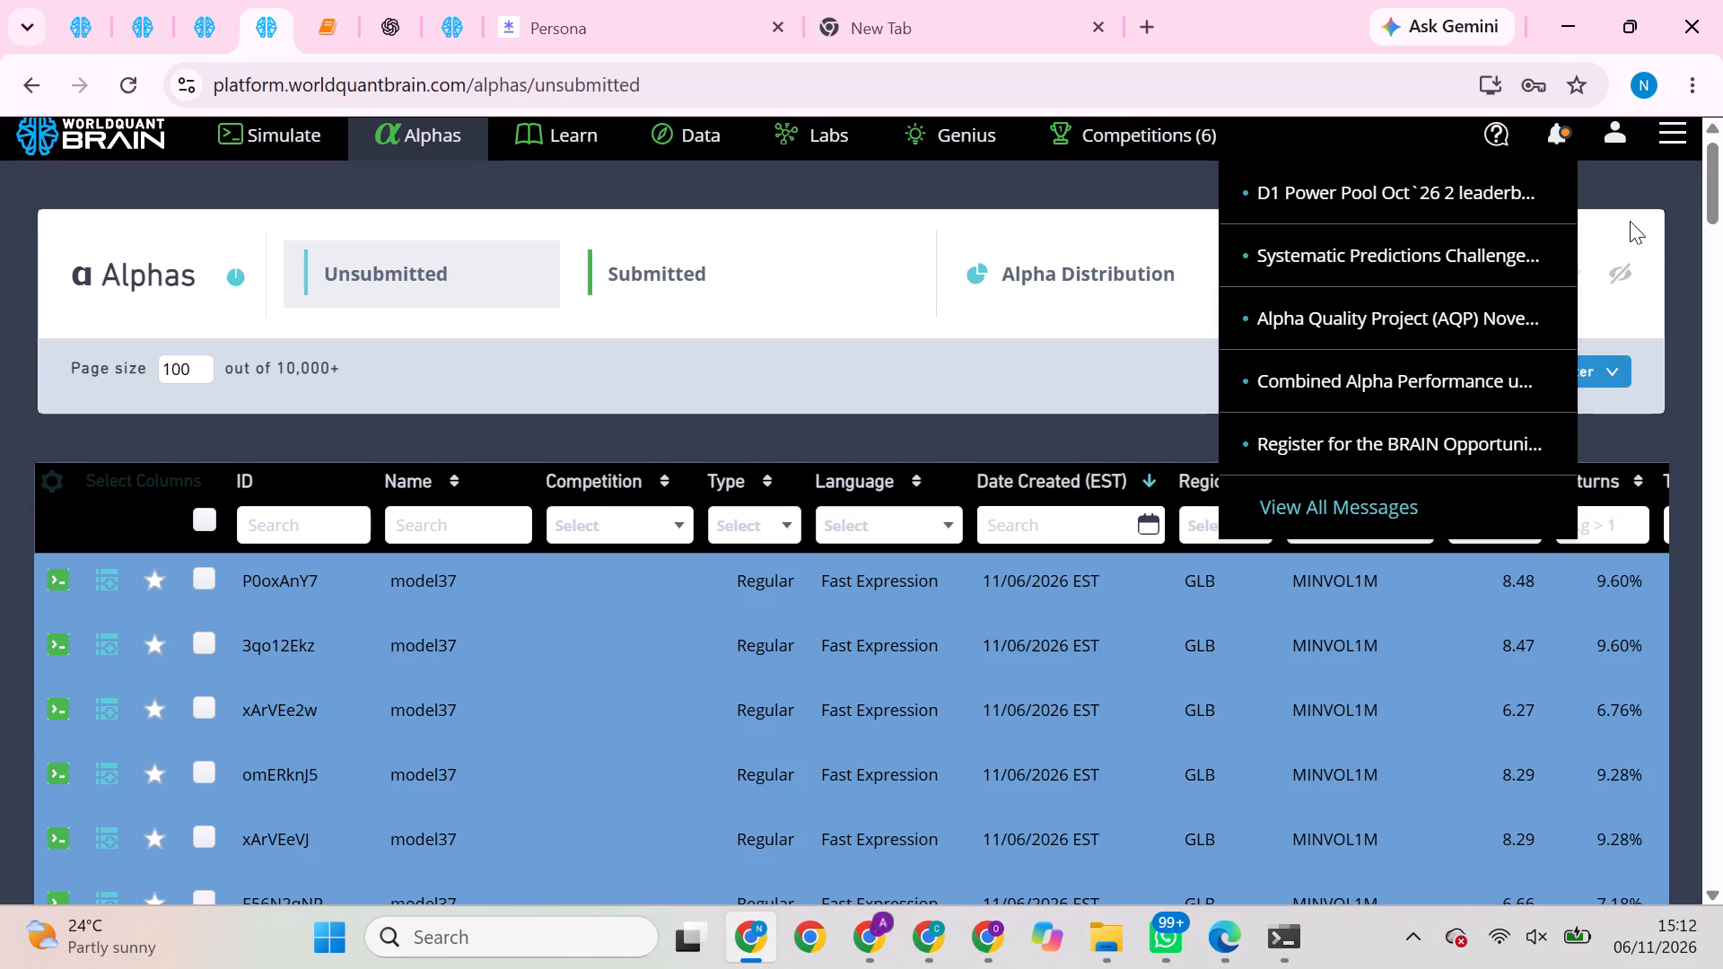
Run the Prod Correlation check on the unsubmitted model37 alpha QPvOonOM.
scroll(1107, 699, down, 4)
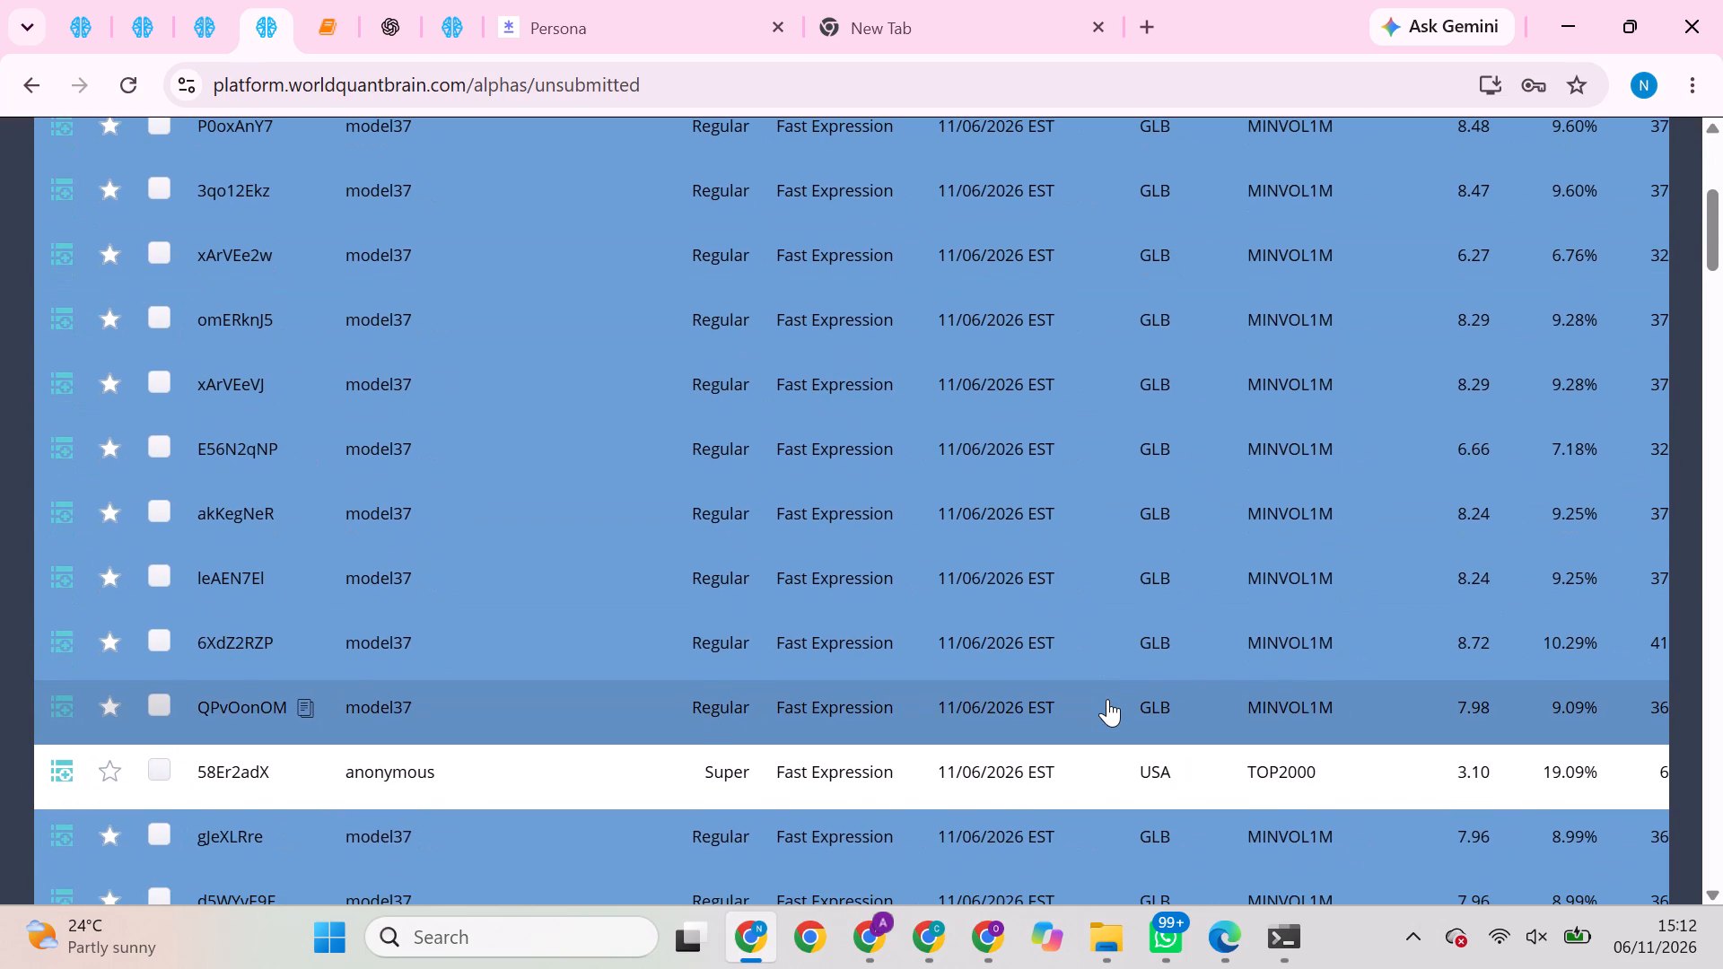
scroll(1107, 699, down, 1)
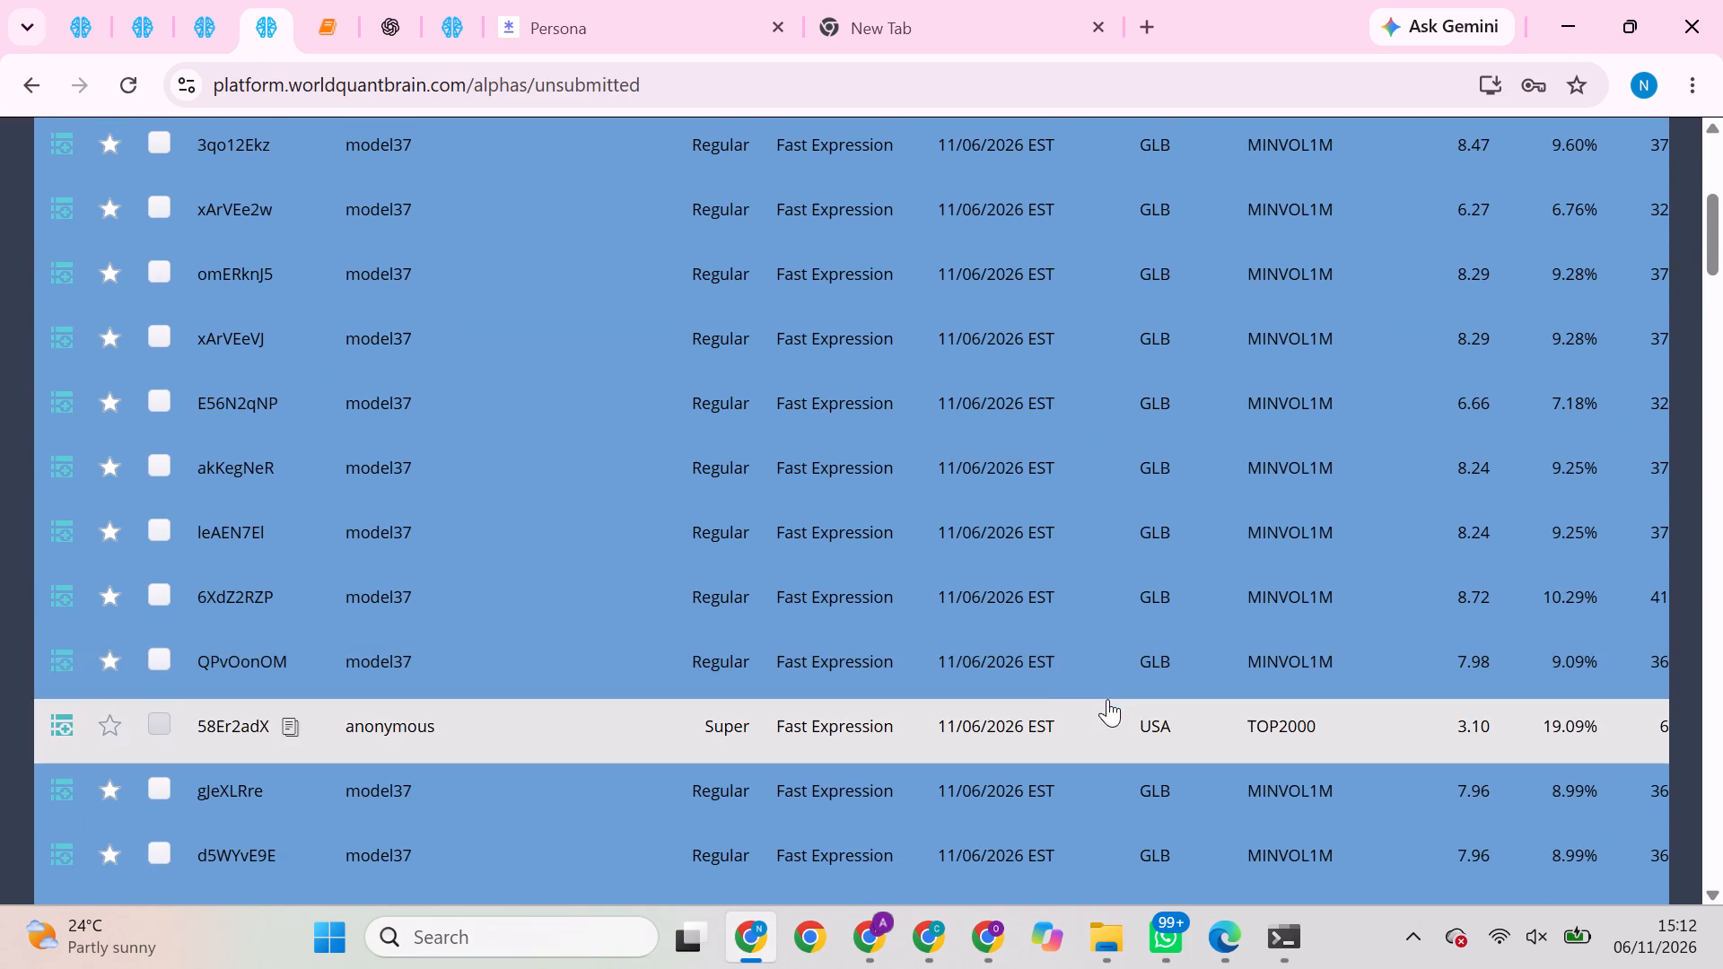
click(1010, 686)
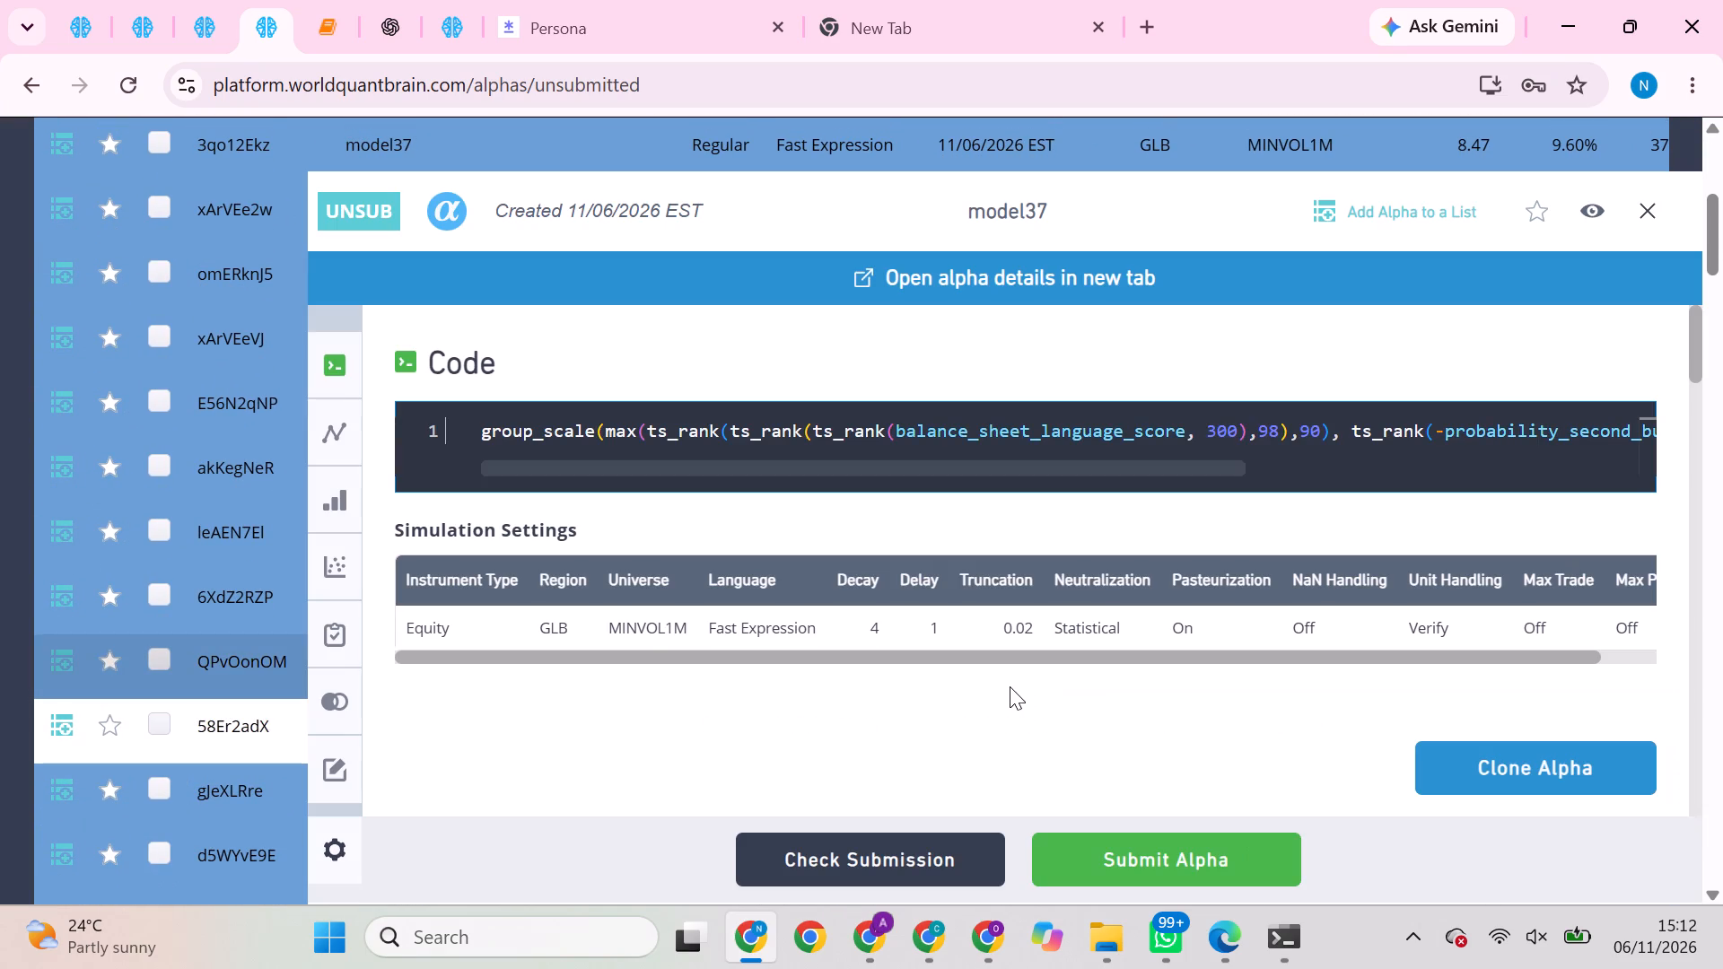
scroll(1010, 669, down, 5)
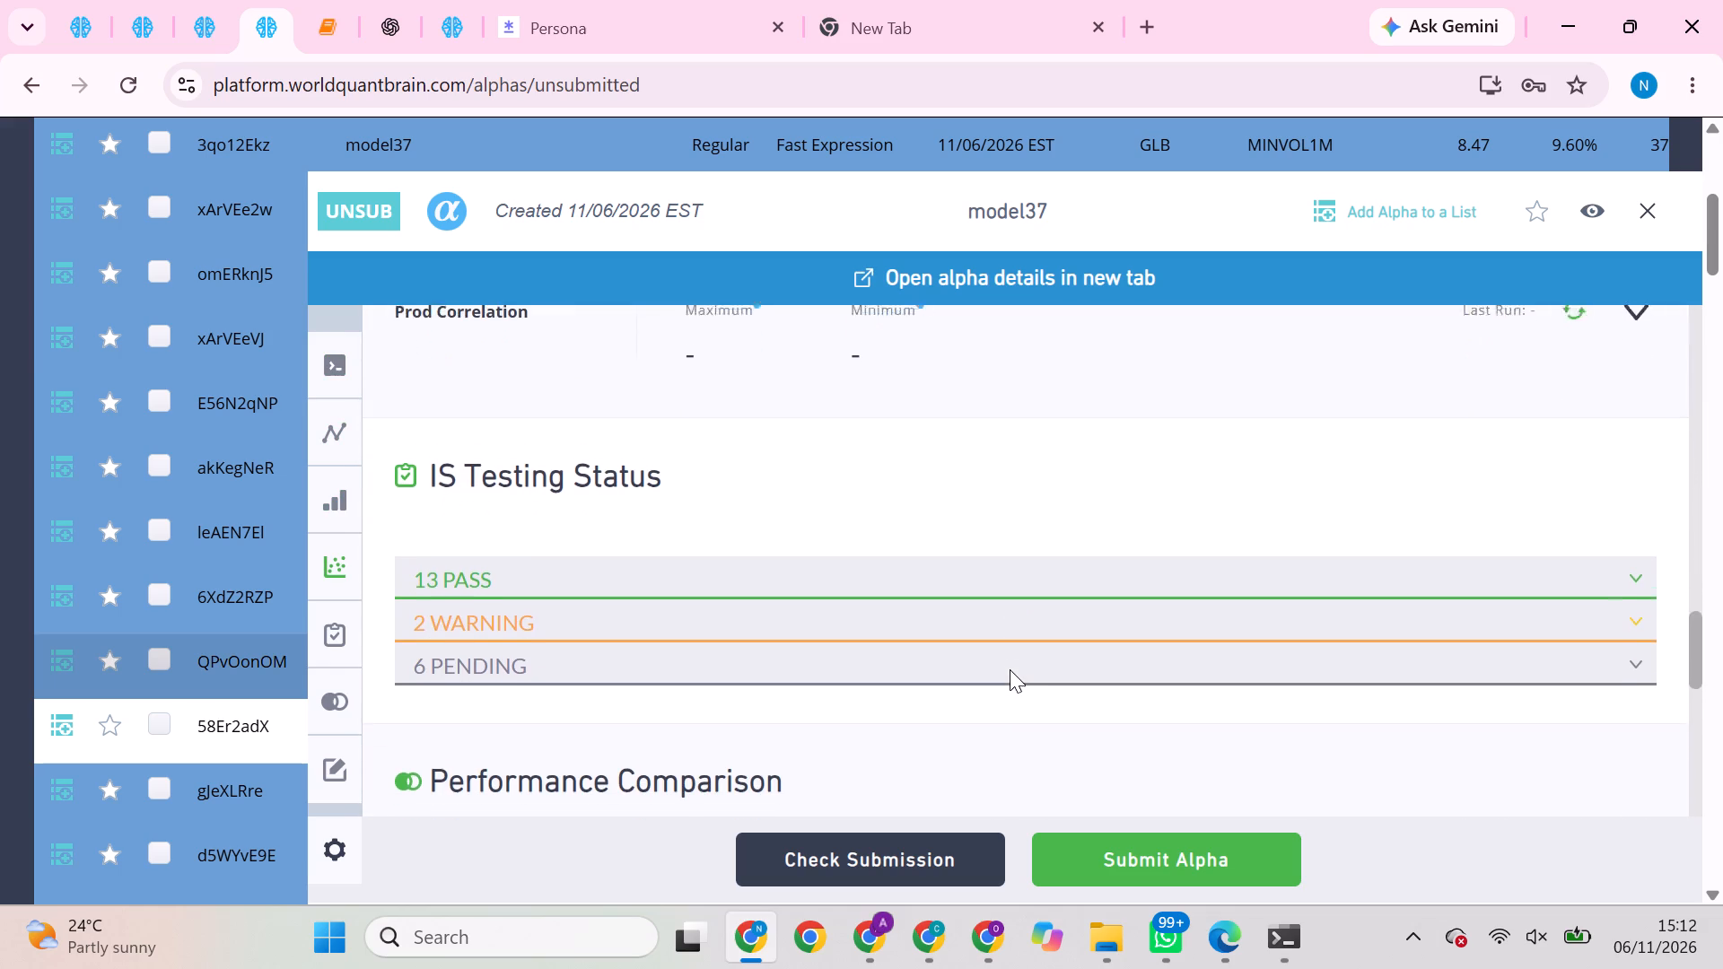
scroll(1439, 469, up, 1)
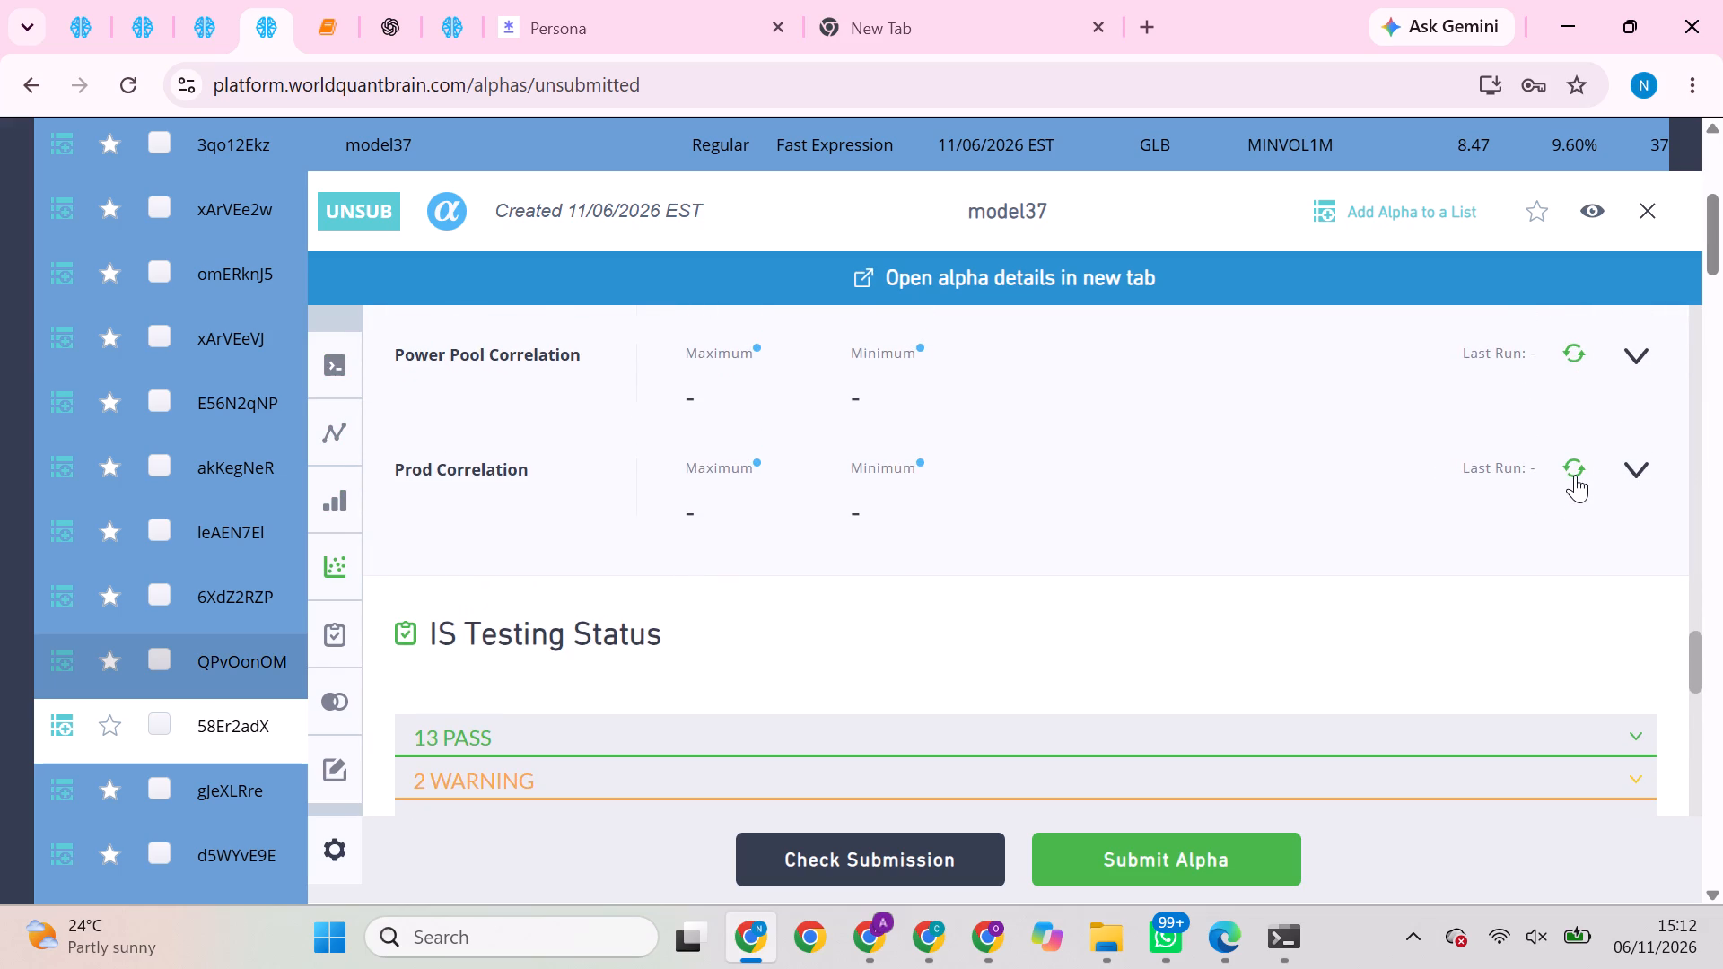
click(1575, 474)
Compare the Prod Correlation of the unsubmitted model37 alphas one by one, from 6XdZ2RZP up the list to E56N2qNP.
click(214, 599)
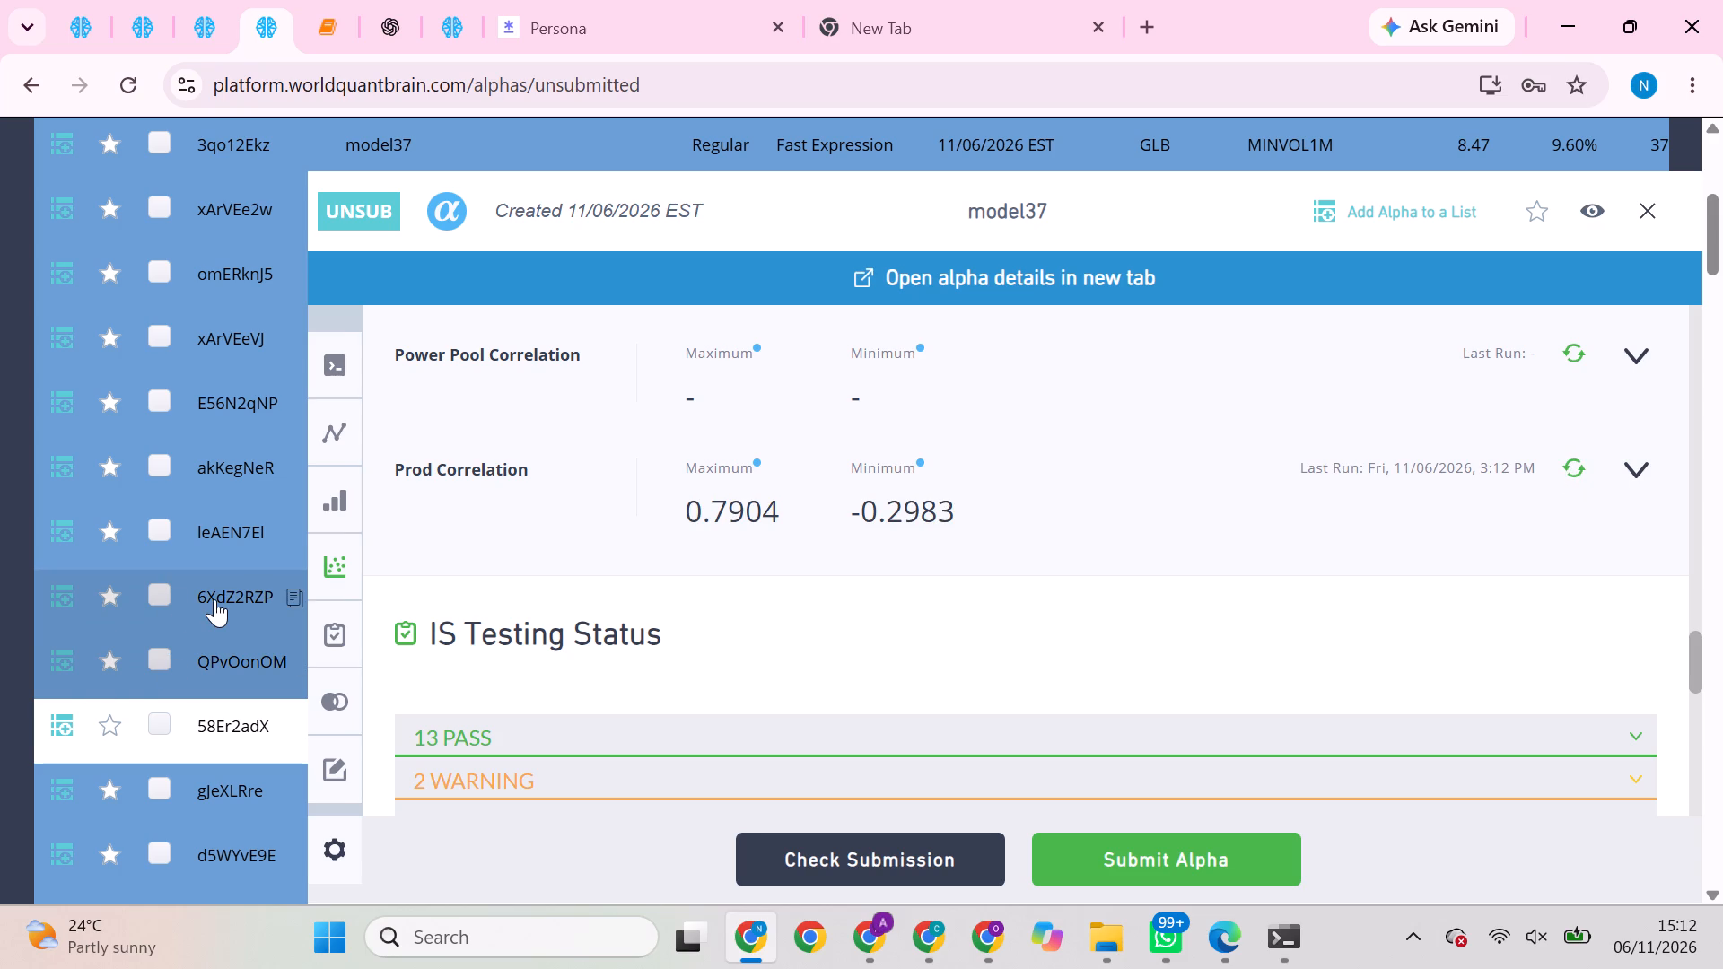
click(250, 519)
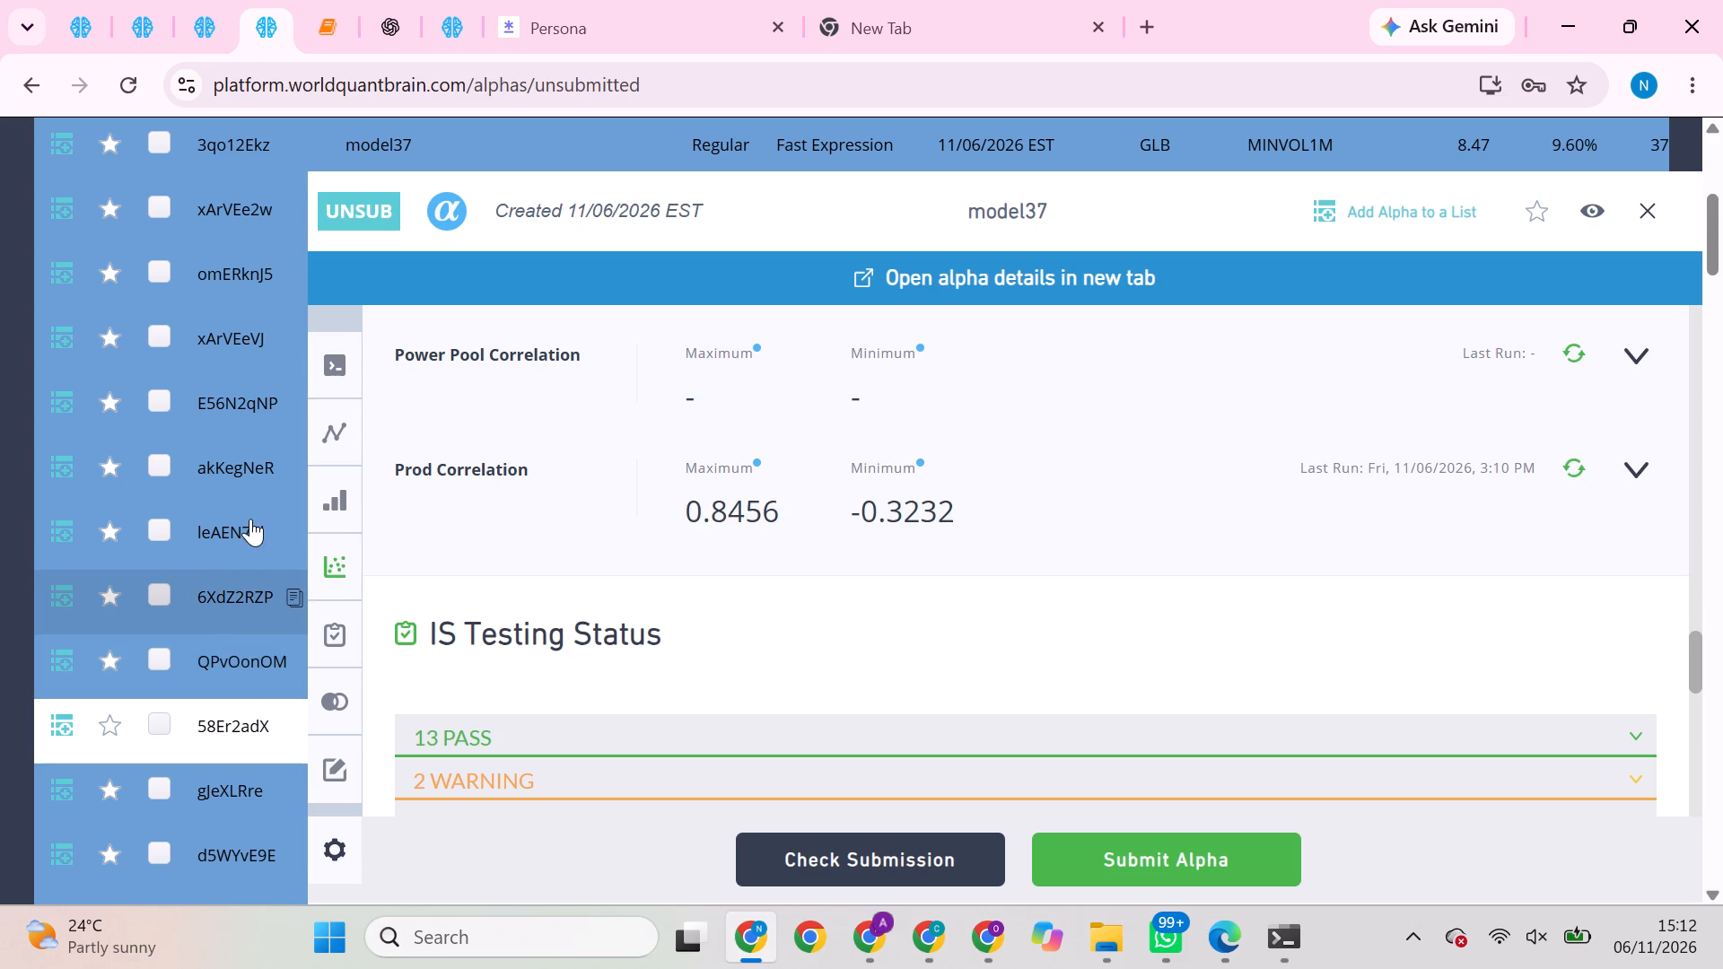
click(258, 458)
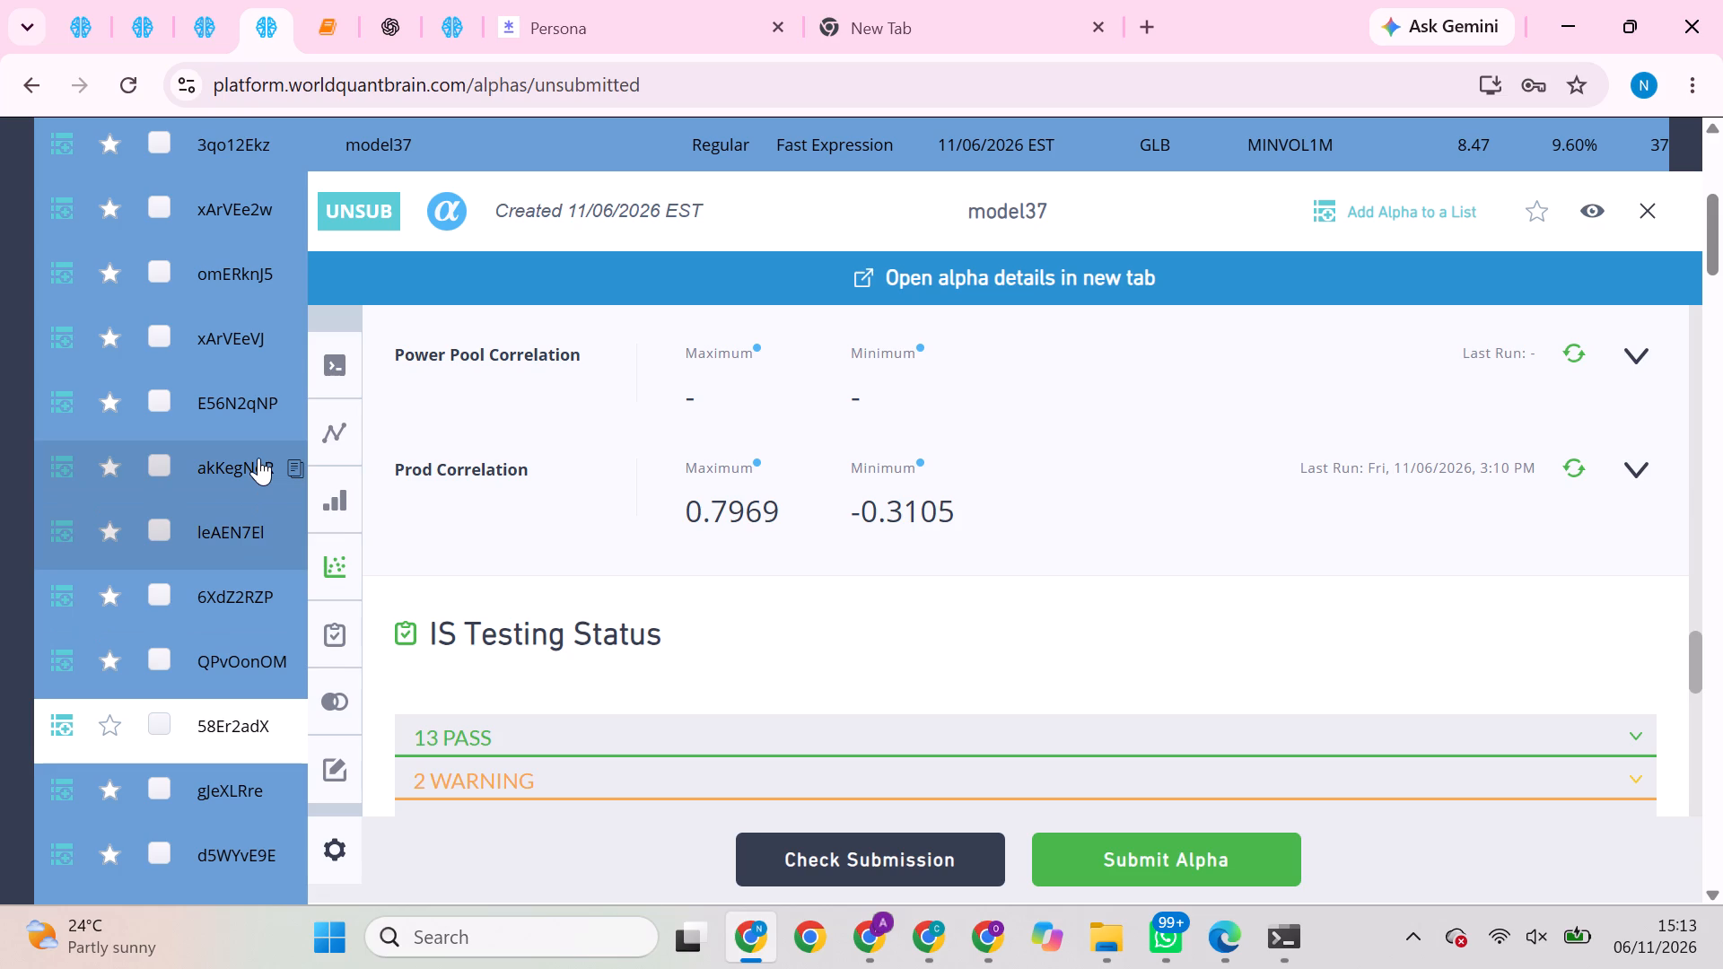
click(243, 375)
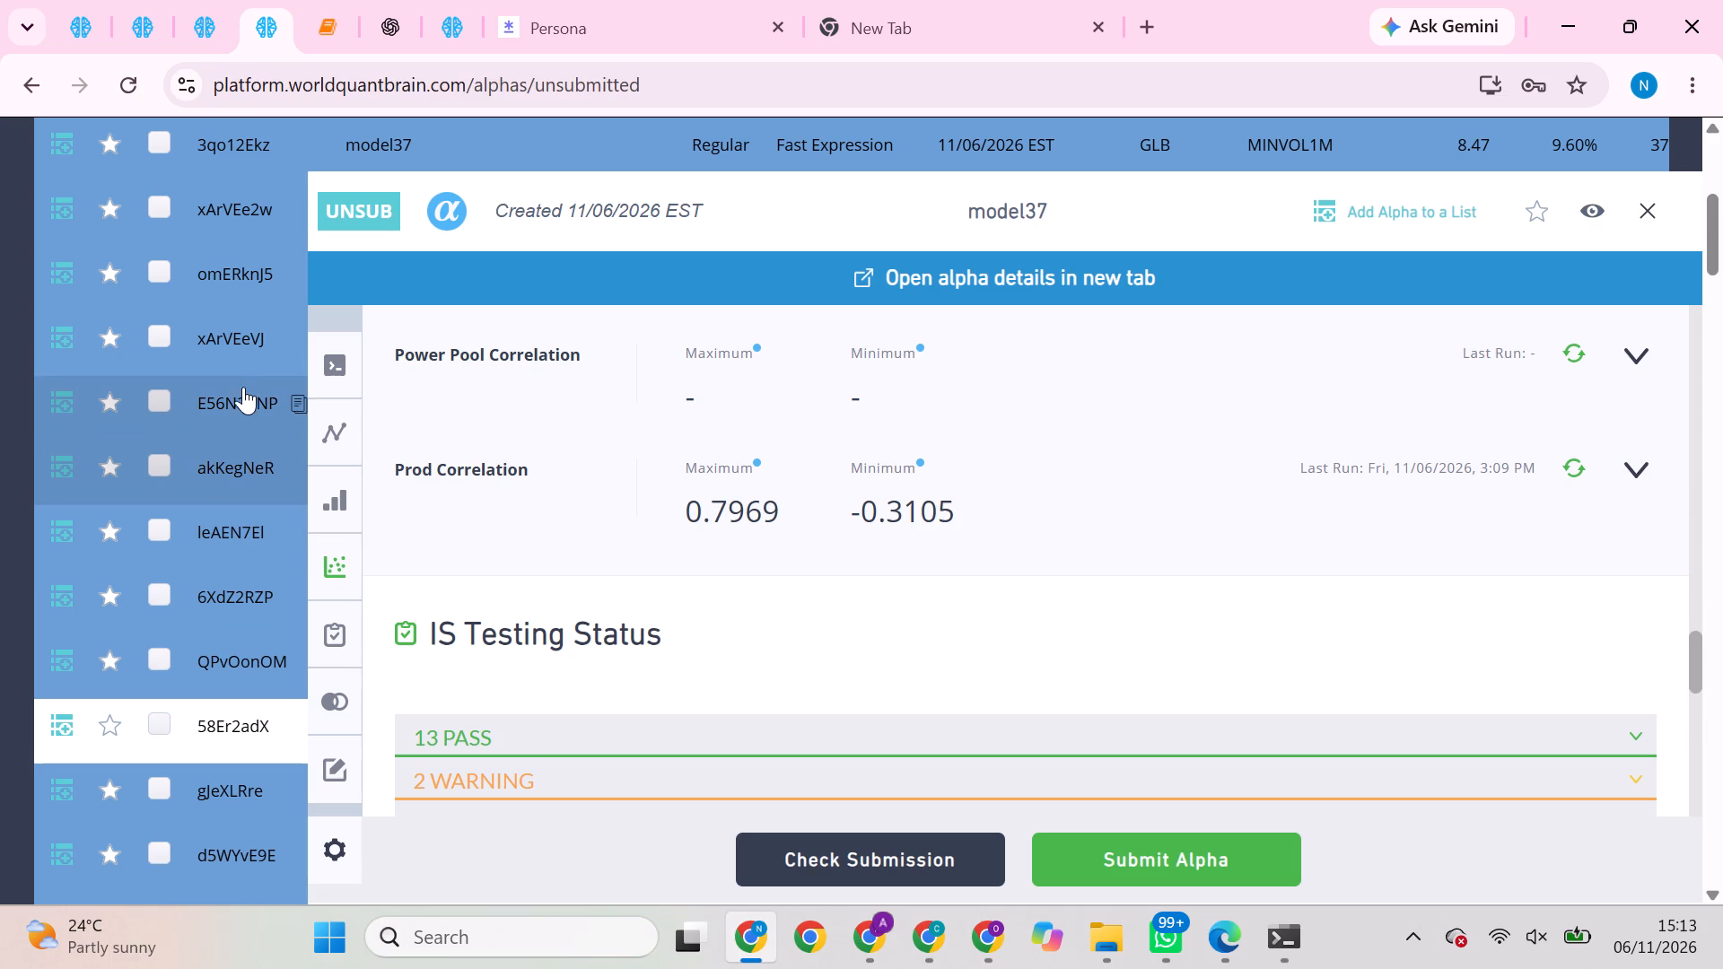
click(243, 388)
Run the Prod Correlation check on the unsubmitted model37 alpha xArVEeVJ.
click(229, 336)
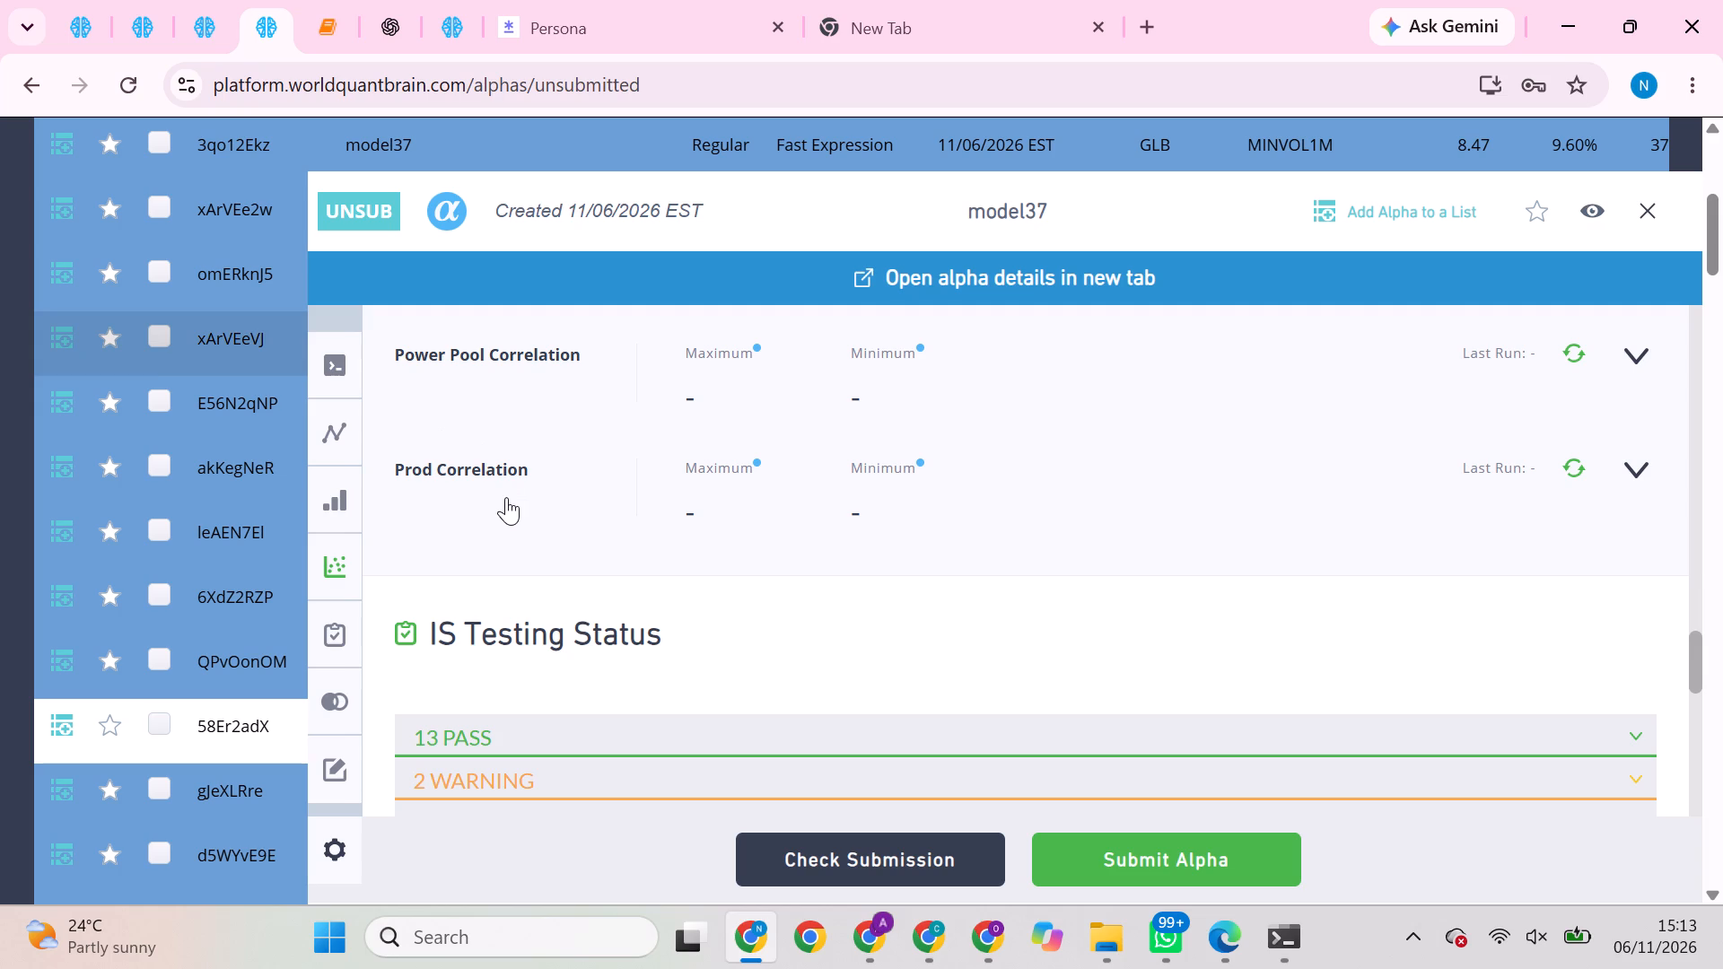
click(1581, 470)
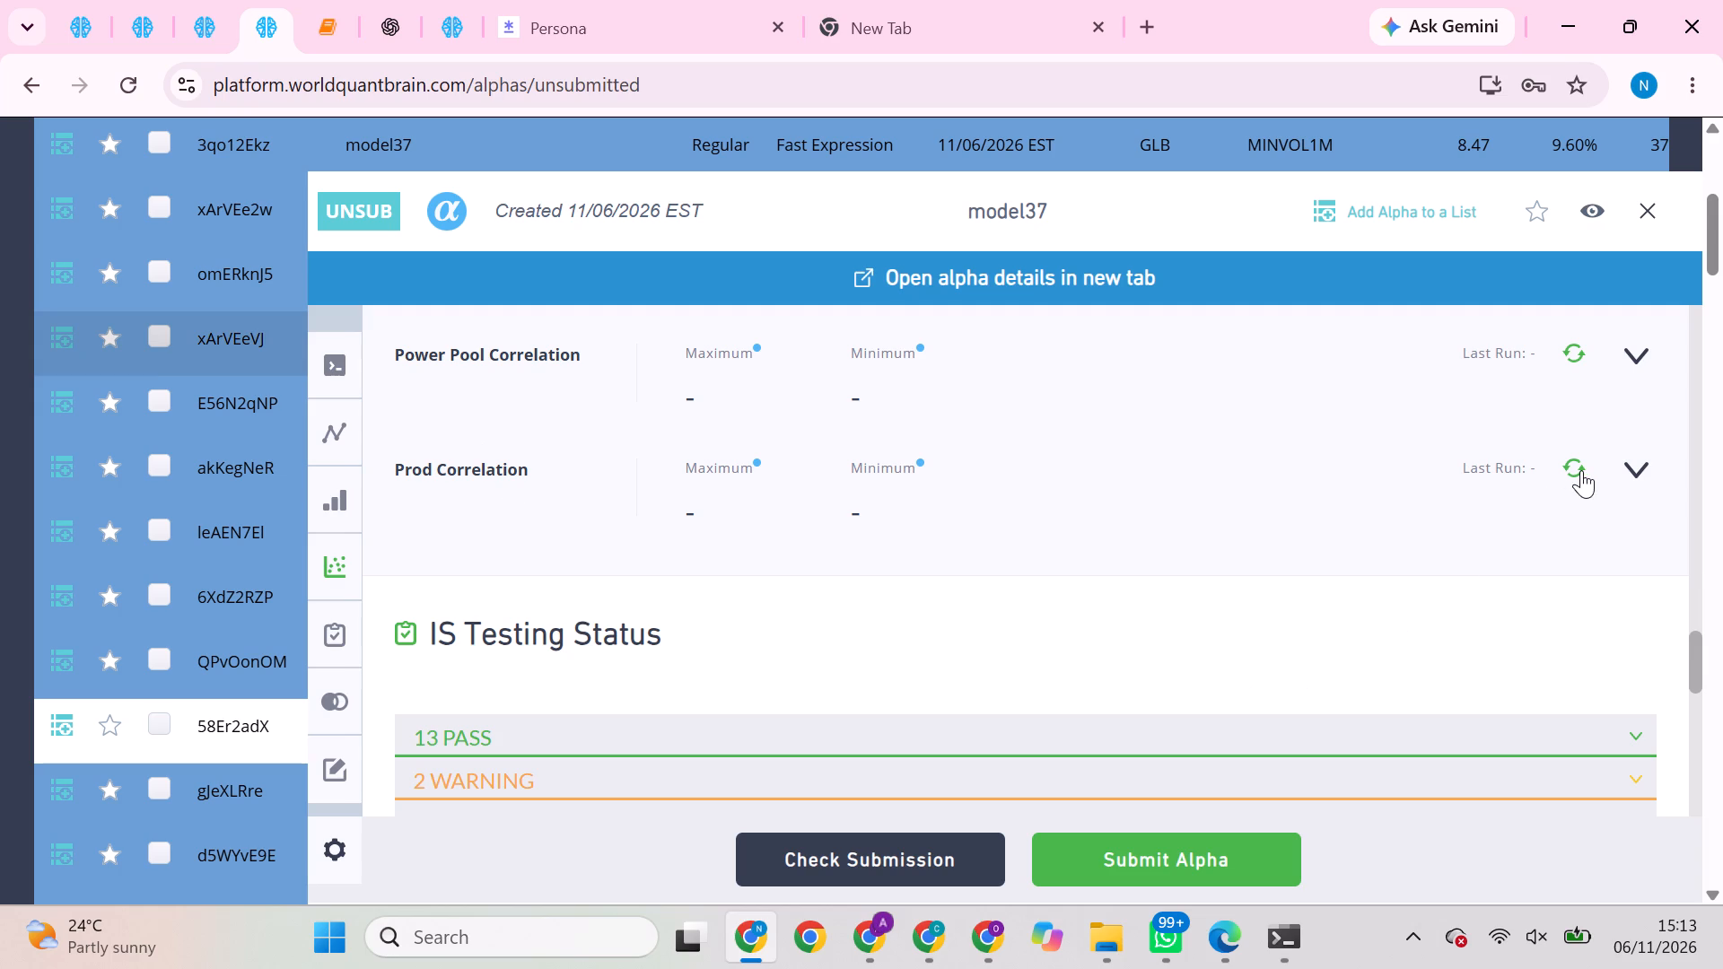
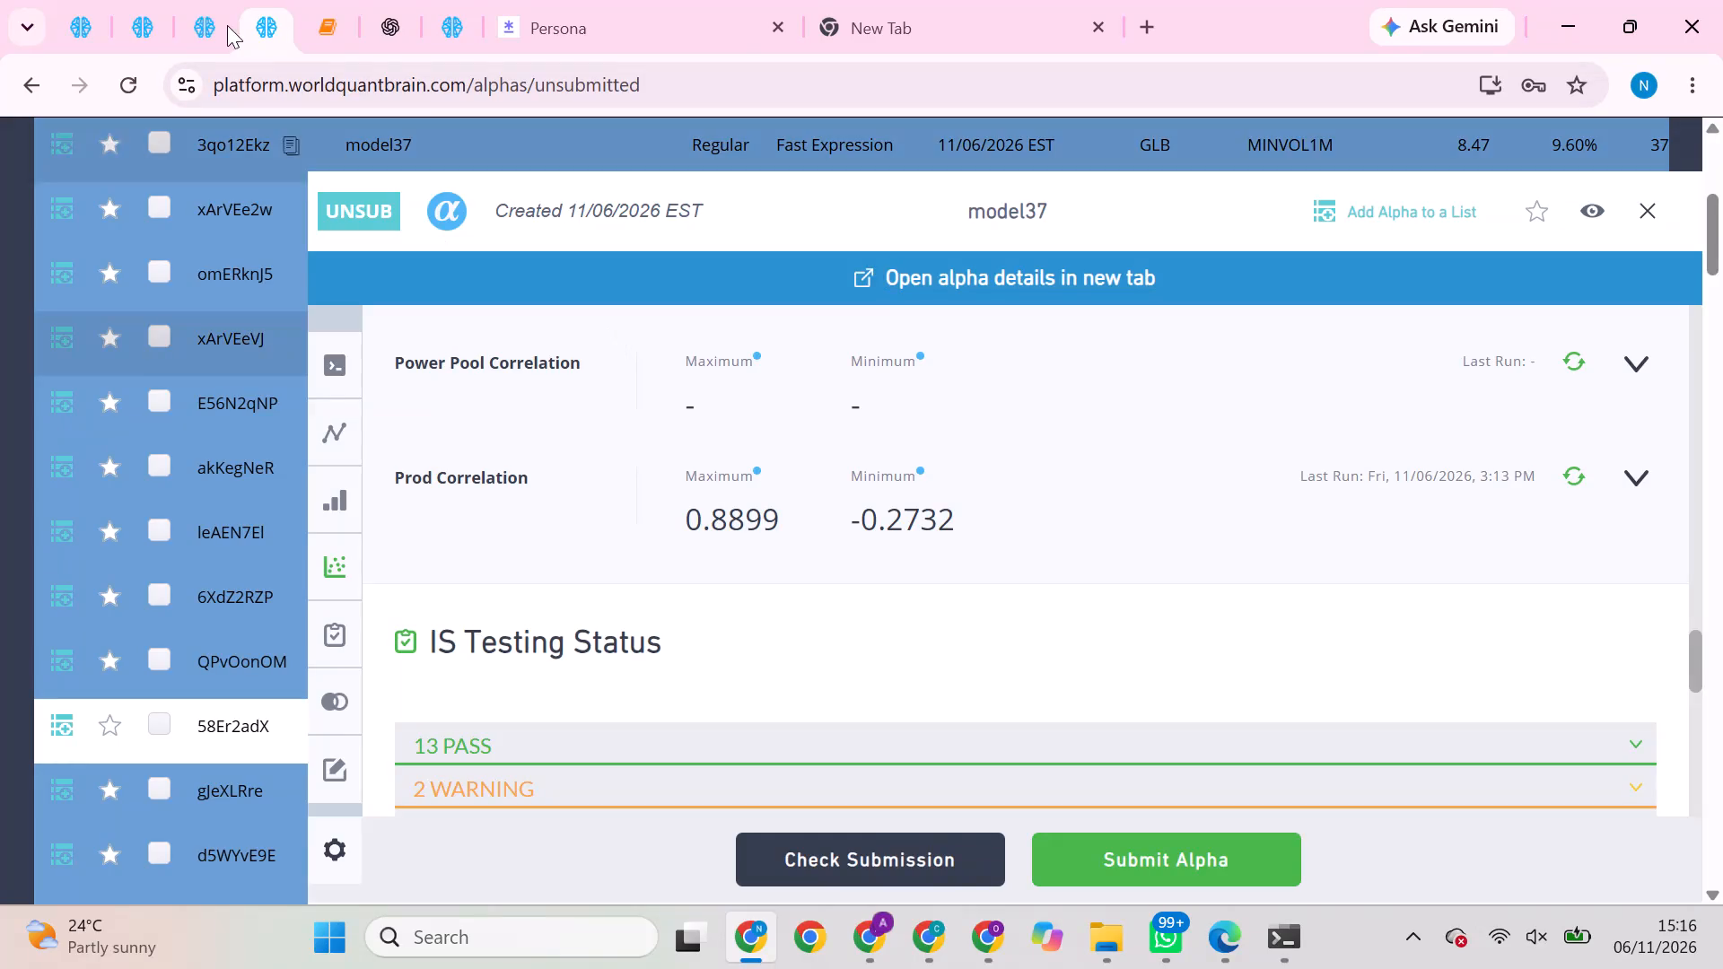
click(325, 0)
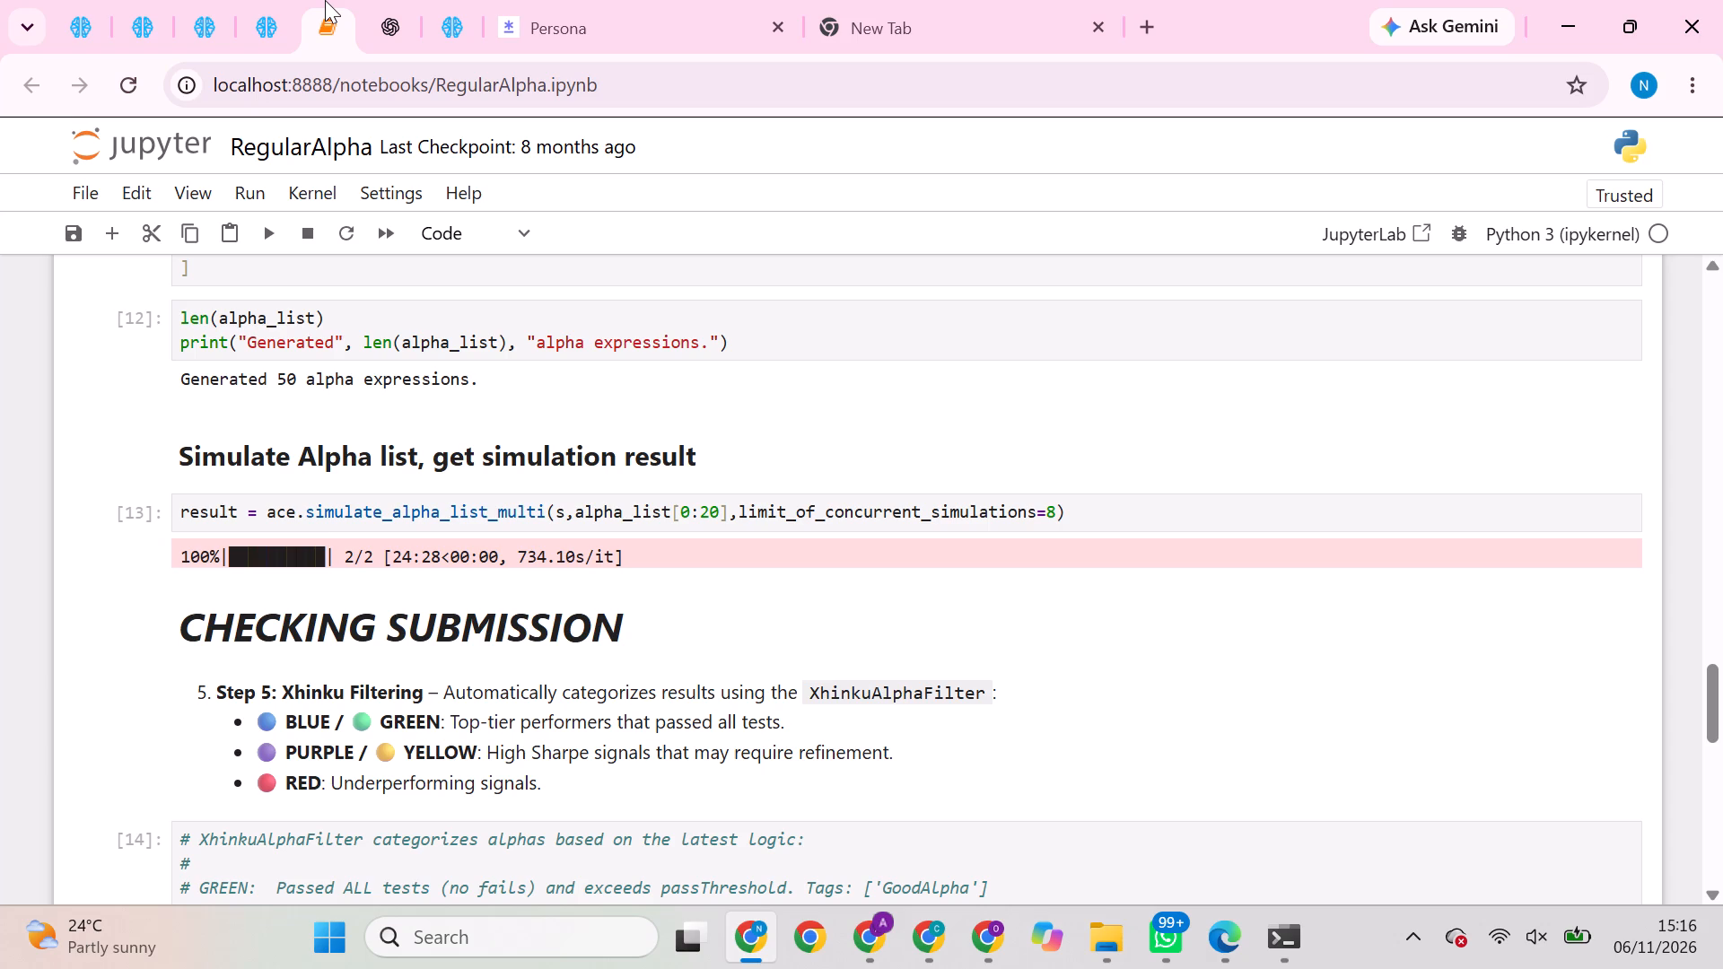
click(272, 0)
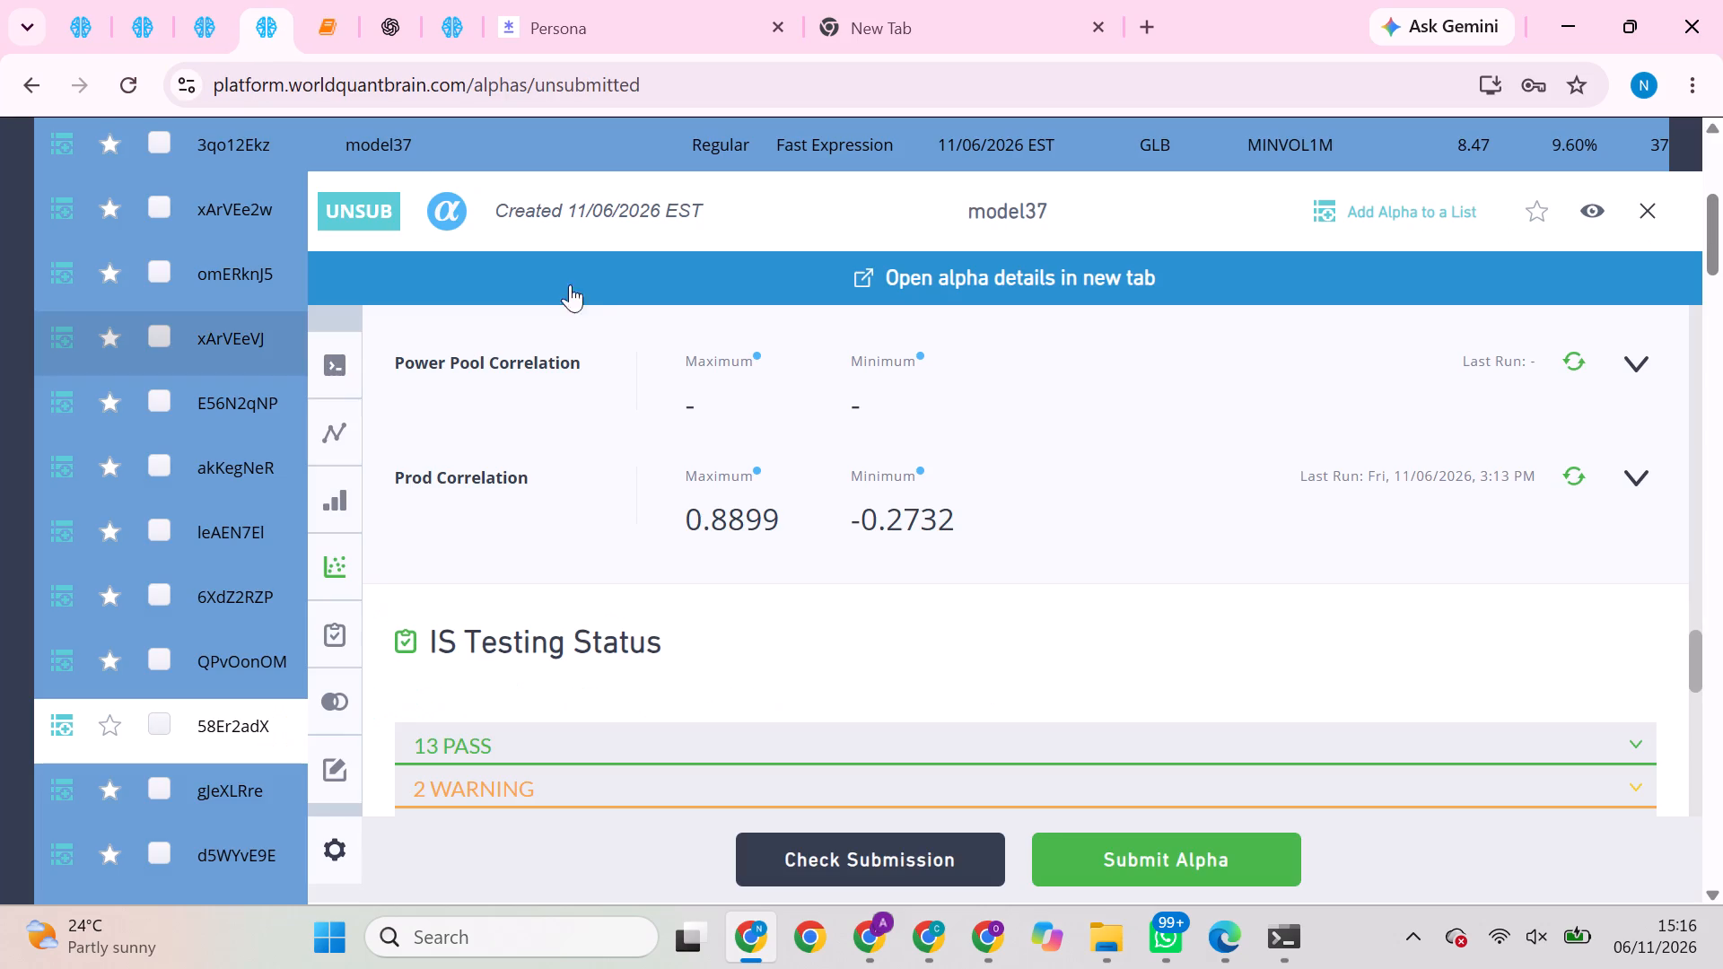
Close the open alpha's details and look up the Prod Correlation of the unsubmitted model37 alpha mLodQrYK.
click(1649, 205)
click(1649, 205)
scroll(969, 480, up, 1)
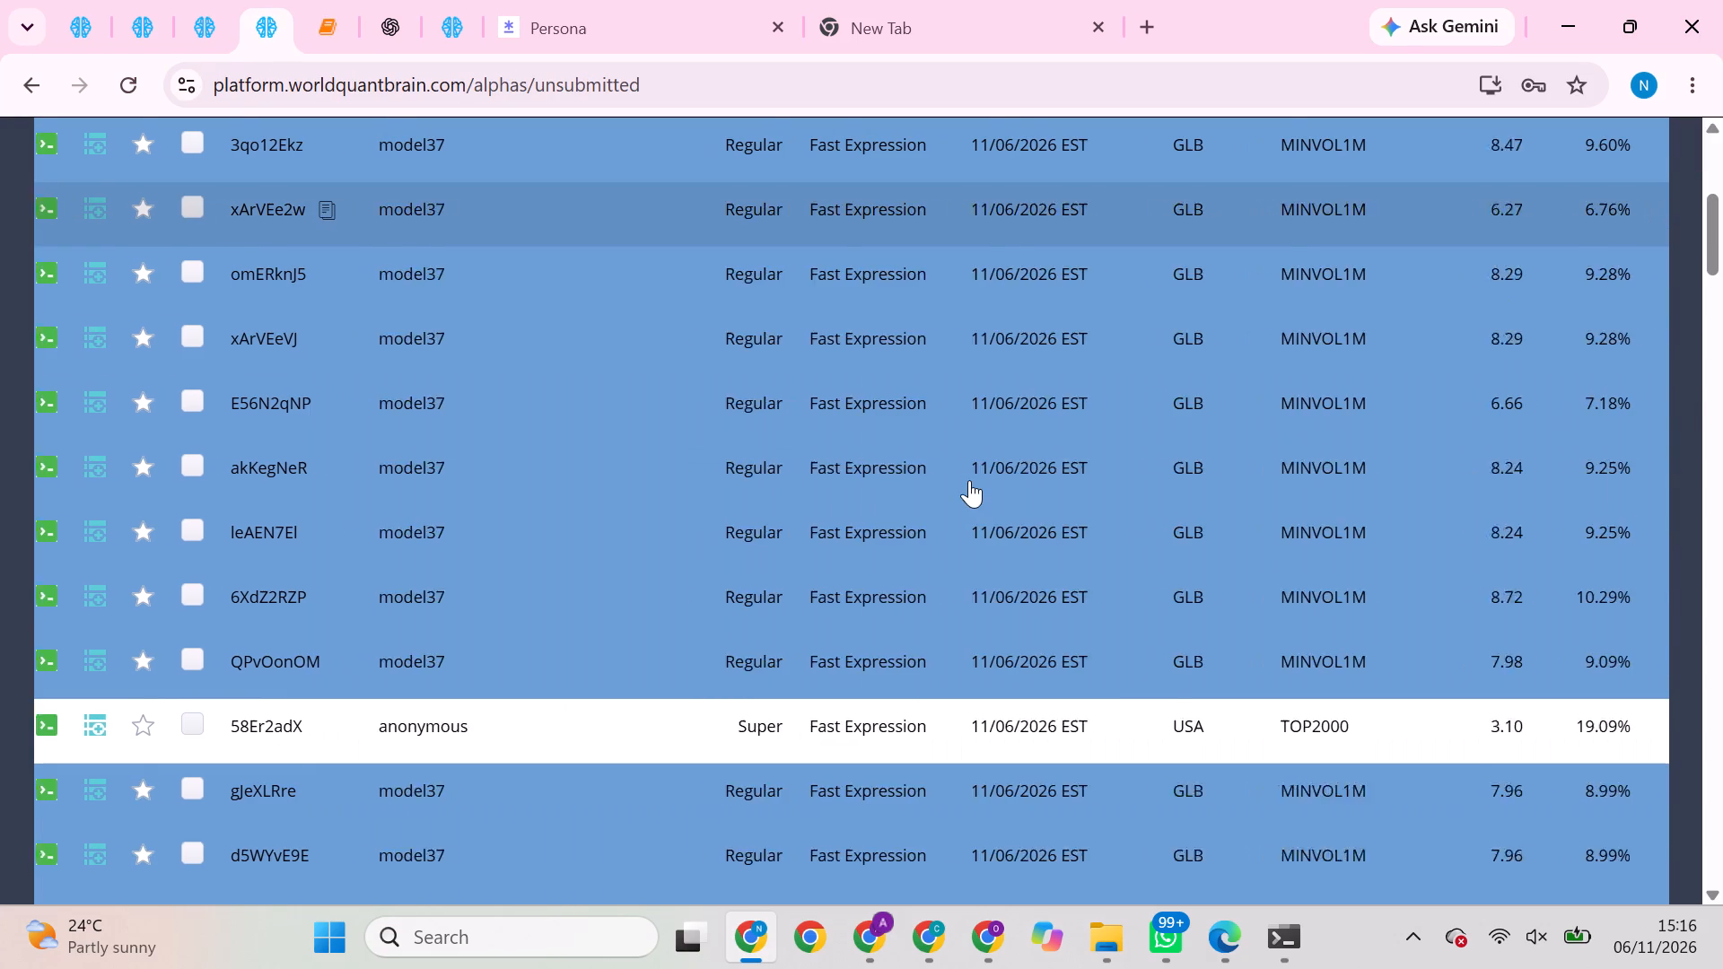
scroll(969, 480, up, 2)
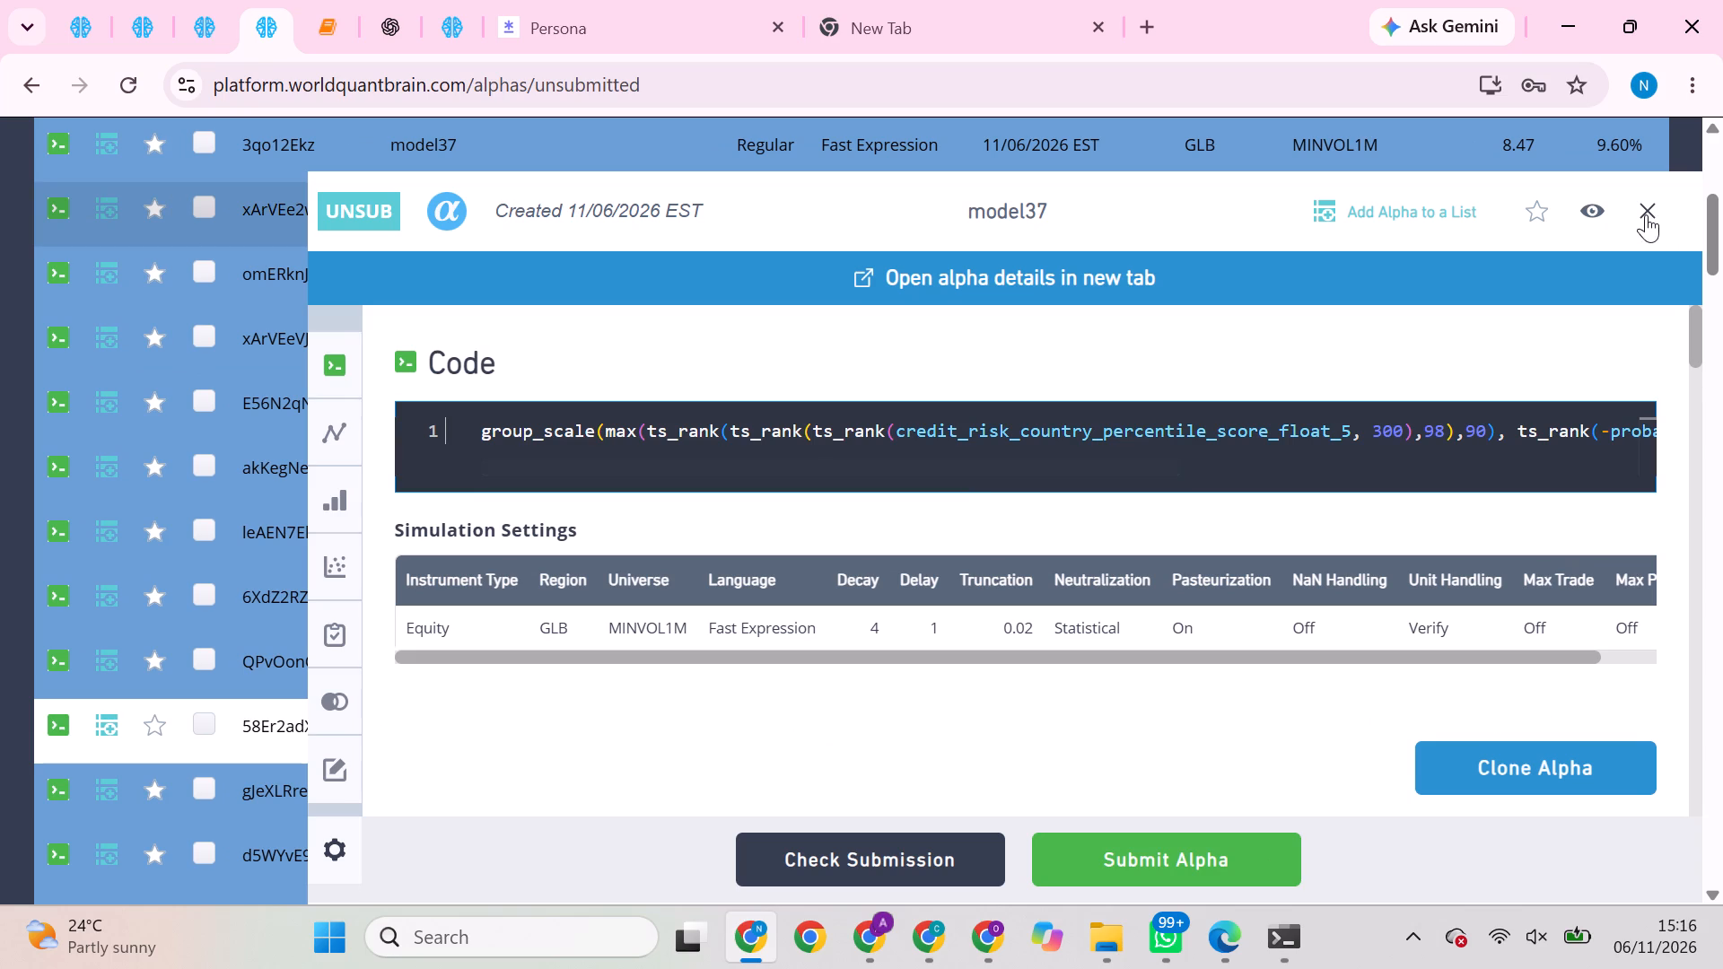
click(1646, 214)
scroll(1218, 417, up, 1)
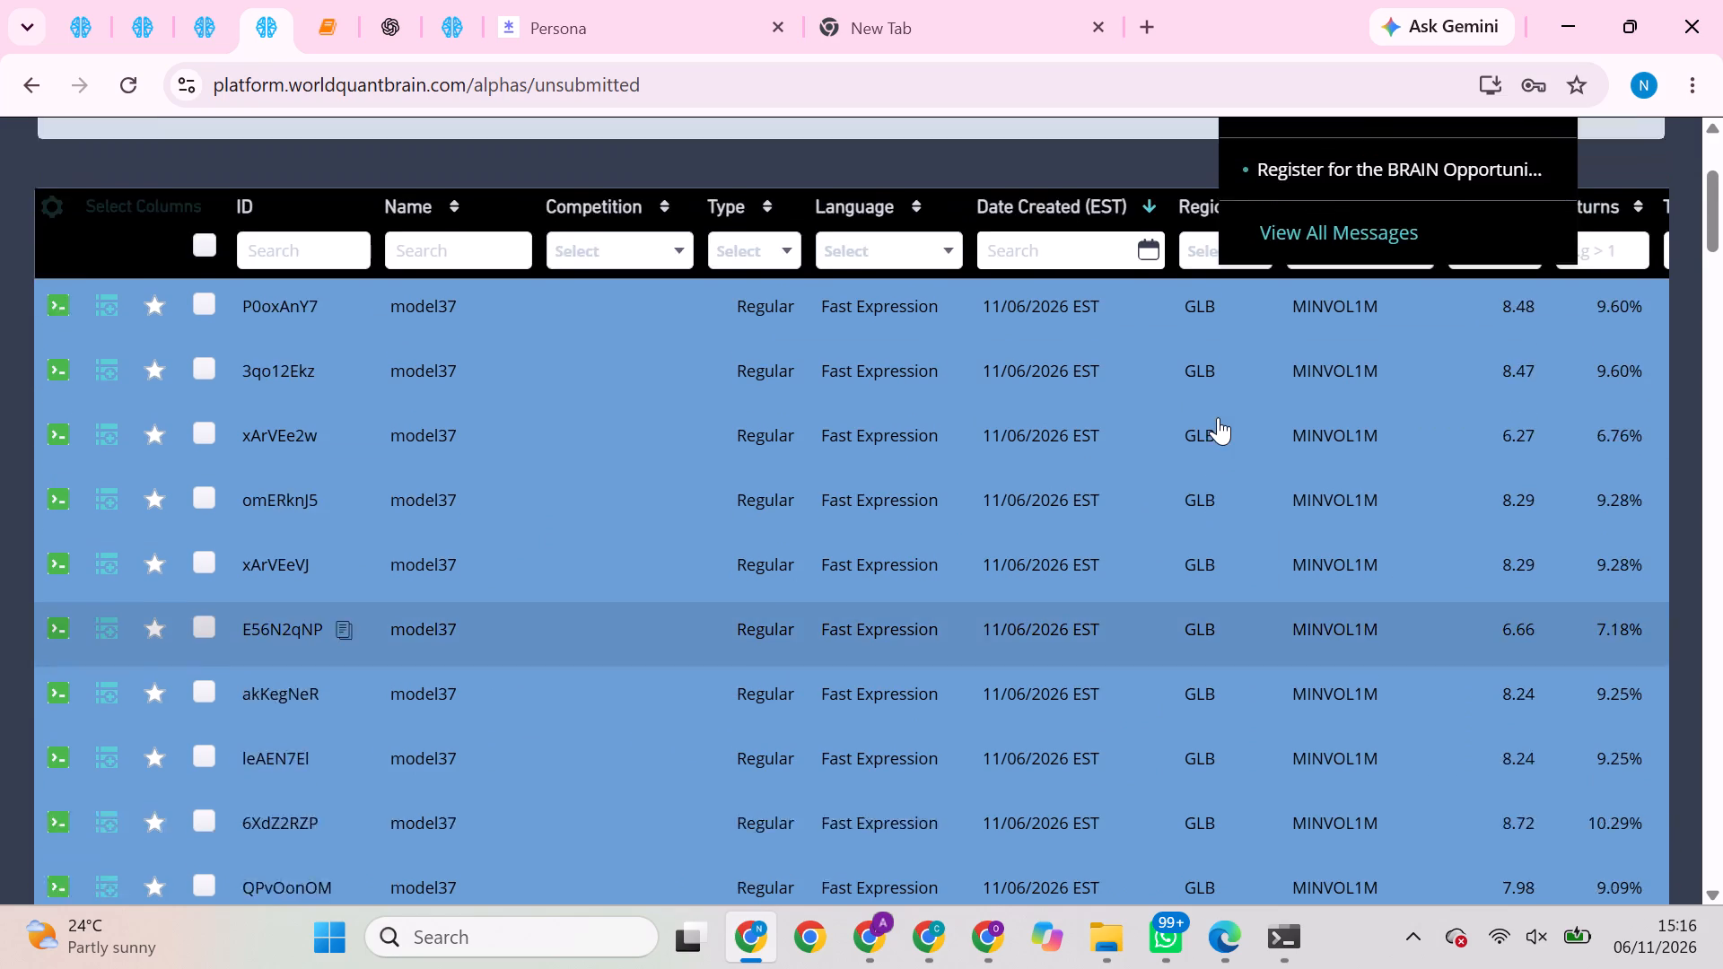
scroll(1218, 417, up, 1)
scroll(1218, 417, down, 3)
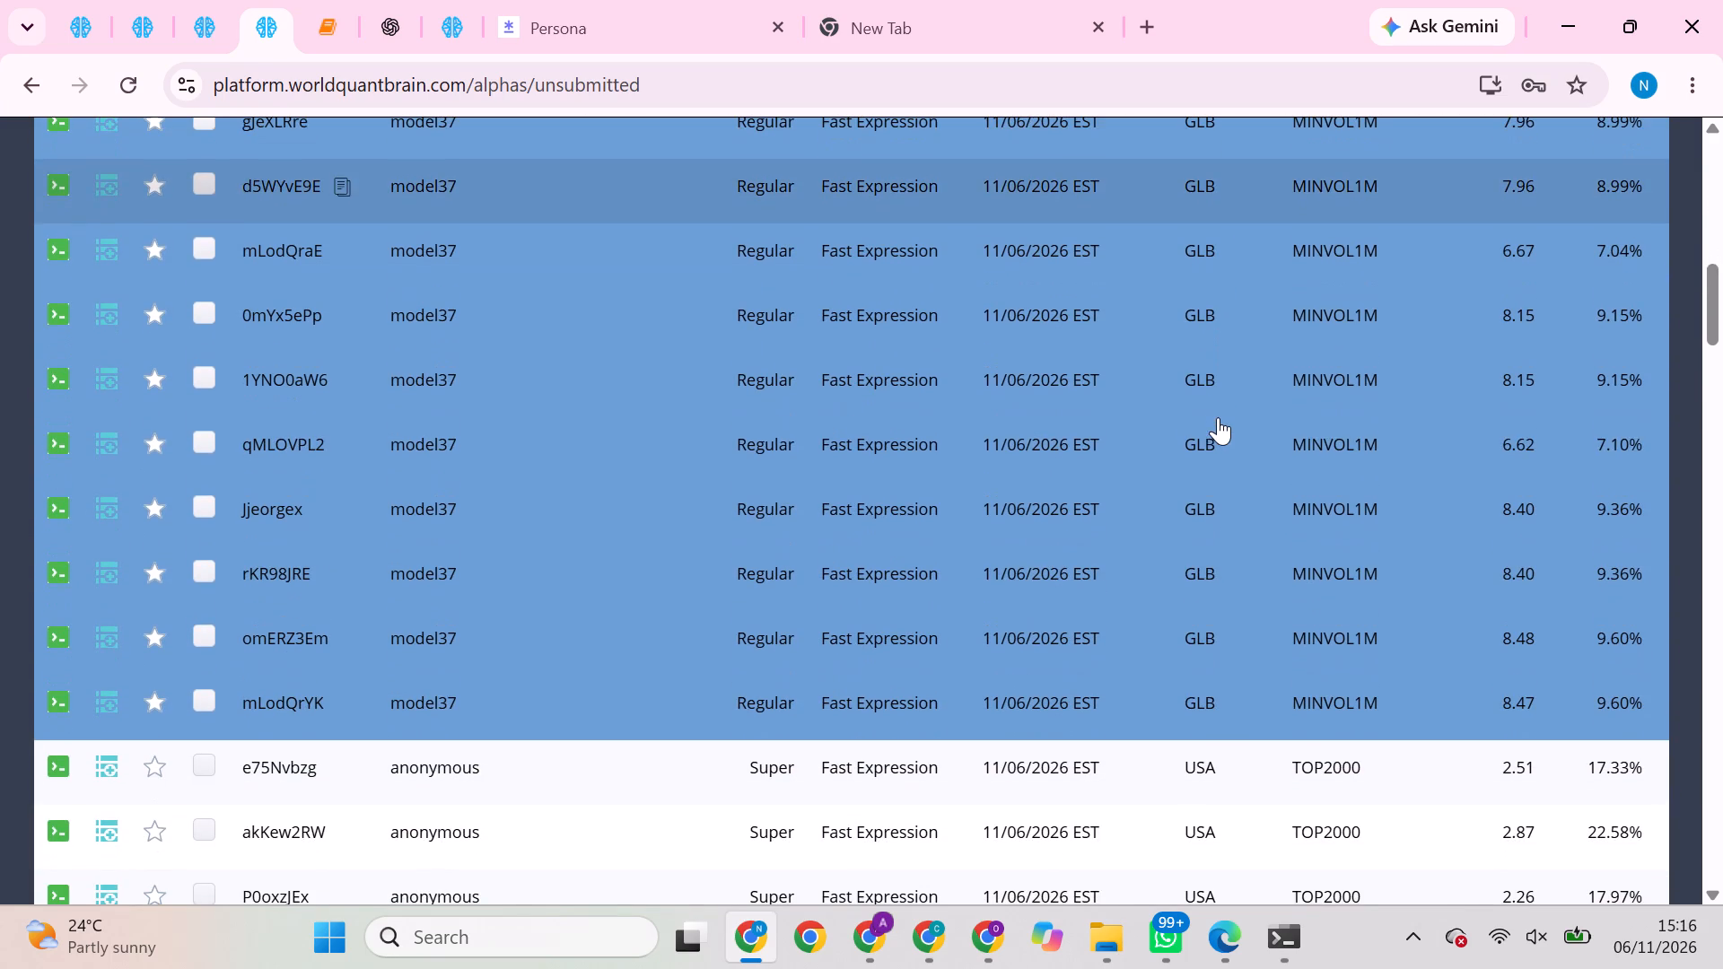
click(769, 701)
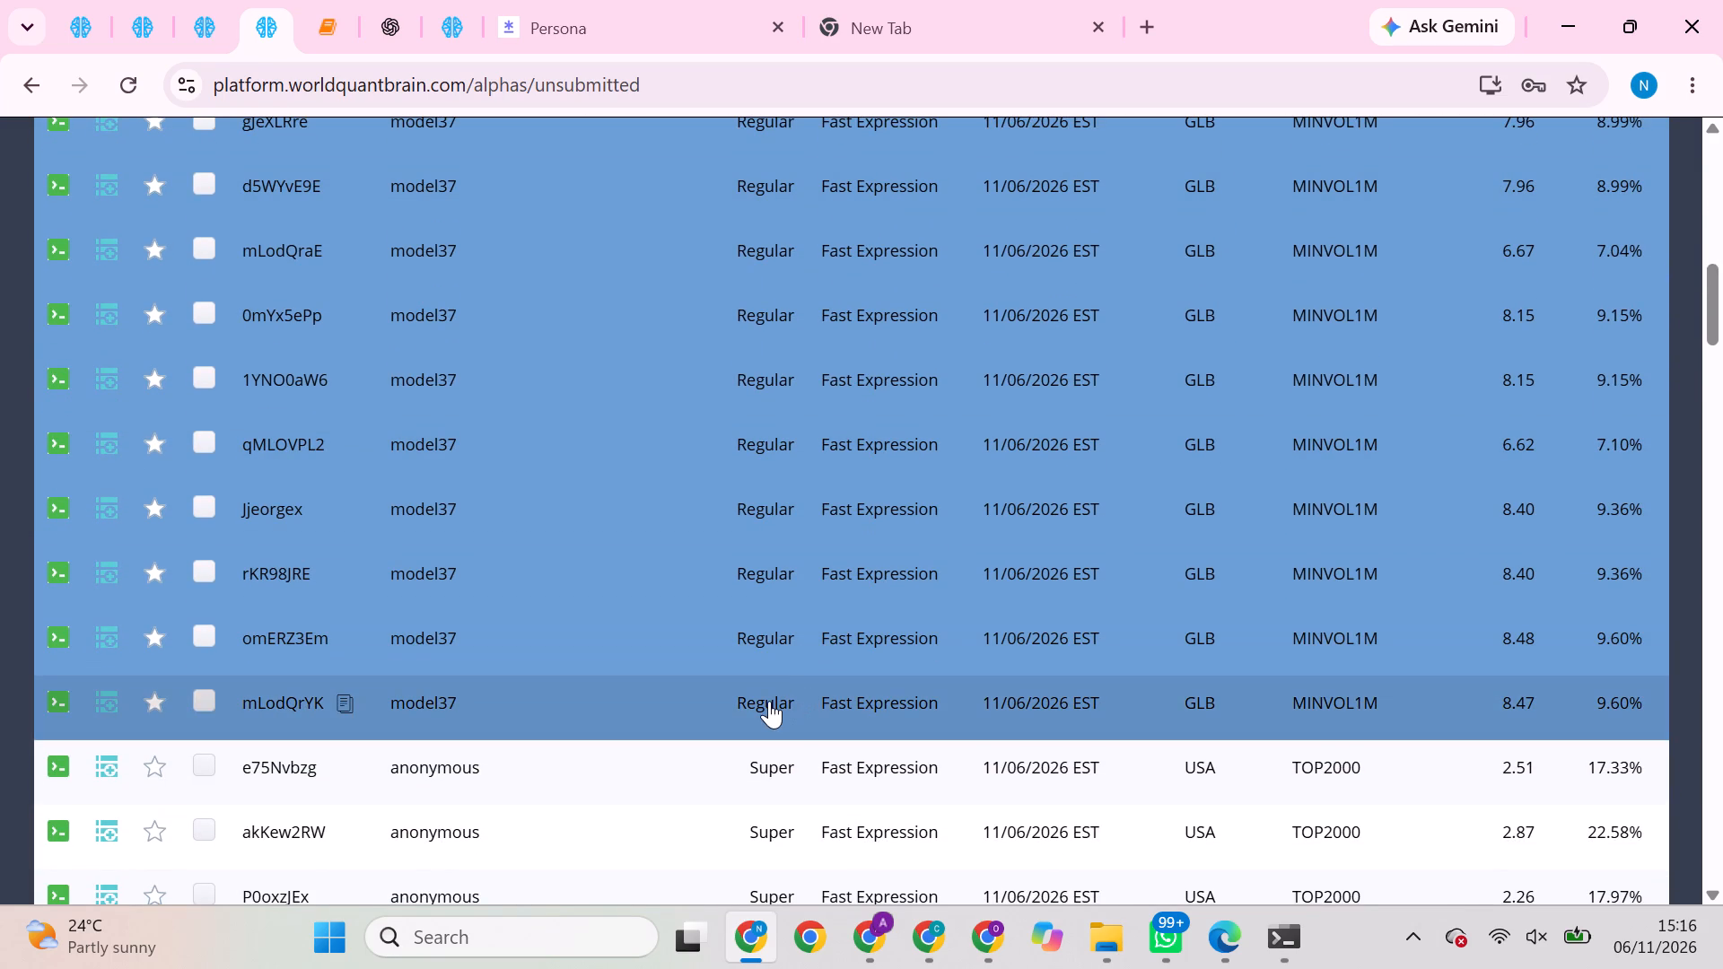
scroll(780, 698, down, 2)
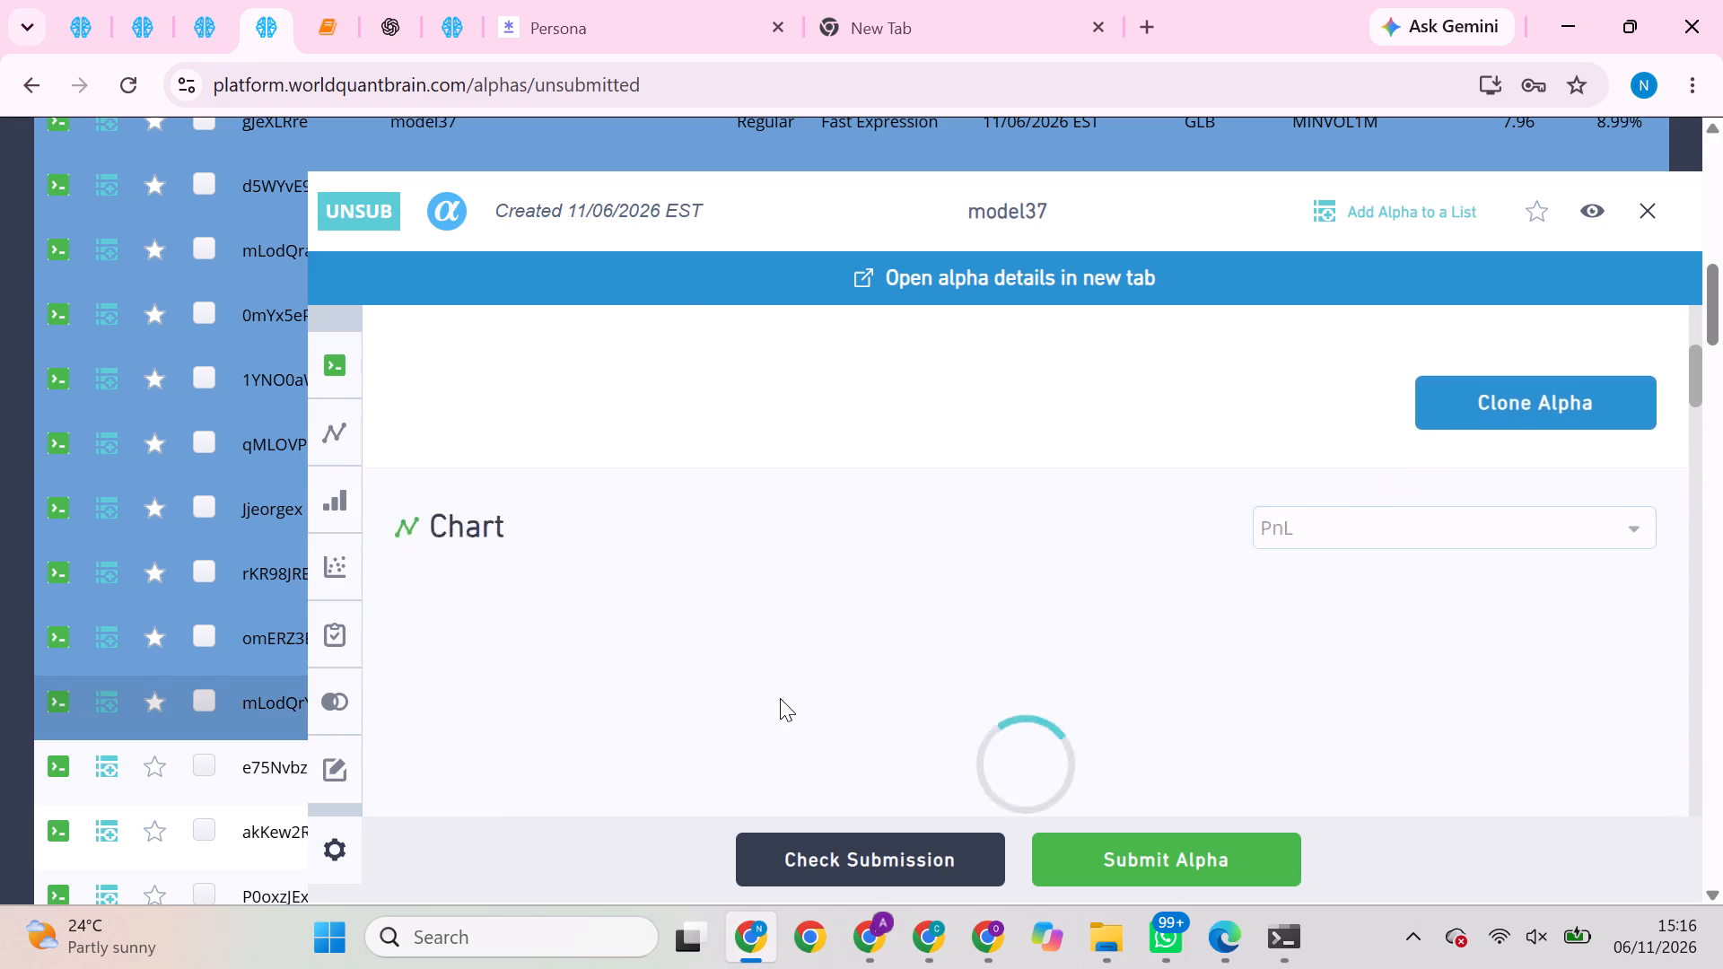
scroll(780, 698, down, 3)
scroll(803, 729, up, 1)
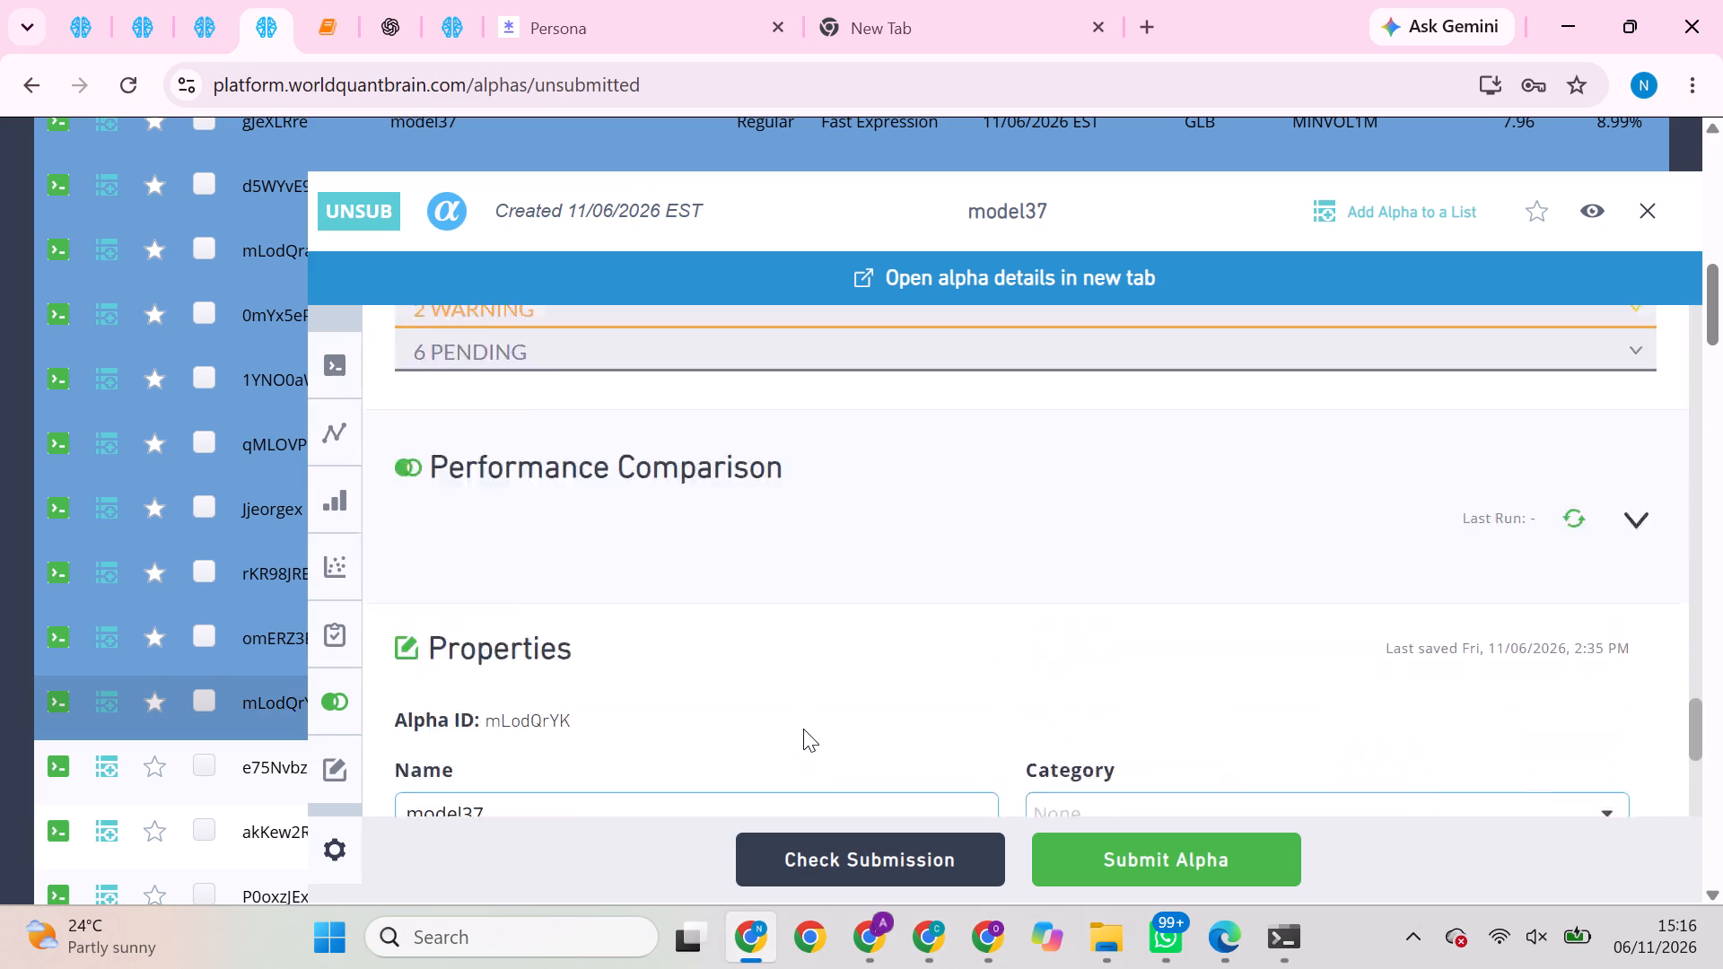
scroll(803, 729, up, 1)
scroll(923, 628, up, 1)
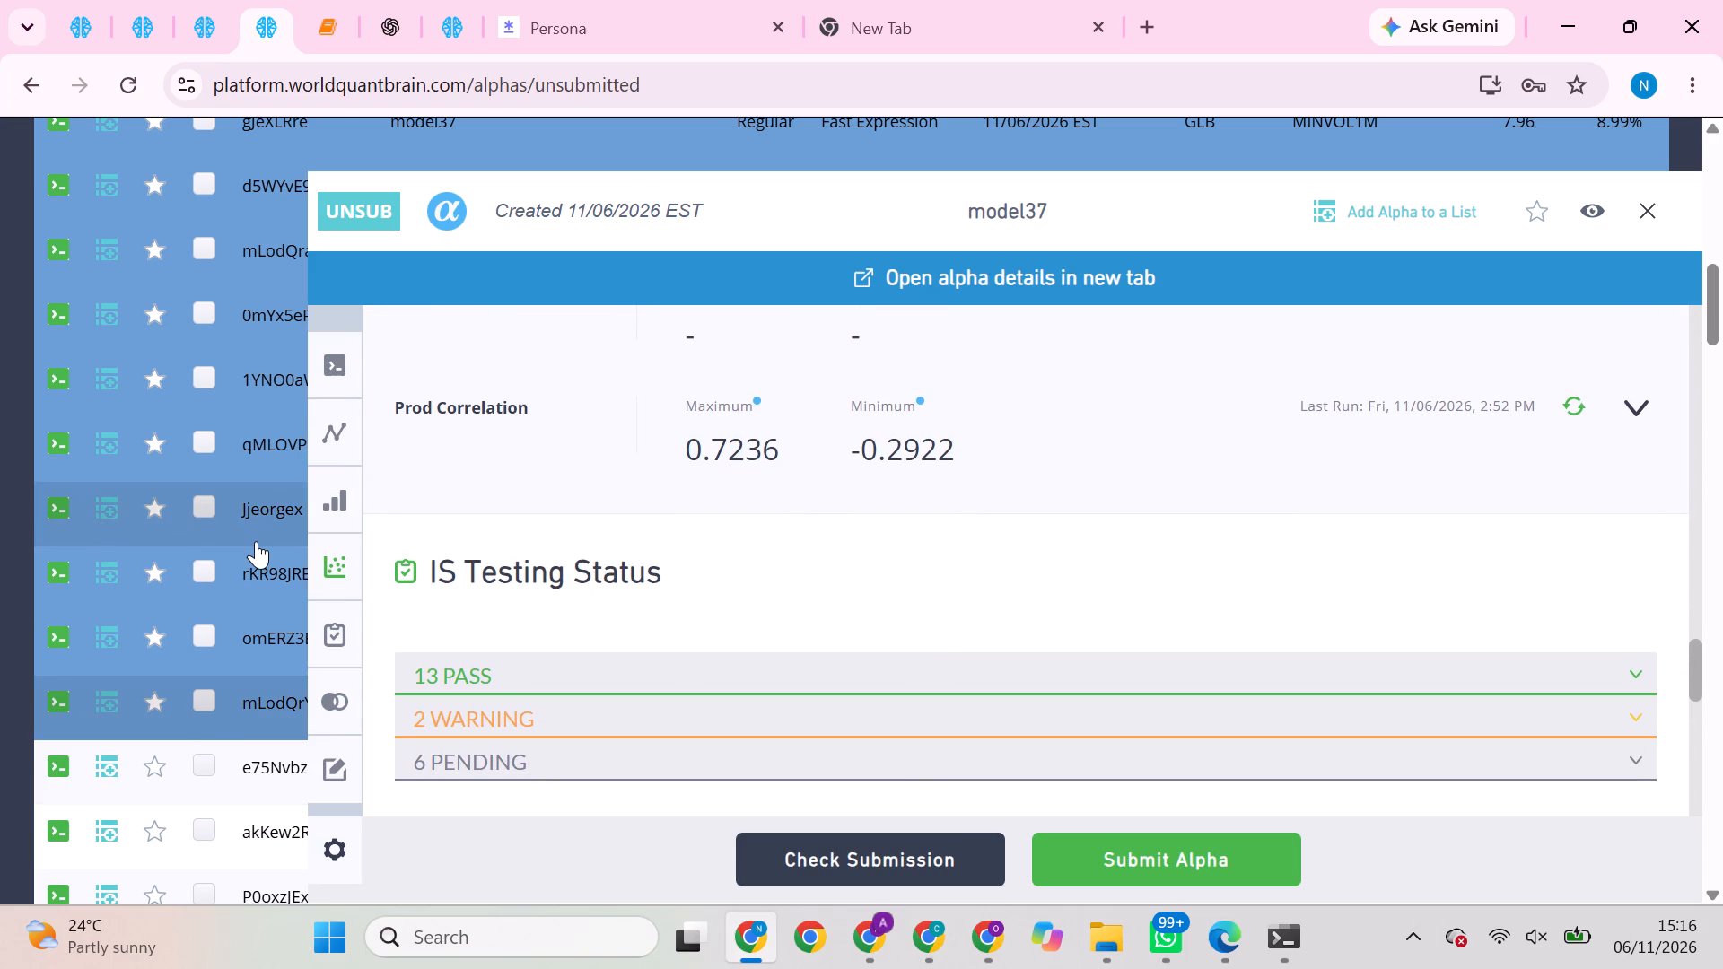
Run the Prod Correlation check on the unsubmitted model37 alpha Jjeorgex.
click(256, 541)
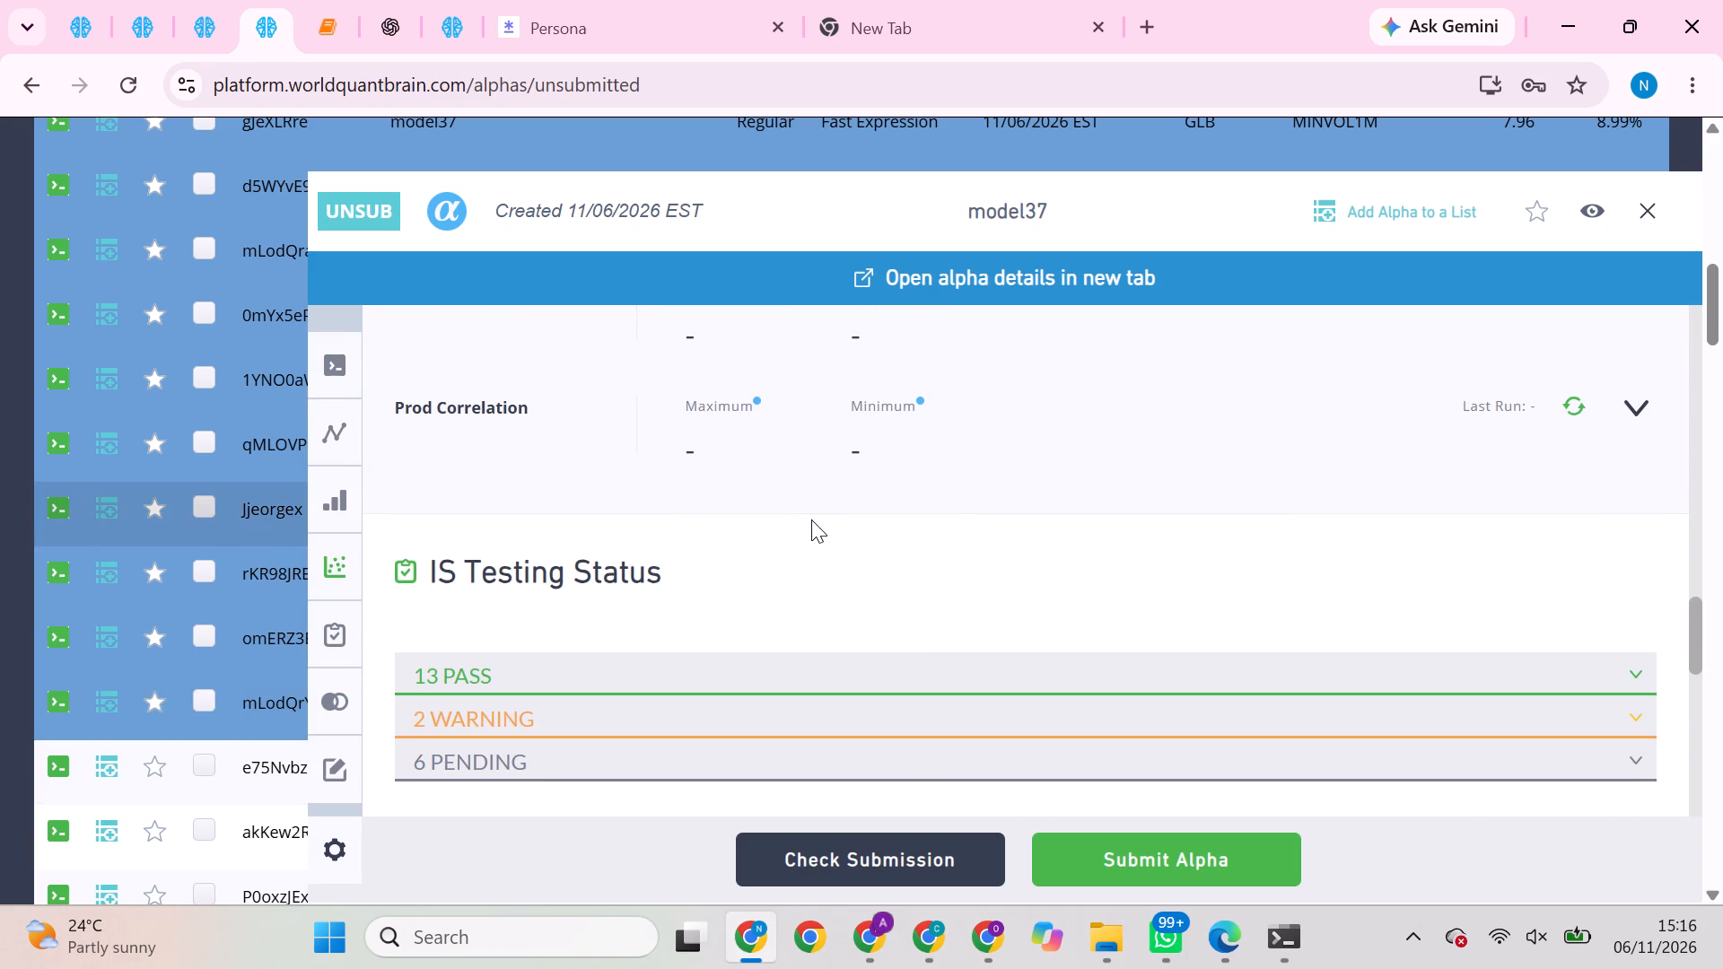
click(1575, 398)
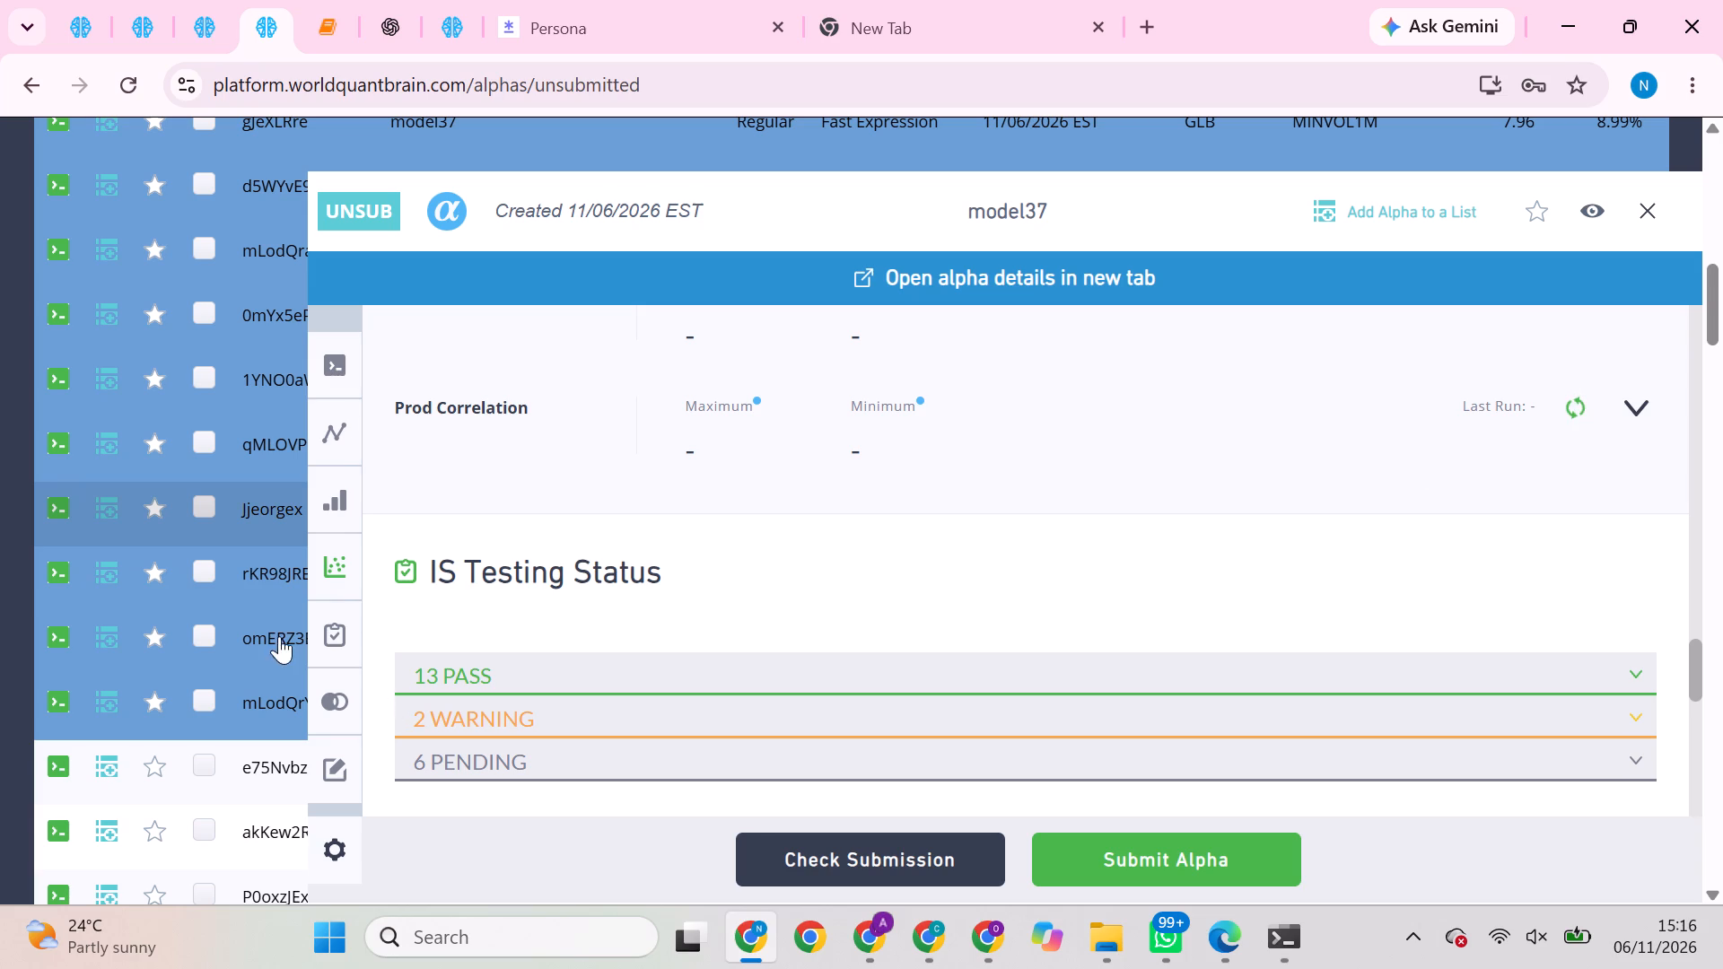
Compare the Prod Correlation of the model37 alphas rKR98JRE, omERZ3Em, mLodQrYK and Jjeorgex.
click(284, 581)
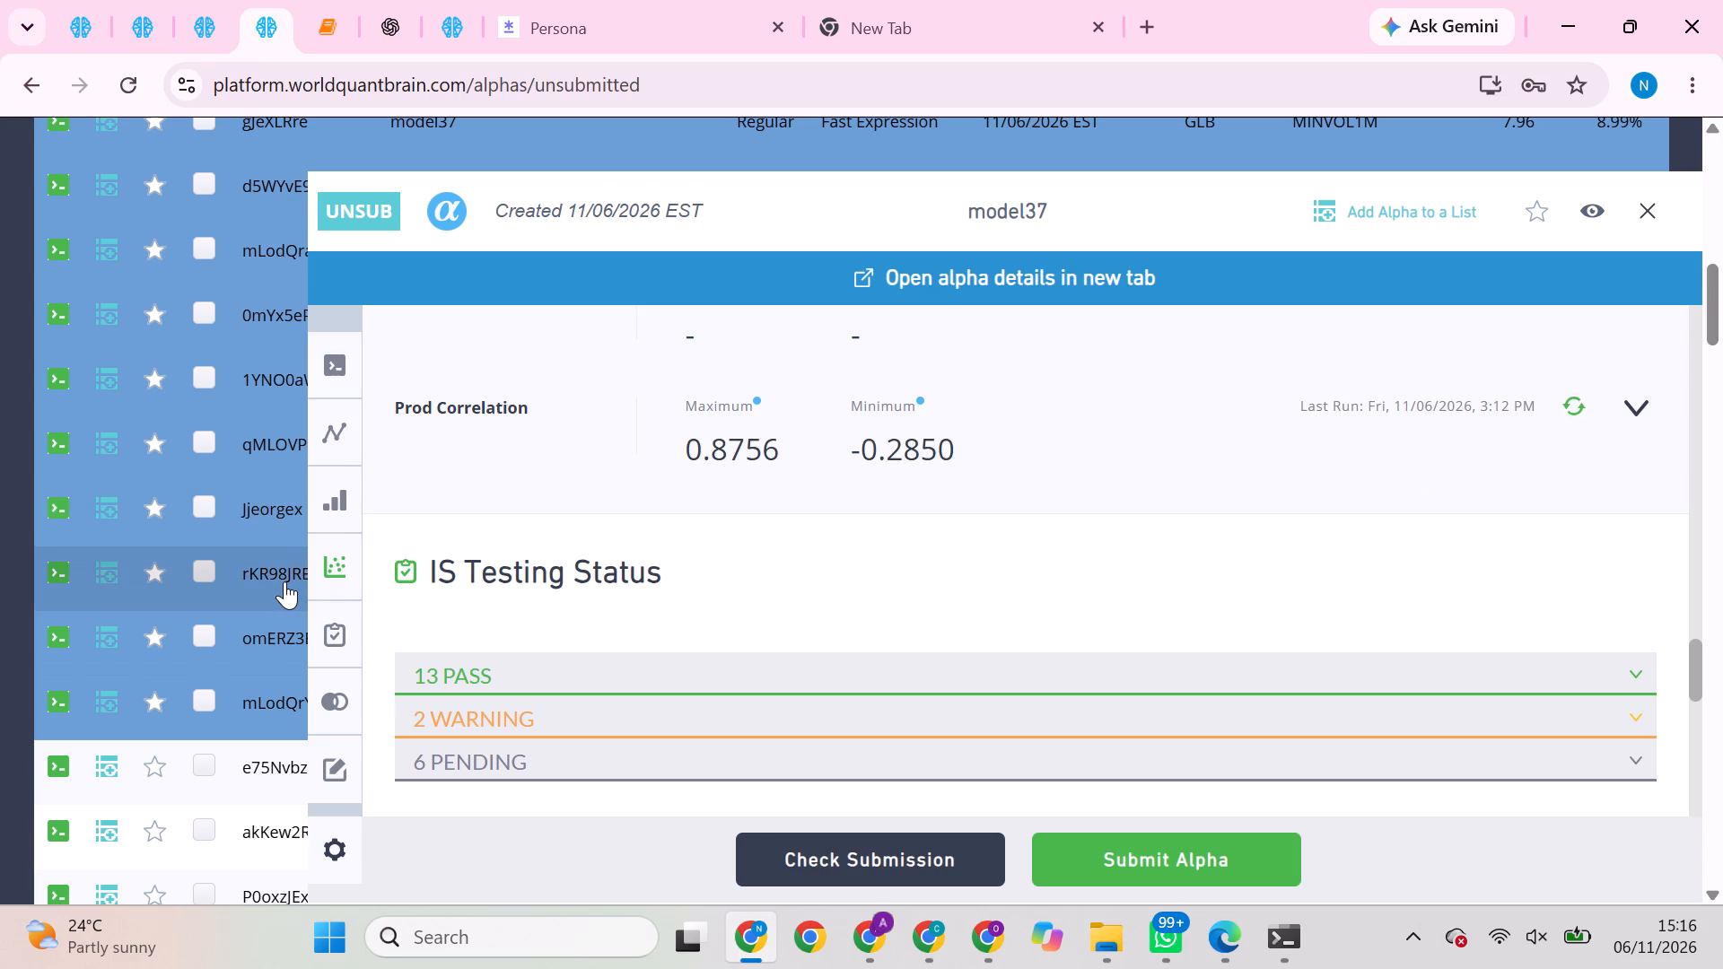
click(284, 581)
click(259, 650)
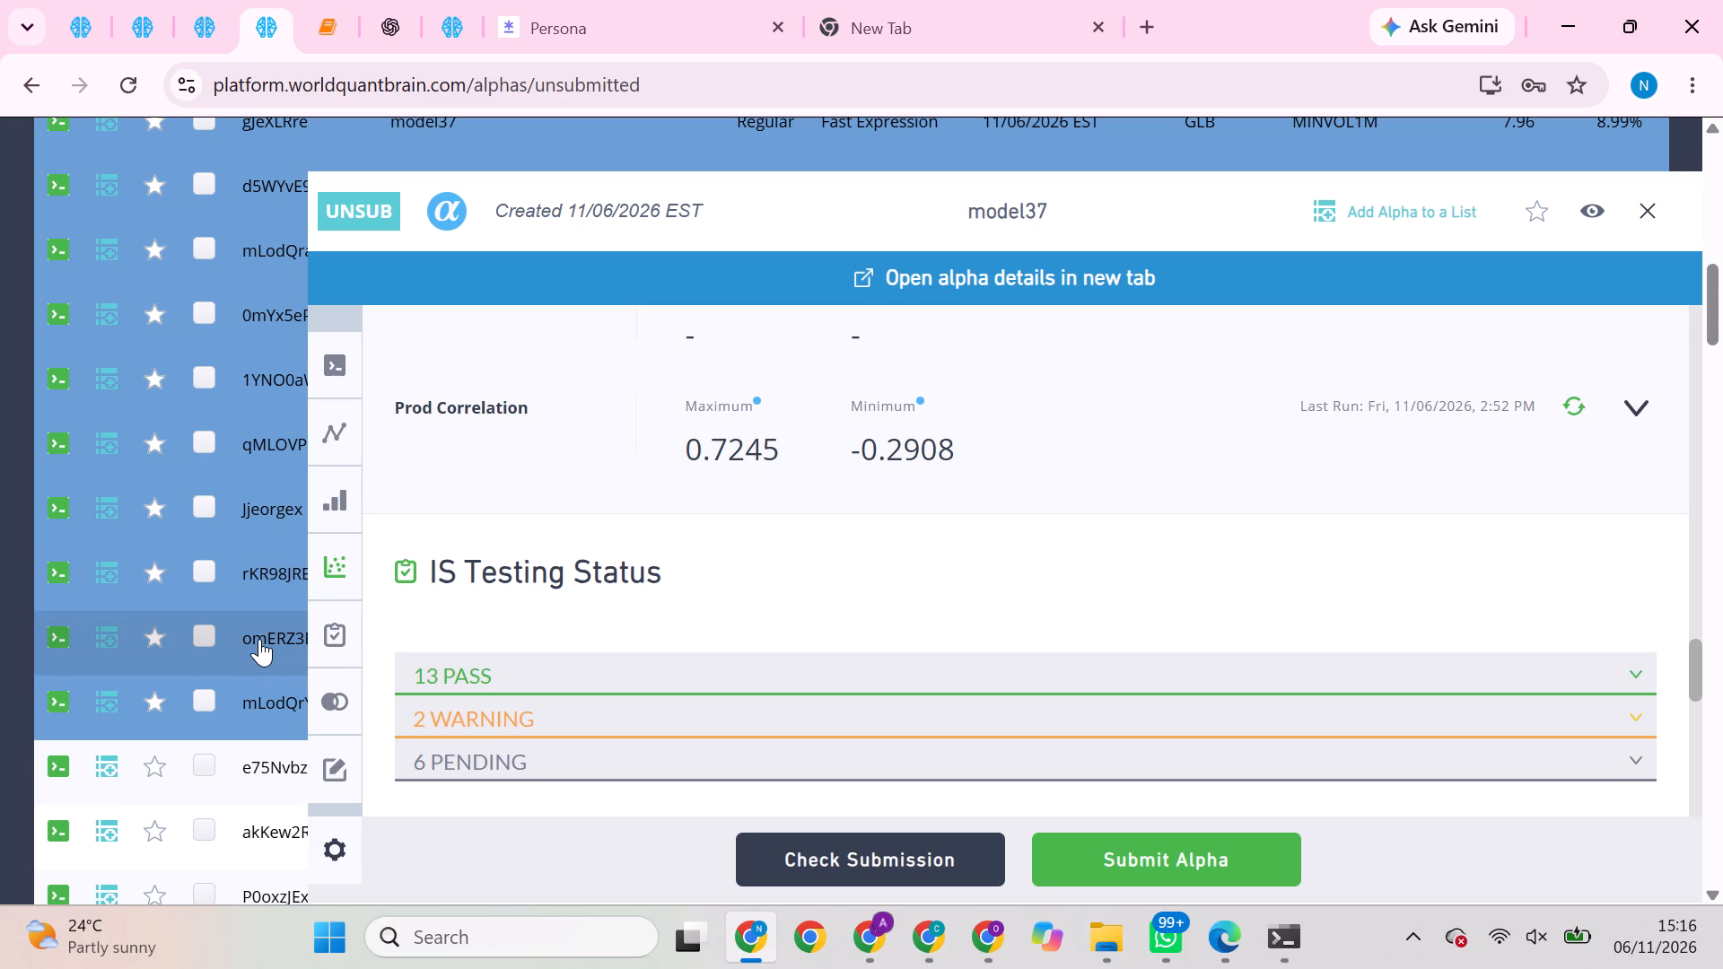
click(270, 698)
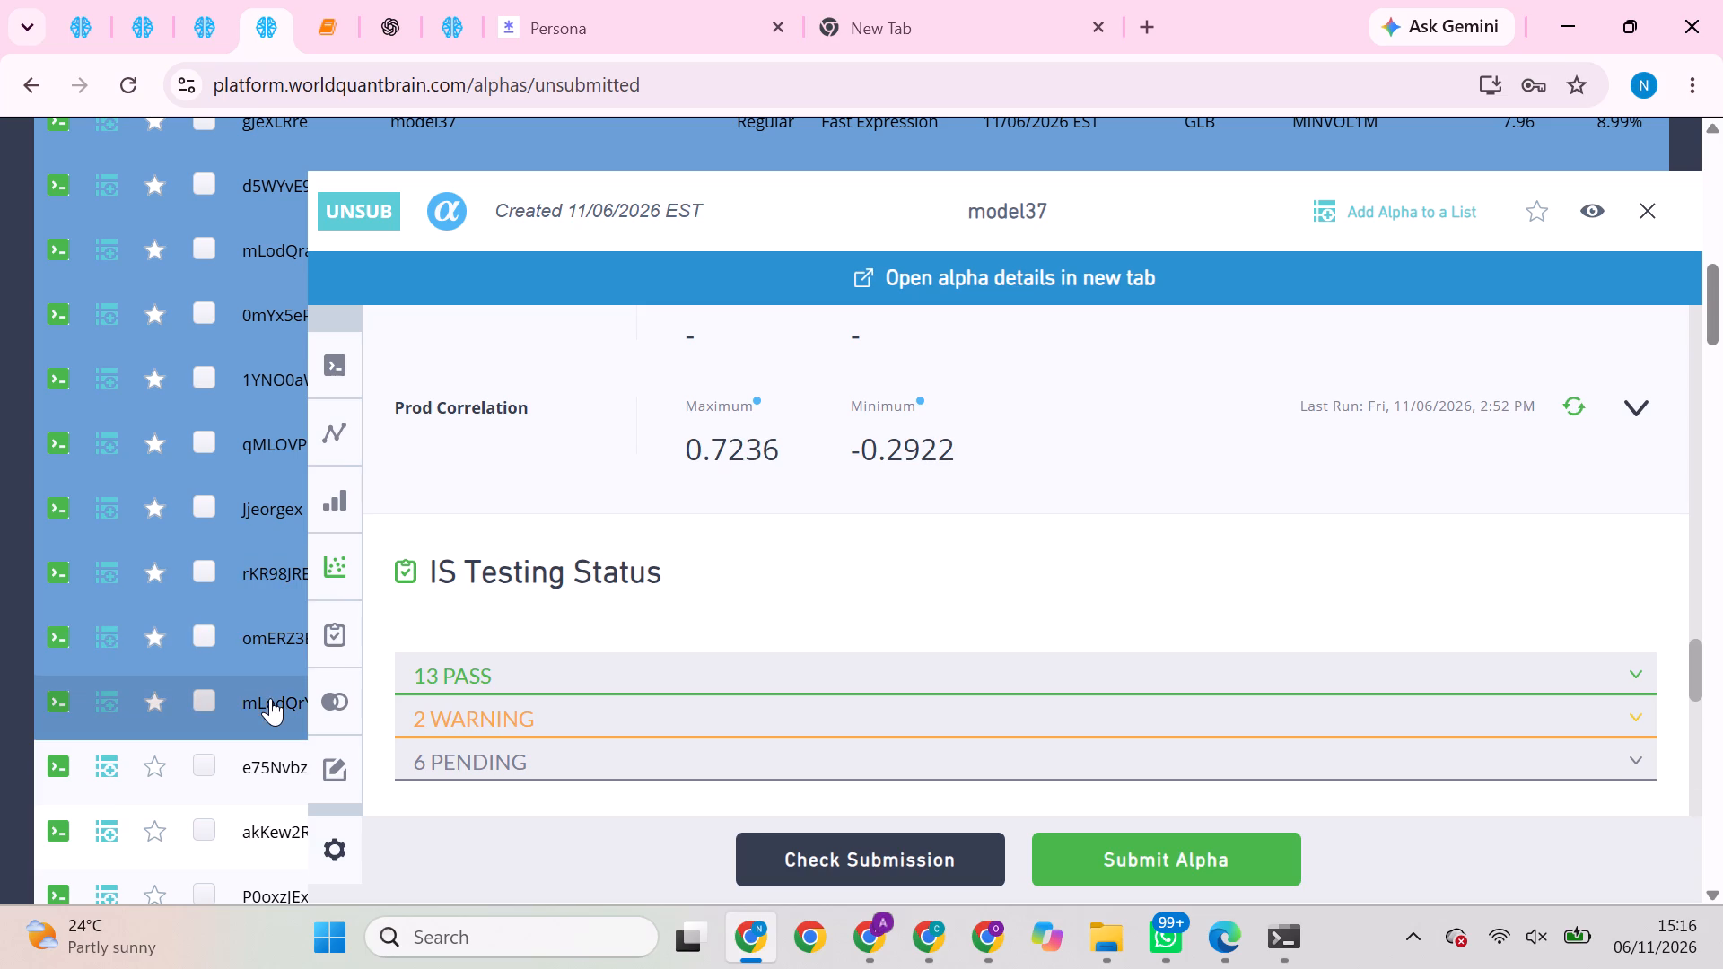
click(271, 533)
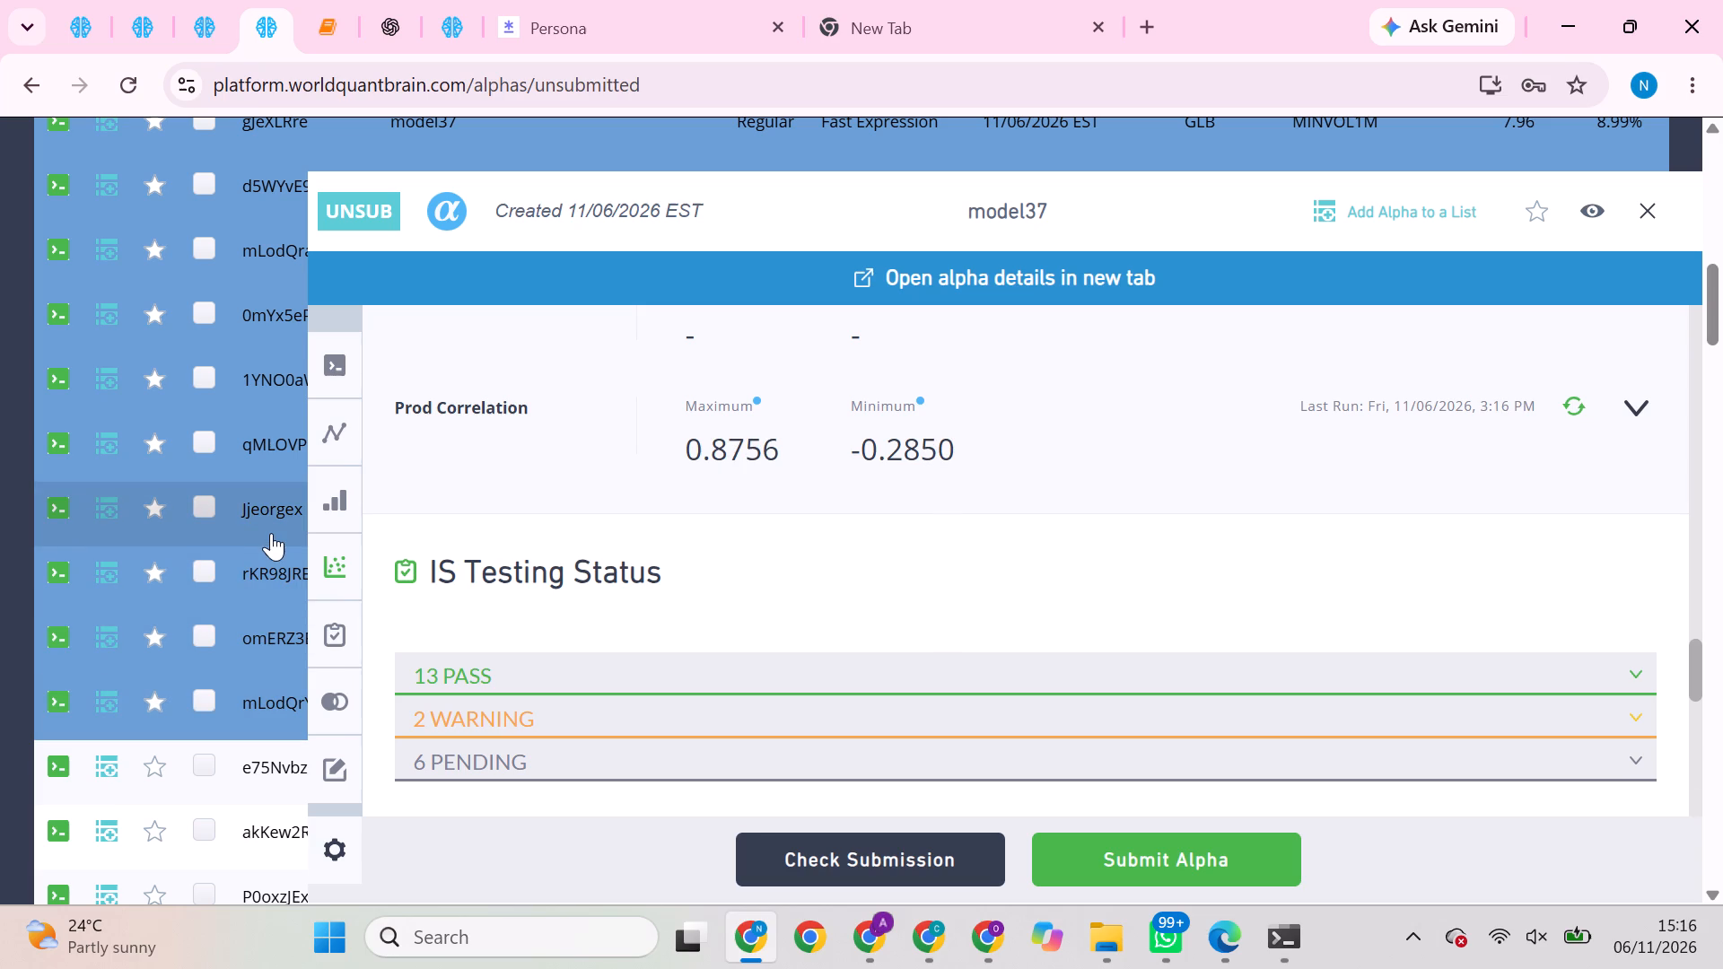
Run the Prod Correlation check on the unsubmitted model37 alpha qMLOVPL2.
click(284, 453)
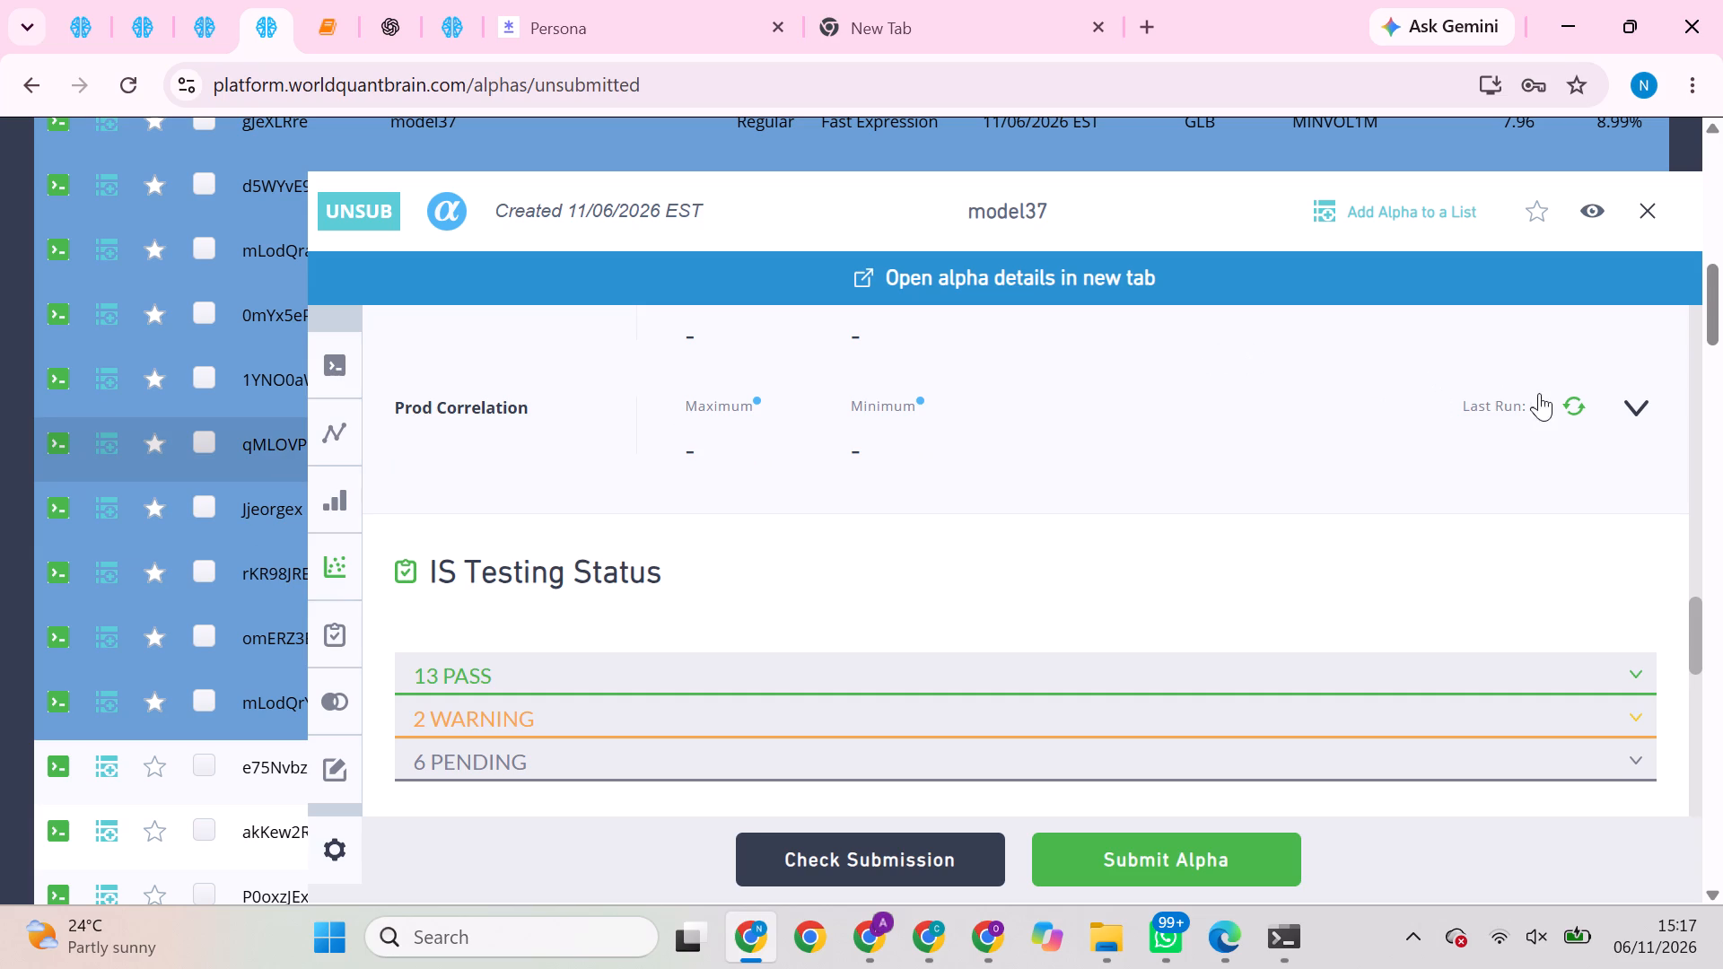
click(1579, 404)
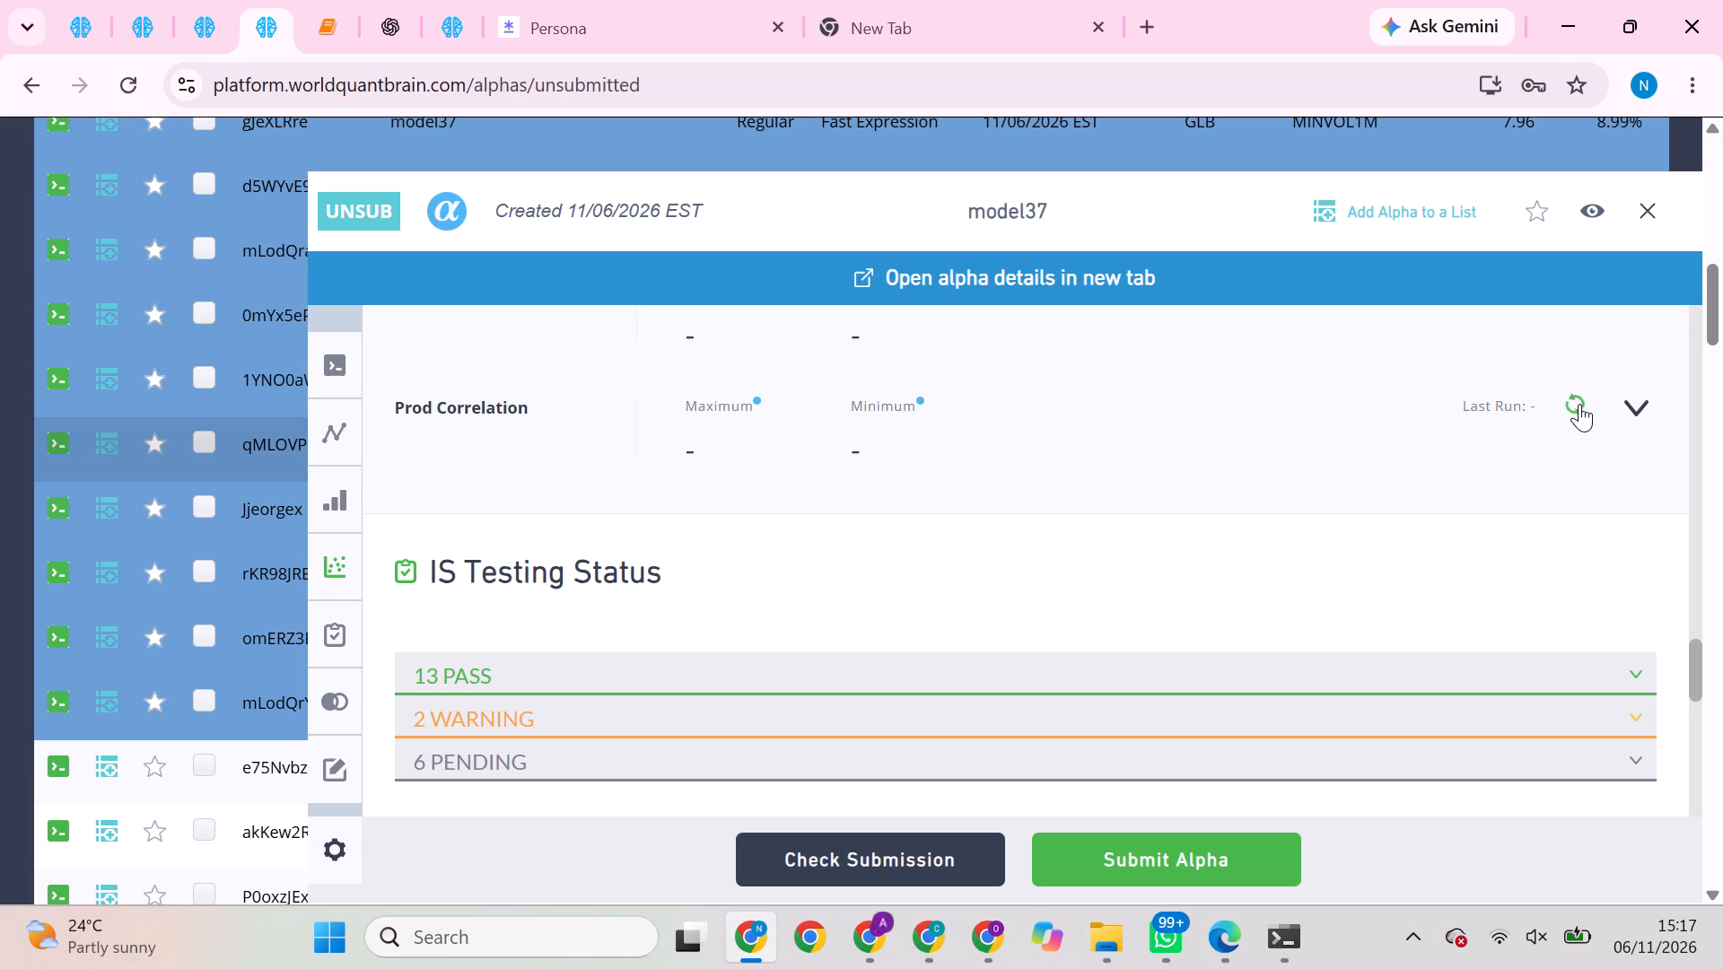
click(608, 363)
Examine the details of the model37 alphas from 1YNO0aW6 up the list to mLodQraE, including mLodQraE's Prod Correlation.
click(276, 379)
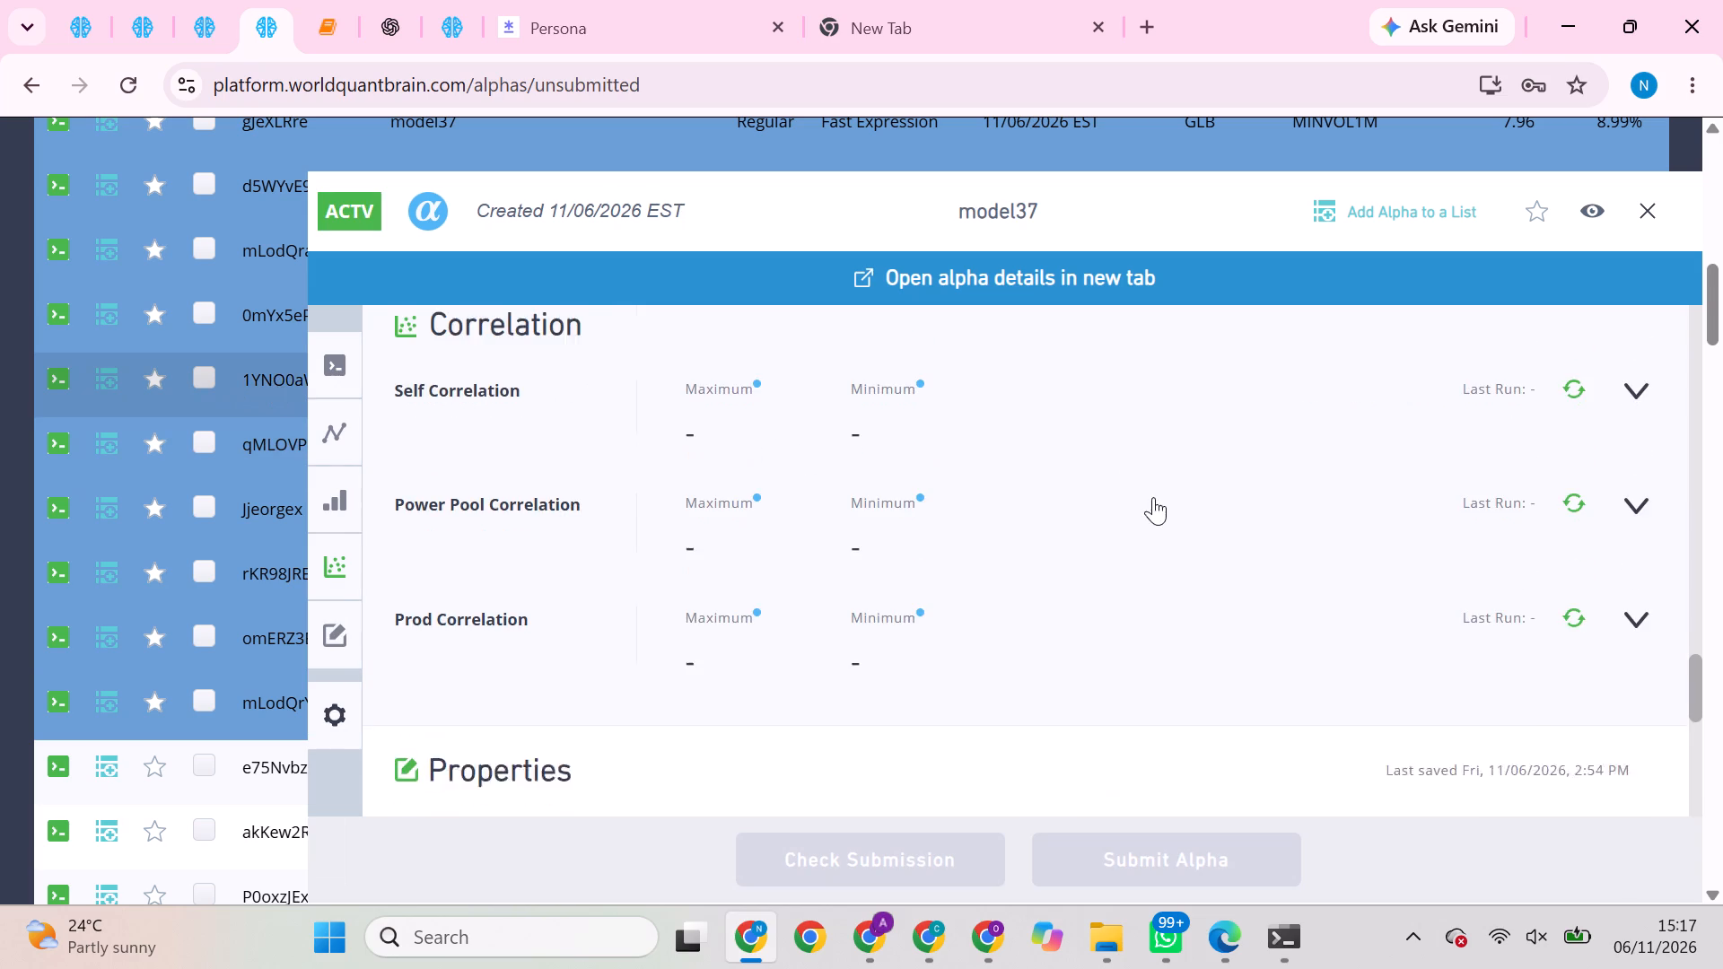
scroll(1153, 497, down, 2)
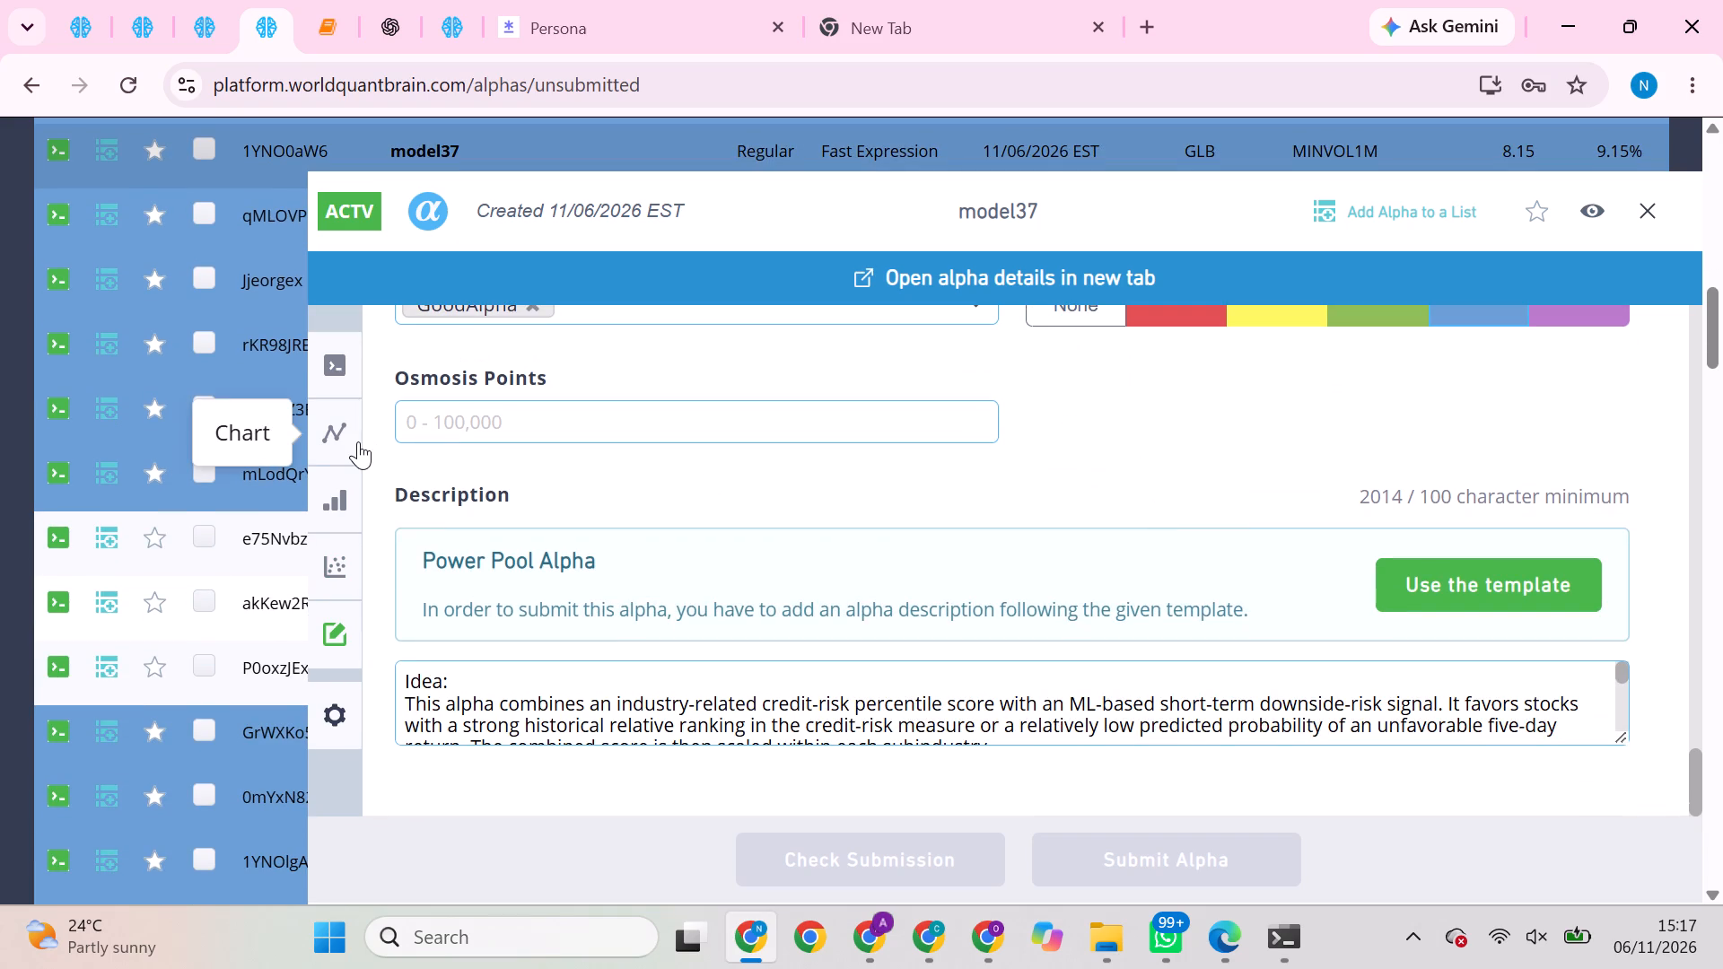
scroll(286, 446, up, 3)
click(289, 354)
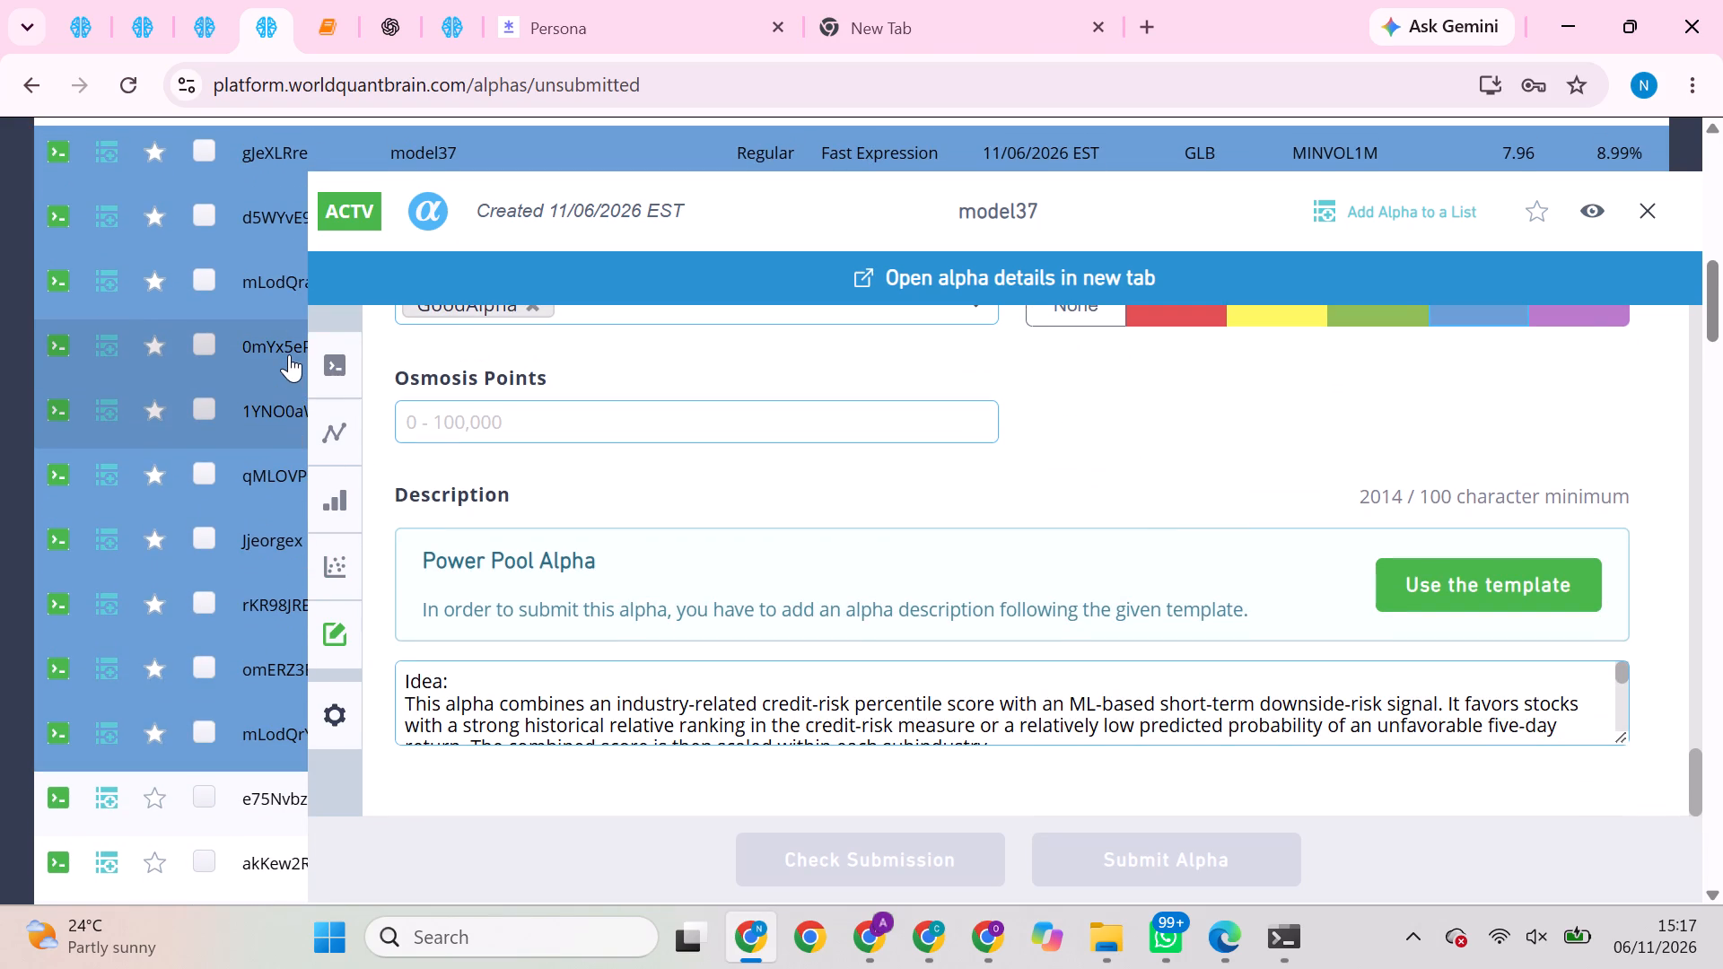
scroll(785, 528, up, 5)
click(262, 296)
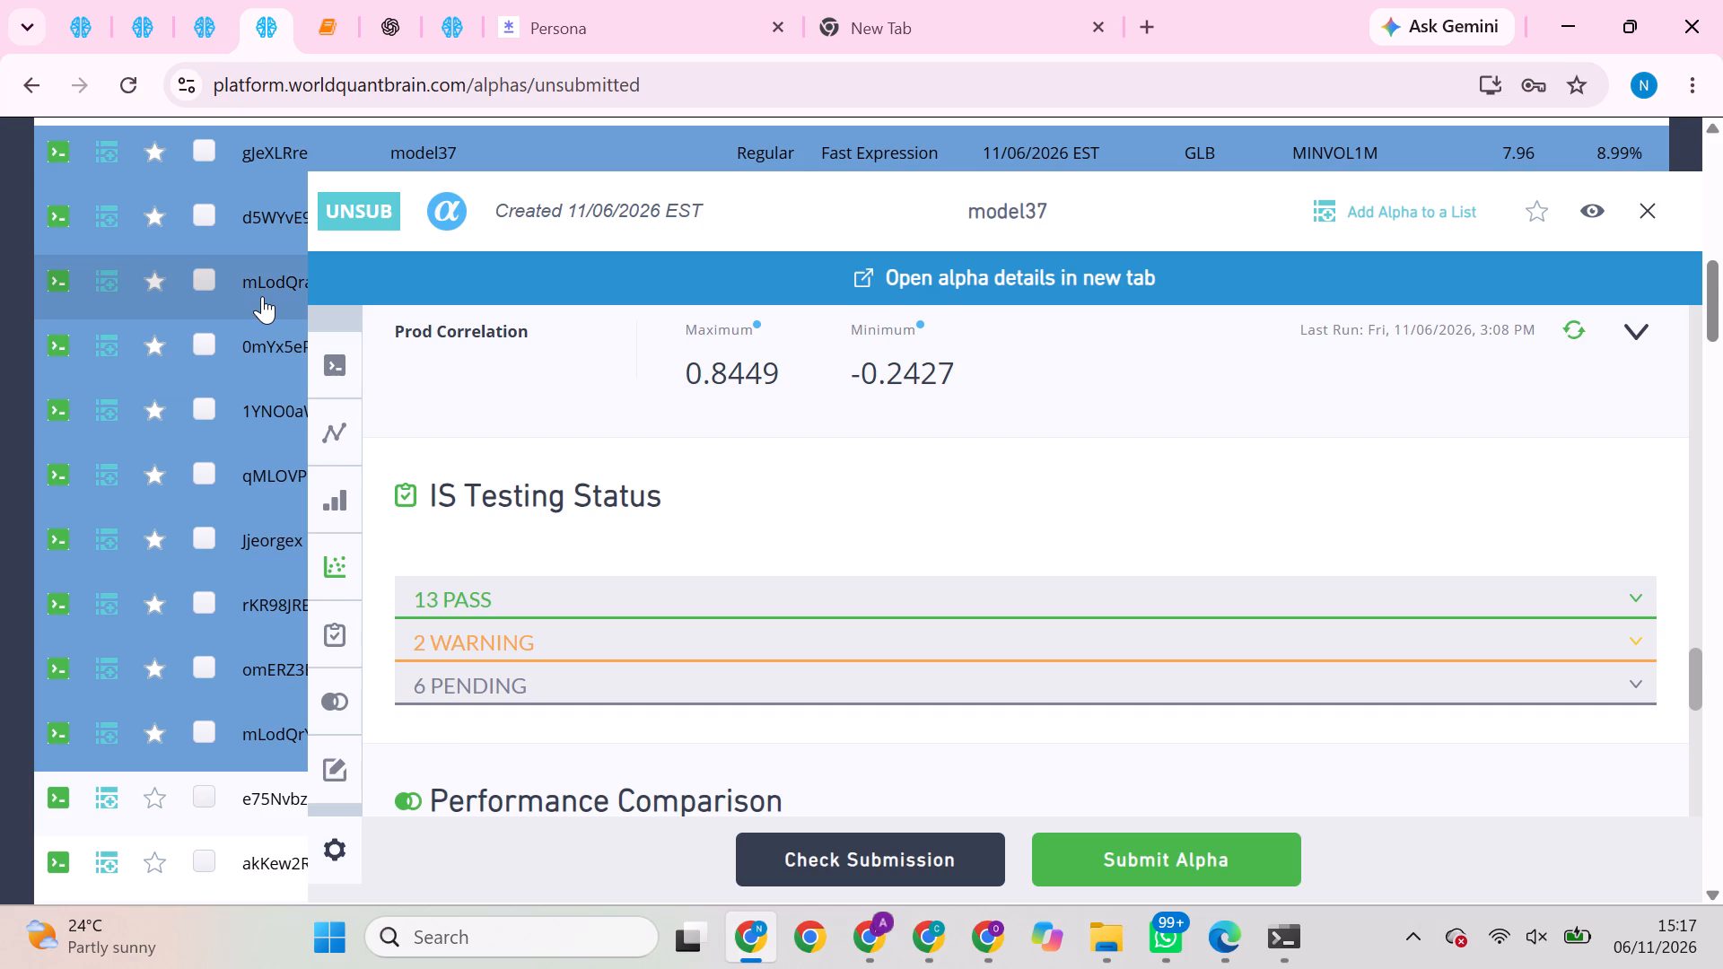
Switch to the RegularAlpha notebook, review its GLB/MINVOL1M model37 settings and change the simulated alpha_list slice to [20:40].
click(312, 0)
scroll(599, 549, up, 4)
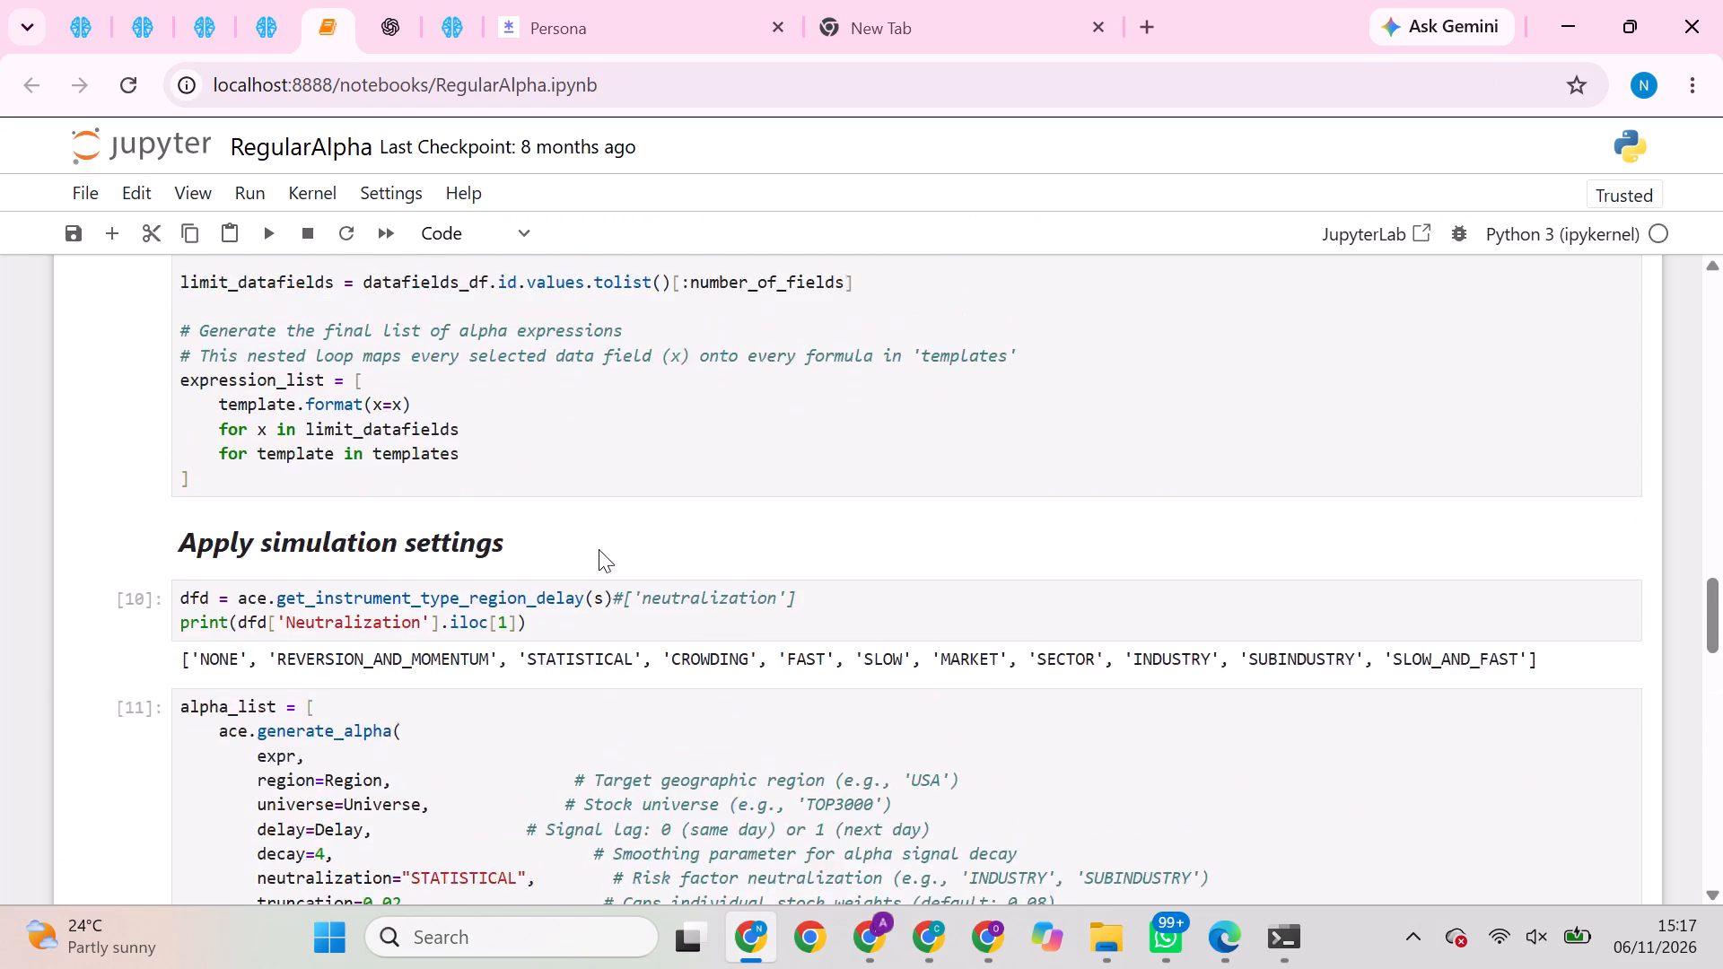
scroll(599, 549, up, 2)
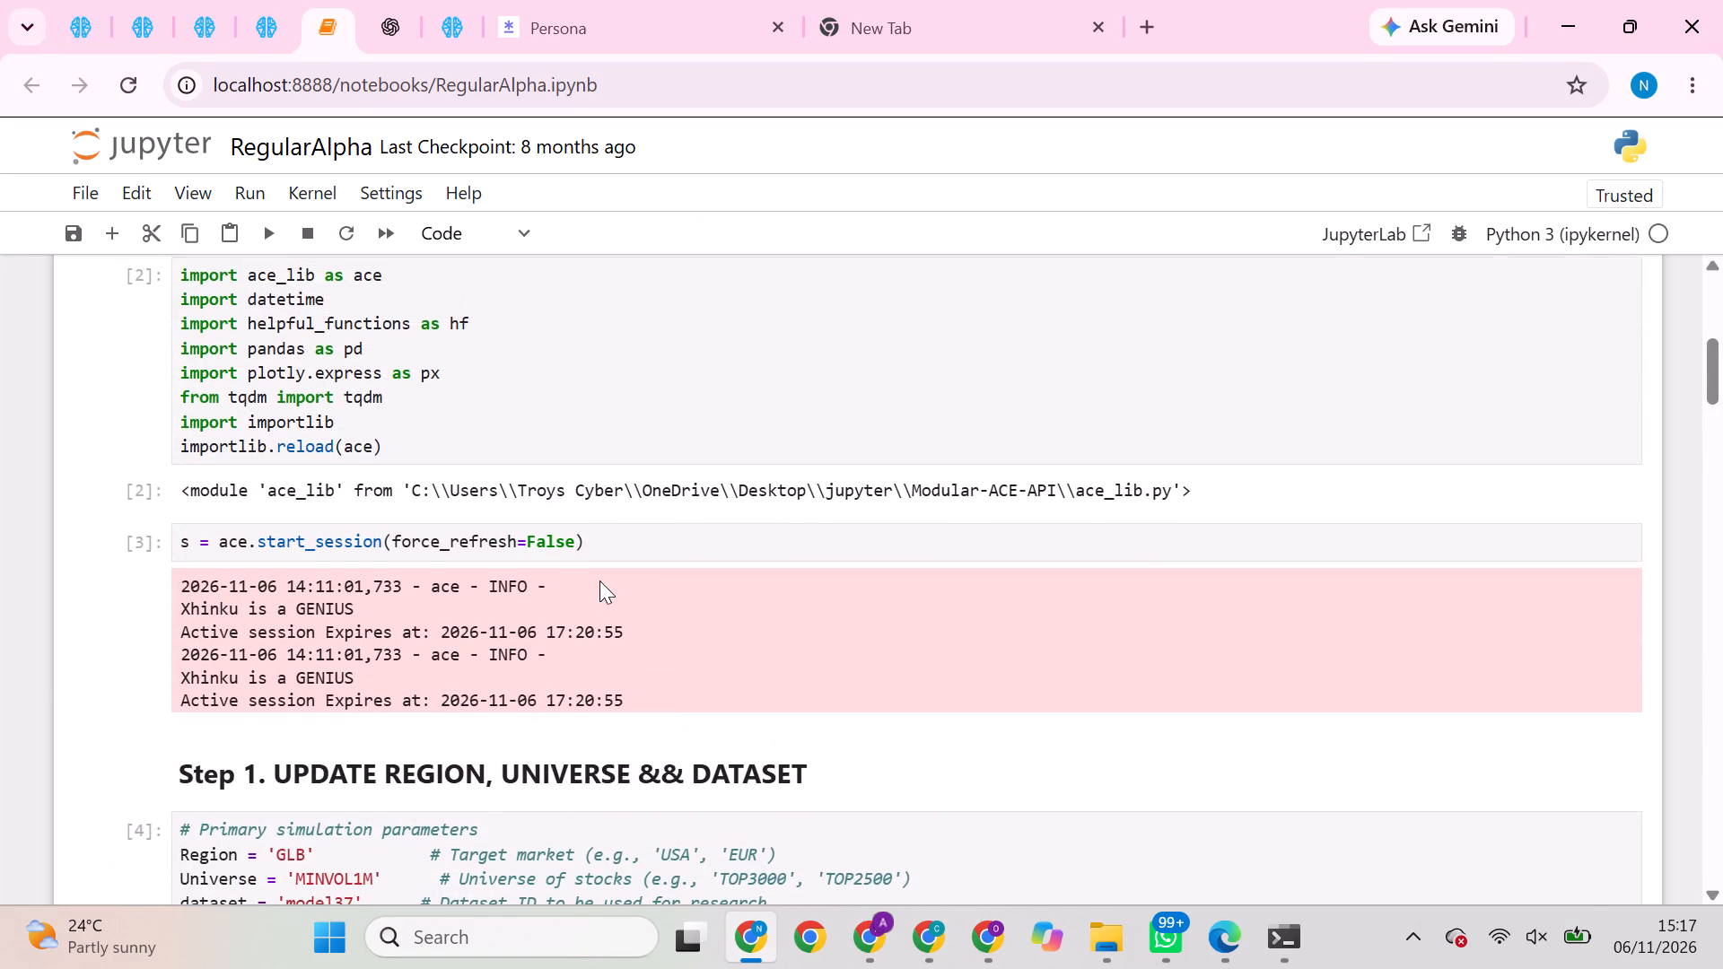
scroll(599, 581, down, 1)
scroll(590, 579, up, 1)
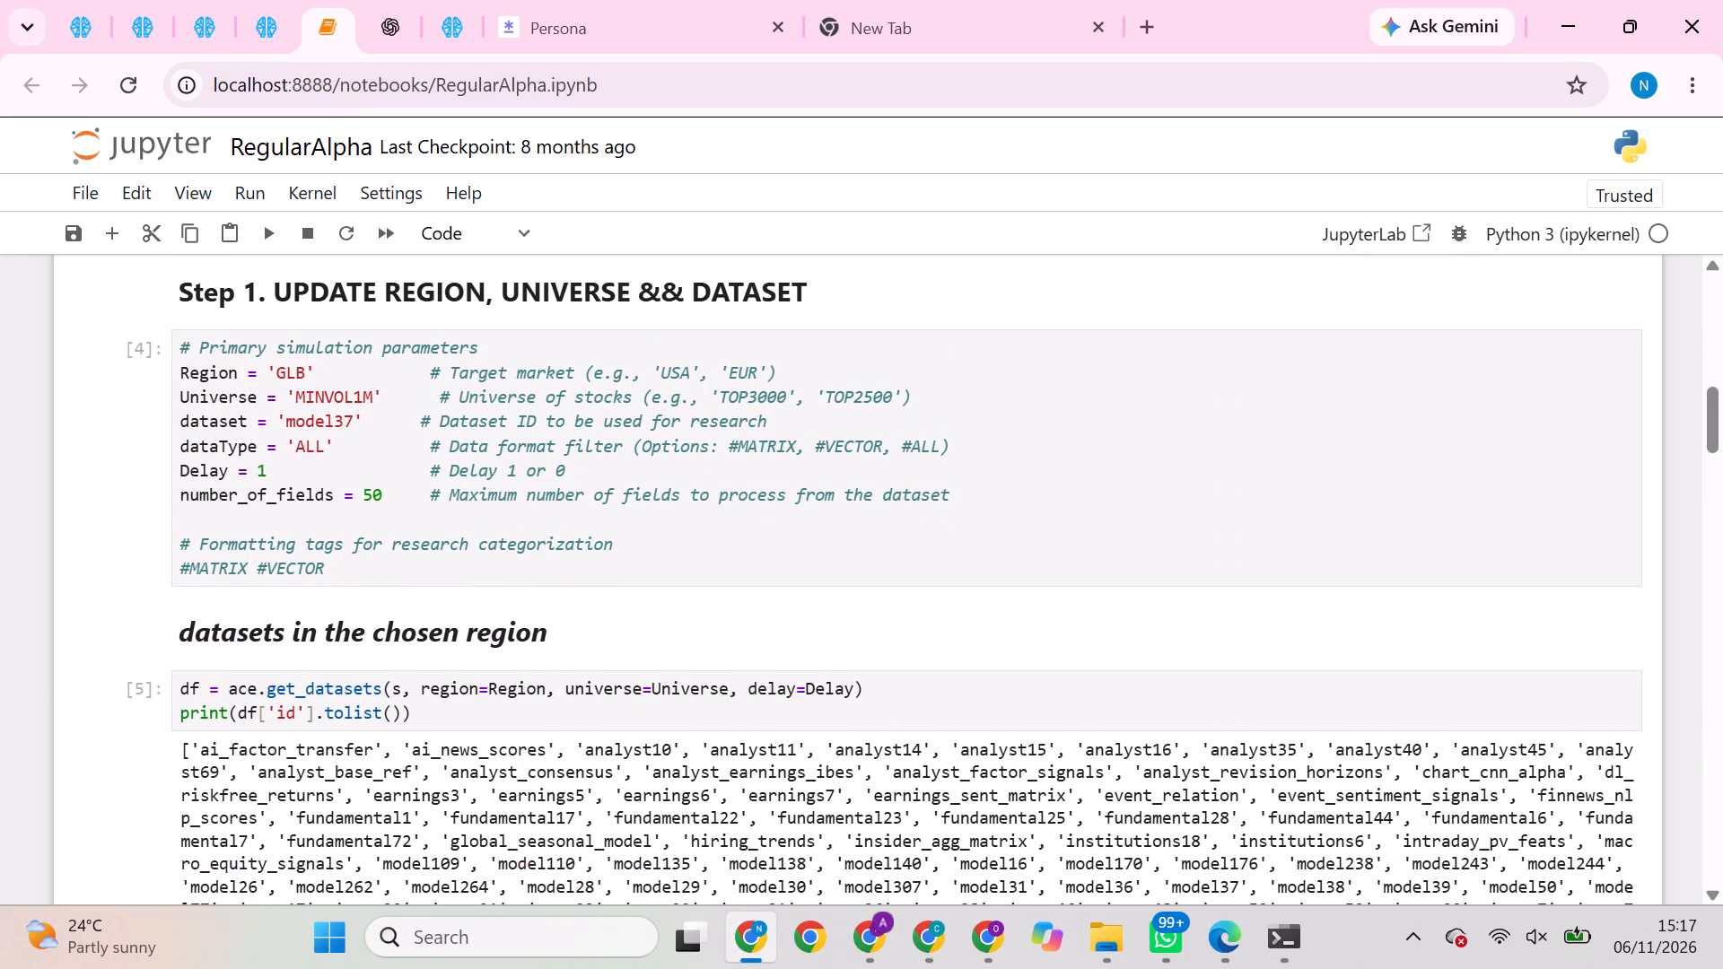
scroll(533, 706, down, 6)
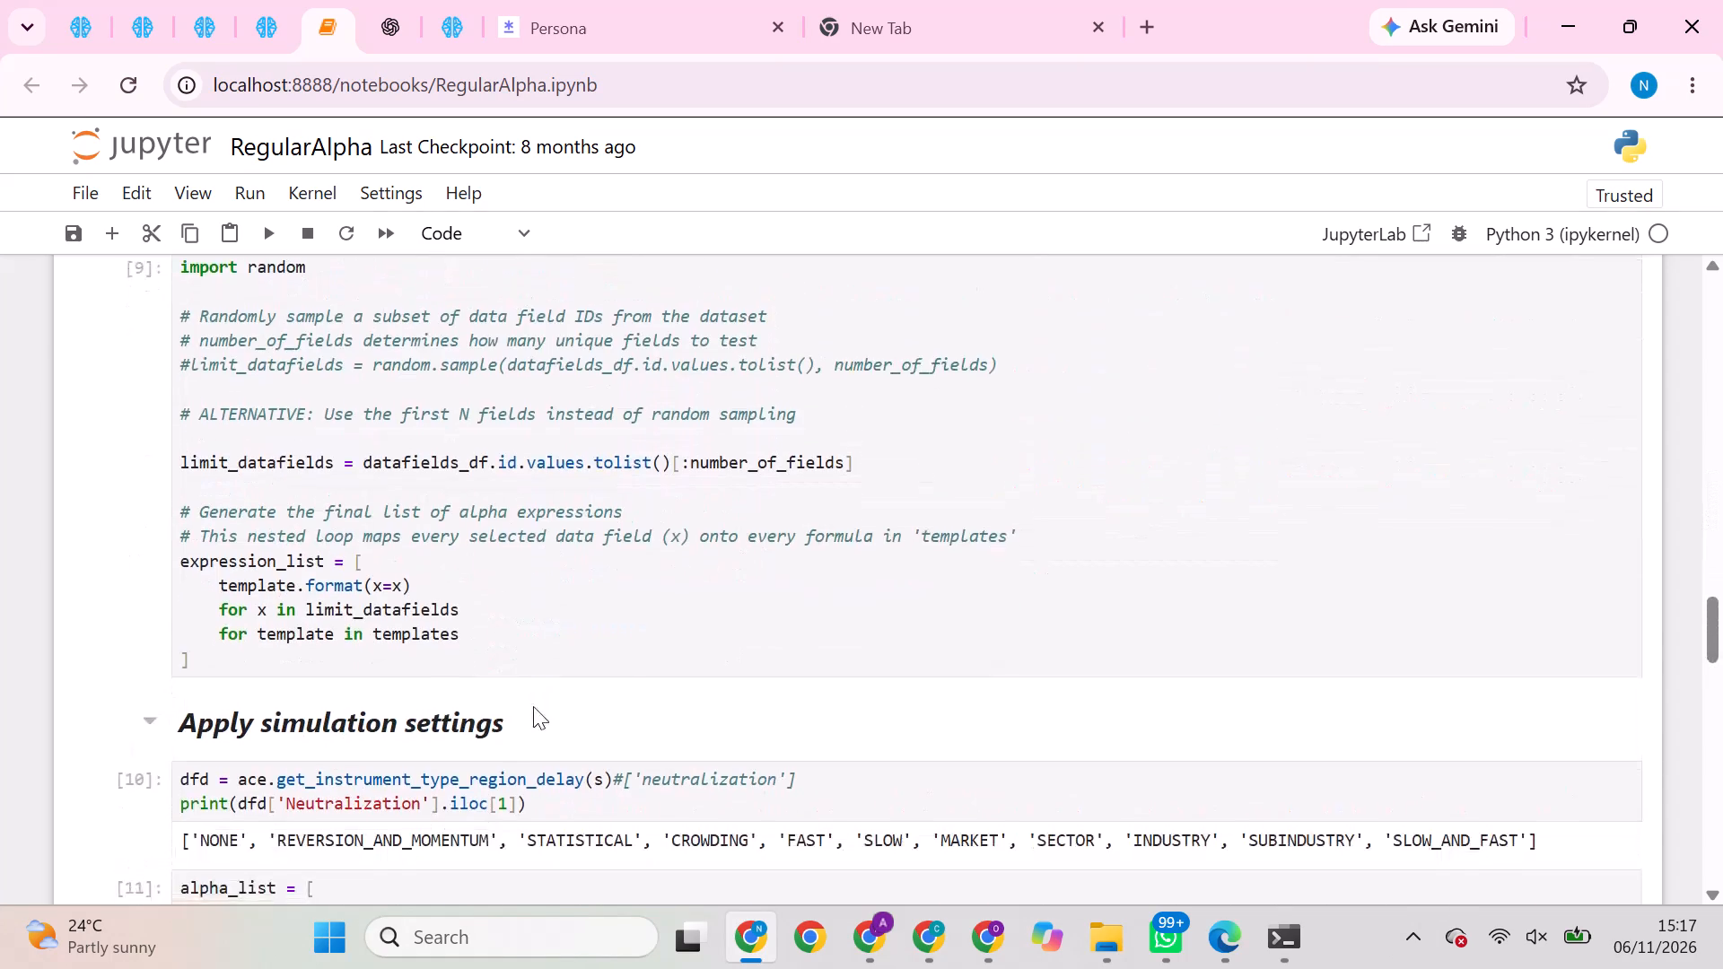
scroll(533, 706, down, 2)
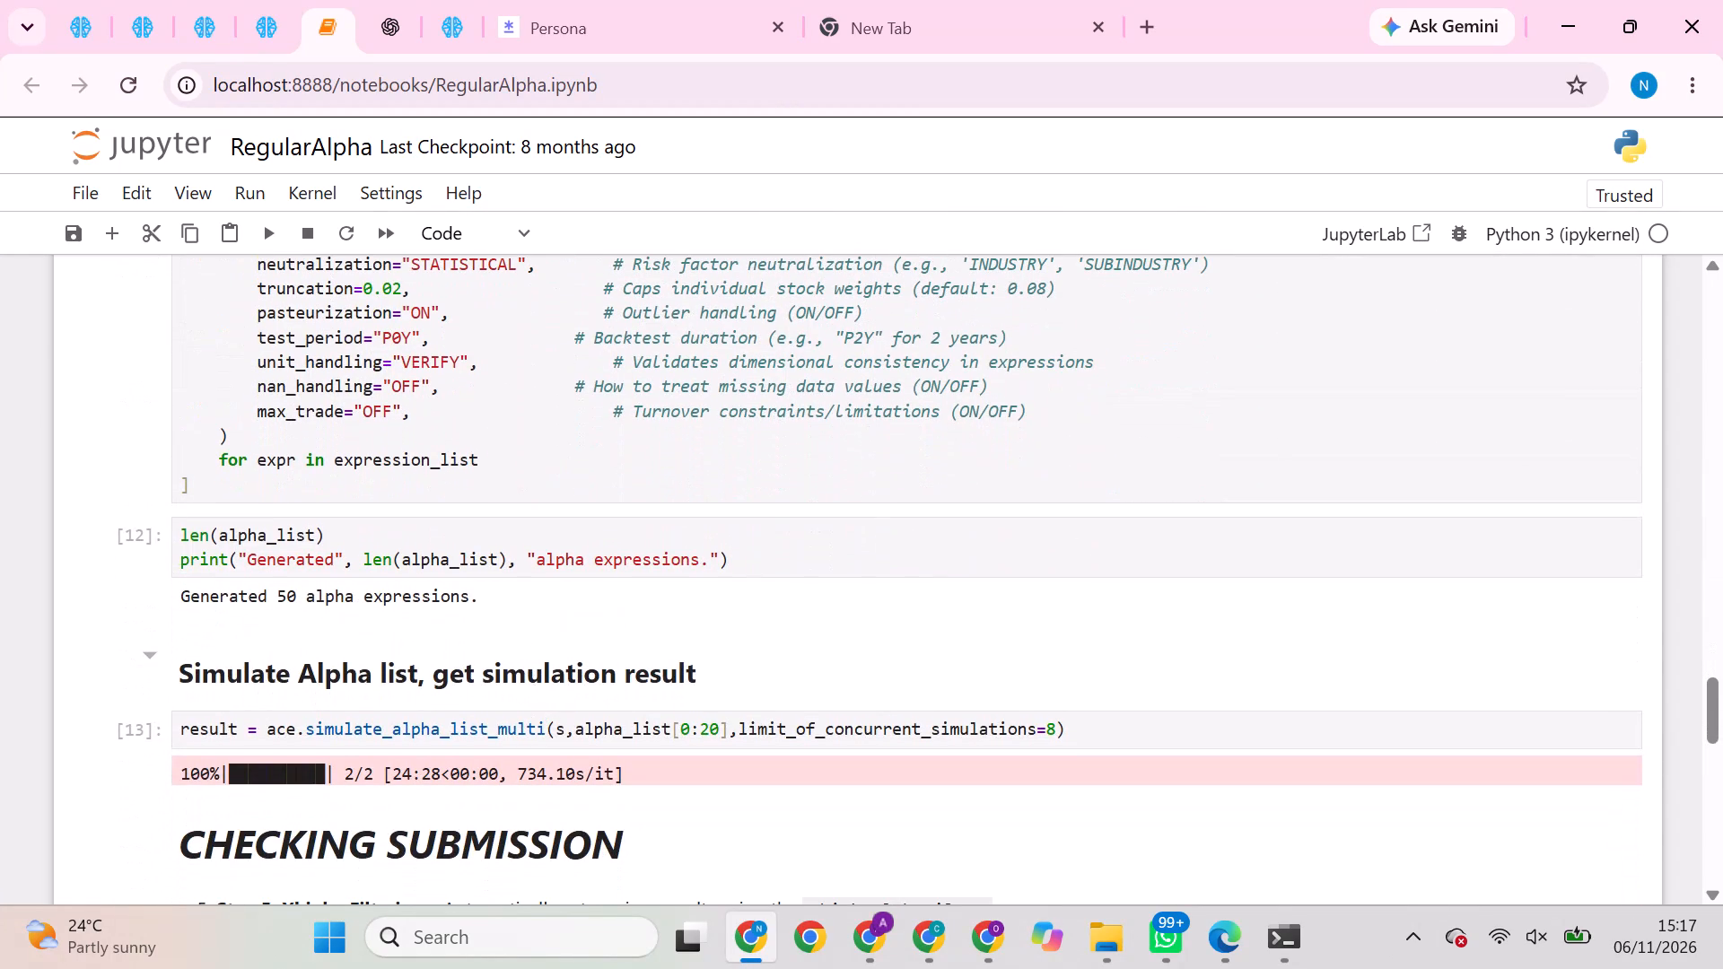
click(681, 728)
key(2)
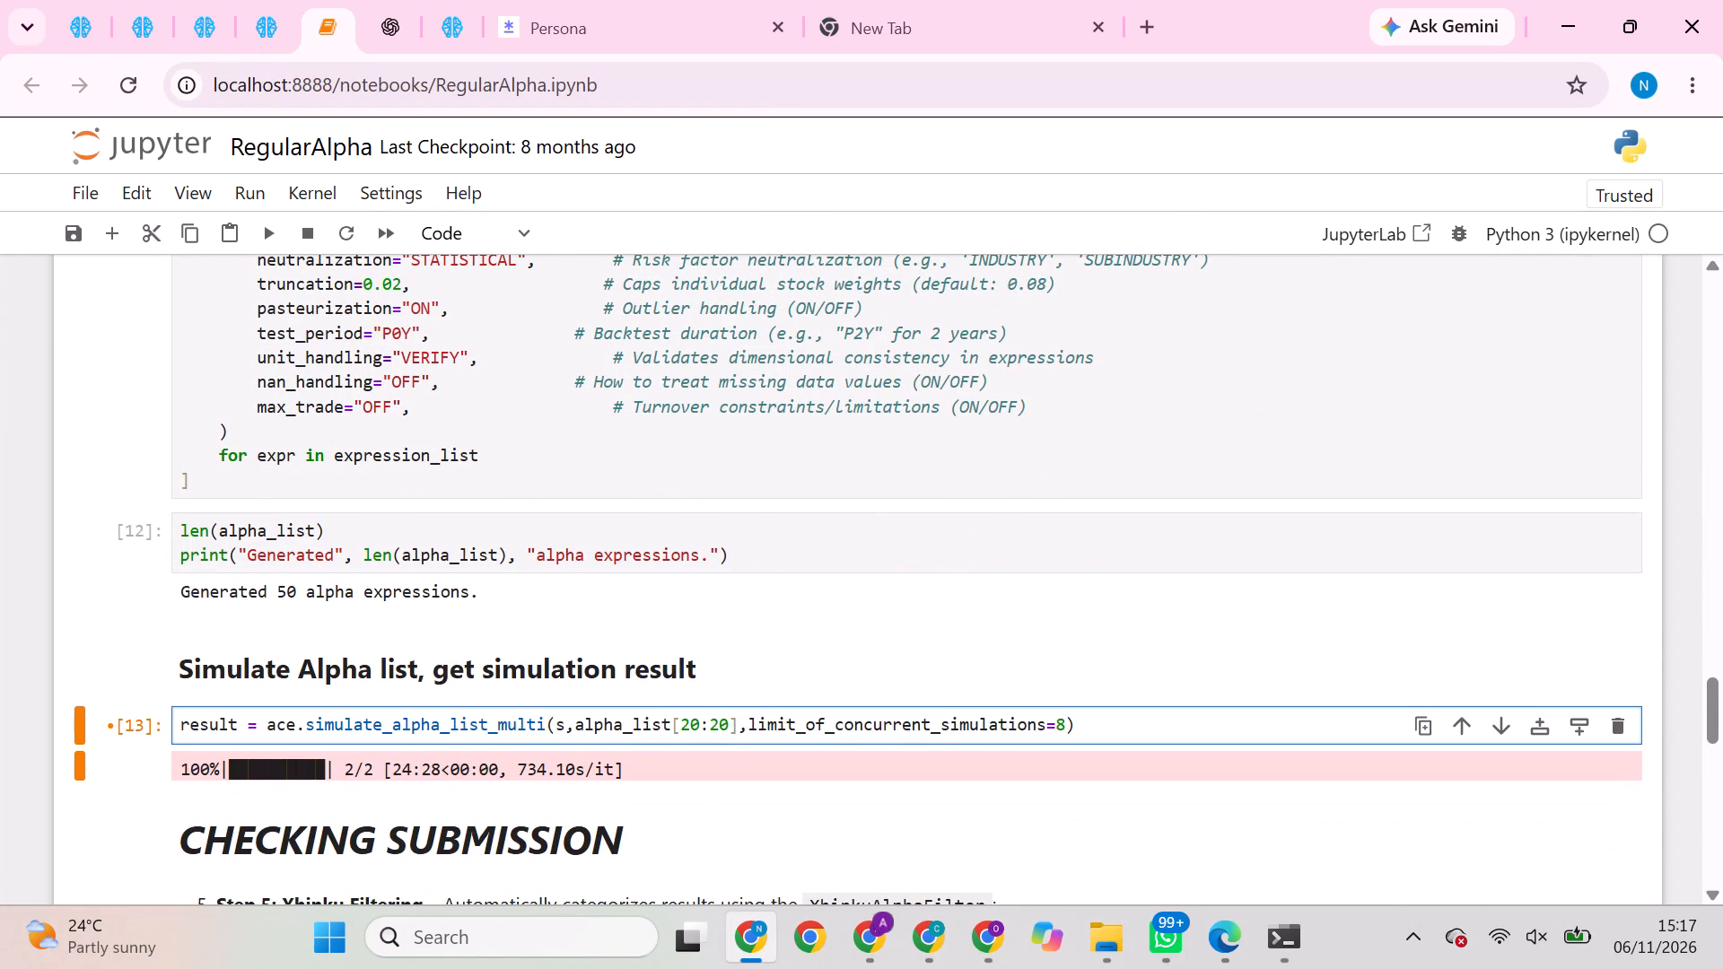
click(715, 723)
key(BackSpace)
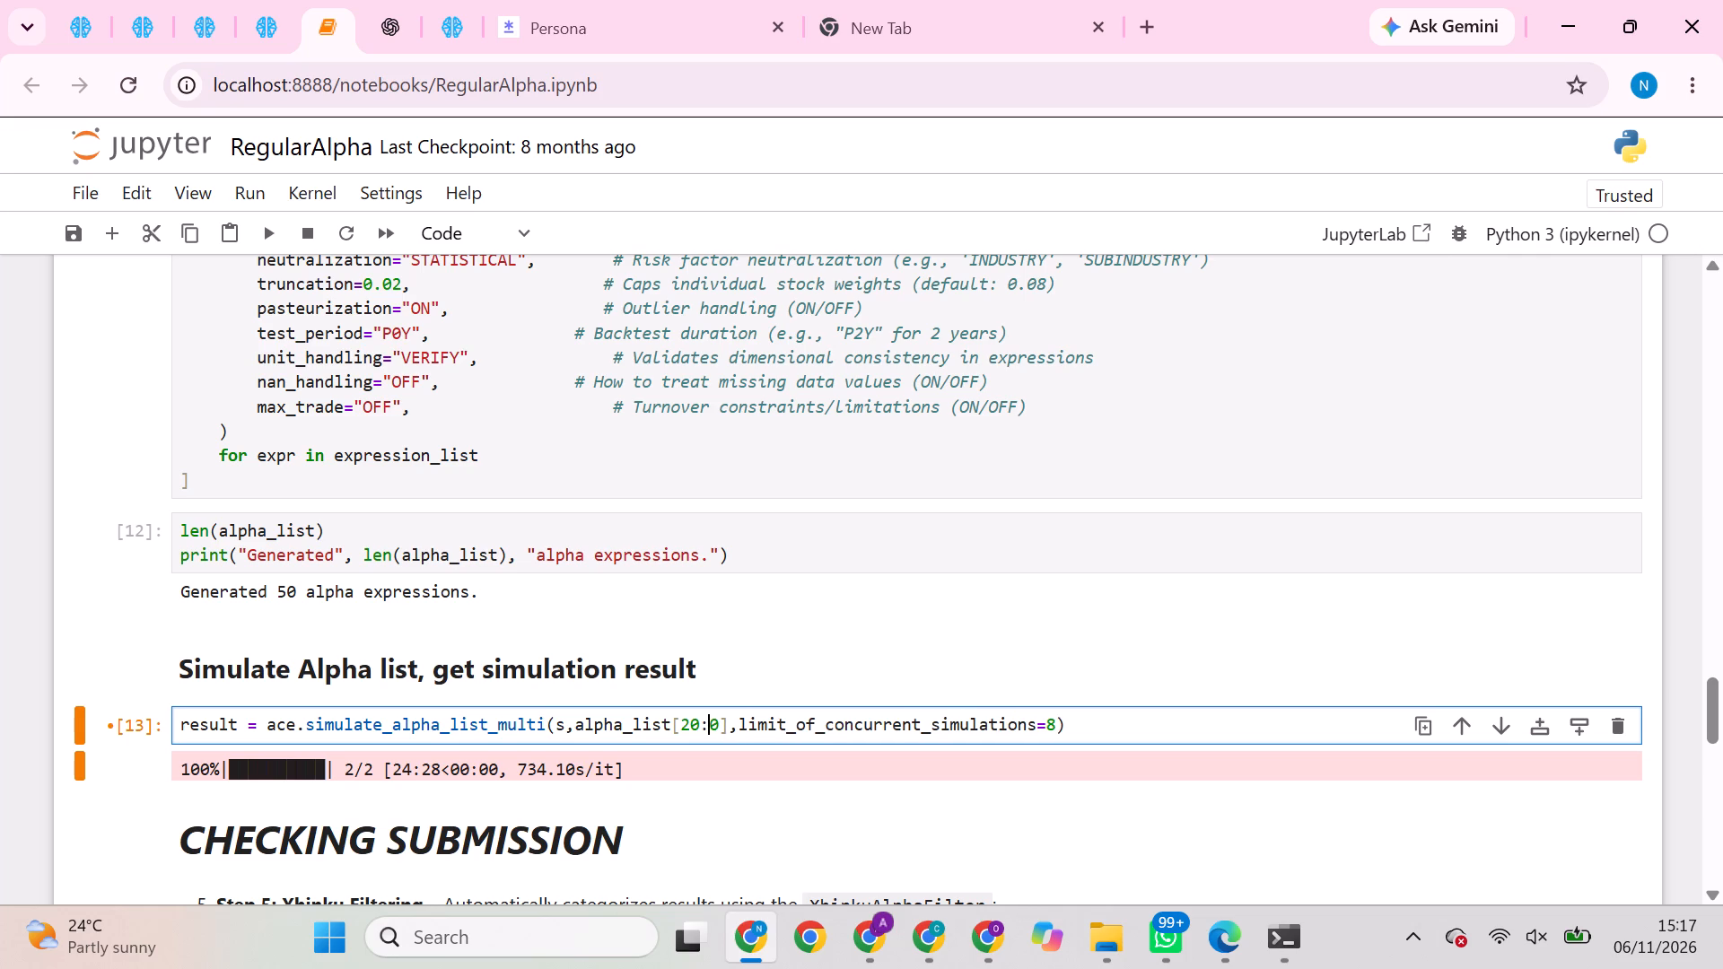
key(4)
Restart the RegularAlpha notebook's kernel and run all cells.
scroll(655, 588, up, 8)
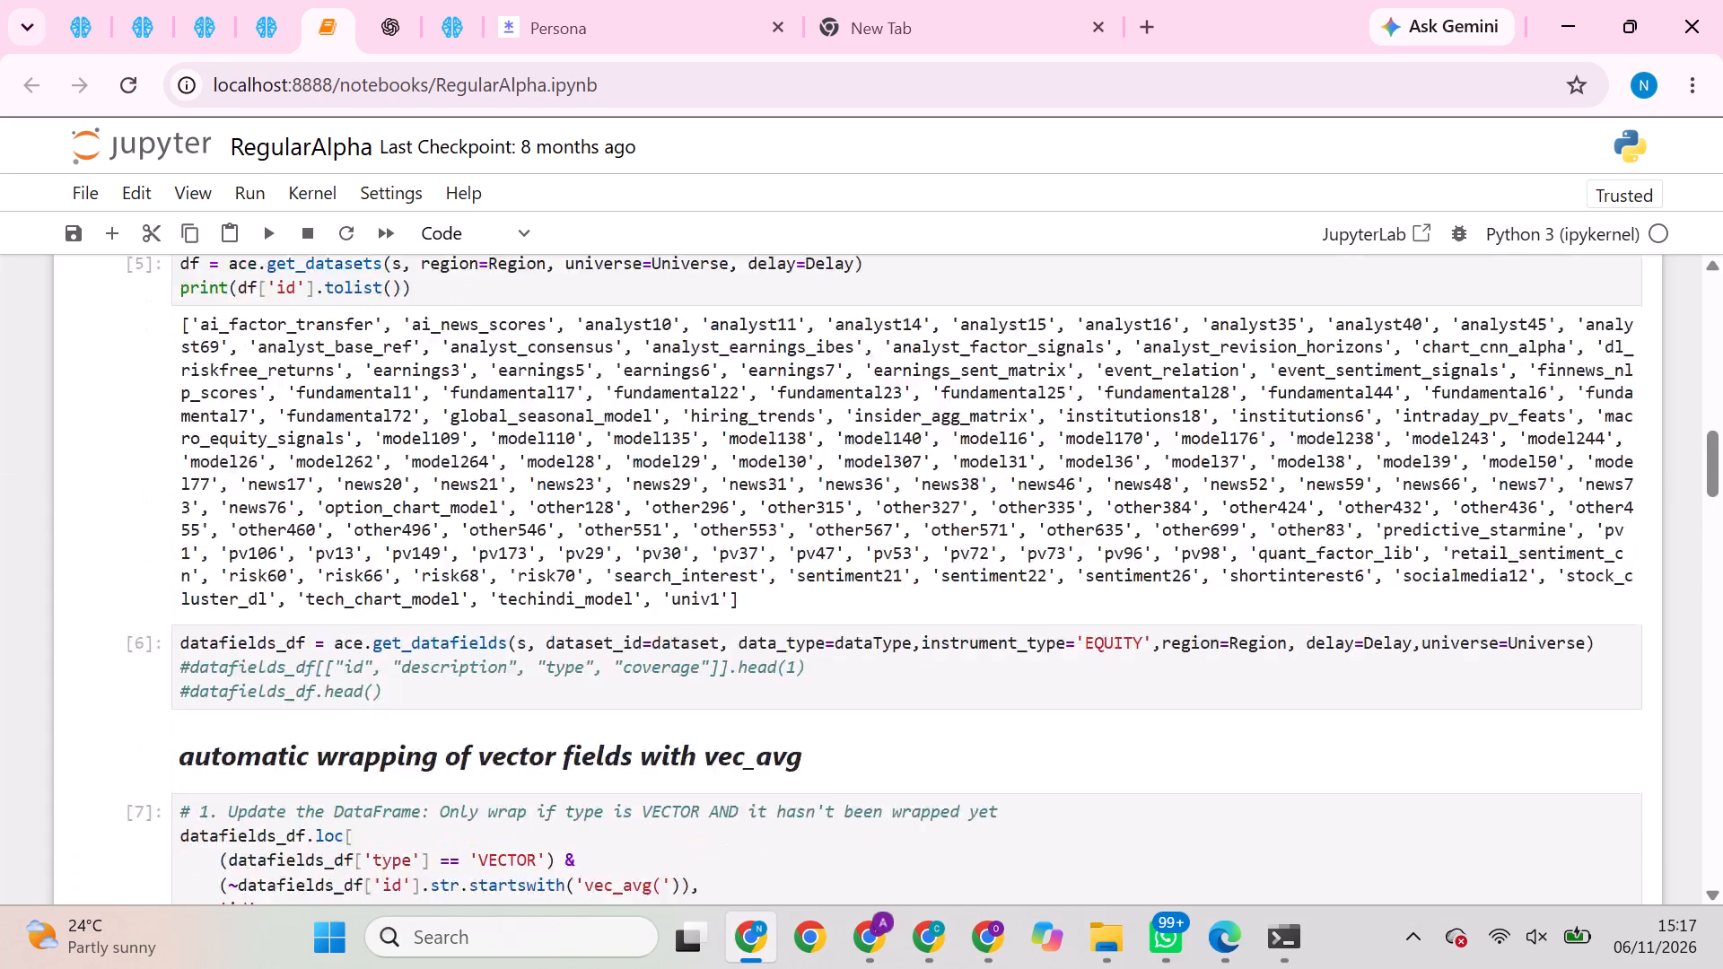
scroll(655, 588, up, 2)
click(328, 208)
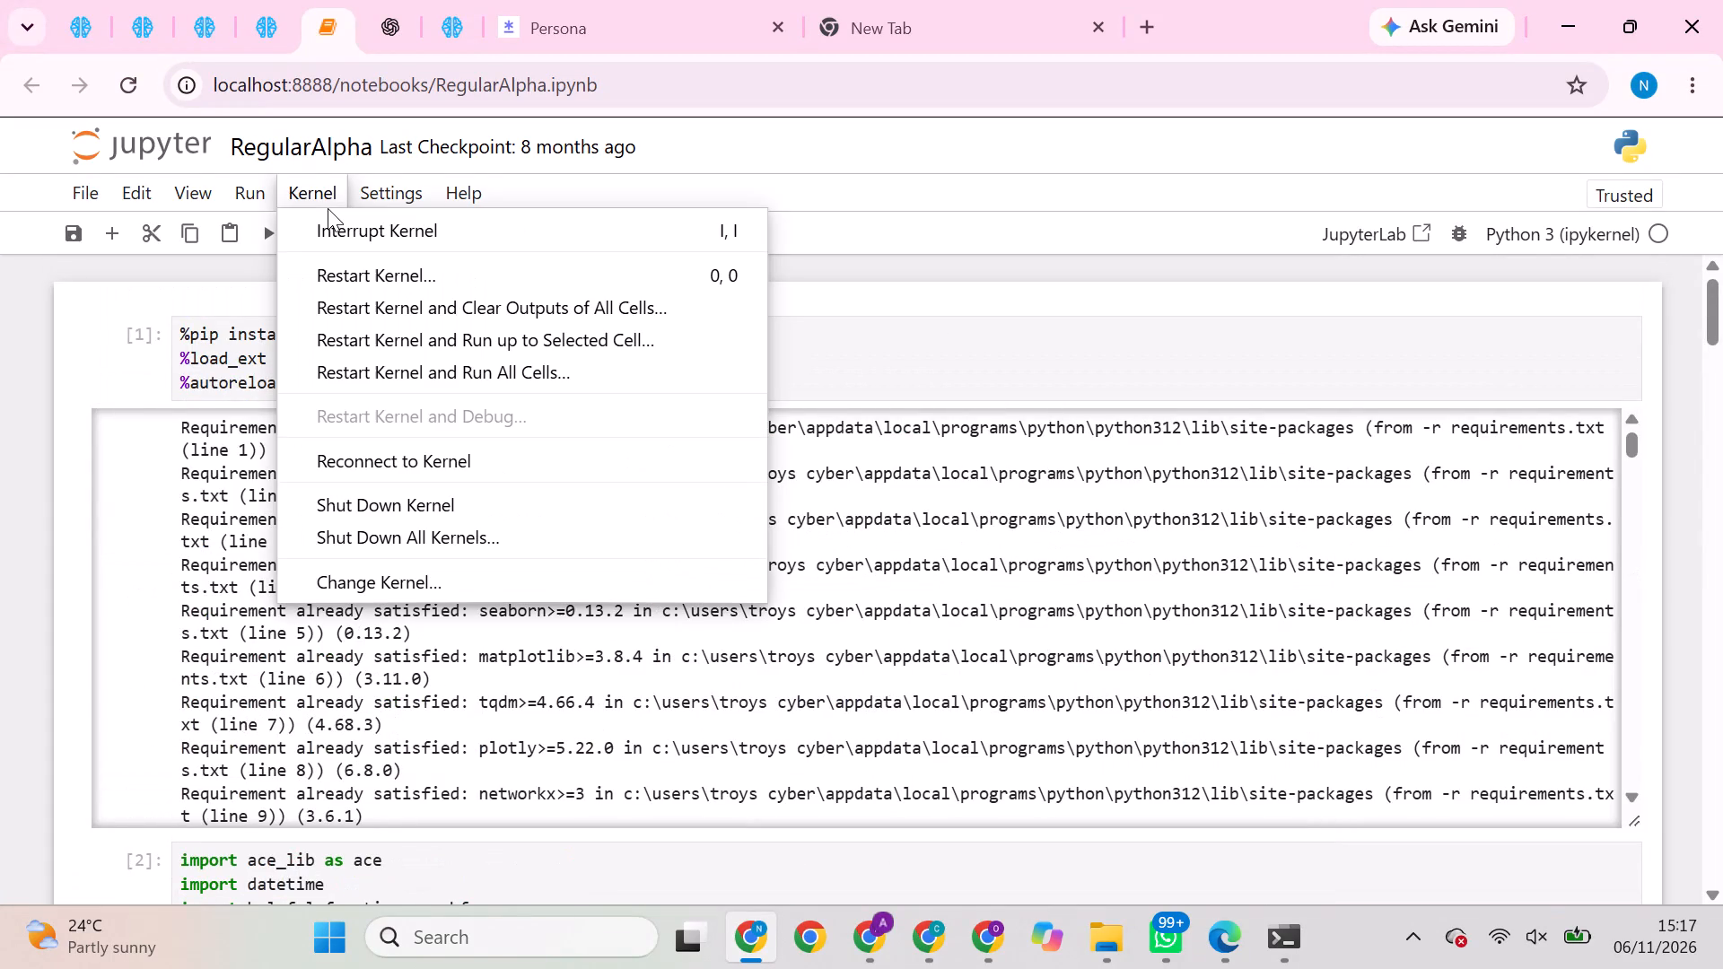
click(472, 377)
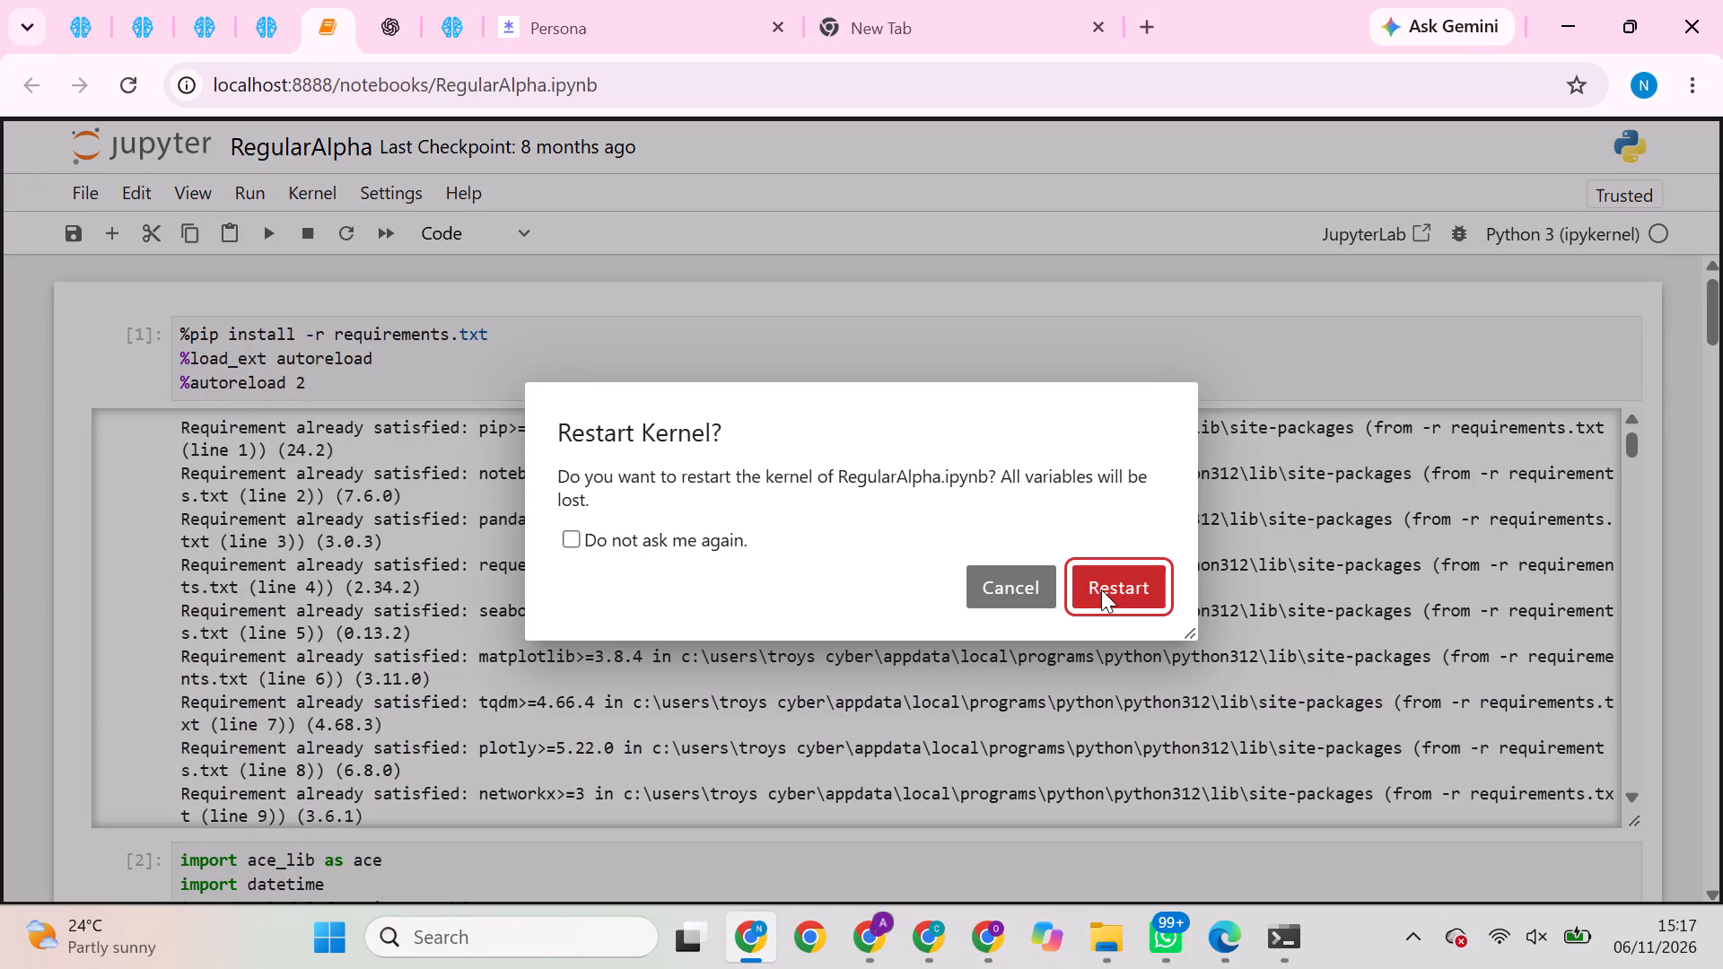
click(1101, 589)
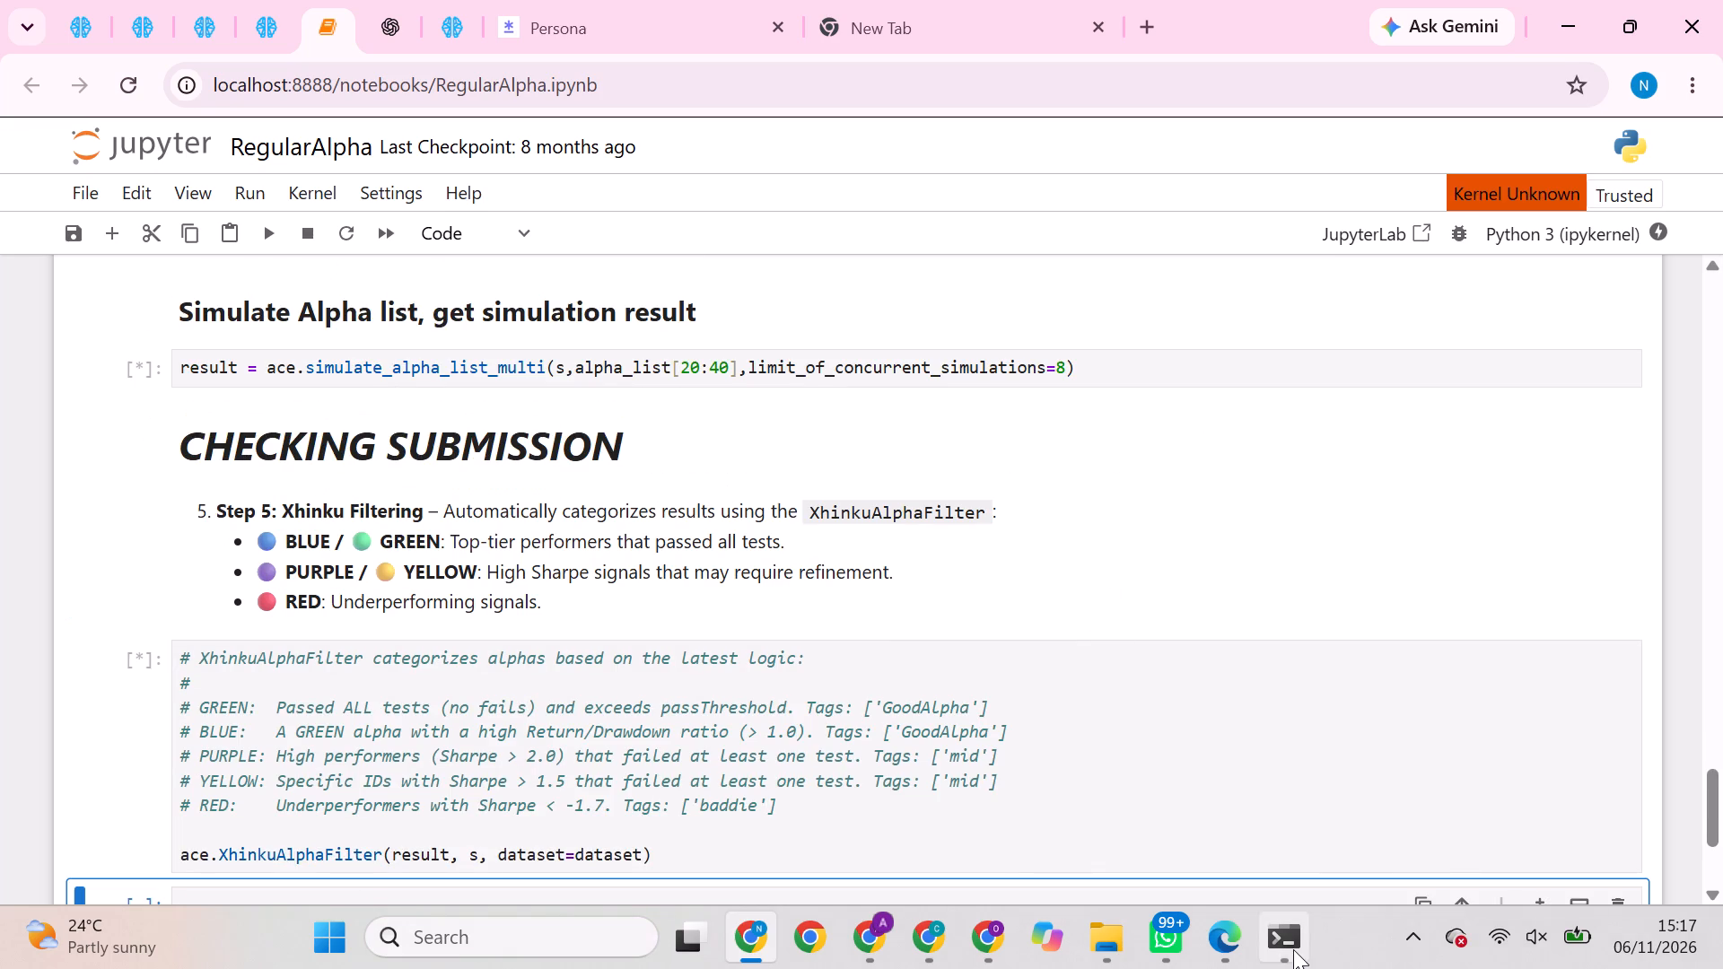
Switch to the other Chrome profile's window showing the USA/D1/TOP3000 super simulation.
click(874, 940)
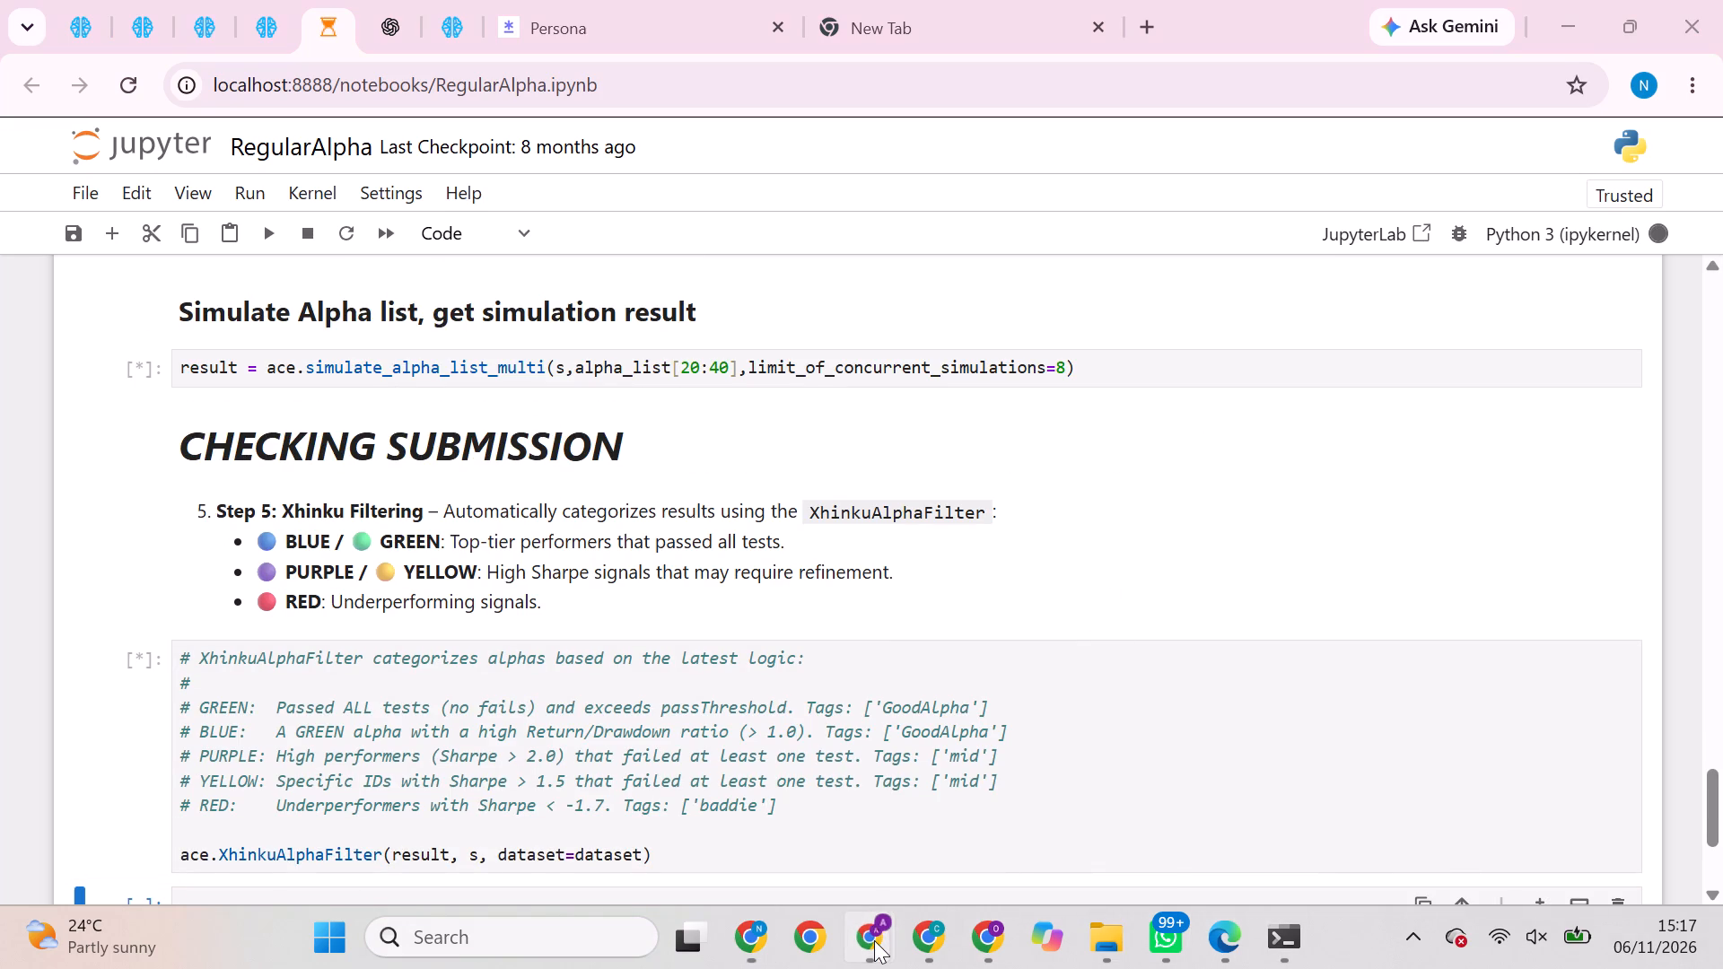
click(744, 843)
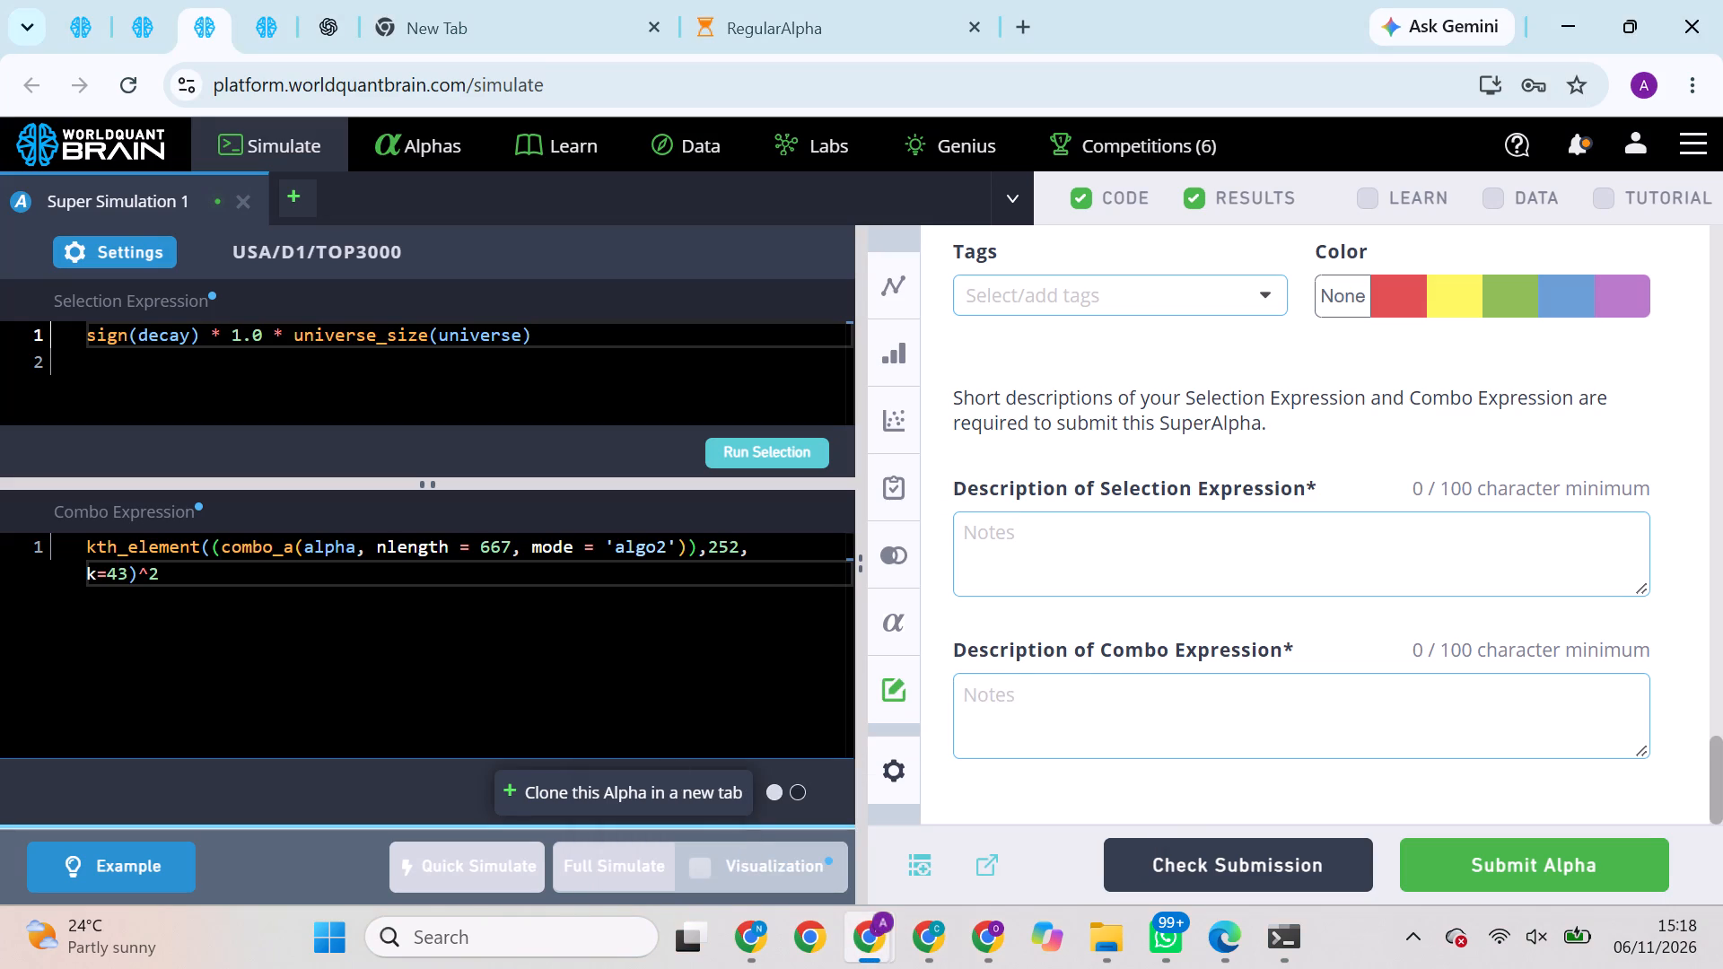
Check the progress of the open GLB/D1/MINVOL1M and super simulations across the BRAIN browser tabs.
click(96, 31)
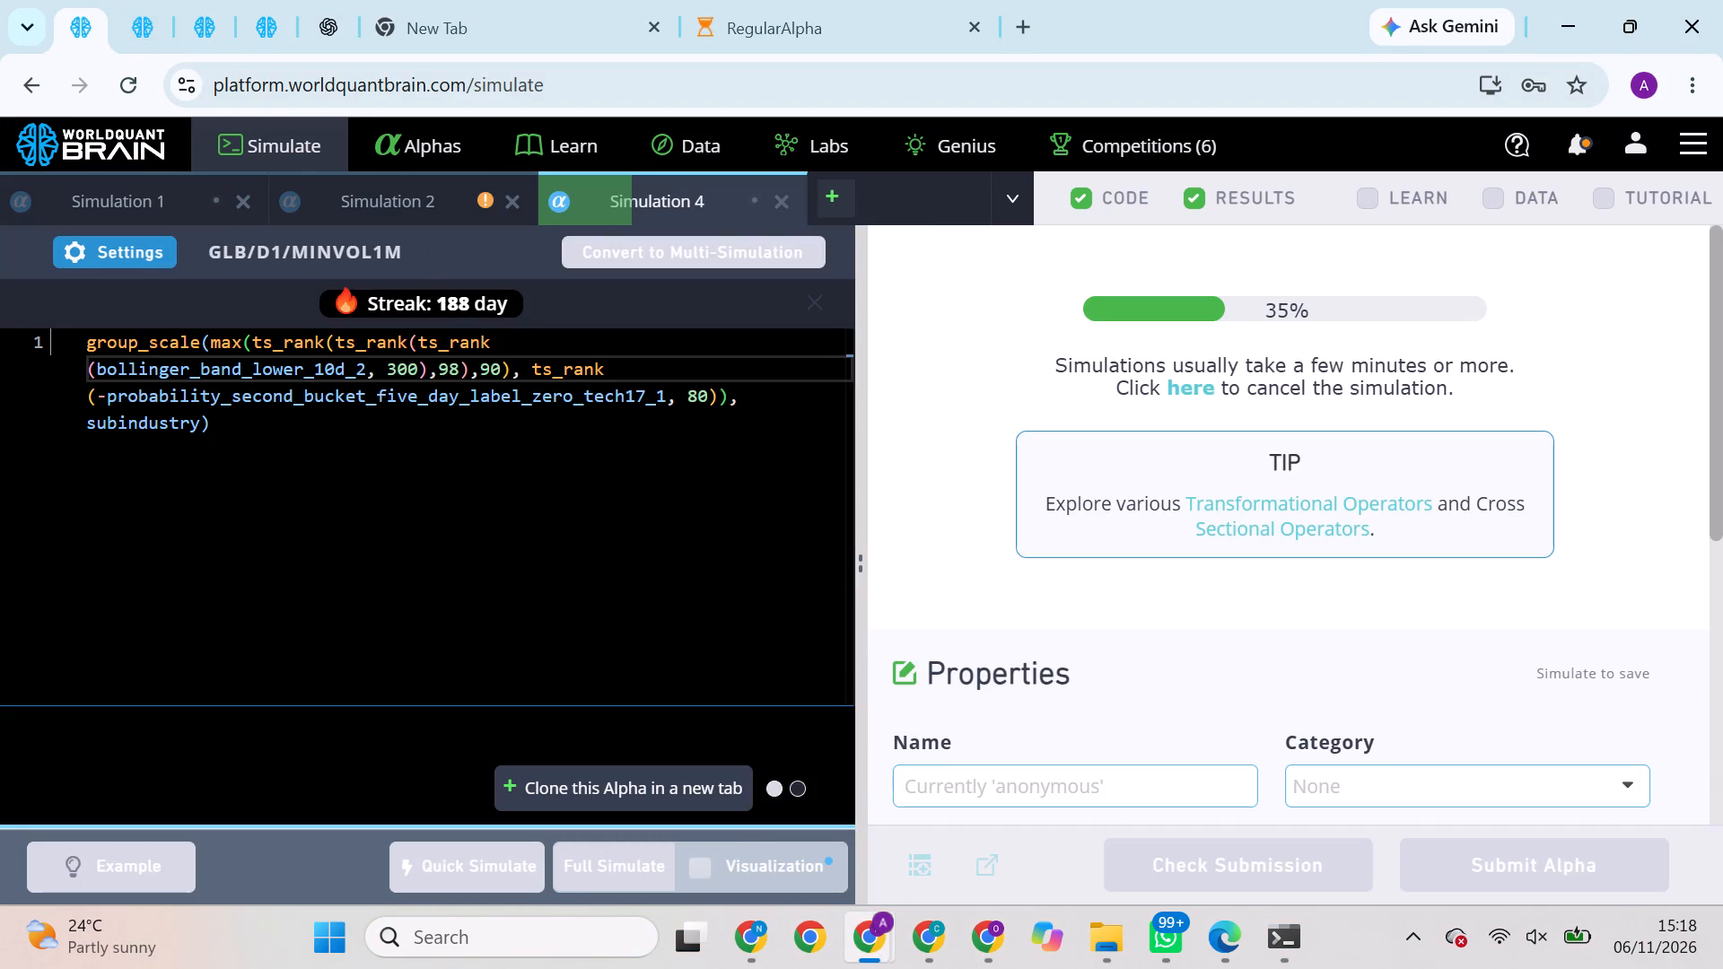
click(136, 0)
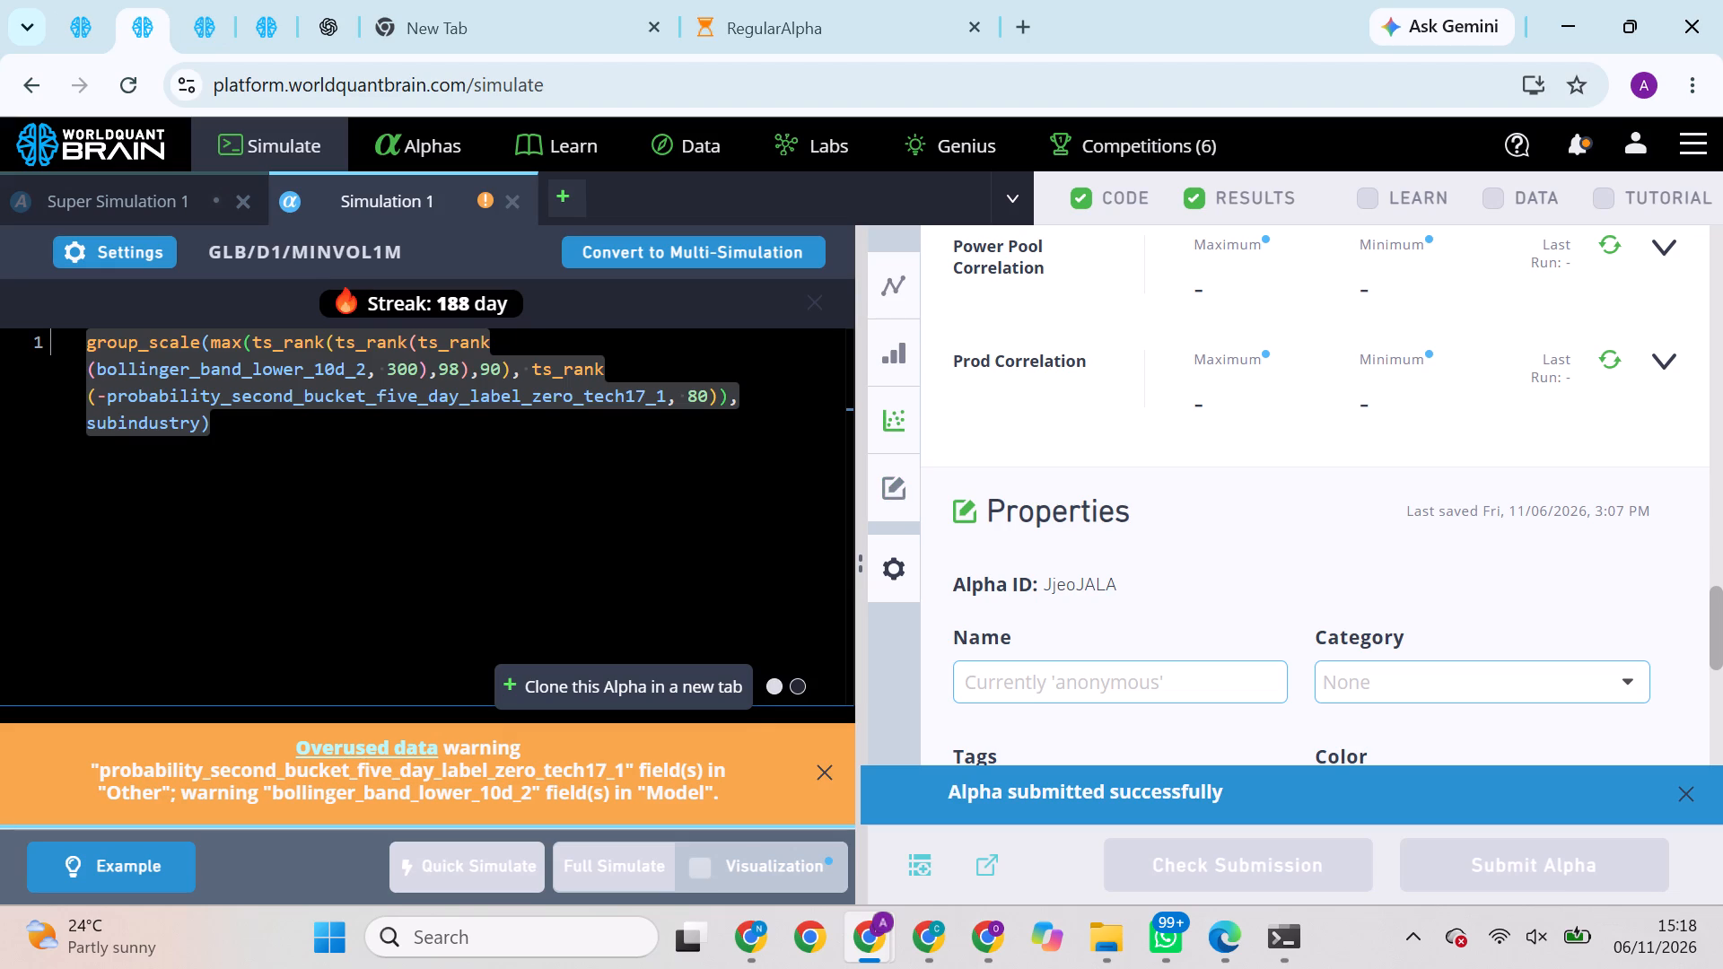
click(61, 5)
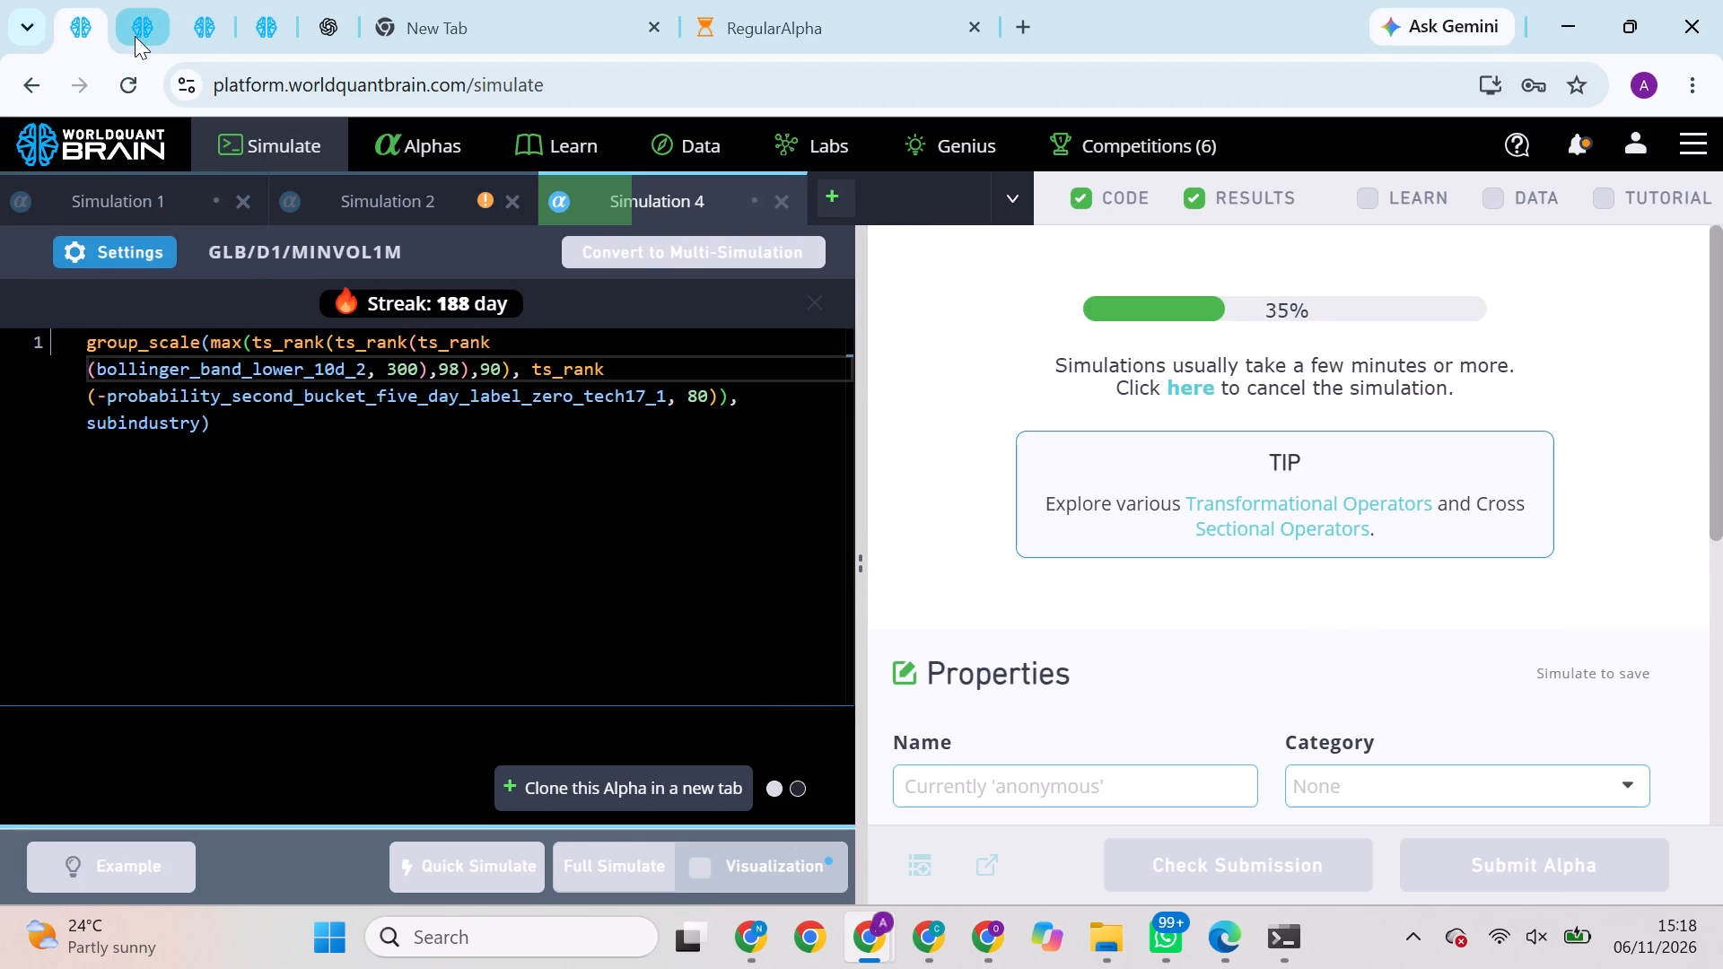
click(135, 36)
click(182, 27)
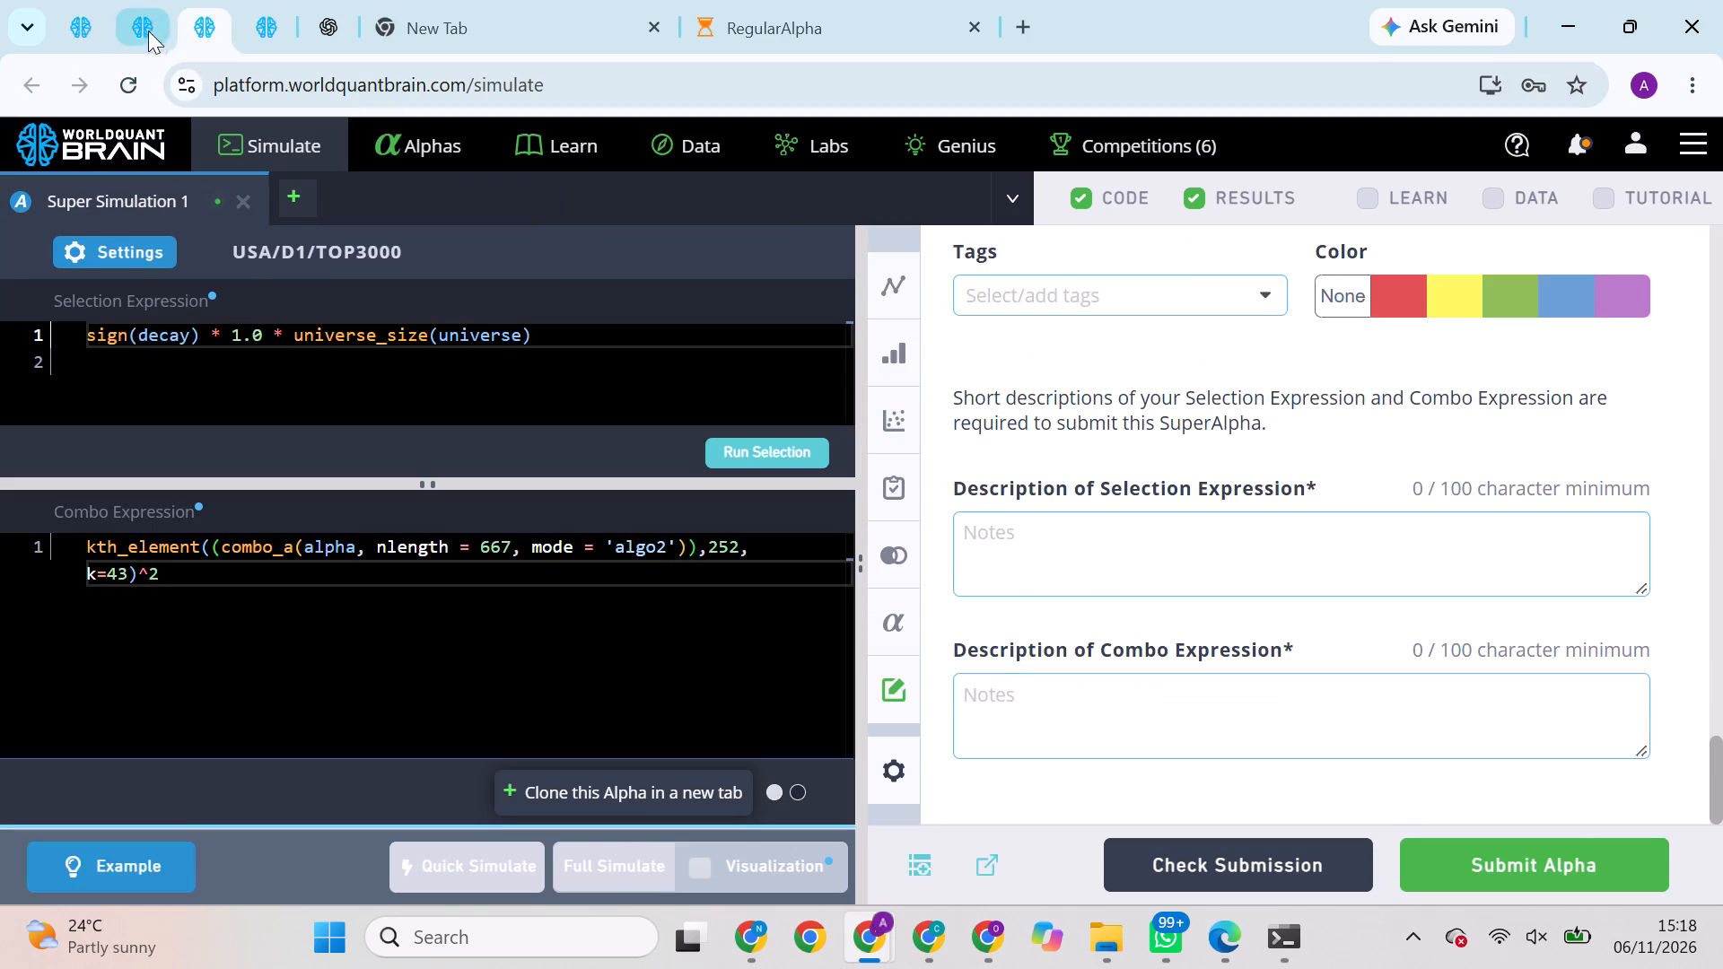
click(113, 22)
click(133, 19)
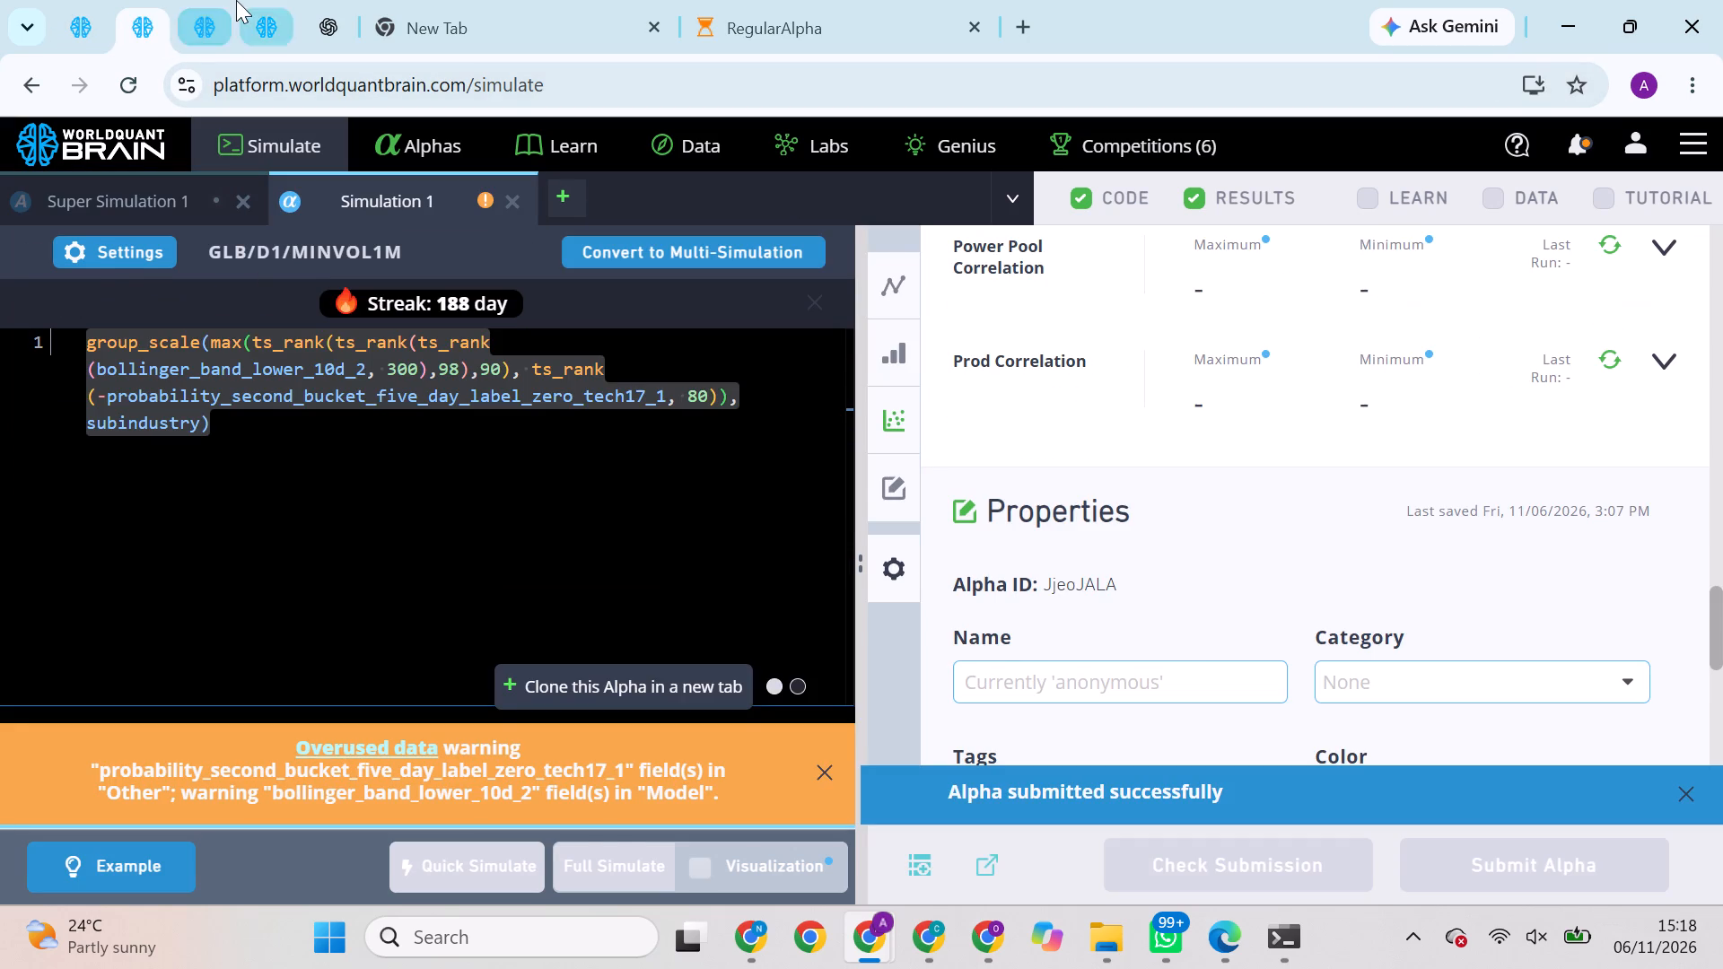
Copy the balance_of_power_50d field from the tech_chart_model data set and replace bollinger_band_lower_10d_2 with it in the submitted alpha's expression.
click(236, 0)
scroll(424, 400, down, 1)
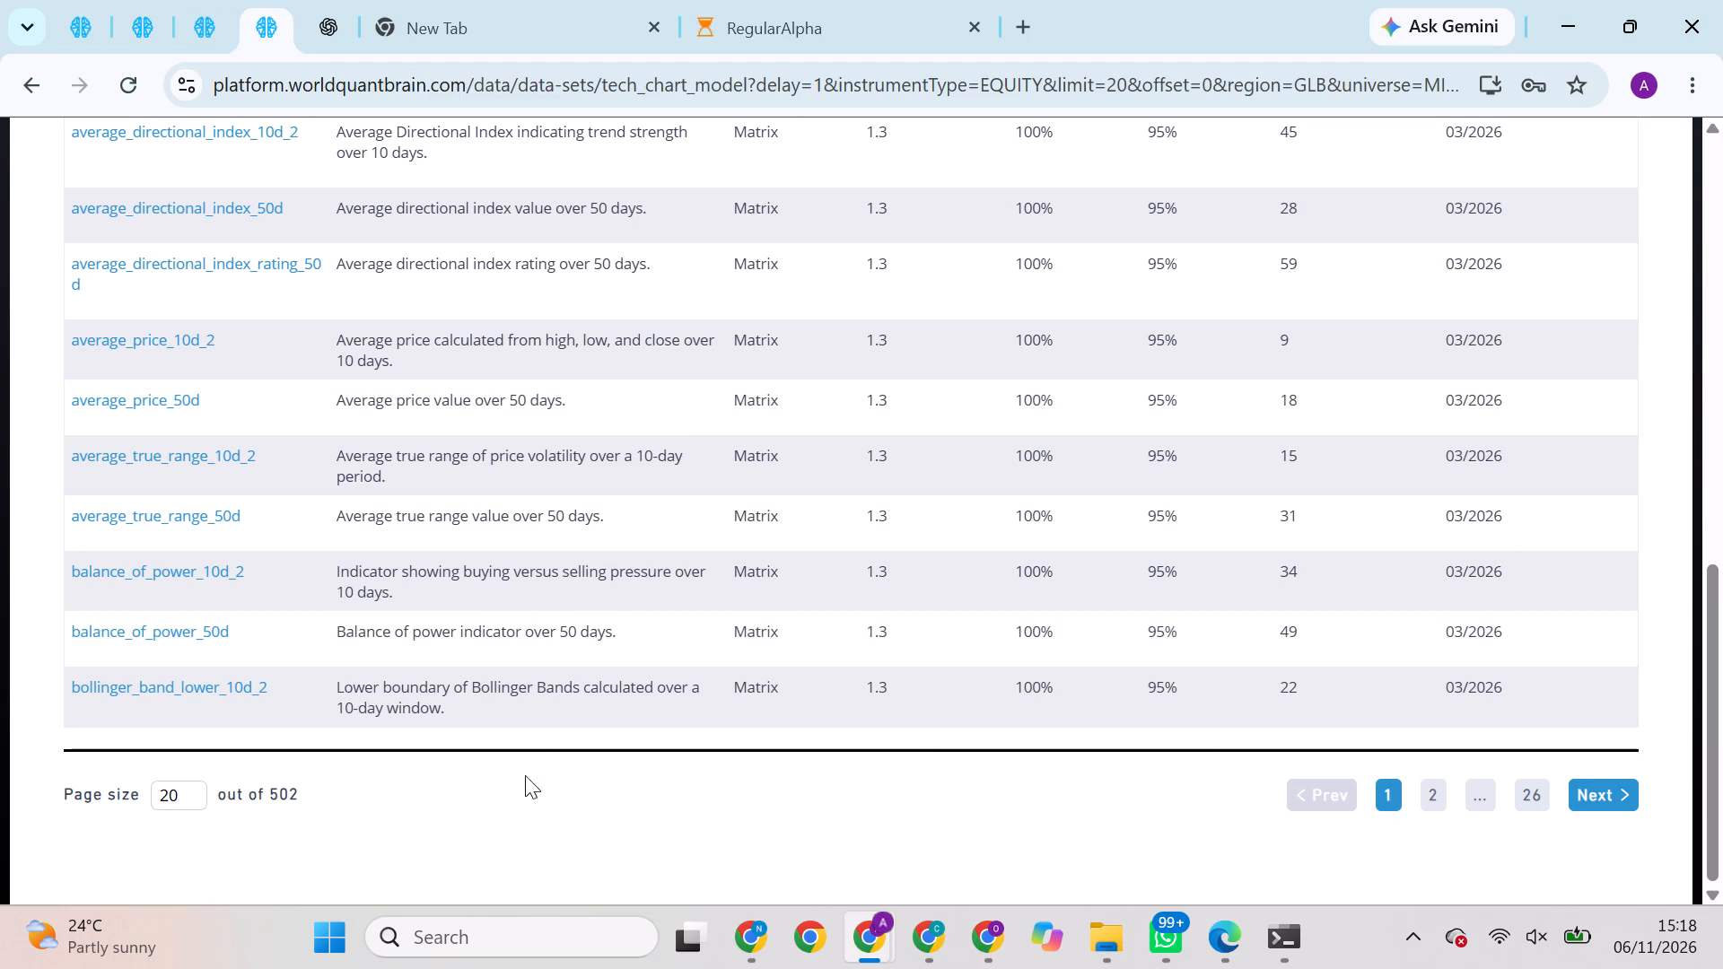
click(241, 632)
click(78, 26)
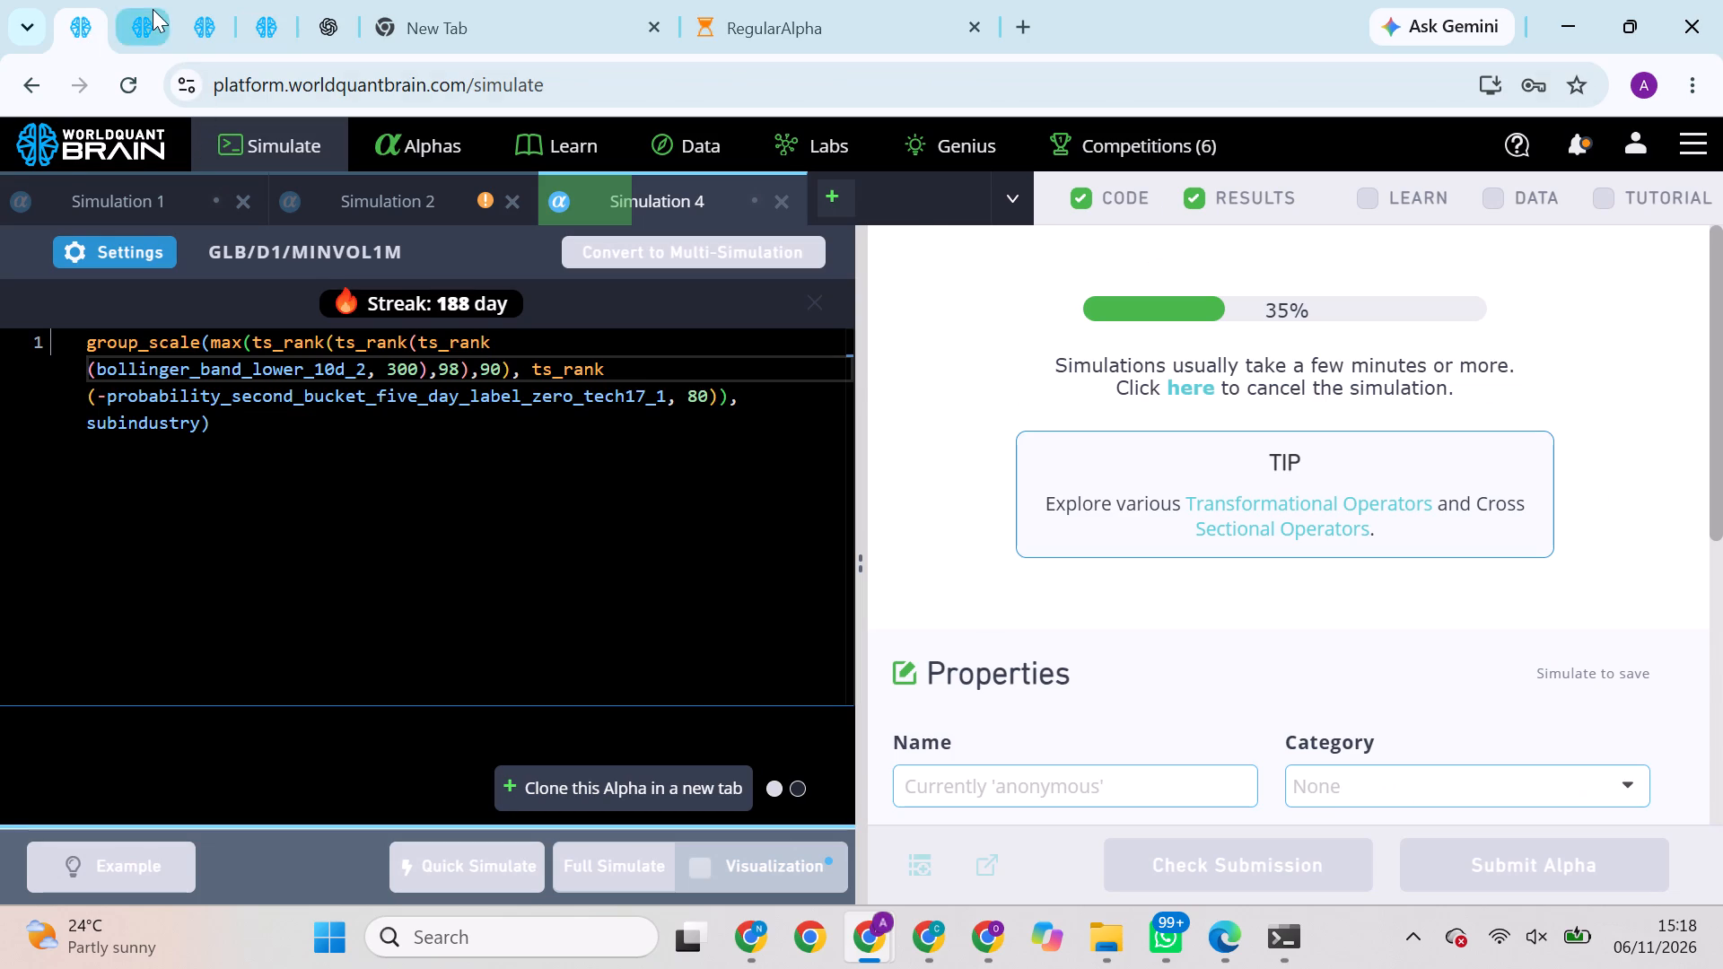
click(153, 9)
double_click(333, 366)
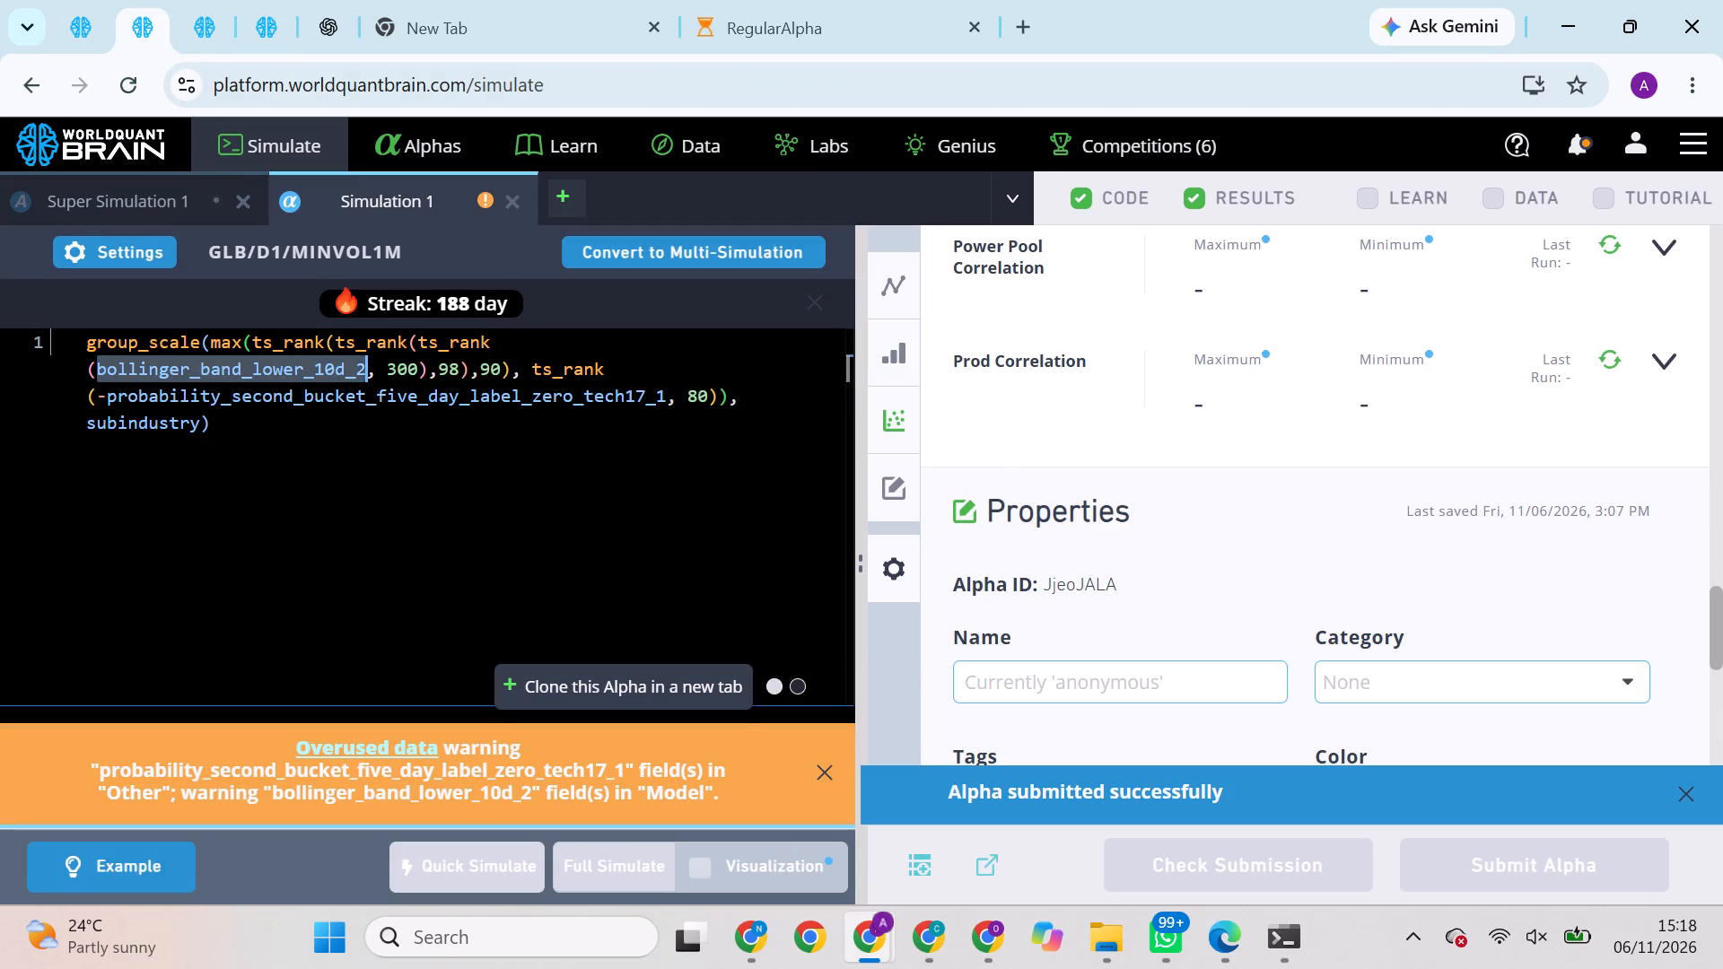
key(ctrl+v)
Run a full simulation of the balance_of_power_50d alpha on GLB/D1/MINVOL1M and check its progress alongside the other running simulation.
click(599, 867)
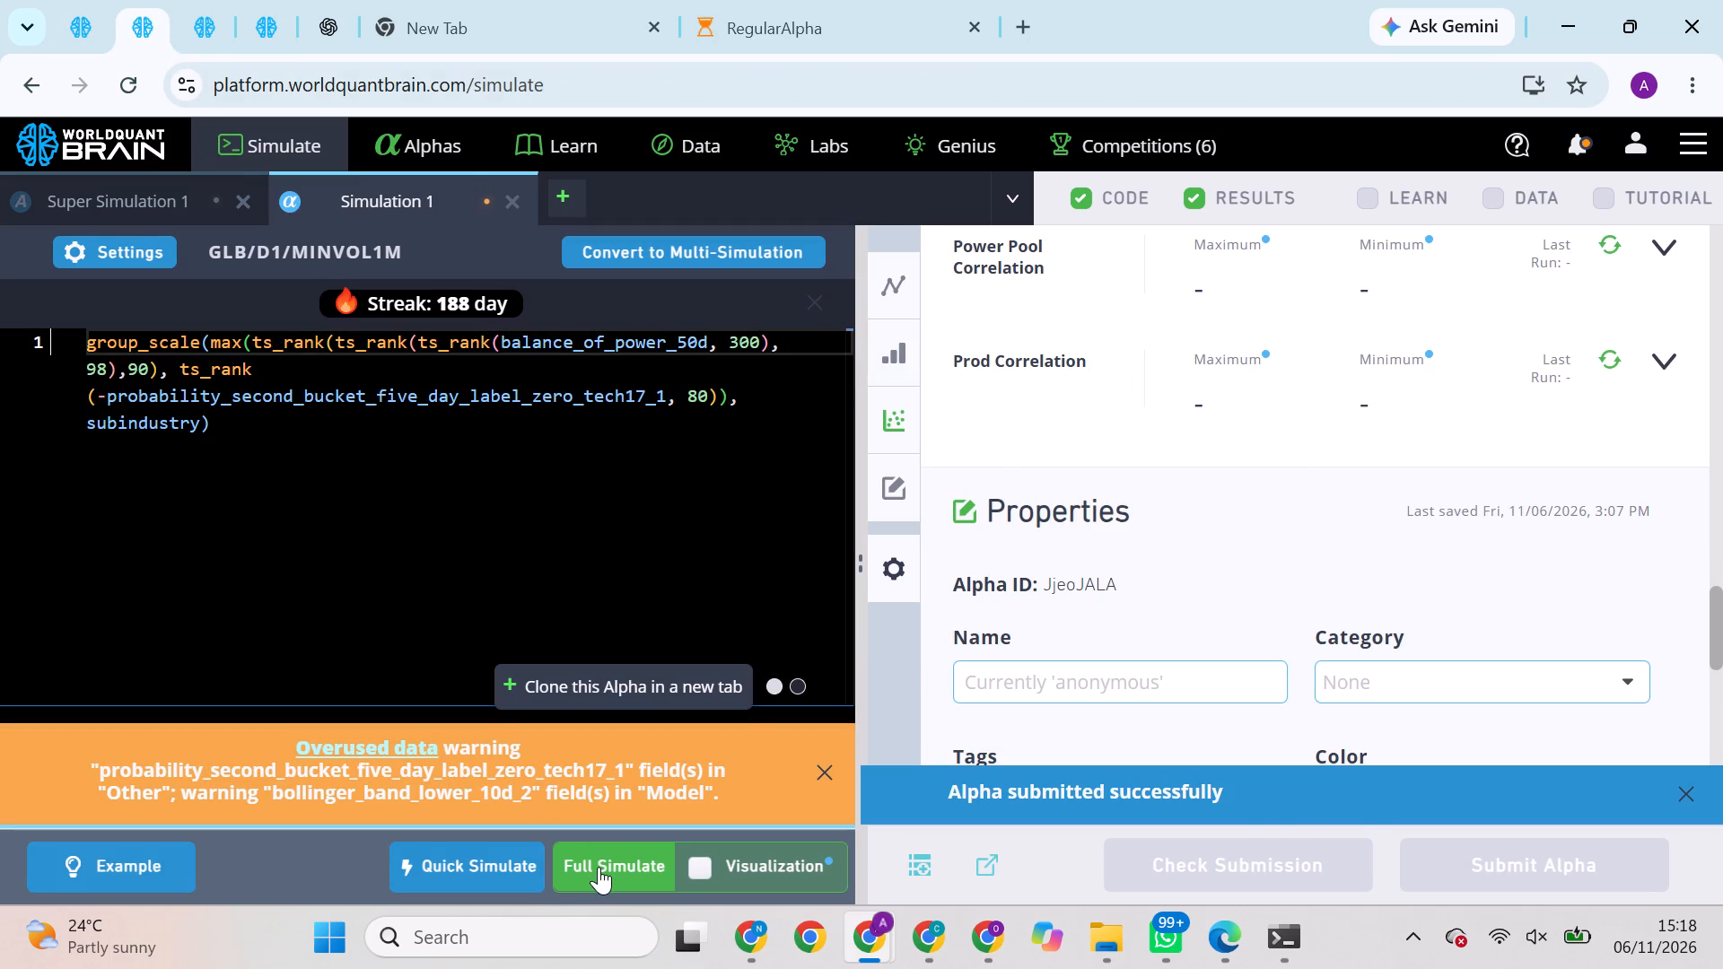
click(94, 29)
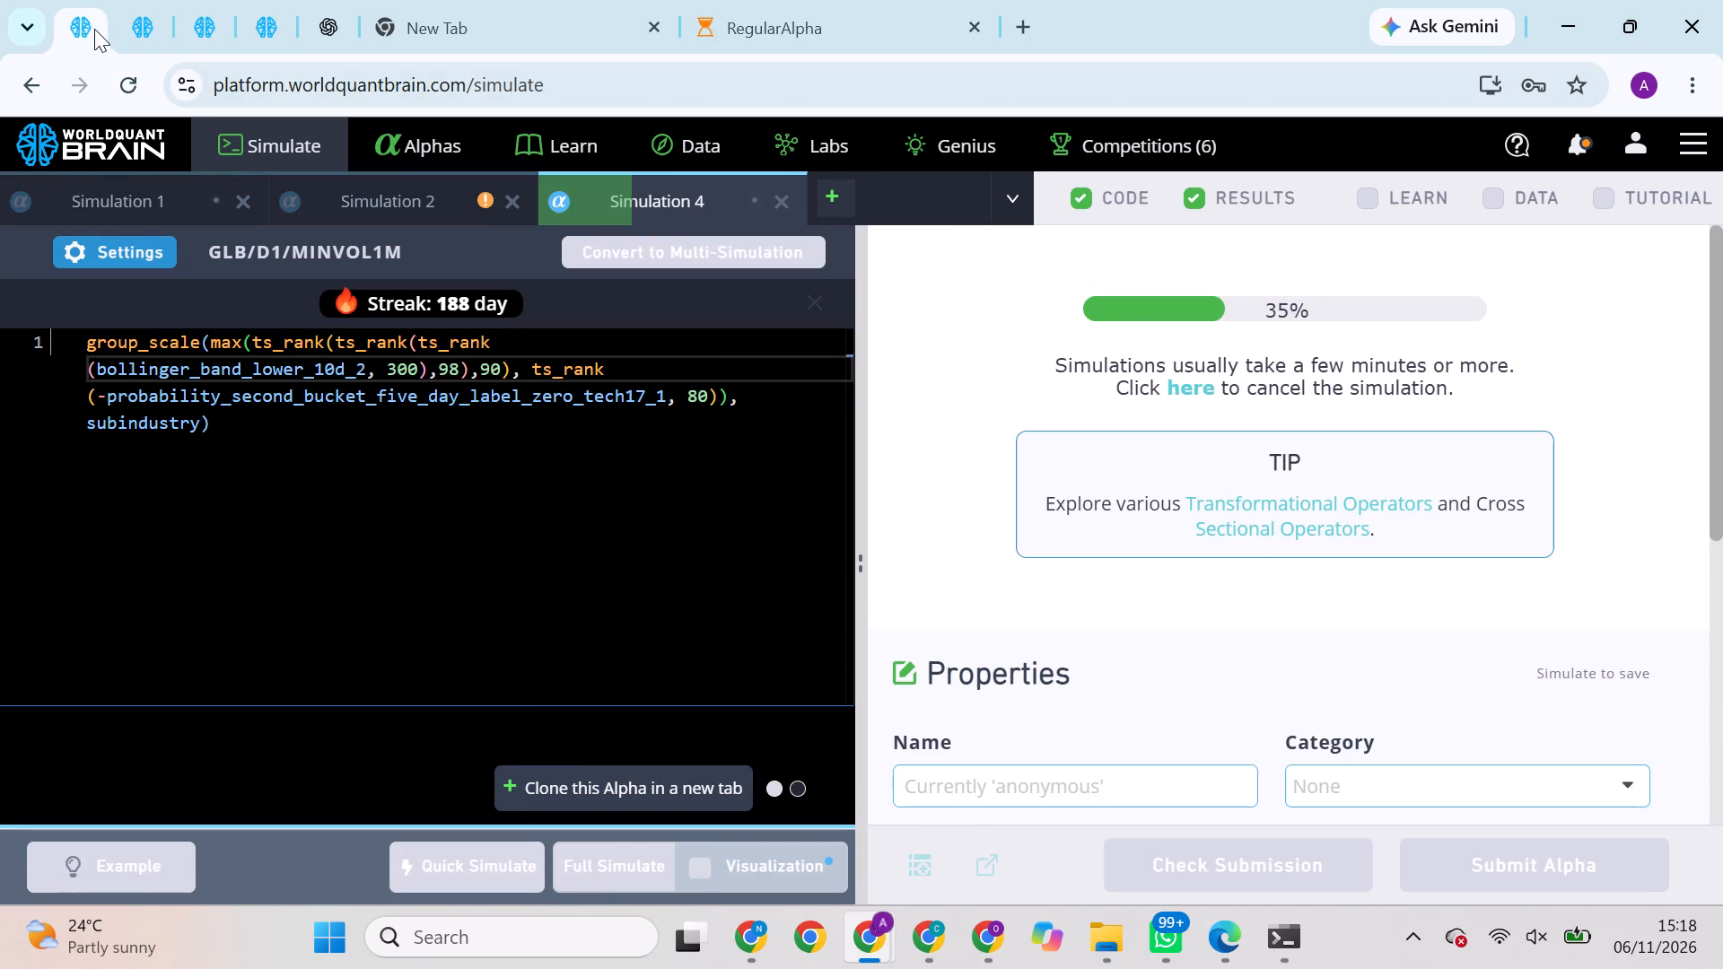
click(132, 4)
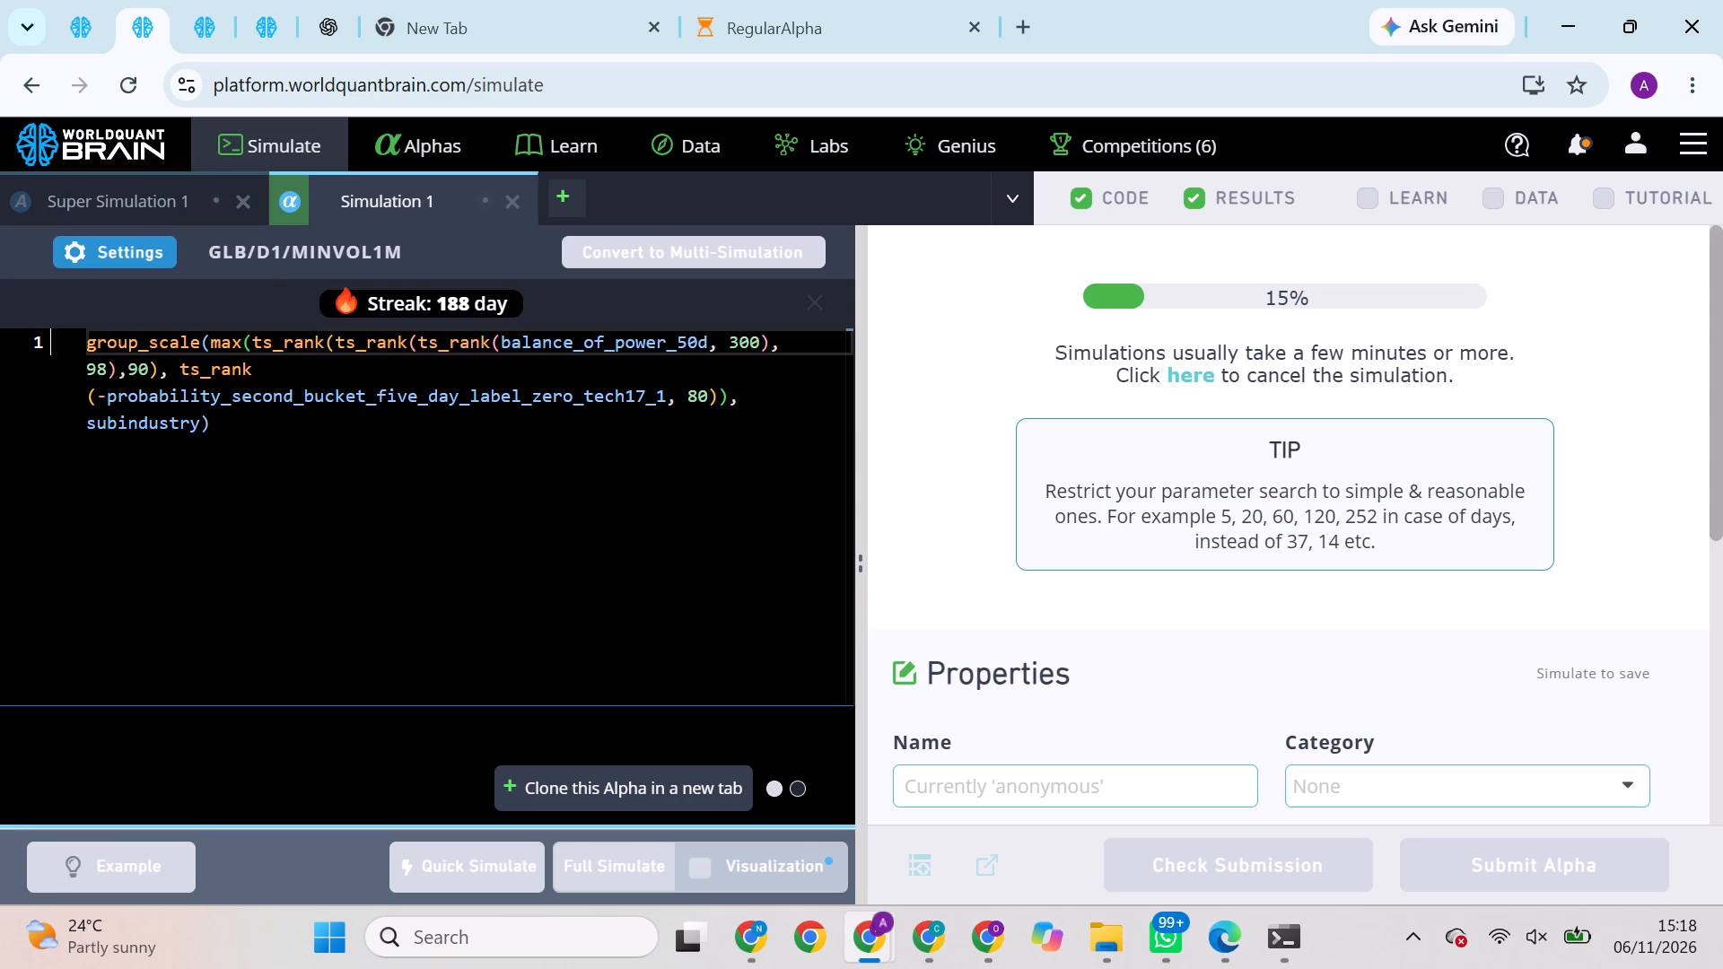
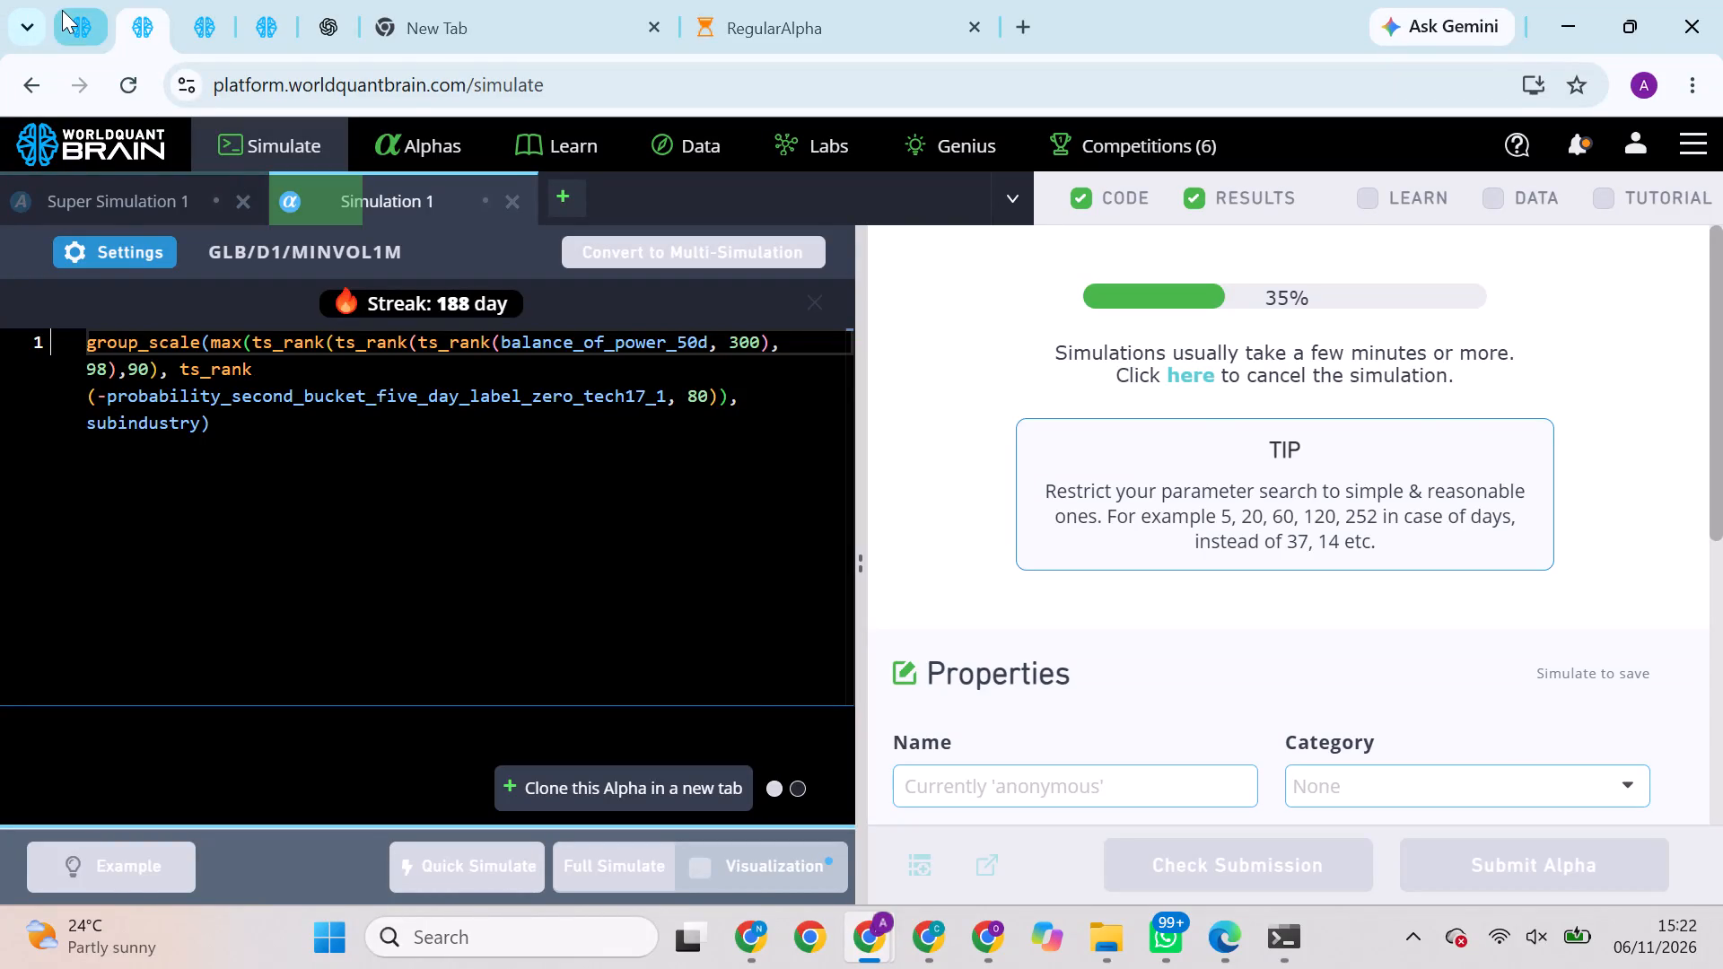
Run a full simulation of the bollinger_band_lower_10d_2 alpha on GLB/D1/MINVOL1M and check the balance_of_power_50d simulation's progress.
click(62, 10)
click(617, 875)
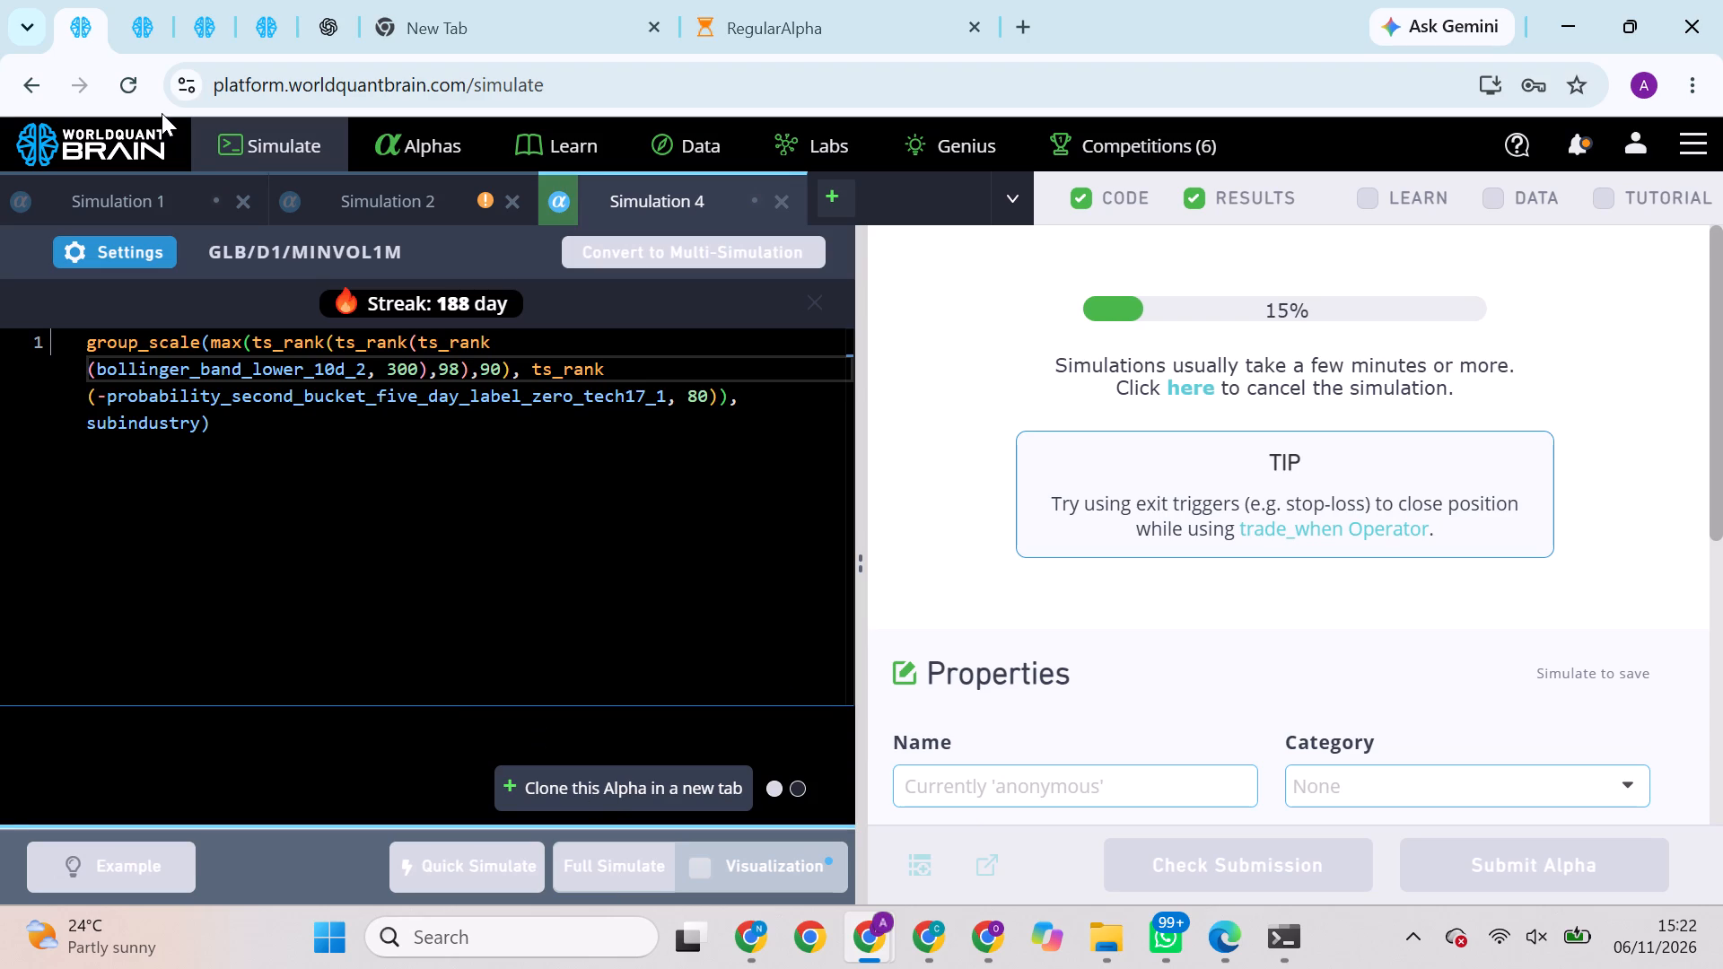
click(143, 46)
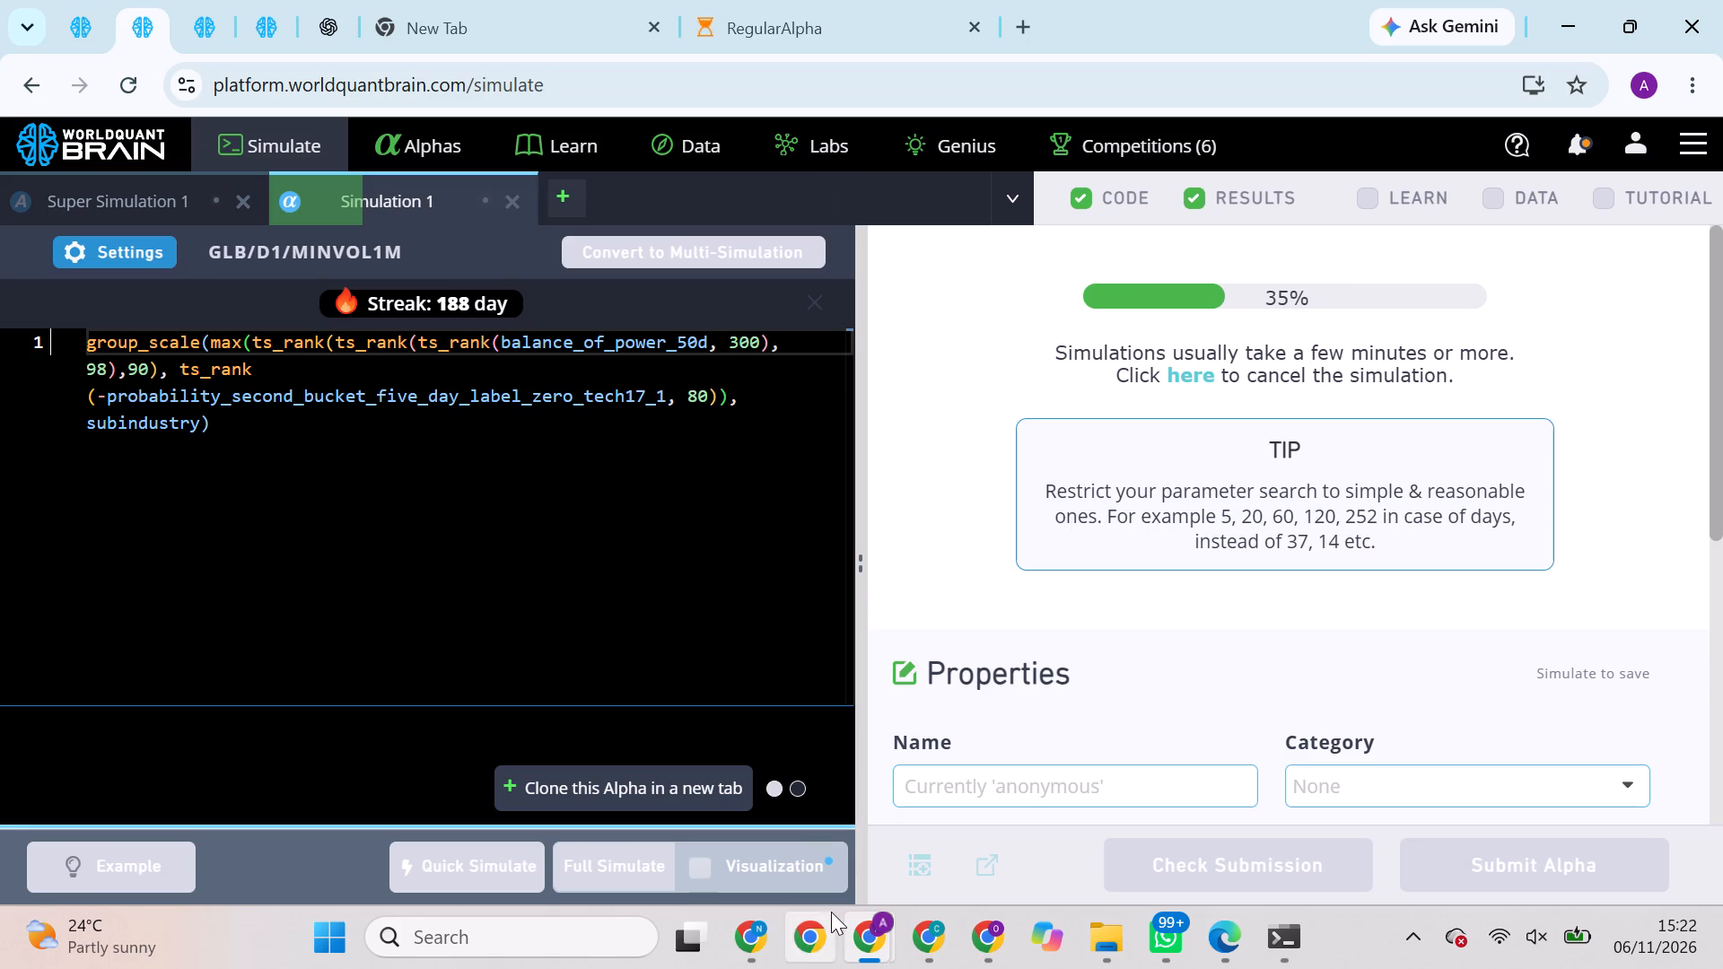
Check the USA/D1/TOP2000 super simulation in the other Chrome profile's window and close the open model307 alpha's details.
click(773, 938)
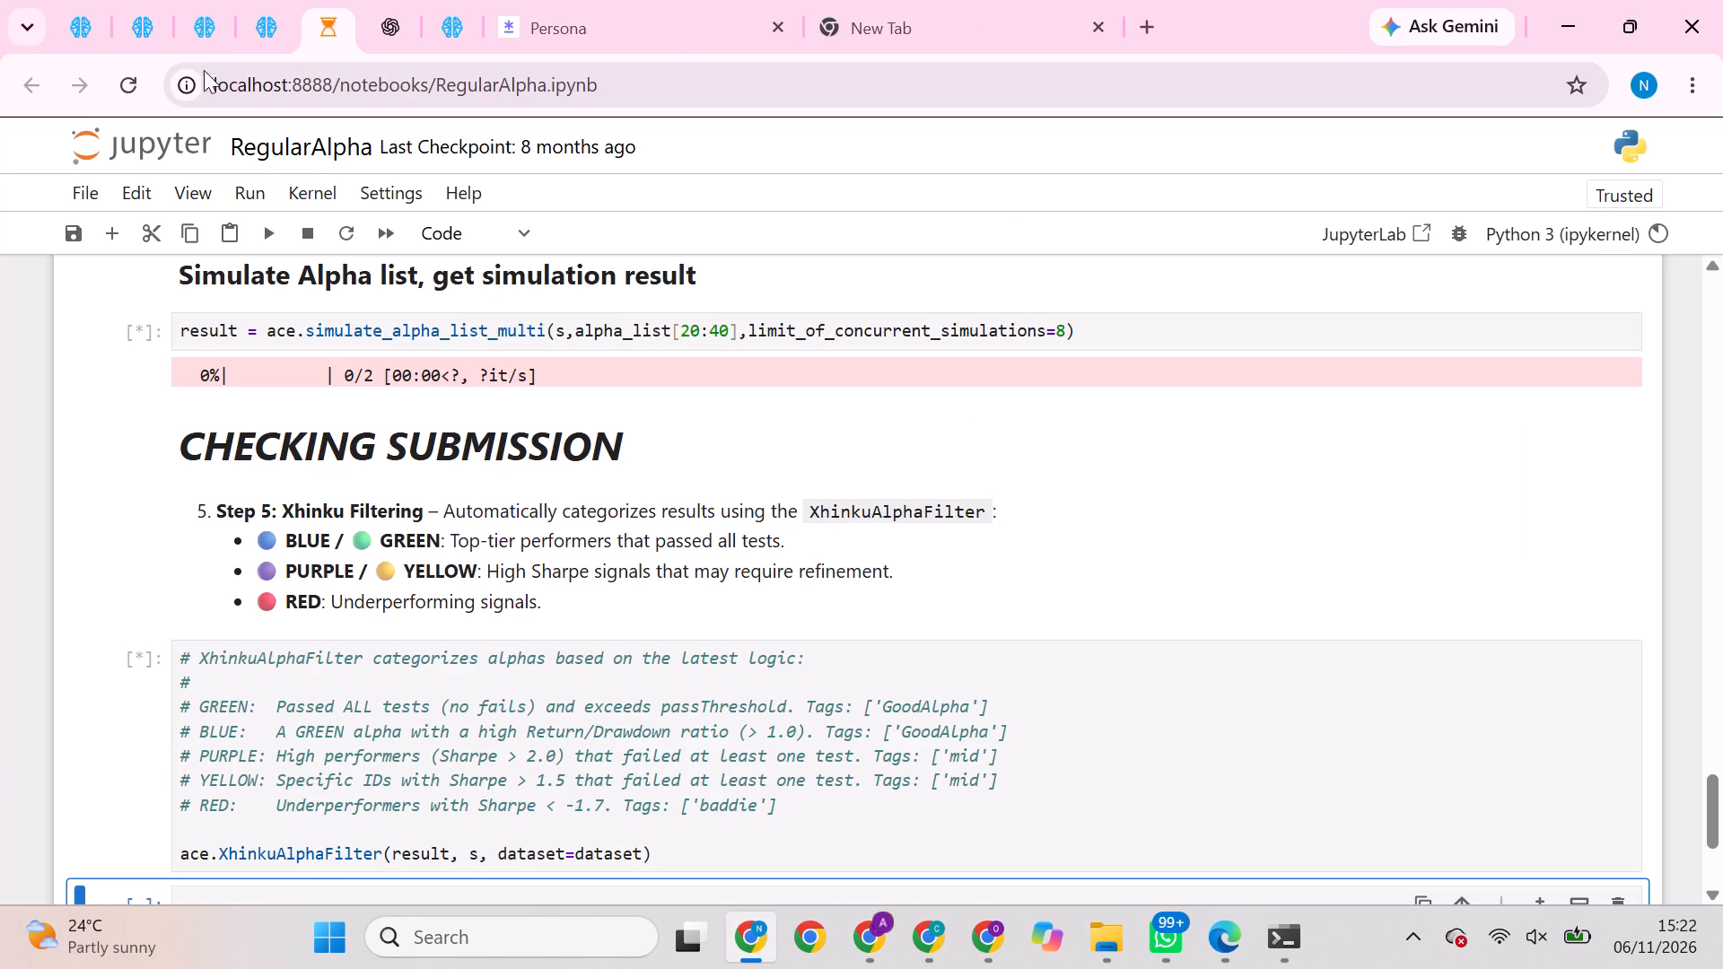
click(97, 0)
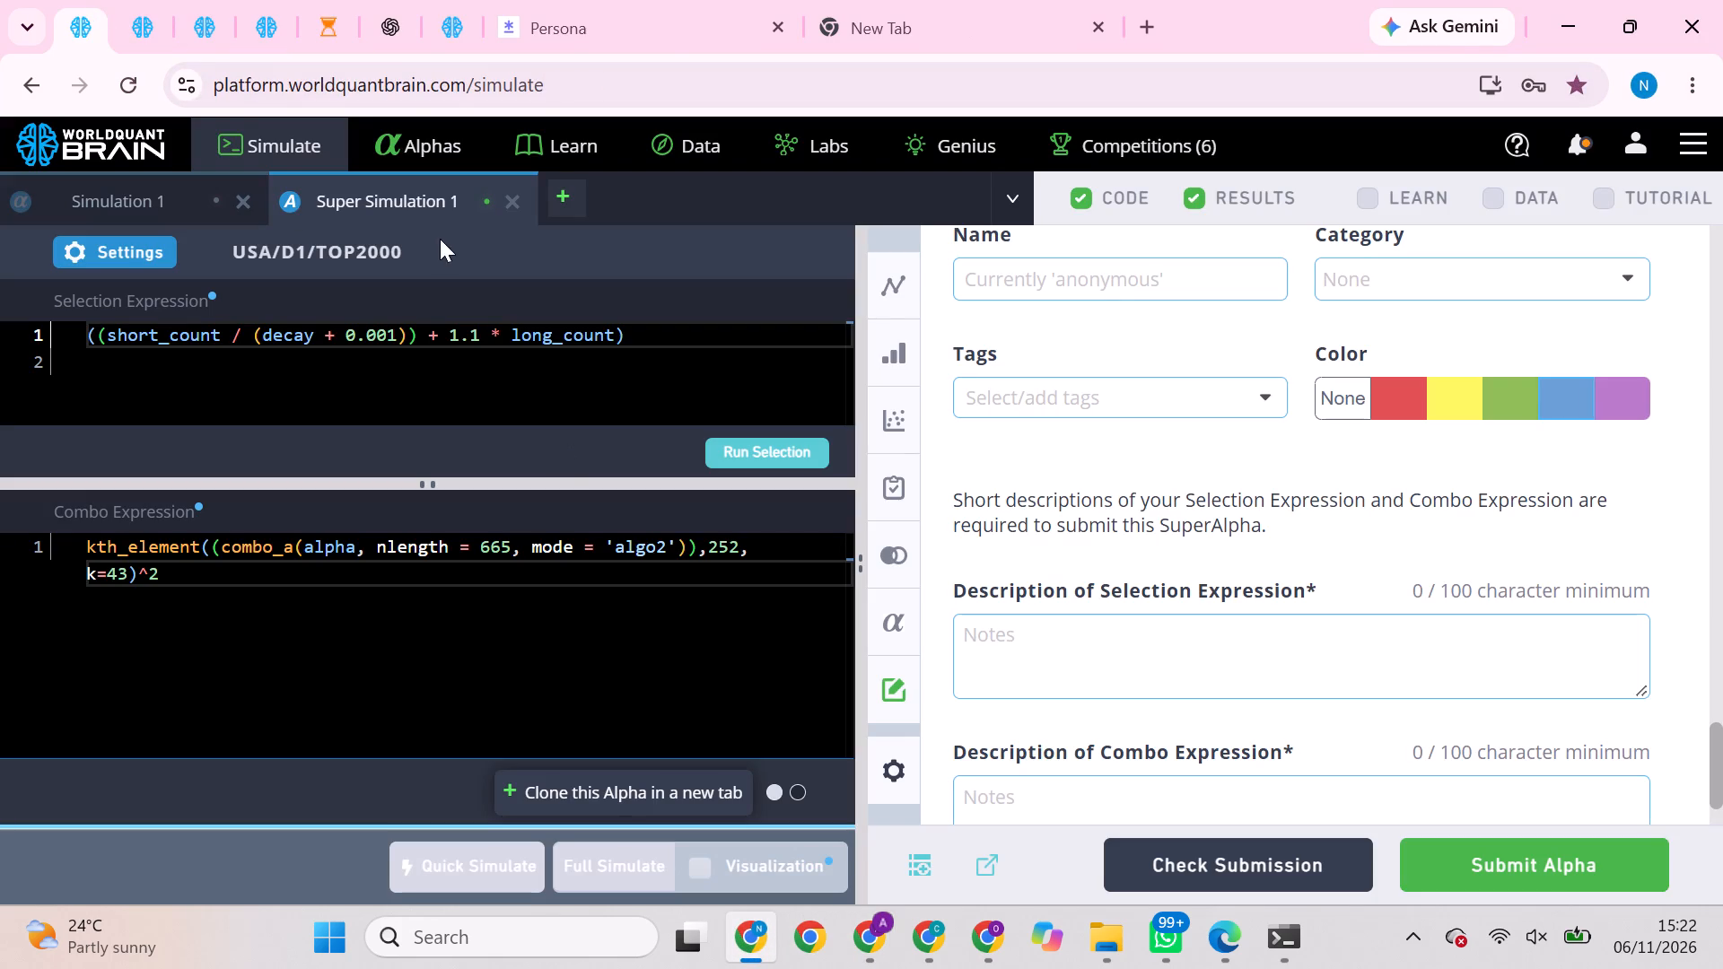
click(143, 8)
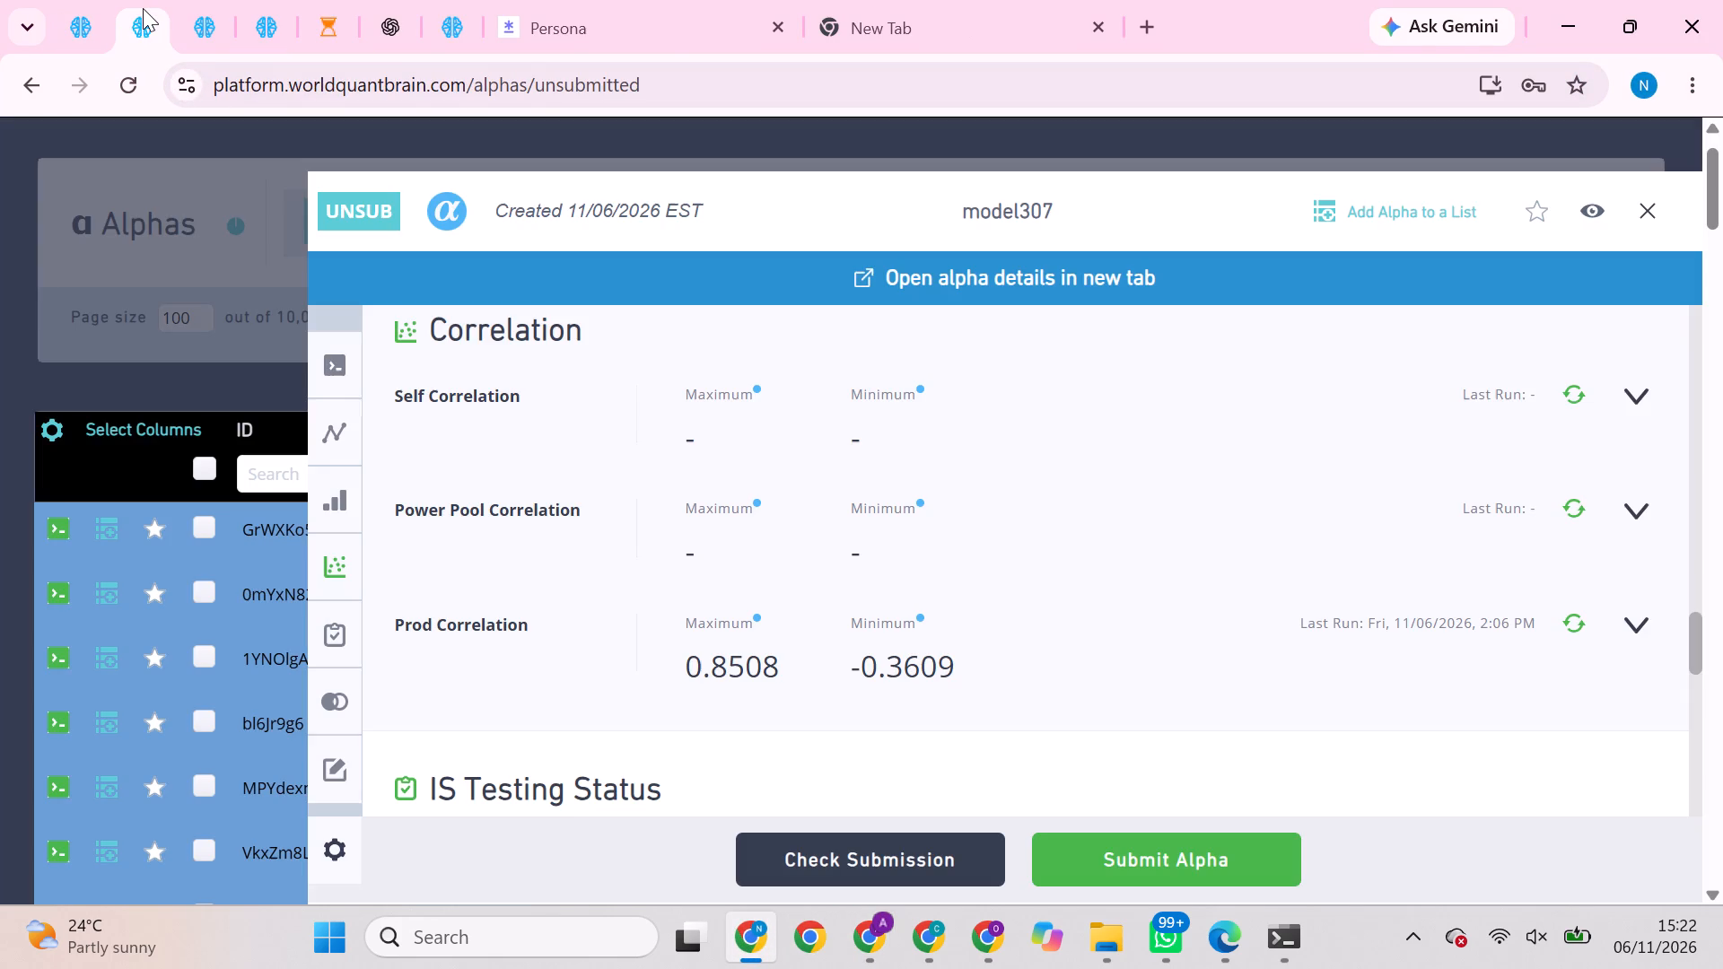
click(1645, 209)
scroll(603, 356, up, 3)
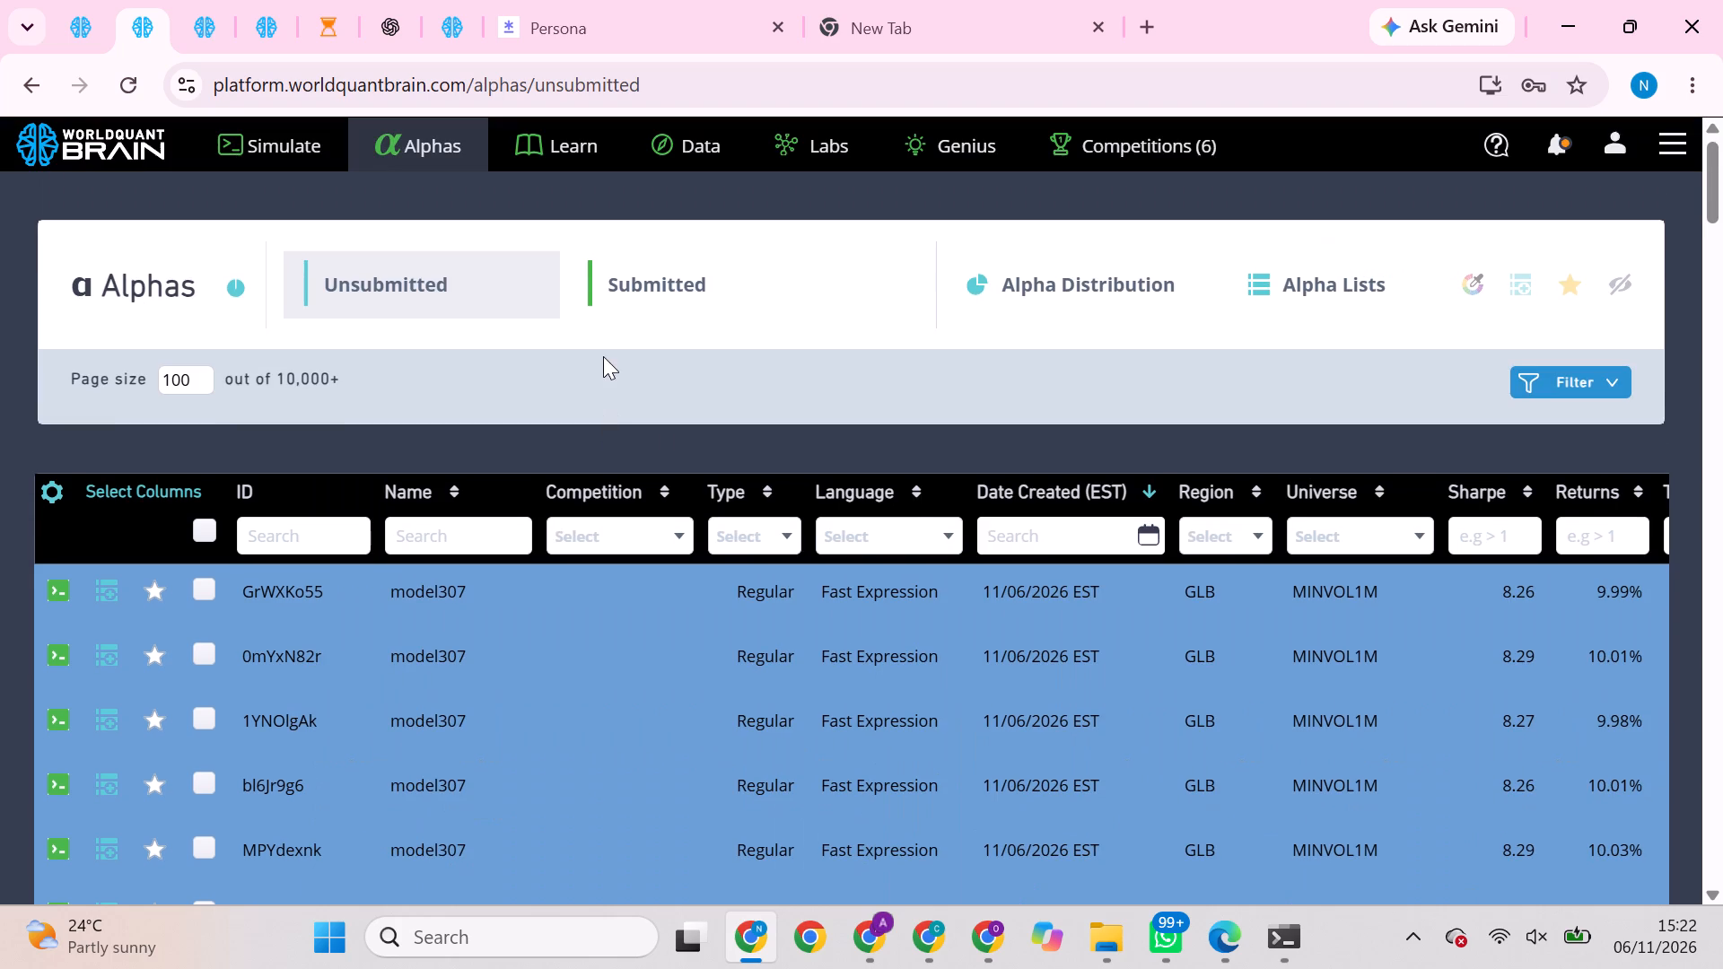
Reload the unsubmitted alphas list and look through the newest super and model37 alphas.
click(284, 137)
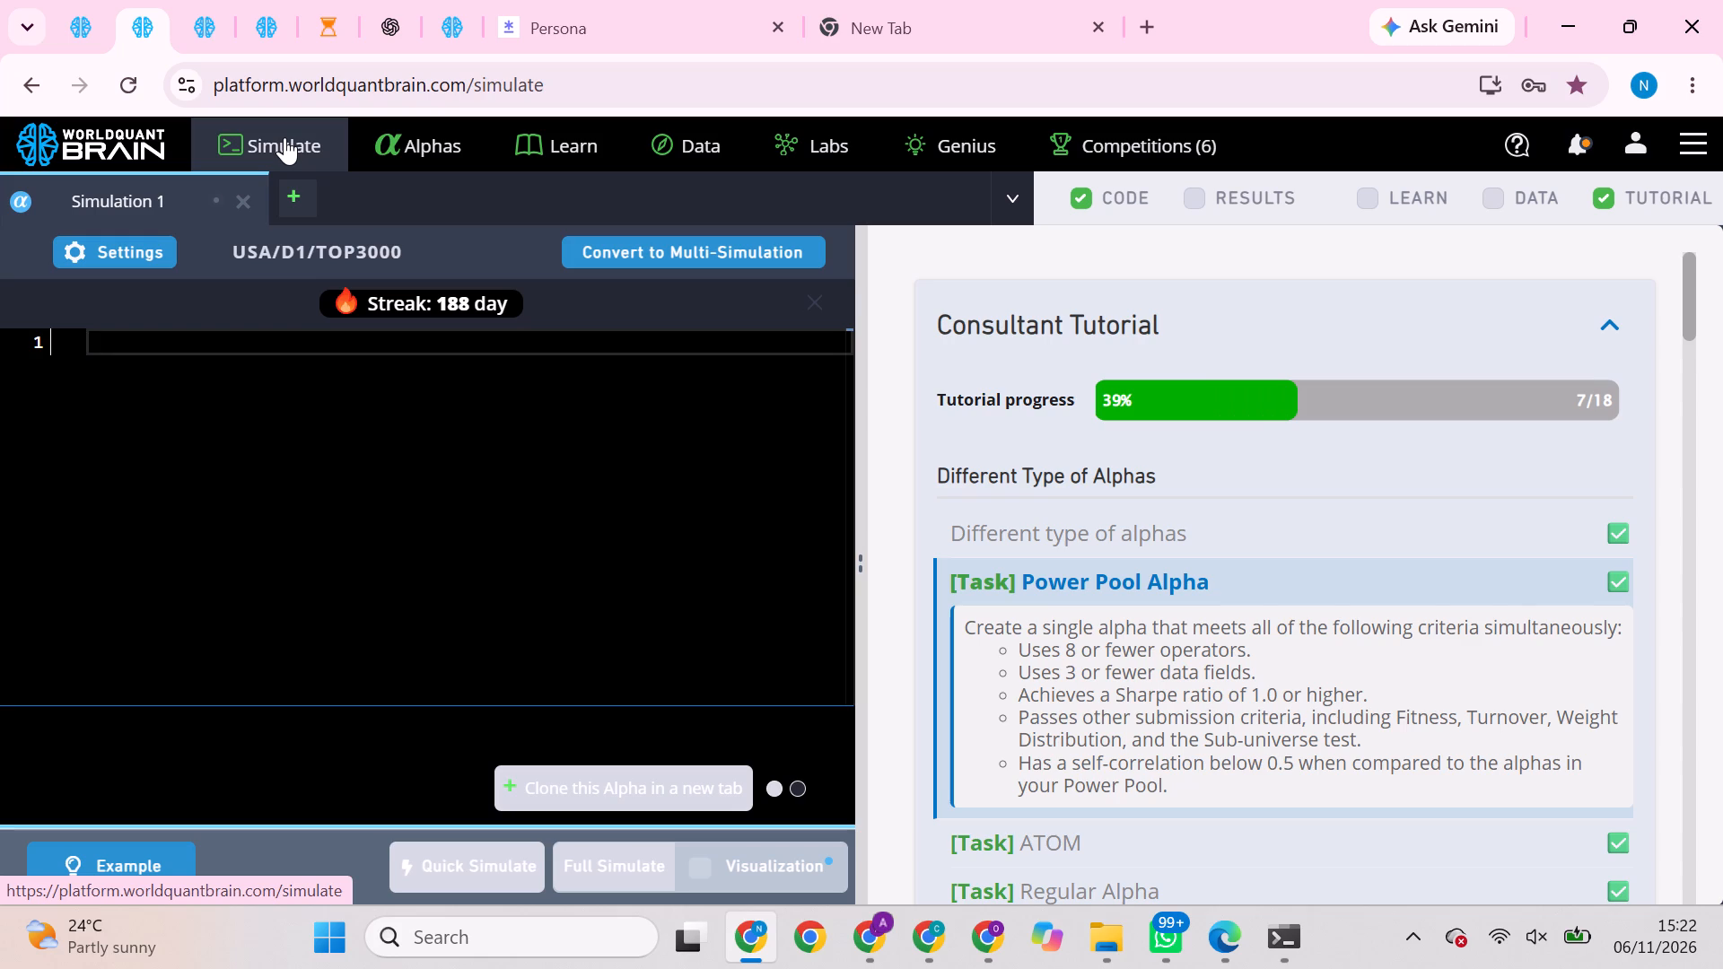
click(439, 141)
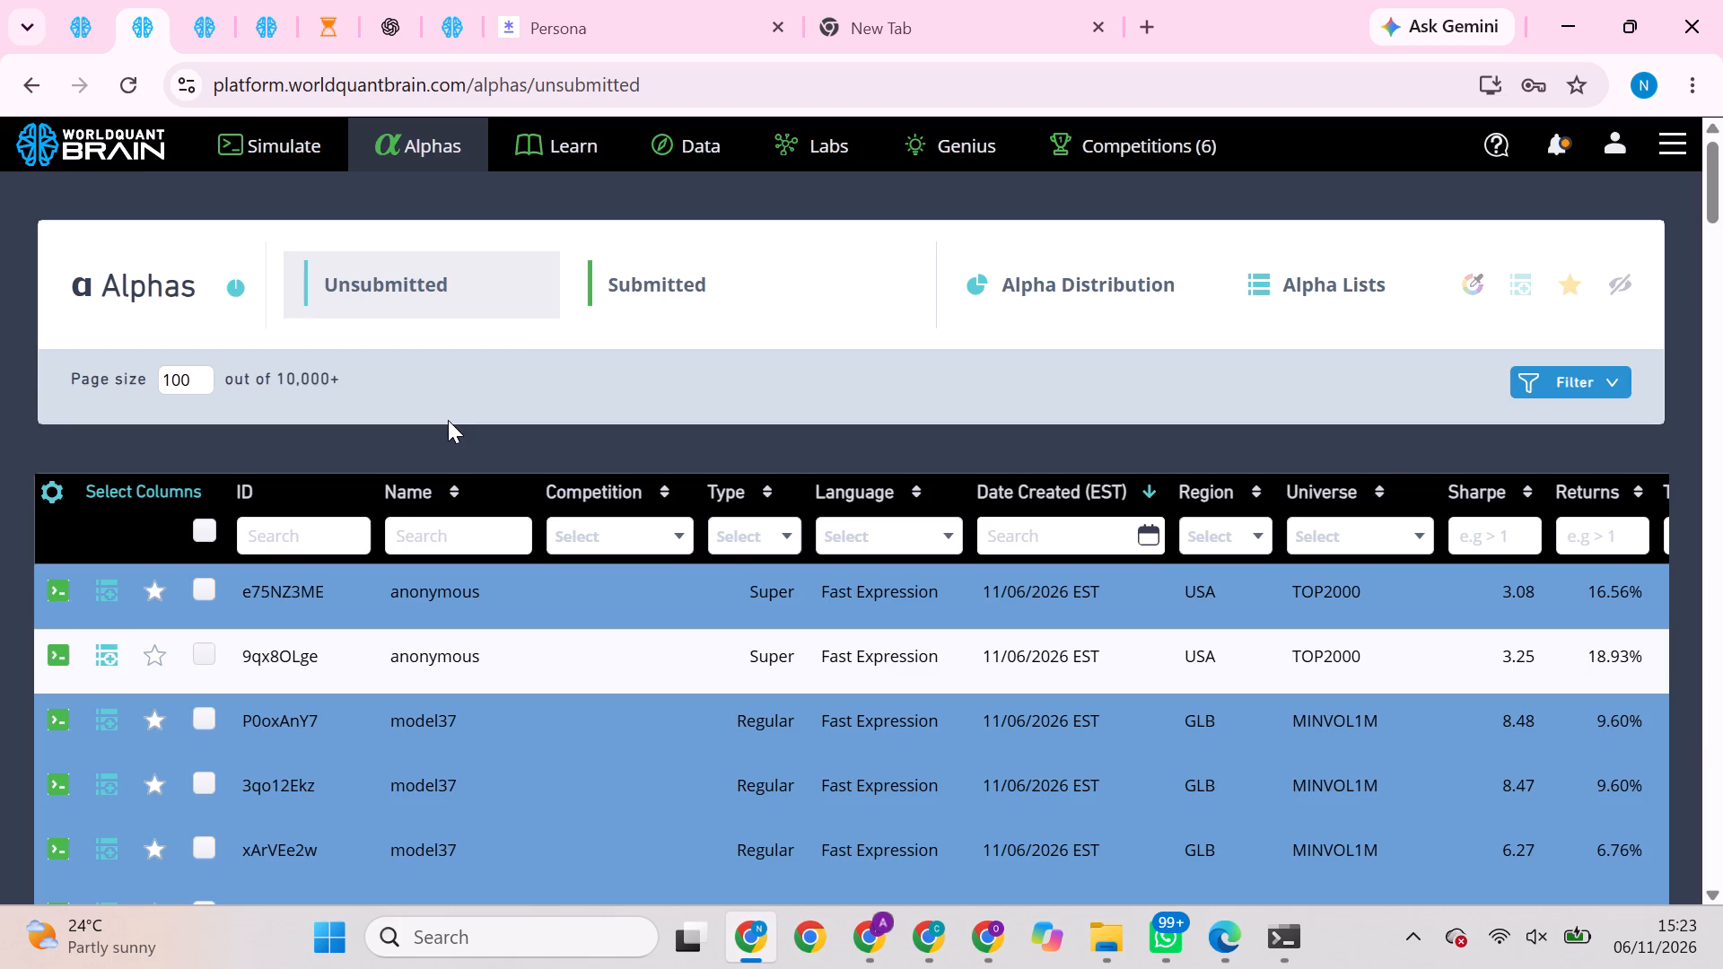
scroll(608, 633, down, 2)
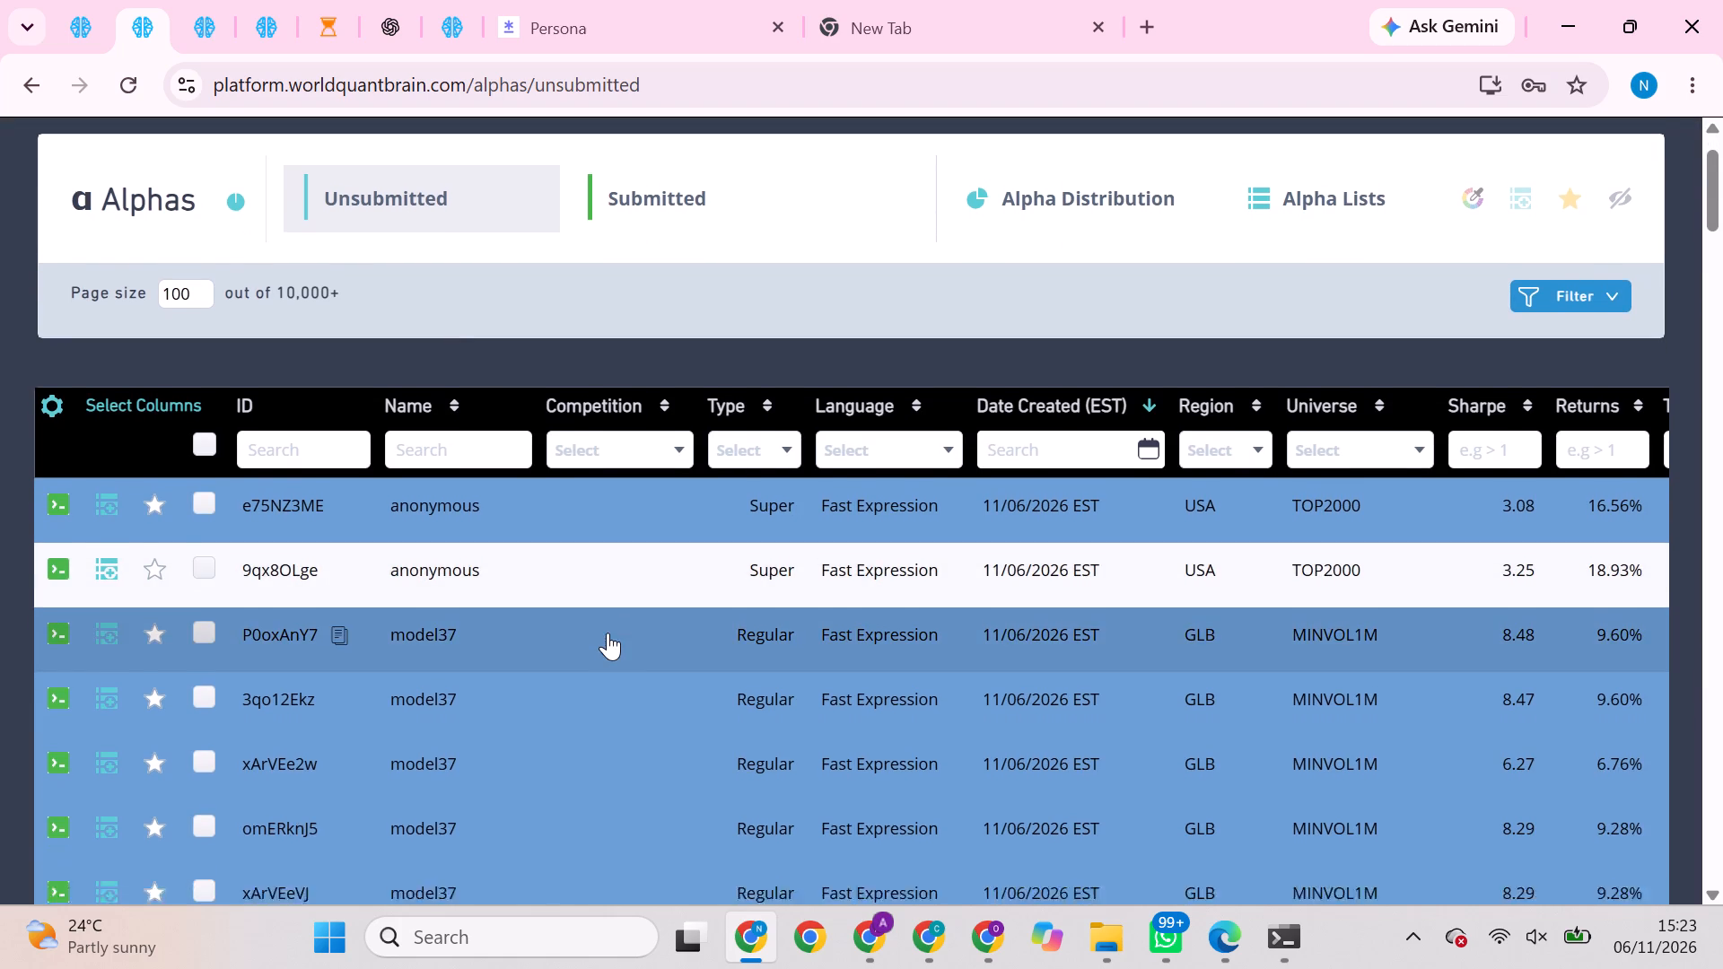
scroll(608, 633, down, 1)
scroll(708, 558, up, 1)
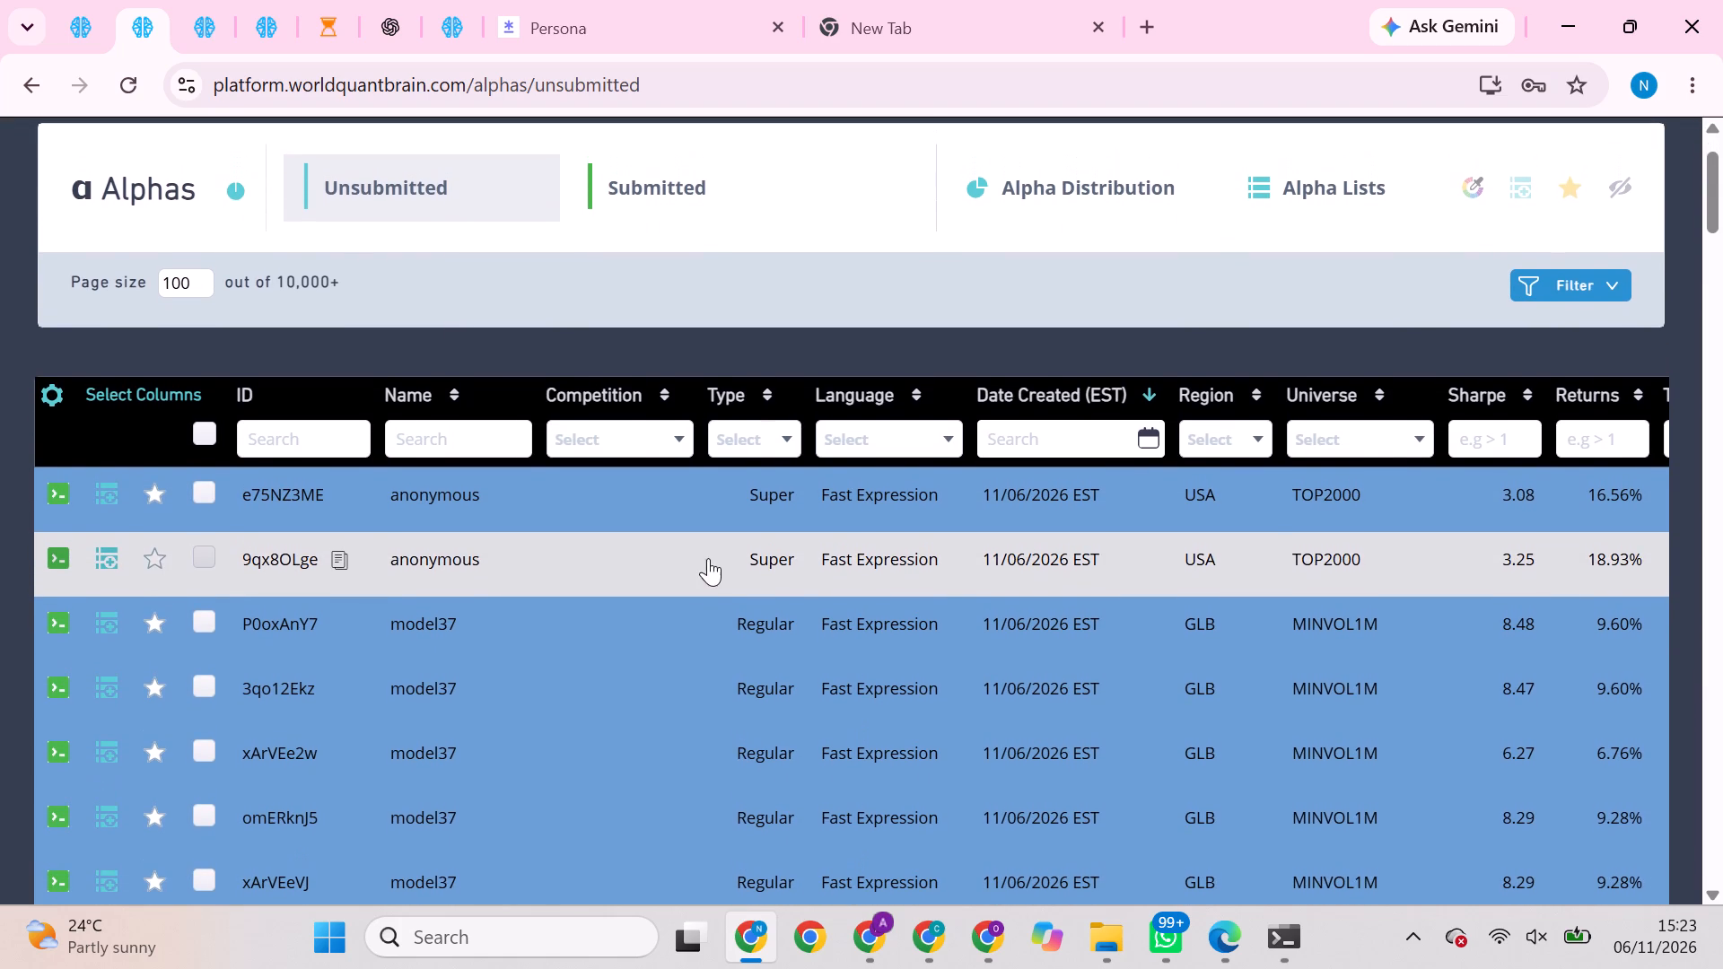
scroll(911, 595, down, 1)
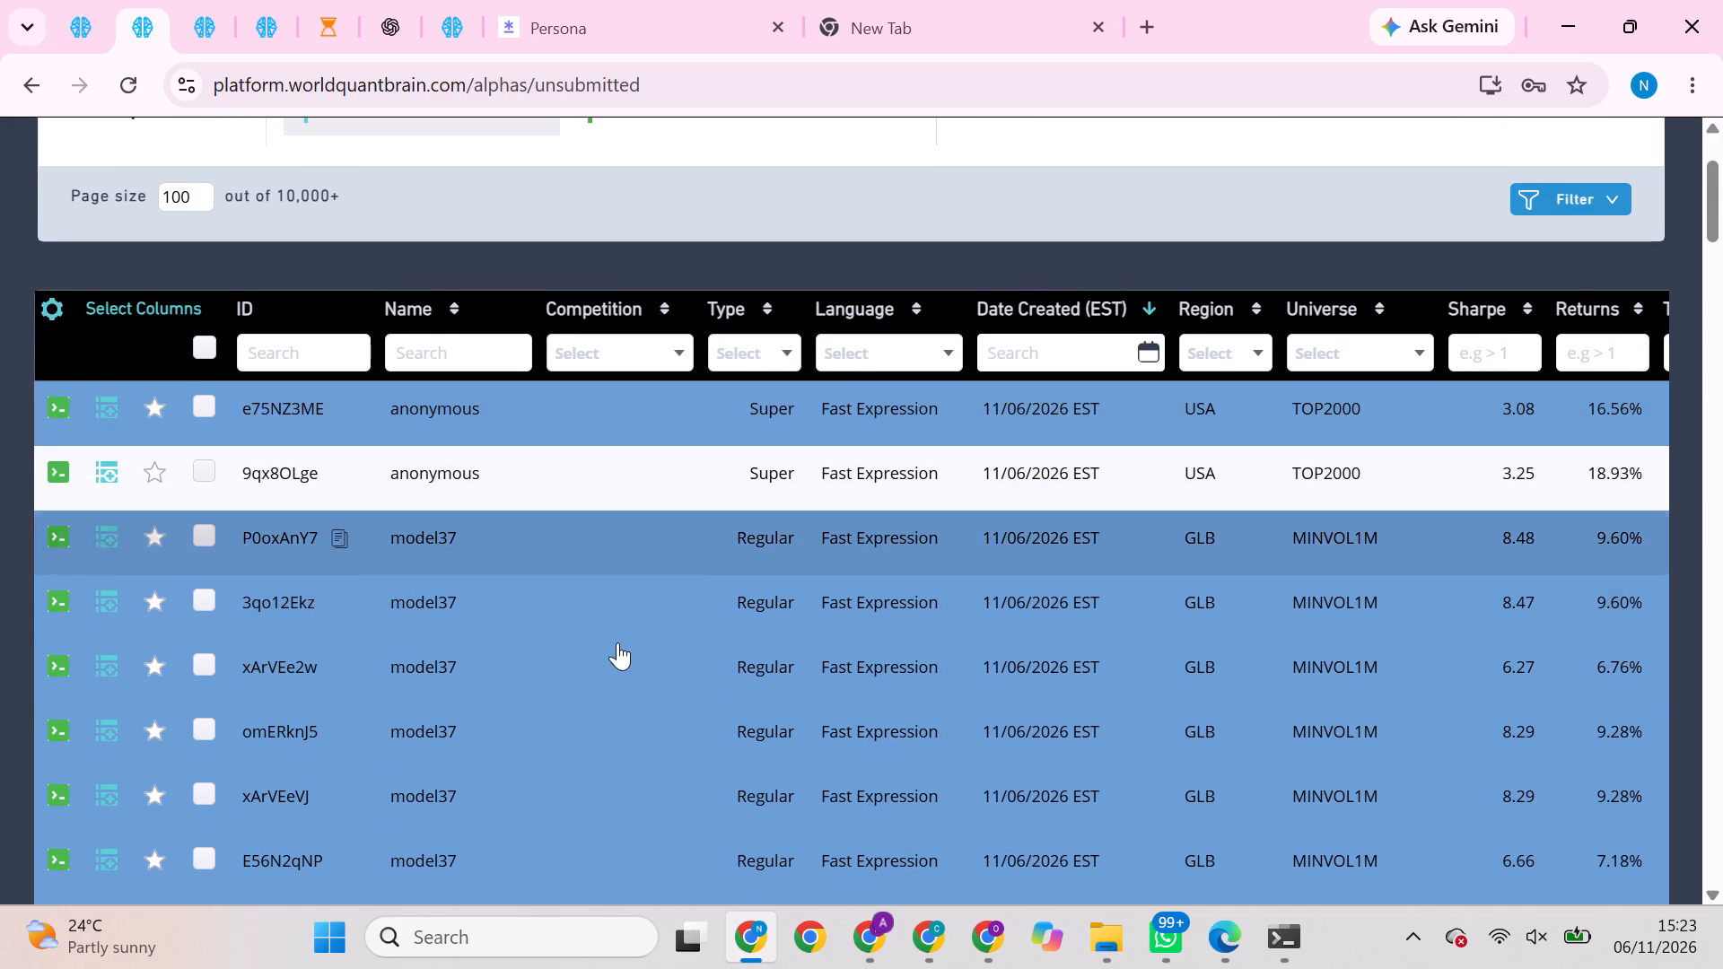
scroll(625, 667, up, 1)
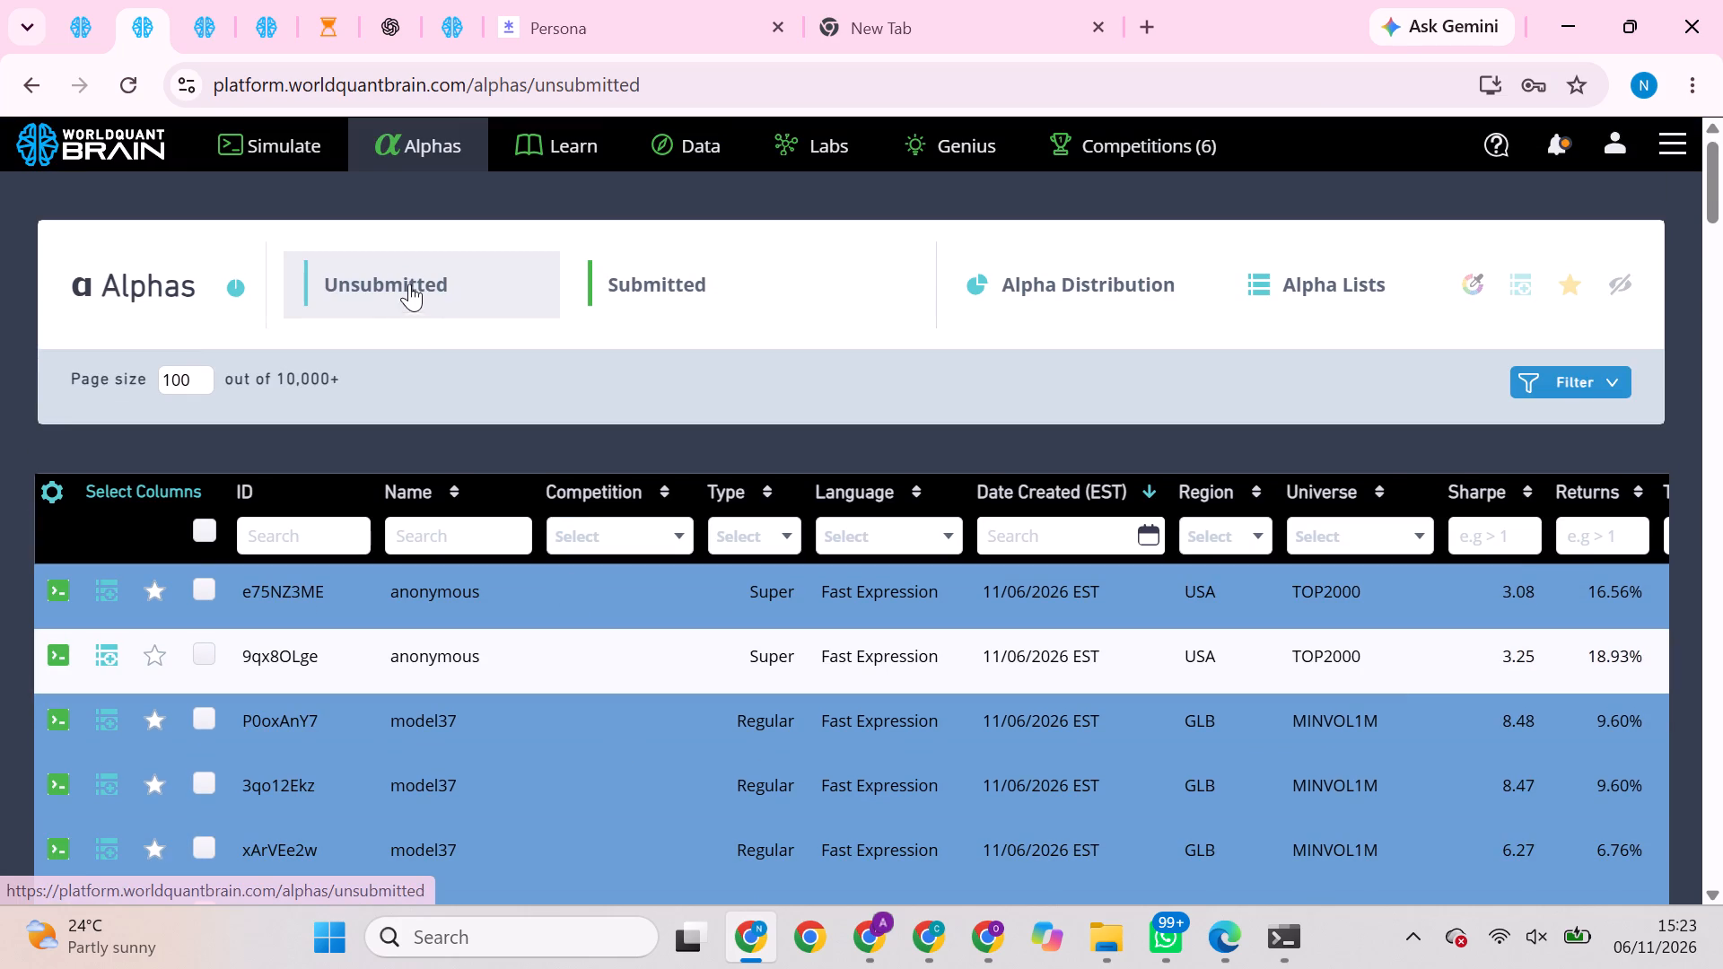
click(444, 145)
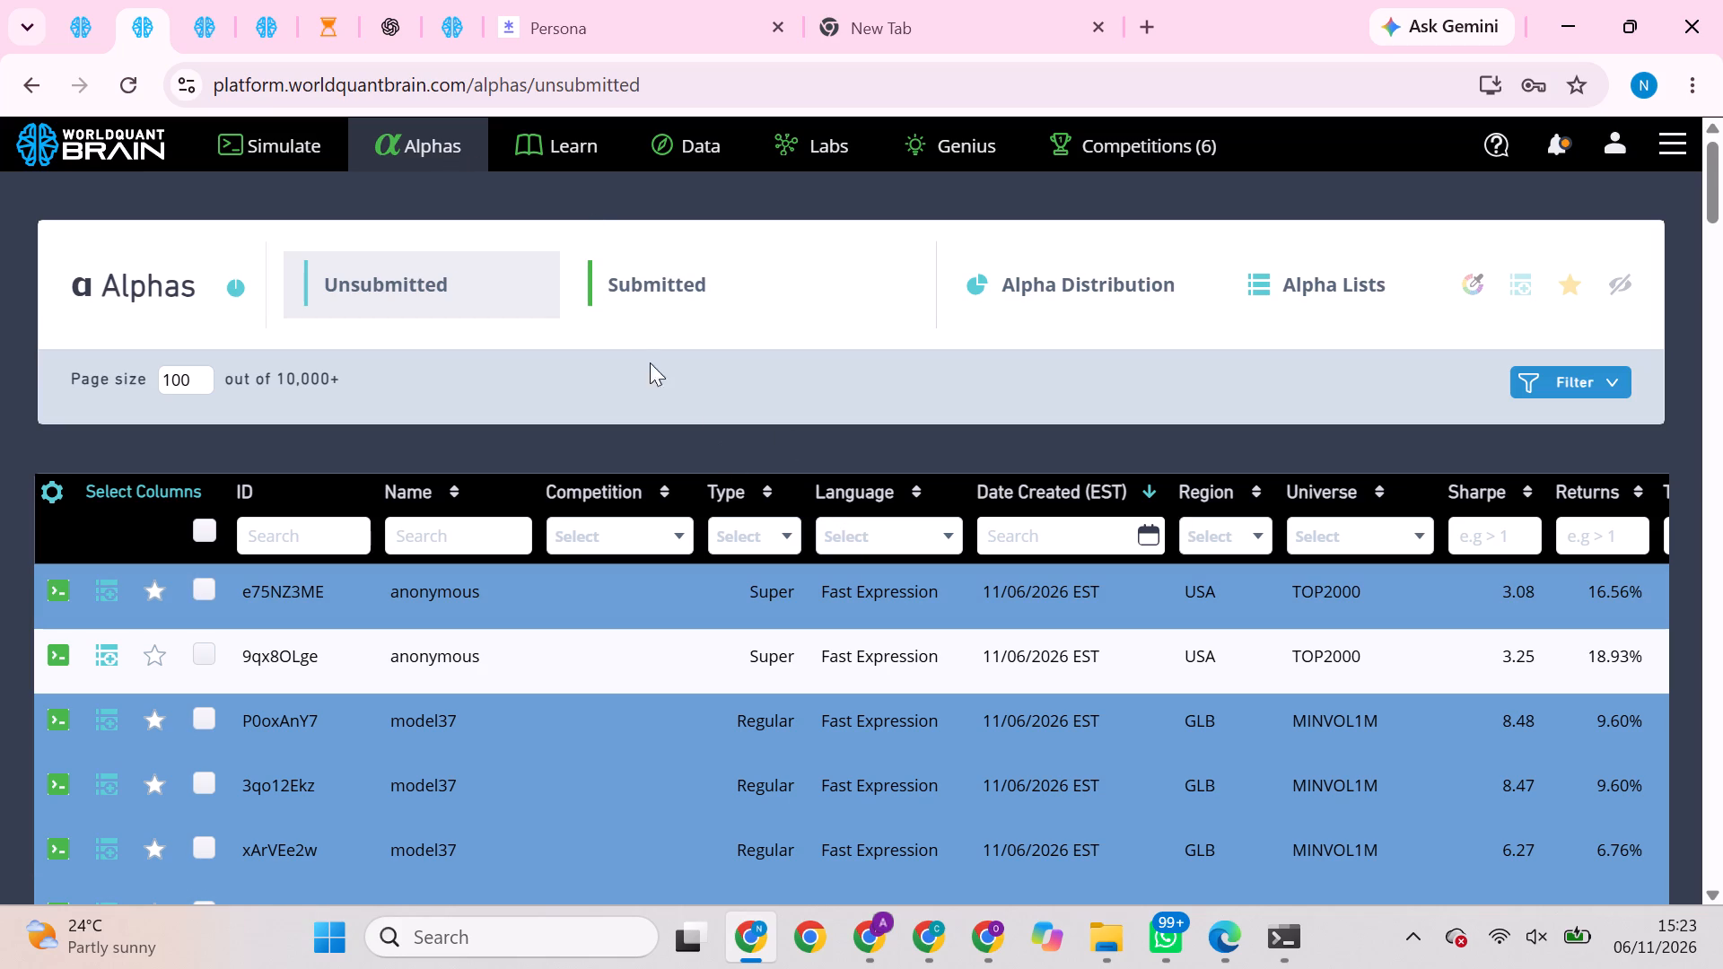
Create a new blank super simulation beside the empty USA/D1/TOP3000 simulation.
click(333, 151)
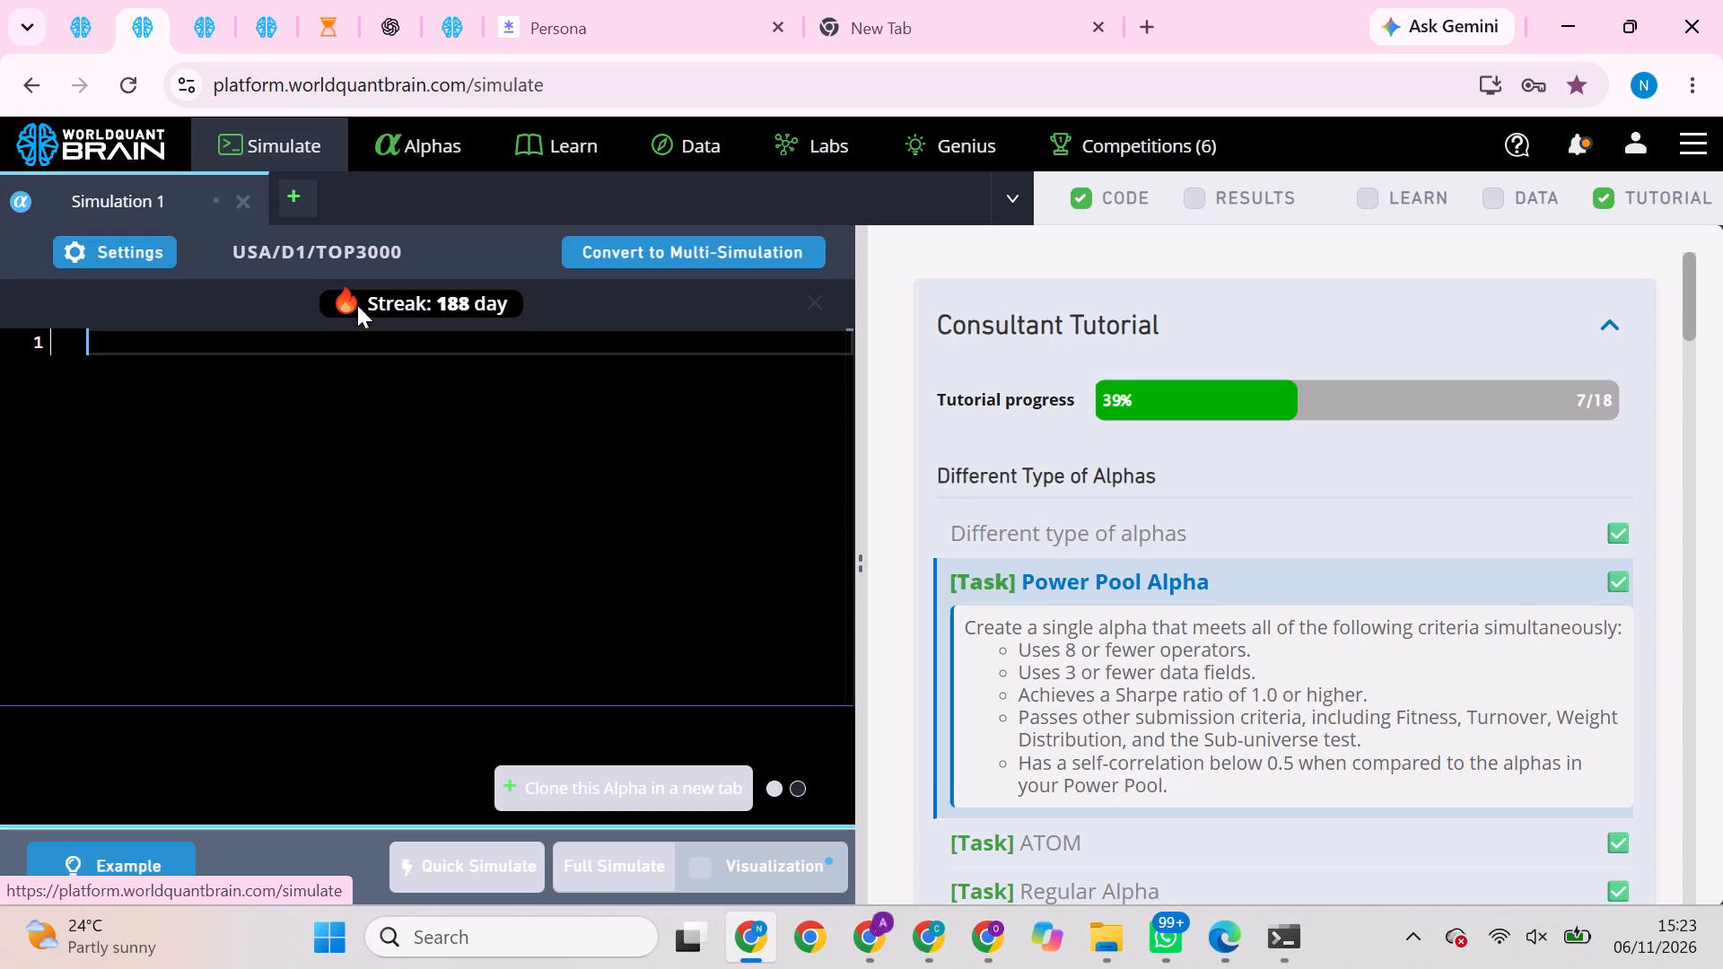
click(290, 196)
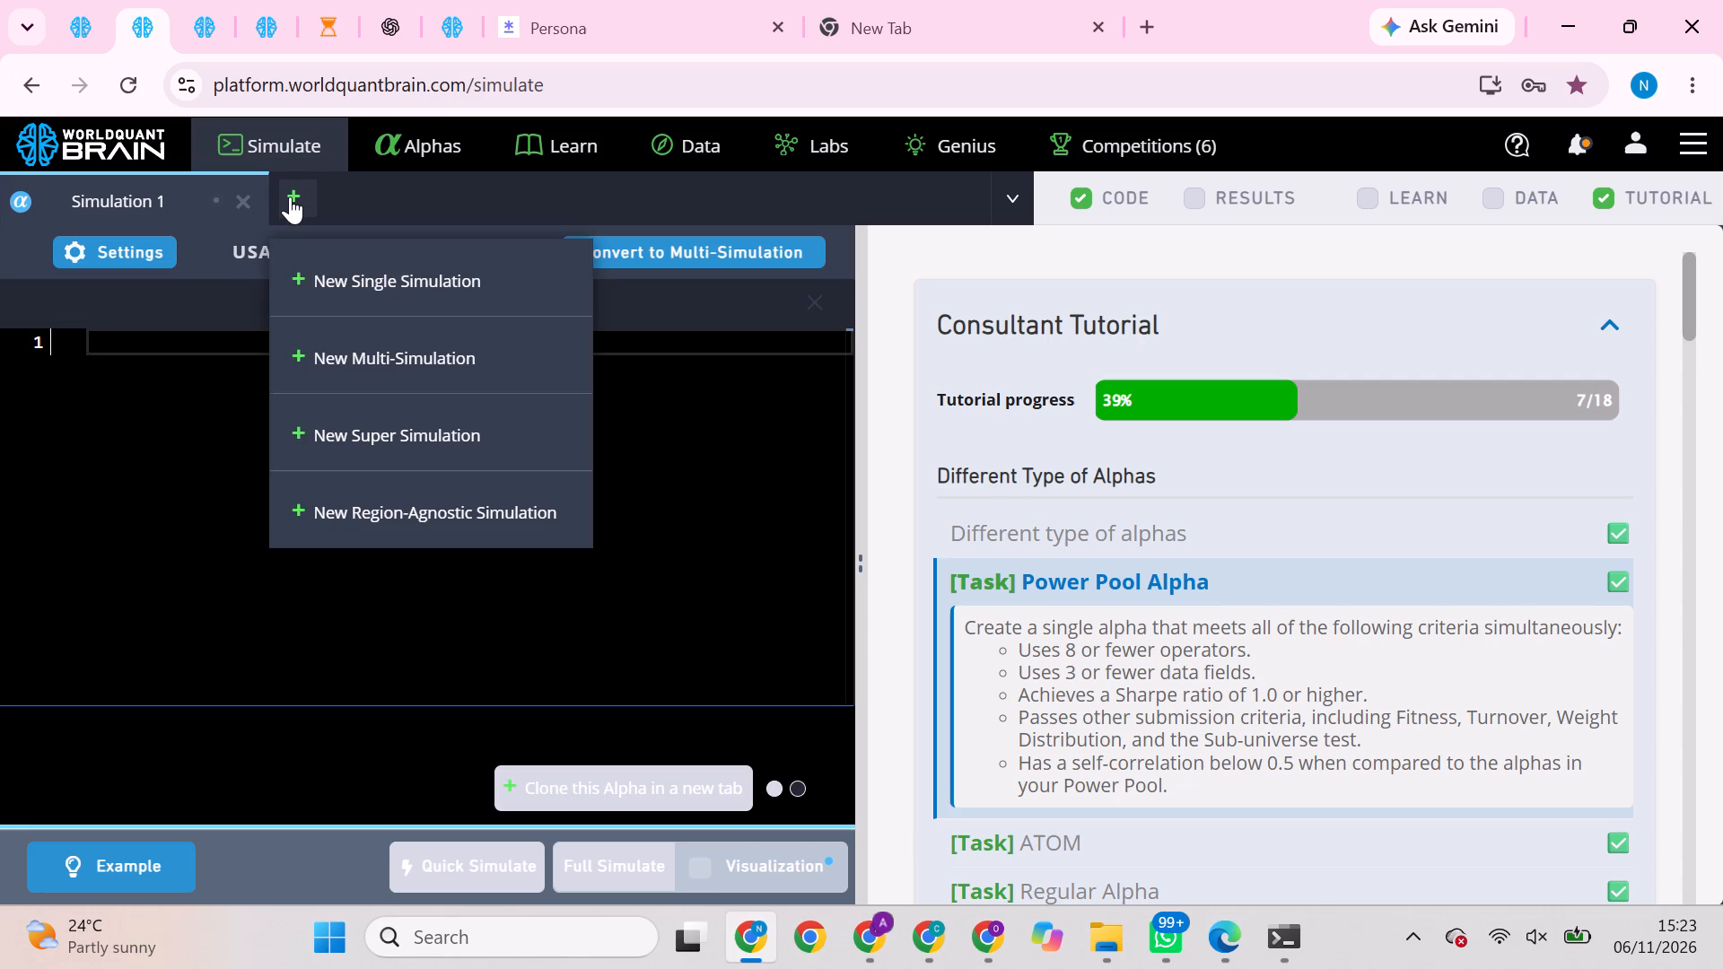
click(432, 450)
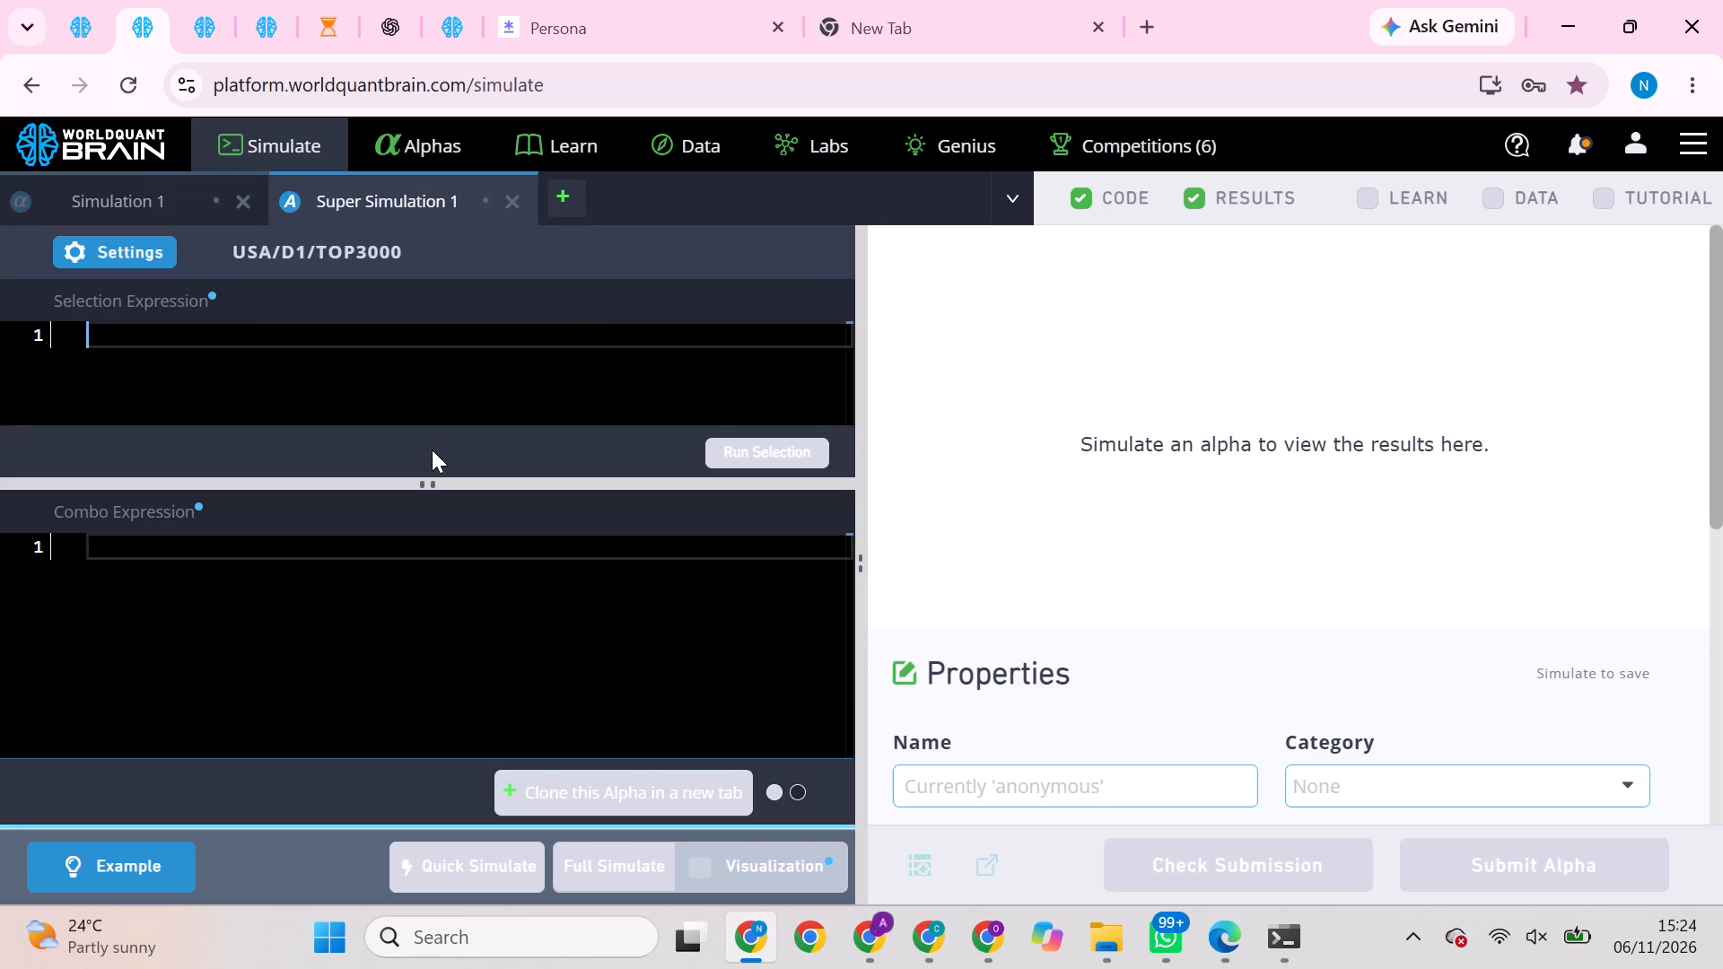